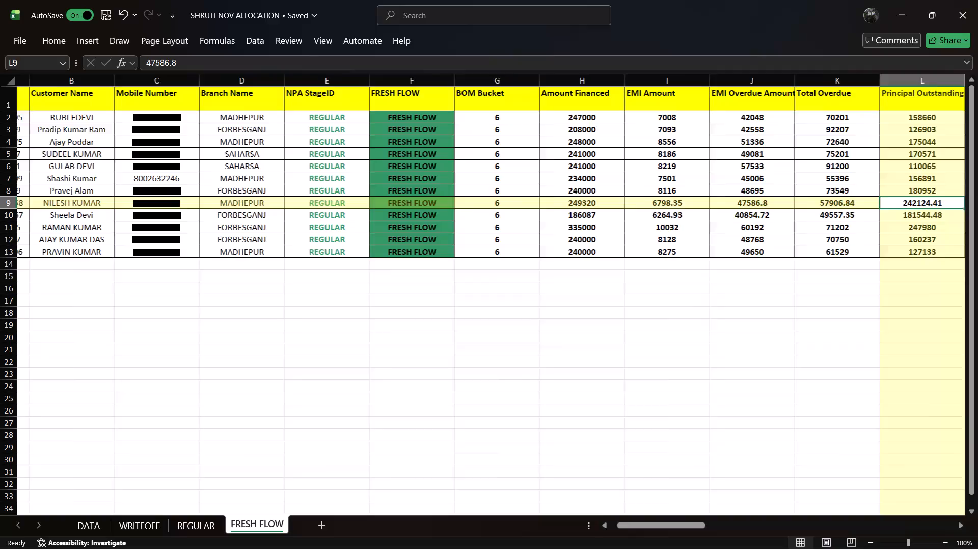
Review row 9 of the FRESH FLOW sheet across to the Father's Name column and back to its Loan Number.
{"action": "key", "text": "Right"}
{"action": "key", "text": "Right"}
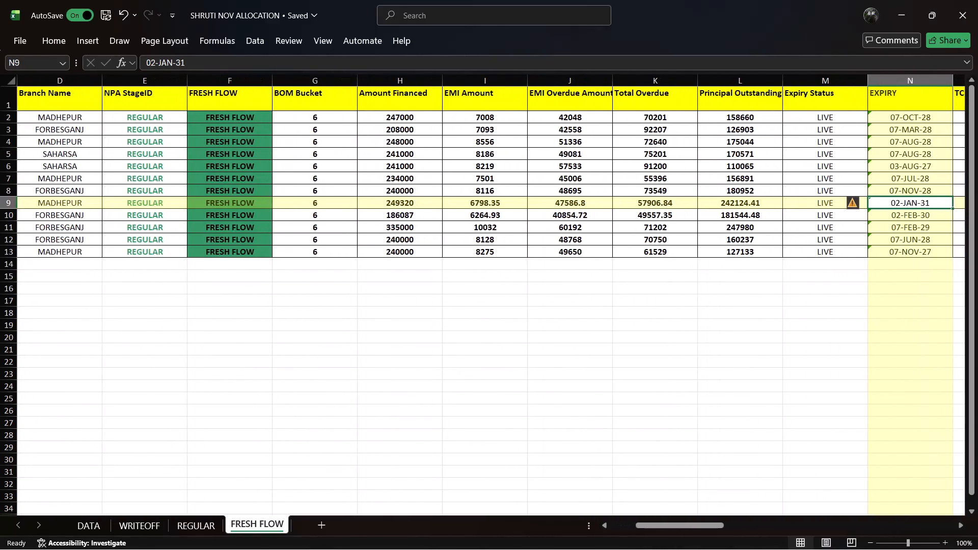
{"action": "key", "text": "Right"}
{"action": "key", "text": "Right"}
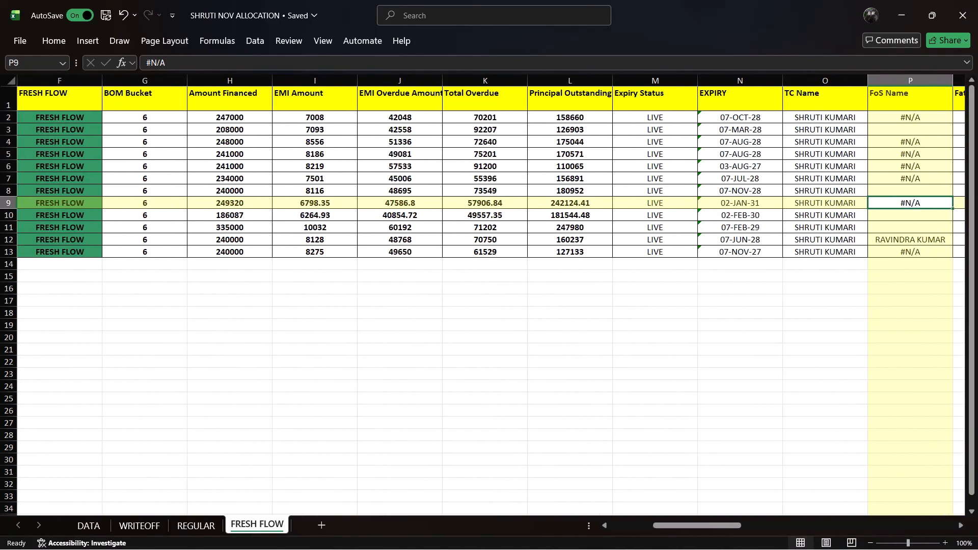
{"action": "key", "text": "Right"}
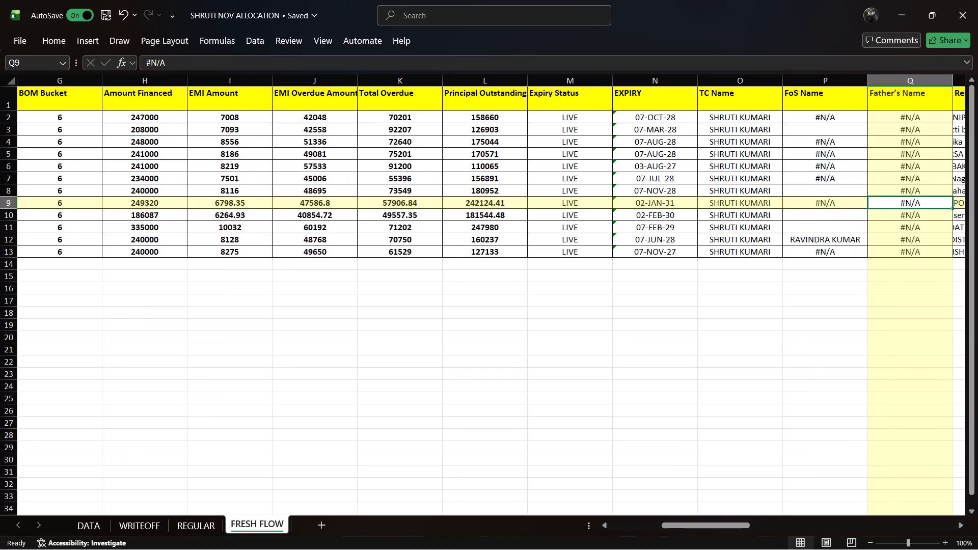
{"action": "key", "text": "Left"}
{"action": "key", "text": "Left"}
{"action": "key", "text": "Left"}
{"action": "key", "text": "Left"}
{"action": "key", "text": "Left"}
{"action": "key", "text": "Left"}
{"action": "key", "text": "Left"}
{"action": "key", "text": "Left"}
{"action": "key", "text": "Left"}
{"action": "key", "text": "Left"}
{"action": "key", "text": "Left"}
{"action": "key", "text": "Left"}
{"action": "key", "text": "Left"}
{"action": "key", "text": "Left"}
{"action": "key", "text": "Left"}
{"action": "key", "text": "Left"}
{"action": "key", "text": "Left"}
{"action": "key", "text": "Left"}
{"action": "key", "text": "Left"}
{"action": "key", "text": "Left"}
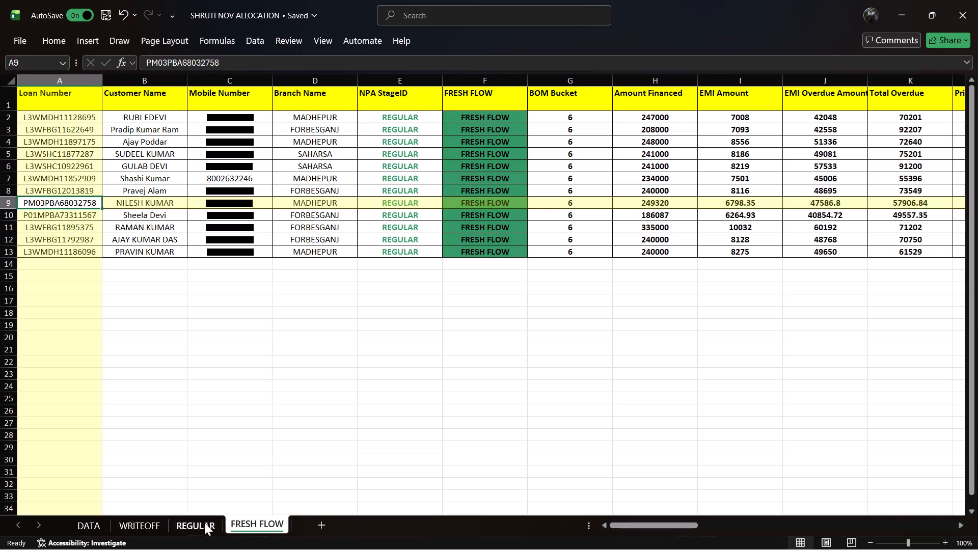
Switch from the FRESH FLOW sheet to the DATA sheet.
{"action": "left_click", "coordinate": [147, 514]}
{"action": "left_click", "coordinate": [96, 518]}
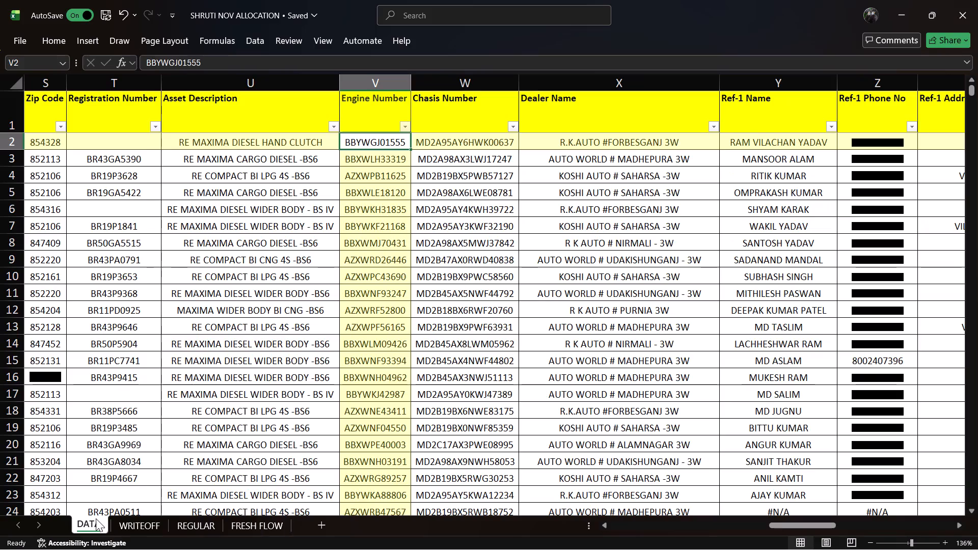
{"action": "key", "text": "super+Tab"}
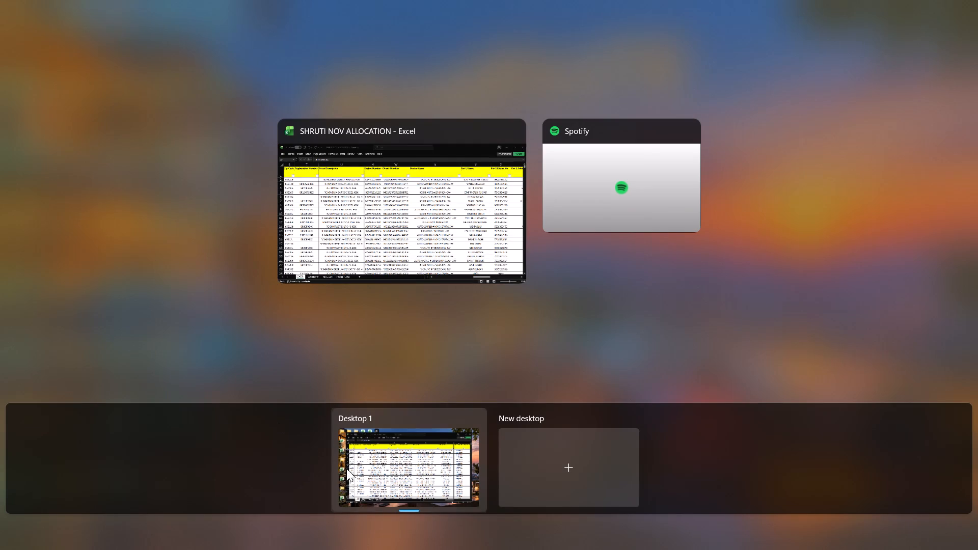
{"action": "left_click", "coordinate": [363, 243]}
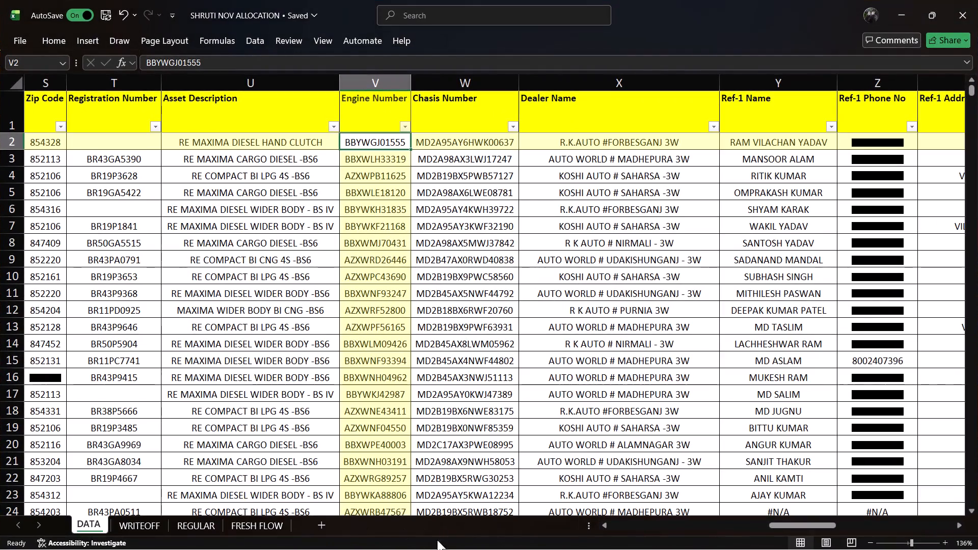
Switch from the SHRUTI NOV ALLOCATION workbook to a new Google Chrome window.
{"action": "key", "text": "super+Tab"}
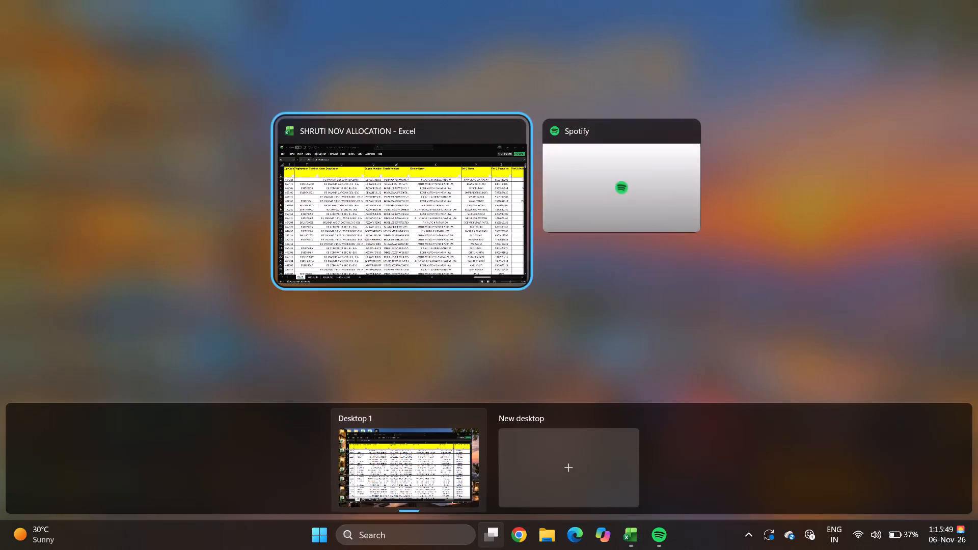
{"action": "key", "text": "super+Tab"}
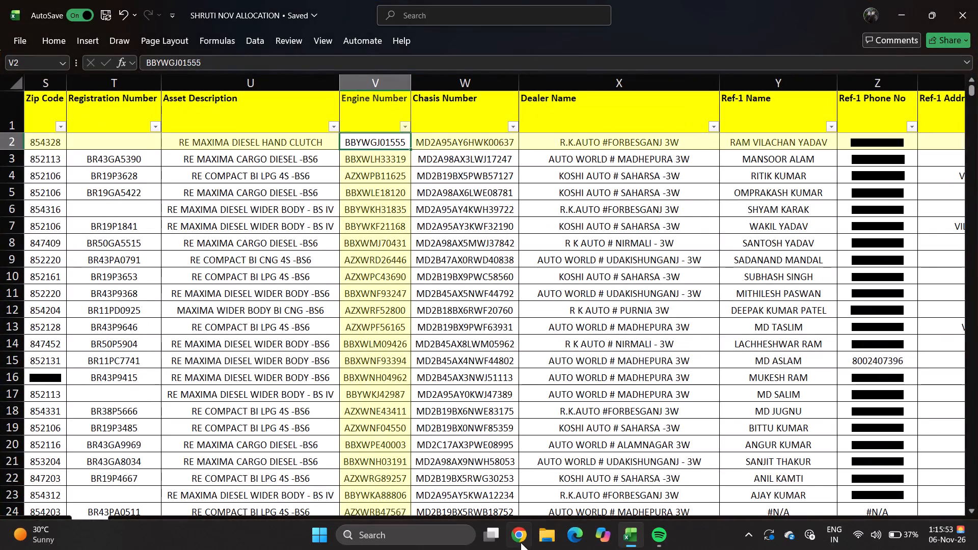
{"action": "left_click", "coordinate": [521, 540]}
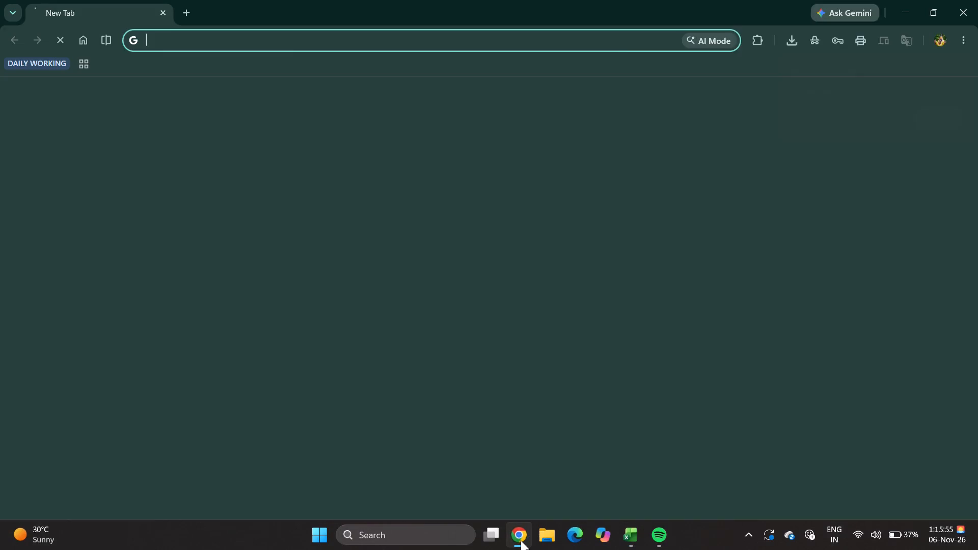
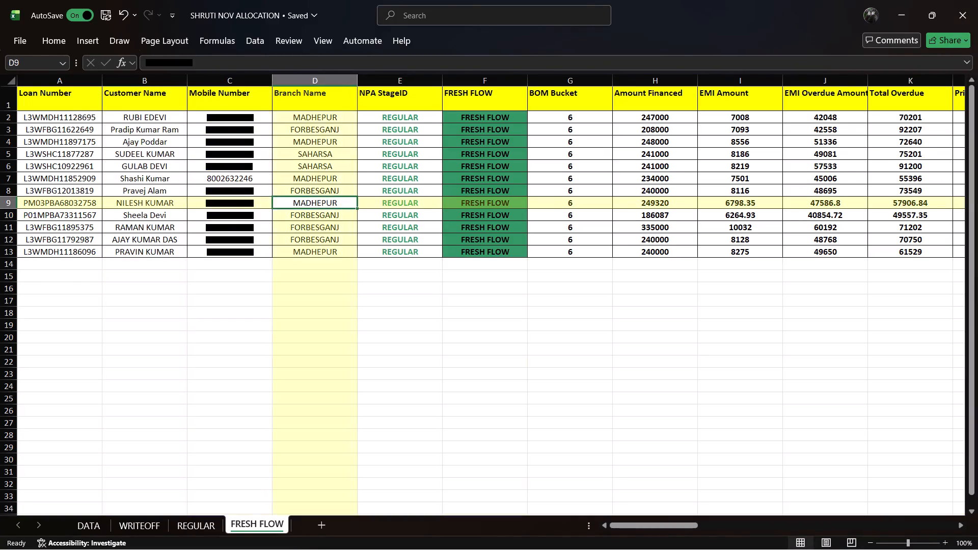
Examine row 9 of the FRESH FLOW sheet across to the Engine Number column and back to its Registration Number.
{"action": "key", "text": "Right"}
{"action": "key", "text": "Right"}
{"action": "key", "text": "Right"}
{"action": "key", "text": "Right"}
{"action": "key", "text": "Right"}
{"action": "key", "text": "Right"}
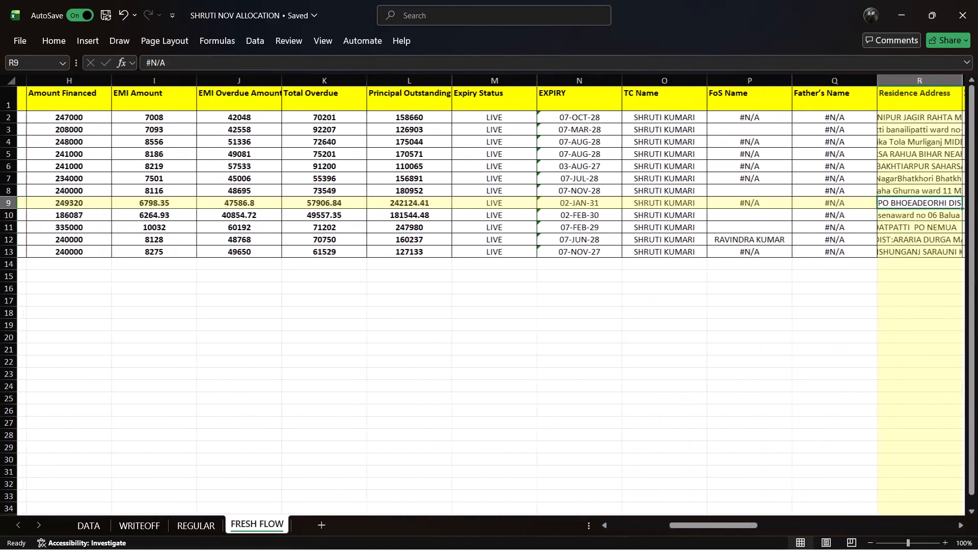
{"action": "key", "text": "Right"}
{"action": "key", "text": "Right"}
{"action": "key", "text": "Right"}
{"action": "key", "text": "Right"}
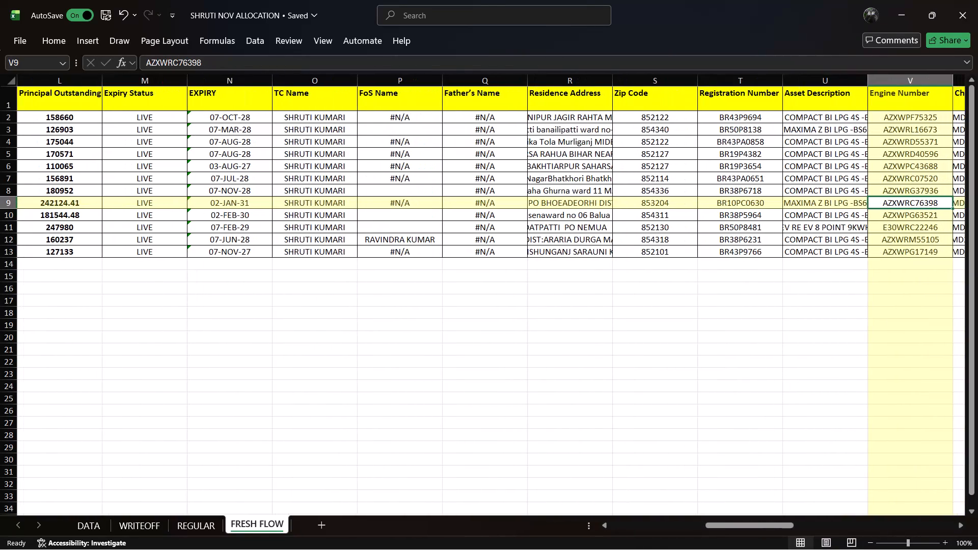
{"action": "key", "text": "Left"}
{"action": "key", "text": "Left"}
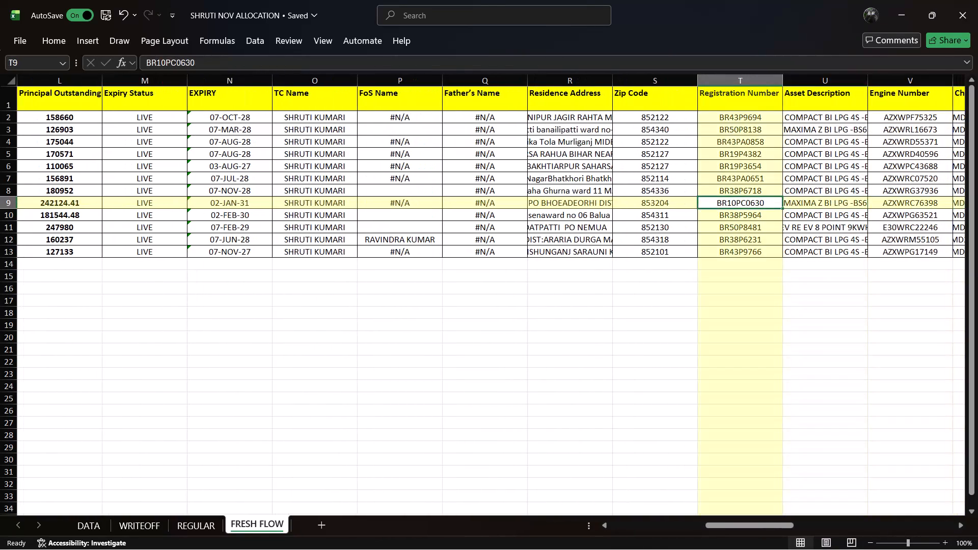
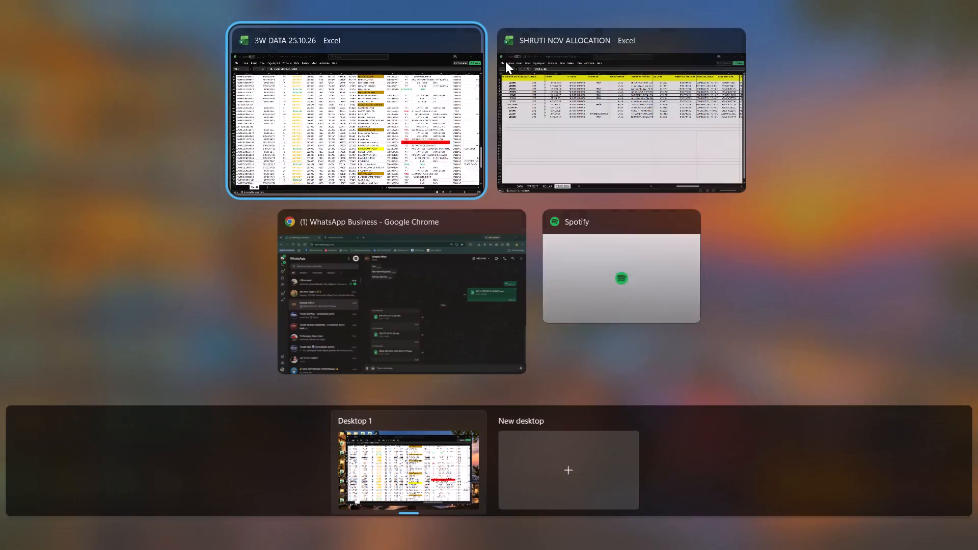
Switch to the SHRUTI NOV ALLOCATION workbook and go back along row 4 of FRESH FLOW to its Loan Number.
{"action": "left_click", "coordinate": [634, 146]}
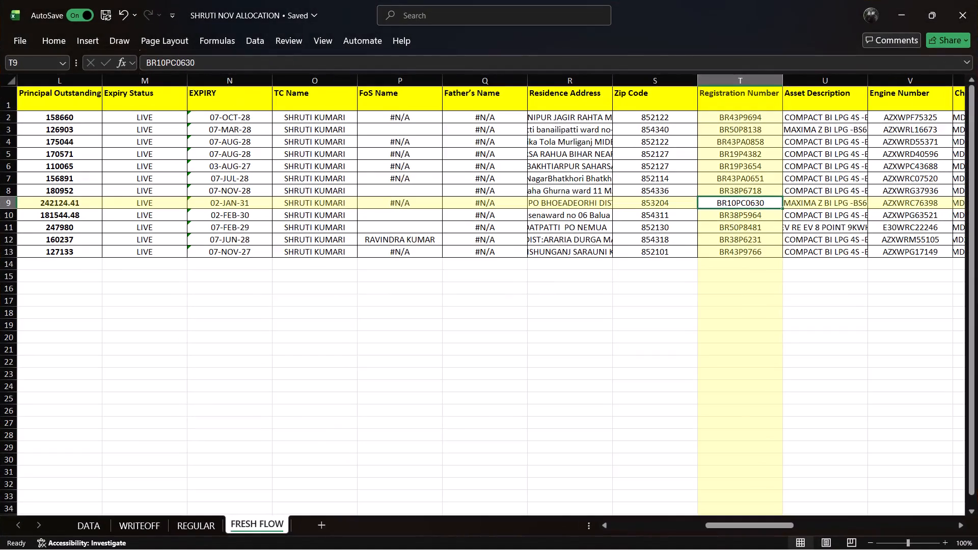
{"action": "left_click", "coordinate": [634, 146]}
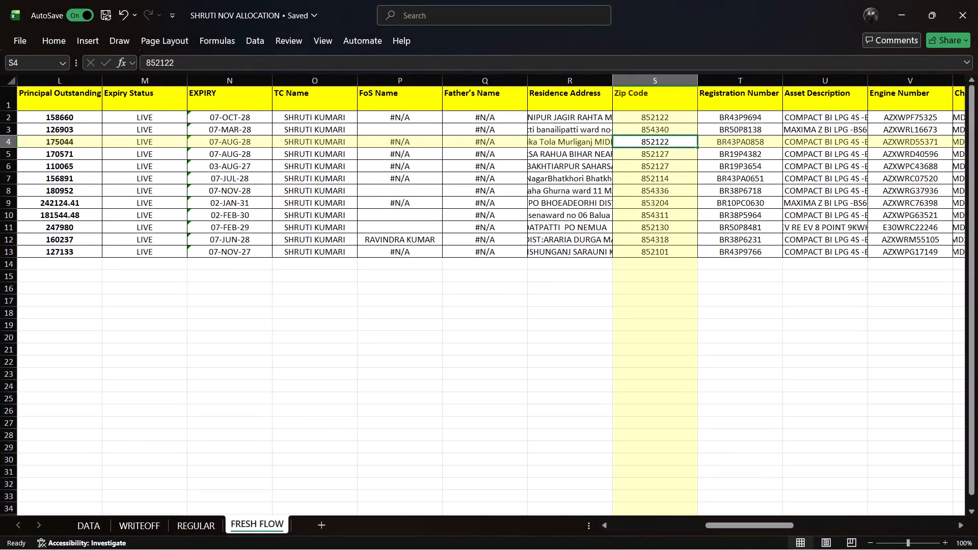
{"action": "key", "text": "Left"}
{"action": "key", "text": "Left"}
{"action": "key", "text": "Left"}
{"action": "key", "text": "Left"}
{"action": "key", "text": "Left"}
{"action": "key", "text": "Left"}
{"action": "key", "text": "Left"}
{"action": "key", "text": "Left"}
{"action": "key", "text": "Left"}
{"action": "key", "text": "Left"}
{"action": "key", "text": "Left"}
{"action": "key", "text": "Left"}
{"action": "key", "text": "Left"}
{"action": "key", "text": "Left"}
{"action": "key", "text": "Left"}
{"action": "key", "text": "Left"}
{"action": "key", "text": "Left"}
{"action": "key", "text": "Left"}
{"action": "key", "text": "Left"}
{"action": "key", "text": "Left"}
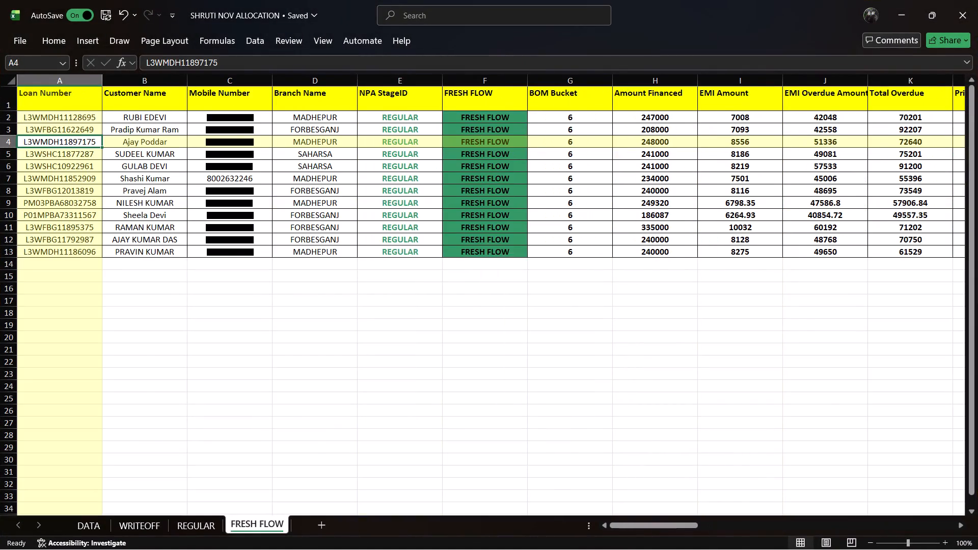
Open the Loan Number in row 9 of the FRESH FLOW sheet for editing.
{"action": "left_click", "coordinate": [89, 204]}
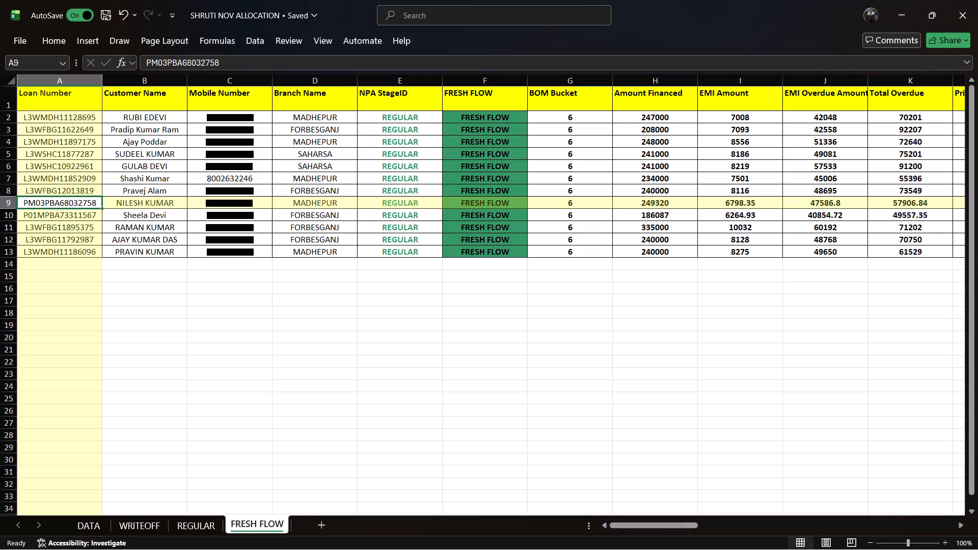
{"action": "left_click", "coordinate": [241, 63]}
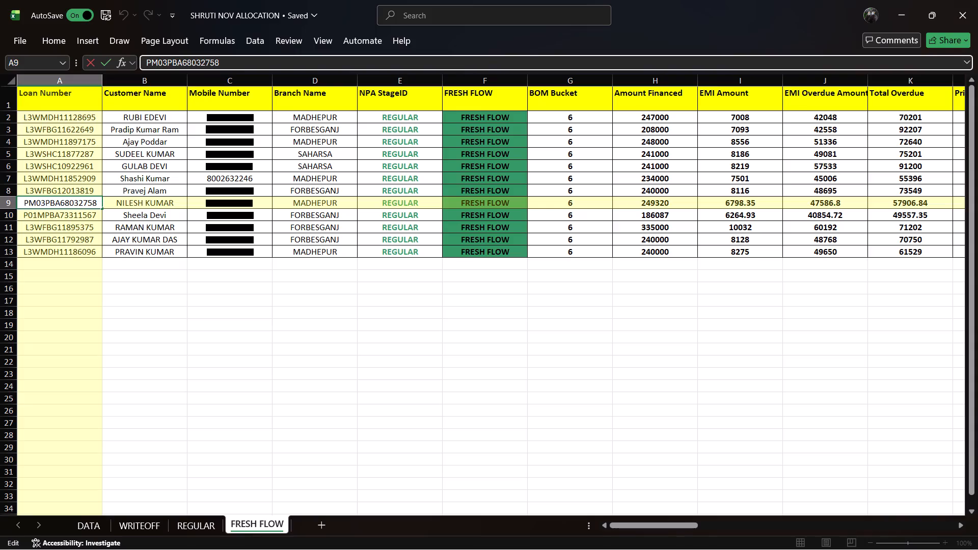
Switch to the 3W DATA 25.10.26 workbook and go to the Loan Number header in the first row.
{"action": "key", "text": "super+Tab"}
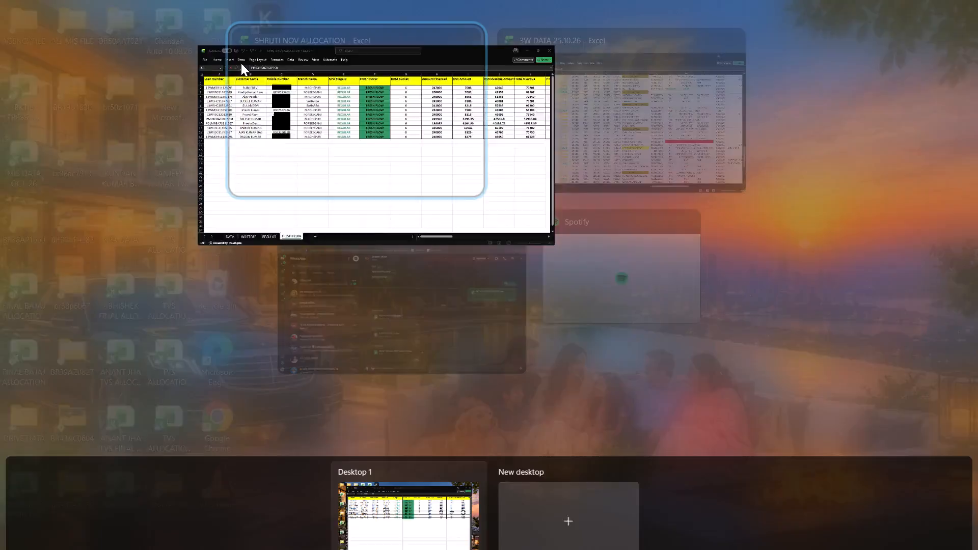
{"action": "left_click", "coordinate": [574, 132]}
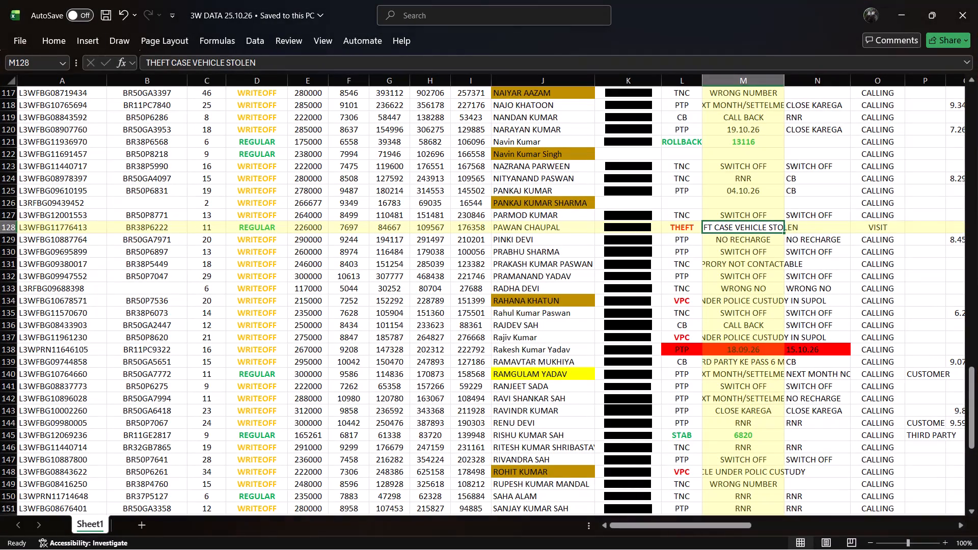
{"action": "key", "text": "Up"}
{"action": "key", "text": "Up"}
{"action": "key", "text": "Up"}
{"action": "key", "text": "Up"}
{"action": "key", "text": "Up"}
{"action": "key", "text": "Up"}
{"action": "key", "text": "Up"}
{"action": "key", "text": "Up"}
{"action": "key", "text": "Up"}
{"action": "key", "text": "Up"}
{"action": "key", "text": "Up"}
{"action": "key", "text": "Up"}
{"action": "key", "text": "Up"}
{"action": "key", "text": "Up"}
{"action": "key", "text": "Up"}
{"action": "key", "text": "Up"}
{"action": "key", "text": "Up"}
{"action": "key", "text": "Up"}
{"action": "key", "text": "Up"}
{"action": "key", "text": "Up"}
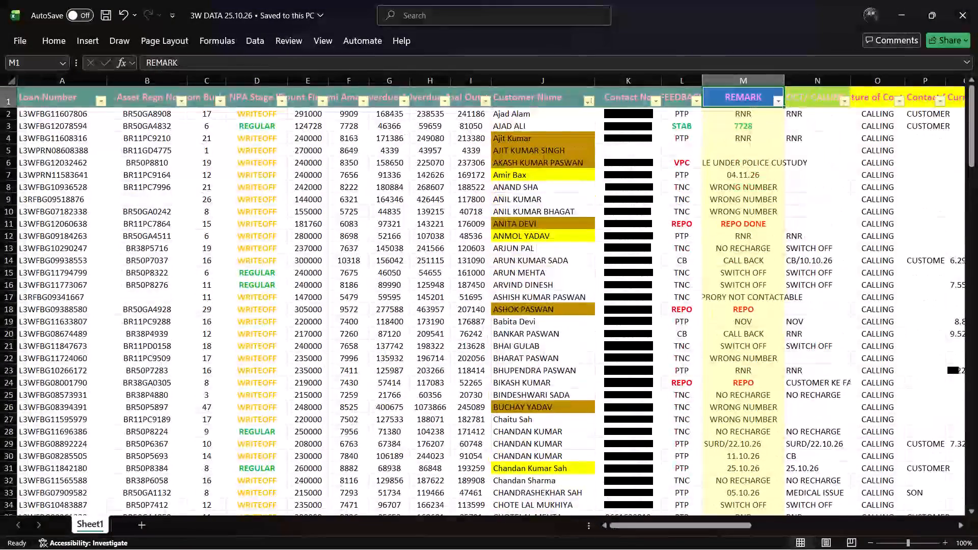
{"action": "key", "text": "Left"}
{"action": "key", "text": "Left"}
{"action": "key", "text": "Left"}
{"action": "key", "text": "Left"}
{"action": "key", "text": "Left"}
{"action": "key", "text": "Left"}
{"action": "key", "text": "Left"}
{"action": "key", "text": "Left"}
{"action": "key", "text": "Left"}
{"action": "key", "text": "Left"}
{"action": "key", "text": "Left"}
{"action": "key", "text": "Left"}
{"action": "key", "text": "Left"}
{"action": "key", "text": "Left"}
{"action": "key", "text": "Left"}
{"action": "key", "text": "Left"}
{"action": "key", "text": "Left"}
{"action": "key", "text": "Left"}
{"action": "key", "text": "Left"}
{"action": "key", "text": "Left"}
{"action": "key", "text": "Left"}
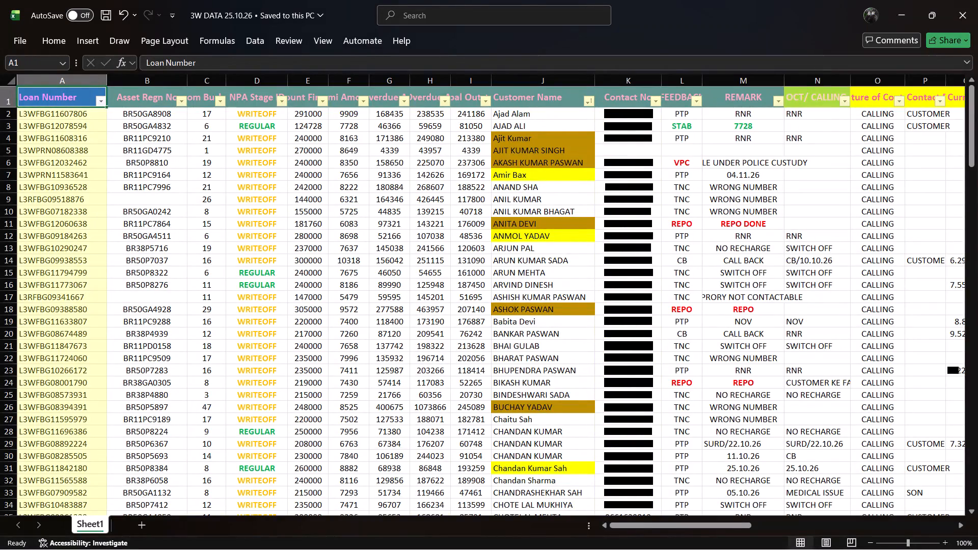
Examine the 3W DATA column headers from Loan Number across to Engine Number, including the PTP, Amount and Field Visit columns.
{"action": "key", "text": "Right"}
{"action": "key", "text": "Right"}
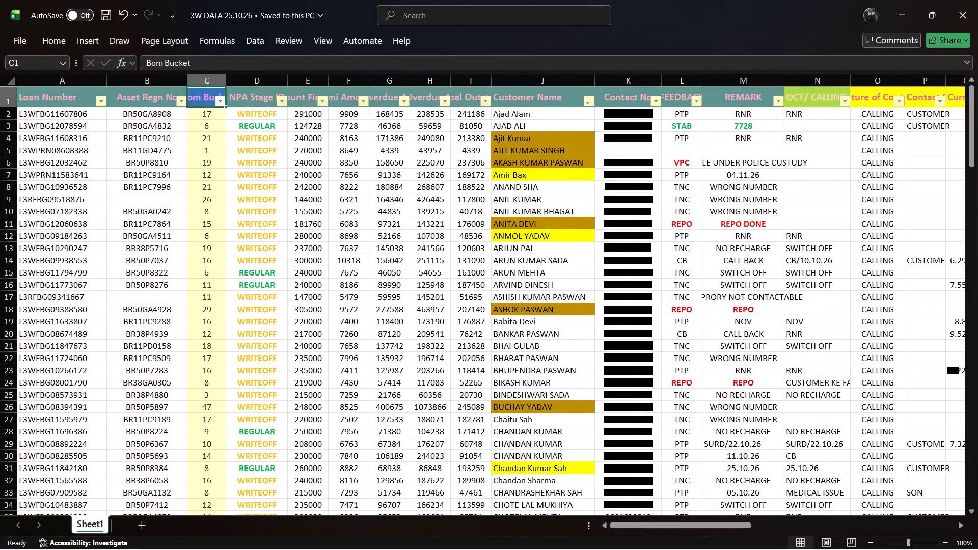
{"action": "key", "text": "Right"}
{"action": "key", "text": "Right"}
{"action": "key", "text": "Right"}
{"action": "key", "text": "Right"}
{"action": "key", "text": "Right"}
{"action": "key", "text": "Right"}
{"action": "key", "text": "Right"}
{"action": "key", "text": "Right"}
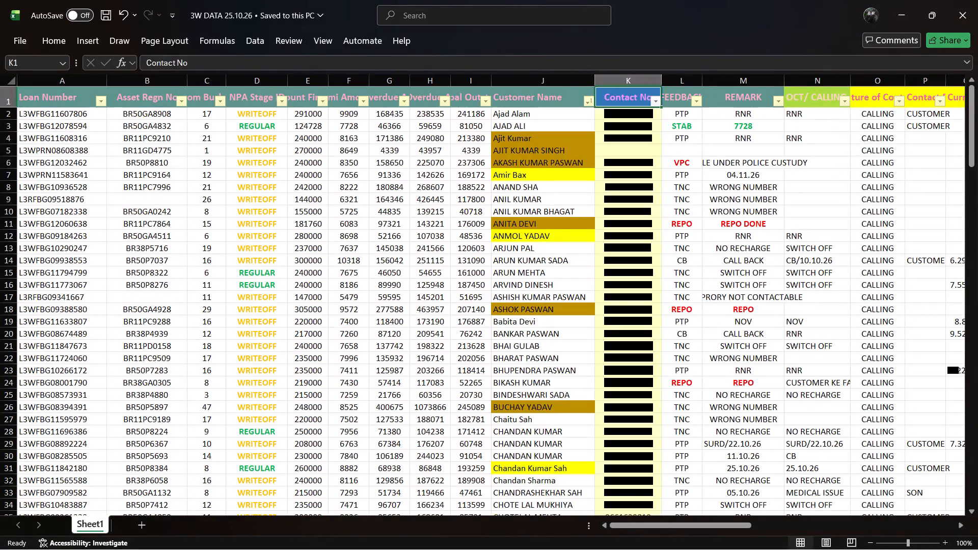
{"action": "key", "text": "Right"}
{"action": "key", "text": "Right"}
{"action": "key", "text": "Right"}
{"action": "key", "text": "Right"}
{"action": "key", "text": "Right"}
{"action": "key", "text": "Right"}
{"action": "key", "text": "Right"}
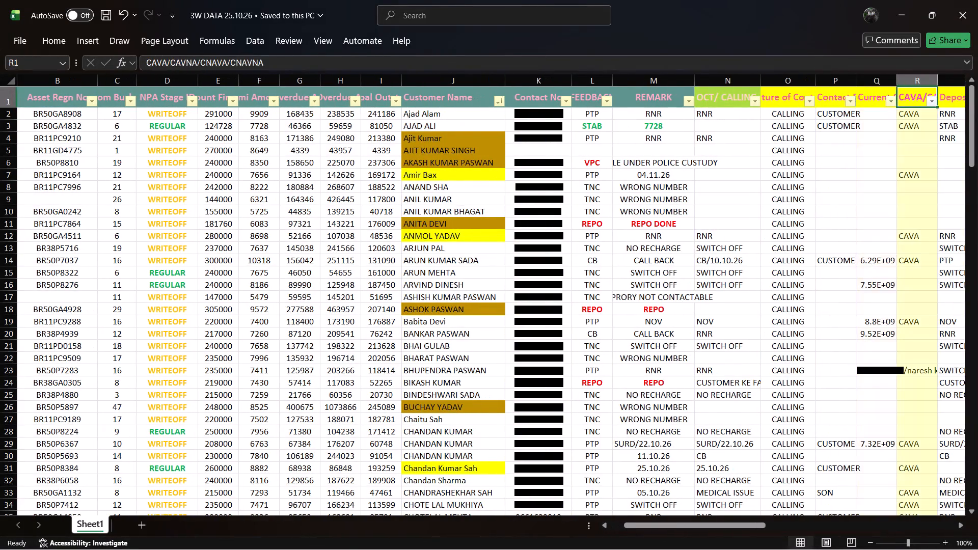
{"action": "key", "text": "Right"}
{"action": "key", "text": "Right"}
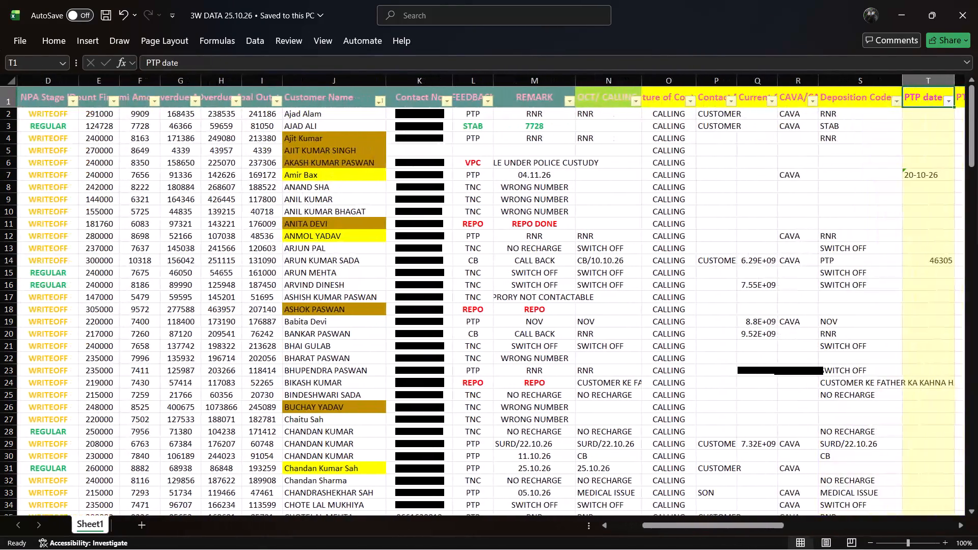
{"action": "key", "text": "Right"}
{"action": "key", "text": "Right"}
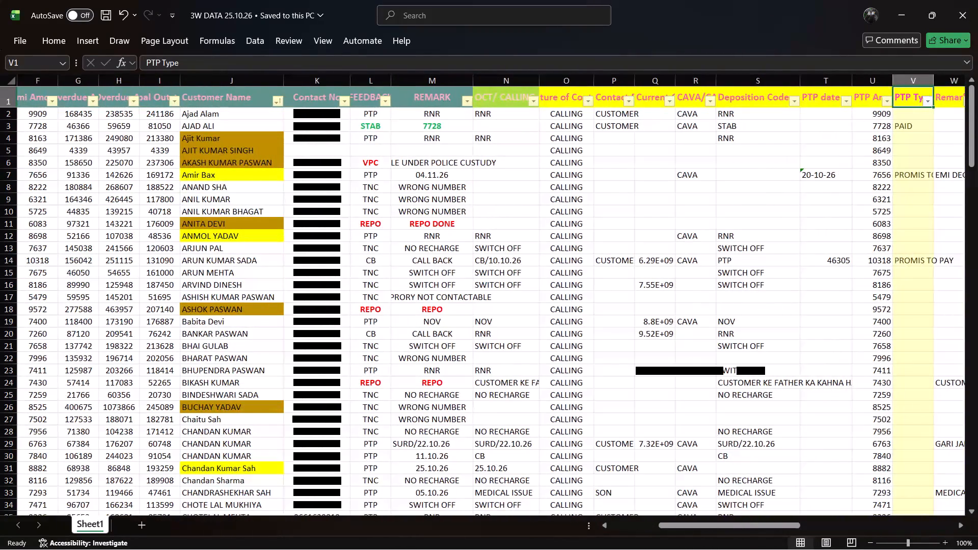
{"action": "key", "text": "Right"}
{"action": "key", "text": "Right"}
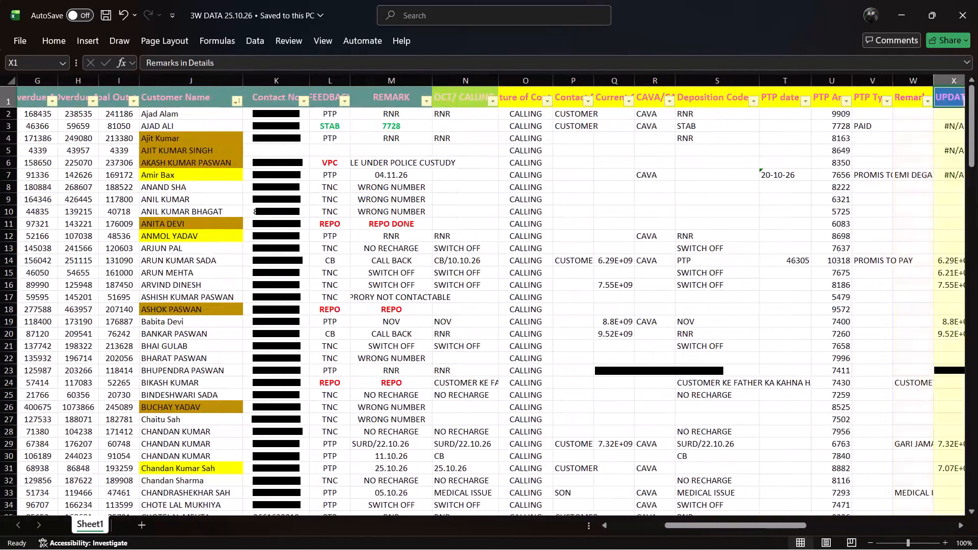
{"action": "key", "text": "Right"}
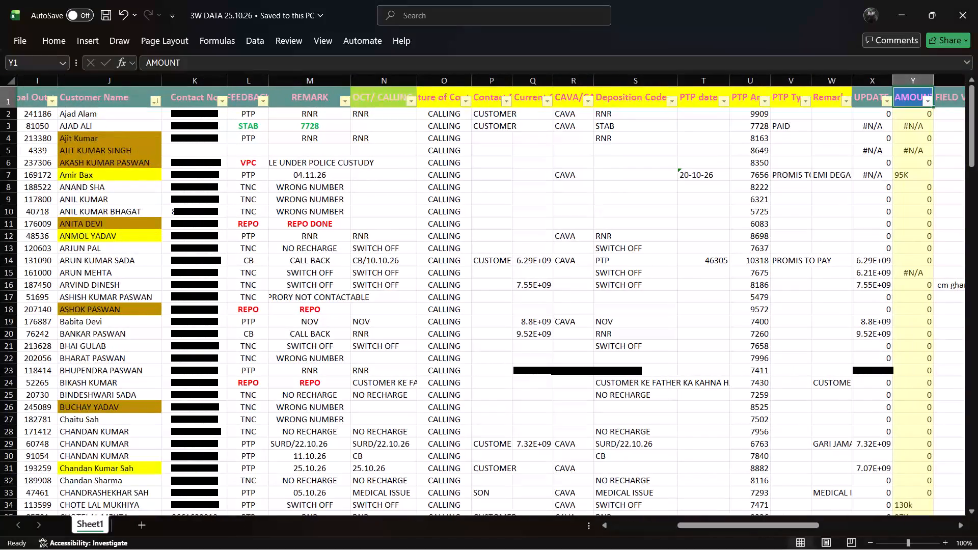
{"action": "key", "text": "Right"}
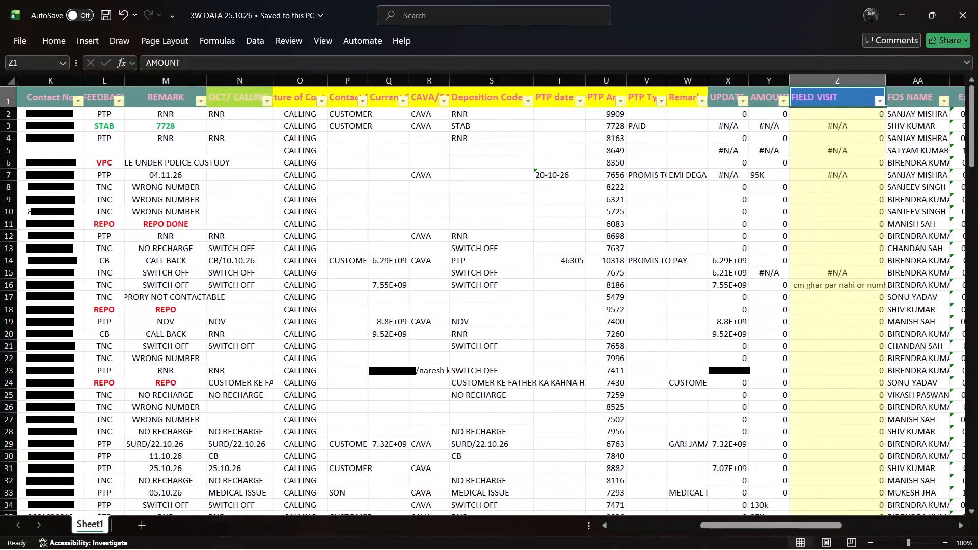
{"action": "key", "text": "Right"}
{"action": "key", "text": "Right"}
{"action": "key", "text": "Right"}
{"action": "key", "text": "Right"}
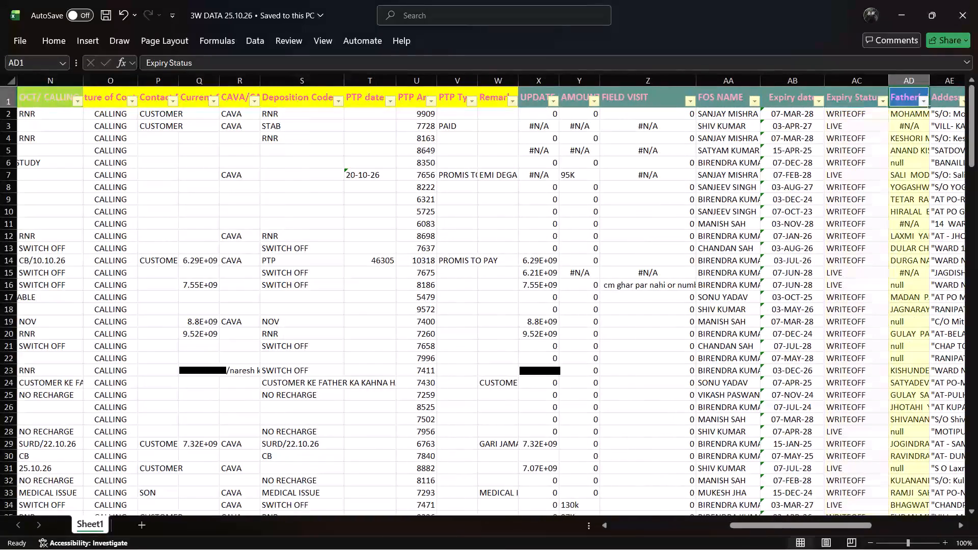
{"action": "key", "text": "Right"}
{"action": "key", "text": "Right"}
{"action": "key", "text": "Right"}
{"action": "key", "text": "Right"}
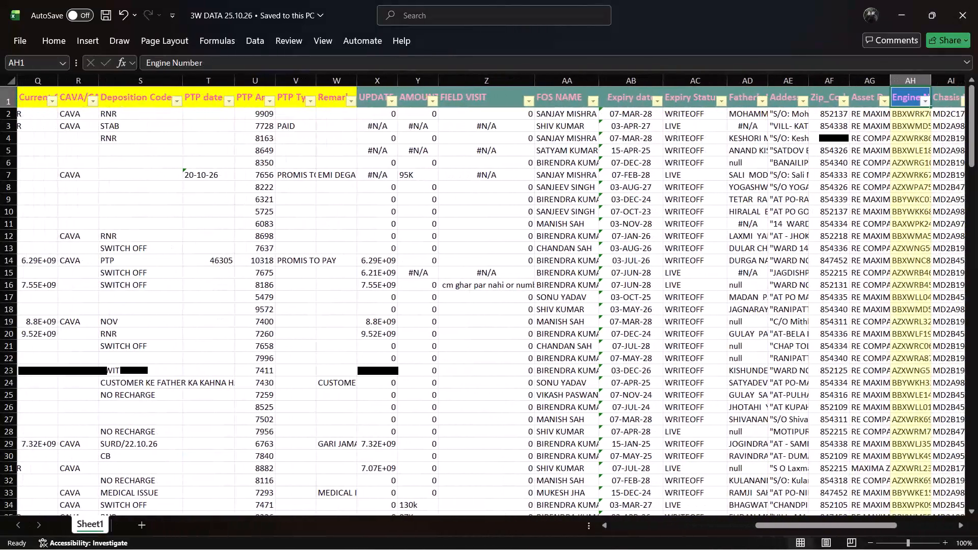
Re-examine the 3W DATA headers from Zip_Code back through PTP Amount, PTP date, Deposition Code and Contact Person to Emi Overdue Amount.
{"action": "key", "text": "Left"}
{"action": "key", "text": "Left"}
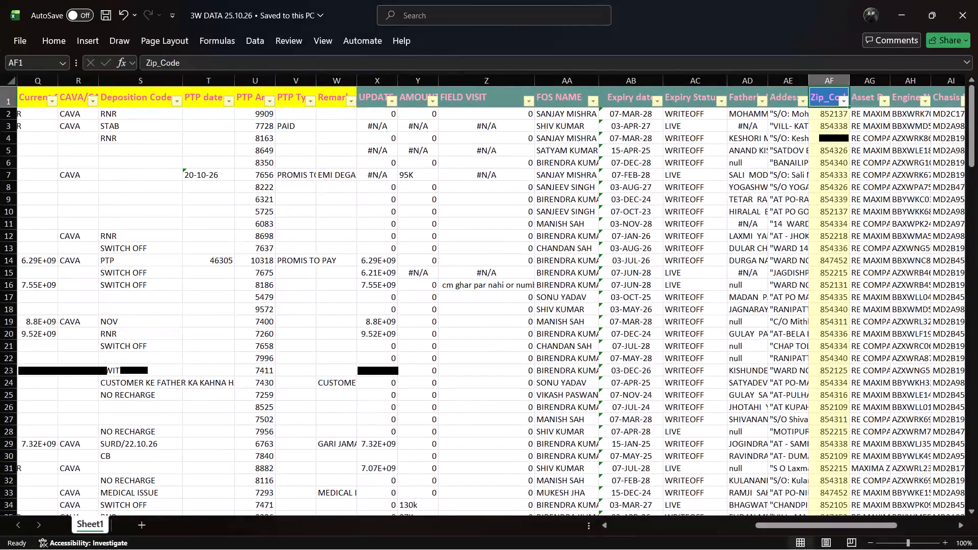
{"action": "left_click", "coordinate": [345, 96]}
{"action": "key", "text": "Left"}
{"action": "key", "text": "Left"}
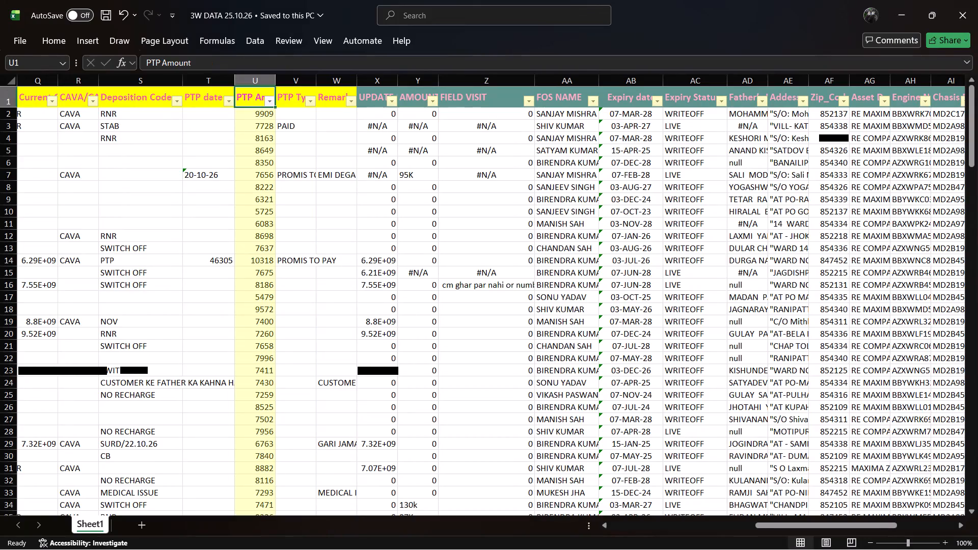
{"action": "key", "text": "Left"}
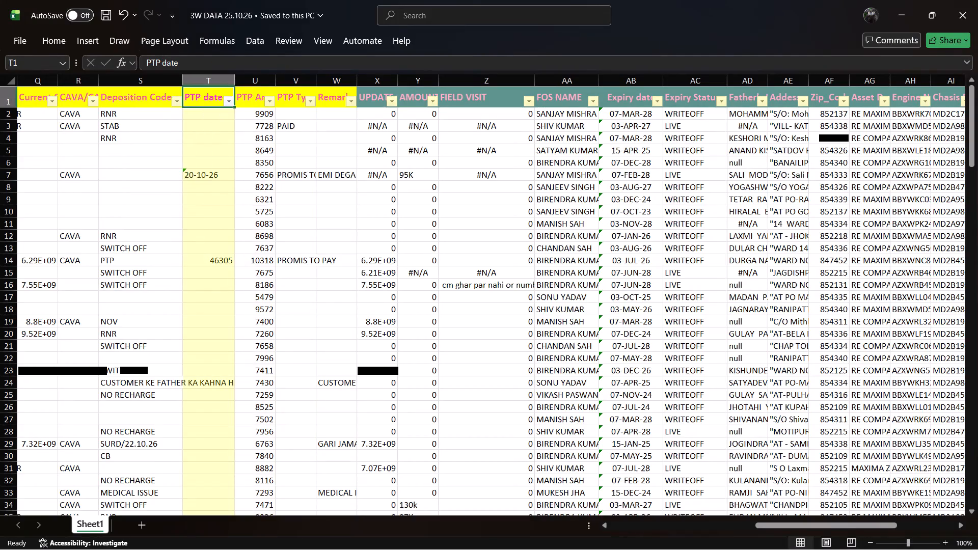
{"action": "key", "text": "Right"}
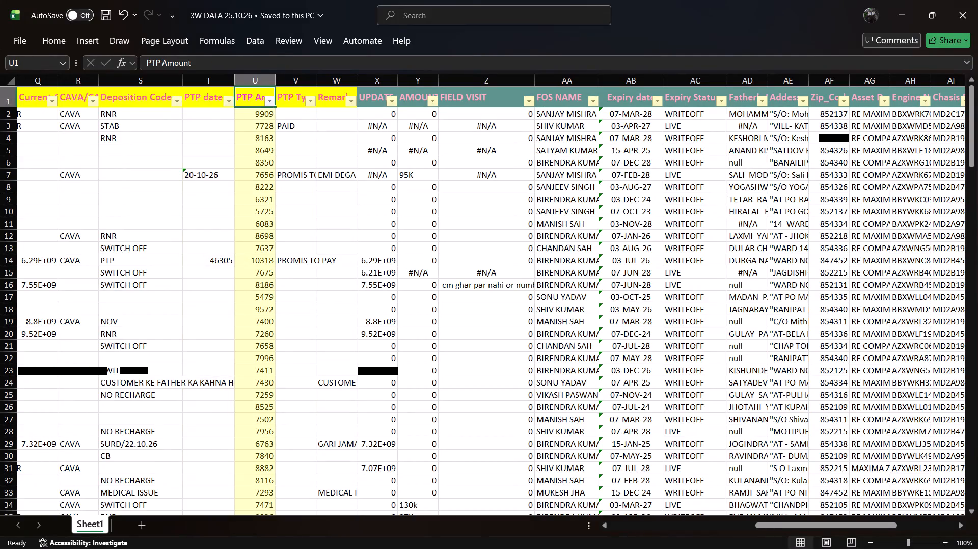
{"action": "key", "text": "Left"}
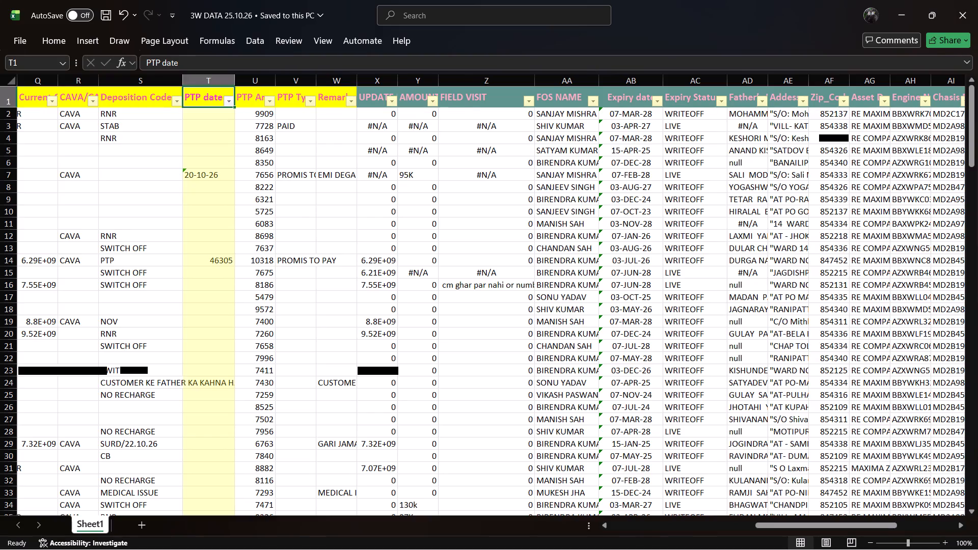
{"action": "key", "text": "Left"}
{"action": "key", "text": "Left"}
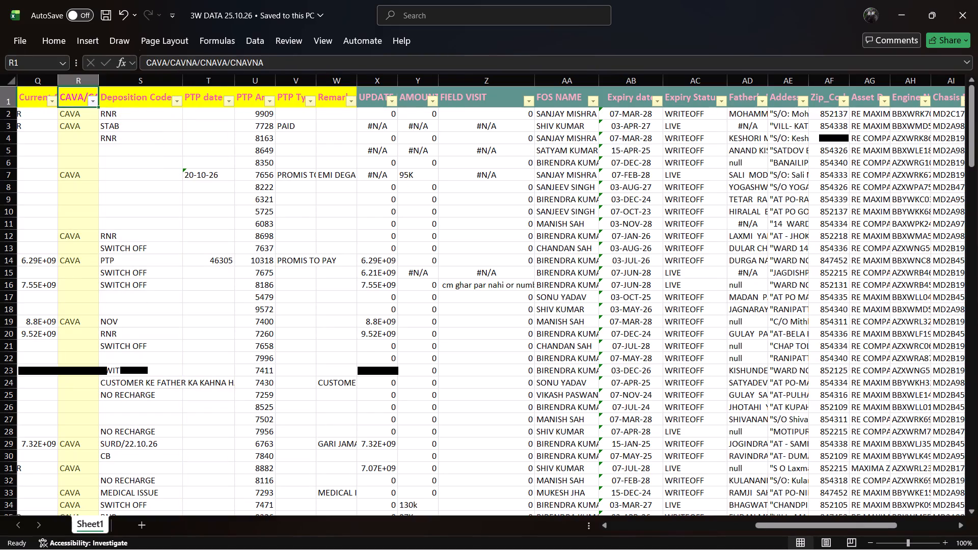
{"action": "key", "text": "Right"}
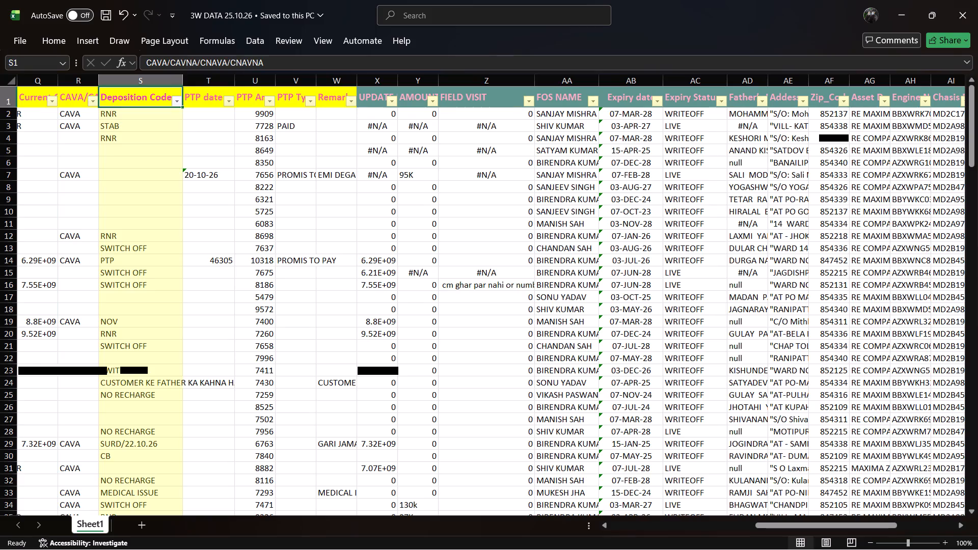
{"action": "key", "text": "Left"}
{"action": "key", "text": "Left"}
{"action": "key", "text": "Left"}
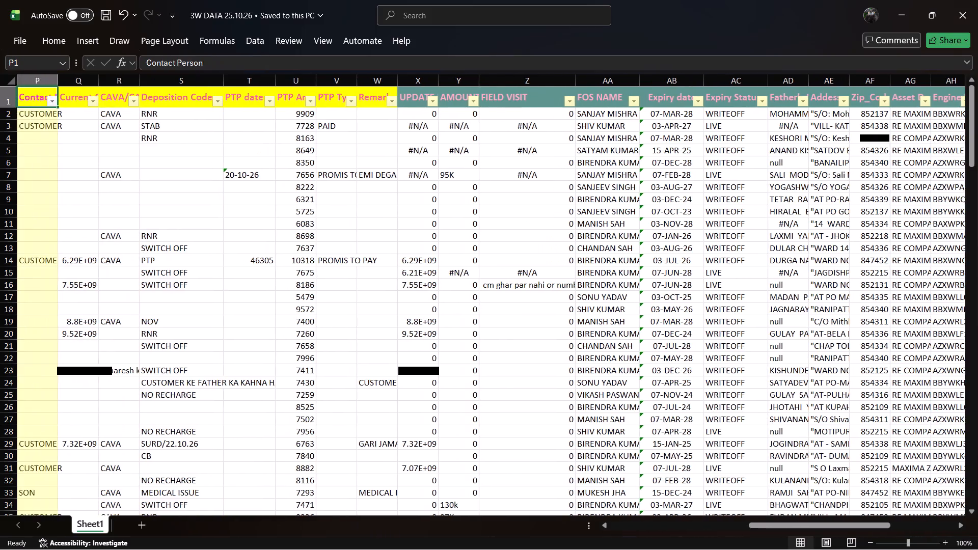
{"action": "key", "text": "Left"}
{"action": "key", "text": "Left"}
{"action": "key", "text": "Left"}
{"action": "key", "text": "Left"}
{"action": "key", "text": "Left"}
{"action": "key", "text": "Left"}
{"action": "key", "text": "Left"}
{"action": "key", "text": "Left"}
{"action": "key", "text": "Left"}
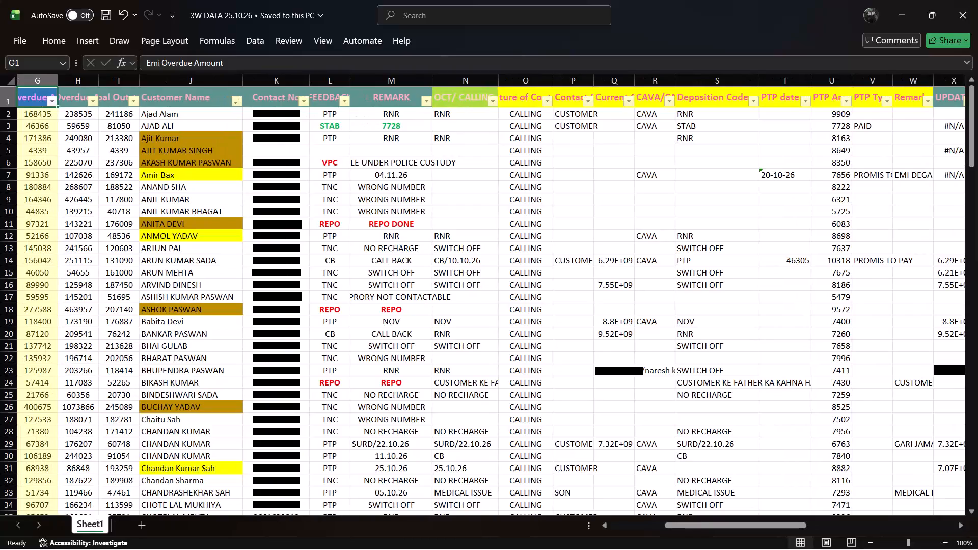
Switch back to the SHRUTI NOV ALLOCATION workbook and open its WRITEOFF sheet.
{"action": "key", "text": "super+Tab"}
{"action": "left_click", "coordinate": [618, 113]}
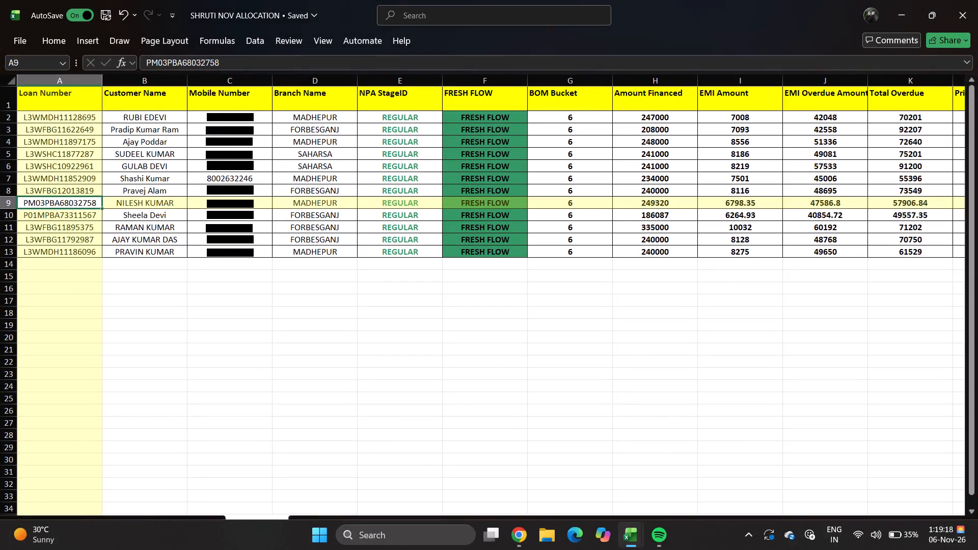
{"action": "left_click", "coordinate": [193, 427]}
{"action": "left_click", "coordinate": [142, 529]}
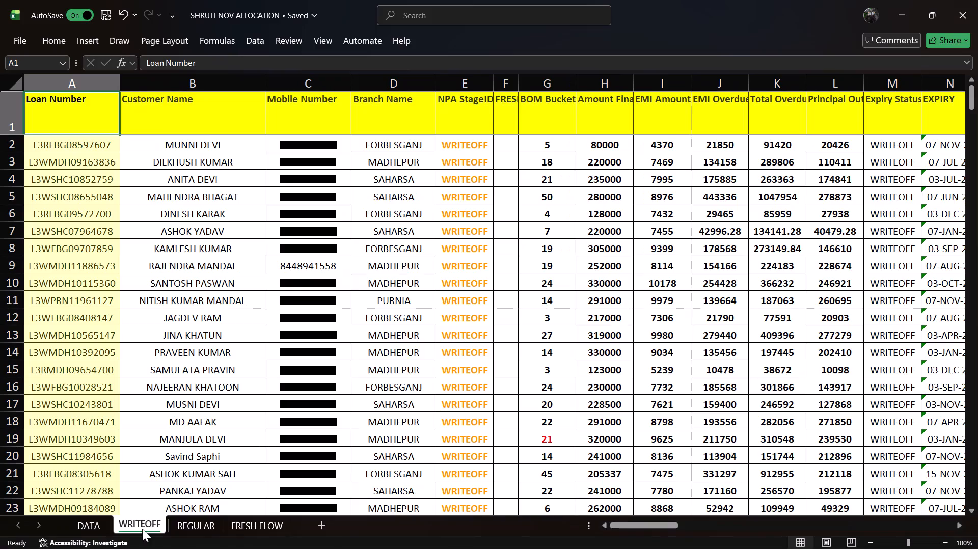
Examine the WRITEOFF sheet's column headers from Loan Number across to Agency Name.
{"action": "key", "text": "Right"}
{"action": "key", "text": "Right"}
{"action": "key", "text": "Right"}
{"action": "key", "text": "Right"}
{"action": "key", "text": "Right"}
{"action": "key", "text": "Right"}
{"action": "key", "text": "Right"}
{"action": "key", "text": "Right"}
{"action": "key", "text": "Right"}
{"action": "key", "text": "Right"}
{"action": "key", "text": "Right"}
{"action": "key", "text": "Right"}
{"action": "key", "text": "Right"}
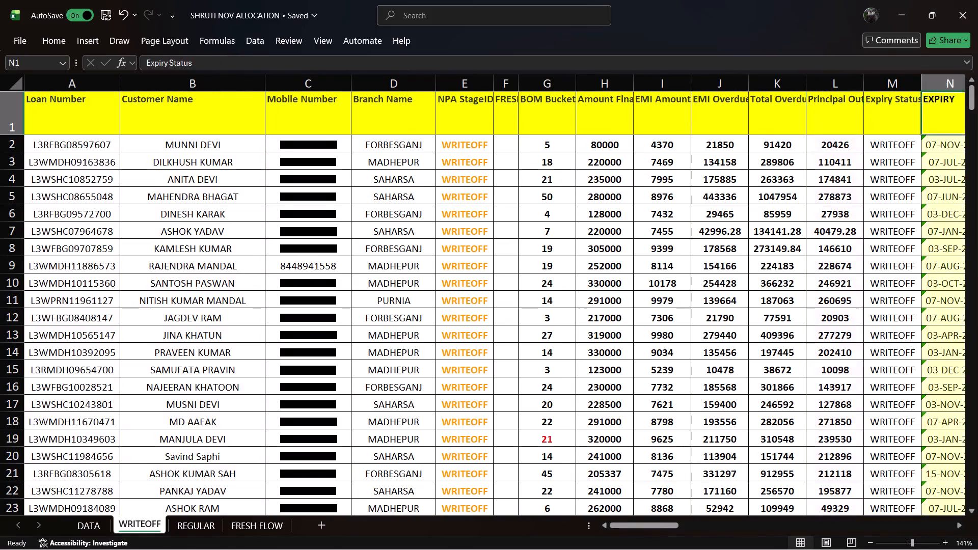
{"action": "key", "text": "Right"}
{"action": "key", "text": "Right"}
{"action": "key", "text": "Right"}
{"action": "key", "text": "Right"}
{"action": "key", "text": "Right"}
{"action": "key", "text": "Right"}
{"action": "key", "text": "Right"}
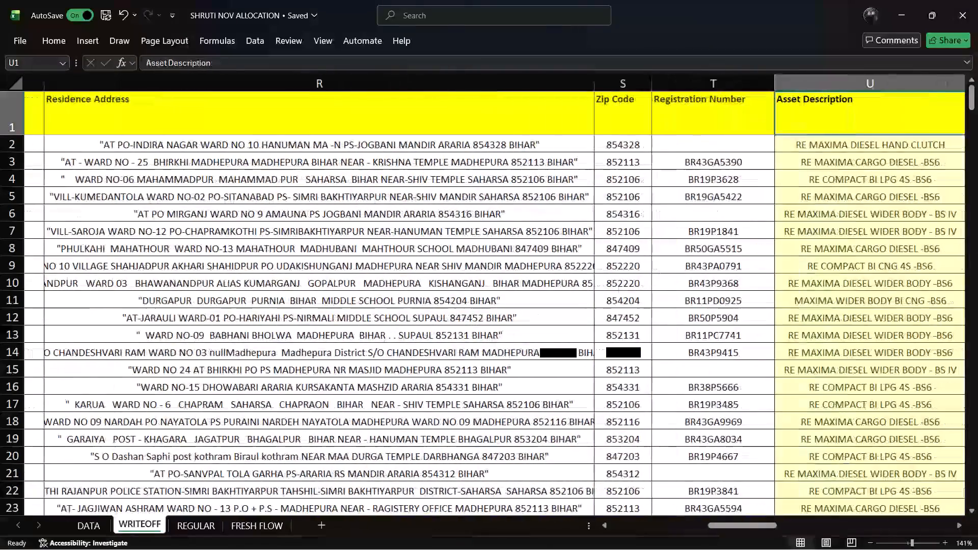
{"action": "key", "text": "Right"}
{"action": "key", "text": "Right"}
{"action": "key", "text": "Right"}
{"action": "key", "text": "Right"}
{"action": "key", "text": "Right"}
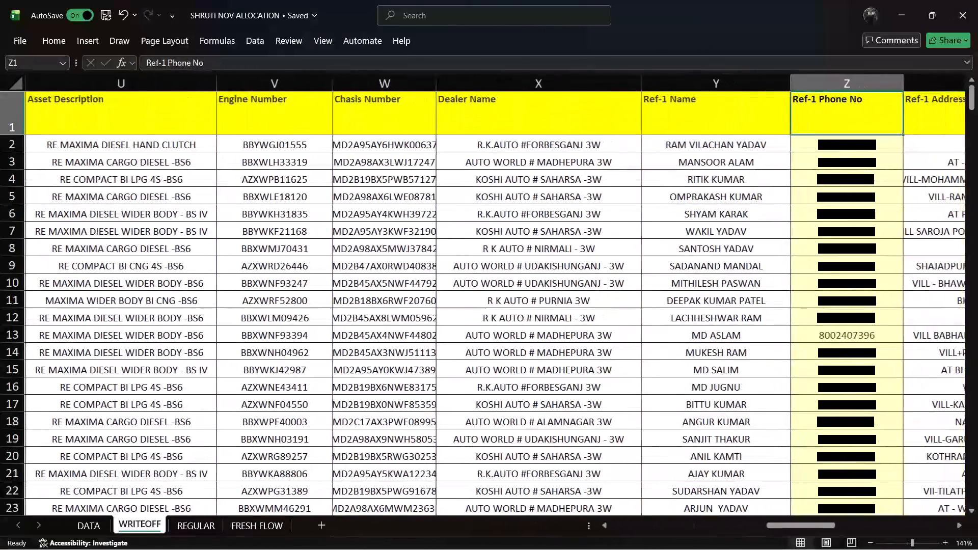
{"action": "key", "text": "Right"}
{"action": "key", "text": "Right"}
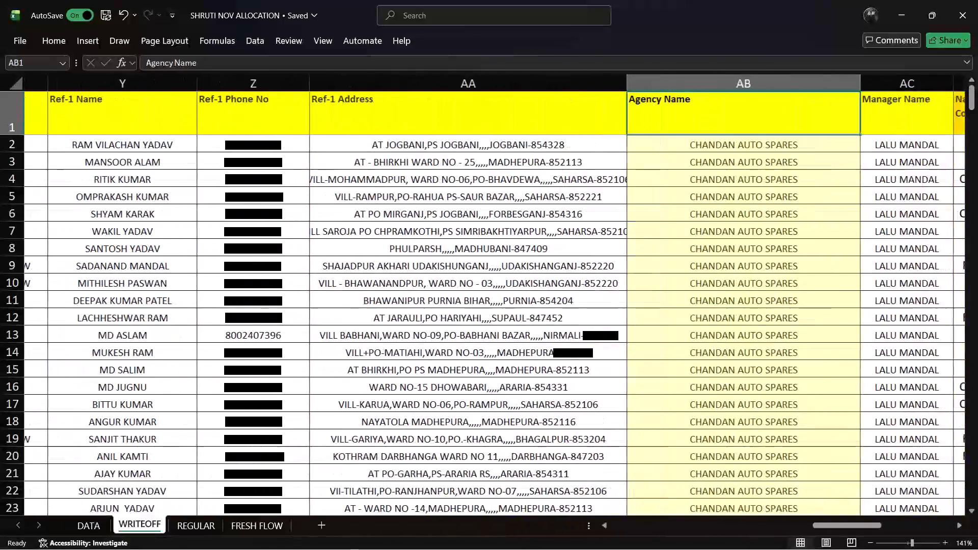
Examine the remaining WRITEOFF column headers from Manager Name across to CALLING DATE, including the contact, PTP and FEED BACK columns.
{"action": "key", "text": "Right"}
{"action": "key", "text": "Right"}
{"action": "key", "text": "Right"}
{"action": "key", "text": "Right"}
{"action": "key", "text": "Right"}
{"action": "key", "text": "Right"}
{"action": "key", "text": "Right"}
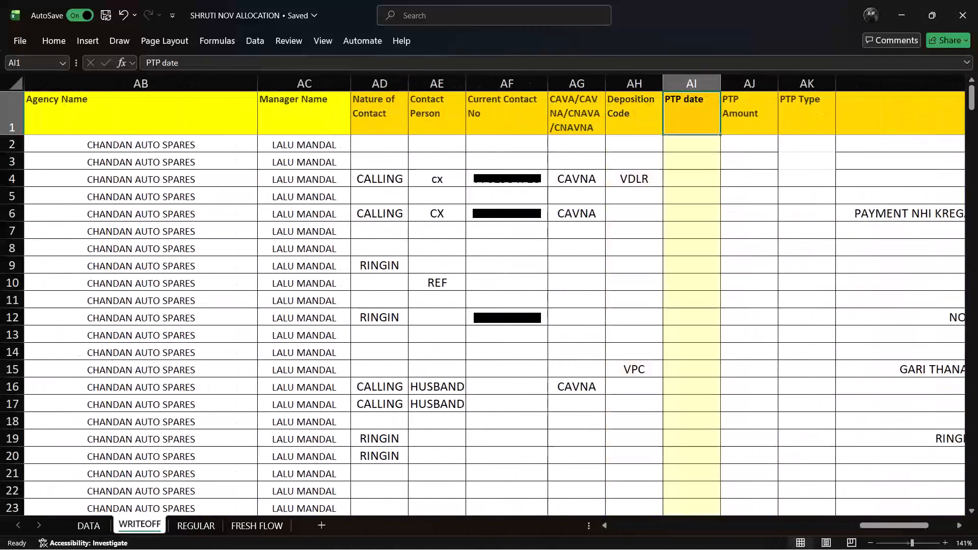
{"action": "key", "text": "Right"}
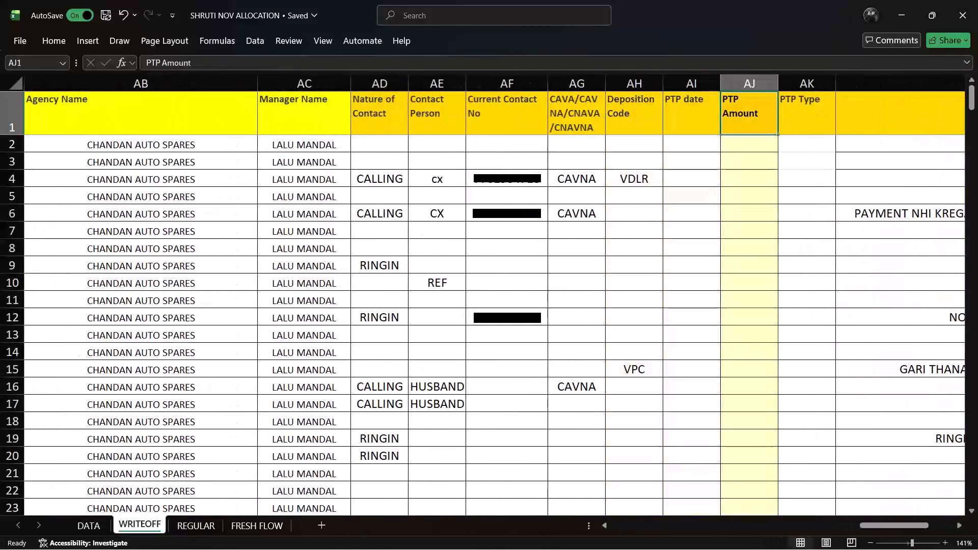
{"action": "key", "text": "Right"}
{"action": "key", "text": "Right"}
{"action": "key", "text": "Right"}
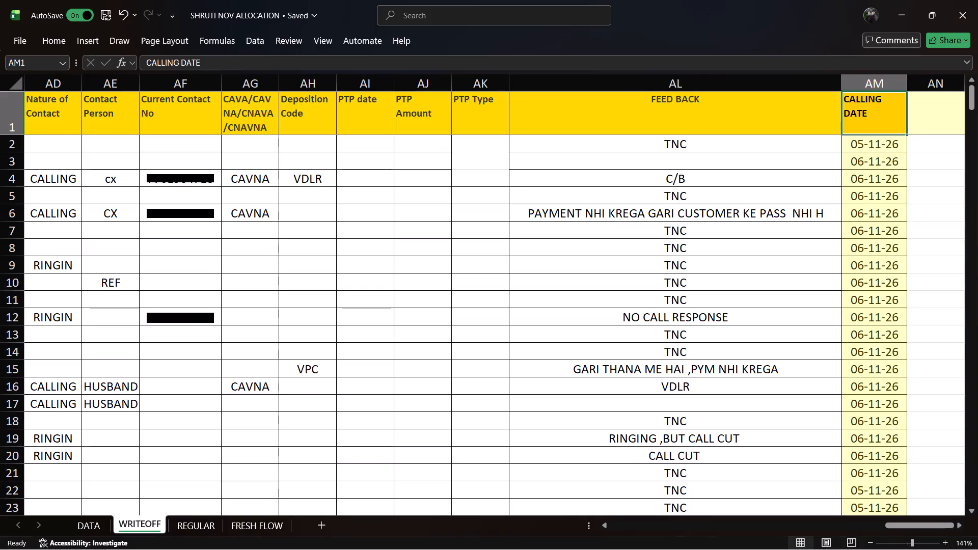
Switch back to the 3W DATA 25.10.26 workbook and inspect the overdue amount columns before Customer Name.
{"action": "key", "text": "super+Tab"}
{"action": "left_click", "coordinate": [553, 93]}
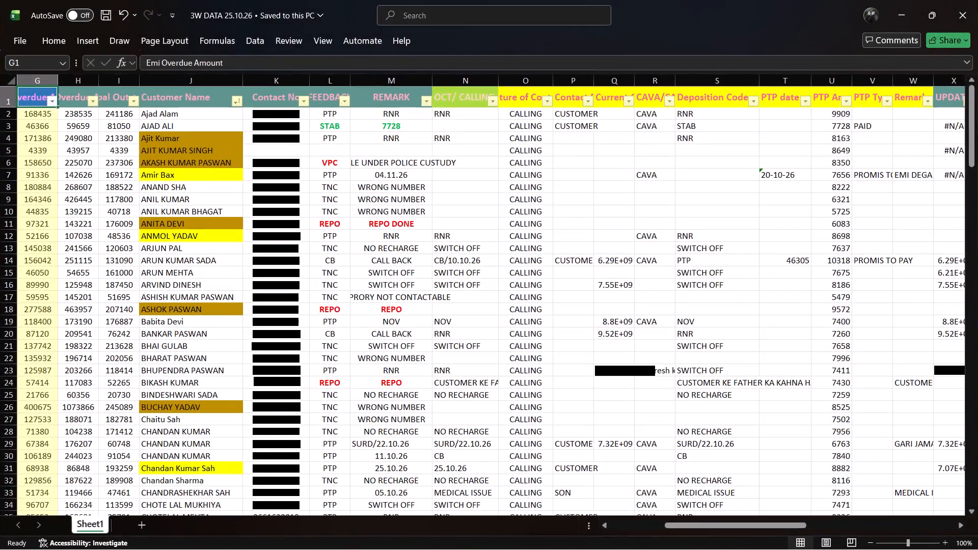
{"action": "left_click", "coordinate": [62, 77]}
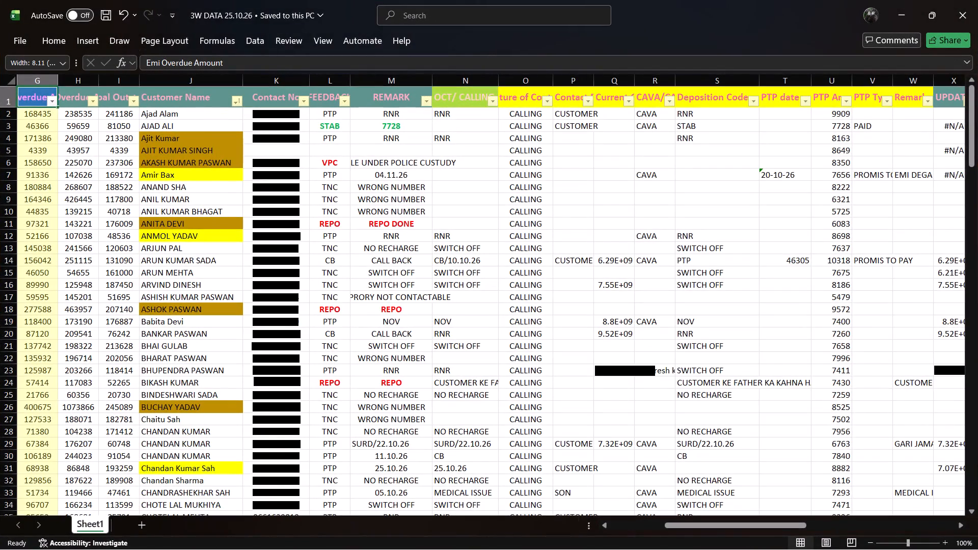
{"action": "left_click", "coordinate": [84, 79]}
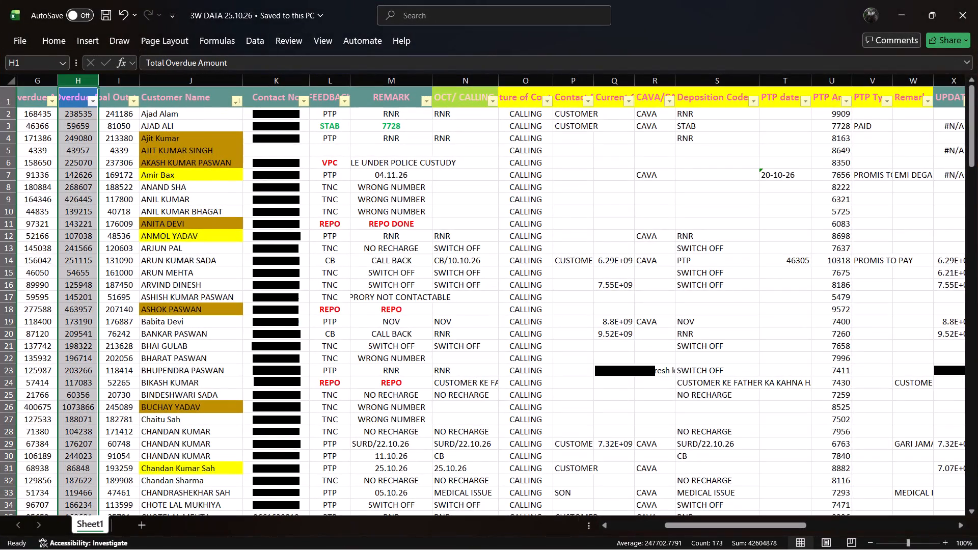
{"action": "left_click", "coordinate": [121, 227]}
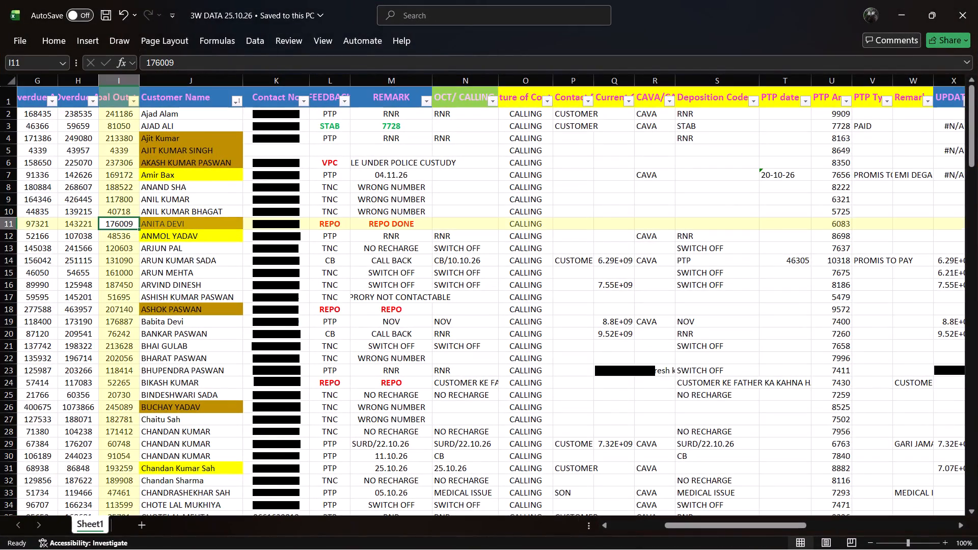
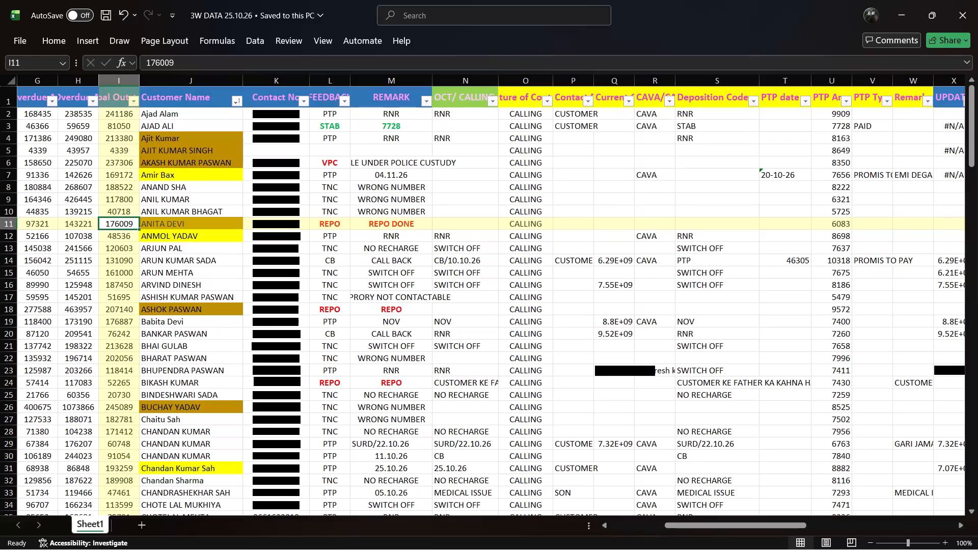
Remove and reapply the header-row filters on Sheet1 of the 3W DATA 25.10.26 workbook.
{"action": "left_click", "coordinate": [384, 100]}
{"action": "key", "text": "ctrl+shift+l"}
{"action": "left_click", "coordinate": [384, 100], "text": "ctrl+shift"}
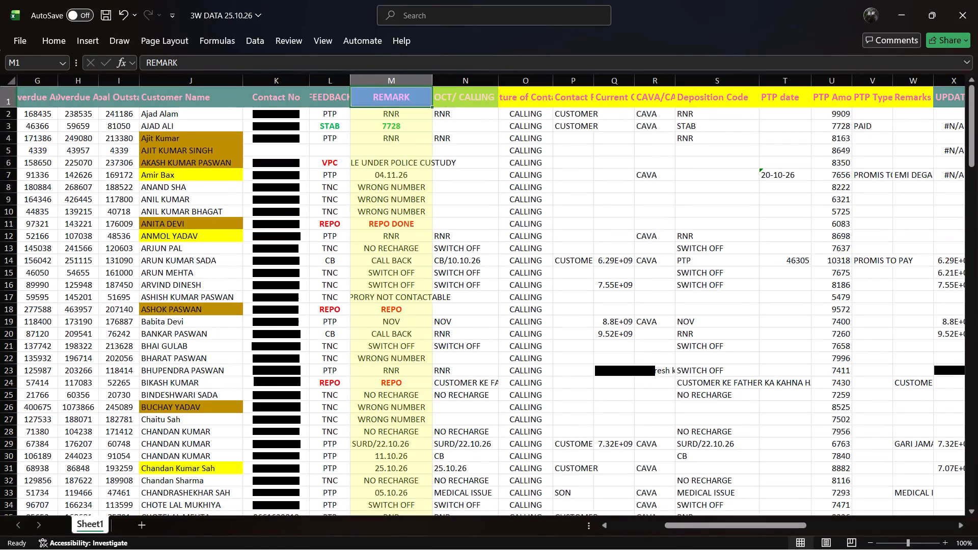
{"action": "key", "text": "ctrl+shift+l"}
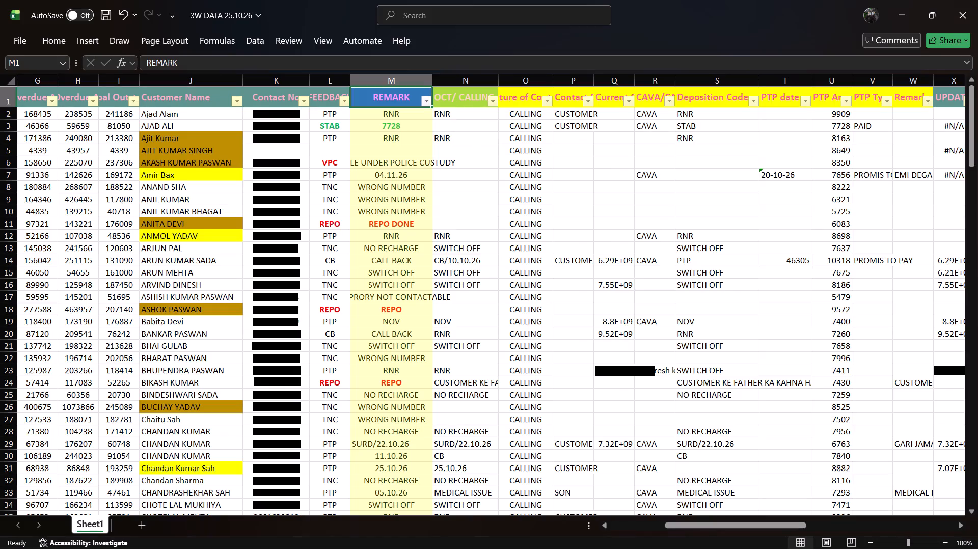
In the FEEDBACK column filter, clear all values and include only CB, NMST, PTP and PTP-SURD.
{"action": "left_click", "coordinate": [343, 104]}
{"action": "left_click", "coordinate": [244, 266]}
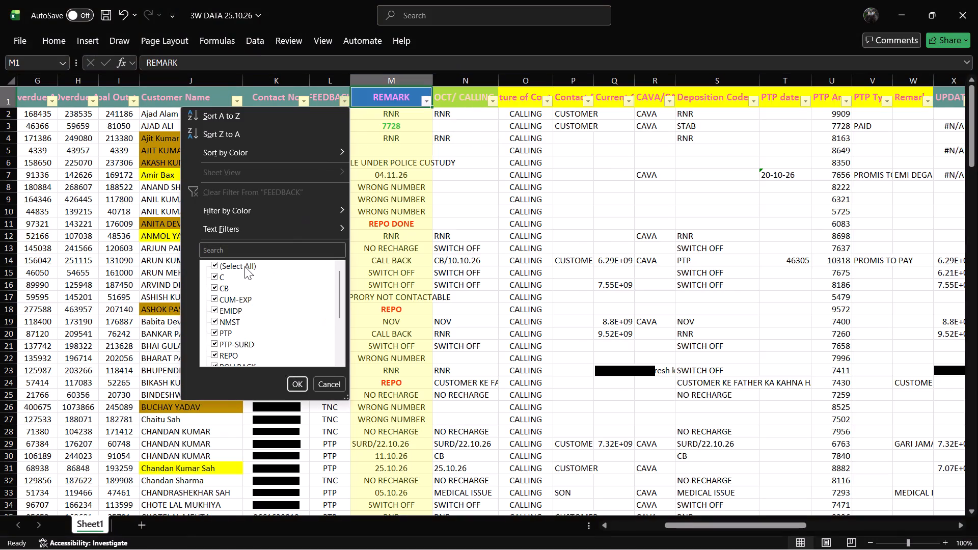
{"action": "key", "text": "Down"}
{"action": "key", "text": "Down"}
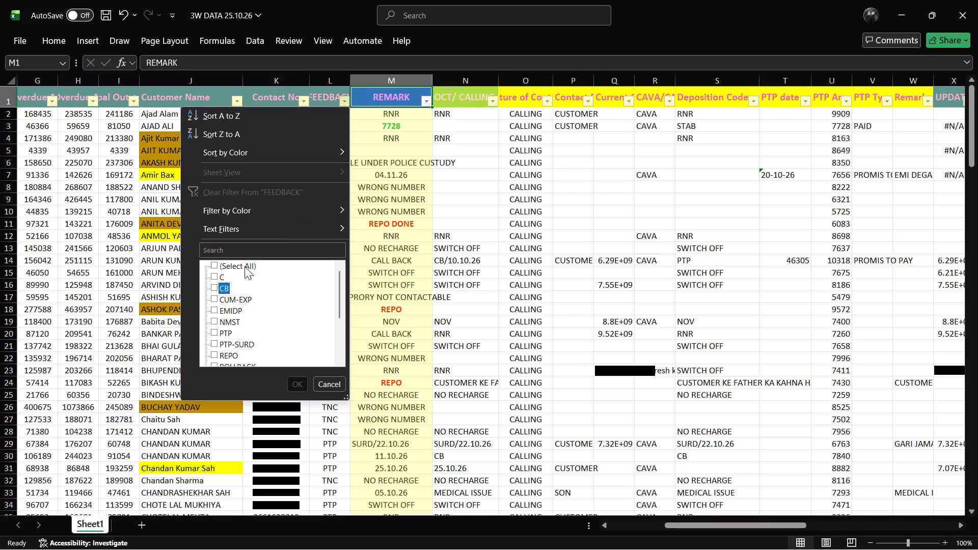
{"action": "key", "text": "space"}
{"action": "key", "text": "Down"}
{"action": "key", "text": "Down"}
{"action": "key", "text": "Down"}
{"action": "key", "text": "space"}
{"action": "key", "text": "Down"}
{"action": "key", "text": "space"}
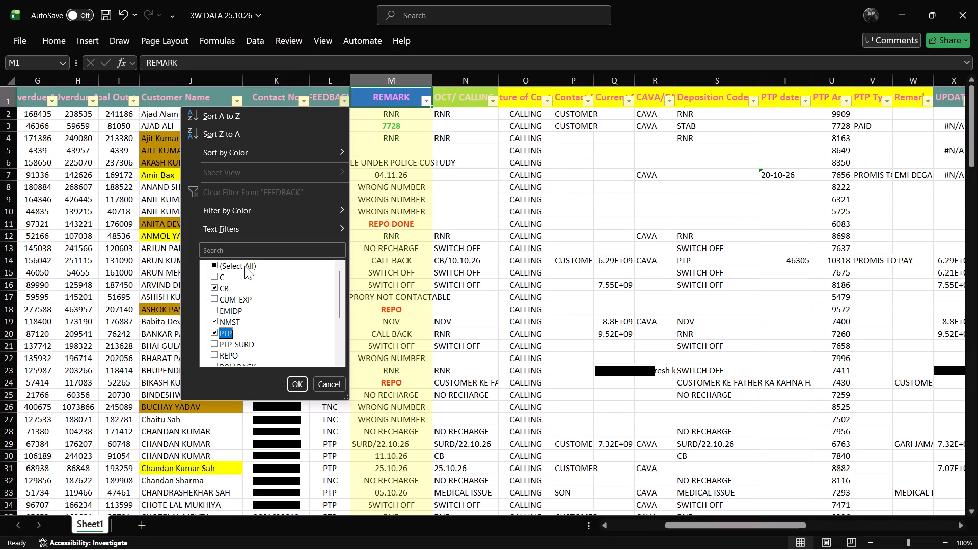
{"action": "key", "text": "Down"}
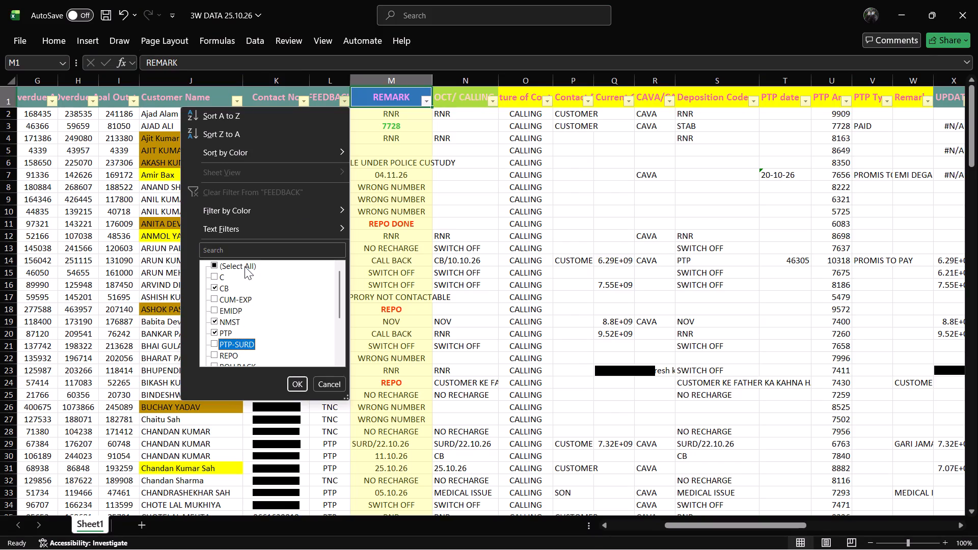
{"action": "key", "text": "space"}
Add ROLLBACK, STAB and SURD to the FEEDBACK filter selection and apply the filter.
{"action": "key", "text": "Down"}
{"action": "key", "text": "Down"}
{"action": "key", "text": "Up"}
{"action": "key", "text": "Down"}
{"action": "key", "text": "Down"}
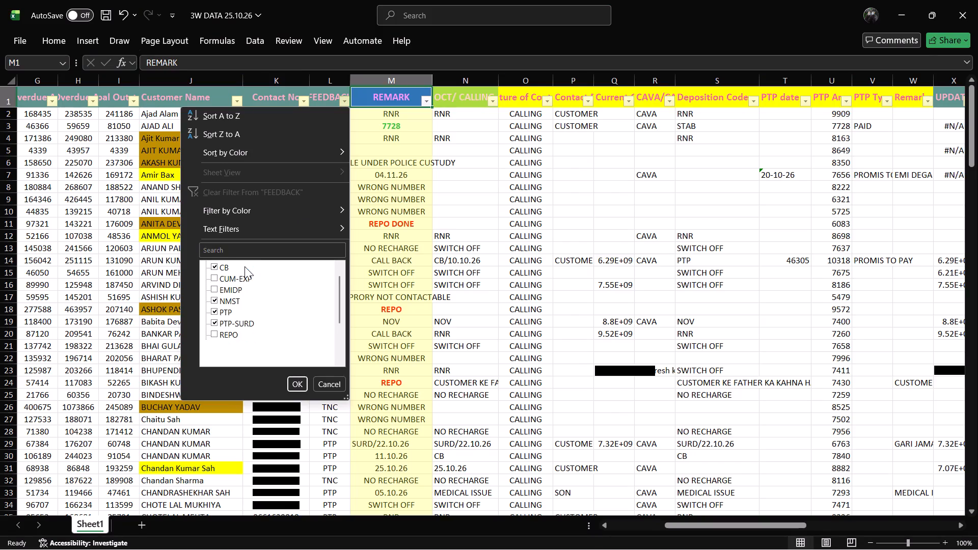
{"action": "key", "text": "Up"}
{"action": "key", "text": "space"}
{"action": "key", "text": "Down"}
{"action": "key", "text": "space"}
{"action": "key", "text": "Down"}
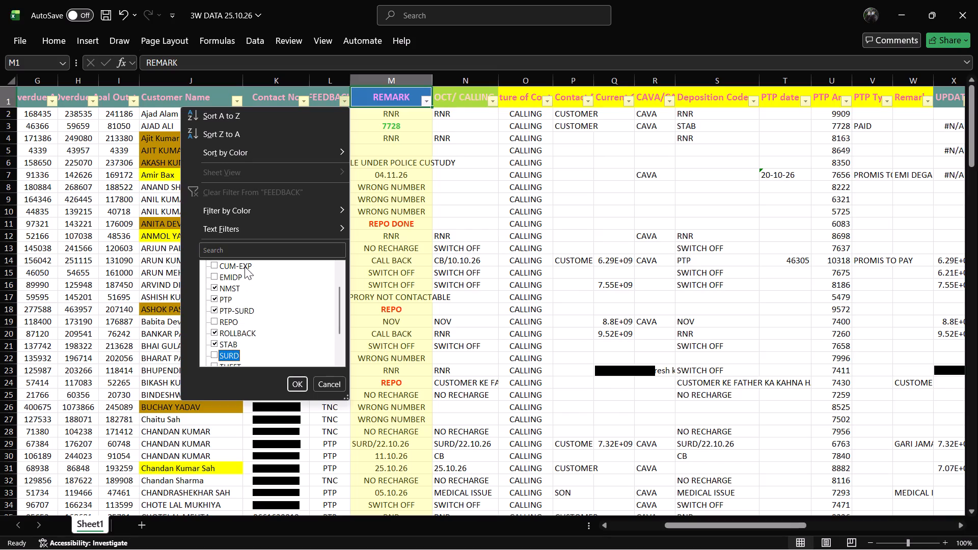
{"action": "key", "text": "Down"}
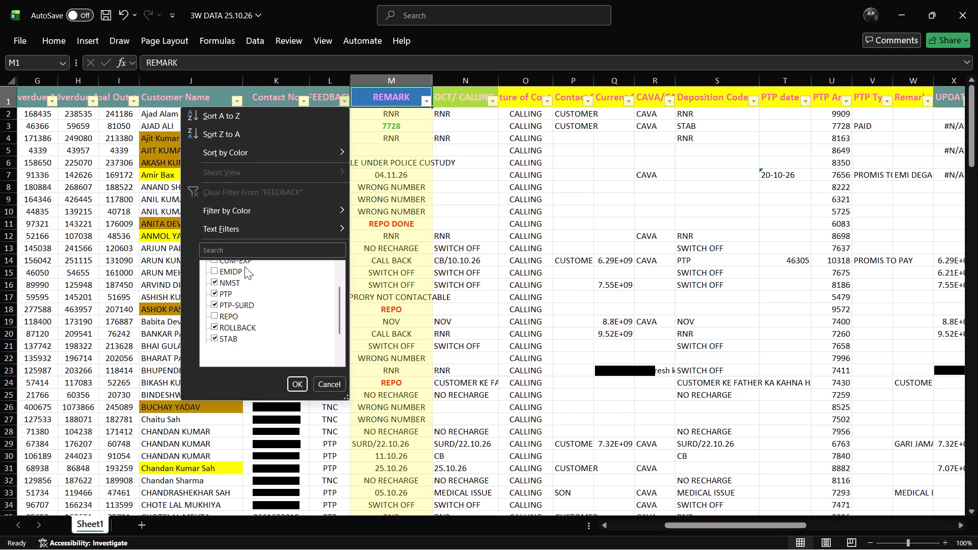
{"action": "key", "text": "Up"}
{"action": "key", "text": "space"}
{"action": "key", "text": "Down"}
{"action": "key", "text": "Down"}
{"action": "key", "text": "Down"}
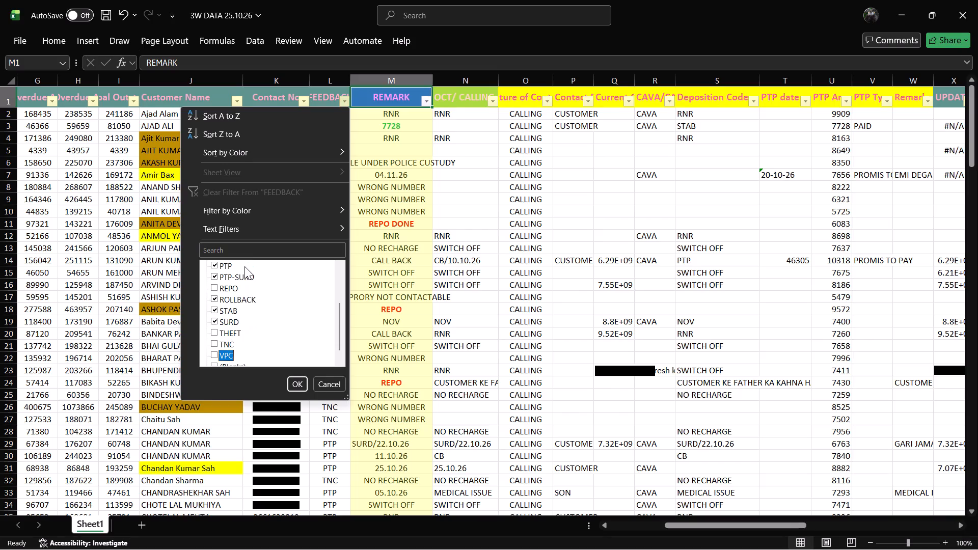
{"action": "key", "text": "Down"}
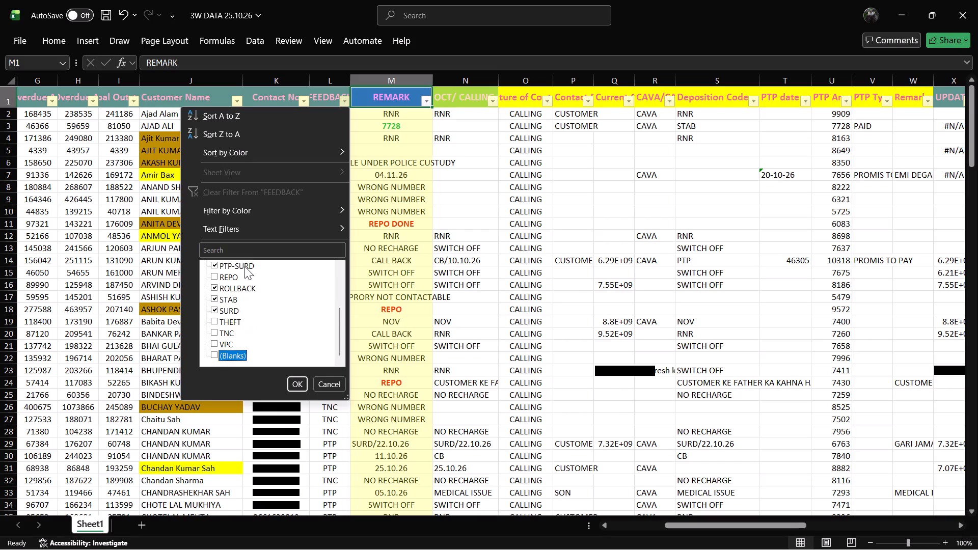
{"action": "key", "text": "Down"}
{"action": "key", "text": "Return"}
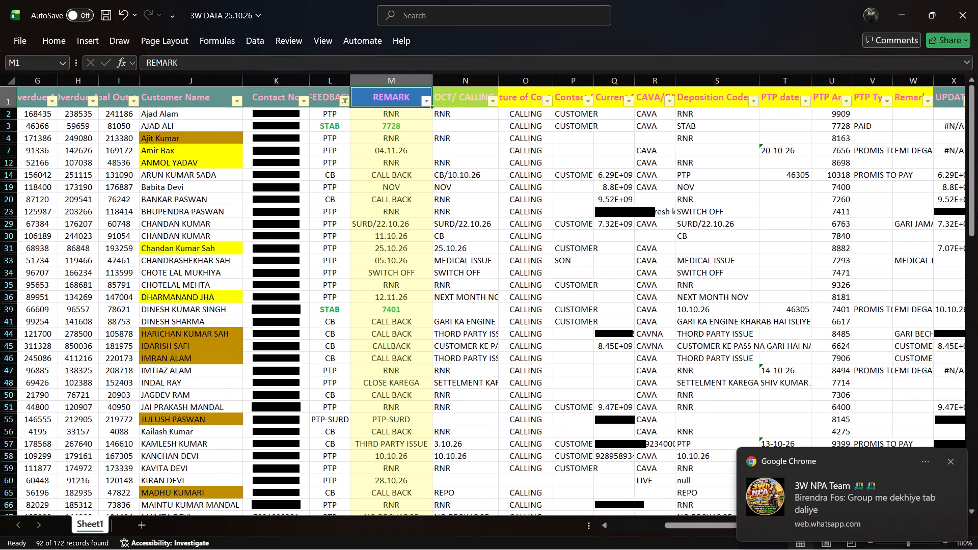
Switch to the WRITEOFF sheet of the SHRUTI NOV ALLOCATION workbook.
{"action": "left_click", "coordinate": [283, 85]}
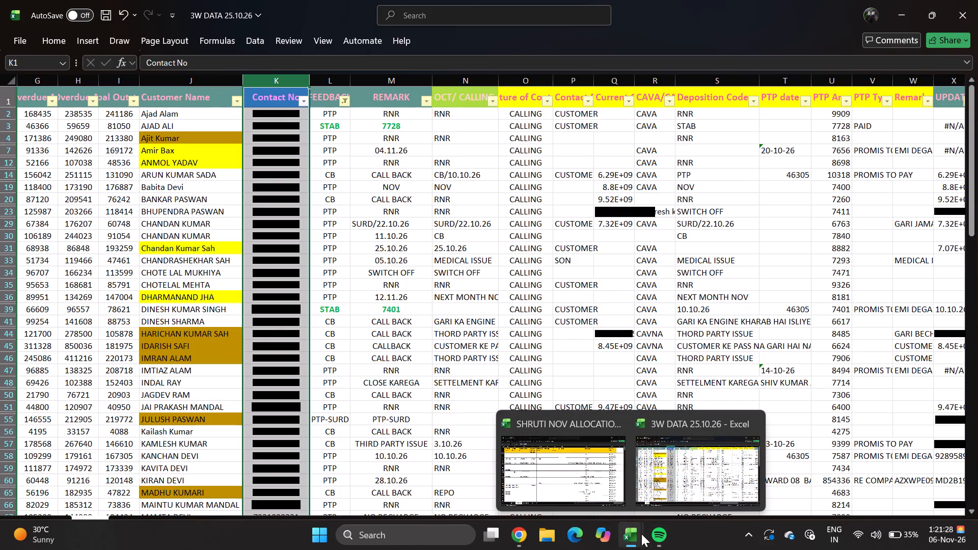
{"action": "left_click", "coordinate": [598, 334]}
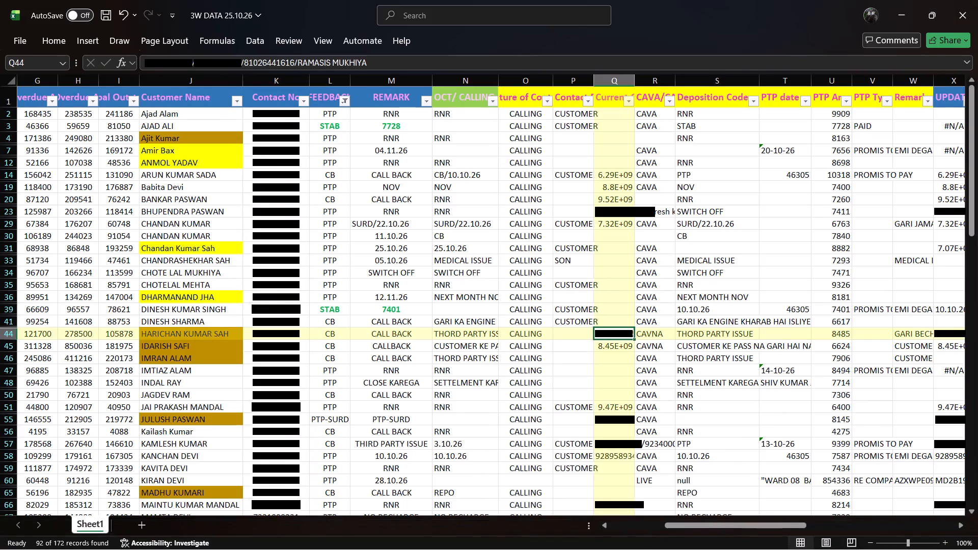
{"action": "key", "text": "super+Tab"}
{"action": "left_click", "coordinate": [605, 139]}
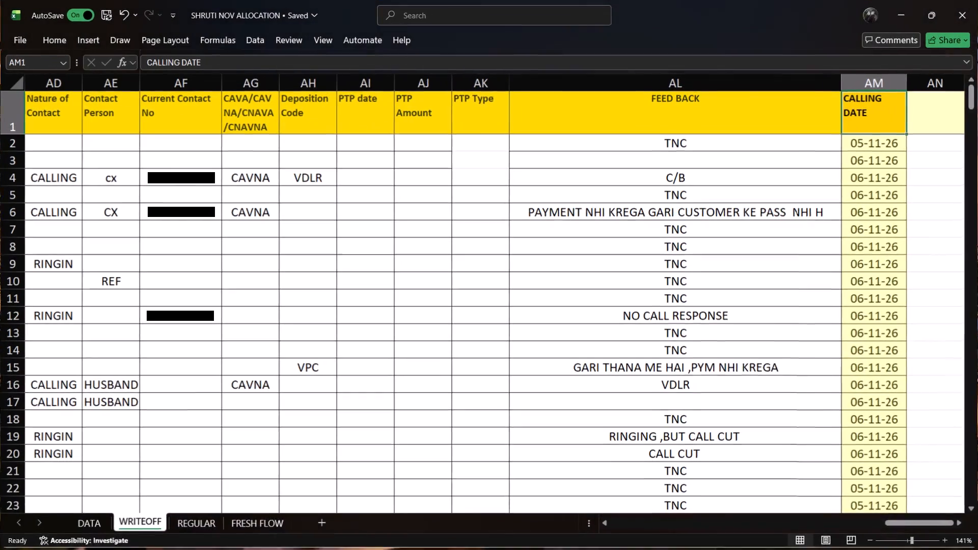
Examine the WRITEOFF column headers from CALLING DATE back to Loan Number.
{"action": "key", "text": "Left"}
{"action": "key", "text": "Left"}
{"action": "key", "text": "Left"}
{"action": "key", "text": "Left"}
{"action": "key", "text": "Left"}
{"action": "key", "text": "Left"}
{"action": "key", "text": "Left"}
{"action": "key", "text": "Left"}
{"action": "key", "text": "Left"}
{"action": "key", "text": "Left"}
{"action": "key", "text": "Left"}
{"action": "key", "text": "Left"}
{"action": "key", "text": "Left"}
{"action": "key", "text": "Left"}
{"action": "key", "text": "Left"}
{"action": "key", "text": "Left"}
{"action": "key", "text": "Left"}
{"action": "key", "text": "Left"}
{"action": "key", "text": "Left"}
{"action": "key", "text": "Left"}
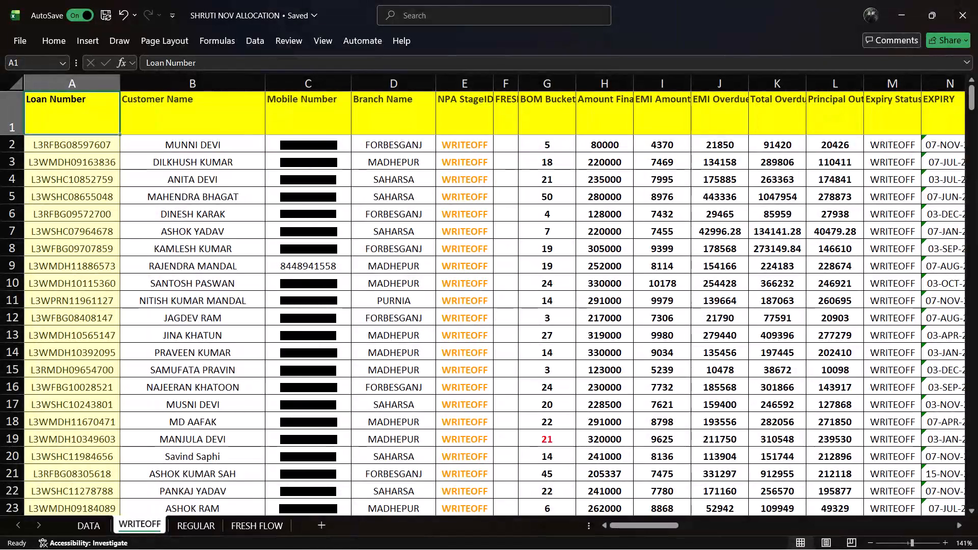
{"action": "key", "text": "Up"}
{"action": "key", "text": "Up"}
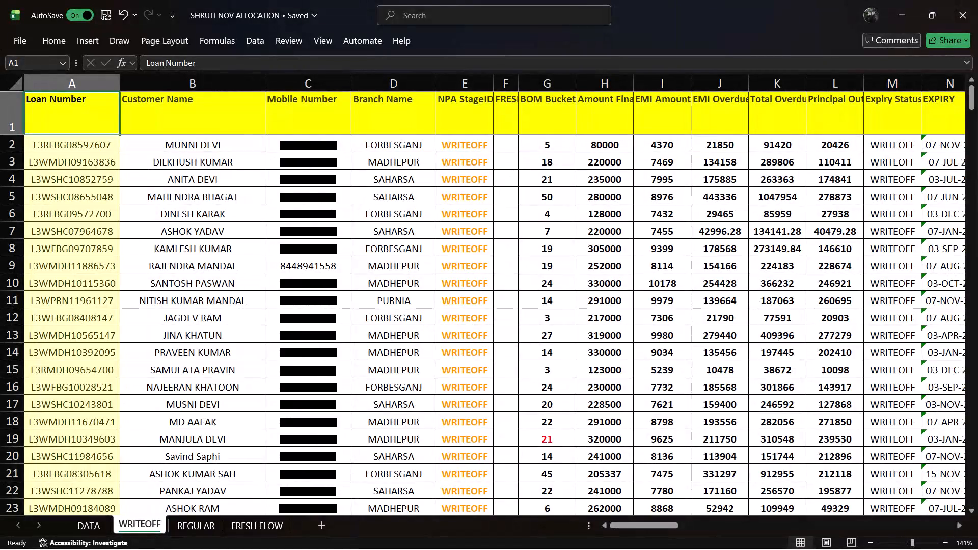
Examine the WRITEOFF column headers from Loan Number across to the first empty column after CALLING DATE.
{"action": "key", "text": "Right"}
{"action": "key", "text": "Right"}
{"action": "key", "text": "Right"}
{"action": "key", "text": "Right"}
{"action": "key", "text": "Right"}
{"action": "key", "text": "Right"}
{"action": "key", "text": "Right"}
{"action": "key", "text": "Right"}
{"action": "key", "text": "Right"}
{"action": "key", "text": "Right"}
{"action": "key", "text": "Right"}
{"action": "key", "text": "Right"}
{"action": "key", "text": "Right"}
{"action": "key", "text": "Right"}
{"action": "key", "text": "Right"}
{"action": "key", "text": "Right"}
{"action": "key", "text": "Right"}
{"action": "key", "text": "Right"}
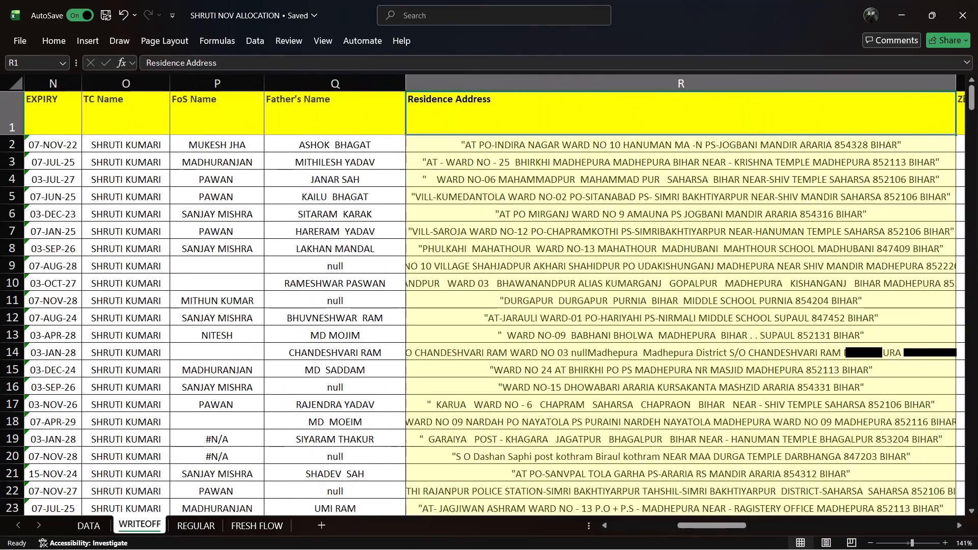
{"action": "key", "text": "Right"}
{"action": "key", "text": "Right"}
{"action": "key", "text": "Right"}
{"action": "key", "text": "Right"}
{"action": "key", "text": "Right"}
{"action": "key", "text": "Right"}
{"action": "key", "text": "Right"}
{"action": "key", "text": "Right"}
{"action": "key", "text": "Right"}
{"action": "key", "text": "Right"}
{"action": "key", "text": "Right"}
{"action": "key", "text": "Right"}
{"action": "key", "text": "Right"}
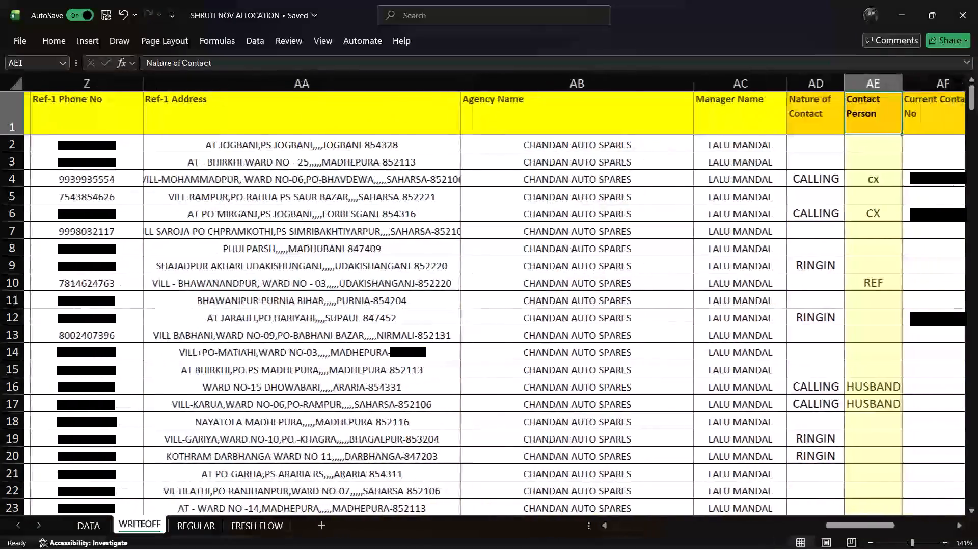
{"action": "key", "text": "Right"}
{"action": "key", "text": "Right"}
{"action": "key", "text": "Right"}
{"action": "key", "text": "Right"}
{"action": "key", "text": "Right"}
{"action": "key", "text": "Right"}
{"action": "key", "text": "Right"}
{"action": "key", "text": "Right"}
{"action": "key", "text": "Right"}
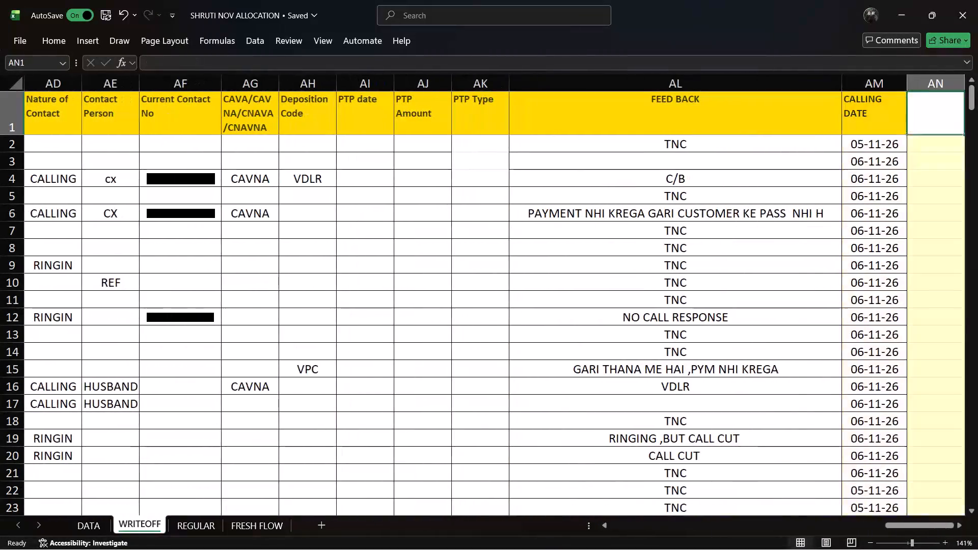
Start a VLOOKUP formula in cell AN2 of WRITEOFF with the Loan Number column A:A as the lookup value.
{"action": "key", "text": "Right"}
{"action": "key", "text": "Left"}
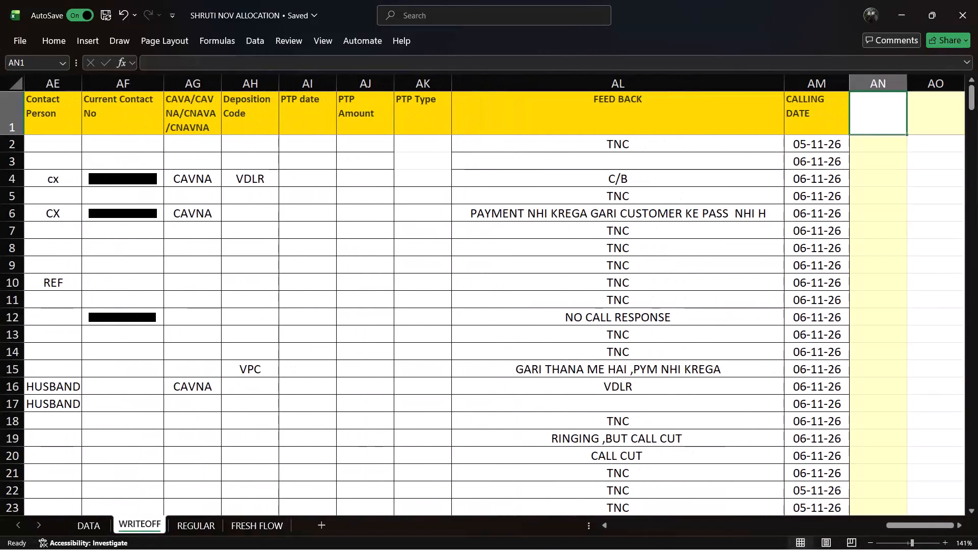
{"action": "key", "text": "Down"}
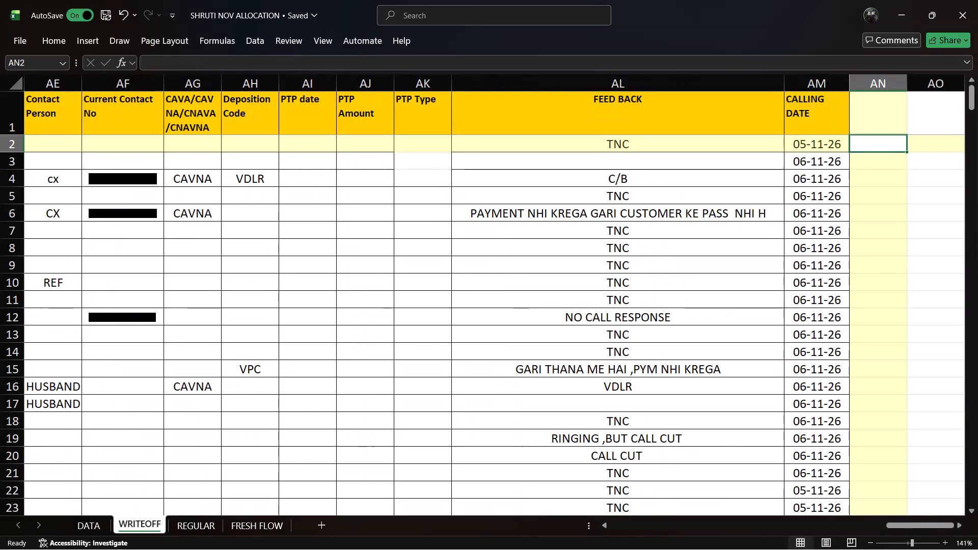
{"action": "type", "text": "=VL"}
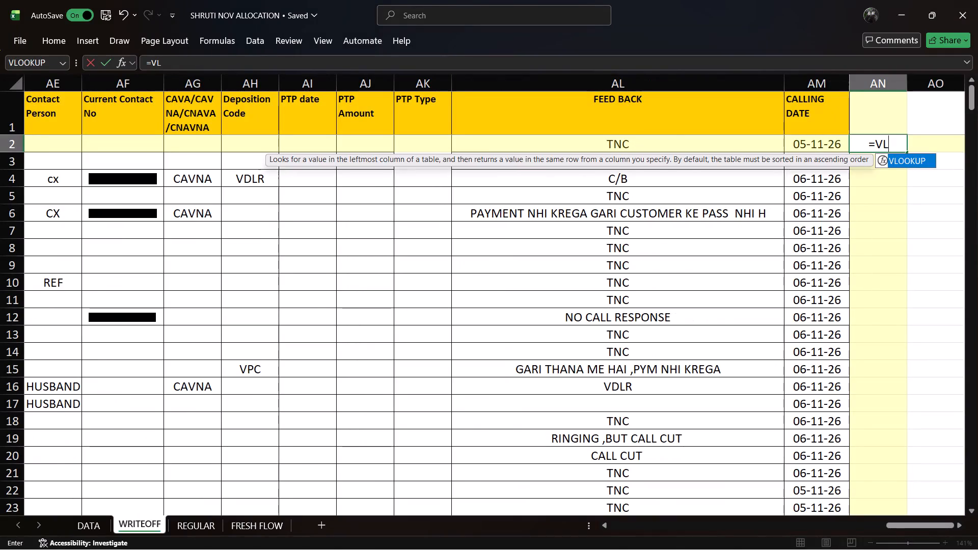
{"action": "key", "text": "Tab"}
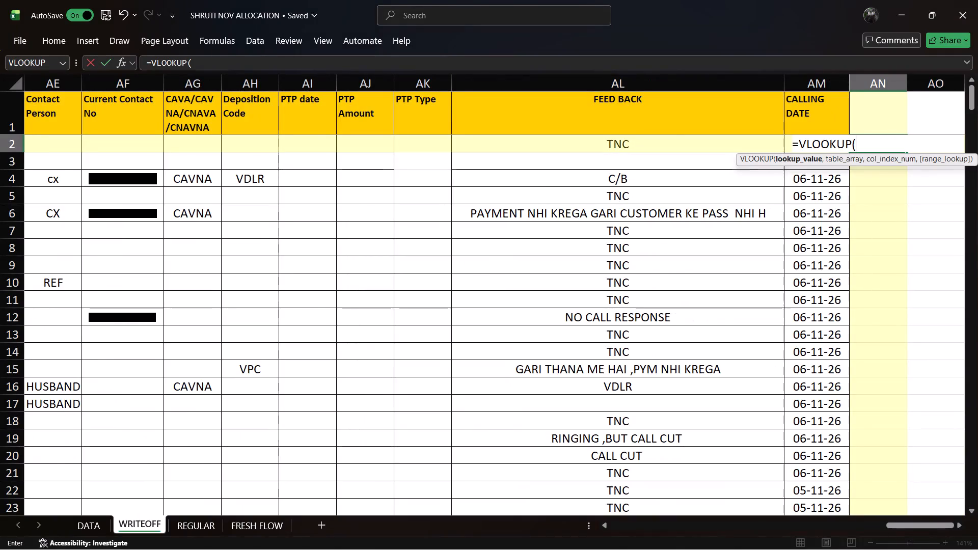
{"action": "double_click", "coordinate": [653, 527]}
{"action": "triple_click", "coordinate": [653, 527]}
{"action": "left_click", "coordinate": [653, 527]}
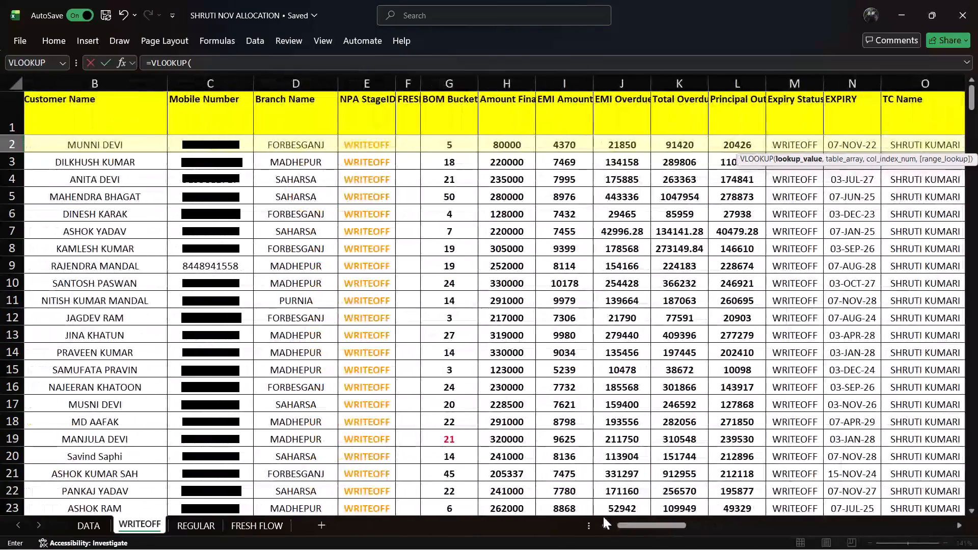
{"action": "double_click", "coordinate": [607, 524]}
{"action": "left_click", "coordinate": [607, 524]}
{"action": "triple_click", "coordinate": [607, 524]}
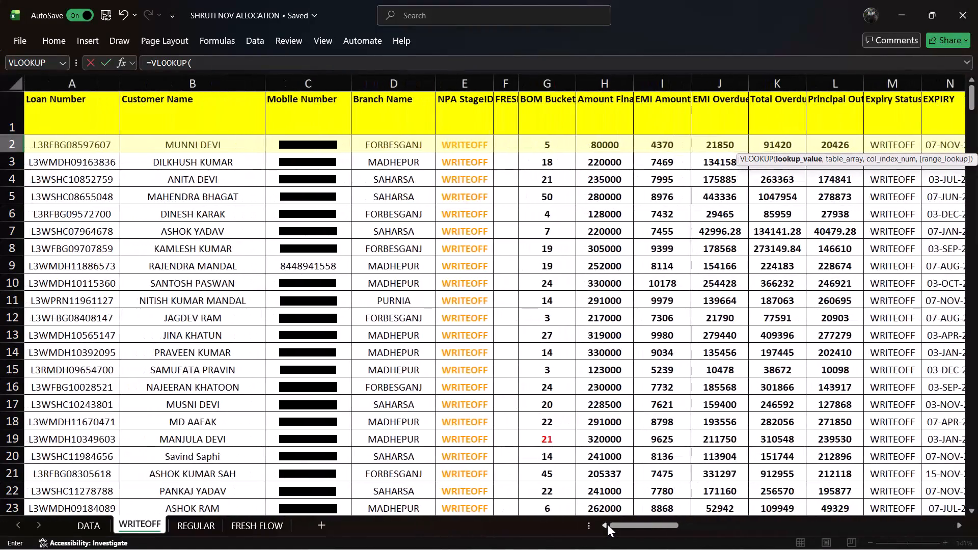
{"action": "left_click_drag", "start_coordinate": [607, 524], "coordinate": [480, 463]}
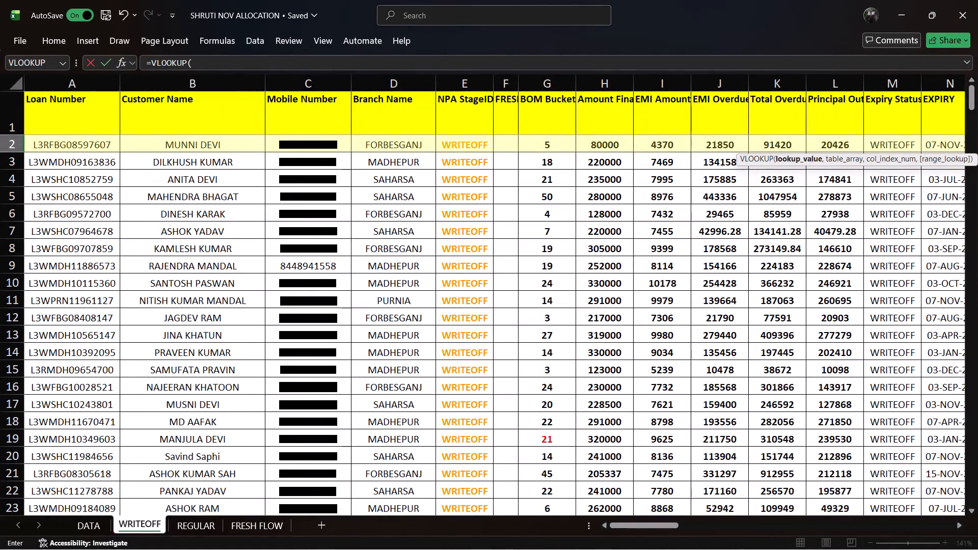
{"action": "left_click", "coordinate": [69, 90]}
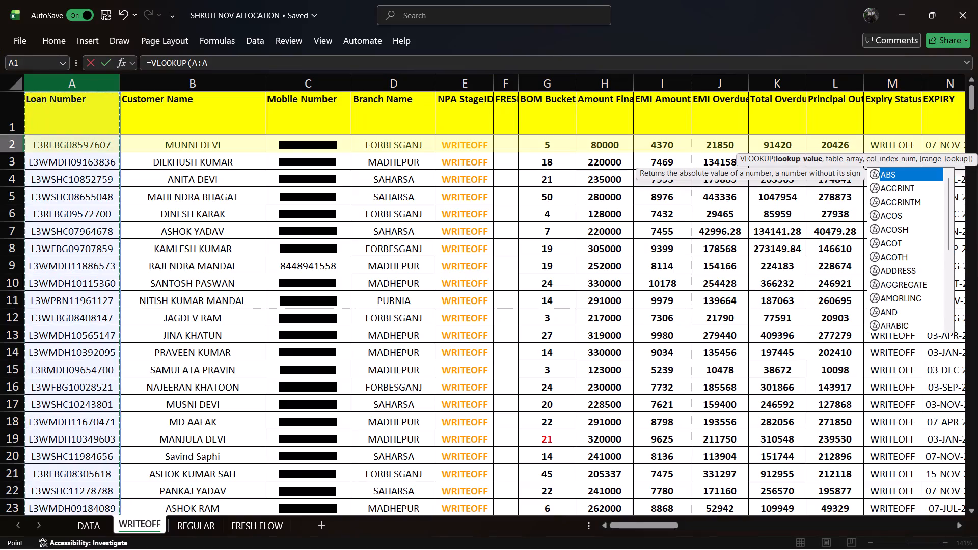
{"action": "key", "text": "comma"}
Set the lookup's table array to columns A:L, Loan Number through FEEDBACK, on Sheet1 of the 3W DATA 25.10.26 workbook.
{"action": "key", "text": "alt+Tab"}
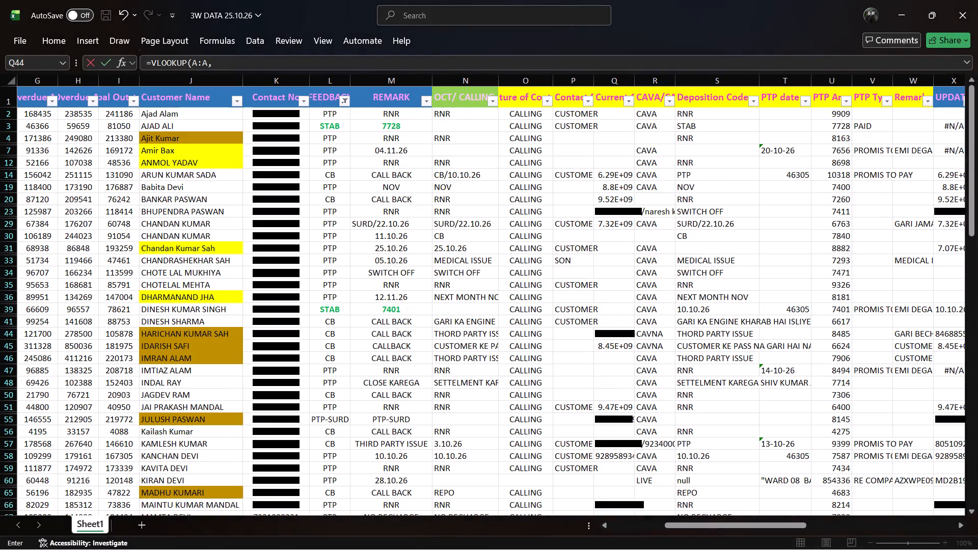
{"action": "double_click", "coordinate": [637, 530]}
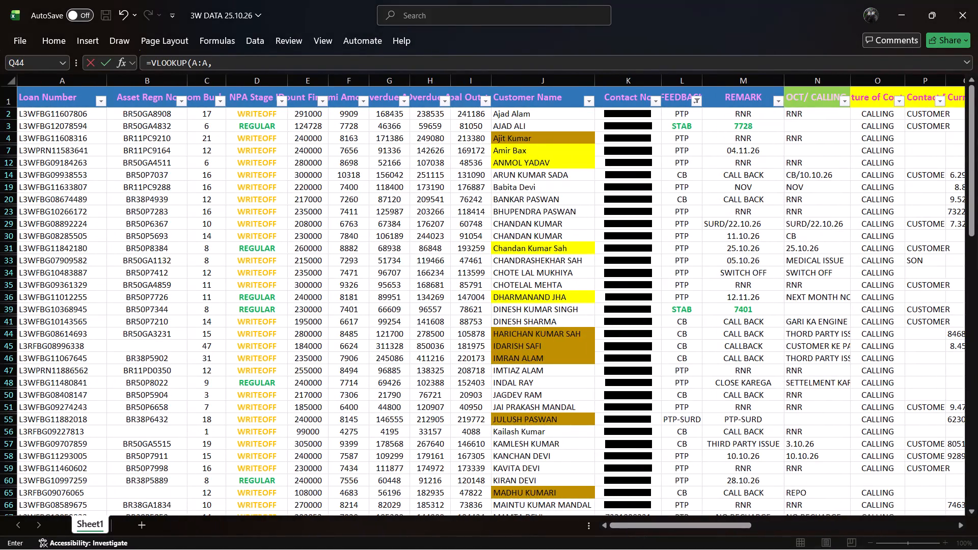
{"action": "left_click", "coordinate": [47, 76]}
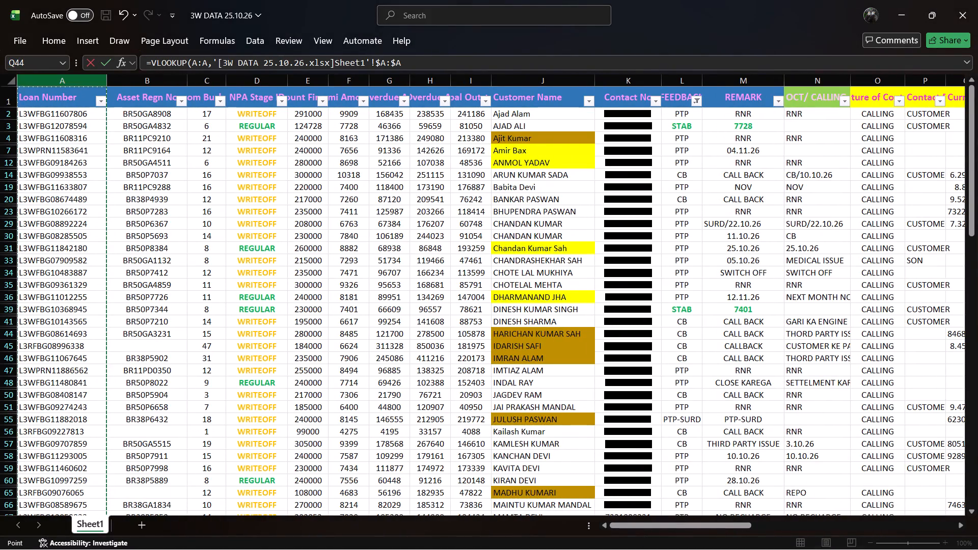
{"action": "key", "text": "shift+Right"}
{"action": "key", "text": "shift+Right"}
{"action": "key", "text": "shift+Right"}
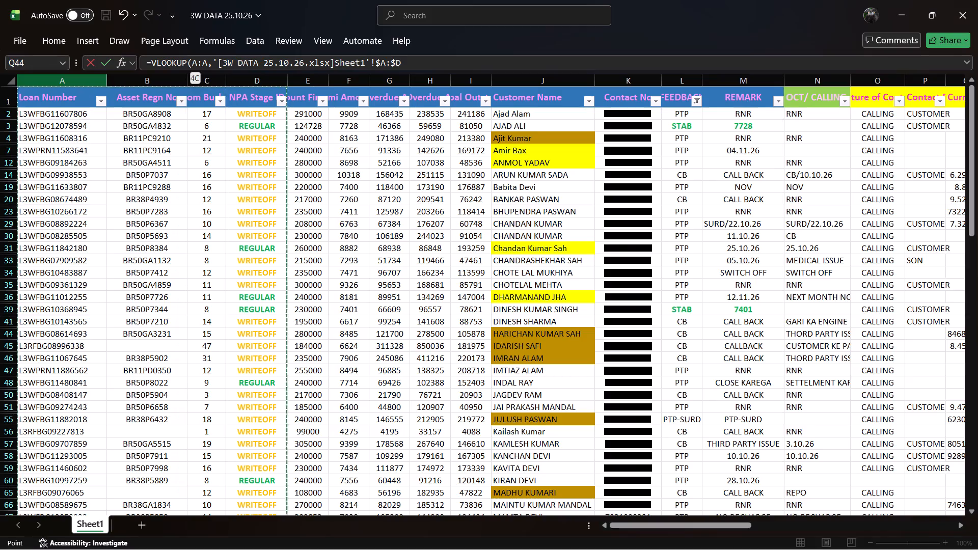
{"action": "key", "text": "shift+Right"}
{"action": "key", "text": "shift+Right"}
{"action": "key", "text": "shift+Right"}
{"action": "key", "text": "shift+Right"}
{"action": "key", "text": "shift+Right"}
{"action": "key", "text": "shift+Right"}
{"action": "key", "text": "shift+Right"}
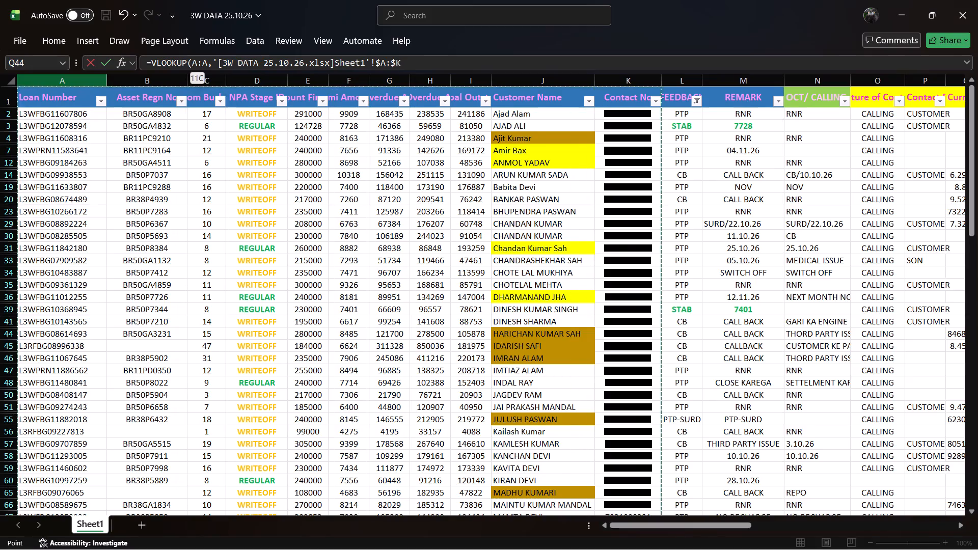
{"action": "key", "text": "shift+Right"}
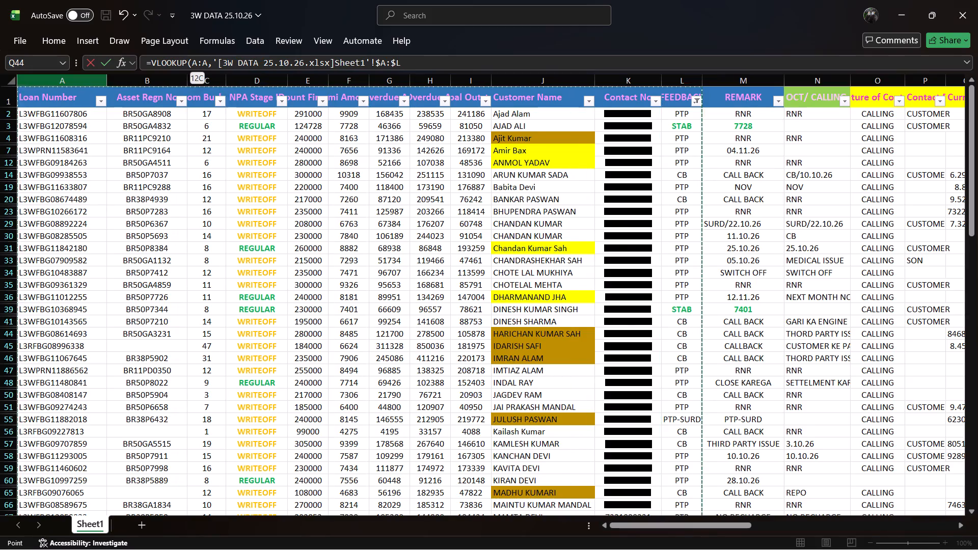
{"action": "key", "text": "shift+Left"}
{"action": "key", "text": "shift+Right"}
{"action": "key", "text": "shift+Left"}
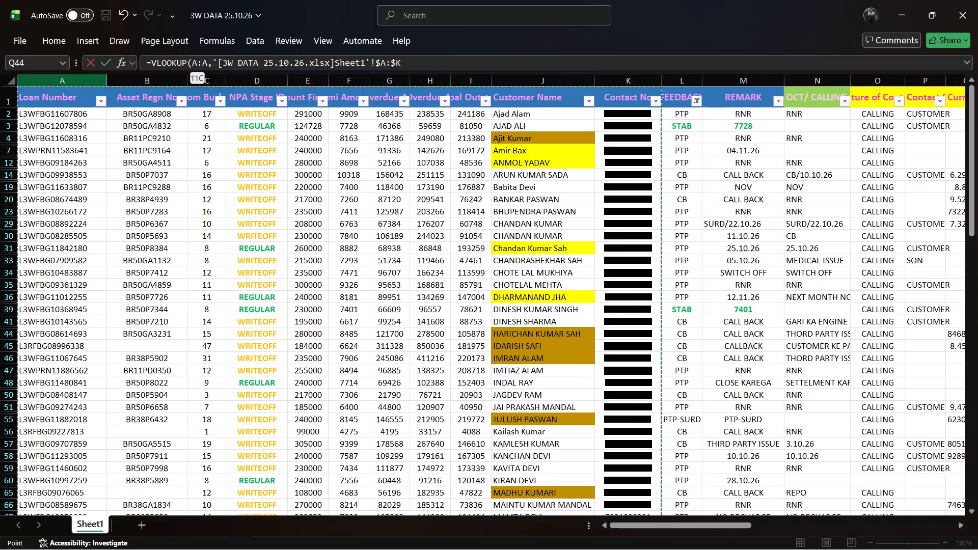
{"action": "key", "text": "shift+Right"}
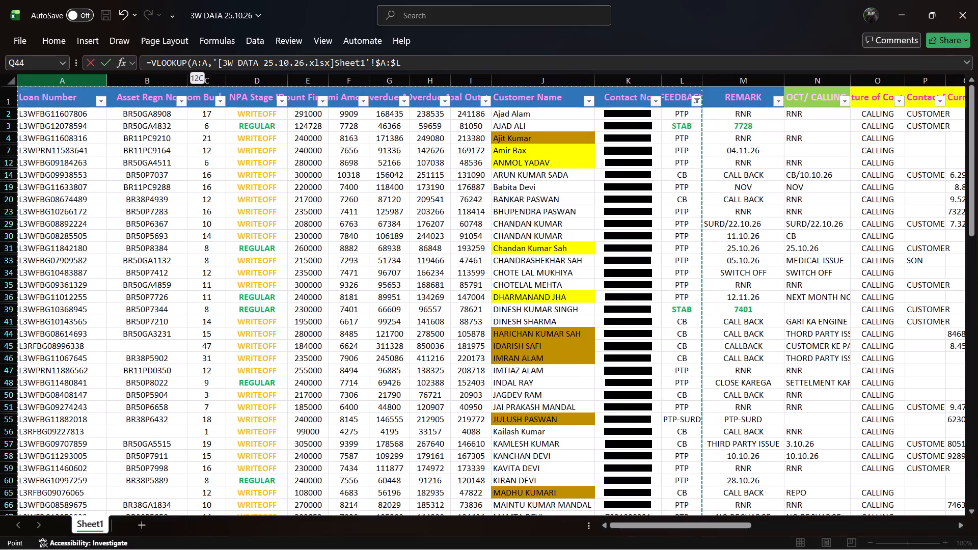
Complete the VLOOKUP with column index 12 and range lookup 0, accepting the suggested @A:A form of the formula.
{"action": "key", "text": "comma"}
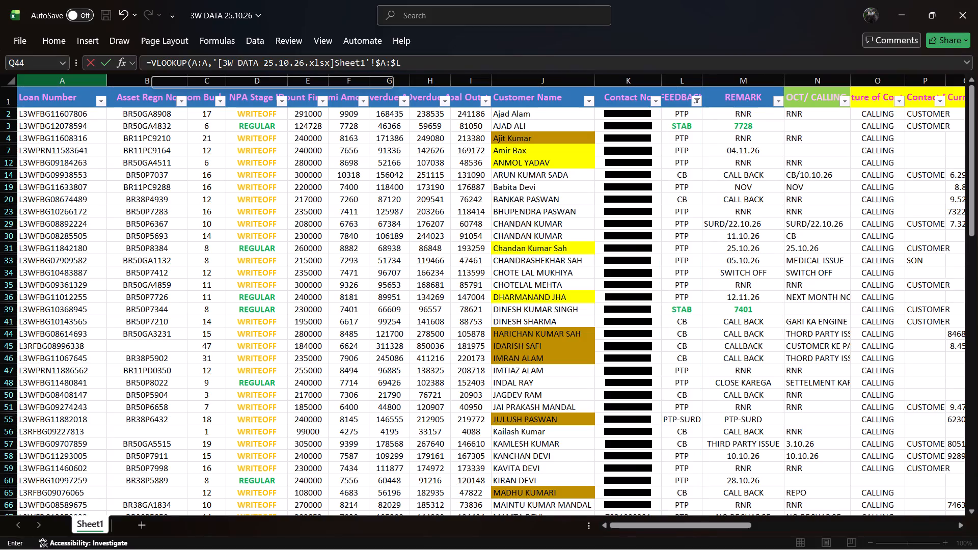
{"action": "type", "text": "12"}
{"action": "key", "text": "comma"}
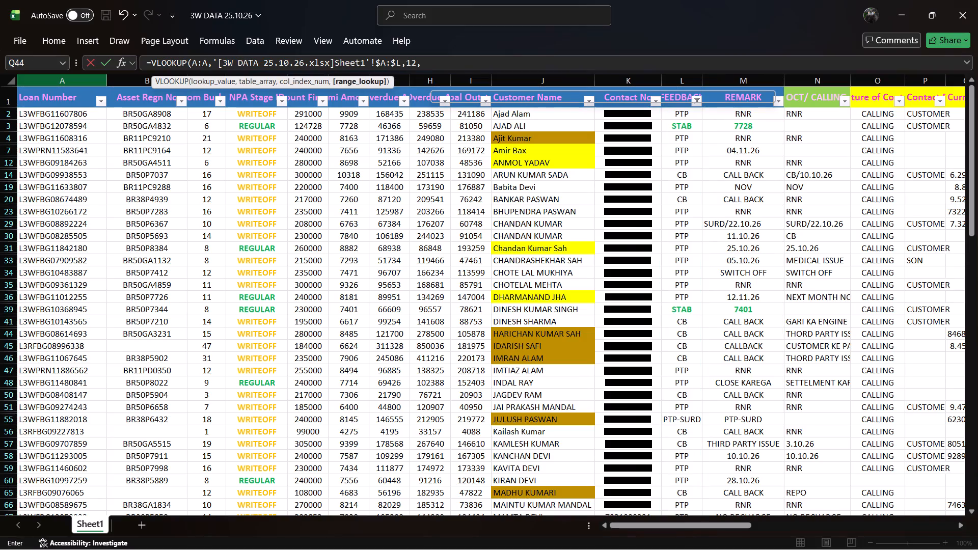
{"action": "key", "text": "0"}
{"action": "key", "text": "Return"}
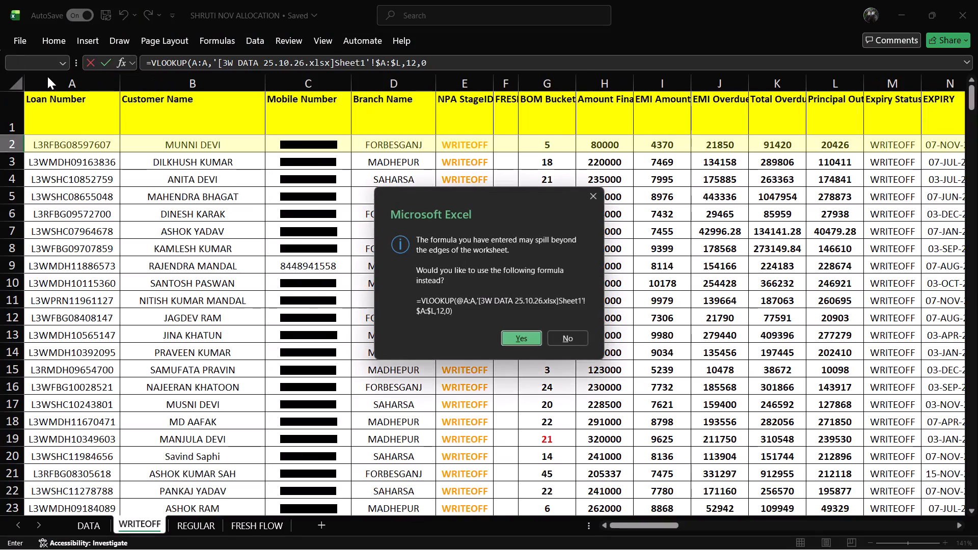
{"action": "key", "text": "Return"}
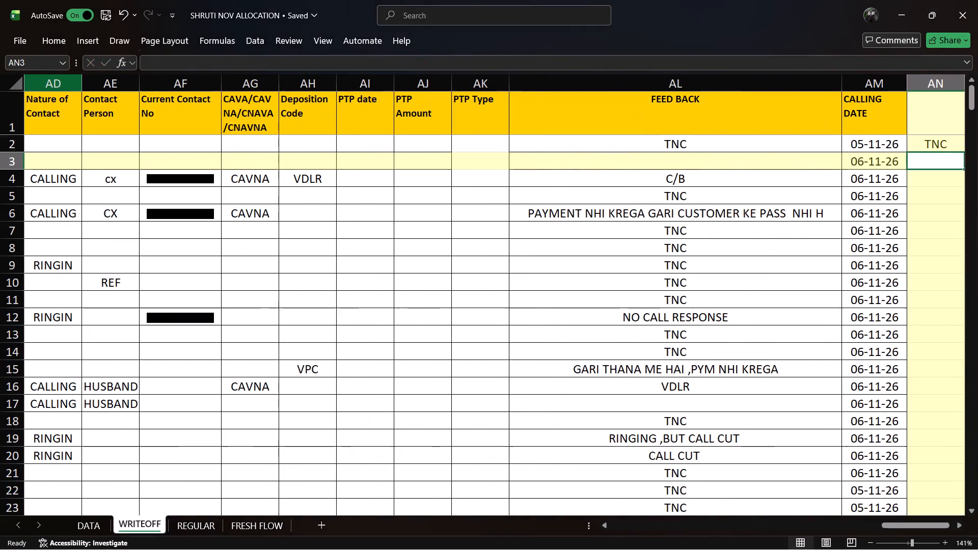
Look for the last row of the WRITEOFF data by going down the CALLING DATE and FEED BACK columns.
{"action": "key", "text": "Up"}
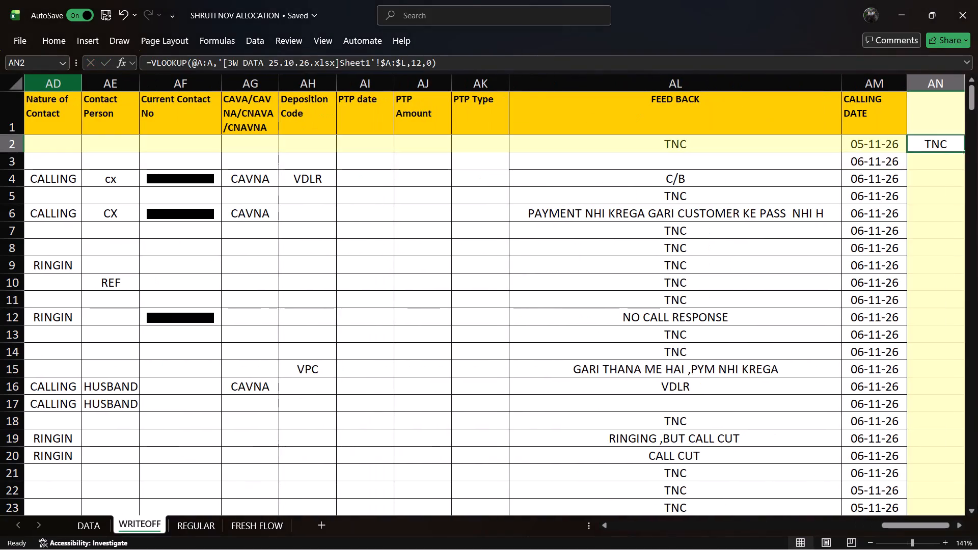
{"action": "key", "text": "Left"}
{"action": "key", "text": "ctrl+Down"}
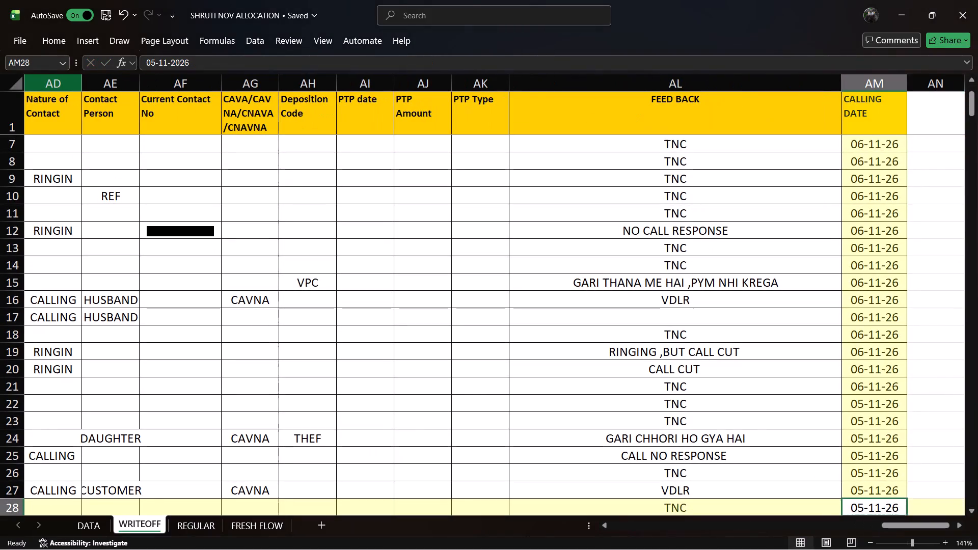
{"action": "key", "text": "Down"}
{"action": "key", "text": "Down"}
{"action": "key", "text": "Down"}
{"action": "key", "text": "Down"}
{"action": "key", "text": "ctrl+Down"}
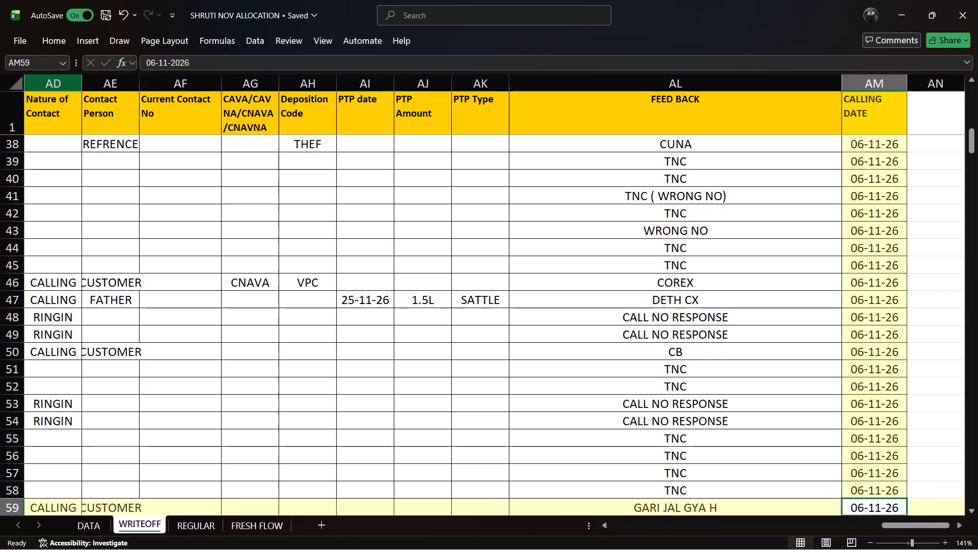
{"action": "key", "text": "ctrl+Down"}
{"action": "key", "text": "ctrl+Down"}
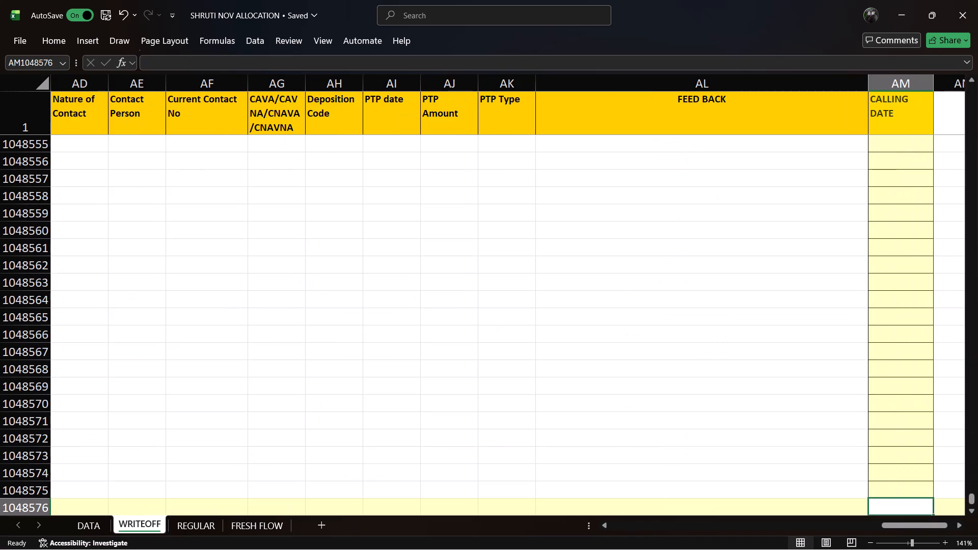
{"action": "key", "text": "Up"}
{"action": "key", "text": "Up"}
{"action": "key", "text": "Up"}
{"action": "key", "text": "Up"}
{"action": "key", "text": "Up"}
{"action": "key", "text": "Up"}
{"action": "key", "text": "Up"}
{"action": "key", "text": "Up"}
{"action": "key", "text": "Up"}
{"action": "key", "text": "Up"}
{"action": "key", "text": "Up"}
{"action": "key", "text": "Up"}
{"action": "key", "text": "Up"}
{"action": "key", "text": "Up"}
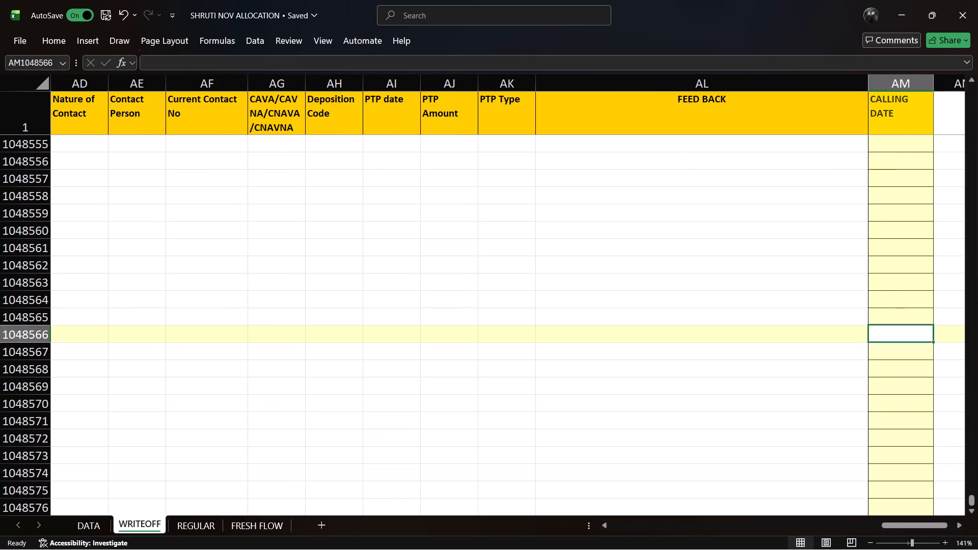
{"action": "key", "text": "Up"}
{"action": "key", "text": "Up"}
{"action": "key", "text": "Up"}
{"action": "key", "text": "Up"}
{"action": "key", "text": "Up"}
{"action": "key", "text": "Up"}
{"action": "key", "text": "Up"}
{"action": "key", "text": "Up"}
{"action": "key", "text": "Up"}
{"action": "key", "text": "Up"}
{"action": "key", "text": "Up"}
{"action": "key", "text": "Up"}
{"action": "key", "text": "Up"}
{"action": "key", "text": "Up"}
{"action": "key", "text": "Up"}
{"action": "key", "text": "Up"}
{"action": "key", "text": "Up"}
{"action": "key", "text": "Up"}
{"action": "key", "text": "Up"}
{"action": "key", "text": "Up"}
{"action": "key", "text": "Up"}
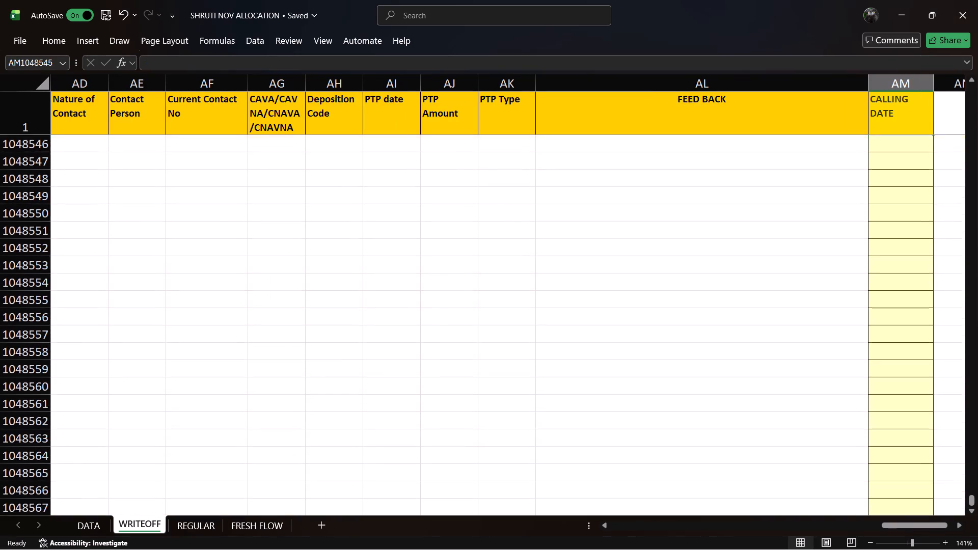
{"action": "key", "text": "Left"}
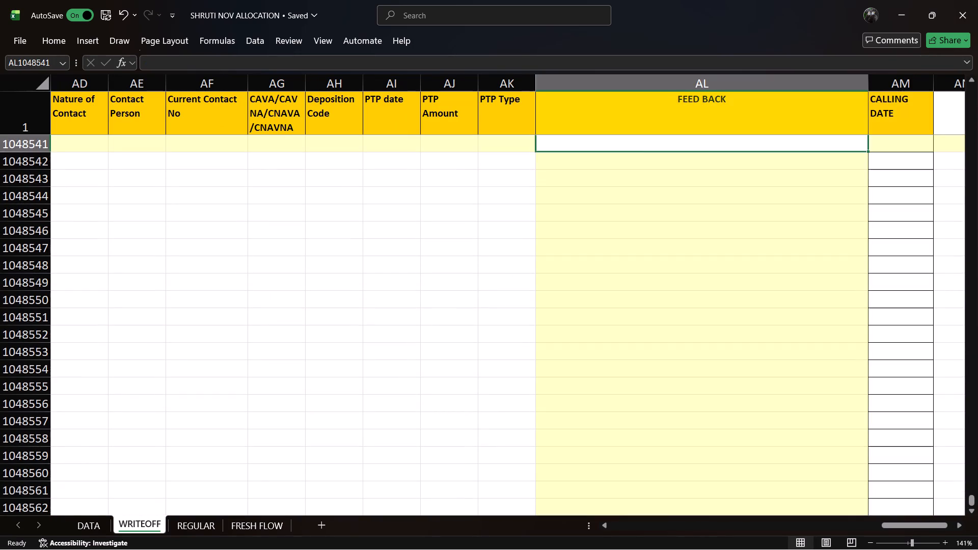
{"action": "key", "text": "ctrl+Up"}
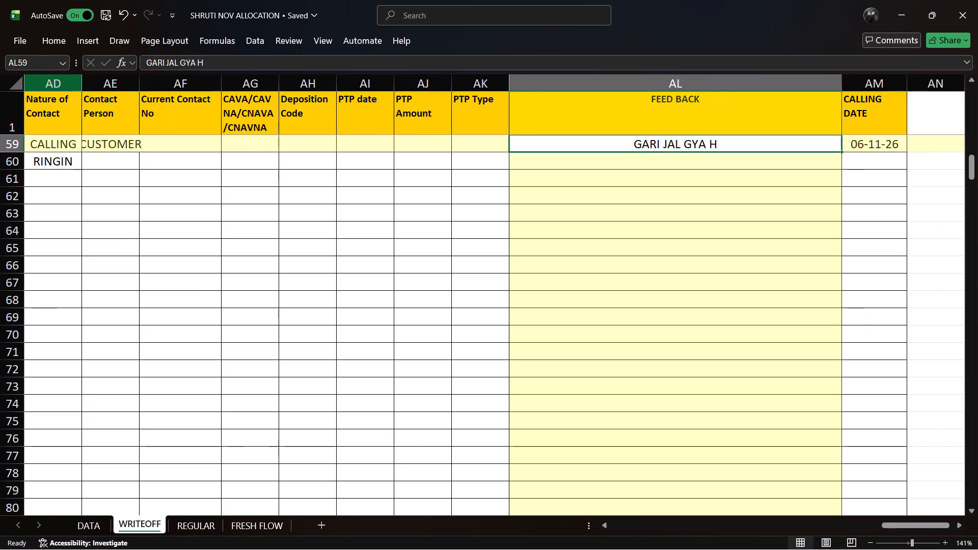
{"action": "key", "text": "Right"}
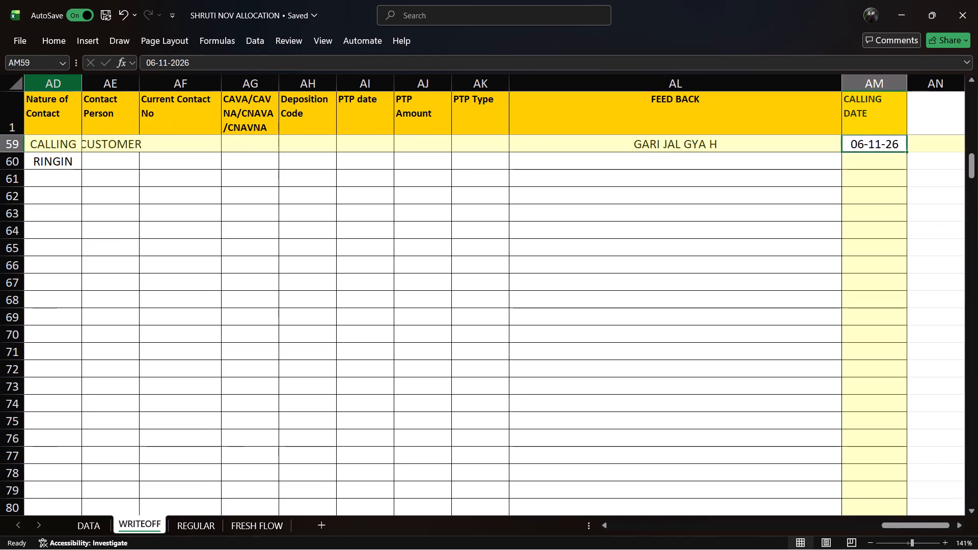
Fill the VLOOKUP formula from AN2 down to AN352, using the Manager Name column to find the last data row.
{"action": "key", "text": "Left"}
{"action": "key", "text": "Left"}
{"action": "key", "text": "ctrl+Left"}
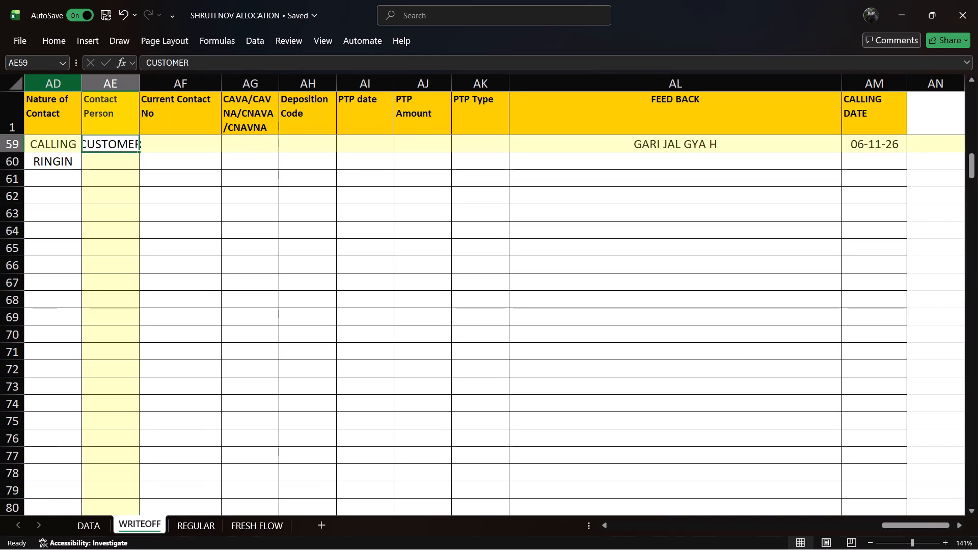
{"action": "key", "text": "Left"}
{"action": "key", "text": "Left"}
{"action": "key", "text": "ctrl+Down"}
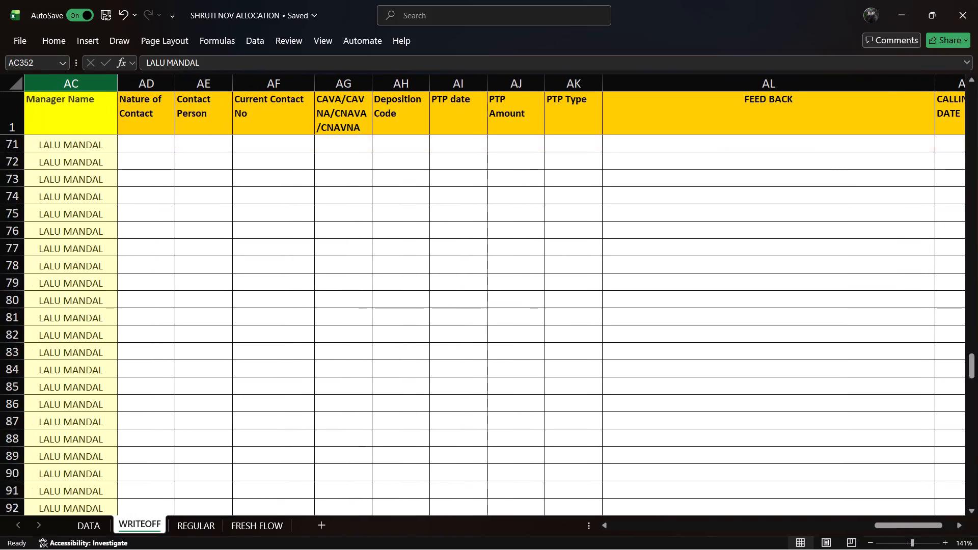
{"action": "key", "text": "Right"}
{"action": "key", "text": "Right"}
{"action": "key", "text": "Right"}
{"action": "key", "text": "Right"}
{"action": "key", "text": "Right"}
{"action": "key", "text": "Right"}
{"action": "key", "text": "Right"}
{"action": "key", "text": "Right"}
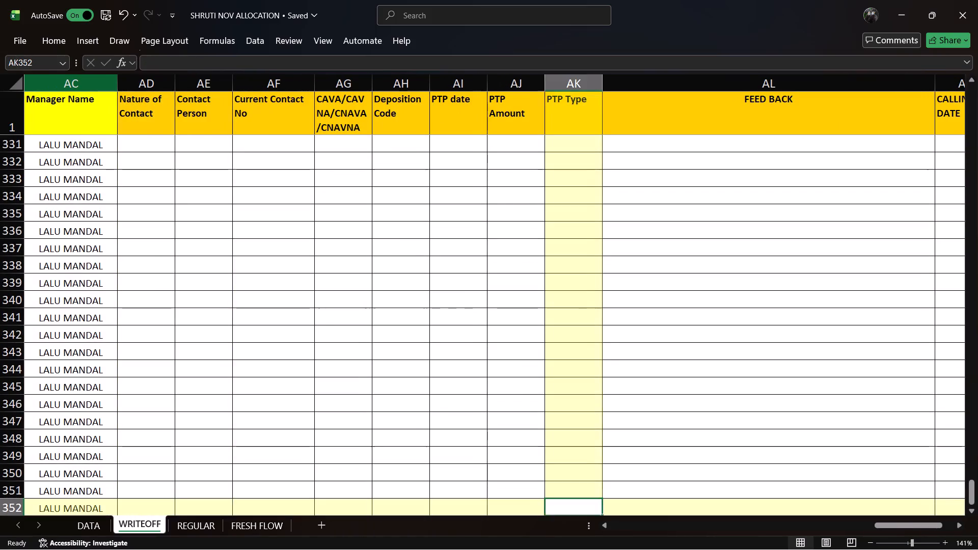
{"action": "key", "text": "Right"}
{"action": "key", "text": "Right"}
{"action": "key", "text": "Right"}
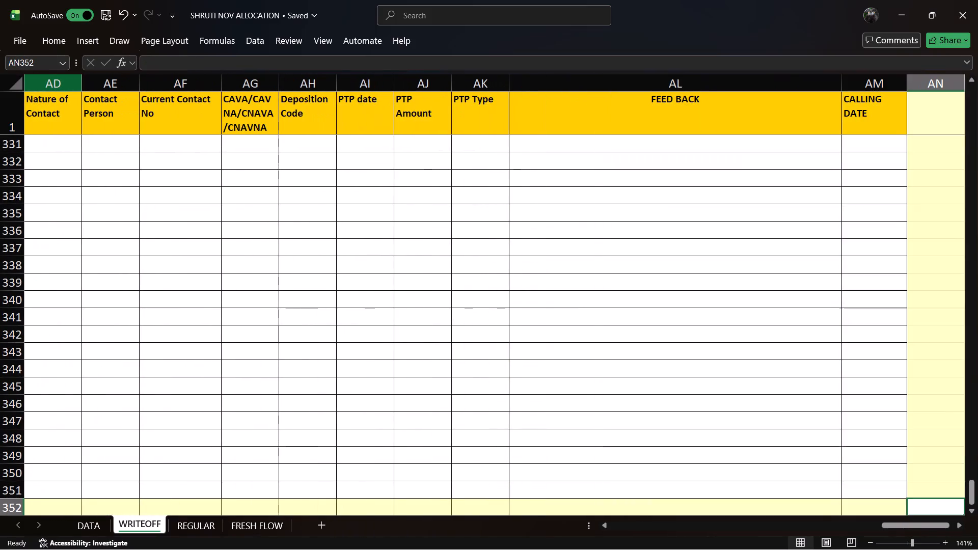
{"action": "key", "text": "ctrl+shift+Up"}
{"action": "key", "text": "shift+Down"}
{"action": "key", "text": "shift+Up"}
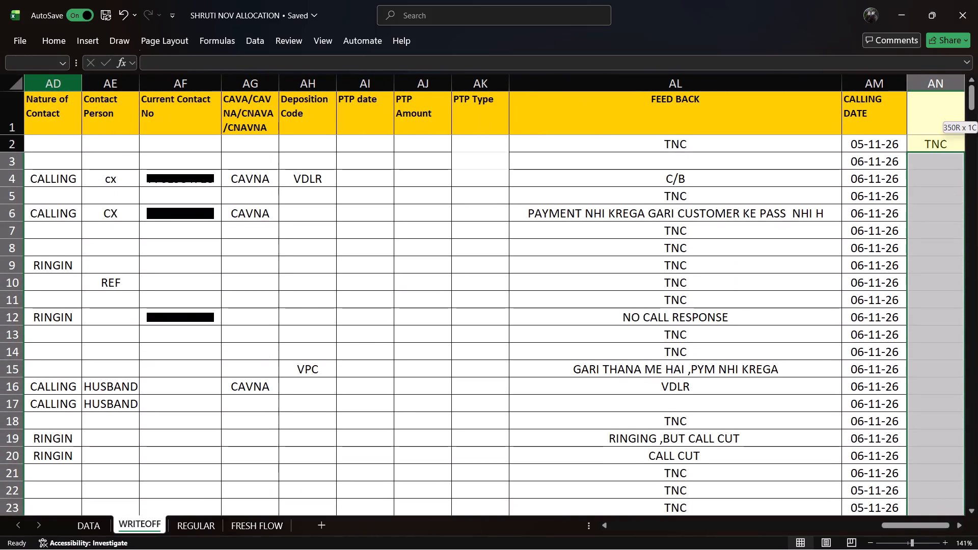
{"action": "key", "text": "ctrl+d"}
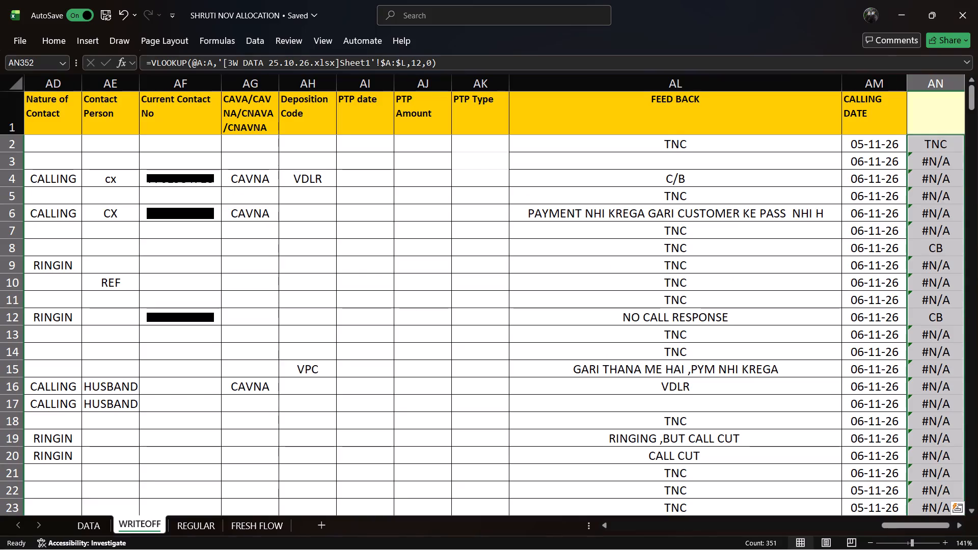
Turn on filters for the WRITEOFF header row, including the unlabelled lookup column AN.
{"action": "left_click", "coordinate": [697, 122]}
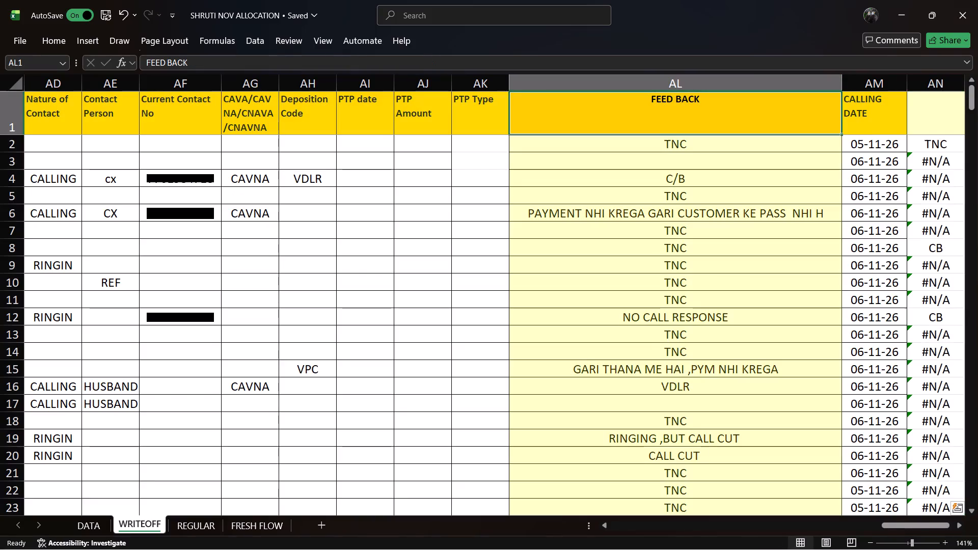
{"action": "left_click", "coordinate": [686, 116]}
{"action": "key", "text": "ctrl+shift+l"}
{"action": "double_click", "coordinate": [686, 116], "text": "ctrl+shift"}
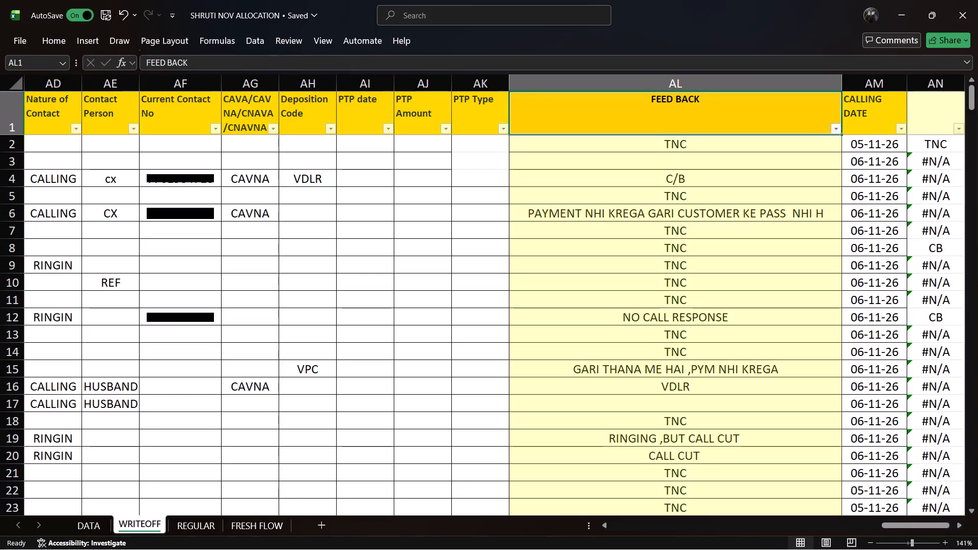
{"action": "key", "text": "ctrl+shift+l"}
{"action": "key", "text": "ctrl+shift+l"}
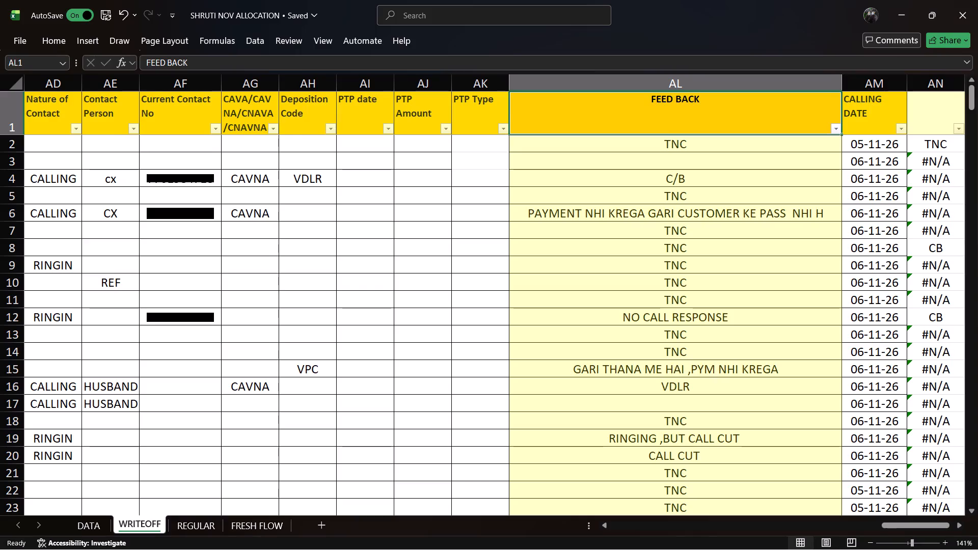
In the filter of the unlabelled lookup column AN, deselect all values and include only PTP and CB.
{"action": "key", "text": "Right"}
{"action": "key", "text": "Right"}
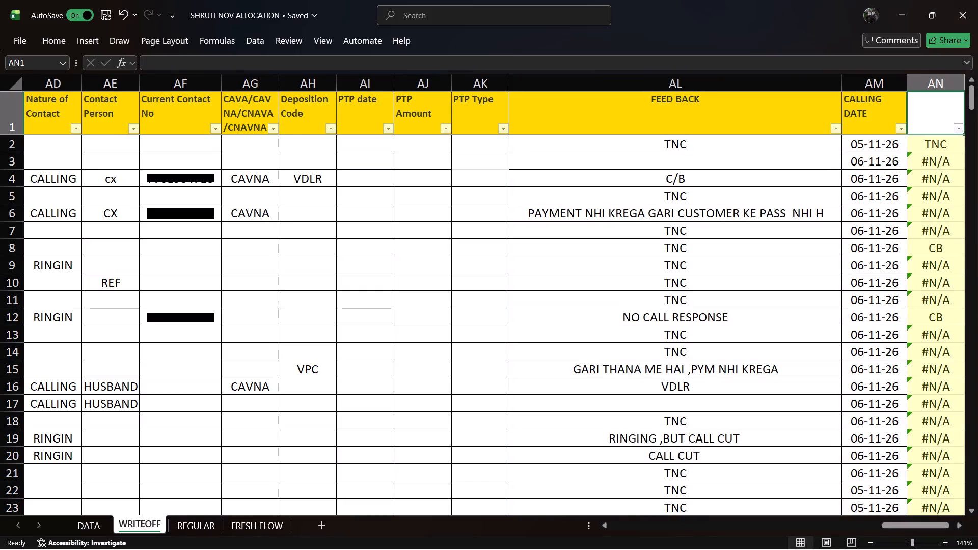
{"action": "key", "text": "Right"}
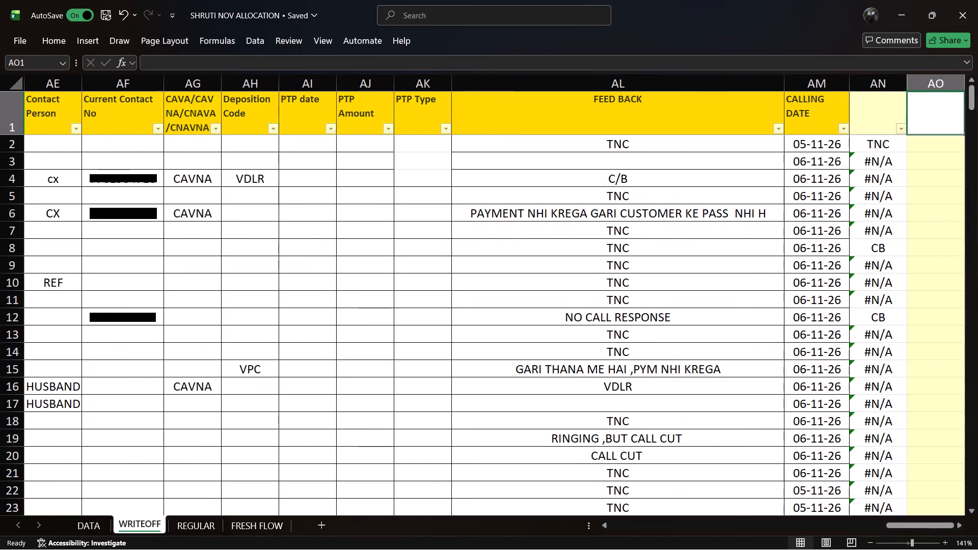
{"action": "left_click", "coordinate": [905, 130]}
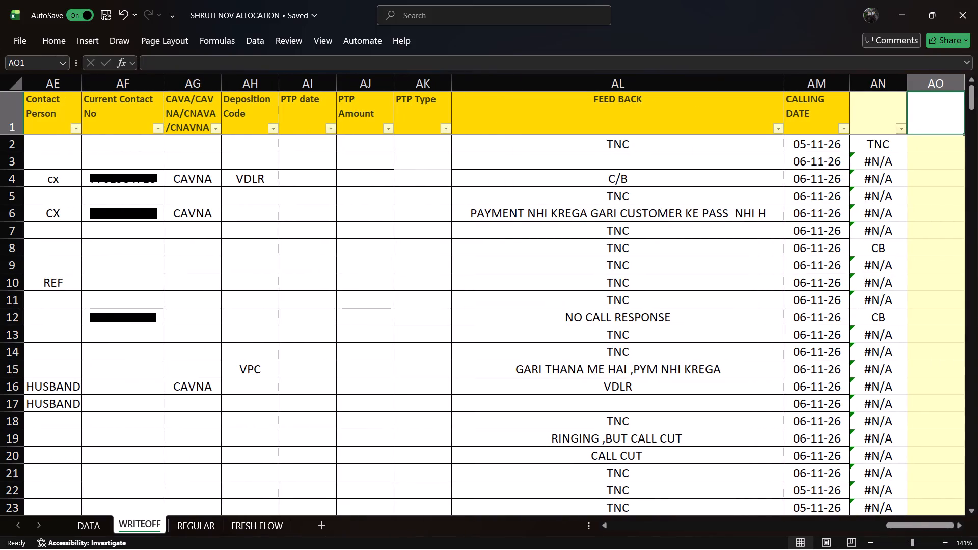
{"action": "left_click", "coordinate": [777, 288]}
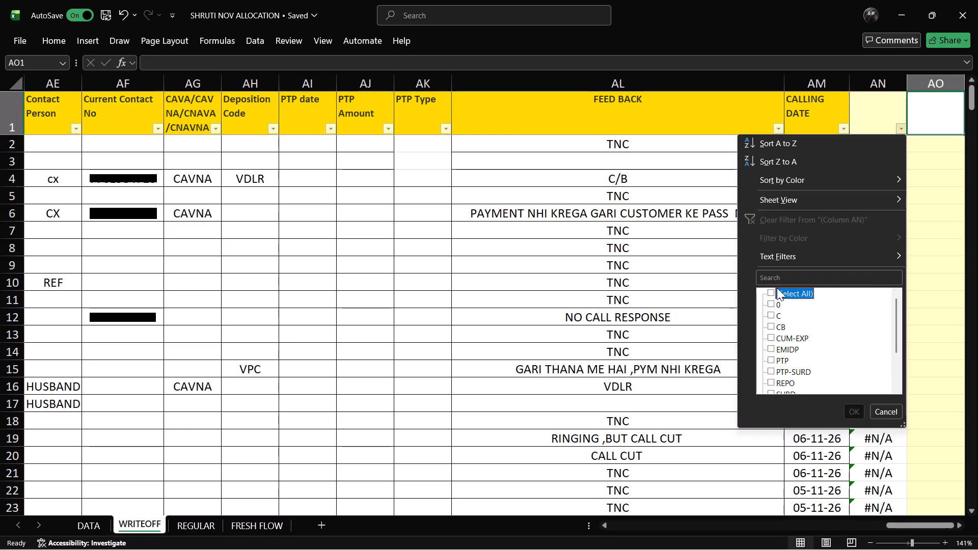
{"action": "key", "text": "Down"}
{"action": "key", "text": "Down"}
{"action": "key", "text": "Down"}
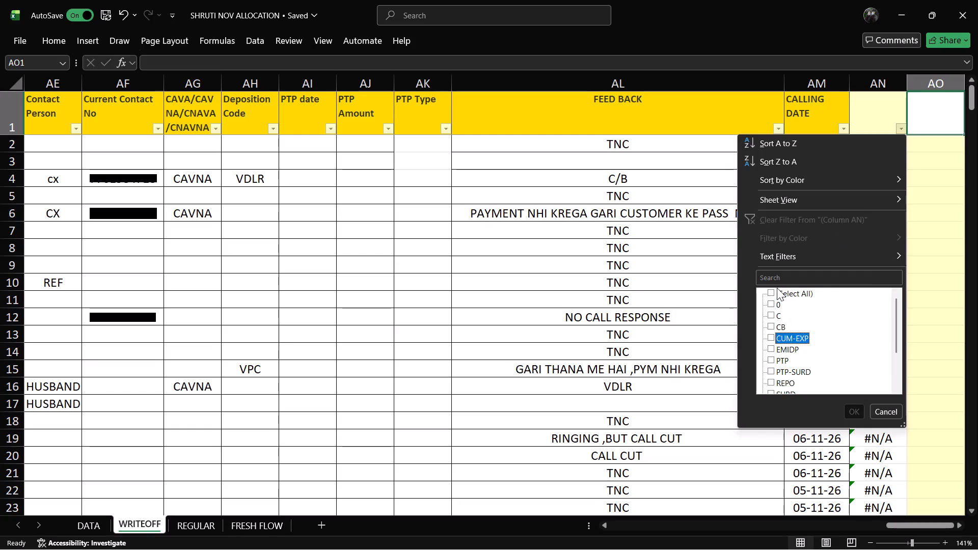
{"action": "key", "text": "Down"}
{"action": "key", "text": "Down"}
{"action": "key", "text": "Down"}
{"action": "key", "text": "space"}
{"action": "key", "text": "Down"}
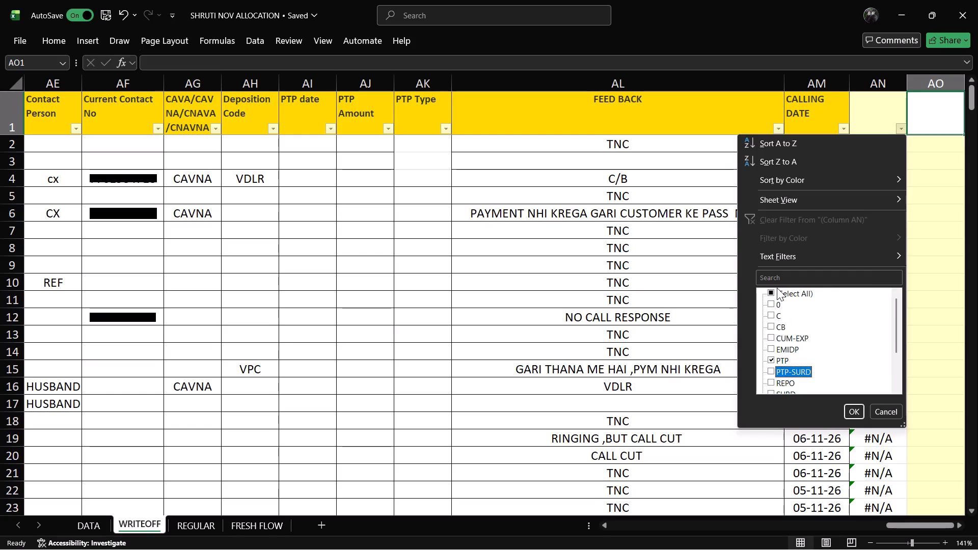
{"action": "key", "text": "Up"}
{"action": "key", "text": "Up"}
{"action": "key", "text": "Up"}
{"action": "key", "text": "Up"}
{"action": "key", "text": "space"}
{"action": "key", "text": "Down"}
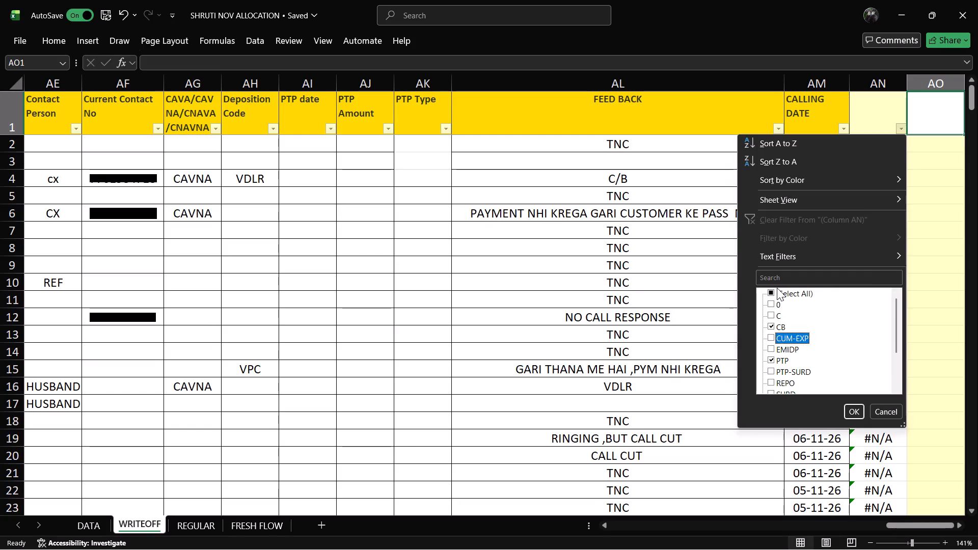
Add PTP-SURD and REPO to the column AN selection, leaving SURD out, and apply the filter.
{"action": "key", "text": "Down"}
{"action": "key", "text": "Down"}
{"action": "key", "text": "Down"}
{"action": "key", "text": "space"}
{"action": "key", "text": "Down"}
{"action": "key", "text": "space"}
{"action": "key", "text": "space"}
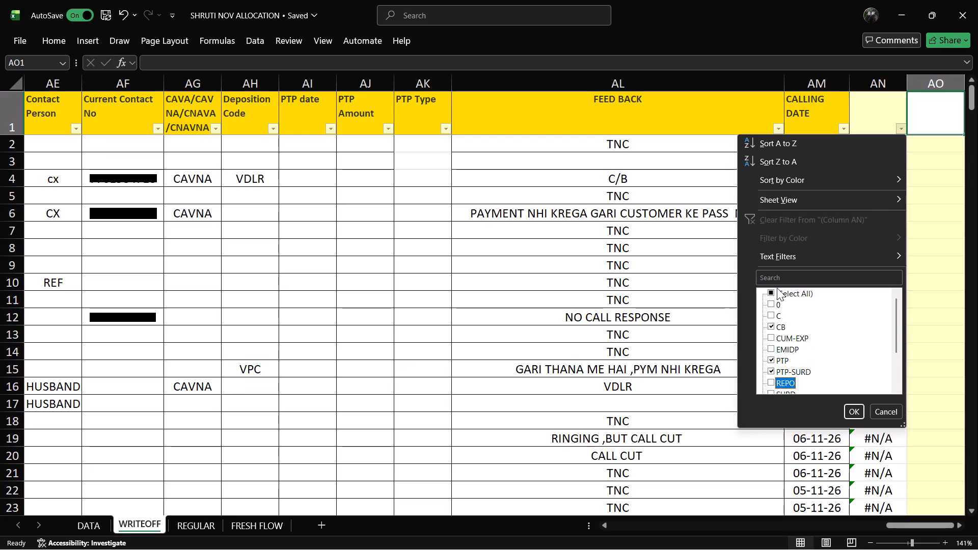
{"action": "key", "text": "Down"}
{"action": "key", "text": "Up"}
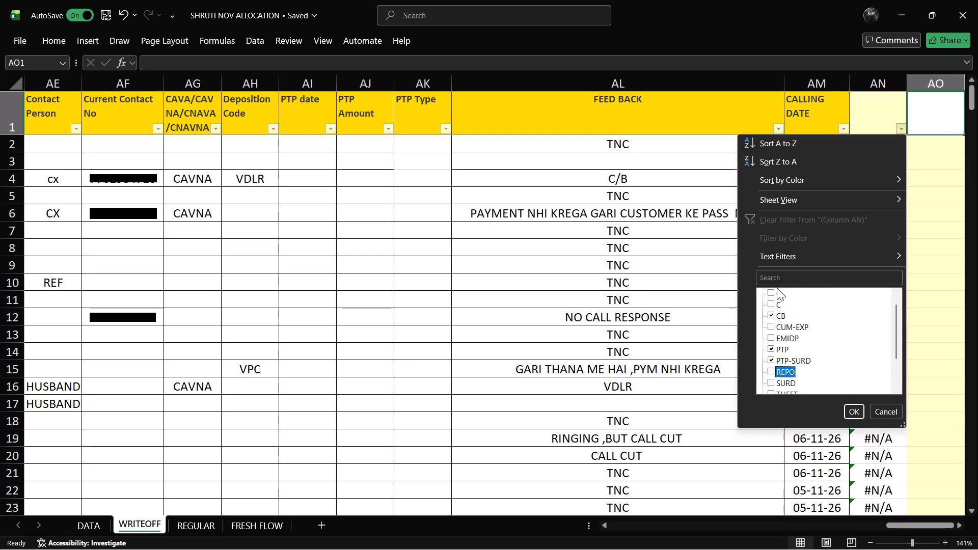
{"action": "key", "text": "space"}
{"action": "key", "text": "Down"}
{"action": "key", "text": "space"}
{"action": "key", "text": "space"}
{"action": "key", "text": "Down"}
{"action": "key", "text": "Down"}
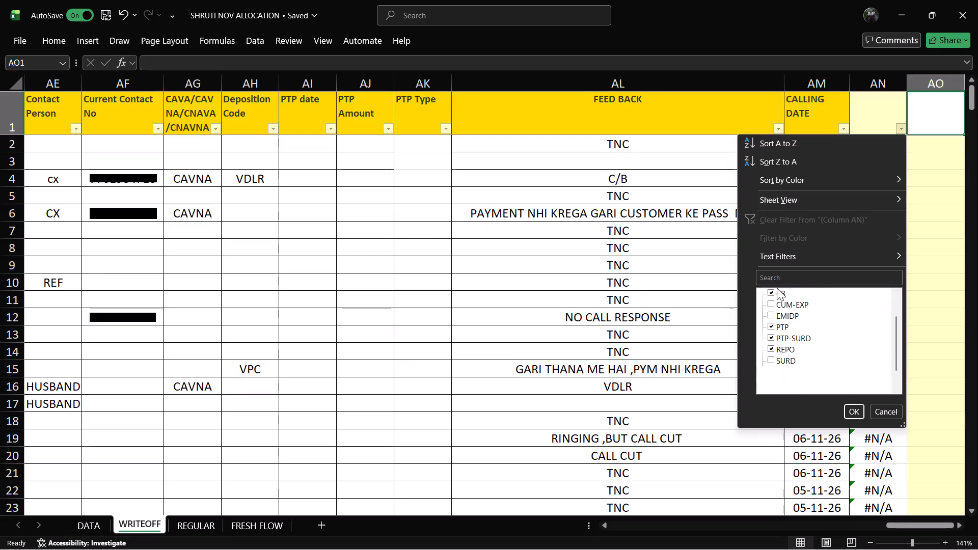
{"action": "key", "text": "space"}
{"action": "key", "text": "space"}
{"action": "key", "text": "Down"}
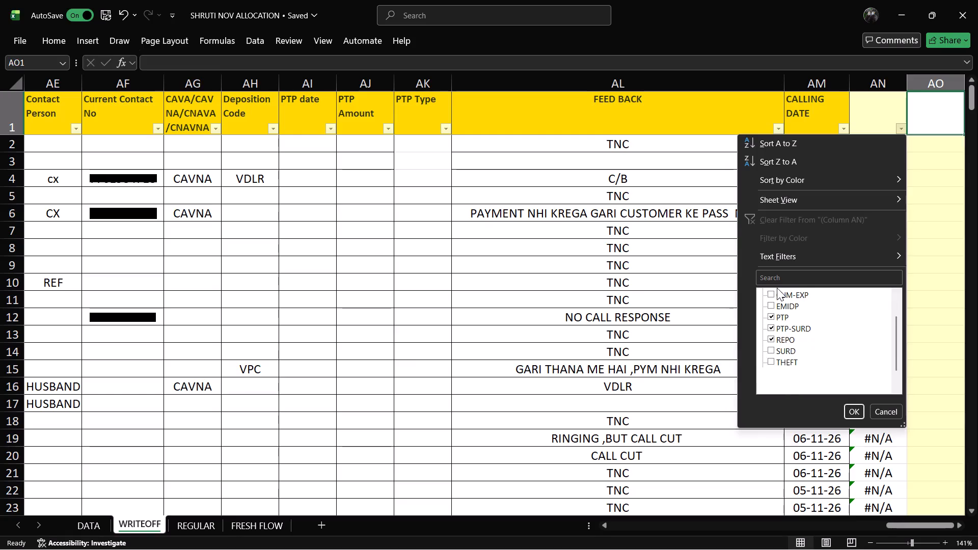
{"action": "key", "text": "Down"}
{"action": "key", "text": "Down"}
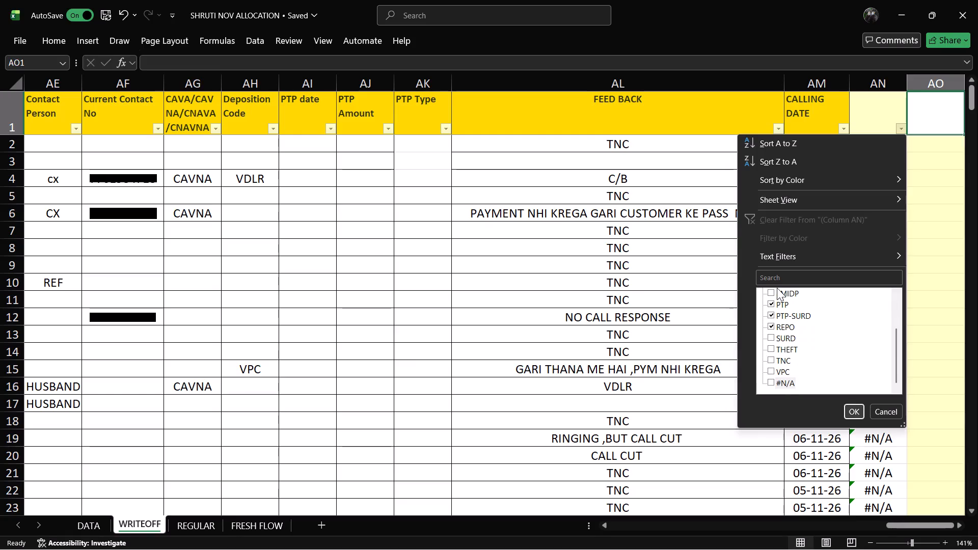
{"action": "key", "text": "Return"}
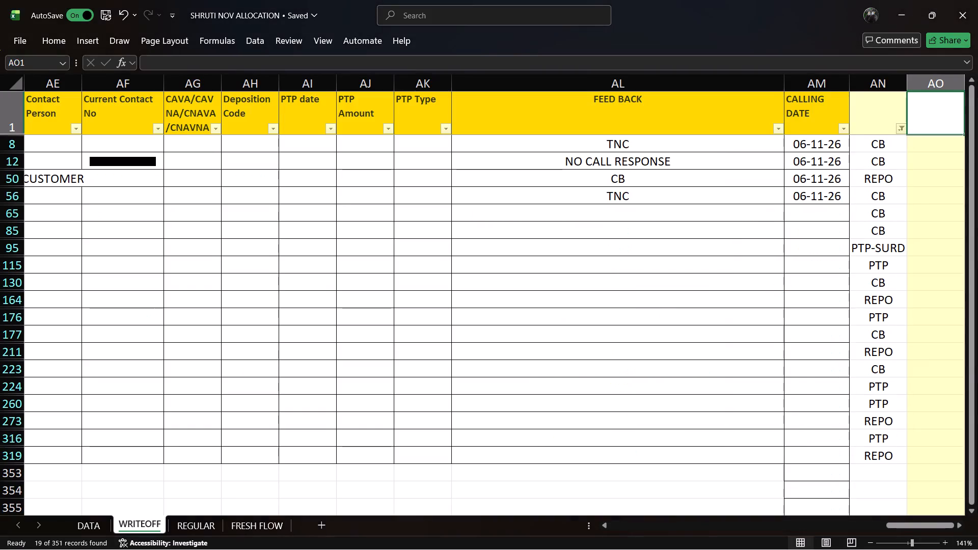
Review the filtered WRITEOFF rows across all columns, from lookup cell AN319 back to the Loan Number column.
{"action": "left_click", "coordinate": [887, 461]}
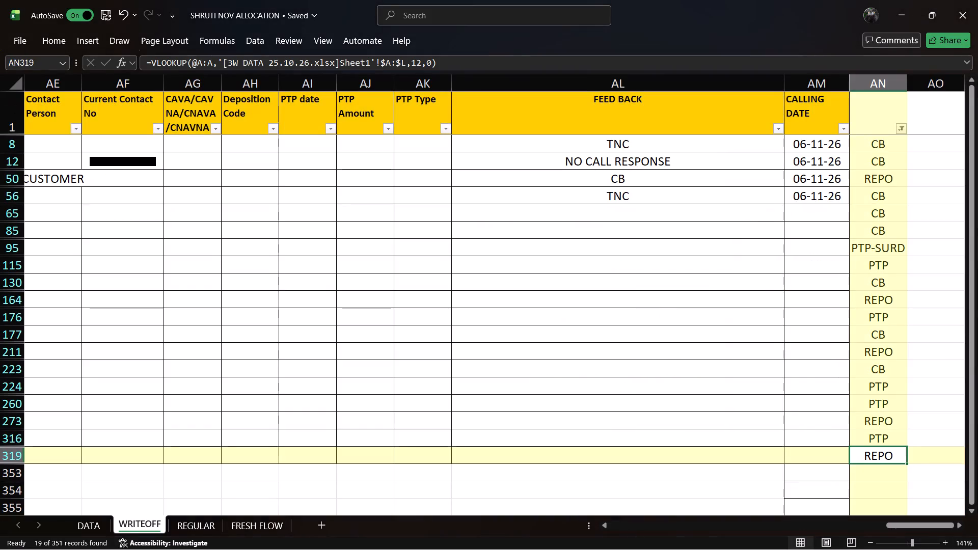
{"action": "key", "text": "Left"}
{"action": "key", "text": "Left"}
{"action": "key", "text": "Left"}
{"action": "key", "text": "Left"}
{"action": "key", "text": "Left"}
{"action": "key", "text": "Left"}
{"action": "key", "text": "Left"}
{"action": "key", "text": "Left"}
{"action": "key", "text": "Left"}
{"action": "key", "text": "Left"}
{"action": "key", "text": "Left"}
{"action": "key", "text": "Left"}
{"action": "key", "text": "Left"}
{"action": "key", "text": "Left"}
{"action": "key", "text": "Left"}
{"action": "key", "text": "Left"}
{"action": "key", "text": "Left"}
{"action": "key", "text": "Left"}
{"action": "key", "text": "Left"}
{"action": "key", "text": "Left"}
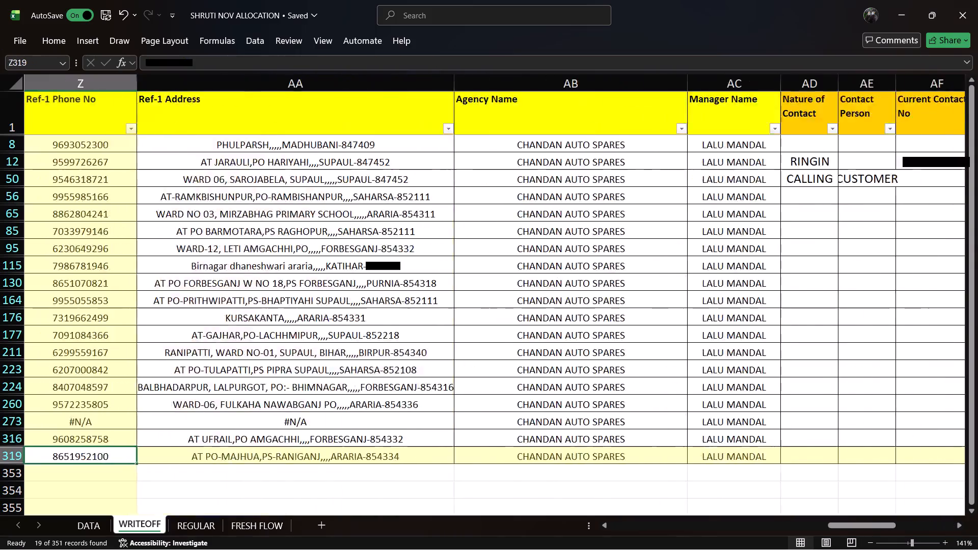
{"action": "key", "text": "Left"}
{"action": "key", "text": "Left"}
{"action": "key", "text": "Left"}
{"action": "key", "text": "Left"}
{"action": "key", "text": "Left"}
{"action": "key", "text": "Left"}
{"action": "key", "text": "Left"}
{"action": "key", "text": "Left"}
{"action": "key", "text": "Left"}
{"action": "key", "text": "Left"}
{"action": "key", "text": "Left"}
{"action": "key", "text": "Left"}
{"action": "key", "text": "Left"}
{"action": "key", "text": "Left"}
{"action": "key", "text": "Left"}
{"action": "key", "text": "Left"}
{"action": "key", "text": "Left"}
{"action": "key", "text": "Left"}
{"action": "key", "text": "Left"}
{"action": "key", "text": "Left"}
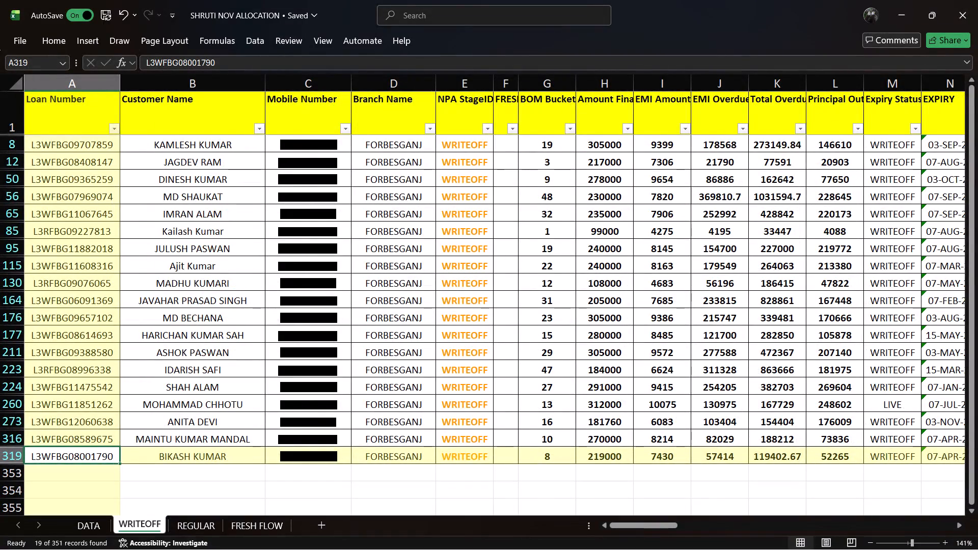
Look over the rows of the REGULAR sheet.
{"action": "left_click", "coordinate": [203, 524]}
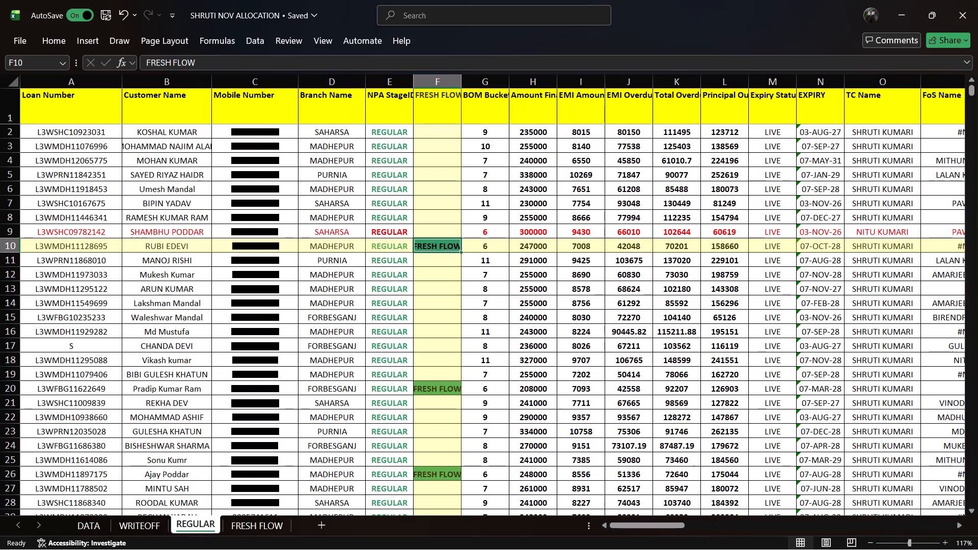
{"action": "scroll", "coordinate": [391, 311], "scroll_direction": "up", "scroll_amount": 3}
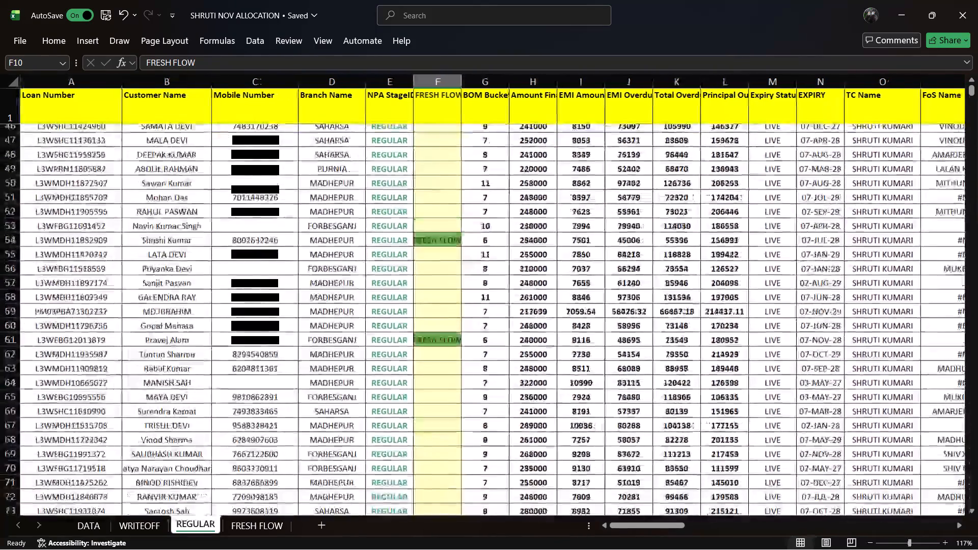
{"action": "scroll", "coordinate": [391, 311], "scroll_direction": "up", "scroll_amount": 3}
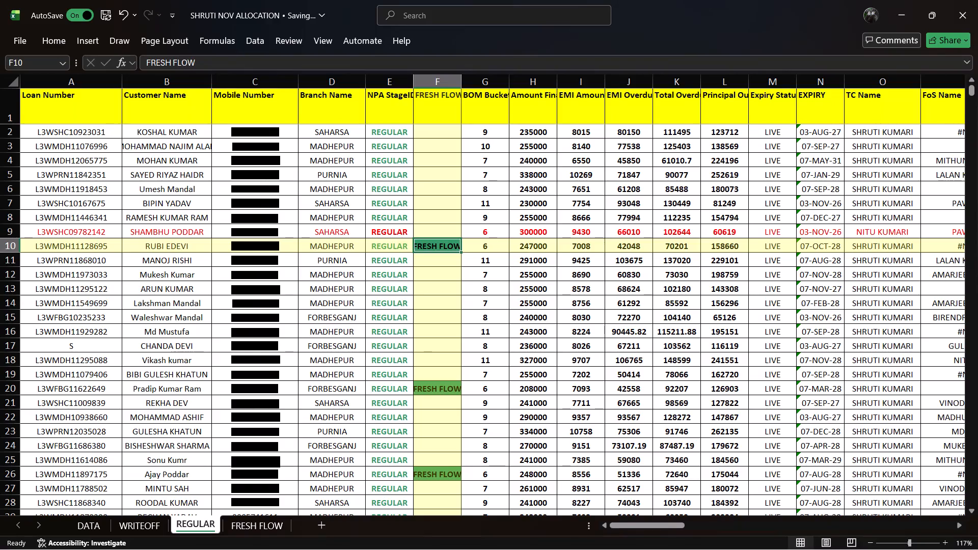
On the DATA sheet, widen the FEED BACK column AL enough to fit its long remarks.
{"action": "left_click", "coordinate": [82, 525]}
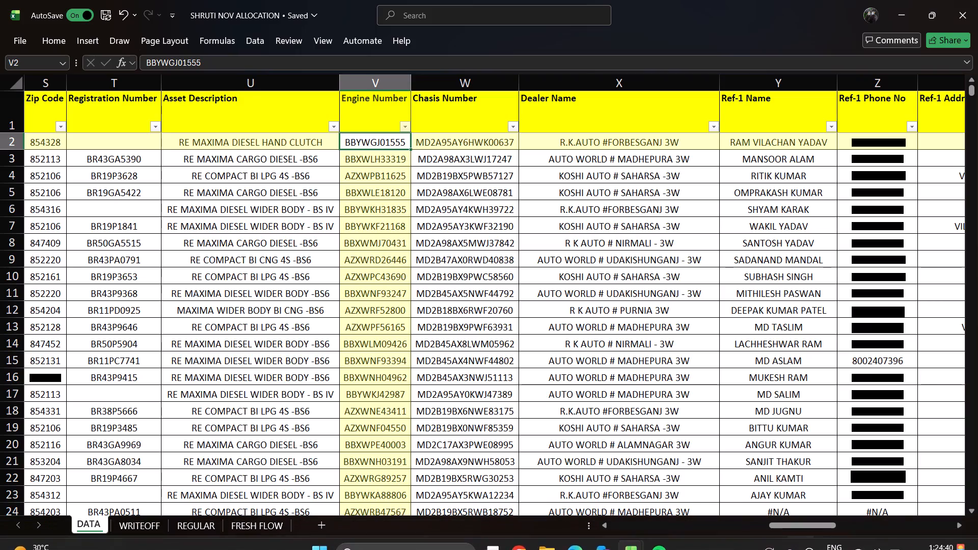
{"action": "left_click", "coordinate": [238, 201]}
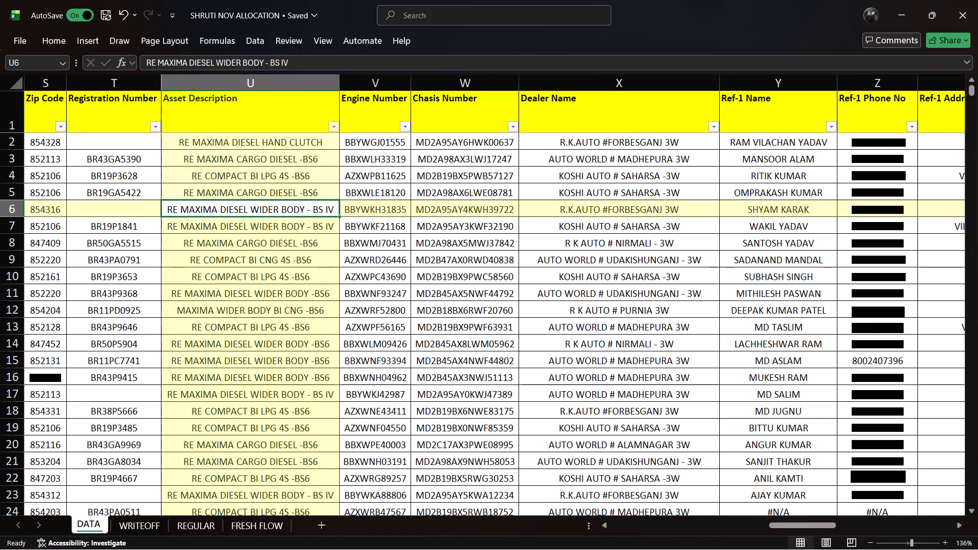
{"action": "key", "text": "Right"}
{"action": "key", "text": "Right"}
{"action": "key", "text": "Right"}
{"action": "key", "text": "Right"}
{"action": "key", "text": "Right"}
{"action": "key", "text": "Right"}
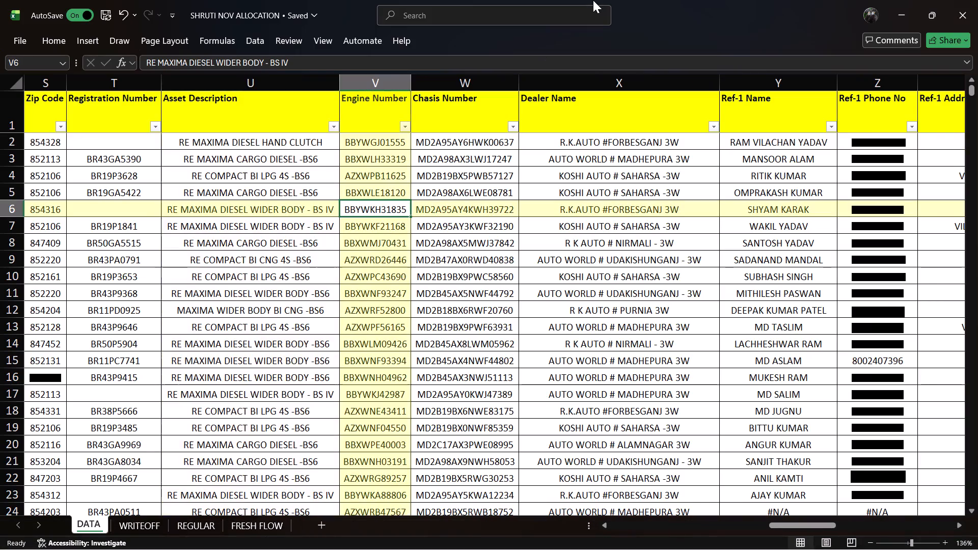
{"action": "key", "text": "Right"}
{"action": "key", "text": "Right"}
{"action": "key", "text": "Right"}
{"action": "key", "text": "Right"}
{"action": "key", "text": "Right"}
{"action": "key", "text": "Right"}
{"action": "key", "text": "Right"}
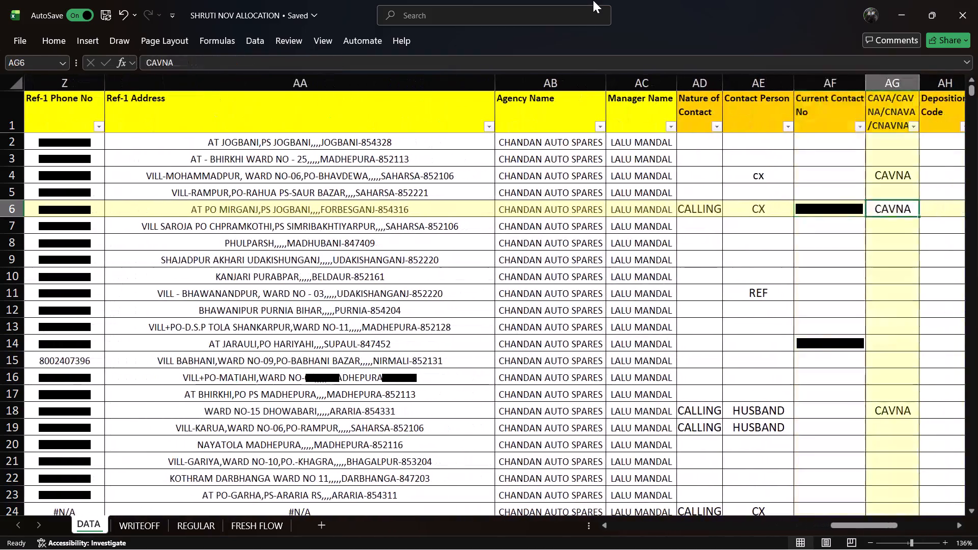
{"action": "key", "text": "Right"}
{"action": "key", "text": "Right"}
{"action": "key", "text": "Right"}
{"action": "key", "text": "Right"}
{"action": "key", "text": "Right"}
{"action": "key", "text": "Right"}
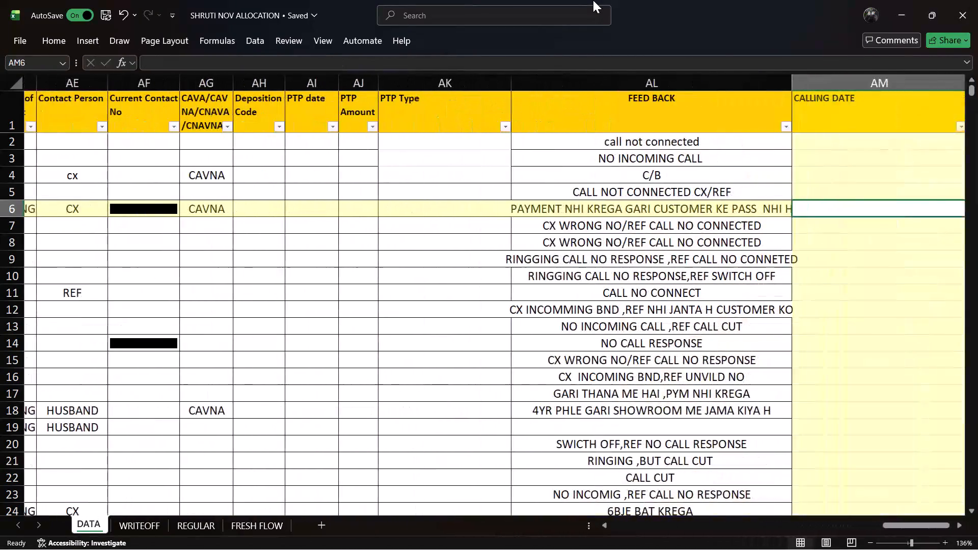
{"action": "key", "text": "Right"}
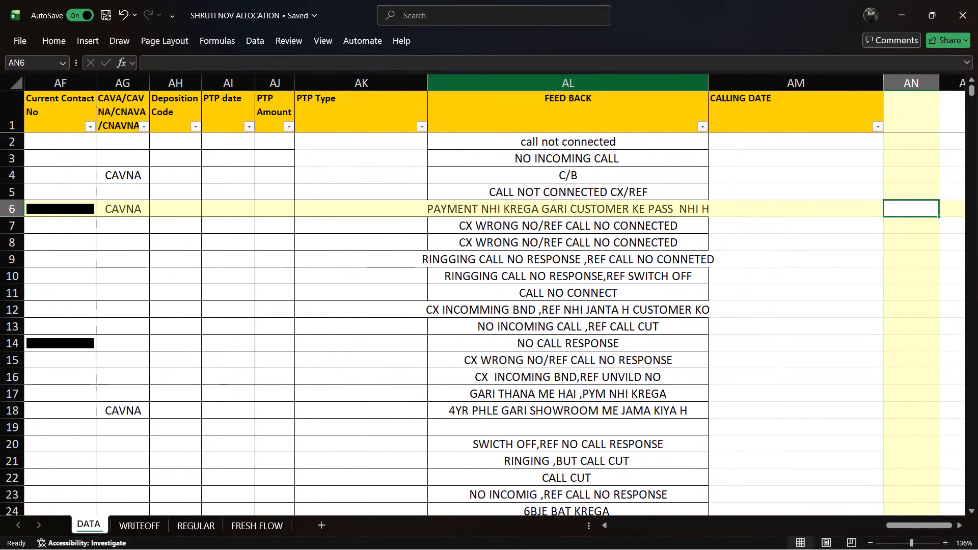
{"action": "left_click_drag", "start_coordinate": [709, 82], "coordinate": [731, 74]}
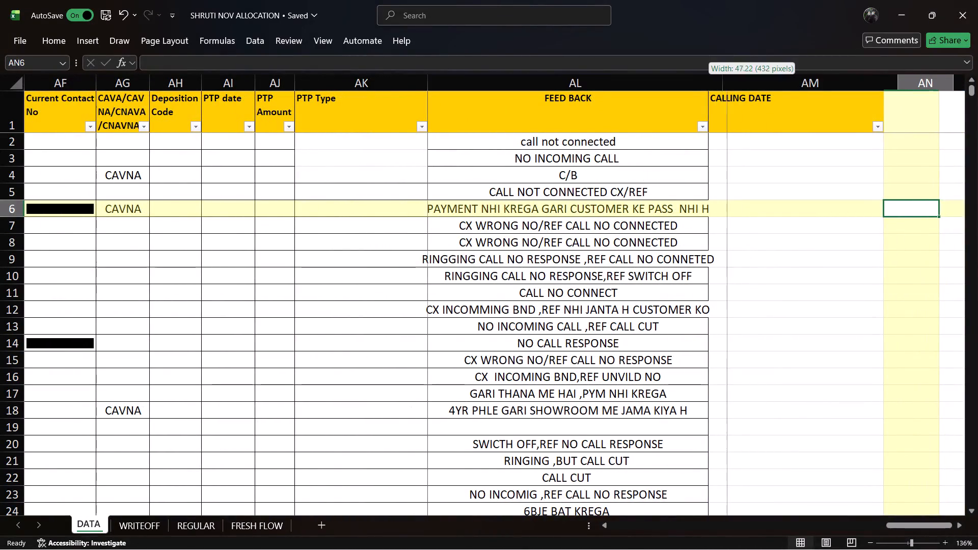
{"action": "left_click_drag", "start_coordinate": [731, 74], "coordinate": [733, 74]}
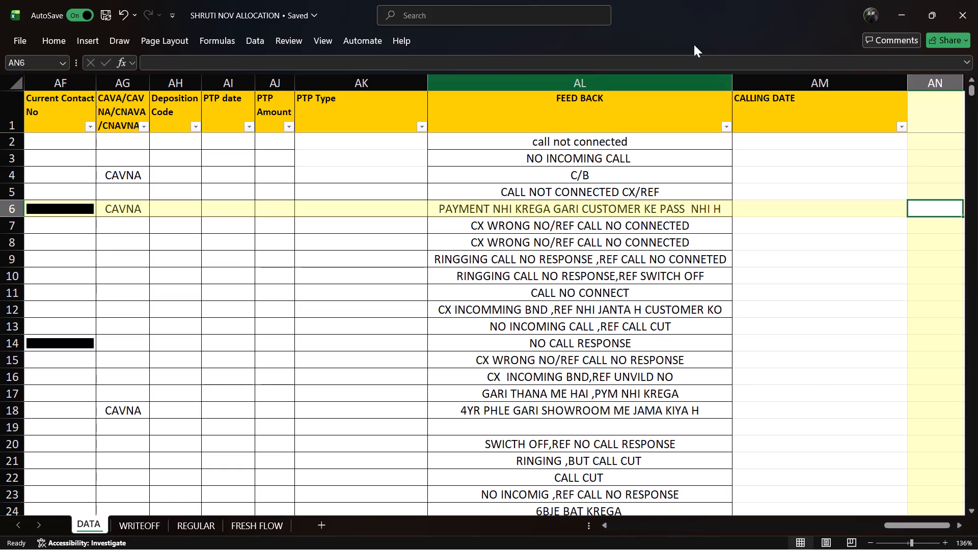
Insert a new column at AN, directly after CALLING DATE, on the DATA sheet.
{"action": "left_click", "coordinate": [774, 141]}
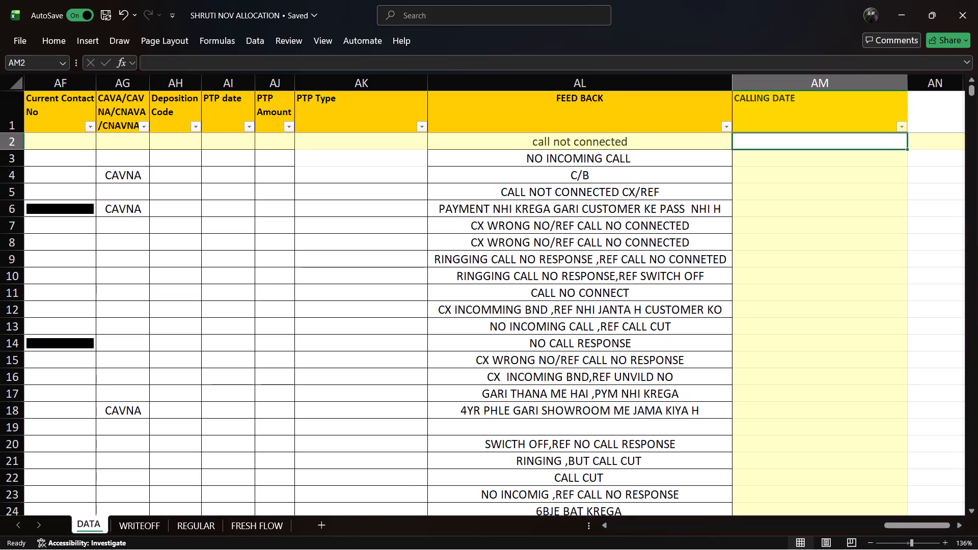
{"action": "left_click", "coordinate": [923, 83]}
{"action": "right_click", "coordinate": [923, 83]}
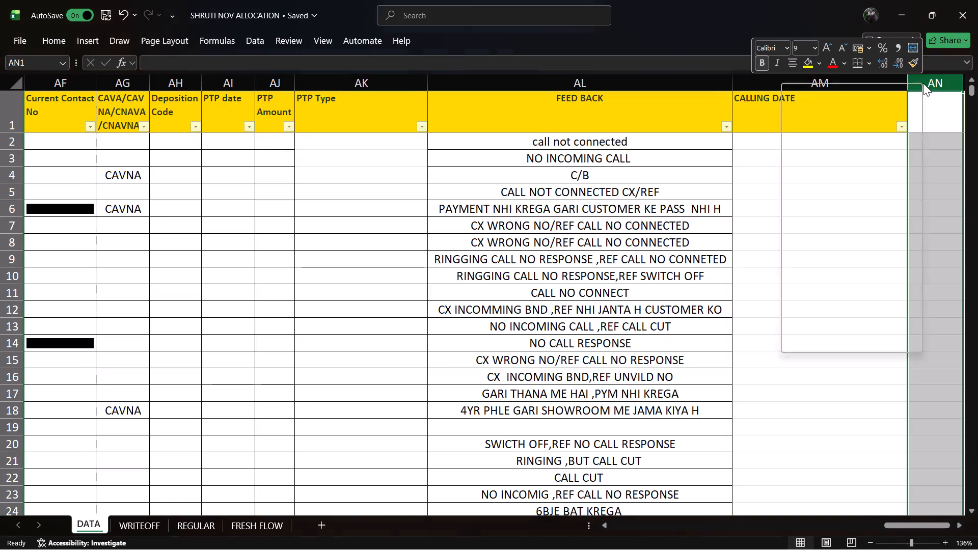
{"action": "left_click", "coordinate": [844, 210]}
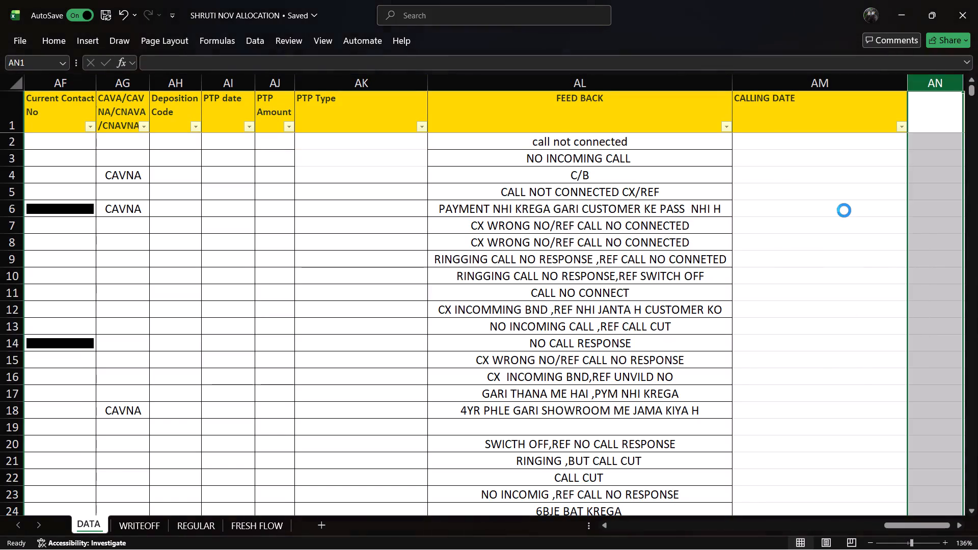
{"action": "key", "text": "Right"}
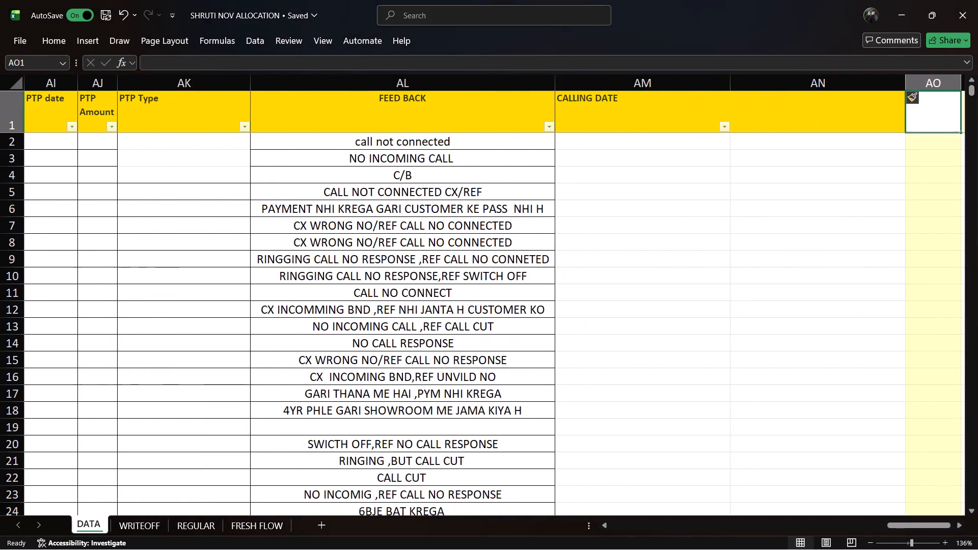
Begin a VLOOKUP formula in AN2 of the DATA sheet with the entire Loan Number column A:A as lookup value.
{"action": "left_click", "coordinate": [773, 141]}
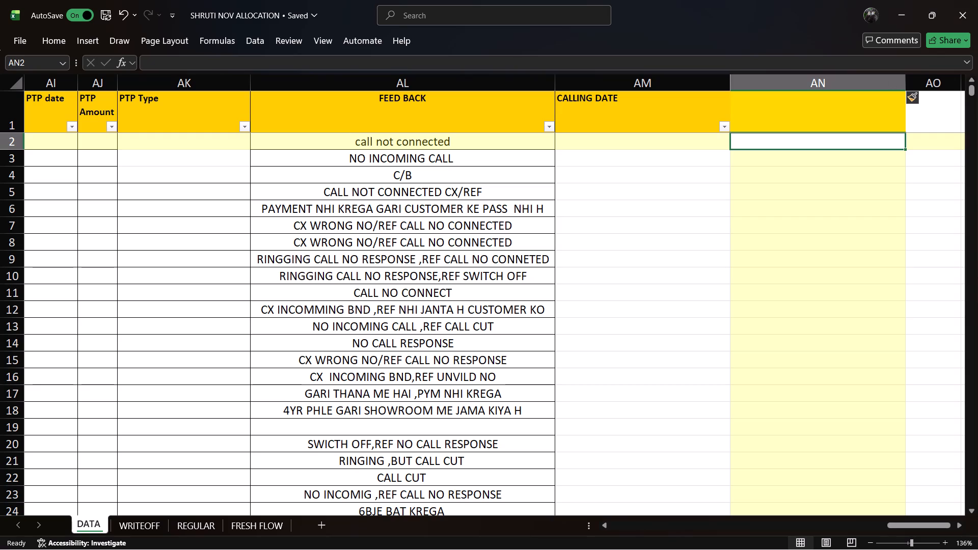
{"action": "key", "text": "equal"}
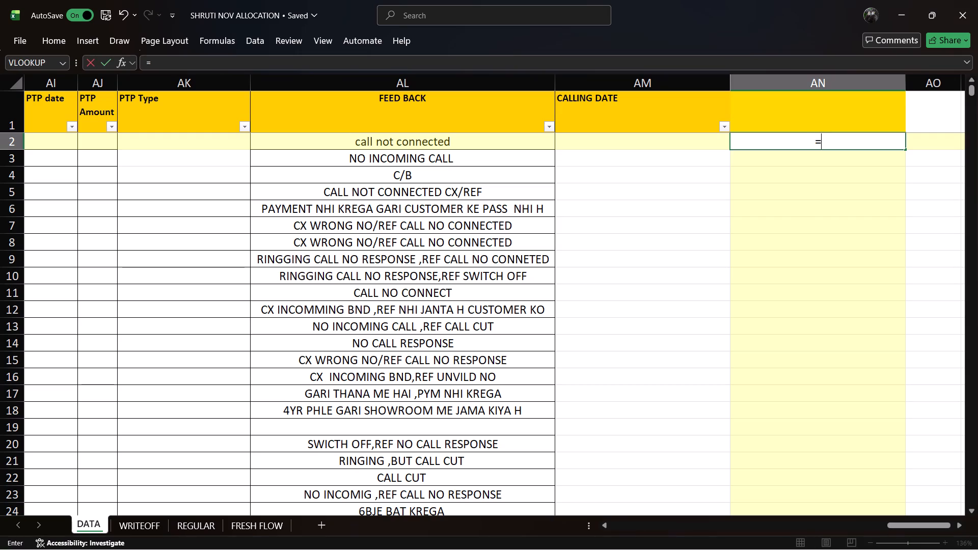
{"action": "key", "text": "v"}
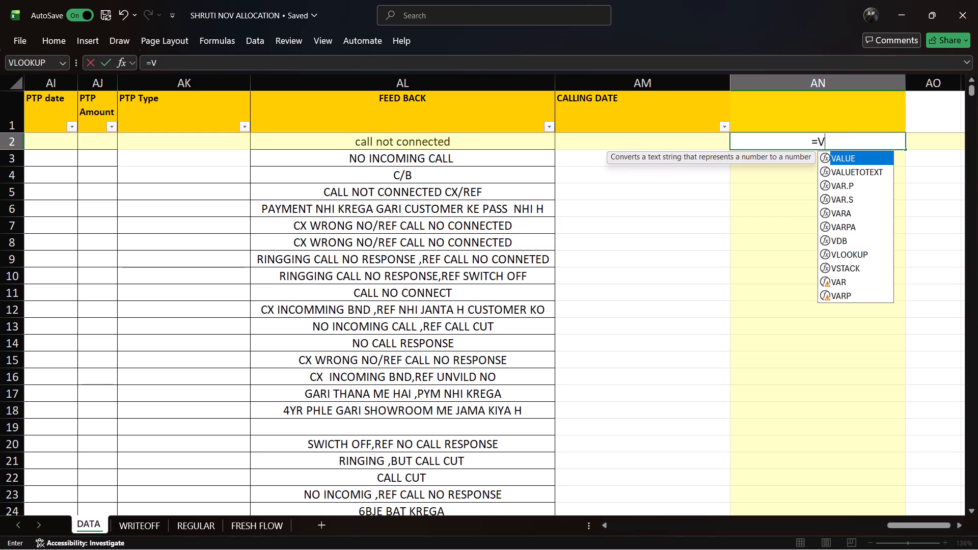
{"action": "key", "text": "l"}
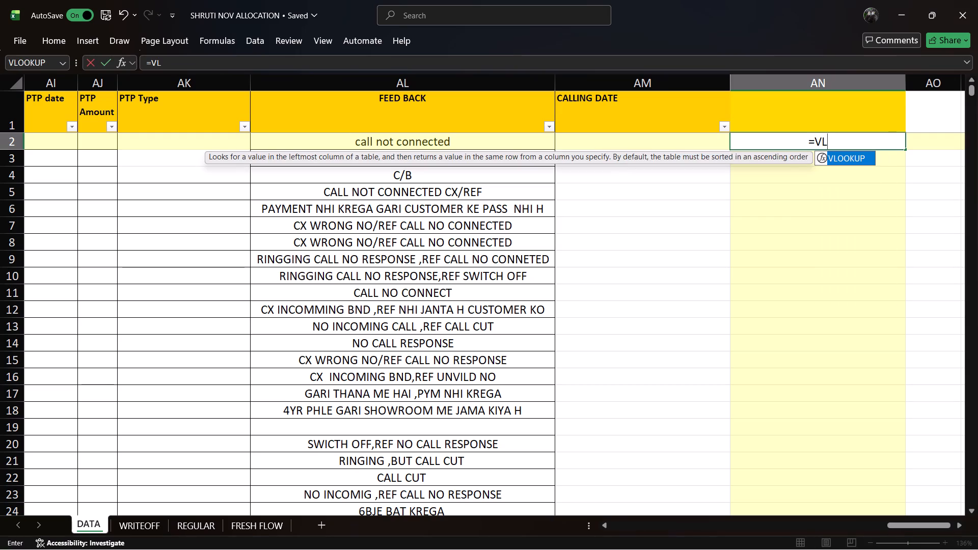
{"action": "left_click", "coordinate": [850, 152]}
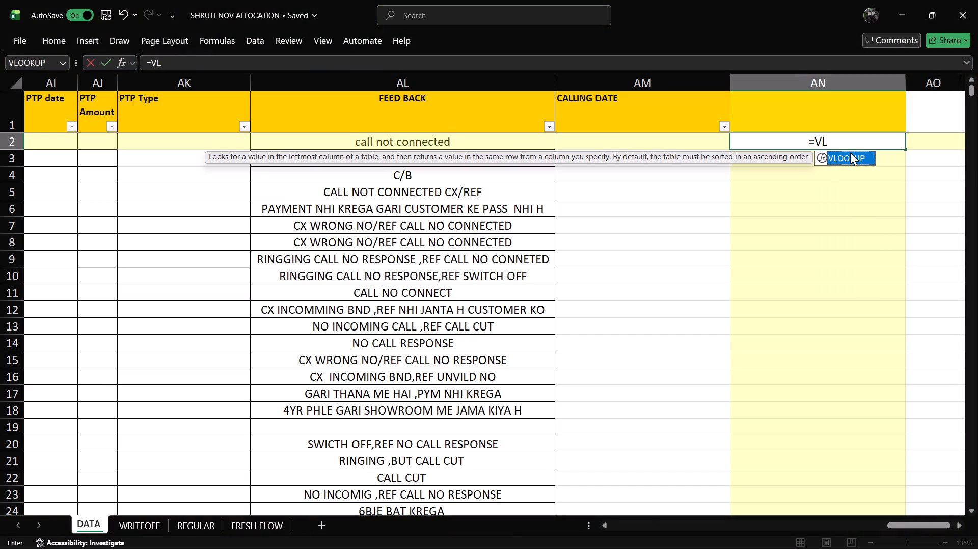
{"action": "left_click", "coordinate": [848, 157]}
{"action": "triple_click", "coordinate": [848, 157]}
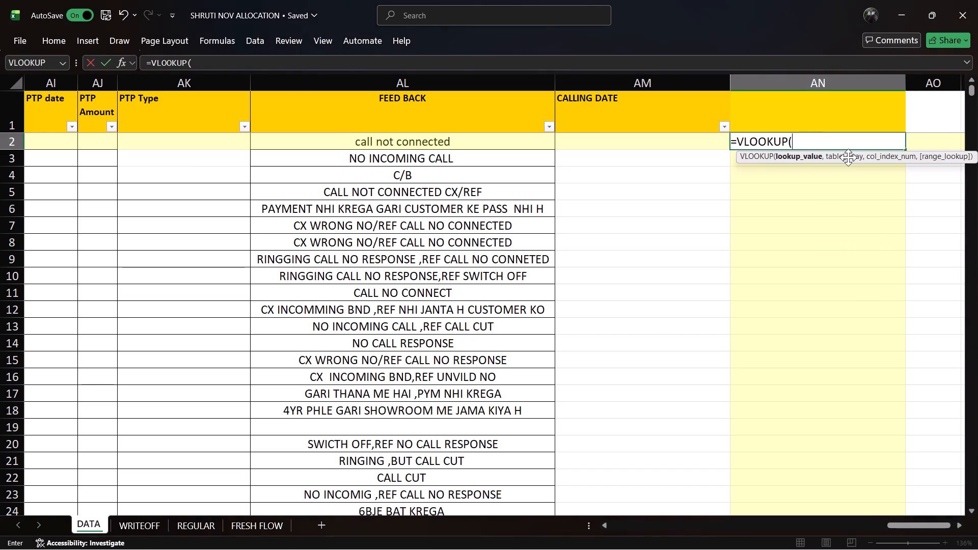
{"action": "key", "text": "Left"}
{"action": "key", "text": "Left"}
{"action": "key", "text": "Left"}
{"action": "key", "text": "Left"}
{"action": "key", "text": "Left"}
{"action": "key", "text": "Left"}
{"action": "key", "text": "Left"}
{"action": "key", "text": "Left"}
{"action": "key", "text": "Left"}
{"action": "key", "text": "Left"}
{"action": "key", "text": "Left"}
{"action": "key", "text": "Left"}
{"action": "key", "text": "Left"}
{"action": "key", "text": "Left"}
{"action": "key", "text": "Left"}
{"action": "key", "text": "Left"}
{"action": "key", "text": "Left"}
{"action": "key", "text": "Left"}
{"action": "key", "text": "Left"}
{"action": "key", "text": "Left"}
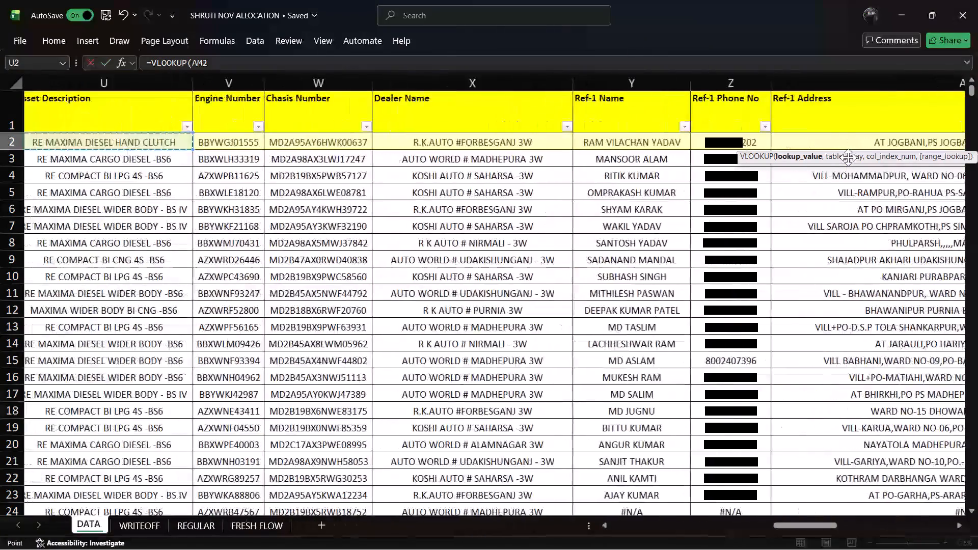
{"action": "key", "text": "Left"}
{"action": "key", "text": "Left"}
{"action": "key", "text": "Left"}
{"action": "key", "text": "Left"}
{"action": "key", "text": "Left"}
{"action": "key", "text": "Left"}
{"action": "key", "text": "Left"}
{"action": "key", "text": "Left"}
{"action": "key", "text": "Left"}
{"action": "key", "text": "Left"}
{"action": "key", "text": "Left"}
{"action": "key", "text": "Left"}
{"action": "key", "text": "Left"}
{"action": "key", "text": "Left"}
{"action": "key", "text": "Left"}
{"action": "key", "text": "Left"}
{"action": "key", "text": "Left"}
{"action": "key", "text": "Left"}
{"action": "key", "text": "Left"}
{"action": "key", "text": "Left"}
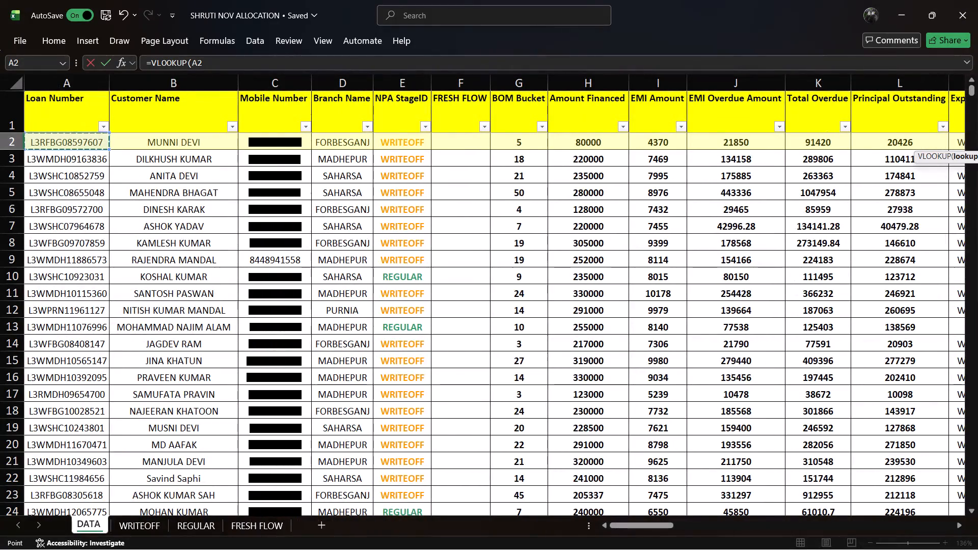
{"action": "left_click", "coordinate": [53, 82]}
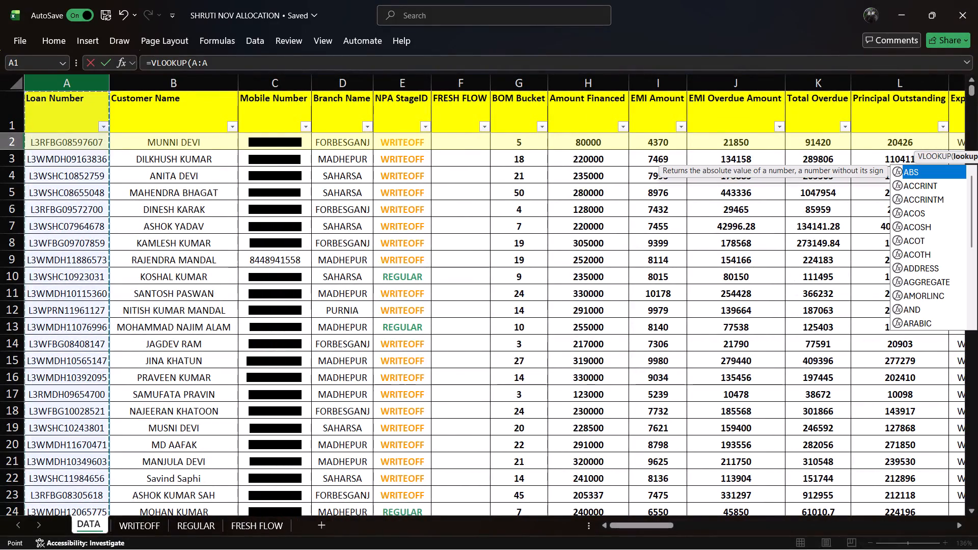
{"action": "key", "text": "comma"}
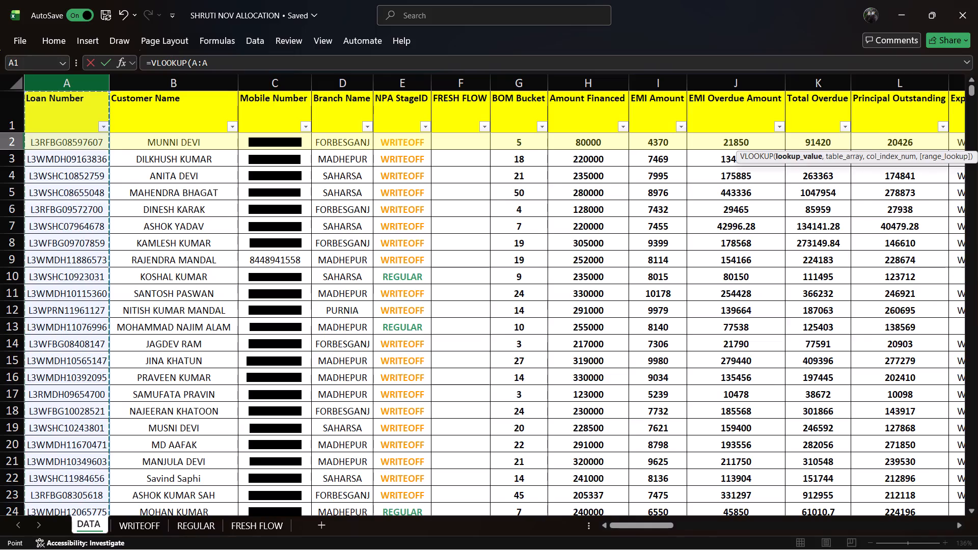
Set the table array to columns A through Z of Sheet1 in the 3W DATA 25.10.26 workbook, ending at FIELD VISIT.
{"action": "key", "text": "super+Tab"}
{"action": "key", "text": "super+Tab"}
{"action": "key", "text": "super+Tab"}
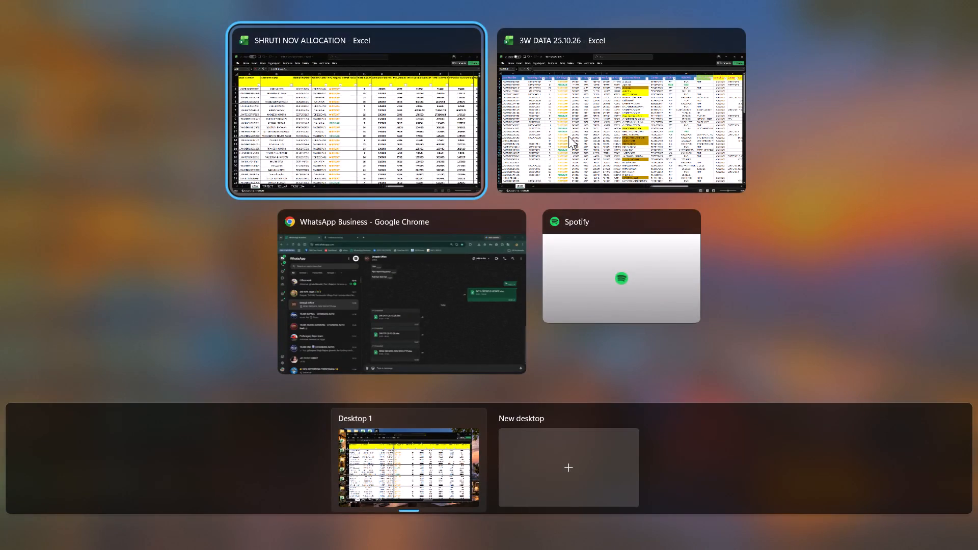
{"action": "left_click", "coordinate": [568, 136]}
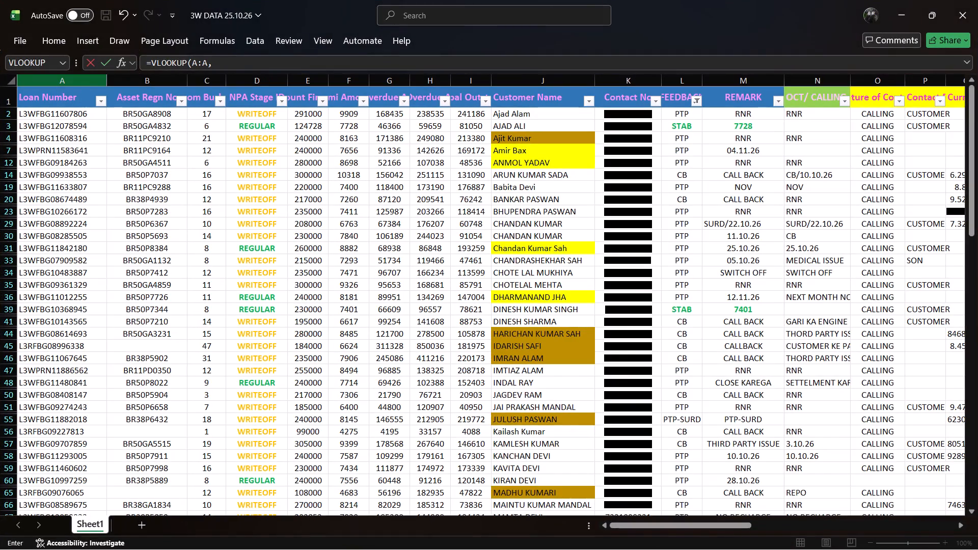
{"action": "left_click", "coordinate": [40, 83]}
{"action": "key", "text": "shift+Right"}
{"action": "key", "text": "shift+Right"}
{"action": "key", "text": "shift+Right"}
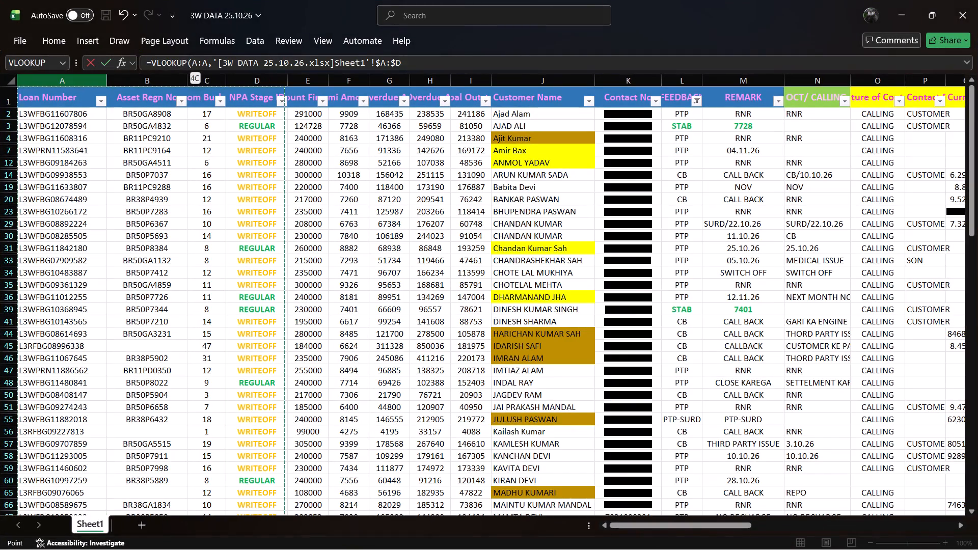
{"action": "key", "text": "shift+Right"}
{"action": "key", "text": "shift+Right"}
{"action": "key", "text": "shift+Right"}
{"action": "key", "text": "shift+Right"}
{"action": "key", "text": "shift+Right"}
{"action": "key", "text": "shift+Right"}
{"action": "key", "text": "shift+Right"}
{"action": "key", "text": "shift+Right"}
{"action": "key", "text": "shift+Right"}
{"action": "key", "text": "shift+Right"}
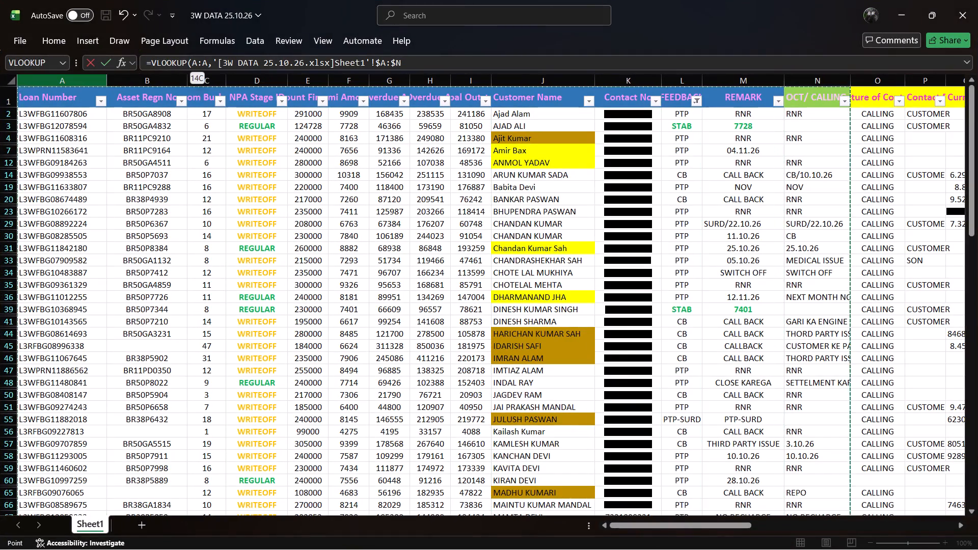
{"action": "key", "text": "shift+Right"}
{"action": "key", "text": "shift+Right"}
{"action": "key", "text": "shift+Right"}
{"action": "key", "text": "shift+Right"}
{"action": "key", "text": "shift+Right"}
{"action": "key", "text": "shift+Right"}
{"action": "key", "text": "shift+Right"}
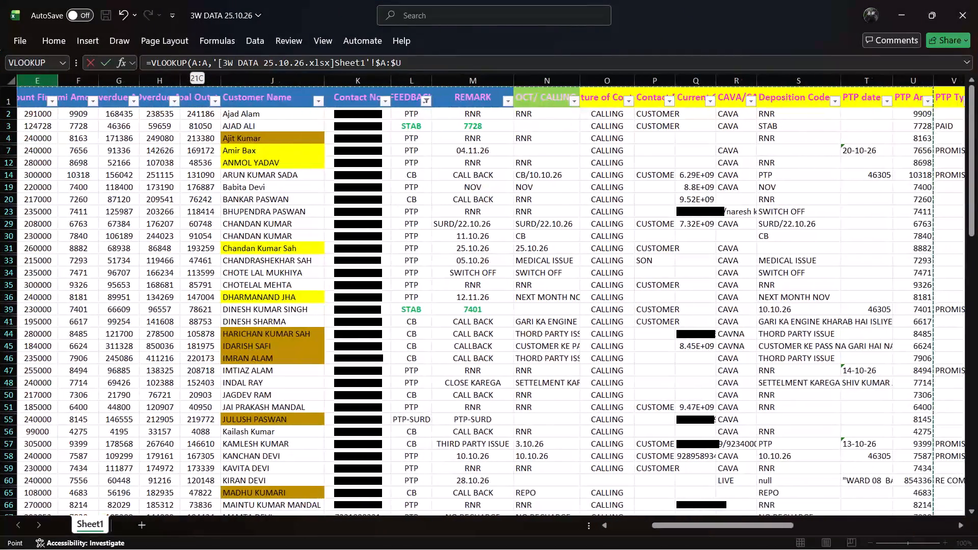
{"action": "key", "text": "shift+Right"}
{"action": "key", "text": "shift+Right"}
{"action": "key", "text": "shift+Right"}
{"action": "key", "text": "shift+Right"}
{"action": "key", "text": "shift+Right"}
{"action": "key", "text": "shift+Right"}
{"action": "key", "text": "shift+Right"}
{"action": "key", "text": "shift+Right"}
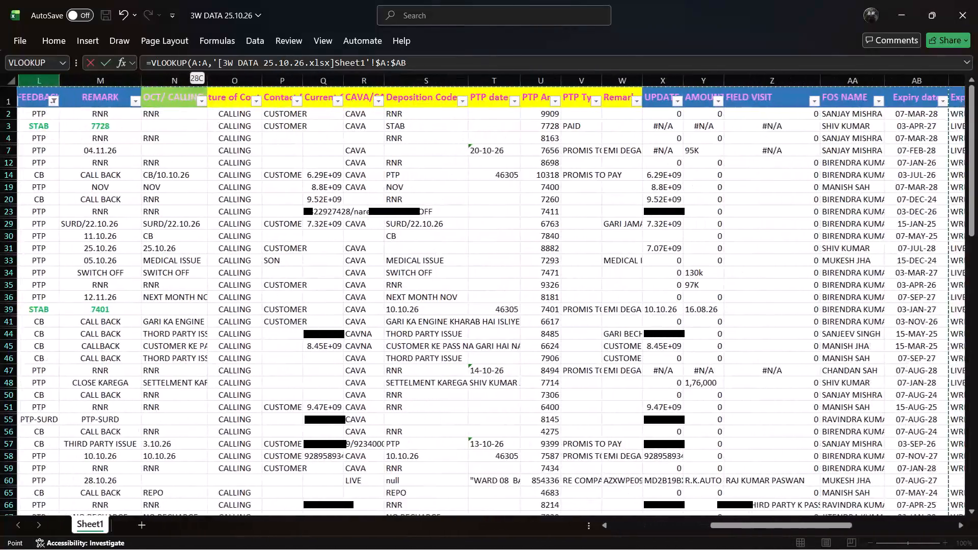
{"action": "key", "text": "shift+Right"}
{"action": "key", "text": "shift+Right"}
{"action": "key", "text": "shift+Right"}
{"action": "key", "text": "shift+Right"}
{"action": "key", "text": "shift+Right"}
{"action": "key", "text": "shift+Right"}
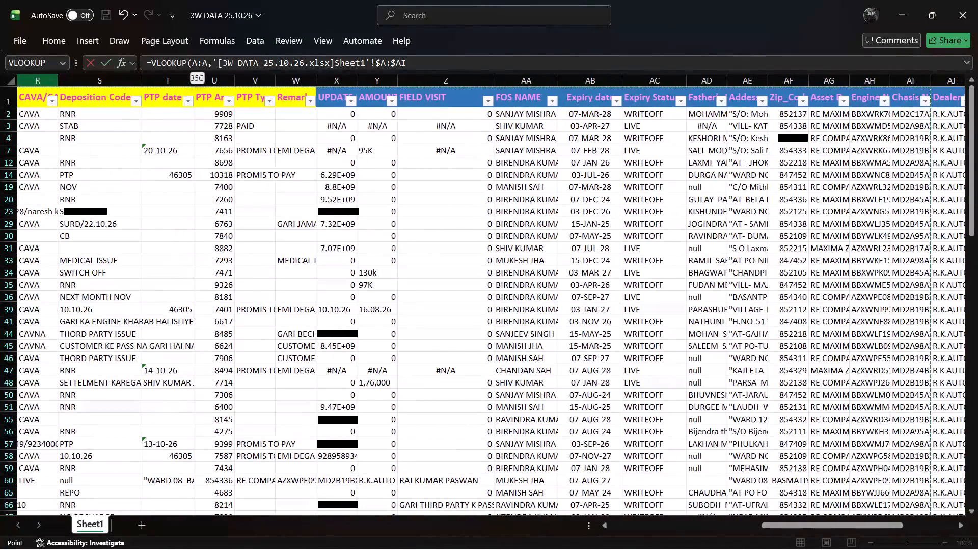
{"action": "key", "text": "shift+Right"}
{"action": "key", "text": "shift+Right"}
{"action": "key", "text": "shift+Right"}
{"action": "key", "text": "shift+Right"}
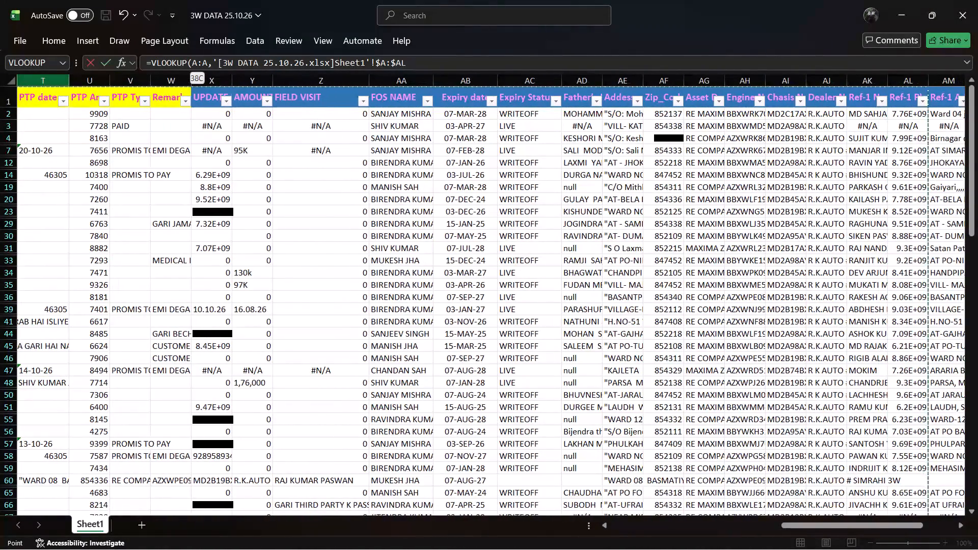
{"action": "key", "text": "shift+Right"}
{"action": "key", "text": "shift+Right"}
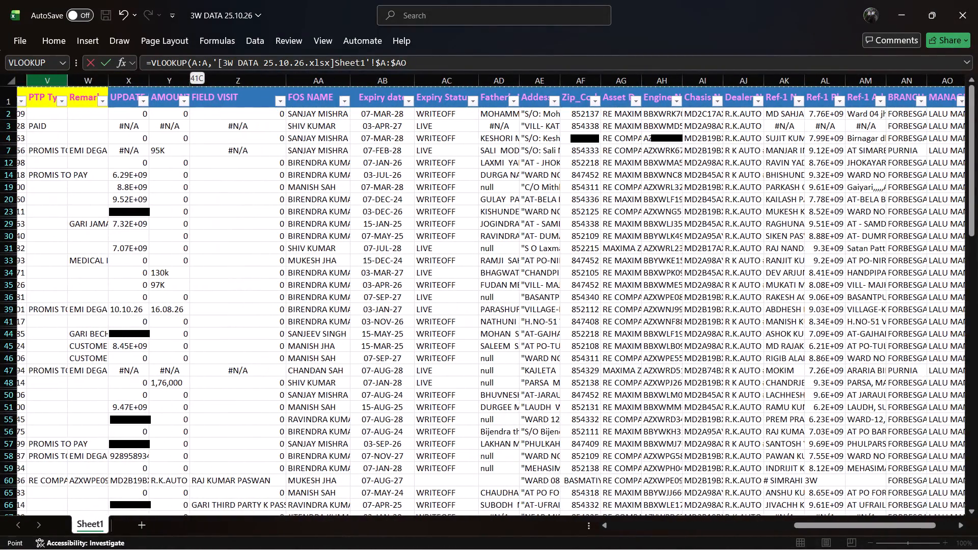
{"action": "key", "text": "shift+Right"}
{"action": "key", "text": "shift+Right"}
{"action": "key", "text": "shift+Right"}
{"action": "key", "text": "shift+Right"}
{"action": "key", "text": "shift+Right"}
{"action": "key", "text": "shift+Right"}
{"action": "key", "text": "shift+Left"}
{"action": "key", "text": "shift+Left"}
{"action": "key", "text": "shift+Left"}
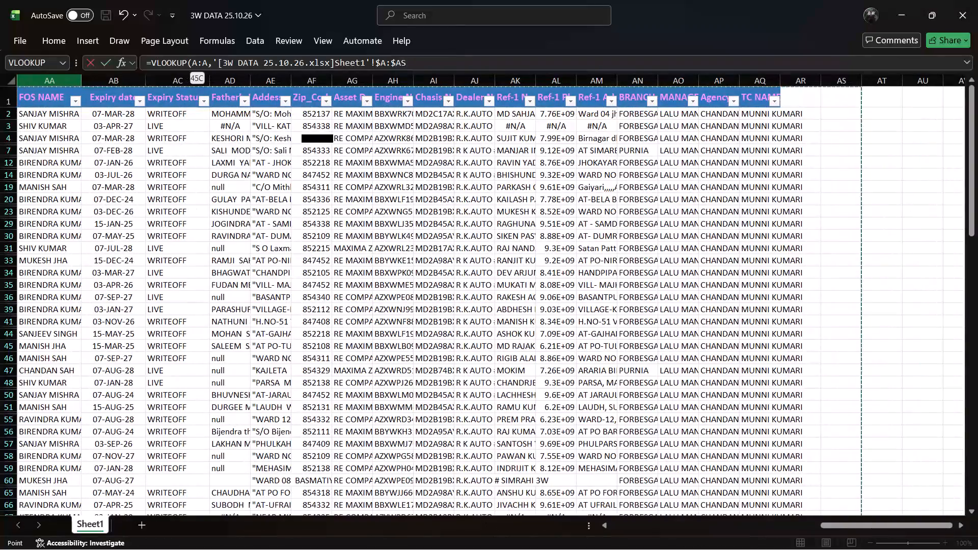
{"action": "key", "text": "shift+Left"}
{"action": "key", "text": "shift+Left"}
{"action": "key", "text": "shift+Left"}
{"action": "key", "text": "shift+Left"}
{"action": "key", "text": "shift+Left"}
{"action": "key", "text": "shift+Left"}
{"action": "key", "text": "shift+Left"}
{"action": "key", "text": "shift+Left"}
{"action": "key", "text": "shift+Left"}
{"action": "key", "text": "shift+Left"}
{"action": "key", "text": "shift+Left"}
{"action": "key", "text": "shift+Left"}
{"action": "key", "text": "shift+Left"}
{"action": "key", "text": "shift+Left"}
{"action": "key", "text": "shift+Left"}
{"action": "key", "text": "shift+Left"}
{"action": "key", "text": "shift+Left"}
{"action": "key", "text": "shift+Left"}
{"action": "key", "text": "shift+Left"}
{"action": "key", "text": "shift+Left"}
{"action": "key", "text": "shift+Left"}
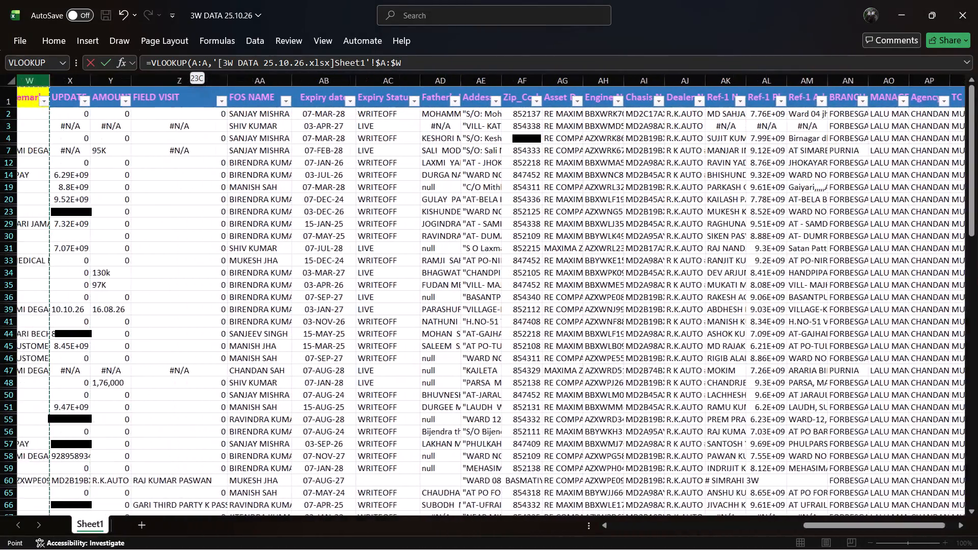
{"action": "key", "text": "shift+Left"}
{"action": "key", "text": "shift+Left"}
{"action": "key", "text": "shift+Left"}
{"action": "key", "text": "shift+Right"}
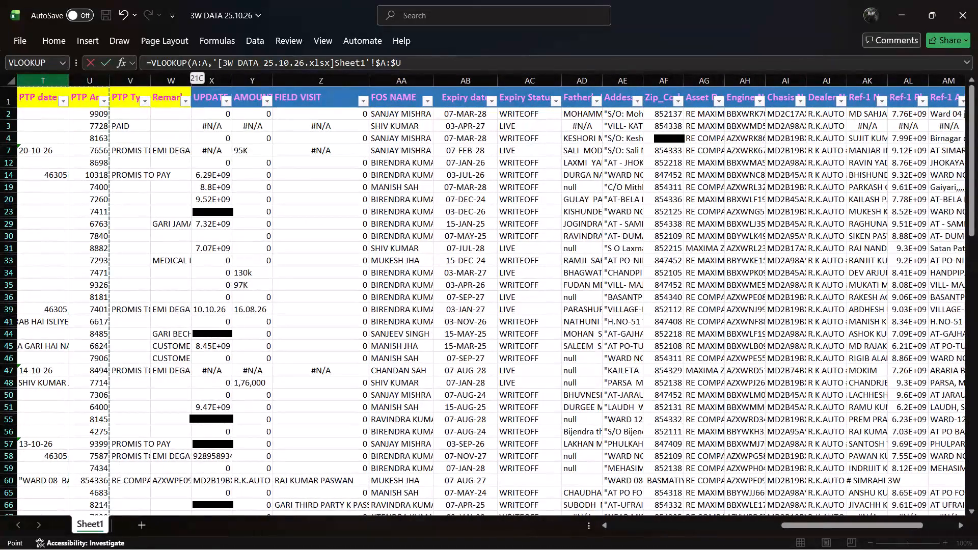
{"action": "key", "text": "shift+Right"}
{"action": "key", "text": "shift+Right"}
{"action": "key", "text": "shift+Right"}
{"action": "key", "text": "shift+Right"}
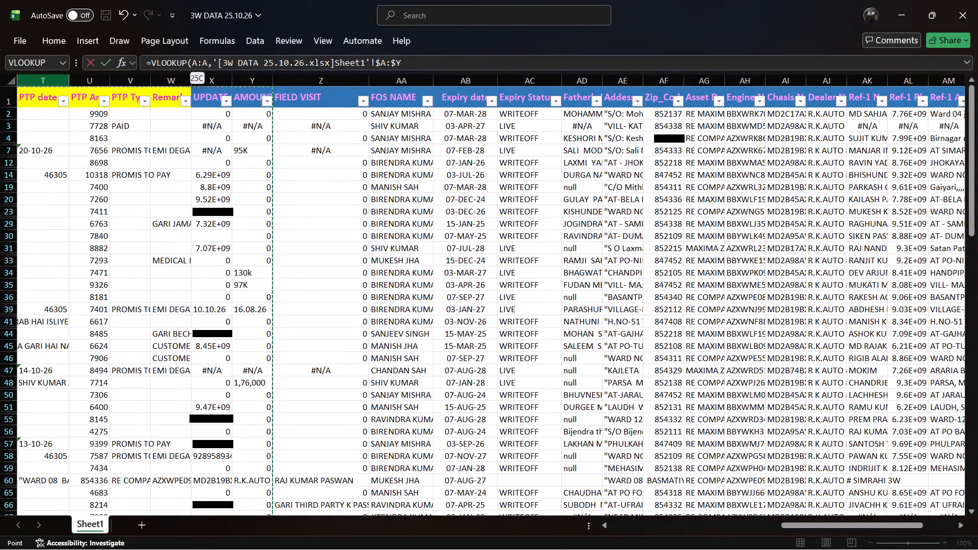
{"action": "key", "text": "shift+Right"}
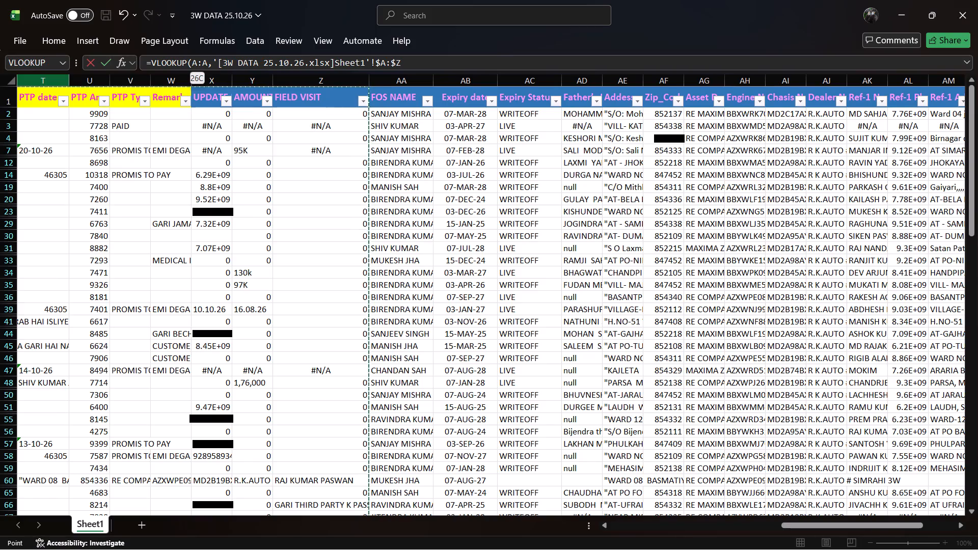
Complete the VLOOKUP with column index 26 and range lookup 0, accepting the suggested @A:A version of the formula.
{"action": "key", "text": "comma"}
{"action": "type", "text": "26"}
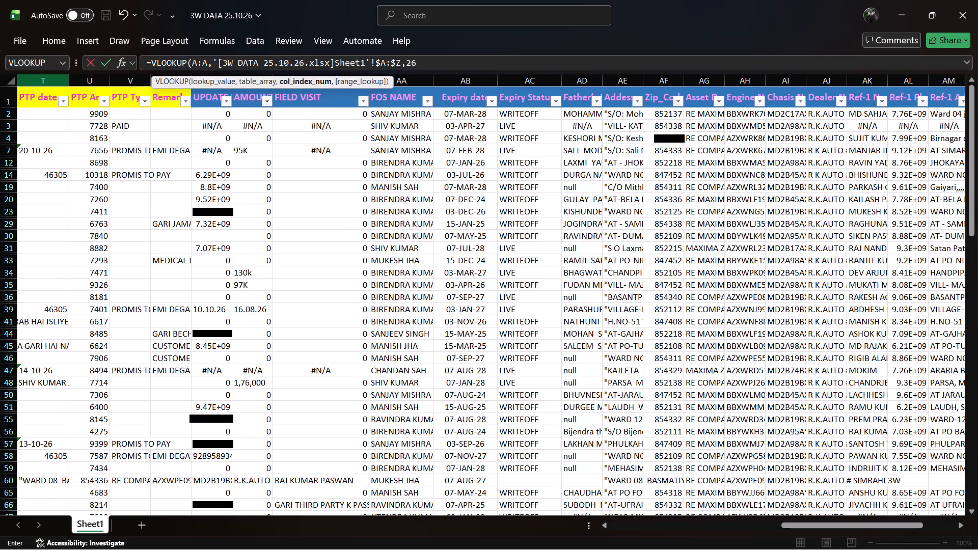
{"action": "key", "text": "comma"}
{"action": "key", "text": "0"}
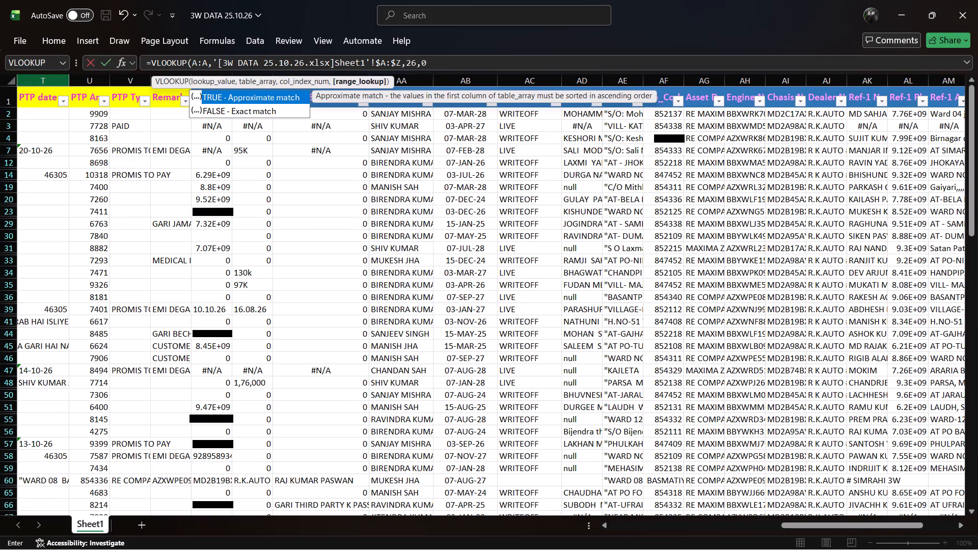
{"action": "key", "text": "Return"}
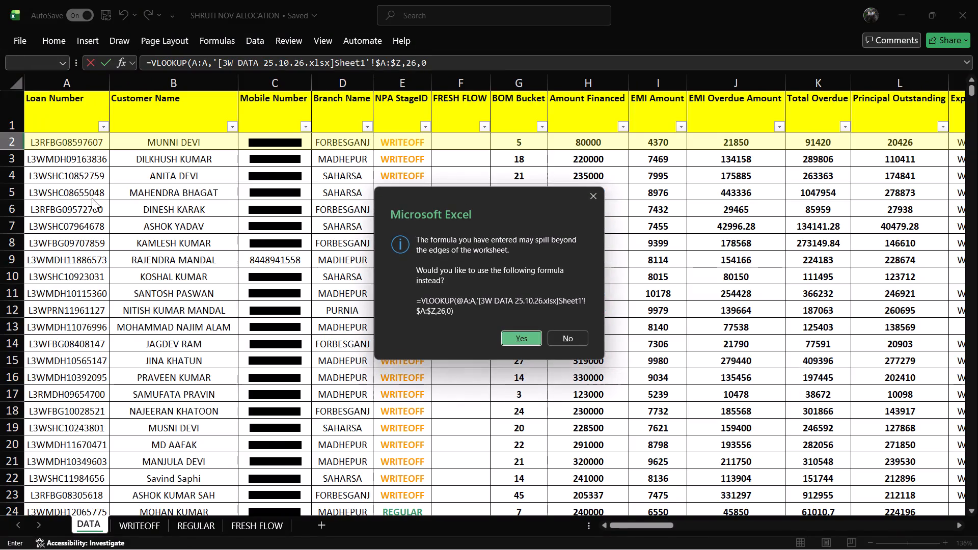
{"action": "left_click", "coordinate": [518, 337]}
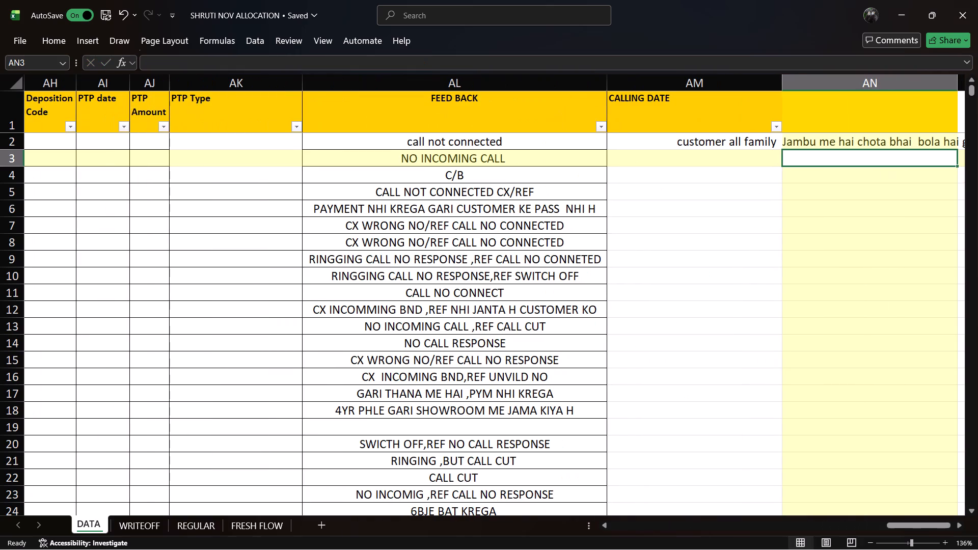
Check the full FIELD VISIT remark and the lookup formula in cell AN2 of the DATA sheet.
{"action": "left_click", "coordinate": [807, 266]}
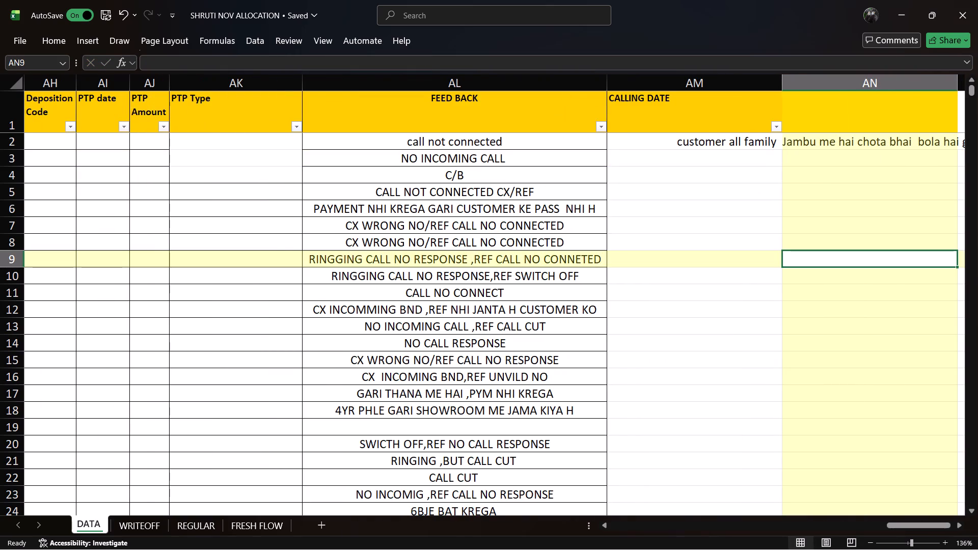
{"action": "key", "text": "Right"}
{"action": "key", "text": "Right"}
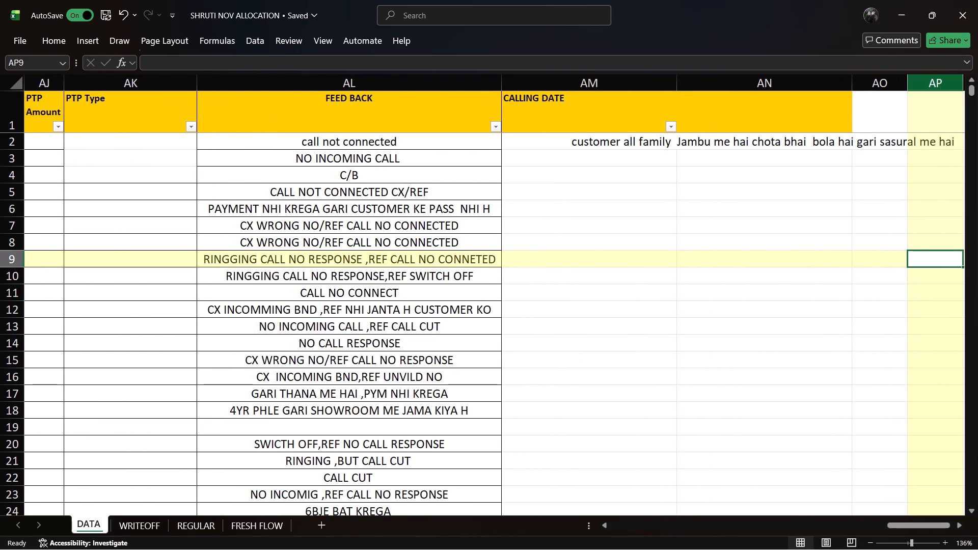
{"action": "left_click", "coordinate": [753, 140]}
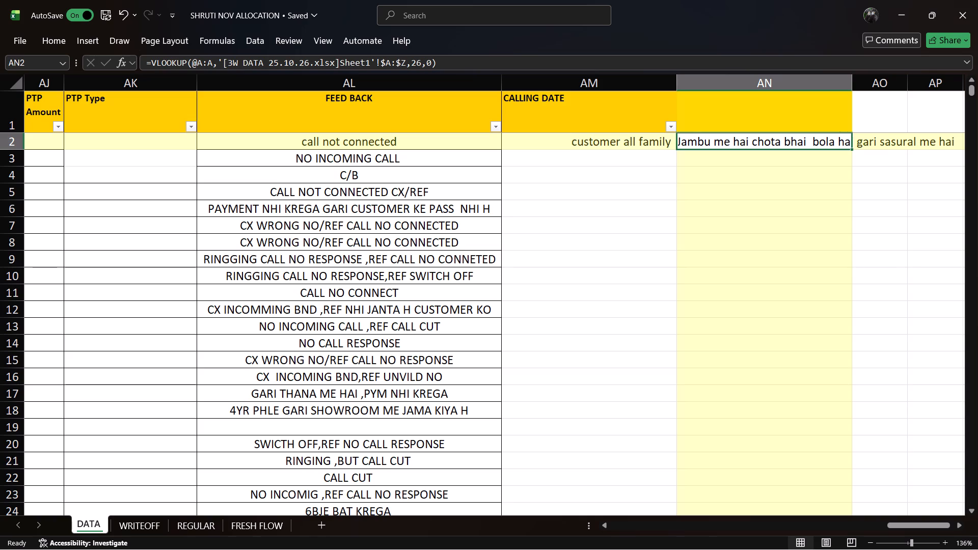
Look over the FEED BACK and CALLING DATE entries down to the early November calls, and the contact and PTP columns beside them, in the DATA sheet.
{"action": "key", "text": "Down"}
{"action": "key", "text": "Down"}
{"action": "key", "text": "Down"}
{"action": "key", "text": "Down"}
{"action": "key", "text": "Down"}
{"action": "key", "text": "Down"}
{"action": "key", "text": "Down"}
{"action": "key", "text": "Down"}
{"action": "key", "text": "Down"}
{"action": "key", "text": "Down"}
{"action": "key", "text": "Down"}
{"action": "key", "text": "Down"}
{"action": "key", "text": "Down"}
{"action": "key", "text": "Down"}
{"action": "key", "text": "Down"}
{"action": "key", "text": "Down"}
{"action": "key", "text": "Down"}
{"action": "key", "text": "Down"}
{"action": "key", "text": "Down"}
{"action": "key", "text": "Down"}
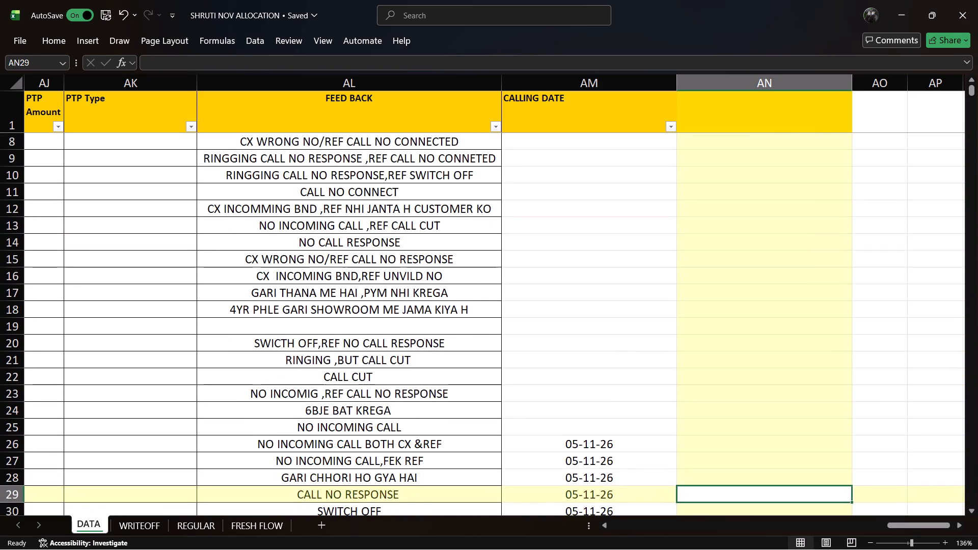
{"action": "key", "text": "Down"}
{"action": "key", "text": "Down"}
{"action": "key", "text": "Down"}
{"action": "key", "text": "Down"}
{"action": "key", "text": "Down"}
{"action": "key", "text": "Down"}
{"action": "key", "text": "Down"}
{"action": "key", "text": "Down"}
{"action": "key", "text": "Down"}
{"action": "key", "text": "Down"}
{"action": "key", "text": "Down"}
{"action": "key", "text": "Down"}
{"action": "key", "text": "Down"}
{"action": "key", "text": "Down"}
{"action": "key", "text": "Down"}
{"action": "key", "text": "Down"}
{"action": "key", "text": "Down"}
{"action": "key", "text": "Down"}
{"action": "key", "text": "Down"}
{"action": "key", "text": "Down"}
{"action": "key", "text": "Up"}
{"action": "key", "text": "Up"}
{"action": "key", "text": "Up"}
{"action": "key", "text": "Up"}
{"action": "key", "text": "Up"}
{"action": "key", "text": "Up"}
{"action": "key", "text": "Up"}
{"action": "key", "text": "Up"}
{"action": "key", "text": "Up"}
{"action": "key", "text": "Up"}
{"action": "key", "text": "Up"}
{"action": "key", "text": "Up"}
{"action": "key", "text": "Up"}
{"action": "key", "text": "Up"}
{"action": "key", "text": "Up"}
{"action": "key", "text": "Up"}
{"action": "key", "text": "Up"}
{"action": "key", "text": "Up"}
{"action": "key", "text": "Up"}
{"action": "key", "text": "Up"}
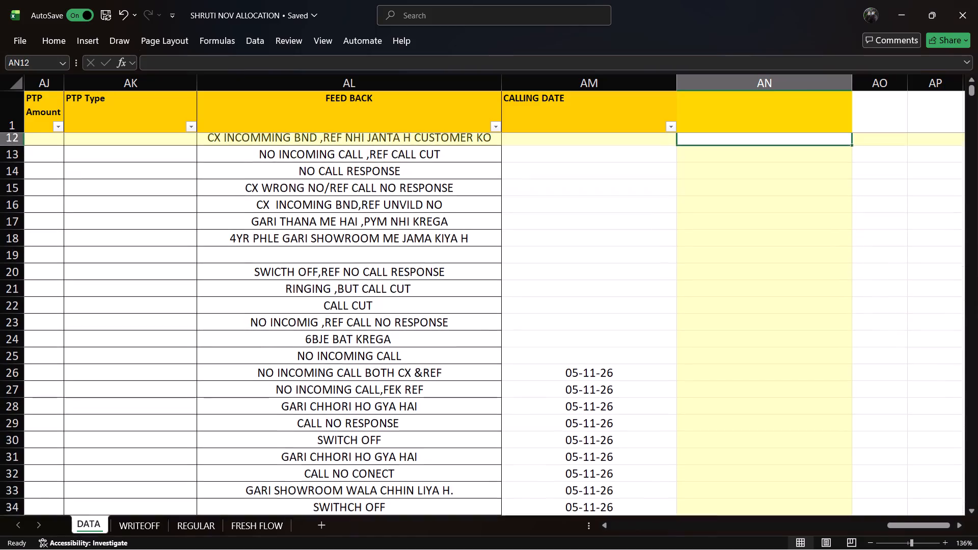
{"action": "key", "text": "ctrl+shift+Up"}
{"action": "key", "text": "ctrl+shift+Up"}
{"action": "key", "text": "ctrl+shift+Up"}
{"action": "key", "text": "ctrl+shift+Up"}
{"action": "key", "text": "ctrl+shift+Up"}
{"action": "key", "text": "Left"}
{"action": "key", "text": "Left"}
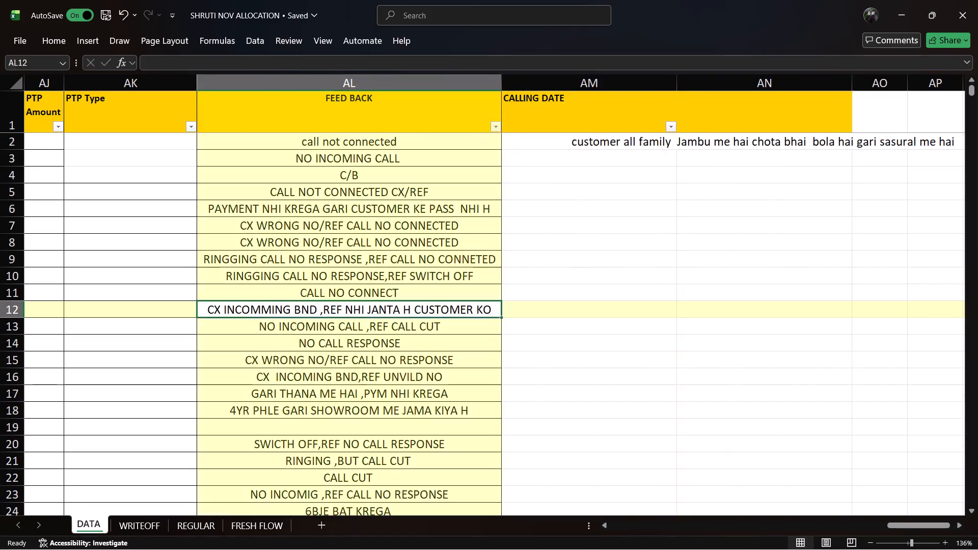
{"action": "key", "text": "Left"}
{"action": "key", "text": "Left"}
{"action": "key", "text": "Left"}
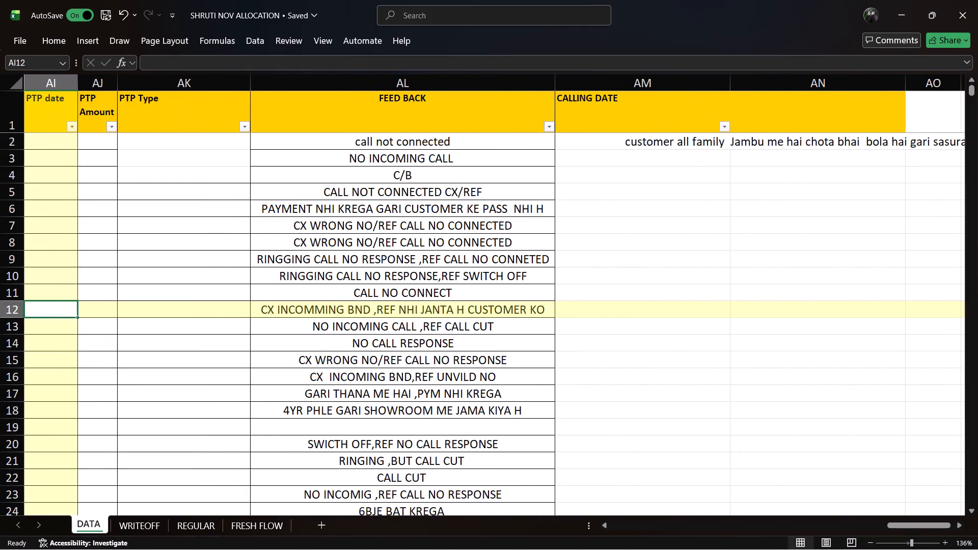
{"action": "key", "text": "Left"}
{"action": "key", "text": "Left"}
{"action": "key", "text": "Left"}
{"action": "key", "text": "Left"}
{"action": "key", "text": "Left"}
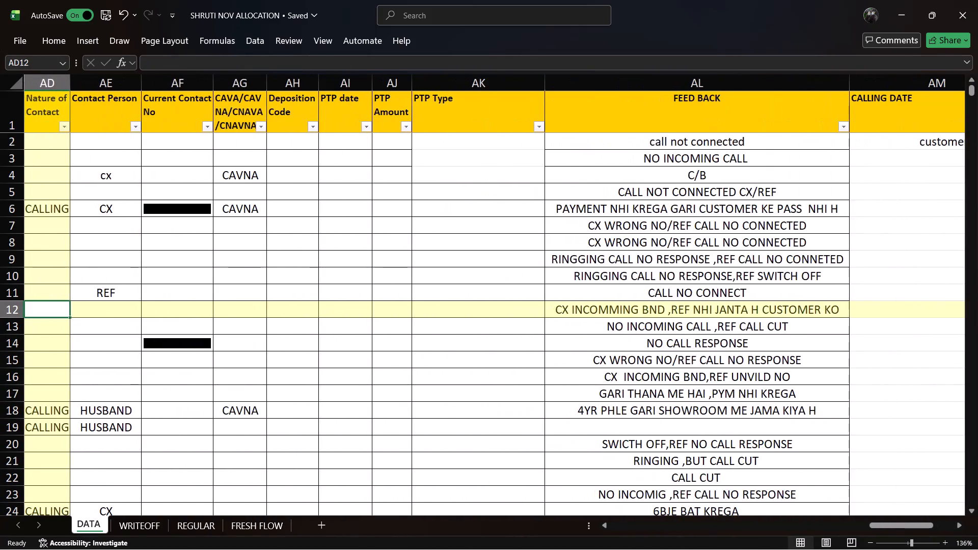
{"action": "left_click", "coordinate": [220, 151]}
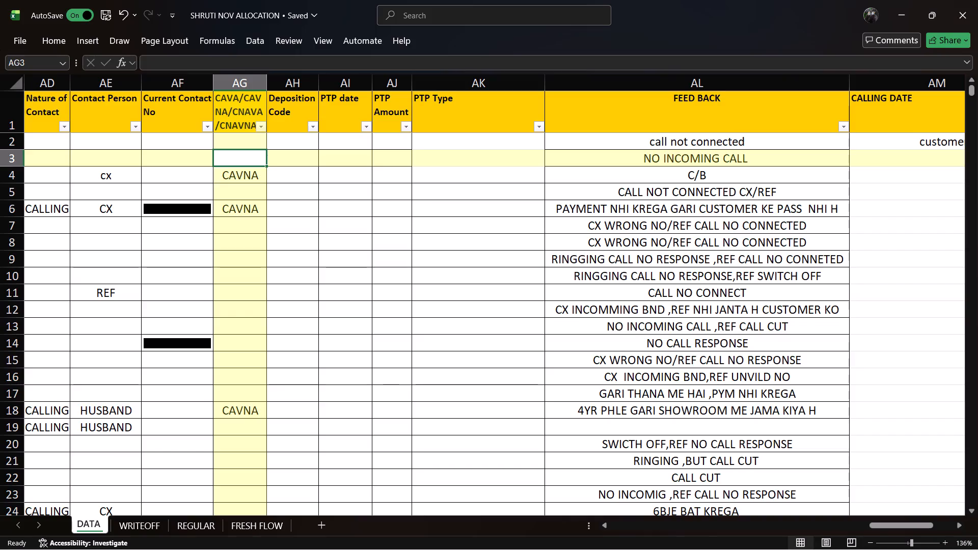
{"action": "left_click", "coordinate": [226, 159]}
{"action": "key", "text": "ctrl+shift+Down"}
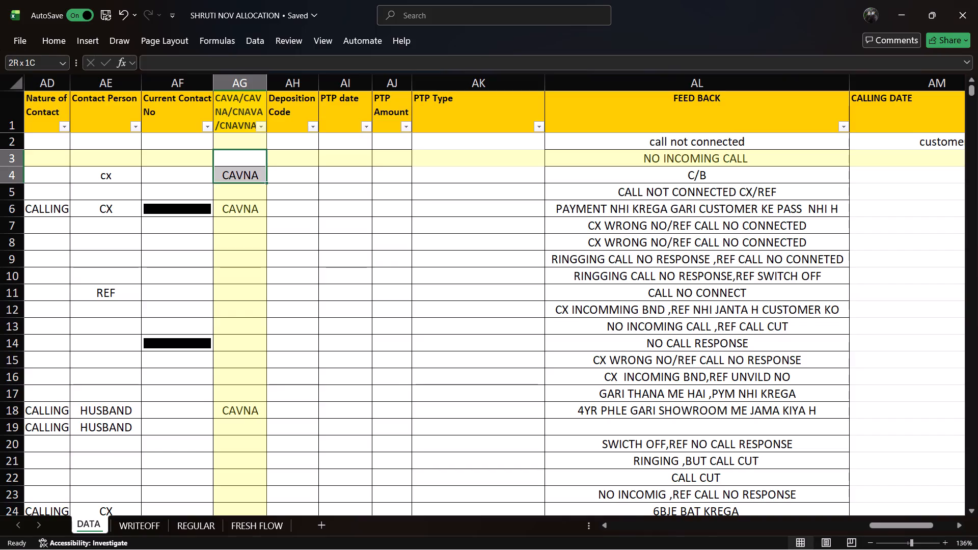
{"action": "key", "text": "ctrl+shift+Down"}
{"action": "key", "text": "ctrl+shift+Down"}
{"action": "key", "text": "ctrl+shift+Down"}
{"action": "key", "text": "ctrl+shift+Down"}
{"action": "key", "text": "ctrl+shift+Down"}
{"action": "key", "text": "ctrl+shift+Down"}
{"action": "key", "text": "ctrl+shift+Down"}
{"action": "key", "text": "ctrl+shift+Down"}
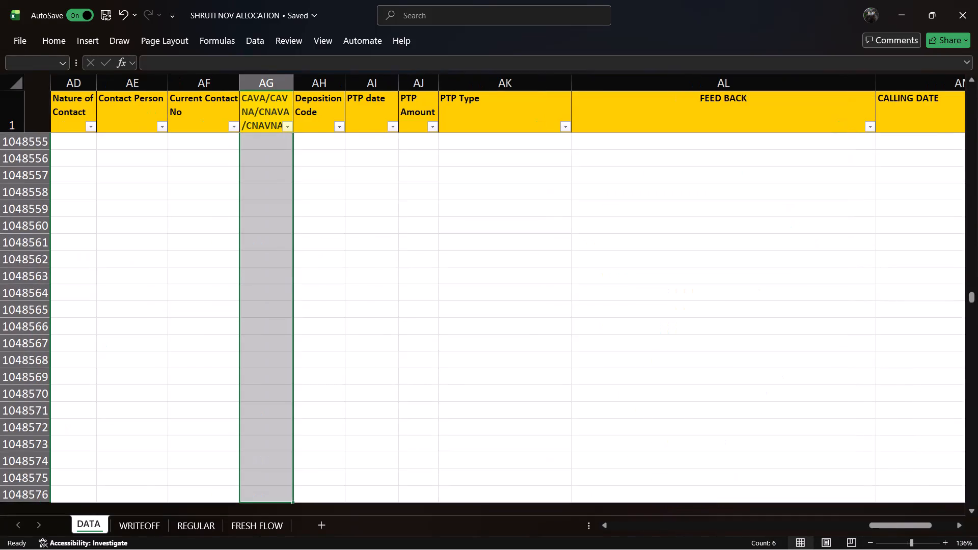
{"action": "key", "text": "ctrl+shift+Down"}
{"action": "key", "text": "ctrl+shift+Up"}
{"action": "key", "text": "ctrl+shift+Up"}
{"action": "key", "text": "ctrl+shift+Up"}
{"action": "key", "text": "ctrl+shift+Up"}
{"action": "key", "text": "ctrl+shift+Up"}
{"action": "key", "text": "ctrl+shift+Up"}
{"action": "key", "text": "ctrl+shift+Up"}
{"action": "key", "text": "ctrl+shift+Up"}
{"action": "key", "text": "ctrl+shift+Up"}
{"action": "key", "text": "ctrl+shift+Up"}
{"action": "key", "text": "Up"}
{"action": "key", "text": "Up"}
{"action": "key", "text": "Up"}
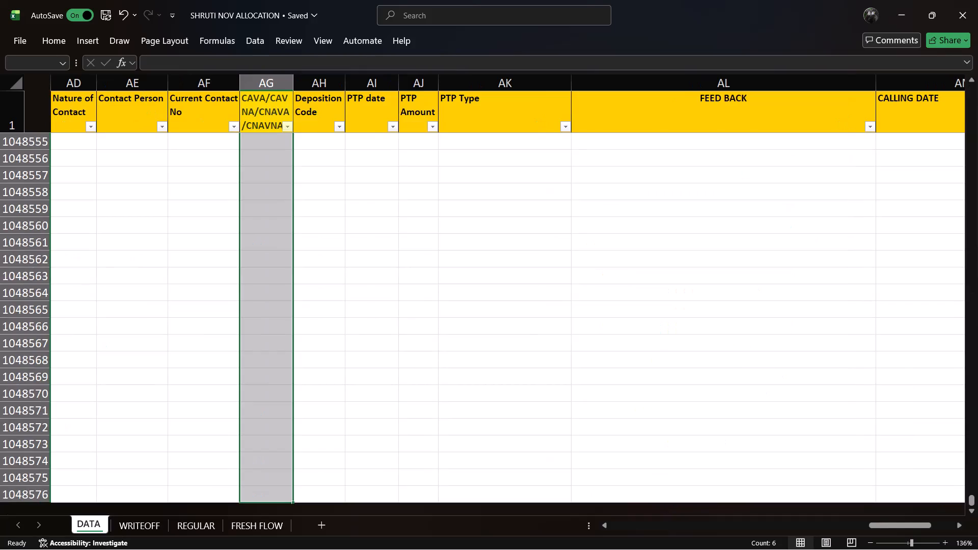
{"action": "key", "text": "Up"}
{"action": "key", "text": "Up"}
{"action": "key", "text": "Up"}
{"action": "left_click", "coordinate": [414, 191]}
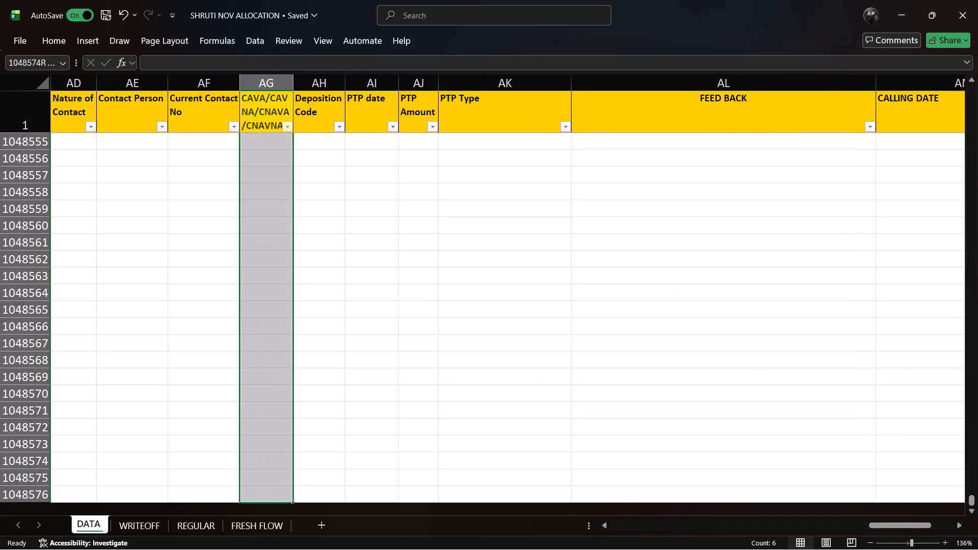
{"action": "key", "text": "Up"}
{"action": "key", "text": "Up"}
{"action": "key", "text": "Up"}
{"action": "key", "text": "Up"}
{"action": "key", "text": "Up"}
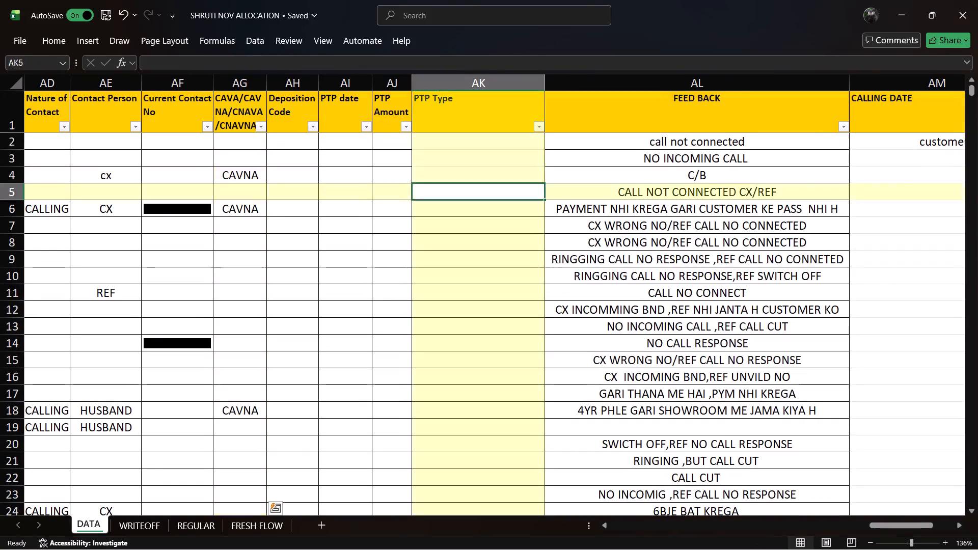
Look across row 6 of the DATA sheet from Deposition Code back to the Loan Number column, examining the account details.
{"action": "left_click", "coordinate": [295, 215]}
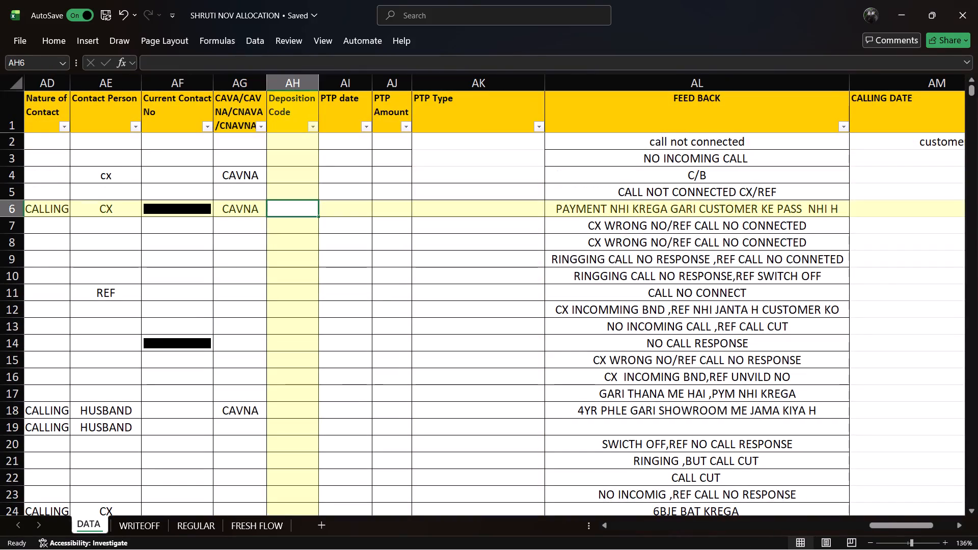
{"action": "key", "text": "Left"}
{"action": "key", "text": "Left"}
{"action": "key", "text": "Left"}
{"action": "key", "text": "Left"}
{"action": "key", "text": "Left"}
{"action": "key", "text": "Left"}
{"action": "key", "text": "Left"}
{"action": "key", "text": "Left"}
{"action": "key", "text": "Left"}
{"action": "key", "text": "Left"}
{"action": "key", "text": "Left"}
{"action": "key", "text": "Left"}
{"action": "key", "text": "Left"}
{"action": "key", "text": "Left"}
{"action": "key", "text": "Left"}
{"action": "key", "text": "Left"}
{"action": "key", "text": "Left"}
{"action": "key", "text": "Left"}
{"action": "key", "text": "Left"}
{"action": "key", "text": "Left"}
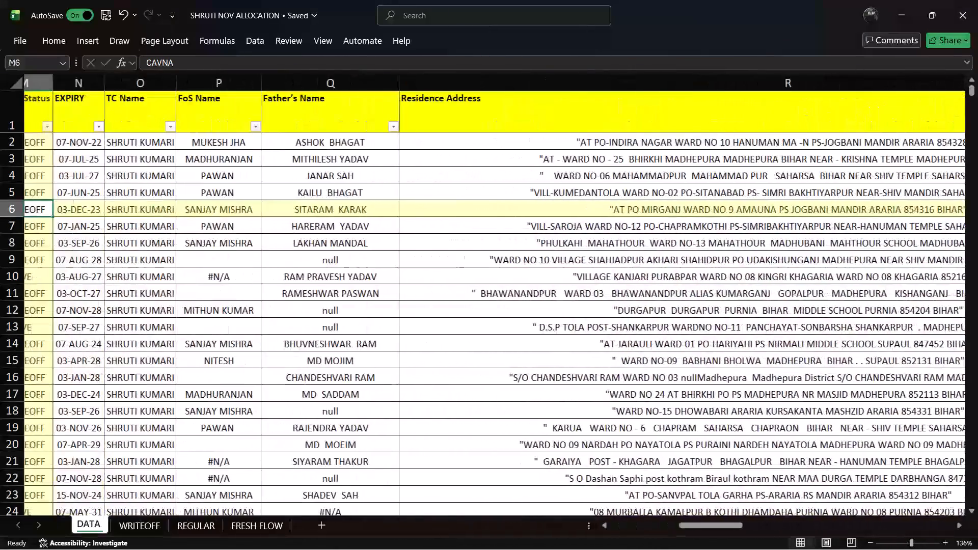
{"action": "key", "text": "Left"}
{"action": "key", "text": "Left"}
{"action": "key", "text": "Left"}
{"action": "key", "text": "Left"}
{"action": "key", "text": "Left"}
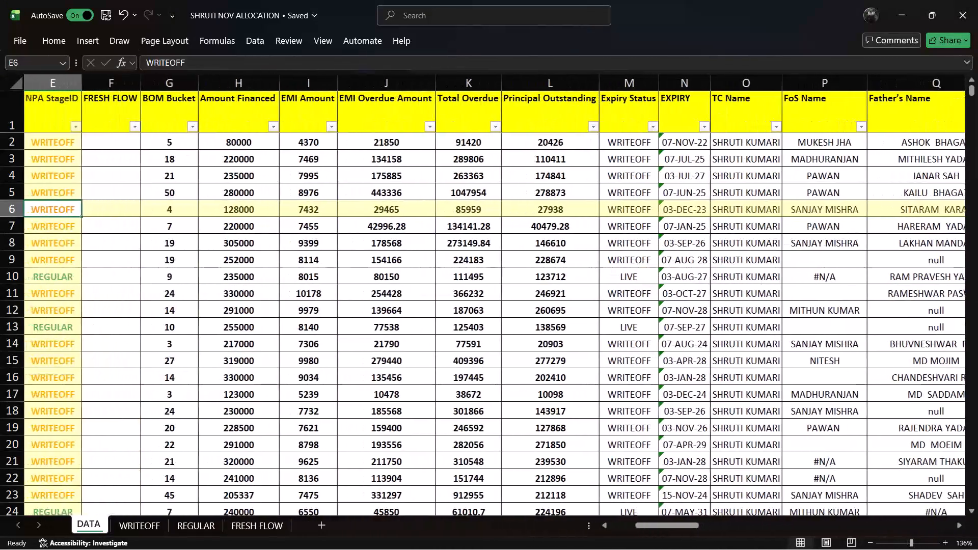
{"action": "key", "text": "Left"}
{"action": "key", "text": "ctrl+Left"}
{"action": "key", "text": "ctrl+Left"}
{"action": "key", "text": "ctrl+Left"}
{"action": "key", "text": "ctrl+Left"}
{"action": "key", "text": "ctrl+Left"}
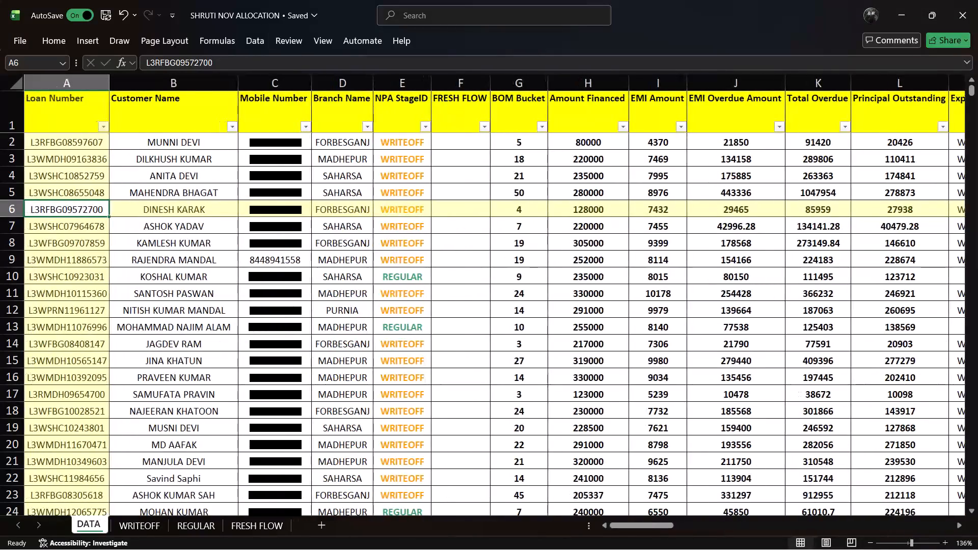
{"action": "key", "text": "Left"}
{"action": "key", "text": "Left"}
{"action": "key", "text": "Left"}
{"action": "key", "text": "Left"}
{"action": "key", "text": "Left"}
{"action": "key", "text": "Left"}
{"action": "key", "text": "Left"}
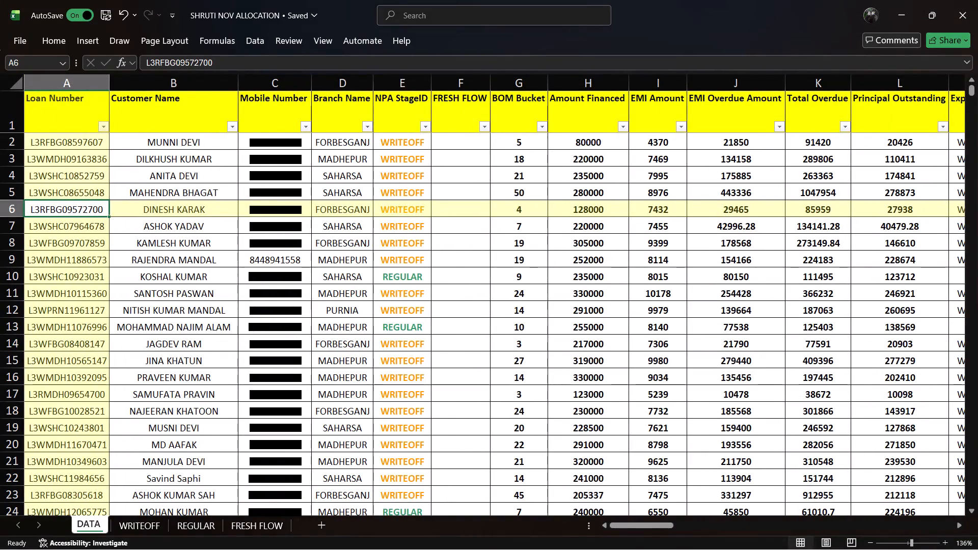
Look across row 2 of the DATA sheet from the Loan Number column to the VLOOKUP formula in cell AN2, examining the account details.
{"action": "left_click", "coordinate": [52, 140]}
{"action": "key", "text": "Right"}
{"action": "key", "text": "Right"}
{"action": "key", "text": "Right"}
{"action": "key", "text": "Right"}
{"action": "key", "text": "Right"}
{"action": "key", "text": "Right"}
{"action": "key", "text": "Right"}
{"action": "key", "text": "Right"}
{"action": "key", "text": "Right"}
{"action": "key", "text": "Right"}
{"action": "key", "text": "Right"}
{"action": "key", "text": "Right"}
{"action": "key", "text": "Right"}
{"action": "key", "text": "Right"}
{"action": "key", "text": "Right"}
{"action": "key", "text": "Right"}
{"action": "key", "text": "Right"}
{"action": "key", "text": "Right"}
{"action": "key", "text": "Right"}
{"action": "key", "text": "Right"}
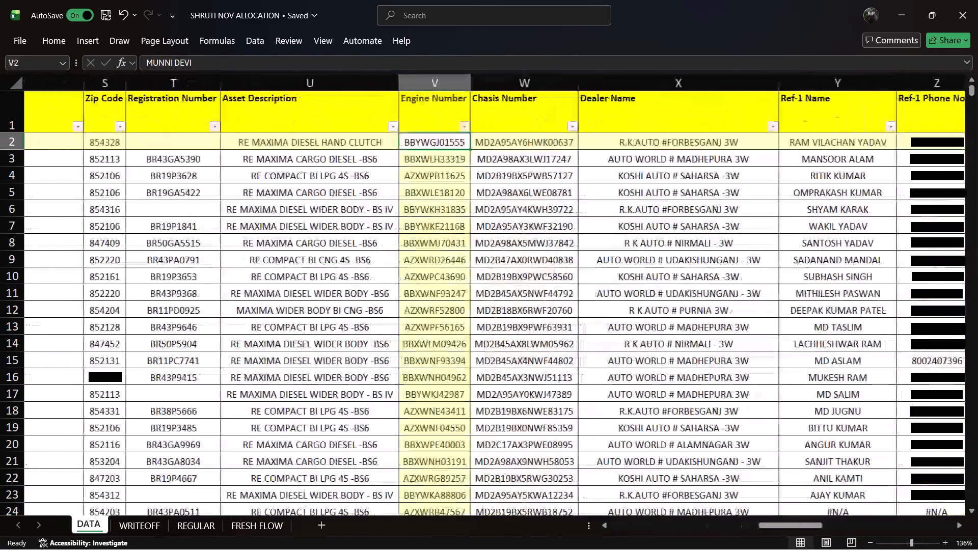
{"action": "key", "text": "Right"}
{"action": "key", "text": "Right"}
{"action": "key", "text": "Right"}
{"action": "key", "text": "Right"}
{"action": "key", "text": "Right"}
{"action": "key", "text": "Right"}
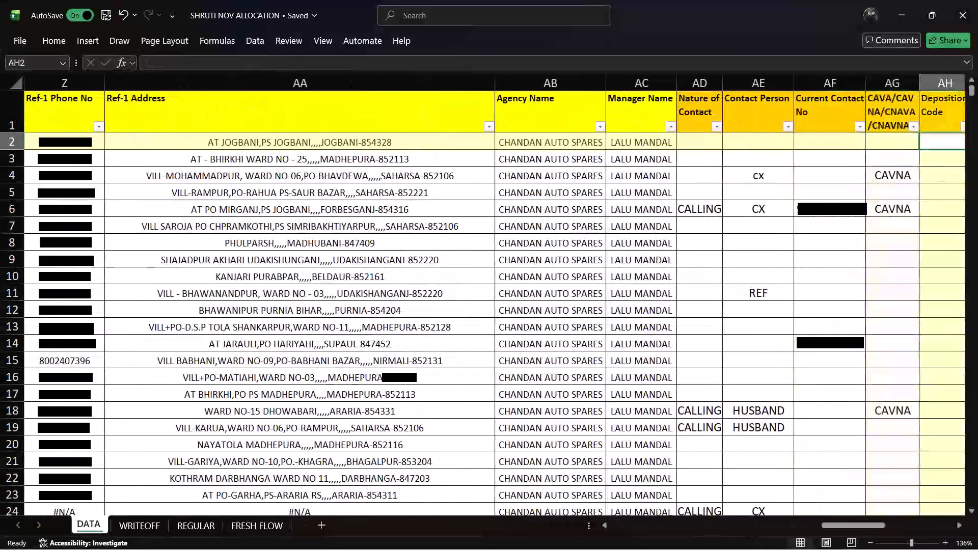
{"action": "key", "text": "Right"}
{"action": "key", "text": "Right"}
{"action": "key", "text": "Right"}
{"action": "key", "text": "Right"}
{"action": "key", "text": "Right"}
{"action": "key", "text": "Right"}
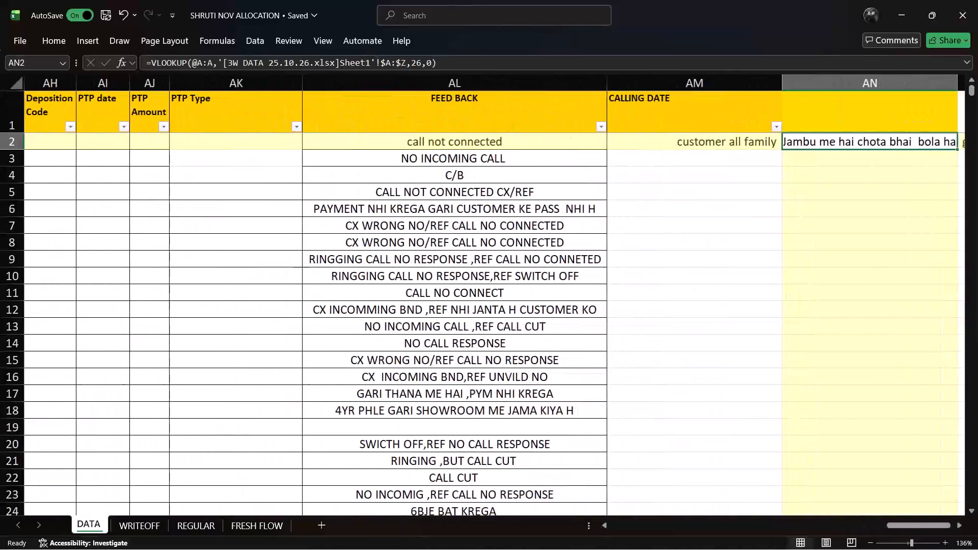
Look down the DATA sheet from the Contact Person column at row 2 to row 160, examining the contact, PTP, FEED BACK and CALLING DATE entries.
{"action": "key", "text": "Left"}
{"action": "key", "text": "Left"}
{"action": "key", "text": "Left"}
{"action": "key", "text": "Left"}
{"action": "key", "text": "Left"}
{"action": "key", "text": "Left"}
{"action": "key", "text": "Left"}
{"action": "key", "text": "Left"}
{"action": "key", "text": "Left"}
{"action": "key", "text": "Left"}
{"action": "key", "text": "Left"}
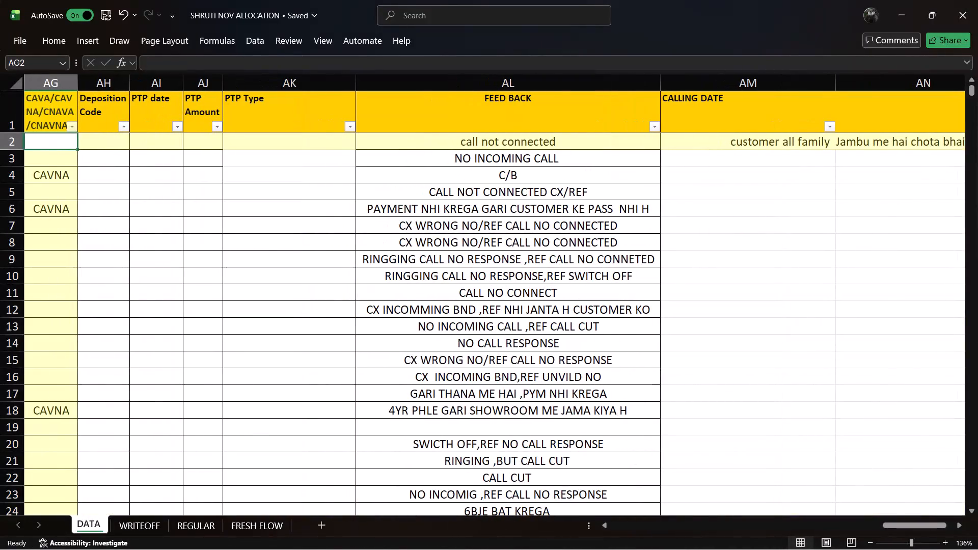
{"action": "key", "text": "Left"}
{"action": "key", "text": "Left"}
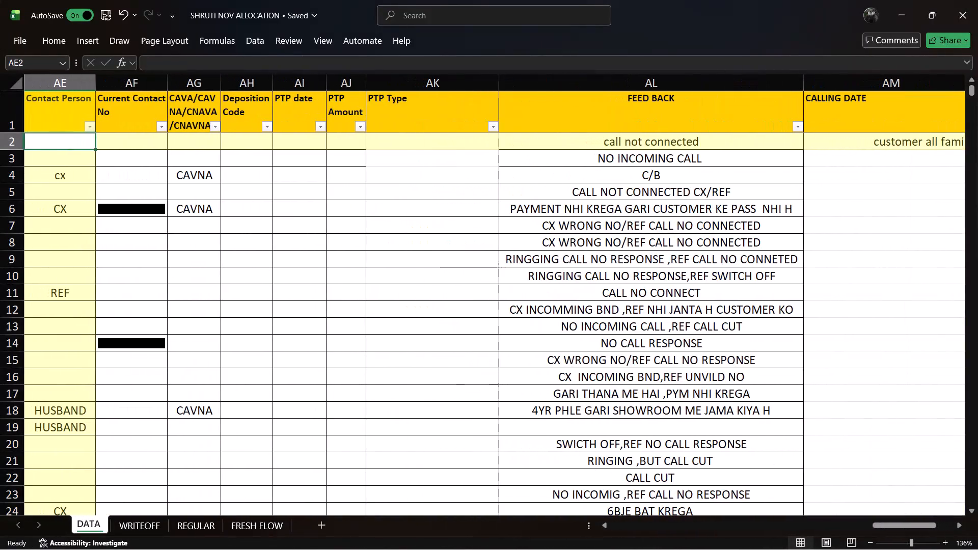
{"action": "key", "text": "Down"}
{"action": "key", "text": "Down"}
{"action": "key", "text": "Down"}
{"action": "key", "text": "Down"}
{"action": "key", "text": "Down"}
{"action": "key", "text": "Down"}
{"action": "key", "text": "Down"}
{"action": "key", "text": "Down"}
{"action": "key", "text": "Down"}
{"action": "key", "text": "Down"}
{"action": "key", "text": "Down"}
{"action": "key", "text": "Down"}
{"action": "key", "text": "Down"}
{"action": "key", "text": "Down"}
{"action": "key", "text": "Down"}
{"action": "key", "text": "Down"}
{"action": "key", "text": "Down"}
{"action": "key", "text": "Down"}
{"action": "key", "text": "Down"}
{"action": "key", "text": "Down"}
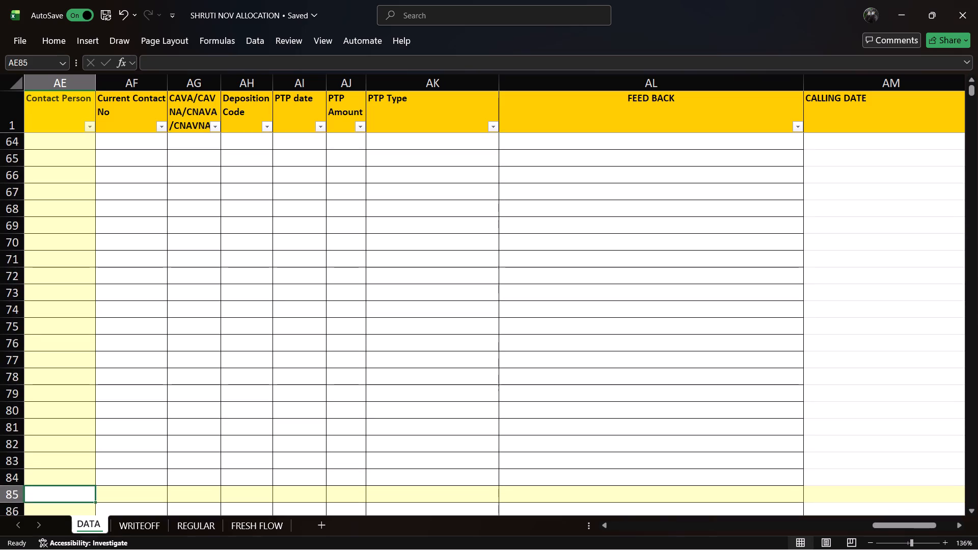
{"action": "key", "text": "Down"}
{"action": "key", "text": "Down"}
{"action": "key", "text": "Down"}
{"action": "key", "text": "Down"}
{"action": "key", "text": "Down"}
{"action": "key", "text": "Down"}
{"action": "key", "text": "Down"}
{"action": "key", "text": "Down"}
{"action": "key", "text": "Down"}
{"action": "key", "text": "Down"}
{"action": "key", "text": "Down"}
{"action": "key", "text": "Down"}
{"action": "key", "text": "Down"}
{"action": "key", "text": "Down"}
{"action": "key", "text": "Down"}
{"action": "key", "text": "Down"}
{"action": "key", "text": "Down"}
{"action": "key", "text": "Down"}
{"action": "key", "text": "Down"}
{"action": "key", "text": "Down"}
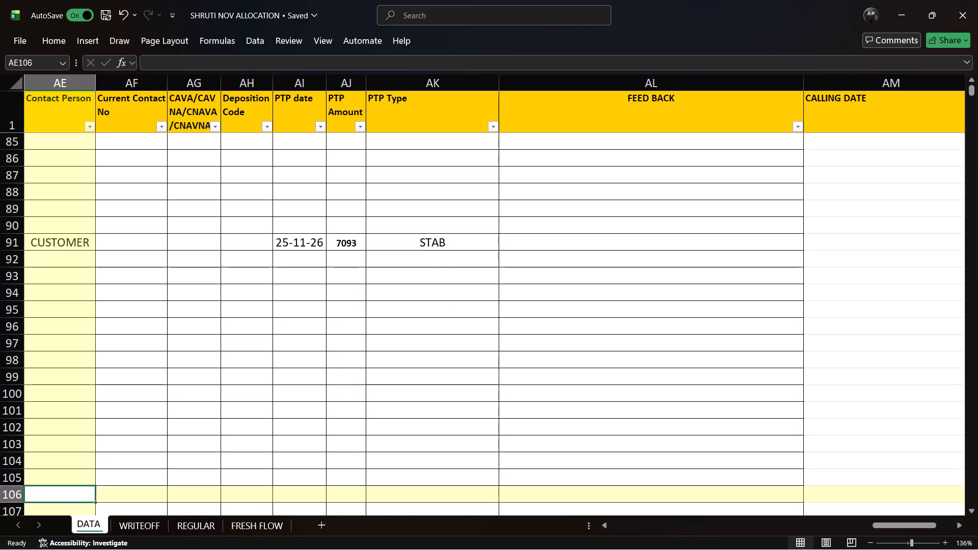
{"action": "key", "text": "Down"}
{"action": "key", "text": "Down"}
{"action": "key", "text": "Down"}
{"action": "key", "text": "Down"}
{"action": "key", "text": "Down"}
{"action": "key", "text": "Down"}
{"action": "key", "text": "Down"}
{"action": "key", "text": "Down"}
{"action": "key", "text": "Down"}
{"action": "key", "text": "Down"}
{"action": "key", "text": "Down"}
{"action": "key", "text": "Down"}
{"action": "key", "text": "Down"}
{"action": "key", "text": "Down"}
{"action": "key", "text": "Down"}
{"action": "key", "text": "Down"}
{"action": "key", "text": "Down"}
{"action": "key", "text": "Down"}
{"action": "key", "text": "Down"}
{"action": "key", "text": "Down"}
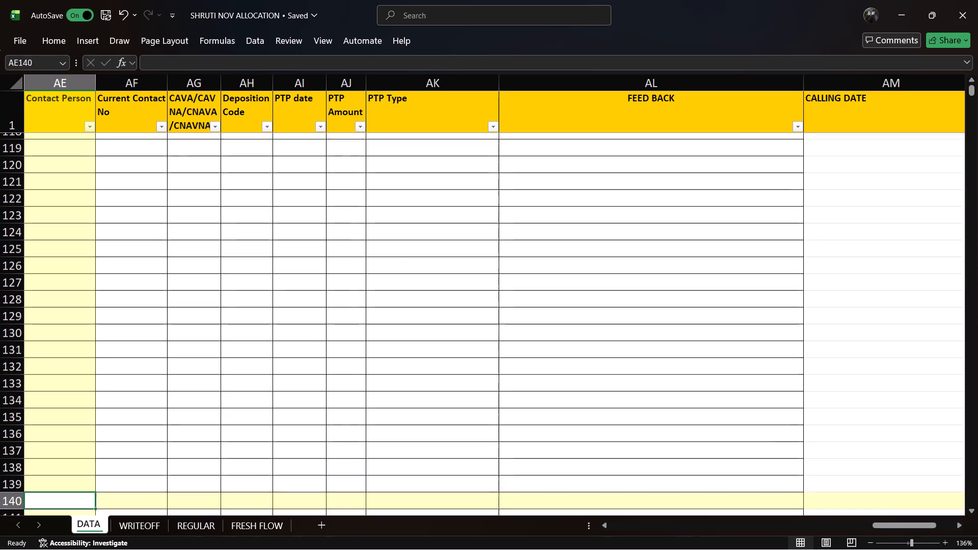
{"action": "key", "text": "Down"}
{"action": "key", "text": "Down"}
{"action": "key", "text": "Down"}
{"action": "key", "text": "Down"}
{"action": "key", "text": "Down"}
{"action": "key", "text": "Down"}
{"action": "key", "text": "Down"}
{"action": "key", "text": "Down"}
{"action": "key", "text": "Down"}
{"action": "key", "text": "Down"}
{"action": "key", "text": "Down"}
{"action": "key", "text": "Down"}
{"action": "key", "text": "Down"}
{"action": "key", "text": "Down"}
{"action": "key", "text": "Down"}
{"action": "key", "text": "Down"}
{"action": "key", "text": "Down"}
{"action": "key", "text": "Down"}
{"action": "key", "text": "Down"}
{"action": "key", "text": "Down"}
{"action": "key", "text": "Down"}
{"action": "key", "text": "Down"}
{"action": "key", "text": "Down"}
{"action": "key", "text": "Down"}
{"action": "key", "text": "Down"}
{"action": "key", "text": "Down"}
{"action": "key", "text": "Down"}
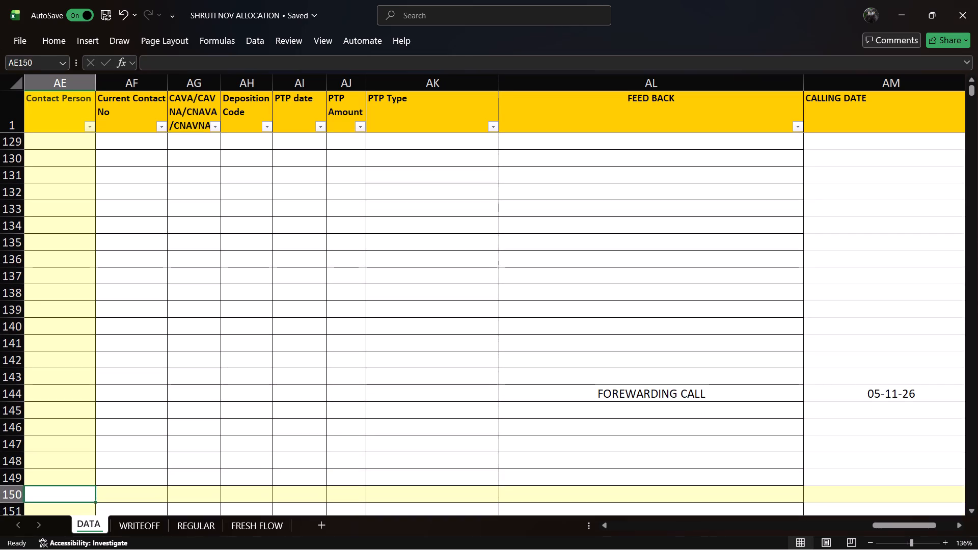
{"action": "key", "text": "Down"}
{"action": "key", "text": "Down"}
{"action": "key", "text": "Down"}
{"action": "key", "text": "Down"}
{"action": "key", "text": "Down"}
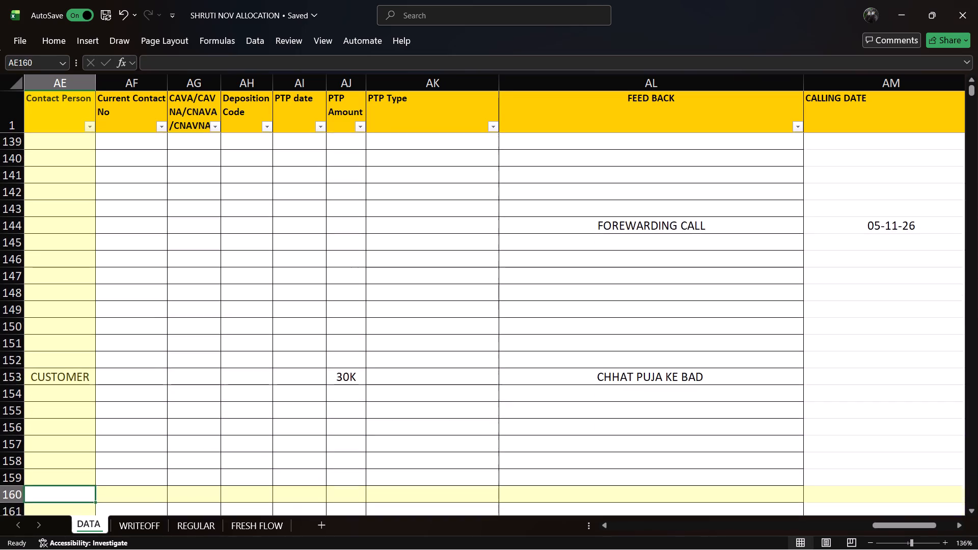
Look down the DATA sheet from row 160 to row 209, examining the contact, PTP, FEED BACK and CALLING DATE entries.
{"action": "key", "text": "Down"}
{"action": "key", "text": "Down"}
{"action": "key", "text": "Down"}
{"action": "key", "text": "Down"}
{"action": "key", "text": "Down"}
{"action": "key", "text": "Down"}
{"action": "key", "text": "Down"}
{"action": "key", "text": "Down"}
{"action": "key", "text": "Down"}
{"action": "key", "text": "Down"}
{"action": "key", "text": "Down"}
{"action": "key", "text": "Down"}
{"action": "key", "text": "Down"}
{"action": "key", "text": "Down"}
{"action": "key", "text": "Down"}
{"action": "key", "text": "Down"}
{"action": "key", "text": "Down"}
{"action": "key", "text": "Down"}
{"action": "key", "text": "Down"}
{"action": "key", "text": "Down"}
{"action": "key", "text": "Down"}
{"action": "key", "text": "Down"}
{"action": "key", "text": "Down"}
{"action": "key", "text": "Down"}
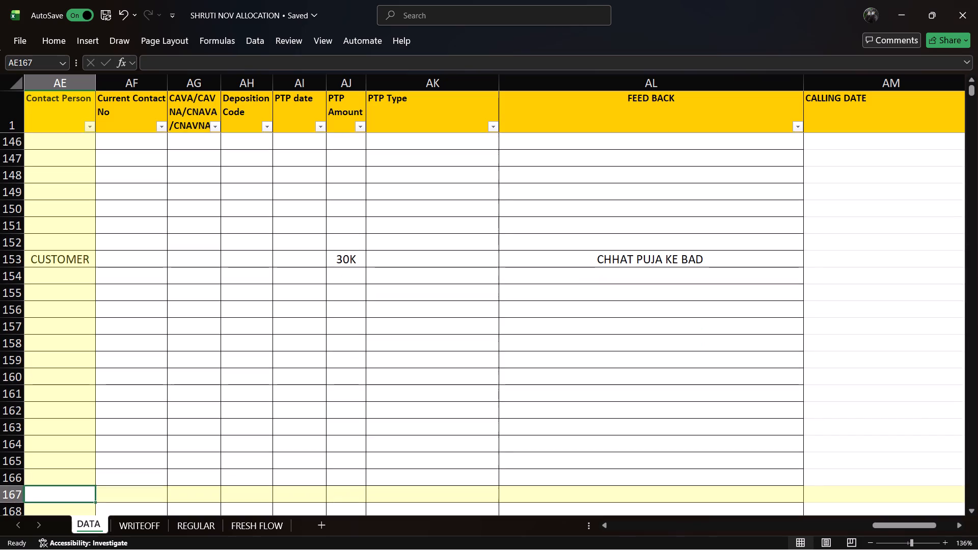
{"action": "key", "text": "Down"}
{"action": "key", "text": "Down"}
{"action": "key", "text": "Down"}
{"action": "key", "text": "Down"}
{"action": "key", "text": "Down"}
{"action": "key", "text": "Down"}
{"action": "key", "text": "Down"}
{"action": "key", "text": "Down"}
{"action": "key", "text": "Down"}
{"action": "key", "text": "Down"}
{"action": "key", "text": "Down"}
{"action": "key", "text": "Down"}
{"action": "key", "text": "Down"}
{"action": "key", "text": "Down"}
{"action": "key", "text": "Down"}
{"action": "key", "text": "Down"}
{"action": "key", "text": "Down"}
{"action": "key", "text": "Down"}
{"action": "key", "text": "Down"}
{"action": "key", "text": "Down"}
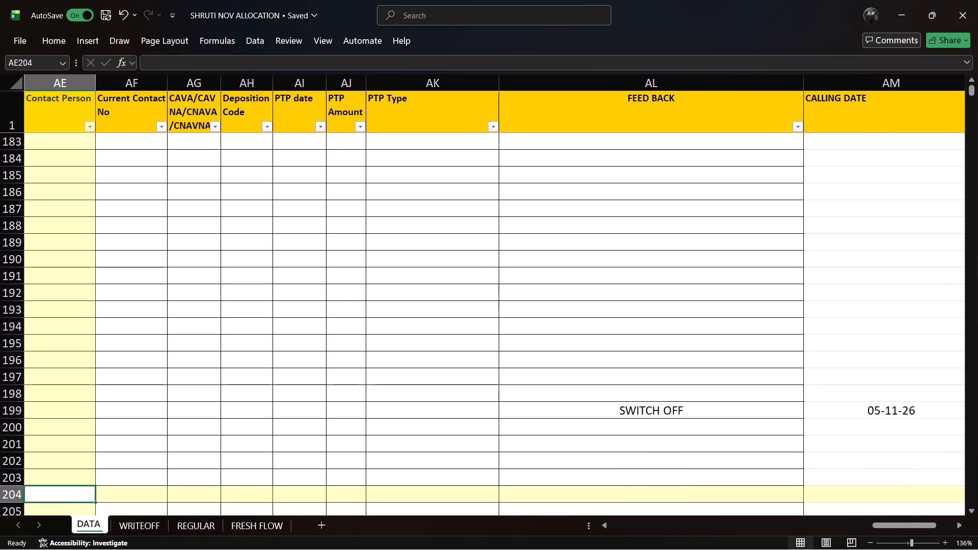
{"action": "key", "text": "Down"}
{"action": "key", "text": "Down"}
{"action": "key", "text": "Down"}
{"action": "key", "text": "Down"}
{"action": "key", "text": "Down"}
{"action": "key", "text": "Down"}
{"action": "key", "text": "Down"}
{"action": "key", "text": "Down"}
{"action": "key", "text": "Down"}
{"action": "key", "text": "Down"}
{"action": "key", "text": "Down"}
{"action": "key", "text": "Down"}
{"action": "key", "text": "Down"}
{"action": "key", "text": "Down"}
{"action": "key", "text": "Down"}
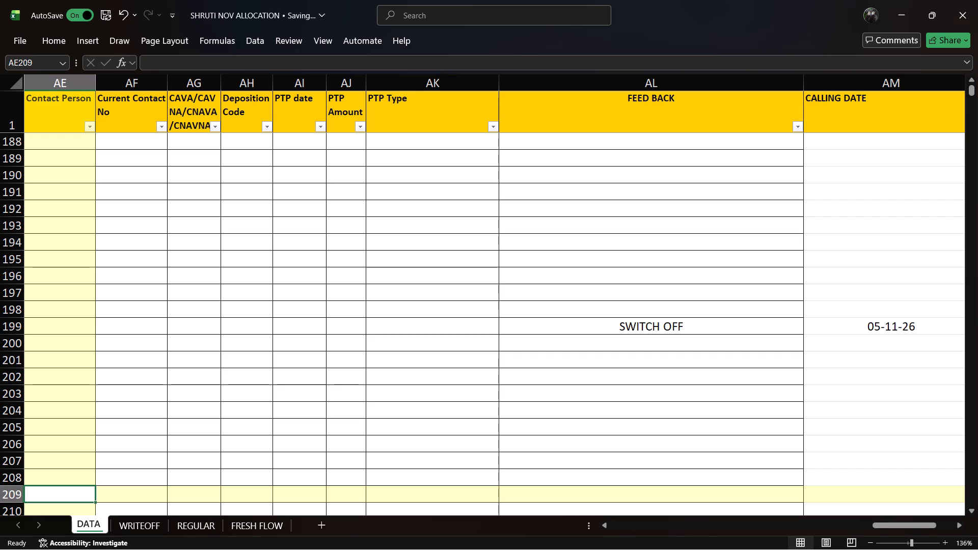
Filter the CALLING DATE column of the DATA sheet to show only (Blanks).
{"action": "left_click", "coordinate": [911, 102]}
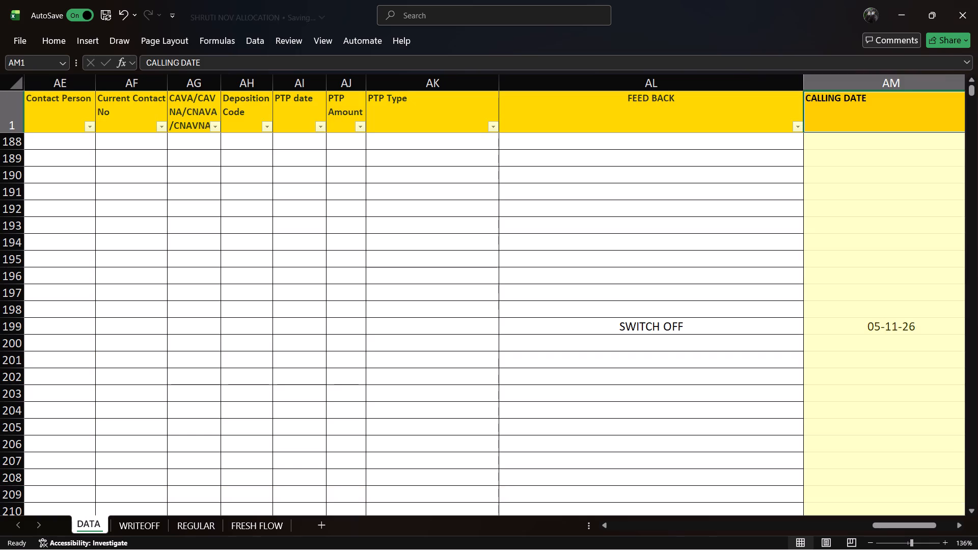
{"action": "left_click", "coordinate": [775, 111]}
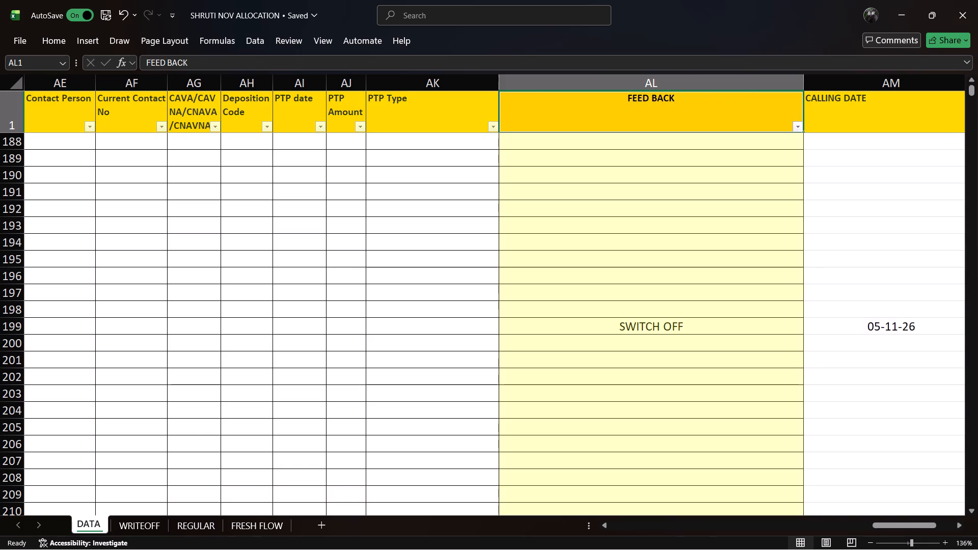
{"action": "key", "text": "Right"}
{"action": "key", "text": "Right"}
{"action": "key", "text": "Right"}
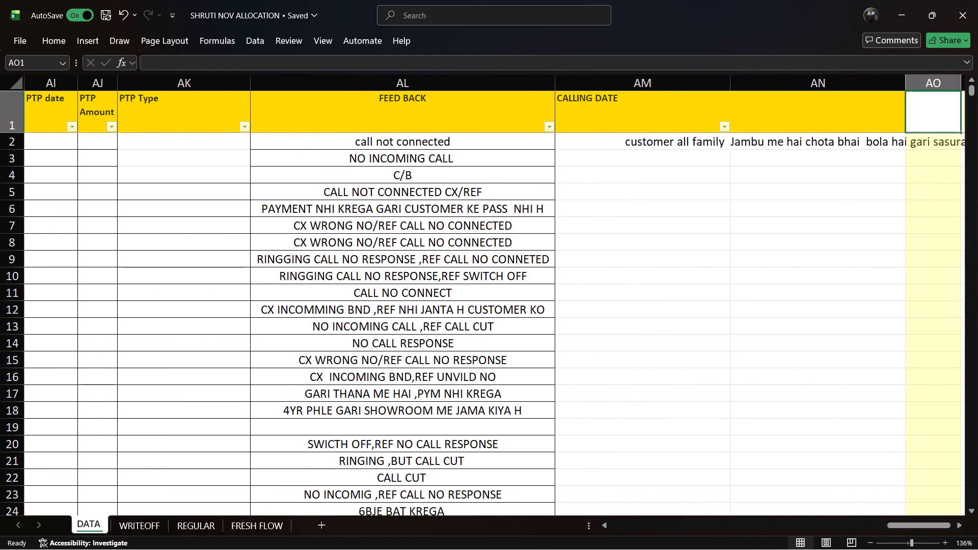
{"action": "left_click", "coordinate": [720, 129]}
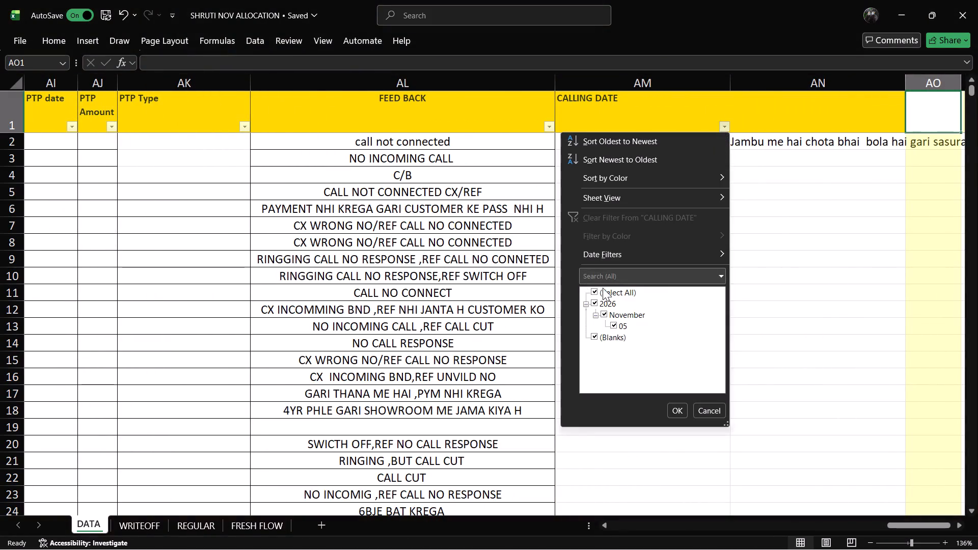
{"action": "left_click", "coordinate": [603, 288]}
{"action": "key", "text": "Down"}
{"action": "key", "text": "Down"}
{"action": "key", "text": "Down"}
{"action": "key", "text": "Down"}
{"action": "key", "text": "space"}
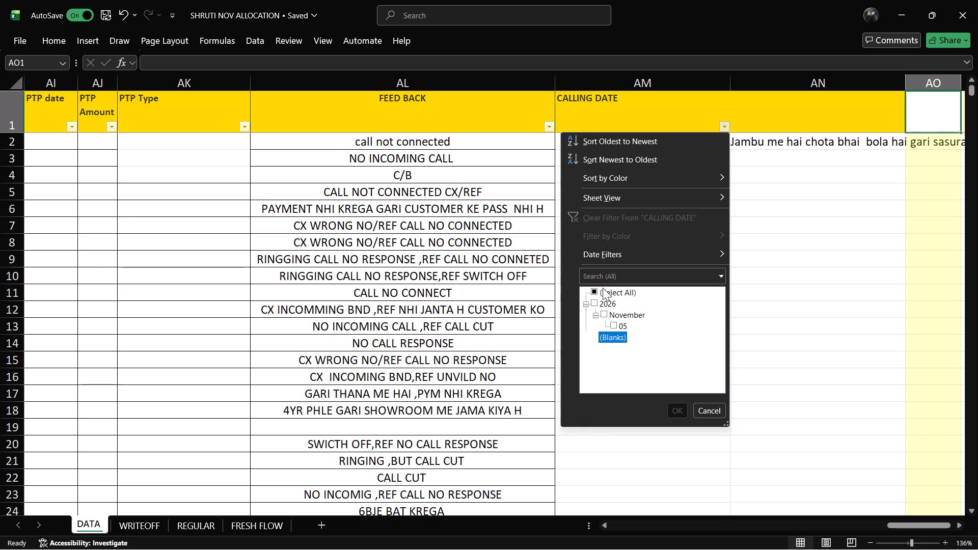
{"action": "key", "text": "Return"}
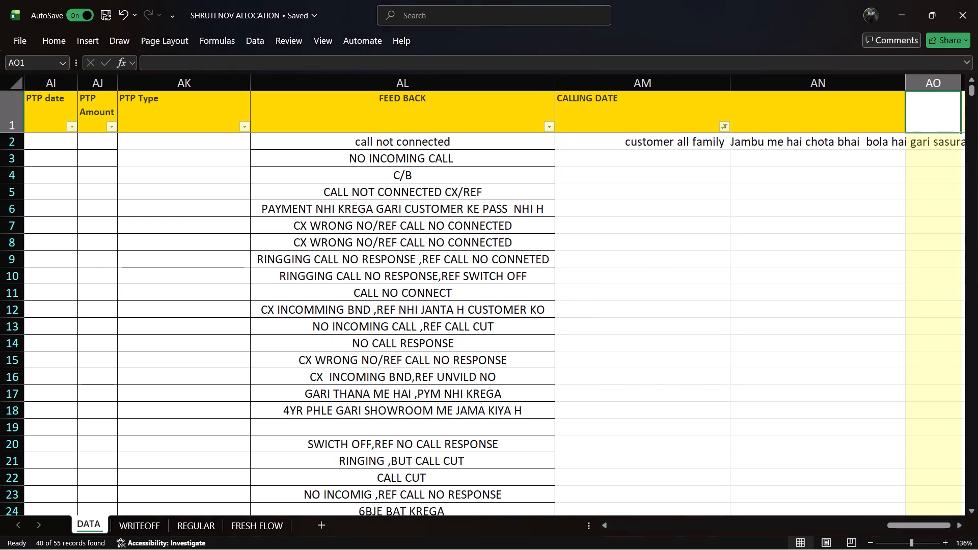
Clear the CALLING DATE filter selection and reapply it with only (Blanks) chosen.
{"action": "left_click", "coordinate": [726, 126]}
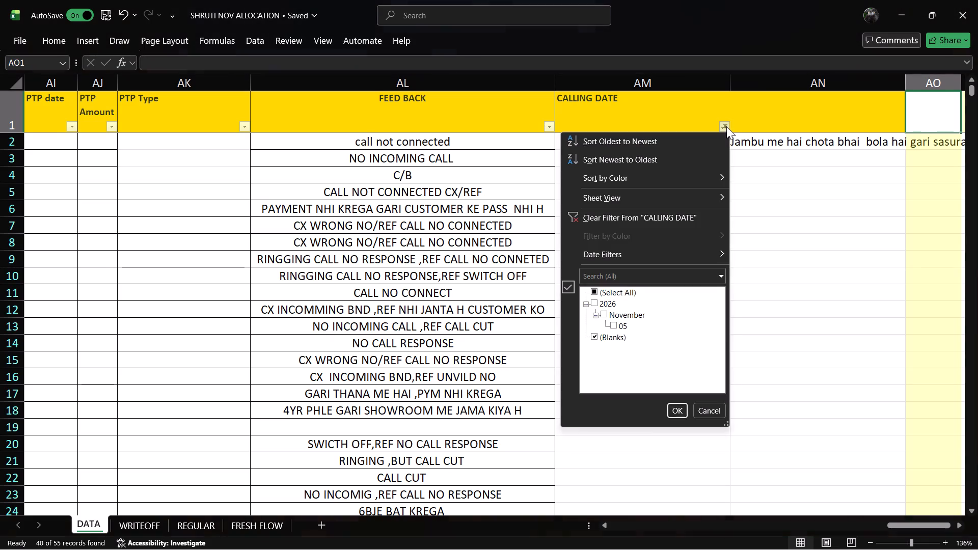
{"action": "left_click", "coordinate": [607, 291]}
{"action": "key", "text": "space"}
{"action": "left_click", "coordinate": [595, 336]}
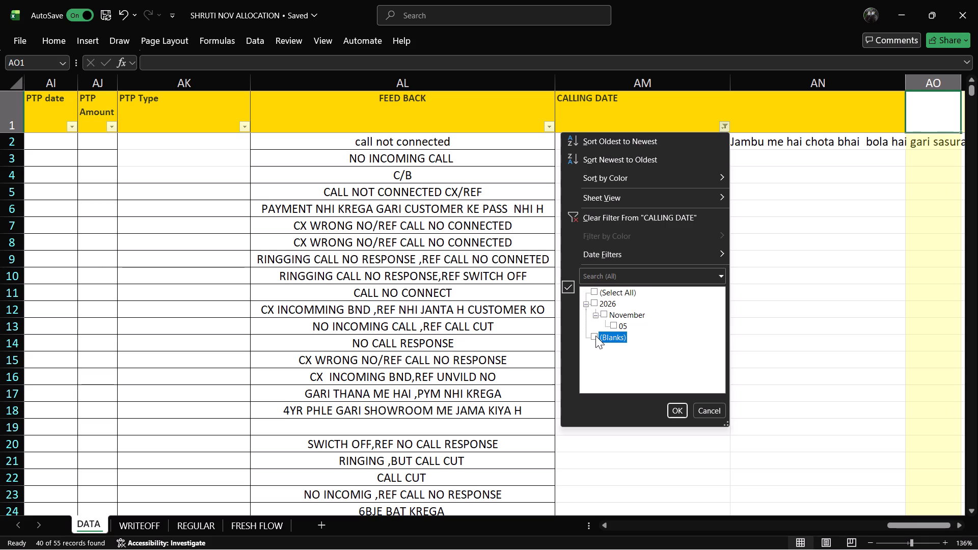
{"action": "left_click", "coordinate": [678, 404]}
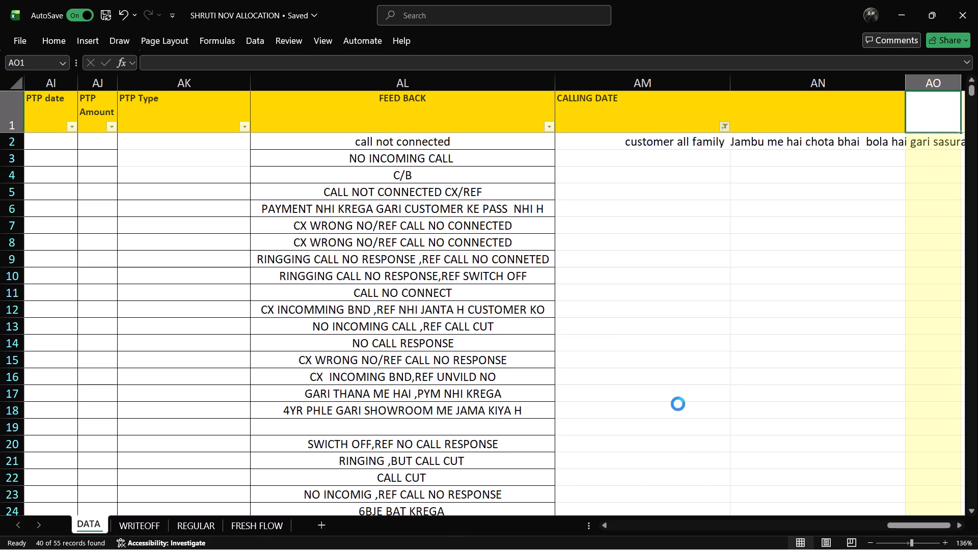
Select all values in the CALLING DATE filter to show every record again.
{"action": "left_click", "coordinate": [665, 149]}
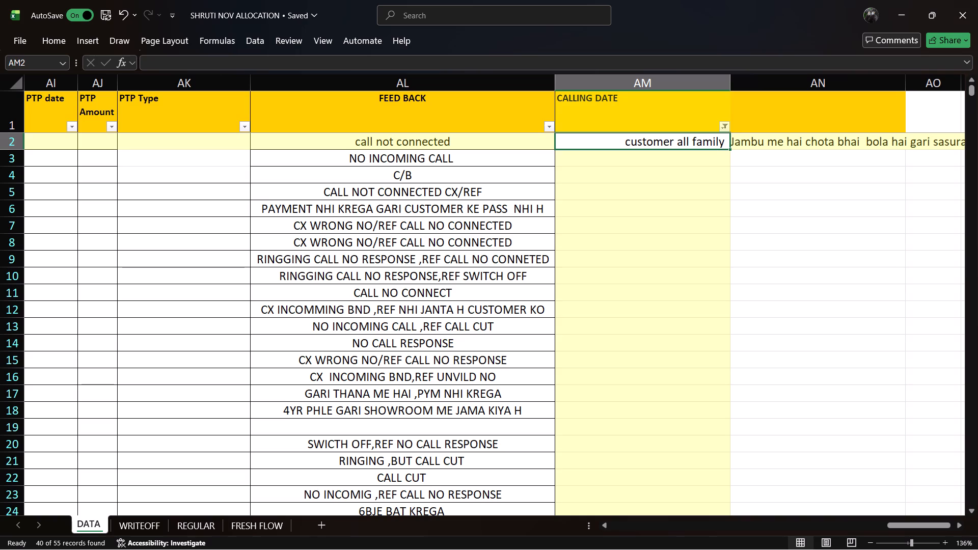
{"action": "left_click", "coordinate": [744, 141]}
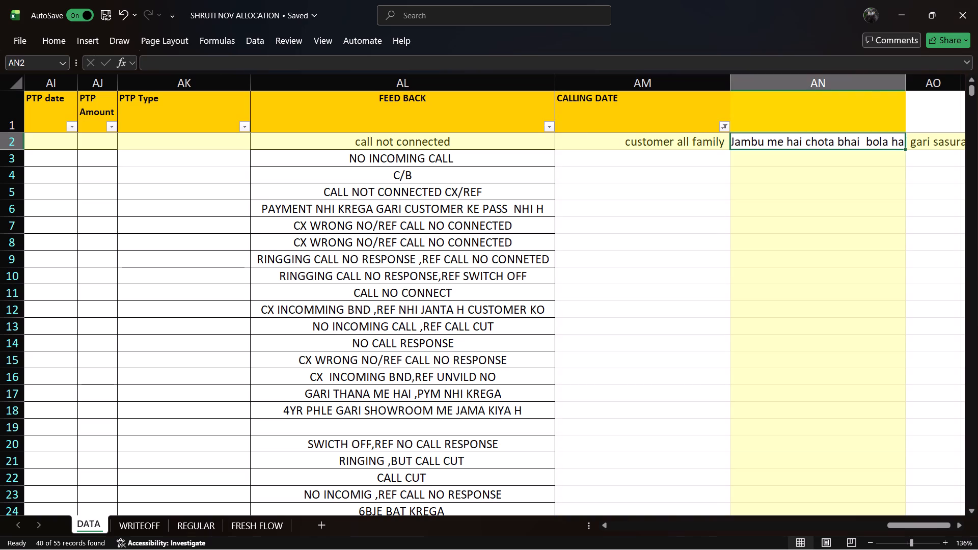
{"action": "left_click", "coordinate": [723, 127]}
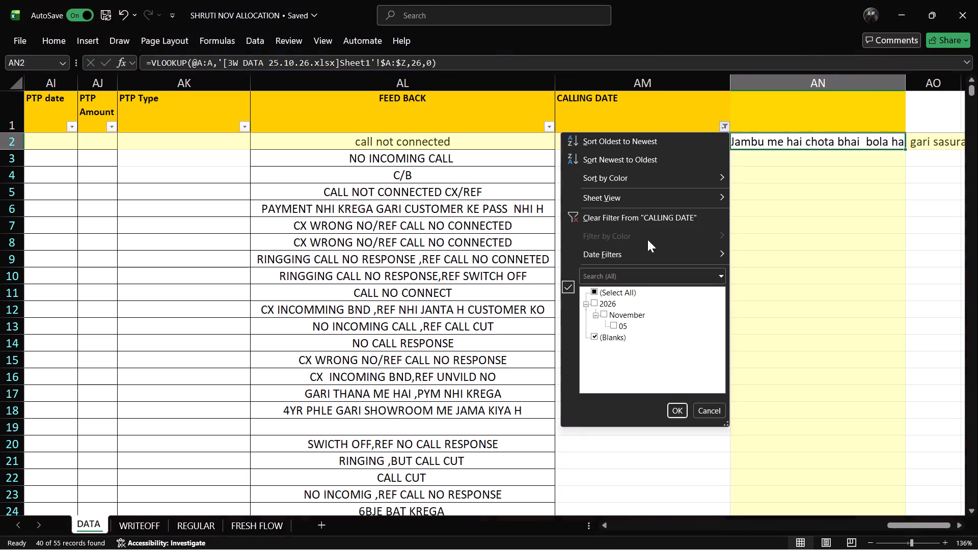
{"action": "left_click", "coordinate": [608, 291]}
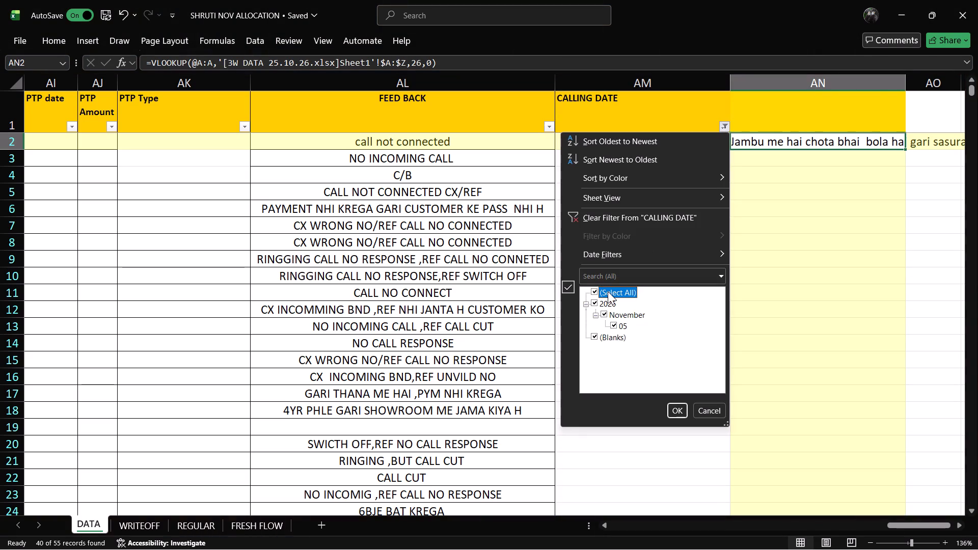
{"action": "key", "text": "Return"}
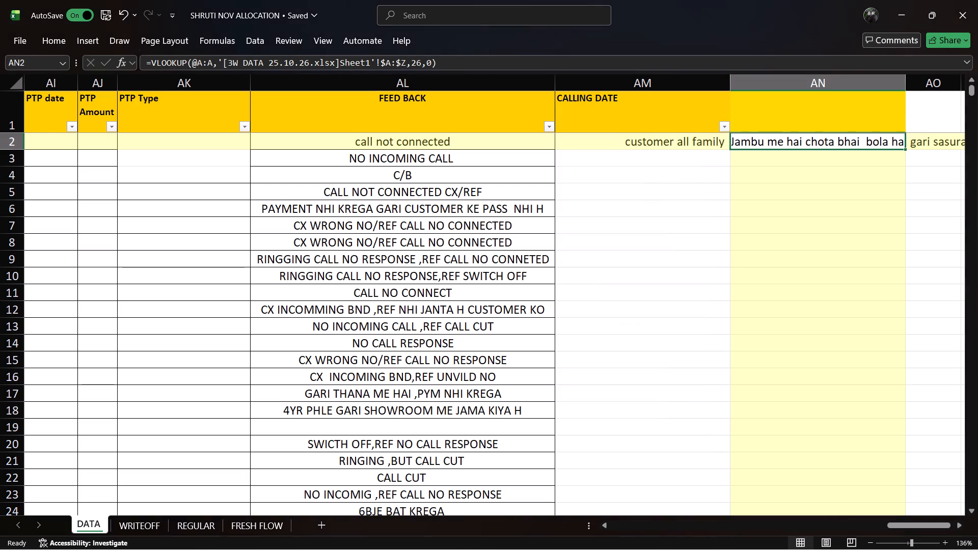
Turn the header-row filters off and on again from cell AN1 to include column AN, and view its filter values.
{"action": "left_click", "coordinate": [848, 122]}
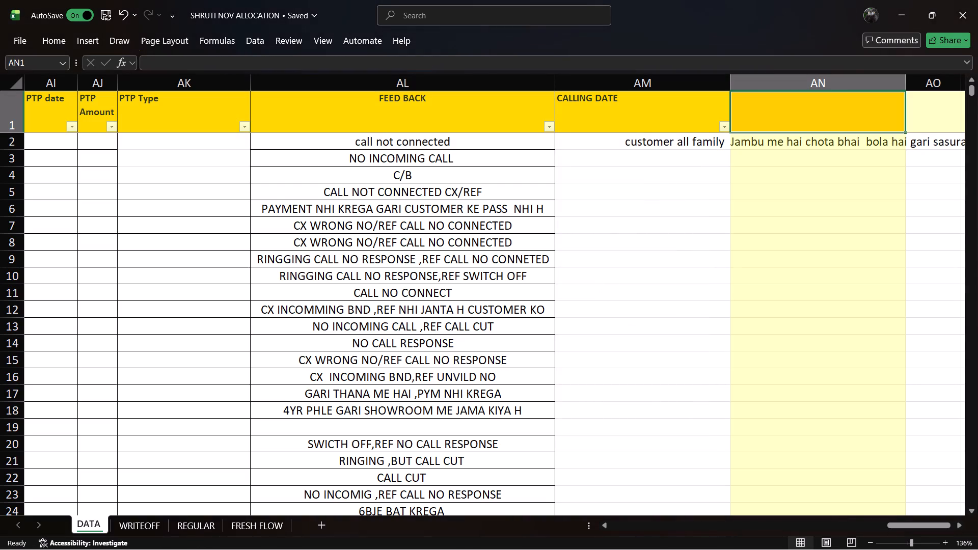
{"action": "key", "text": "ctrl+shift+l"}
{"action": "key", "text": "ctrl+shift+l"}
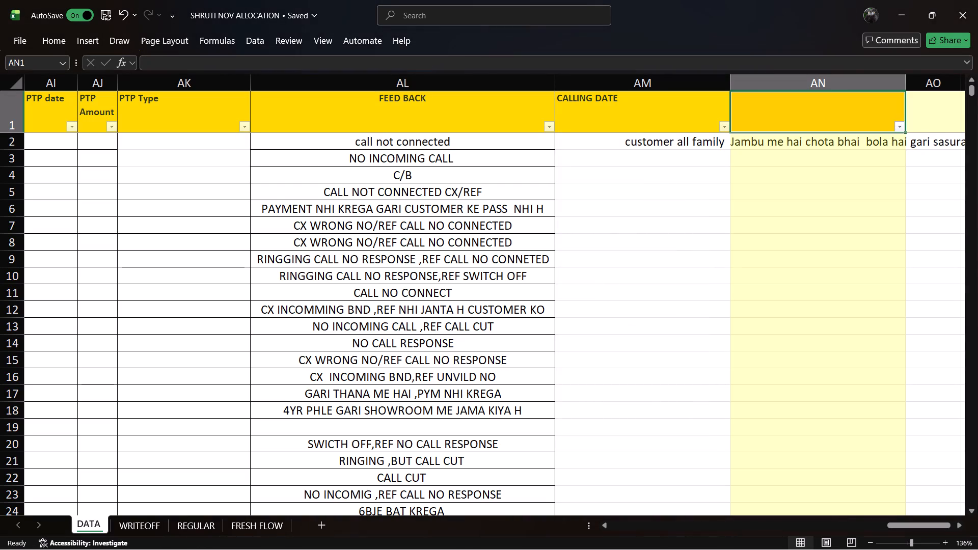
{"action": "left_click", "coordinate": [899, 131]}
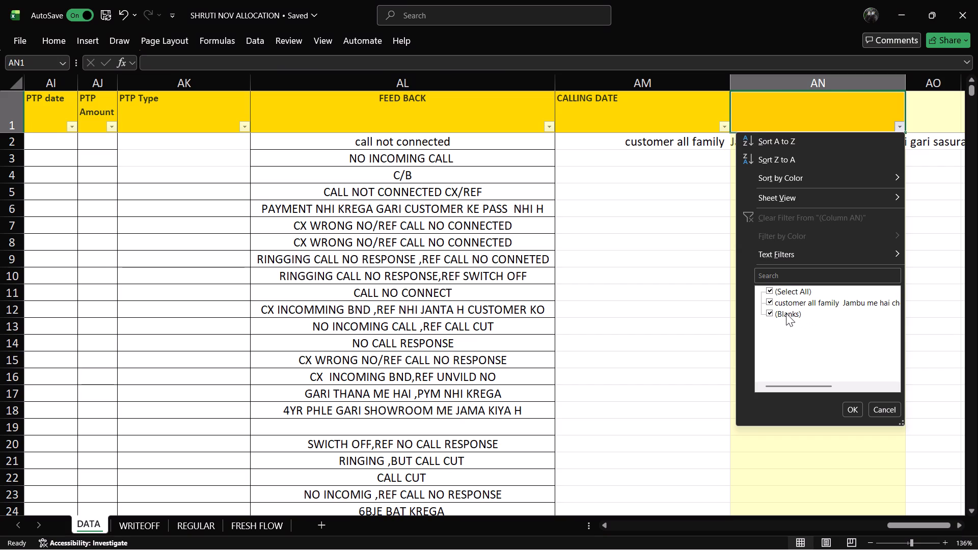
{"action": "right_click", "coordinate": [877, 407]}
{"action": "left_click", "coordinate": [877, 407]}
Look over the contact, FEED BACK and CALLING DATE entries down to row 156 and back, including the FEED BACK filter values.
{"action": "scroll", "coordinate": [690, 245], "scroll_direction": "down", "scroll_amount": 7}
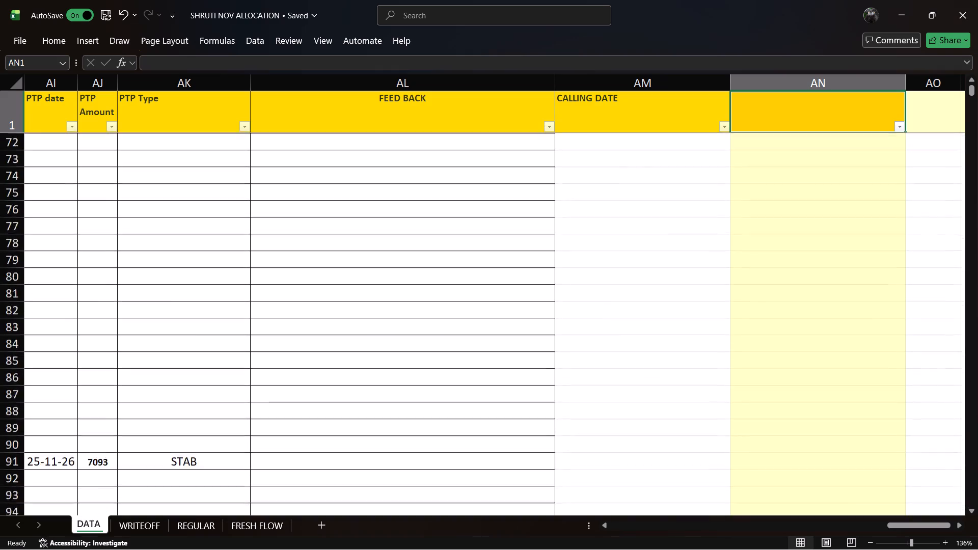
{"action": "scroll", "coordinate": [690, 245], "scroll_direction": "down", "scroll_amount": 3}
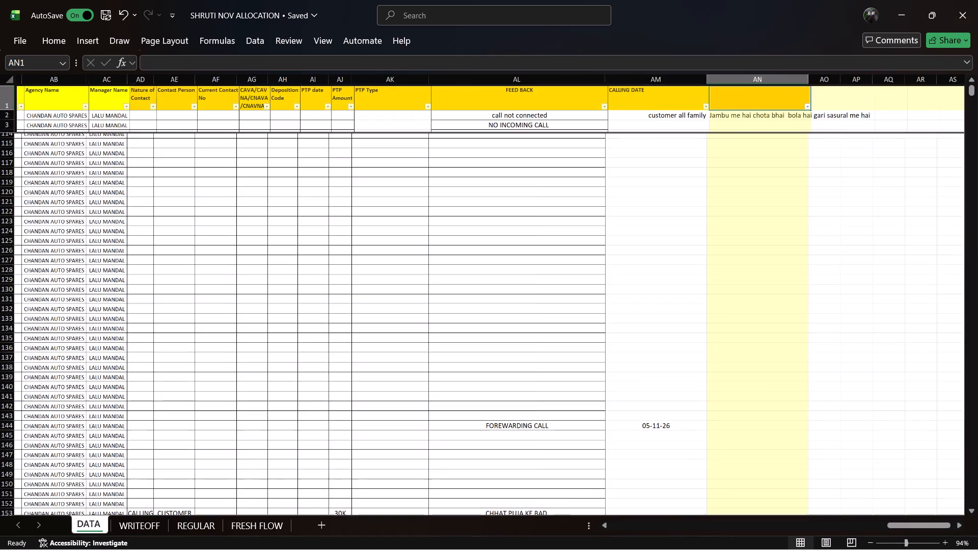
{"action": "left_click", "coordinate": [734, 244]}
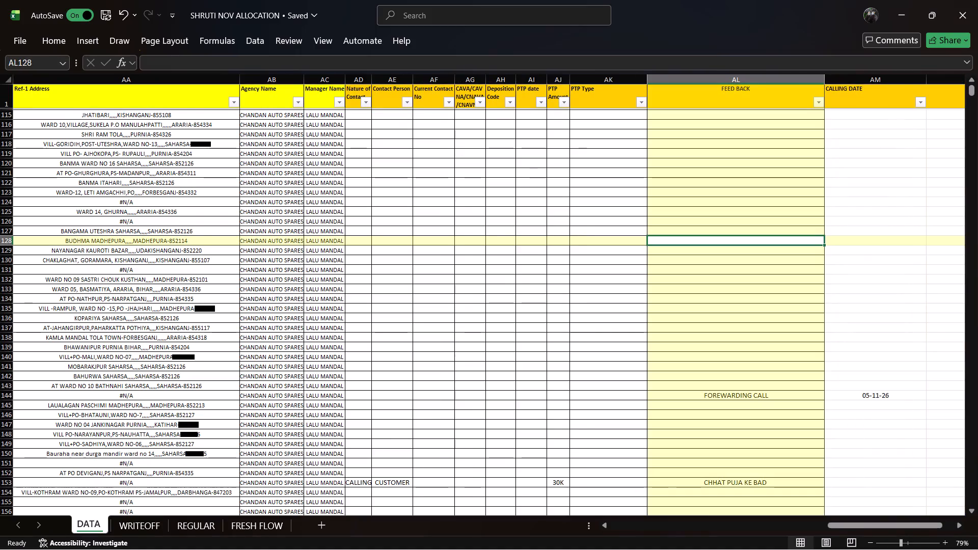
{"action": "scroll", "coordinate": [739, 384], "scroll_direction": "up", "scroll_amount": 12}
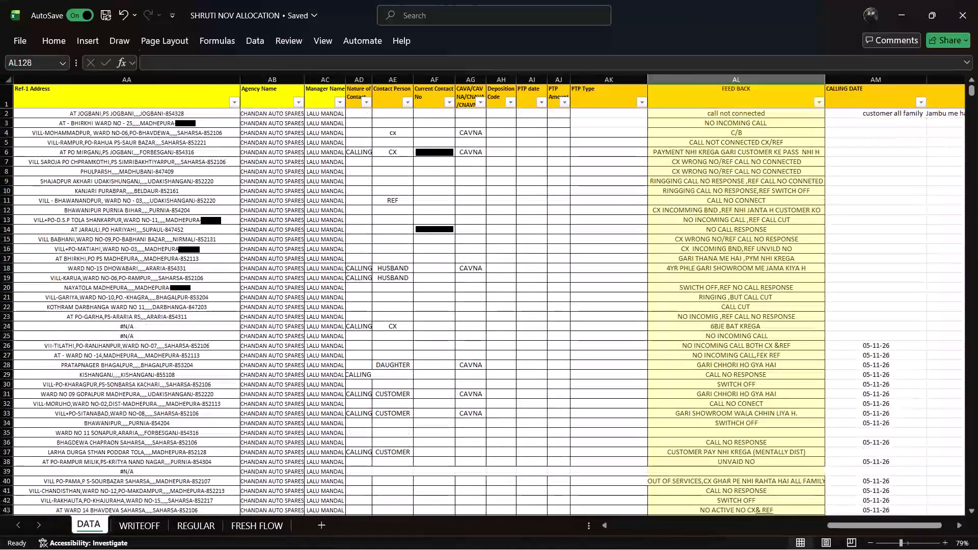
{"action": "left_click", "coordinate": [818, 103]}
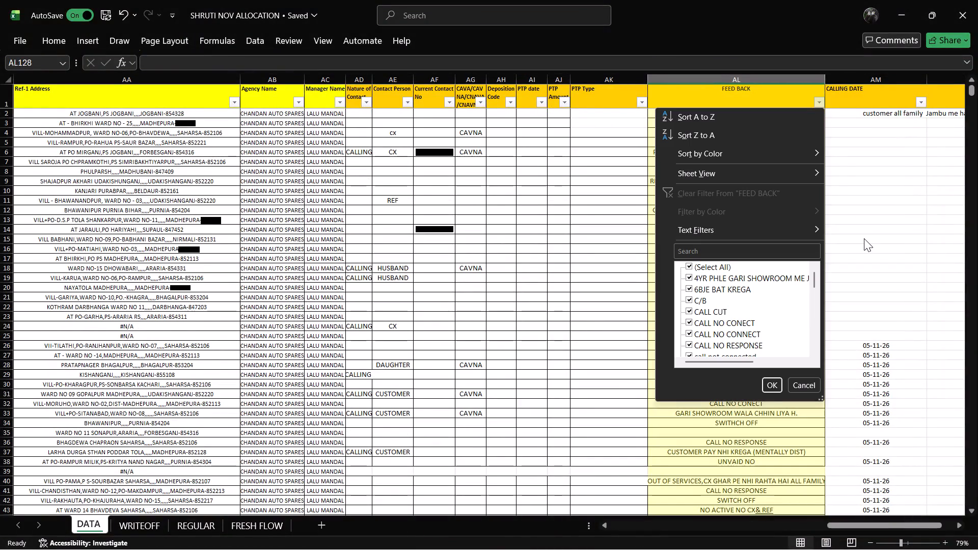
{"action": "left_click", "coordinate": [888, 274]}
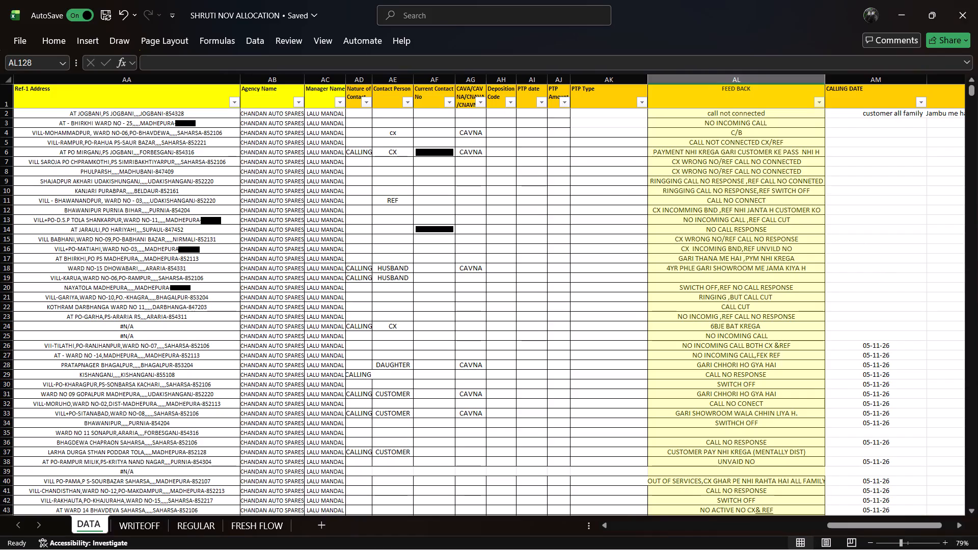
{"action": "left_click", "coordinate": [766, 282]}
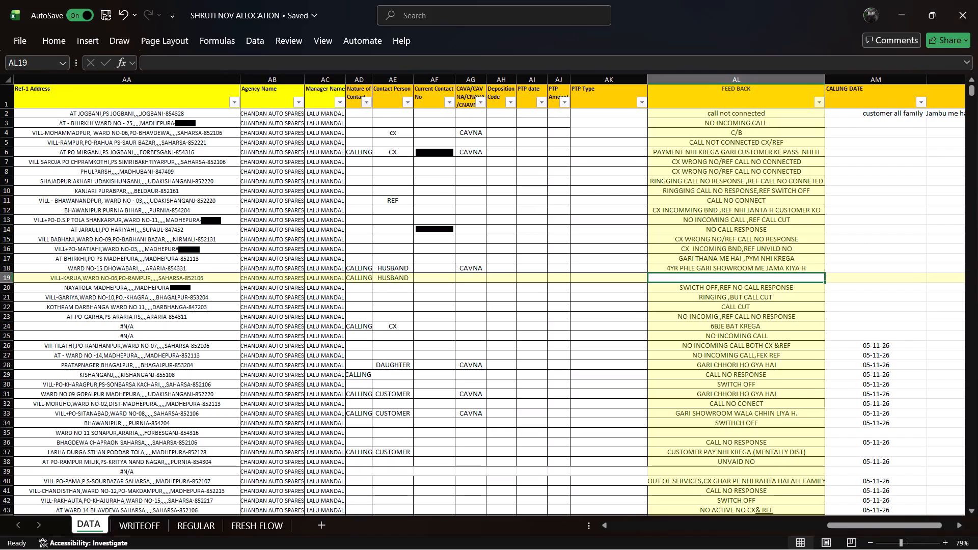
{"action": "left_click", "coordinate": [713, 206]}
{"action": "left_click", "coordinate": [607, 225]}
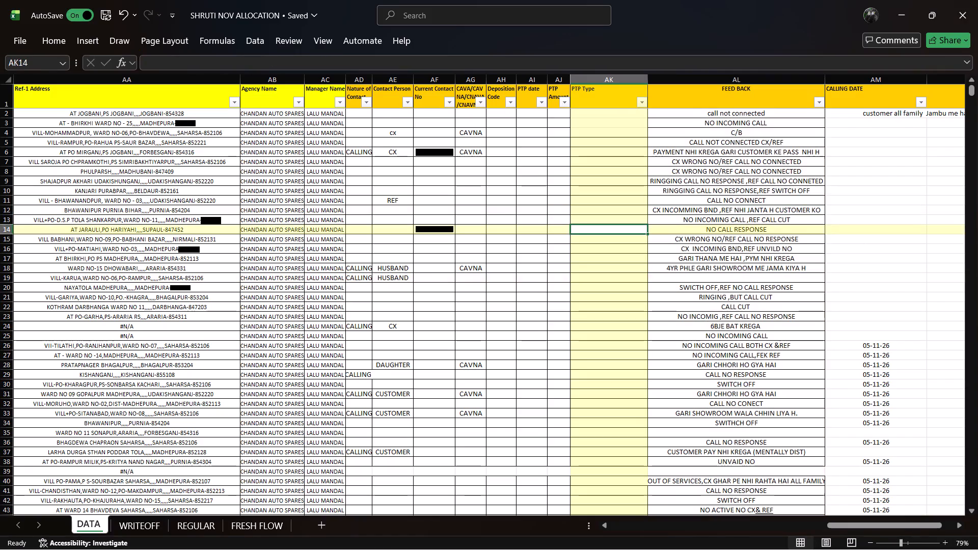
Undo the recent filter changes in the DATA sheet and the VLOOKUP formula entry in cell AN2.
{"action": "key", "text": "ctrl+z"}
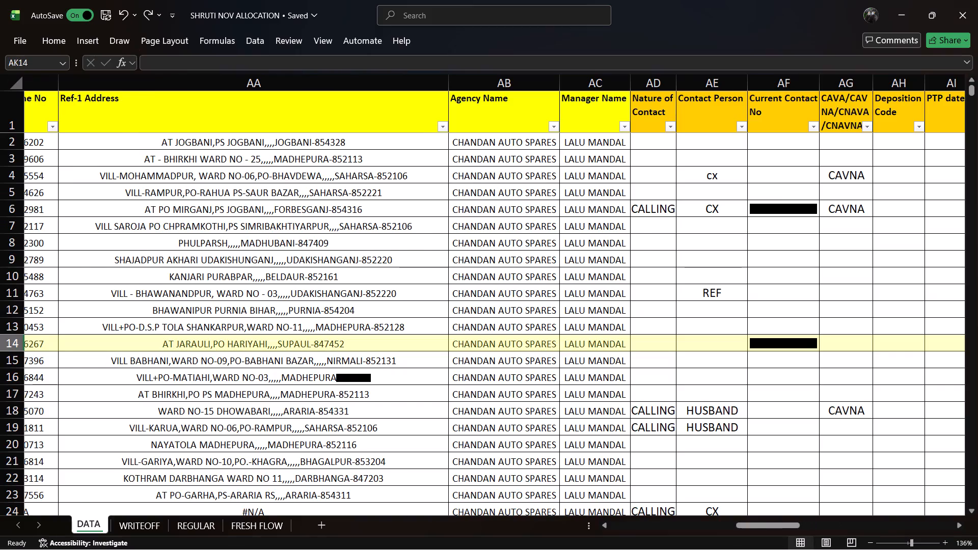
{"action": "key", "text": "ctrl+z"}
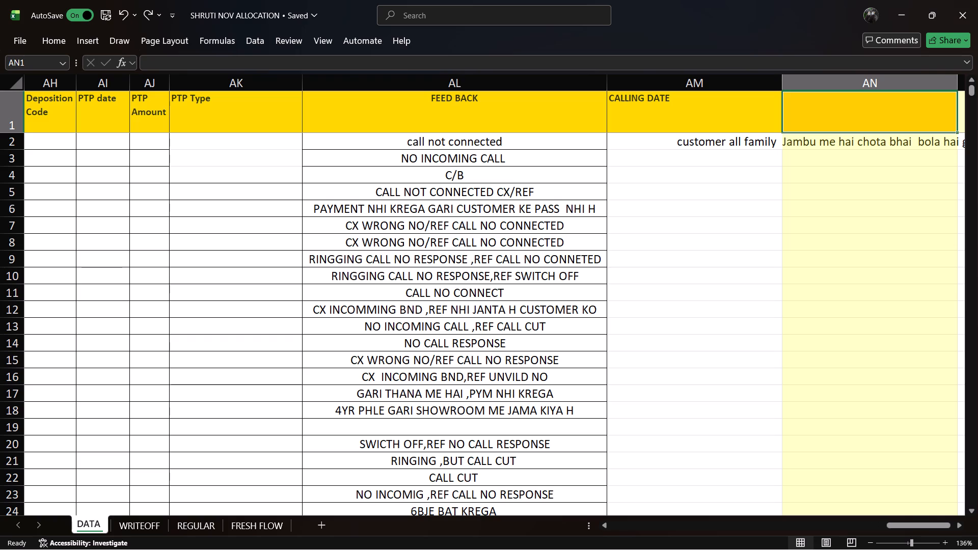
{"action": "key", "text": "ctrl+z"}
{"action": "key", "text": "ctrl+z"}
{"action": "key", "text": "ctrl+z"}
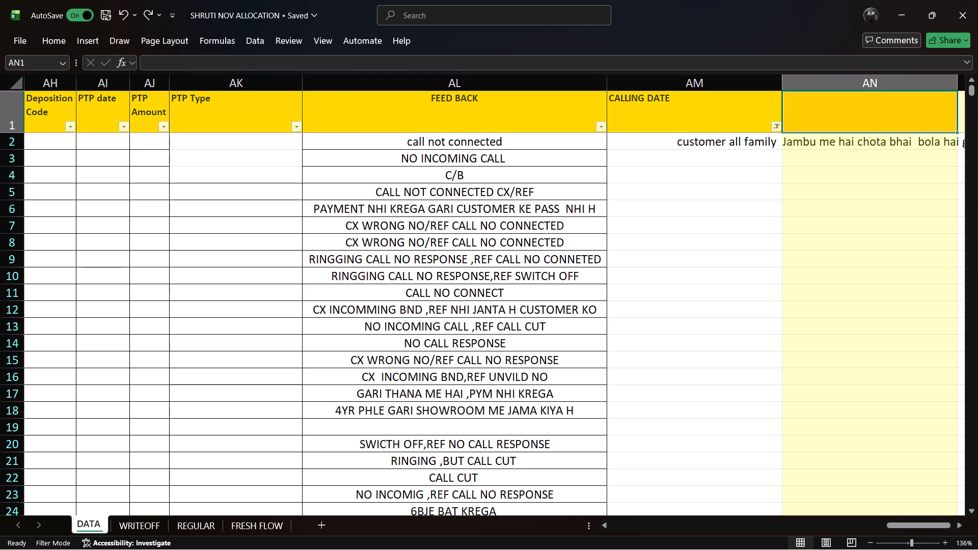
{"action": "key", "text": "ctrl+z"}
{"action": "key", "text": "ctrl+z"}
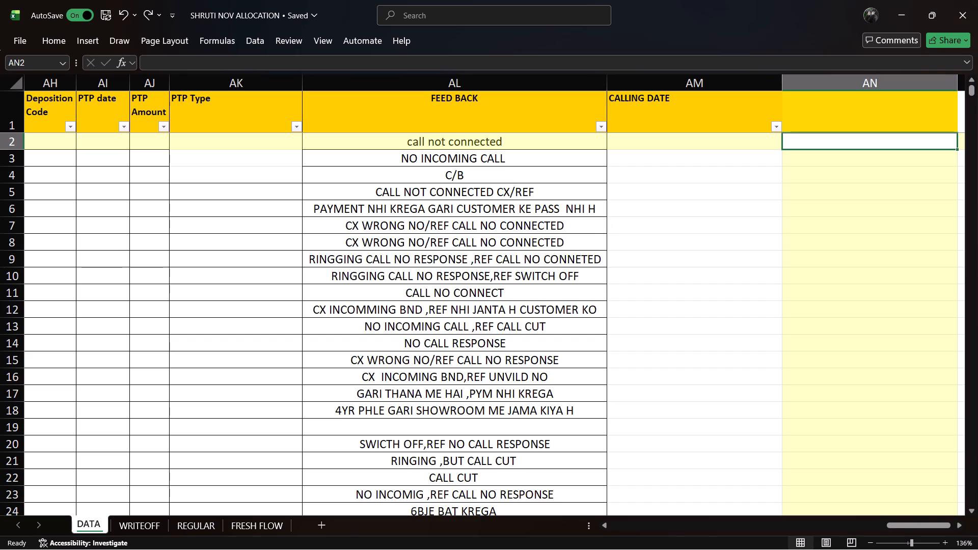
Save the SHRUTI NOV ALLOCATION workbook.
{"action": "key", "text": "Left"}
{"action": "key", "text": "Left"}
{"action": "key", "text": "Down"}
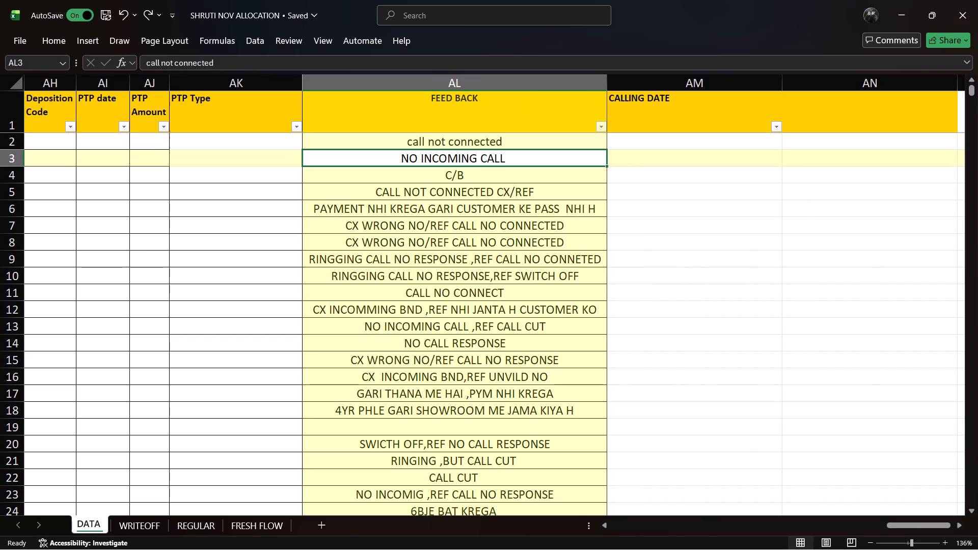
{"action": "key", "text": "ctrl+s"}
{"action": "key", "text": "ctrl+s"}
{"action": "key", "text": "ctrl+s"}
{"action": "key", "text": "ctrl+s"}
{"action": "key", "text": "ctrl+s"}
{"action": "key", "text": "ctrl+s"}
{"action": "key", "text": "ctrl+s"}
{"action": "key", "text": "ctrl+s"}
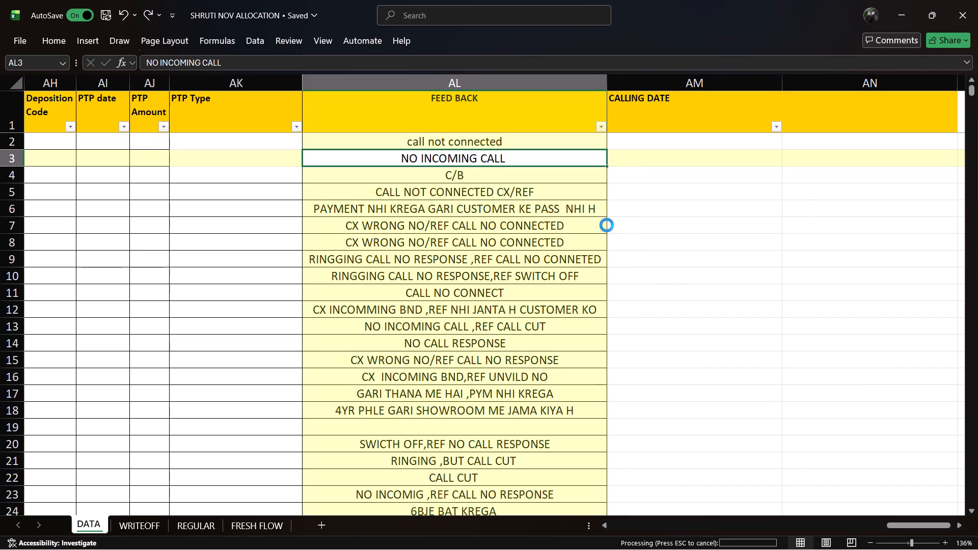
{"action": "key", "text": "Up"}
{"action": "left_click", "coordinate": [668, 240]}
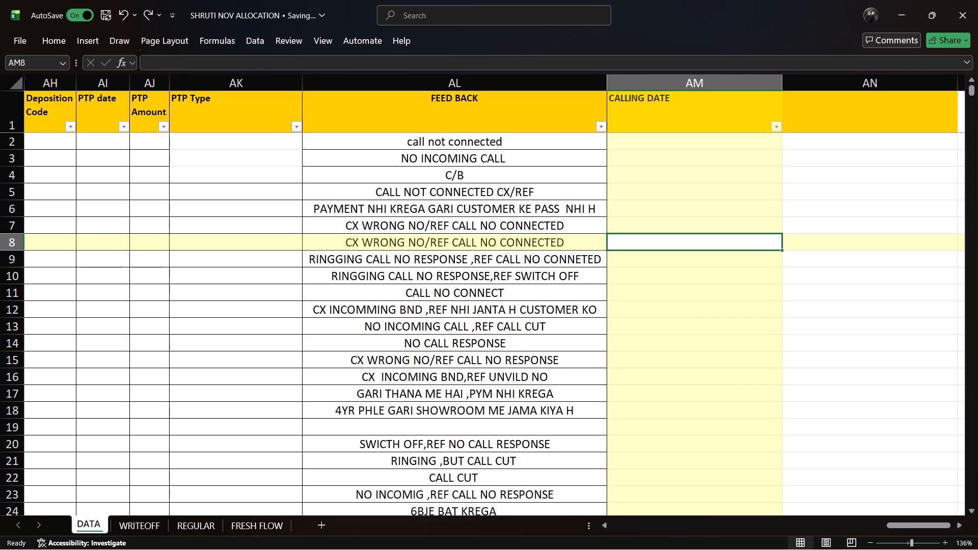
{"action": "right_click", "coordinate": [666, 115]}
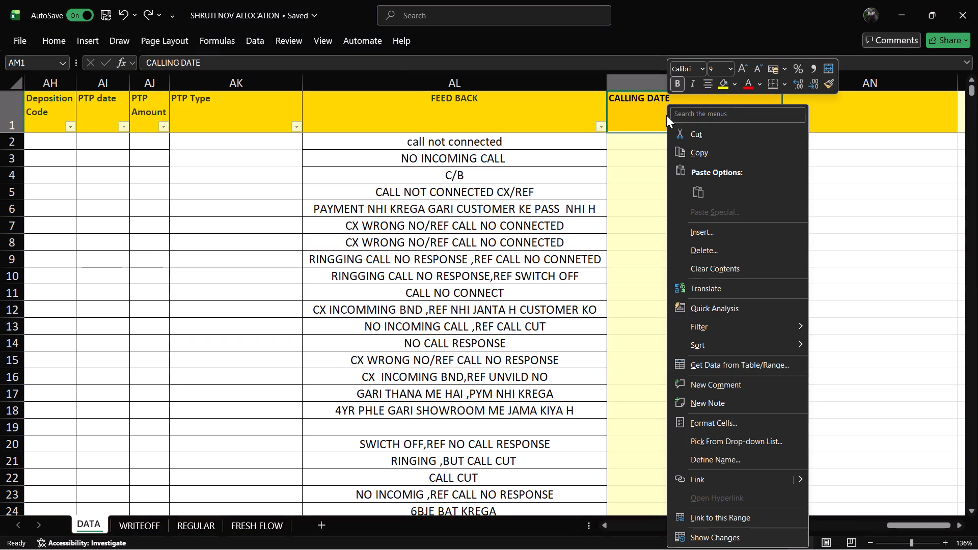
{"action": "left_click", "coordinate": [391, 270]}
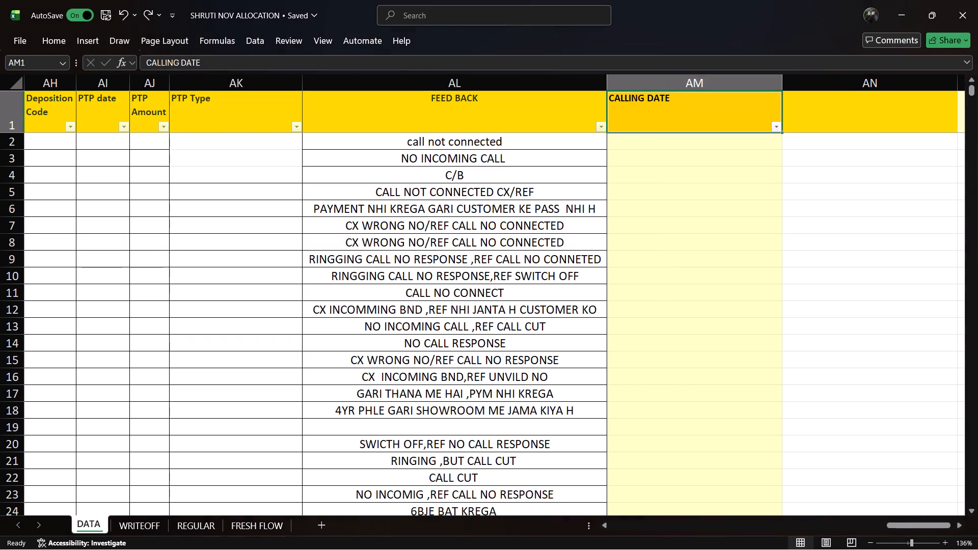
Enter the header OLD FEEDBACK in cell AN1 of the DATA sheet.
{"action": "key", "text": "Right"}
{"action": "key", "text": "Right"}
{"action": "key", "text": "Right"}
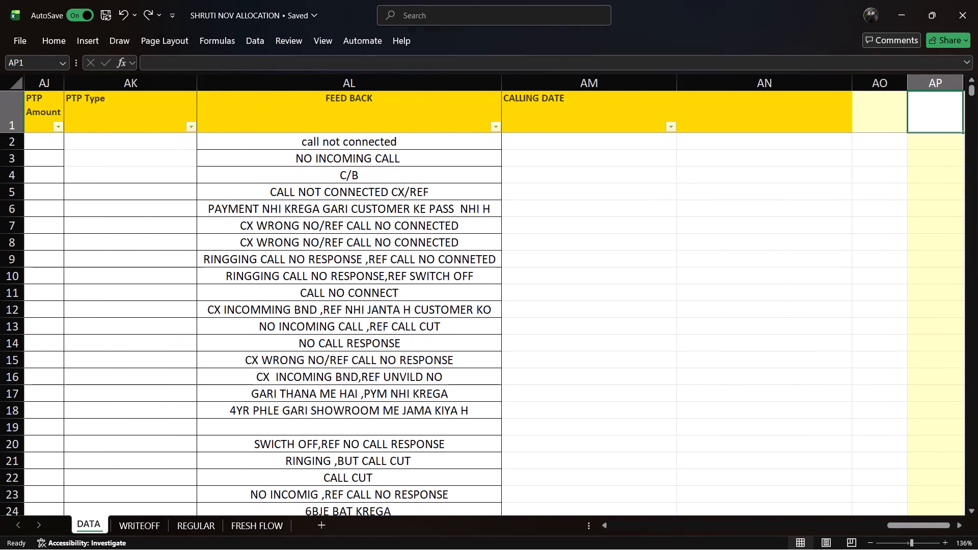
{"action": "key", "text": "Left"}
{"action": "key", "text": "Left"}
{"action": "key", "text": "Left"}
{"action": "key", "text": "Right"}
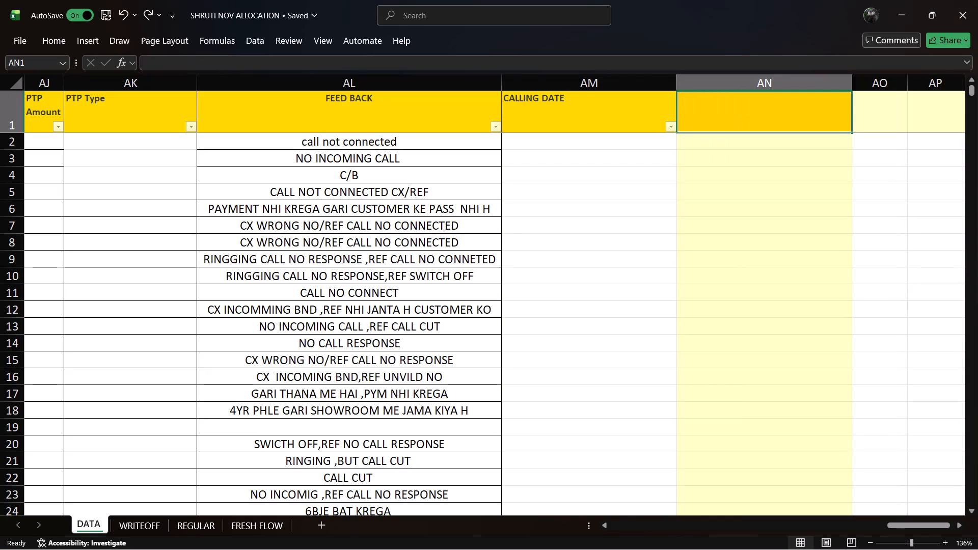
{"action": "type", "text": "OLD"}
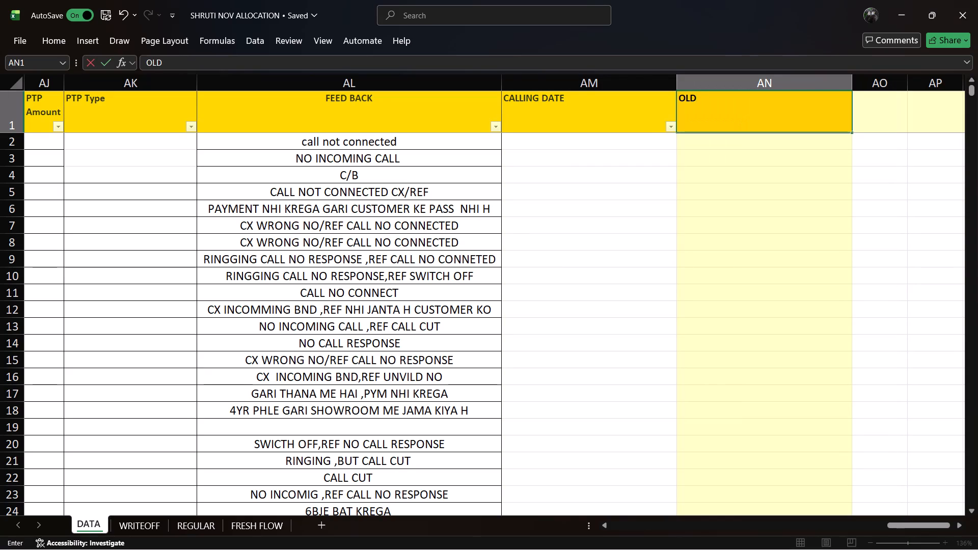
{"action": "key", "text": "space"}
{"action": "type", "text": "FEEDBACK"}
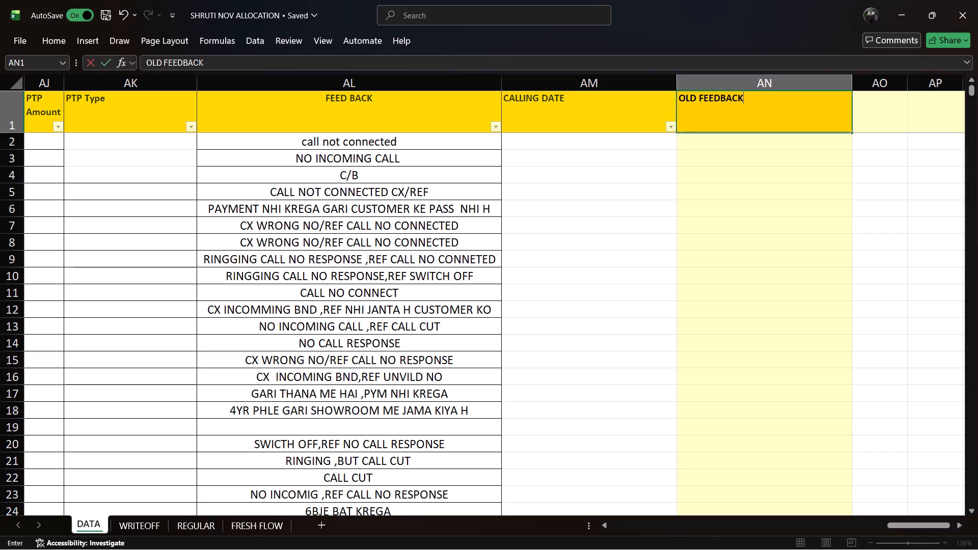
{"action": "key", "text": "Return"}
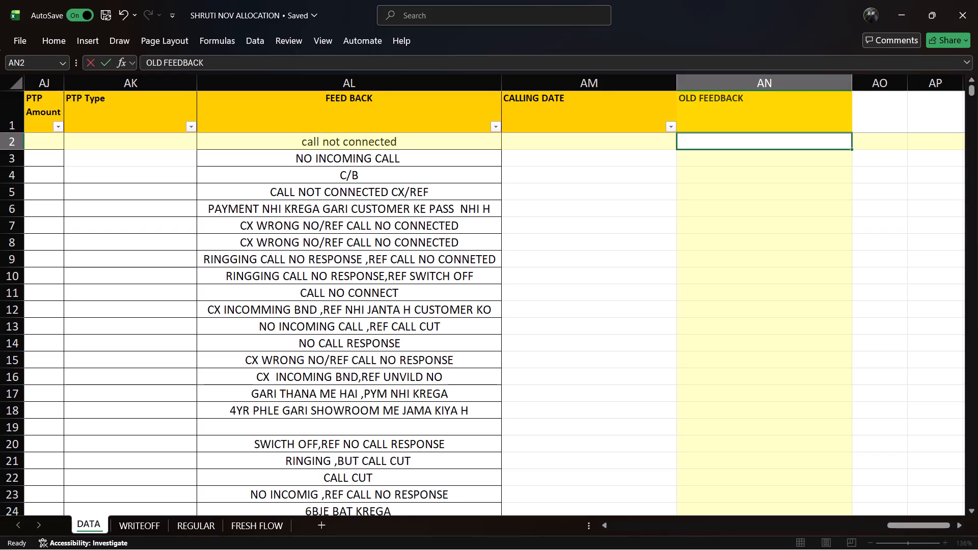
Enter a VLOOKUP in AN2 that looks up column A in 3W DATA 25.10.26 Sheet1 columns A:L, column index 12, range lookup 0.
{"action": "type", "text": "=VL"}
{"action": "key", "text": "Tab"}
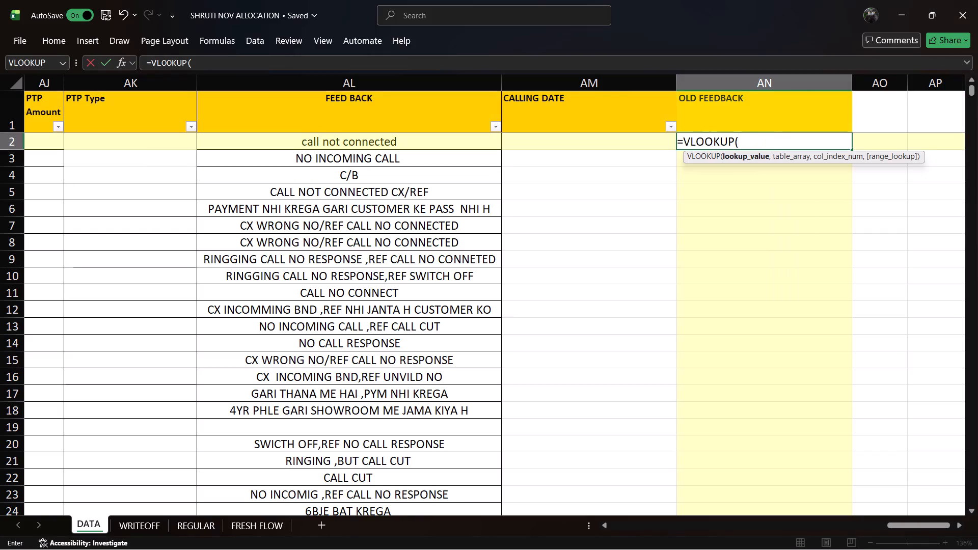
{"action": "triple_click", "coordinate": [627, 523]}
{"action": "triple_click", "coordinate": [627, 523]}
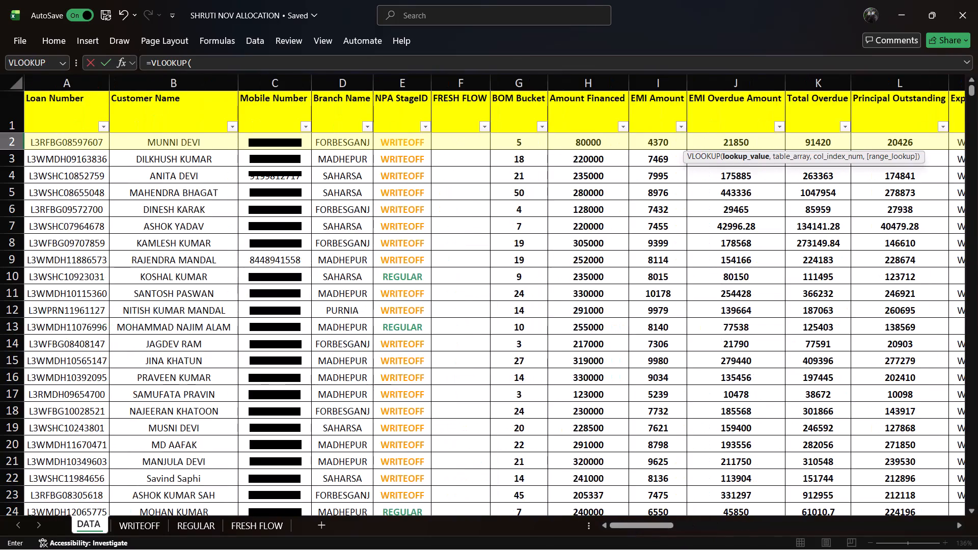
{"action": "left_click", "coordinate": [70, 80]}
{"action": "key", "text": "comma"}
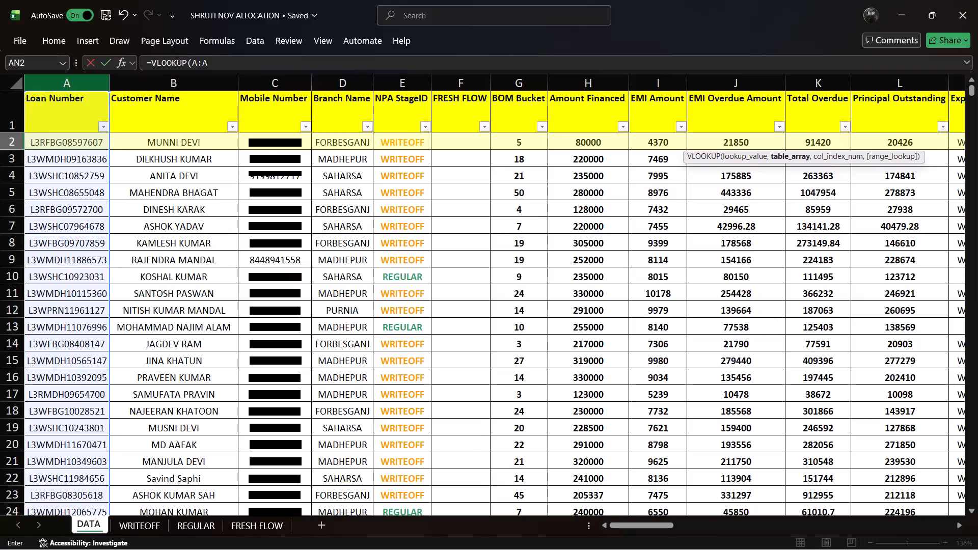
{"action": "key", "text": "alt+Tab"}
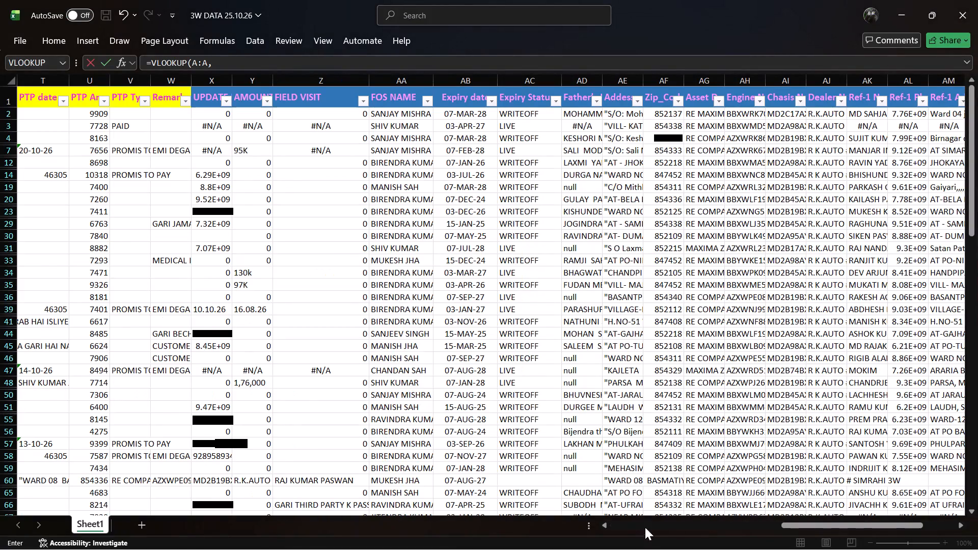
{"action": "triple_click", "coordinate": [623, 530]}
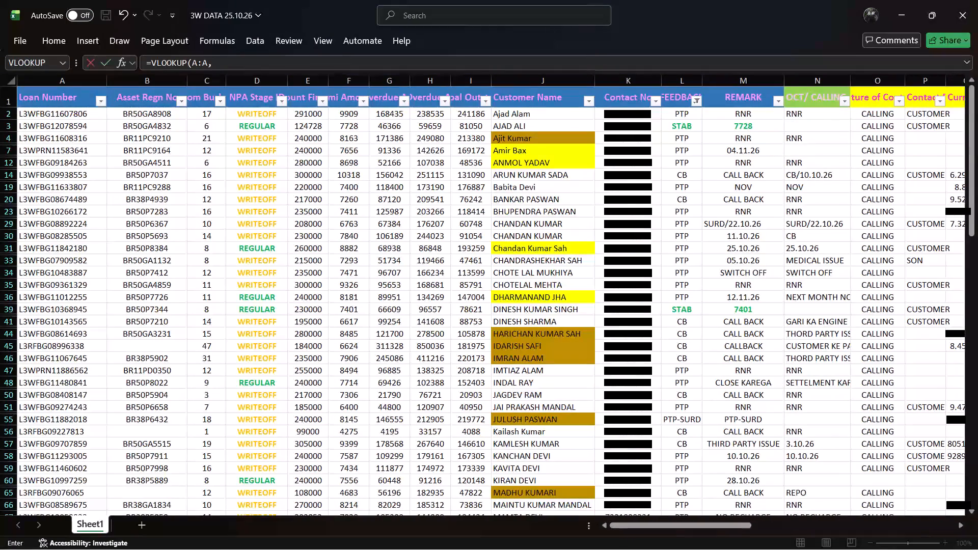
{"action": "left_click", "coordinate": [72, 82]}
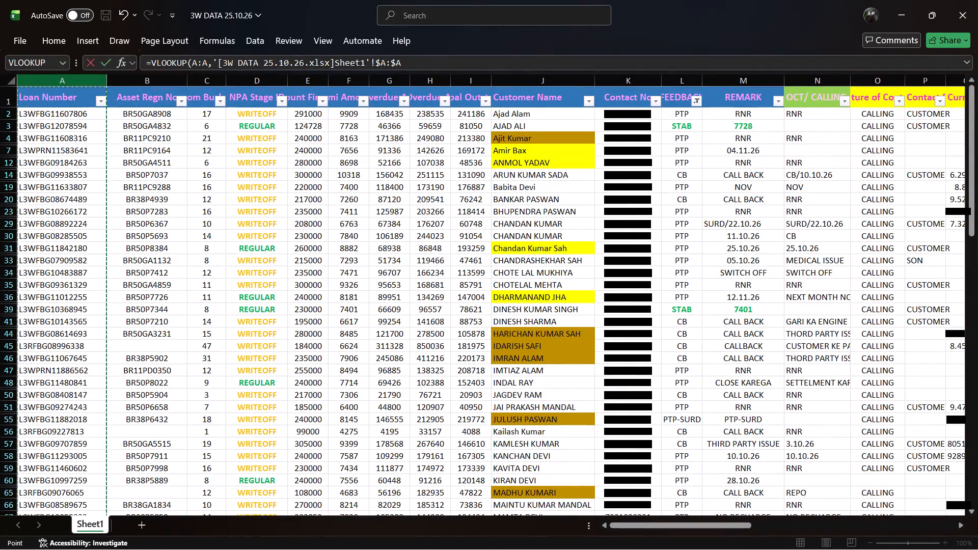
{"action": "key", "text": "shift+Right"}
{"action": "key", "text": "shift+Right"}
{"action": "key", "text": "shift+Right"}
{"action": "key", "text": "shift+Right"}
{"action": "key", "text": "shift+Right"}
{"action": "key", "text": "shift+Right"}
{"action": "key", "text": "shift+Right"}
{"action": "key", "text": "shift+Right"}
{"action": "key", "text": "shift+Right"}
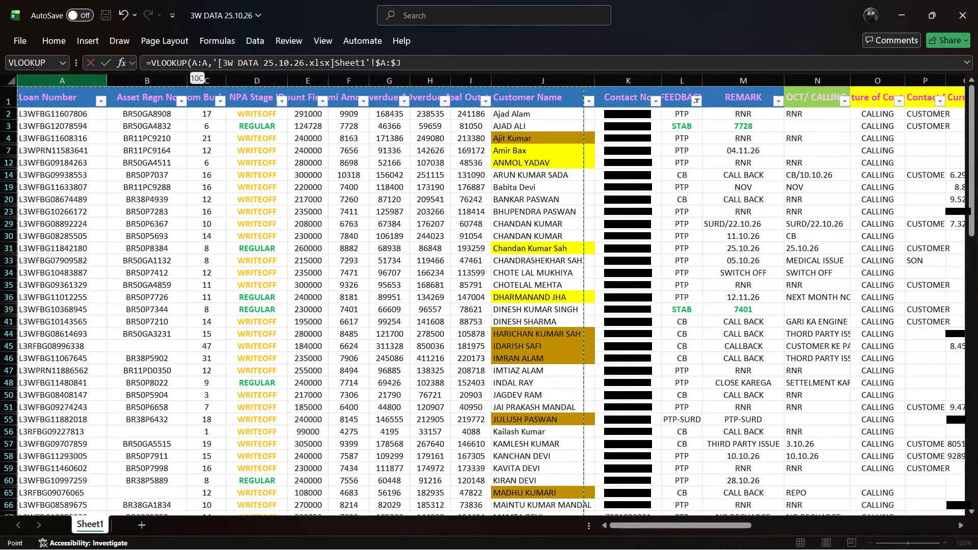
{"action": "key", "text": "shift+Right"}
{"action": "key", "text": "shift+Right"}
{"action": "key", "text": "shift+Right"}
{"action": "key", "text": "shift+Left"}
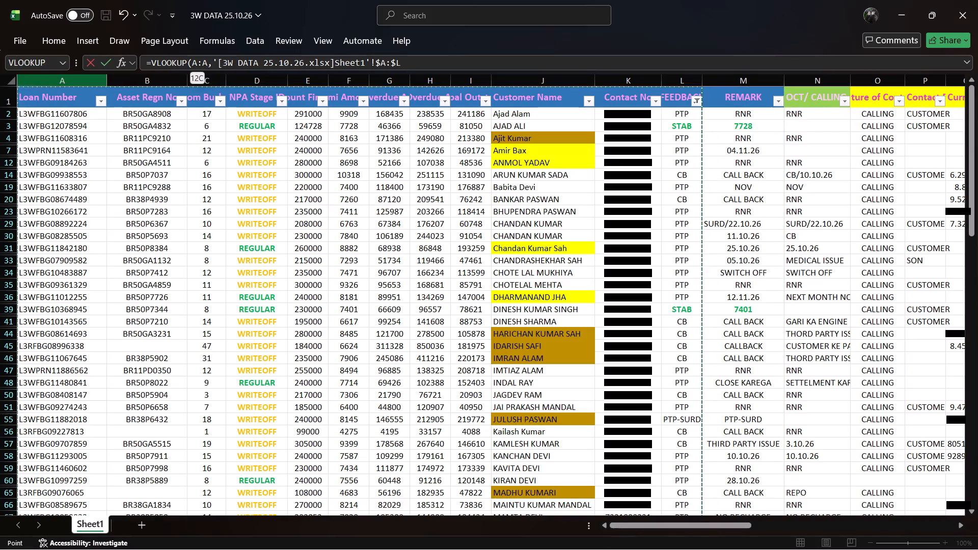
{"action": "type", "text": ",12"}
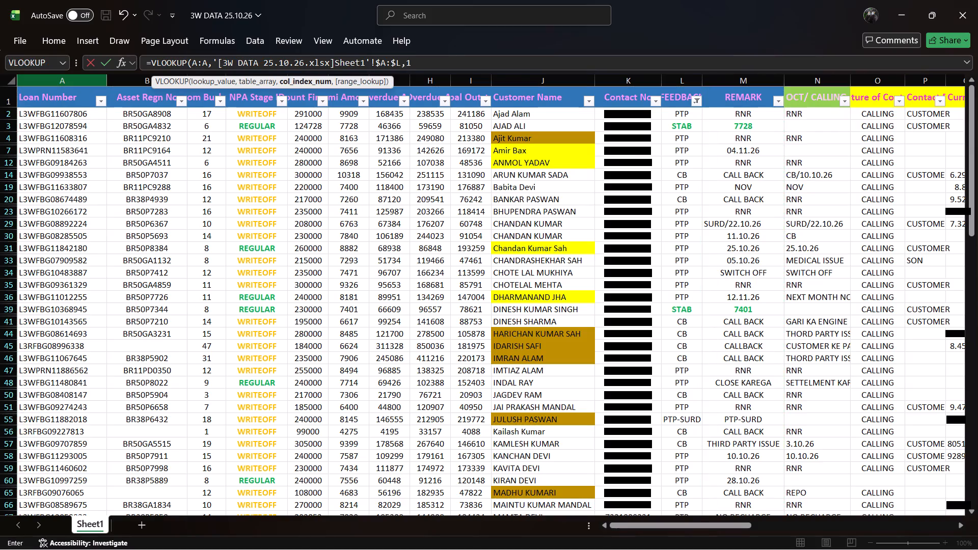
{"action": "type", "text": ",0"}
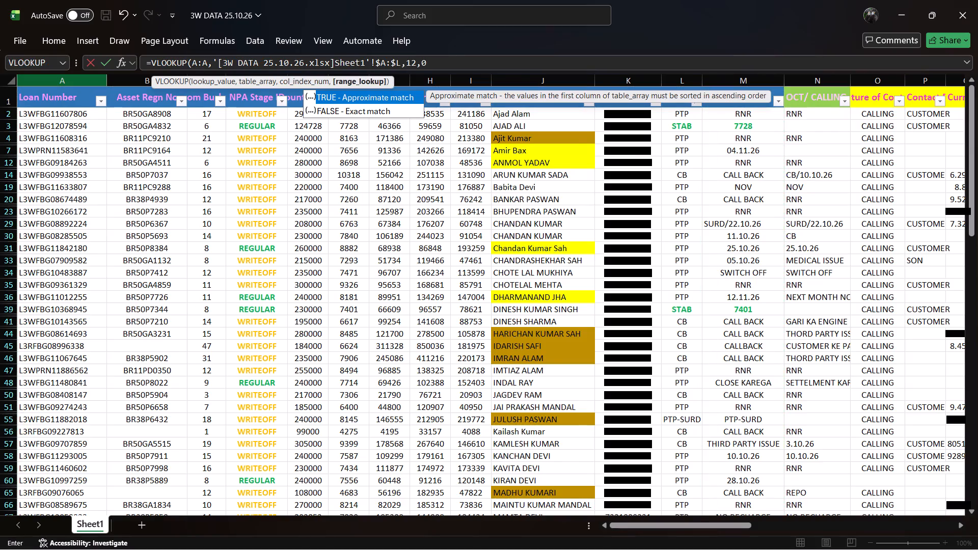
{"action": "key", "text": "Return"}
{"action": "key", "text": "Return"}
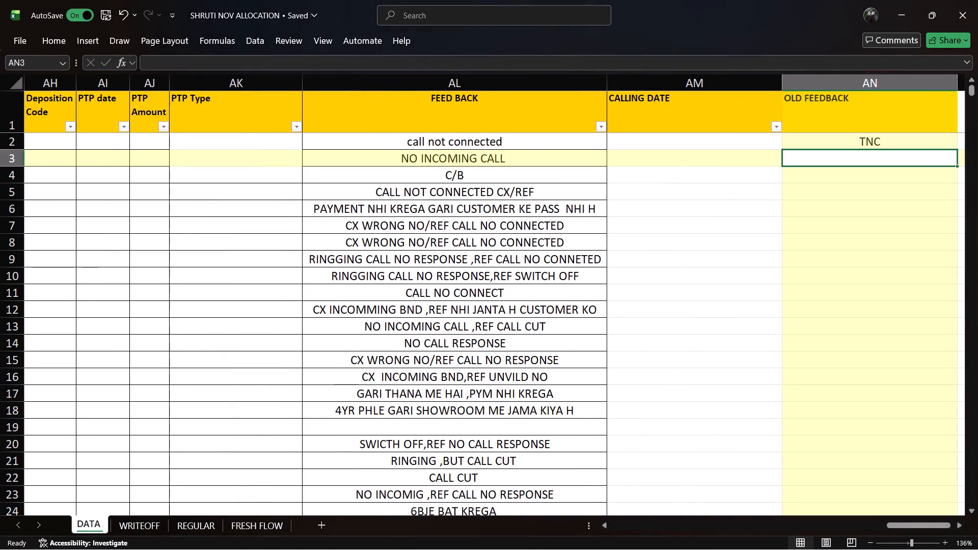
Fill the OLD FEEDBACK VLOOKUP formula from AN2 down to the last data row, AN493.
{"action": "key", "text": "Up"}
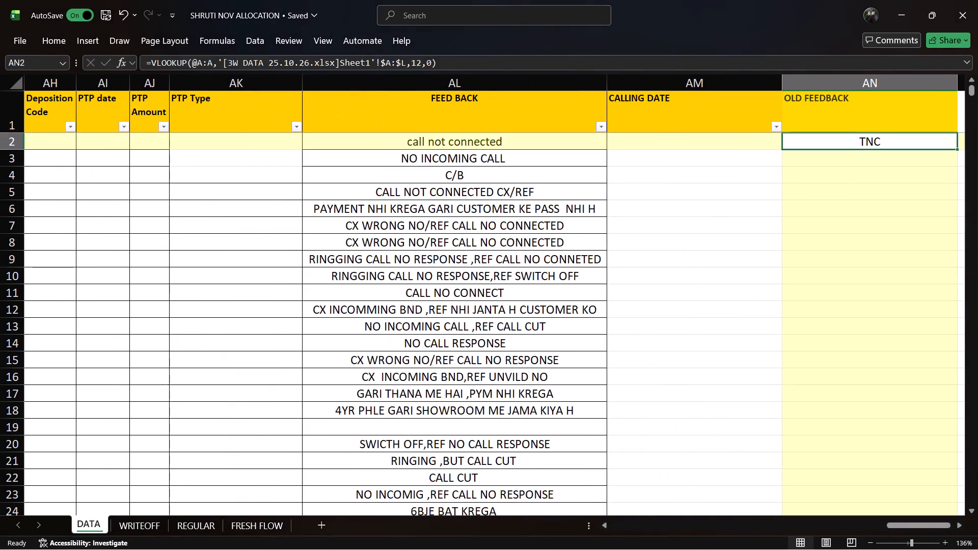
{"action": "key", "text": "Left"}
{"action": "key", "text": "Left"}
{"action": "key", "text": "Left"}
{"action": "key", "text": "Left"}
{"action": "key", "text": "Left"}
{"action": "key", "text": "Left"}
{"action": "key", "text": "Left"}
{"action": "key", "text": "Left"}
{"action": "key", "text": "Left"}
{"action": "key", "text": "Left"}
{"action": "key", "text": "Left"}
{"action": "key", "text": "Left"}
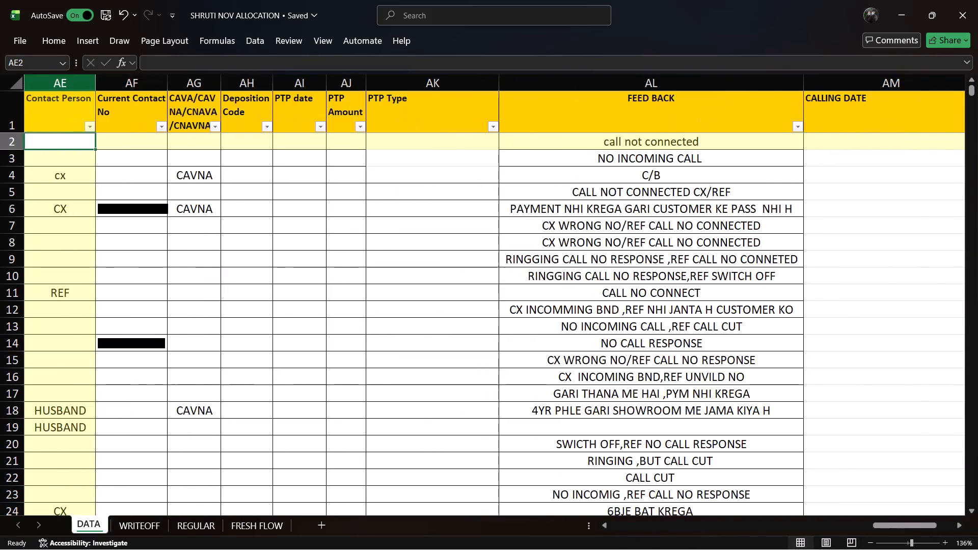
{"action": "key", "text": "Left"}
{"action": "key", "text": "Left"}
{"action": "key", "text": "Left"}
{"action": "key", "text": "ctrl+Down"}
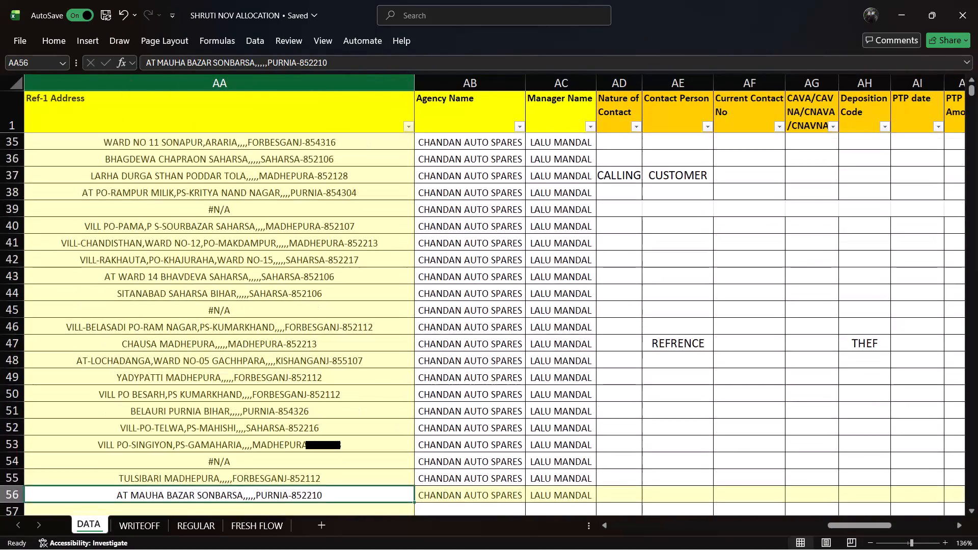
{"action": "key", "text": "Right"}
{"action": "key", "text": "ctrl+Down"}
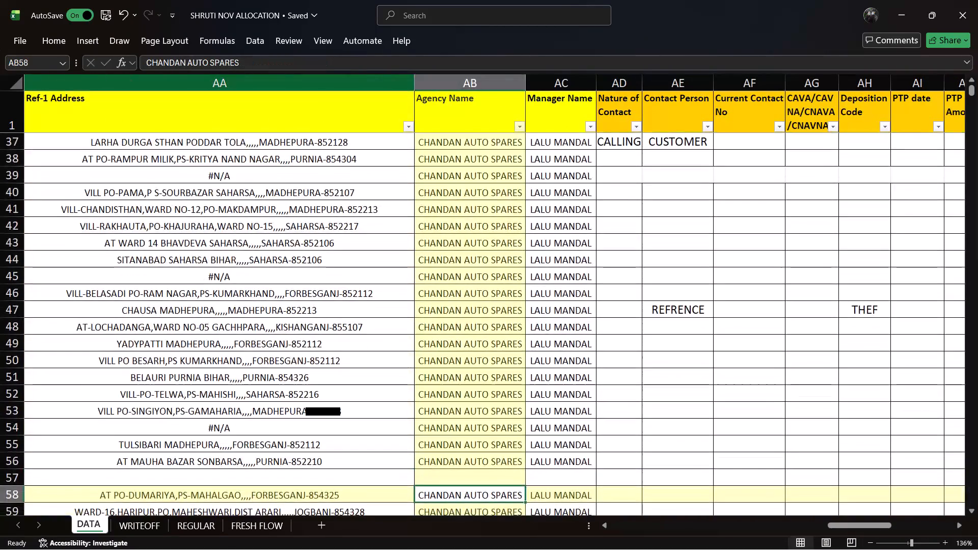
{"action": "key", "text": "Right"}
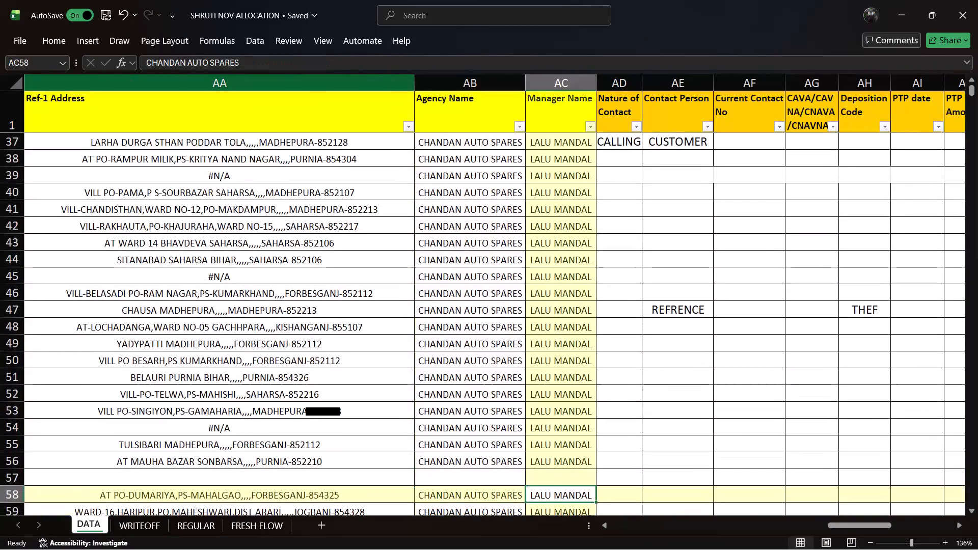
{"action": "key", "text": "ctrl+Down"}
{"action": "key", "text": "Down"}
{"action": "key", "text": "Down"}
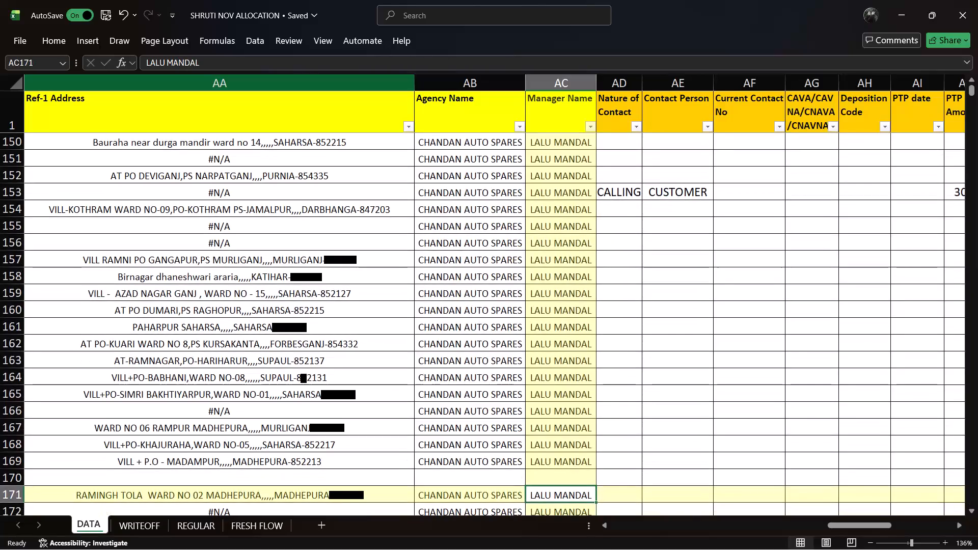
{"action": "key", "text": "Down"}
{"action": "key", "text": "Down"}
{"action": "key", "text": "Down"}
{"action": "key", "text": "Down"}
{"action": "key", "text": "Down"}
{"action": "key", "text": "Down"}
{"action": "key", "text": "Down"}
{"action": "key", "text": "Down"}
{"action": "key", "text": "Down"}
{"action": "key", "text": "Down"}
{"action": "key", "text": "Down"}
{"action": "key", "text": "Down"}
{"action": "key", "text": "Down"}
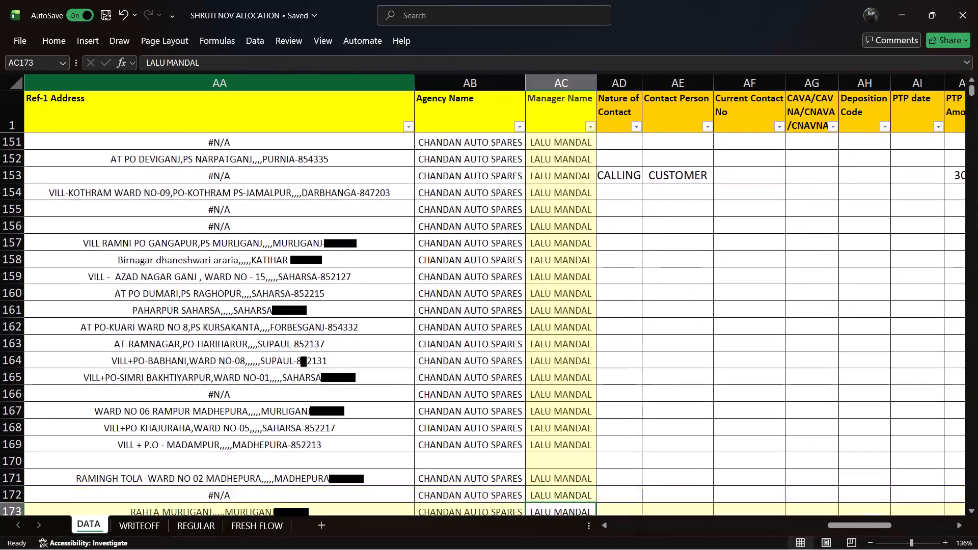
{"action": "key", "text": "Down"}
{"action": "key", "text": "Down"}
{"action": "key", "text": "ctrl+Down"}
{"action": "key", "text": "Down"}
{"action": "key", "text": "Down"}
{"action": "key", "text": "Down"}
{"action": "key", "text": "Down"}
{"action": "key", "text": "Down"}
{"action": "key", "text": "Down"}
{"action": "key", "text": "Down"}
{"action": "key", "text": "Down"}
{"action": "key", "text": "Down"}
{"action": "key", "text": "Down"}
{"action": "key", "text": "Down"}
{"action": "key", "text": "Down"}
{"action": "key", "text": "Down"}
{"action": "key", "text": "Down"}
{"action": "key", "text": "Down"}
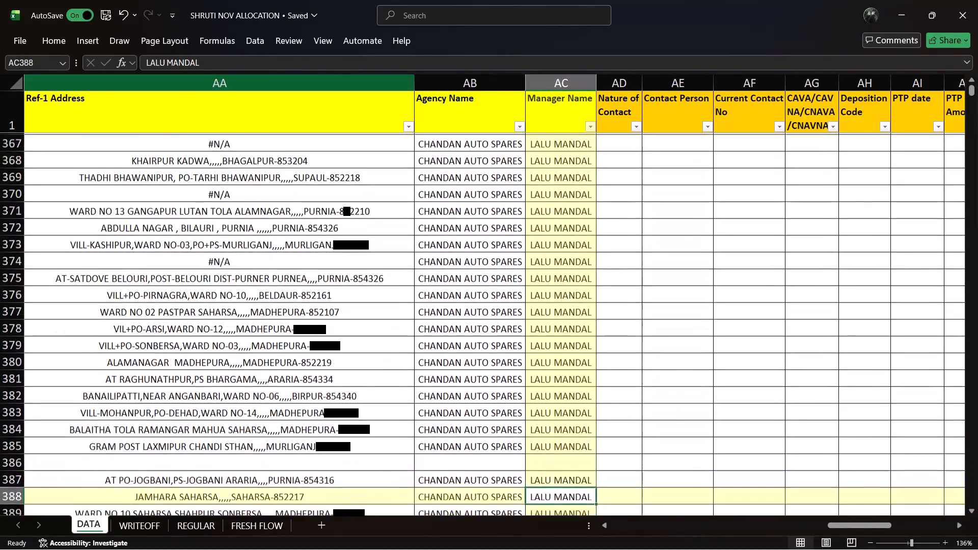
{"action": "key", "text": "ctrl+Down"}
{"action": "key", "text": "ctrl+Down"}
{"action": "key", "text": "ctrl+Down"}
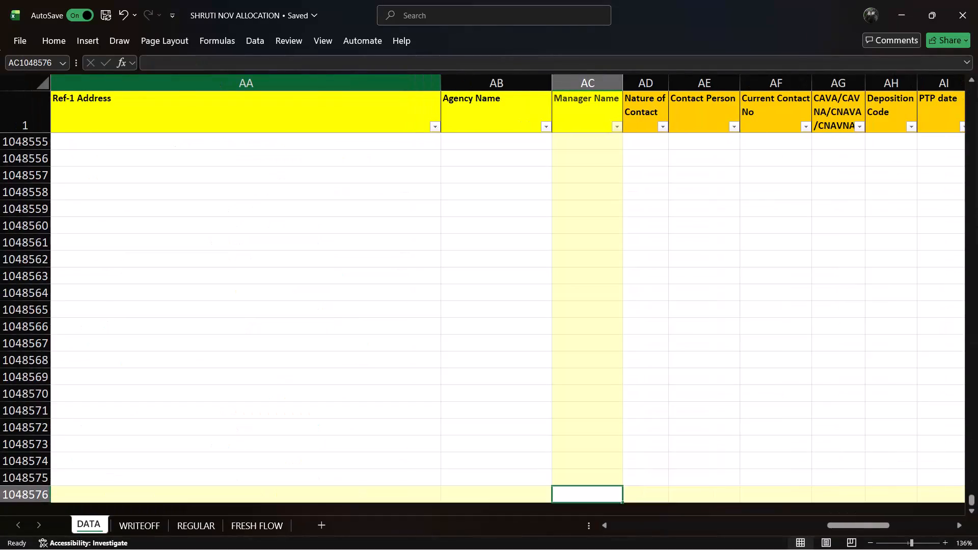
{"action": "key", "text": "ctrl+Up"}
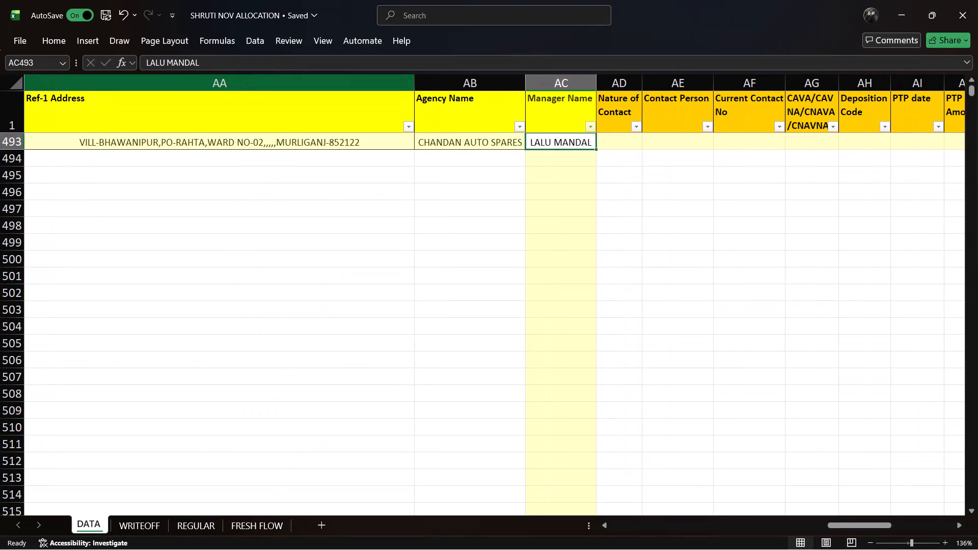
{"action": "key", "text": "Right"}
{"action": "key", "text": "Right"}
{"action": "key", "text": "Right"}
{"action": "key", "text": "Right"}
{"action": "key", "text": "Right"}
{"action": "key", "text": "Right"}
{"action": "key", "text": "Right"}
{"action": "key", "text": "Right"}
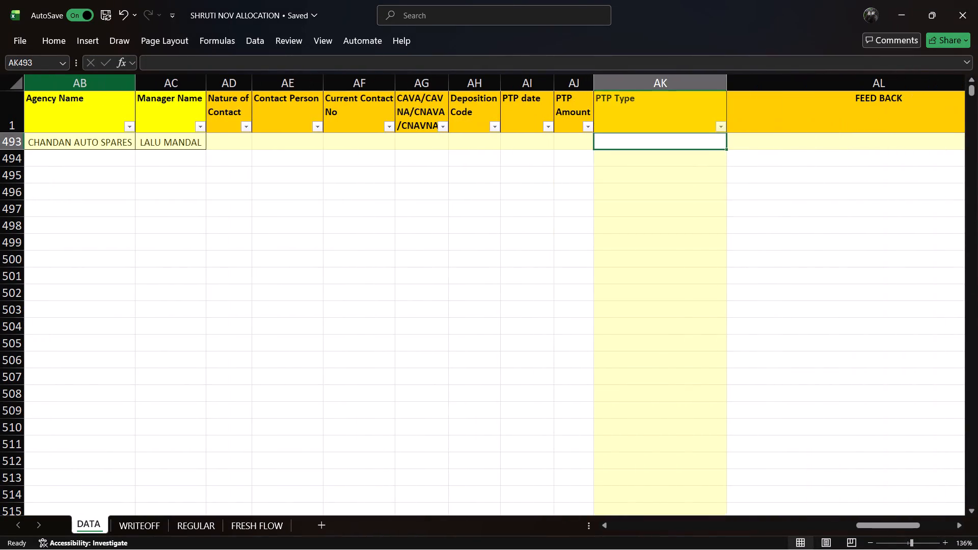
{"action": "key", "text": "Right"}
{"action": "key", "text": "Right"}
{"action": "key", "text": "Right"}
{"action": "key", "text": "Right"}
{"action": "key", "text": "Right"}
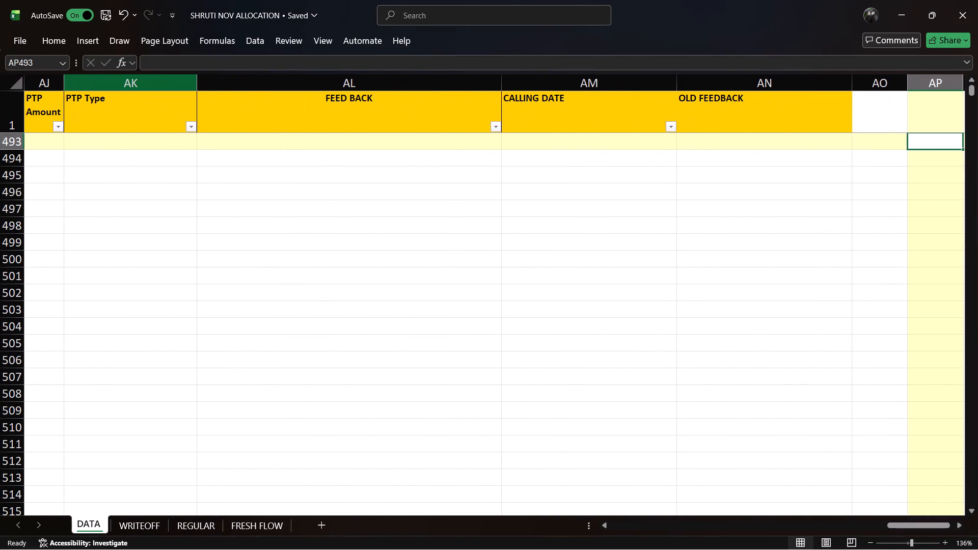
{"action": "key", "text": "Left"}
{"action": "key", "text": "Left"}
{"action": "key", "text": "ctrl+shift+Up"}
{"action": "key", "text": "ctrl+shift+Up"}
{"action": "key", "text": "ctrl+shift+Up"}
{"action": "key", "text": "ctrl+shift+Up"}
{"action": "key", "text": "ctrl+shift+Up"}
{"action": "key", "text": "ctrl+shift+Up"}
{"action": "key", "text": "ctrl+shift+Up"}
{"action": "key", "text": "ctrl+shift+Up"}
{"action": "key", "text": "ctrl+shift+Up"}
{"action": "key", "text": "ctrl+shift+Up"}
{"action": "key", "text": "ctrl+shift+Up"}
{"action": "key", "text": "ctrl+shift+Up"}
{"action": "key", "text": "ctrl+shift+Up"}
{"action": "key", "text": "ctrl+shift+Up"}
{"action": "key", "text": "ctrl+shift+Up"}
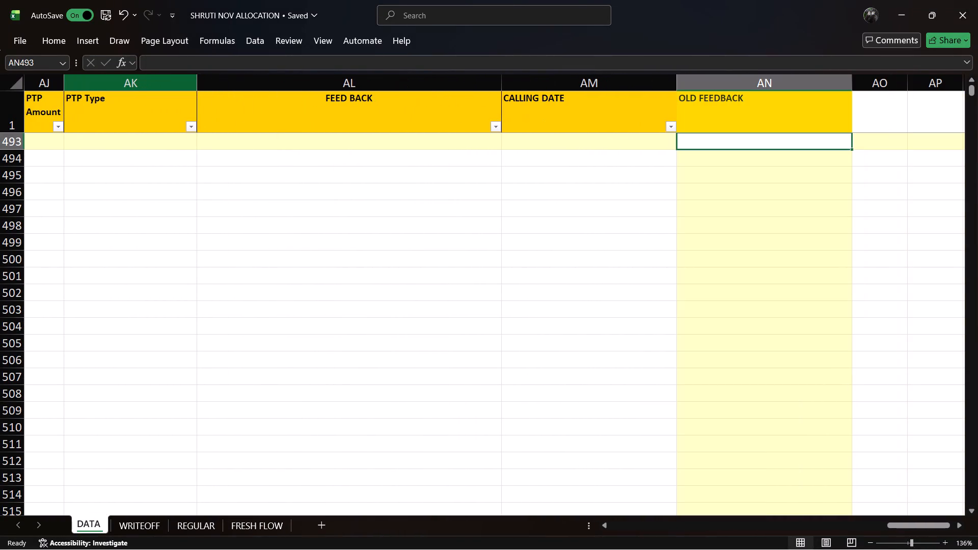
{"action": "key", "text": "shift+Down"}
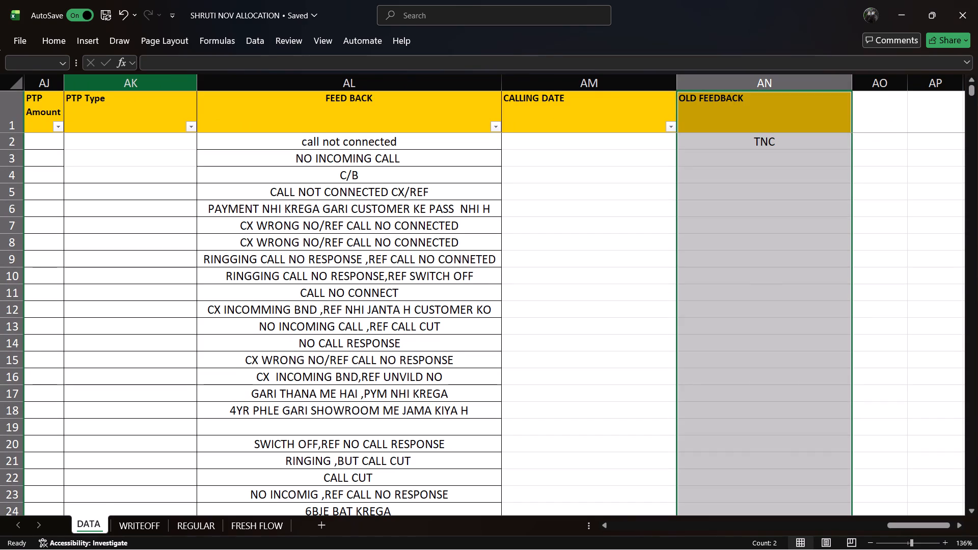
{"action": "key", "text": "ctrl+d"}
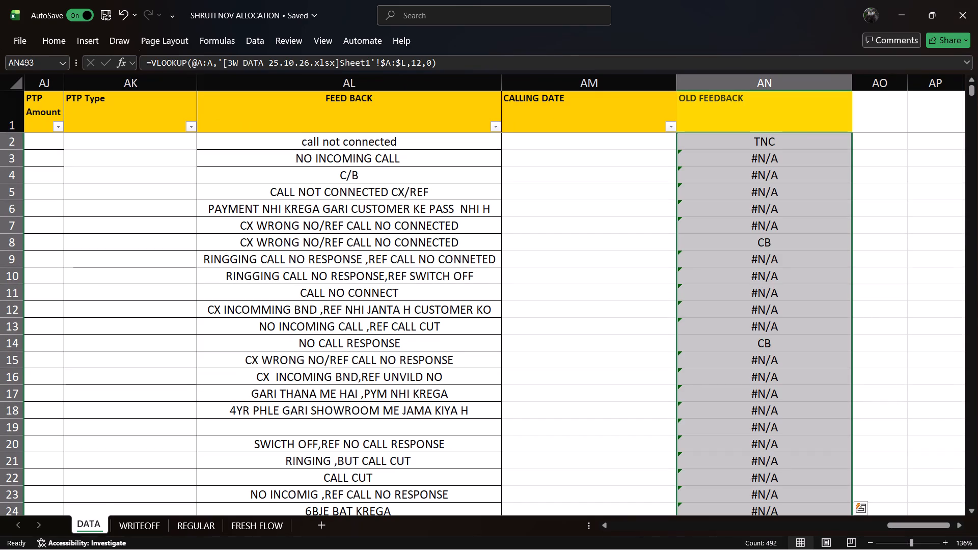
Reapply the header row filter in the DATA sheet so it includes the OLD FEEDBACK column.
{"action": "left_click", "coordinate": [709, 119]}
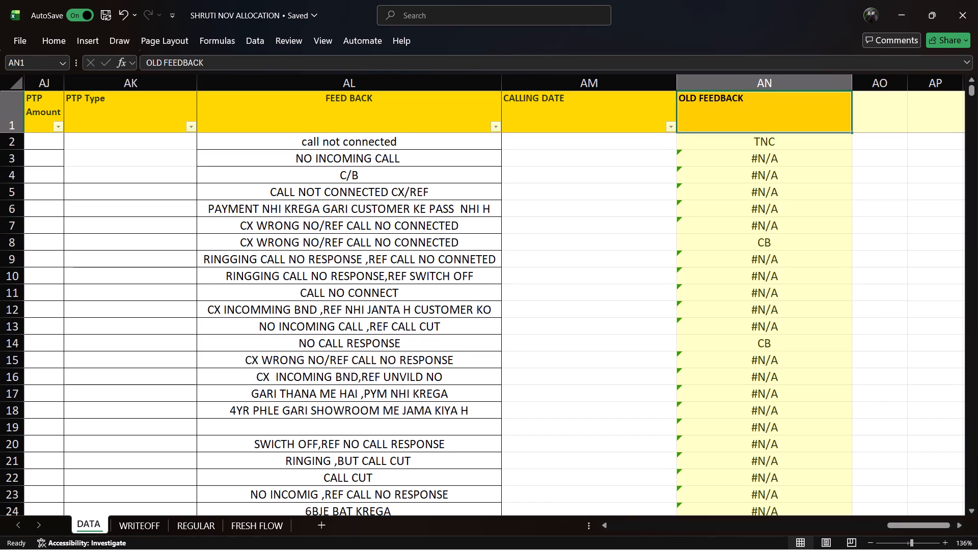
{"action": "key", "text": "ctrl+shift+l"}
{"action": "key", "text": "ctrl+shift+l"}
Filter the OLD FEEDBACK column to only the 0 and #N/A values.
{"action": "left_click", "coordinate": [842, 127]}
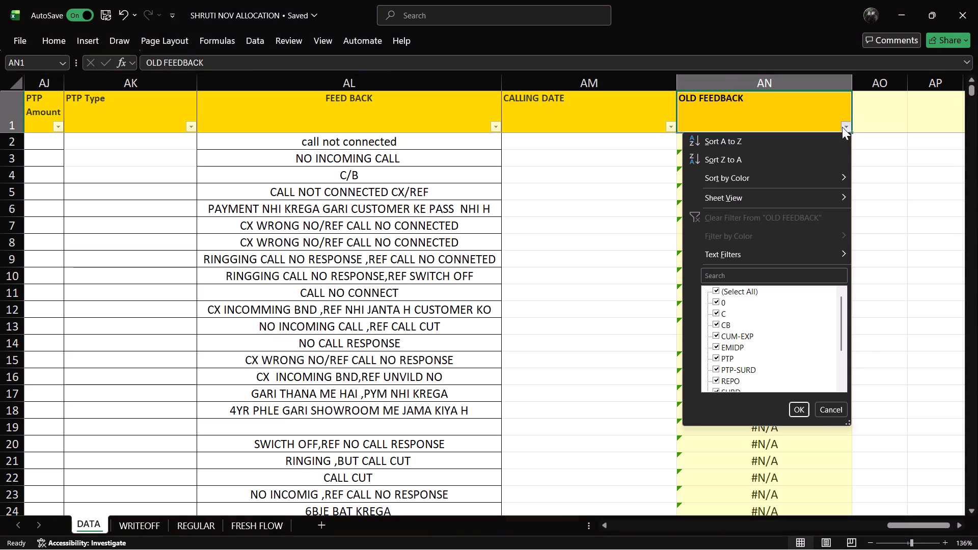
{"action": "left_click", "coordinate": [732, 289]}
{"action": "key", "text": "Down"}
{"action": "key", "text": "space"}
{"action": "key", "text": "Down"}
{"action": "key", "text": "Down"}
{"action": "key", "text": "Down"}
{"action": "key", "text": "Down"}
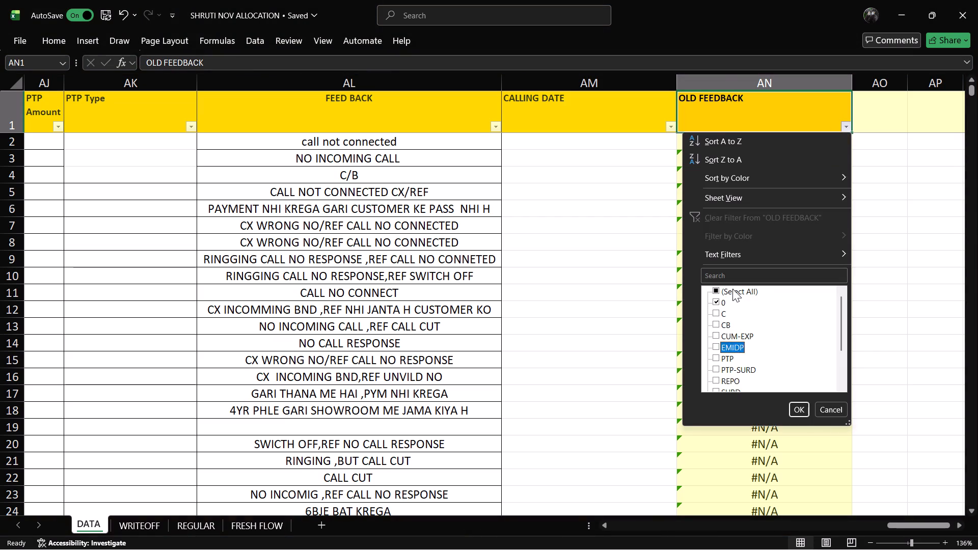
{"action": "key", "text": "Down"}
{"action": "key", "text": "Down"}
{"action": "key", "text": "Down"}
{"action": "key", "text": "Down"}
{"action": "key", "text": "Down"}
{"action": "key", "text": "Down"}
{"action": "key", "text": "Down"}
{"action": "key", "text": "Down"}
{"action": "key", "text": "Down"}
{"action": "key", "text": "Down"}
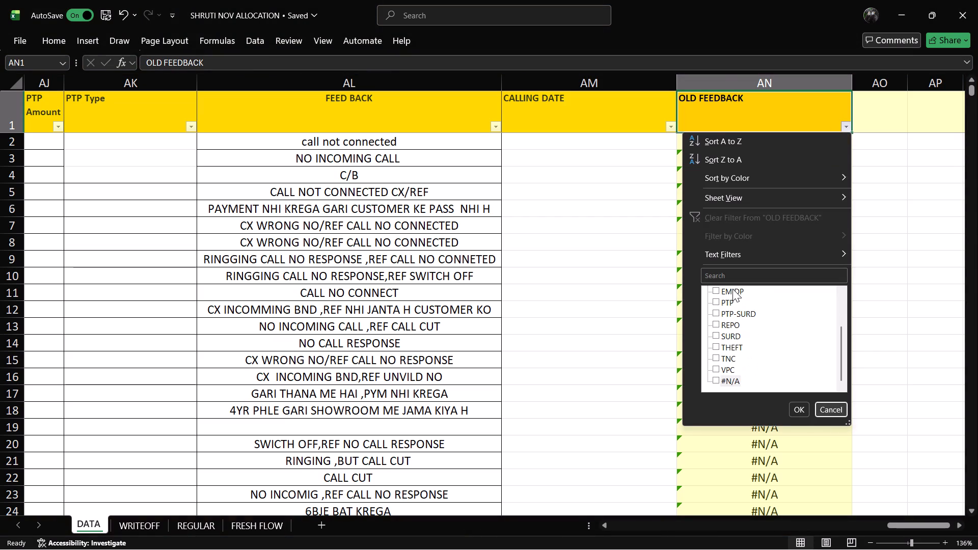
{"action": "key", "text": "Up"}
{"action": "key", "text": "Up"}
{"action": "key", "text": "Up"}
{"action": "key", "text": "Down"}
{"action": "key", "text": "space"}
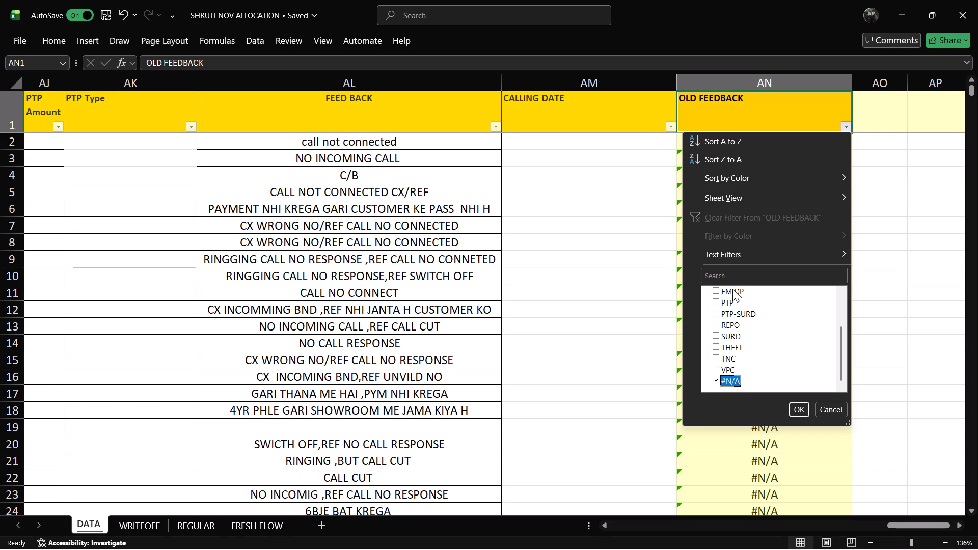
Apply the 0 and #N/A filter on the OLD FEEDBACK column and clear its filtered cells from AN3 down to AN493.
{"action": "key", "text": "Return"}
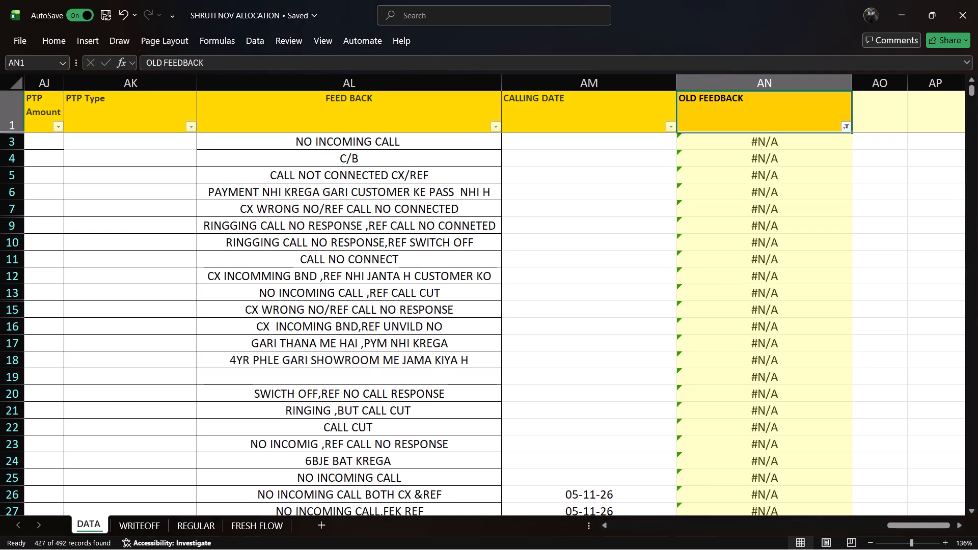
{"action": "key", "text": "Down"}
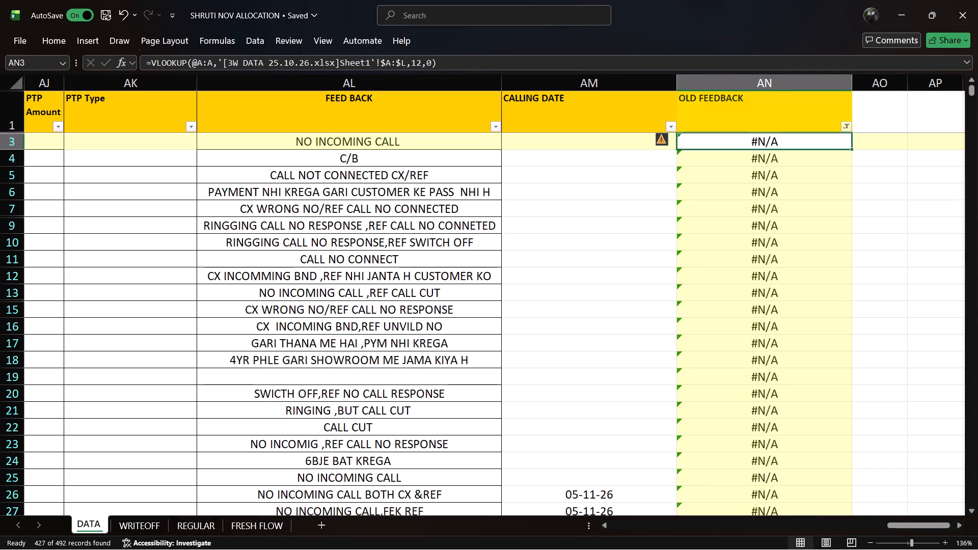
{"action": "key", "text": "ctrl+shift+Down"}
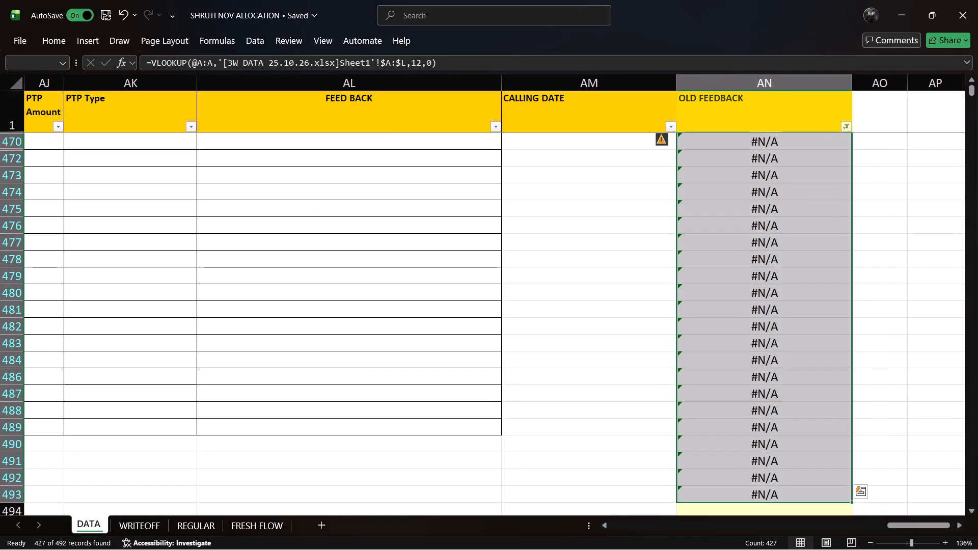
{"action": "key", "text": "Delete"}
{"action": "scroll", "coordinate": [834, 136], "scroll_direction": "up", "scroll_amount": 17}
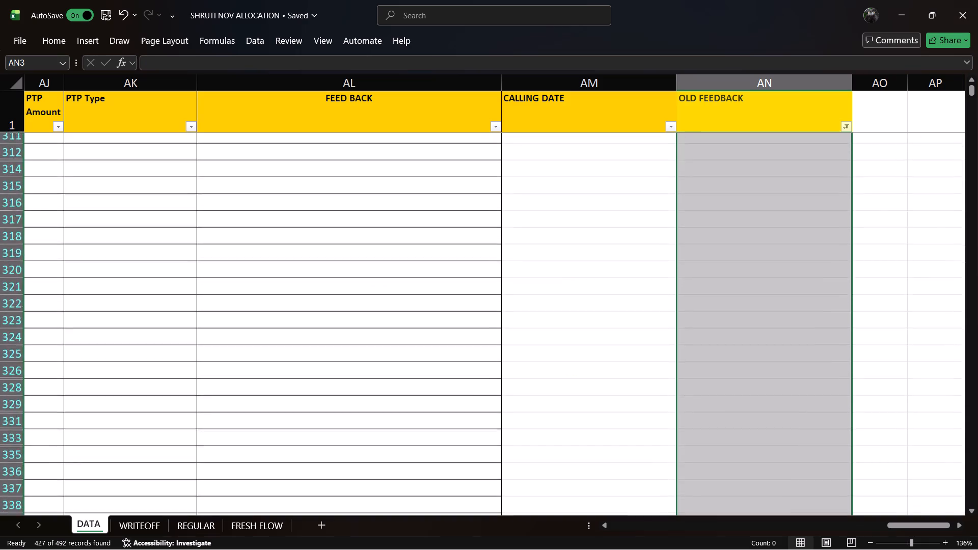
{"action": "scroll", "coordinate": [834, 136], "scroll_direction": "up", "scroll_amount": 13}
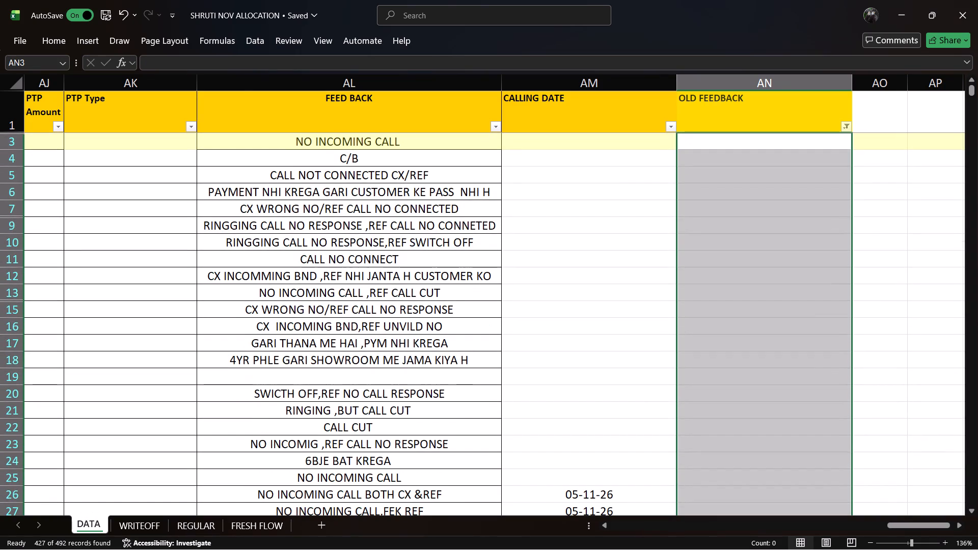
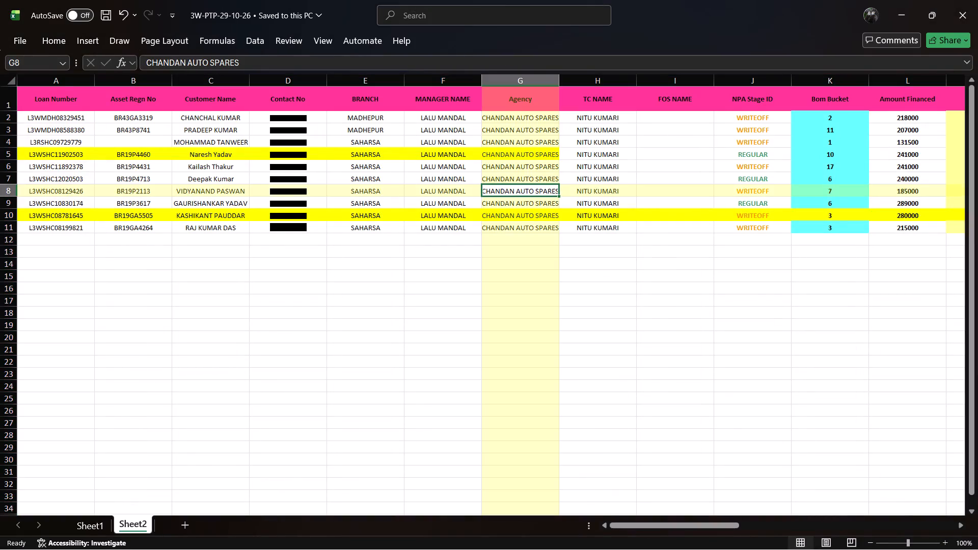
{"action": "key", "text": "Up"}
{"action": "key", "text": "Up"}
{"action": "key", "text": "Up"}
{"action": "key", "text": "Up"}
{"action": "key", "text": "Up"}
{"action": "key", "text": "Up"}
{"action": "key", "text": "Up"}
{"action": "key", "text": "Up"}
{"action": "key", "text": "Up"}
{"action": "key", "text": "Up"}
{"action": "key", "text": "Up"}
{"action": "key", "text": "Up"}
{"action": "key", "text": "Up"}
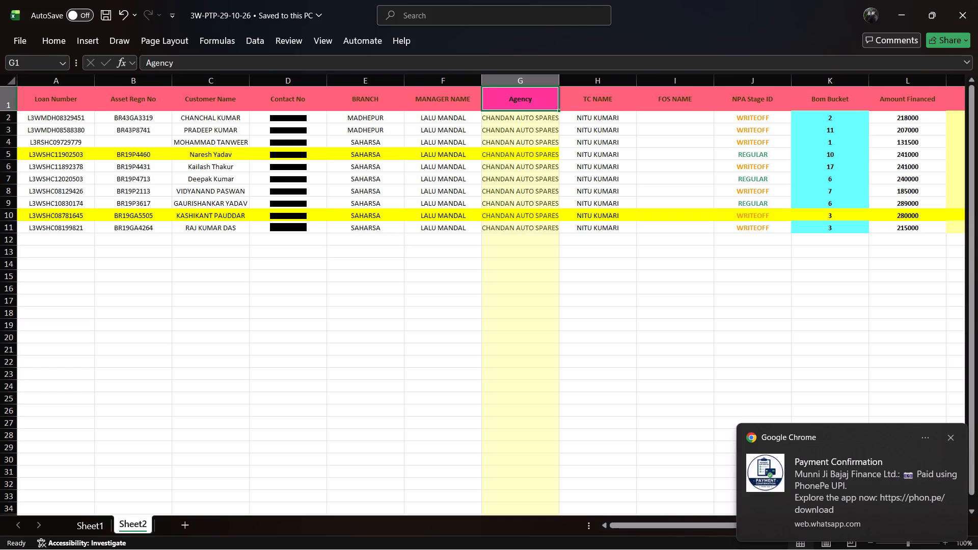
Select the entire Loan Number column, column A, in Sheet2 of the 3W-PTP-29-10-26 workbook.
{"action": "left_click", "coordinate": [44, 80]}
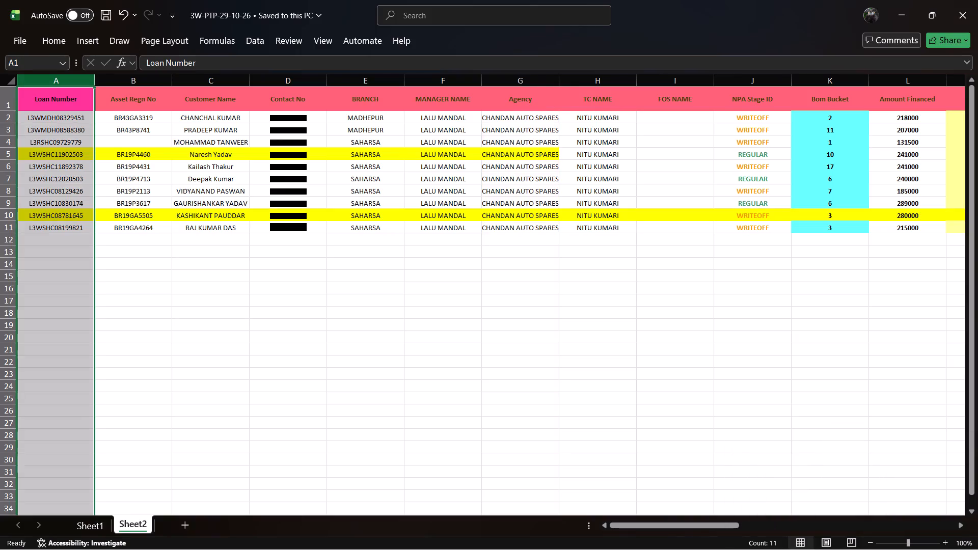
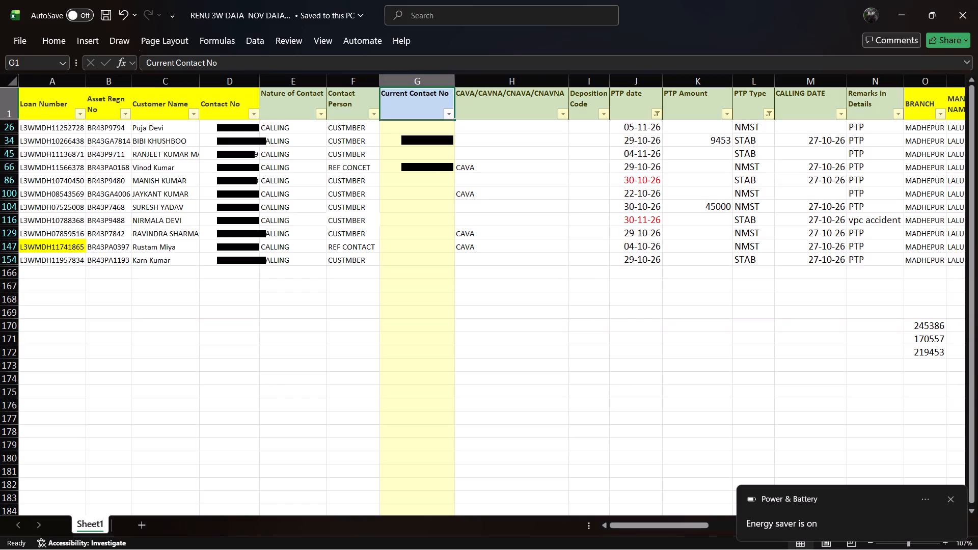
Clear the PTP date and PTP Type filters in the RENU 3W DATA NOV DATA PTP sheet, keeping filtering enabled on the header row.
{"action": "key", "text": "ctrl+shift+l"}
{"action": "key", "text": "ctrl+shift+l"}
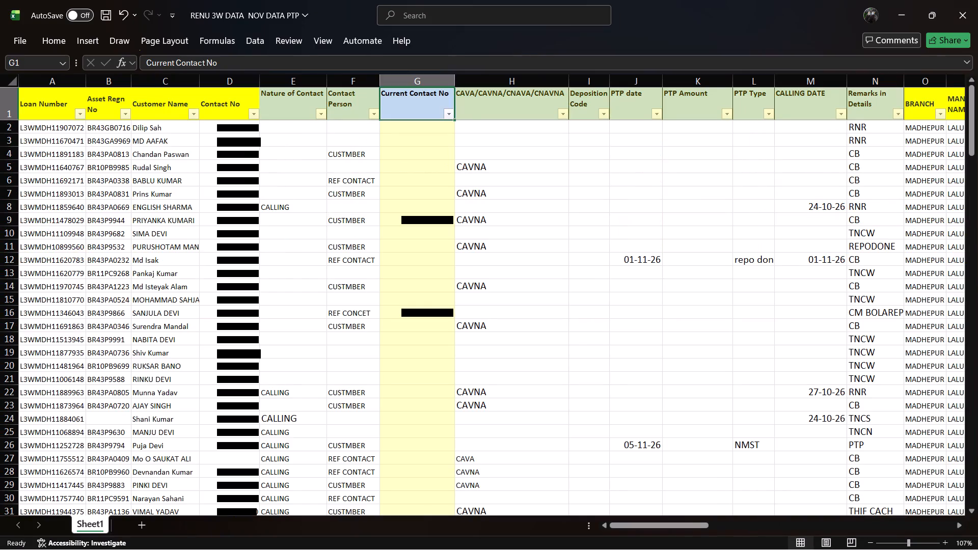
Examine the header row from Loan Number through Amount Financed, including the contact, PTP and remarks columns.
{"action": "key", "text": "Right"}
{"action": "key", "text": "Right"}
{"action": "key", "text": "Right"}
{"action": "key", "text": "Right"}
{"action": "key", "text": "Right"}
{"action": "key", "text": "Right"}
{"action": "key", "text": "Right"}
{"action": "key", "text": "Right"}
{"action": "key", "text": "Right"}
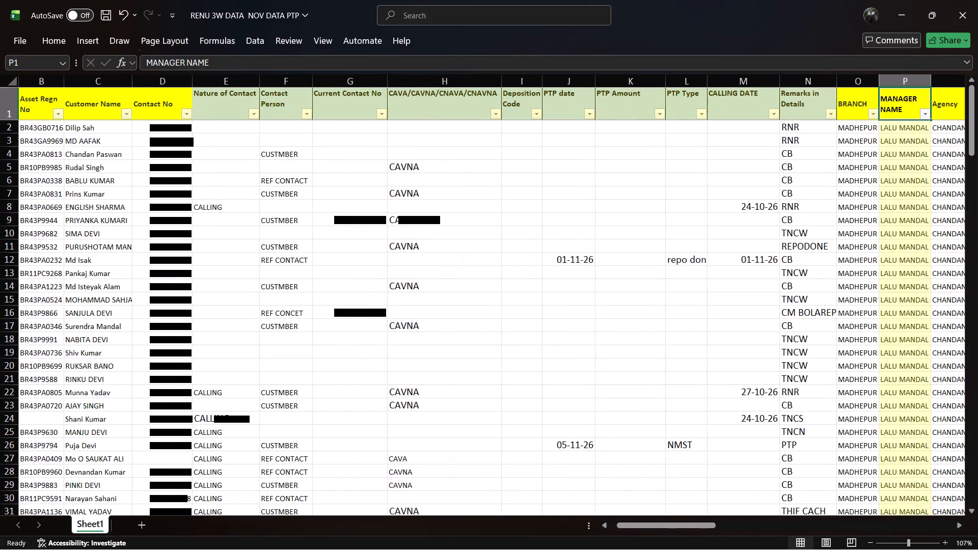
{"action": "key", "text": "Right"}
{"action": "key", "text": "Right"}
{"action": "key", "text": "Right"}
{"action": "key", "text": "Right"}
{"action": "key", "text": "Right"}
{"action": "key", "text": "Right"}
{"action": "key", "text": "Left"}
{"action": "key", "text": "Left"}
{"action": "key", "text": "Left"}
{"action": "key", "text": "Left"}
{"action": "key", "text": "Left"}
{"action": "key", "text": "Left"}
{"action": "key", "text": "Left"}
{"action": "key", "text": "Left"}
{"action": "key", "text": "Left"}
{"action": "key", "text": "Left"}
{"action": "key", "text": "Left"}
{"action": "key", "text": "Left"}
{"action": "key", "text": "Left"}
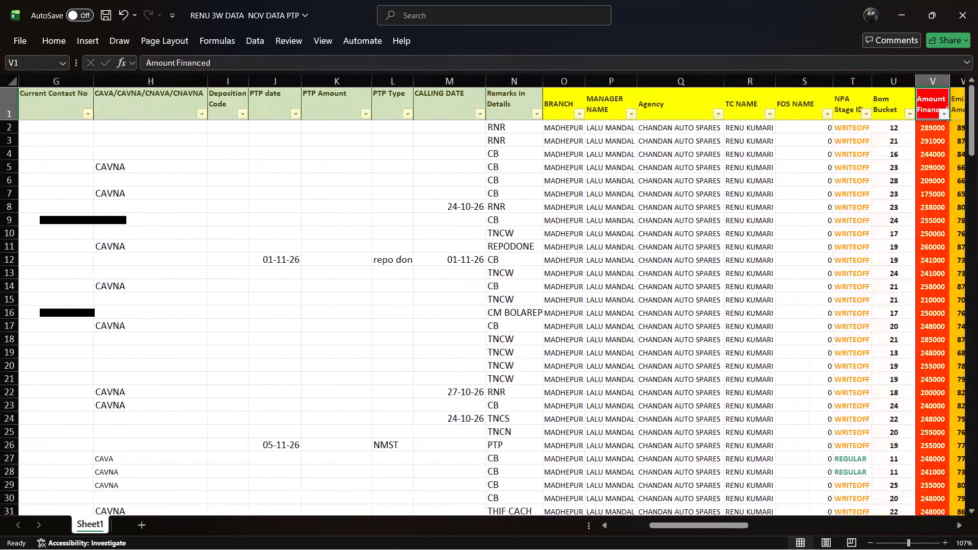
{"action": "key", "text": "Left"}
{"action": "key", "text": "Left"}
{"action": "key", "text": "Left"}
{"action": "key", "text": "Left"}
{"action": "key", "text": "Left"}
{"action": "key", "text": "Left"}
{"action": "key", "text": "Left"}
{"action": "key", "text": "Left"}
{"action": "key", "text": "Left"}
{"action": "key", "text": "Left"}
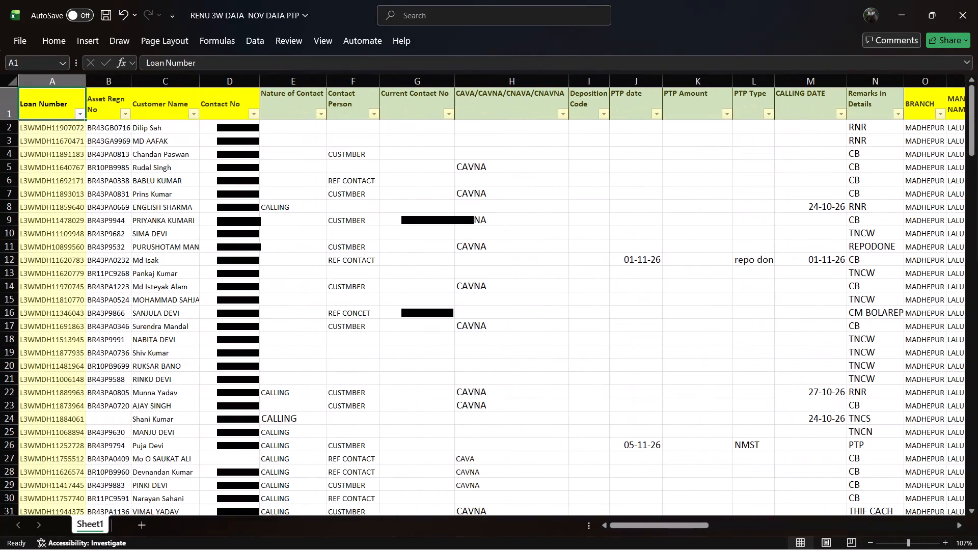
{"action": "key", "text": "Left"}
{"action": "key", "text": "Left"}
{"action": "key", "text": "Left"}
{"action": "key", "text": "Right"}
{"action": "key", "text": "Right"}
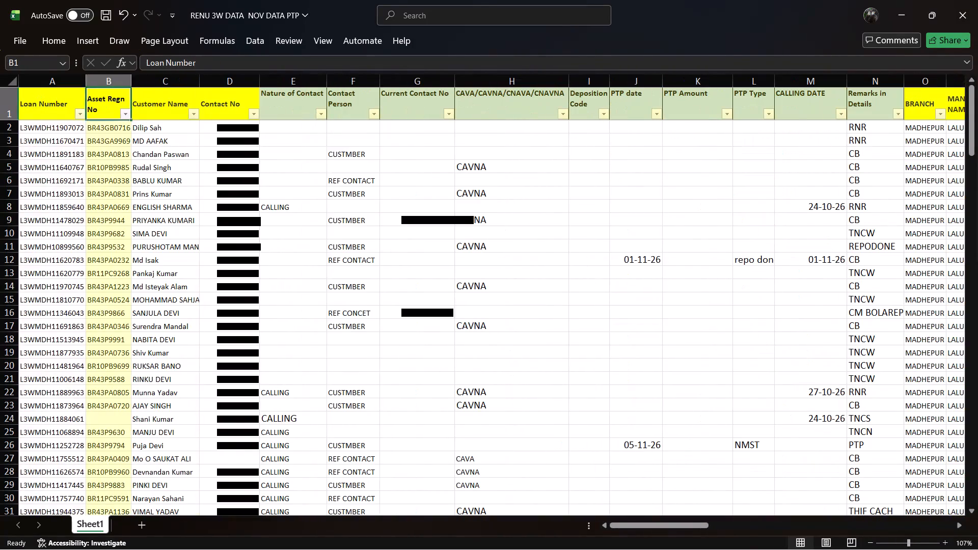
{"action": "key", "text": "Right"}
{"action": "key", "text": "Right"}
{"action": "key", "text": "Right"}
{"action": "key", "text": "Right"}
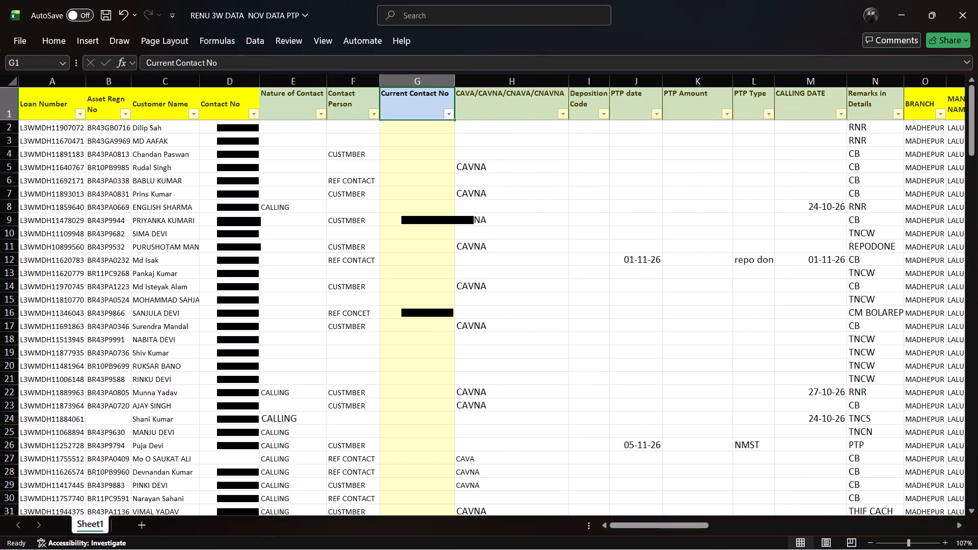
{"action": "key", "text": "Right"}
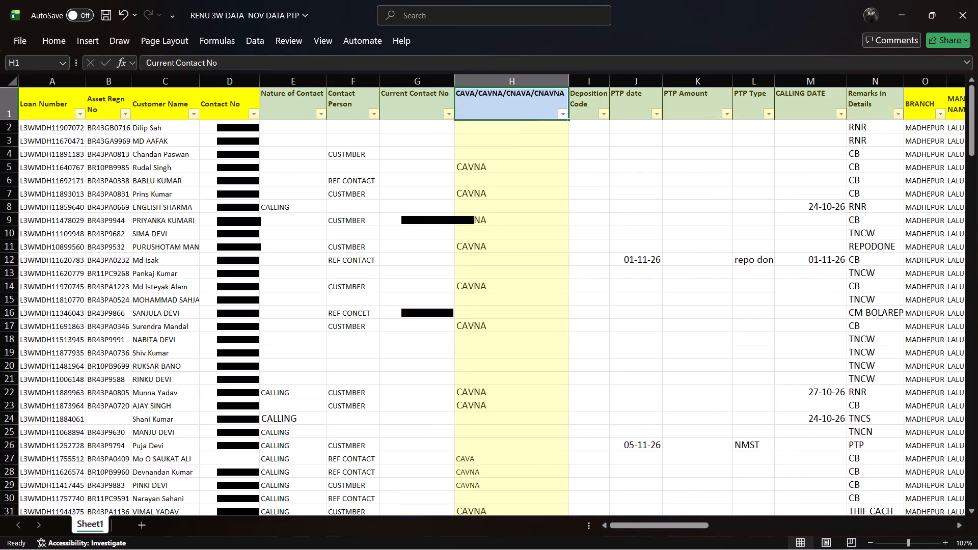
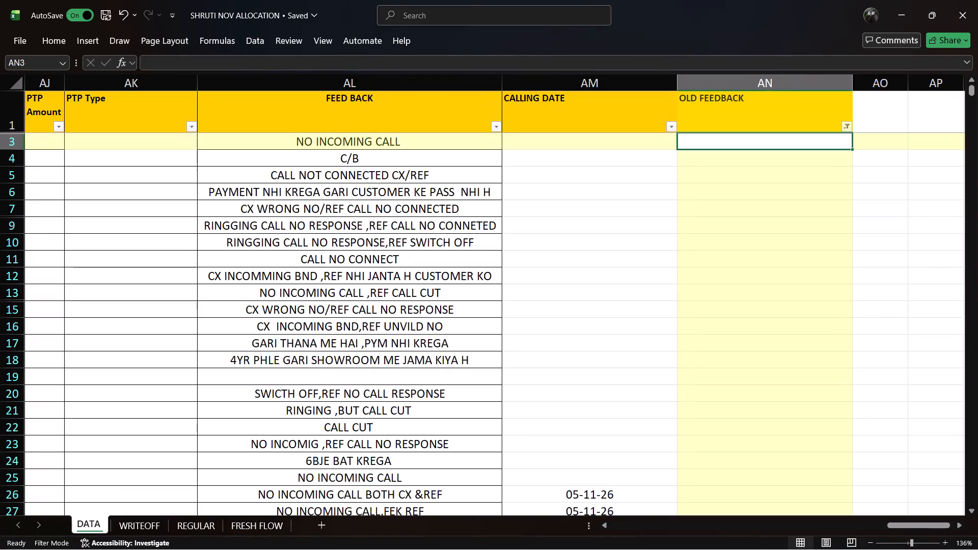
Begin a VLOOKUP formula in cell AN3 of the OLD FEEDBACK column, using the Loan Number column A:A as the lookup value.
{"action": "key", "text": "equal"}
{"action": "type", "text": "VL"}
{"action": "key", "text": "Tab"}
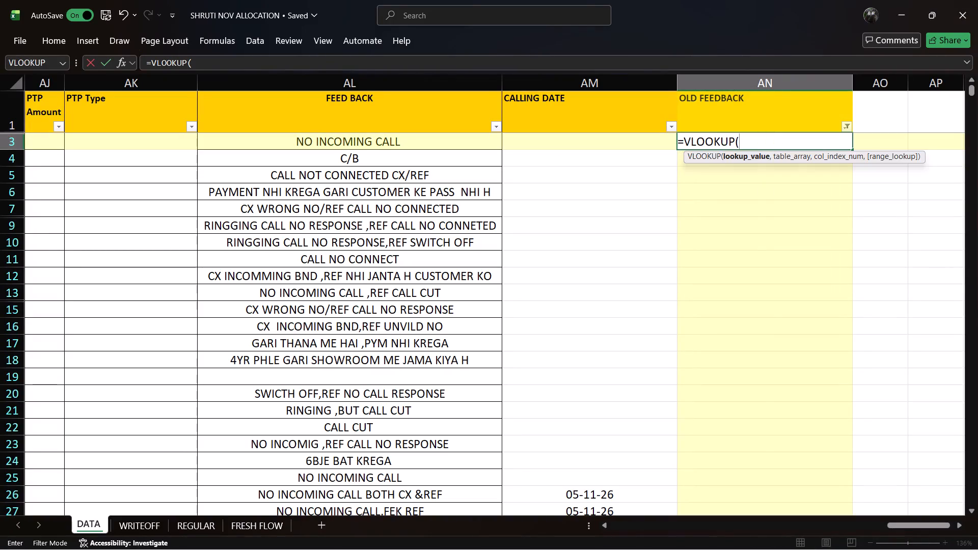
{"action": "triple_click", "coordinate": [614, 524]}
{"action": "triple_click", "coordinate": [614, 524]}
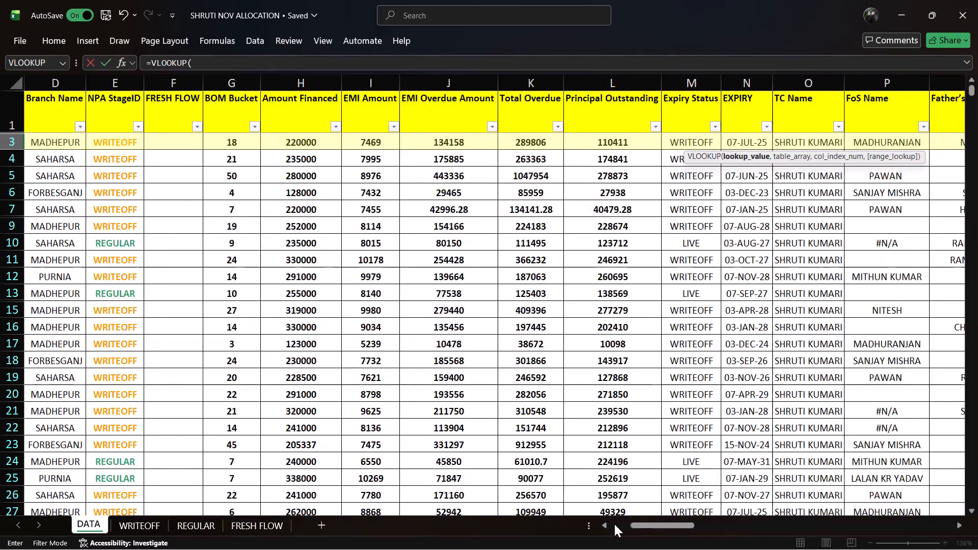
{"action": "double_click", "coordinate": [614, 524]}
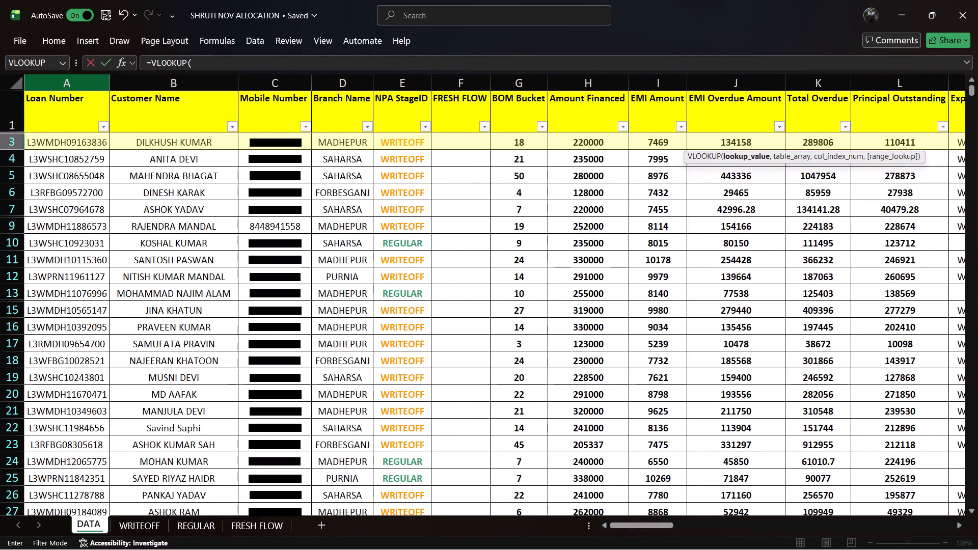
{"action": "left_click", "coordinate": [76, 90]}
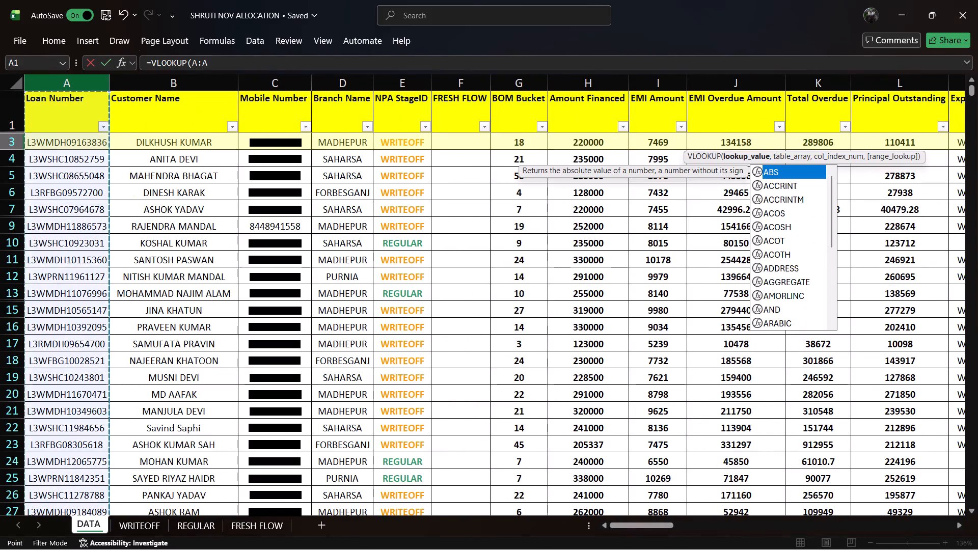
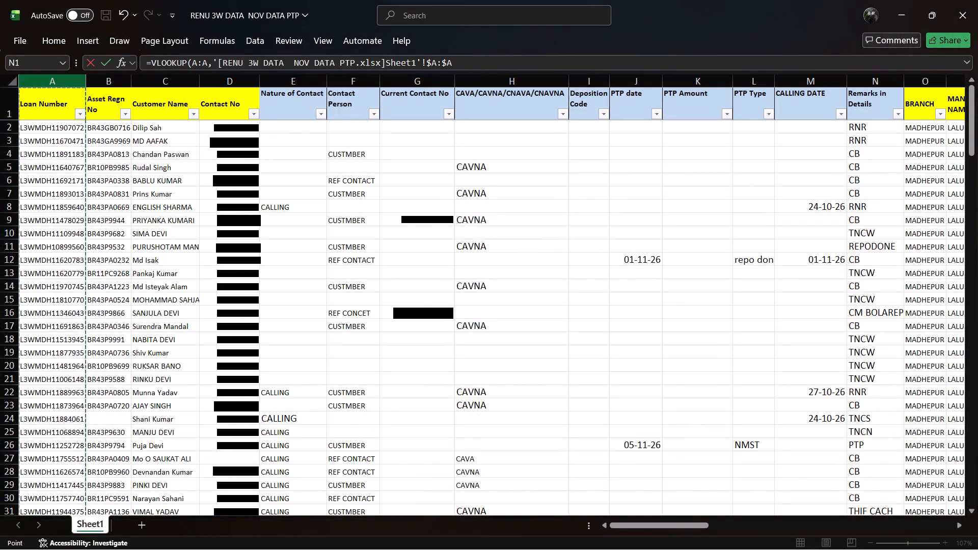
Complete the AN3 VLOOKUP with Sheet1 columns A:N of RENU 3W DATA NOV DATA PTP as table array, column index 14 and exact match 0.
{"action": "key", "text": "shift+Right"}
{"action": "key", "text": "shift+Right"}
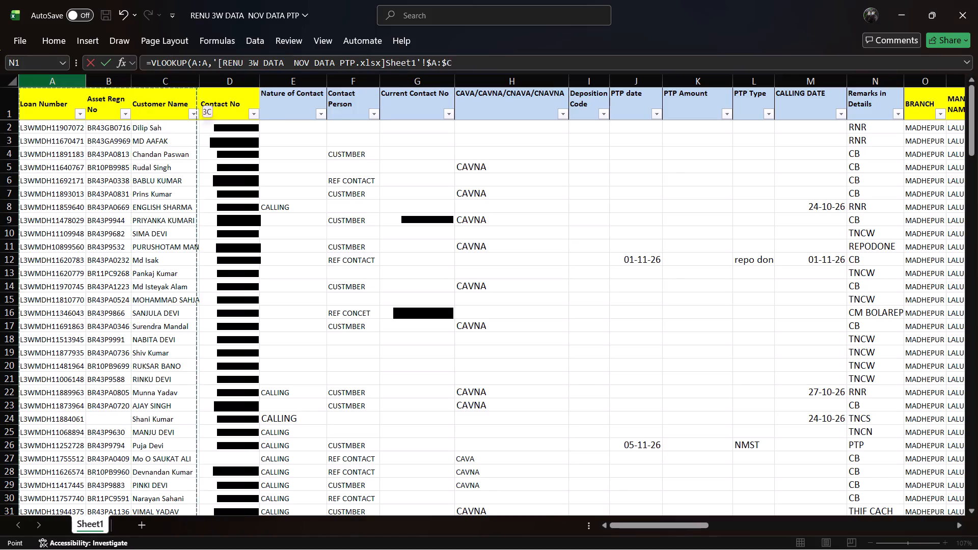
{"action": "key", "text": "shift+Right"}
{"action": "key", "text": "shift+Right"}
{"action": "key", "text": "shift+Right"}
{"action": "key", "text": "shift+Right"}
{"action": "key", "text": "shift+Right"}
{"action": "key", "text": "shift+Right"}
{"action": "key", "text": "shift+Right"}
{"action": "key", "text": "shift+Right"}
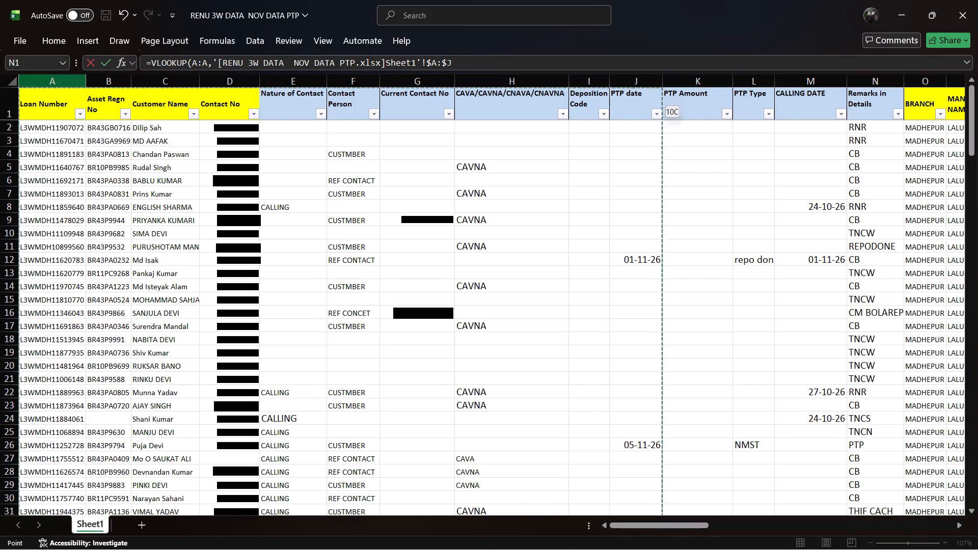
{"action": "key", "text": "shift+Right"}
{"action": "key", "text": "shift+Right"}
{"action": "key", "text": "shift+Right"}
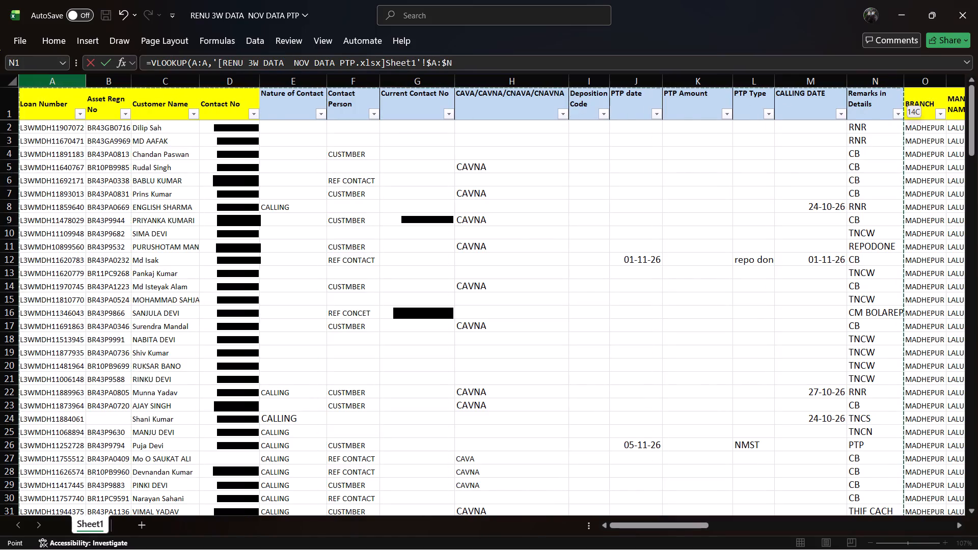
{"action": "key", "text": "comma"}
{"action": "type", "text": "14"}
{"action": "key", "text": "comma"}
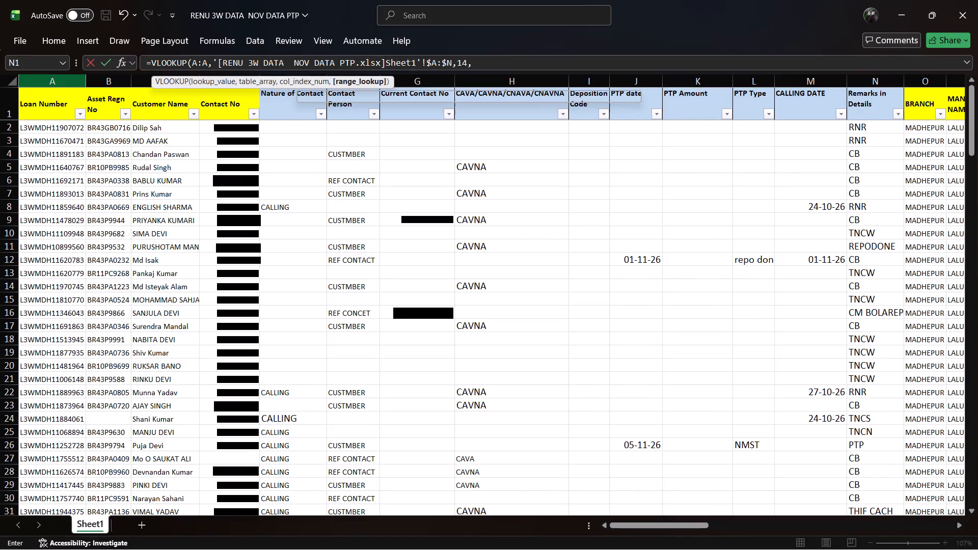
{"action": "key", "text": "0"}
{"action": "key", "text": "Return"}
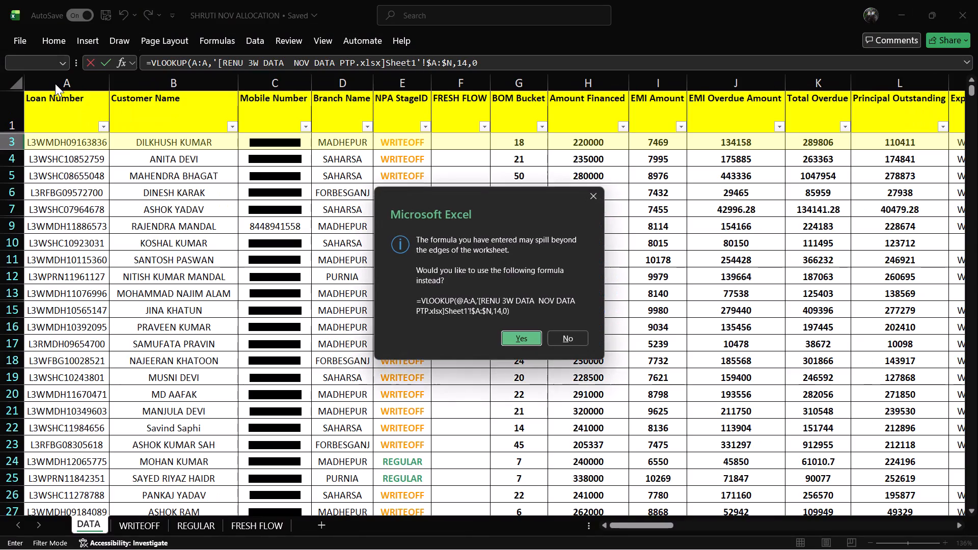
{"action": "key", "text": "Return"}
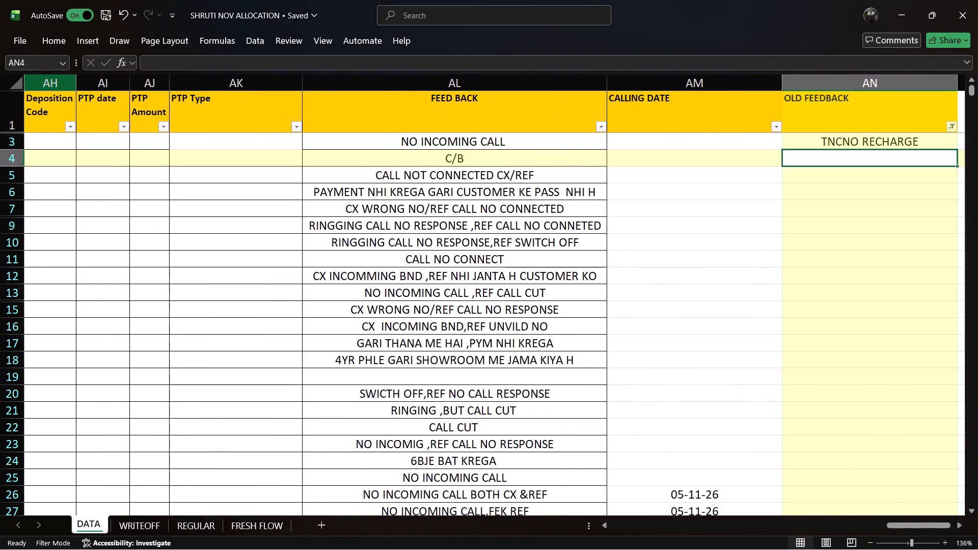
Fill the AN3 VLOOKUP formula down the filtered OLD FEEDBACK column to the last data row, 493.
{"action": "key", "text": "Up"}
{"action": "key", "text": "Left"}
{"action": "key", "text": "Left"}
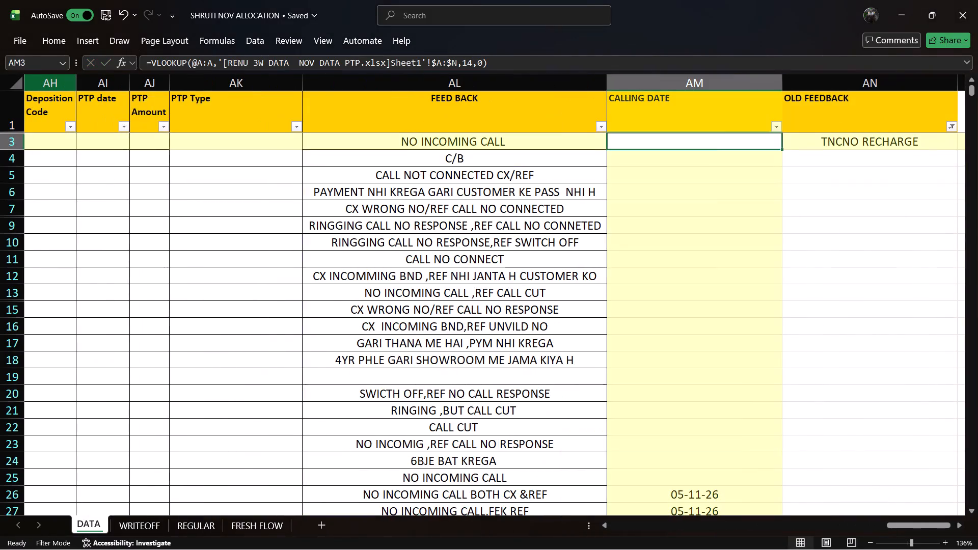
{"action": "key", "text": "Left"}
{"action": "key", "text": "Left"}
{"action": "key", "text": "Left"}
{"action": "key", "text": "Left"}
{"action": "key", "text": "Left"}
{"action": "key", "text": "Left"}
{"action": "key", "text": "Left"}
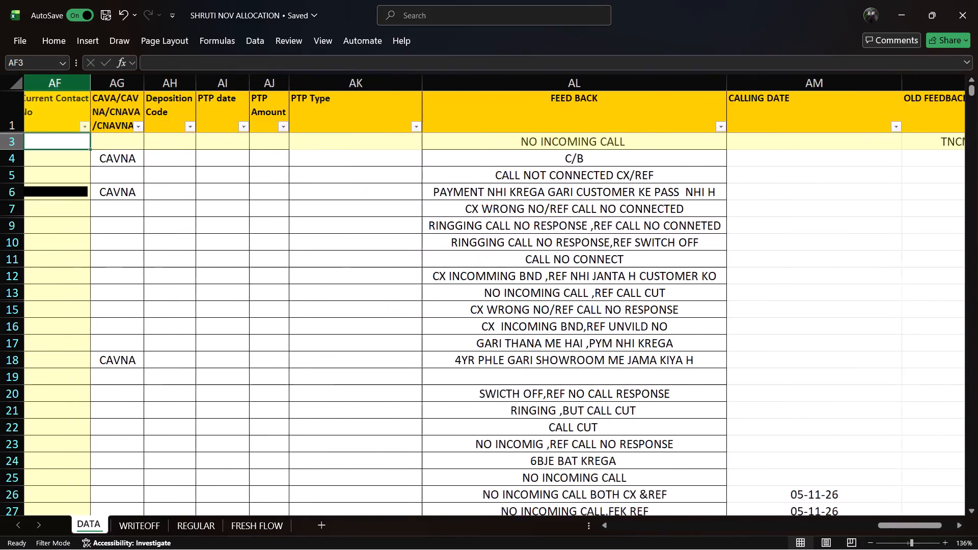
{"action": "key", "text": "Left"}
{"action": "key", "text": "Left"}
{"action": "key", "text": "Left"}
{"action": "key", "text": "Left"}
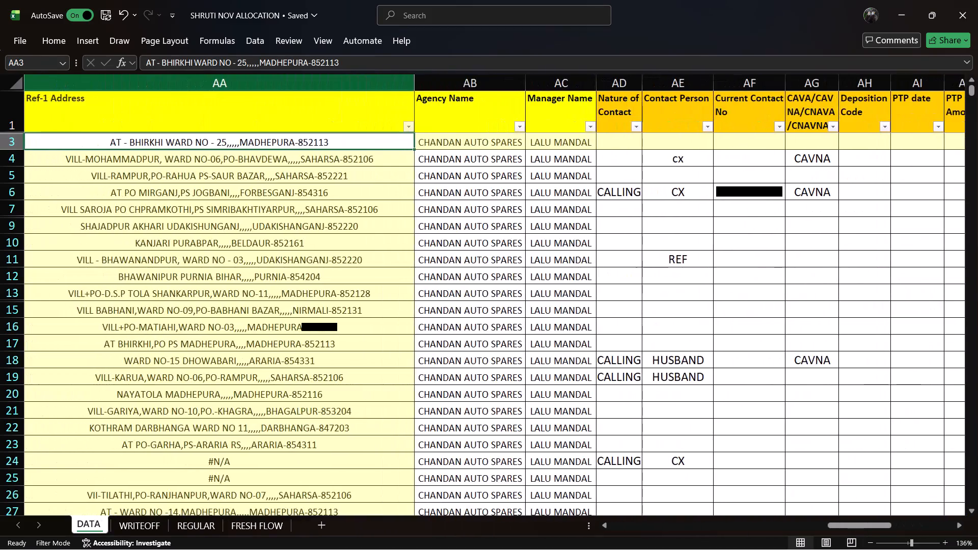
{"action": "key", "text": "Right"}
{"action": "key", "text": "Right"}
{"action": "key", "text": "ctrl+Down"}
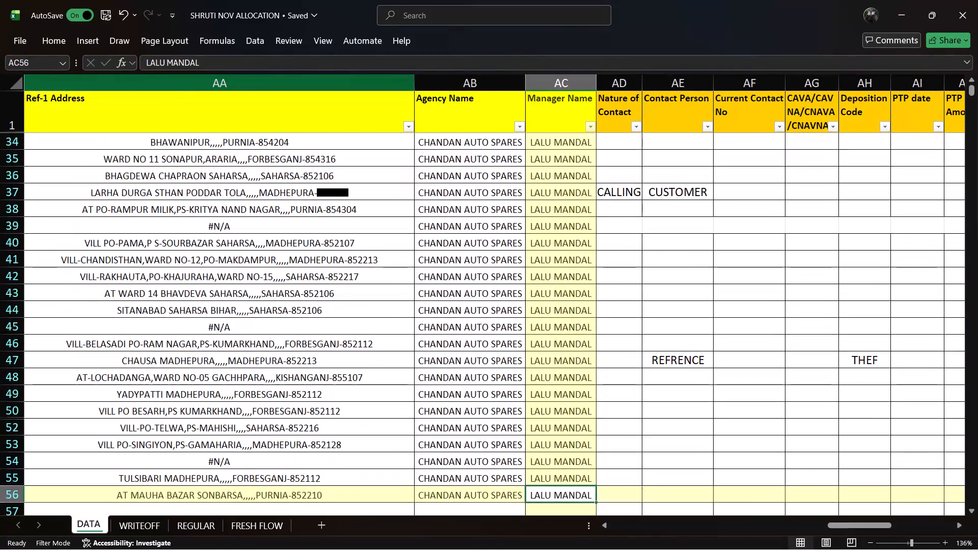
{"action": "key", "text": "ctrl+Down"}
{"action": "key", "text": "ctrl+Down"}
{"action": "key", "text": "ctrl+Down"}
{"action": "key", "text": "ctrl+Down"}
{"action": "key", "text": "ctrl+Down"}
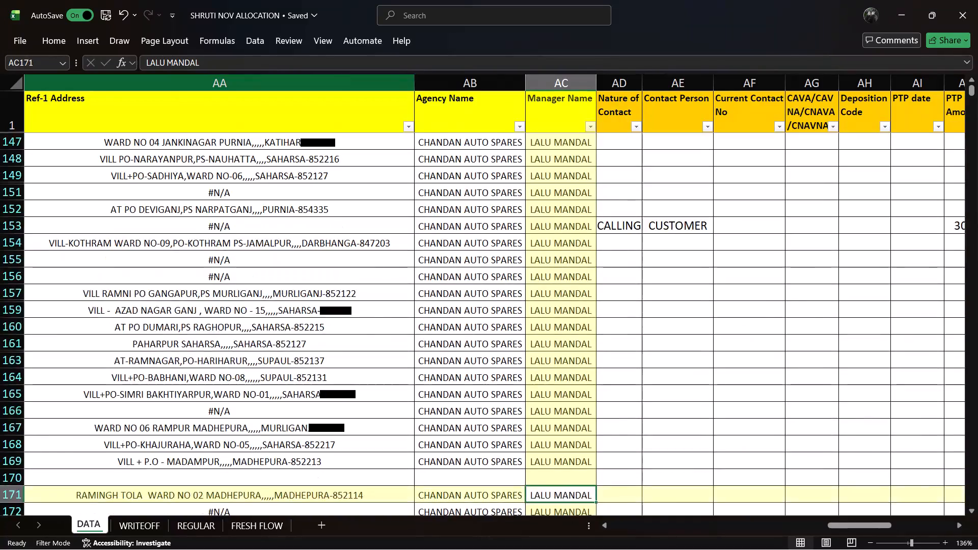
{"action": "key", "text": "ctrl+Down"}
{"action": "key", "text": "ctrl+Down"}
{"action": "key", "text": "ctrl+Down"}
{"action": "key", "text": "ctrl+Up"}
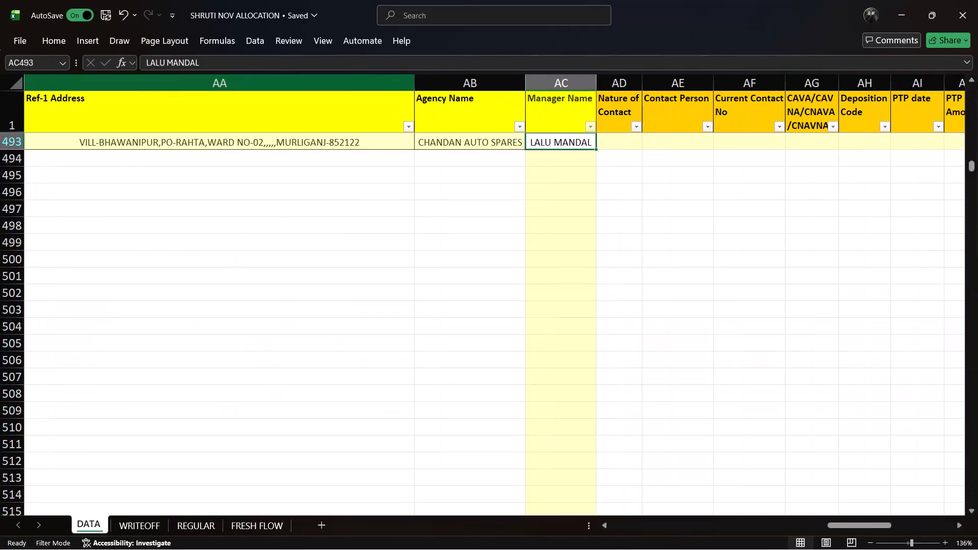
{"action": "key", "text": "Right"}
{"action": "key", "text": "Right"}
{"action": "key", "text": "Right"}
{"action": "key", "text": "Right"}
{"action": "key", "text": "Right"}
{"action": "key", "text": "Right"}
{"action": "key", "text": "Right"}
{"action": "key", "text": "Right"}
{"action": "key", "text": "Right"}
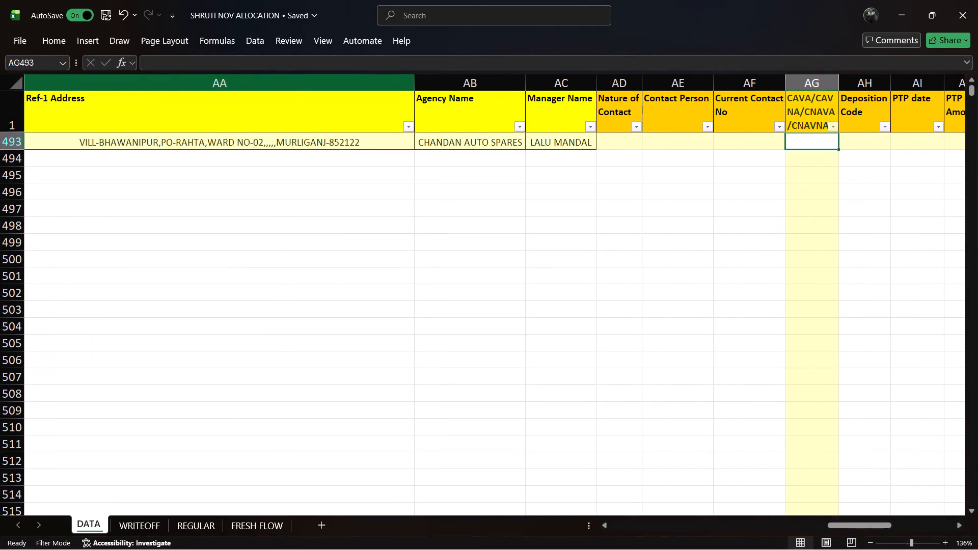
{"action": "key", "text": "Right"}
{"action": "key", "text": "Right"}
{"action": "key", "text": "Right"}
{"action": "key", "text": "Right"}
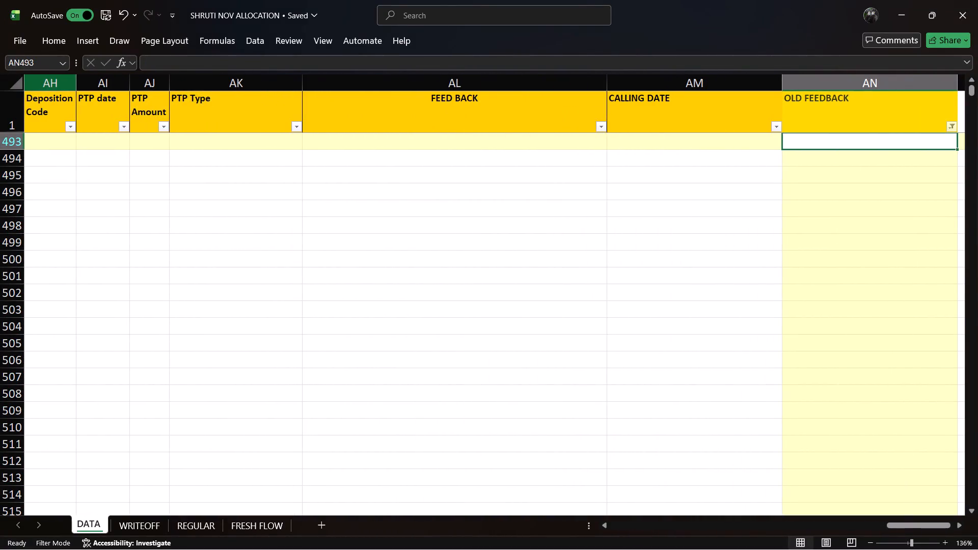
{"action": "key", "text": "ctrl+shift+Up"}
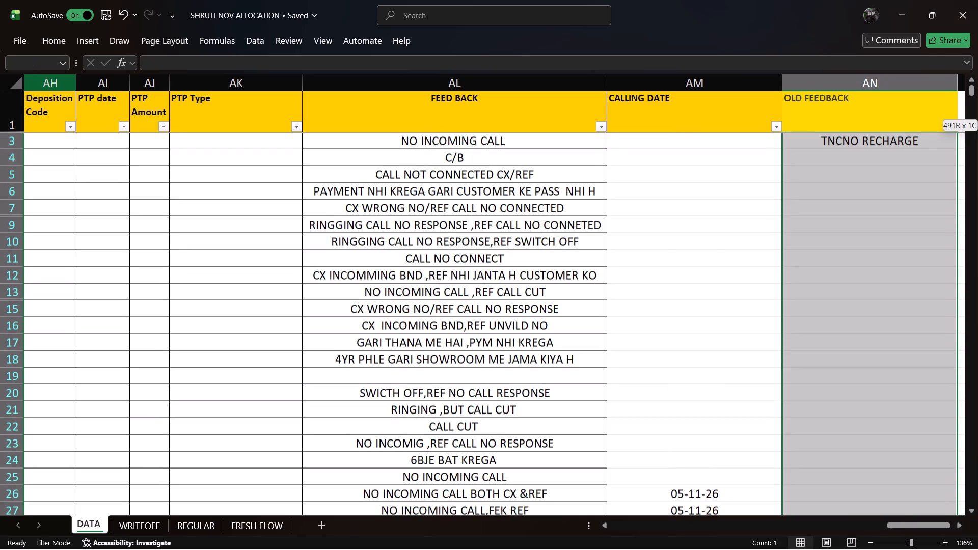
{"action": "key", "text": "ctrl+d"}
{"action": "left_click", "coordinate": [55, 84], "text": "ctrl"}
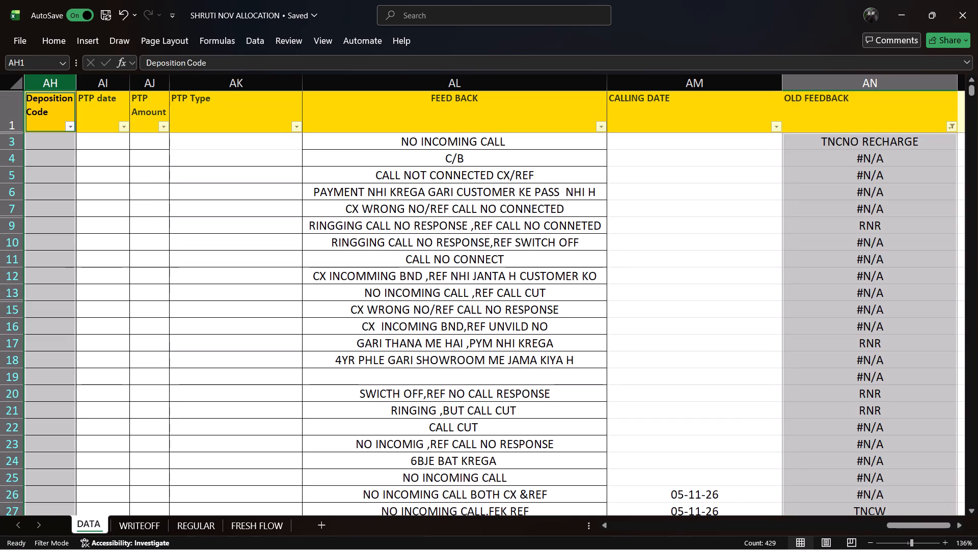
{"action": "scroll", "coordinate": [622, 288], "scroll_direction": "up", "scroll_amount": 6}
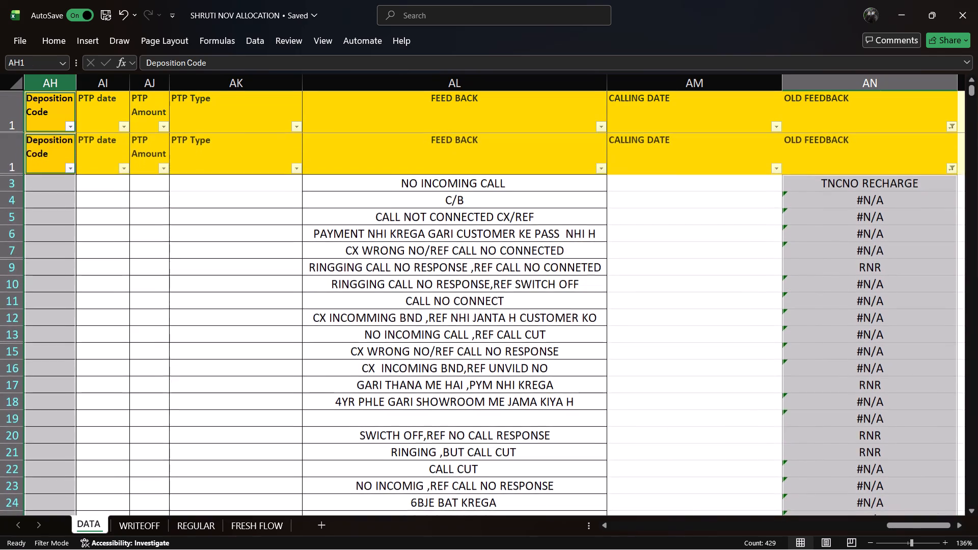
{"action": "left_click", "coordinate": [908, 209]}
{"action": "scroll", "coordinate": [908, 209], "scroll_direction": "up", "scroll_amount": 3}
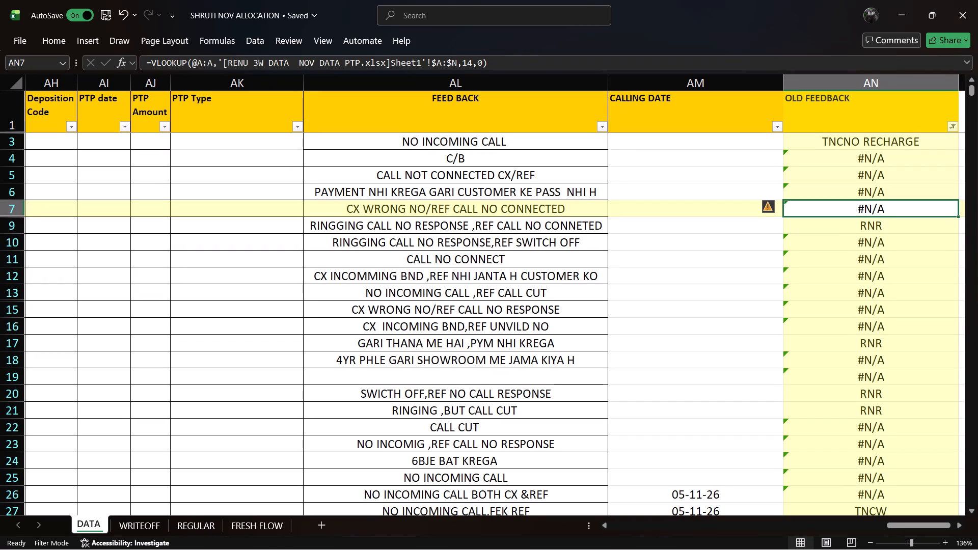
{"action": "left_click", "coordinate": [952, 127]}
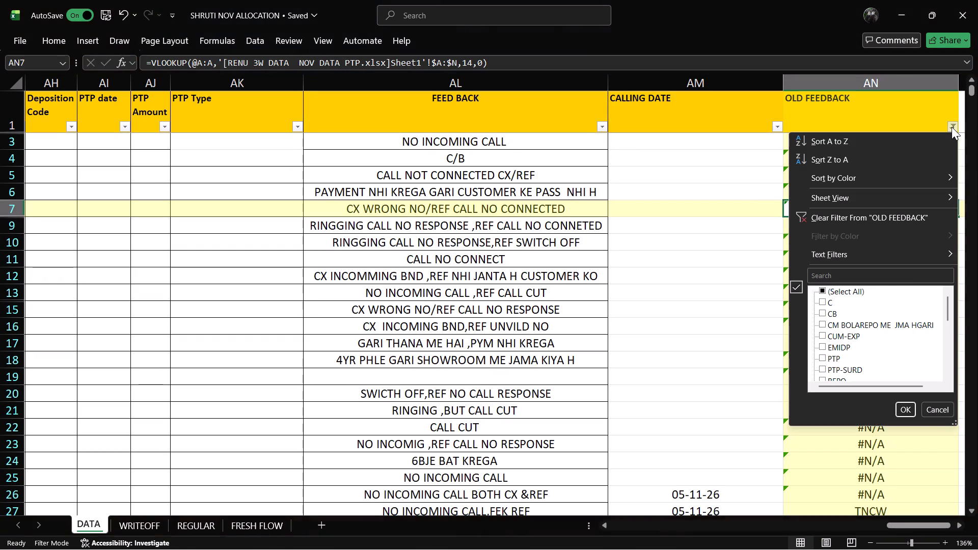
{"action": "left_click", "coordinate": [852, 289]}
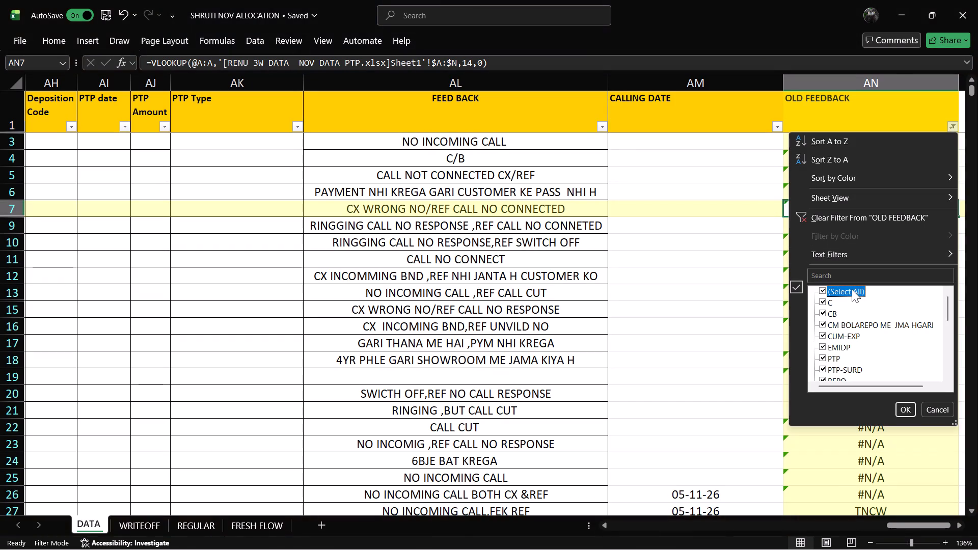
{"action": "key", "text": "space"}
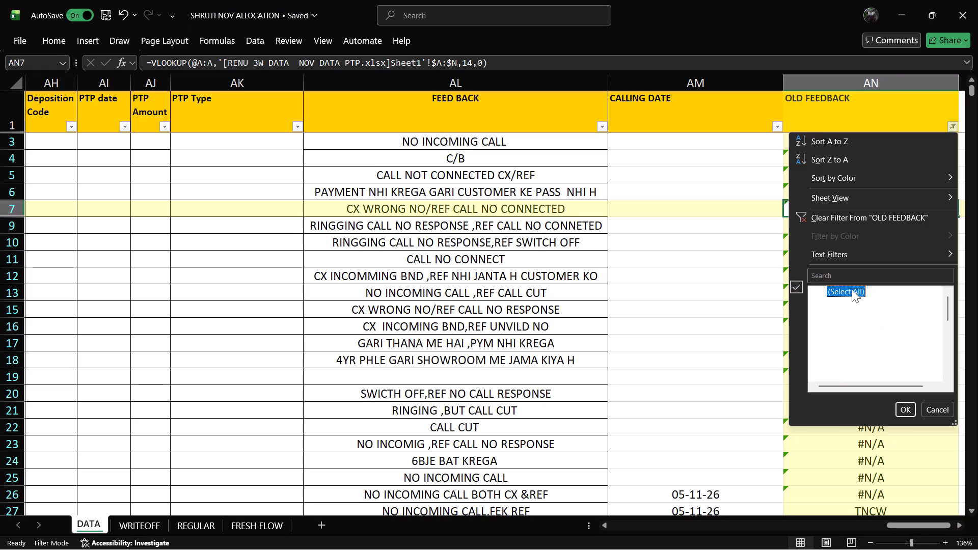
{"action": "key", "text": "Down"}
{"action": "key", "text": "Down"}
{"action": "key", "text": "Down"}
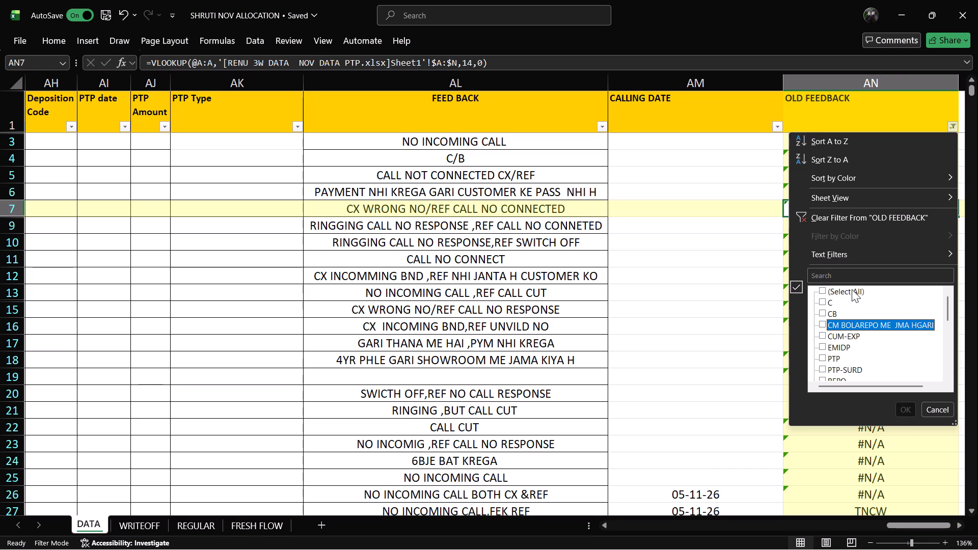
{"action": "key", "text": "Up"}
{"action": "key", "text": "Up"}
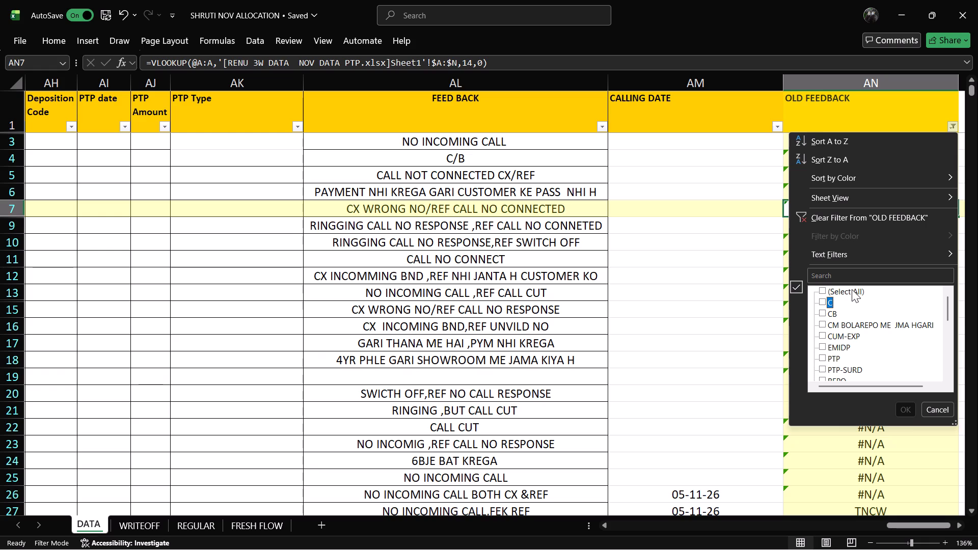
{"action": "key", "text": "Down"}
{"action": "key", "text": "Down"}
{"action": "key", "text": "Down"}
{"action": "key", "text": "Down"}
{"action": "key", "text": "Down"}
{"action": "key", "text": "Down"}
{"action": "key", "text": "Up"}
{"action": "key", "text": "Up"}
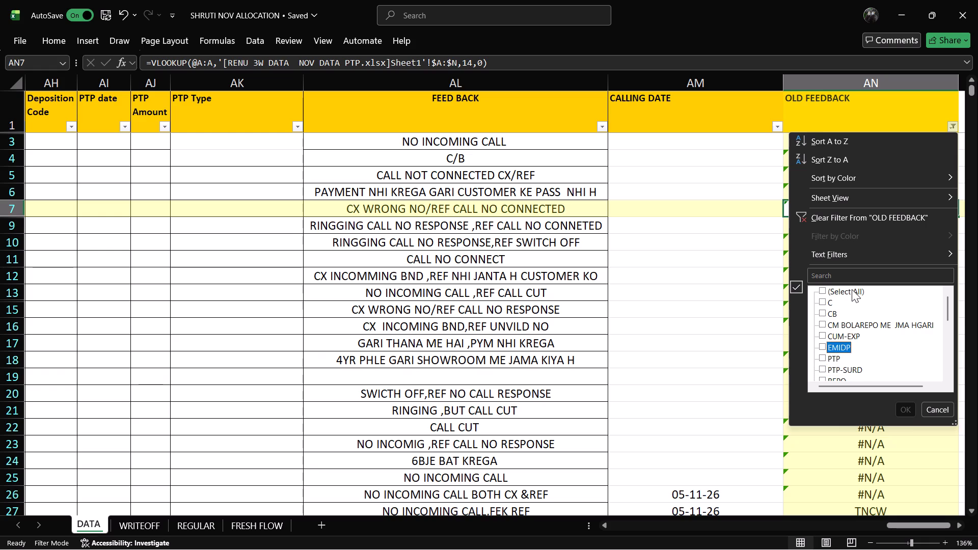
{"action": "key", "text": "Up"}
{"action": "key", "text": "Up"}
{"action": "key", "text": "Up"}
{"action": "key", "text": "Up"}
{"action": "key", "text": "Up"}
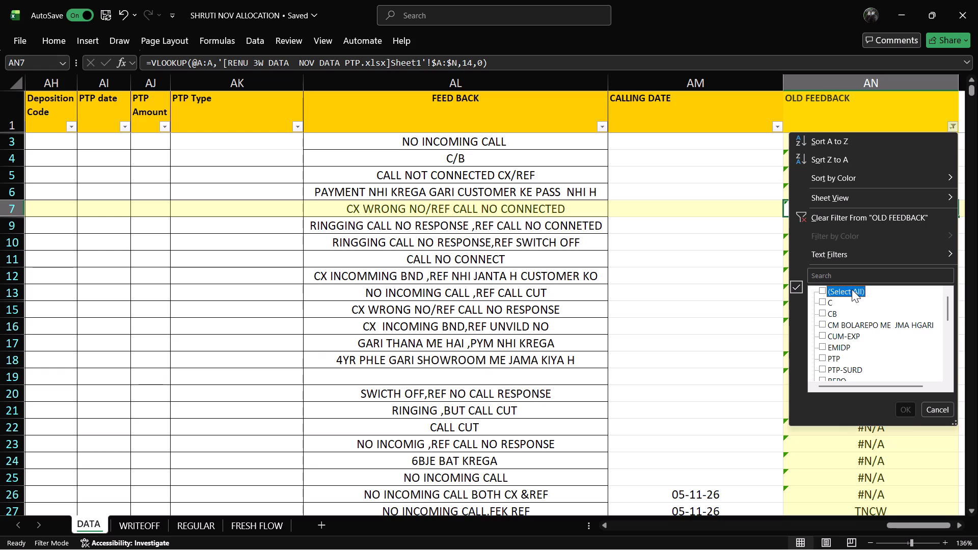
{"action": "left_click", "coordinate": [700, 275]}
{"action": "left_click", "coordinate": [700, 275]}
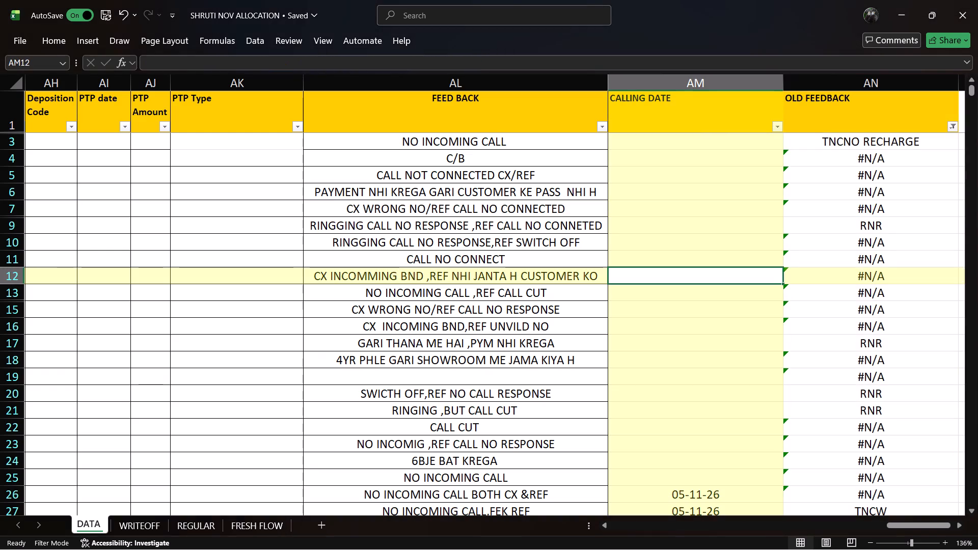
Clear the OLD FEEDBACK filter by removing and reapplying AutoFilter on the header row.
{"action": "left_click", "coordinate": [848, 119]}
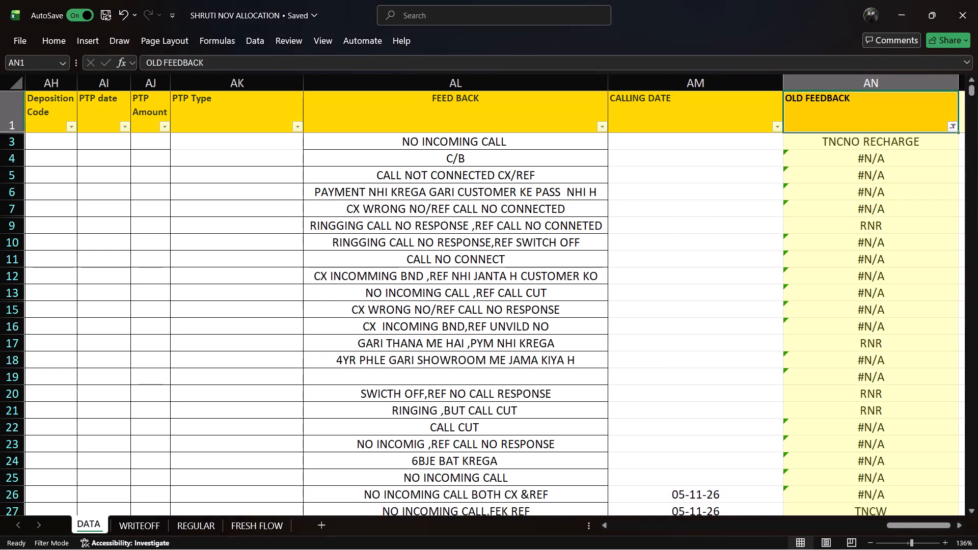
{"action": "key", "text": "ctrl+shift+l"}
{"action": "key", "text": "ctrl+shift+l"}
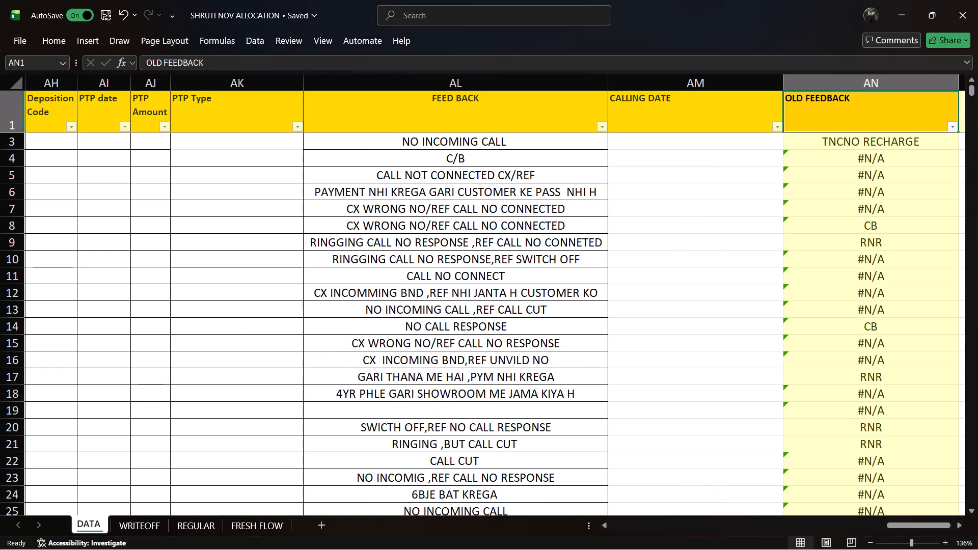
Replace the formulas in the OLD FEEDBACK column, AN1 to AN493, with their values by copying and pasting values in place.
{"action": "key", "text": "ctrl+Down"}
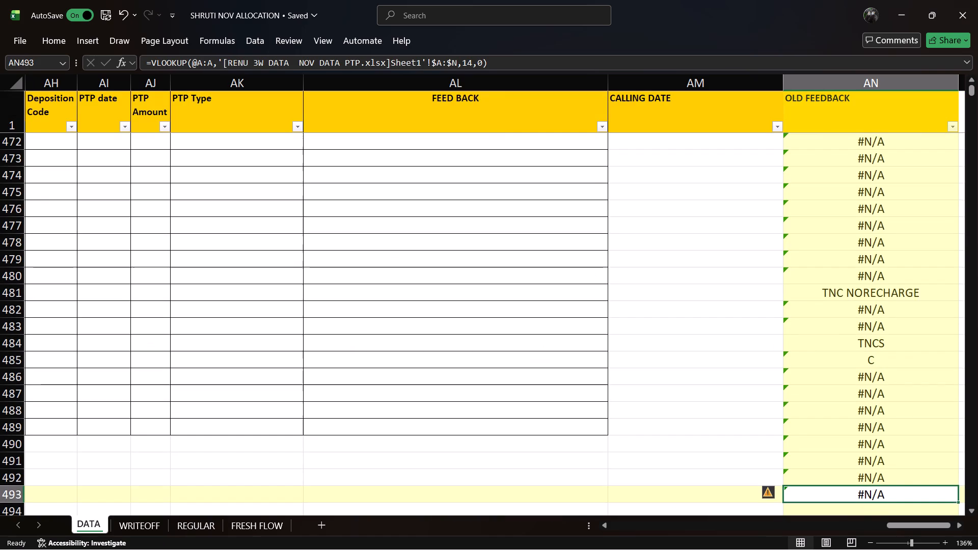
{"action": "key", "text": "ctrl+shift+Up"}
{"action": "key", "text": "ctrl+shift+Up"}
{"action": "key", "text": "ctrl+shift+Up"}
{"action": "key", "text": "ctrl+shift+Up"}
{"action": "key", "text": "ctrl+shift+Up"}
{"action": "key", "text": "ctrl+shift+Up"}
{"action": "key", "text": "shift+Down"}
{"action": "key", "text": "shift+Up"}
{"action": "key", "text": "shift+Up"}
{"action": "key", "text": "shift+Up"}
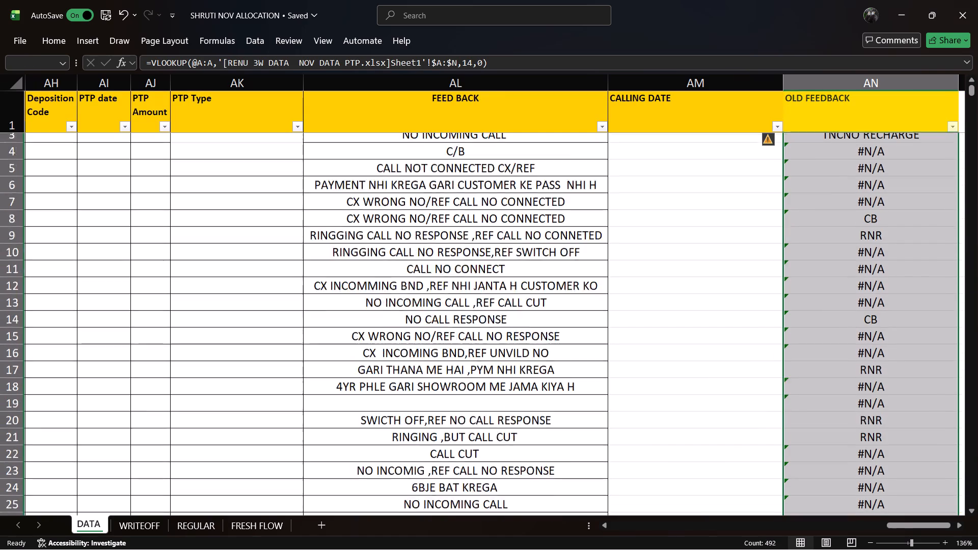
{"action": "key", "text": "ctrl+c"}
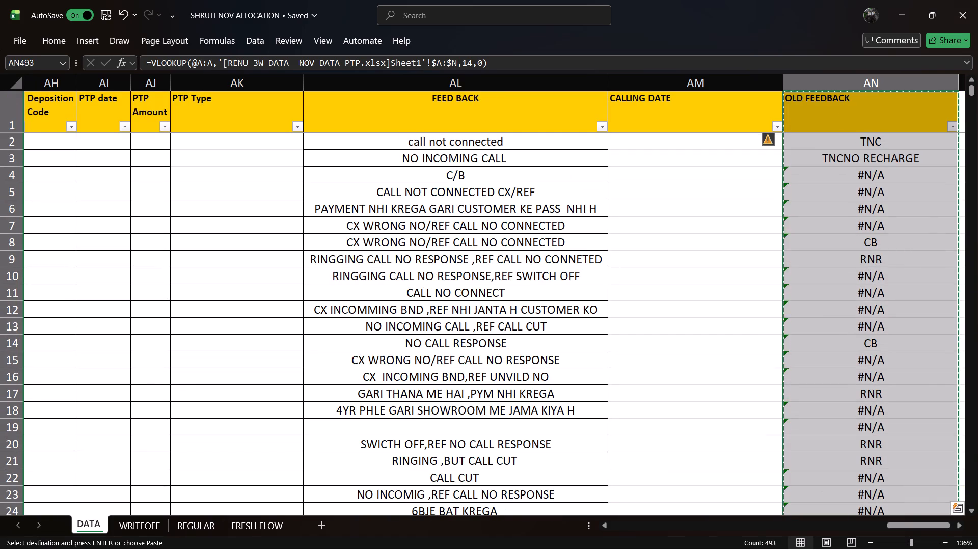
{"action": "right_click", "coordinate": [832, 219]}
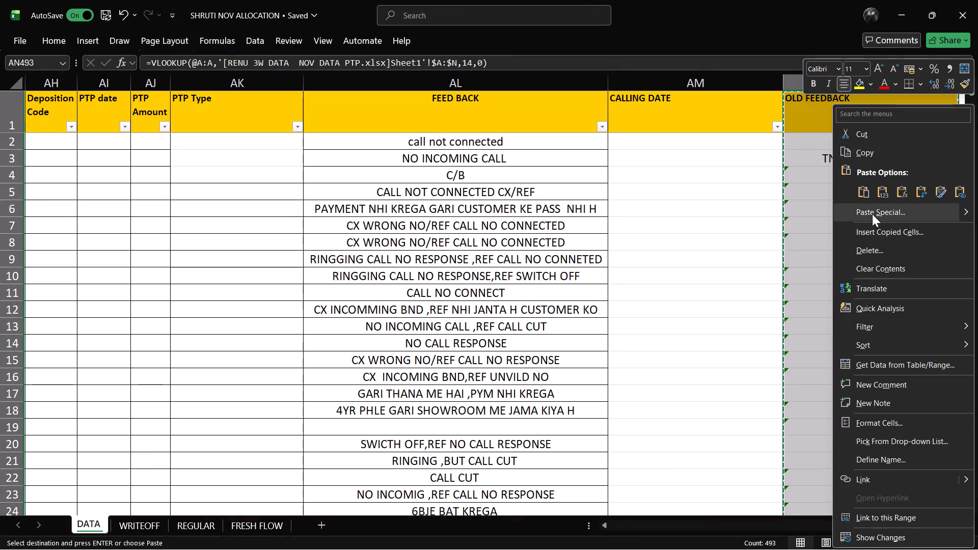
{"action": "left_click", "coordinate": [881, 190]}
{"action": "left_click", "coordinate": [846, 263]}
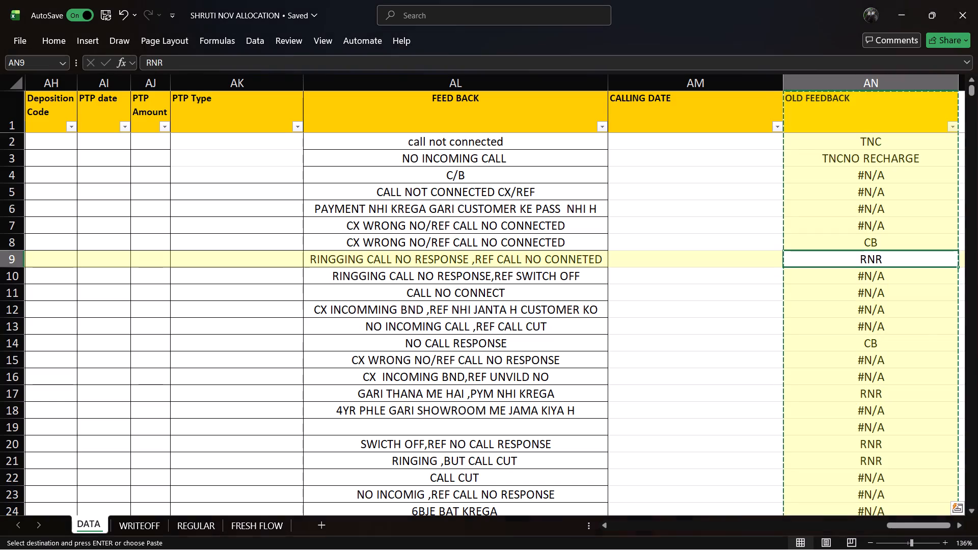
{"action": "key", "text": "Up"}
{"action": "key", "text": "ctrl+Up"}
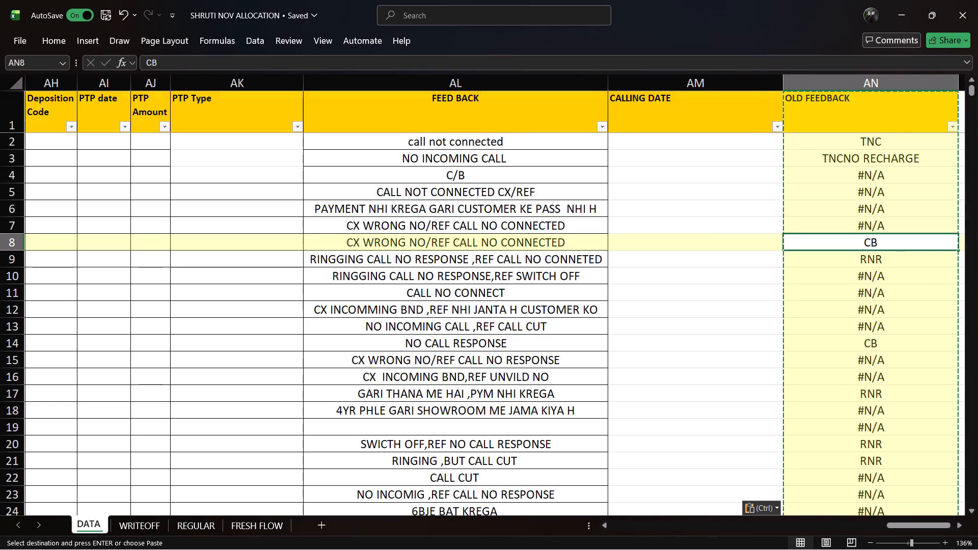
Filter the OLD FEEDBACK column to show only C, CB, PTP, PTP-SURD and REPO.
{"action": "key", "text": "Down"}
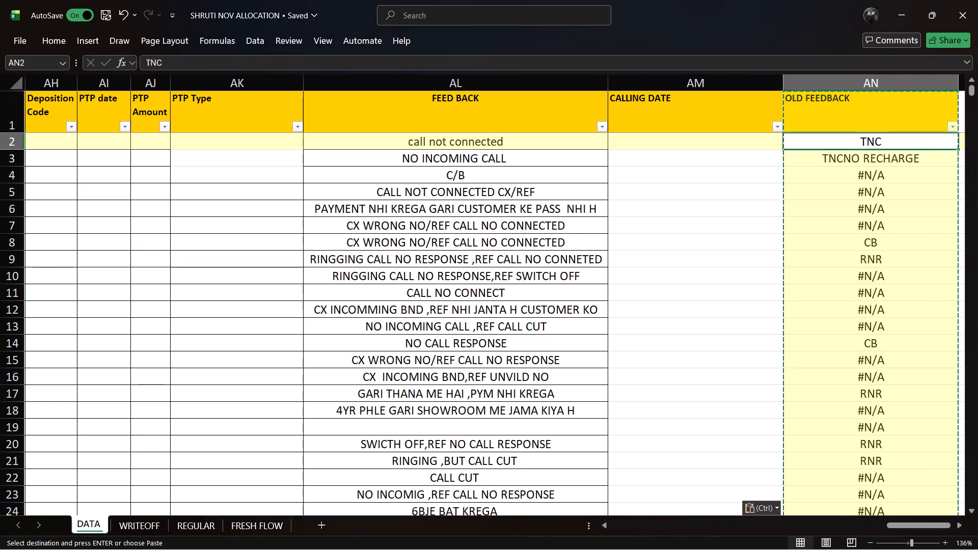
{"action": "left_click", "coordinate": [877, 187]}
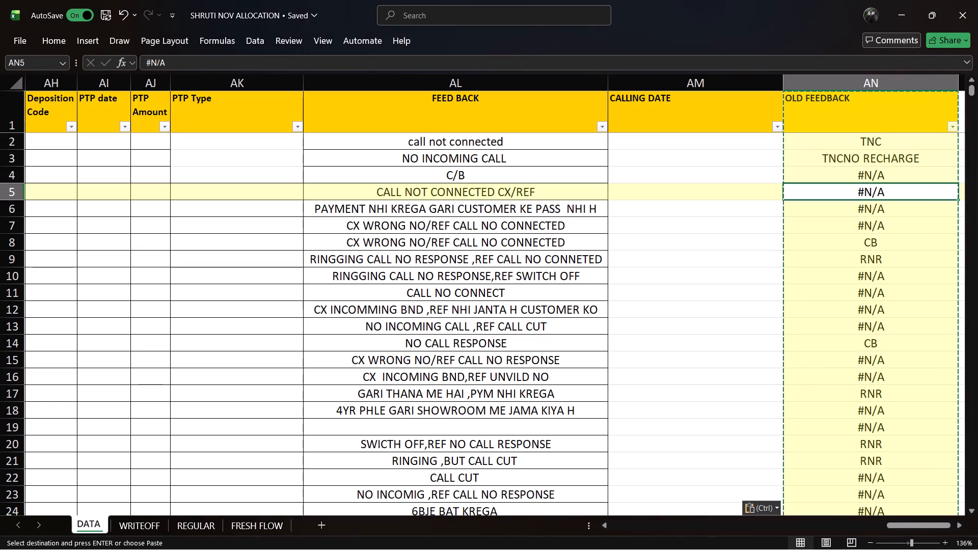
{"action": "left_click", "coordinate": [953, 124]}
{"action": "left_click", "coordinate": [848, 284]}
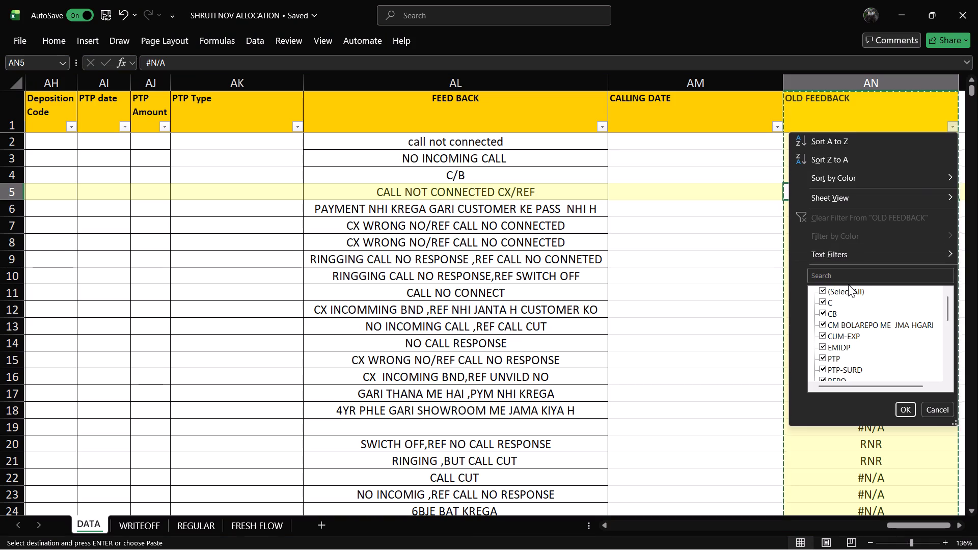
{"action": "left_click", "coordinate": [845, 292]}
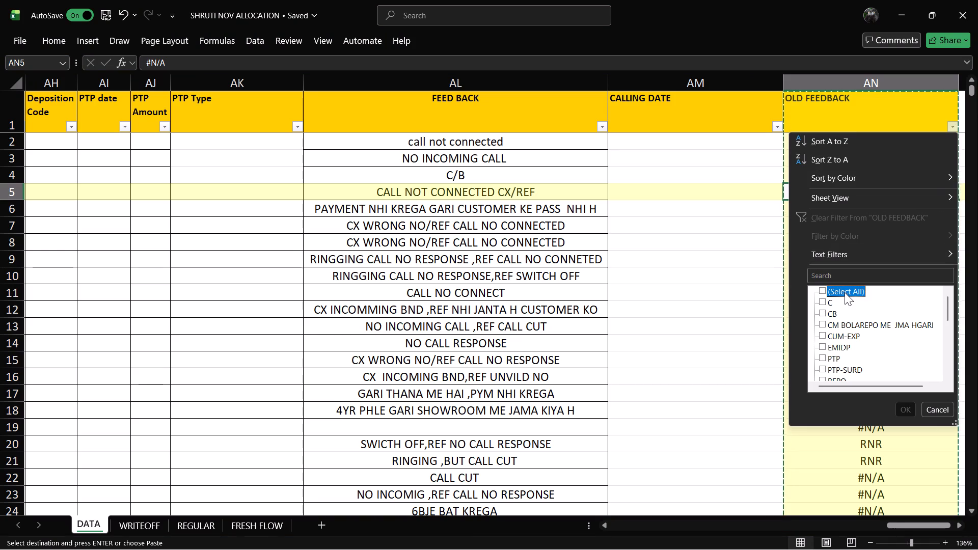
{"action": "key", "text": "Down"}
{"action": "key", "text": "Down"}
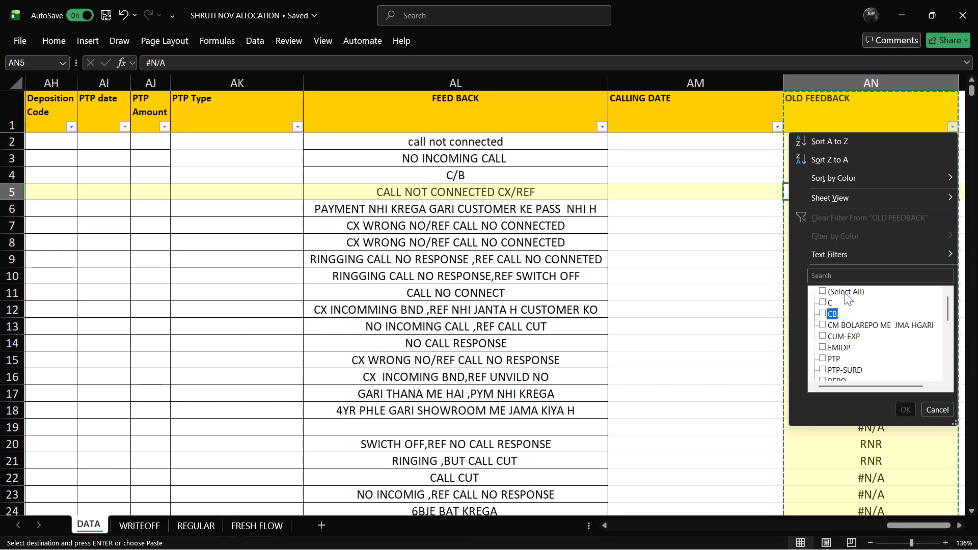
{"action": "key", "text": "Up"}
{"action": "key", "text": "space"}
{"action": "key", "text": "Down"}
{"action": "key", "text": "space"}
{"action": "key", "text": "Down"}
{"action": "key", "text": "Down"}
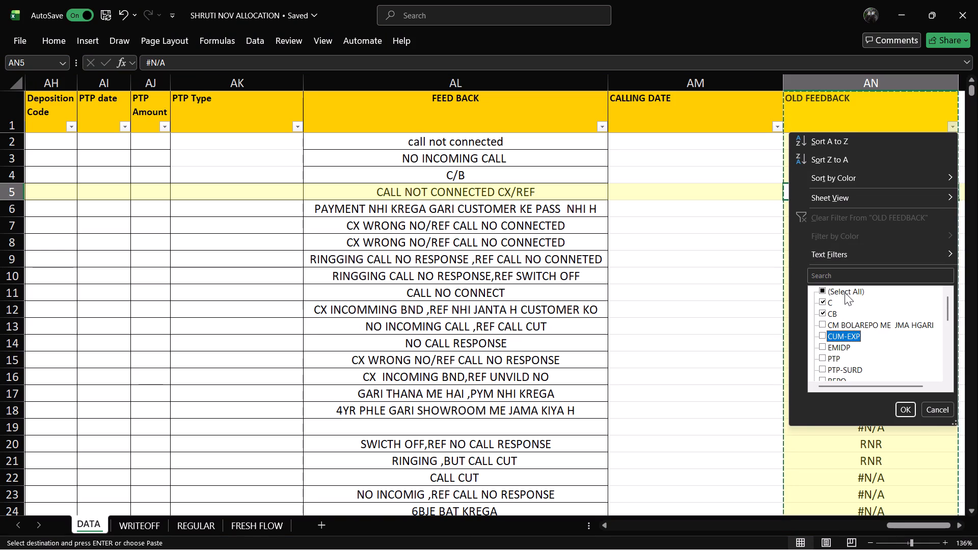
{"action": "key", "text": "Down"}
{"action": "key", "text": "Down"}
{"action": "key", "text": "space"}
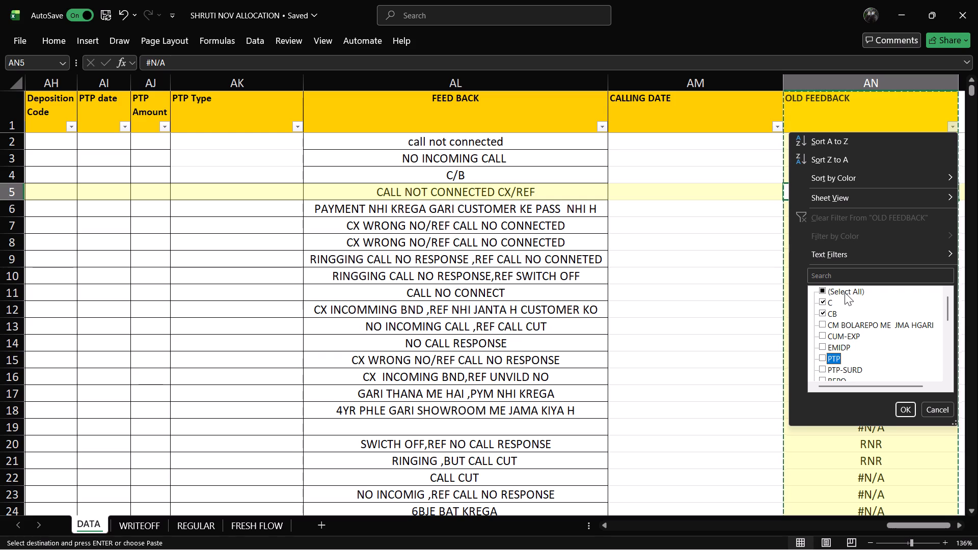
{"action": "key", "text": "Down"}
{"action": "key", "text": "space"}
{"action": "key", "text": "Down"}
{"action": "key", "text": "space"}
{"action": "key", "text": "Down"}
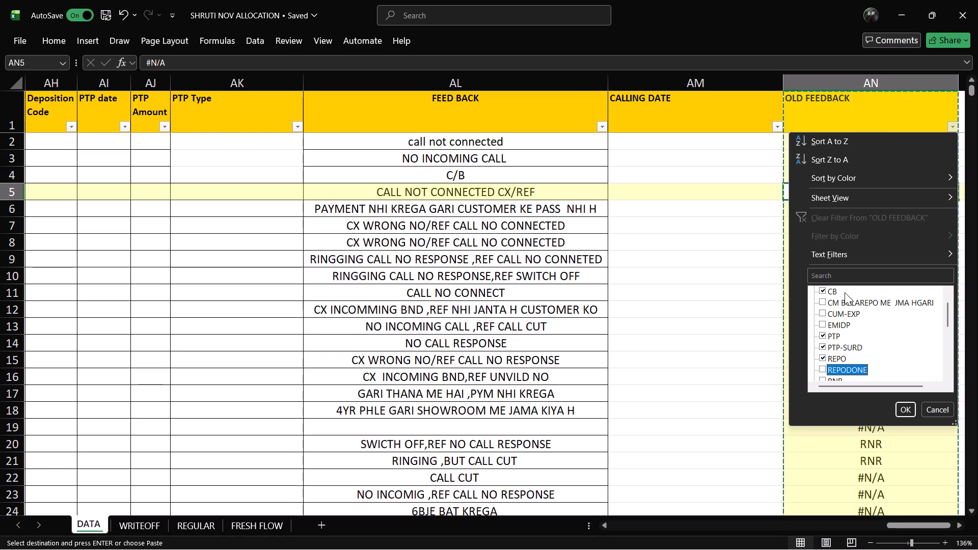
{"action": "key", "text": "Down"}
{"action": "key", "text": "Up"}
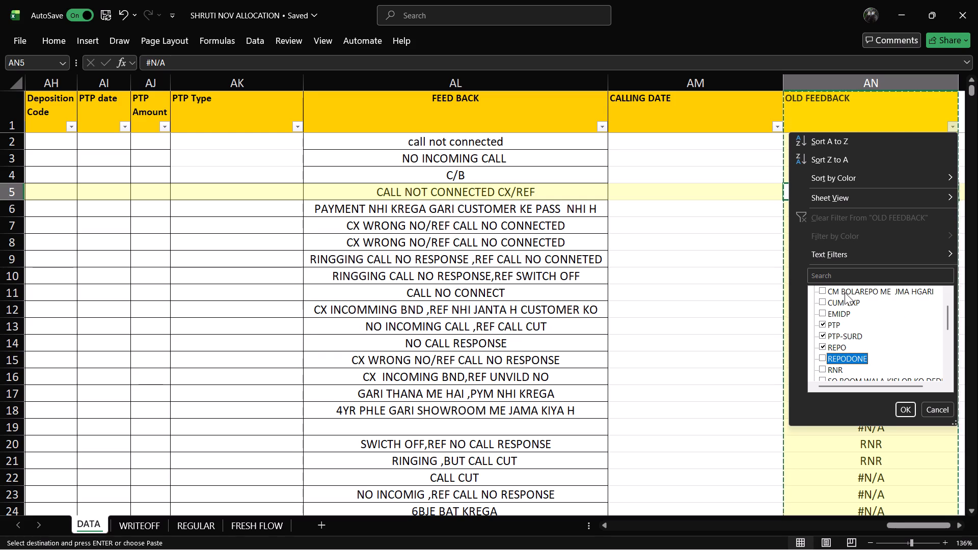
{"action": "key", "text": "Down"}
{"action": "key", "text": "Down"}
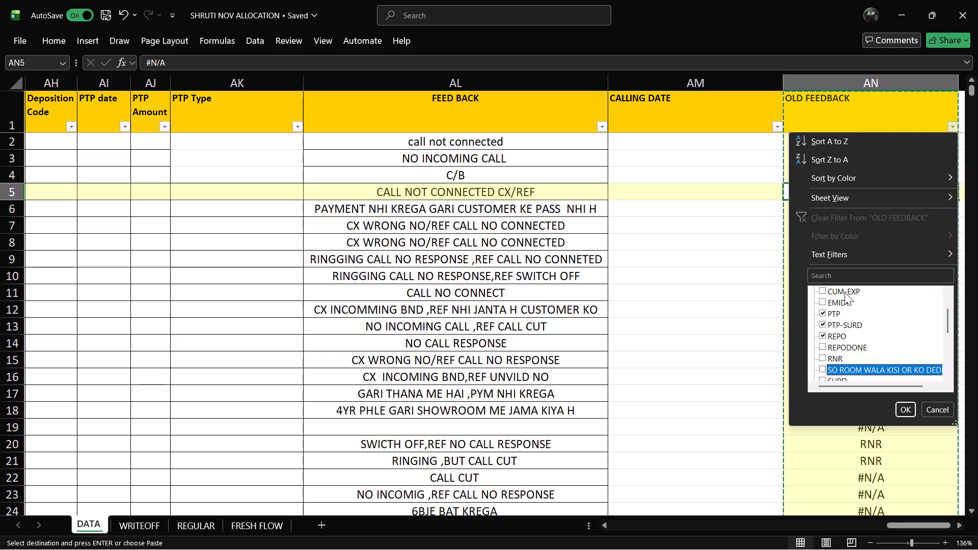
{"action": "key", "text": "Up"}
{"action": "key", "text": "Down"}
{"action": "key", "text": "Down"}
{"action": "key", "text": "Down"}
{"action": "key", "text": "Down"}
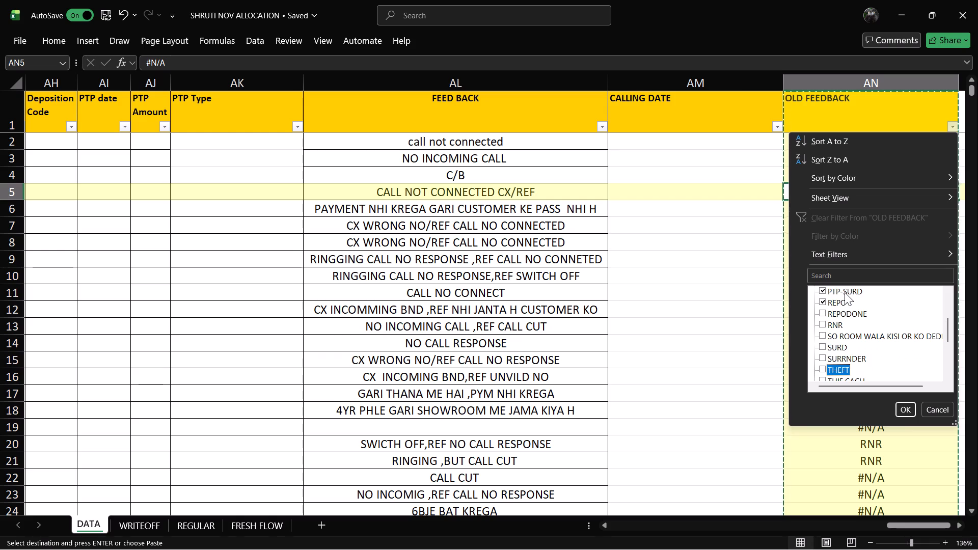
{"action": "key", "text": "Down"}
{"action": "key", "text": "Down"}
{"action": "key", "text": "Down"}
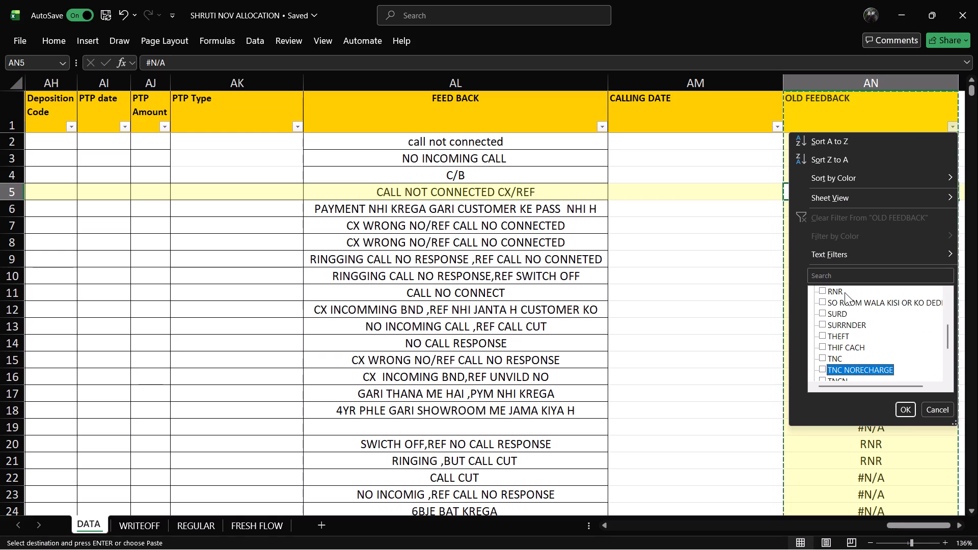
{"action": "key", "text": "Down"}
{"action": "key", "text": "Down"}
{"action": "key", "text": "Down"}
{"action": "key", "text": "Down"}
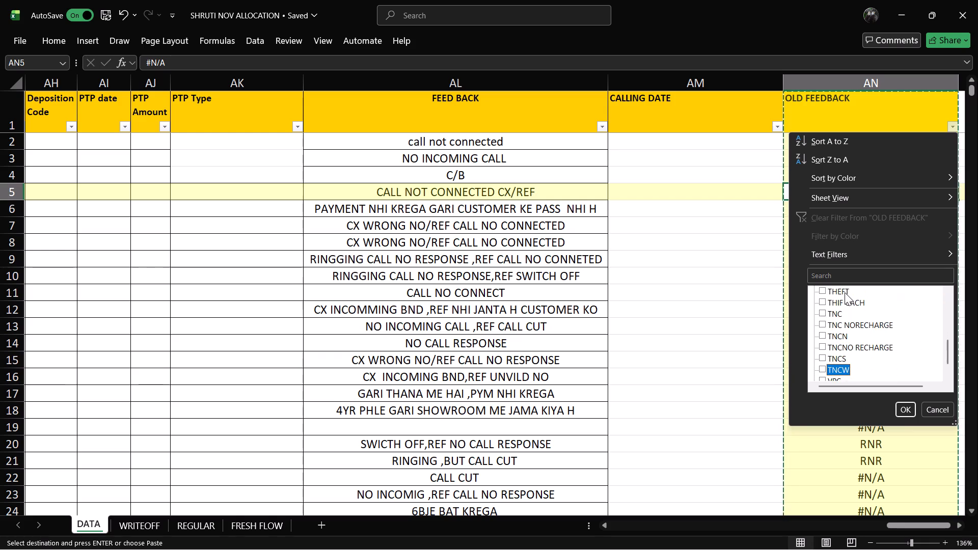
{"action": "key", "text": "Down"}
{"action": "key", "text": "Down"}
{"action": "key", "text": "Down"}
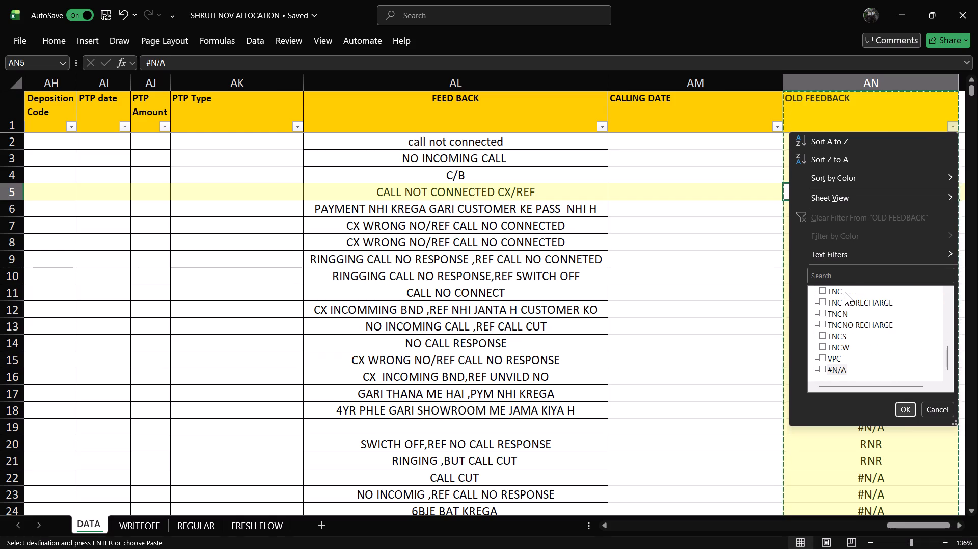
{"action": "key", "text": "Return"}
Review the filtered OLD FEEDBACK entries and the matching record details back to the Loan Number column.
{"action": "scroll", "coordinate": [845, 292], "scroll_direction": "down", "scroll_amount": 2}
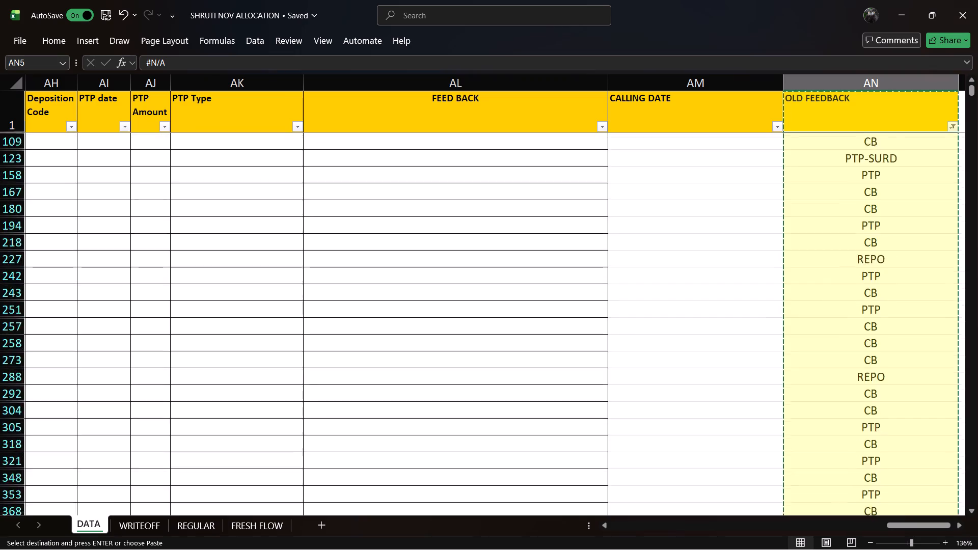
{"action": "scroll", "coordinate": [845, 292], "scroll_direction": "down", "scroll_amount": 4}
{"action": "scroll", "coordinate": [845, 292], "scroll_direction": "up", "scroll_amount": 8}
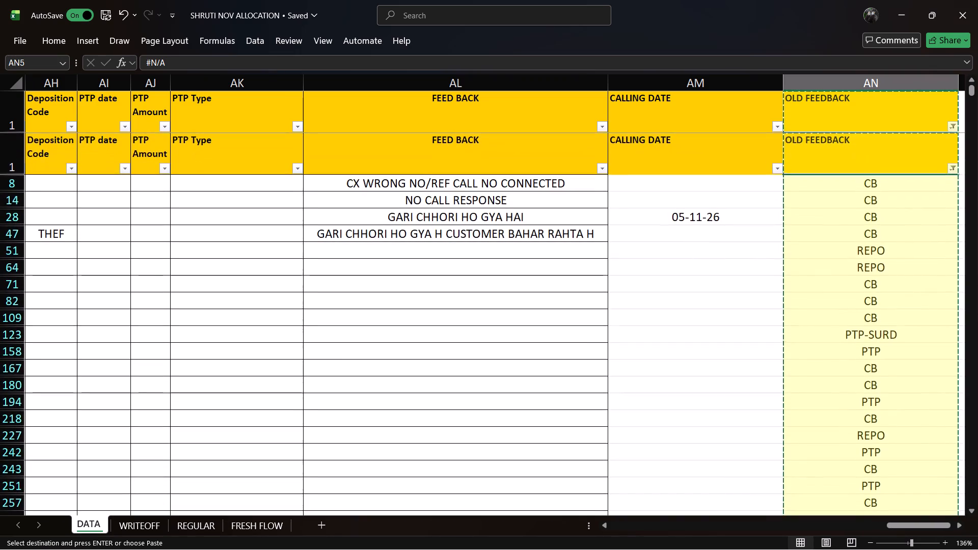
{"action": "left_click", "coordinate": [883, 79]}
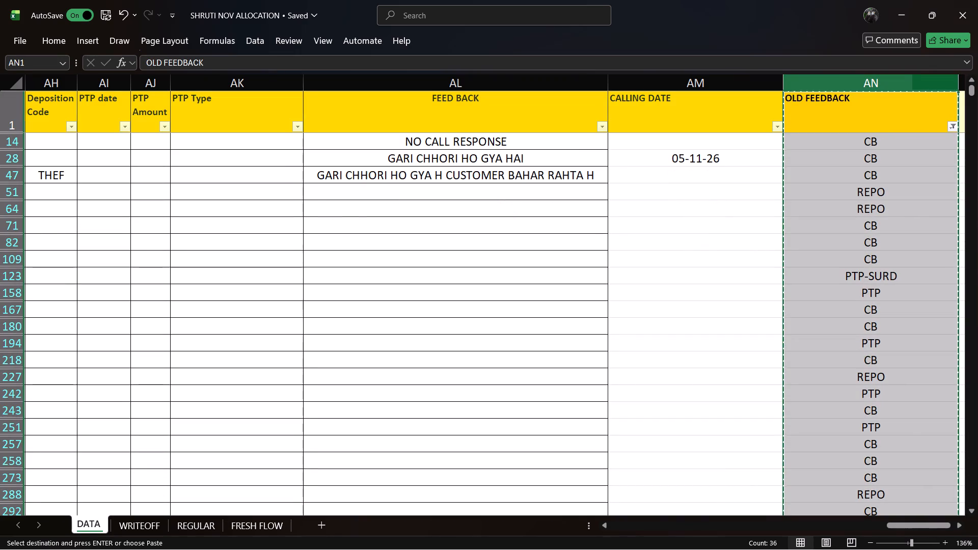
{"action": "left_click", "coordinate": [713, 395]}
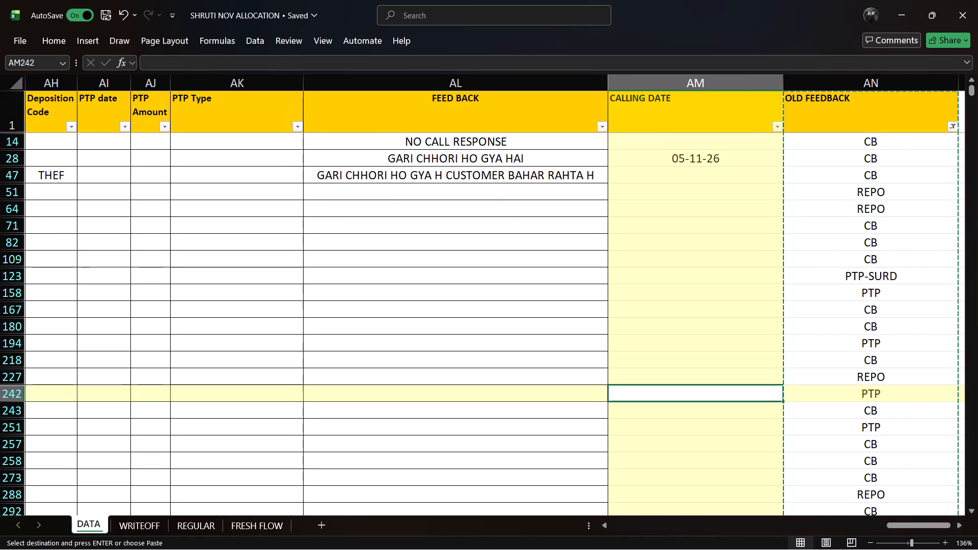
{"action": "key", "text": "Left"}
{"action": "key", "text": "Left"}
{"action": "key", "text": "Left"}
{"action": "key", "text": "Left"}
{"action": "key", "text": "Left"}
{"action": "key", "text": "Left"}
{"action": "key", "text": "Left"}
{"action": "key", "text": "Left"}
{"action": "key", "text": "Left"}
{"action": "key", "text": "Left"}
{"action": "key", "text": "Left"}
{"action": "key", "text": "Left"}
{"action": "key", "text": "Left"}
{"action": "key", "text": "Left"}
{"action": "key", "text": "Left"}
{"action": "key", "text": "Left"}
{"action": "key", "text": "Left"}
{"action": "key", "text": "Left"}
{"action": "key", "text": "Left"}
{"action": "key", "text": "Left"}
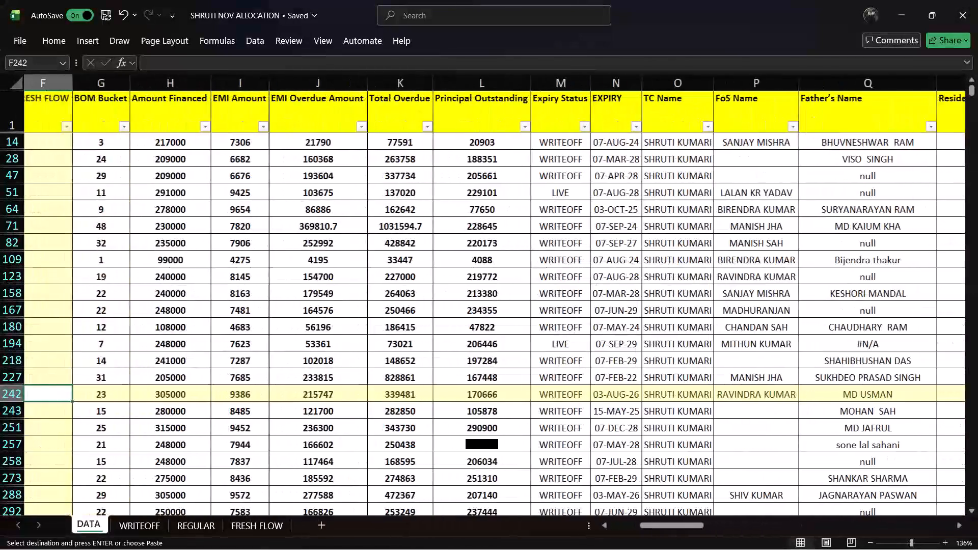
{"action": "key", "text": "Left"}
{"action": "key", "text": "Left"}
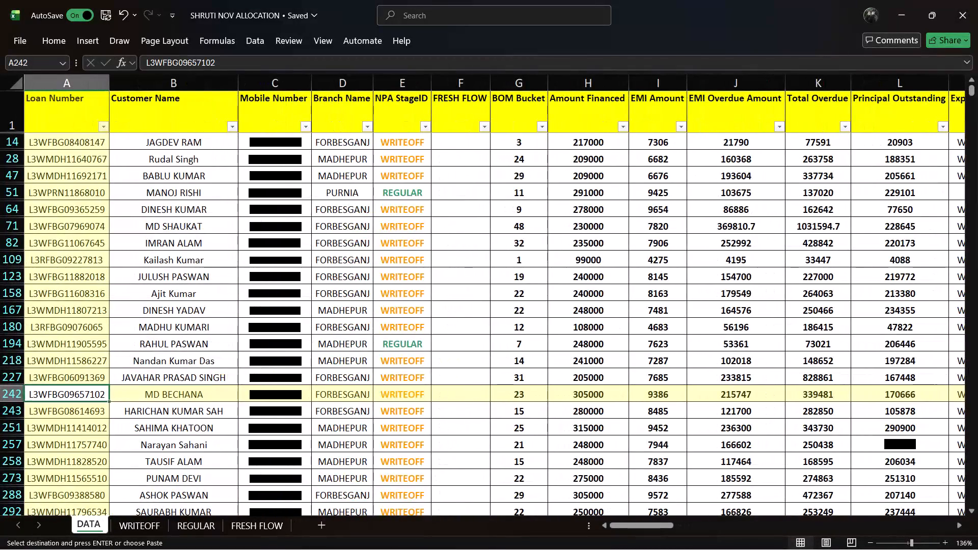
{"action": "key", "text": "Left"}
{"action": "key", "text": "Left"}
{"action": "key", "text": "Left"}
{"action": "key", "text": "Left"}
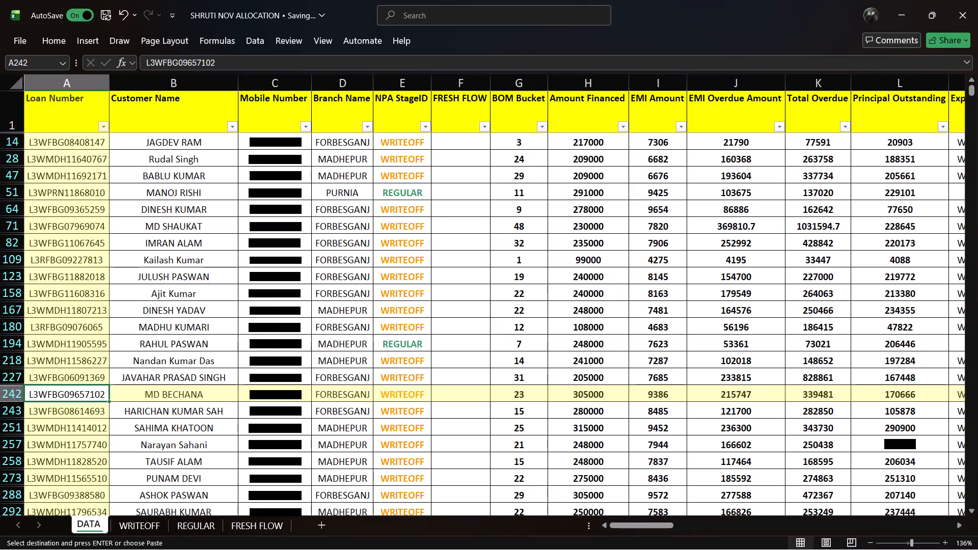
{"action": "key", "text": "Left"}
{"action": "key", "text": "Left"}
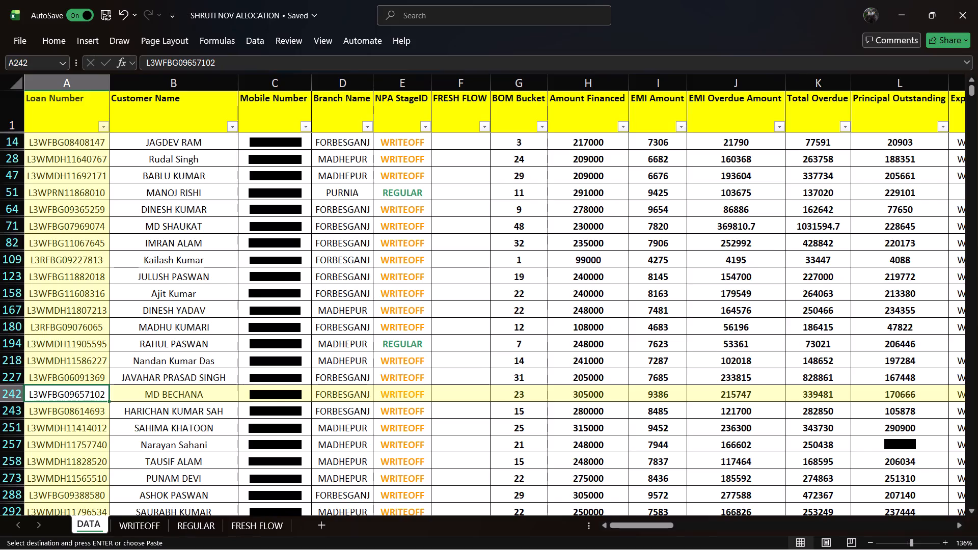
Examine the filtered records from the first row, 8, across all columns from Customer Name to OLD FEEDBACK.
{"action": "left_click", "coordinate": [194, 146]}
{"action": "key", "text": "Up"}
{"action": "key", "text": "Up"}
{"action": "key", "text": "Up"}
{"action": "key", "text": "Up"}
{"action": "key", "text": "Up"}
{"action": "key", "text": "Up"}
{"action": "key", "text": "Up"}
{"action": "key", "text": "Up"}
{"action": "key", "text": "Up"}
{"action": "key", "text": "Up"}
{"action": "key", "text": "Up"}
{"action": "key", "text": "Up"}
{"action": "key", "text": "Up"}
{"action": "key", "text": "Up"}
{"action": "key", "text": "Up"}
{"action": "key", "text": "Up"}
{"action": "key", "text": "Up"}
{"action": "key", "text": "Up"}
{"action": "key", "text": "Up"}
{"action": "key", "text": "Up"}
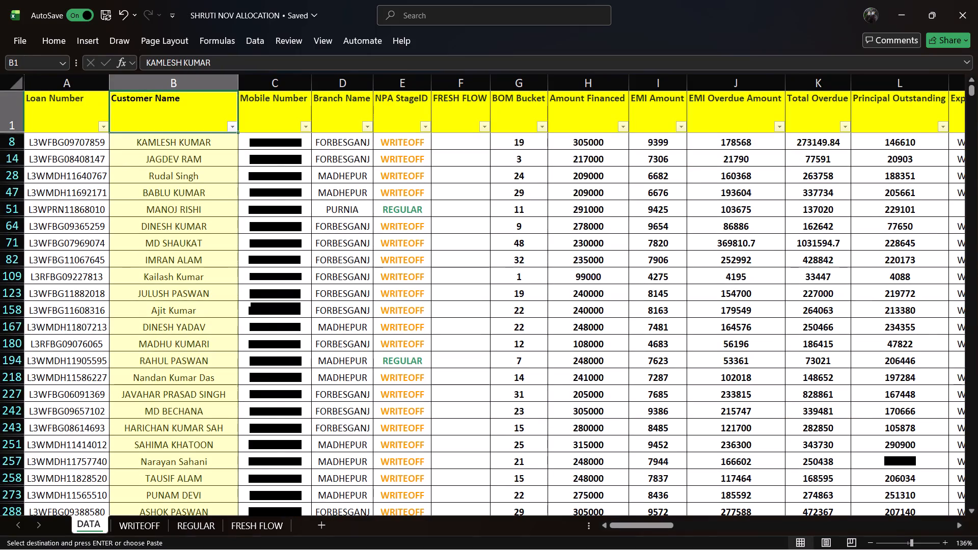
{"action": "left_click", "coordinate": [146, 136]}
{"action": "key", "text": "Right"}
{"action": "key", "text": "Right"}
{"action": "key", "text": "Right"}
{"action": "key", "text": "Right"}
{"action": "key", "text": "Right"}
{"action": "key", "text": "Right"}
{"action": "key", "text": "Right"}
{"action": "key", "text": "Right"}
{"action": "key", "text": "Right"}
{"action": "key", "text": "Right"}
{"action": "key", "text": "Right"}
{"action": "key", "text": "Right"}
{"action": "key", "text": "Right"}
{"action": "key", "text": "Right"}
{"action": "key", "text": "Right"}
{"action": "key", "text": "Right"}
{"action": "key", "text": "Right"}
{"action": "key", "text": "Right"}
{"action": "key", "text": "Right"}
{"action": "key", "text": "Right"}
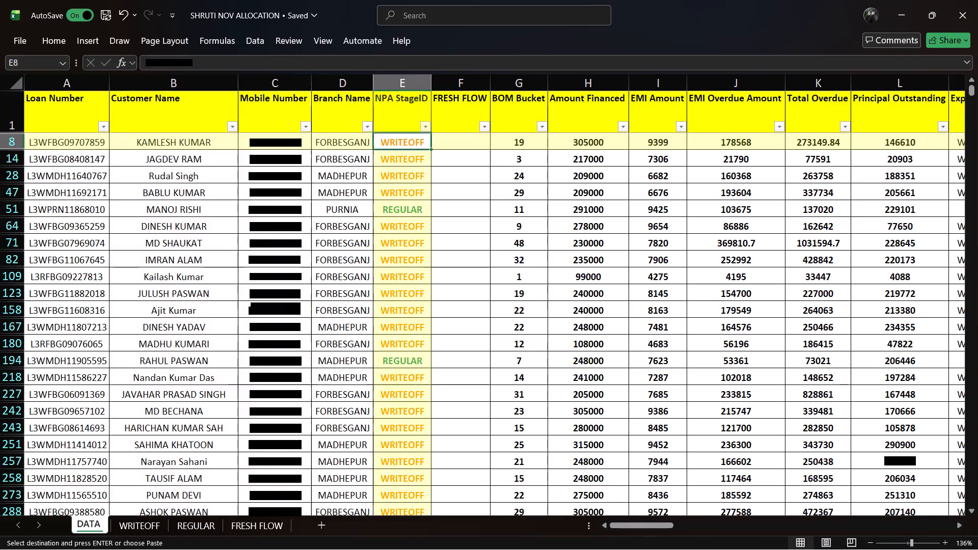
{"action": "key", "text": "Right"}
{"action": "key", "text": "Right"}
{"action": "key", "text": "Right"}
{"action": "key", "text": "Right"}
{"action": "key", "text": "Right"}
{"action": "key", "text": "Right"}
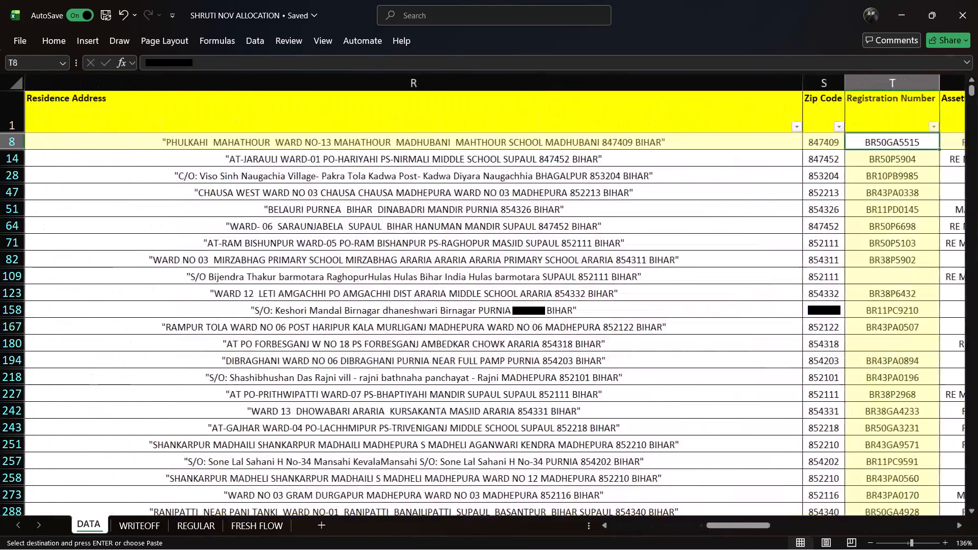
{"action": "key", "text": "Right"}
{"action": "key", "text": "Right"}
{"action": "key", "text": "Right"}
{"action": "key", "text": "Right"}
{"action": "key", "text": "Right"}
{"action": "key", "text": "Right"}
{"action": "key", "text": "Right"}
{"action": "key", "text": "Right"}
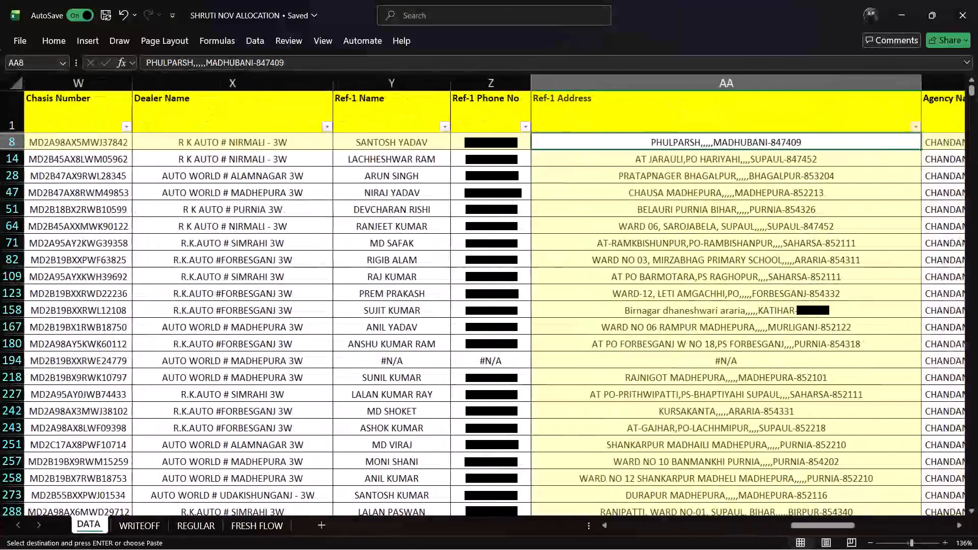
{"action": "key", "text": "Right"}
{"action": "key", "text": "Right"}
{"action": "key", "text": "Right"}
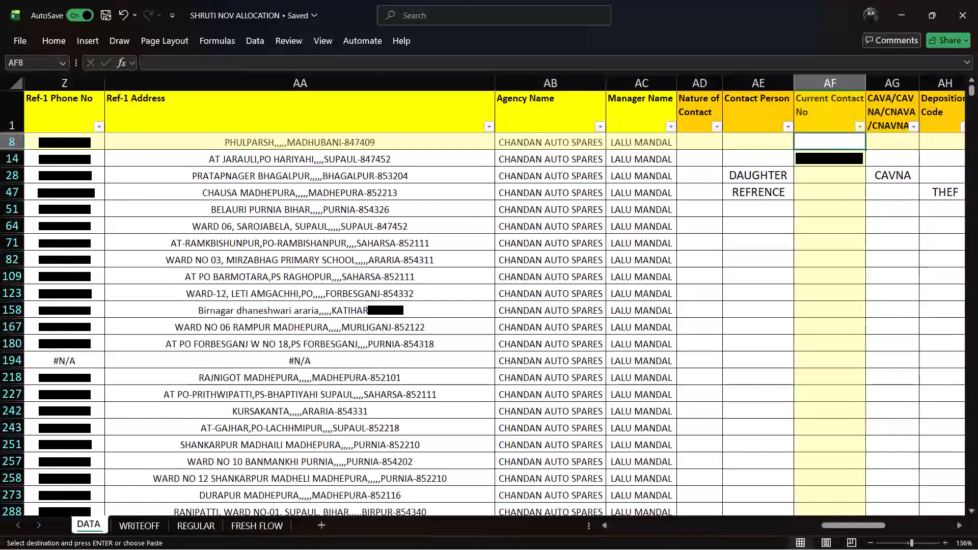
{"action": "key", "text": "Right"}
{"action": "key", "text": "Right"}
{"action": "key", "text": "Right"}
{"action": "key", "text": "Right"}
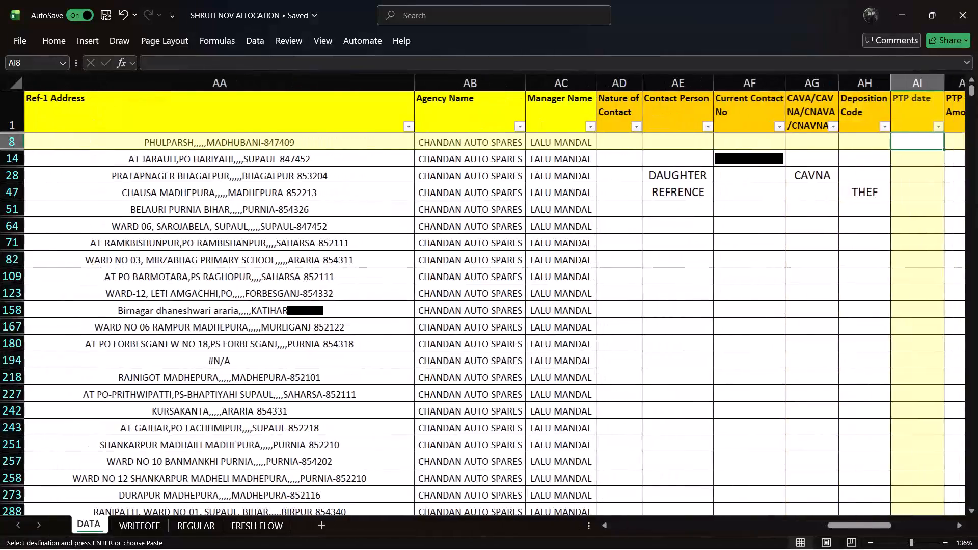
{"action": "key", "text": "Right"}
{"action": "key", "text": "Right"}
{"action": "key", "text": "Right"}
{"action": "key", "text": "Right"}
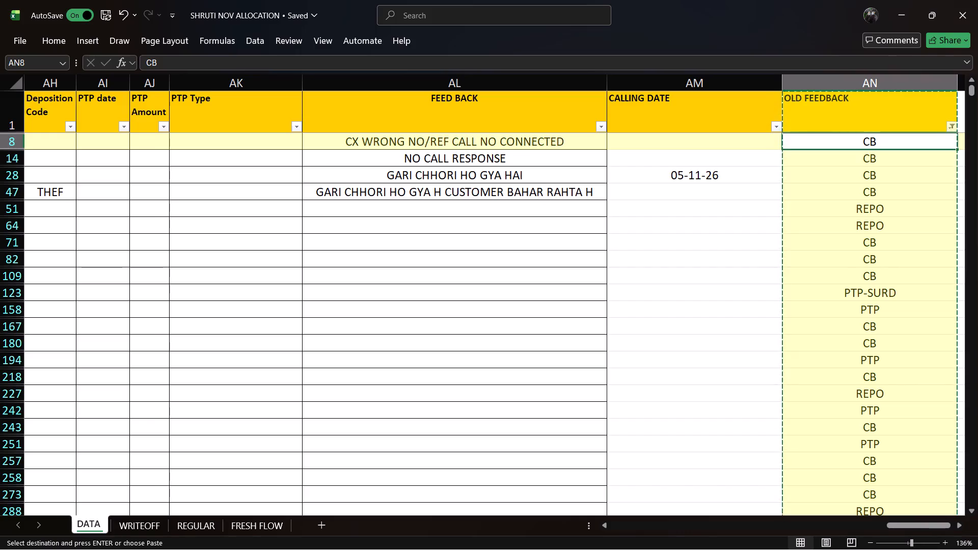
Look back through the filtered records from OLD FEEDBACK to the Father's Name and FoS Name columns along row 8.
{"action": "key", "text": "Left"}
{"action": "key", "text": "Left"}
{"action": "key", "text": "Left"}
{"action": "key", "text": "Left"}
{"action": "key", "text": "Left"}
{"action": "key", "text": "Left"}
{"action": "key", "text": "Left"}
{"action": "key", "text": "Left"}
{"action": "key", "text": "Left"}
{"action": "key", "text": "Left"}
{"action": "key", "text": "Left"}
{"action": "key", "text": "Left"}
{"action": "key", "text": "Left"}
{"action": "key", "text": "Left"}
{"action": "key", "text": "Left"}
{"action": "key", "text": "Left"}
{"action": "key", "text": "Left"}
{"action": "key", "text": "Left"}
{"action": "key", "text": "Left"}
{"action": "key", "text": "Left"}
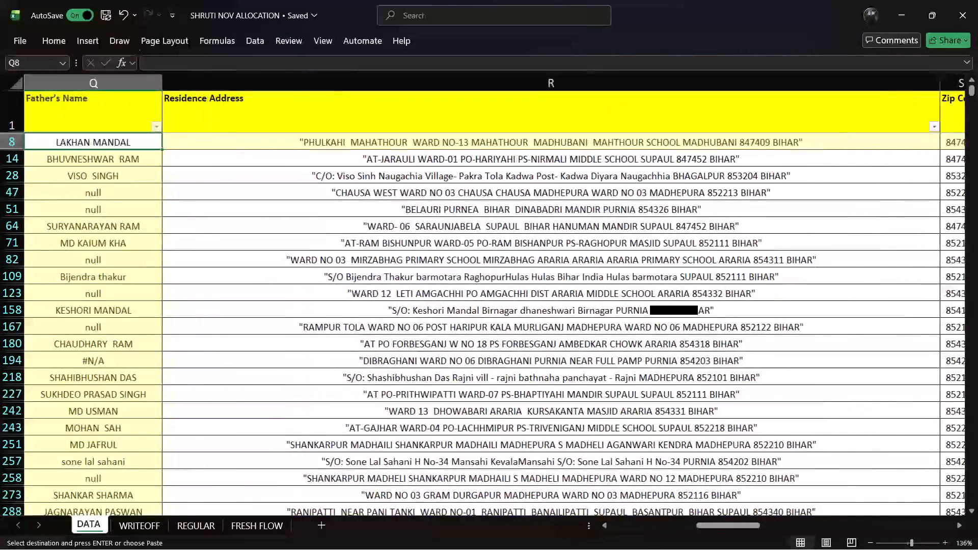
Open the Windows temporary files folder from the desktop by running %temp%.
{"action": "key", "text": "super+d"}
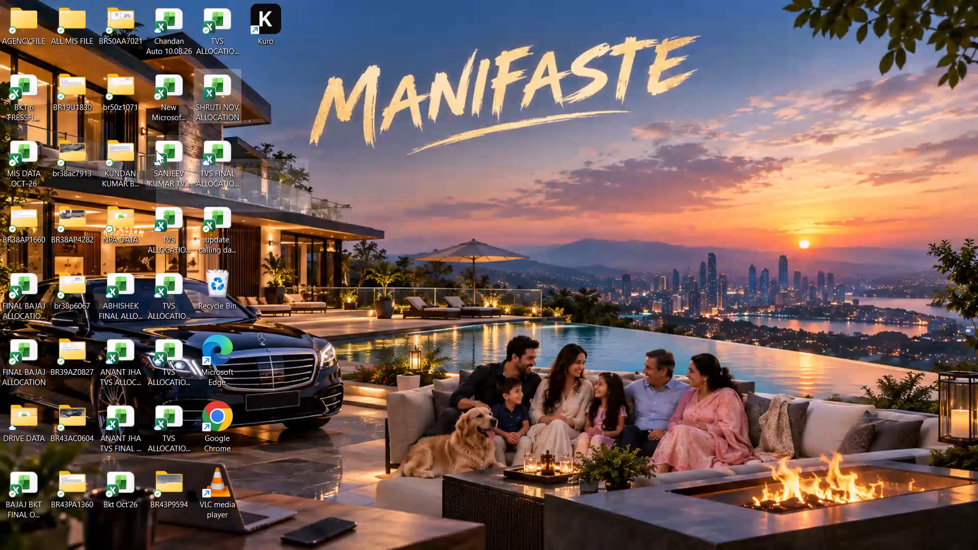
{"action": "key", "text": "super+r"}
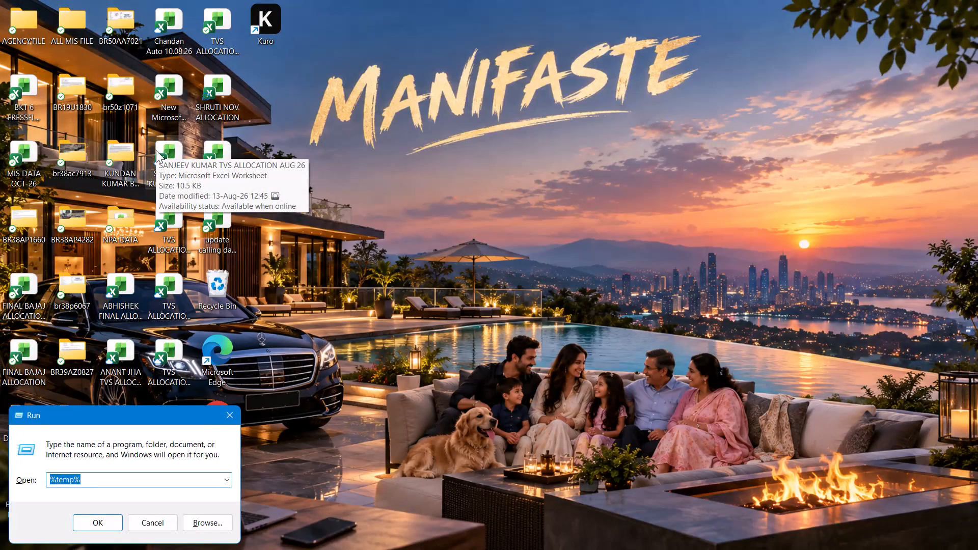
{"action": "key", "text": "Return"}
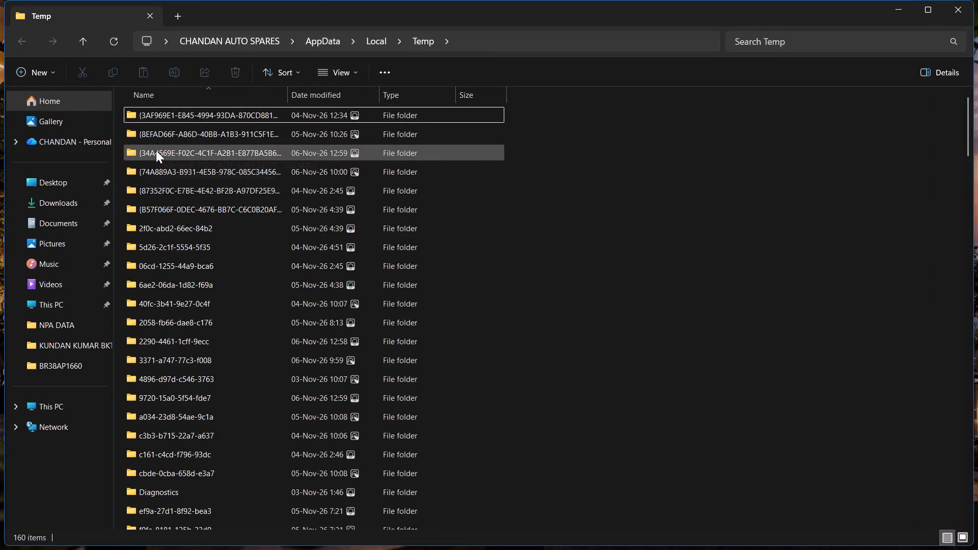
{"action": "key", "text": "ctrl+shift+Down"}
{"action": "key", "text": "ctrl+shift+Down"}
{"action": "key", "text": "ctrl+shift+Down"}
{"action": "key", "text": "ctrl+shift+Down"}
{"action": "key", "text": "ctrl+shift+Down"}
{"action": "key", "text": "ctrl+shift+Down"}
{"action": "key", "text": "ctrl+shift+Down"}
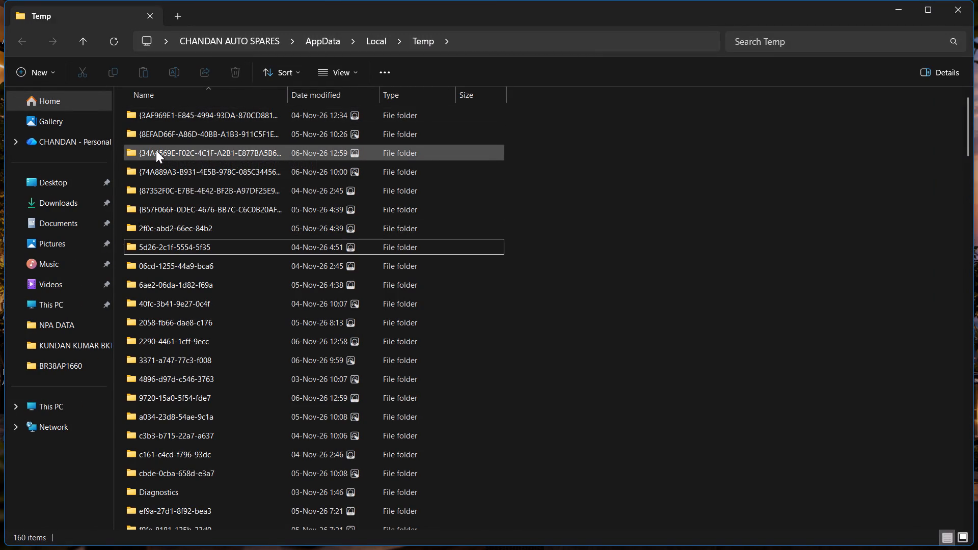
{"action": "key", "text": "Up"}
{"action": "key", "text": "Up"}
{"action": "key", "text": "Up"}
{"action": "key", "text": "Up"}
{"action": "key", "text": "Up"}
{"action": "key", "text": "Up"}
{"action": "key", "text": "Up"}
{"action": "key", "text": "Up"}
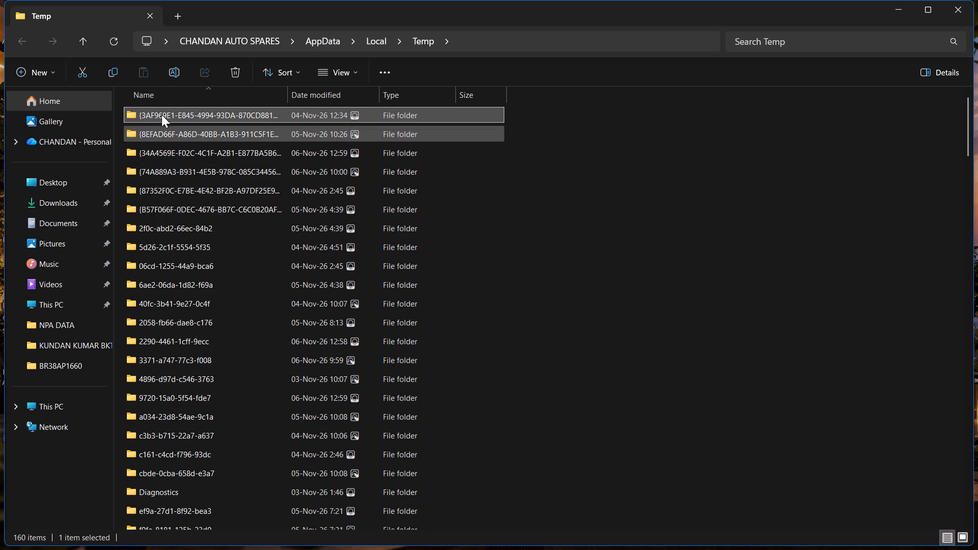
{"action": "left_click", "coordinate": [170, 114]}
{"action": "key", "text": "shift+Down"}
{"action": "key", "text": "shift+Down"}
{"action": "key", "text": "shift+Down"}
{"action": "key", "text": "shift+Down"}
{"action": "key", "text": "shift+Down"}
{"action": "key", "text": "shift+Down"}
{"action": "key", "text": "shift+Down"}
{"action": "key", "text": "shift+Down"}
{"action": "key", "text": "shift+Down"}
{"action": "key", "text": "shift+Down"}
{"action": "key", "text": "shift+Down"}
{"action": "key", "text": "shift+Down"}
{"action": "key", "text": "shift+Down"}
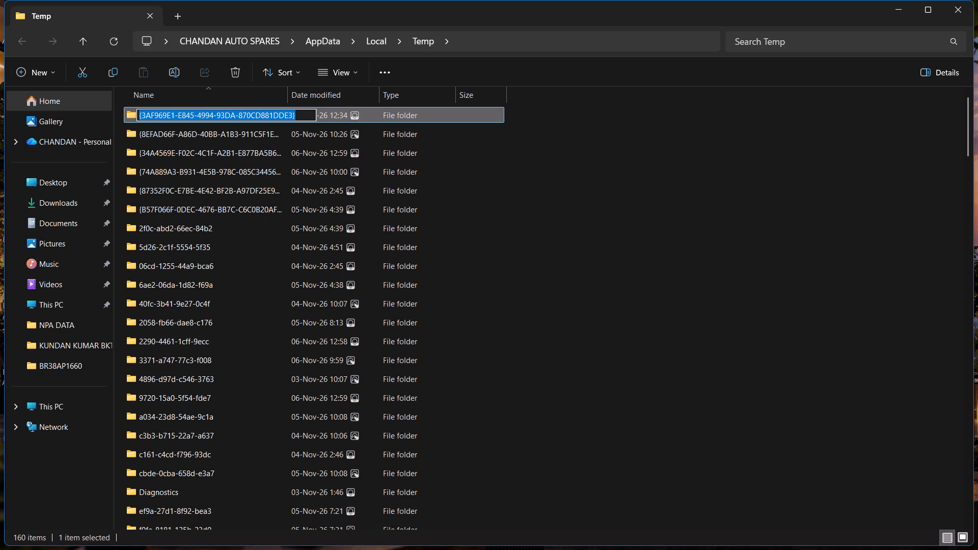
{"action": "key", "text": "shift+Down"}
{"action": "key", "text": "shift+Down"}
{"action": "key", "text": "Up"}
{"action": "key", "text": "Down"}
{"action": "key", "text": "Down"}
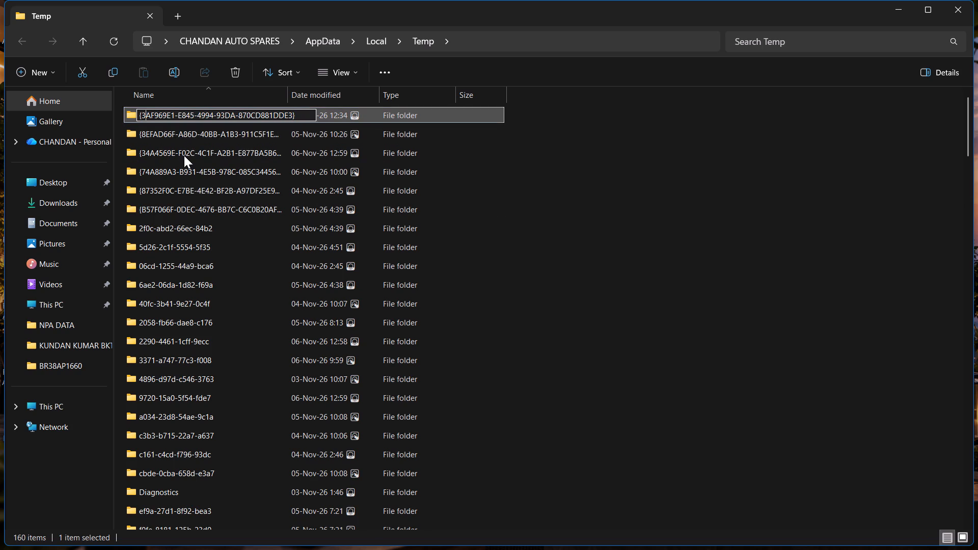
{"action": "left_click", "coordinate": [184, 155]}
Delete all items in the Temp folder, skipping the folders and files that are in use or protected, and close the folder.
{"action": "left_click", "coordinate": [185, 114]}
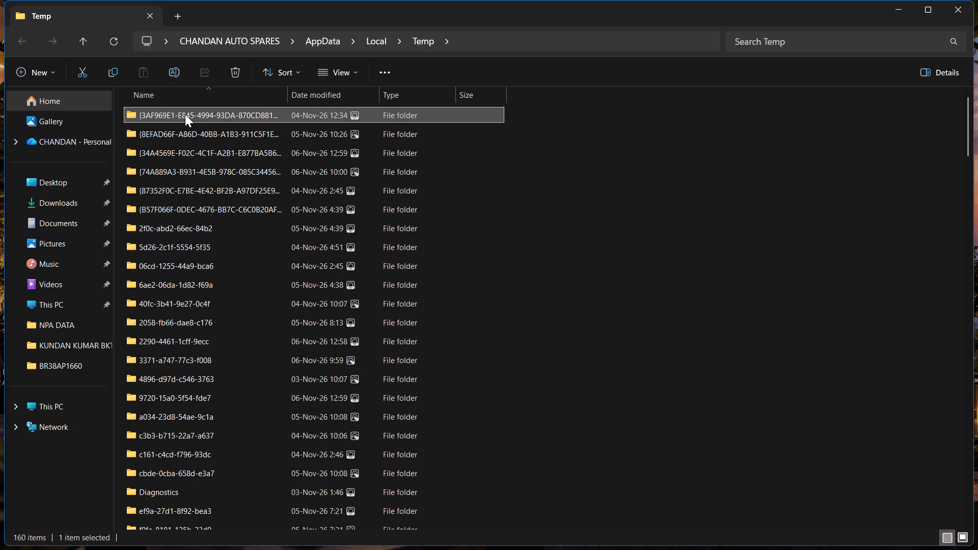
{"action": "key", "text": "shift+Down"}
{"action": "key", "text": "shift+Down"}
{"action": "key", "text": "shift+Down"}
{"action": "key", "text": "shift+Down"}
{"action": "key", "text": "shift+Down"}
{"action": "key", "text": "shift+Down"}
{"action": "key", "text": "shift+Down"}
{"action": "key", "text": "shift+Down"}
{"action": "key", "text": "shift+Down"}
{"action": "key", "text": "shift+Down"}
{"action": "key", "text": "shift+Down"}
{"action": "key", "text": "shift+Down"}
{"action": "key", "text": "shift+Down"}
{"action": "key", "text": "shift+Down"}
{"action": "key", "text": "shift+Down"}
{"action": "key", "text": "shift+Down"}
{"action": "key", "text": "shift+Down"}
{"action": "key", "text": "shift+Down"}
{"action": "key", "text": "shift+Down"}
{"action": "key", "text": "shift+Down"}
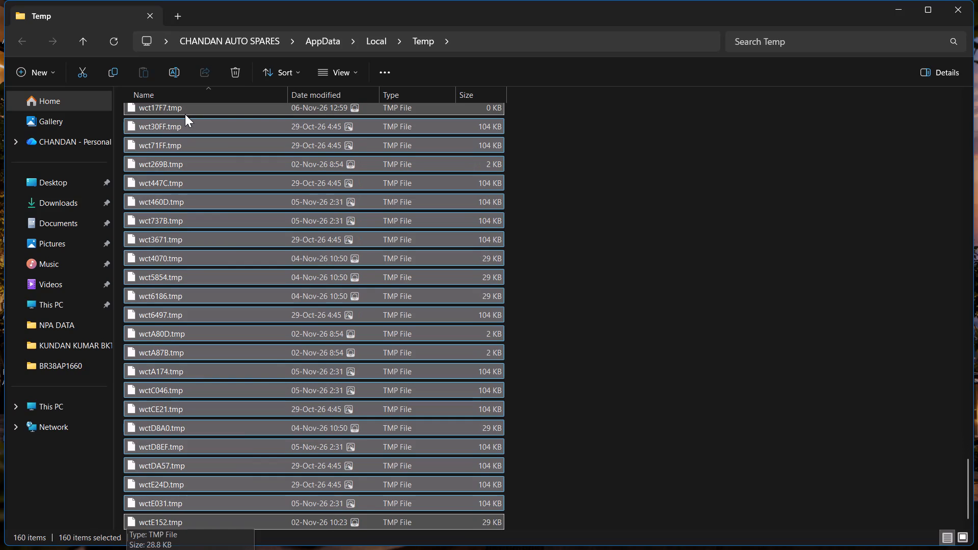
{"action": "key", "text": "Delete"}
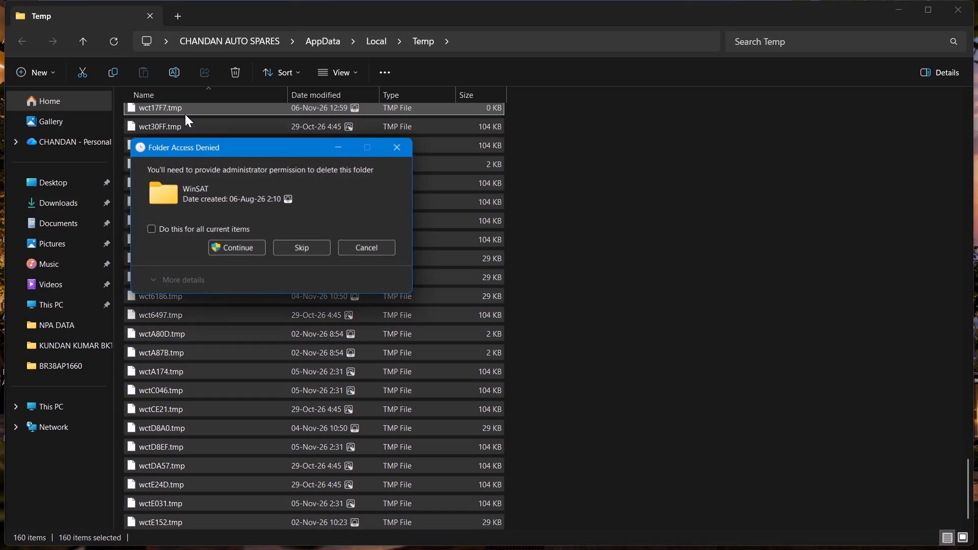
{"action": "left_click", "coordinate": [279, 243]}
{"action": "left_click", "coordinate": [279, 243]}
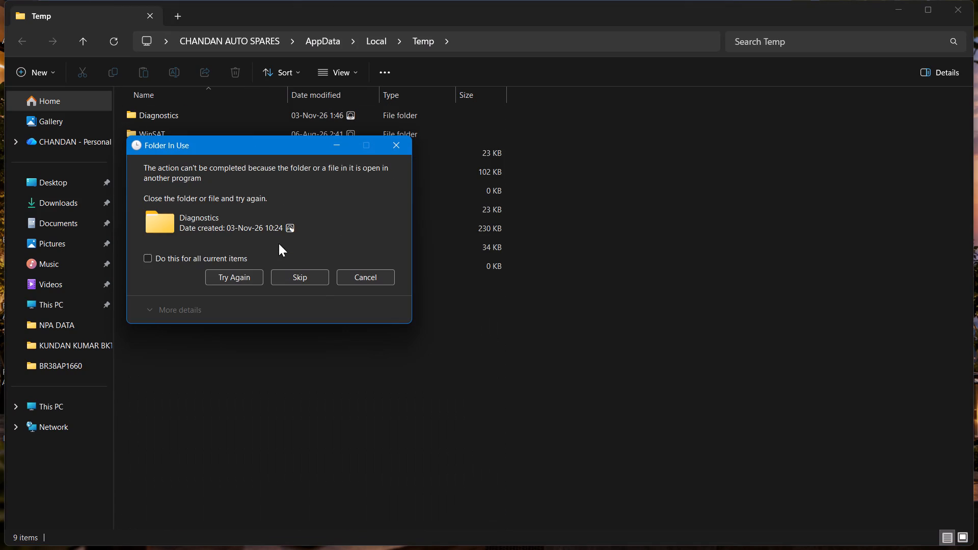
{"action": "left_click", "coordinate": [311, 280]}
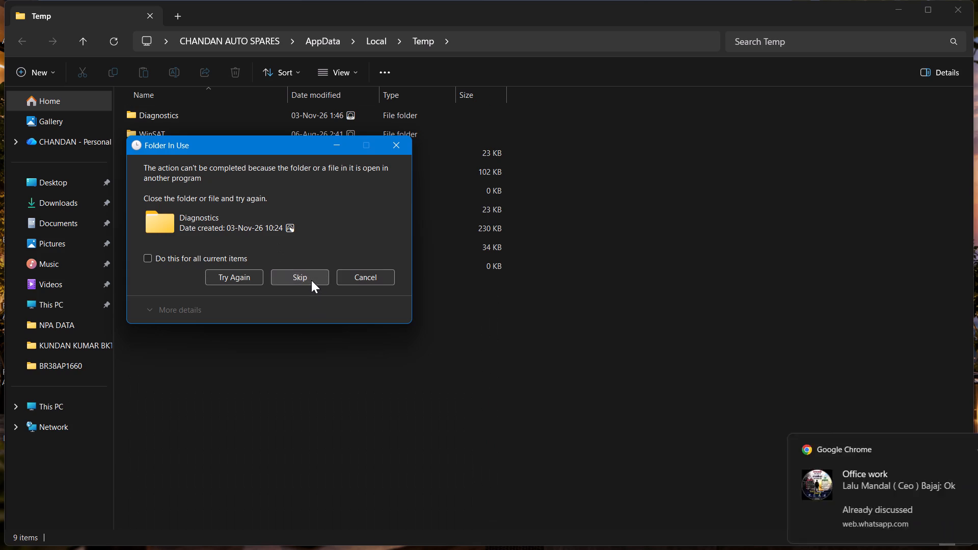
{"action": "left_click", "coordinate": [311, 280]}
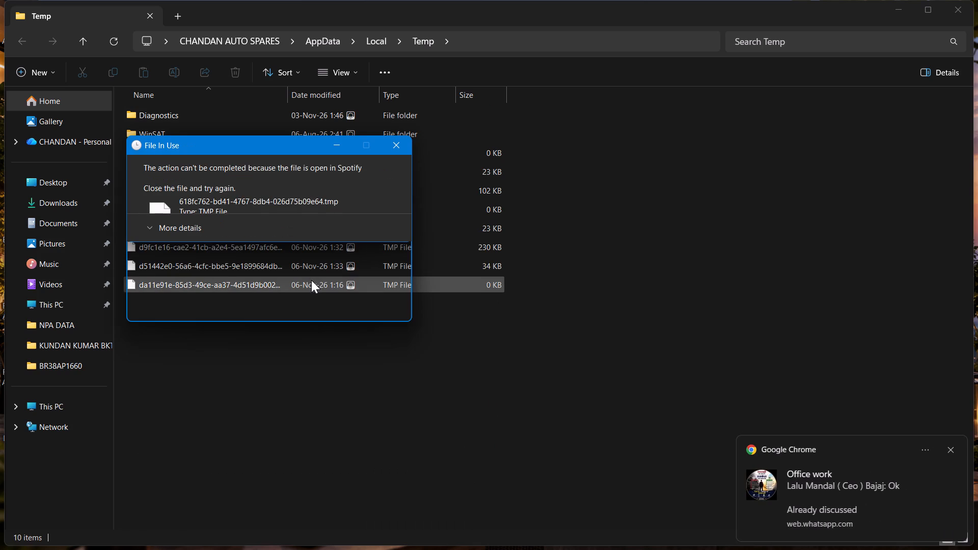
{"action": "left_click", "coordinate": [311, 280]}
{"action": "left_click", "coordinate": [311, 280]}
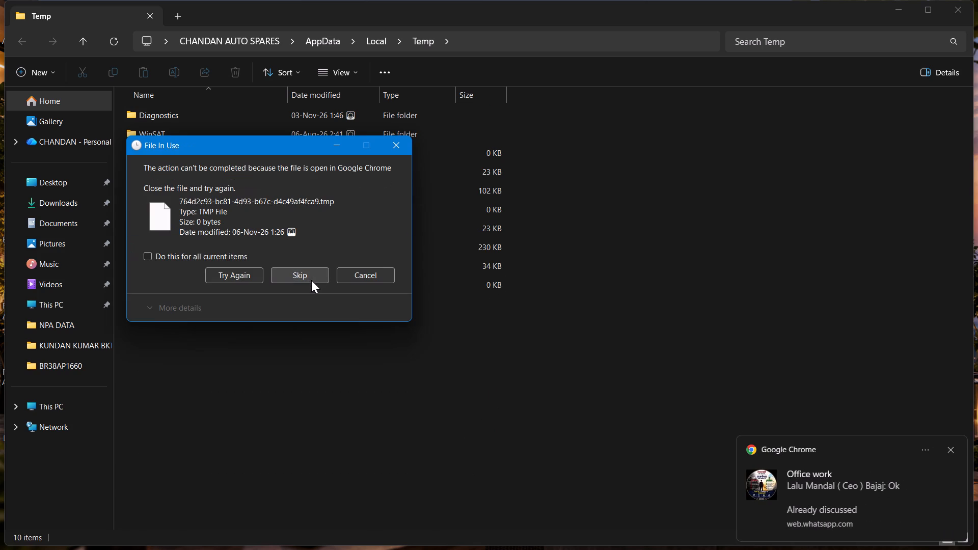
{"action": "left_click", "coordinate": [311, 280]}
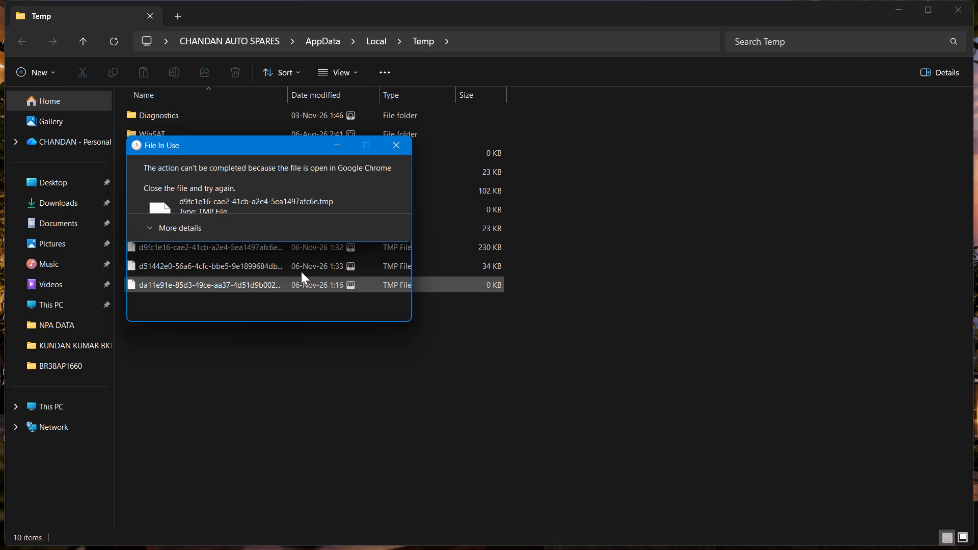
{"action": "left_click", "coordinate": [301, 271]}
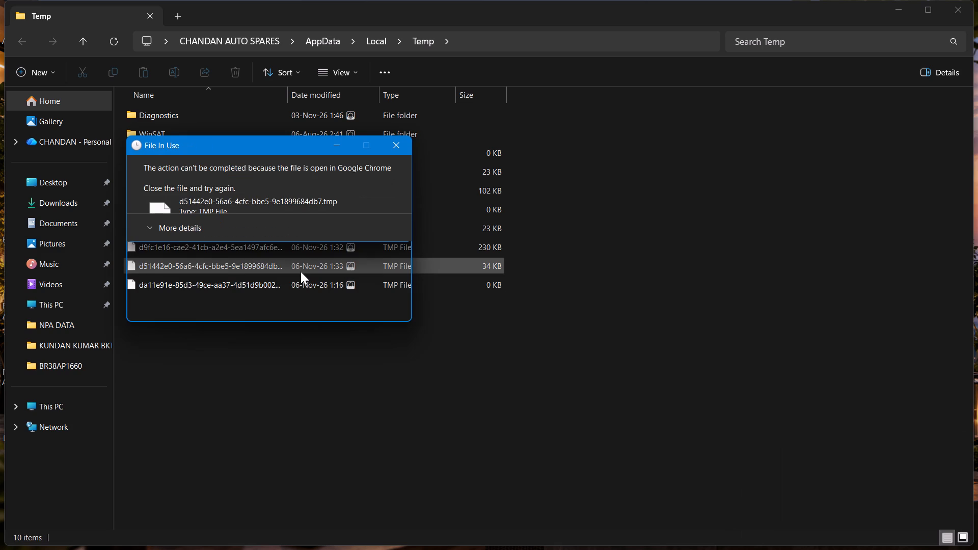
{"action": "left_click", "coordinate": [301, 271]}
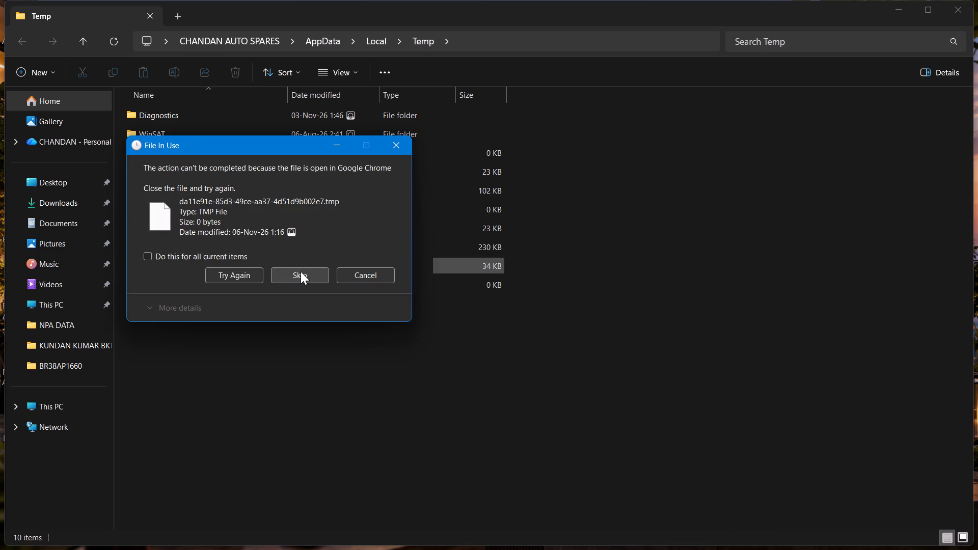
{"action": "left_click", "coordinate": [301, 271]}
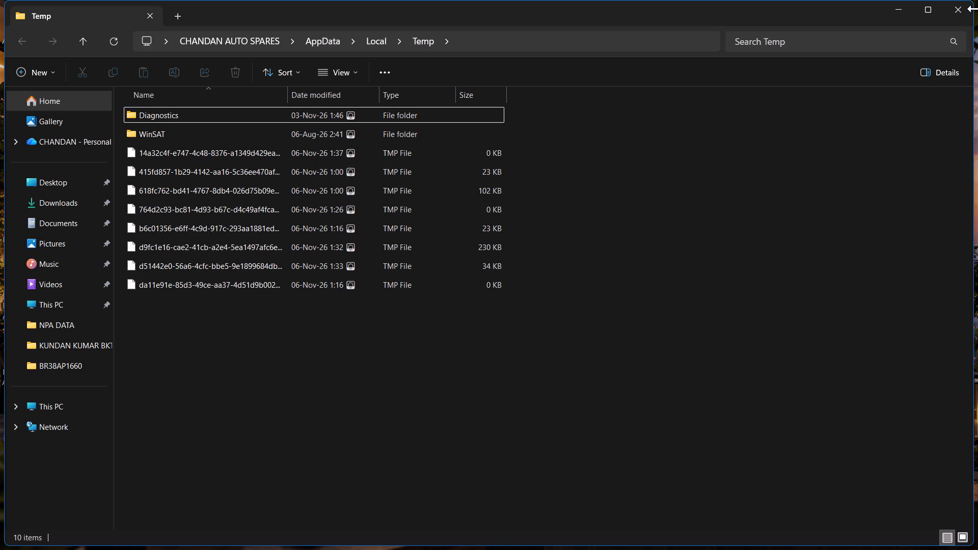
{"action": "left_click", "coordinate": [960, 8]}
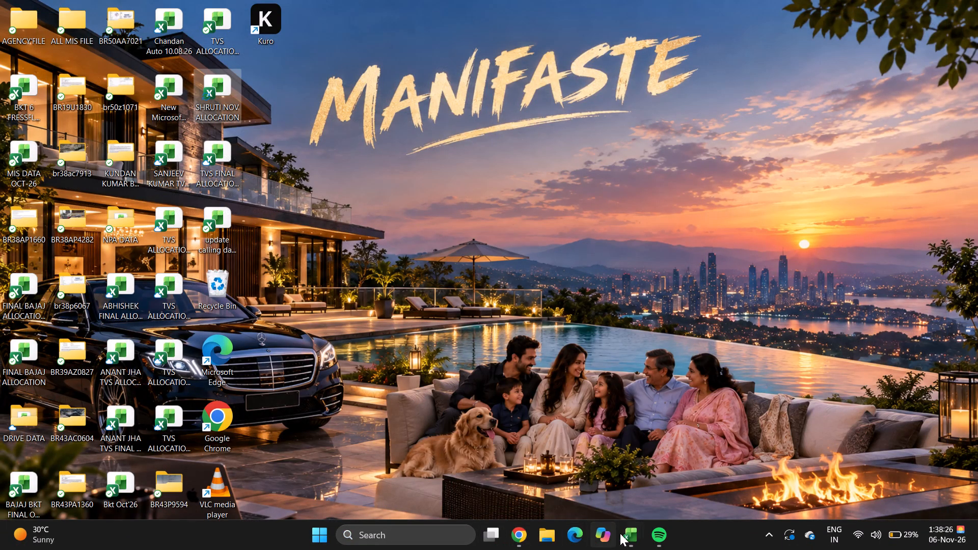
Switch back to the SHRUTI NOV ALLOCATION workbook in Excel.
{"action": "left_click", "coordinate": [629, 533]}
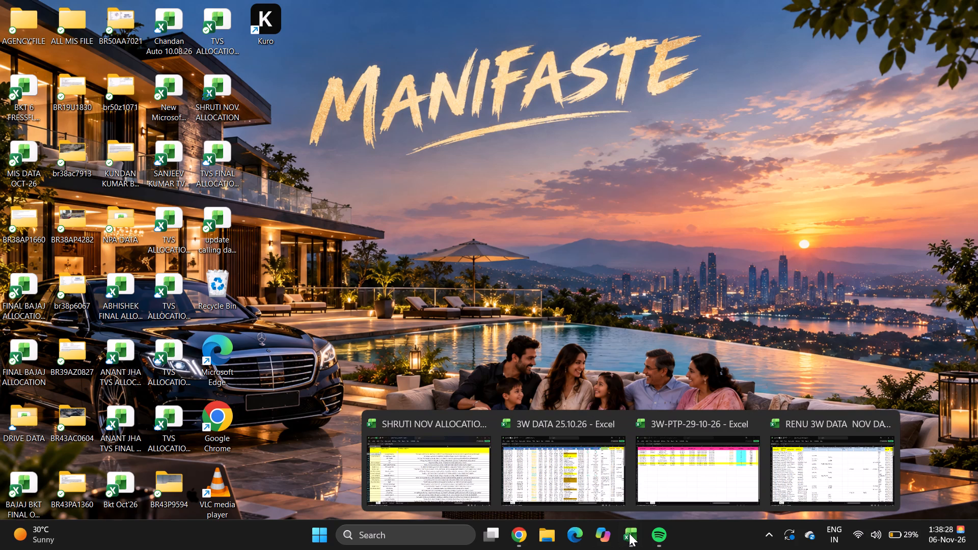
{"action": "left_click", "coordinate": [537, 442]}
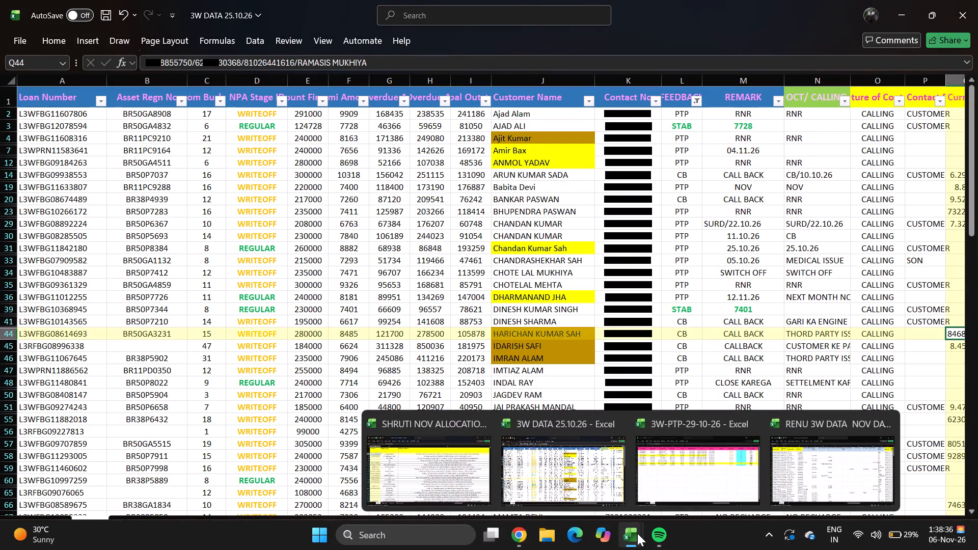
{"action": "left_click", "coordinate": [435, 478]}
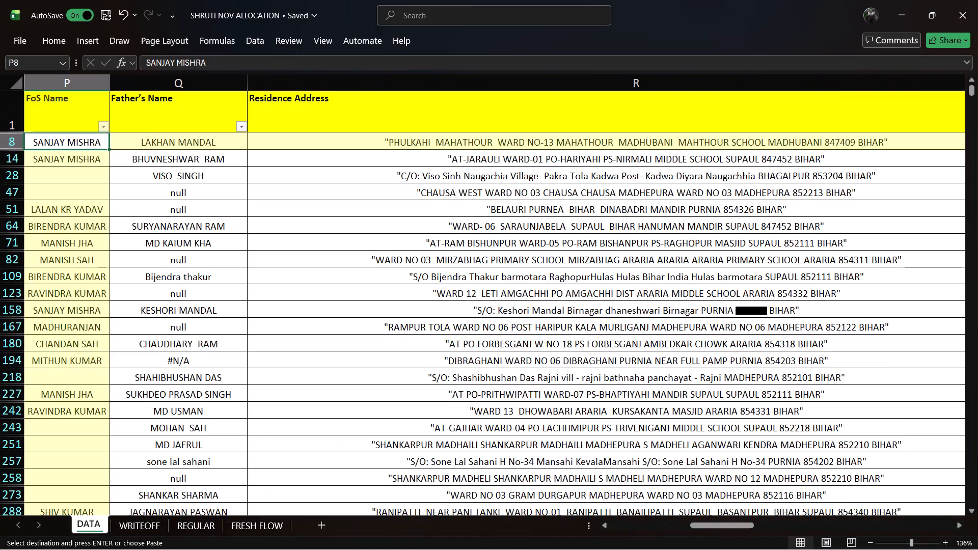
Close the 3W DATA 25.10.26 and RENU 3W DATA NOV DATA PTP workbooks without saving their changes.
{"action": "left_click", "coordinate": [838, 309]}
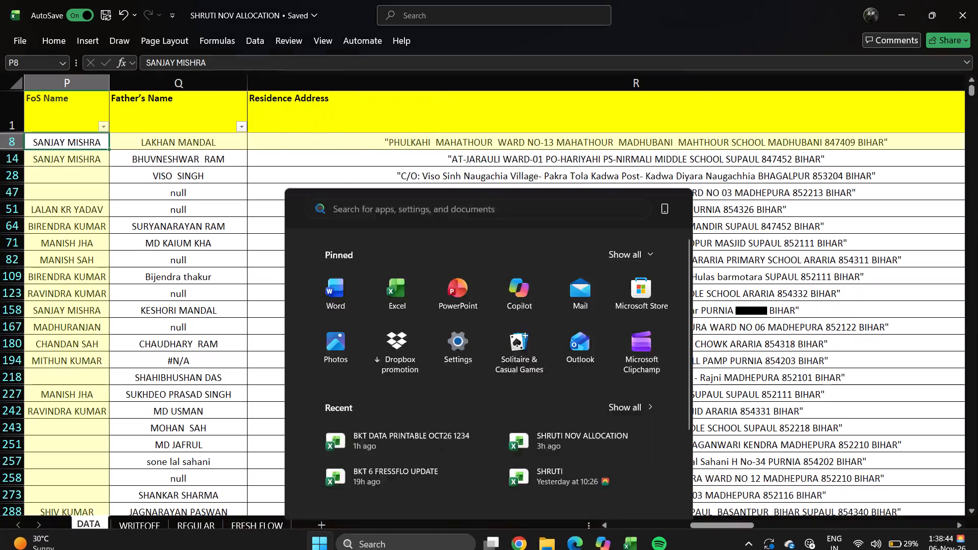
{"action": "key", "text": "super+Tab"}
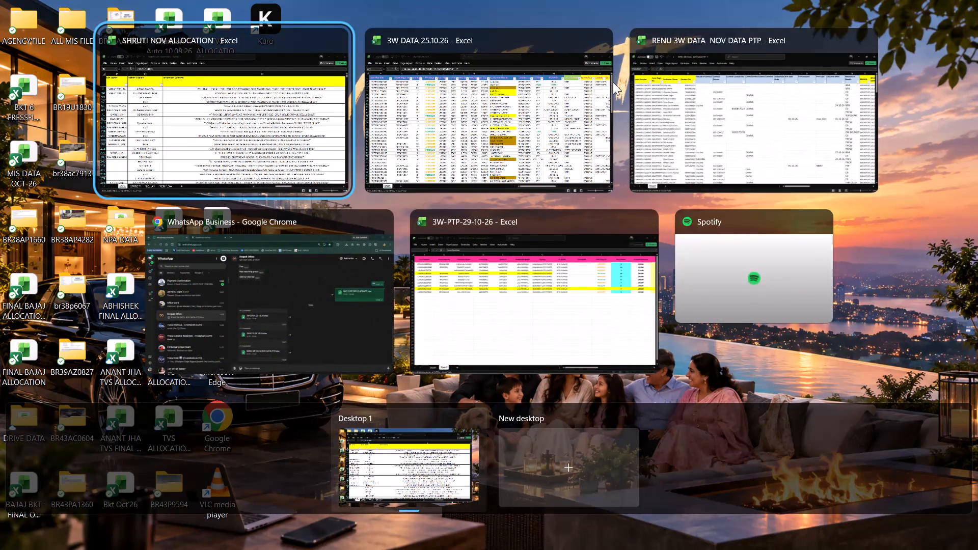
{"action": "left_click", "coordinate": [600, 46]}
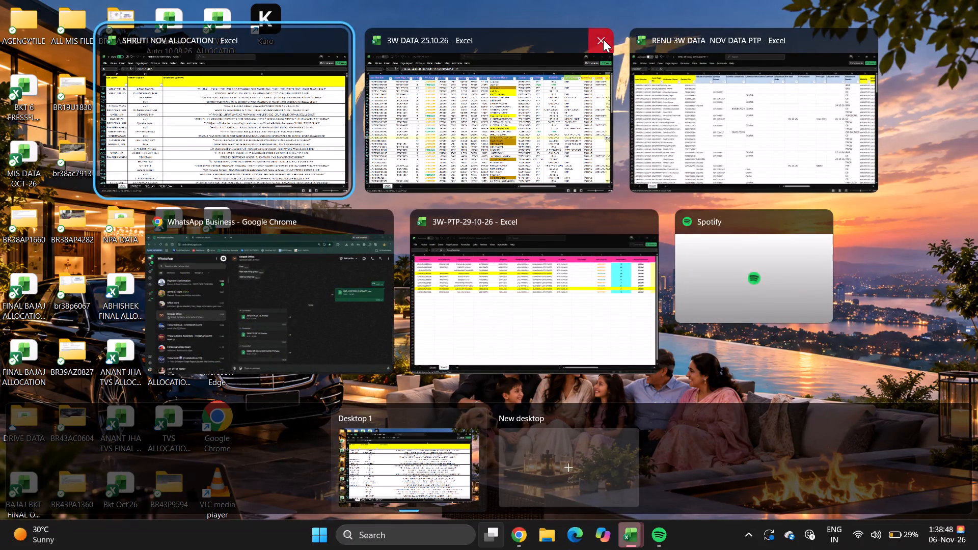
{"action": "left_click", "coordinate": [603, 39]}
{"action": "left_click", "coordinate": [603, 39]}
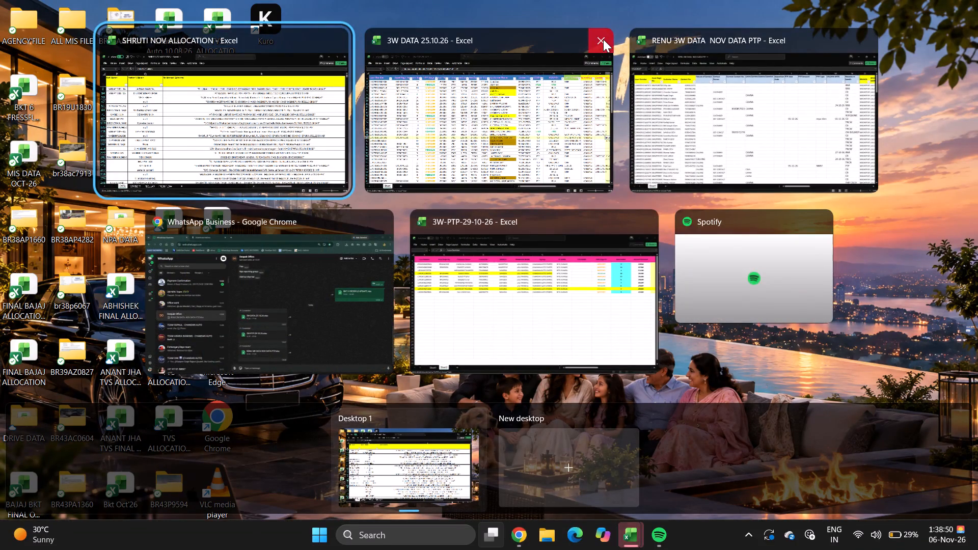
{"action": "left_click", "coordinate": [603, 39]}
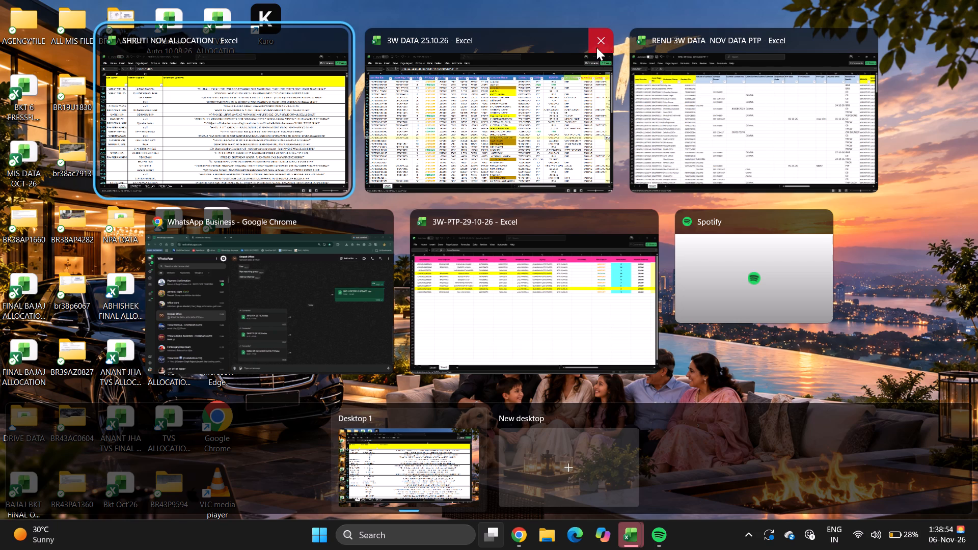
{"action": "left_click", "coordinate": [598, 40]}
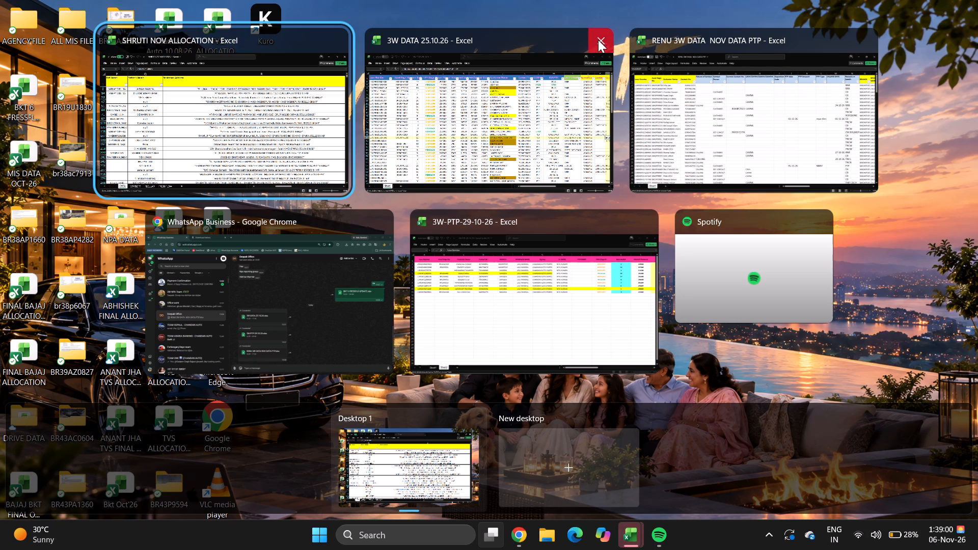
{"action": "left_click", "coordinate": [870, 38]}
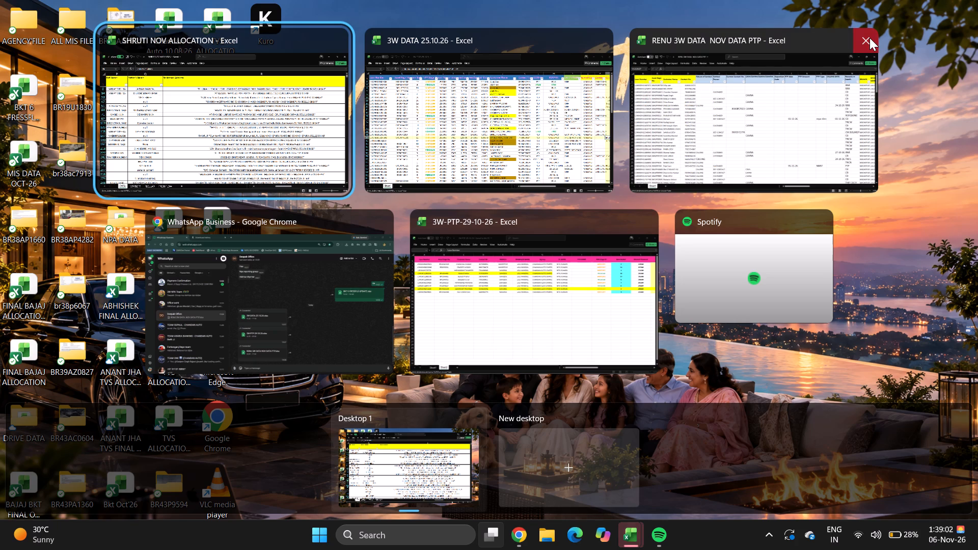
{"action": "key", "text": "super+Tab"}
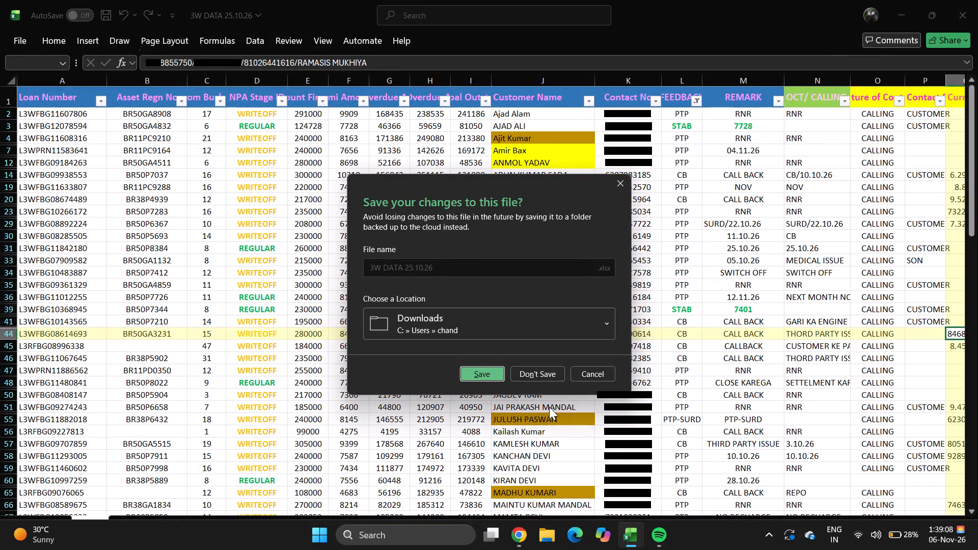
{"action": "left_click", "coordinate": [545, 374]}
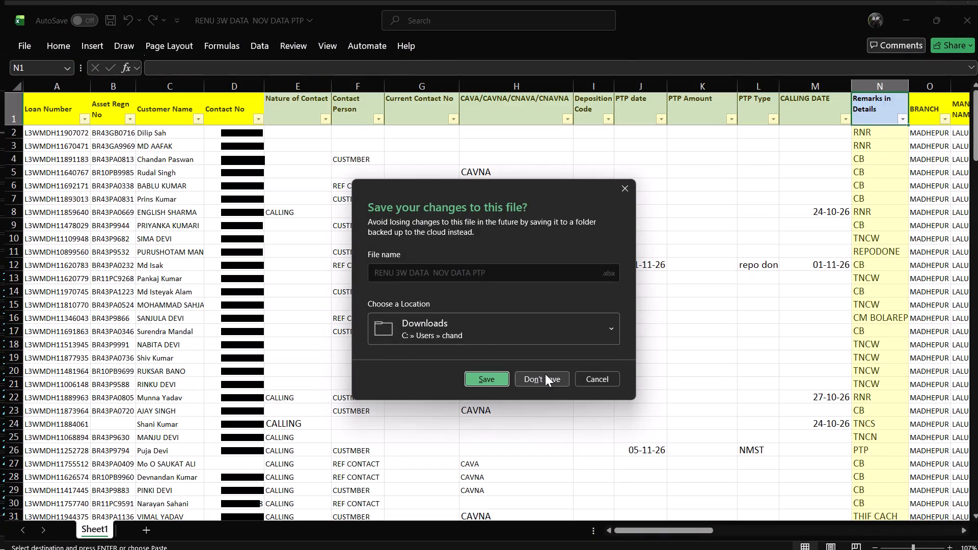
{"action": "left_click", "coordinate": [545, 374]}
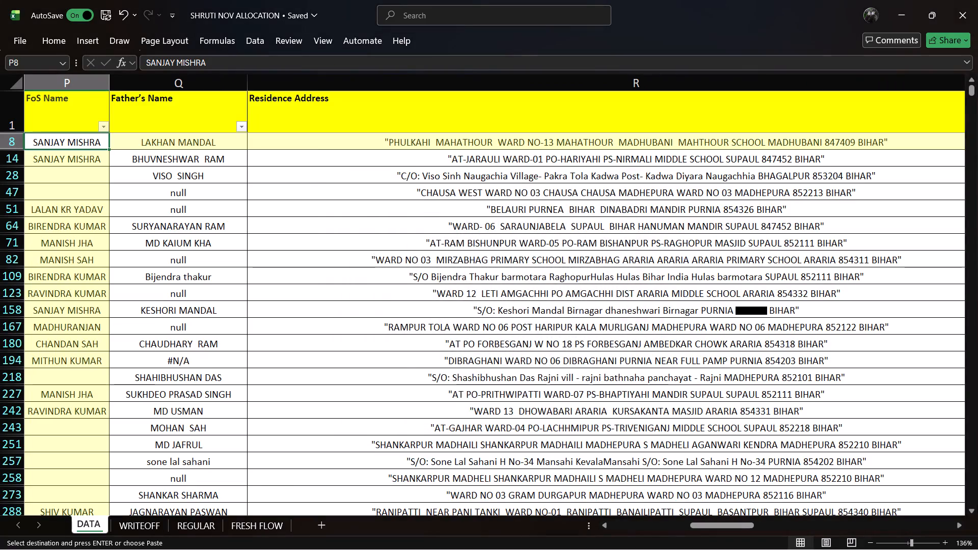
Examine the filtered DATA sheet records from the FoS Name column back to the Loan Number column, starting at row 8.
{"action": "key", "text": "Left"}
{"action": "key", "text": "Left"}
{"action": "key", "text": "Left"}
{"action": "key", "text": "Left"}
{"action": "key", "text": "Left"}
{"action": "key", "text": "Left"}
{"action": "key", "text": "Left"}
{"action": "key", "text": "Left"}
{"action": "key", "text": "Left"}
{"action": "key", "text": "Left"}
{"action": "key", "text": "Left"}
{"action": "key", "text": "Left"}
{"action": "key", "text": "Left"}
{"action": "key", "text": "Left"}
{"action": "key", "text": "Left"}
{"action": "key", "text": "Left"}
{"action": "key", "text": "Left"}
{"action": "key", "text": "Left"}
{"action": "key", "text": "Left"}
{"action": "key", "text": "Left"}
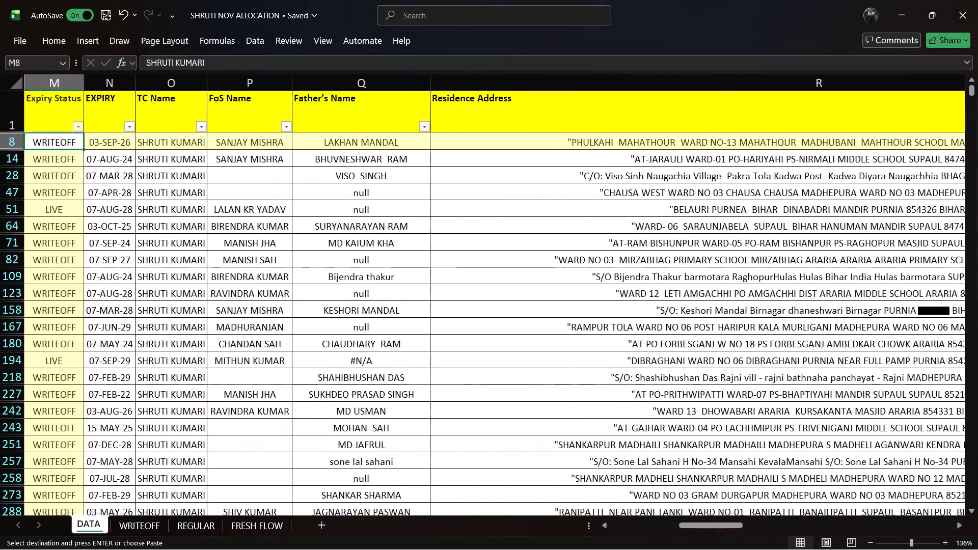
{"action": "key", "text": "Left"}
{"action": "key", "text": "Left"}
{"action": "key", "text": "Left"}
{"action": "key", "text": "Left"}
{"action": "key", "text": "Left"}
{"action": "key", "text": "Left"}
{"action": "key", "text": "Left"}
{"action": "key", "text": "Left"}
{"action": "key", "text": "Left"}
{"action": "key", "text": "Left"}
{"action": "key", "text": "Left"}
{"action": "key", "text": "Left"}
{"action": "key", "text": "Left"}
{"action": "key", "text": "Left"}
{"action": "key", "text": "Left"}
{"action": "key", "text": "Left"}
{"action": "key", "text": "Left"}
{"action": "key", "text": "Left"}
{"action": "key", "text": "Left"}
{"action": "key", "text": "Left"}
{"action": "key", "text": "Left"}
{"action": "key", "text": "Left"}
{"action": "key", "text": "Left"}
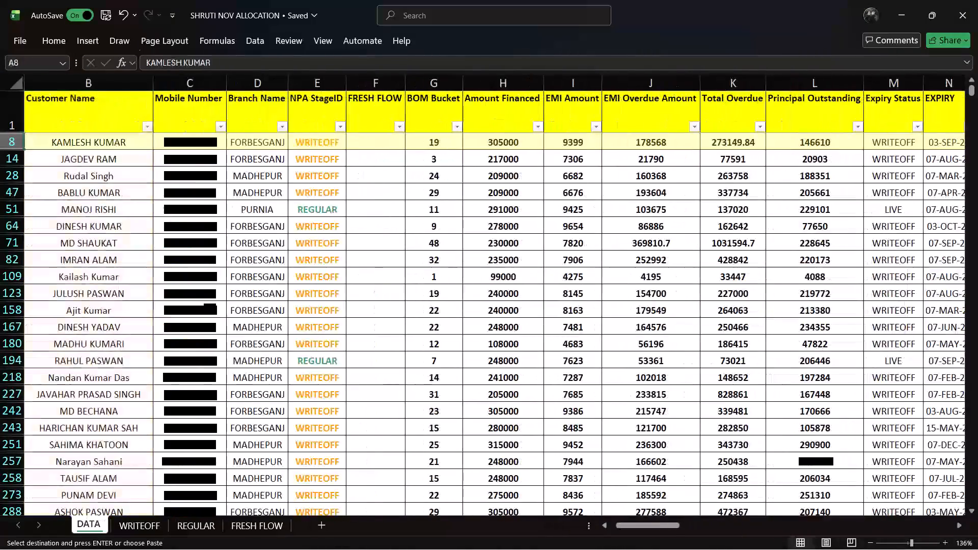
{"action": "key", "text": "Left"}
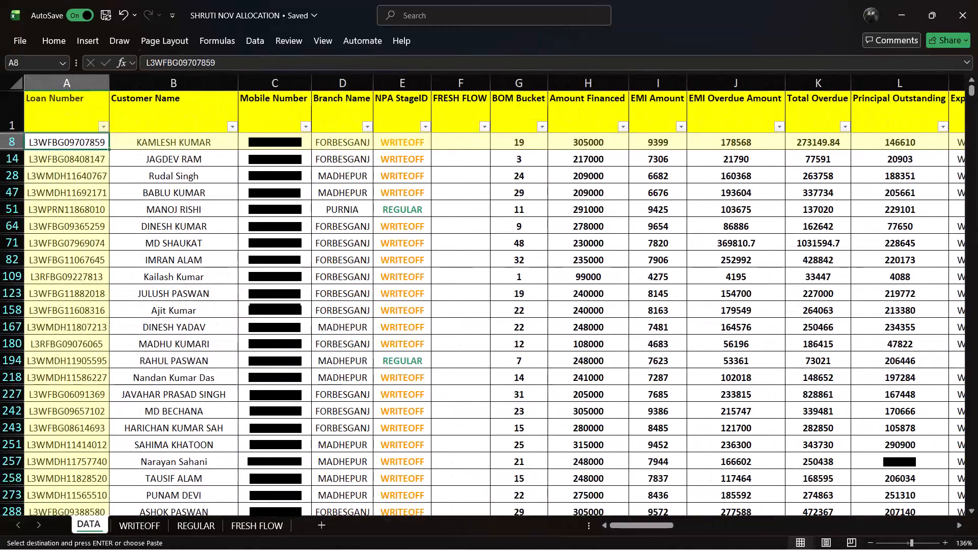
{"action": "key", "text": "Left"}
{"action": "key", "text": "Left"}
{"action": "key", "text": "Left"}
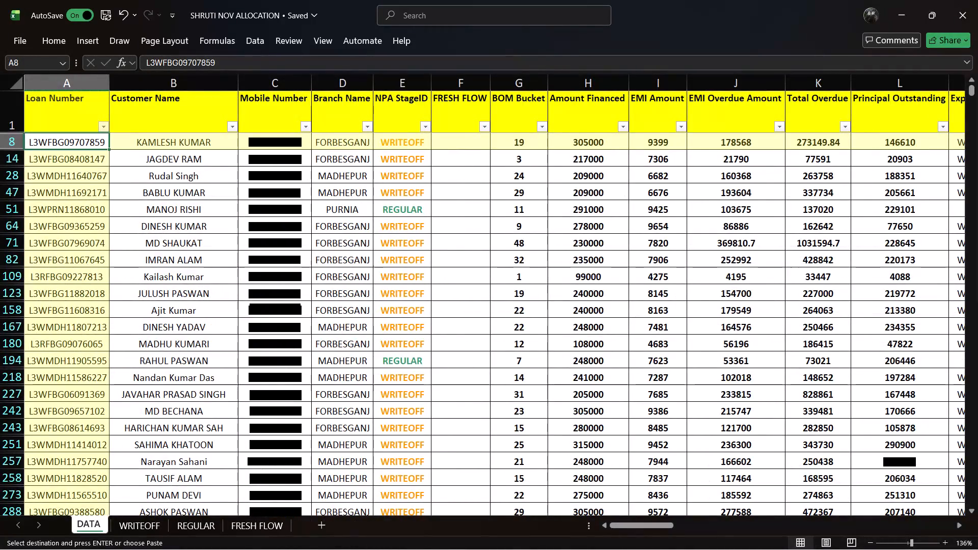
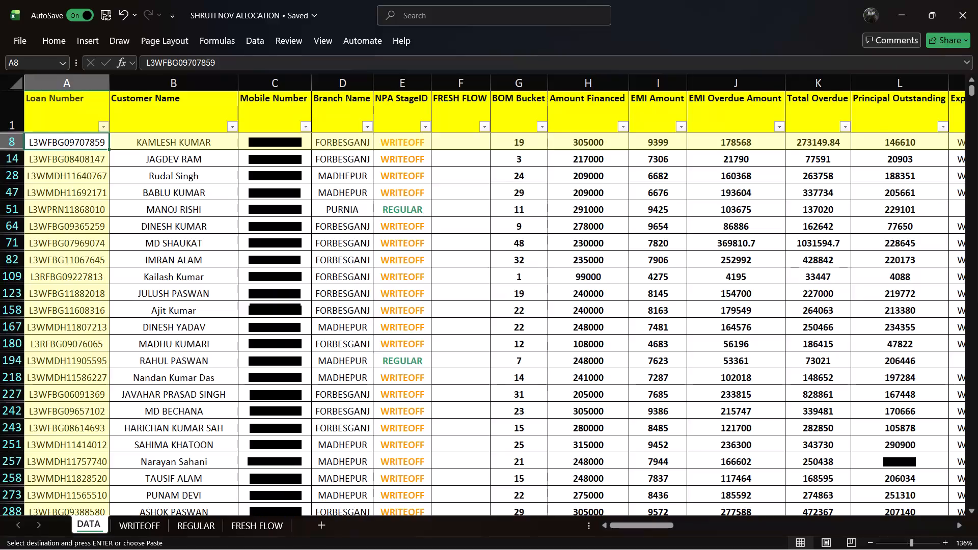
Examine the row 8 record on the DATA sheet from Loan Number across to Expiry Status and back.
{"action": "key", "text": "Right"}
{"action": "key", "text": "Right"}
{"action": "key", "text": "Right"}
{"action": "key", "text": "Right"}
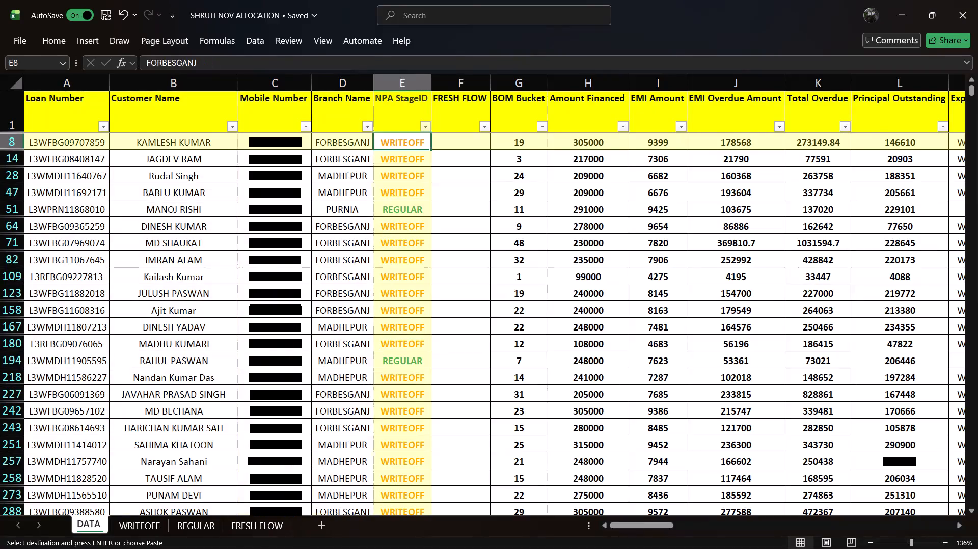
{"action": "key", "text": "Right"}
{"action": "key", "text": "Right"}
{"action": "key", "text": "Right"}
{"action": "key", "text": "Right"}
{"action": "key", "text": "Right"}
{"action": "key", "text": "Right"}
{"action": "key", "text": "Right"}
{"action": "key", "text": "Right"}
{"action": "key", "text": "Right"}
{"action": "key", "text": "Right"}
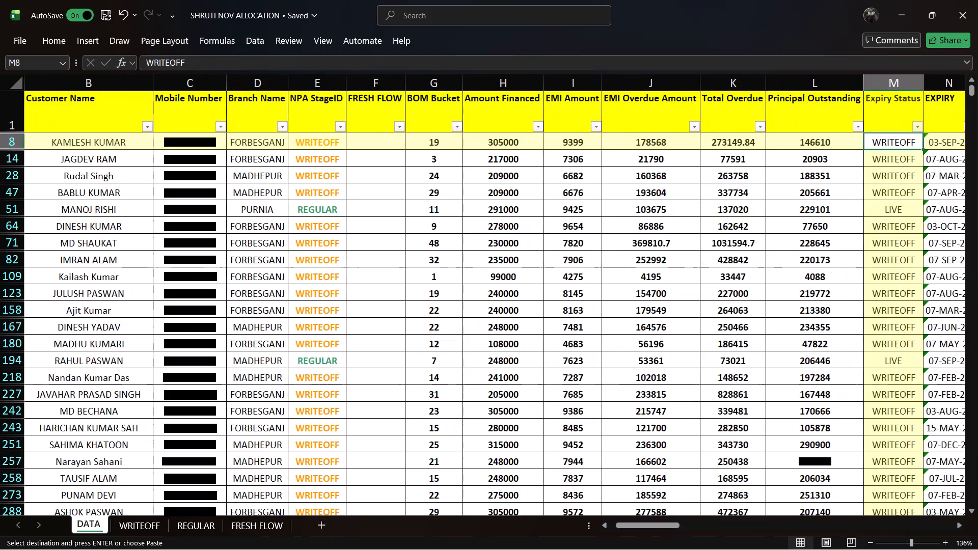
{"action": "key", "text": "Left"}
{"action": "key", "text": "Left"}
{"action": "key", "text": "Left"}
{"action": "key", "text": "Left"}
{"action": "key", "text": "Left"}
{"action": "key", "text": "Left"}
{"action": "key", "text": "Left"}
{"action": "key", "text": "Left"}
{"action": "key", "text": "Left"}
{"action": "key", "text": "Left"}
{"action": "key", "text": "Left"}
{"action": "key", "text": "Left"}
{"action": "key", "text": "Left"}
{"action": "key", "text": "Left"}
{"action": "key", "text": "Left"}
{"action": "key", "text": "Left"}
{"action": "key", "text": "Left"}
{"action": "key", "text": "Left"}
{"action": "key", "text": "Left"}
{"action": "key", "text": "Left"}
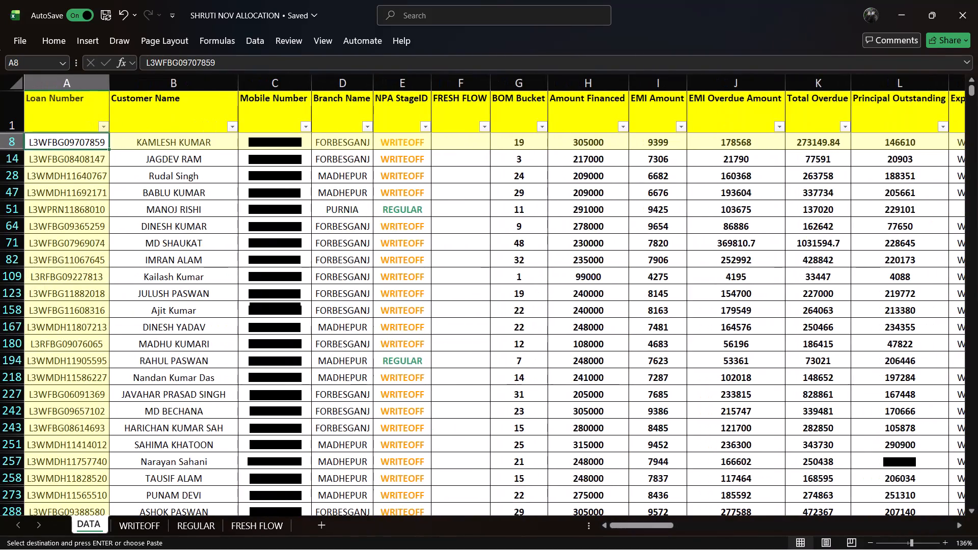
Examine the row 8 record from Mobile Number through the address, reference and contact columns to FEED BACK, CALLING DATE and OLD FEEDBACK.
{"action": "key", "text": "Right"}
{"action": "key", "text": "Right"}
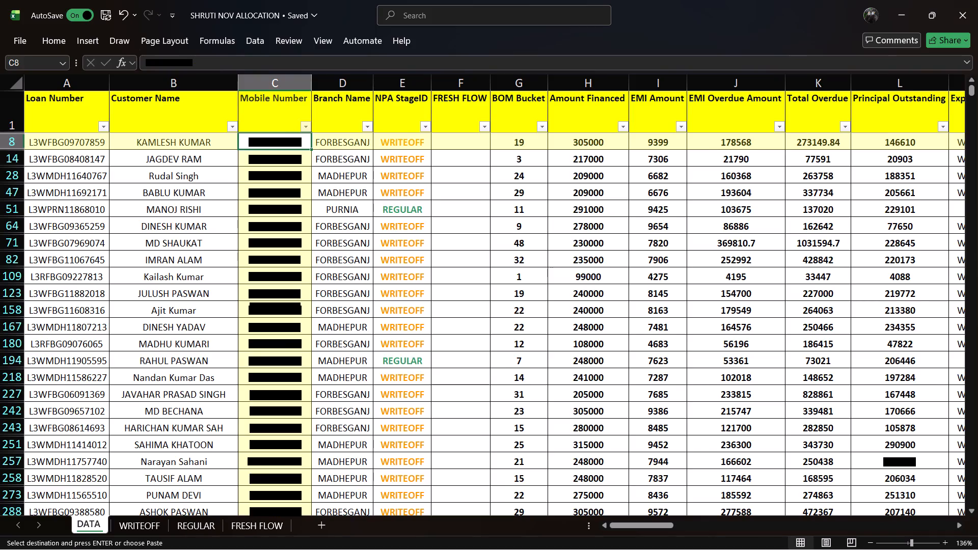
{"action": "key", "text": "Right"}
{"action": "key", "text": "Right"}
{"action": "key", "text": "Right"}
{"action": "key", "text": "Right"}
{"action": "key", "text": "Right"}
{"action": "key", "text": "Right"}
{"action": "key", "text": "Right"}
{"action": "key", "text": "Right"}
{"action": "key", "text": "Right"}
{"action": "key", "text": "Right"}
{"action": "key", "text": "Right"}
{"action": "key", "text": "Right"}
{"action": "key", "text": "Right"}
{"action": "key", "text": "Right"}
{"action": "key", "text": "Right"}
{"action": "key", "text": "Right"}
{"action": "key", "text": "Right"}
{"action": "key", "text": "Right"}
{"action": "key", "text": "Right"}
{"action": "key", "text": "Right"}
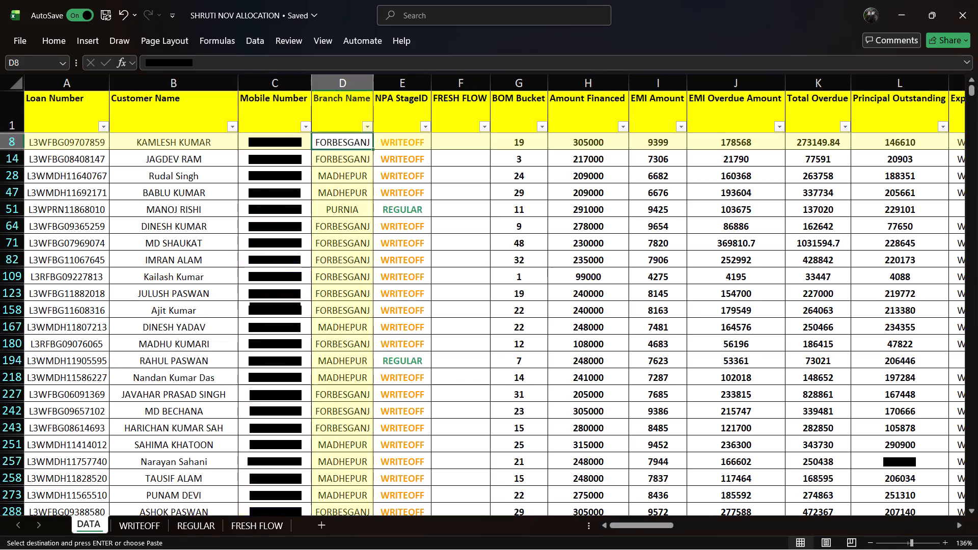
{"action": "key", "text": "Right"}
{"action": "key", "text": "Right"}
{"action": "key", "text": "Right"}
{"action": "key", "text": "Right"}
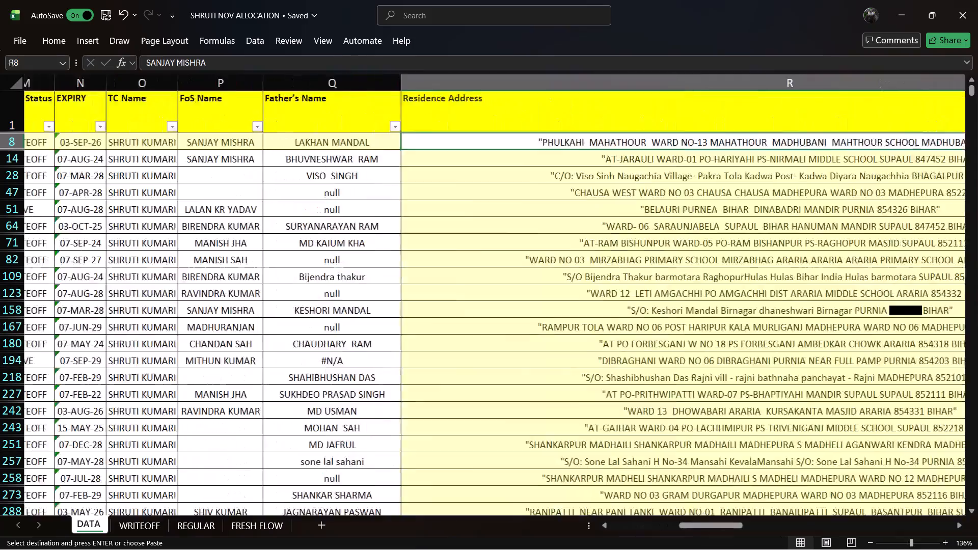
{"action": "key", "text": "Right"}
{"action": "key", "text": "Right"}
{"action": "key", "text": "Right"}
{"action": "key", "text": "Right"}
{"action": "key", "text": "Right"}
{"action": "key", "text": "Right"}
{"action": "key", "text": "Right"}
{"action": "key", "text": "Right"}
{"action": "key", "text": "Right"}
{"action": "key", "text": "Right"}
{"action": "key", "text": "Right"}
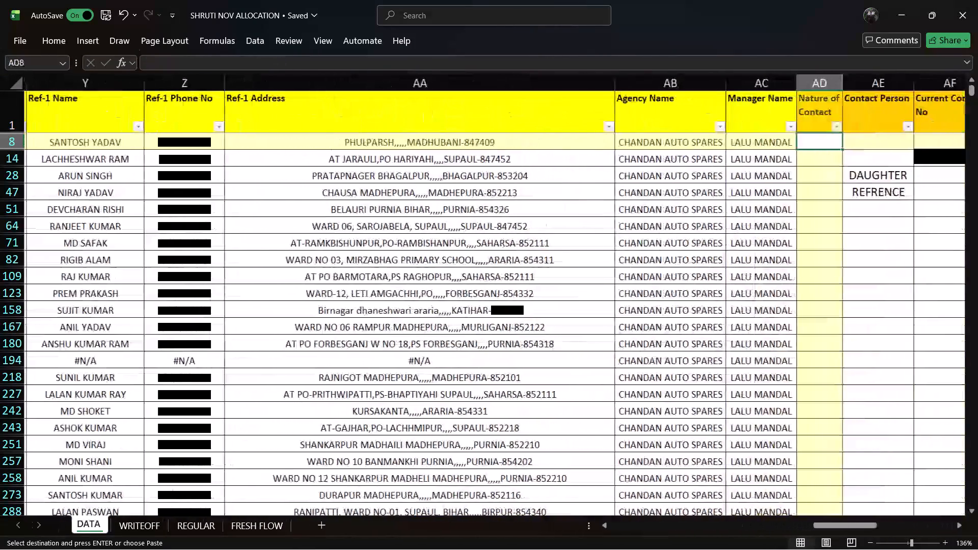
{"action": "key", "text": "Right"}
{"action": "key", "text": "Right"}
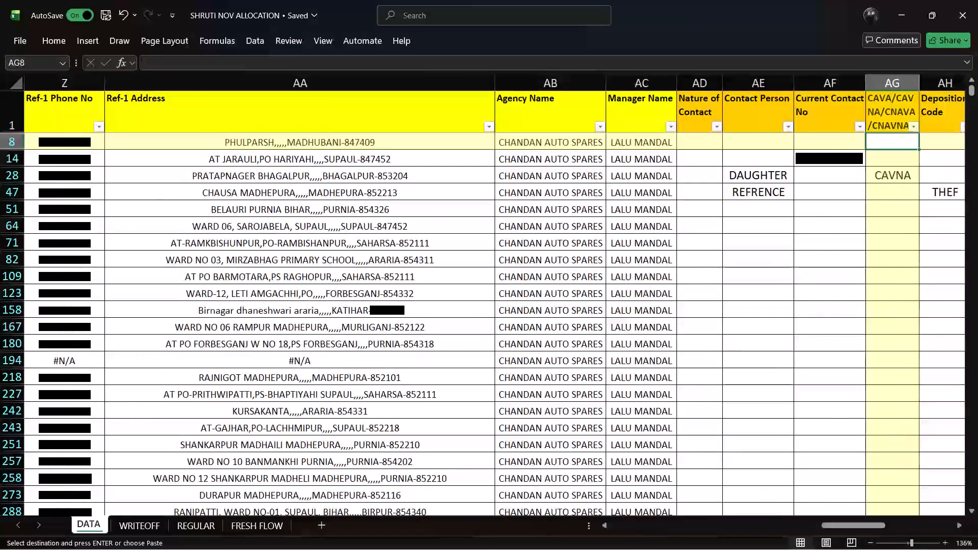
{"action": "key", "text": "Right"}
{"action": "key", "text": "Right"}
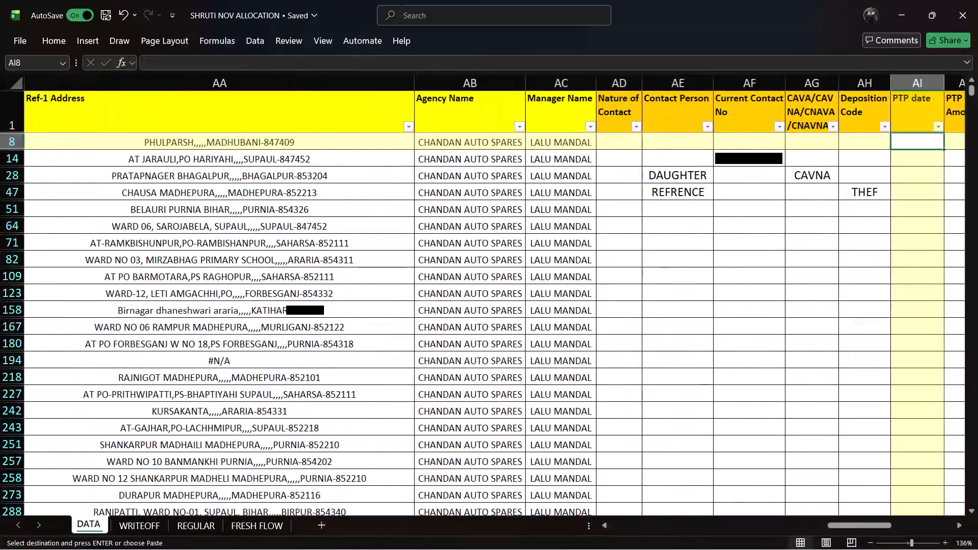
{"action": "key", "text": "Right"}
{"action": "key", "text": "Right"}
{"action": "key", "text": "Right"}
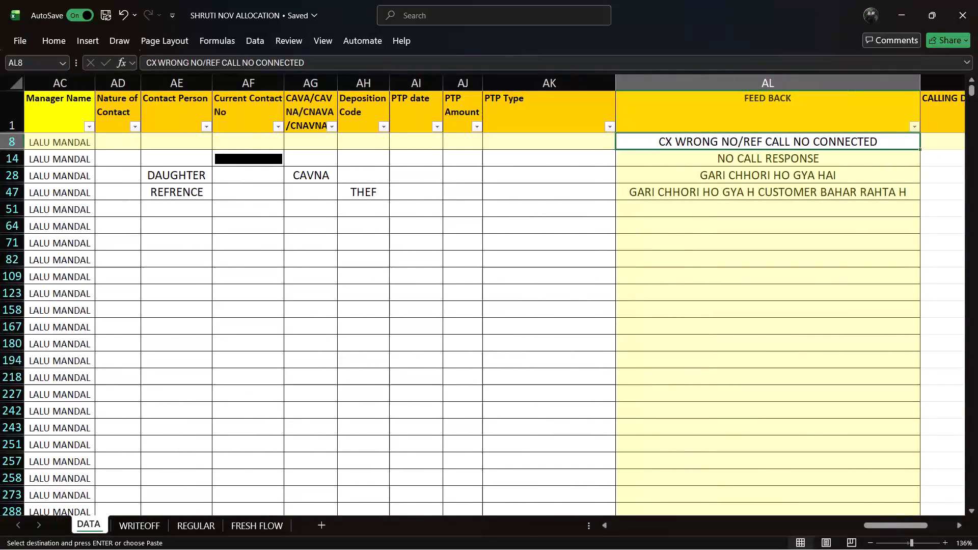
{"action": "key", "text": "Right"}
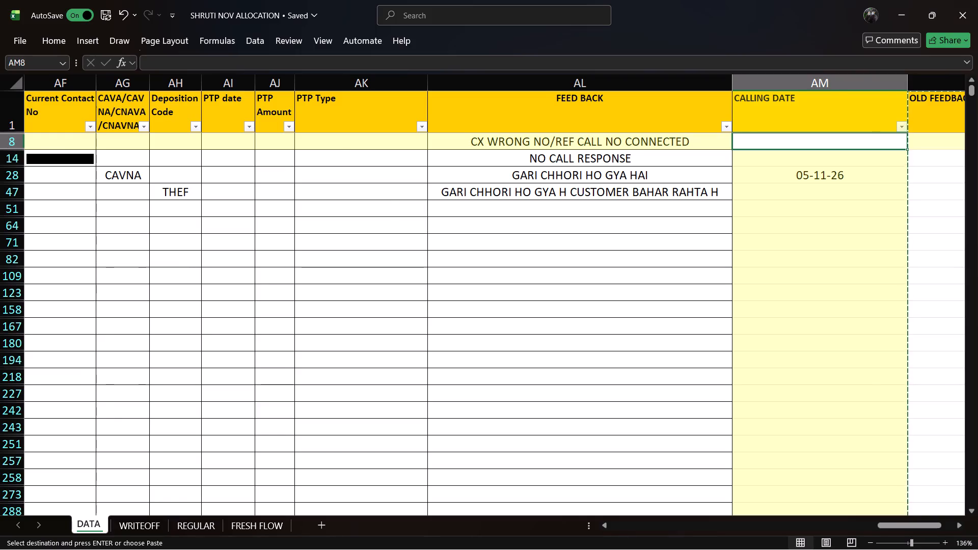
{"action": "key", "text": "Right"}
{"action": "key", "text": "Right"}
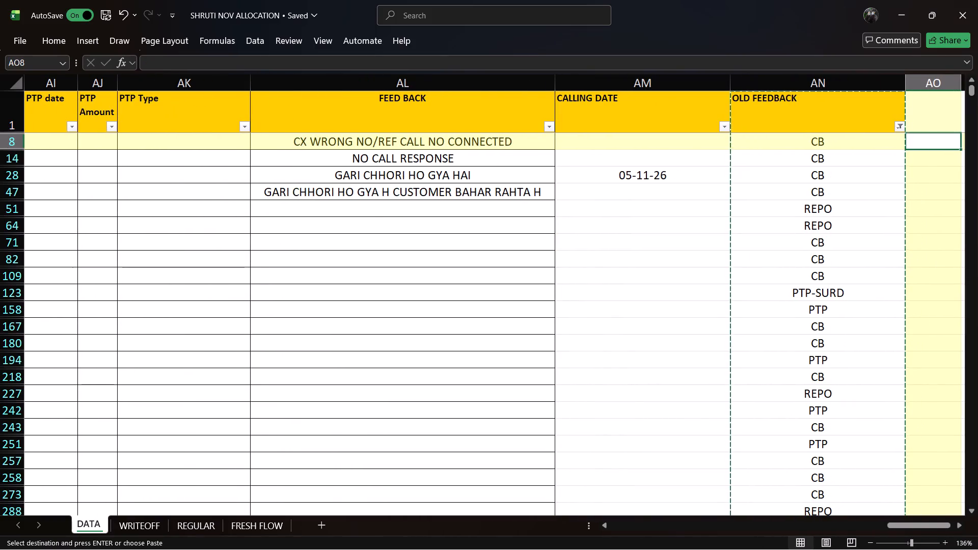
Enter SWITH OFF as the Deposition Code for the row 8 record and save the workbook.
{"action": "key", "text": "Left"}
{"action": "key", "text": "Left"}
{"action": "key", "text": "Left"}
{"action": "key", "text": "Left"}
{"action": "key", "text": "Left"}
{"action": "key", "text": "Left"}
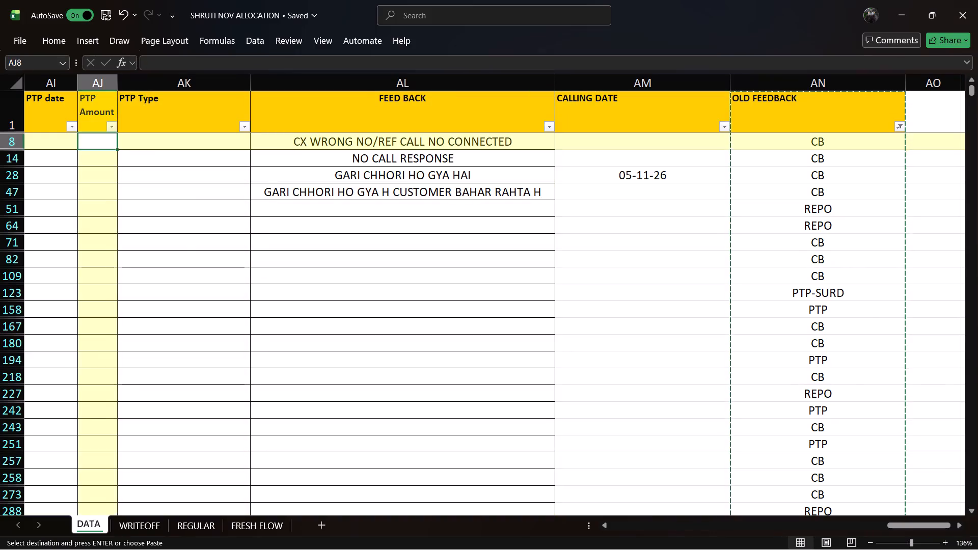
{"action": "key", "text": "Left"}
{"action": "key", "text": "Left"}
{"action": "key", "text": "Left"}
{"action": "key", "text": "Left"}
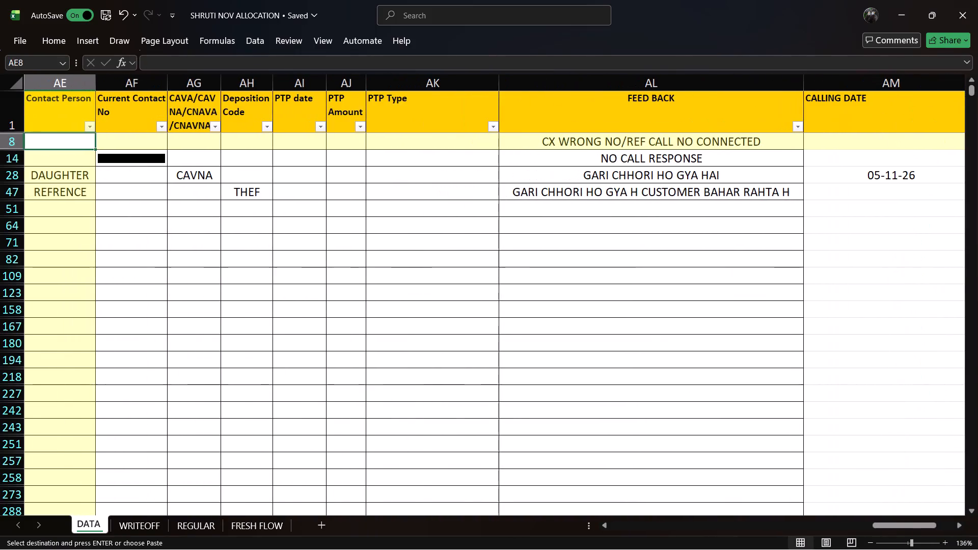
{"action": "key", "text": "Right"}
{"action": "key", "text": "Right"}
{"action": "key", "text": "Right"}
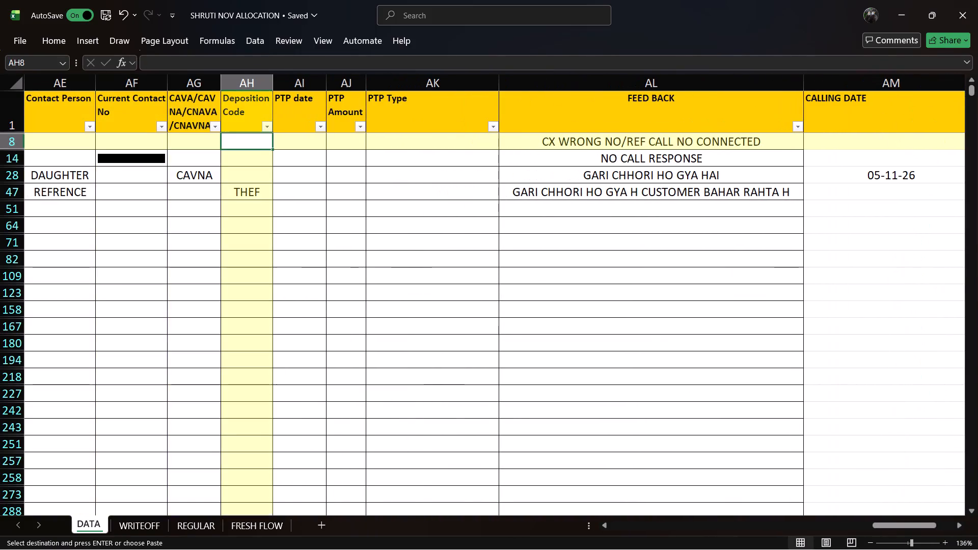
{"action": "type", "text": "SW"}
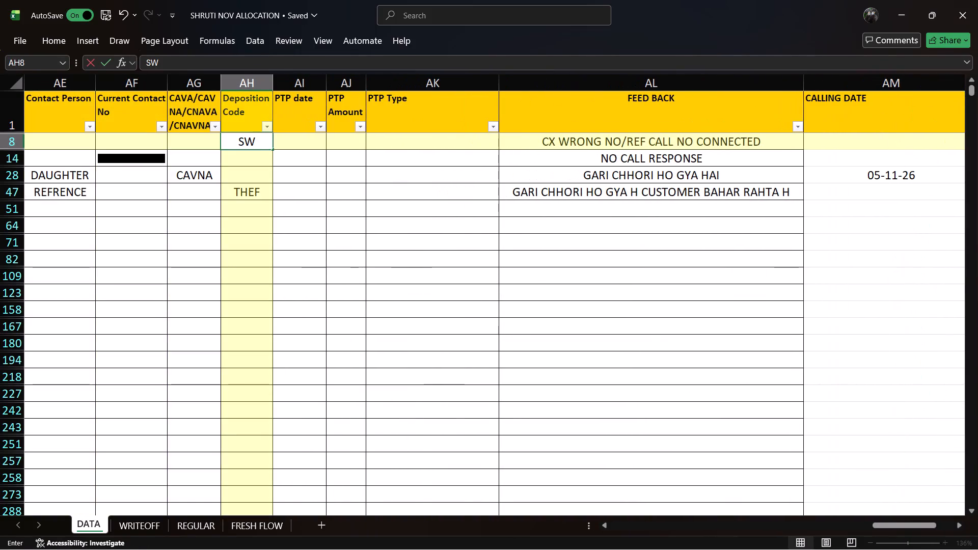
{"action": "type", "text": "ITH"}
{"action": "key", "text": "space"}
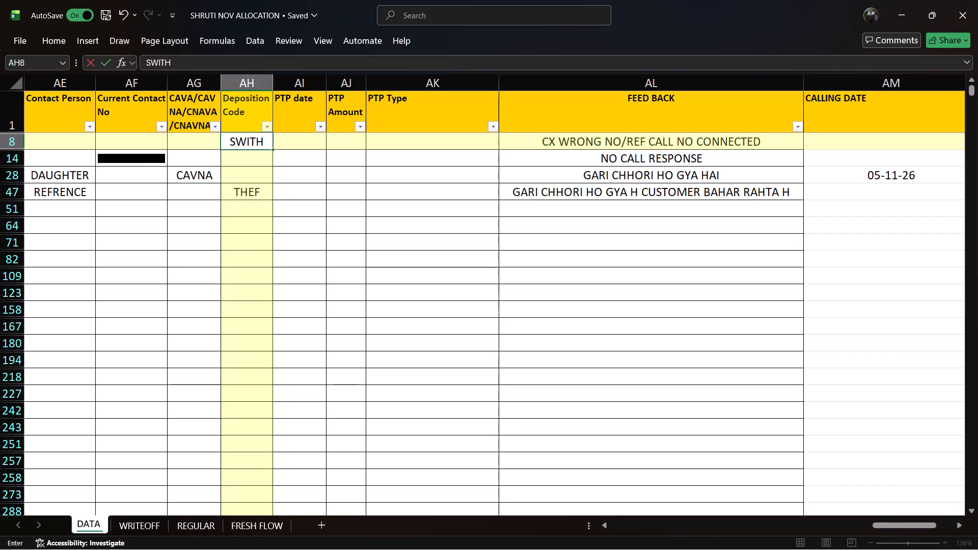
{"action": "type", "text": "OFF"}
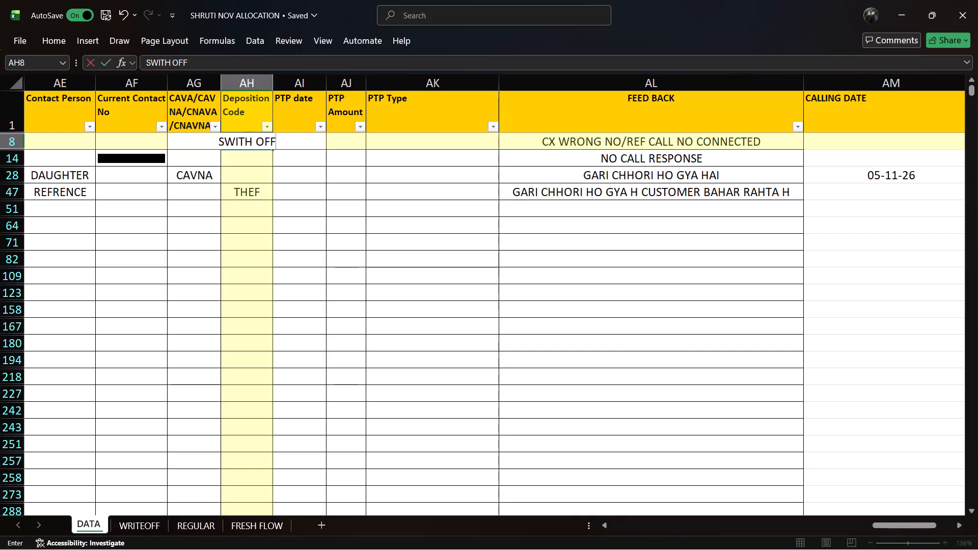
{"action": "key", "text": "ctrl+s"}
{"action": "key", "text": "Down"}
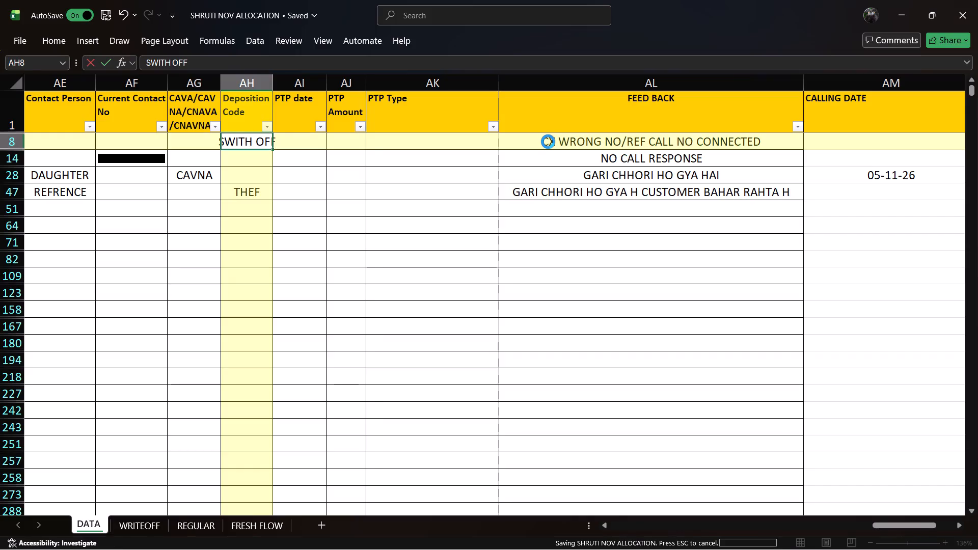
Examine the row 14 record from the FEED BACK column back to the customer name and mobile number.
{"action": "left_click", "coordinate": [611, 158]}
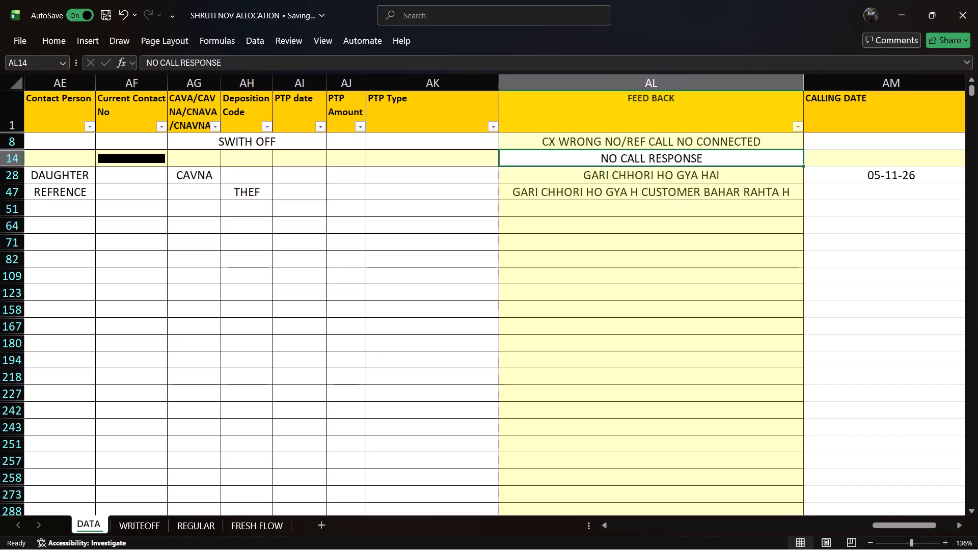
{"action": "left_click", "coordinate": [578, 157]}
{"action": "key", "text": "Left"}
{"action": "key", "text": "Left"}
{"action": "key", "text": "Left"}
{"action": "key", "text": "Left"}
{"action": "key", "text": "Left"}
{"action": "key", "text": "Left"}
{"action": "key", "text": "Left"}
{"action": "key", "text": "Left"}
{"action": "key", "text": "Left"}
{"action": "key", "text": "Left"}
{"action": "key", "text": "Left"}
{"action": "key", "text": "Left"}
{"action": "key", "text": "Left"}
{"action": "key", "text": "Left"}
{"action": "key", "text": "Left"}
{"action": "key", "text": "Left"}
{"action": "key", "text": "Left"}
{"action": "key", "text": "Left"}
{"action": "key", "text": "Left"}
{"action": "key", "text": "Left"}
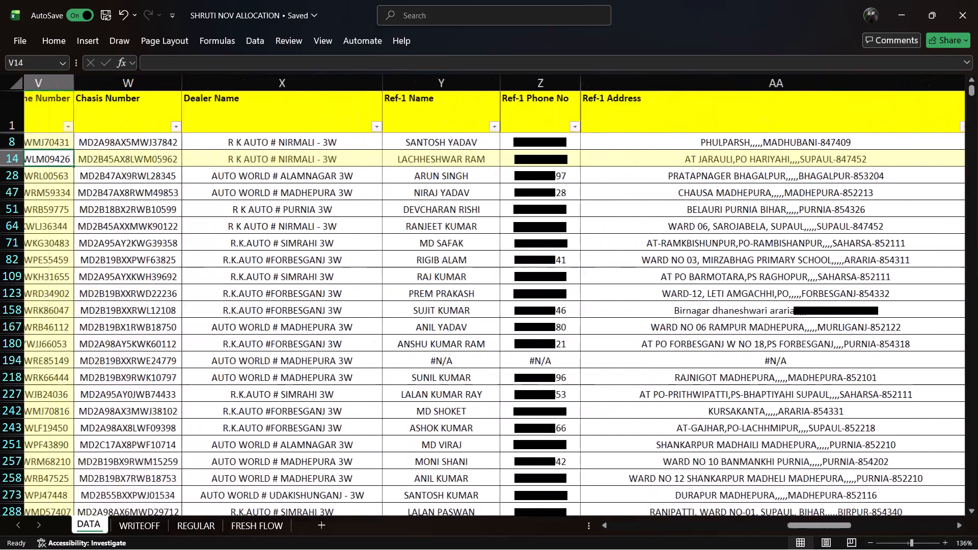
{"action": "key", "text": "Left"}
{"action": "key", "text": "Left"}
{"action": "key", "text": "Left"}
{"action": "key", "text": "Left"}
{"action": "key", "text": "Left"}
{"action": "key", "text": "Left"}
{"action": "key", "text": "Left"}
{"action": "key", "text": "Left"}
{"action": "key", "text": "Left"}
{"action": "key", "text": "Left"}
{"action": "key", "text": "Left"}
{"action": "key", "text": "Left"}
{"action": "key", "text": "Left"}
{"action": "key", "text": "Left"}
{"action": "key", "text": "Left"}
{"action": "key", "text": "Left"}
{"action": "key", "text": "Left"}
{"action": "key", "text": "Left"}
{"action": "key", "text": "Left"}
{"action": "key", "text": "Left"}
{"action": "key", "text": "Left"}
{"action": "key", "text": "Left"}
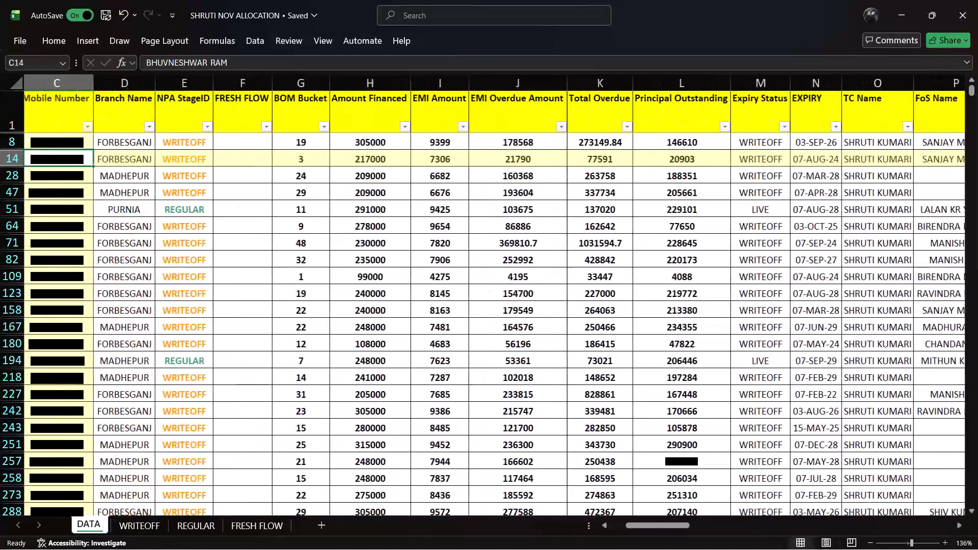
{"action": "key", "text": "Right"}
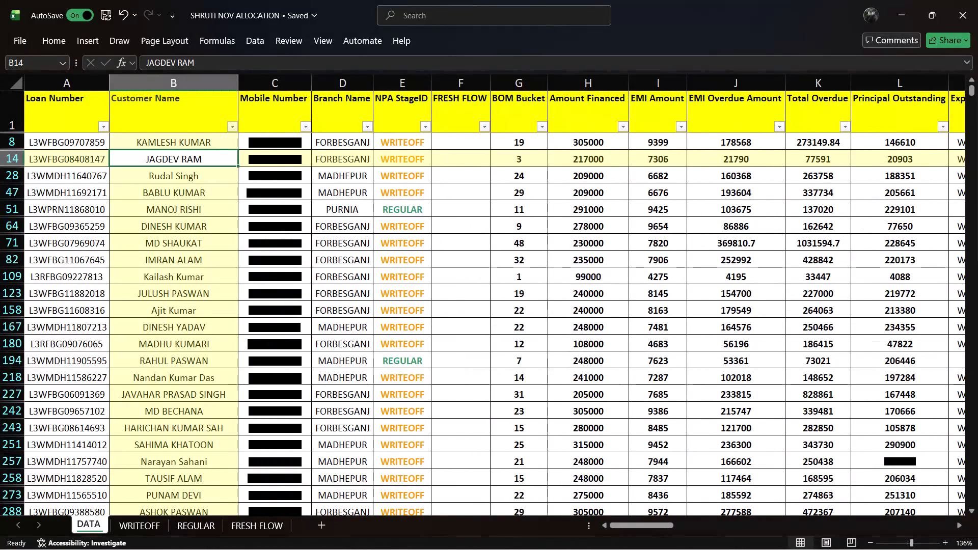
Examine the row 14 record from Customer Name through the loan and reference details to PTP date, and back to Current Contact No.
{"action": "key", "text": "Right"}
{"action": "key", "text": "Right"}
{"action": "key", "text": "Right"}
{"action": "key", "text": "Right"}
{"action": "key", "text": "Right"}
{"action": "key", "text": "Right"}
{"action": "key", "text": "Right"}
{"action": "key", "text": "Right"}
{"action": "key", "text": "Right"}
{"action": "key", "text": "Right"}
{"action": "key", "text": "Right"}
{"action": "key", "text": "Right"}
{"action": "key", "text": "Right"}
{"action": "key", "text": "Right"}
{"action": "key", "text": "Right"}
{"action": "key", "text": "Right"}
{"action": "key", "text": "Right"}
{"action": "key", "text": "Right"}
{"action": "key", "text": "Right"}
{"action": "key", "text": "Right"}
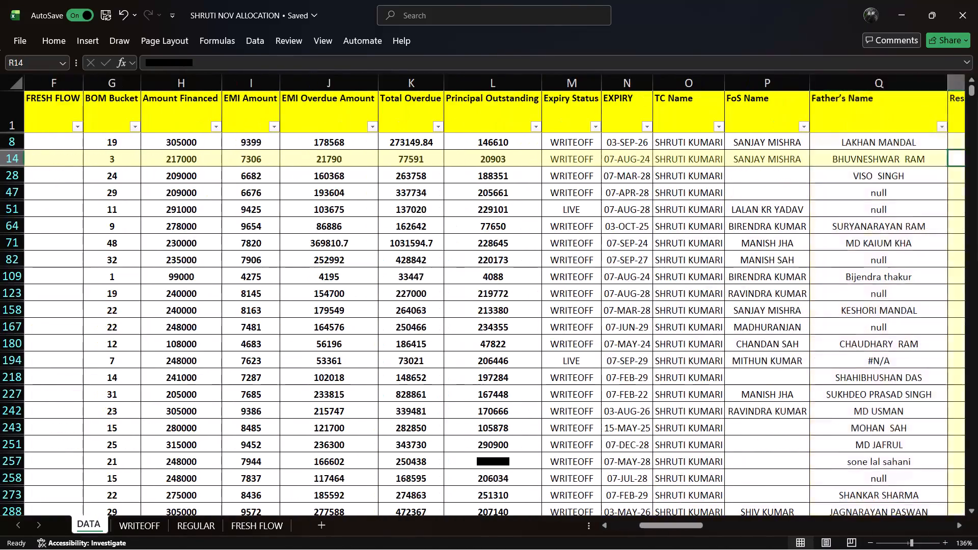
{"action": "key", "text": "Right"}
{"action": "key", "text": "Right"}
{"action": "key", "text": "Right"}
{"action": "key", "text": "Right"}
{"action": "key", "text": "Right"}
{"action": "key", "text": "Right"}
{"action": "key", "text": "Right"}
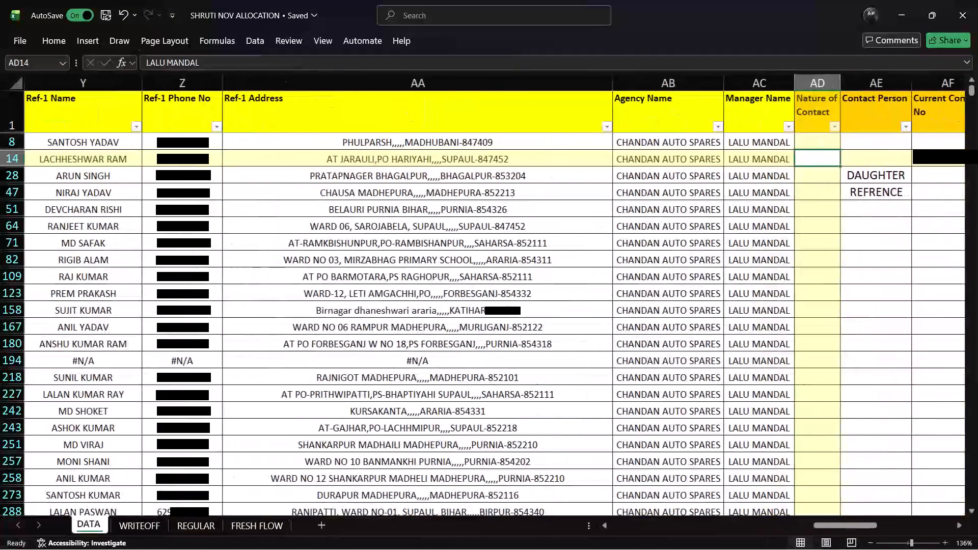
{"action": "key", "text": "Right"}
{"action": "key", "text": "Right"}
{"action": "key", "text": "Right"}
{"action": "key", "text": "Right"}
{"action": "key", "text": "Right"}
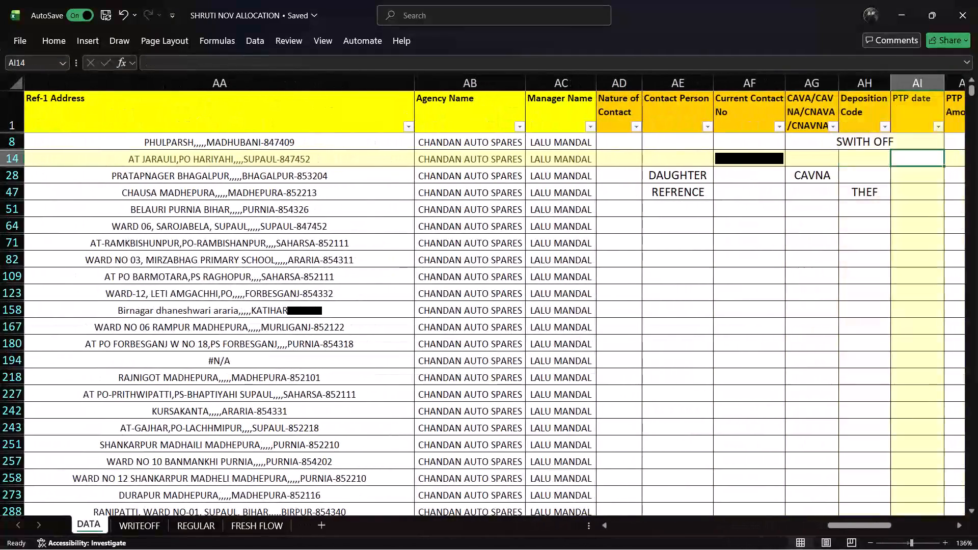
{"action": "key", "text": "Left"}
{"action": "key", "text": "Left"}
{"action": "key", "text": "Left"}
{"action": "key", "text": "Left"}
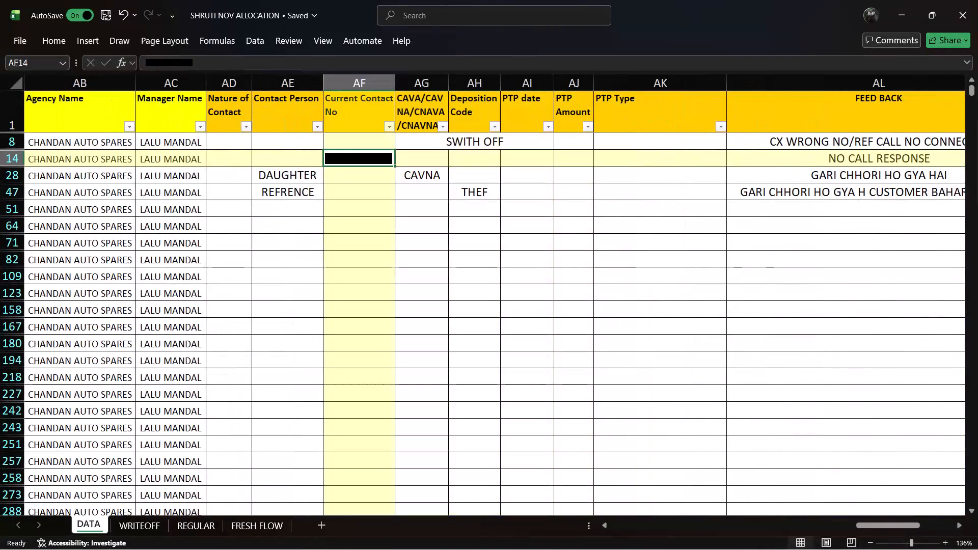
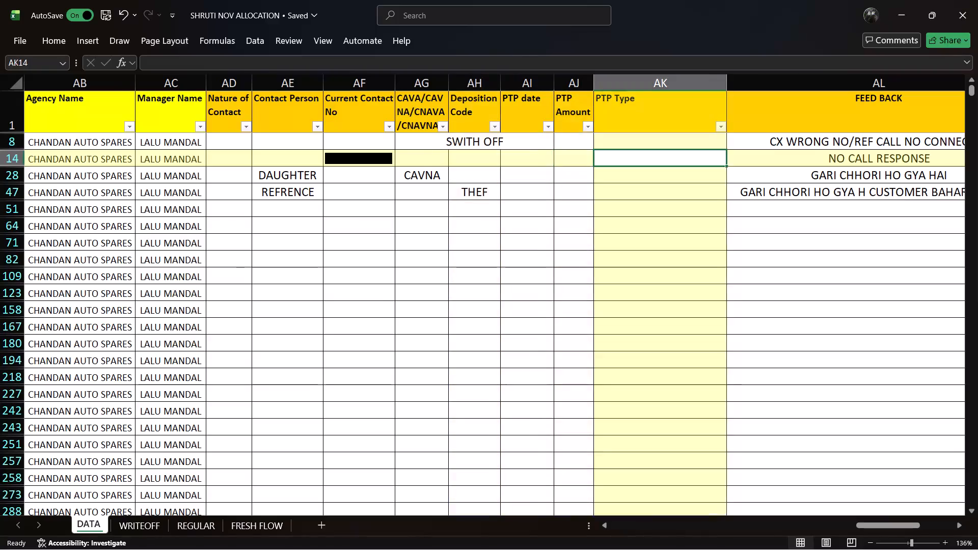
Examine the row 14 record from PTP Type through CALLING DATE and OLD FEEDBACK, and back through FEED BACK to PTP date.
{"action": "key", "text": "Right"}
{"action": "key", "text": "Right"}
{"action": "key", "text": "Right"}
{"action": "key", "text": "Right"}
{"action": "key", "text": "Right"}
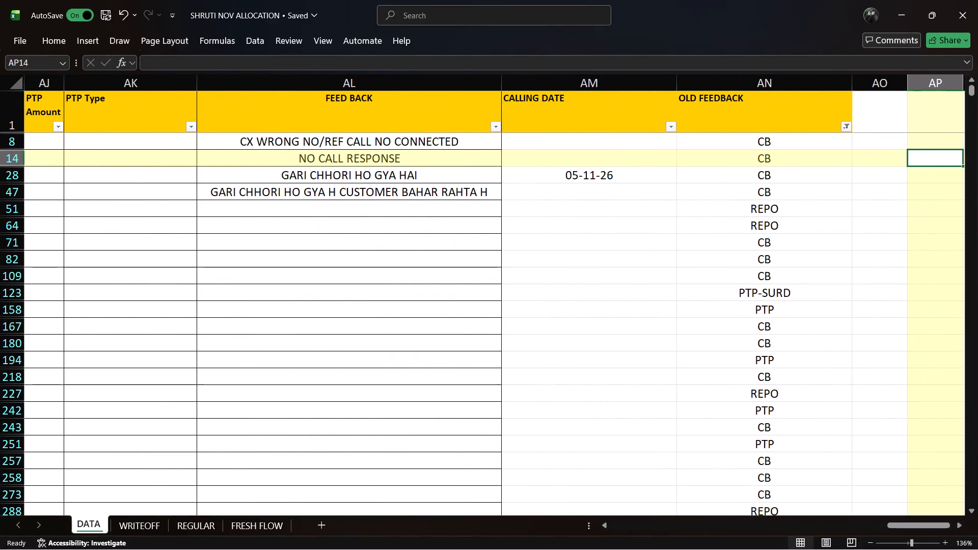
{"action": "key", "text": "Left"}
{"action": "key", "text": "Left"}
{"action": "key", "text": "Left"}
{"action": "key", "text": "Left"}
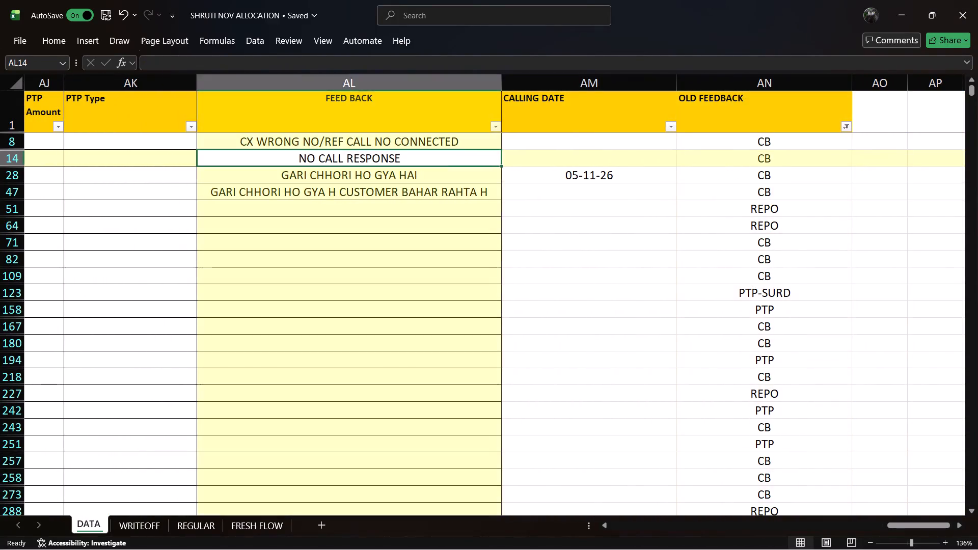
{"action": "key", "text": "Left"}
{"action": "key", "text": "Left"}
{"action": "key", "text": "Left"}
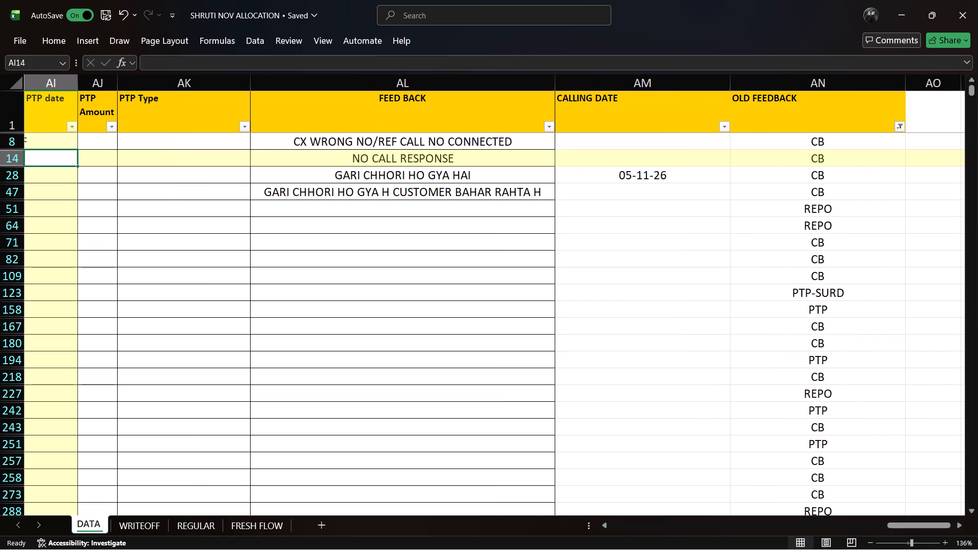
{"action": "key", "text": "Right"}
{"action": "key", "text": "Right"}
{"action": "key", "text": "Right"}
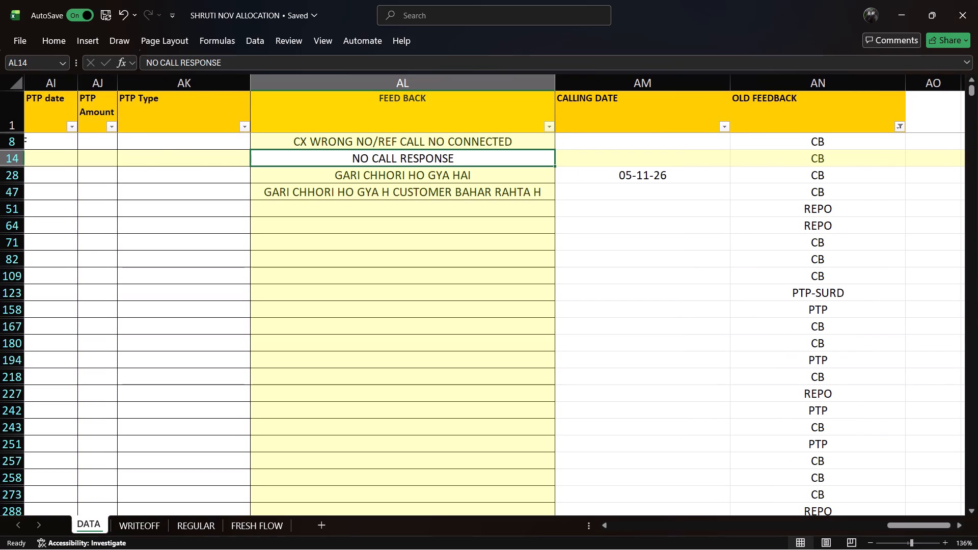
Enter 06-11-2026 as the CALLING DATE for the row 8, row 14 and row 47 records.
{"action": "left_click", "coordinate": [589, 137]}
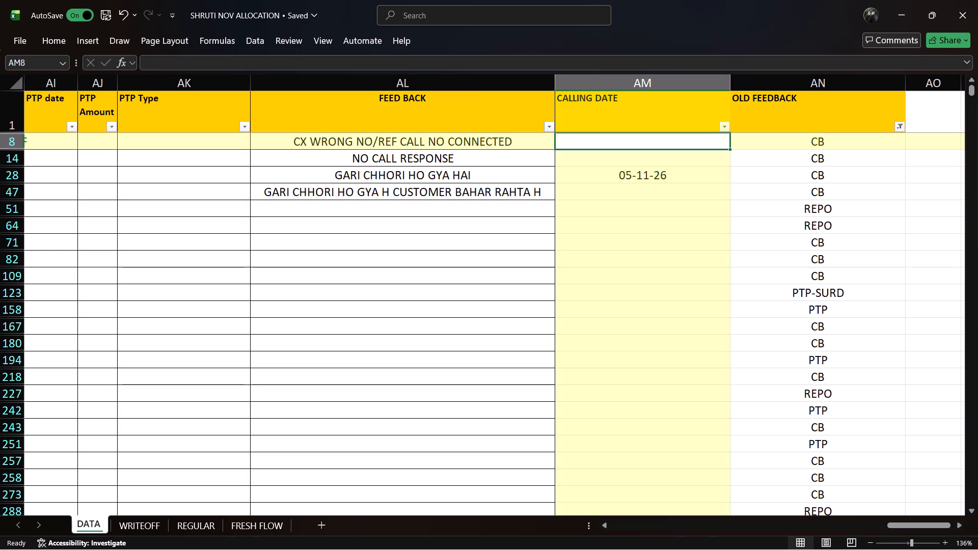
{"action": "key", "text": "ctrl+semicolon"}
{"action": "key", "text": "Down"}
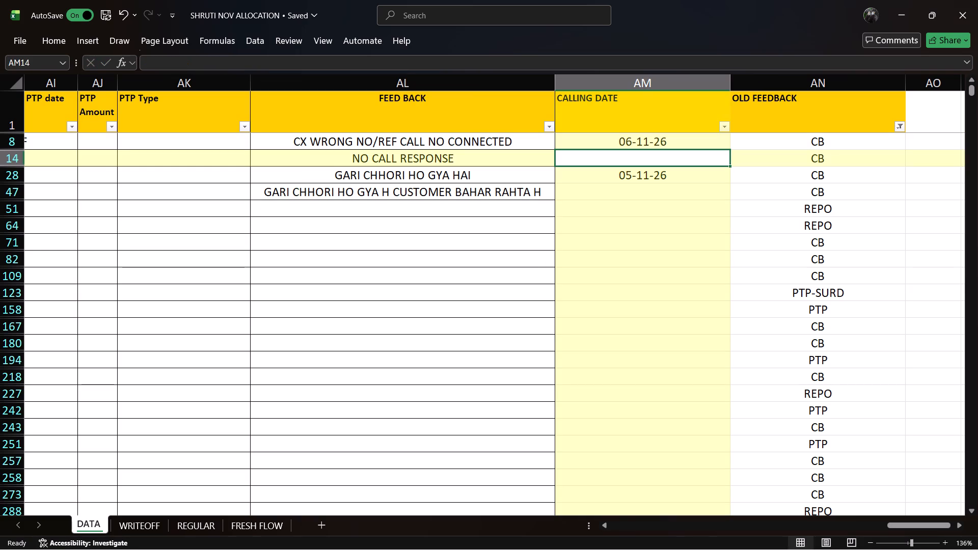
{"action": "key", "text": "ctrl+semicolon"}
{"action": "key", "text": "Down"}
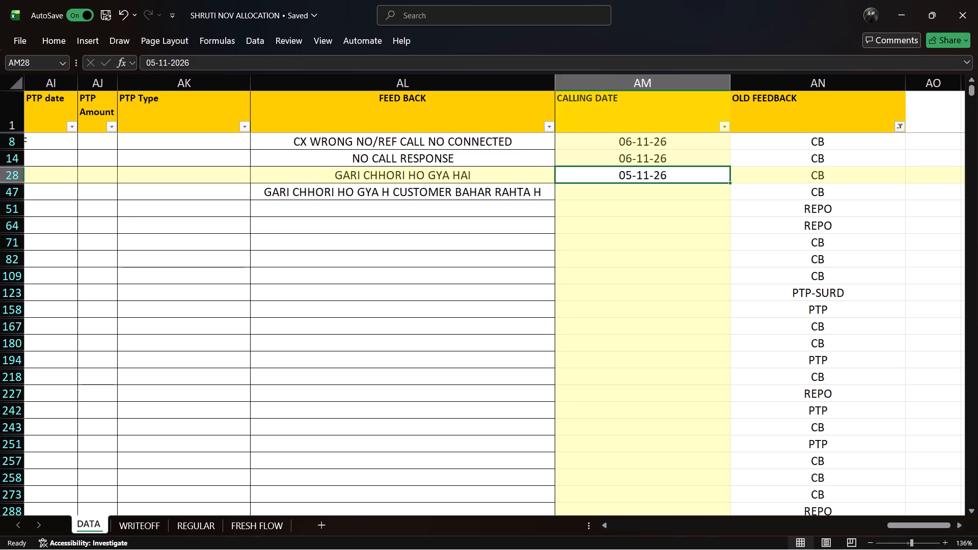
{"action": "key", "text": "Right"}
{"action": "key", "text": "Right"}
{"action": "key", "text": "Right"}
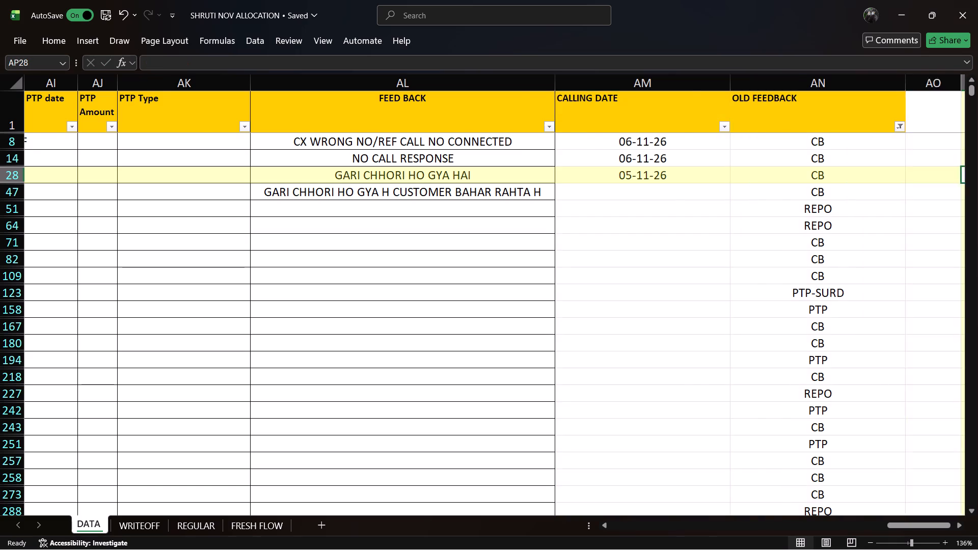
{"action": "key", "text": "Right"}
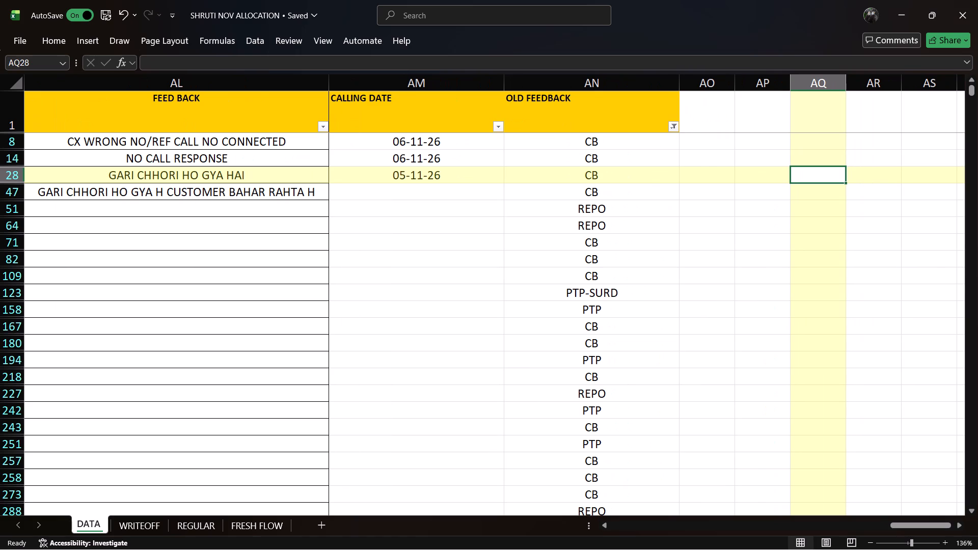
{"action": "left_click", "coordinate": [587, 190]}
{"action": "key", "text": "Left"}
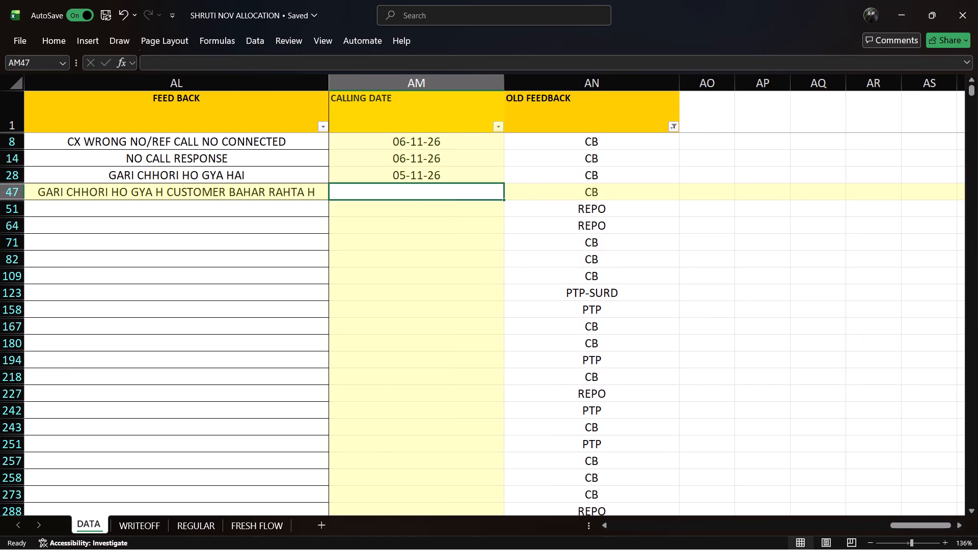
{"action": "key", "text": "ctrl+semicolon"}
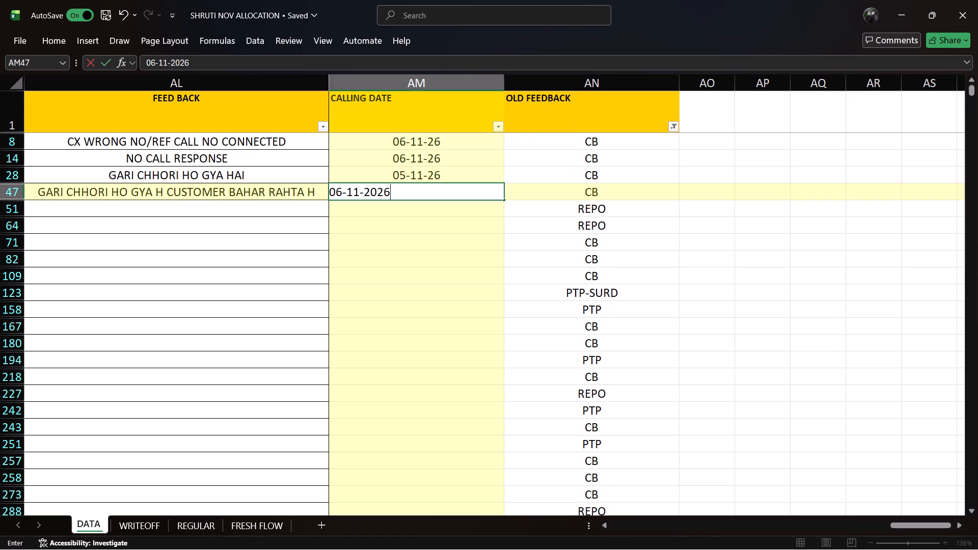
{"action": "key", "text": "Left"}
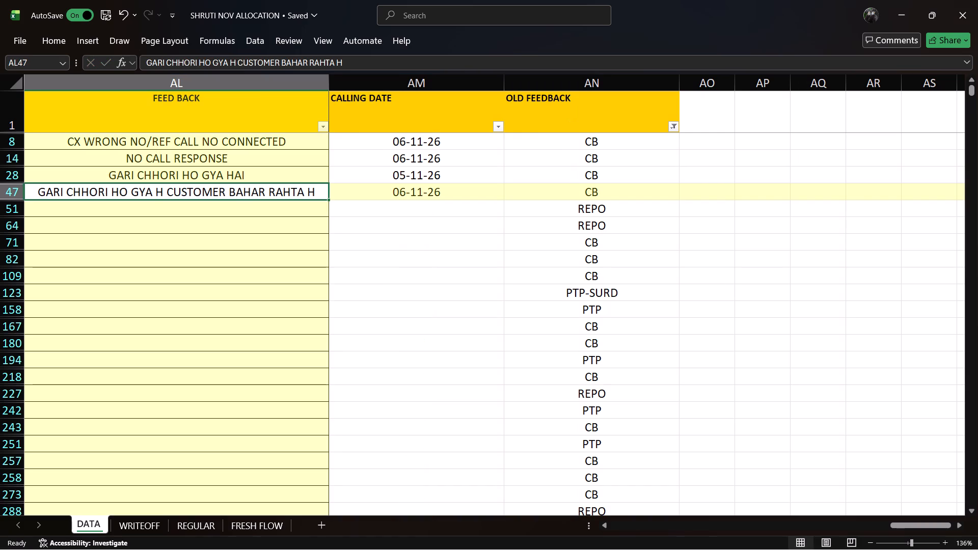
Check the OLD FEEDBACK and CALLING DATE cells from row 51 down to row 71 for the next case to call.
{"action": "key", "text": "Down"}
{"action": "key", "text": "Right"}
{"action": "key", "text": "Right"}
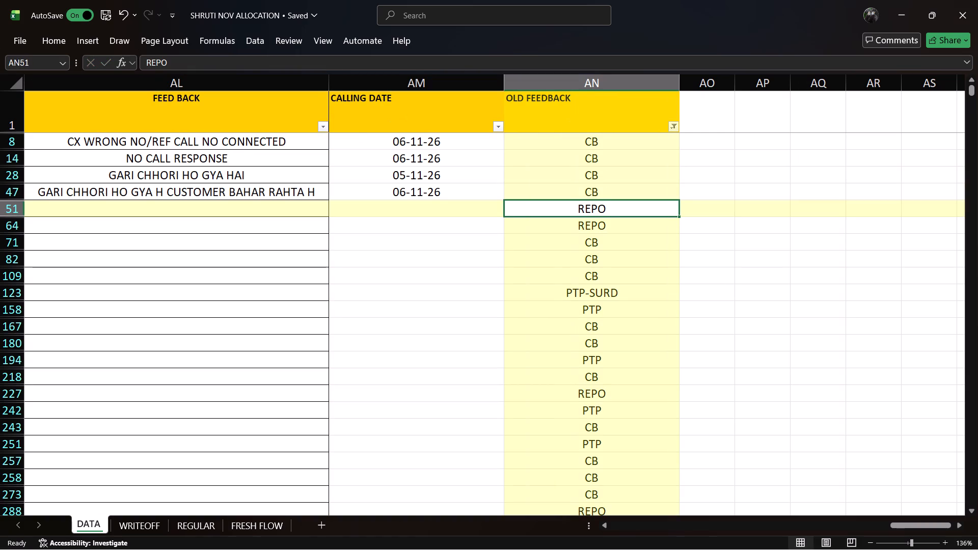
{"action": "key", "text": "Left"}
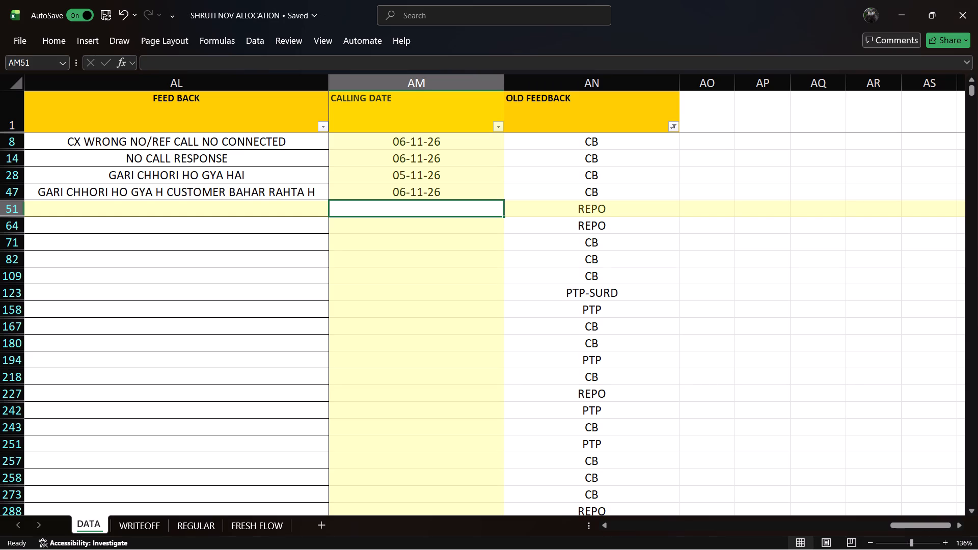
{"action": "key", "text": "Right"}
{"action": "key", "text": "Right"}
{"action": "key", "text": "Left"}
{"action": "key", "text": "Down"}
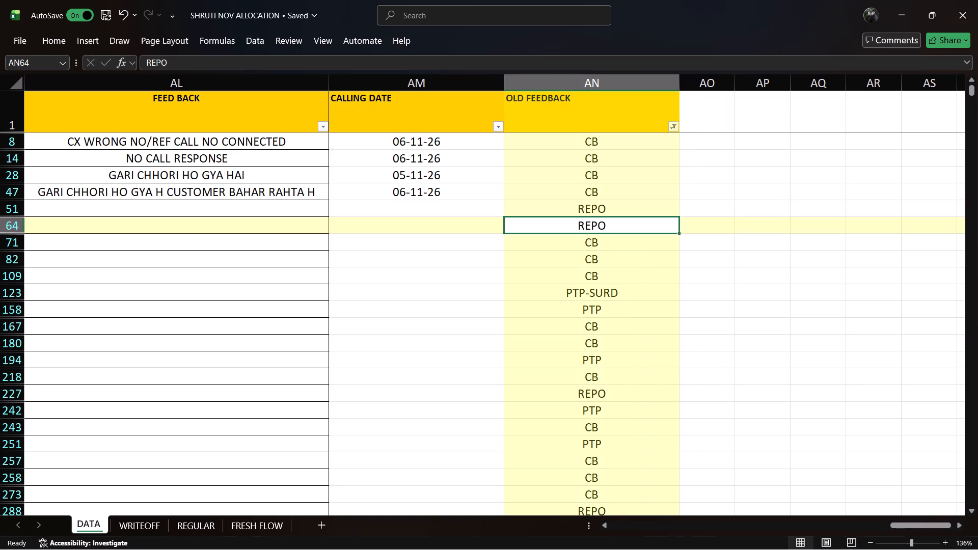
{"action": "key", "text": "Down"}
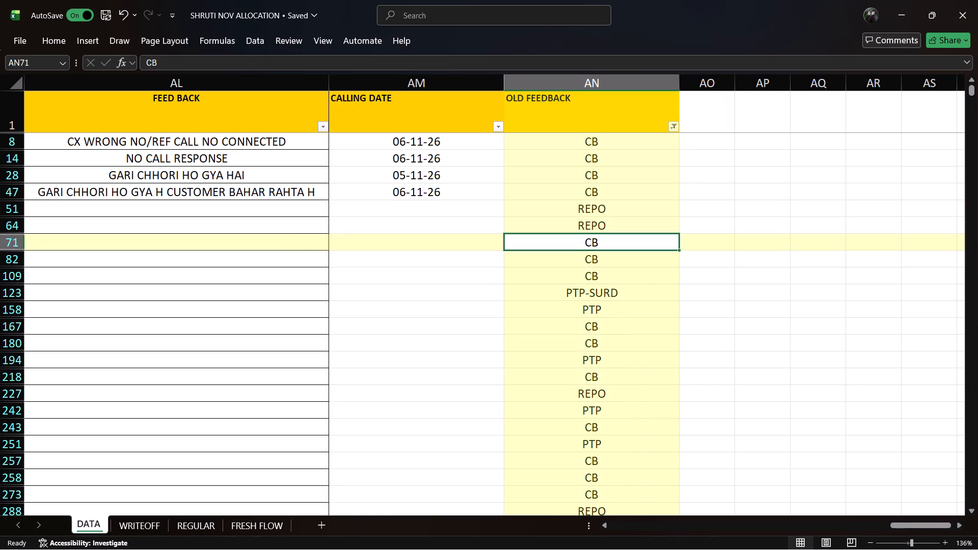
Examine the row 71 record from OLD FEEDBACK back through the reference and loan details to Loan Number and Mobile Number.
{"action": "key", "text": "Left"}
{"action": "key", "text": "Left"}
{"action": "key", "text": "Left"}
{"action": "key", "text": "Left"}
{"action": "key", "text": "Left"}
{"action": "key", "text": "Left"}
{"action": "key", "text": "Left"}
{"action": "key", "text": "Left"}
{"action": "key", "text": "Left"}
{"action": "key", "text": "Left"}
{"action": "key", "text": "Left"}
{"action": "key", "text": "Left"}
{"action": "key", "text": "Left"}
{"action": "key", "text": "Left"}
{"action": "key", "text": "Left"}
{"action": "key", "text": "Left"}
{"action": "key", "text": "Left"}
{"action": "key", "text": "Left"}
{"action": "key", "text": "Left"}
{"action": "key", "text": "Left"}
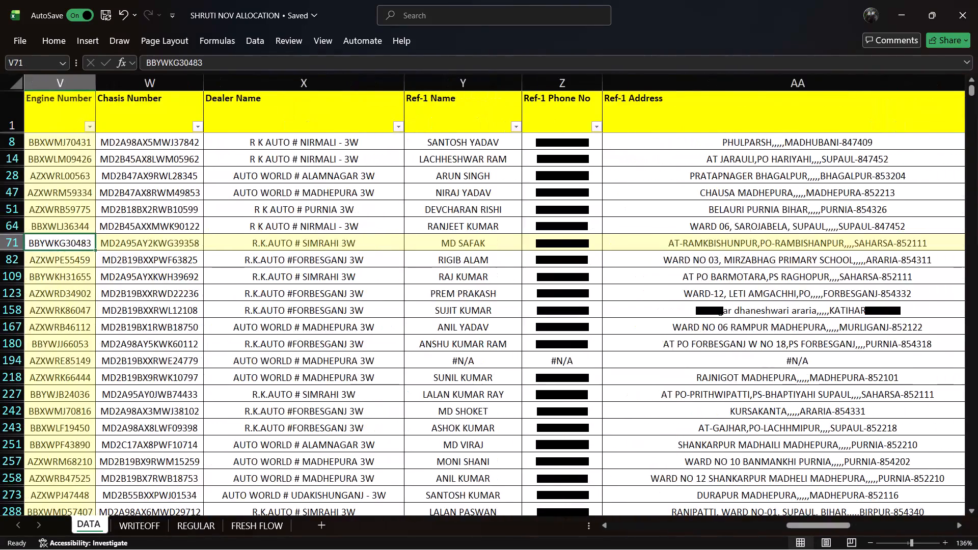
{"action": "key", "text": "Left"}
{"action": "key", "text": "Left"}
{"action": "key", "text": "Left"}
{"action": "key", "text": "Left"}
{"action": "key", "text": "Left"}
{"action": "key", "text": "Left"}
{"action": "key", "text": "Left"}
{"action": "key", "text": "Left"}
{"action": "key", "text": "Left"}
{"action": "key", "text": "Left"}
{"action": "key", "text": "Left"}
{"action": "key", "text": "Left"}
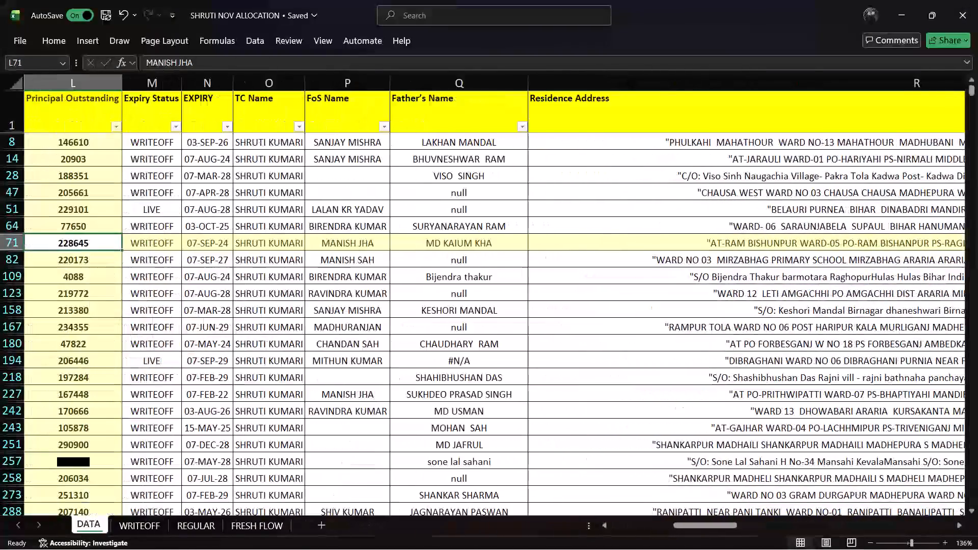
{"action": "key", "text": "Left"}
{"action": "key", "text": "Left"}
{"action": "key", "text": "Left"}
{"action": "key", "text": "Left"}
{"action": "key", "text": "Left"}
{"action": "key", "text": "Left"}
{"action": "key", "text": "Left"}
{"action": "key", "text": "Left"}
{"action": "key", "text": "Left"}
{"action": "key", "text": "Left"}
{"action": "key", "text": "Left"}
{"action": "key", "text": "Left"}
{"action": "key", "text": "Left"}
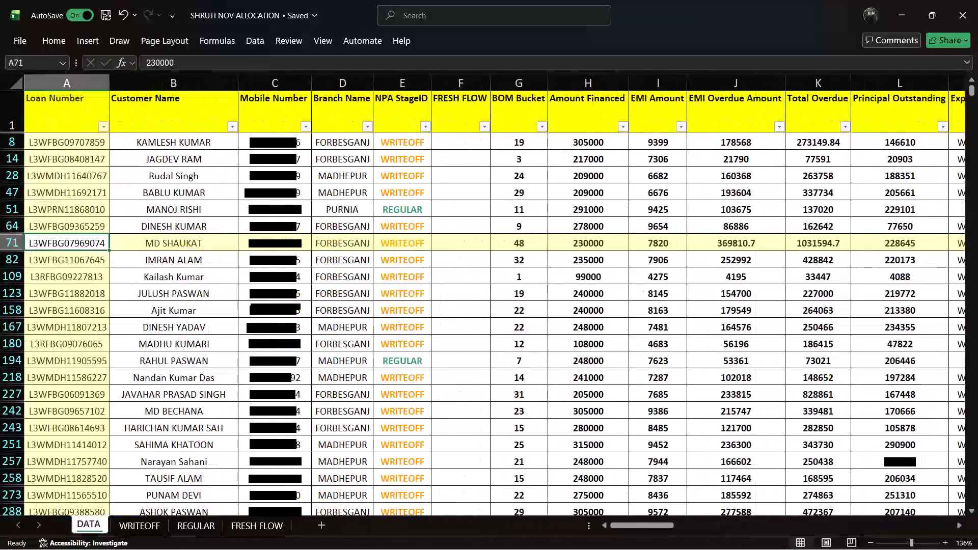
{"action": "key", "text": "Left"}
{"action": "key", "text": "Left"}
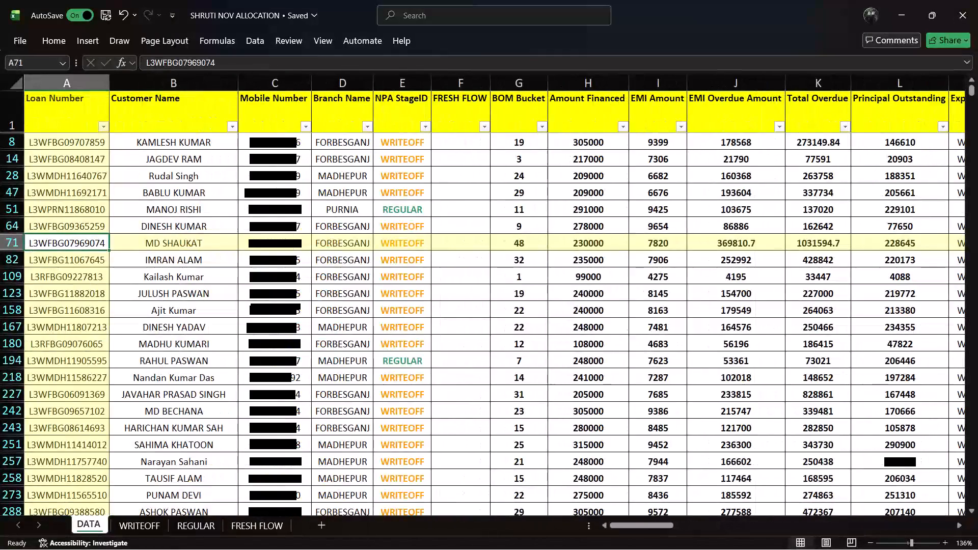
{"action": "key", "text": "Right"}
{"action": "key", "text": "Right"}
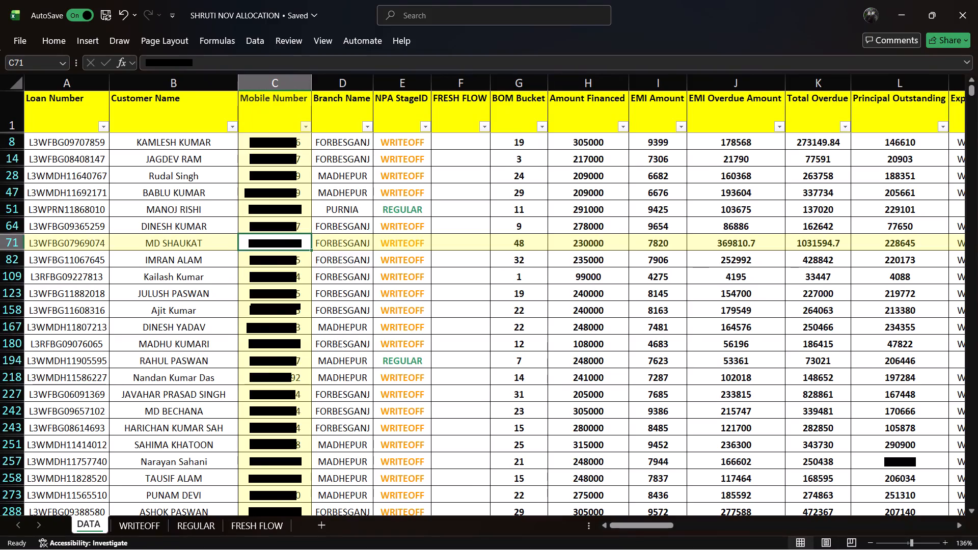
Examine the row 71 record from Mobile Number through the loan, address and reference details to Deposition Code.
{"action": "key", "text": "Right"}
{"action": "key", "text": "Right"}
{"action": "key", "text": "Right"}
{"action": "key", "text": "Right"}
{"action": "key", "text": "Right"}
{"action": "key", "text": "Right"}
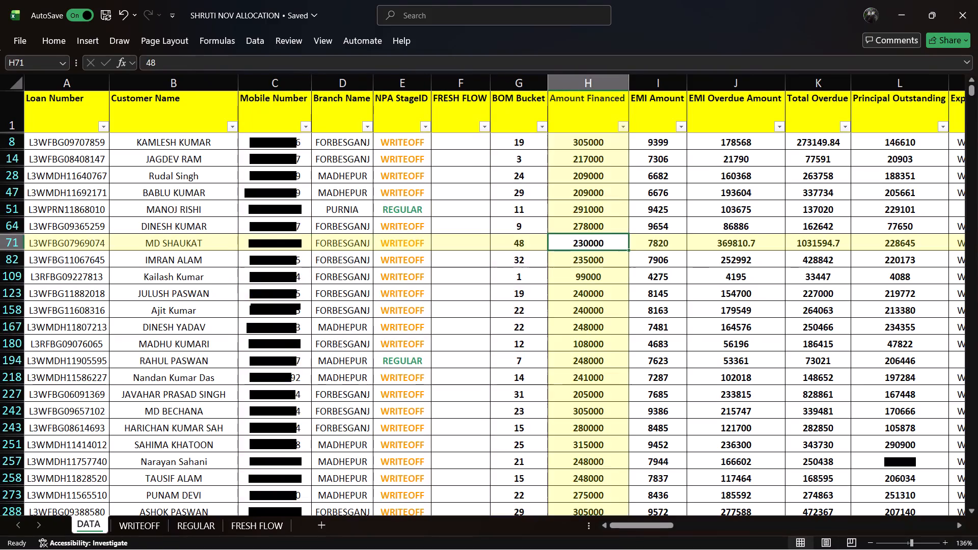
{"action": "key", "text": "Right"}
{"action": "key", "text": "Right"}
{"action": "key", "text": "Right"}
{"action": "key", "text": "Right"}
{"action": "key", "text": "Right"}
{"action": "key", "text": "Right"}
{"action": "key", "text": "Right"}
{"action": "key", "text": "Right"}
{"action": "key", "text": "Right"}
{"action": "key", "text": "Right"}
{"action": "key", "text": "Right"}
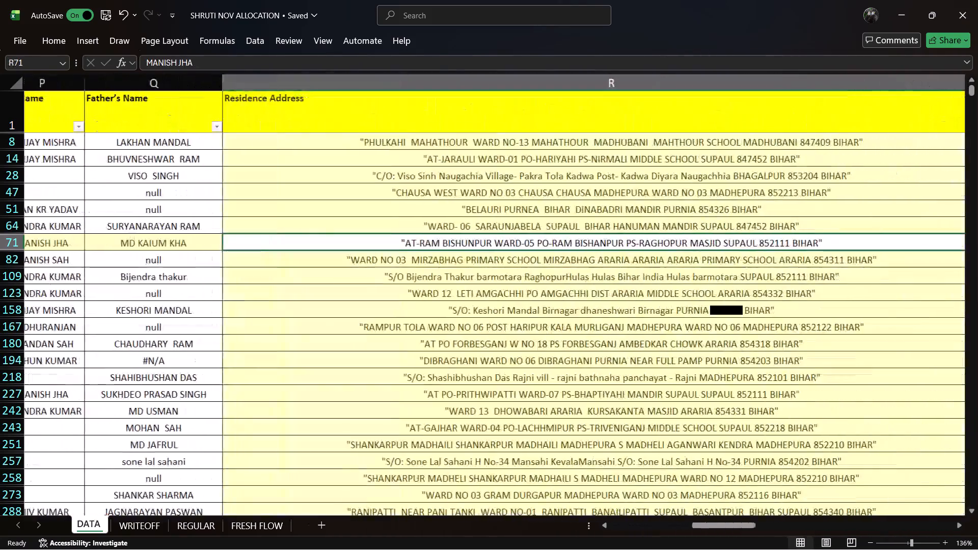
{"action": "key", "text": "Right"}
{"action": "key", "text": "Right"}
{"action": "key", "text": "Right"}
{"action": "key", "text": "Right"}
{"action": "key", "text": "Right"}
{"action": "key", "text": "Right"}
{"action": "key", "text": "Right"}
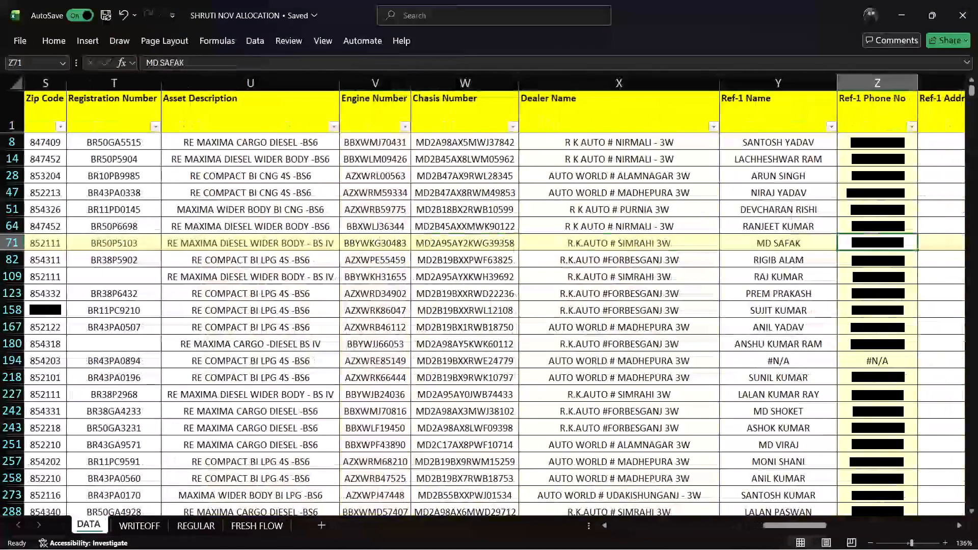
{"action": "key", "text": "Right"}
{"action": "key", "text": "Right"}
{"action": "key", "text": "Right"}
{"action": "key", "text": "Right"}
{"action": "key", "text": "Right"}
{"action": "key", "text": "Right"}
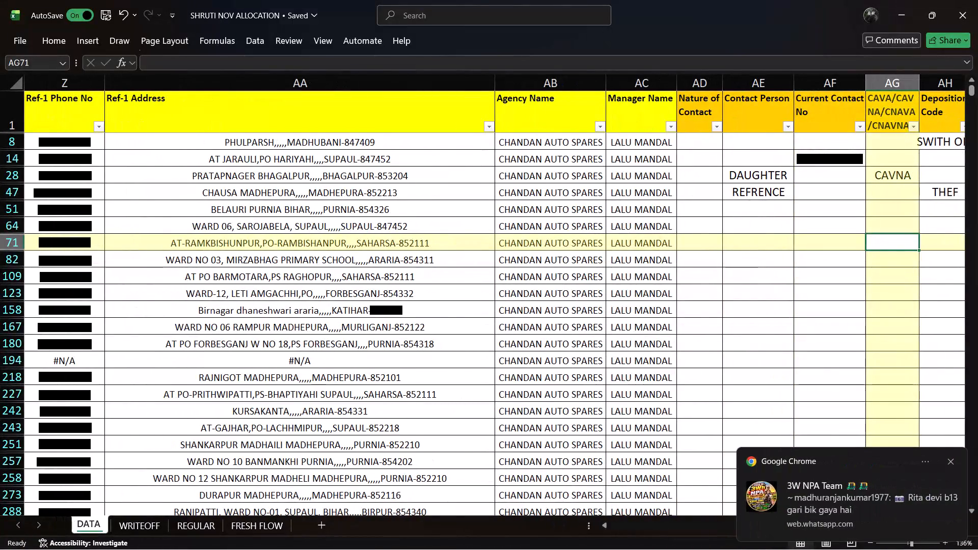
{"action": "key", "text": "Right"}
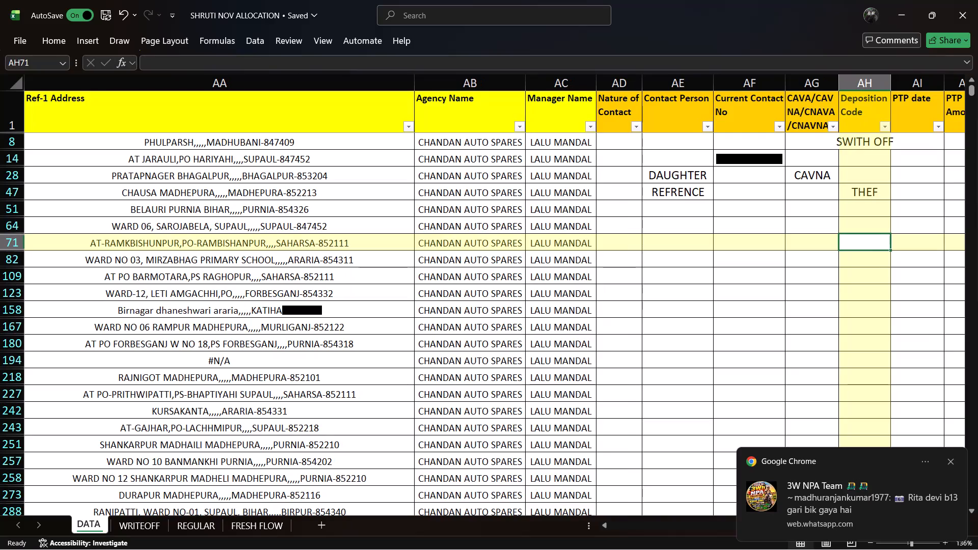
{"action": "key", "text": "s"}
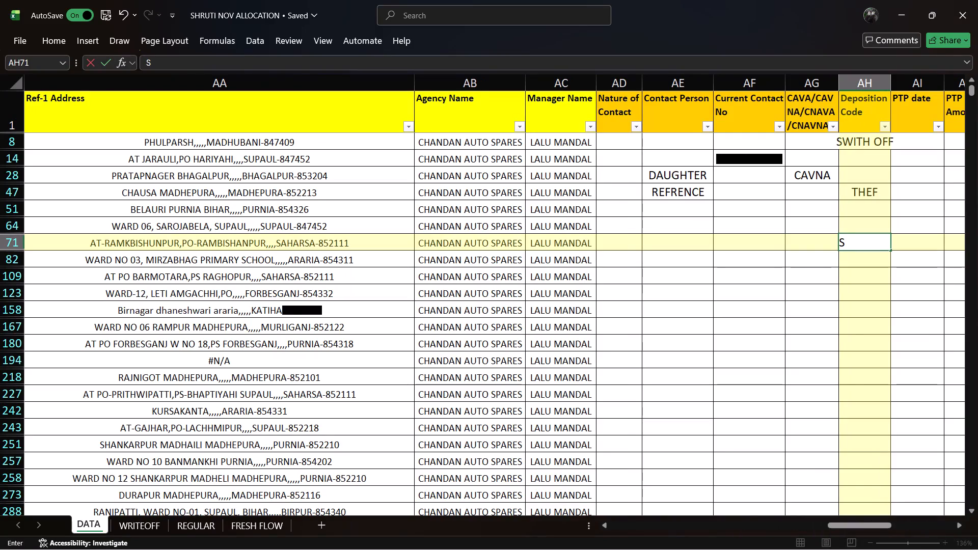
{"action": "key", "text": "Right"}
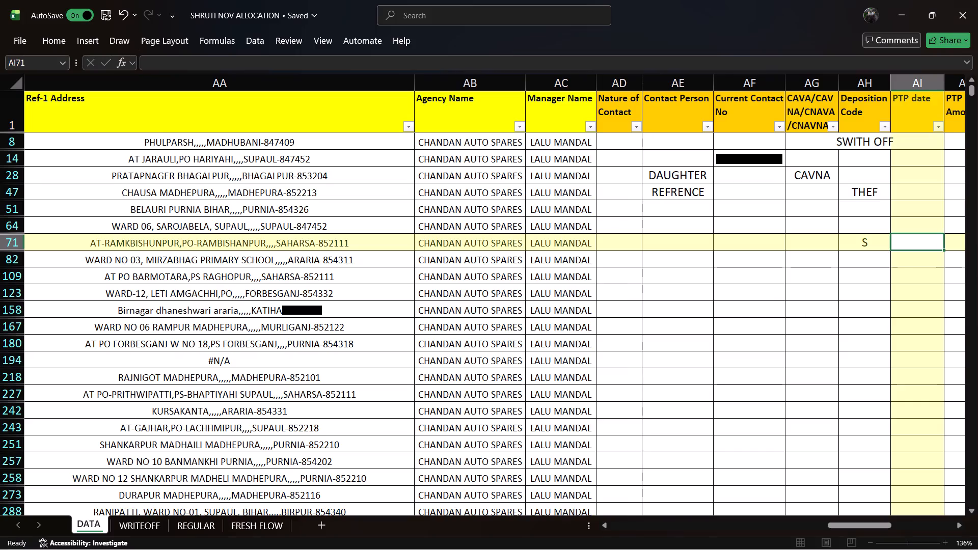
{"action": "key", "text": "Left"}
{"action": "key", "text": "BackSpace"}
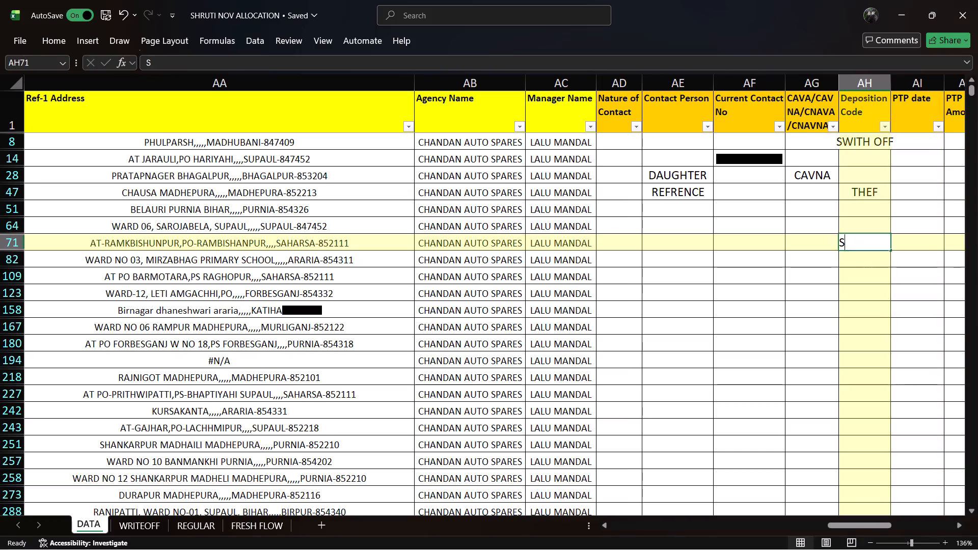
Enter SWITCH OFF as the FEED BACK for the row 71 record and save the workbook.
{"action": "key", "text": "Right"}
{"action": "key", "text": "Right"}
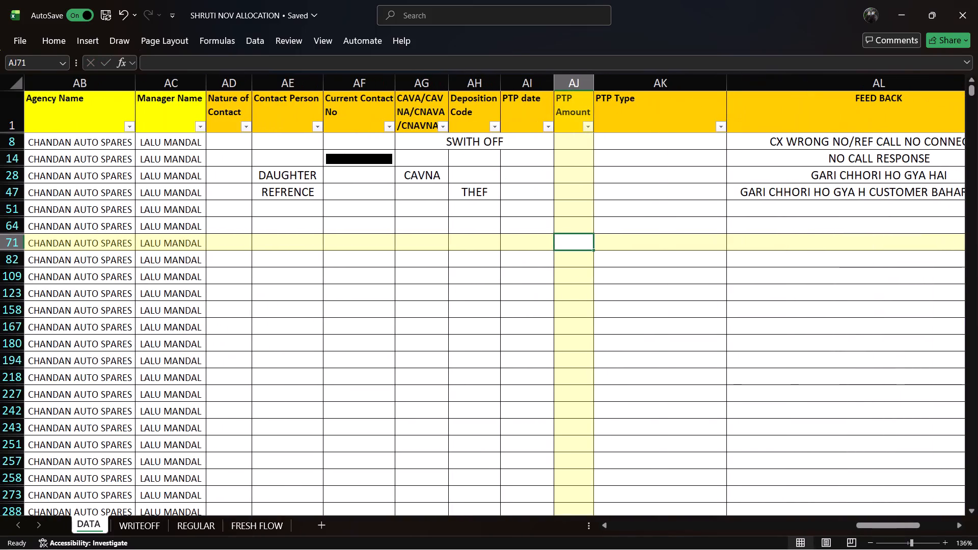
{"action": "key", "text": "Right"}
{"action": "key", "text": "Right"}
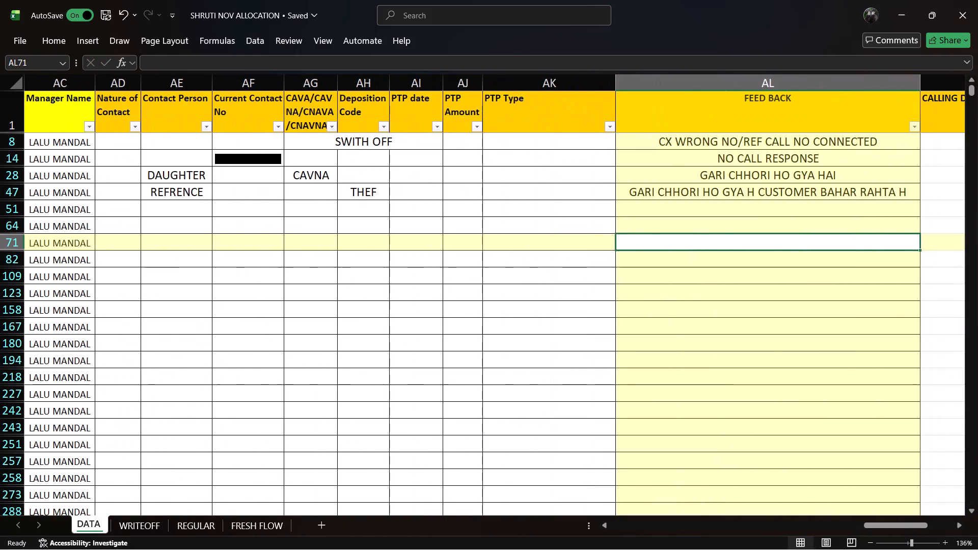
{"action": "key", "text": "w"}
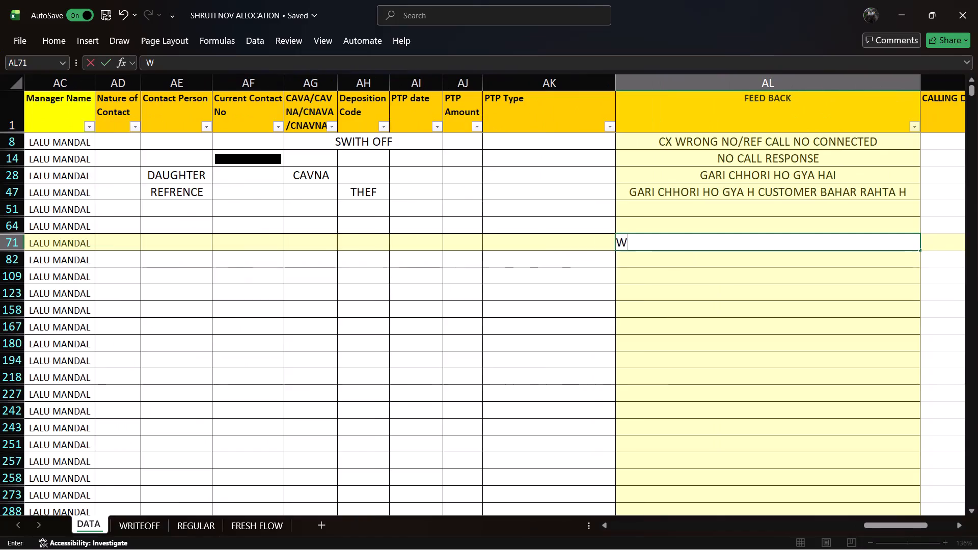
{"action": "key", "text": "BackSpace"}
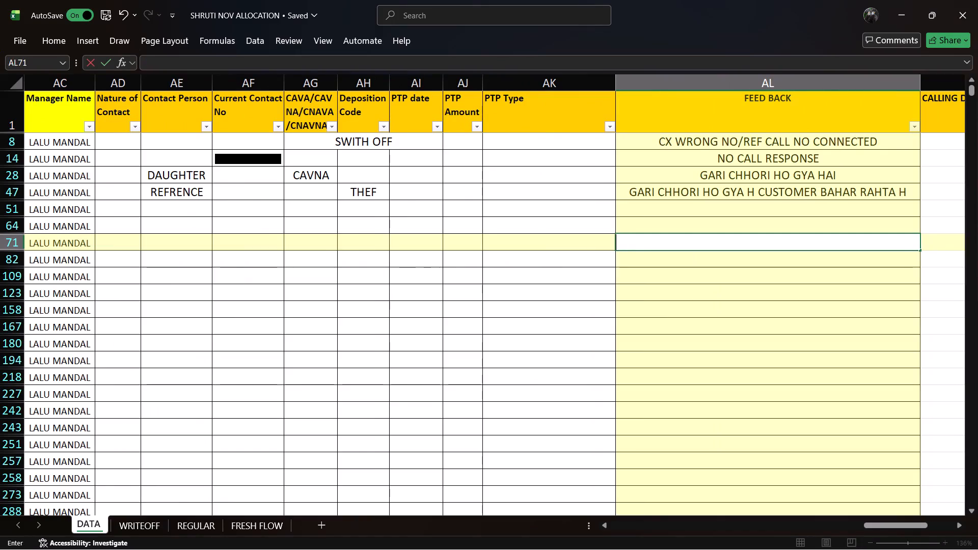
{"action": "type", "text": "SW"}
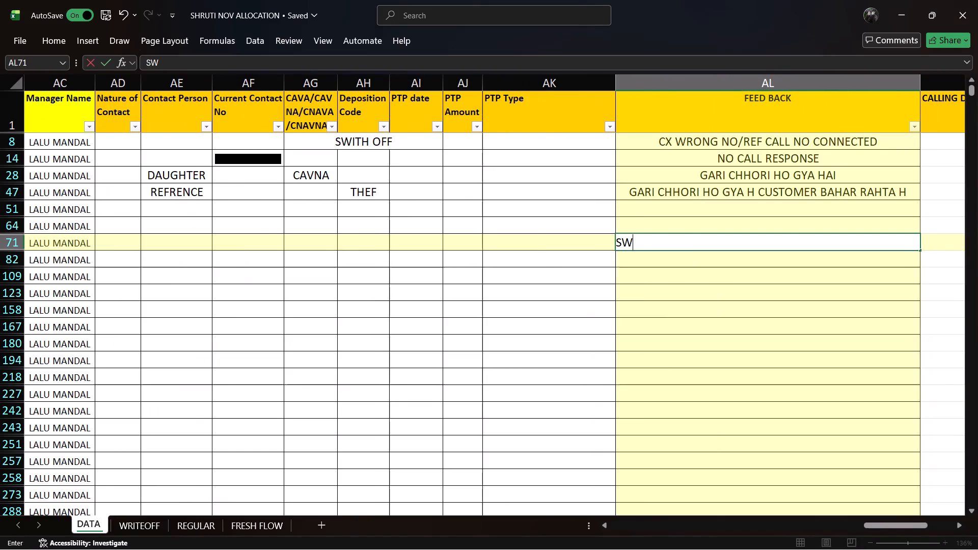
{"action": "type", "text": "ITCH"}
{"action": "key", "text": "space"}
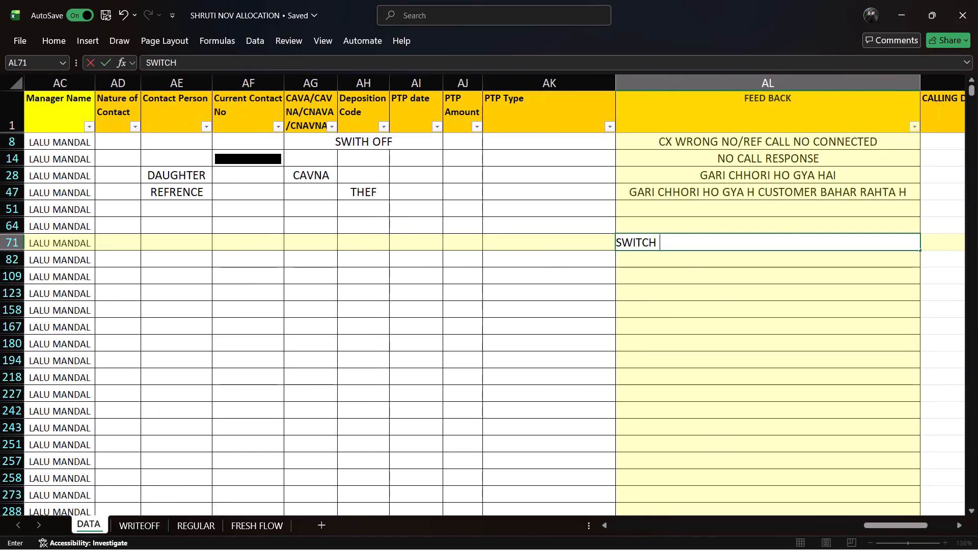
{"action": "type", "text": "OFF"}
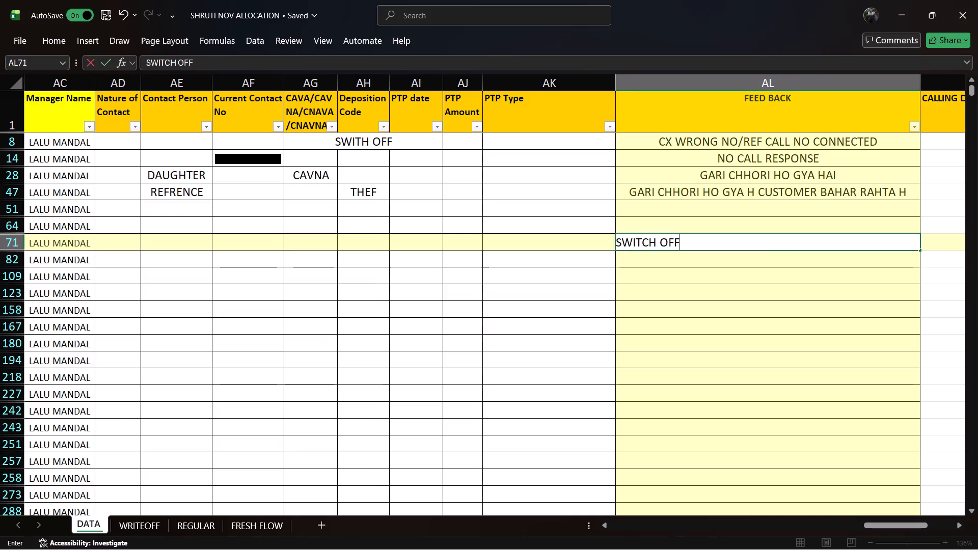
{"action": "key", "text": "Down"}
{"action": "key", "text": "ctrl+s"}
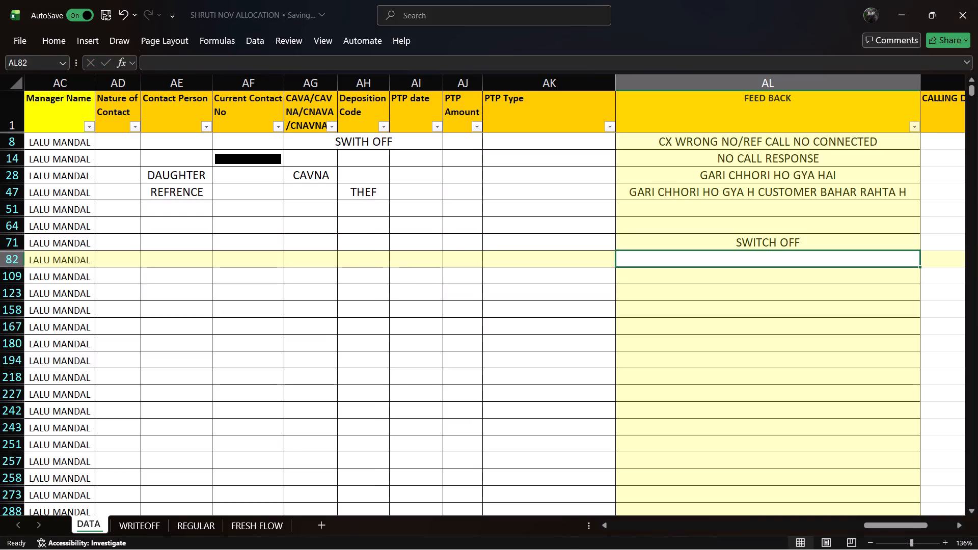
Examine the row 82 record from OLD FEEDBACK back through the reference, address and loan details to Loan Number.
{"action": "key", "text": "Right"}
{"action": "key", "text": "Right"}
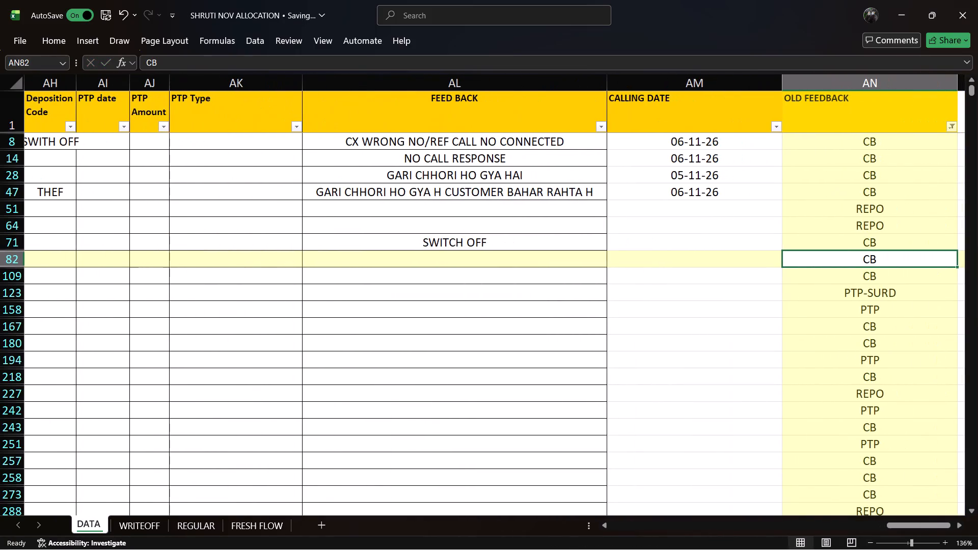
{"action": "key", "text": "Left"}
{"action": "key", "text": "Left"}
{"action": "key", "text": "Left"}
{"action": "key", "text": "Left"}
{"action": "key", "text": "Left"}
{"action": "key", "text": "Left"}
{"action": "key", "text": "Left"}
{"action": "key", "text": "Left"}
{"action": "key", "text": "Left"}
{"action": "key", "text": "Left"}
{"action": "key", "text": "Left"}
{"action": "key", "text": "Left"}
{"action": "key", "text": "Left"}
{"action": "key", "text": "Left"}
{"action": "key", "text": "Left"}
{"action": "key", "text": "Left"}
{"action": "key", "text": "Left"}
{"action": "key", "text": "Left"}
{"action": "key", "text": "Left"}
{"action": "key", "text": "Left"}
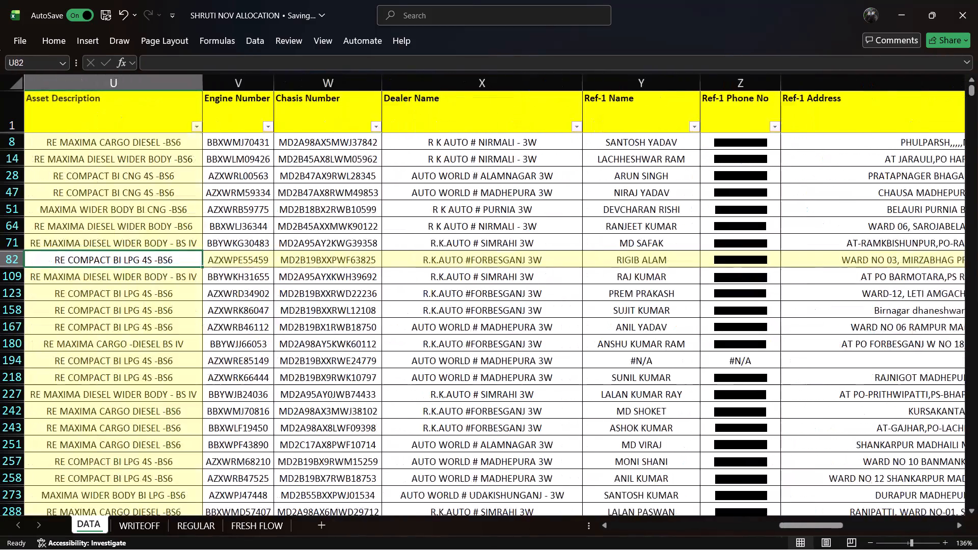
{"action": "key", "text": "Left"}
{"action": "key", "text": "Left"}
{"action": "key", "text": "Left"}
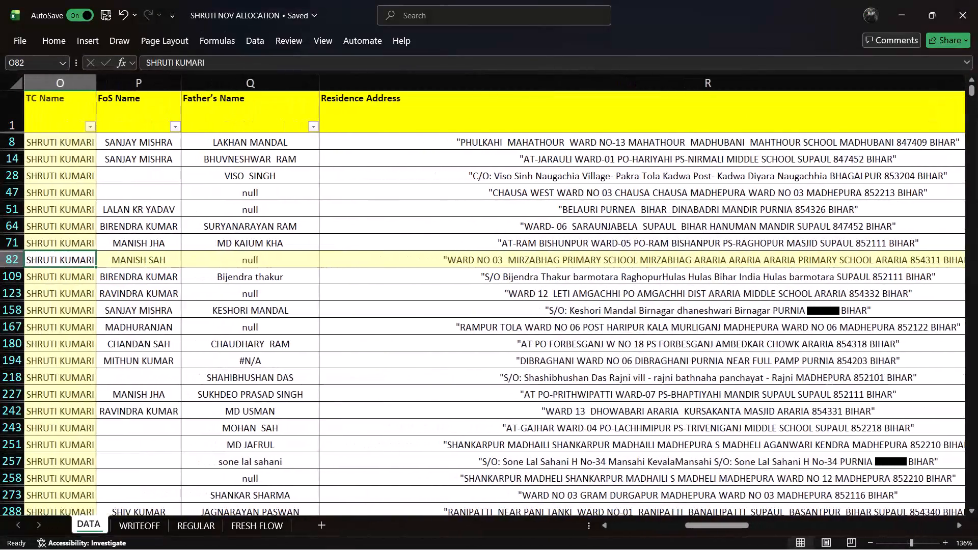
{"action": "key", "text": "Left"}
{"action": "key", "text": "Left"}
{"action": "key", "text": "Left"}
{"action": "key", "text": "Left"}
{"action": "key", "text": "Left"}
{"action": "key", "text": "Left"}
{"action": "key", "text": "Left"}
{"action": "key", "text": "Left"}
{"action": "key", "text": "Left"}
{"action": "key", "text": "Left"}
{"action": "key", "text": "Left"}
{"action": "key", "text": "Left"}
{"action": "key", "text": "Left"}
{"action": "key", "text": "Left"}
{"action": "key", "text": "Left"}
{"action": "key", "text": "Left"}
{"action": "key", "text": "Left"}
{"action": "key", "text": "Left"}
{"action": "key", "text": "Left"}
{"action": "key", "text": "Left"}
{"action": "key", "text": "Left"}
{"action": "key", "text": "Left"}
{"action": "key", "text": "Left"}
{"action": "key", "text": "Left"}
{"action": "key", "text": "Left"}
{"action": "key", "text": "Left"}
{"action": "key", "text": "Left"}
{"action": "key", "text": "Left"}
{"action": "key", "text": "Left"}
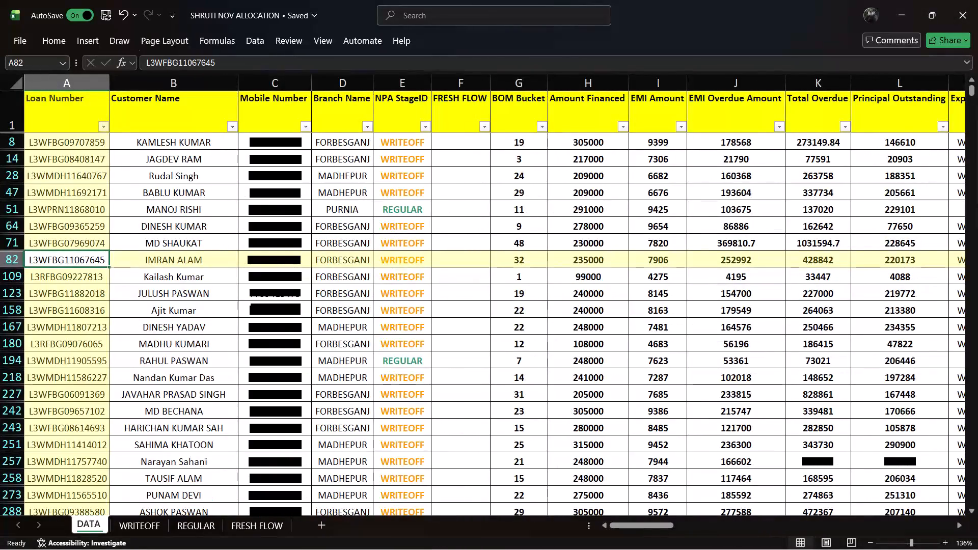
{"action": "key", "text": "Down"}
{"action": "key", "text": "Up"}
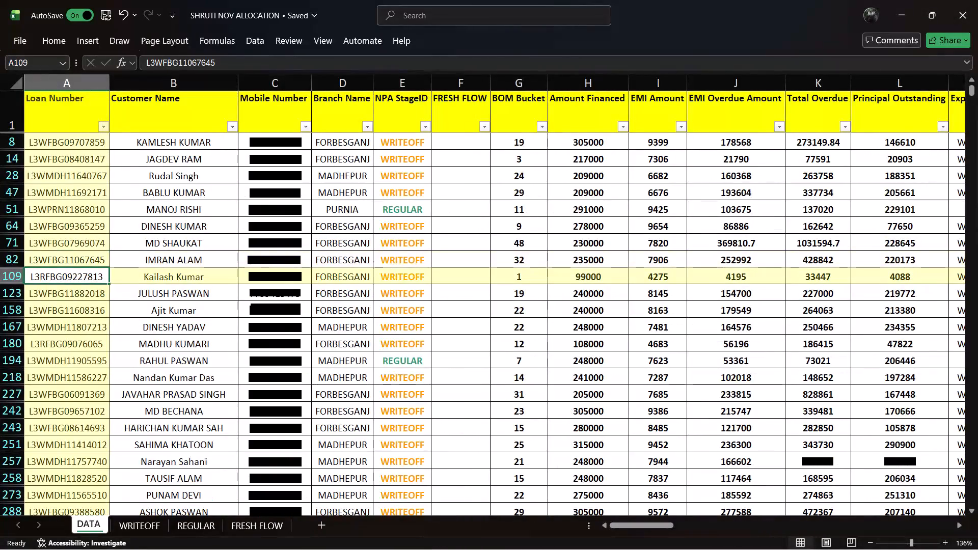
Check the row 82 record's Mobile Number, Branch Name and NPA StageID, ending back at Loan Number.
{"action": "key", "text": "Right"}
{"action": "key", "text": "Right"}
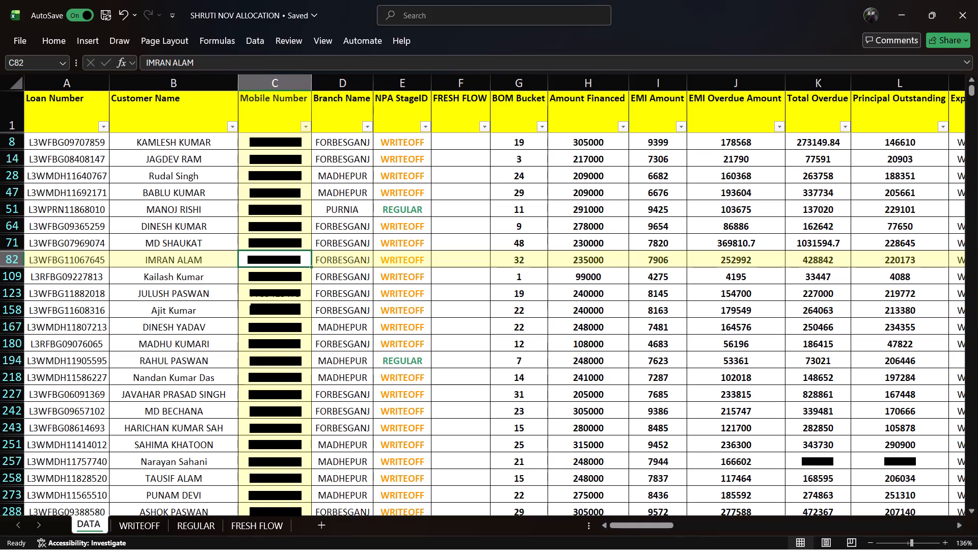
{"action": "key", "text": "Right"}
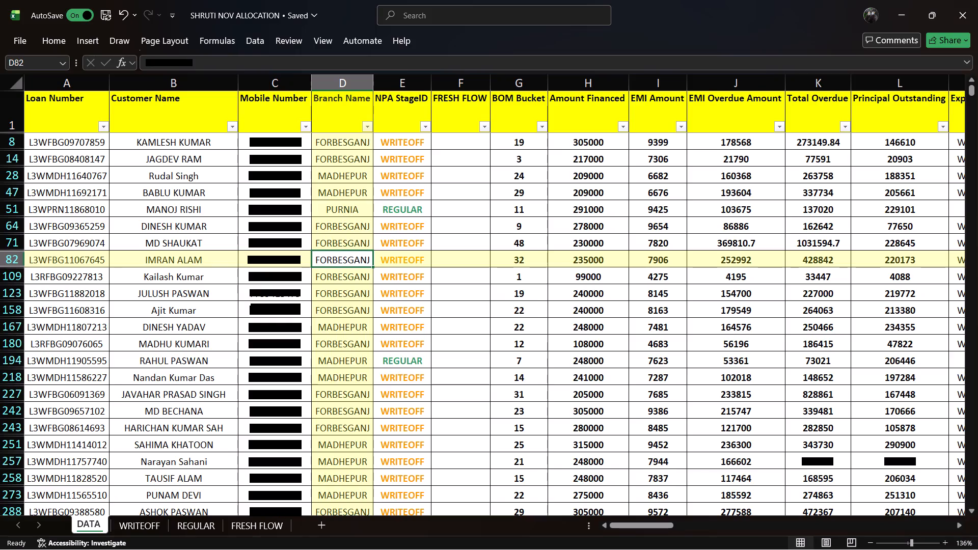
{"action": "key", "text": "Right"}
{"action": "key", "text": "Right"}
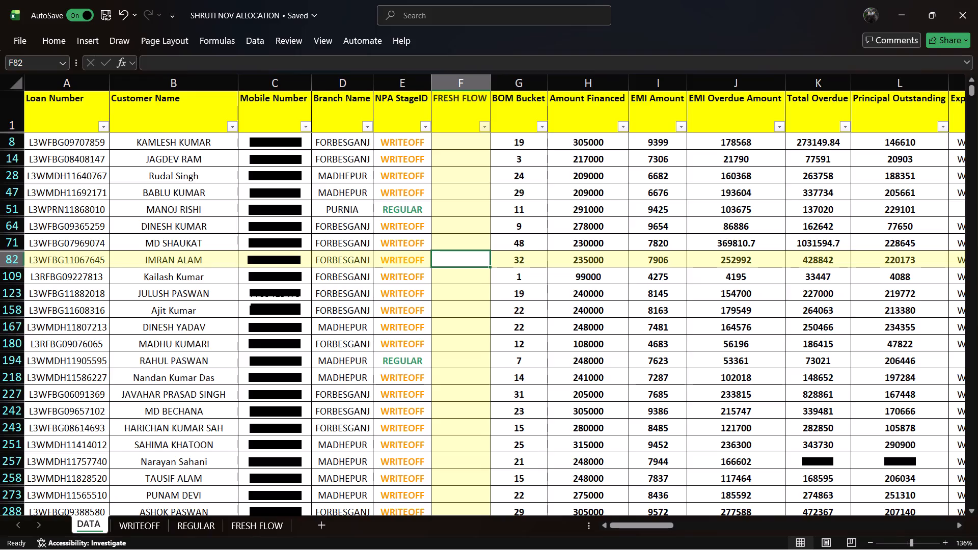
{"action": "key", "text": "Left"}
{"action": "key", "text": "Left"}
{"action": "key", "text": "Left"}
{"action": "key", "text": "Left"}
{"action": "key", "text": "Left"}
{"action": "key", "text": "Left"}
{"action": "key", "text": "Left"}
{"action": "key", "text": "Left"}
{"action": "key", "text": "Left"}
{"action": "key", "text": "Left"}
{"action": "key", "text": "Left"}
{"action": "key", "text": "Left"}
{"action": "key", "text": "Left"}
{"action": "key", "text": "Left"}
{"action": "key", "text": "Left"}
{"action": "key", "text": "Left"}
{"action": "key", "text": "Left"}
{"action": "key", "text": "Left"}
{"action": "key", "text": "Left"}
{"action": "key", "text": "Left"}
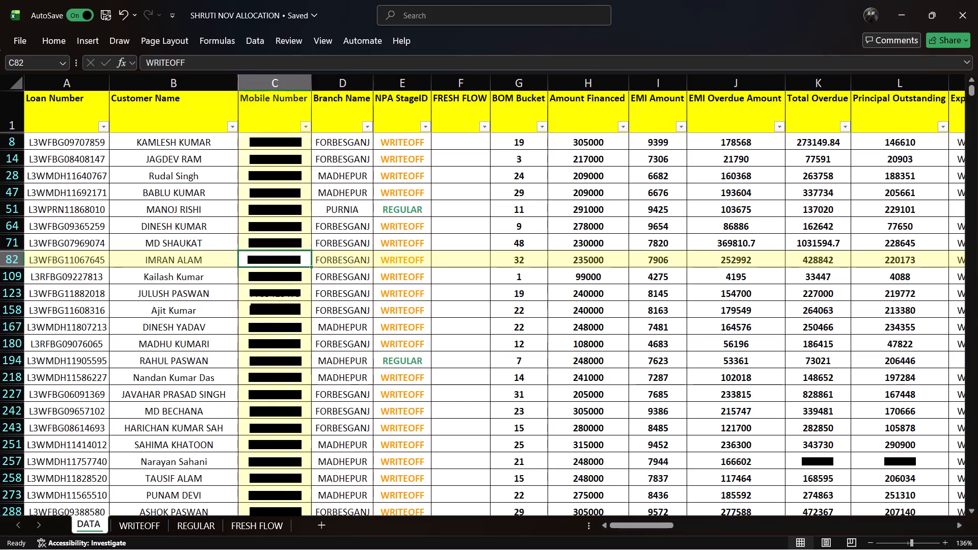
Examine the row 82 record from the Mobile Number through the BOM Bucket and Amount Financed to the EMI Amount.
{"action": "key", "text": "Right"}
{"action": "key", "text": "Right"}
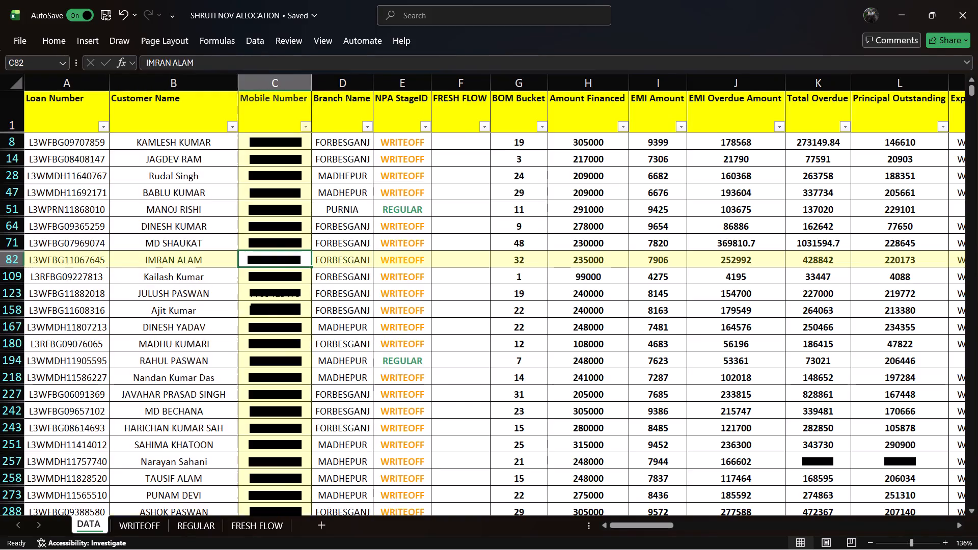
{"action": "key", "text": "Right"}
{"action": "key", "text": "Right"}
{"action": "key", "text": "Right"}
{"action": "key", "text": "Right"}
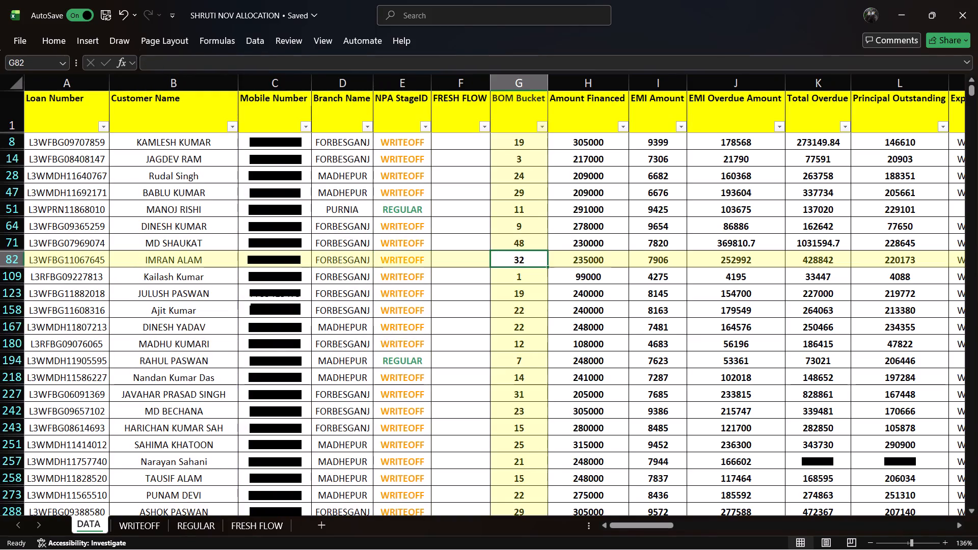
{"action": "key", "text": "Right"}
{"action": "key", "text": "Right"}
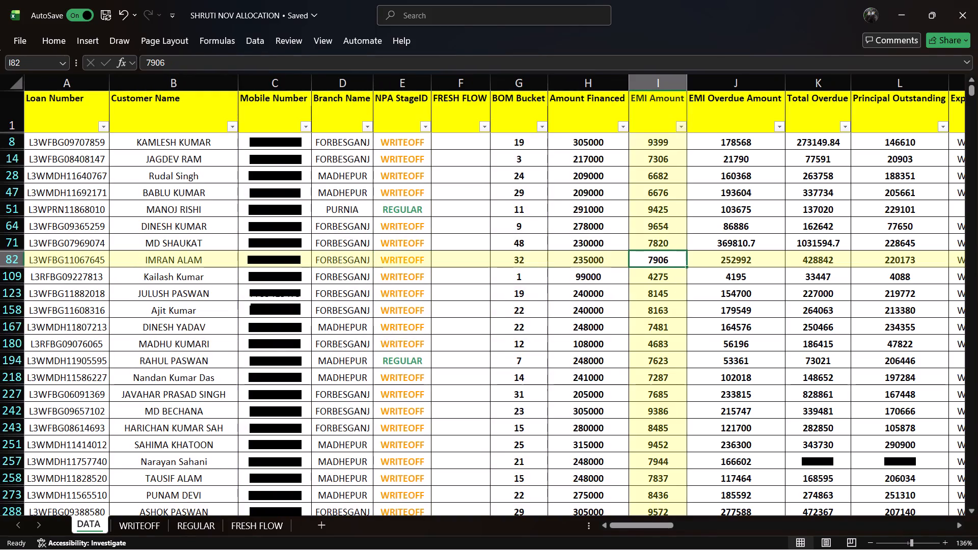
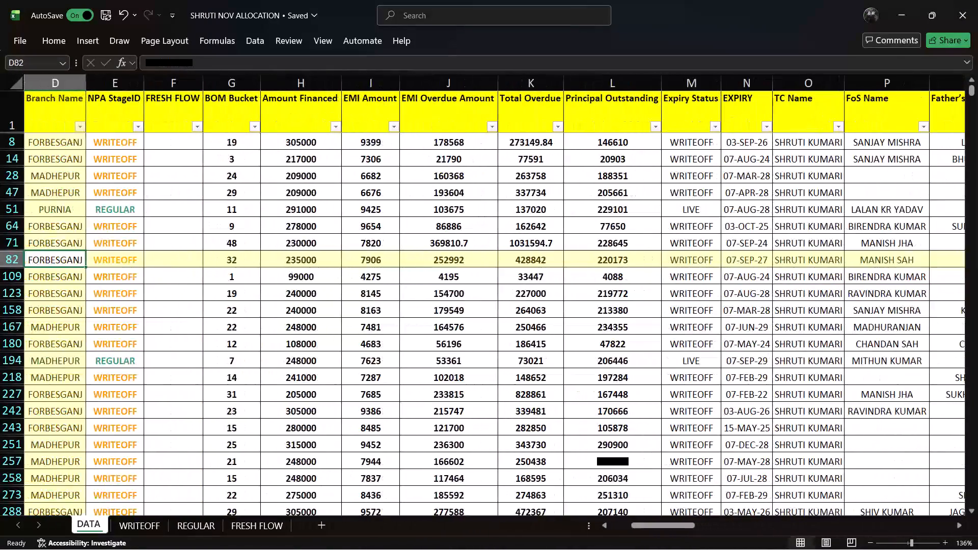
Go back to the start of the row 82 record and check its Mobile Number, Customer Name and Loan Number.
{"action": "key", "text": "Left"}
{"action": "key", "text": "Left"}
{"action": "key", "text": "Left"}
{"action": "key", "text": "Left"}
{"action": "key", "text": "Left"}
{"action": "key", "text": "Left"}
{"action": "key", "text": "Left"}
{"action": "key", "text": "Left"}
{"action": "key", "text": "Left"}
{"action": "key", "text": "Left"}
{"action": "key", "text": "Left"}
{"action": "key", "text": "Left"}
{"action": "key", "text": "Left"}
{"action": "key", "text": "Left"}
{"action": "key", "text": "Left"}
{"action": "key", "text": "Left"}
{"action": "key", "text": "Left"}
{"action": "key", "text": "Left"}
{"action": "key", "text": "Left"}
{"action": "key", "text": "Left"}
{"action": "key", "text": "Left"}
{"action": "key", "text": "Right"}
{"action": "key", "text": "Right"}
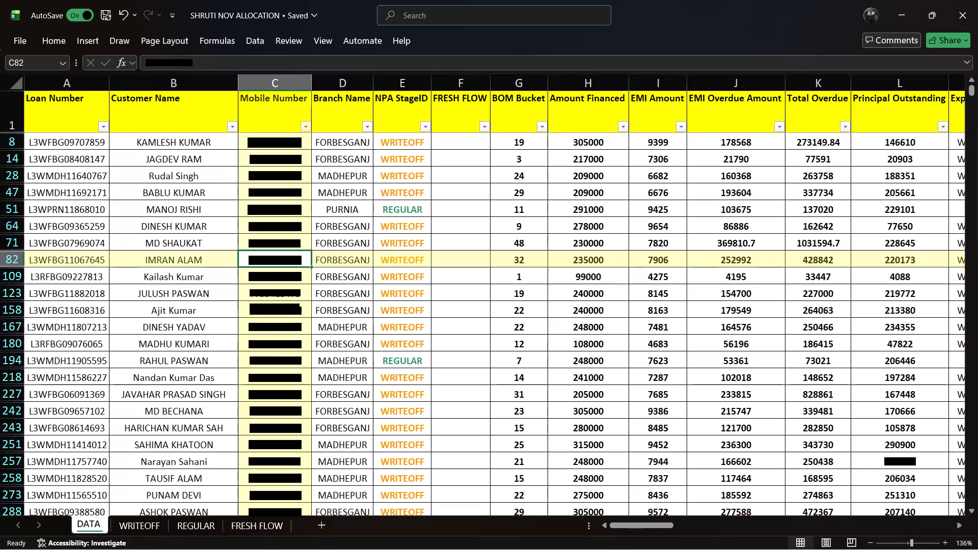
{"action": "left_click", "coordinate": [90, 76]}
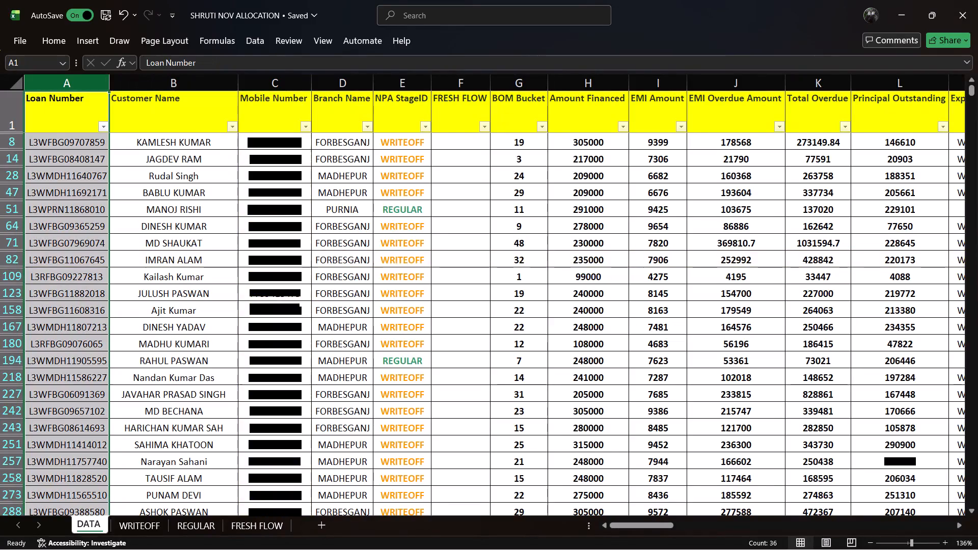
{"action": "left_click", "coordinate": [296, 259]}
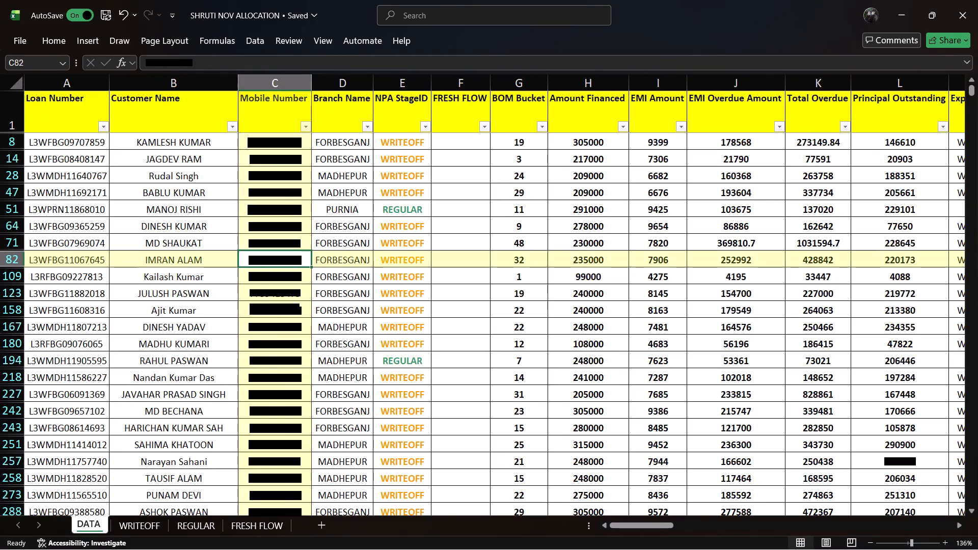
{"action": "left_click", "coordinate": [191, 261]}
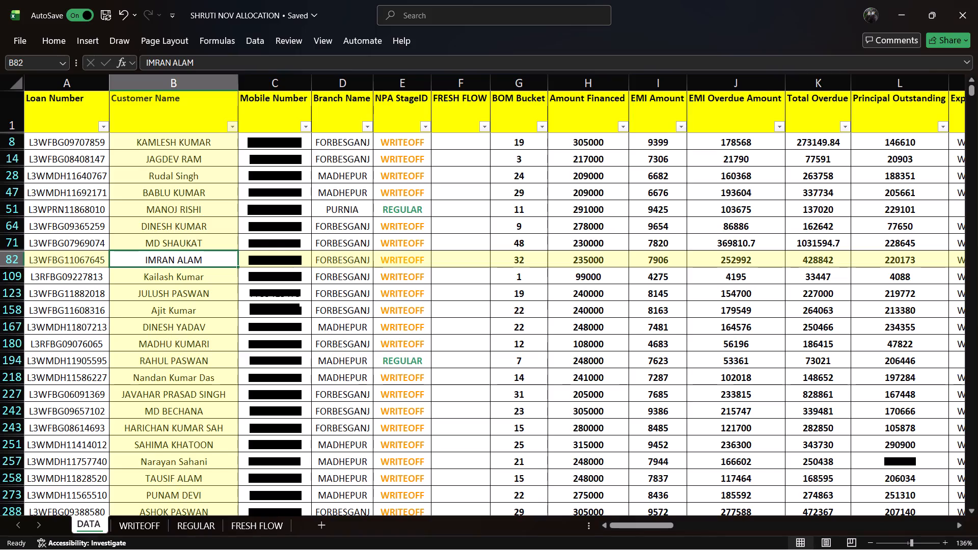
{"action": "key", "text": "Left"}
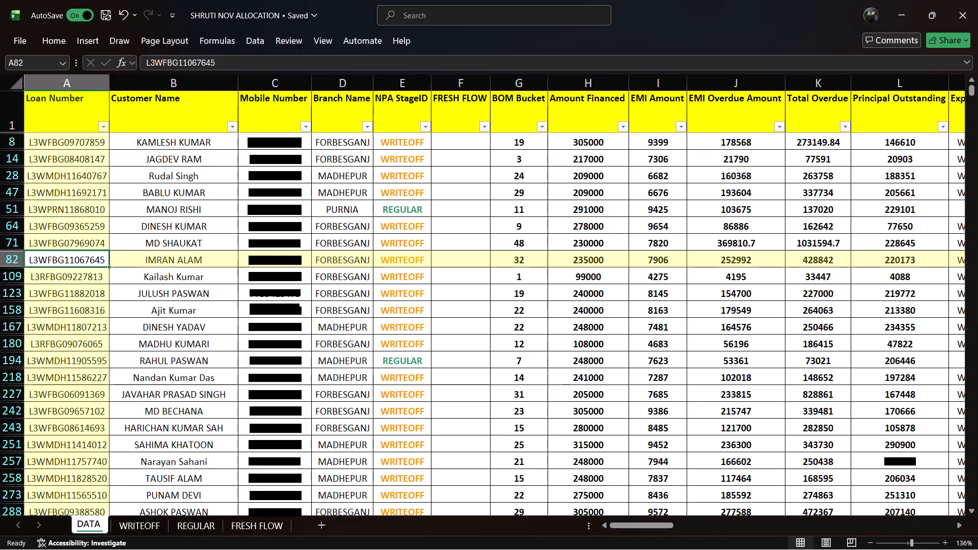
{"action": "key", "text": "Left"}
Examine the row 82 record from Customer Name through the BOM Bucket, Expiry Status, FoS Name and Father's Name to the Residence Address.
{"action": "key", "text": "Right"}
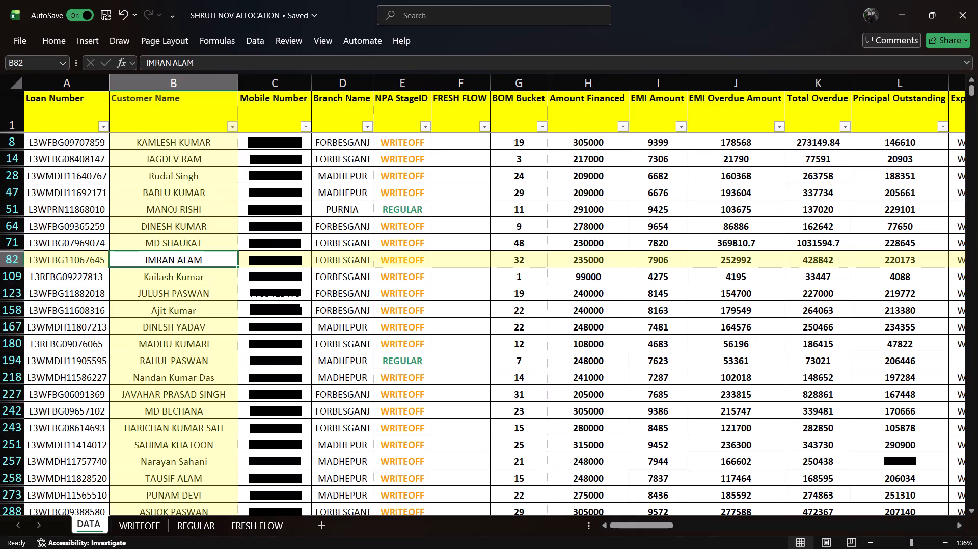
{"action": "key", "text": "Right"}
{"action": "key", "text": "Right"}
{"action": "key", "text": "Right"}
{"action": "key", "text": "Right"}
{"action": "key", "text": "Right"}
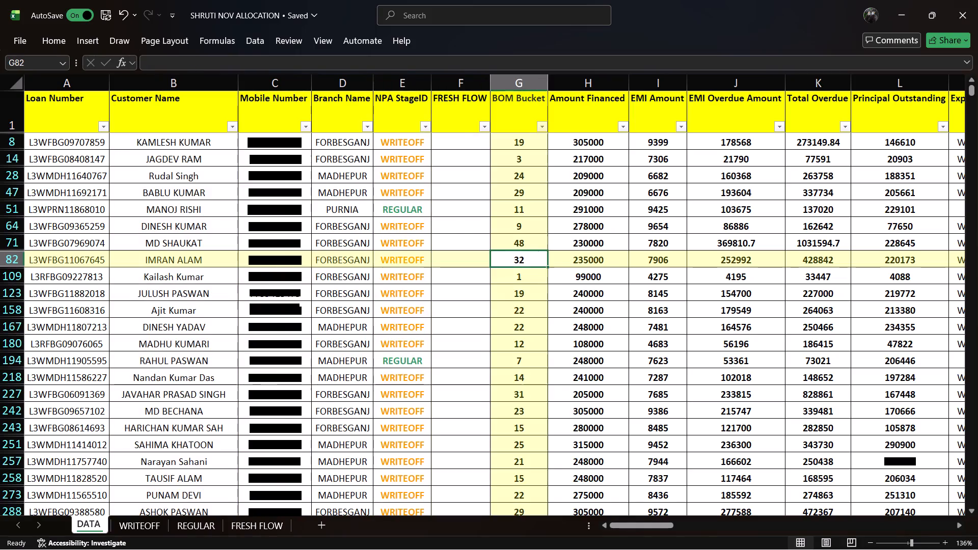
{"action": "key", "text": "Right"}
{"action": "key", "text": "Right"}
{"action": "key", "text": "Right"}
{"action": "key", "text": "Right"}
{"action": "key", "text": "Right"}
{"action": "key", "text": "Right"}
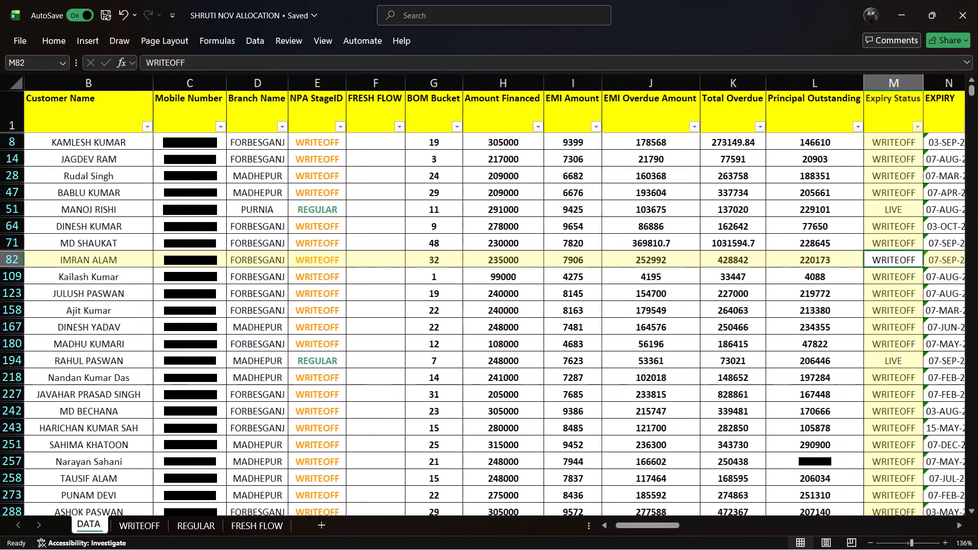
{"action": "key", "text": "Right"}
{"action": "key", "text": "Right"}
{"action": "key", "text": "Right"}
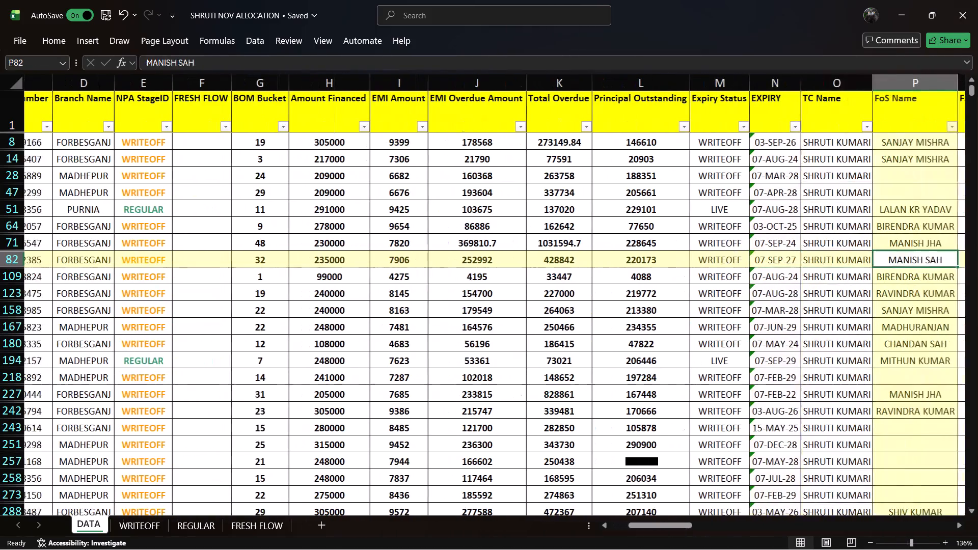
{"action": "key", "text": "Right"}
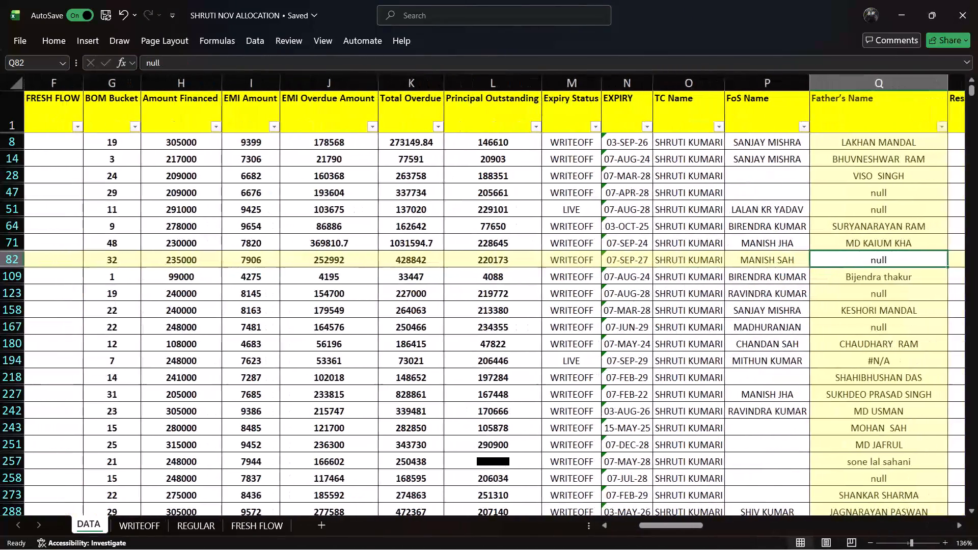
{"action": "key", "text": "Right"}
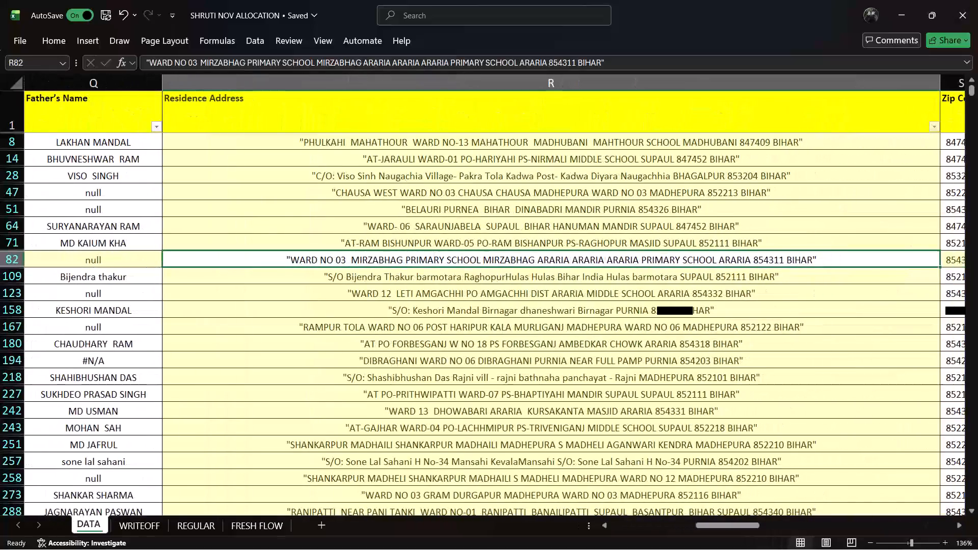
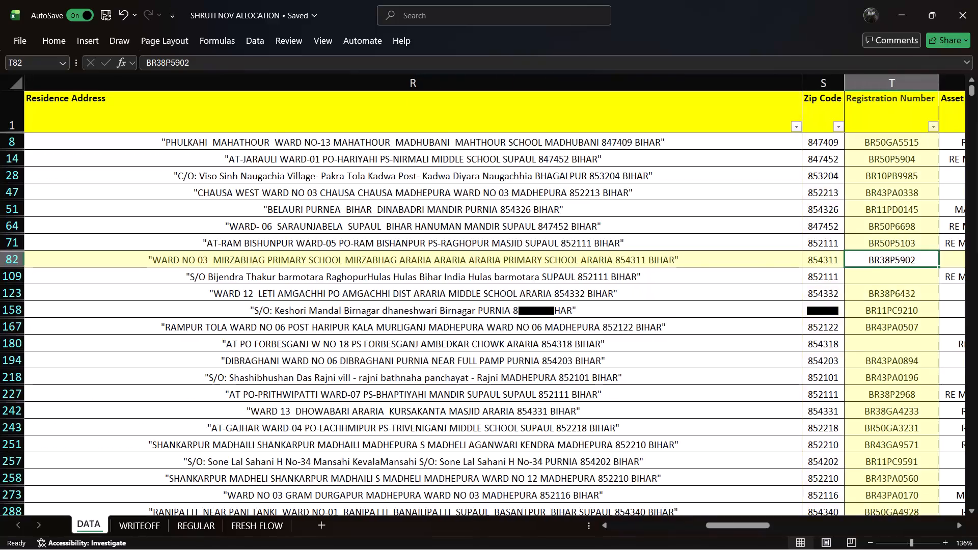
Examine the row 82 record's vehicle details, from the Registration Number through the Asset Description to the Engine Number.
{"action": "key", "text": "Right"}
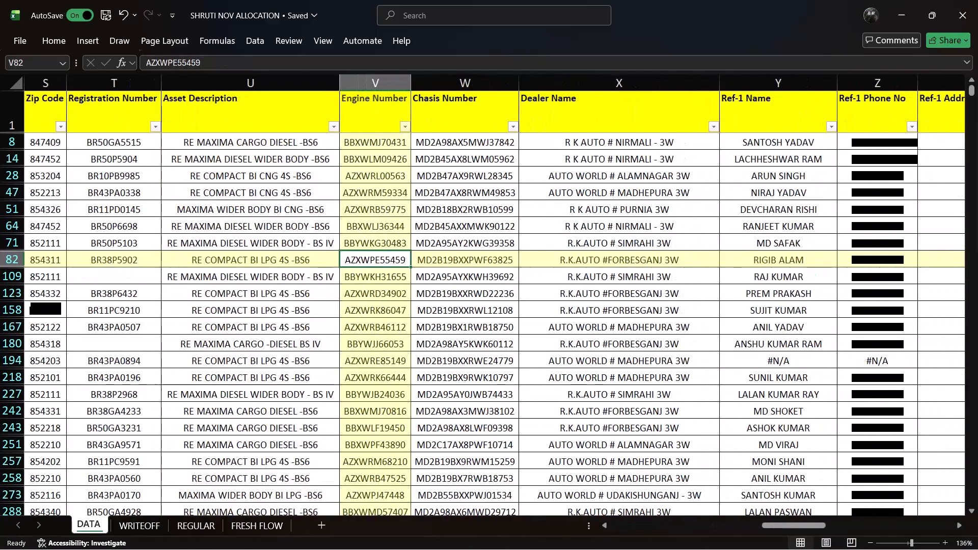
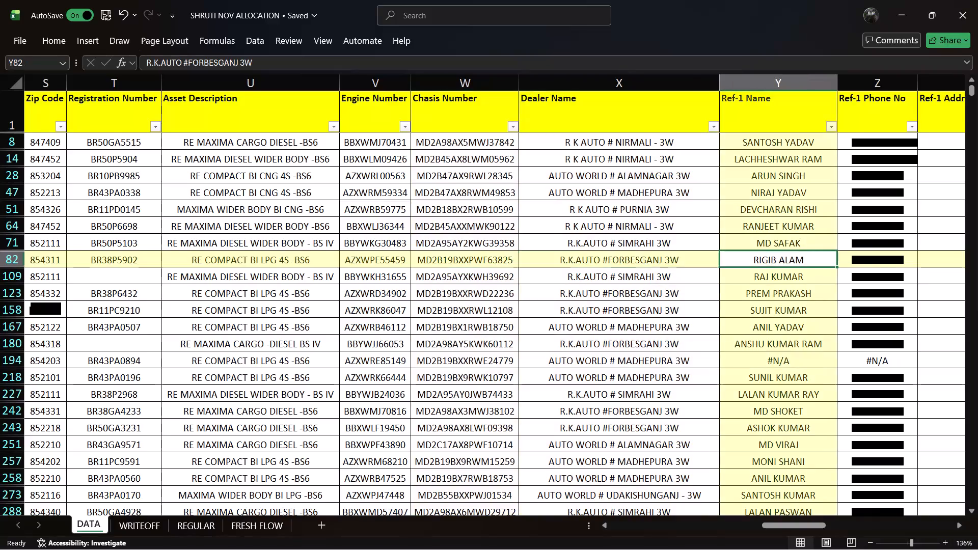
Record the feedback "GARI DAMAD KE PASS H," in the FEED BACK column for row 82.
{"action": "key", "text": "Right"}
{"action": "key", "text": "Right"}
{"action": "key", "text": "Right"}
{"action": "key", "text": "Right"}
{"action": "key", "text": "Right"}
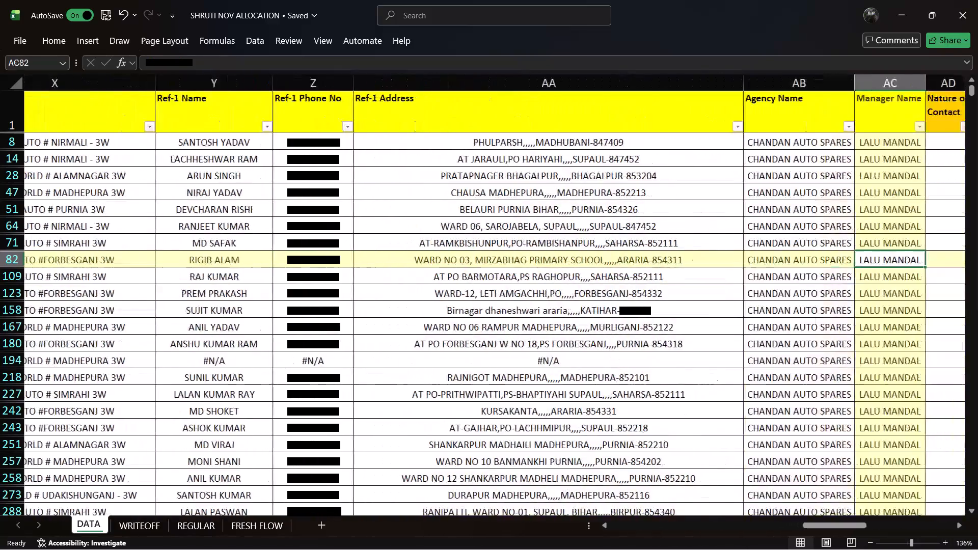
{"action": "key", "text": "Right"}
{"action": "key", "text": "Right"}
{"action": "key", "text": "Right"}
{"action": "key", "text": "Right"}
{"action": "key", "text": "Right"}
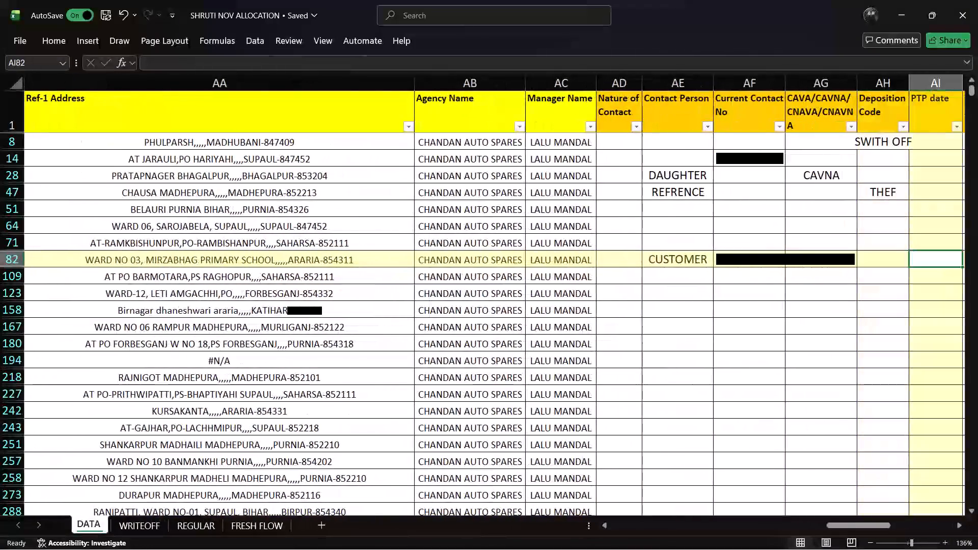
{"action": "key", "text": "Right"}
{"action": "key", "text": "Right"}
{"action": "key", "text": "Right"}
{"action": "key", "text": "Right"}
{"action": "key", "text": "Right"}
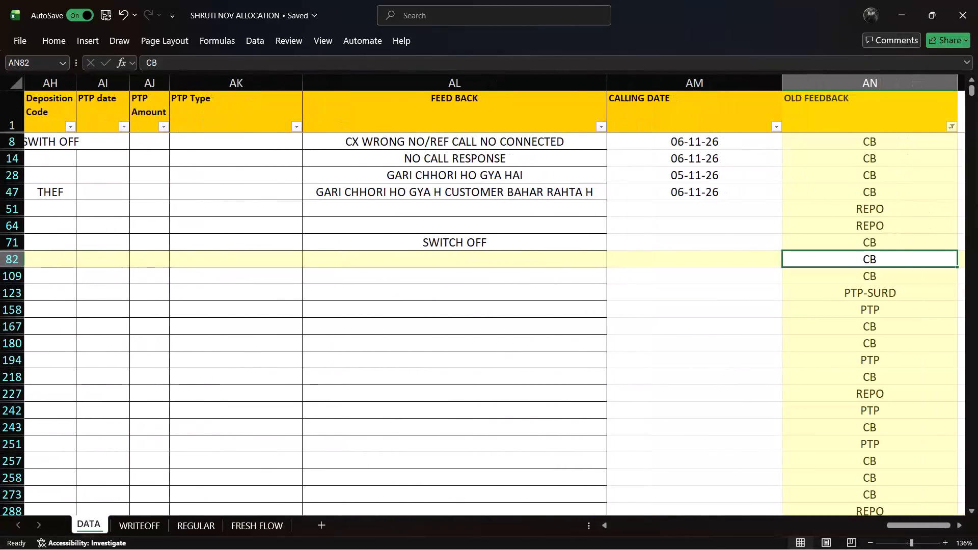
{"action": "key", "text": "Left"}
{"action": "key", "text": "Left"}
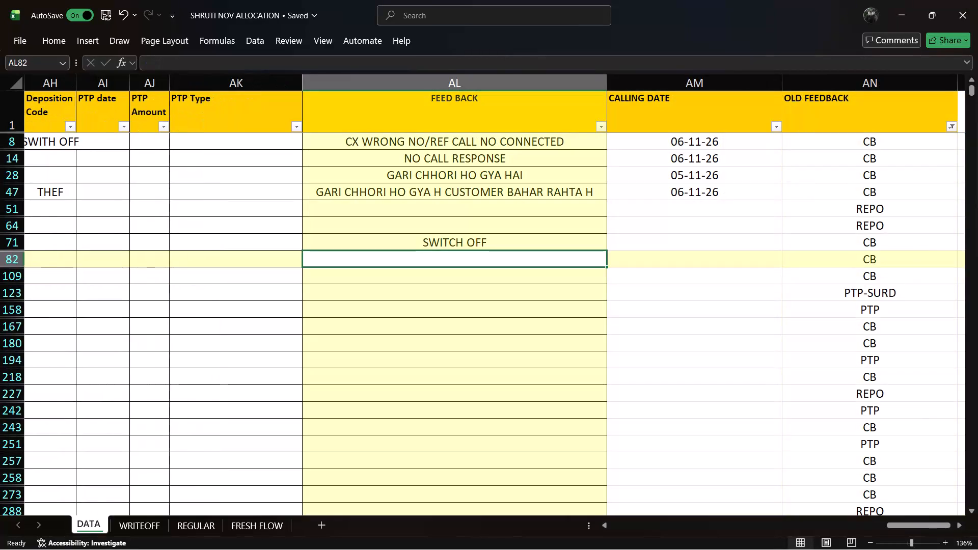
{"action": "left_click", "coordinate": [367, 260]}
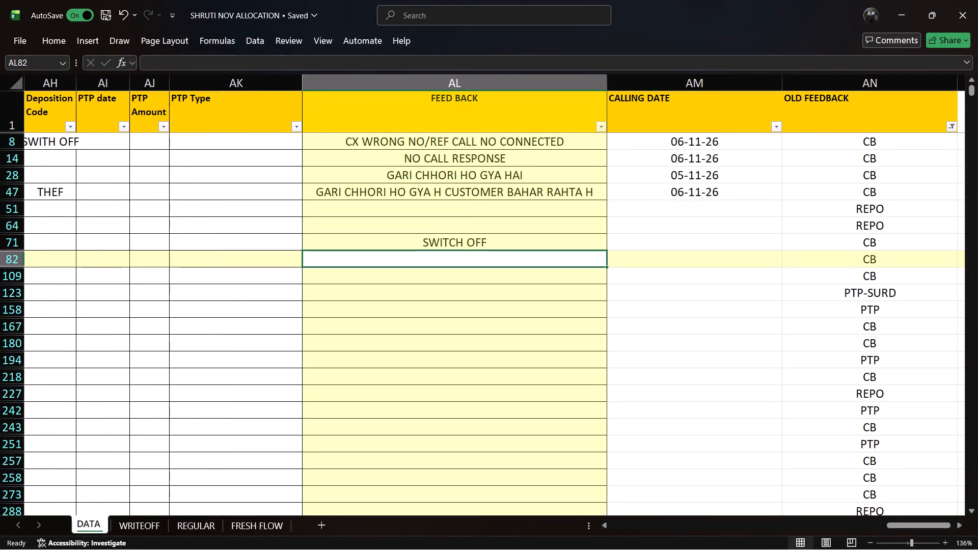
{"action": "type", "text": "GARI"}
{"action": "key", "text": "space"}
{"action": "type", "text": "DAMAD KE PASS"}
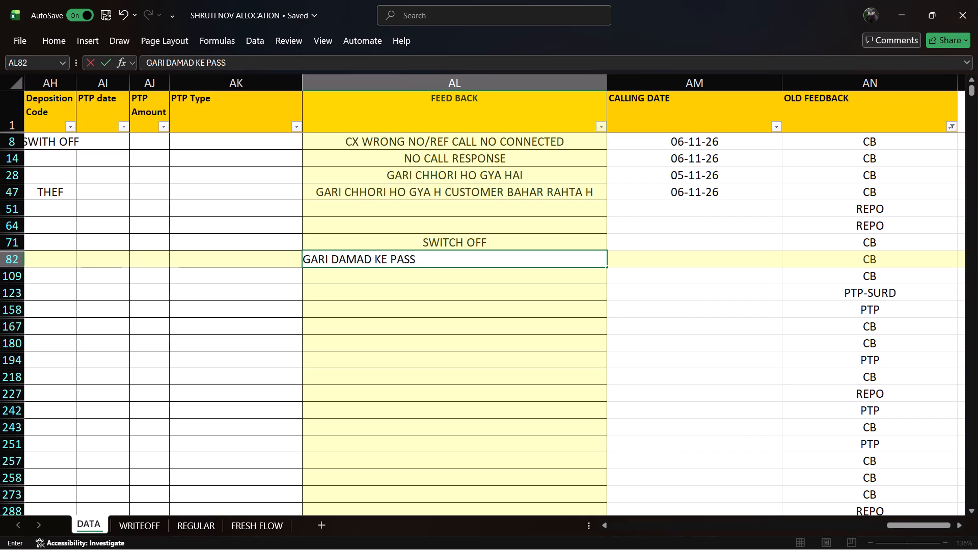
{"action": "key", "text": "space"}
{"action": "key", "text": "h"}
{"action": "key", "text": "comma"}
{"action": "left_click", "coordinate": [658, 263]}
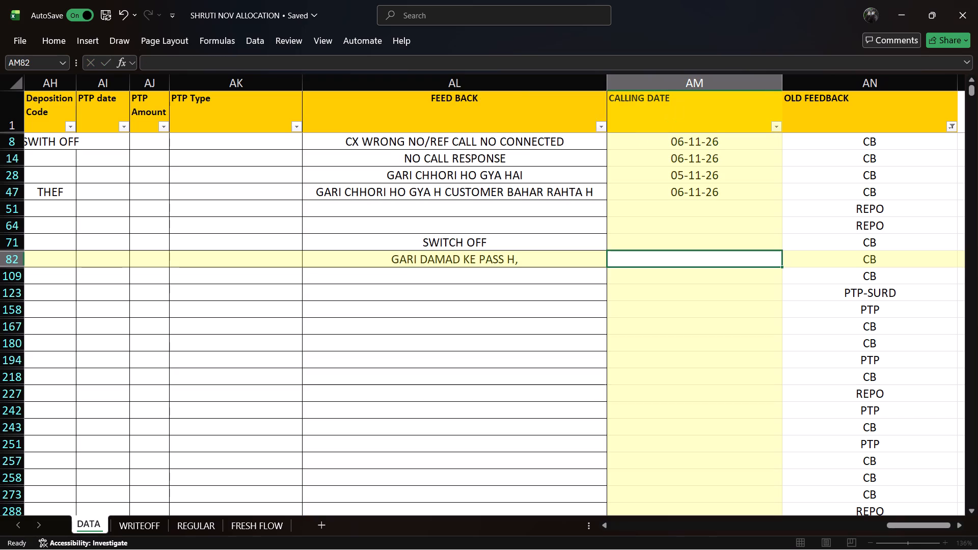
Save the workbook with the updated row 82 feedback.
{"action": "key", "text": "Down"}
{"action": "key", "text": "ctrl+s"}
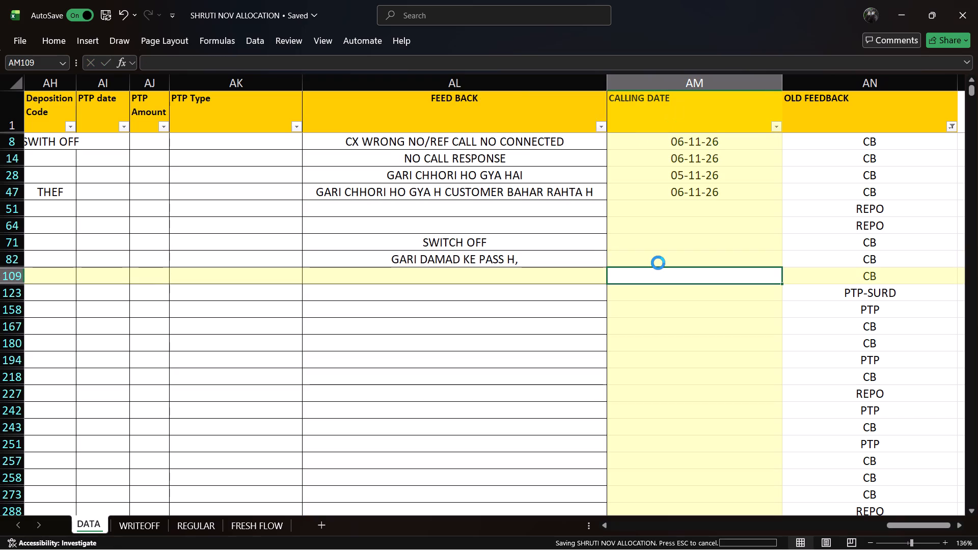
Examine the row 109 record's Loan Number, Customer Name and Mobile Number.
{"action": "key", "text": "Left"}
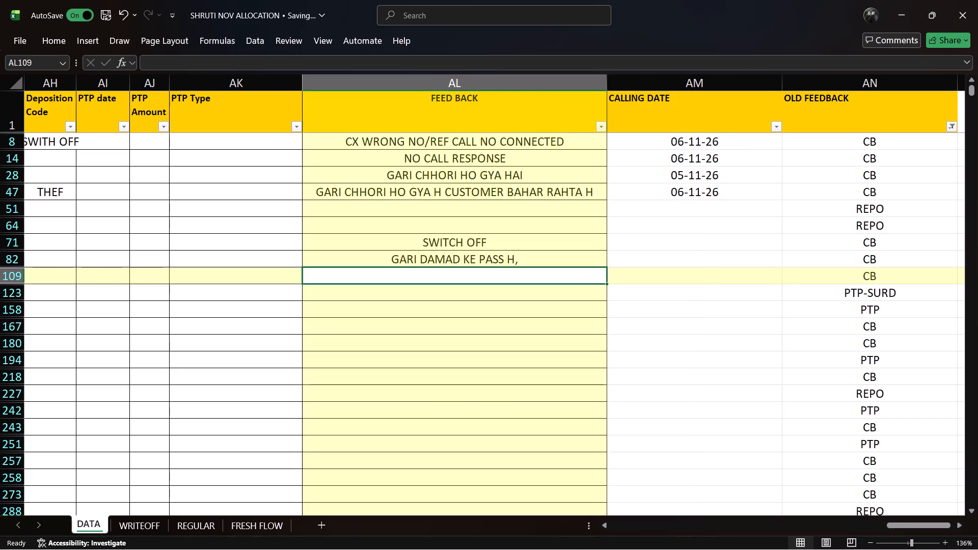
{"action": "key", "text": "Left"}
{"action": "key", "text": "Left"}
{"action": "key", "text": "Left"}
{"action": "key", "text": "Left"}
{"action": "key", "text": "Left"}
{"action": "key", "text": "Left"}
{"action": "key", "text": "Left"}
{"action": "key", "text": "Left"}
{"action": "key", "text": "Left"}
{"action": "key", "text": "Left"}
{"action": "key", "text": "Left"}
{"action": "key", "text": "Left"}
{"action": "key", "text": "Left"}
{"action": "key", "text": "Left"}
{"action": "key", "text": "Left"}
{"action": "key", "text": "Left"}
{"action": "key", "text": "Left"}
{"action": "key", "text": "Left"}
{"action": "key", "text": "Left"}
{"action": "key", "text": "Left"}
{"action": "key", "text": "Left"}
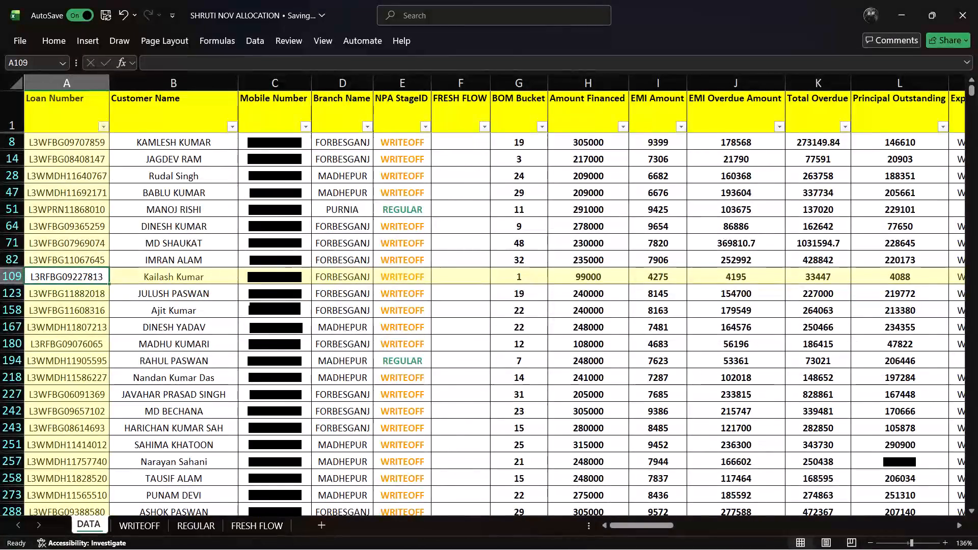
{"action": "key", "text": "Left"}
{"action": "key", "text": "Right"}
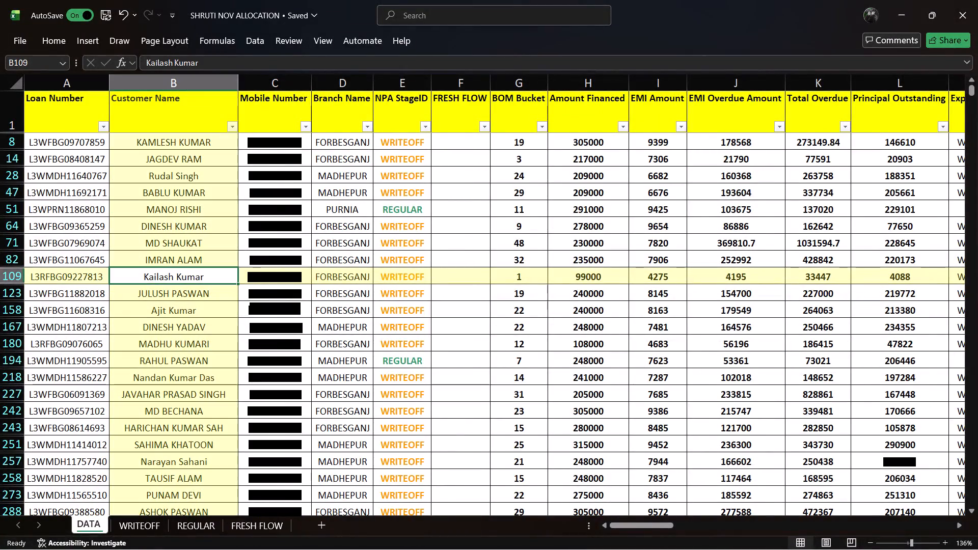
{"action": "key", "text": "Right"}
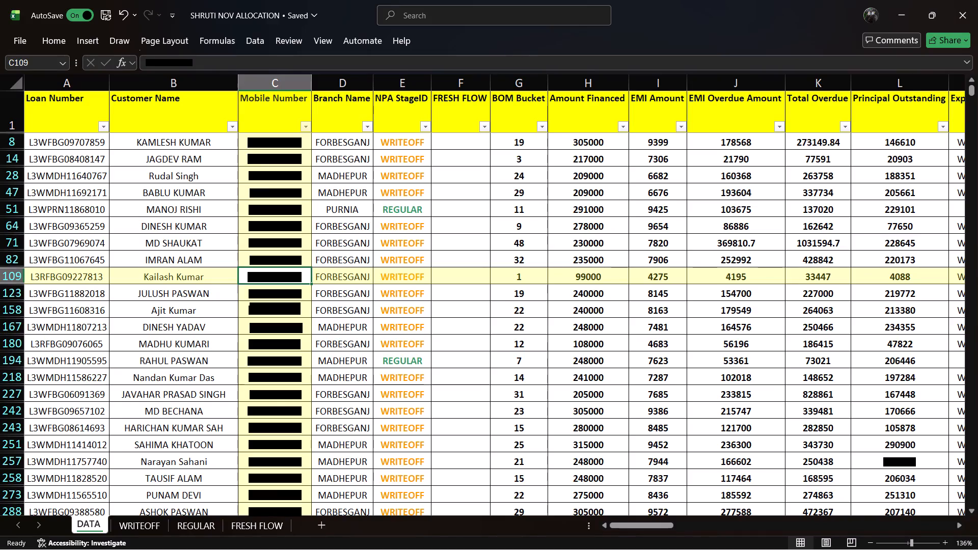
Examine the row 109 record from its branch and loan details through the address and reference details to the feedback and calling date columns.
{"action": "key", "text": "Right"}
{"action": "key", "text": "Right"}
{"action": "key", "text": "Right"}
{"action": "key", "text": "Right"}
{"action": "key", "text": "Right"}
{"action": "key", "text": "Right"}
{"action": "key", "text": "Right"}
{"action": "key", "text": "Right"}
{"action": "key", "text": "Right"}
{"action": "key", "text": "Right"}
{"action": "key", "text": "Right"}
{"action": "key", "text": "Right"}
{"action": "key", "text": "Right"}
{"action": "key", "text": "Right"}
{"action": "key", "text": "Right"}
{"action": "key", "text": "Right"}
{"action": "key", "text": "Right"}
{"action": "key", "text": "Right"}
{"action": "key", "text": "Right"}
{"action": "key", "text": "Right"}
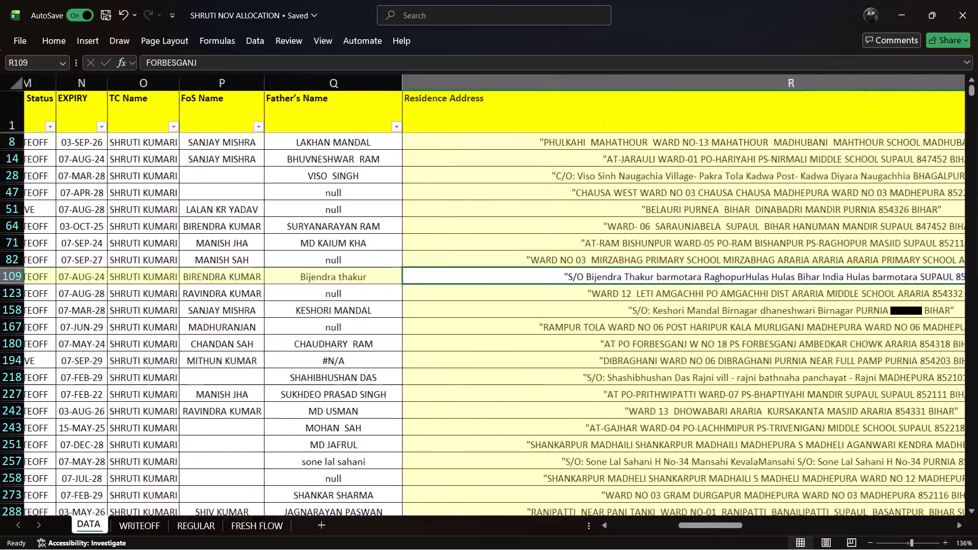
{"action": "key", "text": "Right"}
{"action": "key", "text": "Right"}
{"action": "key", "text": "Right"}
{"action": "key", "text": "Right"}
{"action": "key", "text": "Right"}
{"action": "key", "text": "Right"}
{"action": "key", "text": "Right"}
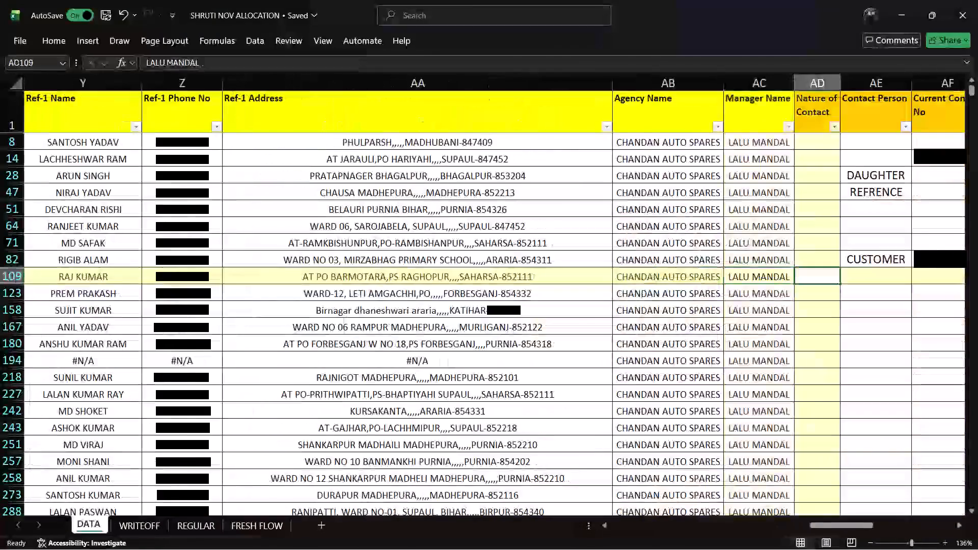
{"action": "key", "text": "Right"}
{"action": "key", "text": "Right"}
{"action": "key", "text": "Right"}
{"action": "key", "text": "Right"}
{"action": "key", "text": "Right"}
{"action": "key", "text": "Right"}
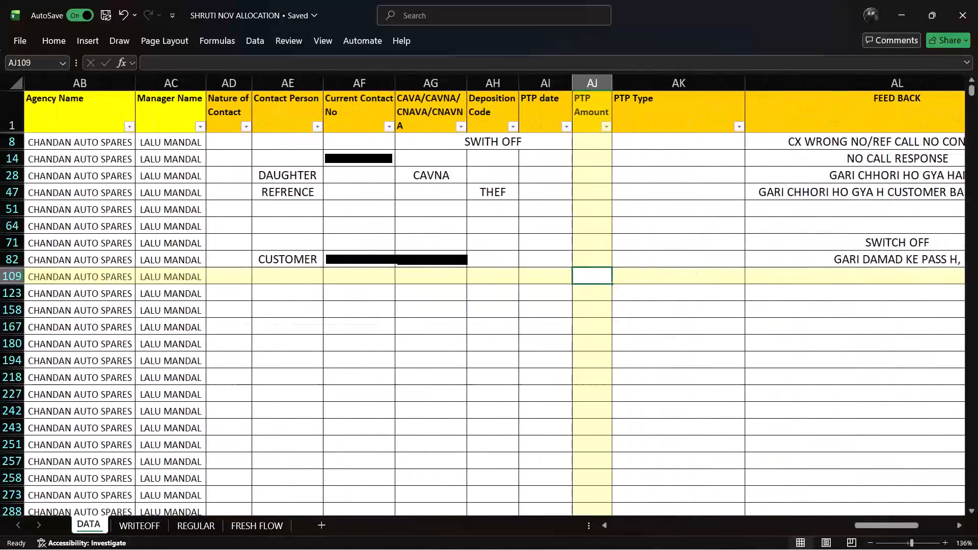
{"action": "key", "text": "Right"}
{"action": "key", "text": "Right"}
{"action": "key", "text": "Right"}
Go back to the start of the row 109 record and recheck its Loan Number and Customer Name.
{"action": "key", "text": "Left"}
{"action": "key", "text": "Left"}
{"action": "key", "text": "Left"}
{"action": "key", "text": "Left"}
{"action": "key", "text": "Left"}
{"action": "key", "text": "Left"}
{"action": "key", "text": "Left"}
{"action": "key", "text": "Left"}
{"action": "key", "text": "Left"}
{"action": "key", "text": "Left"}
{"action": "key", "text": "Left"}
{"action": "key", "text": "Left"}
{"action": "key", "text": "Left"}
{"action": "key", "text": "Left"}
{"action": "key", "text": "Left"}
{"action": "key", "text": "Left"}
{"action": "key", "text": "Left"}
{"action": "key", "text": "Left"}
{"action": "key", "text": "Left"}
{"action": "key", "text": "Left"}
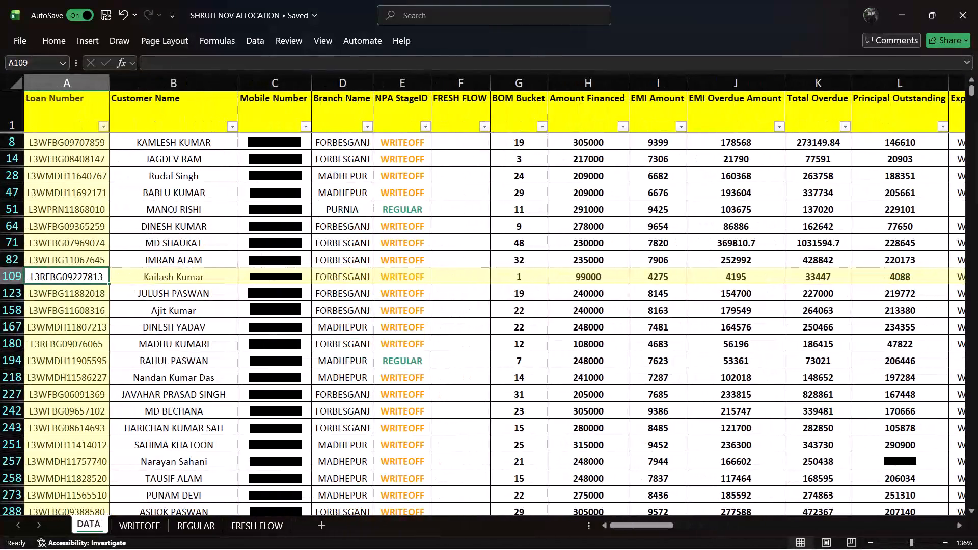
{"action": "key", "text": "Left"}
{"action": "key", "text": "Left"}
{"action": "key", "text": "Right"}
{"action": "key", "text": "Right"}
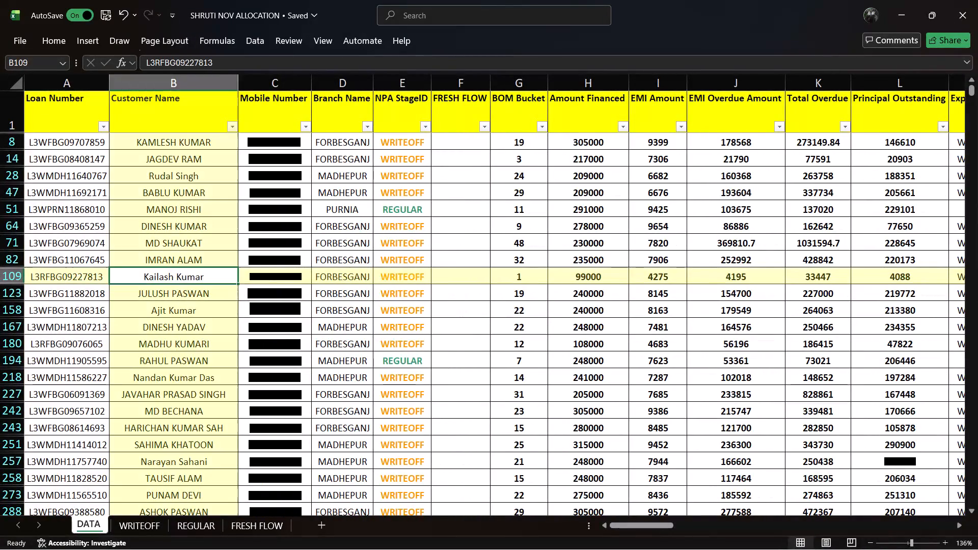
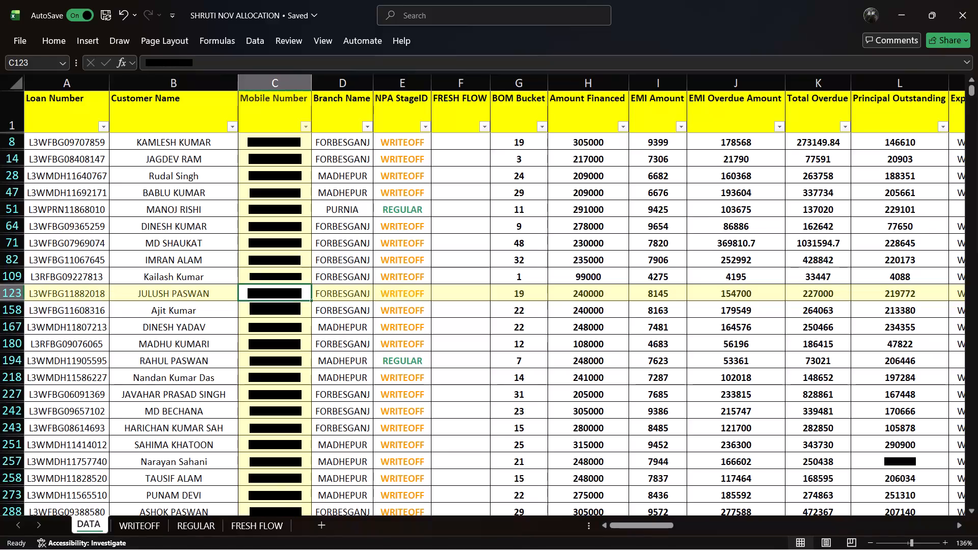
Examine the row 123 record from Customer Name and Mobile Number through the loan, address, reference and feedback columns to OLD FEEDBACK.
{"action": "key", "text": "Left"}
{"action": "key", "text": "Left"}
{"action": "key", "text": "Right"}
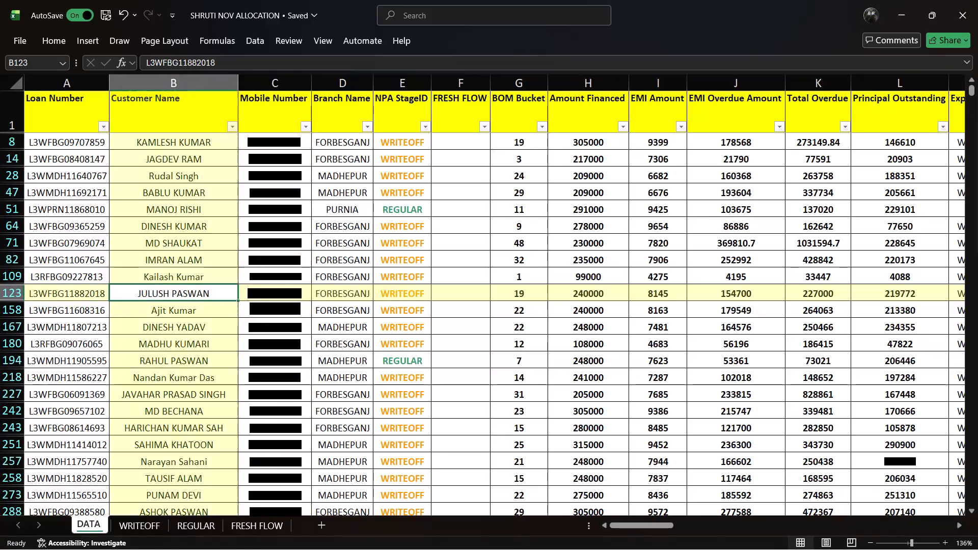
{"action": "key", "text": "Right"}
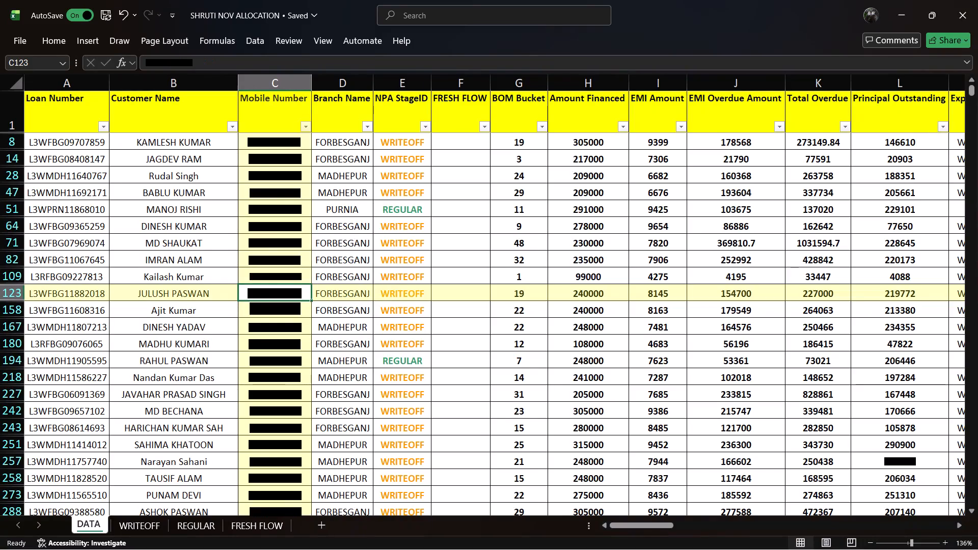
{"action": "key", "text": "Right"}
{"action": "key", "text": "Right"}
{"action": "key", "text": "Right"}
{"action": "key", "text": "Right"}
{"action": "key", "text": "Right"}
{"action": "key", "text": "Right"}
{"action": "key", "text": "Right"}
{"action": "key", "text": "Right"}
{"action": "key", "text": "Right"}
{"action": "key", "text": "Right"}
{"action": "key", "text": "Right"}
{"action": "key", "text": "Right"}
{"action": "key", "text": "Right"}
{"action": "key", "text": "Right"}
{"action": "key", "text": "Right"}
{"action": "key", "text": "Right"}
{"action": "key", "text": "Right"}
{"action": "key", "text": "Right"}
{"action": "key", "text": "Right"}
{"action": "key", "text": "Right"}
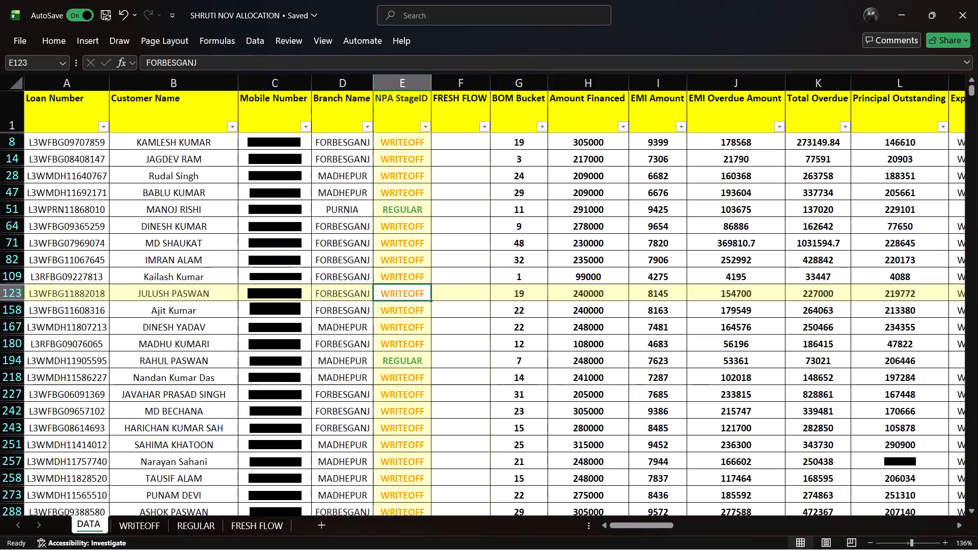
{"action": "key", "text": "Right"}
{"action": "key", "text": "Right"}
{"action": "key", "text": "Right"}
{"action": "key", "text": "Right"}
{"action": "key", "text": "Right"}
{"action": "key", "text": "Right"}
{"action": "key", "text": "Right"}
{"action": "key", "text": "Right"}
{"action": "key", "text": "Right"}
{"action": "key", "text": "Right"}
{"action": "key", "text": "Right"}
{"action": "key", "text": "Right"}
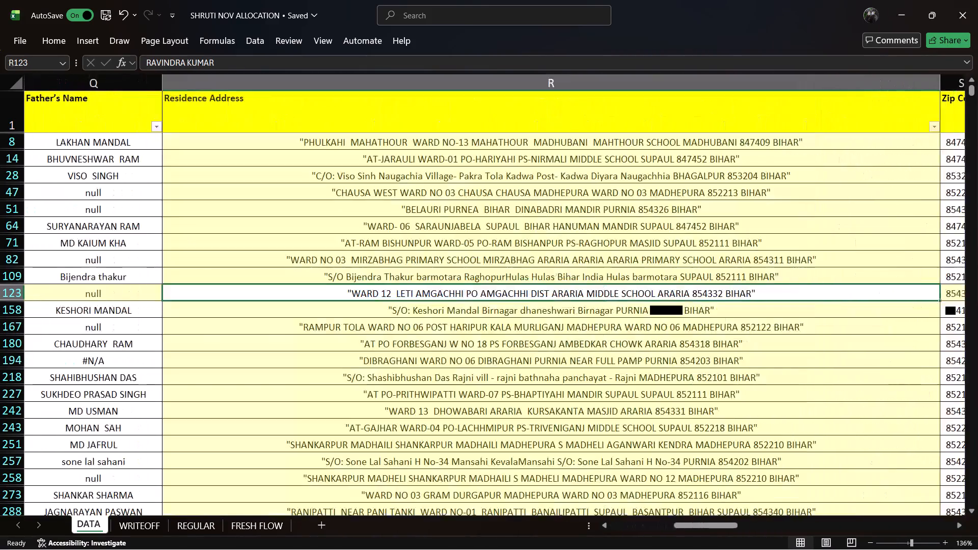
{"action": "key", "text": "Right"}
{"action": "key", "text": "Right"}
{"action": "key", "text": "Right"}
{"action": "key", "text": "Right"}
{"action": "key", "text": "Right"}
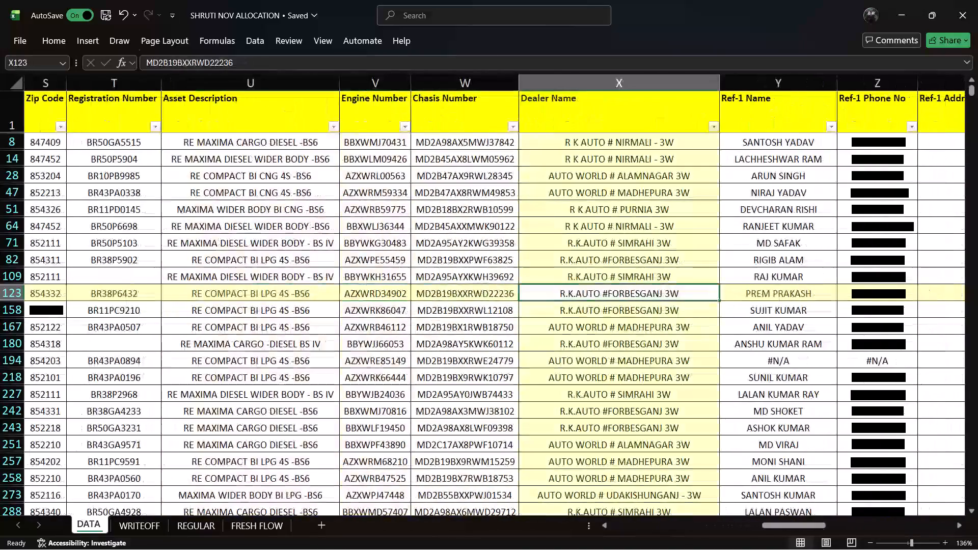
{"action": "key", "text": "Right"}
{"action": "key", "text": "Right"}
{"action": "key", "text": "Right"}
{"action": "key", "text": "Right"}
{"action": "key", "text": "Right"}
{"action": "key", "text": "Right"}
{"action": "key", "text": "Right"}
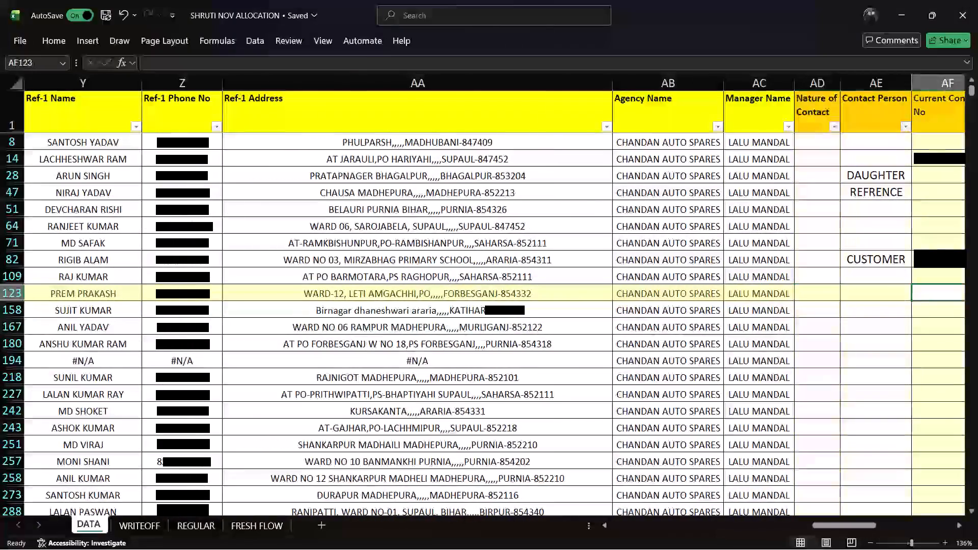
{"action": "key", "text": "Right"}
{"action": "key", "text": "Right"}
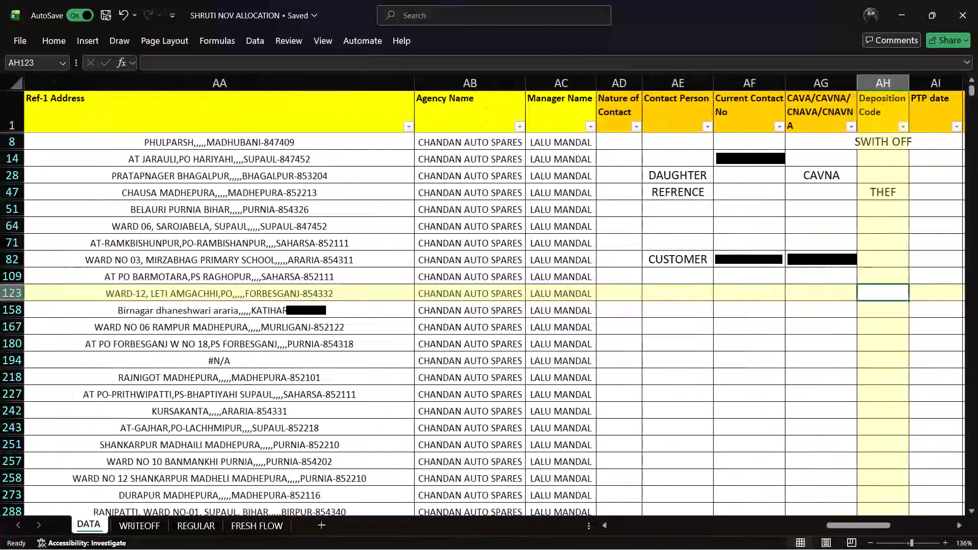
{"action": "key", "text": "Right"}
{"action": "key", "text": "Right"}
{"action": "key", "text": "Right"}
{"action": "key", "text": "Right"}
{"action": "key", "text": "Right"}
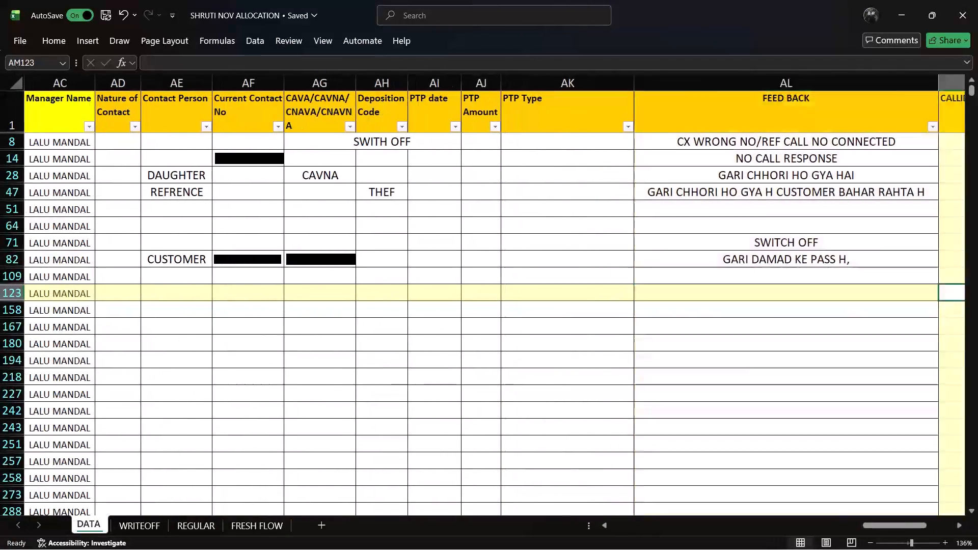
{"action": "key", "text": "Right"}
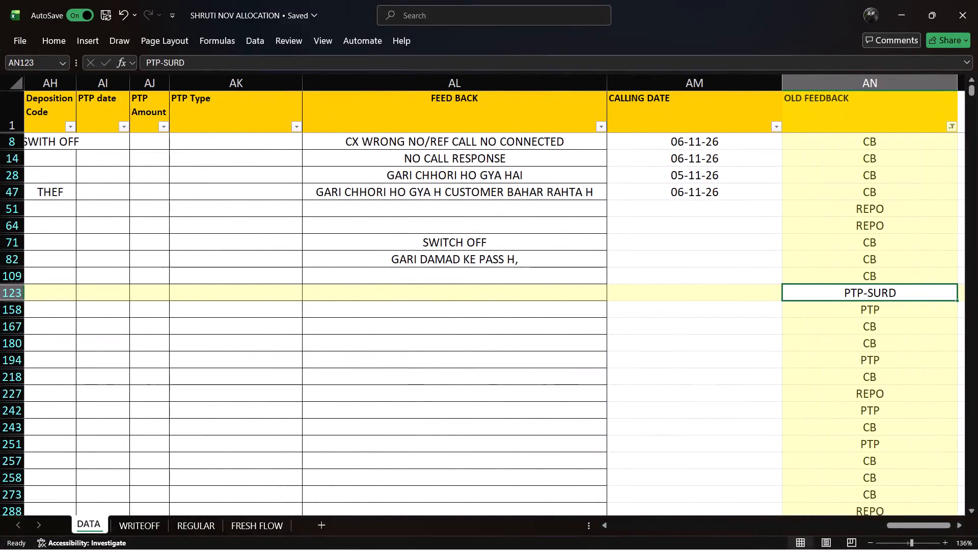
Record CALL NO RESPONSE as the FEED BACK for row 109 and save the workbook.
{"action": "left_click", "coordinate": [824, 277]}
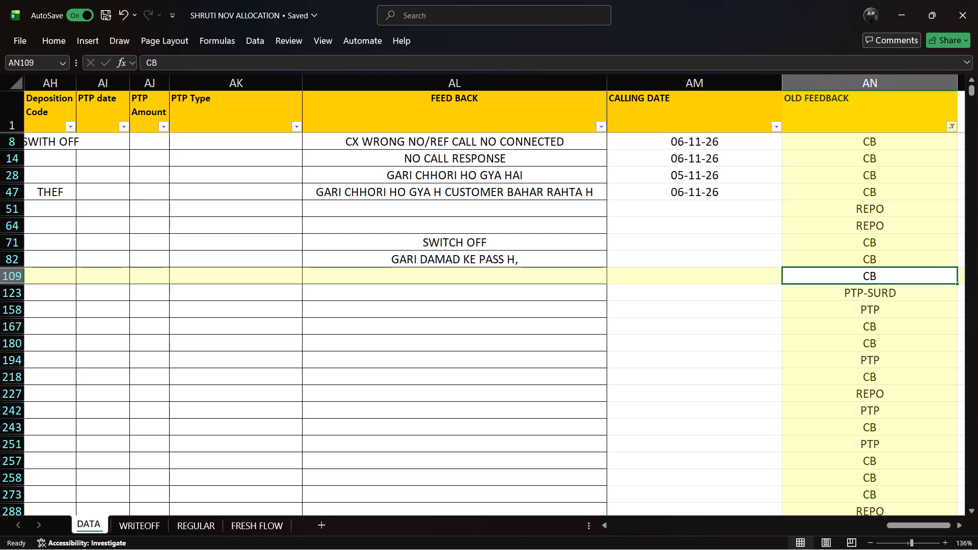
{"action": "left_click", "coordinate": [446, 274]}
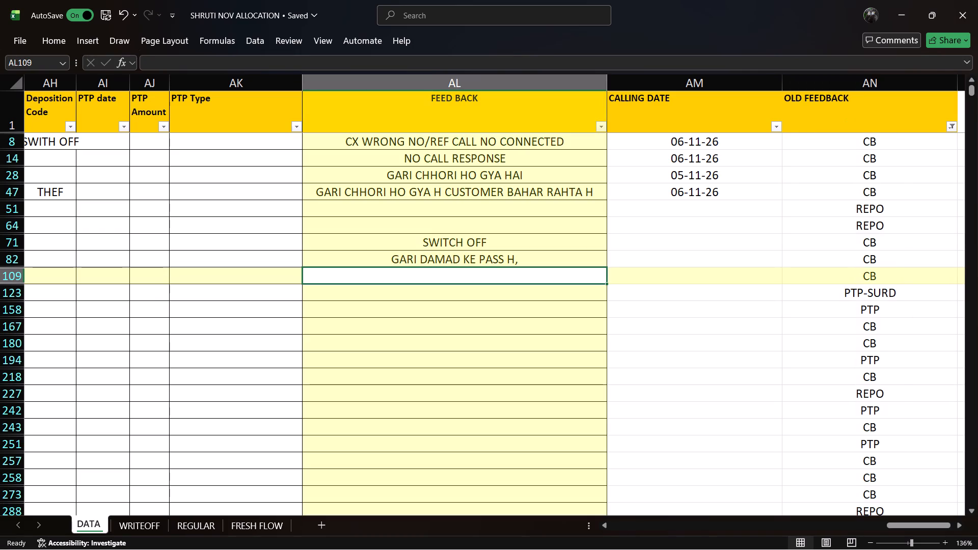
{"action": "type", "text": "CALL NO R"}
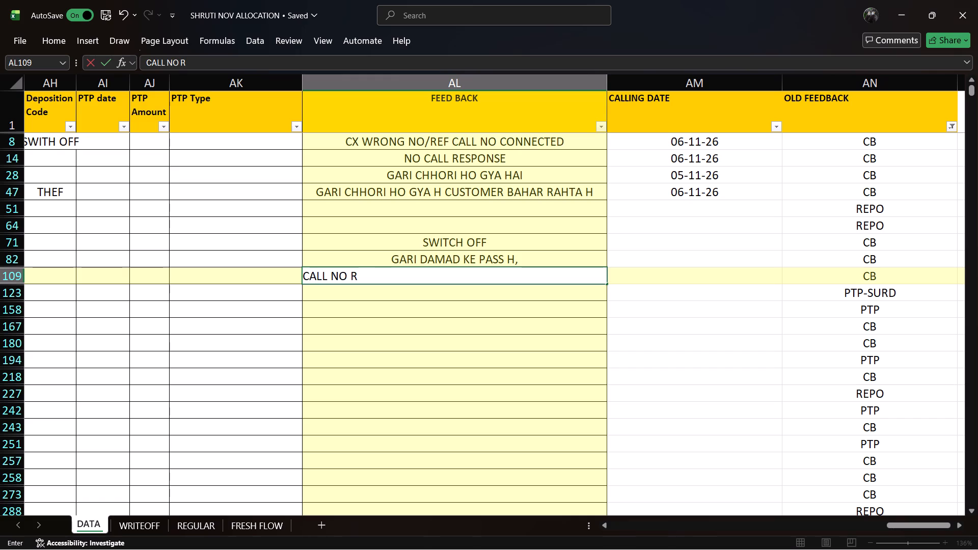
{"action": "type", "text": "ES"}
{"action": "type", "text": "PONC"}
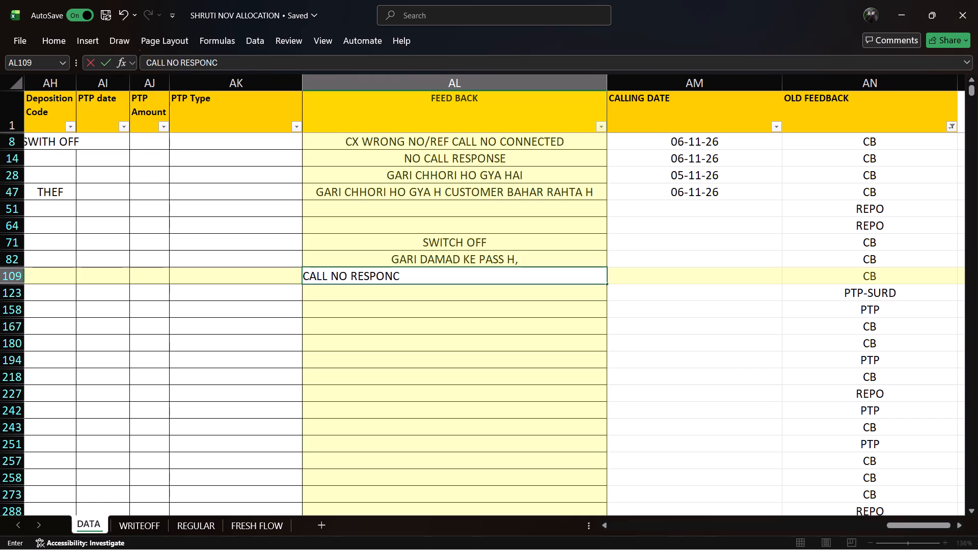
{"action": "key", "text": "e"}
{"action": "key", "text": "Left"}
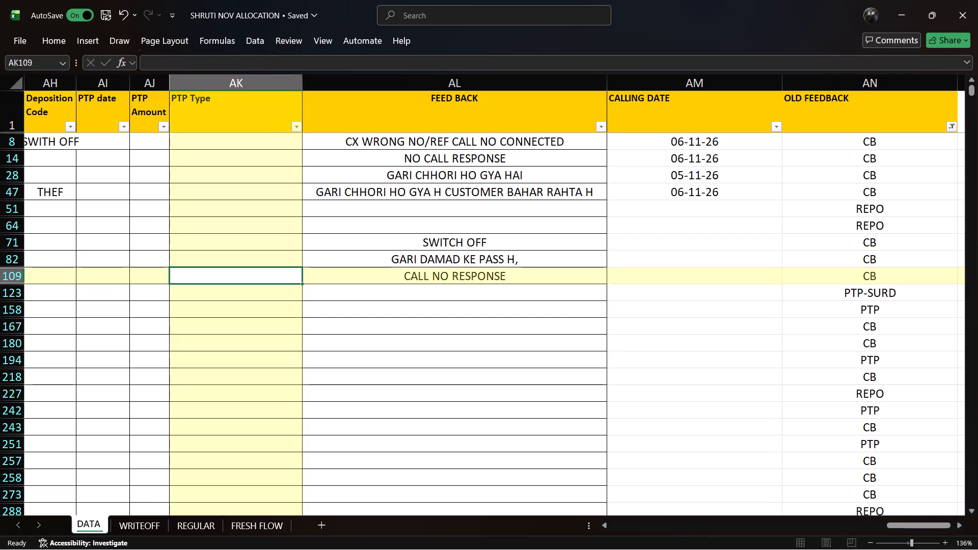
{"action": "key", "text": "ctrl+s"}
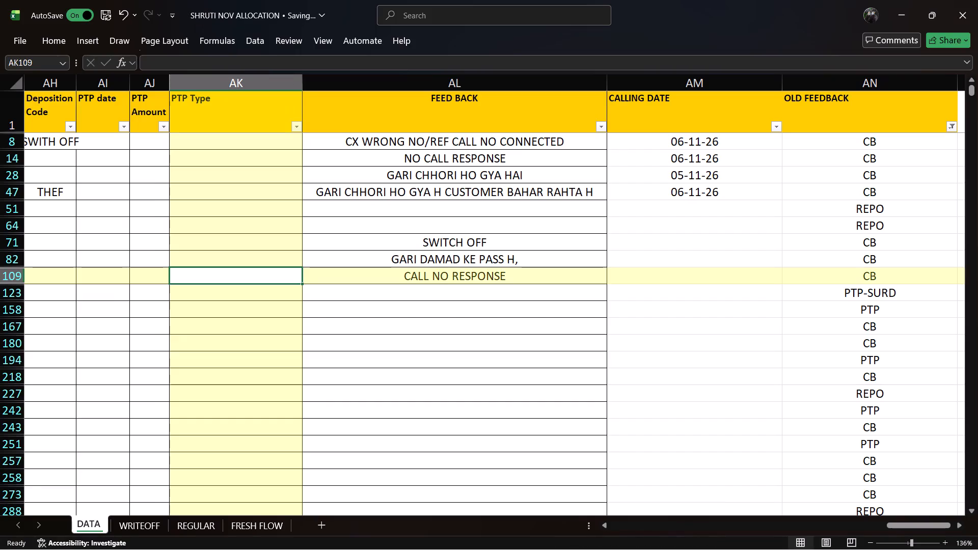
Enter RINGING as the Nature of Contact for row 109.
{"action": "key", "text": "Left"}
{"action": "key", "text": "Left"}
{"action": "key", "text": "Left"}
{"action": "key", "text": "Left"}
{"action": "key", "text": "Left"}
{"action": "key", "text": "Left"}
{"action": "key", "text": "Left"}
{"action": "key", "text": "Left"}
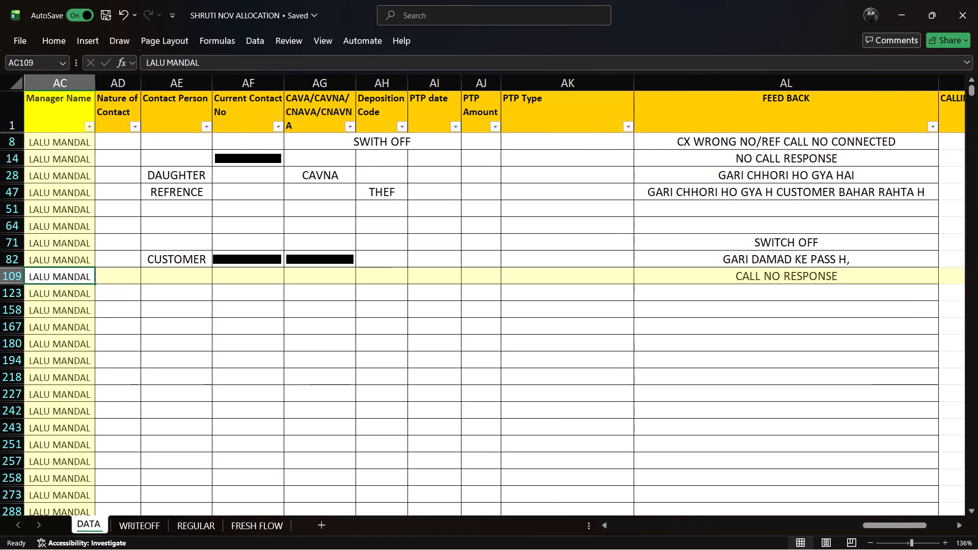
{"action": "left_click", "coordinate": [116, 277]}
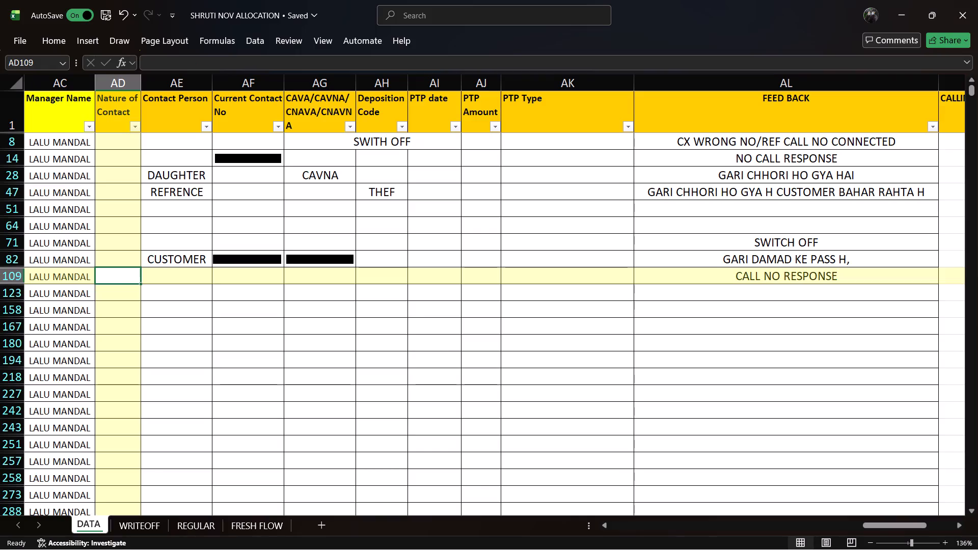
{"action": "key", "text": "r"}
{"action": "type", "text": "IN"}
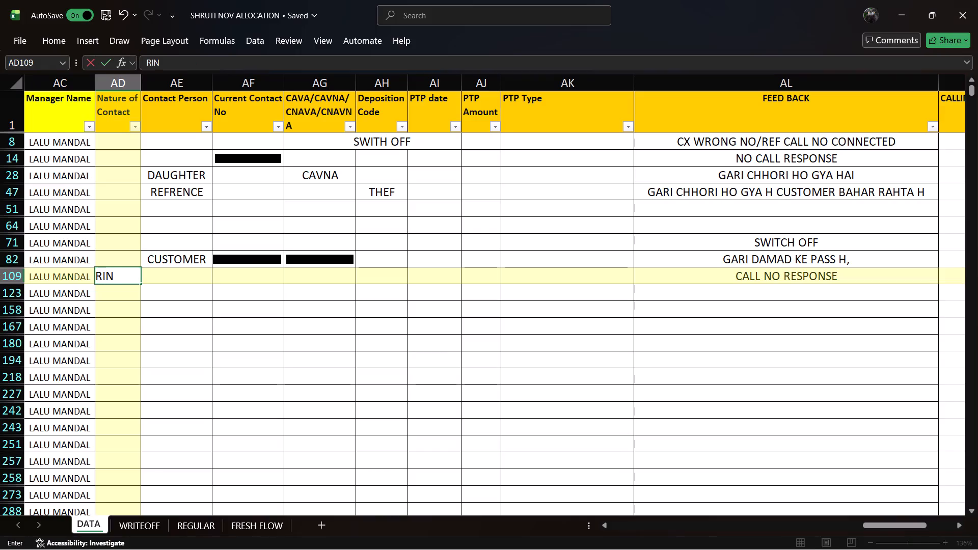
{"action": "key", "text": "g"}
{"action": "type", "text": "IN"}
{"action": "key", "text": "g"}
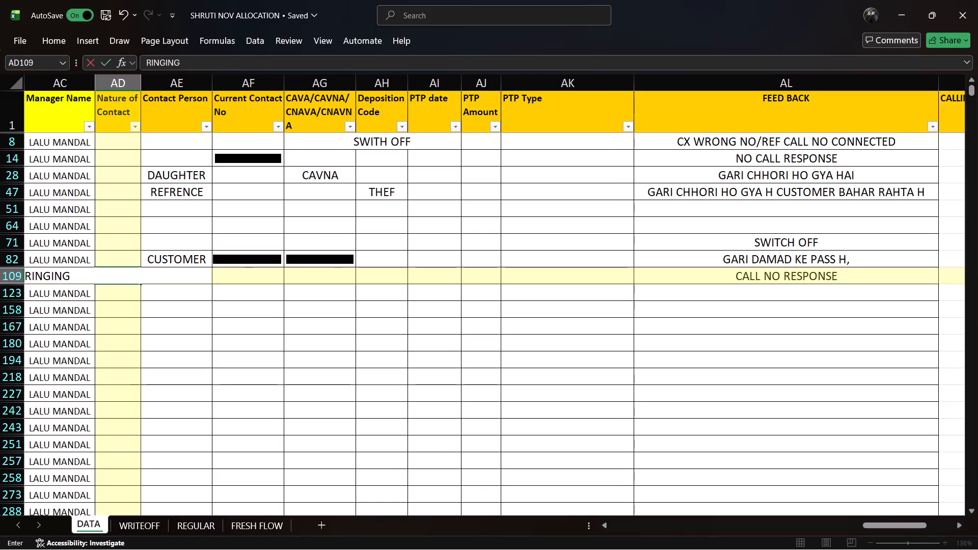
{"action": "left_click", "coordinate": [232, 316]}
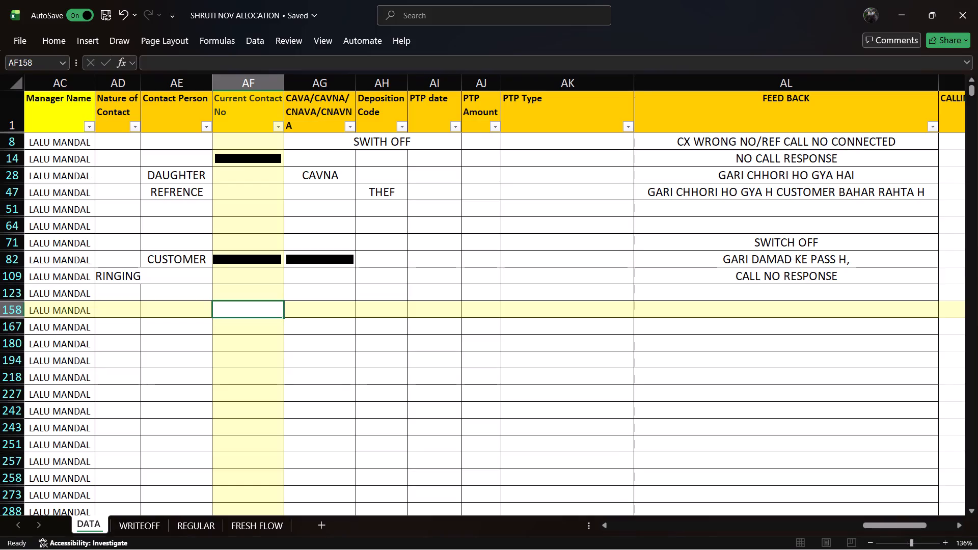
Enter CALLING as the Nature of Contact for rows 82, 71, 64 and 28.
{"action": "left_click", "coordinate": [109, 258]}
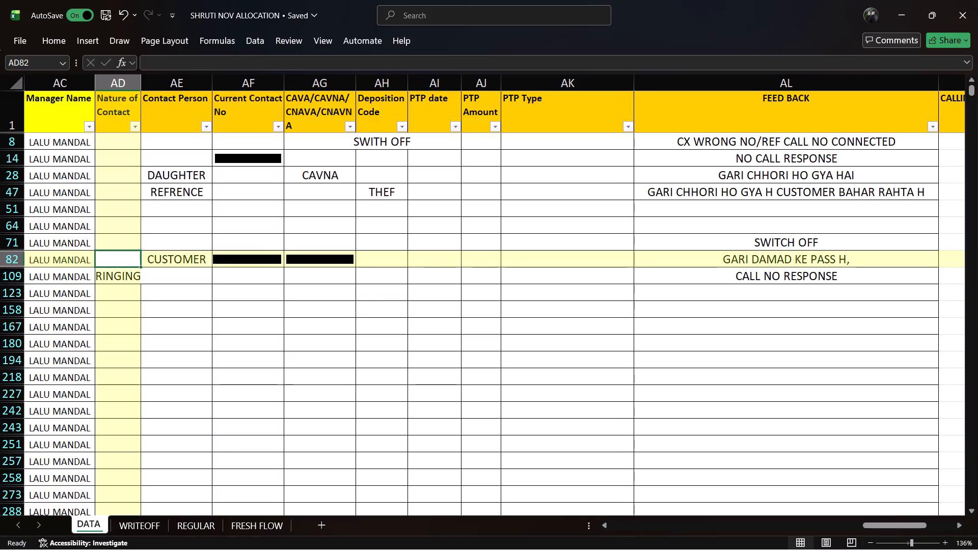
{"action": "type", "text": "CA"}
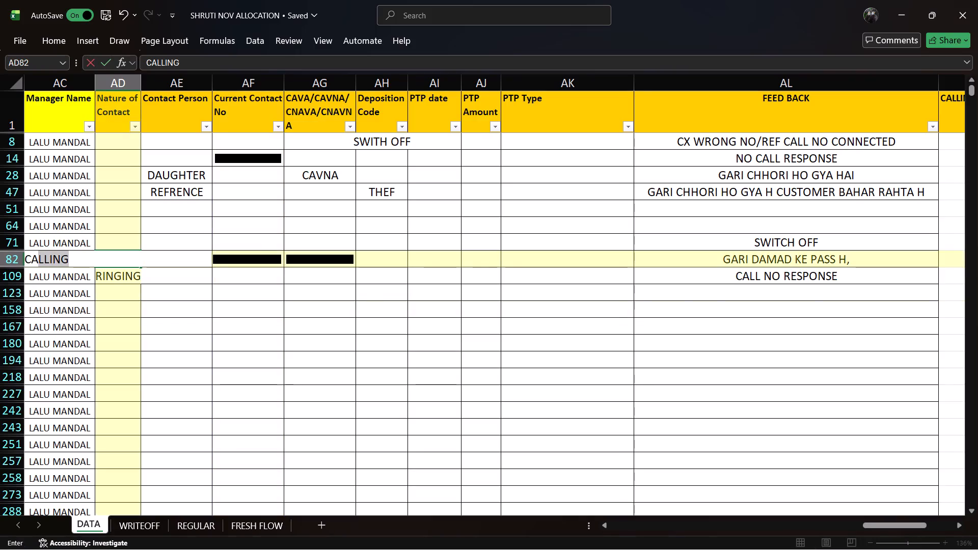
{"action": "left_click", "coordinate": [113, 242]}
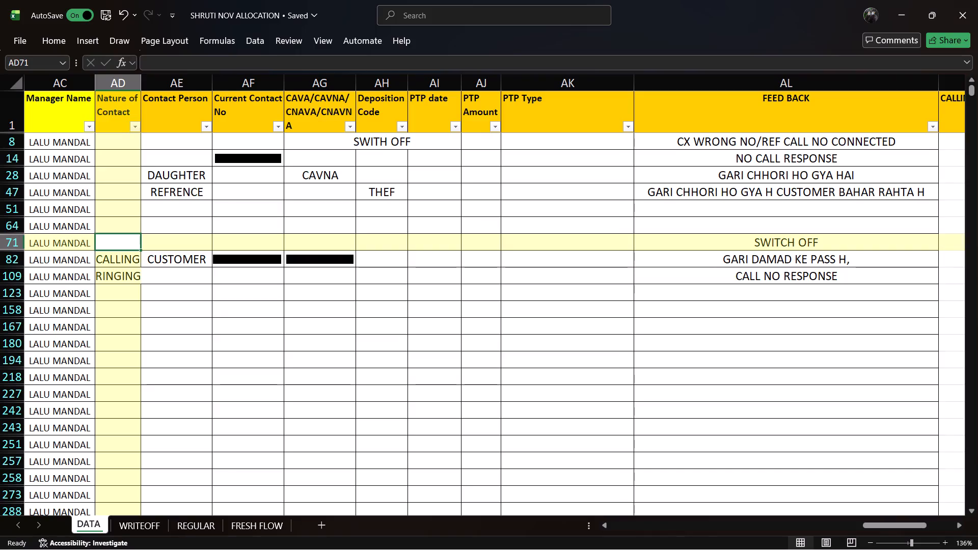
{"action": "type", "text": "CA"}
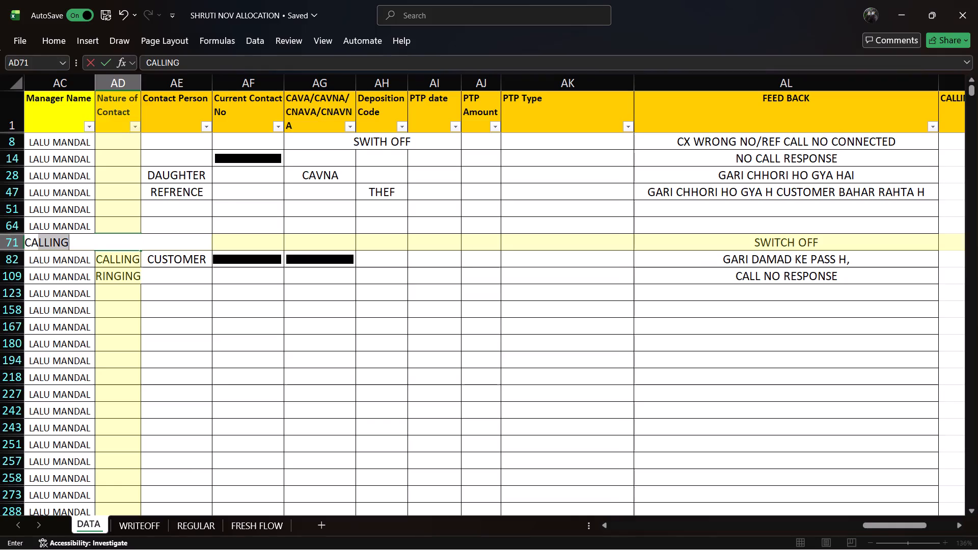
{"action": "key", "text": "Up"}
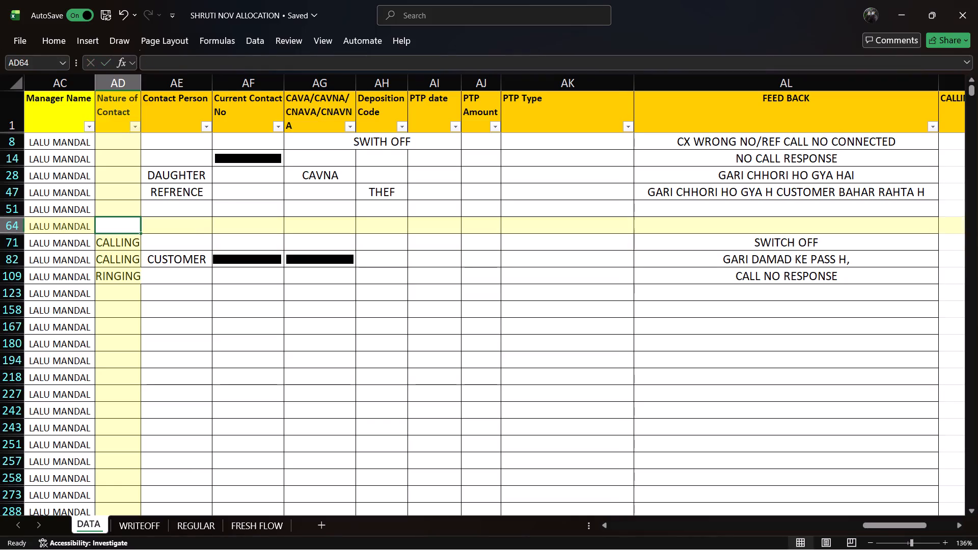
{"action": "type", "text": "CA"}
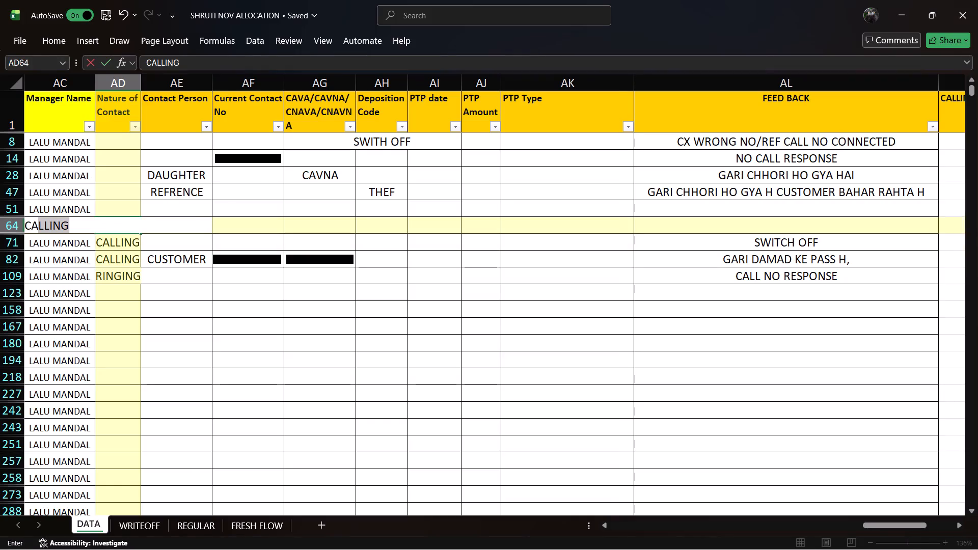
{"action": "key", "text": "Up"}
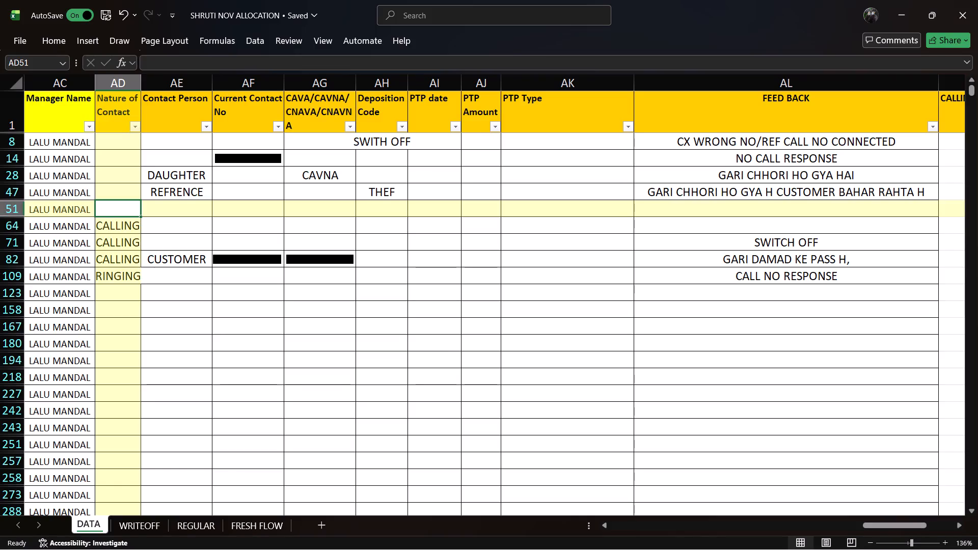
{"action": "left_click", "coordinate": [112, 174]}
{"action": "type", "text": "CALL"}
{"action": "type", "text": "ING"}
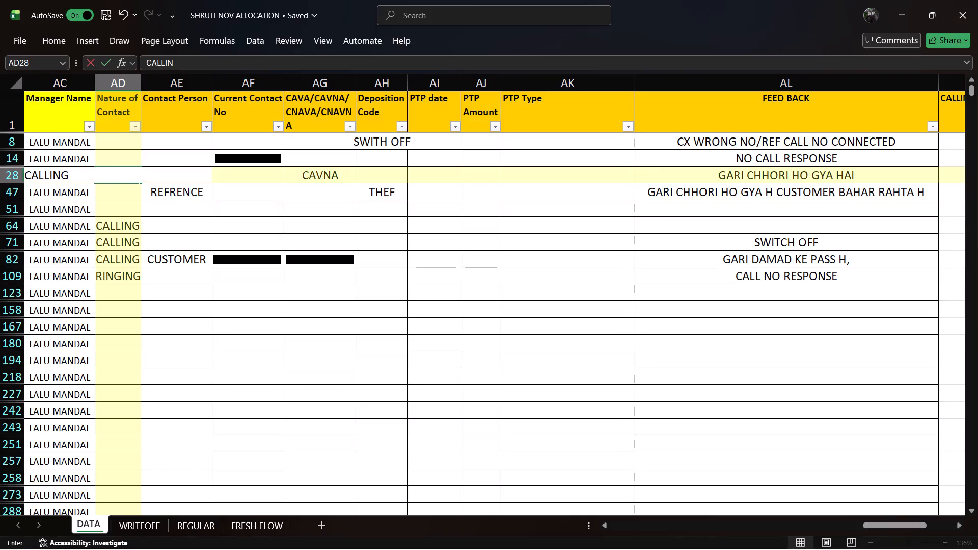
{"action": "key", "text": "Up"}
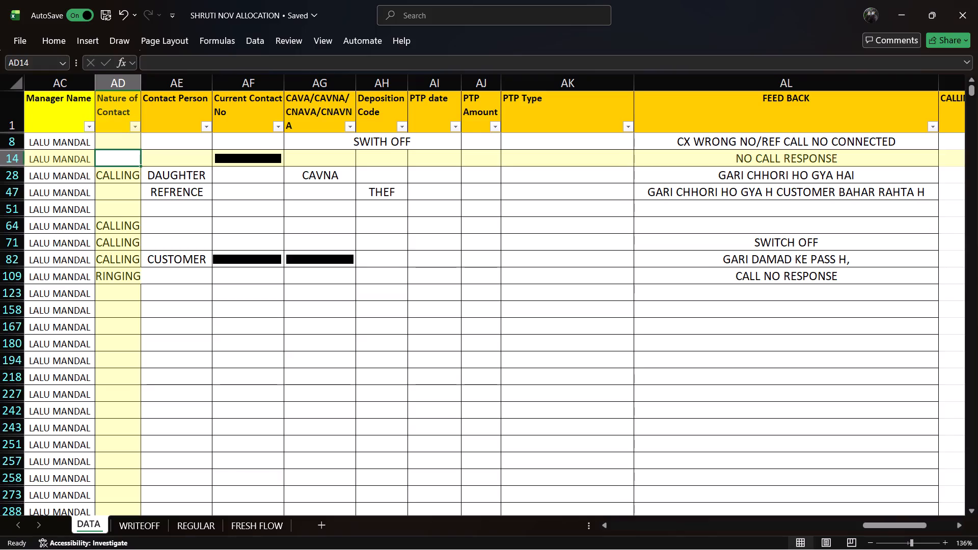
Enter CALLING as the Nature of Contact for row 14.
{"action": "type", "text": "CA"}
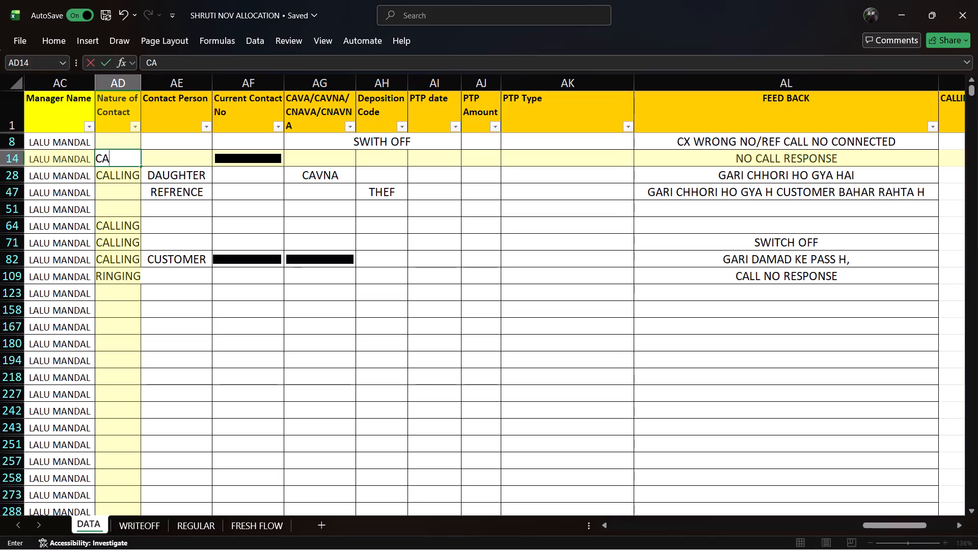
{"action": "key", "text": "l"}
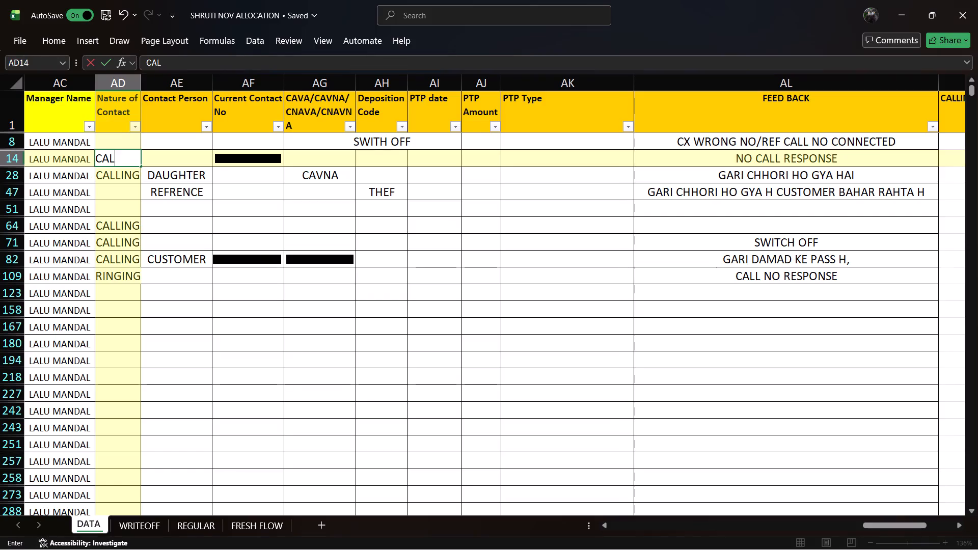
{"action": "key", "text": "Up"}
{"action": "key", "text": "Down"}
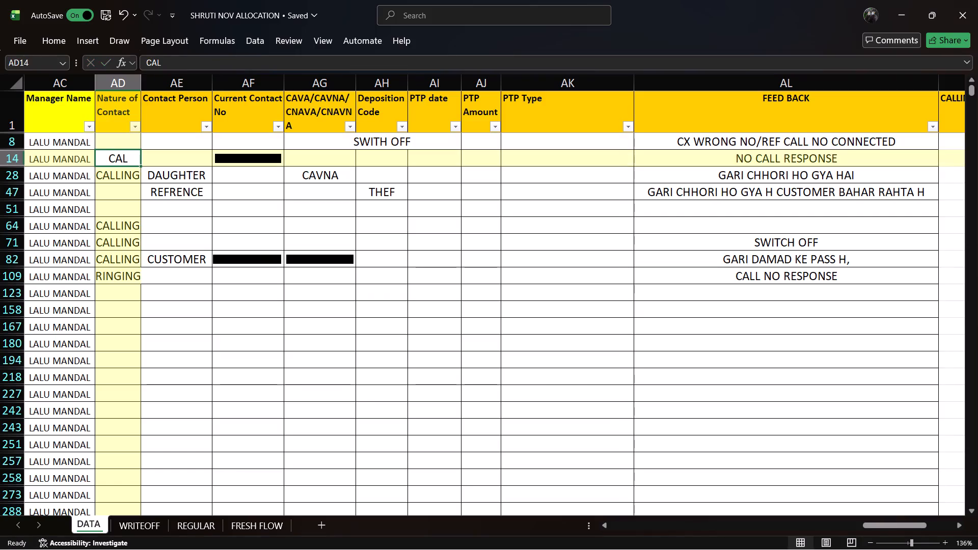
{"action": "key", "text": "BackSpace"}
{"action": "type", "text": "CA"}
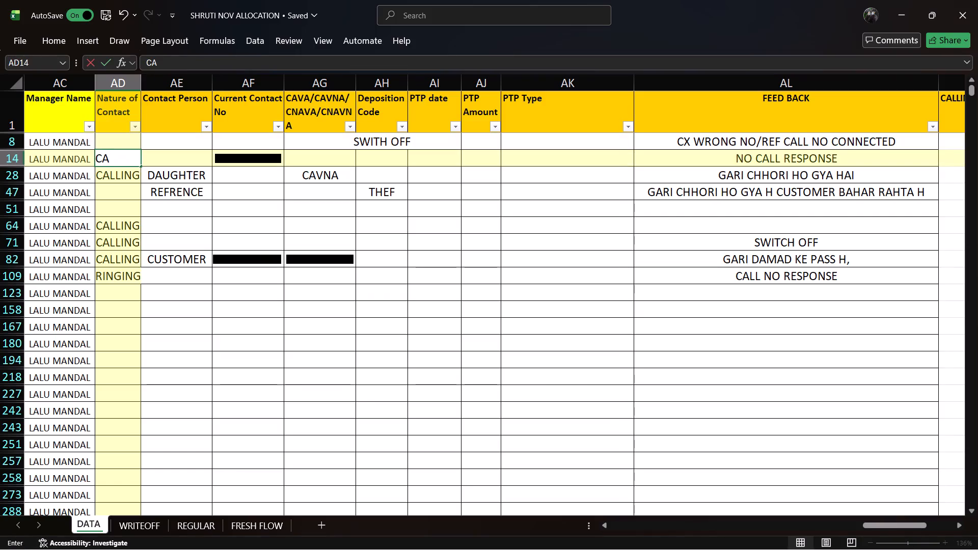
{"action": "type", "text": "LL"}
{"action": "type", "text": "ING"}
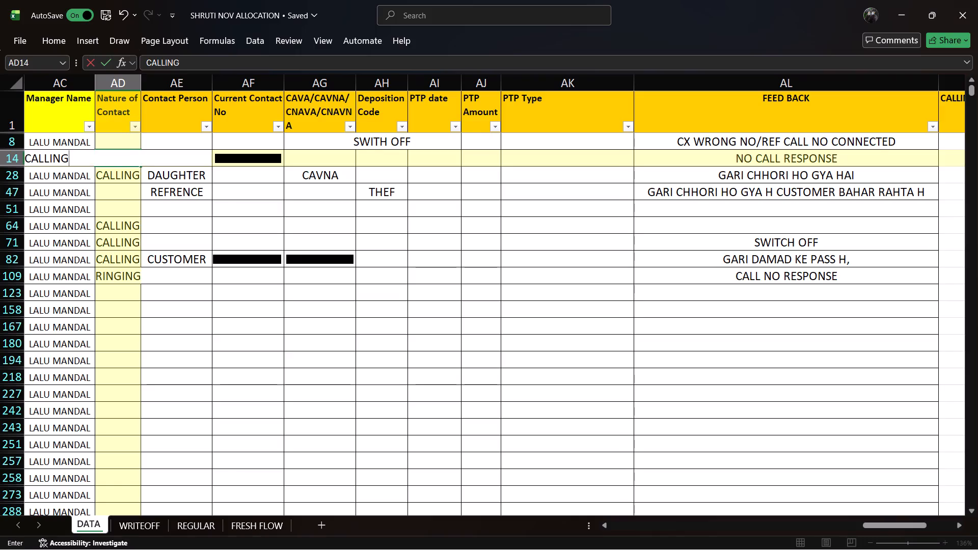
{"action": "key", "text": "Up"}
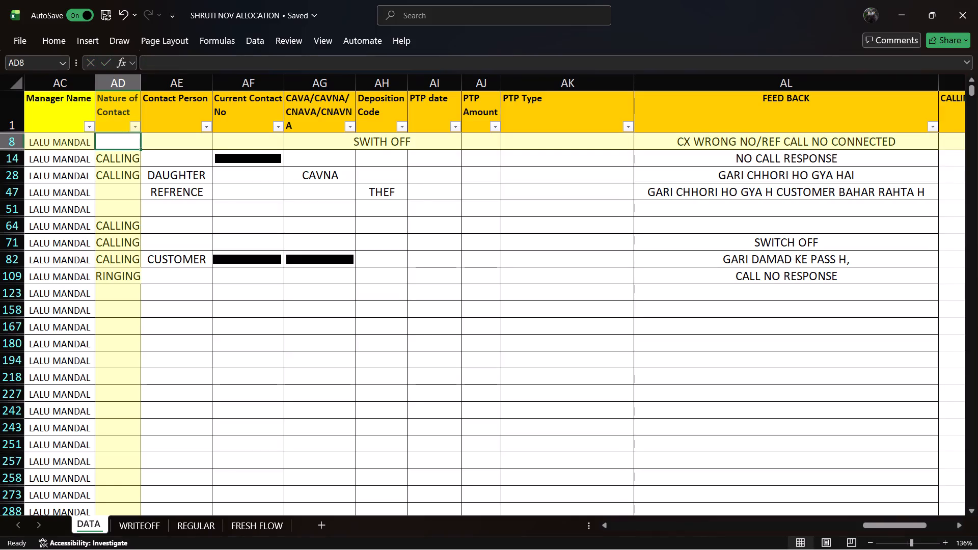
Enter RINGING as the Nature of Contact for row 123.
{"action": "left_click", "coordinate": [118, 293]}
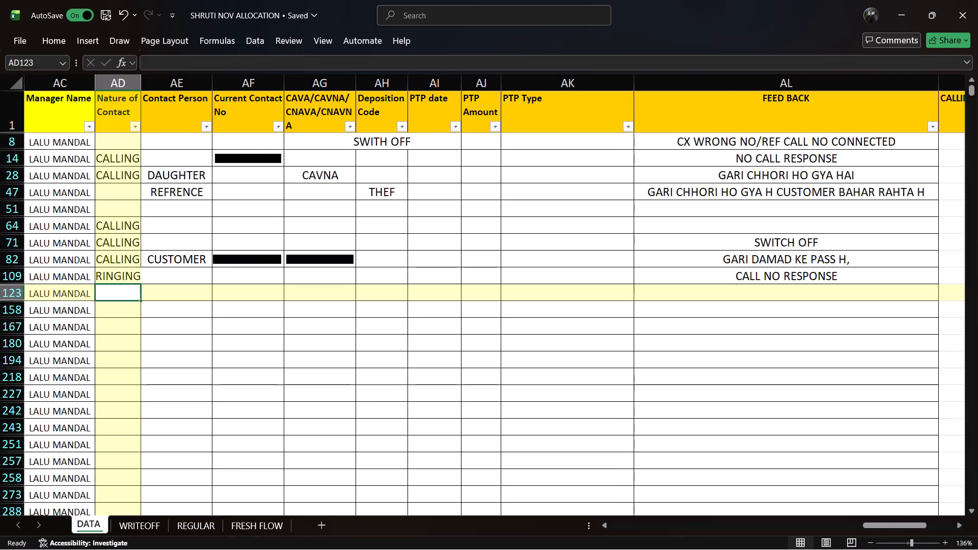
{"action": "key", "text": "r"}
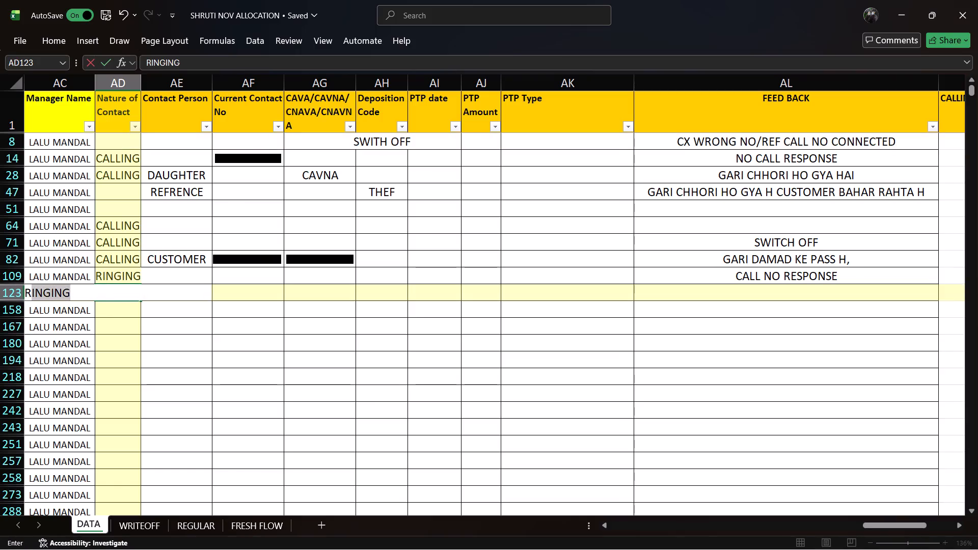
{"action": "key", "text": "Down"}
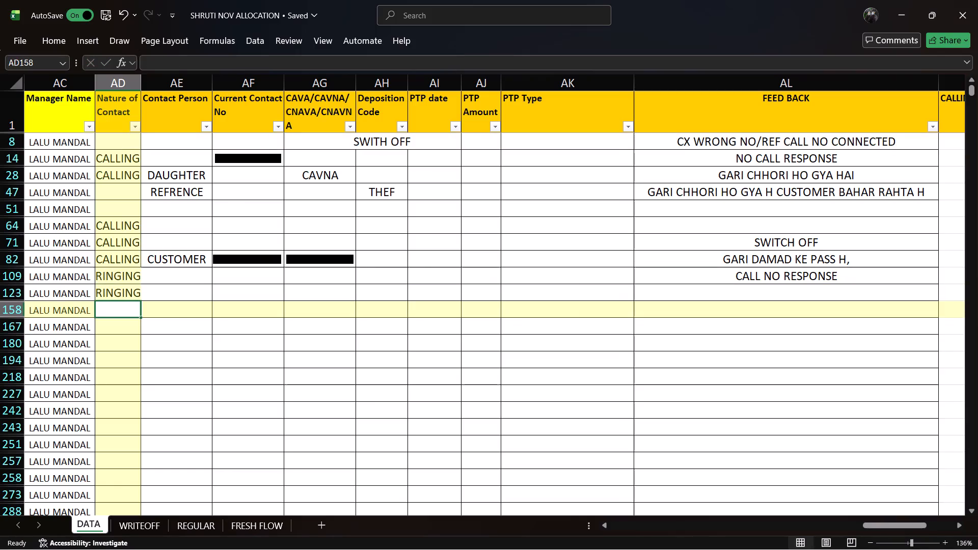
Record CALL NO RESPONSE as the FEED BACK for row 123 and save the workbook.
{"action": "left_click", "coordinate": [174, 296]}
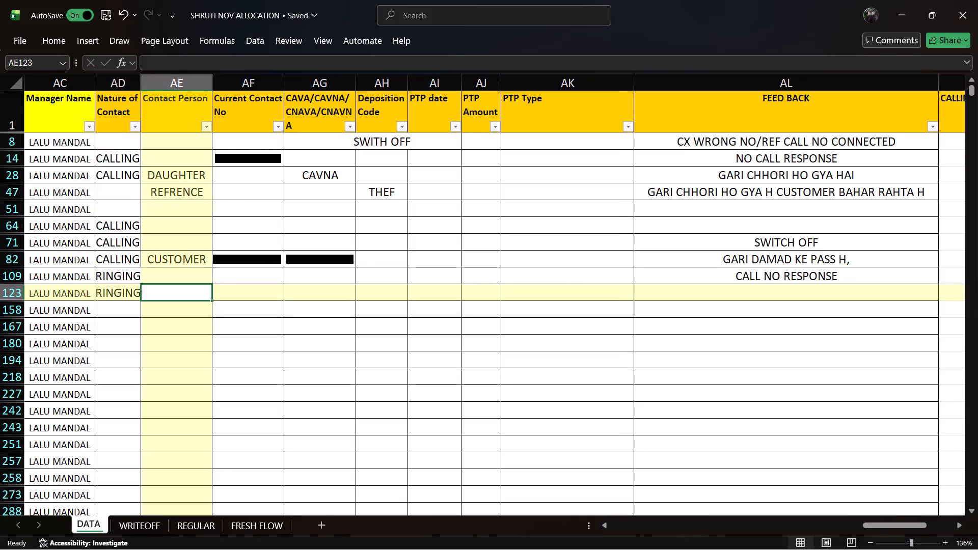
{"action": "key", "text": "Right"}
{"action": "key", "text": "Right"}
{"action": "key", "text": "Right"}
{"action": "key", "text": "Right"}
{"action": "key", "text": "Right"}
{"action": "key", "text": "Right"}
{"action": "key", "text": "Right"}
{"action": "key", "text": "Right"}
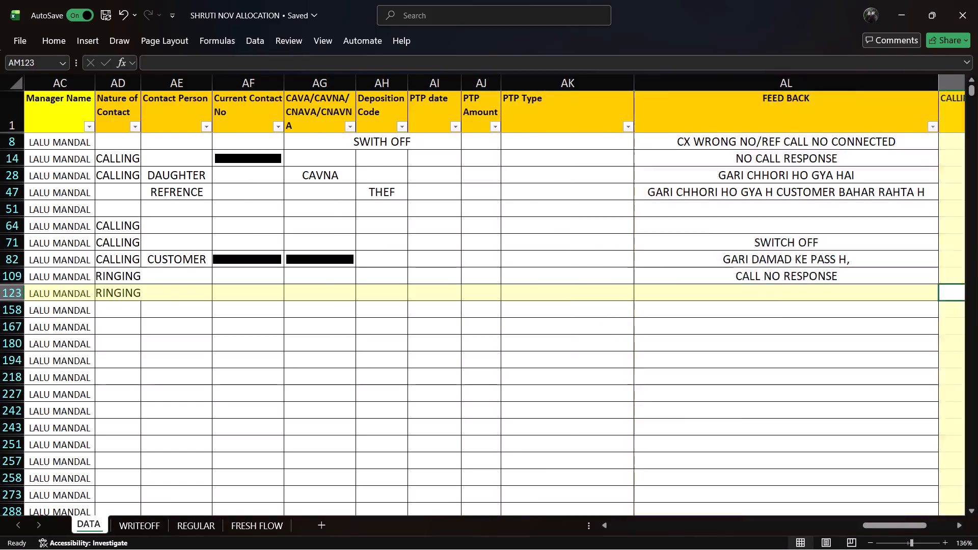
{"action": "key", "text": "Left"}
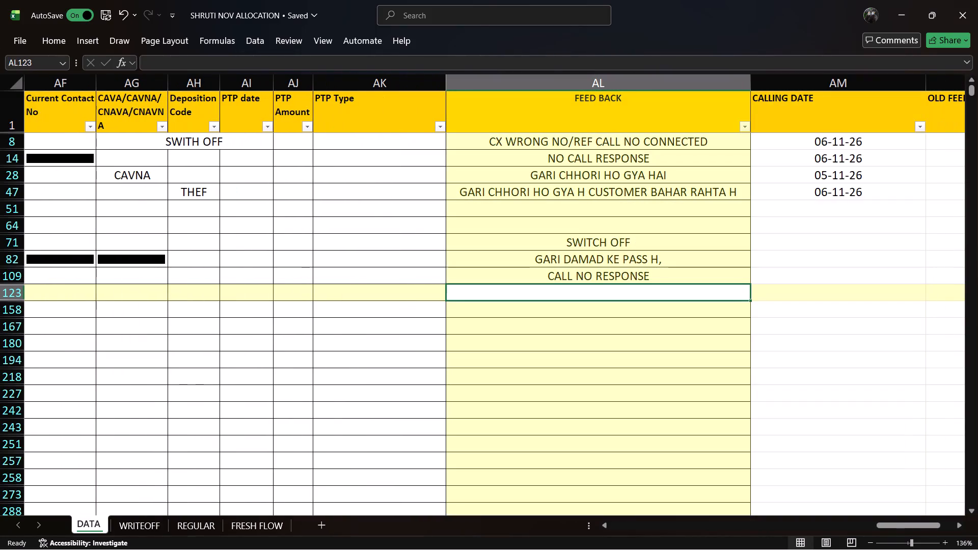
{"action": "left_click", "coordinate": [494, 297]}
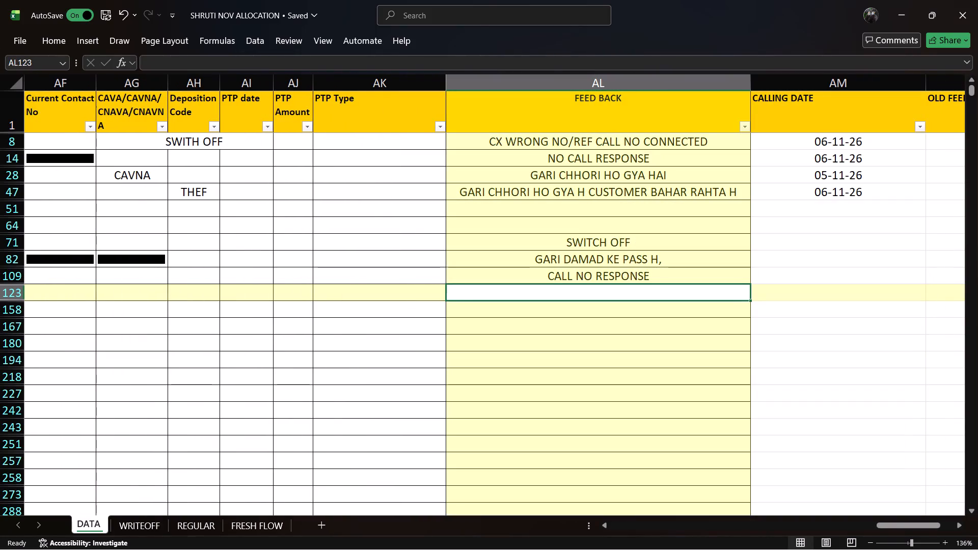
{"action": "type", "text": "CA"}
{"action": "type", "text": "LL NO RES"}
{"action": "type", "text": "PONCE"}
{"action": "key", "text": "Down"}
{"action": "key", "text": "Down"}
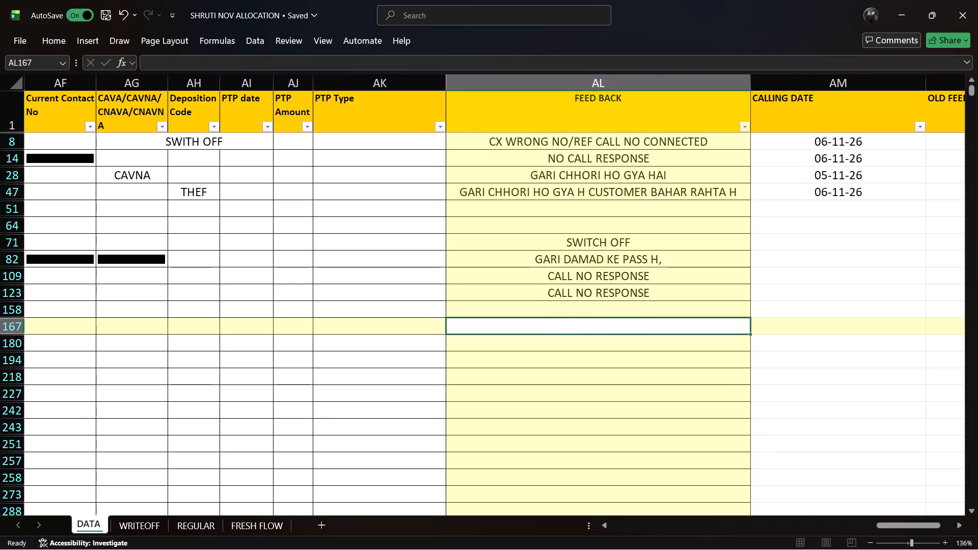
{"action": "key", "text": "ctrl+s"}
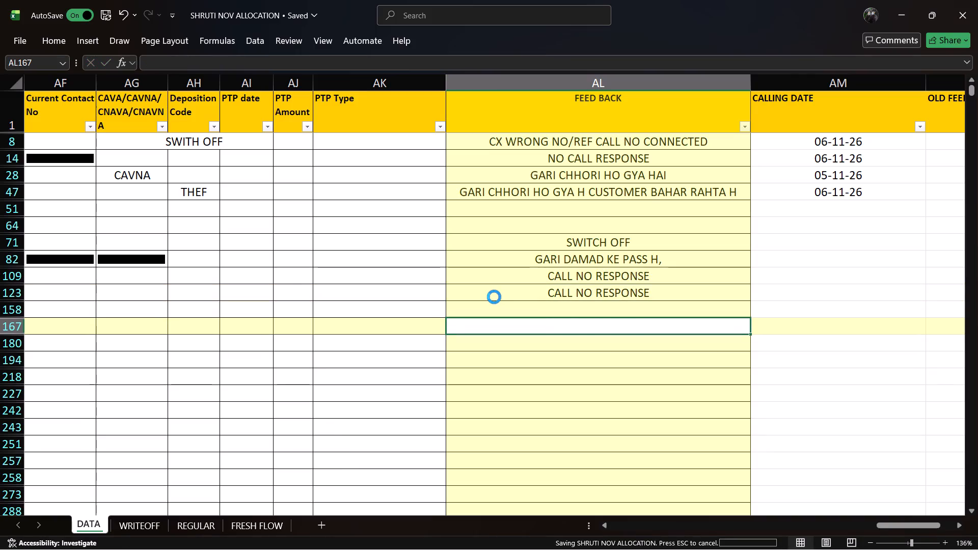
Enter the current date, 06-11-26, as the CALLING DATE for rows 51, 64, 71, 82, 109 and 123.
{"action": "left_click", "coordinate": [521, 307]}
{"action": "key", "text": "Right"}
{"action": "key", "text": "Right"}
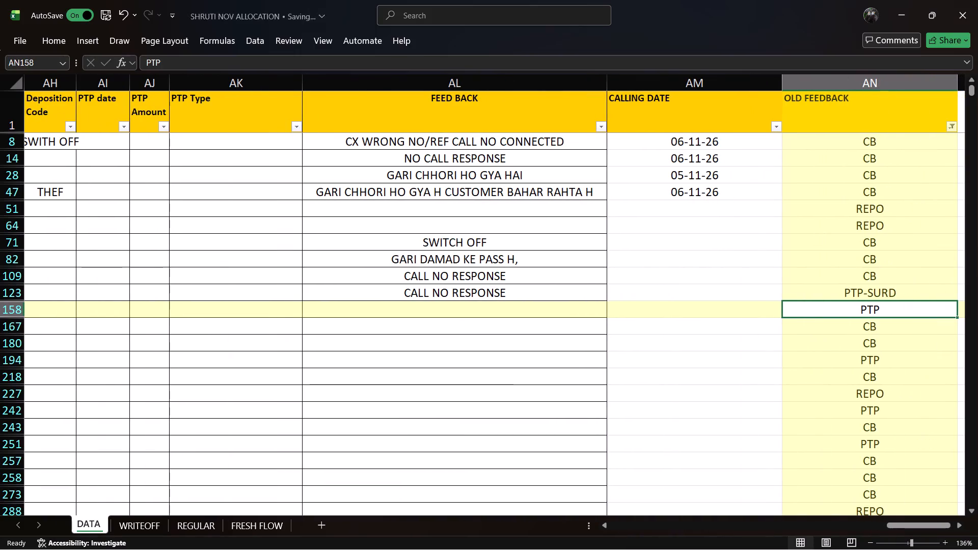
{"action": "left_click", "coordinate": [716, 208]}
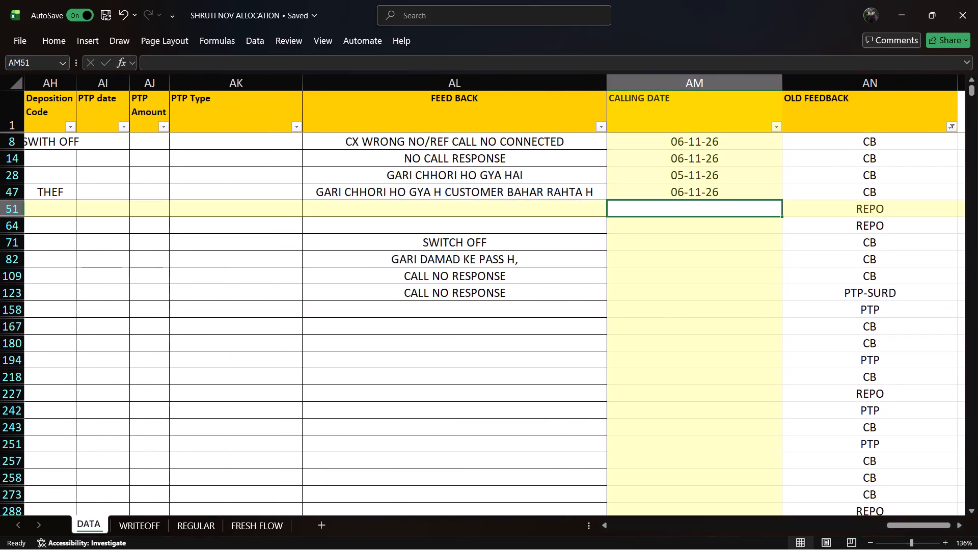
{"action": "key", "text": "ctrl+semicolon"}
{"action": "key", "text": "Down"}
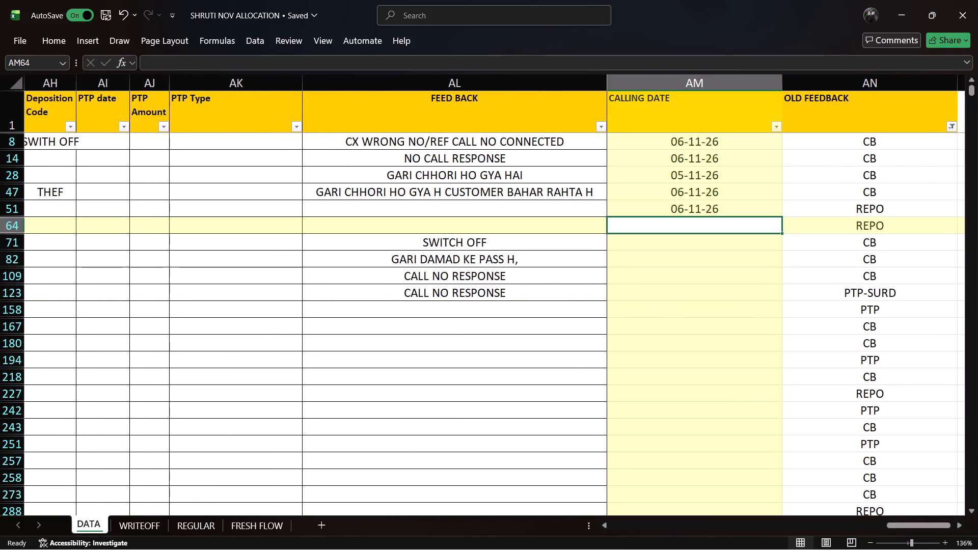
{"action": "key", "text": "ctrl+semicolon"}
{"action": "key", "text": "Down"}
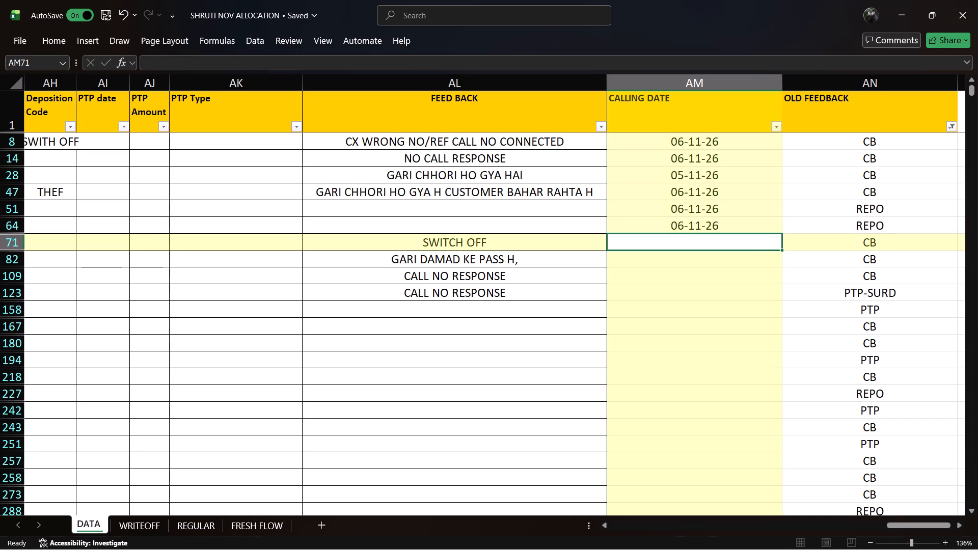
{"action": "key", "text": "ctrl+semicolon"}
{"action": "key", "text": "Down"}
{"action": "key", "text": "ctrl+semicolon"}
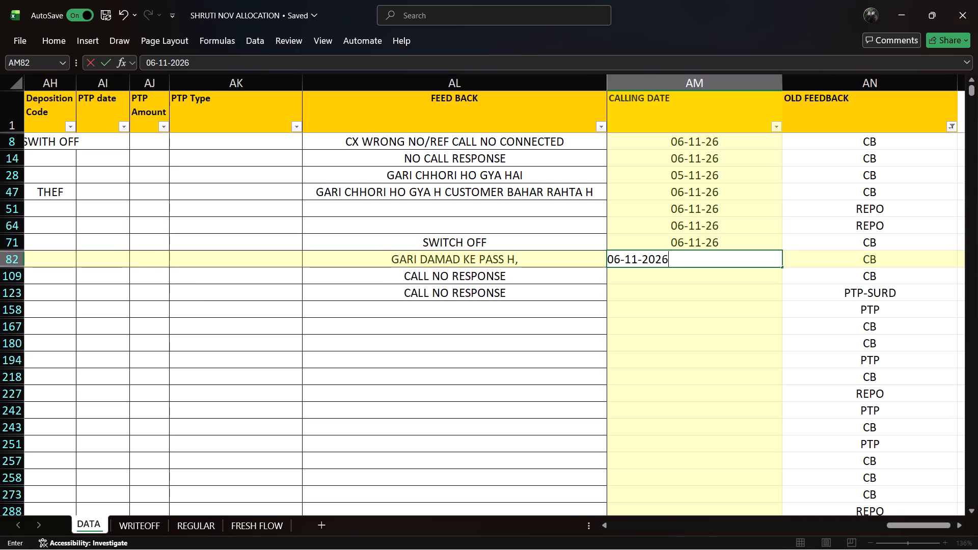
{"action": "key", "text": "Down"}
{"action": "key", "text": "ctrl+semicolon"}
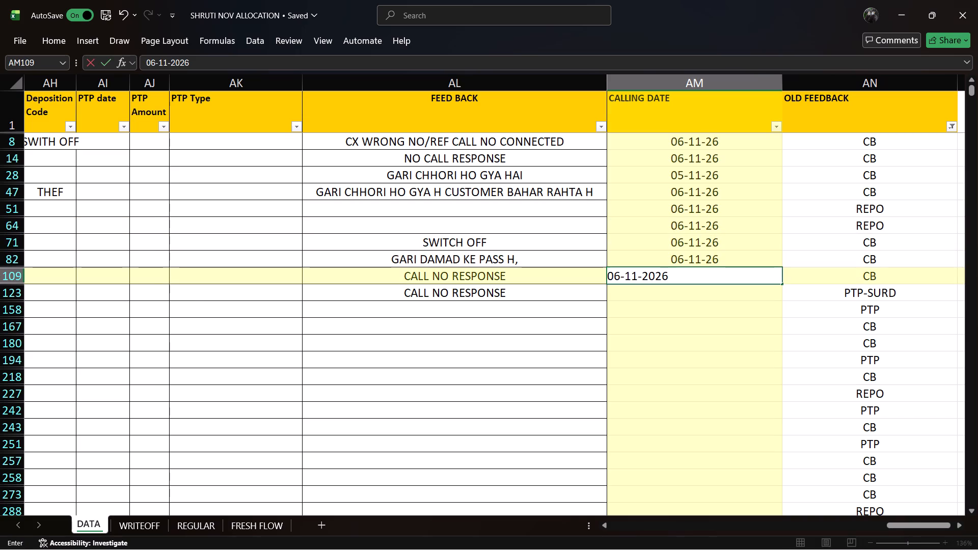
{"action": "key", "text": "Down"}
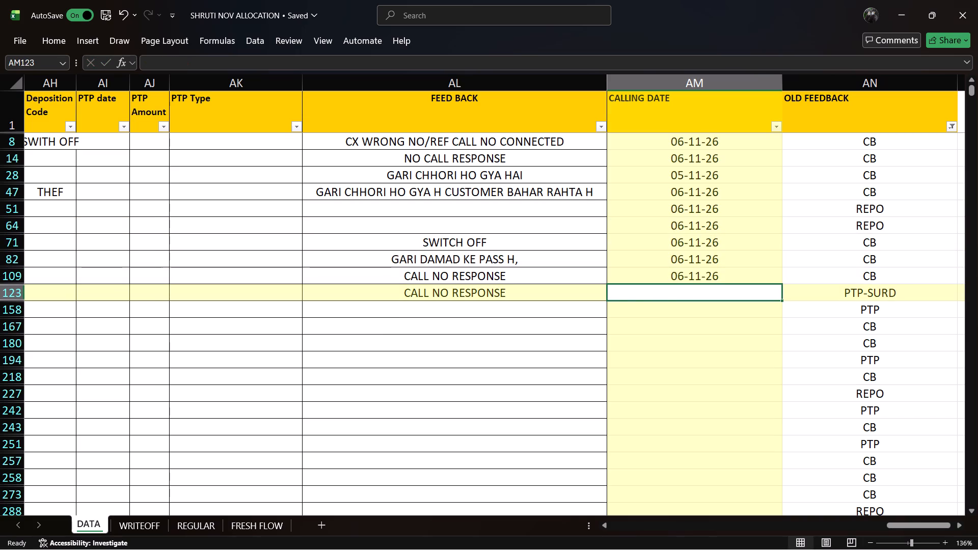
{"action": "key", "text": "ctrl+semicolon"}
{"action": "key", "text": "Down"}
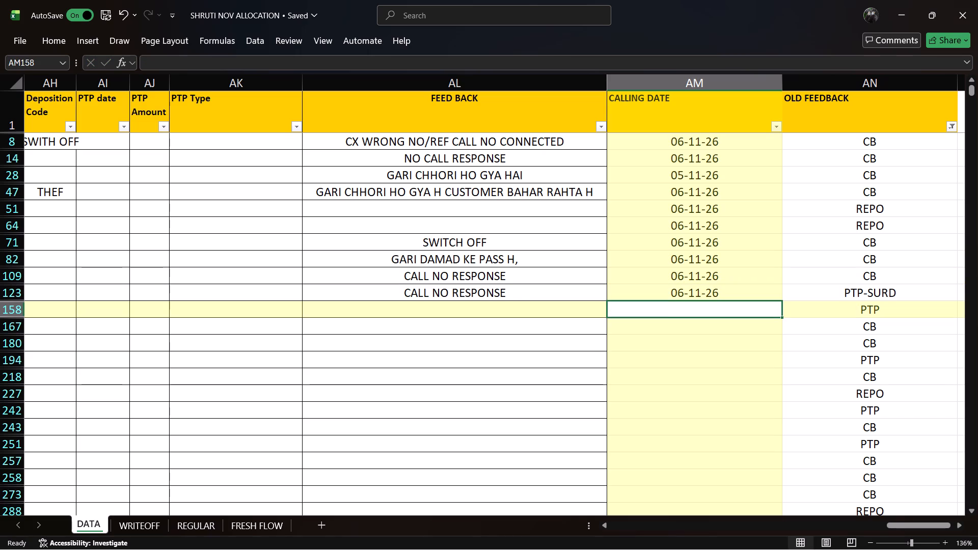
Examine the row 158 record from OLD FEEDBACK back through the address and loan columns to Customer Name and Mobile Number.
{"action": "key", "text": "Right"}
{"action": "key", "text": "Right"}
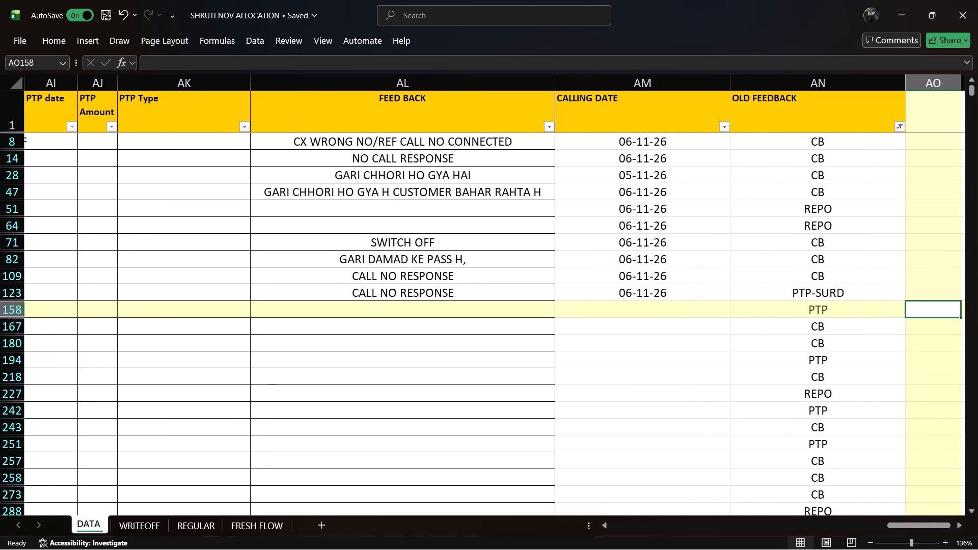
{"action": "key", "text": "Left"}
{"action": "key", "text": "Left"}
{"action": "key", "text": "Left"}
{"action": "key", "text": "Left"}
{"action": "key", "text": "Left"}
{"action": "key", "text": "Left"}
{"action": "key", "text": "Left"}
{"action": "key", "text": "Left"}
{"action": "key", "text": "Left"}
{"action": "key", "text": "Left"}
{"action": "key", "text": "Left"}
{"action": "key", "text": "Left"}
{"action": "key", "text": "Left"}
{"action": "key", "text": "Left"}
{"action": "key", "text": "Left"}
{"action": "key", "text": "Left"}
{"action": "key", "text": "Left"}
{"action": "key", "text": "Left"}
{"action": "key", "text": "Left"}
{"action": "key", "text": "Left"}
{"action": "key", "text": "Left"}
{"action": "key", "text": "Left"}
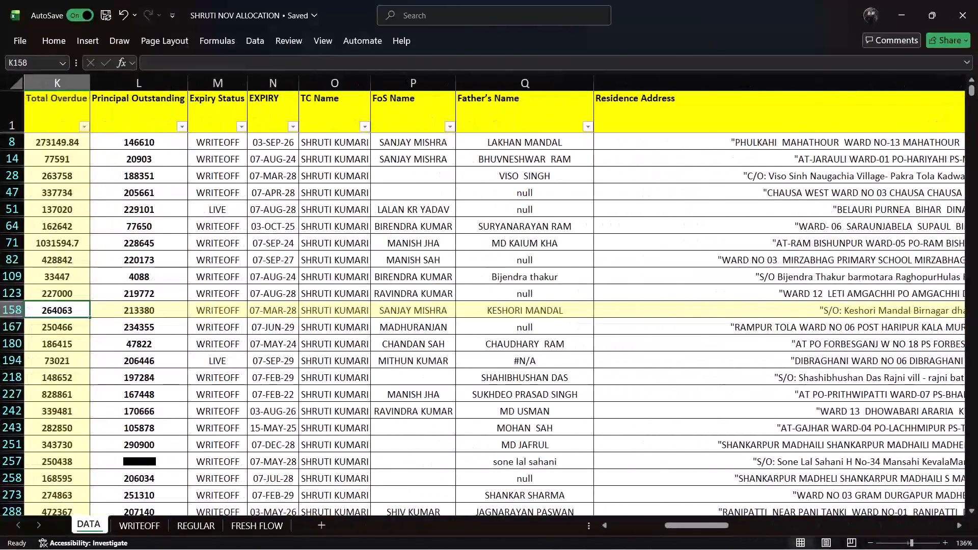
{"action": "key", "text": "Left"}
{"action": "key", "text": "Left"}
{"action": "key", "text": "Left"}
{"action": "key", "text": "Left"}
{"action": "key", "text": "Left"}
{"action": "key", "text": "Left"}
{"action": "key", "text": "Left"}
{"action": "key", "text": "Left"}
{"action": "key", "text": "Left"}
{"action": "key", "text": "Left"}
{"action": "key", "text": "Left"}
{"action": "key", "text": "Left"}
{"action": "key", "text": "Left"}
{"action": "key", "text": "Left"}
{"action": "key", "text": "Left"}
{"action": "key", "text": "Left"}
{"action": "key", "text": "Left"}
{"action": "key", "text": "Left"}
{"action": "key", "text": "Left"}
{"action": "key", "text": "Left"}
{"action": "key", "text": "Left"}
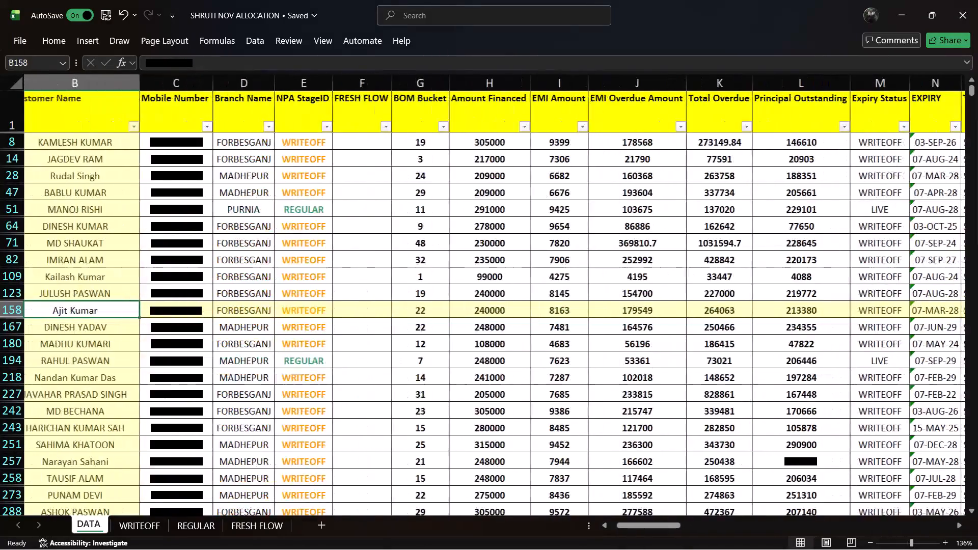
{"action": "key", "text": "Left"}
{"action": "key", "text": "Right"}
{"action": "key", "text": "Right"}
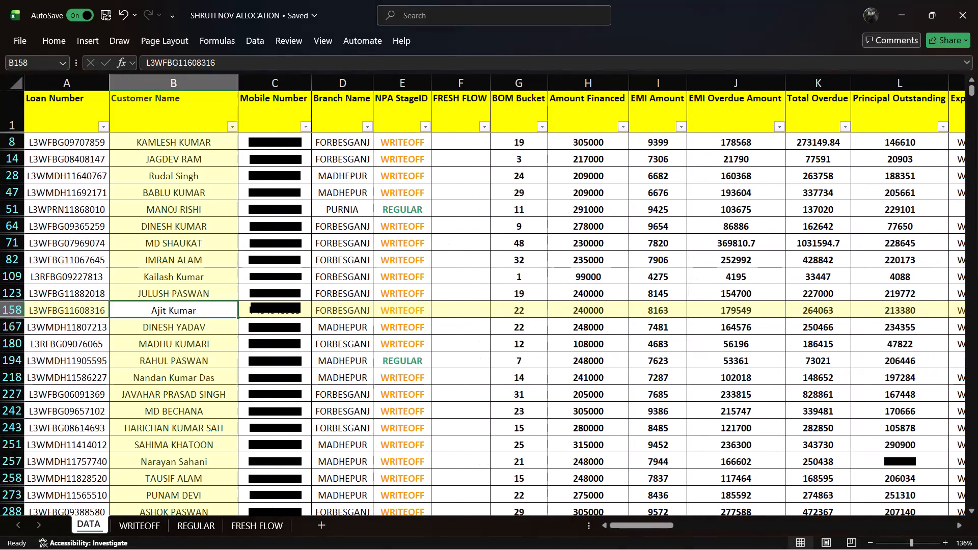
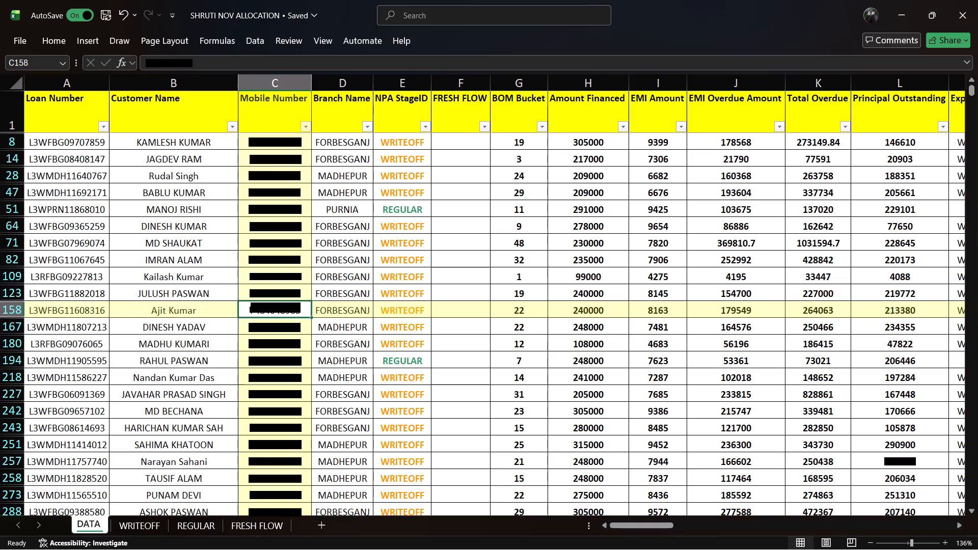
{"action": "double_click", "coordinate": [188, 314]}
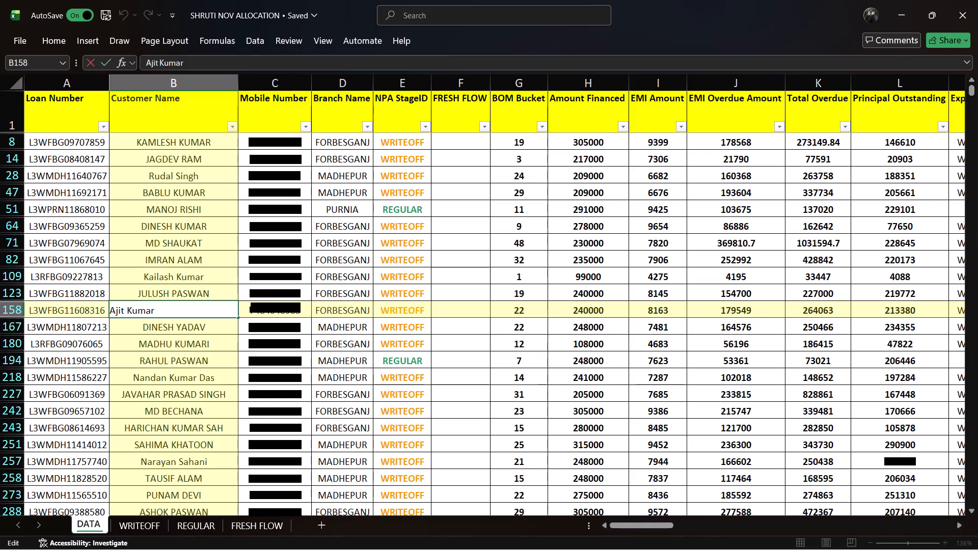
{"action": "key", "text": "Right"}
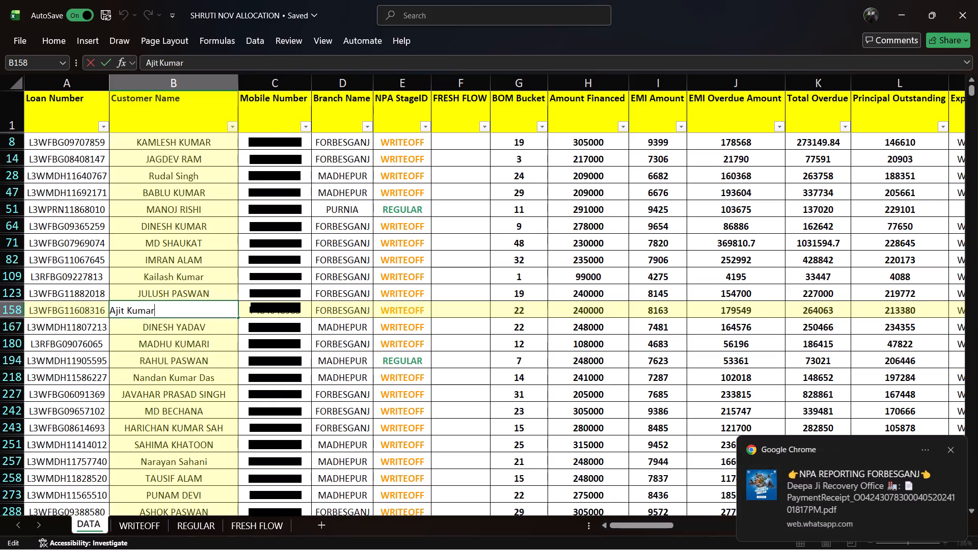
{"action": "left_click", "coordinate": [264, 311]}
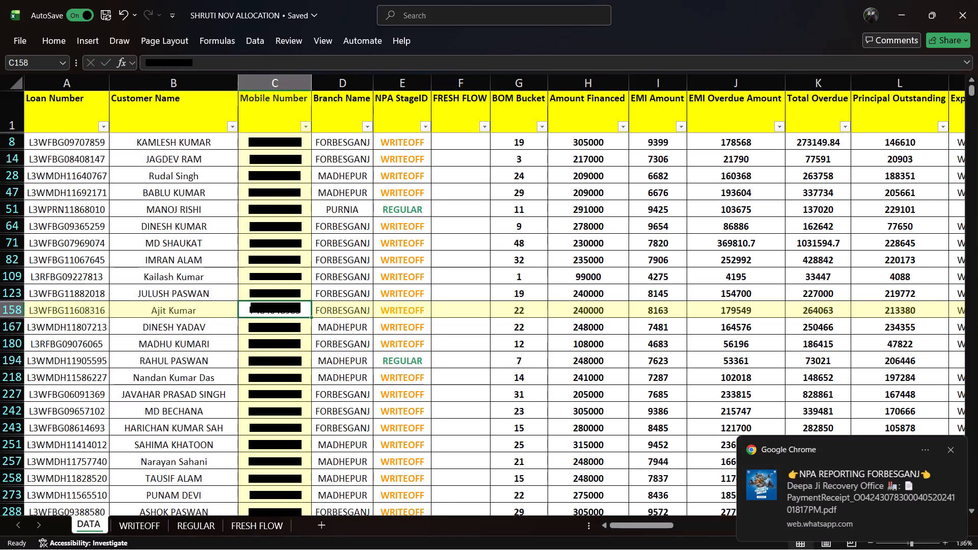
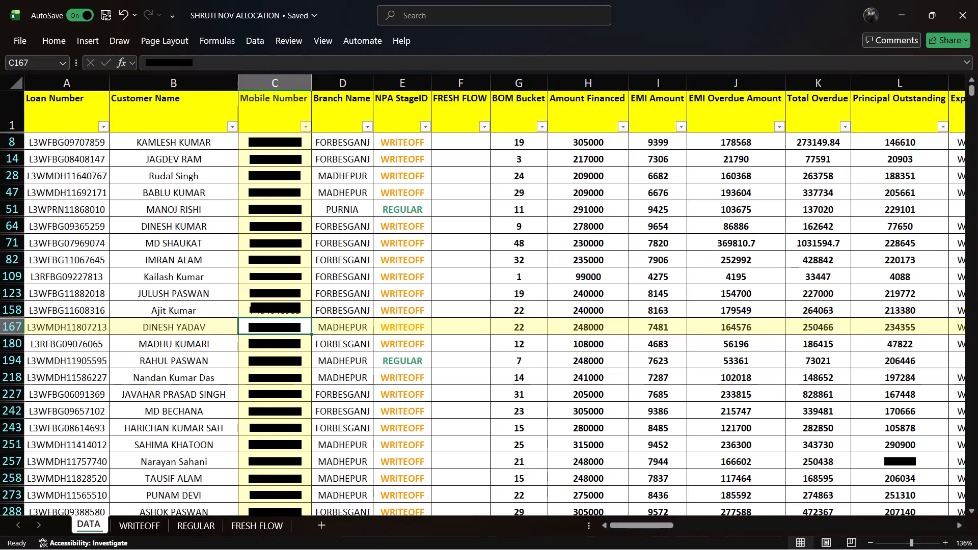
Enter CALL NO RESPONSE as the feedback for row 158 and save the workbook.
{"action": "key", "text": "Up"}
{"action": "key", "text": "Right"}
{"action": "key", "text": "Right"}
{"action": "key", "text": "Right"}
{"action": "key", "text": "Right"}
{"action": "key", "text": "Right"}
{"action": "key", "text": "Right"}
{"action": "key", "text": "Right"}
{"action": "key", "text": "Right"}
{"action": "key", "text": "Right"}
{"action": "key", "text": "Right"}
{"action": "key", "text": "Right"}
{"action": "key", "text": "Right"}
{"action": "key", "text": "Right"}
{"action": "key", "text": "Right"}
{"action": "key", "text": "Right"}
{"action": "key", "text": "Right"}
{"action": "key", "text": "Right"}
{"action": "key", "text": "Right"}
{"action": "key", "text": "Right"}
{"action": "key", "text": "Right"}
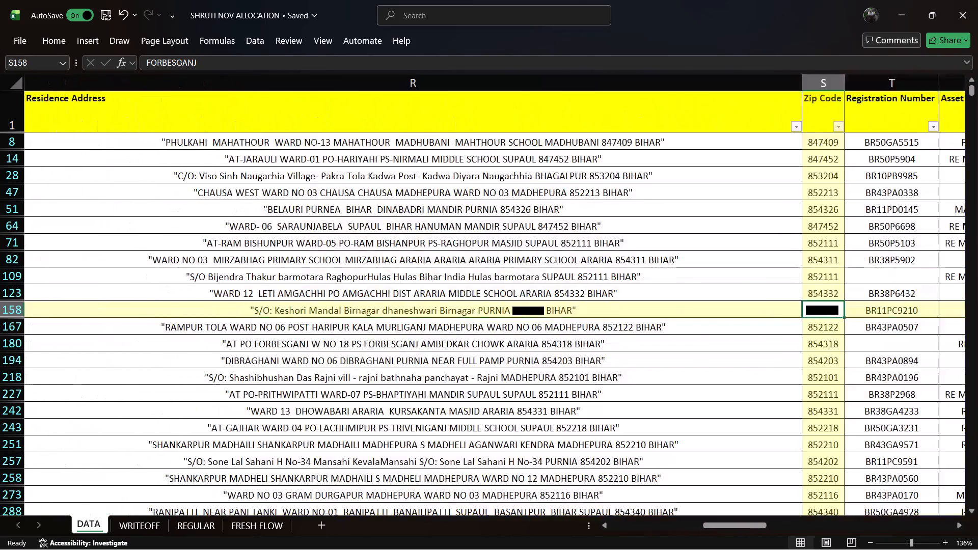
{"action": "key", "text": "Right"}
{"action": "key", "text": "Right"}
{"action": "key", "text": "Right"}
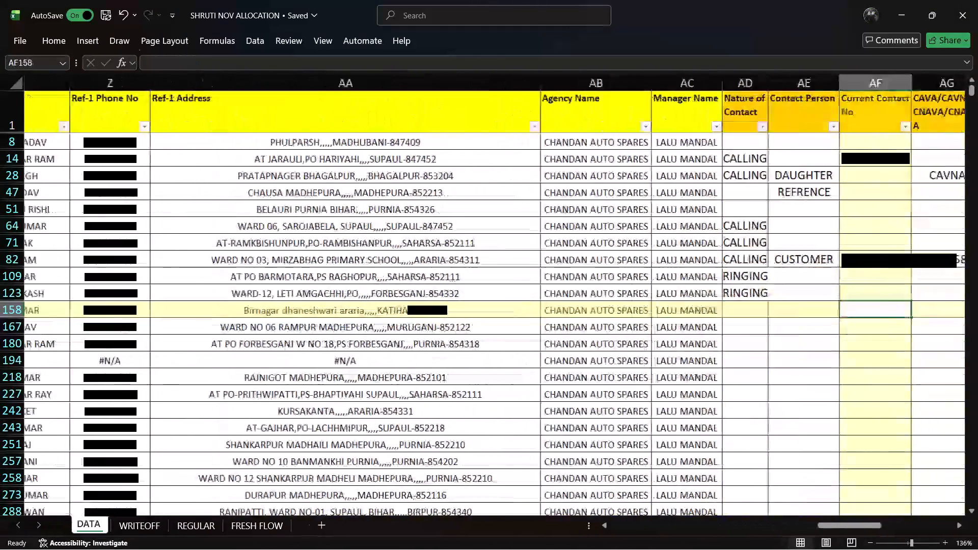
{"action": "key", "text": "Right"}
{"action": "key", "text": "Right"}
{"action": "key", "text": "Right"}
{"action": "key", "text": "Right"}
{"action": "key", "text": "Right"}
{"action": "key", "text": "Right"}
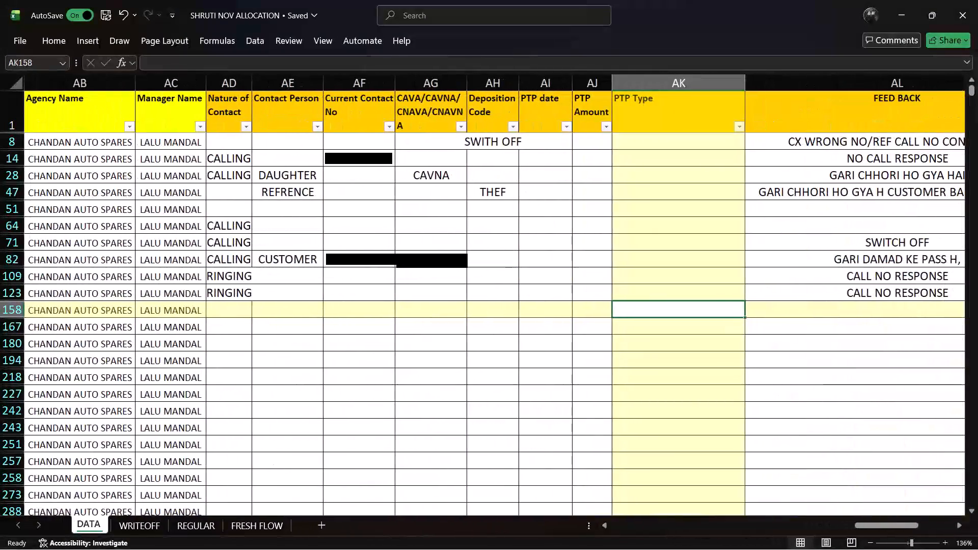
{"action": "key", "text": "Right"}
{"action": "key", "text": "Right"}
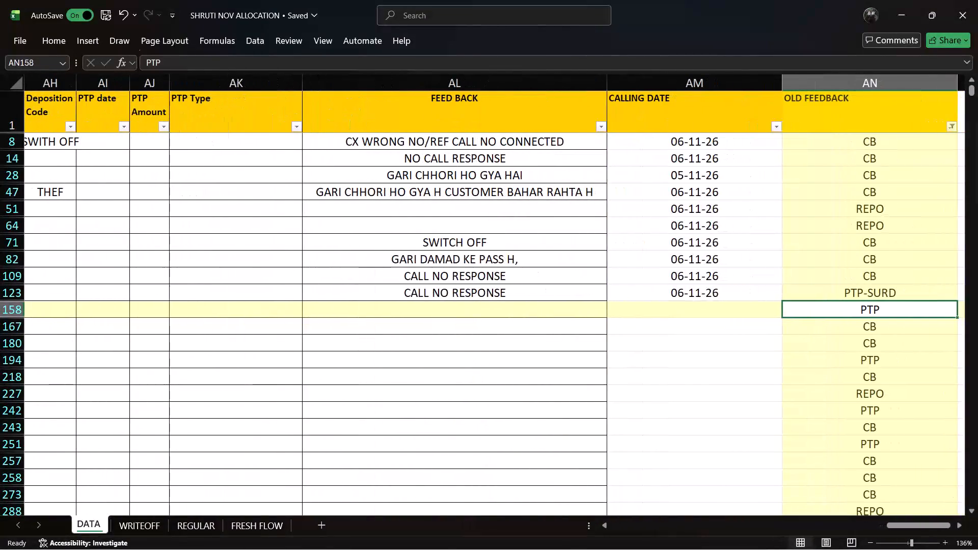
{"action": "key", "text": "Left"}
{"action": "key", "text": "Left"}
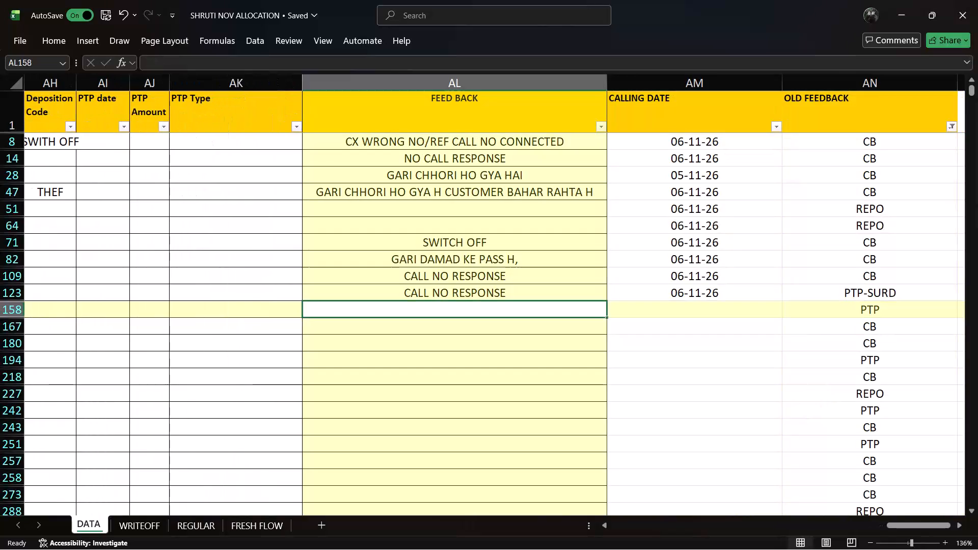
{"action": "key", "text": "c"}
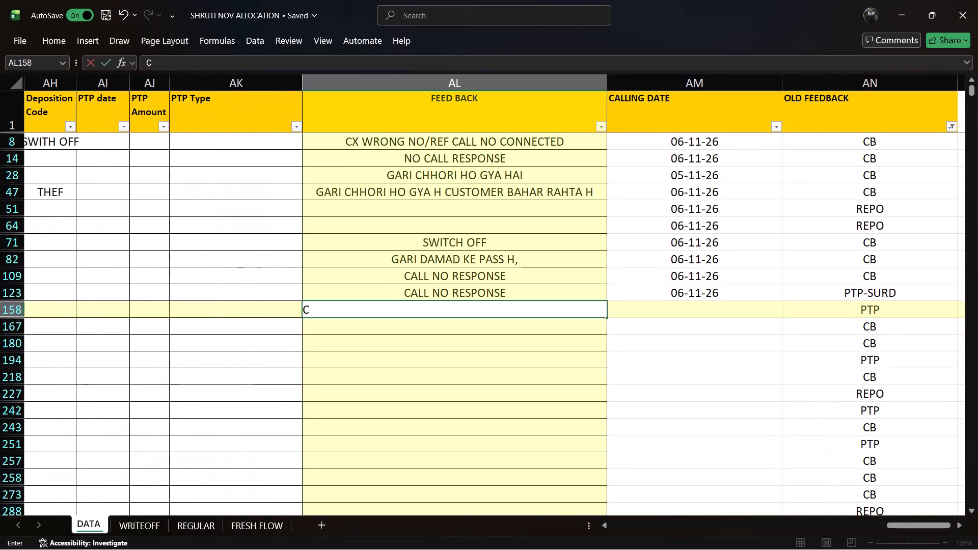
{"action": "type", "text": "ALL NO R"}
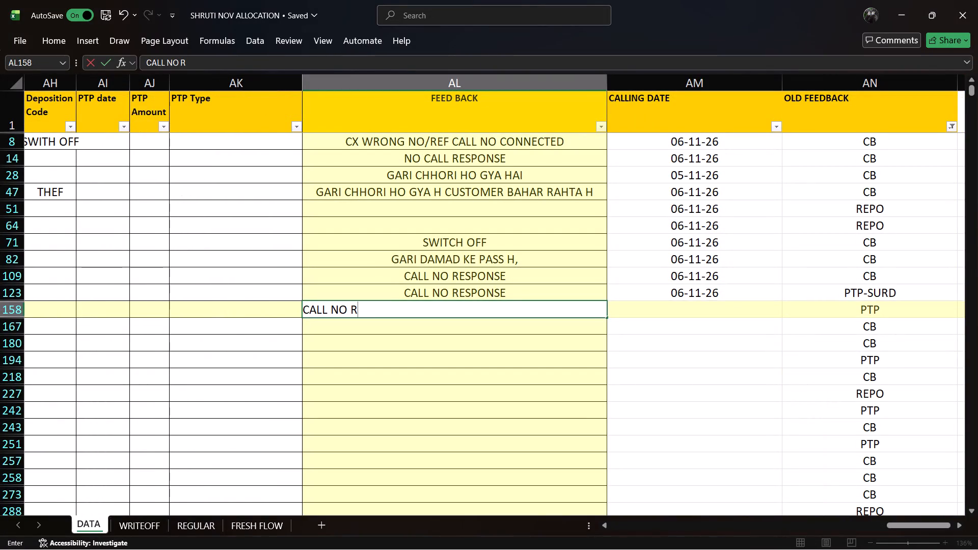
{"action": "type", "text": "ES"}
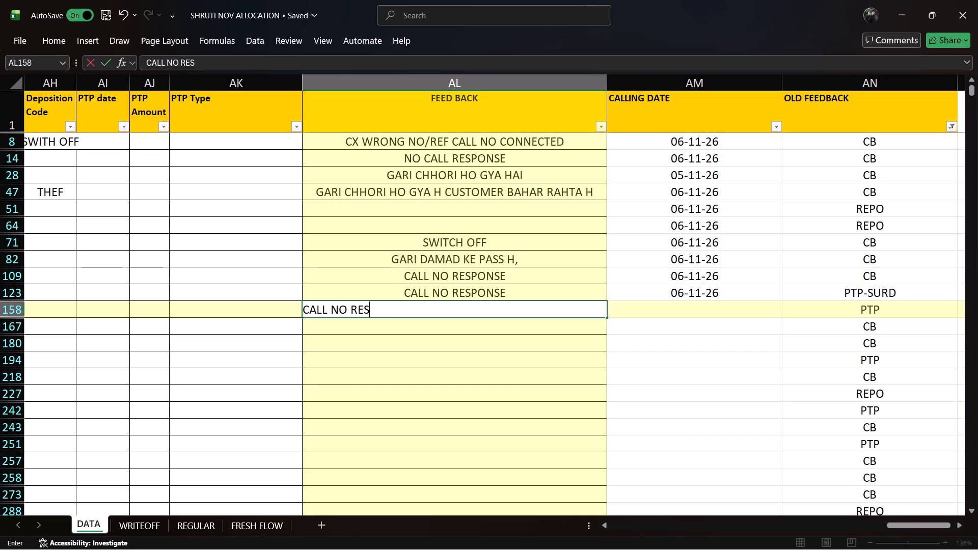
{"action": "type", "text": "PONCE"}
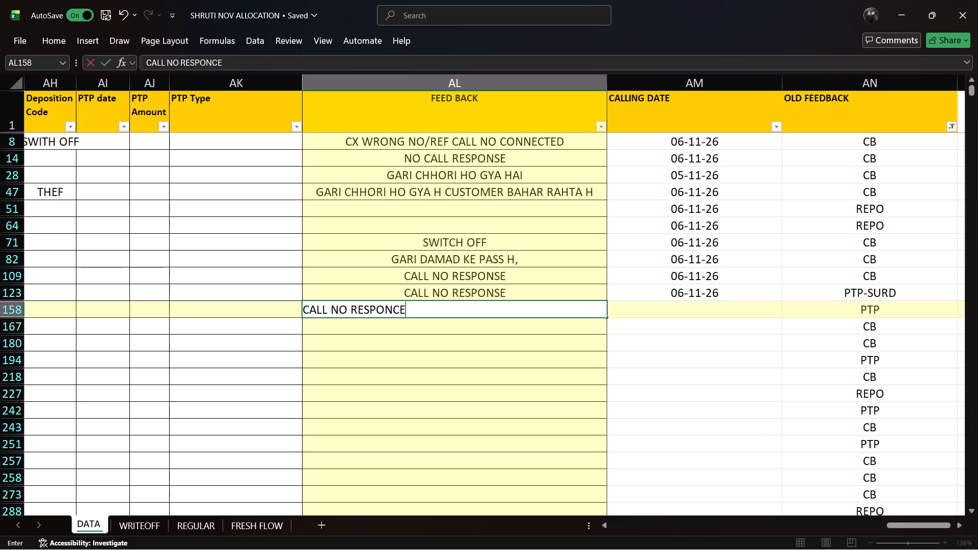
{"action": "key", "text": "Down"}
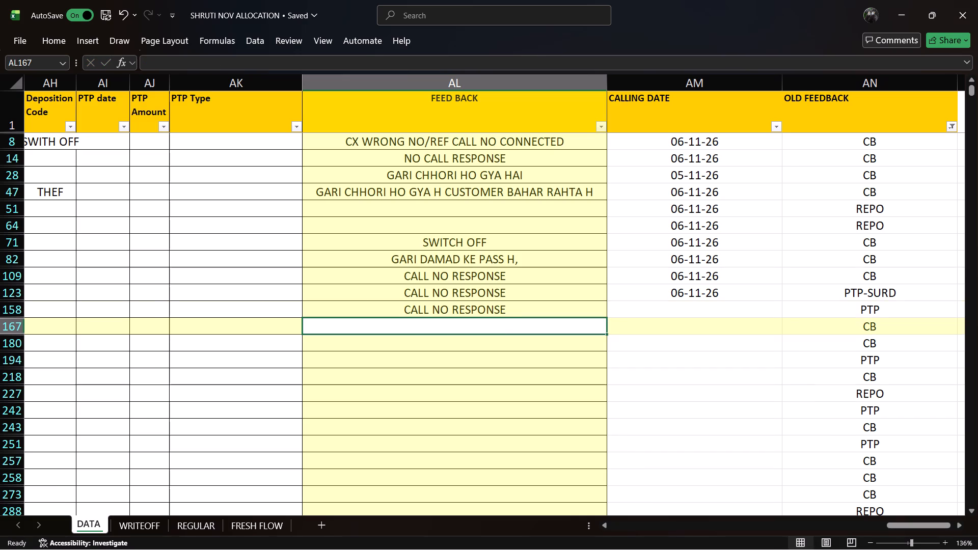
{"action": "key", "text": "ctrl+s"}
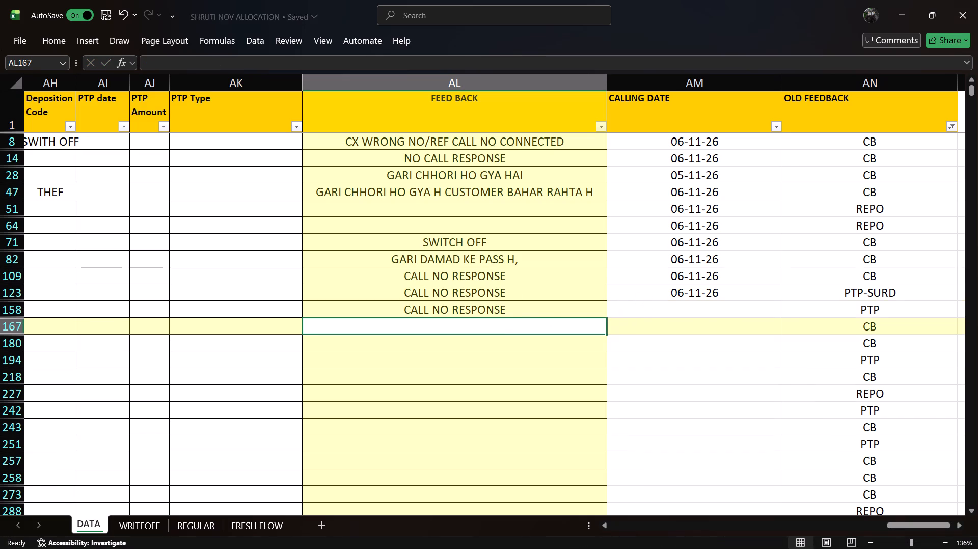
Enter the current date, 06-11-26, as the calling date for row 158.
{"action": "left_click", "coordinate": [649, 307]}
{"action": "key", "text": "ctrl+semicolon"}
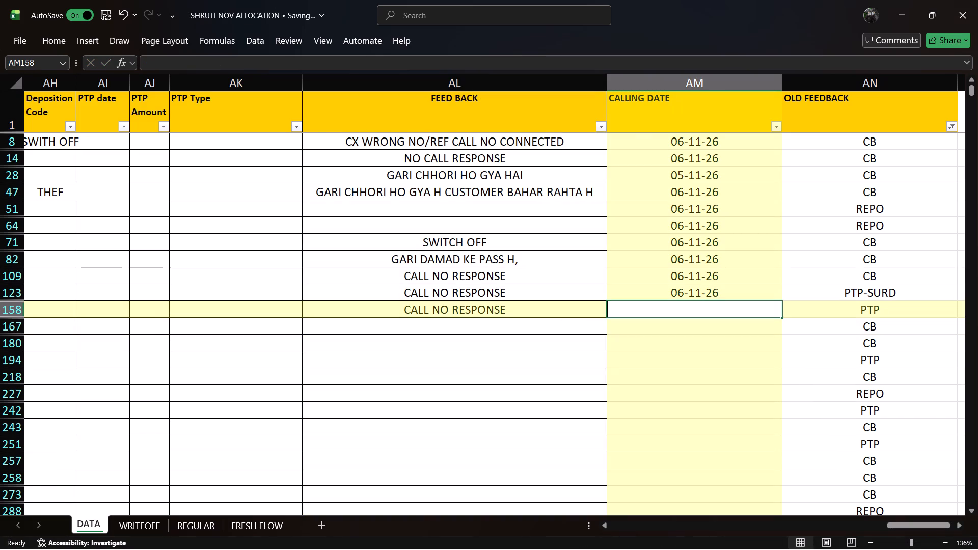
{"action": "left_click", "coordinate": [794, 339]}
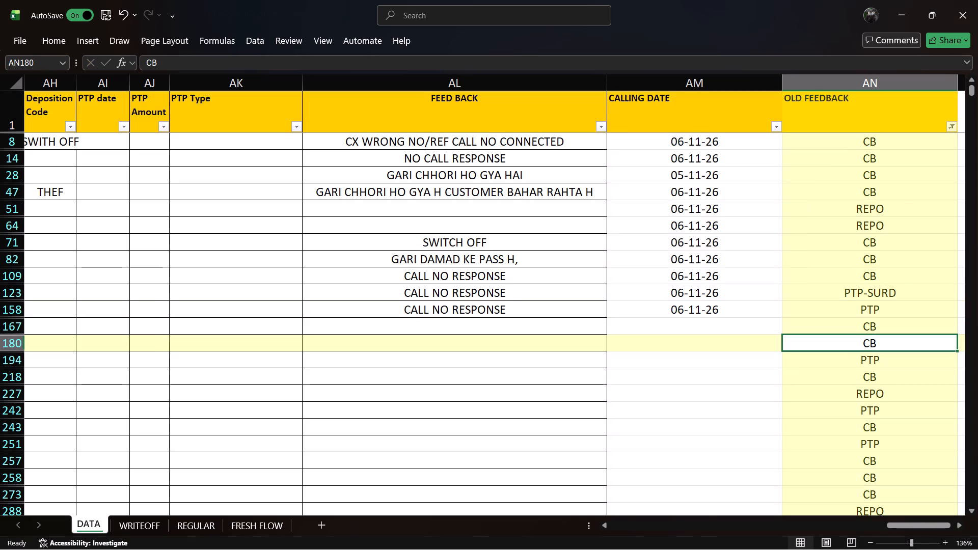
Set the Nature of Contact for row 158 to RINGING and save the workbook.
{"action": "left_click", "coordinate": [544, 309]}
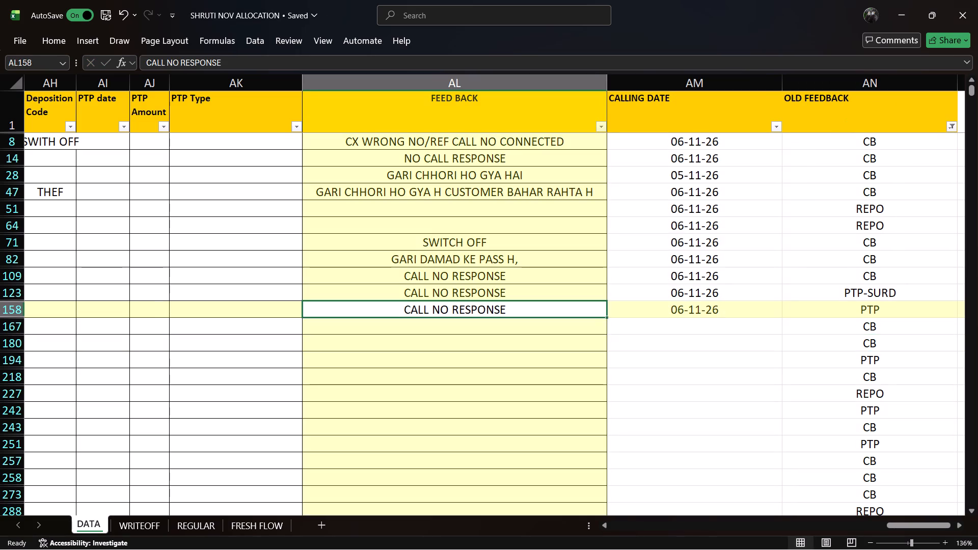
{"action": "key", "text": "Left"}
{"action": "key", "text": "Left"}
{"action": "key", "text": "Left"}
{"action": "key", "text": "Left"}
{"action": "key", "text": "Left"}
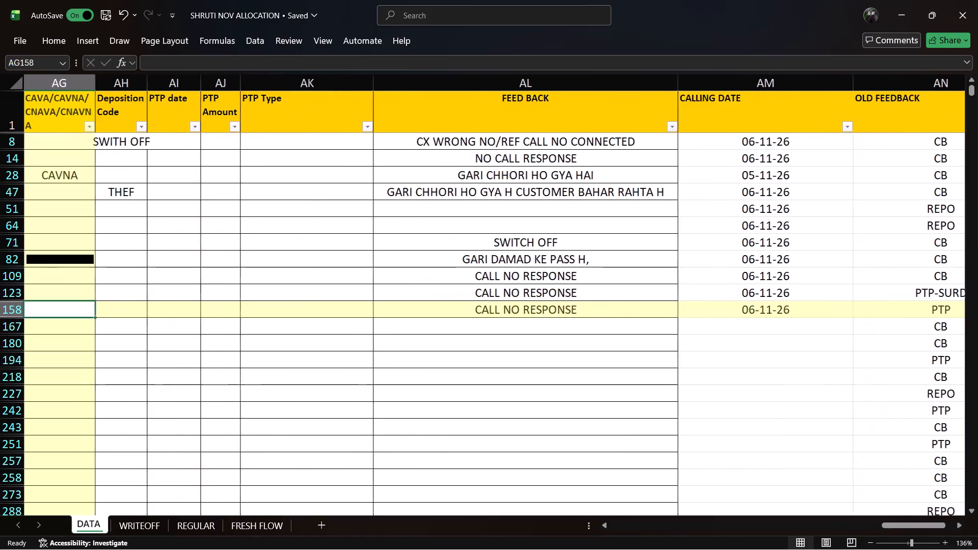
{"action": "key", "text": "Left"}
{"action": "key", "text": "Left"}
{"action": "key", "text": "Left"}
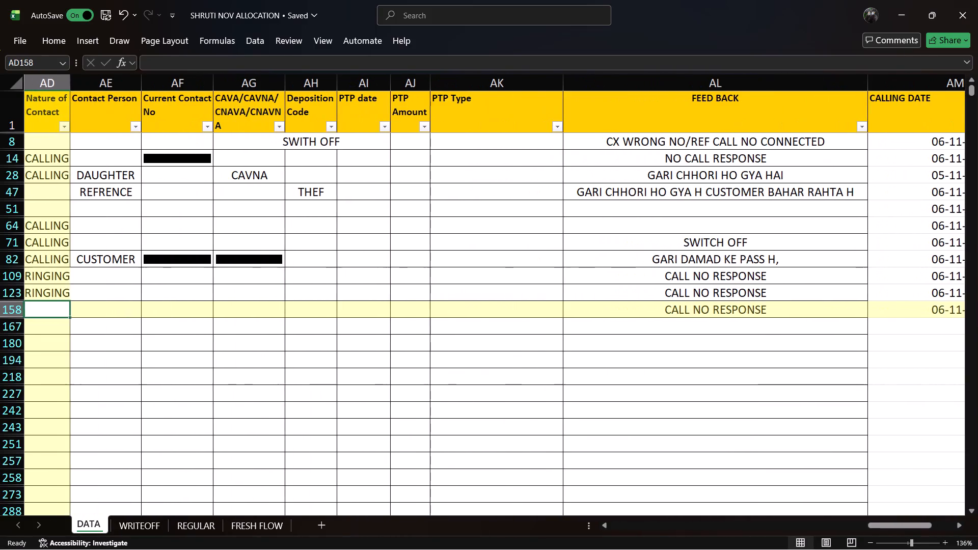
{"action": "key", "text": "Right"}
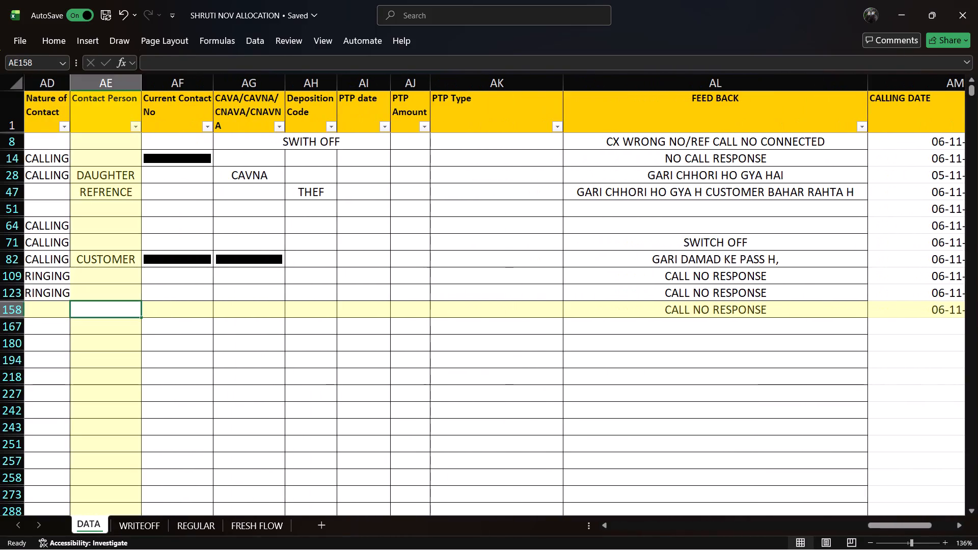
{"action": "key", "text": "Left"}
{"action": "key", "text": "r"}
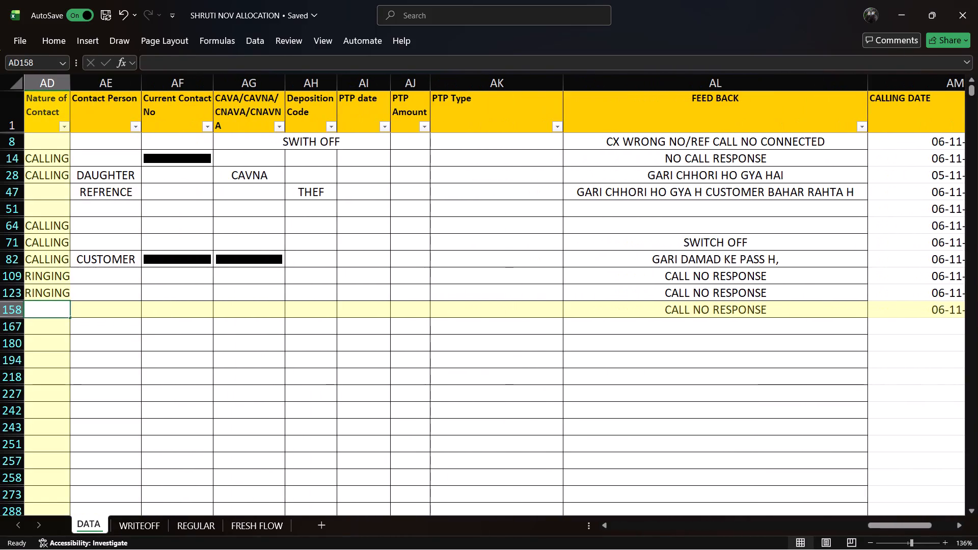
{"action": "key", "text": "Down"}
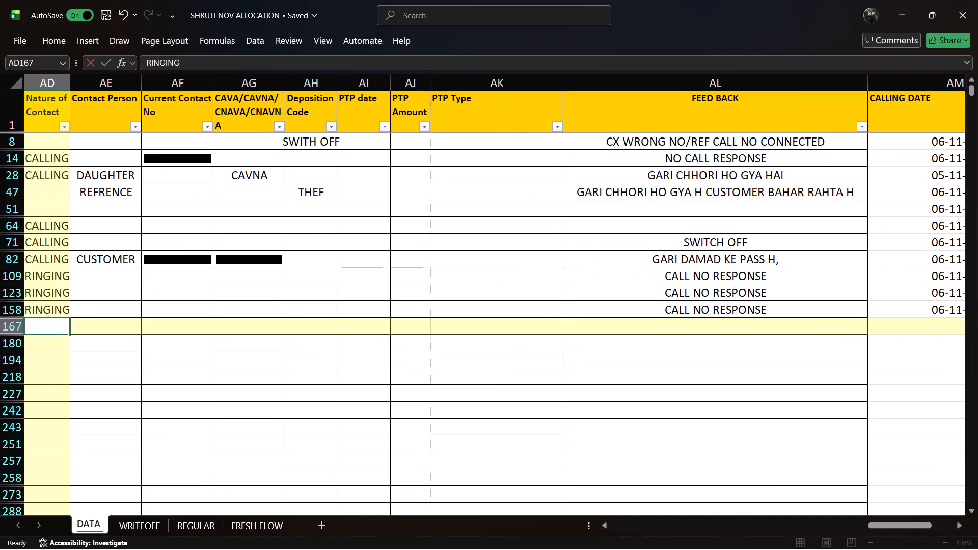
{"action": "key", "text": "ctrl+s"}
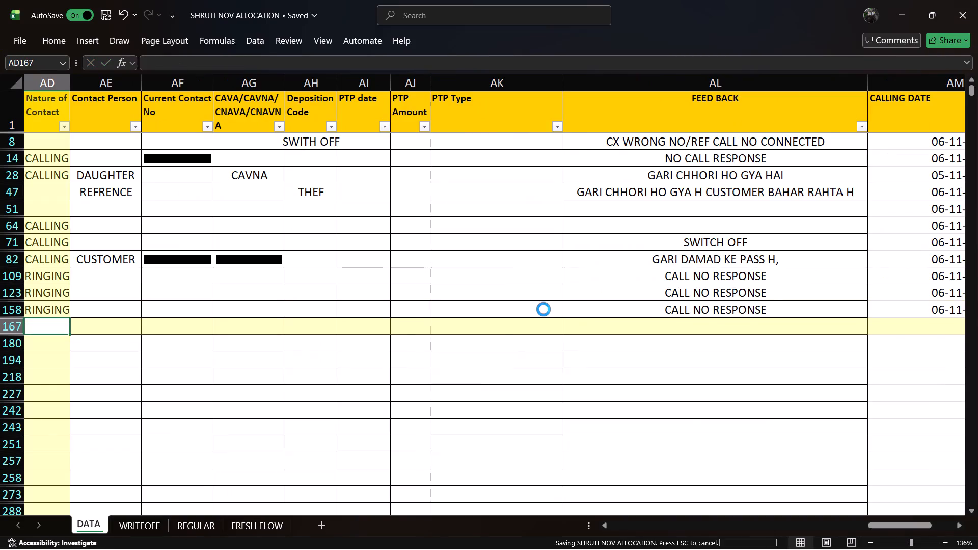
Review the row 167 case from loan number through mobile number, branch, financed, EMI and overdue amounts to expiry.
{"action": "left_click", "coordinate": [53, 324]}
{"action": "key", "text": "Left"}
{"action": "key", "text": "Left"}
{"action": "key", "text": "Left"}
{"action": "key", "text": "Left"}
{"action": "key", "text": "Left"}
{"action": "key", "text": "Left"}
{"action": "key", "text": "Left"}
{"action": "key", "text": "Left"}
{"action": "key", "text": "Left"}
{"action": "key", "text": "Left"}
{"action": "key", "text": "Left"}
{"action": "key", "text": "Left"}
{"action": "key", "text": "Left"}
{"action": "key", "text": "Left"}
{"action": "key", "text": "Left"}
{"action": "key", "text": "Left"}
{"action": "key", "text": "Left"}
{"action": "key", "text": "Left"}
{"action": "key", "text": "Left"}
{"action": "key", "text": "Left"}
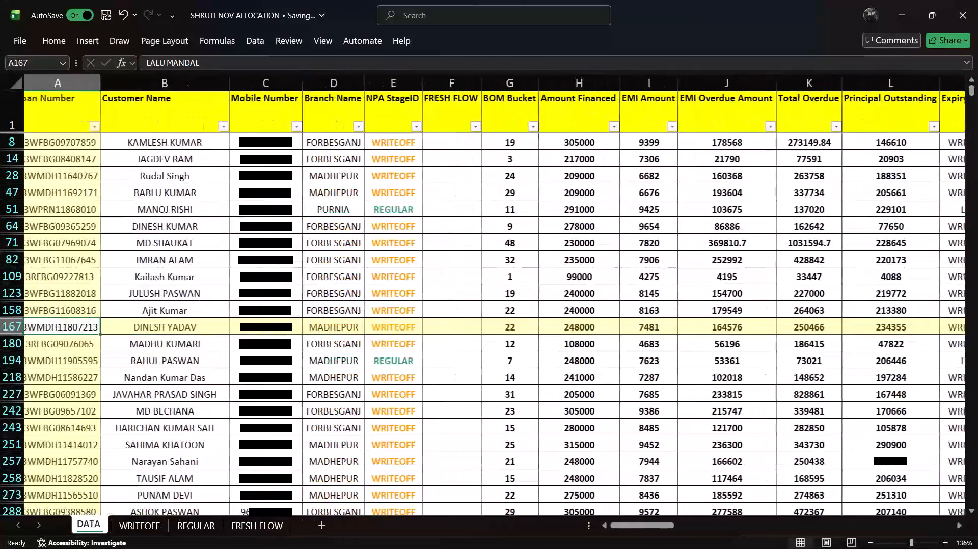
{"action": "key", "text": "Right"}
{"action": "key", "text": "Right"}
{"action": "key", "text": "Right"}
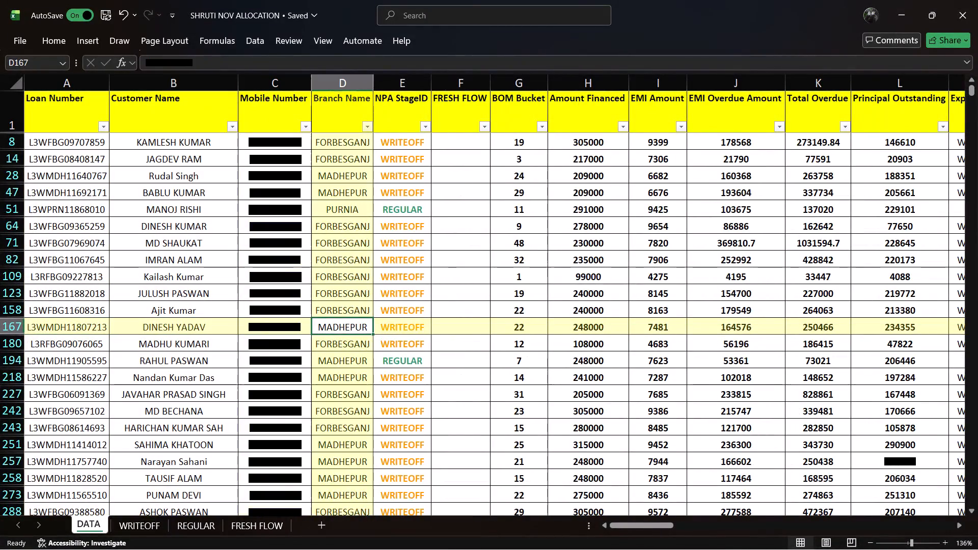
{"action": "key", "text": "Right"}
{"action": "key", "text": "Right"}
{"action": "key", "text": "Right"}
{"action": "key", "text": "Right"}
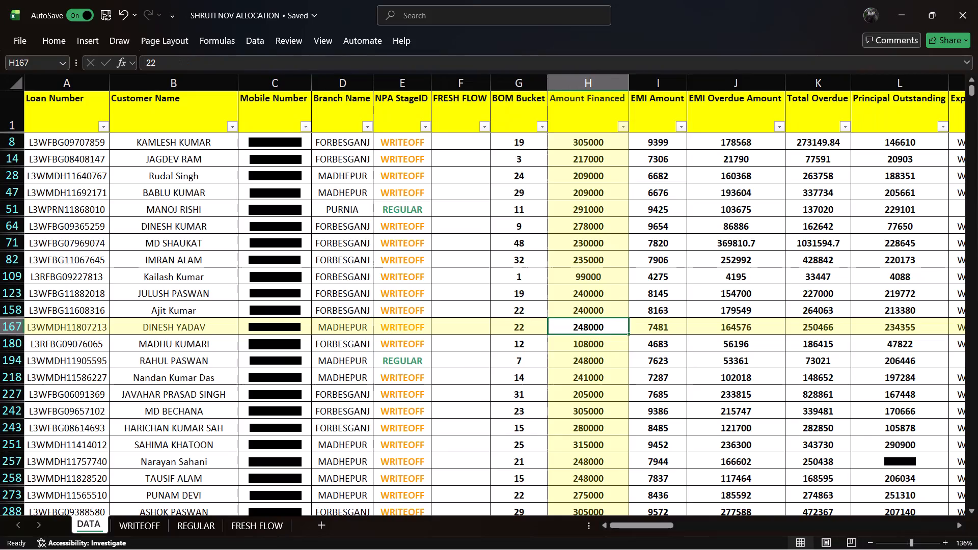
{"action": "key", "text": "Right"}
{"action": "key", "text": "Right"}
{"action": "key", "text": "Right"}
{"action": "key", "text": "Right"}
{"action": "key", "text": "Right"}
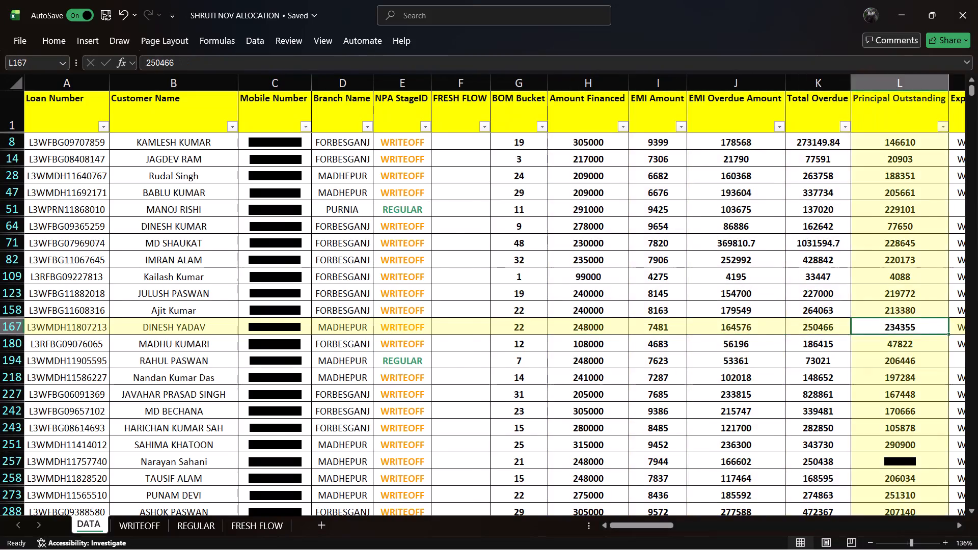
{"action": "key", "text": "Right"}
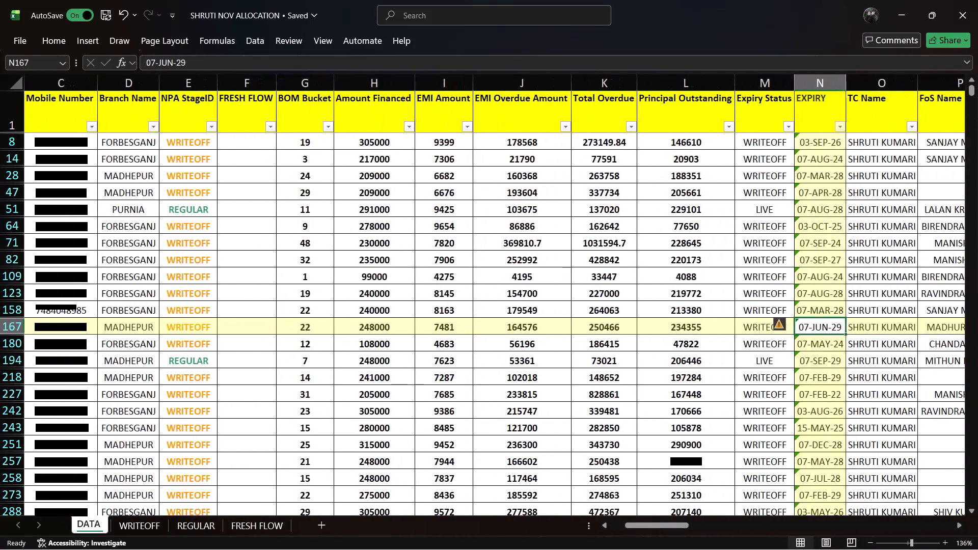
{"action": "key", "text": "Left"}
{"action": "key", "text": "Left"}
{"action": "key", "text": "Left"}
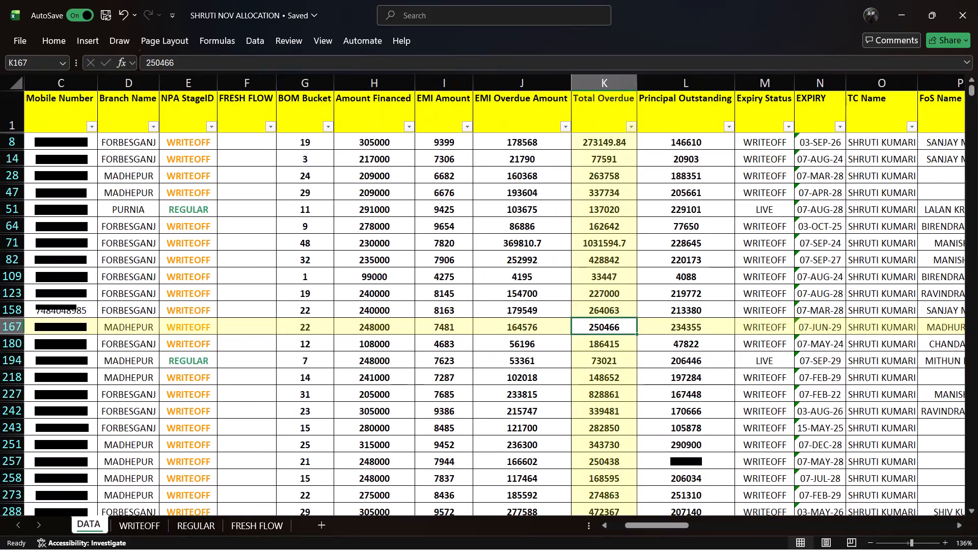
{"action": "key", "text": "Left"}
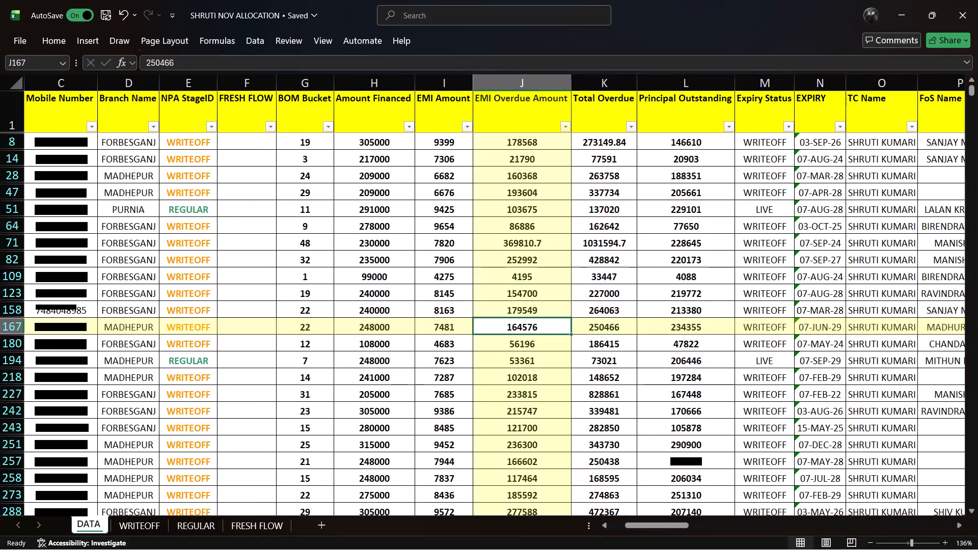
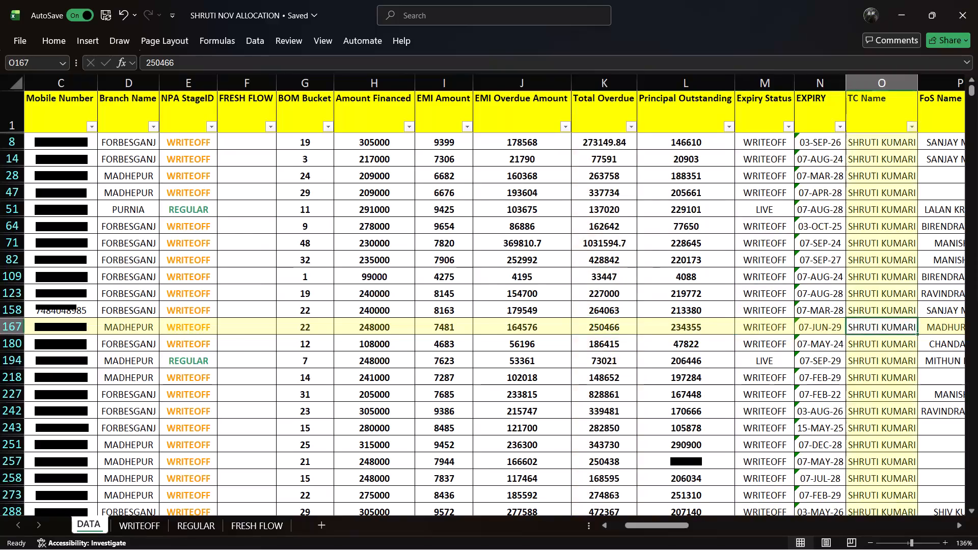
Review the row 167 case from FoS name through vehicle and dealer details to the first reference's name and phone number.
{"action": "key", "text": "Right"}
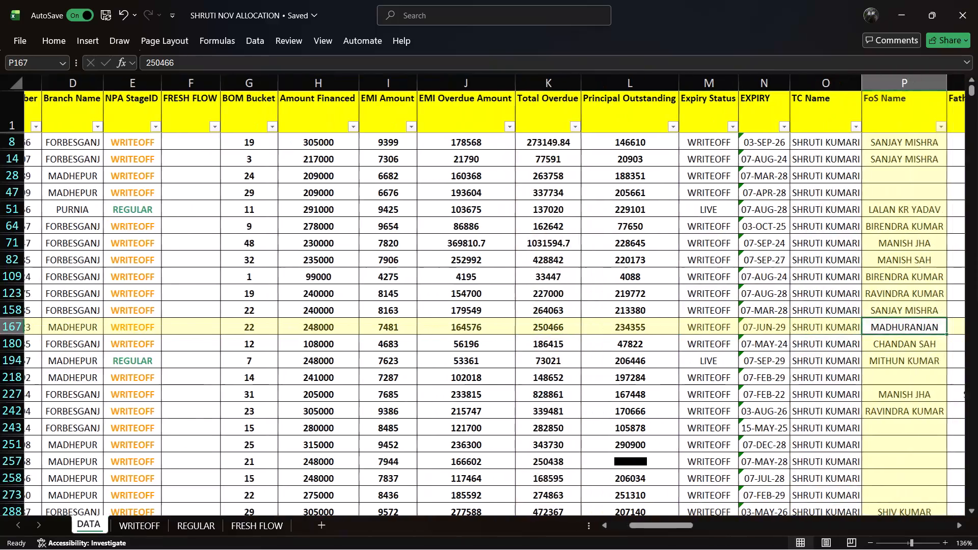
{"action": "key", "text": "Right"}
{"action": "key", "text": "Right"}
{"action": "key", "text": "Right"}
{"action": "key", "text": "Right"}
{"action": "key", "text": "Right"}
{"action": "key", "text": "Right"}
{"action": "key", "text": "Right"}
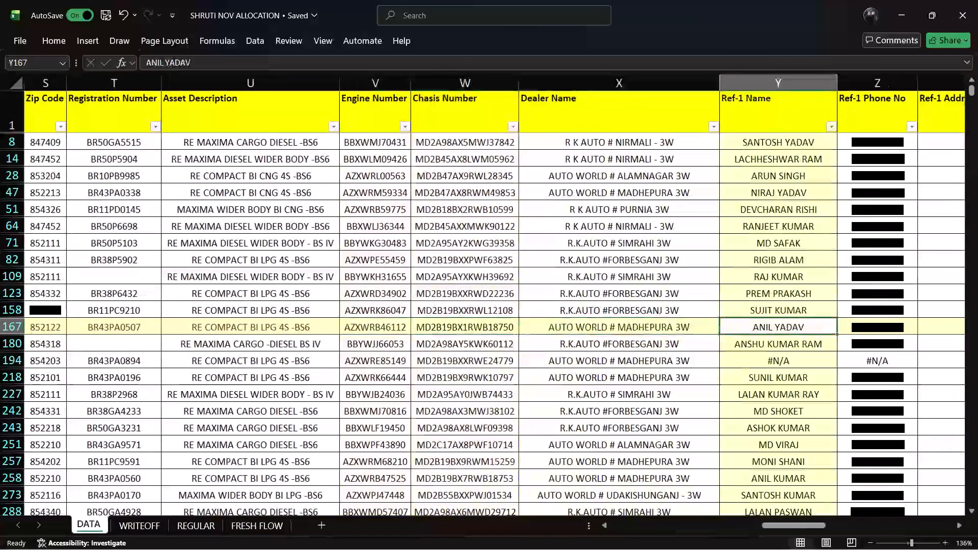
{"action": "key", "text": "Right"}
{"action": "key", "text": "Right"}
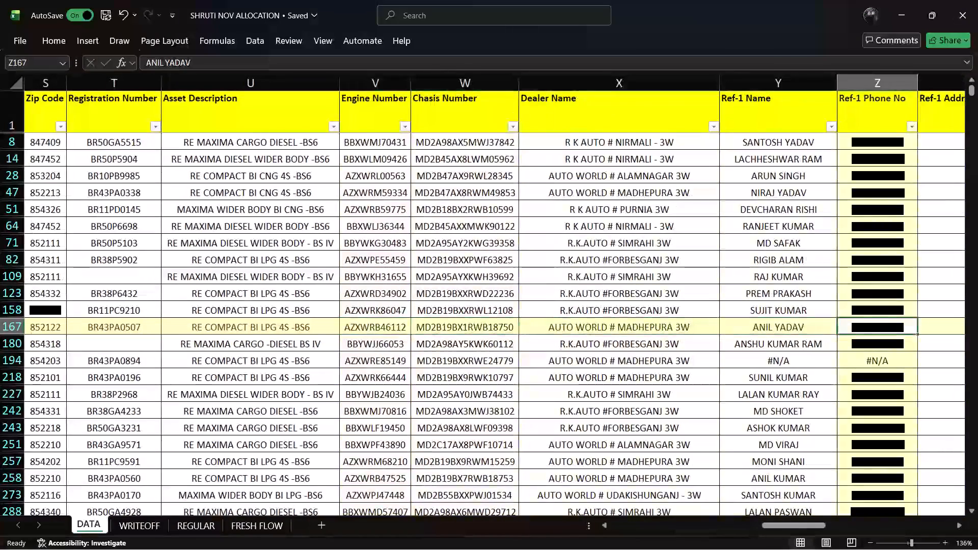
Set the Nature of Contact for row 167 to RINGING.
{"action": "key", "text": "Right"}
{"action": "key", "text": "Right"}
{"action": "key", "text": "Right"}
{"action": "key", "text": "Right"}
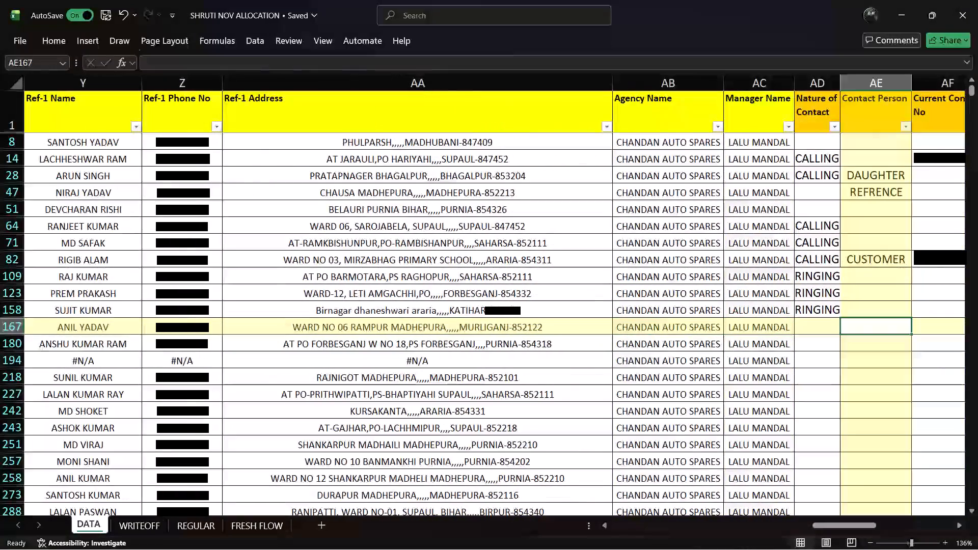
{"action": "key", "text": "Left"}
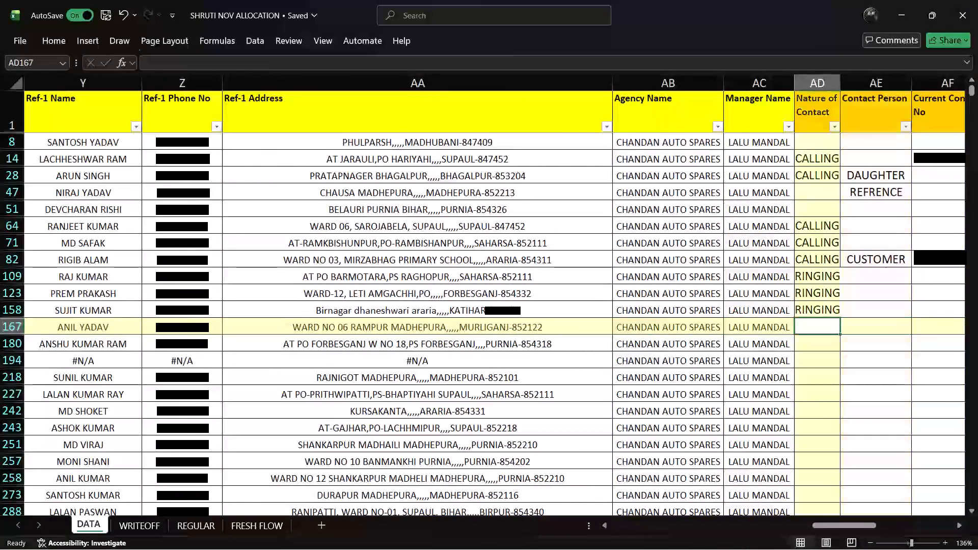
{"action": "key", "text": "r"}
{"action": "key", "text": "Right"}
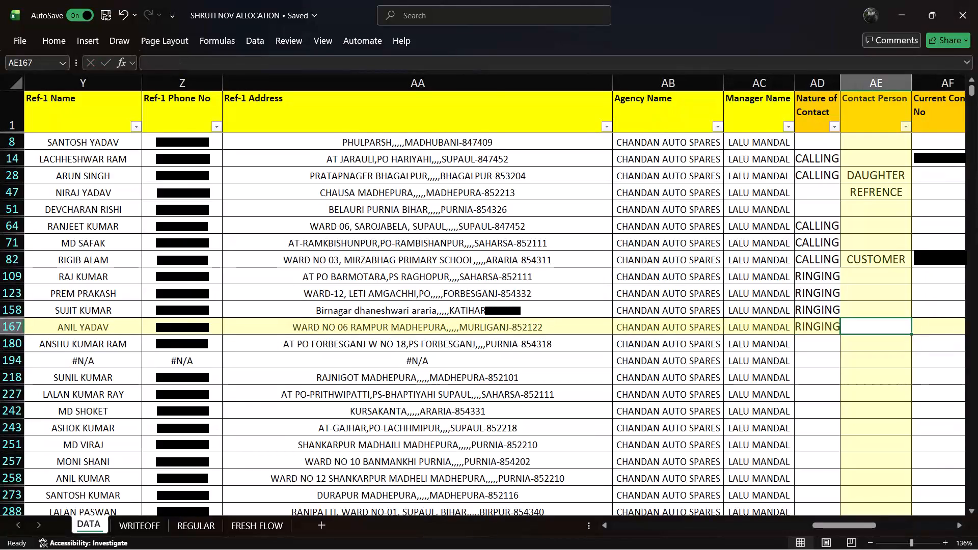
Enter the current date, 06-11-26, as the calling date for row 167.
{"action": "key", "text": "Right"}
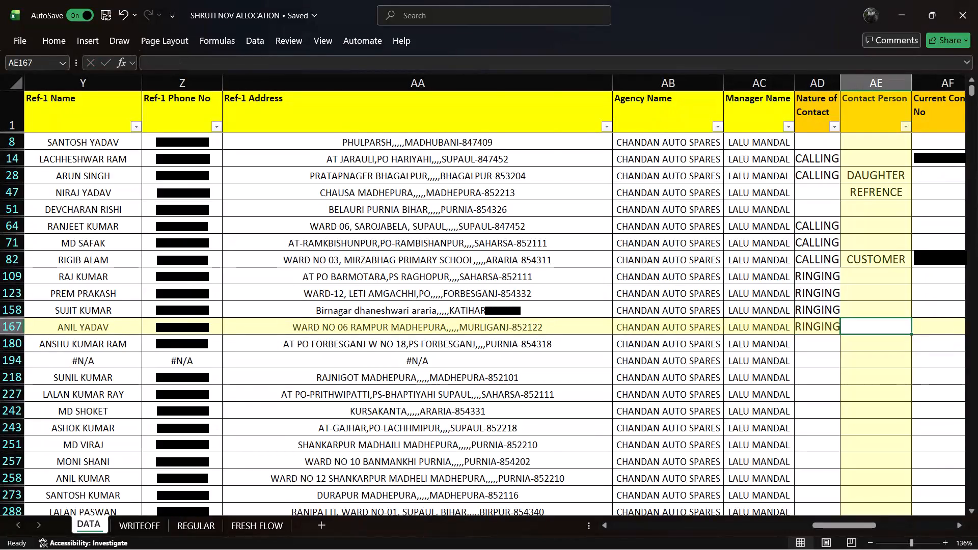
{"action": "key", "text": "Right"}
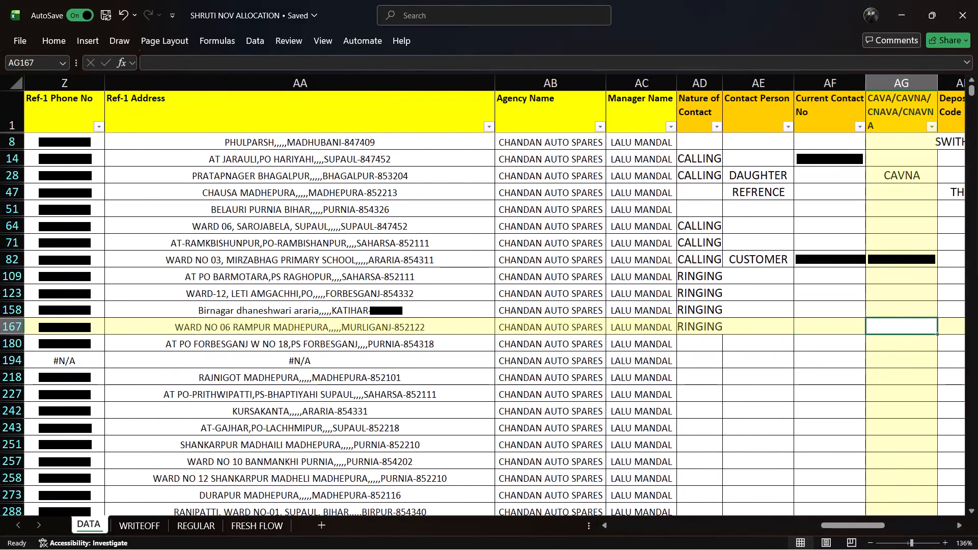
{"action": "key", "text": "Right"}
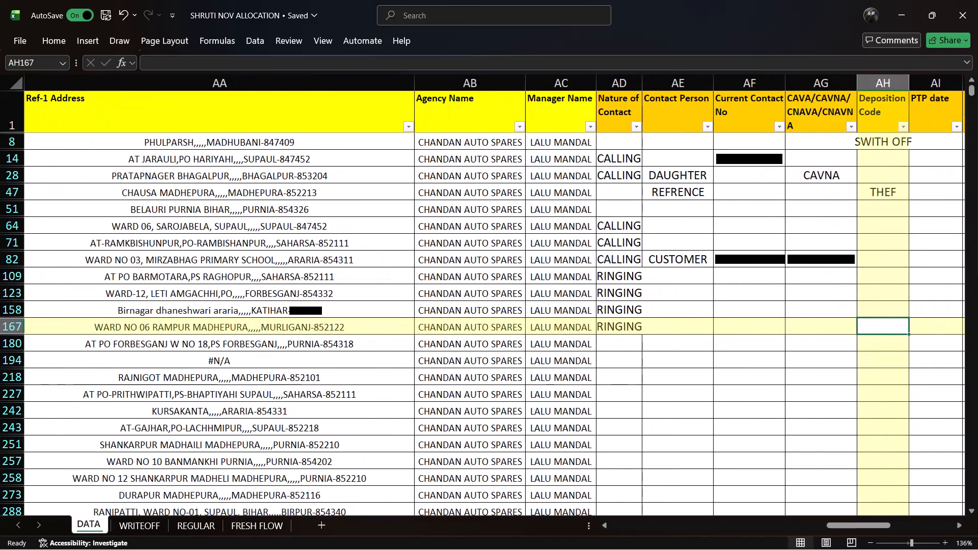
{"action": "key", "text": "Right"}
{"action": "key", "text": "Right"}
{"action": "key", "text": "Right"}
{"action": "key", "text": "Right"}
{"action": "key", "text": "Right"}
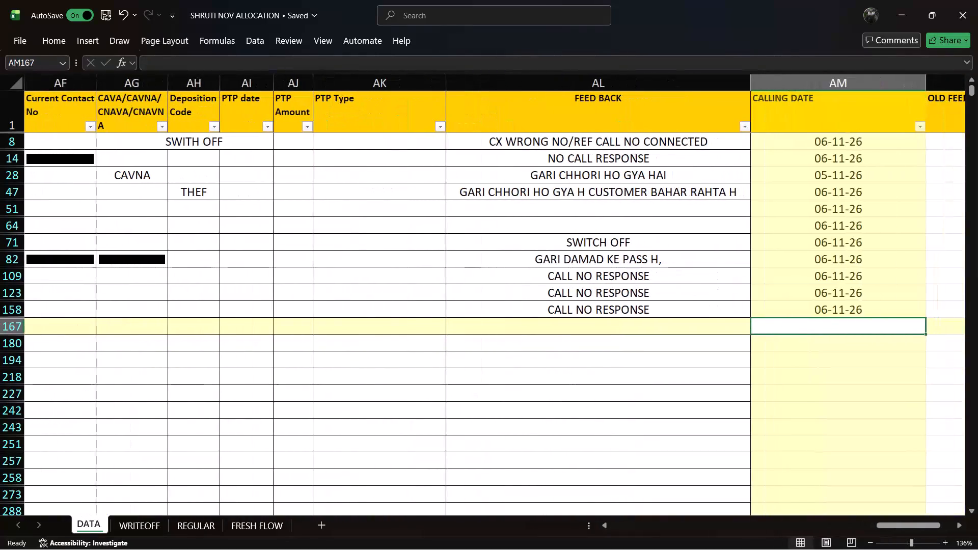
{"action": "key", "text": "ctrl+semicolon"}
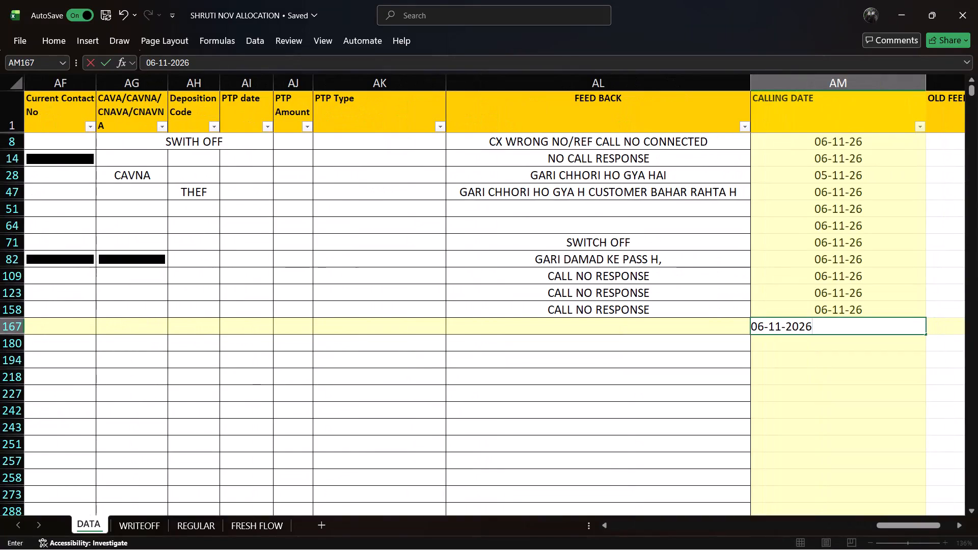
{"action": "key", "text": "Left"}
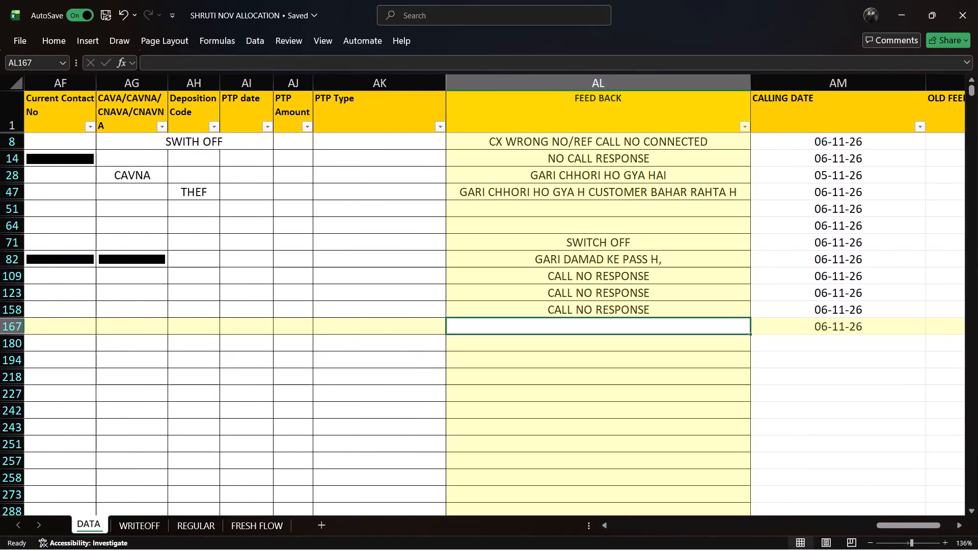
Copy the CALL NO RESPONSE feedback from row 158 to row 167 and save the workbook.
{"action": "left_click", "coordinate": [496, 311]}
{"action": "key", "text": "ctrl+v"}
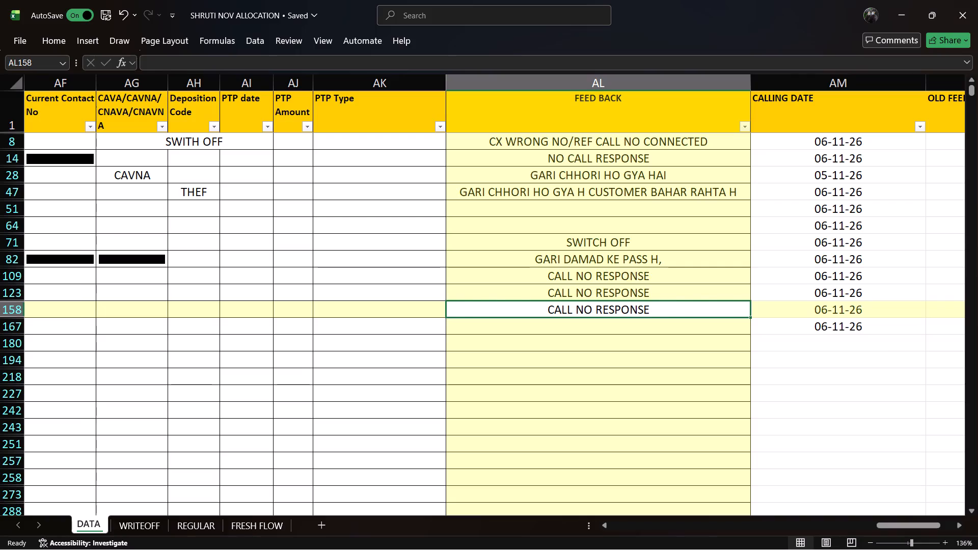
{"action": "key", "text": "ctrl+c"}
{"action": "key", "text": "Down"}
{"action": "key", "text": "ctrl+v"}
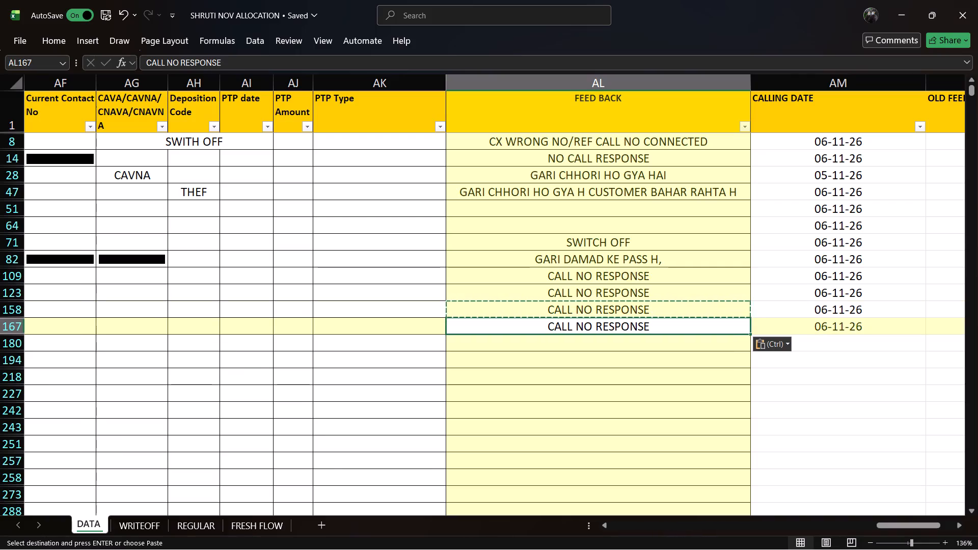
{"action": "key", "text": "ctrl+s"}
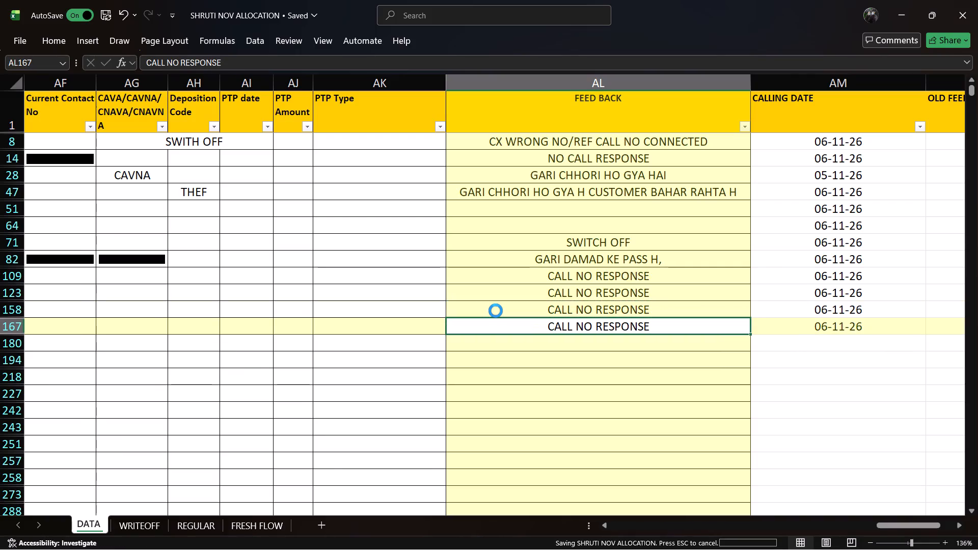
Check the OLD FEEDBACK entry for row 167.
{"action": "key", "text": "Right"}
{"action": "key", "text": "Right"}
{"action": "key", "text": "Right"}
{"action": "key", "text": "Right"}
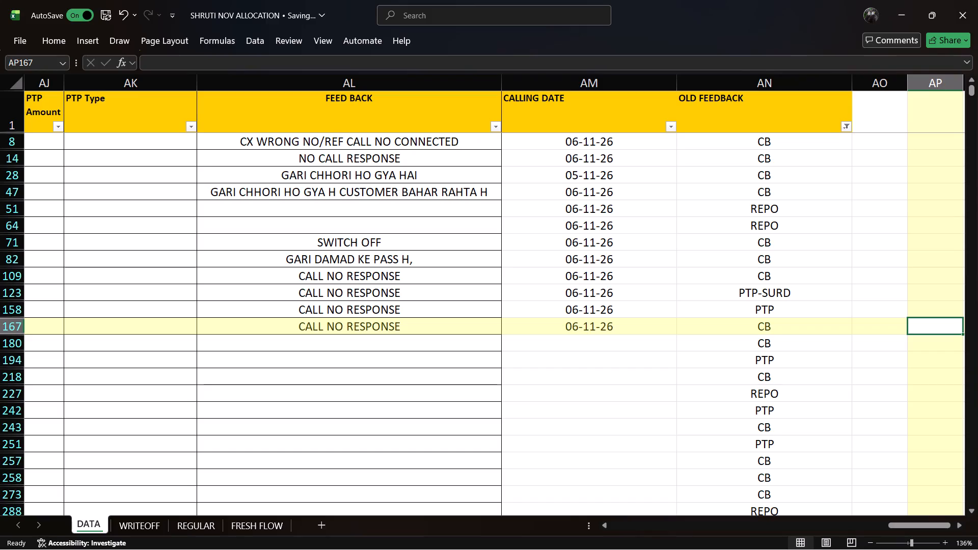
Look up the customer's mobile number for the account in row 180.
{"action": "left_click", "coordinate": [755, 348]}
{"action": "key", "text": "Left"}
{"action": "key", "text": "Left"}
{"action": "key", "text": "Left"}
{"action": "key", "text": "Left"}
{"action": "key", "text": "Left"}
{"action": "key", "text": "Left"}
{"action": "key", "text": "Left"}
{"action": "key", "text": "Left"}
{"action": "key", "text": "Left"}
{"action": "key", "text": "Left"}
{"action": "key", "text": "Left"}
{"action": "key", "text": "Left"}
{"action": "key", "text": "Left"}
{"action": "key", "text": "Left"}
{"action": "key", "text": "Left"}
{"action": "key", "text": "Left"}
{"action": "key", "text": "Left"}
{"action": "key", "text": "Left"}
{"action": "key", "text": "Left"}
{"action": "key", "text": "Left"}
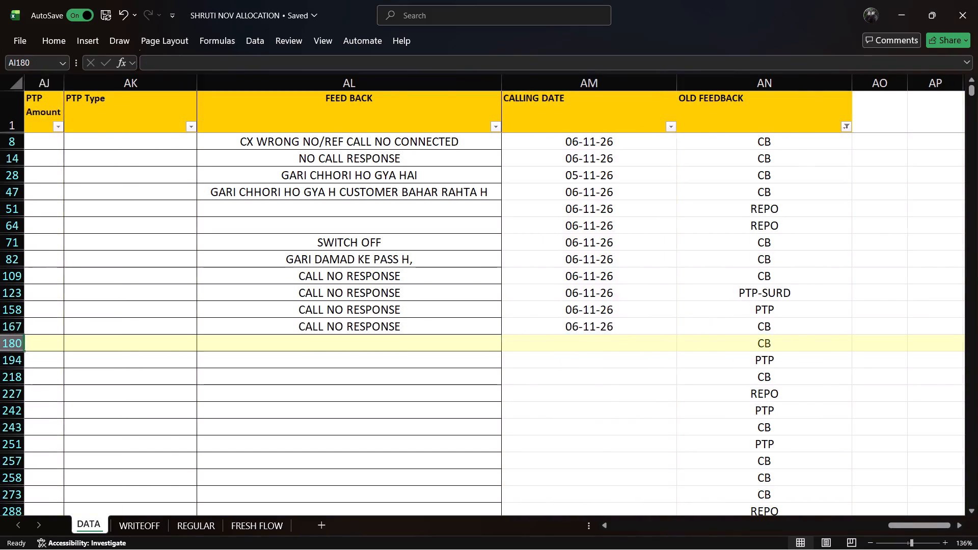
{"action": "key", "text": "Left"}
{"action": "key", "text": "Left"}
{"action": "key", "text": "Left"}
{"action": "key", "text": "Left"}
{"action": "key", "text": "Left"}
{"action": "key", "text": "Left"}
{"action": "key", "text": "Left"}
{"action": "key", "text": "Left"}
{"action": "key", "text": "Left"}
{"action": "key", "text": "Left"}
{"action": "key", "text": "Left"}
{"action": "key", "text": "Left"}
{"action": "key", "text": "Left"}
{"action": "key", "text": "Left"}
{"action": "key", "text": "Left"}
{"action": "key", "text": "Left"}
{"action": "key", "text": "Left"}
{"action": "key", "text": "Left"}
{"action": "key", "text": "Left"}
{"action": "key", "text": "Left"}
{"action": "key", "text": "Left"}
{"action": "key", "text": "Left"}
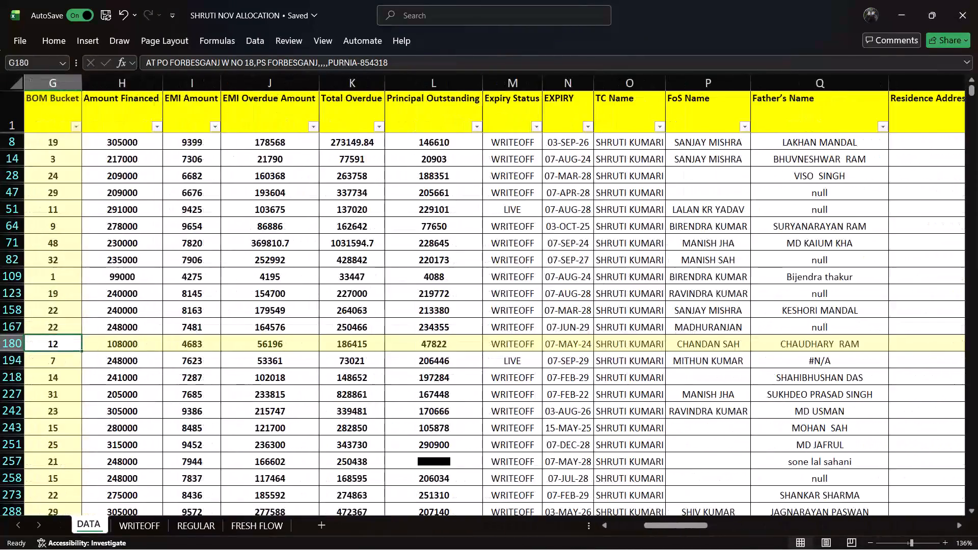
{"action": "key", "text": "Right"}
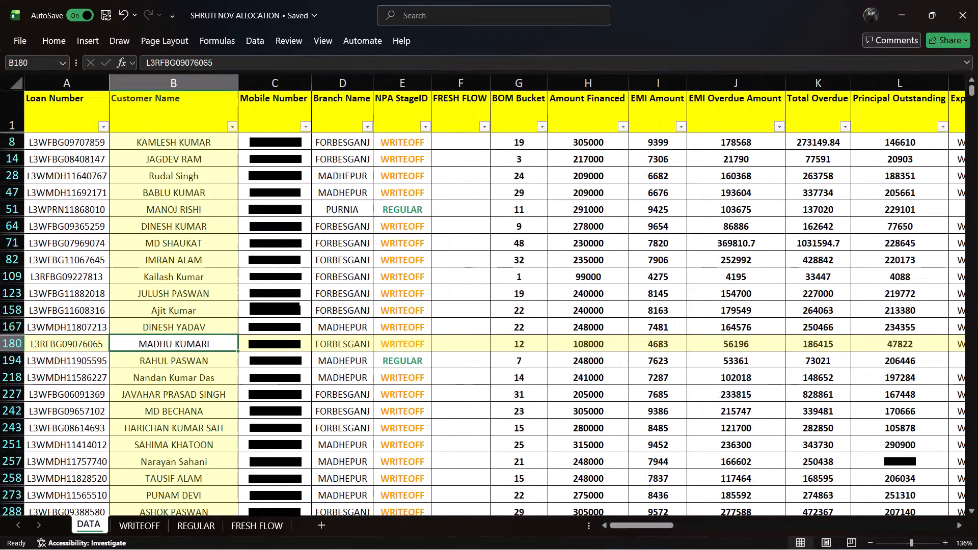
{"action": "key", "text": "Right"}
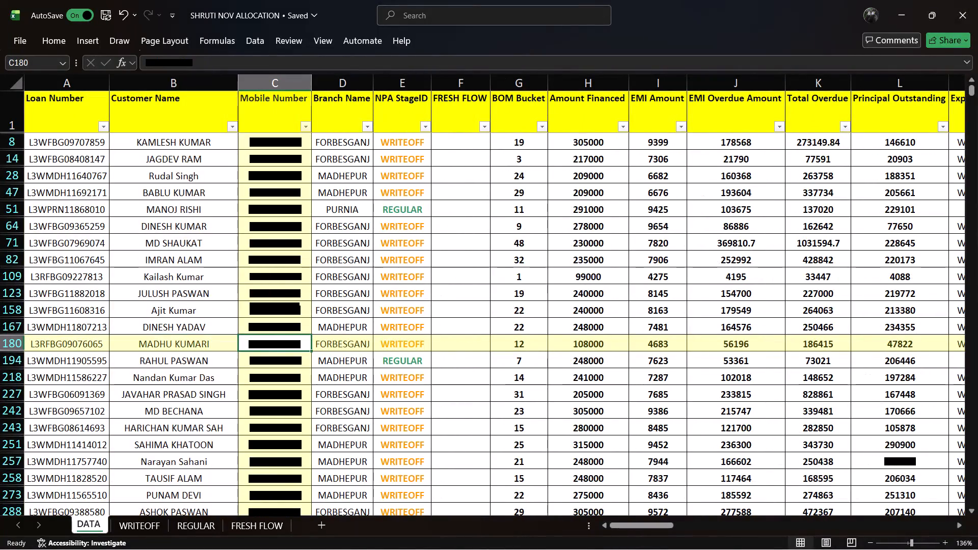
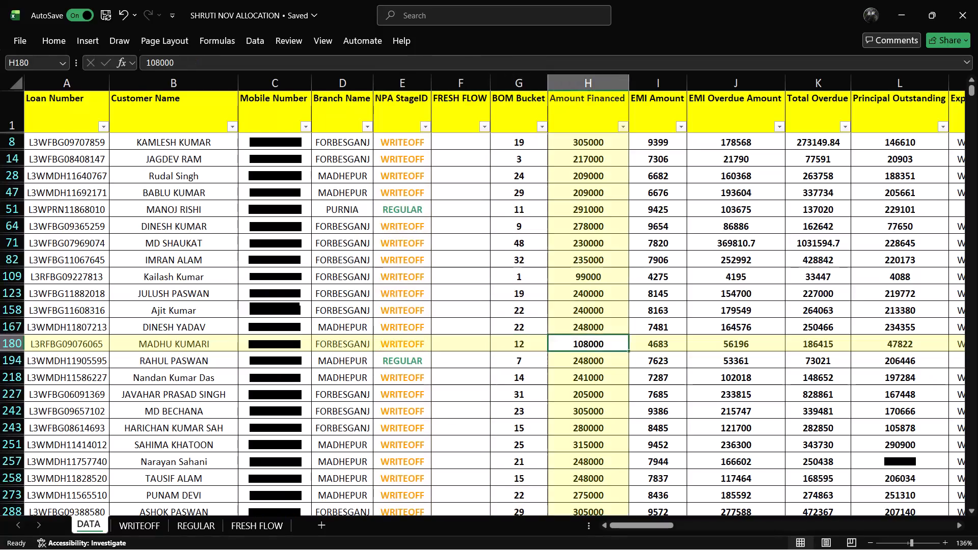
Set the Nature of Contact for row 180 to RINGING, copying the entry from row 167.
{"action": "key", "text": "Right"}
{"action": "key", "text": "Right"}
{"action": "key", "text": "Right"}
{"action": "key", "text": "Right"}
{"action": "key", "text": "Right"}
{"action": "key", "text": "Right"}
{"action": "key", "text": "Right"}
{"action": "key", "text": "Right"}
{"action": "key", "text": "Right"}
{"action": "key", "text": "Right"}
{"action": "key", "text": "Right"}
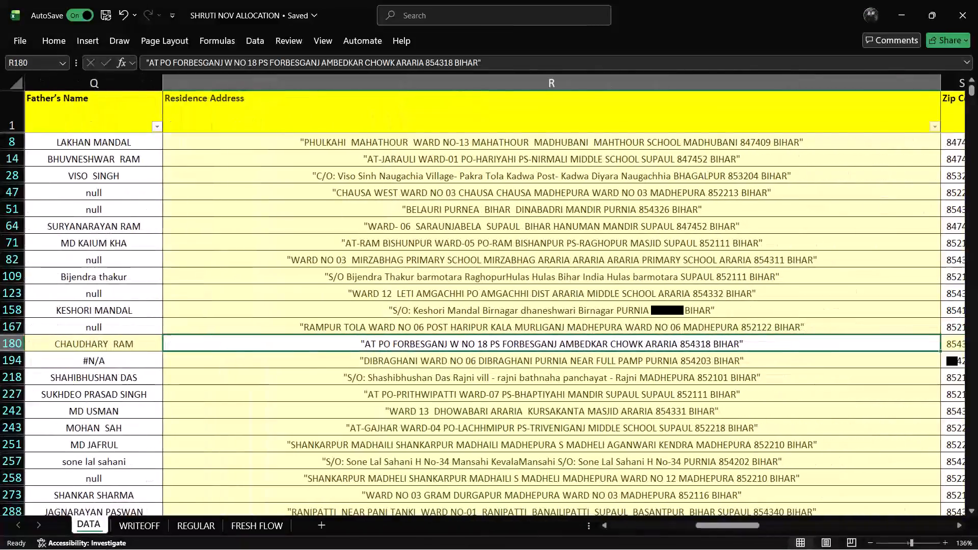
{"action": "key", "text": "Right"}
{"action": "key", "text": "Right"}
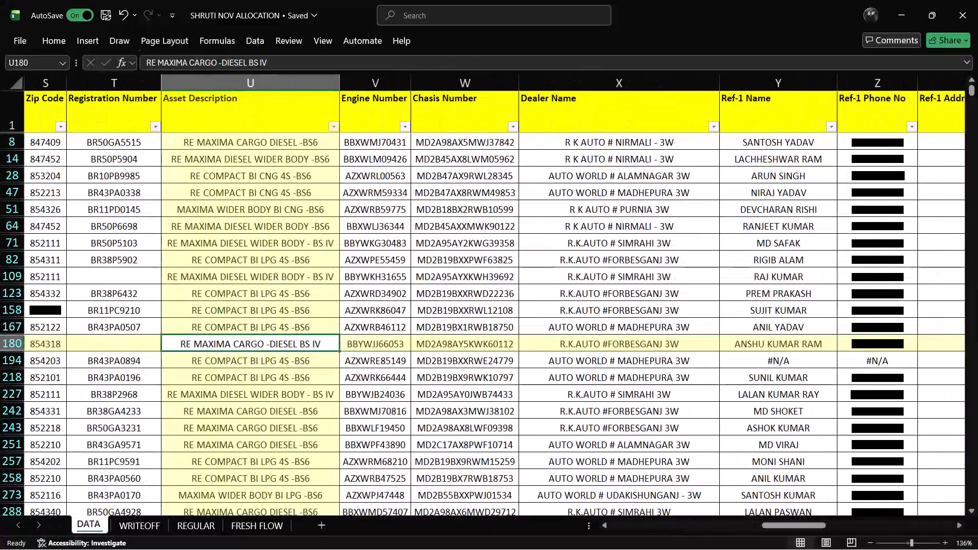
{"action": "key", "text": "Right"}
{"action": "key", "text": "Right"}
{"action": "key", "text": "Right"}
{"action": "key", "text": "Right"}
{"action": "key", "text": "Right"}
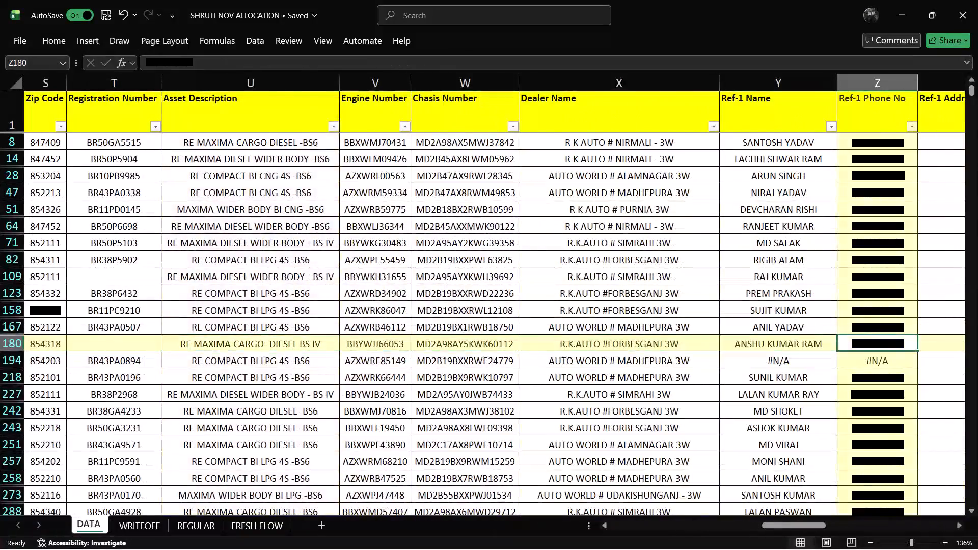
{"action": "key", "text": "Right"}
{"action": "key", "text": "Right"}
{"action": "key", "text": "Right"}
{"action": "key", "text": "Right"}
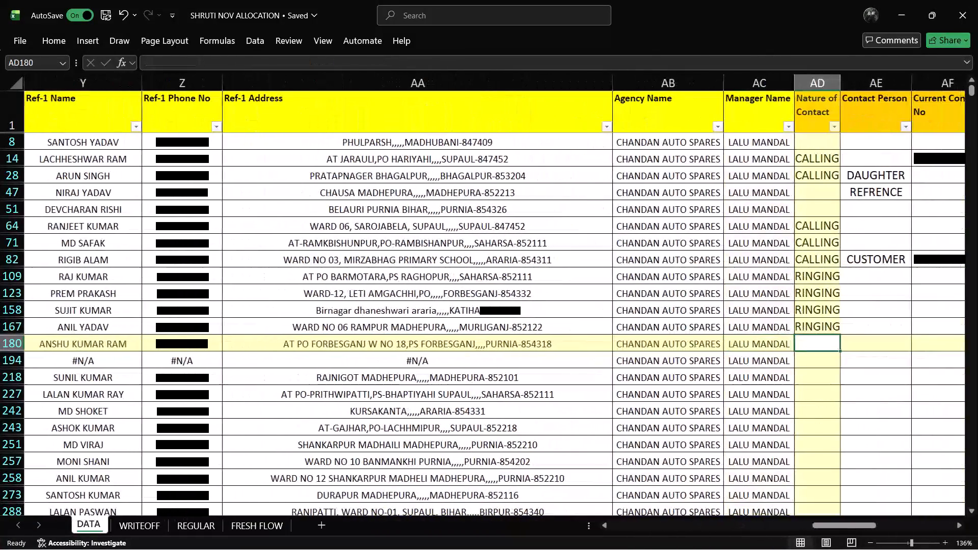
{"action": "key", "text": "r"}
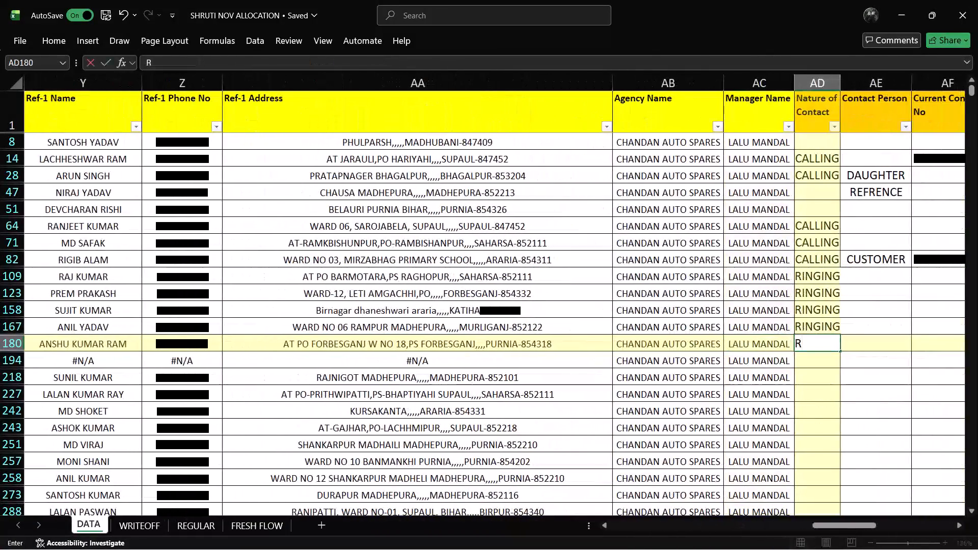
{"action": "key", "text": "o"}
{"action": "key", "text": "BackSpace"}
{"action": "key", "text": "i"}
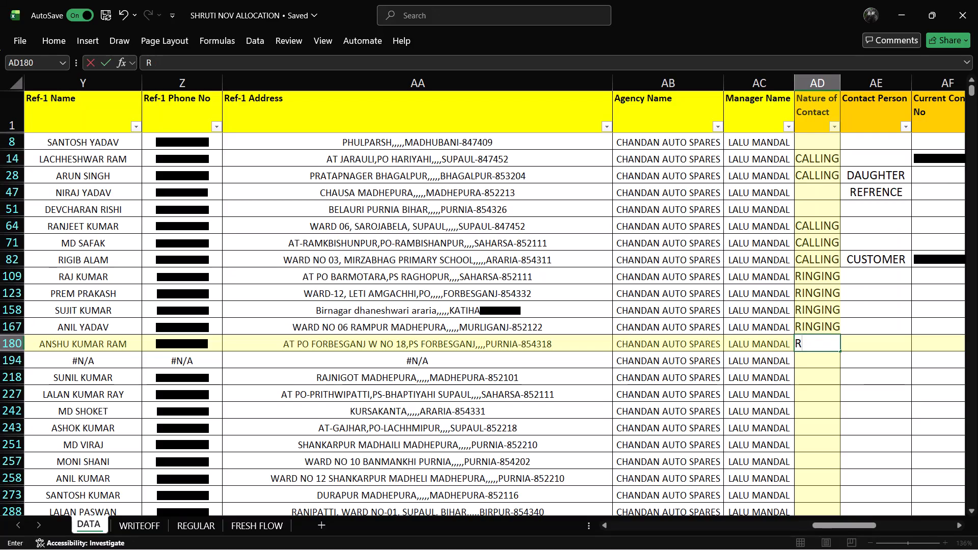
{"action": "key", "text": "n"}
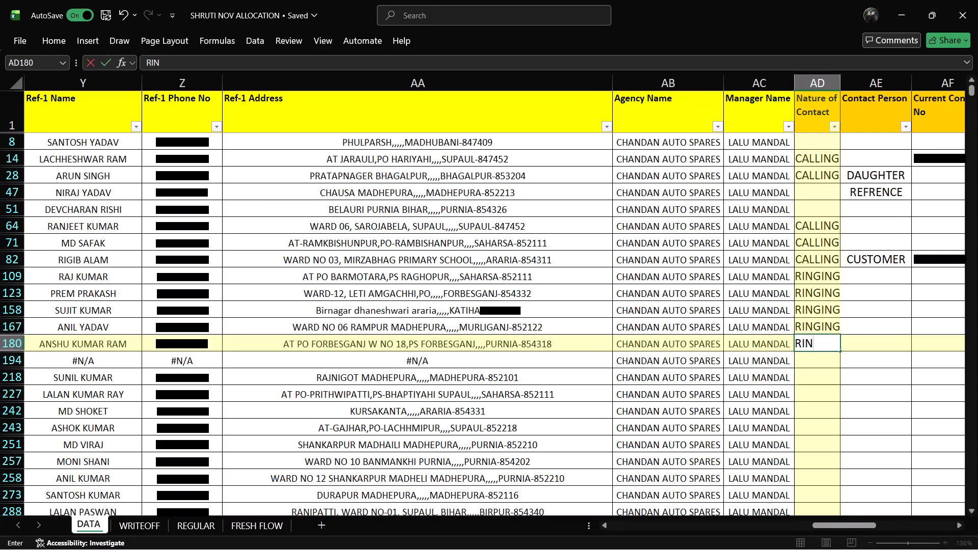
{"action": "key", "text": "BackSpace"}
{"action": "key", "text": "BackSpace"}
{"action": "key", "text": "BackSpace"}
{"action": "key", "text": "r"}
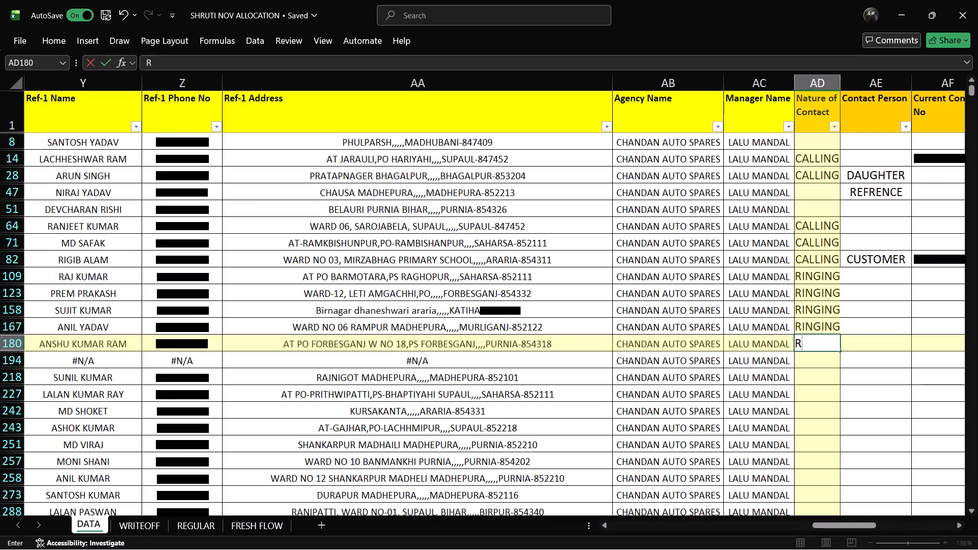
{"action": "key", "text": "Up"}
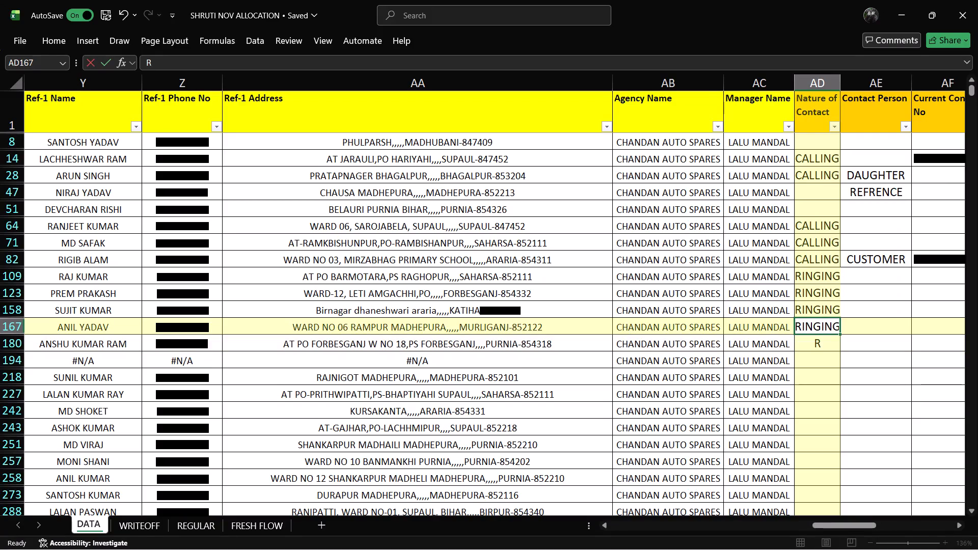
{"action": "key", "text": "ctrl+c"}
{"action": "key", "text": "Down"}
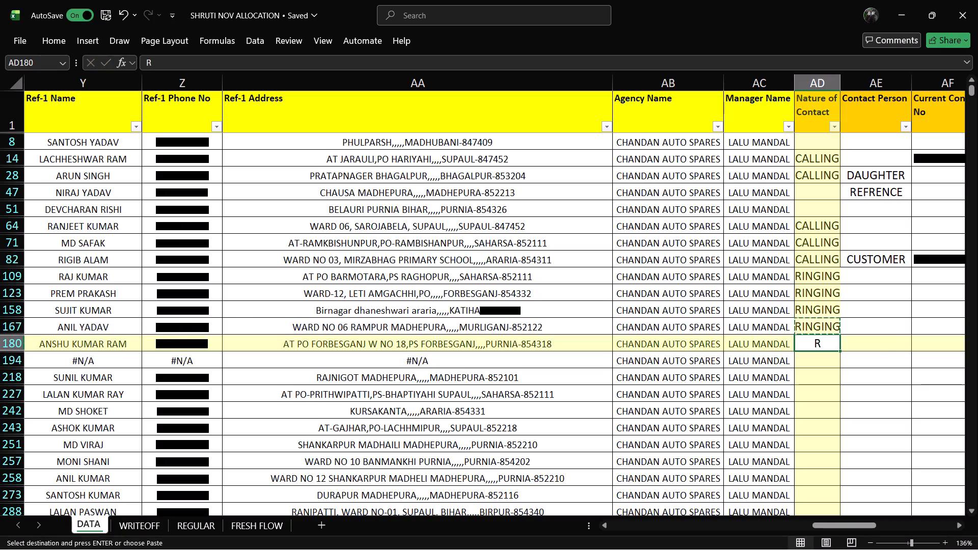
{"action": "key", "text": "ctrl+v"}
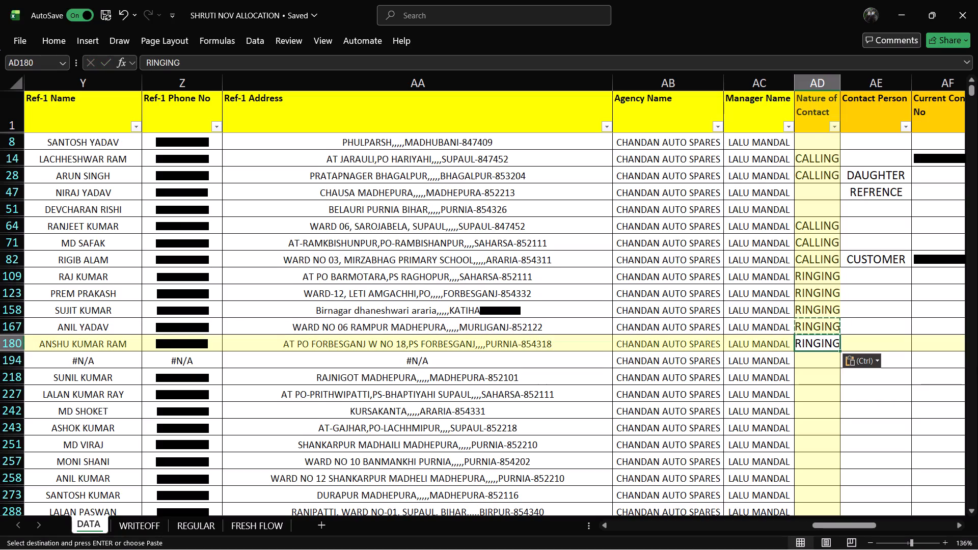
Enter CALL NO RESPONSE as the feedback for row 180.
{"action": "left_click", "coordinate": [863, 344]}
{"action": "key", "text": "Right"}
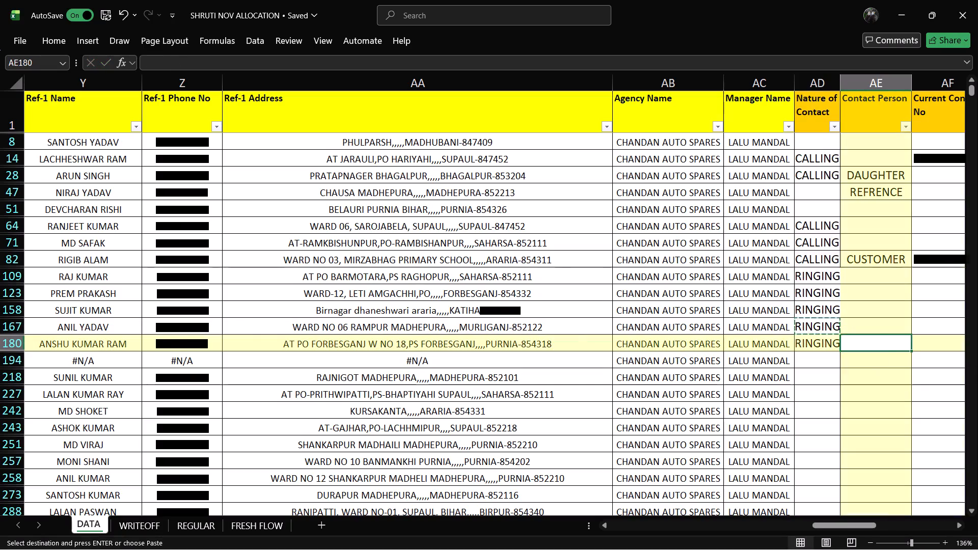
{"action": "key", "text": "Right"}
{"action": "key", "text": "Right"}
{"action": "key", "text": "Right"}
{"action": "key", "text": "Right"}
{"action": "key", "text": "Right"}
{"action": "key", "text": "Right"}
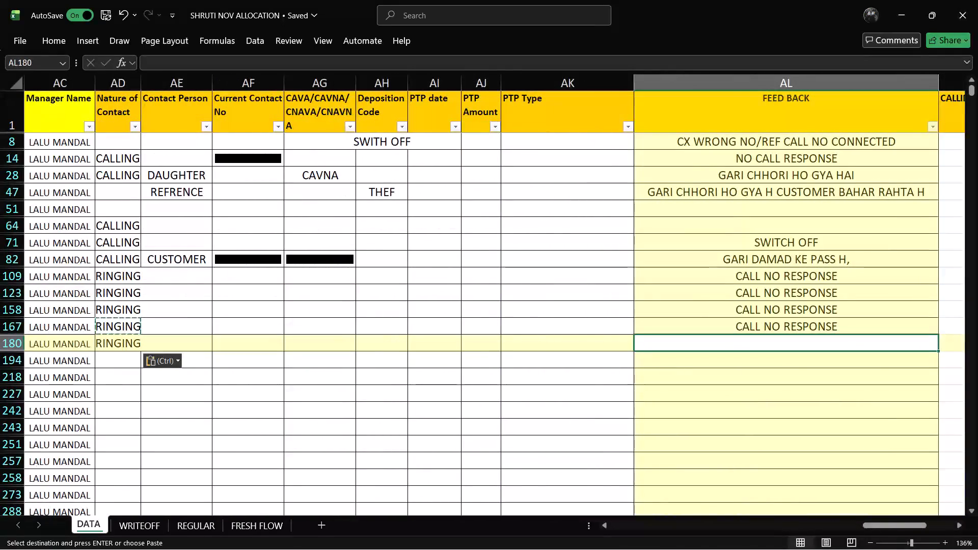
{"action": "key", "text": "Right"}
{"action": "left_click", "coordinate": [673, 345]}
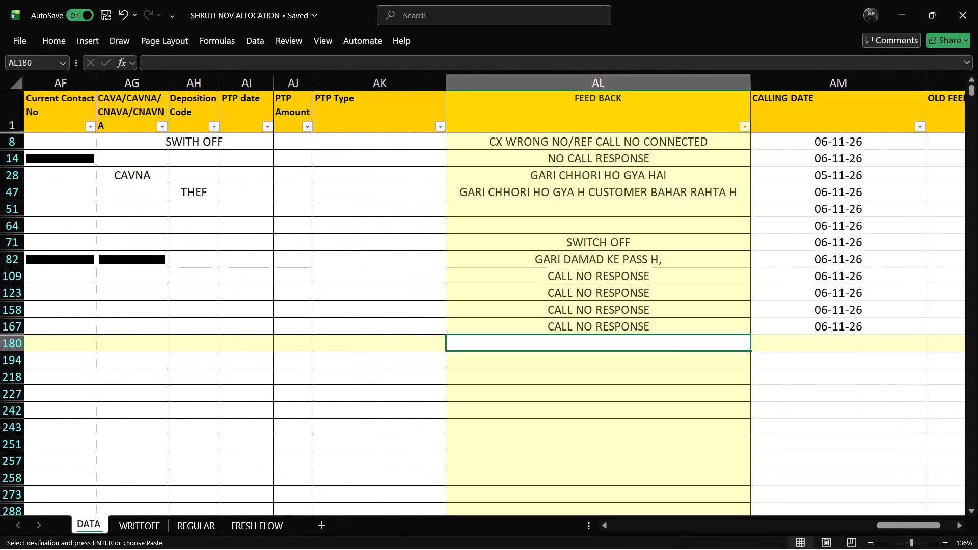
{"action": "type", "text": "CA"}
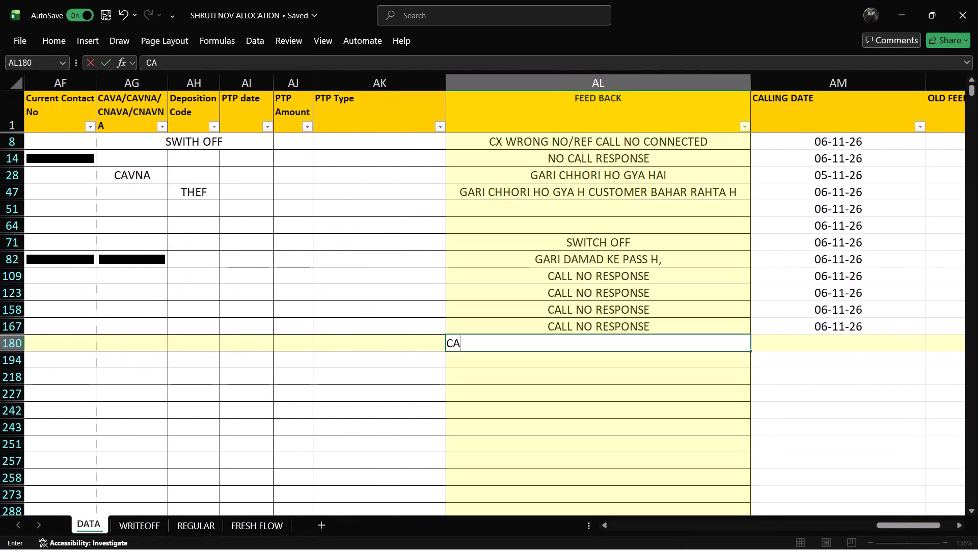
{"action": "type", "text": "LL NO R"}
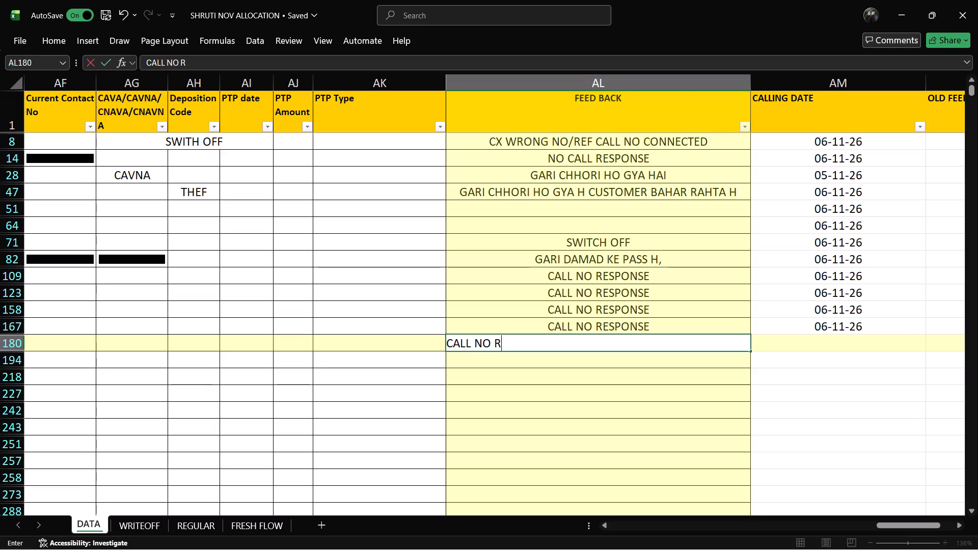
{"action": "type", "text": "ES"}
{"action": "type", "text": "PONCE"}
Enter the current date, 06-11-26, as the calling date for row 180 and save the workbook.
{"action": "key", "text": "Right"}
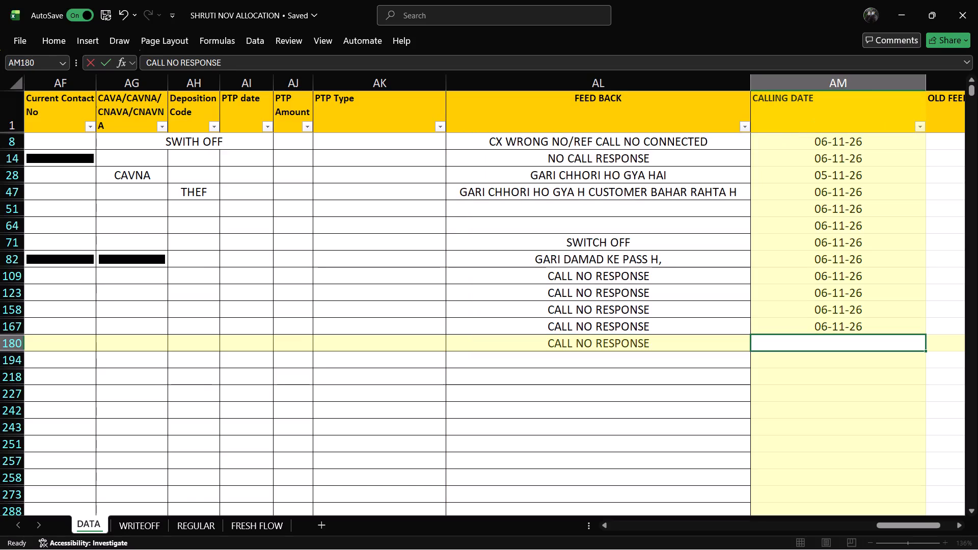
{"action": "key", "text": "ctrl+semicolon"}
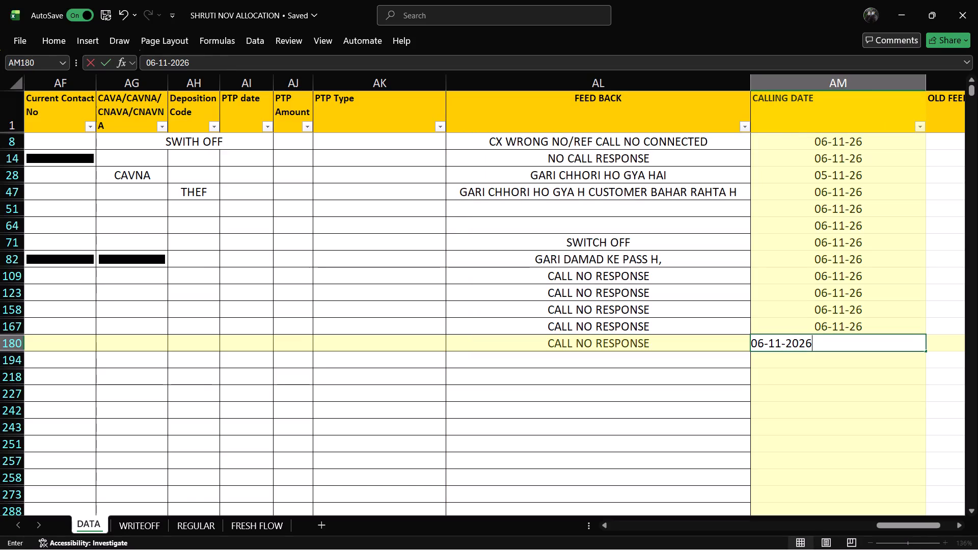
{"action": "key", "text": "Down"}
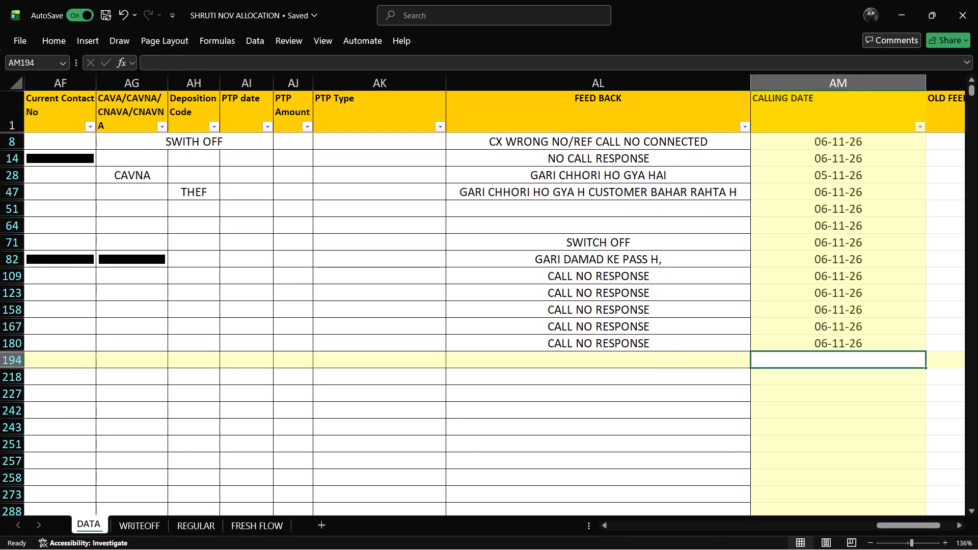
{"action": "key", "text": "ctrl+s"}
Examine the customer name, mobile number and loan details for row 194.
{"action": "key", "text": "Left"}
{"action": "key", "text": "Left"}
{"action": "key", "text": "Left"}
{"action": "key", "text": "Left"}
{"action": "key", "text": "Left"}
{"action": "key", "text": "Left"}
{"action": "key", "text": "Left"}
{"action": "key", "text": "Left"}
{"action": "key", "text": "Left"}
{"action": "key", "text": "Left"}
{"action": "key", "text": "Left"}
{"action": "key", "text": "Left"}
{"action": "key", "text": "Left"}
{"action": "key", "text": "Left"}
{"action": "key", "text": "Left"}
{"action": "key", "text": "Left"}
{"action": "key", "text": "Left"}
{"action": "key", "text": "Left"}
{"action": "key", "text": "Left"}
{"action": "key", "text": "Left"}
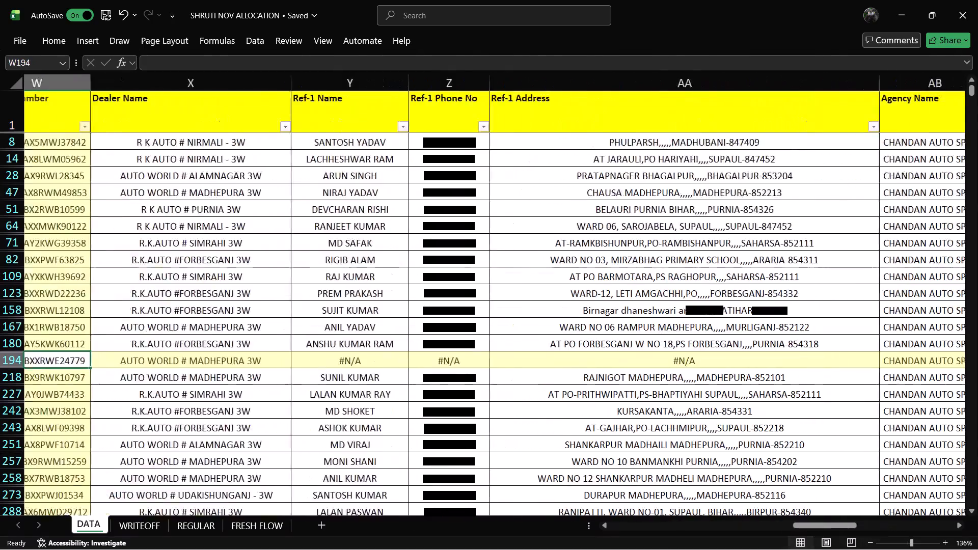
{"action": "key", "text": "Left"}
{"action": "key", "text": "Left"}
{"action": "key", "text": "Left"}
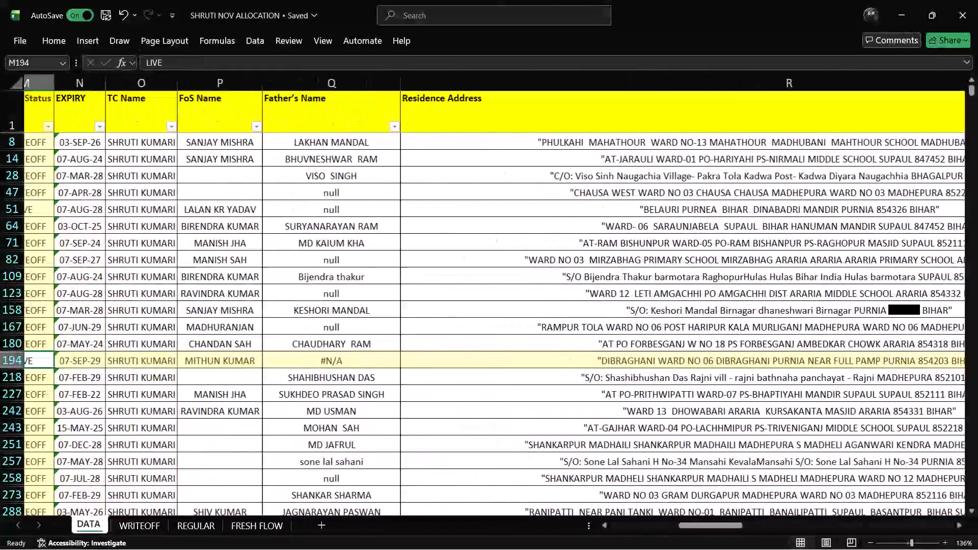
{"action": "key", "text": "Left"}
{"action": "key", "text": "Left"}
{"action": "key", "text": "Left"}
{"action": "key", "text": "Left"}
{"action": "key", "text": "Left"}
{"action": "key", "text": "Left"}
{"action": "key", "text": "Left"}
{"action": "key", "text": "Left"}
{"action": "key", "text": "Left"}
{"action": "key", "text": "Left"}
{"action": "key", "text": "Left"}
{"action": "key", "text": "Left"}
{"action": "key", "text": "Left"}
{"action": "key", "text": "Left"}
{"action": "key", "text": "Left"}
{"action": "key", "text": "Left"}
{"action": "key", "text": "Left"}
{"action": "key", "text": "Left"}
{"action": "key", "text": "Left"}
{"action": "key", "text": "Left"}
{"action": "key", "text": "Left"}
{"action": "key", "text": "Left"}
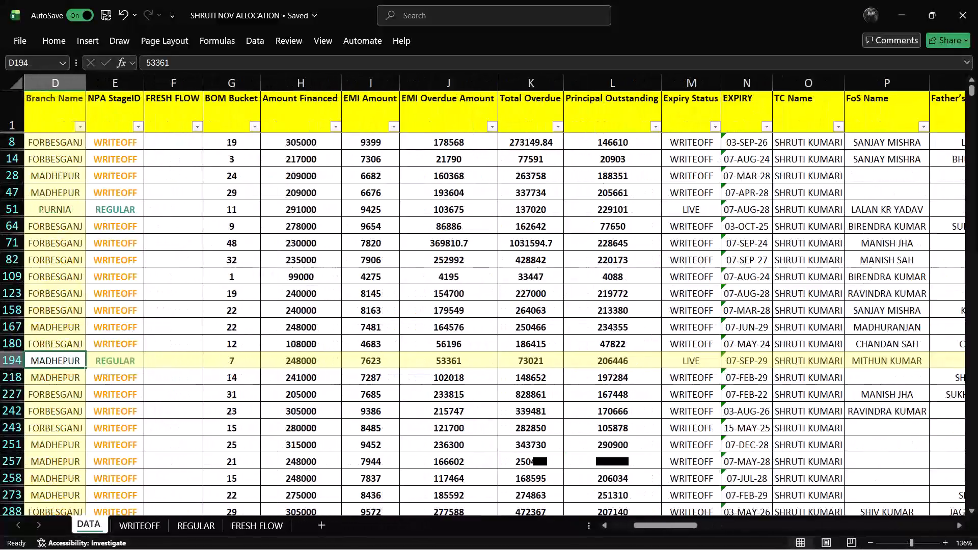
{"action": "key", "text": "Right"}
{"action": "key", "text": "Right"}
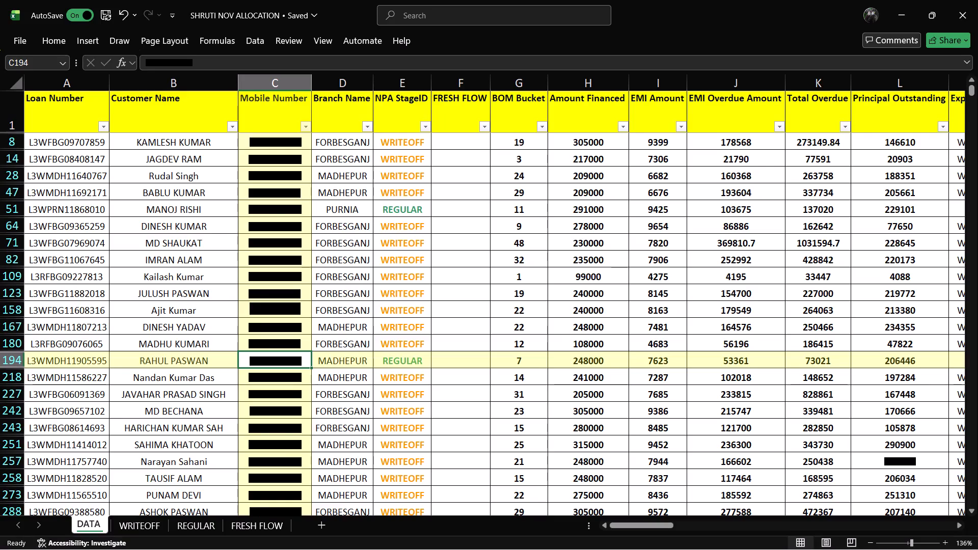
Review row 194's reference and contact columns through to its OLD FEEDBACK entry.
{"action": "key", "text": "Right"}
{"action": "key", "text": "Right"}
{"action": "key", "text": "Right"}
{"action": "key", "text": "Right"}
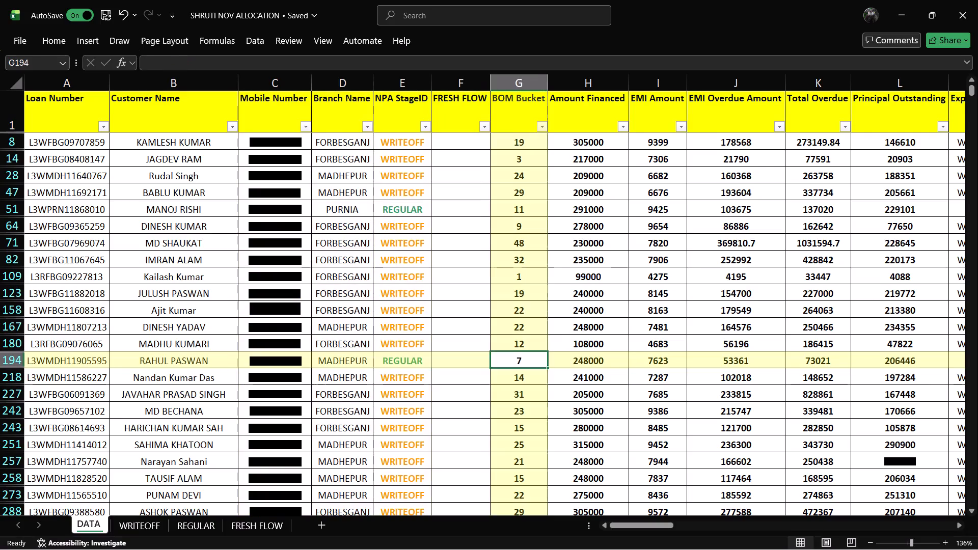
{"action": "key", "text": "Right"}
{"action": "key", "text": "Right"}
{"action": "key", "text": "Right"}
{"action": "key", "text": "Right"}
{"action": "key", "text": "Right"}
{"action": "key", "text": "Right"}
{"action": "key", "text": "Right"}
{"action": "key", "text": "Right"}
{"action": "key", "text": "Right"}
{"action": "key", "text": "Right"}
{"action": "key", "text": "Right"}
{"action": "key", "text": "Right"}
{"action": "key", "text": "Right"}
{"action": "key", "text": "Right"}
{"action": "key", "text": "Right"}
{"action": "key", "text": "Right"}
{"action": "key", "text": "Right"}
{"action": "key", "text": "Right"}
{"action": "key", "text": "Right"}
{"action": "key", "text": "Right"}
{"action": "key", "text": "Right"}
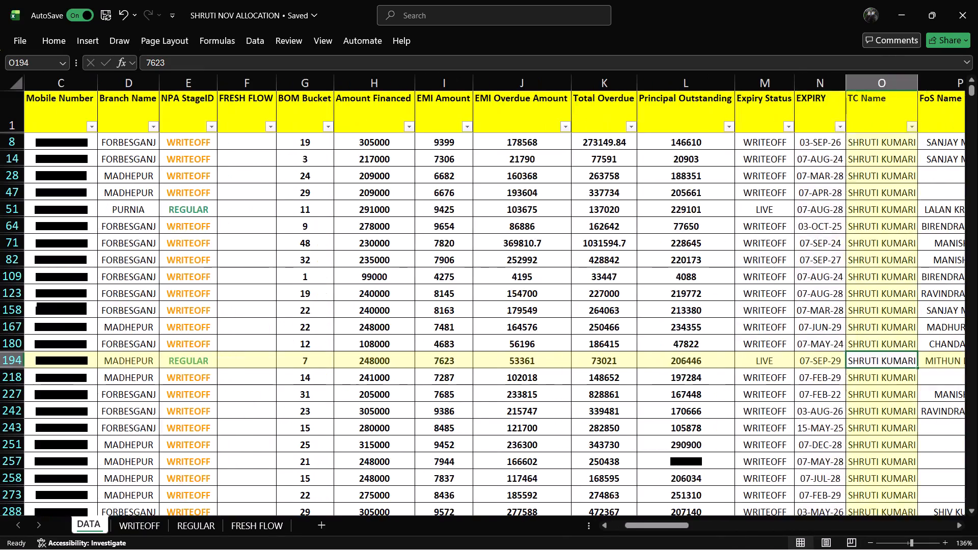
{"action": "key", "text": "Right"}
{"action": "key", "text": "Right"}
{"action": "key", "text": "Right"}
{"action": "key", "text": "Right"}
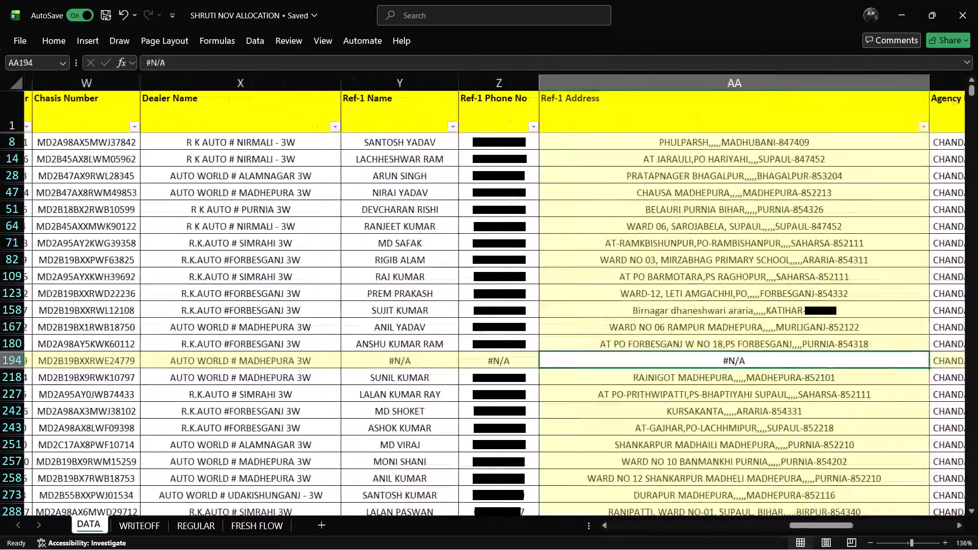
{"action": "key", "text": "Right"}
{"action": "key", "text": "Right"}
{"action": "key", "text": "Right"}
{"action": "key", "text": "Right"}
{"action": "key", "text": "Right"}
{"action": "key", "text": "Right"}
{"action": "key", "text": "Right"}
{"action": "key", "text": "Right"}
{"action": "key", "text": "Right"}
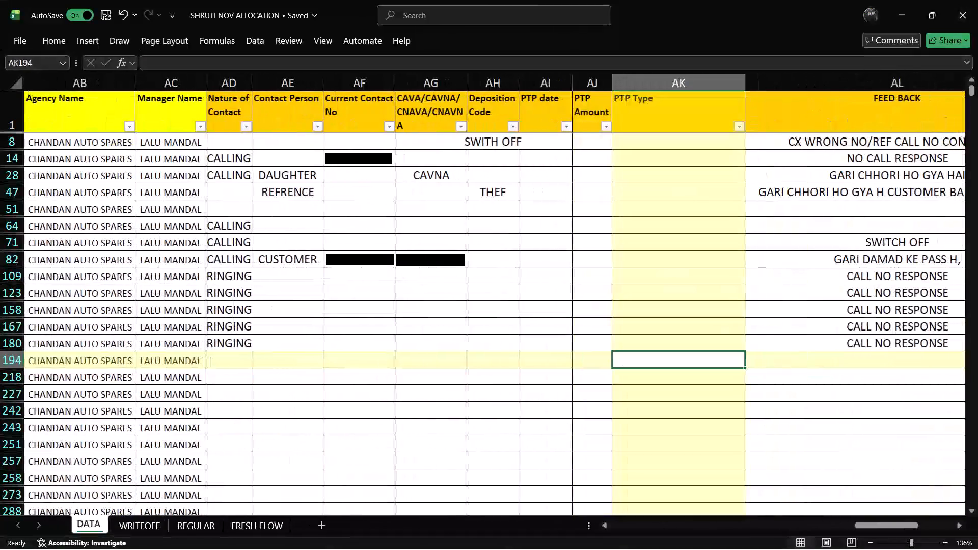
{"action": "key", "text": "Right"}
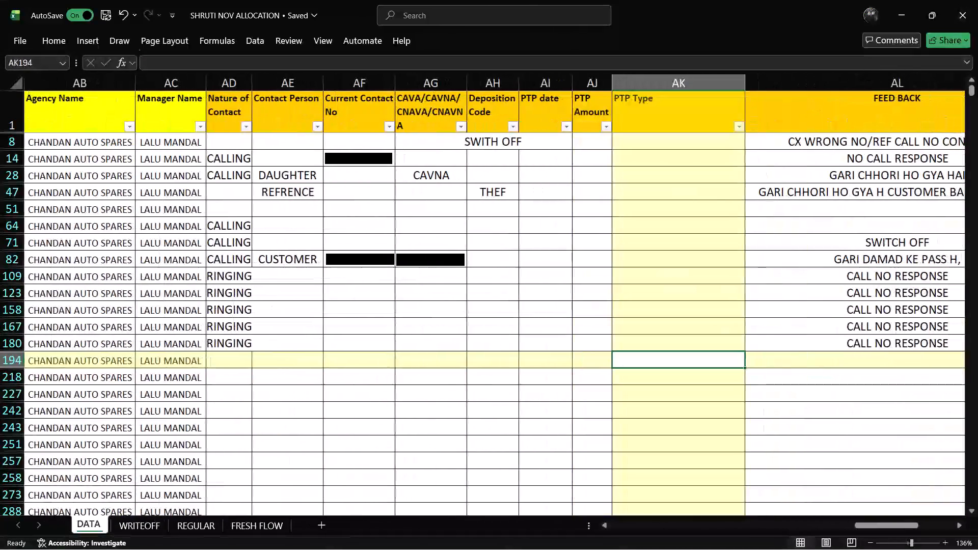
{"action": "key", "text": "Right"}
{"action": "key", "text": "Right"}
{"action": "key", "text": "Right"}
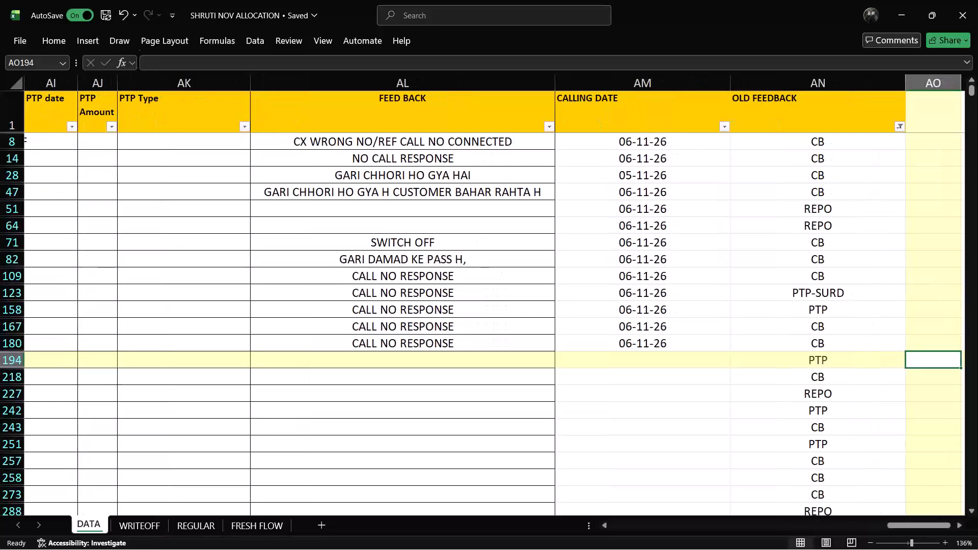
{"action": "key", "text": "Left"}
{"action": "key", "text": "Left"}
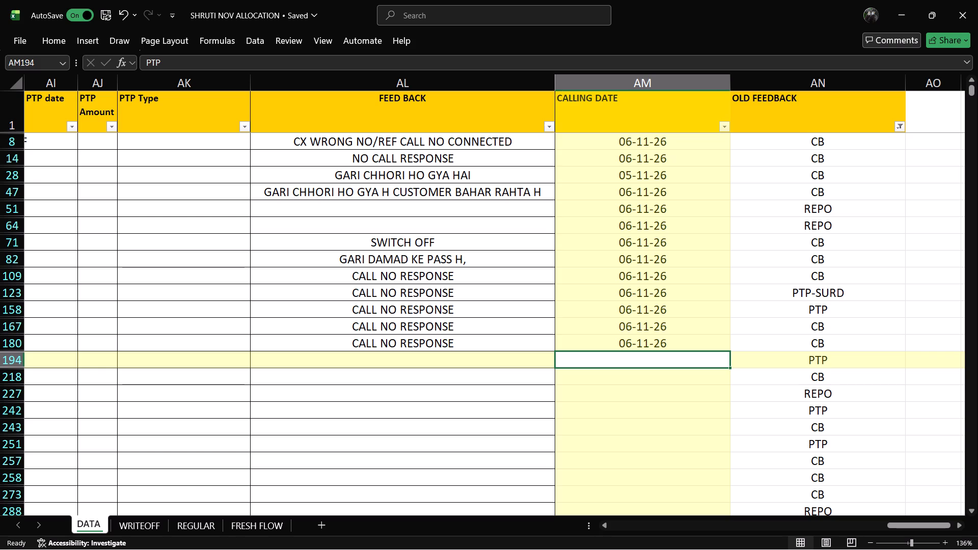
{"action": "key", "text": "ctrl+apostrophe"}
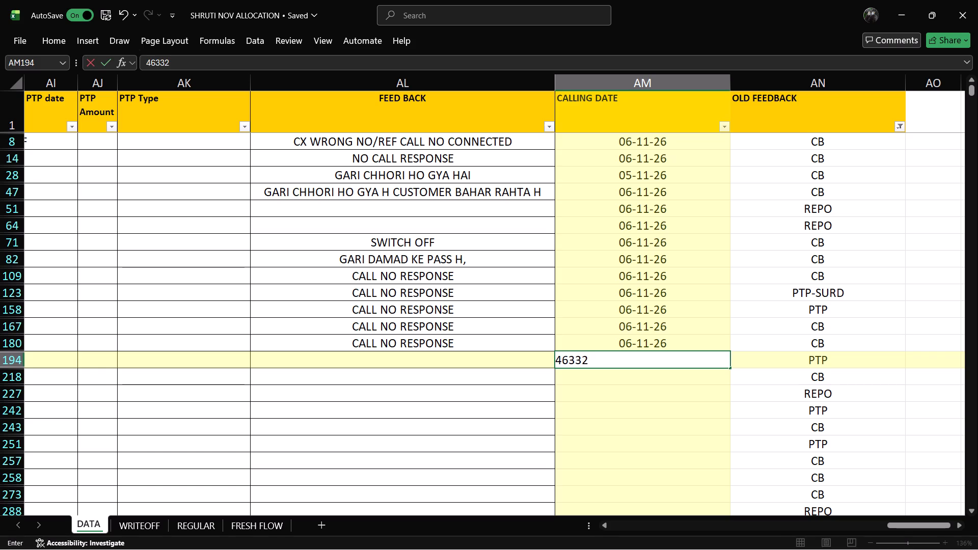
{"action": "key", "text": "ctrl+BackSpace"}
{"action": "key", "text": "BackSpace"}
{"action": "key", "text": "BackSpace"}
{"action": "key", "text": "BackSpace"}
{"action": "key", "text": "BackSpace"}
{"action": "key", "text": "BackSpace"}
Enter the current date, 06-11-26, as the calling date for row 194.
{"action": "key", "text": "ctrl+semicolon"}
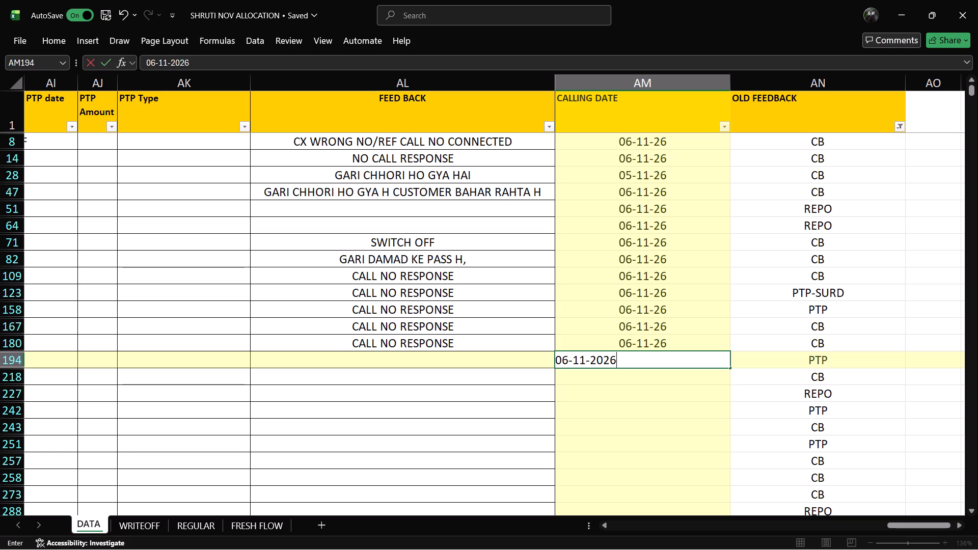
{"action": "key", "text": "Left"}
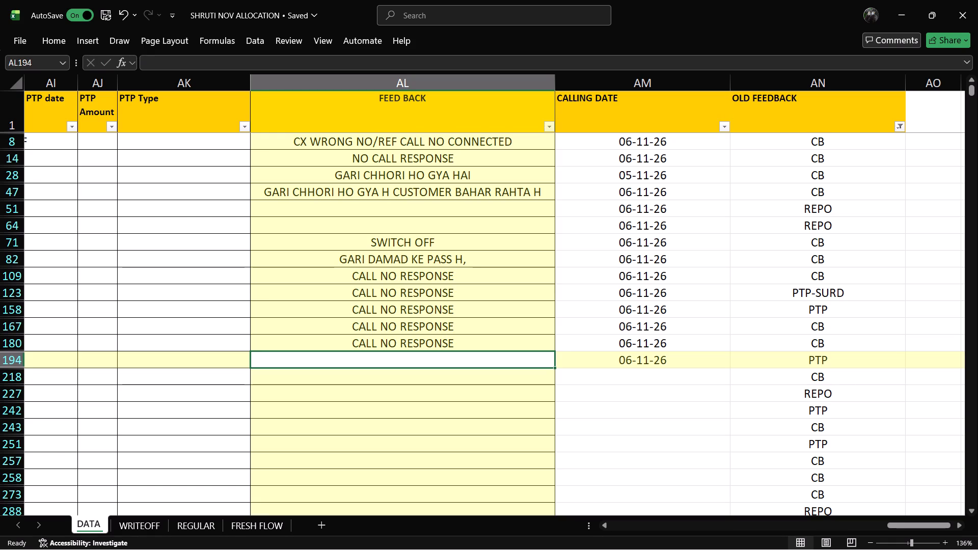
Review row 194's contact, disposition and PTP columns between the agency name and the calling date.
{"action": "key", "text": "Left"}
{"action": "key", "text": "Left"}
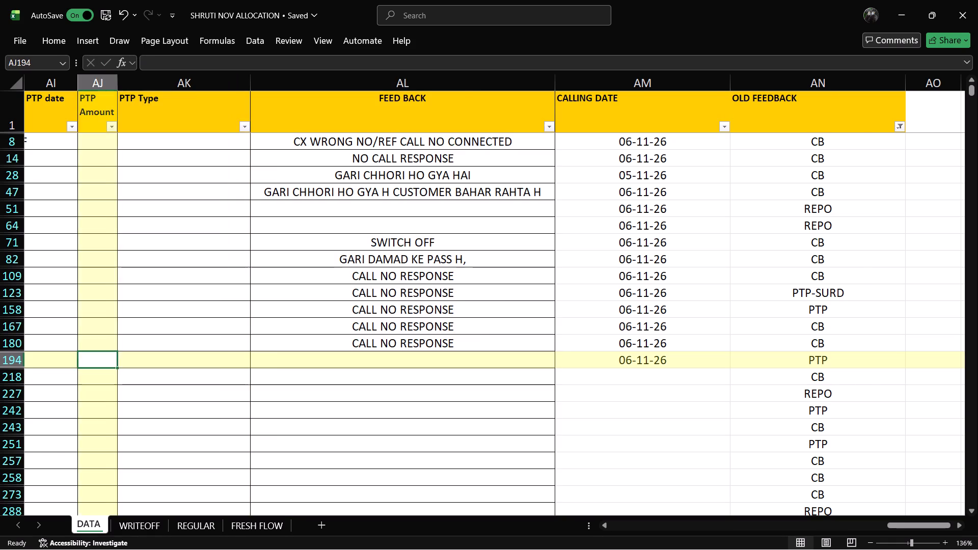
{"action": "key", "text": "Left"}
{"action": "key", "text": "Left"}
{"action": "key", "text": "Left"}
{"action": "key", "text": "Left"}
{"action": "key", "text": "Left"}
{"action": "key", "text": "Left"}
{"action": "key", "text": "Left"}
{"action": "key", "text": "Left"}
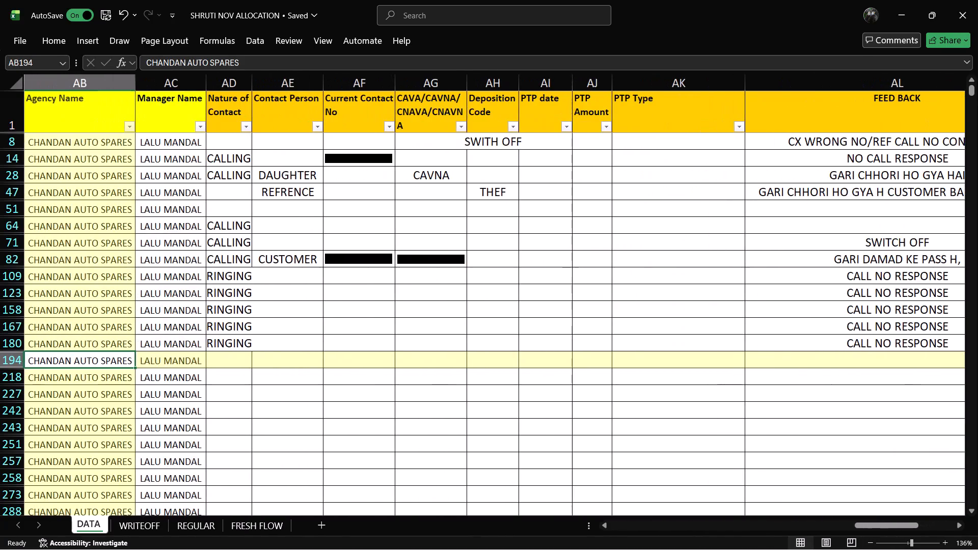
{"action": "key", "text": "Right"}
{"action": "key", "text": "Right"}
{"action": "key", "text": "Right"}
{"action": "key", "text": "Right"}
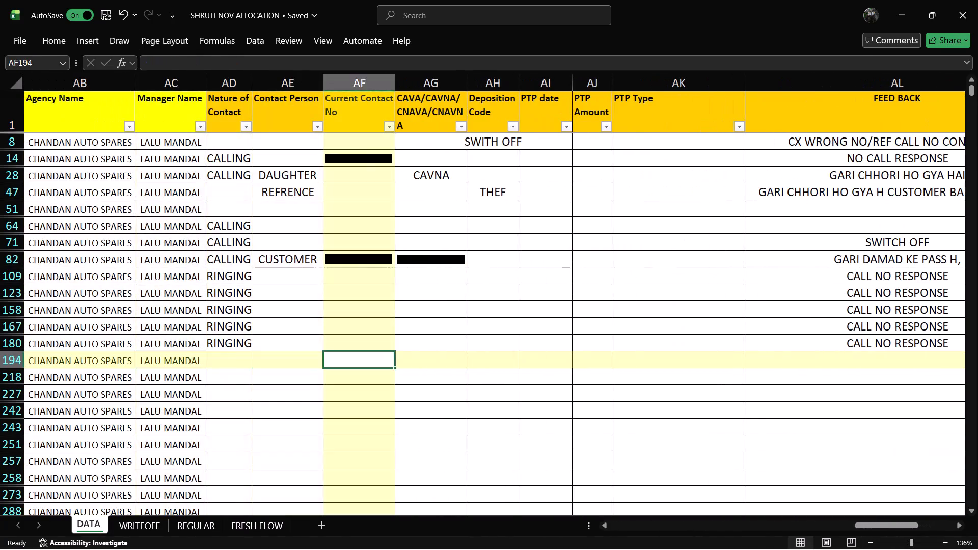
{"action": "key", "text": "Right"}
{"action": "key", "text": "Right"}
{"action": "key", "text": "Right"}
{"action": "key", "text": "Right"}
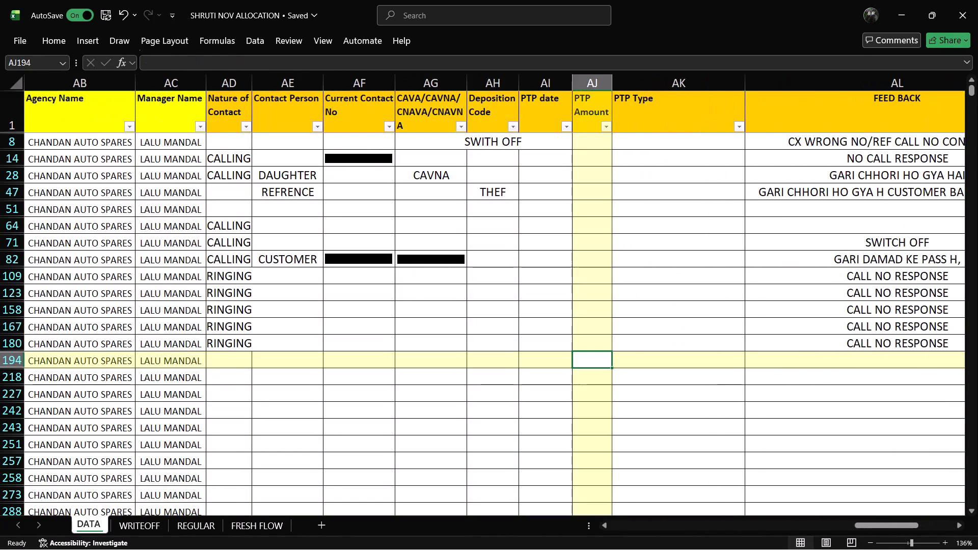
{"action": "key", "text": "Right"}
{"action": "key", "text": "Right"}
{"action": "key", "text": "Right"}
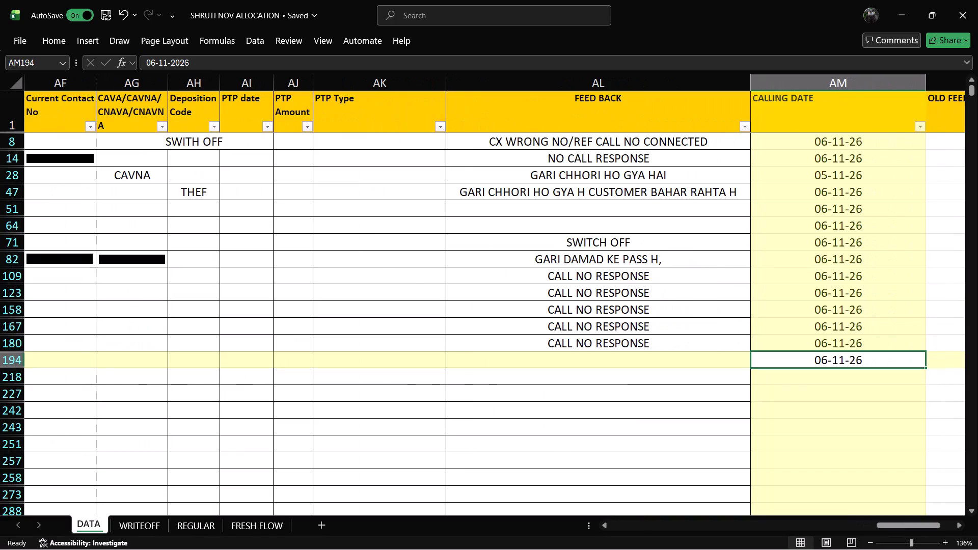
Enter TNC as the feedback for row 194 and save the workbook.
{"action": "left_click", "coordinate": [590, 365]}
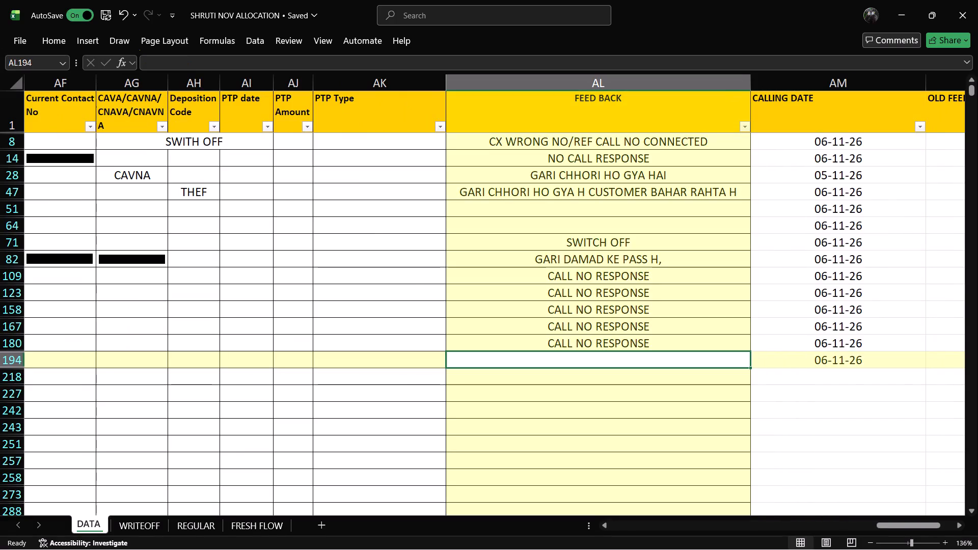
{"action": "type", "text": "TNC"}
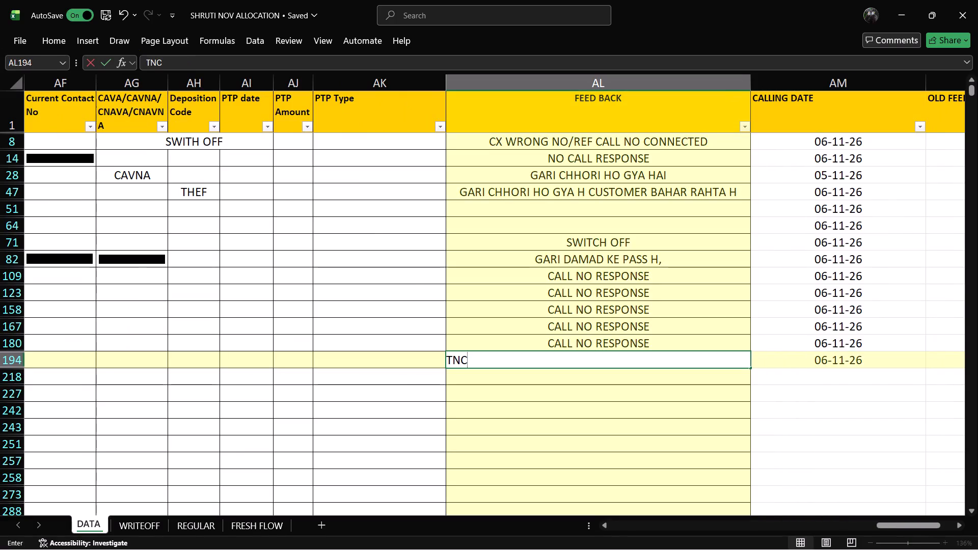
{"action": "key", "text": "Down"}
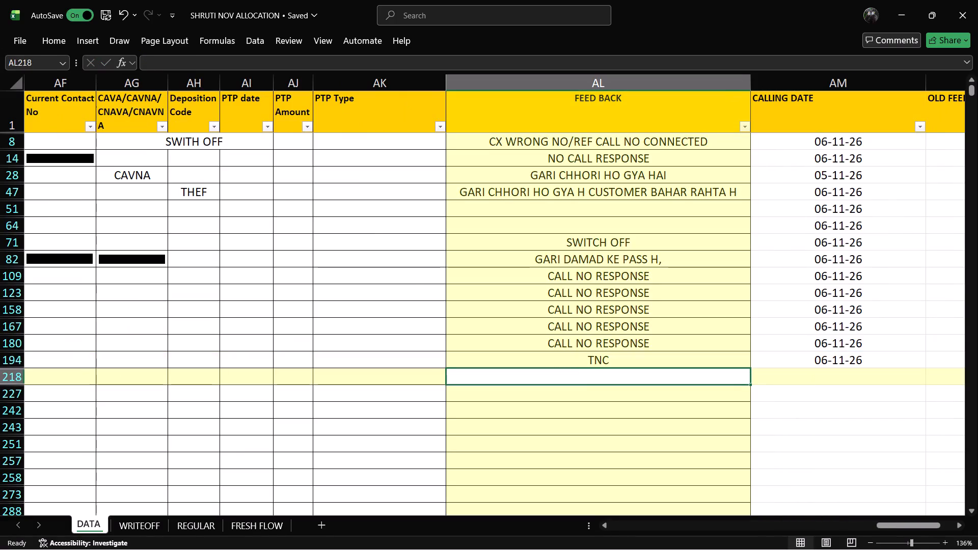
{"action": "key", "text": "ctrl+s"}
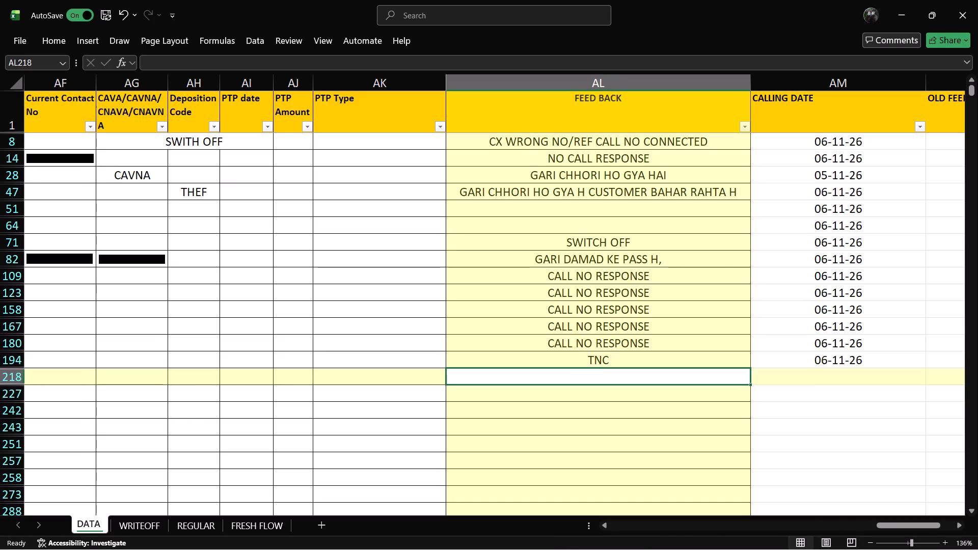
Examine the loan number, customer name and mobile number for row 218.
{"action": "key", "text": "Left"}
{"action": "key", "text": "Left"}
{"action": "key", "text": "Left"}
{"action": "key", "text": "Left"}
{"action": "key", "text": "Left"}
{"action": "key", "text": "Left"}
{"action": "key", "text": "Left"}
{"action": "key", "text": "Left"}
{"action": "key", "text": "Left"}
{"action": "key", "text": "Left"}
{"action": "key", "text": "Left"}
{"action": "key", "text": "Left"}
{"action": "key", "text": "Left"}
{"action": "key", "text": "Left"}
{"action": "key", "text": "Left"}
{"action": "key", "text": "Left"}
{"action": "key", "text": "Left"}
{"action": "key", "text": "Left"}
{"action": "key", "text": "Left"}
{"action": "key", "text": "Left"}
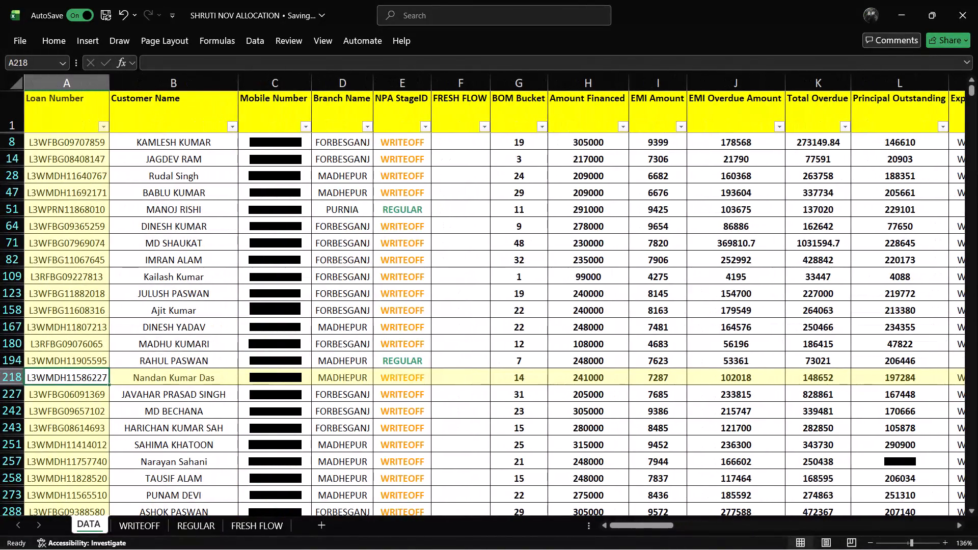
{"action": "key", "text": "Right"}
{"action": "key", "text": "Right"}
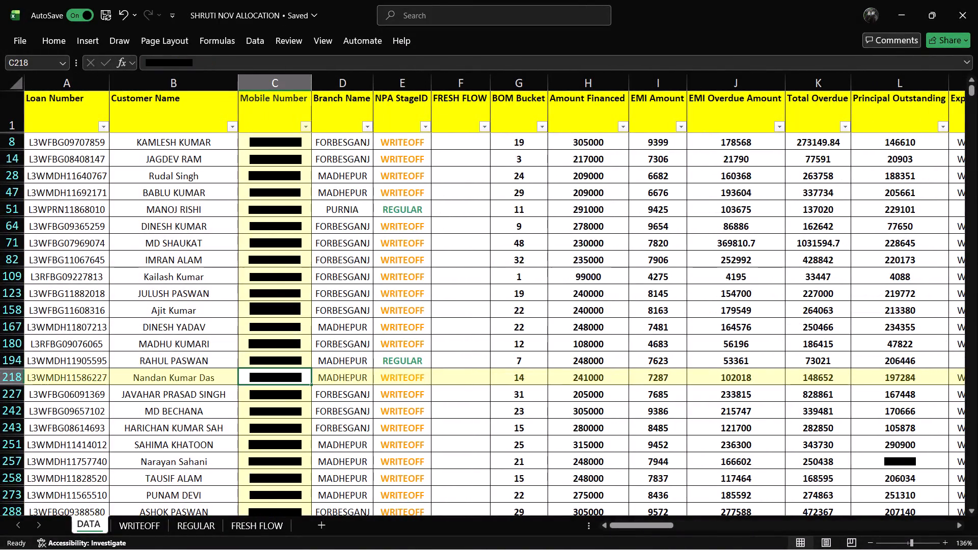
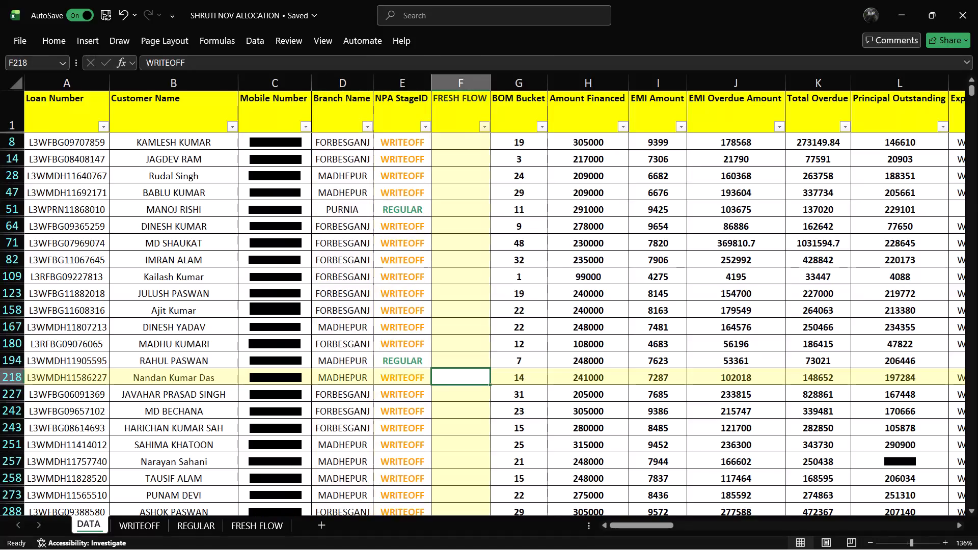
Examine row 218's loan amounts, address, vehicle, reference and contact columns through to the PTP amount.
{"action": "key", "text": "Right"}
{"action": "key", "text": "Right"}
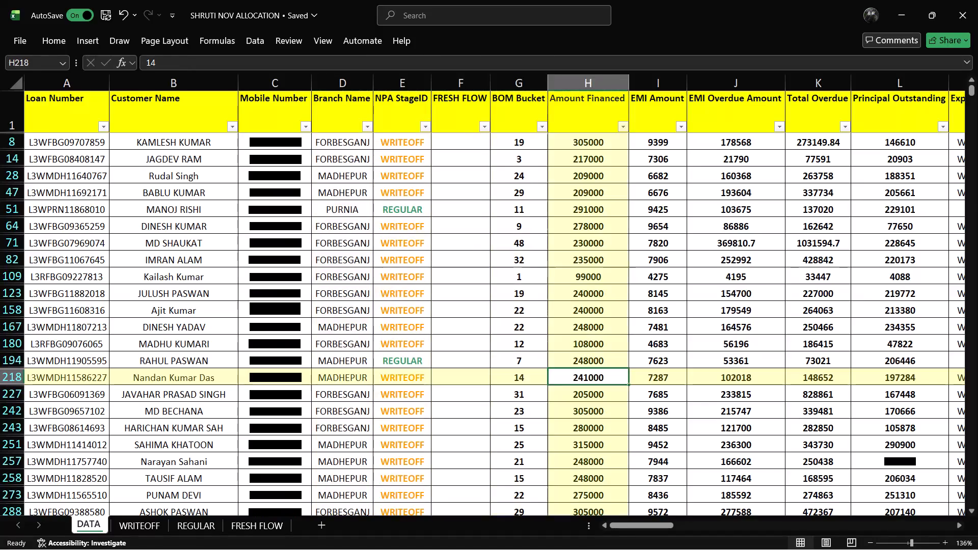
{"action": "key", "text": "Right"}
{"action": "key", "text": "Right"}
{"action": "key", "text": "Right"}
{"action": "key", "text": "Right"}
{"action": "key", "text": "Right"}
{"action": "key", "text": "Right"}
{"action": "key", "text": "Right"}
{"action": "key", "text": "Right"}
{"action": "key", "text": "Right"}
{"action": "key", "text": "Right"}
{"action": "key", "text": "Right"}
{"action": "key", "text": "Right"}
{"action": "key", "text": "Right"}
{"action": "key", "text": "Right"}
{"action": "key", "text": "Right"}
{"action": "key", "text": "Right"}
{"action": "key", "text": "Right"}
{"action": "key", "text": "Right"}
{"action": "key", "text": "Right"}
{"action": "key", "text": "Right"}
{"action": "key", "text": "Right"}
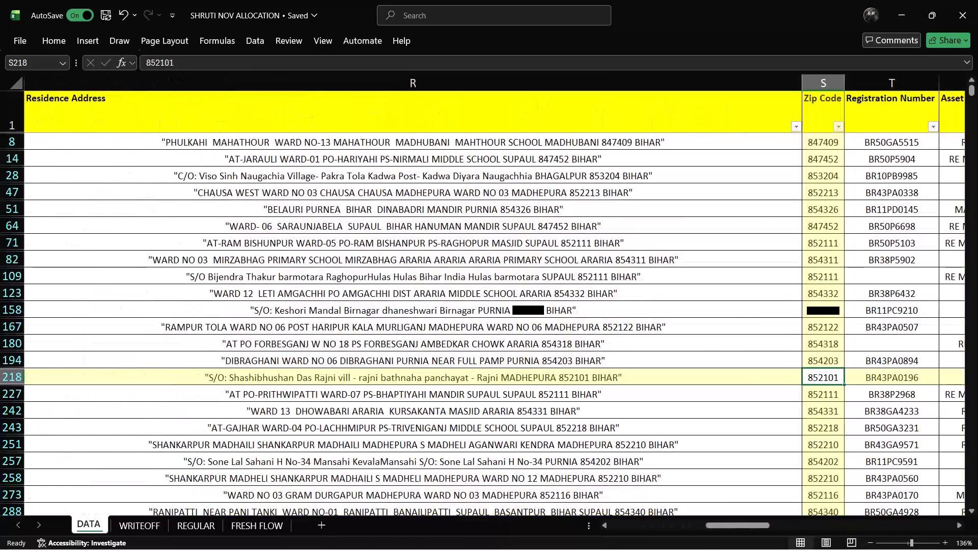
{"action": "key", "text": "Right"}
{"action": "key", "text": "Right"}
{"action": "key", "text": "Right"}
{"action": "key", "text": "Right"}
{"action": "key", "text": "Right"}
{"action": "key", "text": "Right"}
{"action": "key", "text": "Right"}
{"action": "key", "text": "Right"}
{"action": "key", "text": "Right"}
{"action": "key", "text": "Right"}
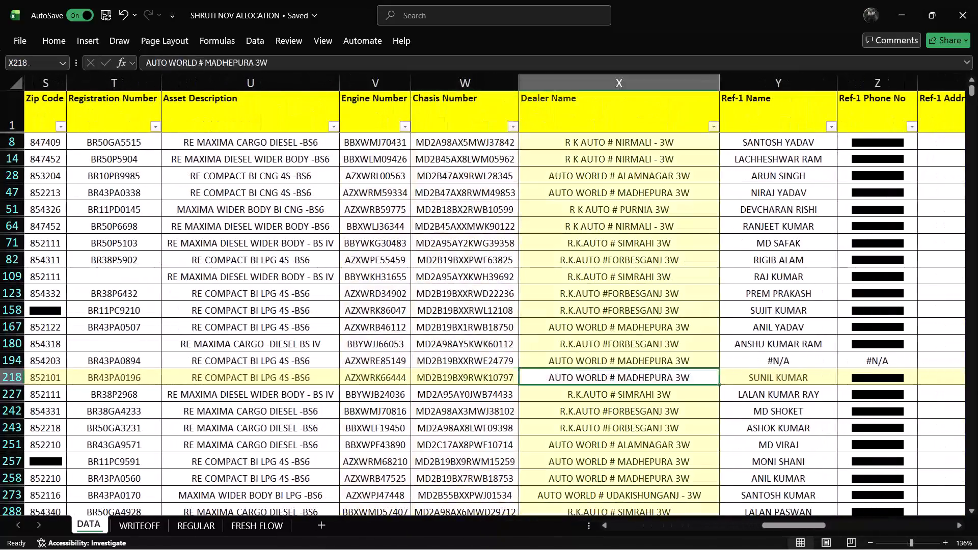
{"action": "key", "text": "Right"}
{"action": "key", "text": "Right"}
{"action": "key", "text": "Right"}
{"action": "key", "text": "Right"}
{"action": "key", "text": "Right"}
{"action": "key", "text": "Right"}
{"action": "key", "text": "Right"}
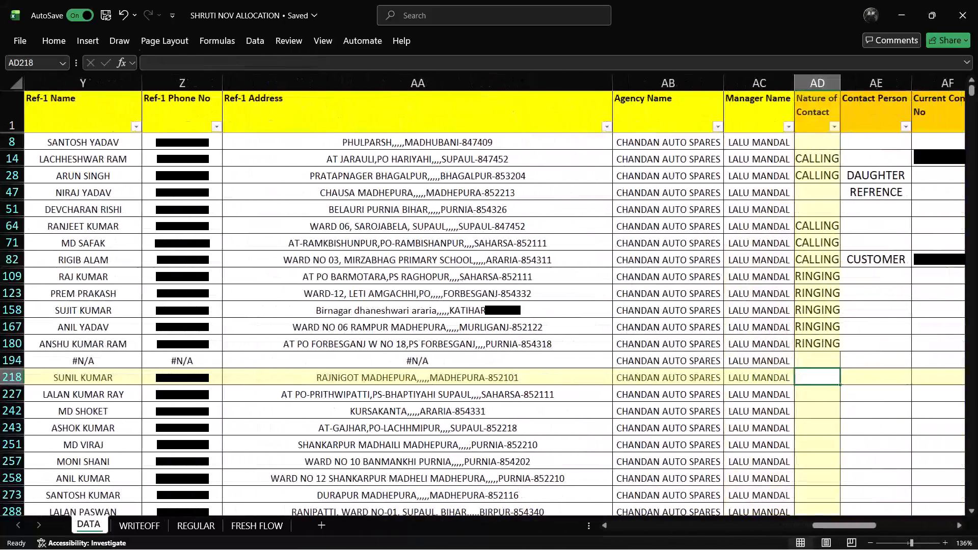
{"action": "key", "text": "Right"}
{"action": "key", "text": "Right"}
{"action": "key", "text": "Right"}
{"action": "key", "text": "Right"}
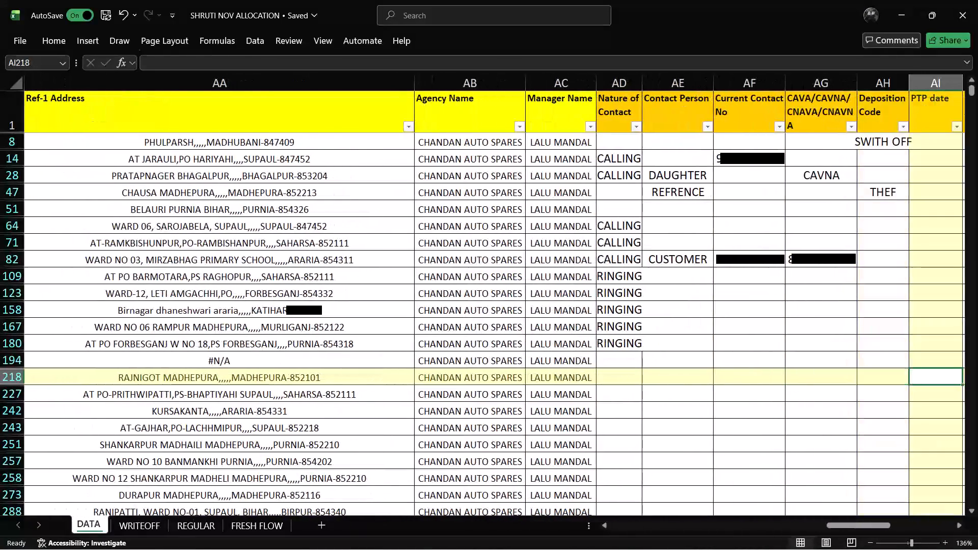
{"action": "key", "text": "Right"}
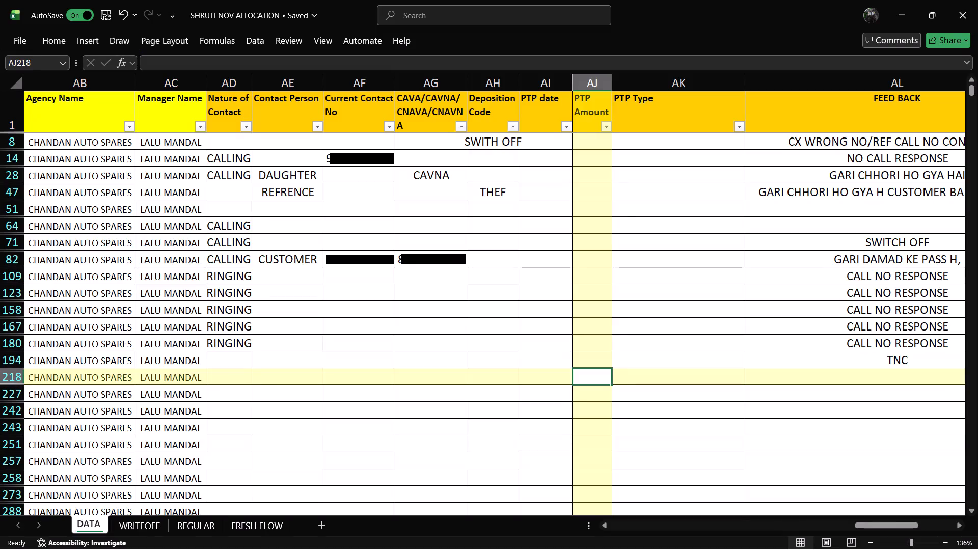
Go back to the start of row 218 and recheck the loan number, customer name and mobile number.
{"action": "key", "text": "Left"}
{"action": "key", "text": "Left"}
{"action": "key", "text": "Left"}
{"action": "key", "text": "Left"}
{"action": "key", "text": "Left"}
{"action": "key", "text": "Left"}
{"action": "key", "text": "Left"}
{"action": "key", "text": "Left"}
{"action": "key", "text": "Left"}
{"action": "key", "text": "Left"}
{"action": "key", "text": "Left"}
{"action": "key", "text": "Left"}
{"action": "key", "text": "Left"}
{"action": "key", "text": "Left"}
{"action": "key", "text": "Left"}
{"action": "key", "text": "Left"}
{"action": "key", "text": "Left"}
{"action": "key", "text": "Left"}
{"action": "key", "text": "Left"}
{"action": "key", "text": "Left"}
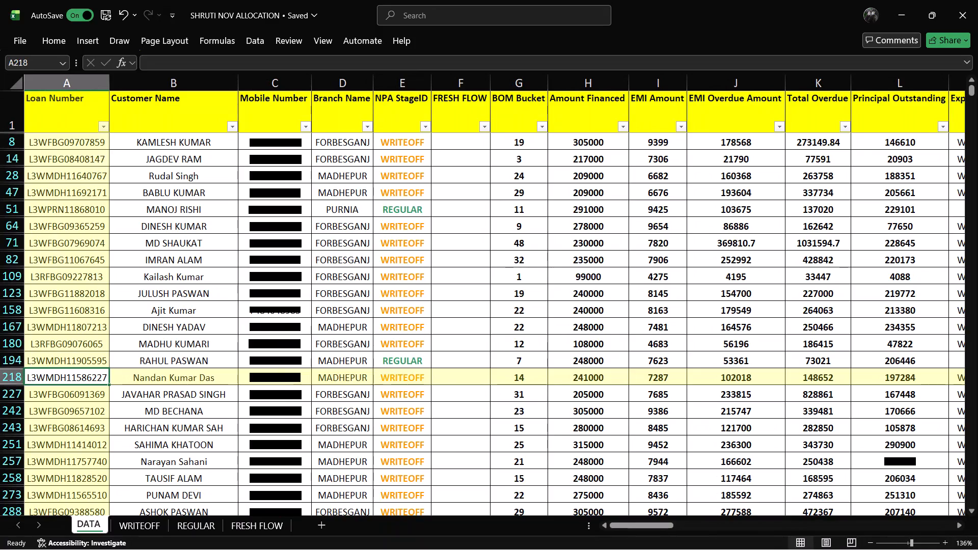
Enter TNC as the feedback for row 218.
{"action": "key", "text": "Right"}
{"action": "key", "text": "Right"}
{"action": "key", "text": "Right"}
{"action": "key", "text": "Right"}
{"action": "key", "text": "Right"}
{"action": "key", "text": "Right"}
{"action": "key", "text": "Right"}
{"action": "key", "text": "Right"}
{"action": "key", "text": "Right"}
{"action": "key", "text": "Right"}
{"action": "key", "text": "Right"}
{"action": "key", "text": "Right"}
{"action": "key", "text": "Right"}
{"action": "key", "text": "Right"}
{"action": "key", "text": "Right"}
{"action": "key", "text": "Right"}
{"action": "key", "text": "Right"}
{"action": "key", "text": "Right"}
{"action": "key", "text": "Right"}
{"action": "key", "text": "Right"}
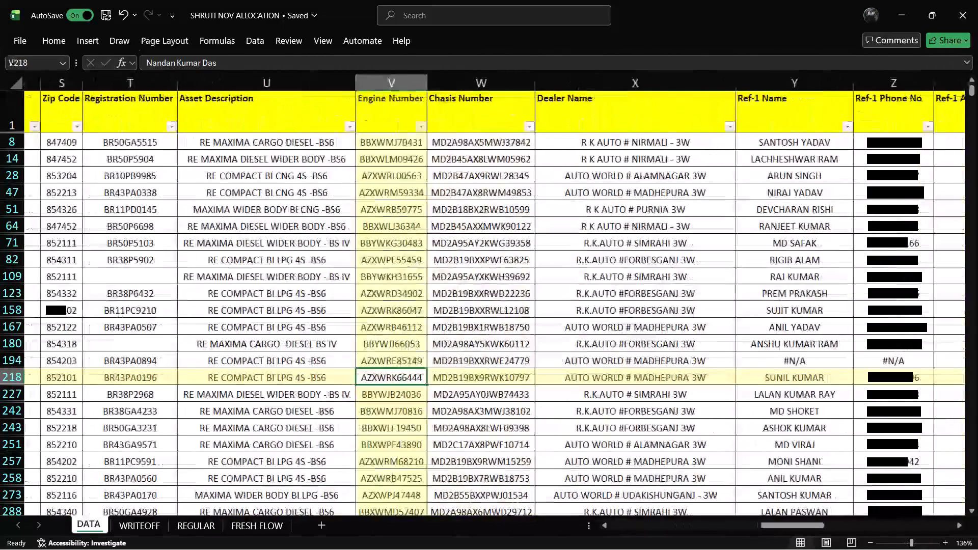
{"action": "key", "text": "Right"}
{"action": "key", "text": "Right"}
{"action": "key", "text": "Right"}
{"action": "key", "text": "Right"}
{"action": "key", "text": "Right"}
{"action": "key", "text": "Right"}
{"action": "key", "text": "Right"}
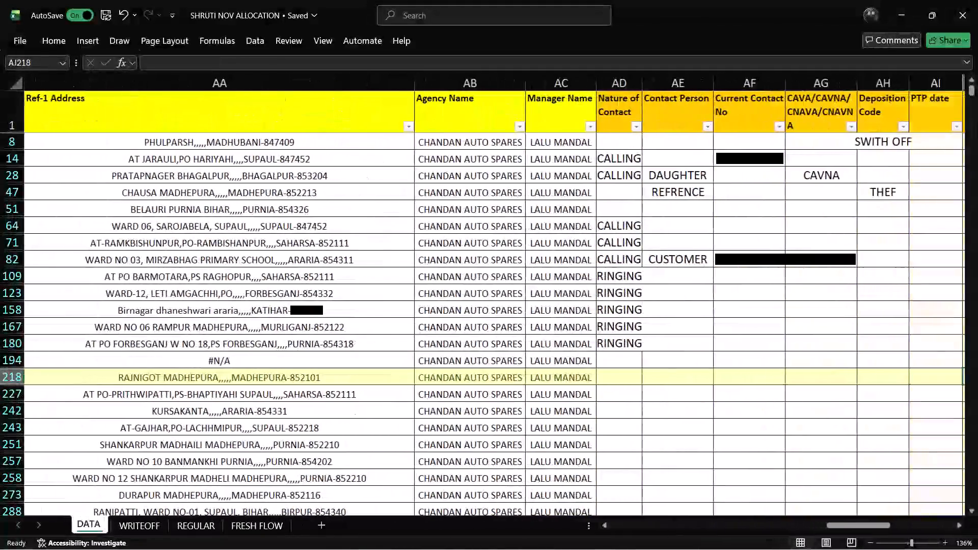
{"action": "key", "text": "Right"}
{"action": "key", "text": "Right"}
{"action": "key", "text": "Right"}
{"action": "key", "text": "Right"}
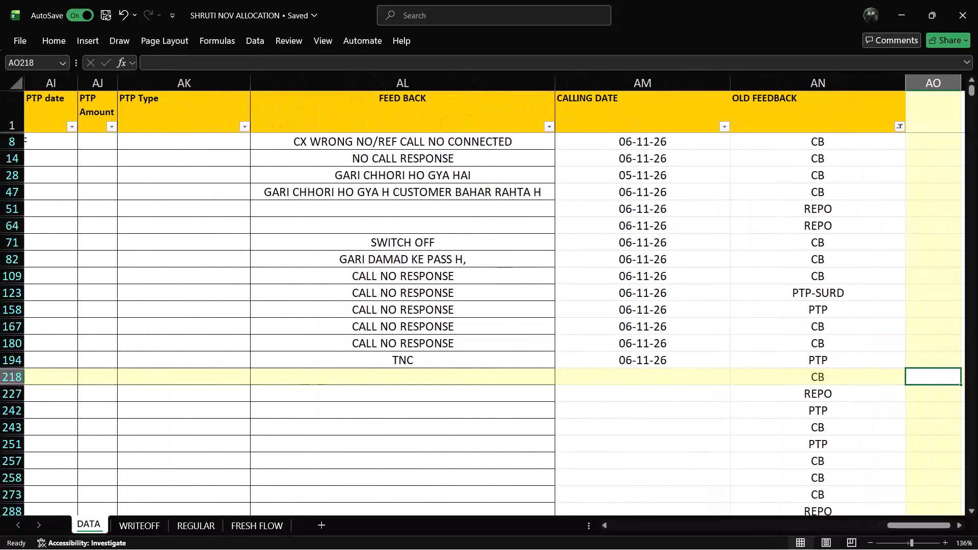
{"action": "key", "text": "Left"}
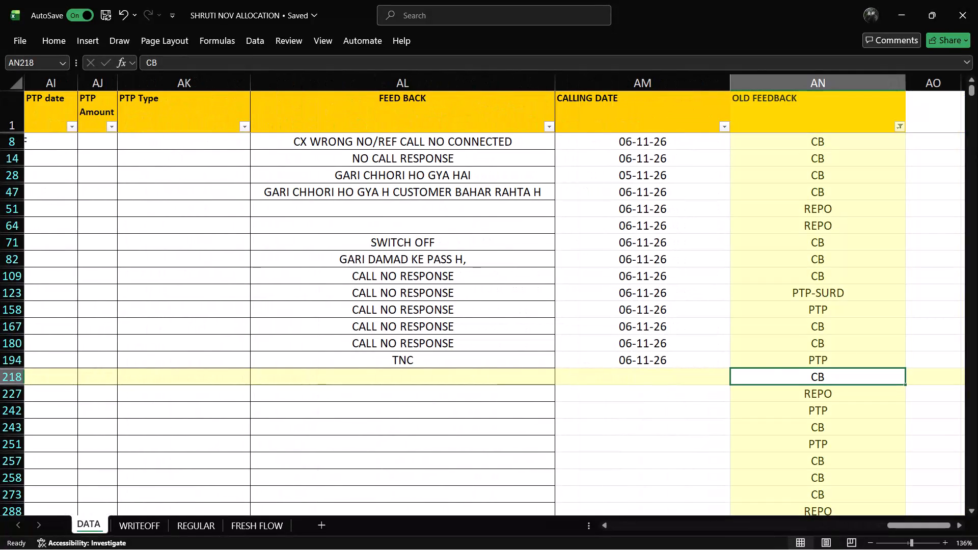
{"action": "key", "text": "Left"}
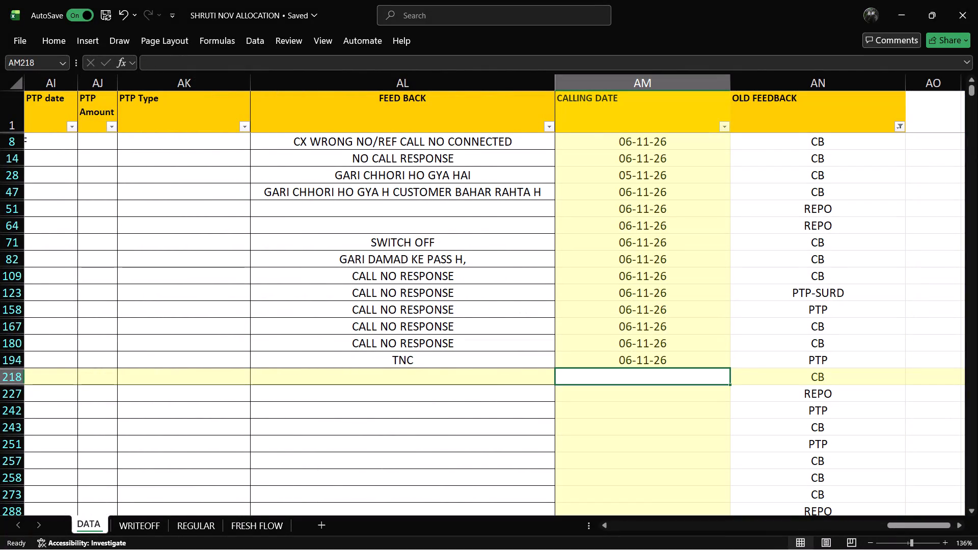
{"action": "key", "text": "Left"}
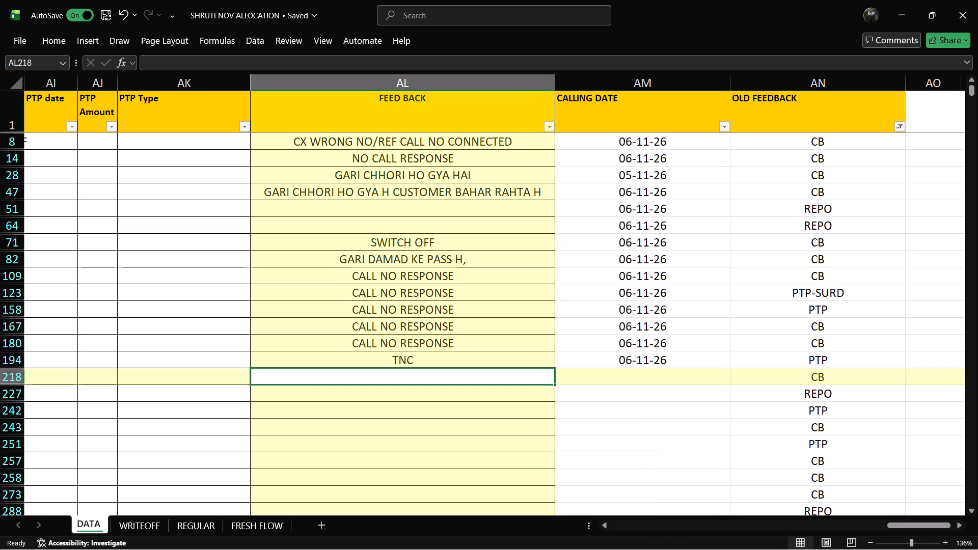
{"action": "type", "text": "TNC"}
{"action": "key", "text": "Right"}
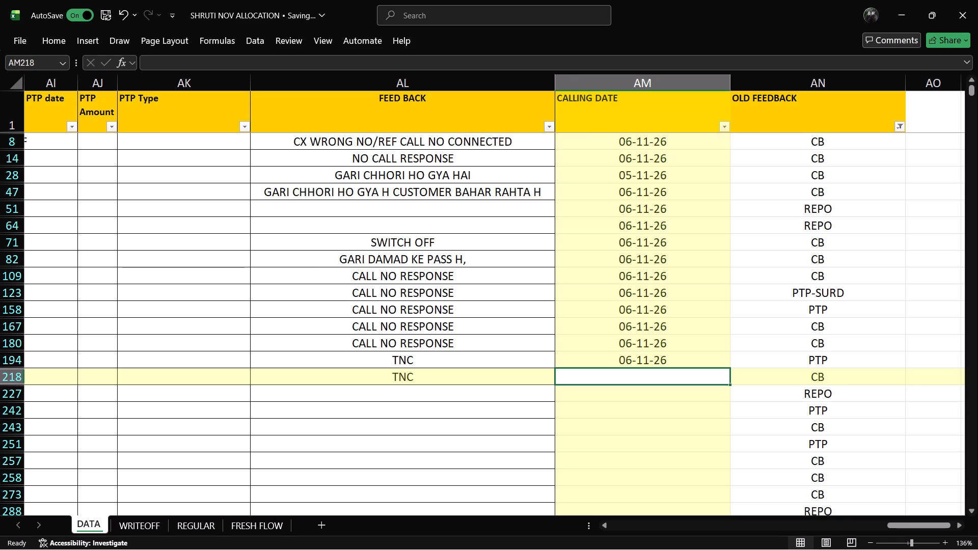
Enter the current date, 06-11-26, as the calling date for row 218 and save the workbook.
{"action": "key", "text": "ctrl+semicolon"}
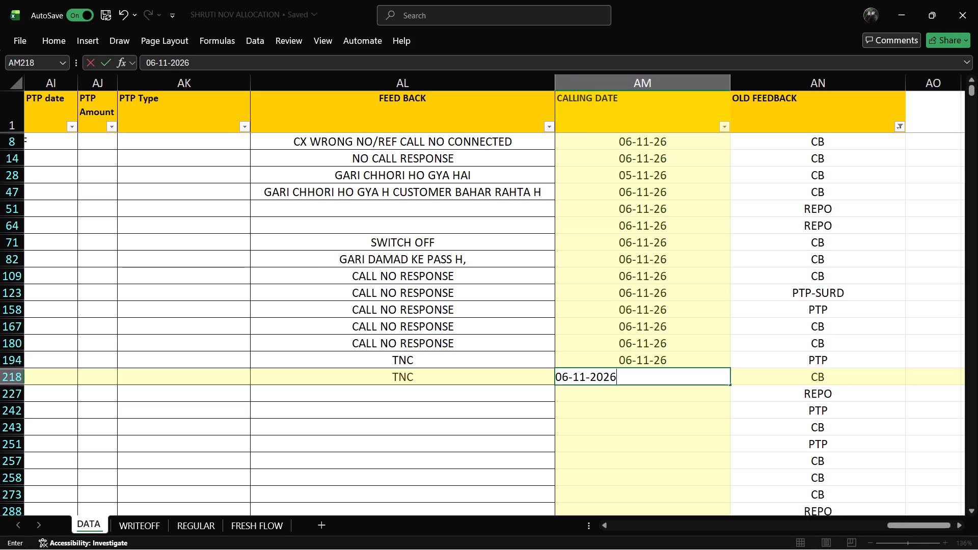
{"action": "key", "text": "Down"}
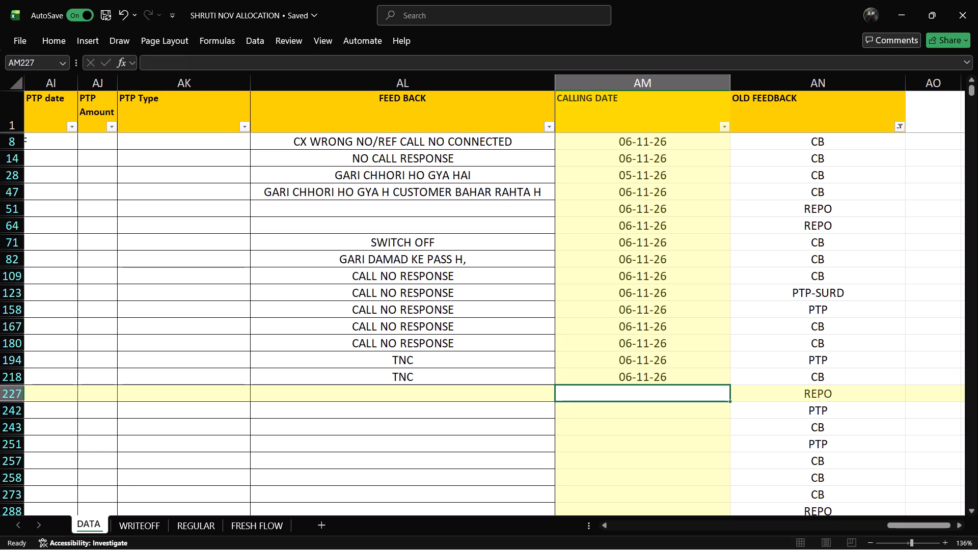
{"action": "key", "text": "Up"}
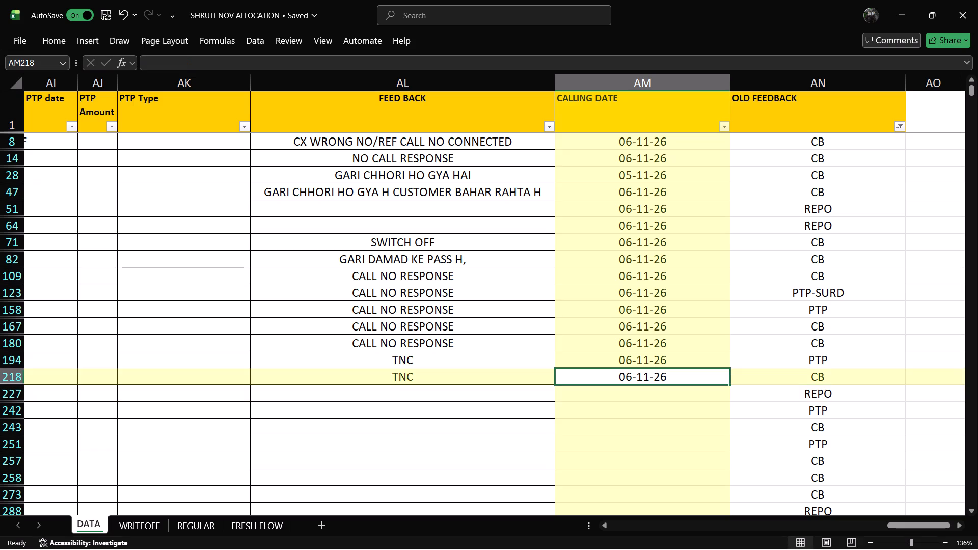
{"action": "key", "text": "Left"}
{"action": "key", "text": "Left"}
{"action": "key", "text": "Left"}
{"action": "key", "text": "Left"}
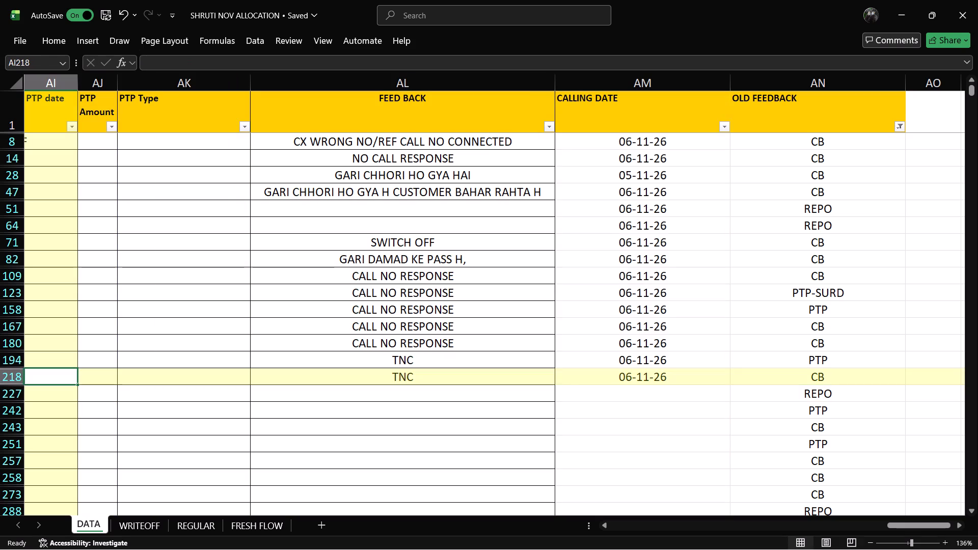
{"action": "key", "text": "ctrl+s"}
{"action": "key", "text": "ctrl+s"}
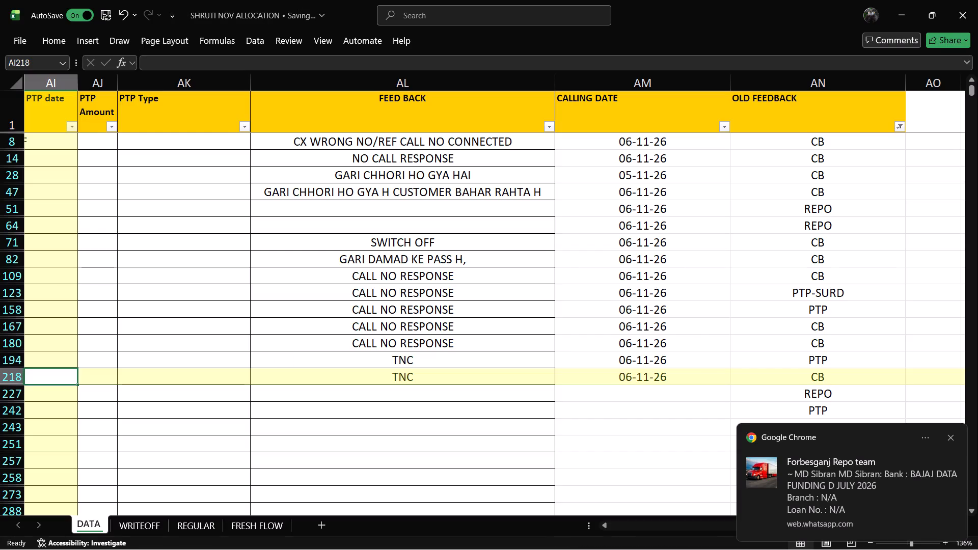
Enter WRONG NO as the deposition code for row 218.
{"action": "left_click", "coordinate": [607, 379]}
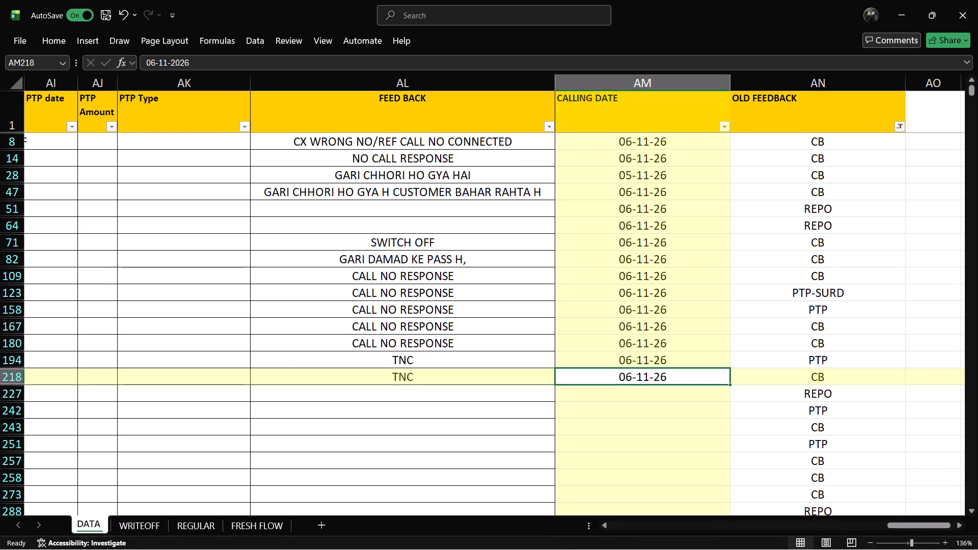
{"action": "key", "text": "Left"}
{"action": "key", "text": "Left"}
{"action": "key", "text": "Left"}
{"action": "key", "text": "Left"}
{"action": "key", "text": "Left"}
{"action": "key", "text": "Left"}
{"action": "key", "text": "Left"}
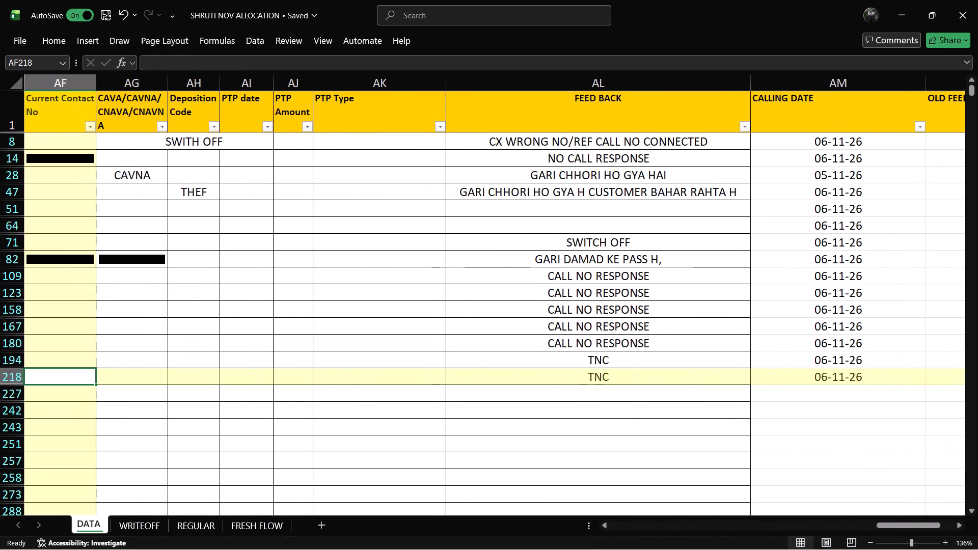
{"action": "left_click", "coordinate": [194, 377]}
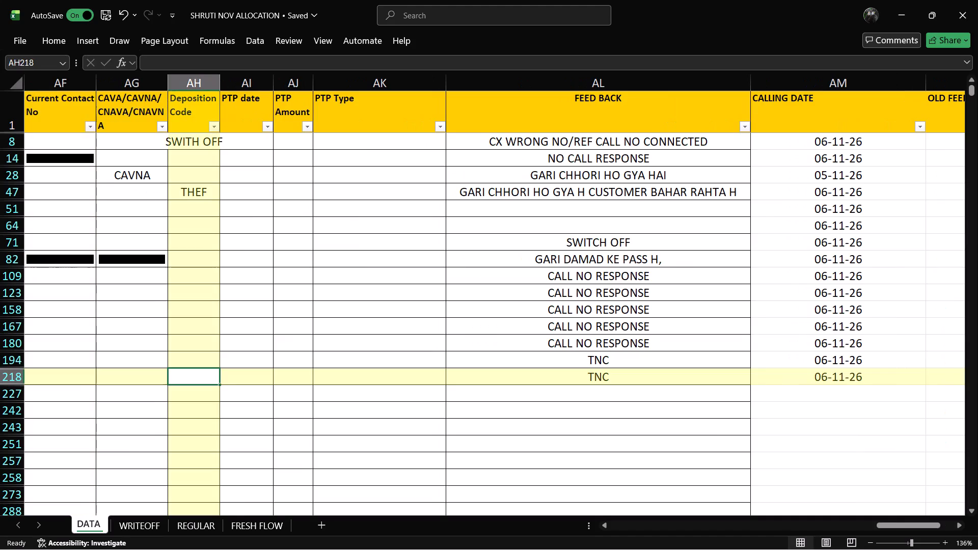
{"action": "key", "text": "w"}
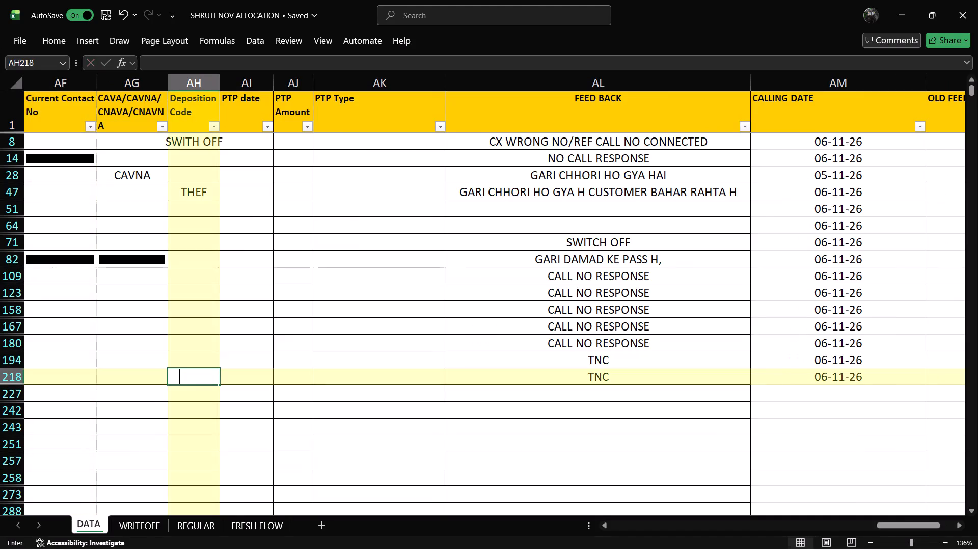
{"action": "key", "text": "r"}
{"action": "type", "text": "ONG"}
{"action": "key", "text": "space"}
{"action": "type", "text": "NO"}
{"action": "left_click", "coordinate": [311, 332]}
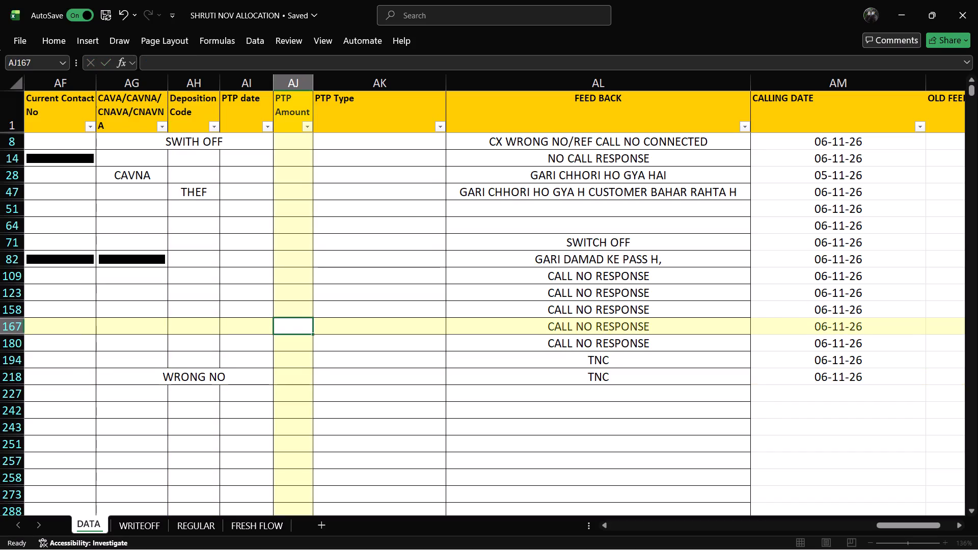
Widen the Deposition Code column so its longest entries fit within the cells.
{"action": "left_click_drag", "start_coordinate": [219, 84], "coordinate": [248, 82]}
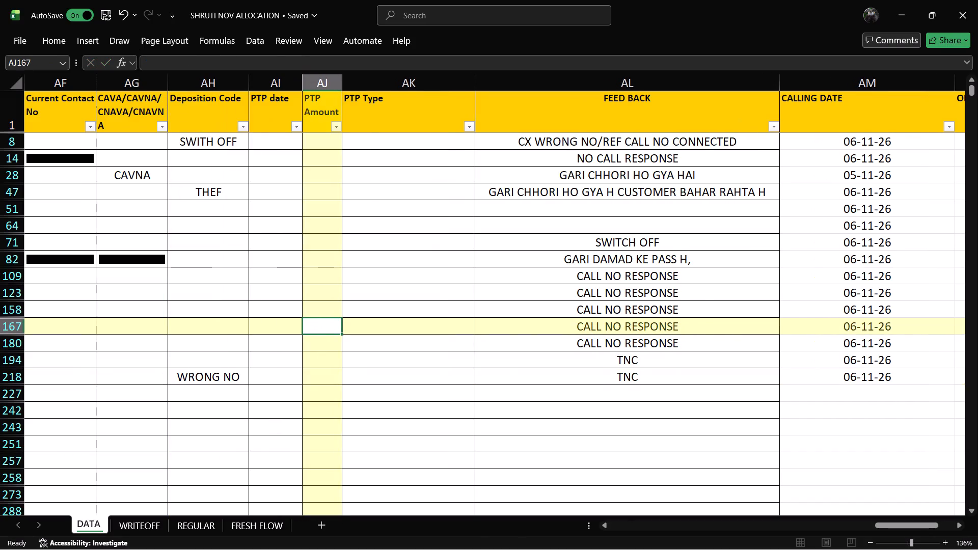
Review row 218 from the PTP amount back through the contact, reference and loan columns to the loan number.
{"action": "left_click", "coordinate": [305, 380]}
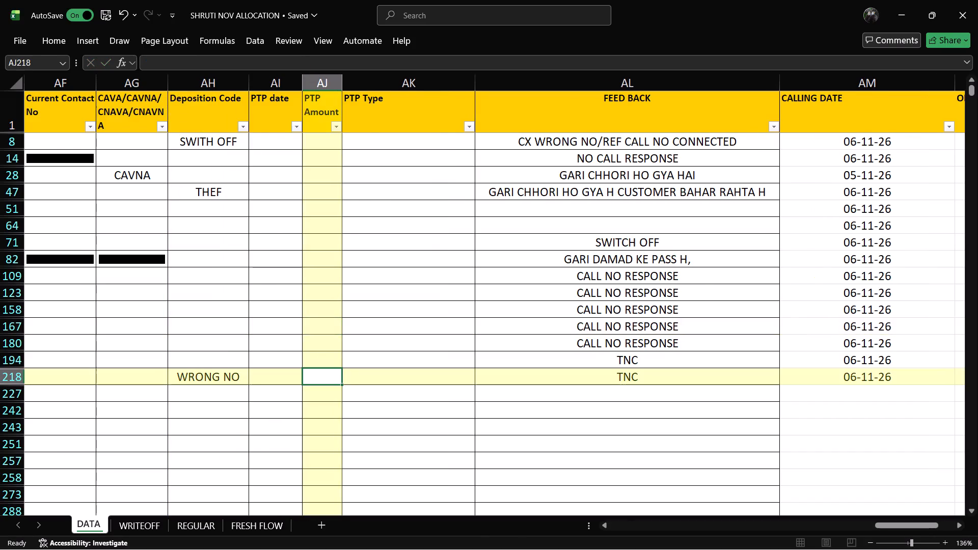
{"action": "key", "text": "Left"}
{"action": "key", "text": "Left"}
{"action": "key", "text": "Left"}
{"action": "key", "text": "Left"}
{"action": "key", "text": "Left"}
{"action": "key", "text": "Left"}
{"action": "key", "text": "Left"}
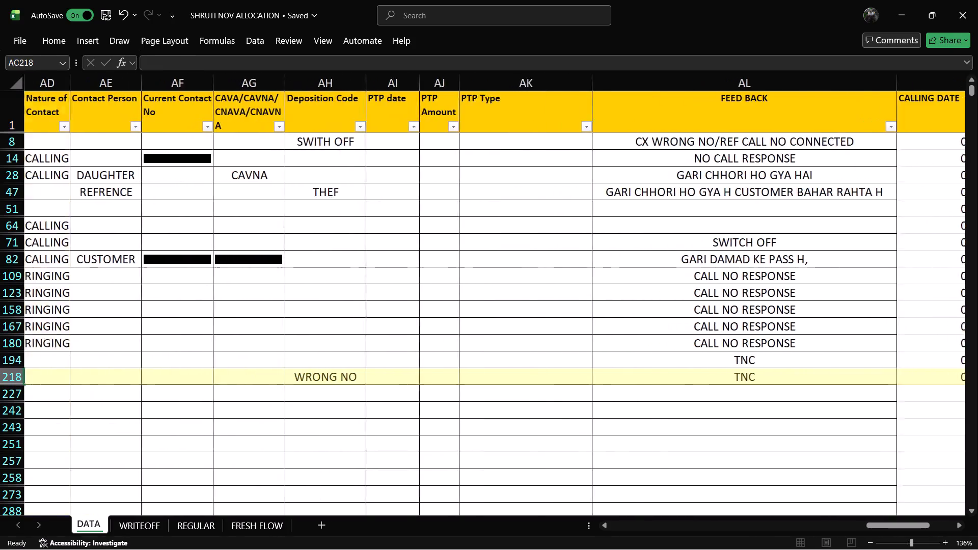
{"action": "key", "text": "Left"}
{"action": "key", "text": "Left"}
{"action": "key", "text": "Left"}
{"action": "key", "text": "Left"}
{"action": "key", "text": "Left"}
{"action": "key", "text": "Left"}
{"action": "key", "text": "Left"}
{"action": "key", "text": "Left"}
{"action": "key", "text": "Left"}
{"action": "key", "text": "Left"}
{"action": "key", "text": "Left"}
{"action": "key", "text": "Left"}
{"action": "key", "text": "Left"}
{"action": "key", "text": "Left"}
{"action": "key", "text": "Left"}
{"action": "key", "text": "Left"}
{"action": "key", "text": "Left"}
{"action": "key", "text": "Left"}
{"action": "key", "text": "Left"}
{"action": "key", "text": "Left"}
{"action": "key", "text": "Left"}
{"action": "key", "text": "Left"}
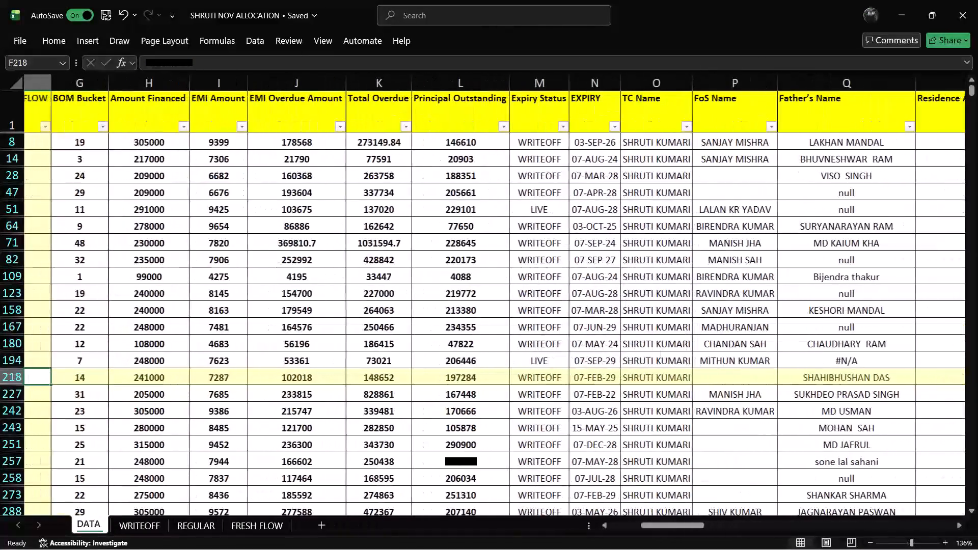
{"action": "key", "text": "Left"}
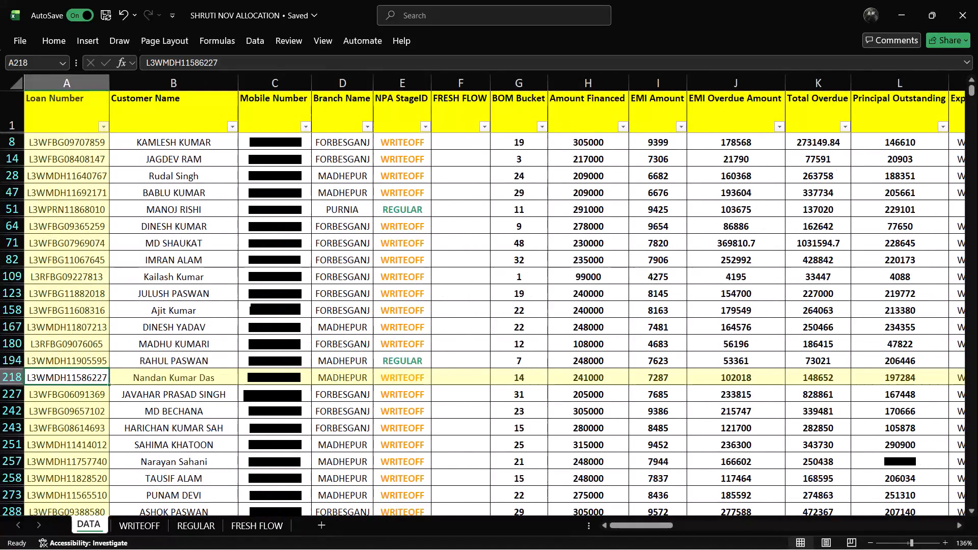
Save the SHRUTI NOV ALLOCATION workbook with the row 218 entries.
{"action": "key", "text": "ctrl+s"}
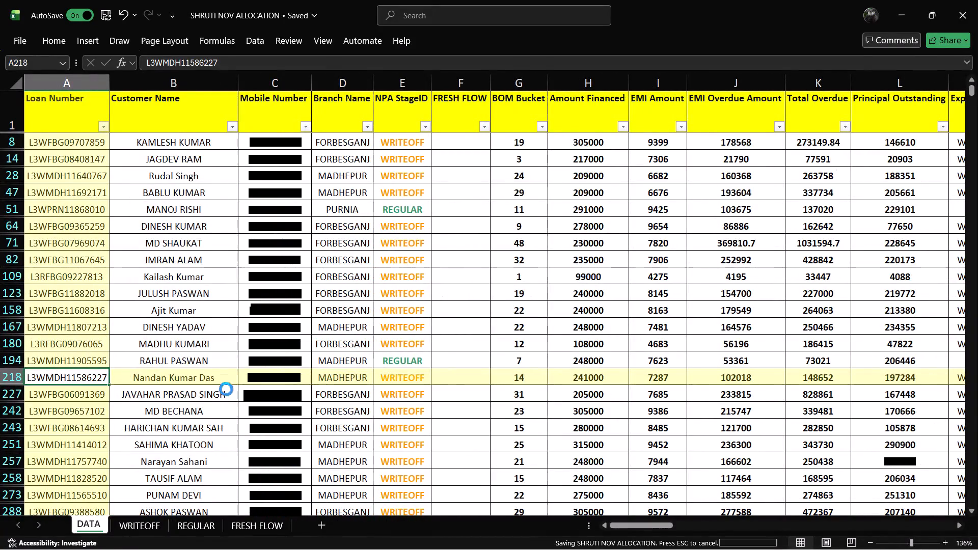
Check the customer name and mobile number of the account in row 227 of the DATA sheet.
{"action": "left_click", "coordinate": [202, 396]}
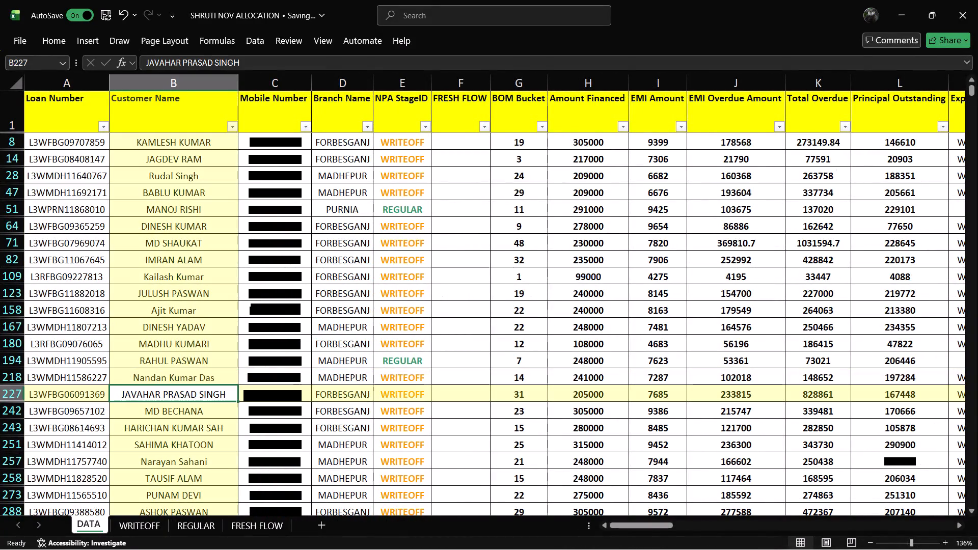
{"action": "left_click", "coordinate": [264, 396]}
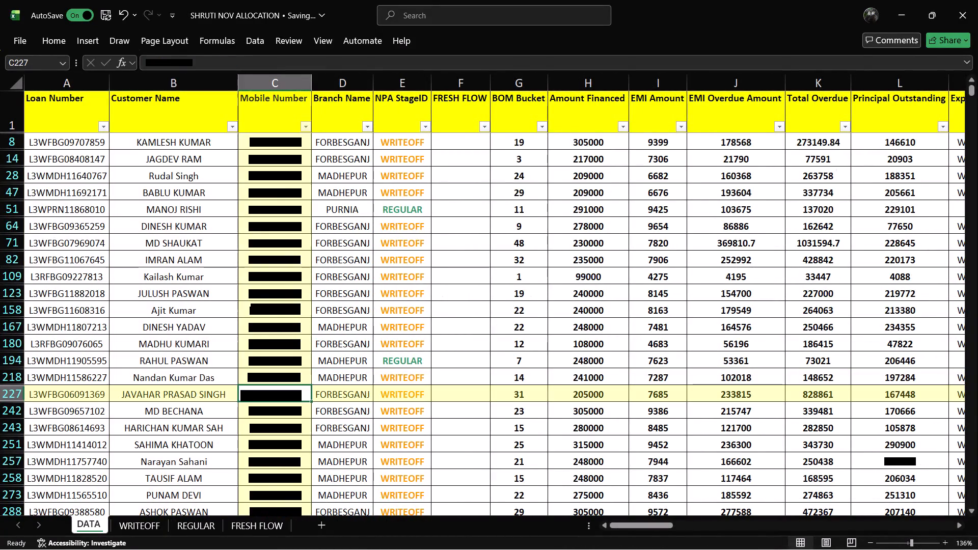
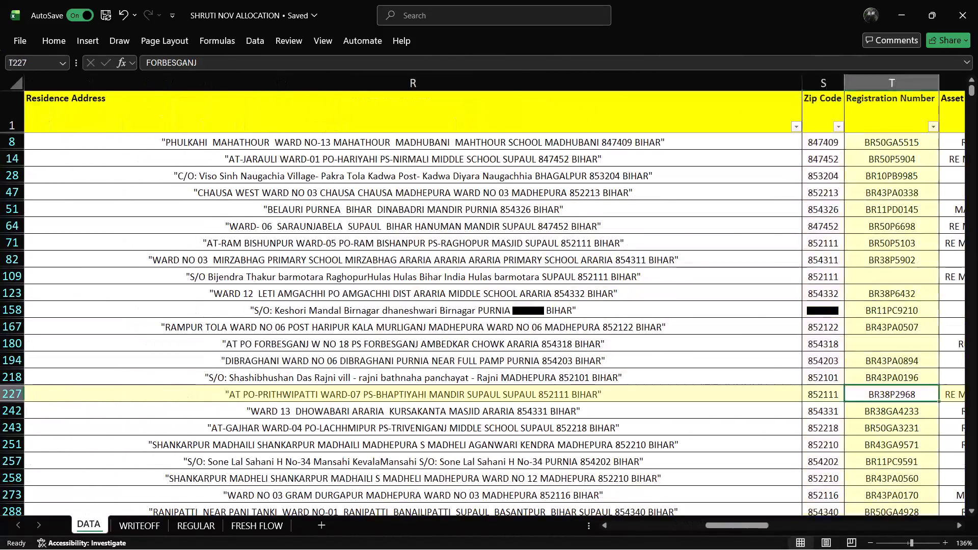
Enter TNC as the feedback for row 227.
{"action": "key", "text": "Right"}
{"action": "key", "text": "Right"}
{"action": "key", "text": "Right"}
{"action": "key", "text": "Right"}
{"action": "key", "text": "Right"}
{"action": "key", "text": "Right"}
{"action": "key", "text": "Right"}
{"action": "key", "text": "Right"}
{"action": "key", "text": "Right"}
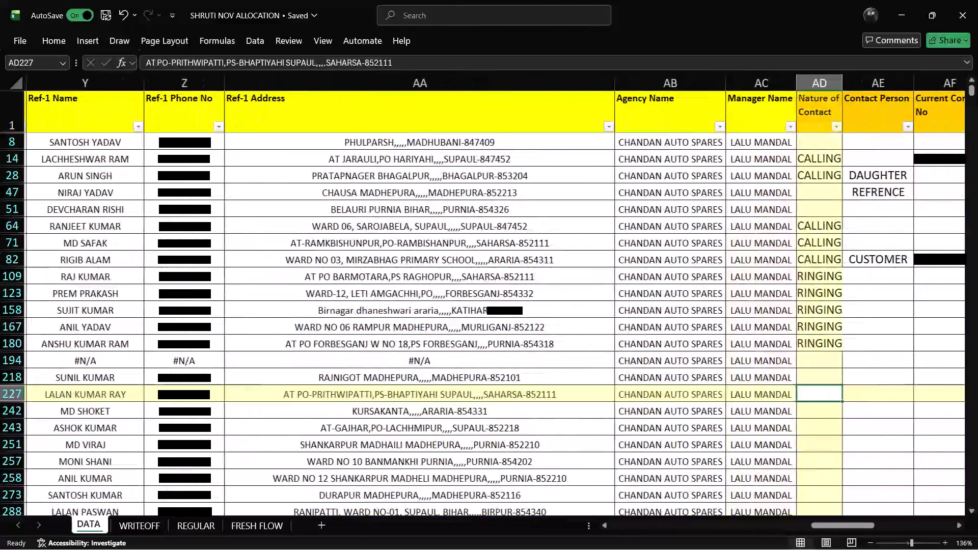
{"action": "key", "text": "Right"}
{"action": "key", "text": "Right"}
{"action": "key", "text": "Right"}
{"action": "key", "text": "Right"}
{"action": "key", "text": "Right"}
{"action": "key", "text": "Right"}
{"action": "key", "text": "Right"}
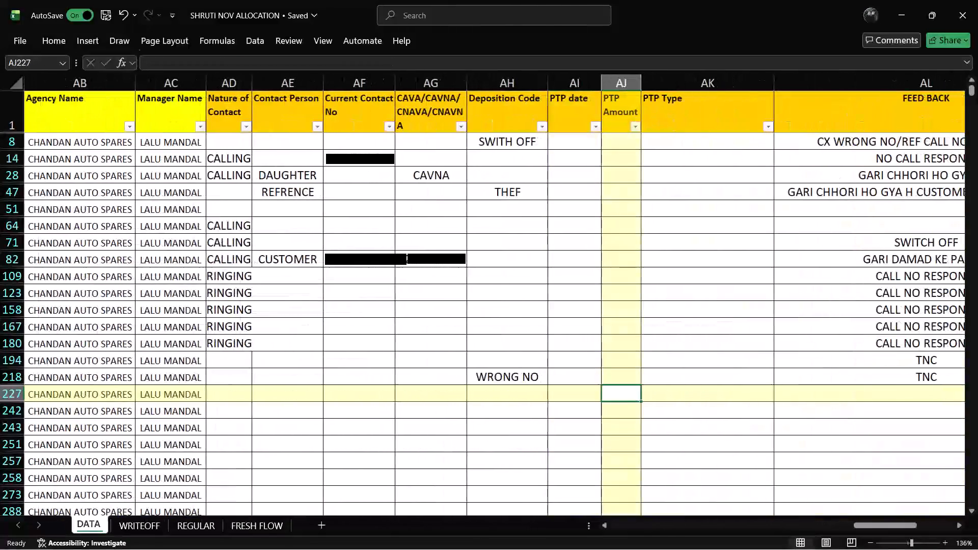
{"action": "key", "text": "Right"}
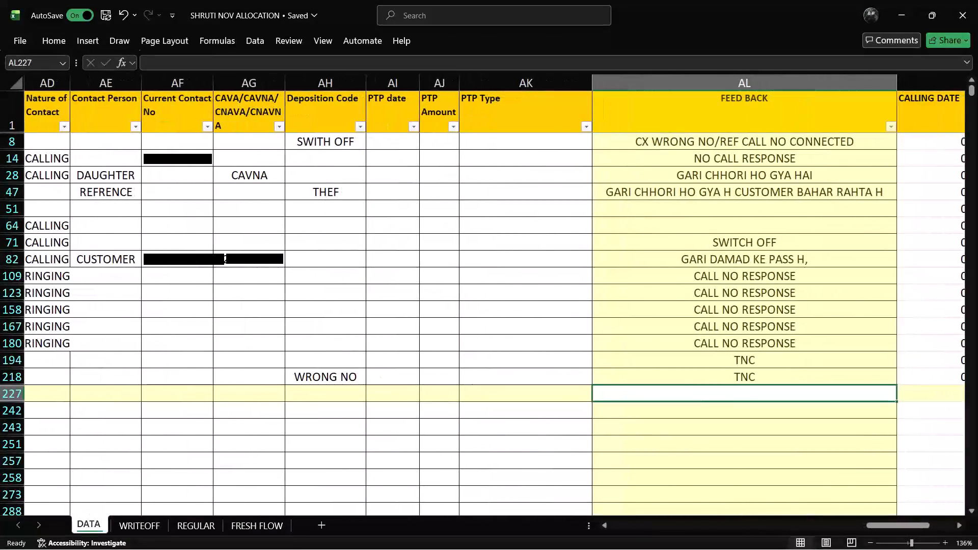
{"action": "key", "text": "t"}
{"action": "type", "text": "NC"}
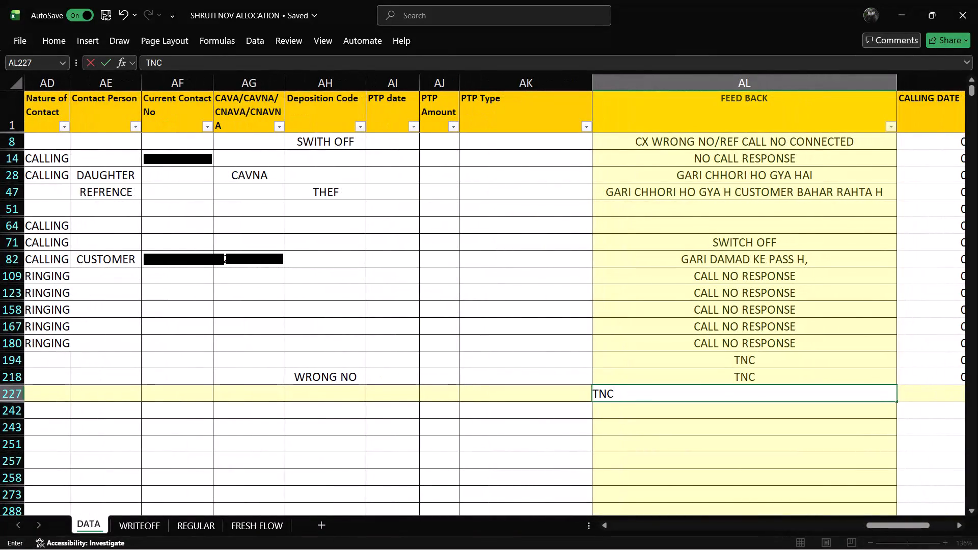
{"action": "key", "text": "Right"}
Enter the current date, 06-11-26, as the calling date for row 227 and save the workbook.
{"action": "key", "text": "Right"}
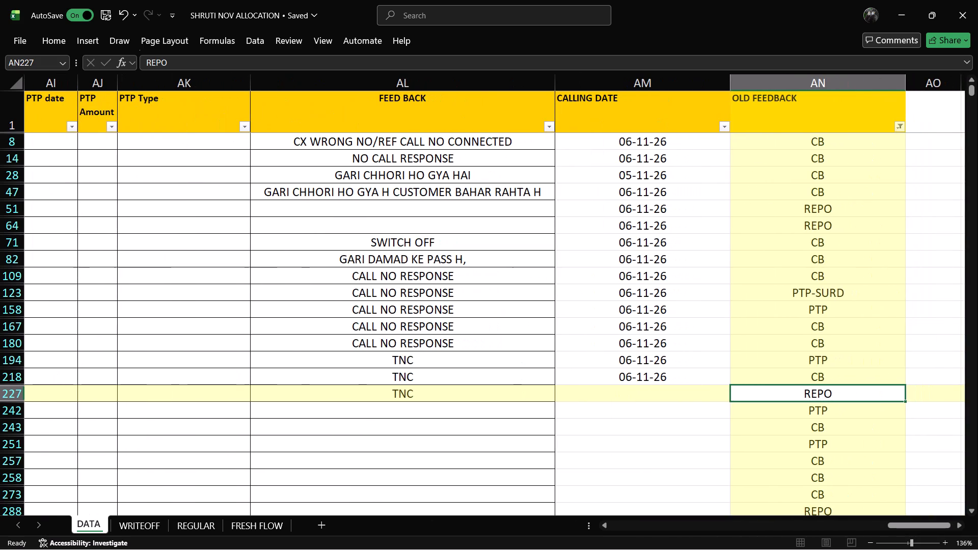
{"action": "key", "text": "Left"}
{"action": "key", "text": "ctrl+semicolon"}
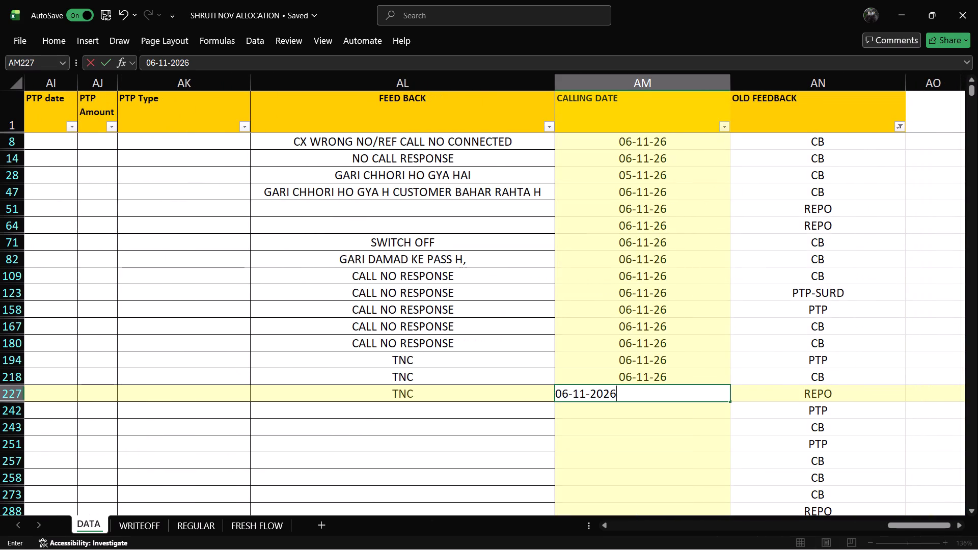
{"action": "key", "text": "Down"}
{"action": "key", "text": "ctrl+s"}
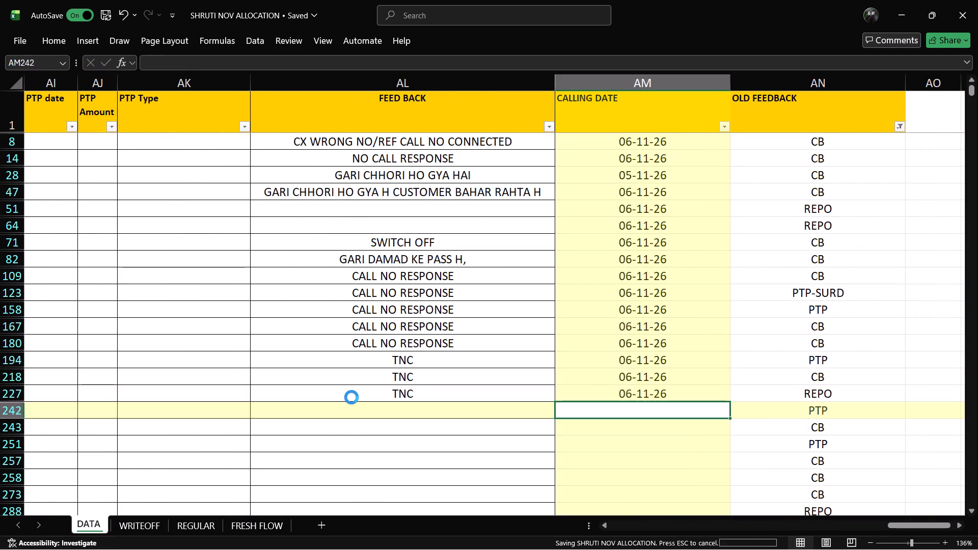
Review row 242 from the calling date back through the address and loan columns to the loan number and customer's mobile number.
{"action": "key", "text": "Left"}
{"action": "key", "text": "Left"}
{"action": "key", "text": "Left"}
{"action": "key", "text": "Left"}
{"action": "key", "text": "Left"}
{"action": "key", "text": "Left"}
{"action": "key", "text": "Left"}
{"action": "key", "text": "Left"}
{"action": "key", "text": "Left"}
{"action": "key", "text": "Left"}
{"action": "key", "text": "Left"}
{"action": "key", "text": "Left"}
{"action": "key", "text": "Left"}
{"action": "key", "text": "Left"}
{"action": "key", "text": "Left"}
{"action": "key", "text": "Left"}
{"action": "key", "text": "Left"}
{"action": "key", "text": "Left"}
{"action": "key", "text": "Left"}
{"action": "key", "text": "Left"}
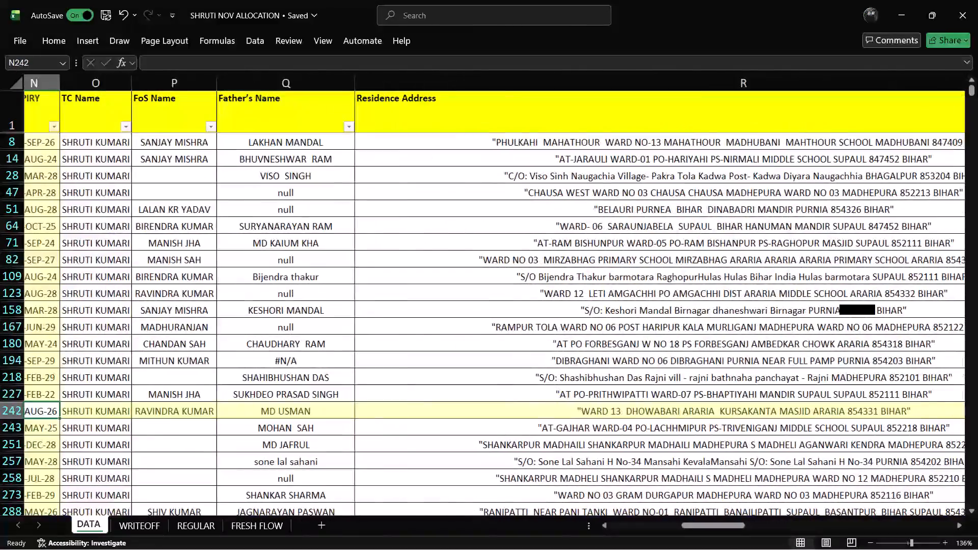
{"action": "key", "text": "Left"}
{"action": "key", "text": "Left"}
{"action": "key", "text": "Left"}
{"action": "key", "text": "Left"}
{"action": "key", "text": "Left"}
{"action": "key", "text": "Left"}
{"action": "key", "text": "Left"}
{"action": "key", "text": "Left"}
{"action": "key", "text": "Left"}
{"action": "key", "text": "Left"}
{"action": "key", "text": "Left"}
{"action": "key", "text": "Left"}
{"action": "key", "text": "Left"}
{"action": "key", "text": "Left"}
{"action": "key", "text": "Left"}
{"action": "key", "text": "Left"}
{"action": "key", "text": "Left"}
{"action": "key", "text": "Left"}
{"action": "key", "text": "Left"}
{"action": "key", "text": "Left"}
{"action": "key", "text": "Left"}
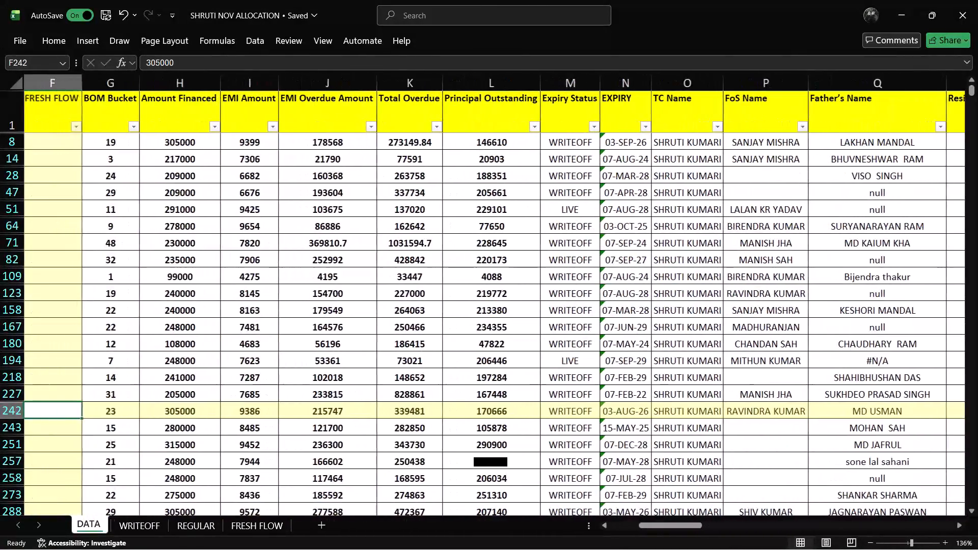
{"action": "key", "text": "Left"}
{"action": "key", "text": "Left"}
{"action": "key", "text": "Left"}
{"action": "key", "text": "Left"}
{"action": "key", "text": "Left"}
{"action": "key", "text": "Left"}
{"action": "key", "text": "Left"}
{"action": "key", "text": "Left"}
{"action": "key", "text": "Left"}
{"action": "key", "text": "Left"}
{"action": "key", "text": "Left"}
{"action": "key", "text": "Left"}
{"action": "key", "text": "Left"}
{"action": "key", "text": "Left"}
{"action": "key", "text": "Left"}
{"action": "key", "text": "Left"}
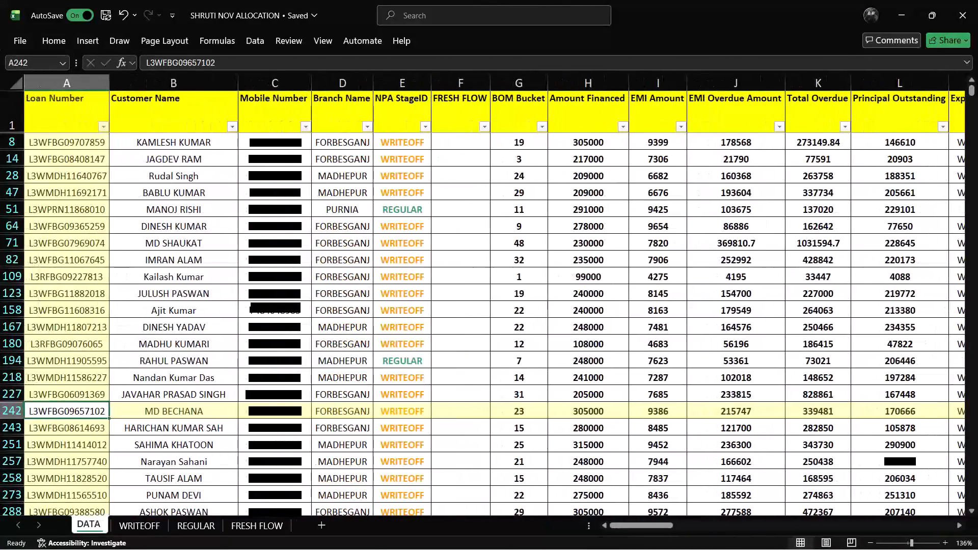
{"action": "key", "text": "Left"}
{"action": "key", "text": "Left"}
{"action": "key", "text": "Right"}
{"action": "key", "text": "Right"}
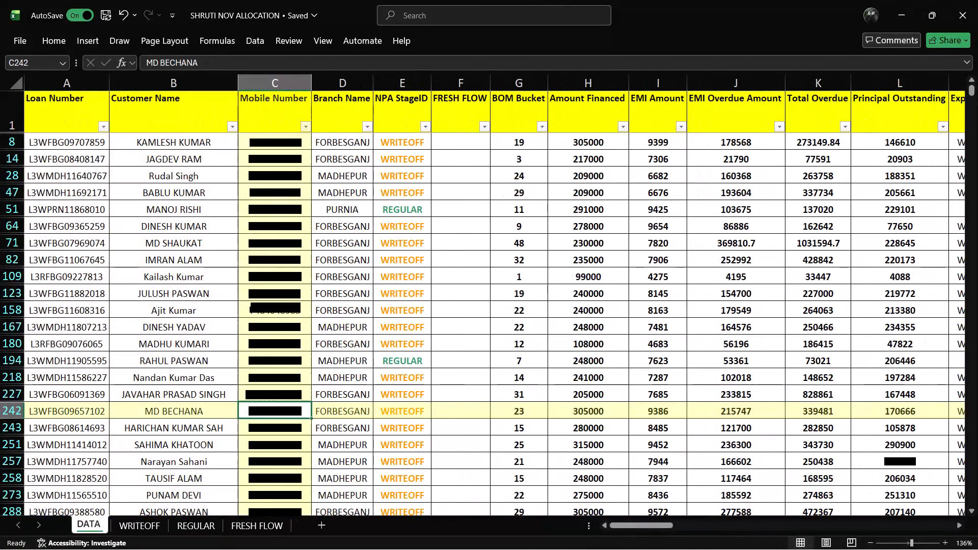
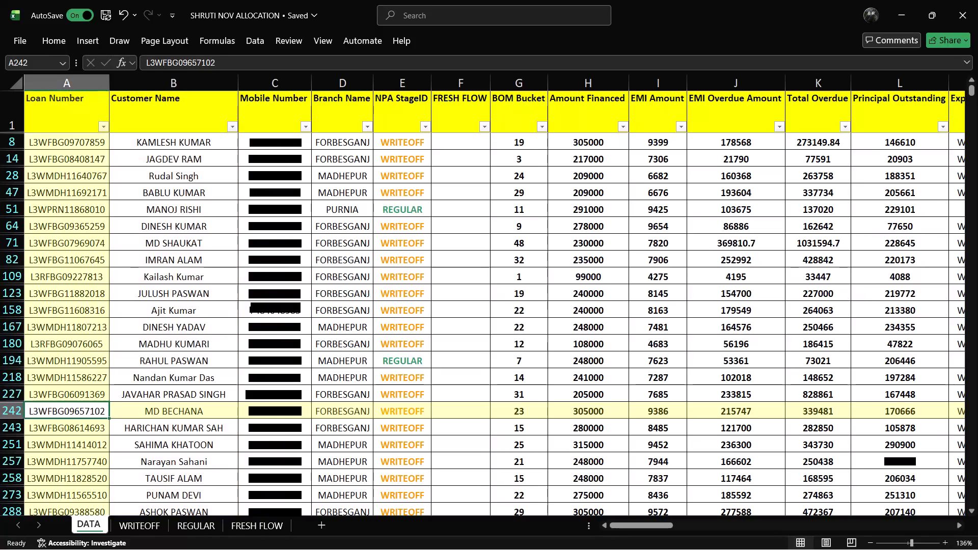
Review row 242 from the customer name through the loan amount and overdue columns to the expiry date, dismissing the chat notifications.
{"action": "key", "text": "Right"}
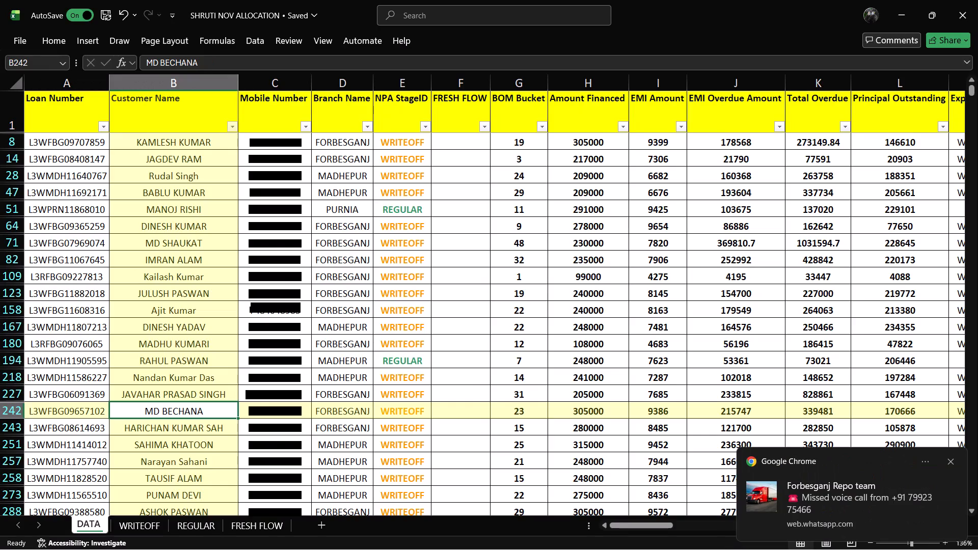
{"action": "left_click", "coordinate": [953, 460]}
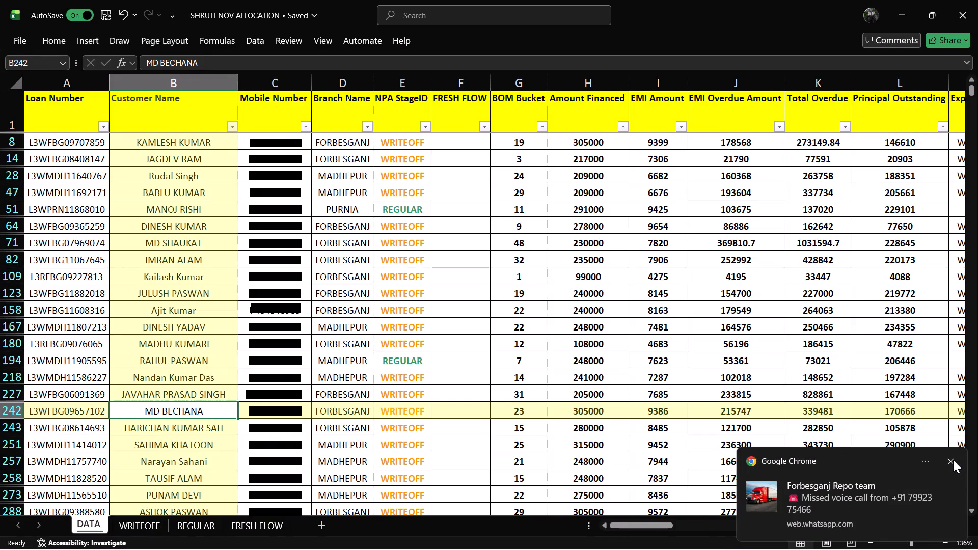
{"action": "left_click", "coordinate": [69, 413]}
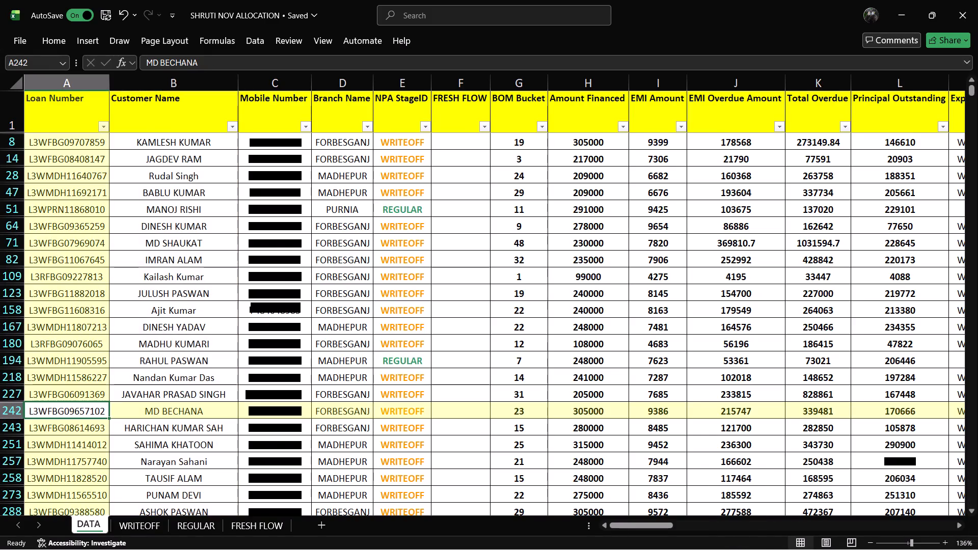
{"action": "key", "text": "Right"}
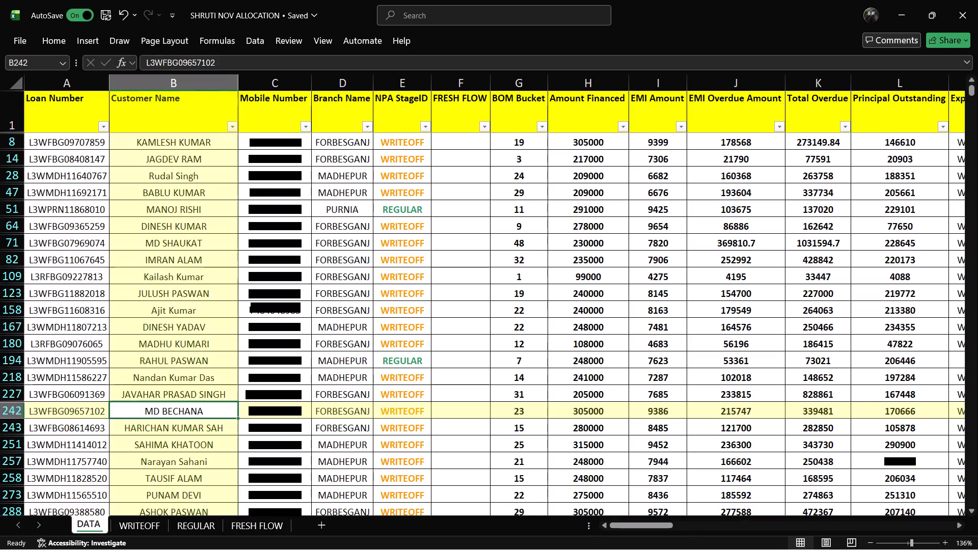
{"action": "key", "text": "Right"}
{"action": "key", "text": "Right"}
{"action": "key", "text": "Right"}
{"action": "key", "text": "Right"}
{"action": "key", "text": "Right"}
{"action": "key", "text": "Right"}
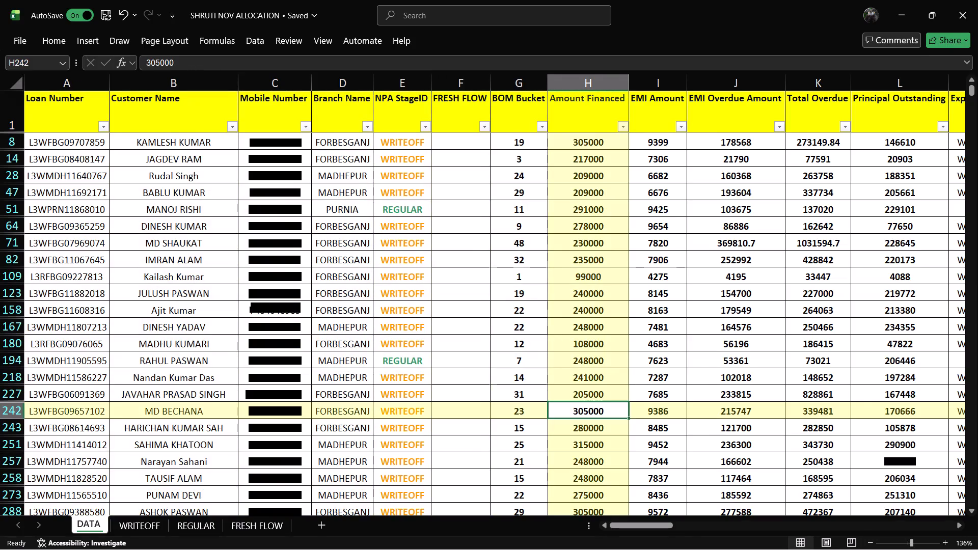
{"action": "key", "text": "Right"}
{"action": "key", "text": "Right"}
{"action": "key", "text": "Right"}
{"action": "key", "text": "Right"}
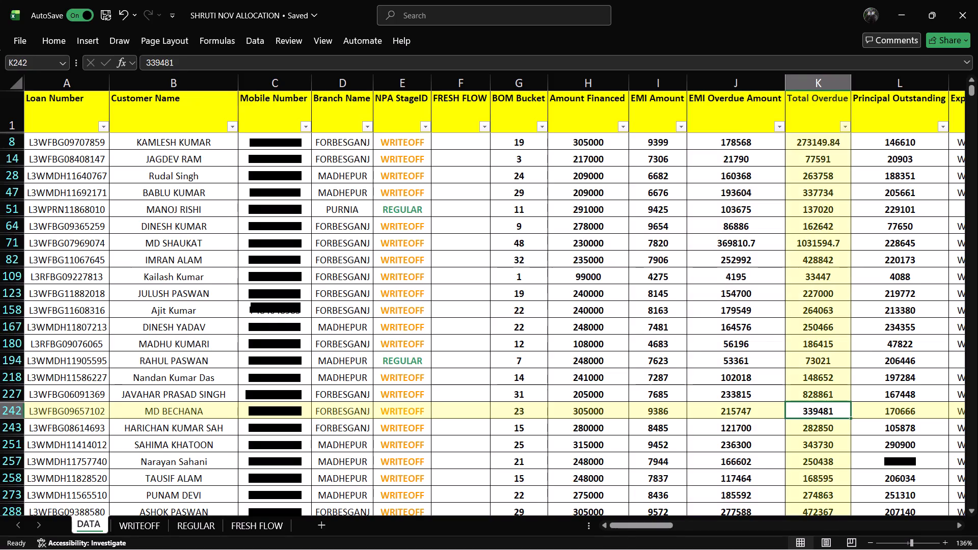
{"action": "key", "text": "Right"}
{"action": "key", "text": "Right"}
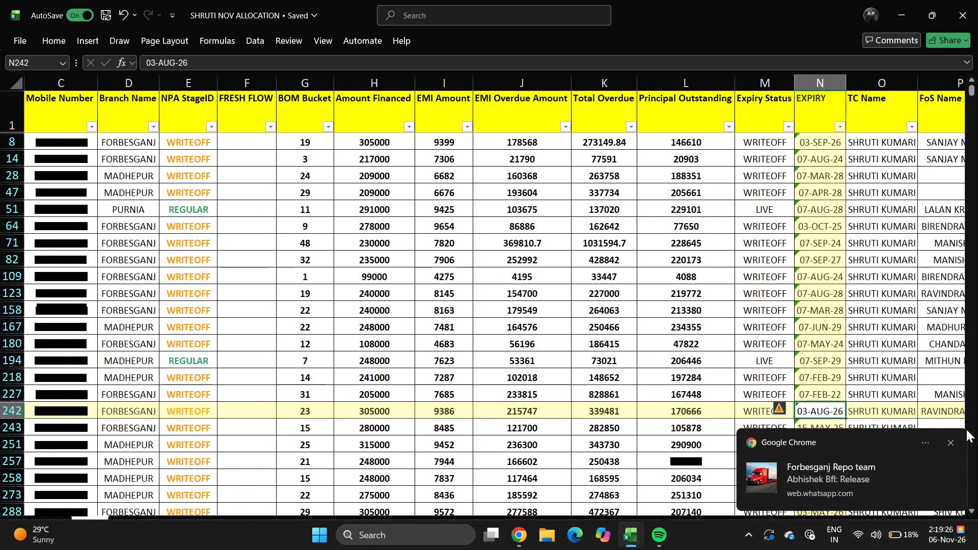
{"action": "left_click", "coordinate": [951, 470]}
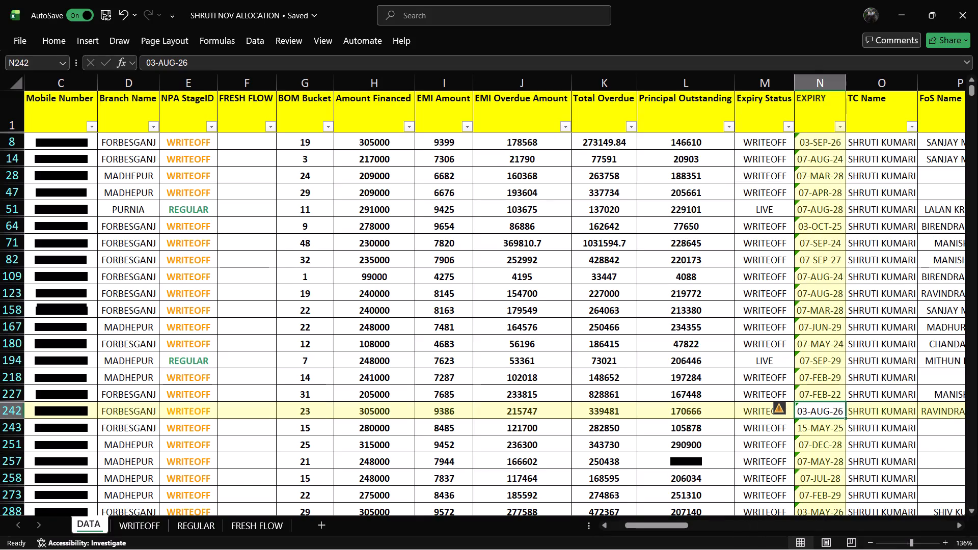
Go back through row 242's overdue, EMI and branch columns to recheck its loan number.
{"action": "key", "text": "Left"}
{"action": "key", "text": "Left"}
{"action": "key", "text": "Left"}
{"action": "key", "text": "Left"}
{"action": "key", "text": "Left"}
{"action": "key", "text": "Left"}
{"action": "key", "text": "Left"}
{"action": "key", "text": "Left"}
{"action": "key", "text": "Left"}
{"action": "key", "text": "Left"}
{"action": "key", "text": "Left"}
{"action": "key", "text": "Left"}
{"action": "key", "text": "Left"}
{"action": "key", "text": "Left"}
{"action": "key", "text": "Left"}
{"action": "key", "text": "Left"}
{"action": "key", "text": "Left"}
{"action": "key", "text": "Left"}
{"action": "key", "text": "Left"}
{"action": "key", "text": "Left"}
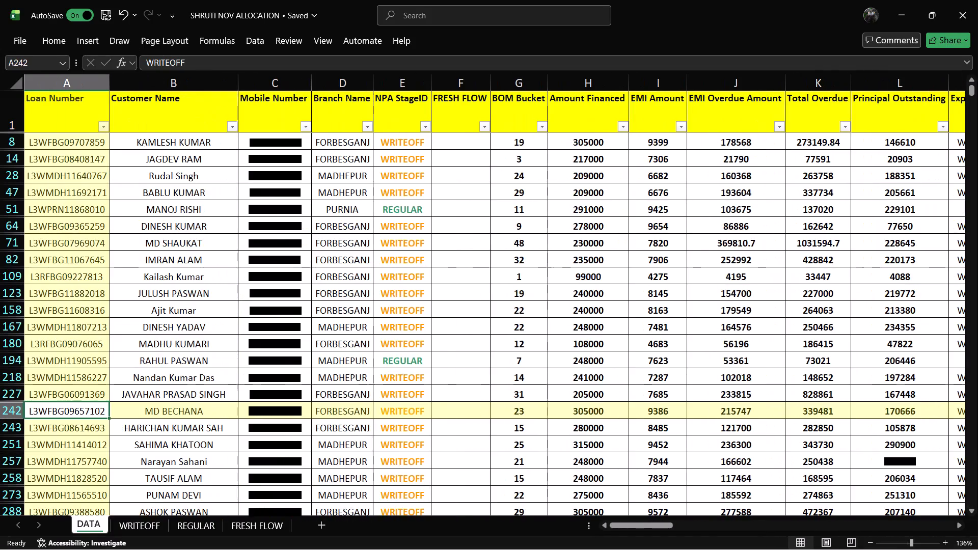
Review row 242 again from the loan number through the financed, EMI and overdue amounts to the expiry date.
{"action": "key", "text": "Right"}
{"action": "key", "text": "Right"}
{"action": "key", "text": "Right"}
{"action": "key", "text": "Right"}
{"action": "key", "text": "Right"}
{"action": "key", "text": "Right"}
{"action": "key", "text": "Right"}
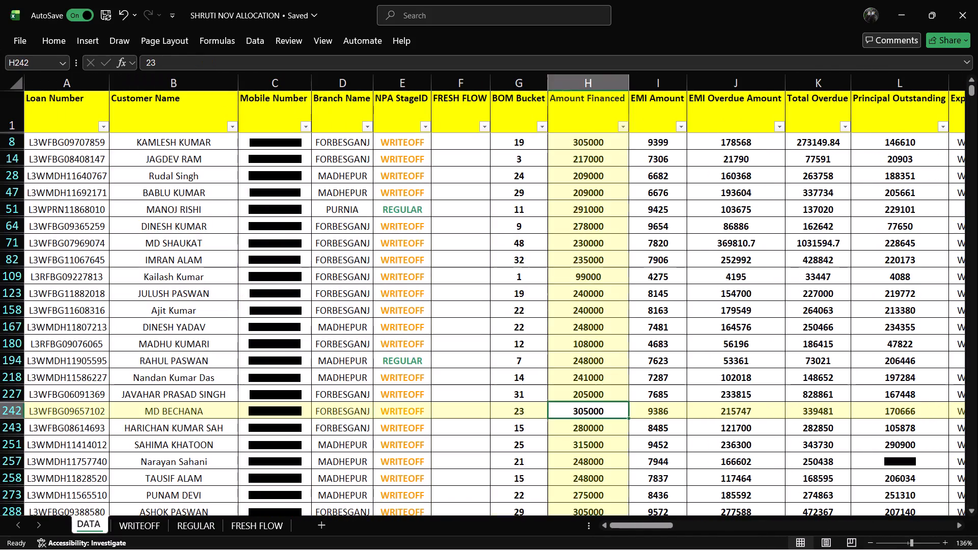
{"action": "key", "text": "Right"}
{"action": "key", "text": "Right"}
{"action": "key", "text": "Right"}
{"action": "key", "text": "Right"}
{"action": "key", "text": "Right"}
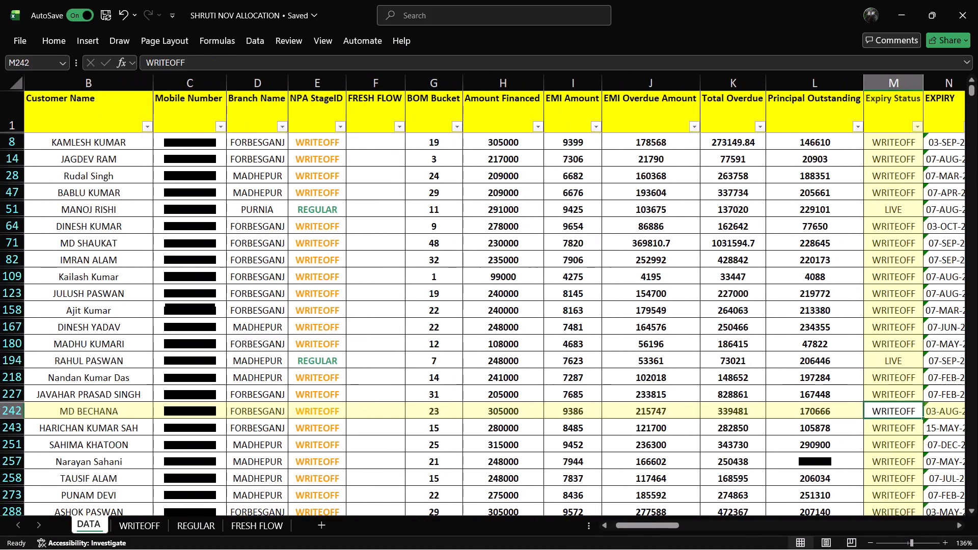
{"action": "key", "text": "Right"}
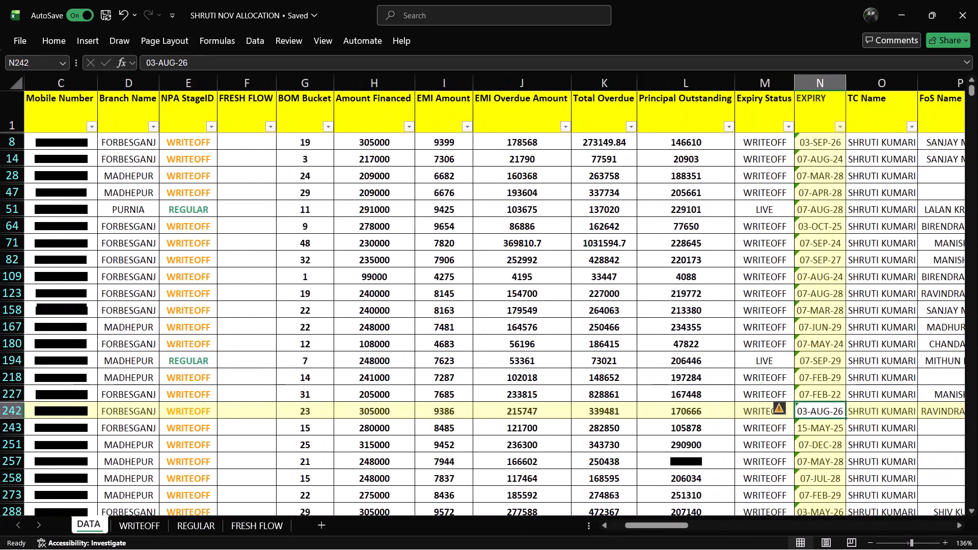
Enter the current date, 06-11-26, as the calling date for row 242.
{"action": "key", "text": "Left"}
{"action": "key", "text": "Left"}
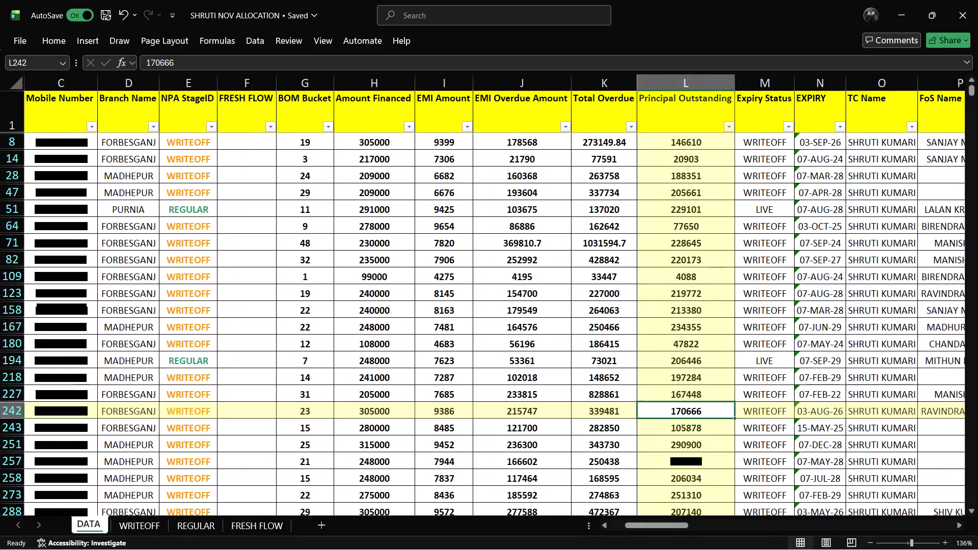
{"action": "left_click", "coordinate": [597, 411]}
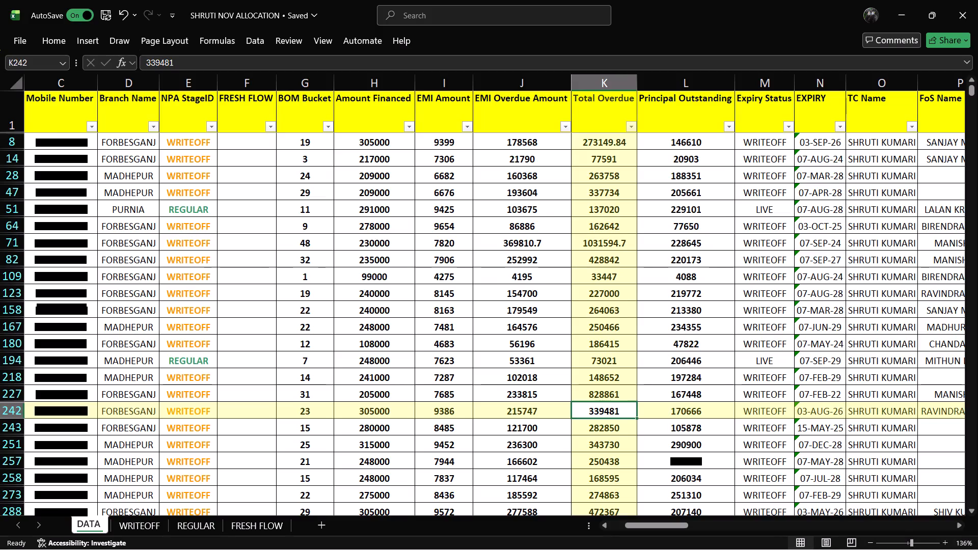
{"action": "key", "text": "Right"}
{"action": "key", "text": "Right"}
{"action": "key", "text": "Right"}
{"action": "key", "text": "Right"}
{"action": "key", "text": "Right"}
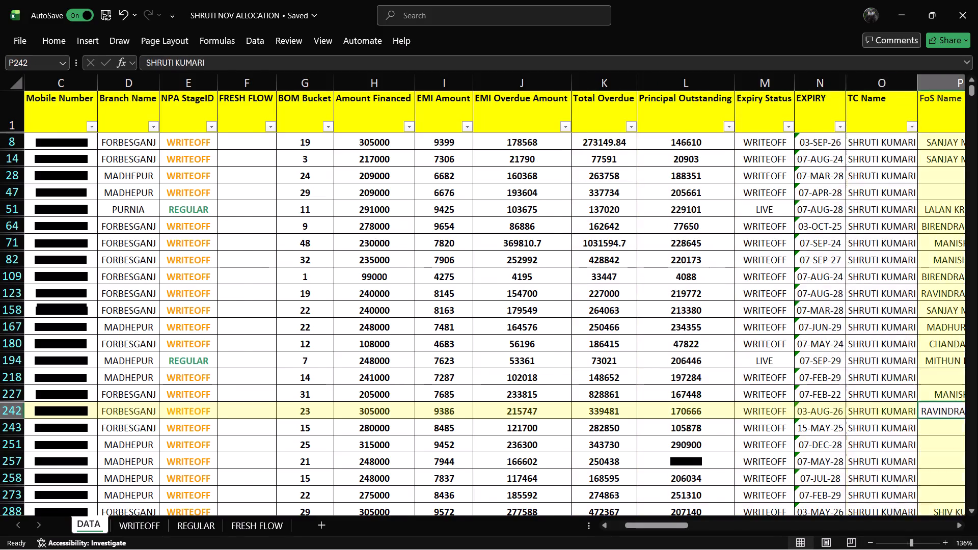
{"action": "key", "text": "Right"}
{"action": "key", "text": "Right"}
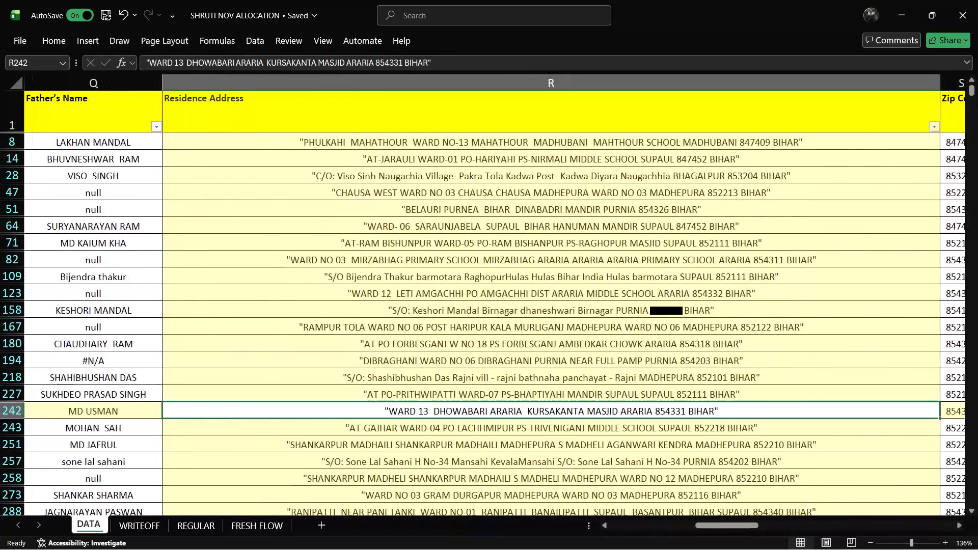
{"action": "key", "text": "Right"}
{"action": "key", "text": "Right"}
{"action": "key", "text": "Right"}
{"action": "key", "text": "Right"}
{"action": "key", "text": "Right"}
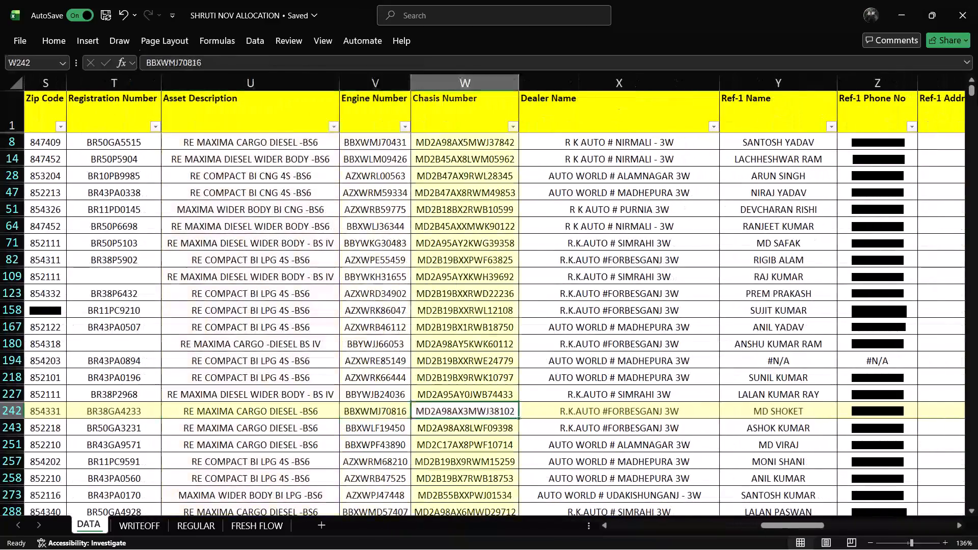
{"action": "key", "text": "Right"}
{"action": "key", "text": "Right"}
{"action": "key", "text": "Right"}
{"action": "key", "text": "Right"}
{"action": "key", "text": "Right"}
{"action": "key", "text": "Right"}
{"action": "key", "text": "Right"}
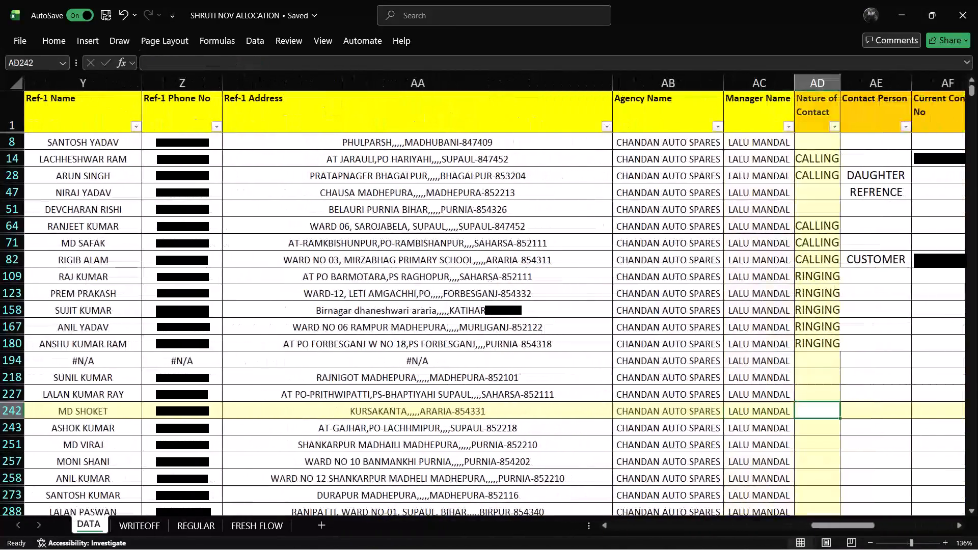
{"action": "key", "text": "Right"}
{"action": "key", "text": "Right"}
{"action": "key", "text": "Right"}
{"action": "key", "text": "Right"}
{"action": "key", "text": "Right"}
{"action": "key", "text": "Right"}
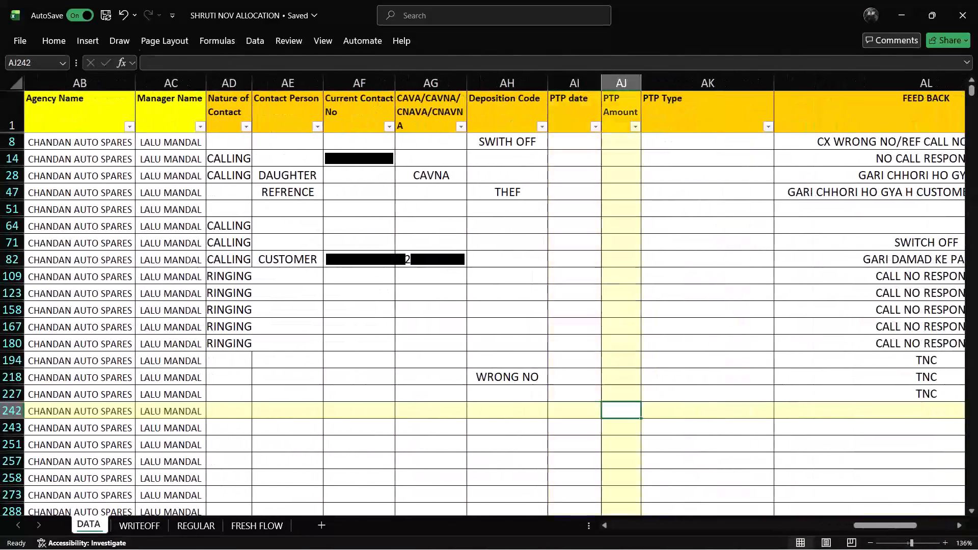
{"action": "key", "text": "Right"}
{"action": "key", "text": "Right"}
{"action": "key", "text": "Right"}
{"action": "key", "text": "Right"}
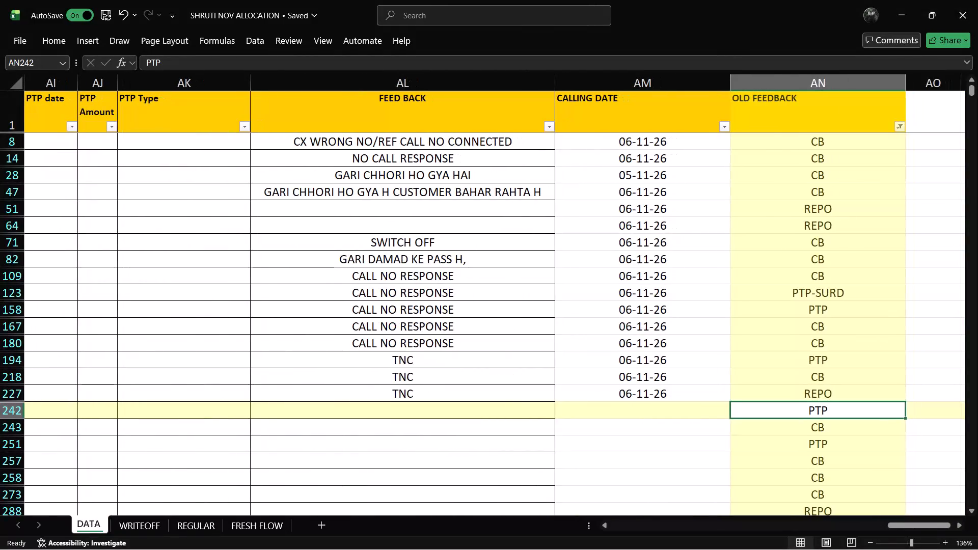
{"action": "key", "text": "Left"}
{"action": "key", "text": "ctrl+semicolon"}
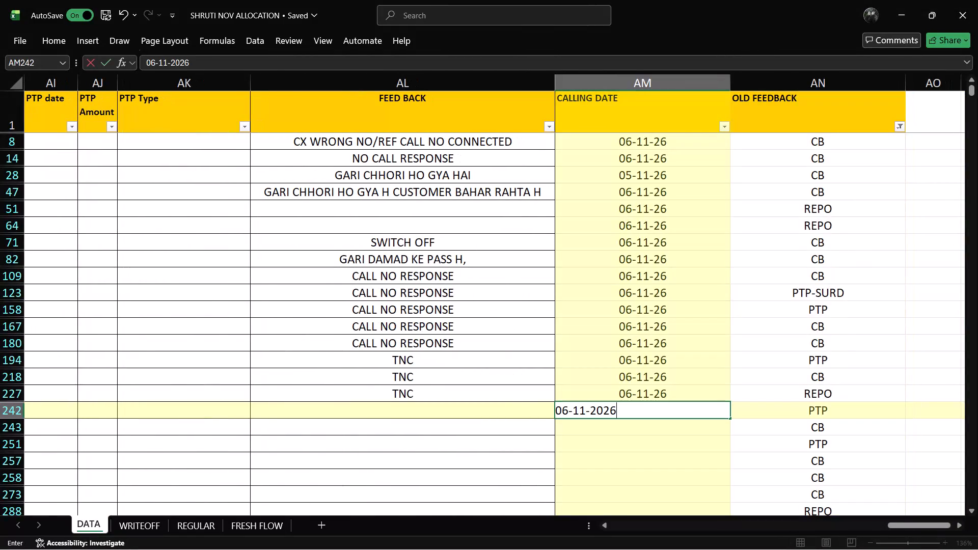
{"action": "key", "text": "Left"}
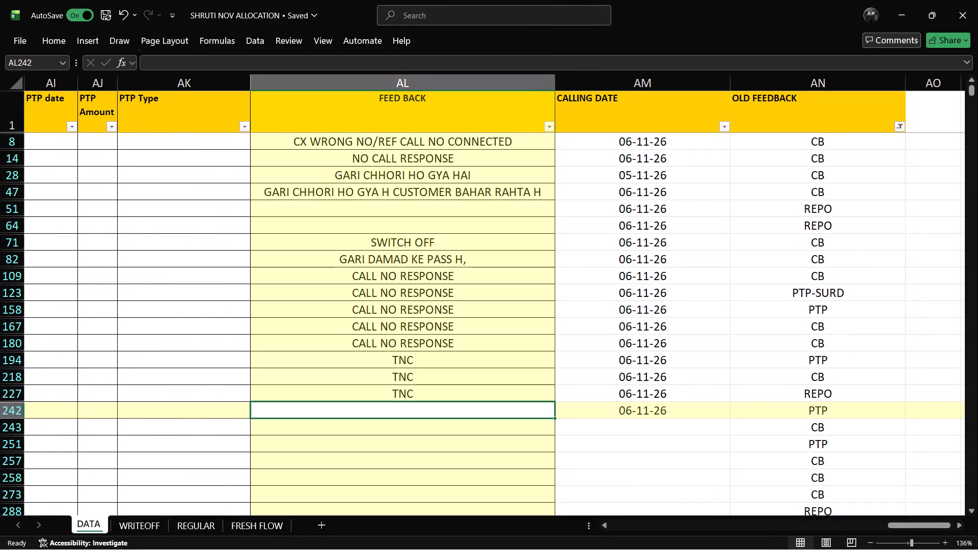
Review row 242's loan number, customer name, mobile number and NPA stage.
{"action": "key", "text": "Left"}
{"action": "key", "text": "Left"}
{"action": "key", "text": "Left"}
{"action": "key", "text": "Left"}
{"action": "key", "text": "Left"}
{"action": "key", "text": "Left"}
{"action": "key", "text": "Left"}
{"action": "key", "text": "Left"}
{"action": "key", "text": "Left"}
{"action": "key", "text": "Left"}
{"action": "key", "text": "Left"}
{"action": "key", "text": "Left"}
{"action": "key", "text": "Left"}
{"action": "key", "text": "Left"}
{"action": "key", "text": "Left"}
{"action": "key", "text": "Left"}
{"action": "key", "text": "Left"}
{"action": "key", "text": "Left"}
{"action": "key", "text": "Left"}
{"action": "key", "text": "Left"}
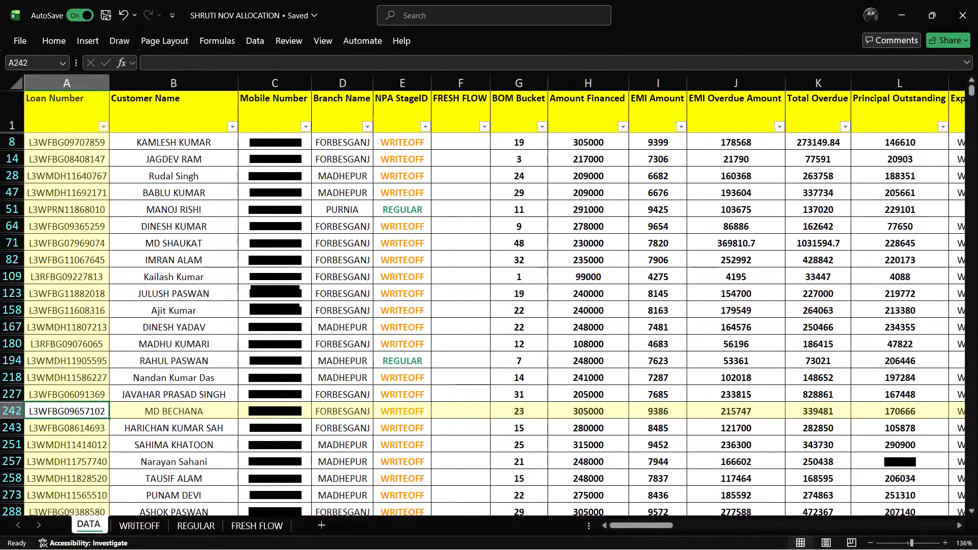
{"action": "key", "text": "Right"}
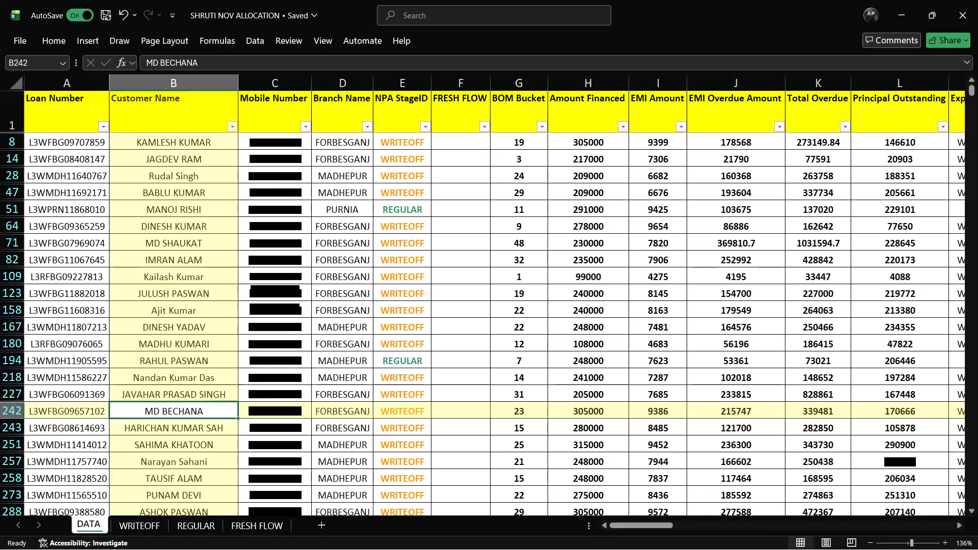
{"action": "key", "text": "Right"}
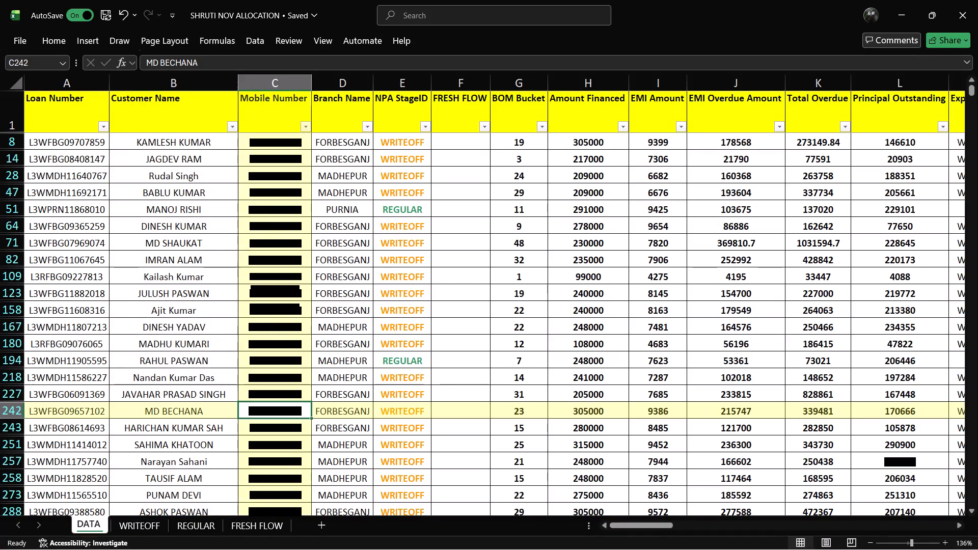
{"action": "key", "text": "Right"}
{"action": "key", "text": "Right"}
{"action": "key", "text": "Right"}
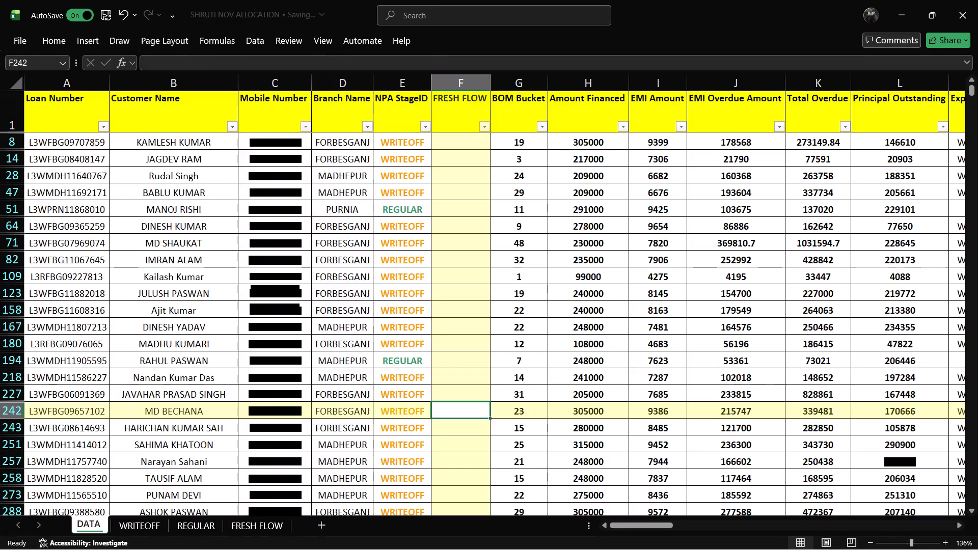
{"action": "key", "text": "Left"}
{"action": "key", "text": "Left"}
{"action": "key", "text": "Left"}
{"action": "key", "text": "Left"}
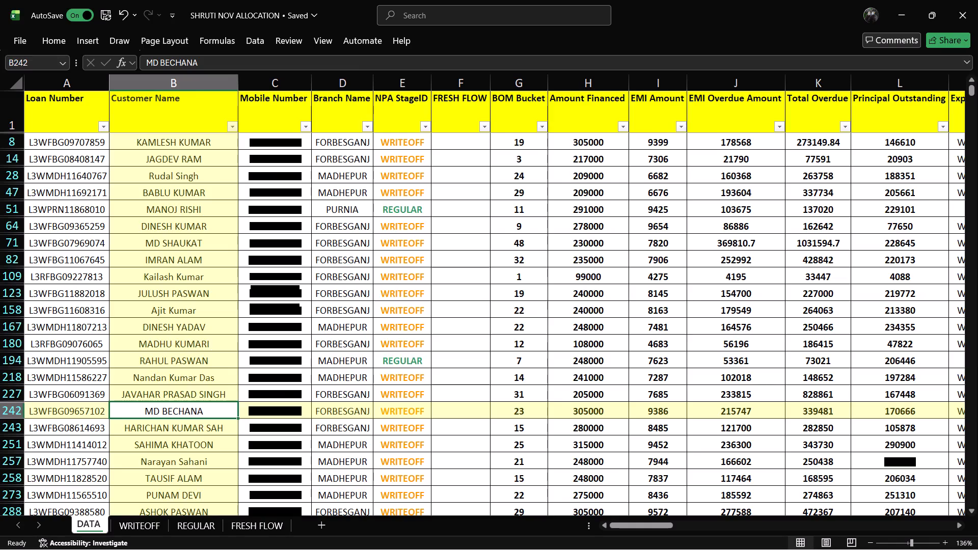
{"action": "key", "text": "Right"}
{"action": "key", "text": "Right"}
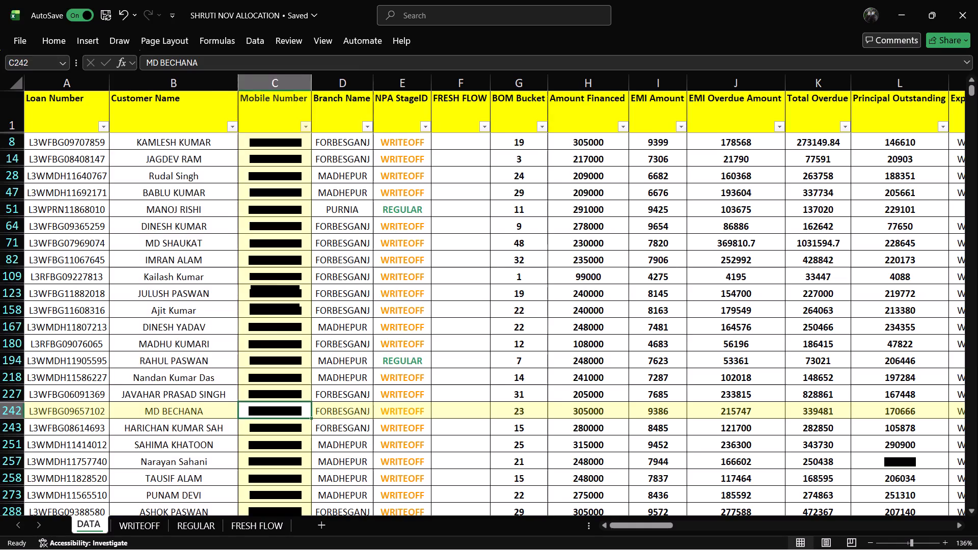
Check the total overdue and principal outstanding amounts for row 242.
{"action": "key", "text": "Right"}
{"action": "key", "text": "Right"}
{"action": "key", "text": "Right"}
{"action": "key", "text": "Right"}
{"action": "key", "text": "Right"}
{"action": "key", "text": "Right"}
{"action": "key", "text": "Right"}
{"action": "key", "text": "Right"}
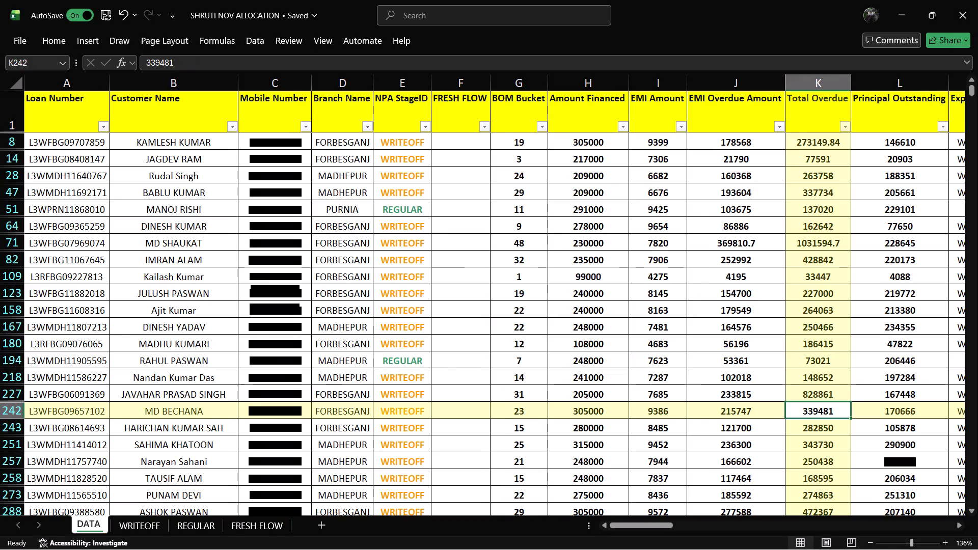
{"action": "key", "text": "Right"}
{"action": "key", "text": "Left"}
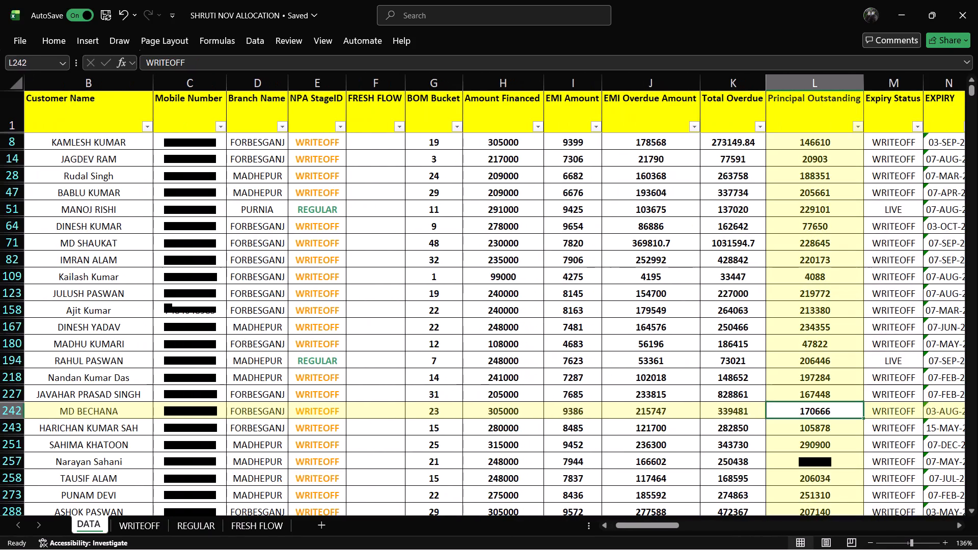
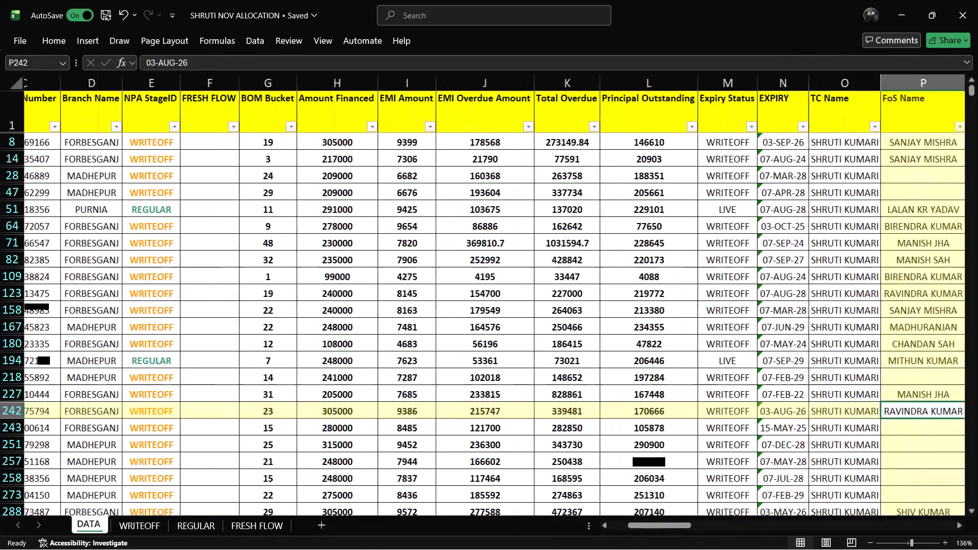
Record PTP as the feedback for row 242 and save the workbook.
{"action": "key", "text": "Right"}
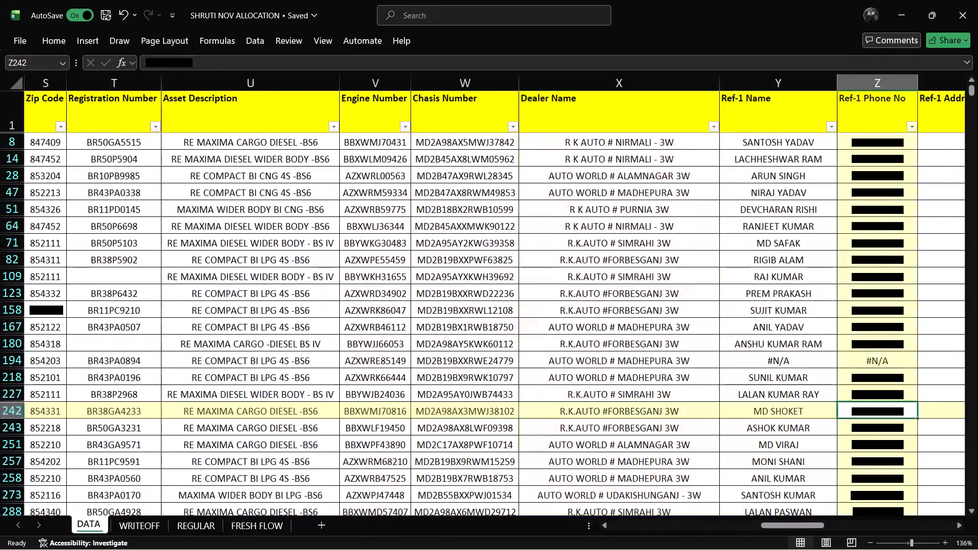
{"action": "key", "text": "Right"}
{"action": "key", "text": "Right"}
{"action": "key", "text": "Right"}
{"action": "key", "text": "Right"}
{"action": "key", "text": "Right"}
{"action": "key", "text": "Right"}
{"action": "key", "text": "Right"}
{"action": "key", "text": "Right"}
{"action": "key", "text": "Right"}
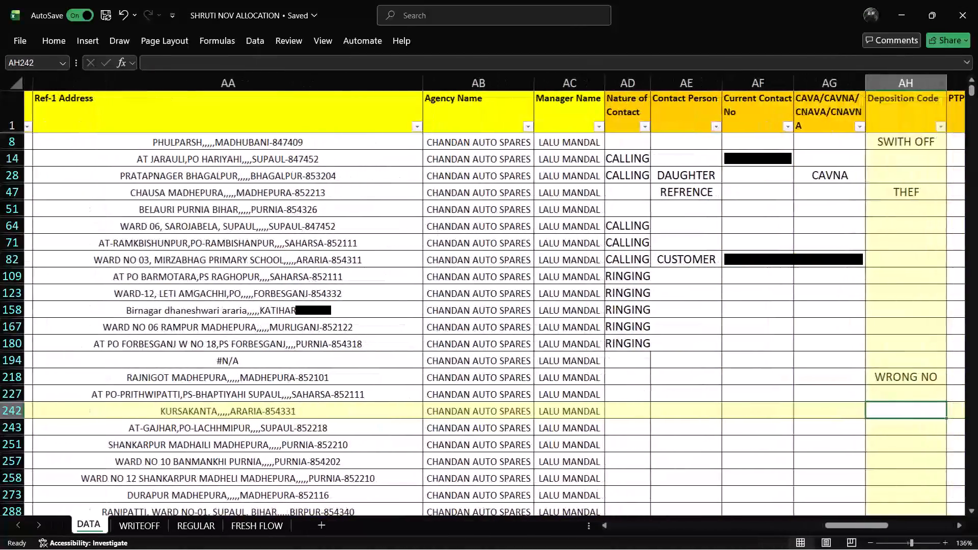
{"action": "key", "text": "Right"}
{"action": "key", "text": "Right"}
{"action": "key", "text": "Right"}
{"action": "key", "text": "Right"}
{"action": "key", "text": "Right"}
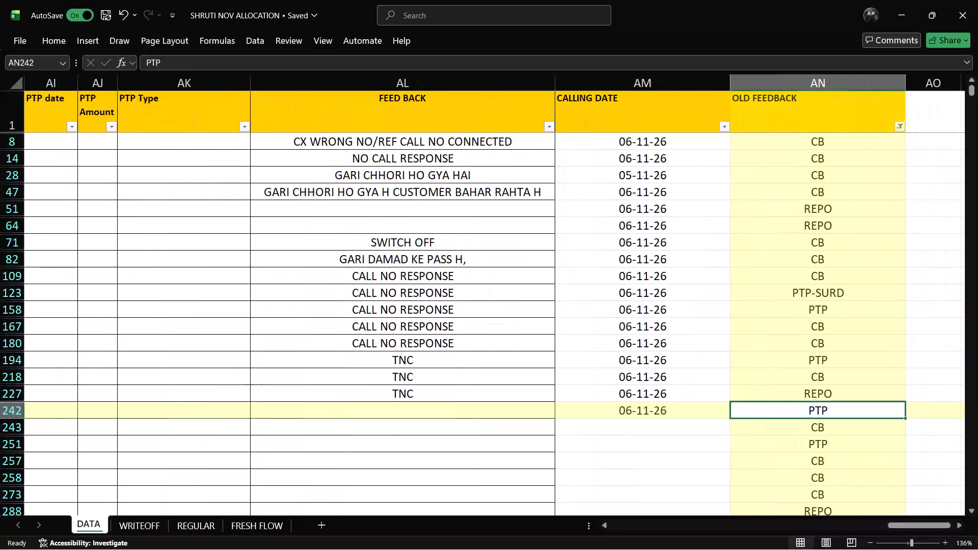
{"action": "key", "text": "Left"}
{"action": "key", "text": "Left"}
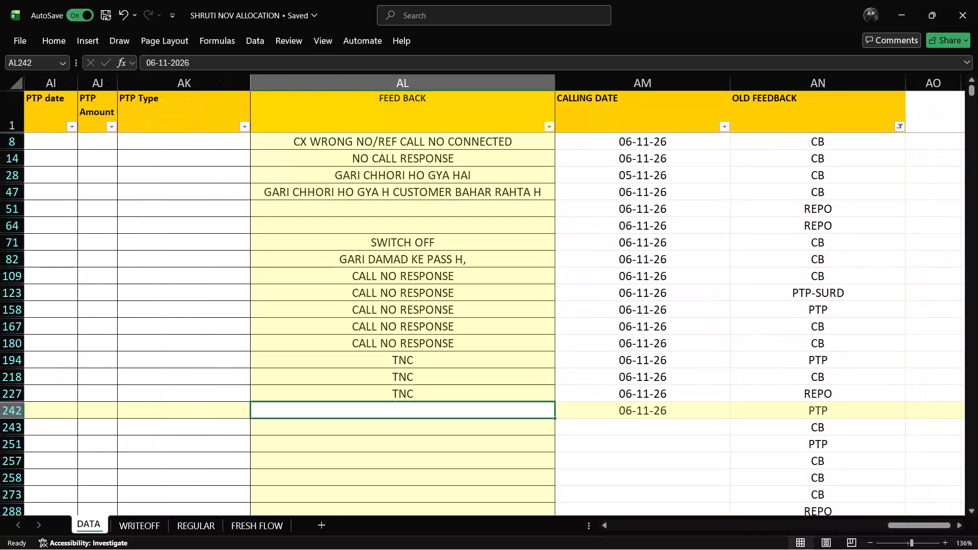
{"action": "key", "text": "Left"}
{"action": "key", "text": "Left"}
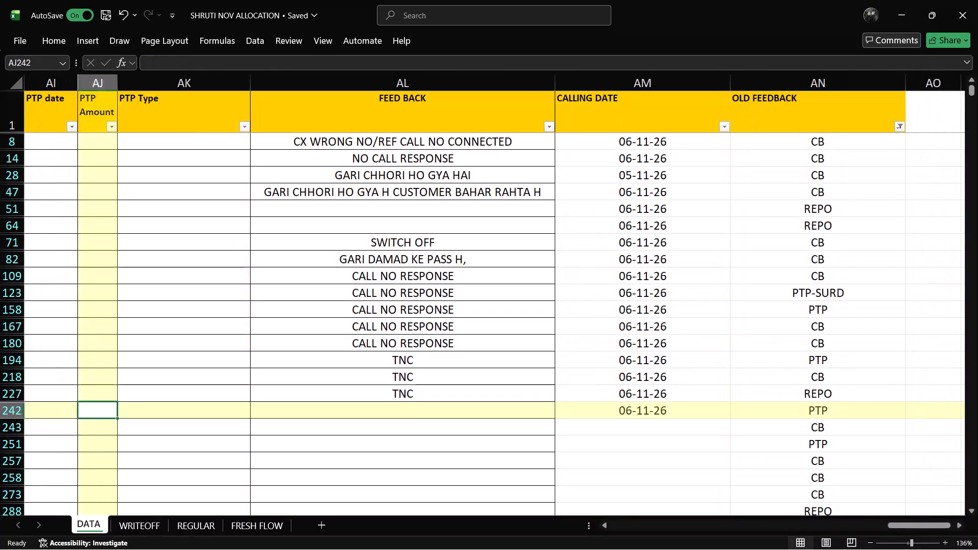
{"action": "key", "text": "Left"}
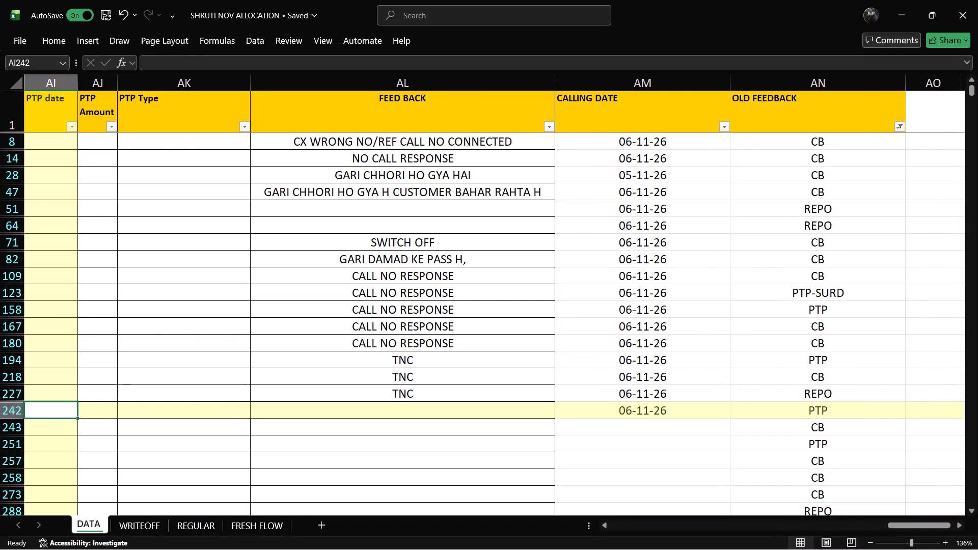
{"action": "key", "text": "Left"}
{"action": "key", "text": "Left"}
{"action": "key", "text": "Right"}
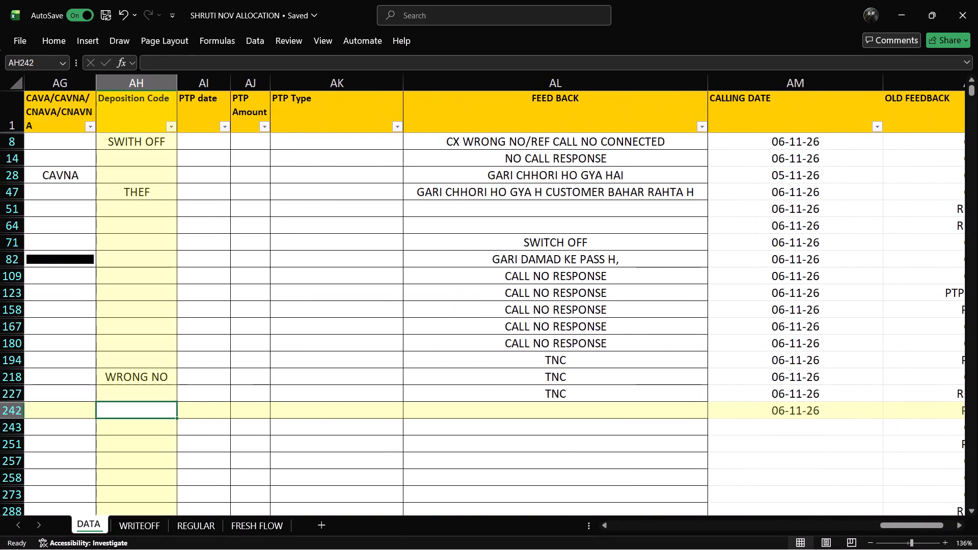
{"action": "key", "text": "Right"}
{"action": "key", "text": "Right"}
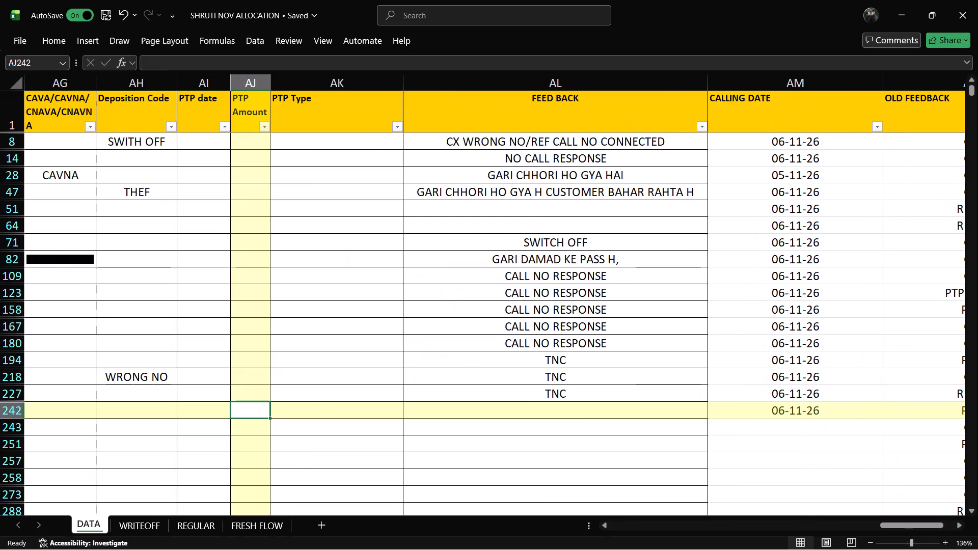
{"action": "key", "text": "Left"}
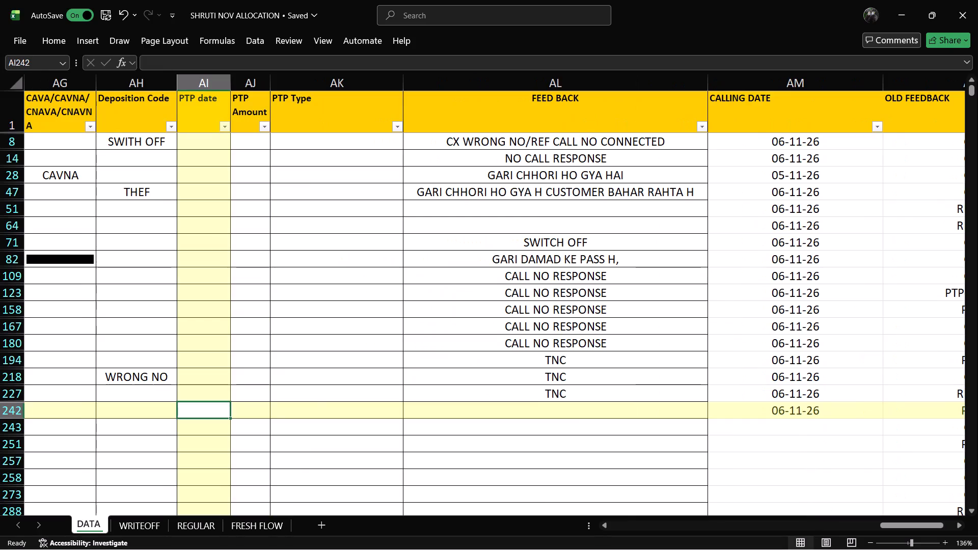
{"action": "key", "text": "Right"}
{"action": "key", "text": "Right"}
{"action": "key", "text": "Right"}
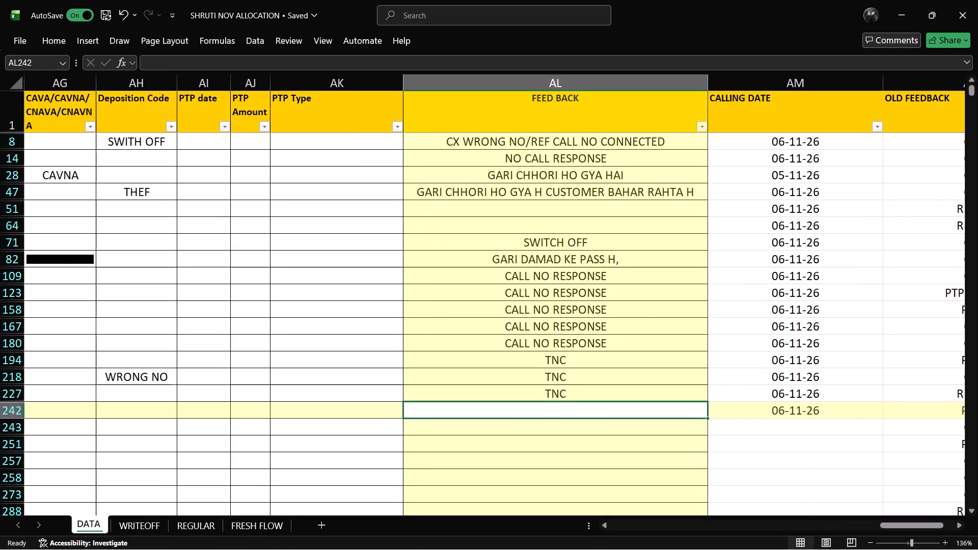
{"action": "key", "text": "p"}
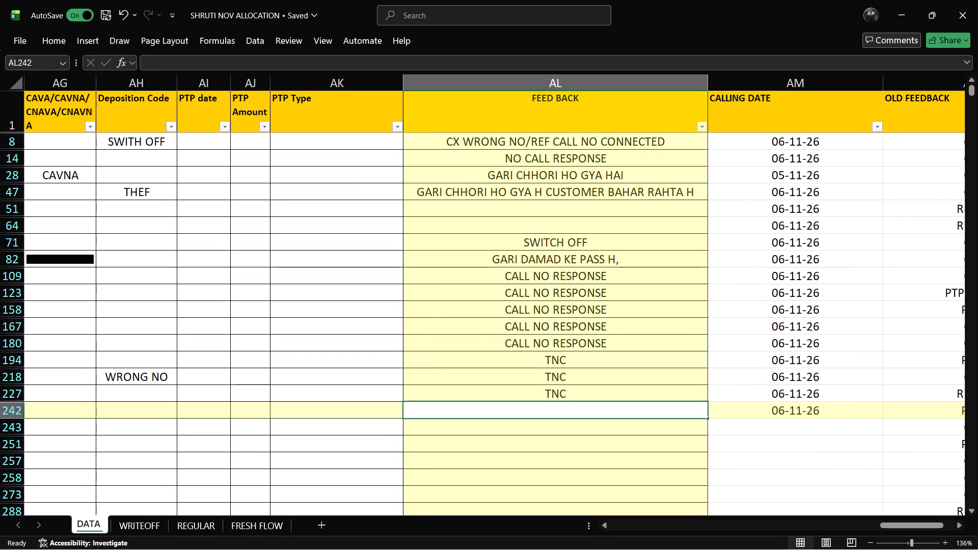
{"action": "type", "text": "TP"}
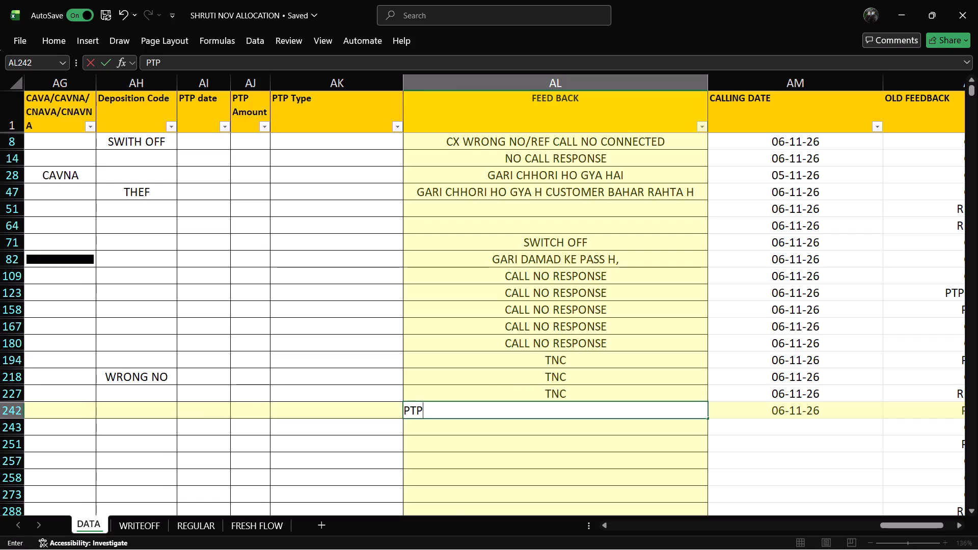
{"action": "key", "text": "Left"}
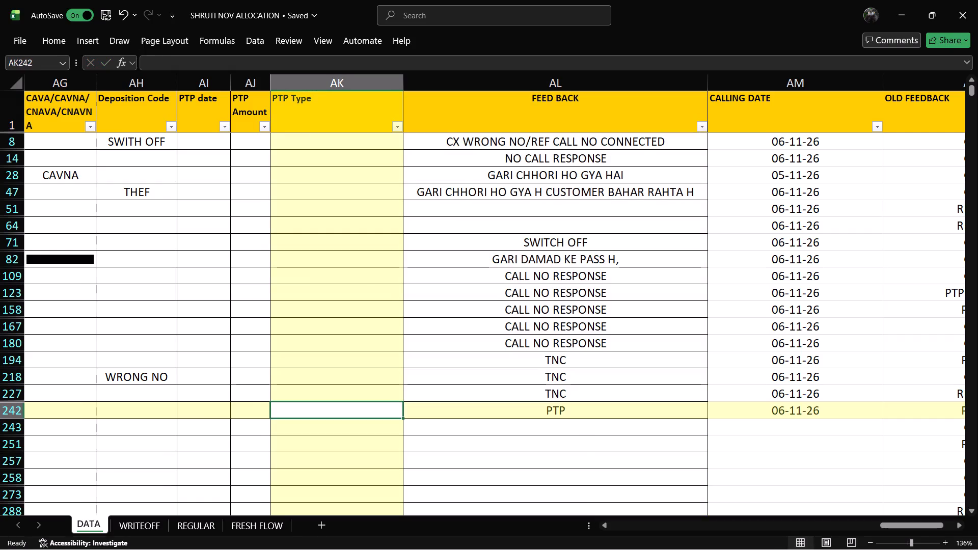
{"action": "key", "text": "ctrl+s"}
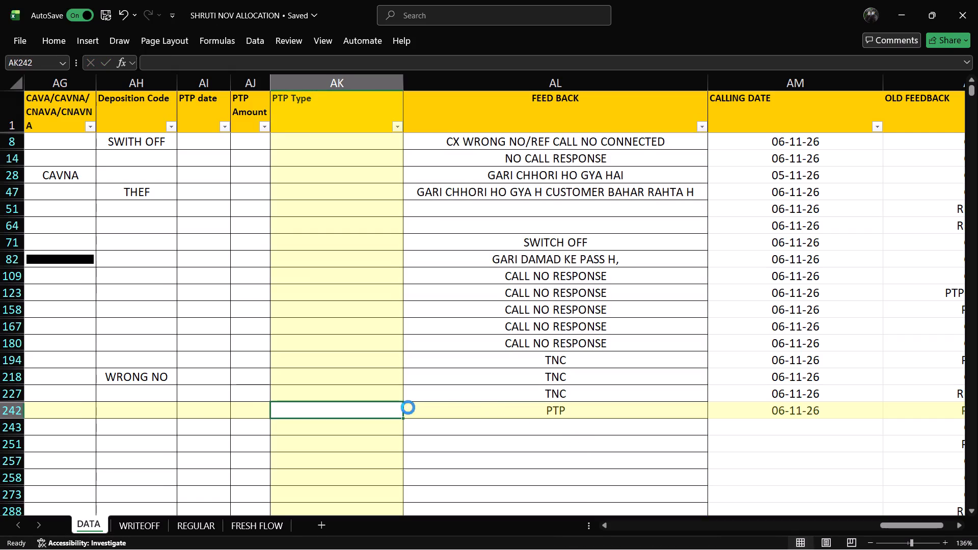
Enter 20-11-26 as row 242's PTP date and save the workbook.
{"action": "left_click", "coordinate": [344, 413]}
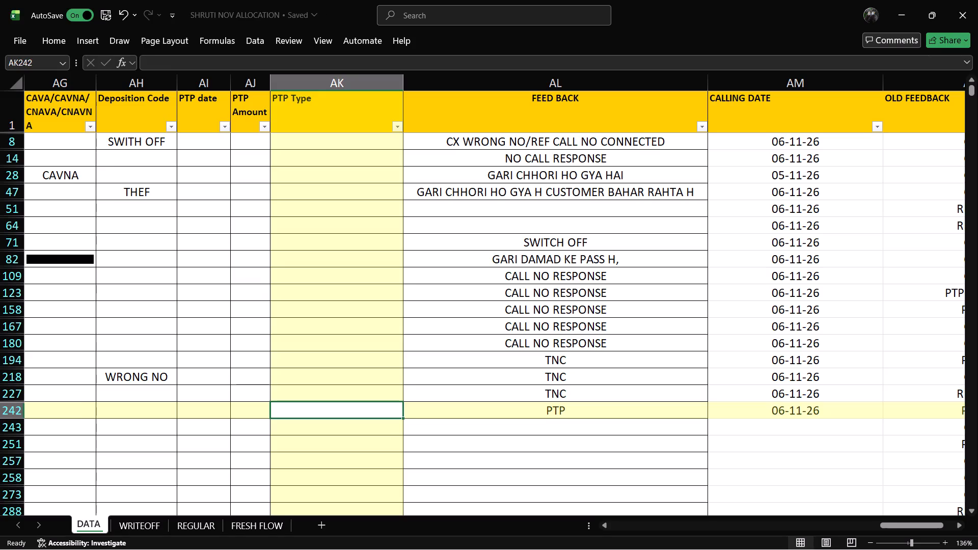
{"action": "key", "text": "Left"}
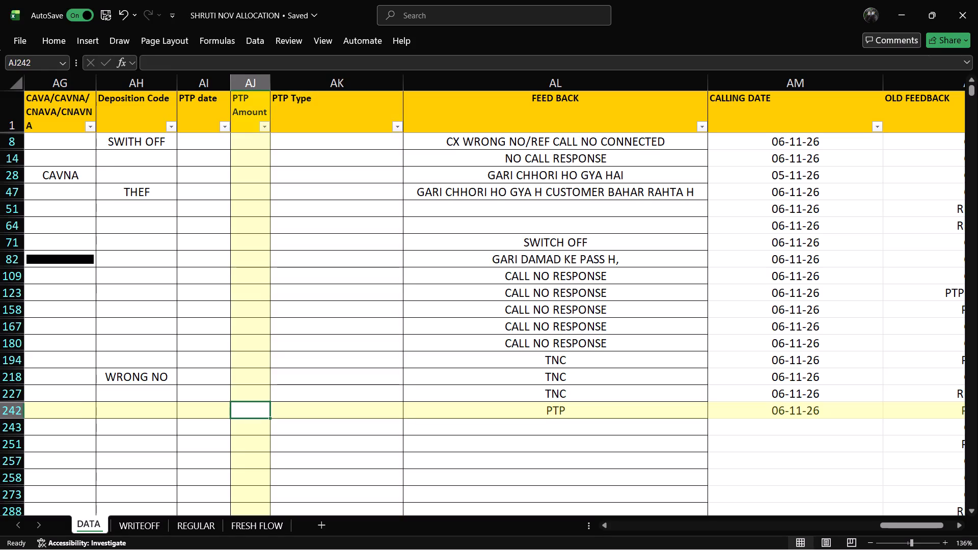
{"action": "key", "text": "Left"}
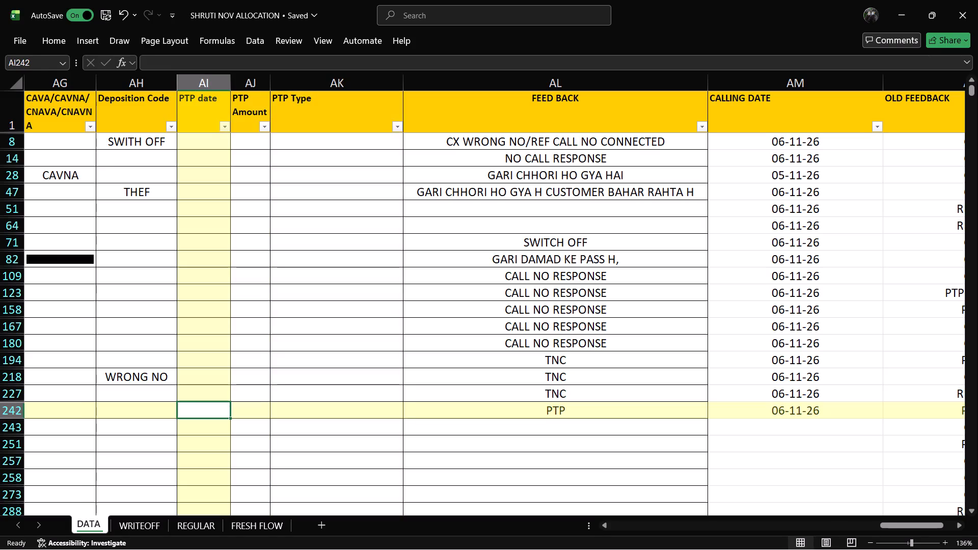
{"action": "key", "text": "2"}
{"action": "key", "text": "0"}
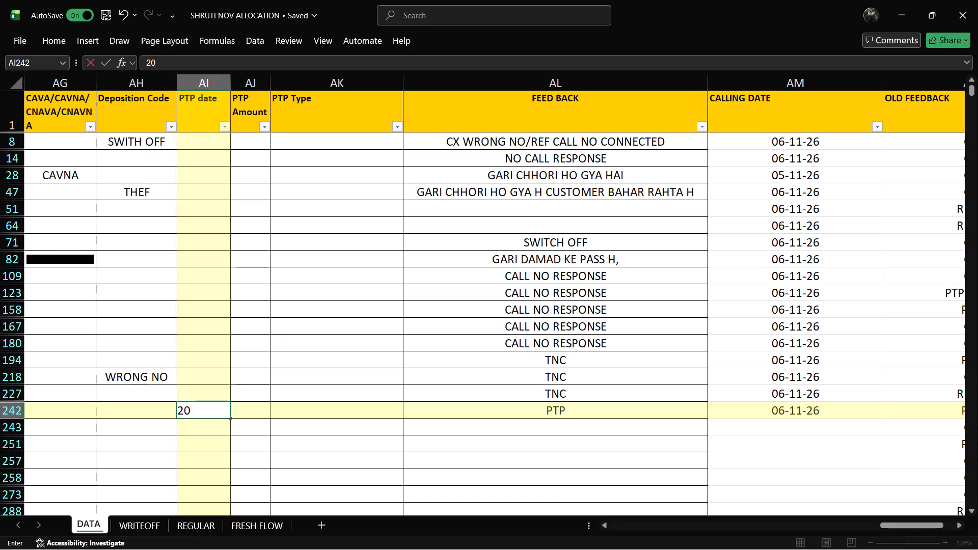
{"action": "key", "text": "minus"}
{"action": "type", "text": "11"}
{"action": "type", "text": "-2"}
{"action": "key", "text": "6"}
{"action": "key", "text": "Right"}
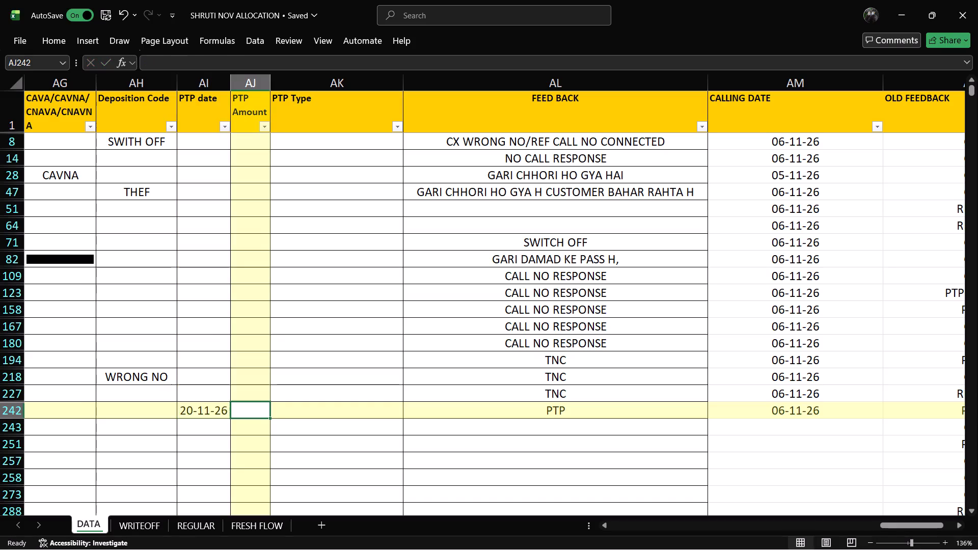
{"action": "key", "text": "ctrl+s"}
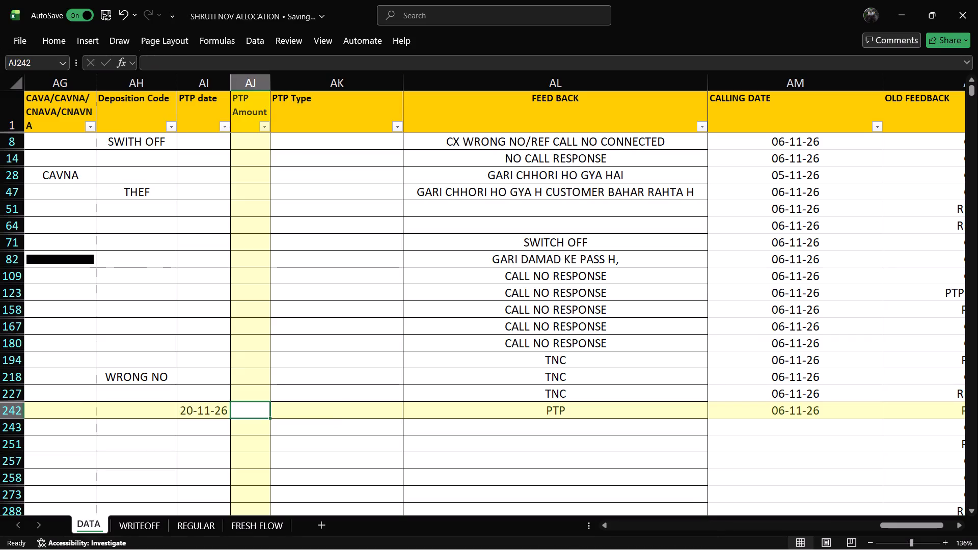
Enter SATTLE as the PTP type for row 242 and save the workbook.
{"action": "left_click", "coordinate": [313, 416]}
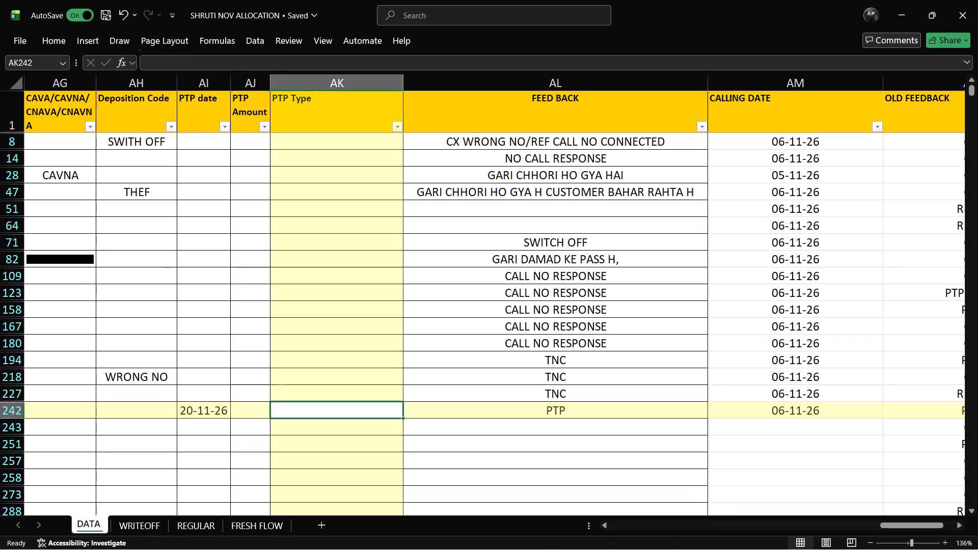
{"action": "left_click", "coordinate": [313, 411]}
{"action": "type", "text": "SATT"}
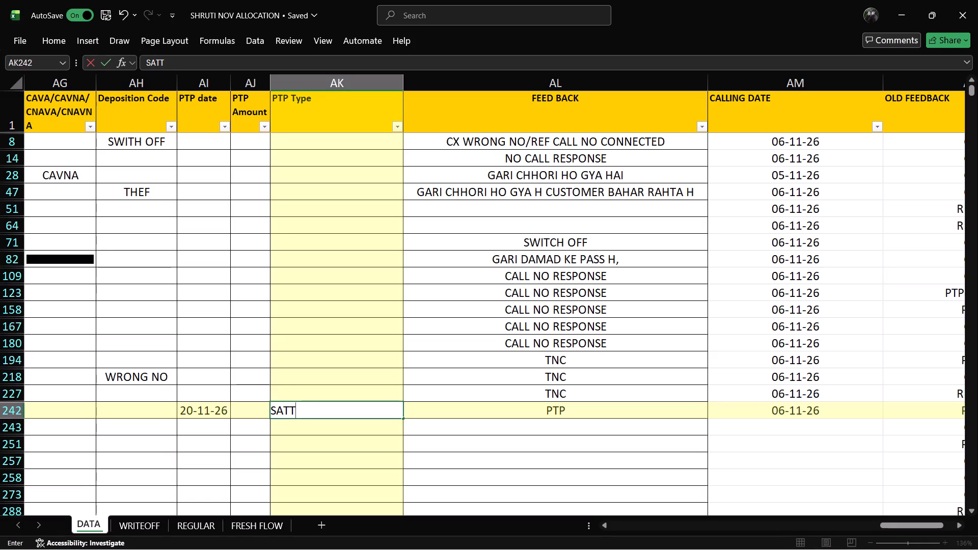
{"action": "type", "text": "LE"}
{"action": "key", "text": "Left"}
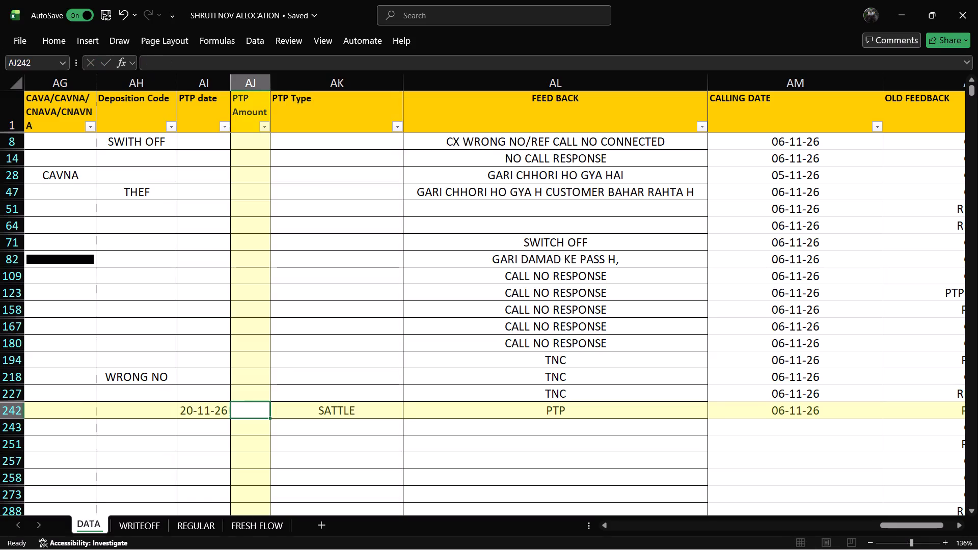
{"action": "key", "text": "ctrl+s"}
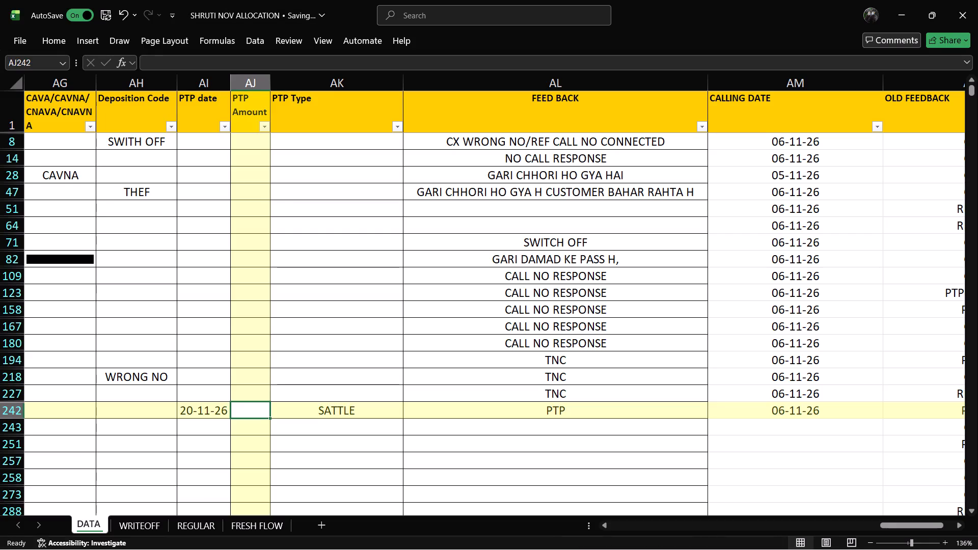
Enter CALLING as the nature of contact for row 242.
{"action": "key", "text": "Left"}
{"action": "key", "text": "Left"}
{"action": "key", "text": "Left"}
{"action": "key", "text": "Left"}
{"action": "key", "text": "Left"}
{"action": "key", "text": "Left"}
{"action": "key", "text": "Left"}
{"action": "key", "text": "Left"}
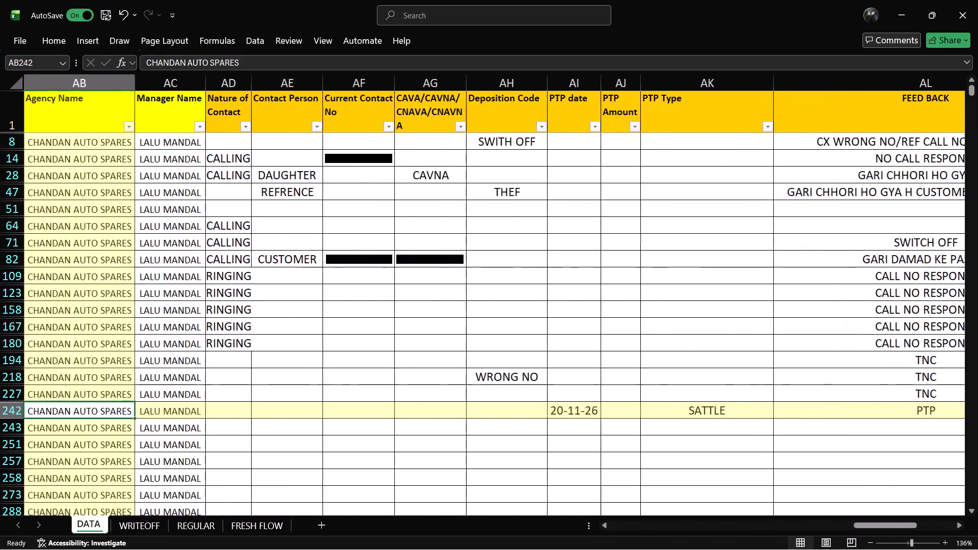
{"action": "key", "text": "Right"}
{"action": "key", "text": "Right"}
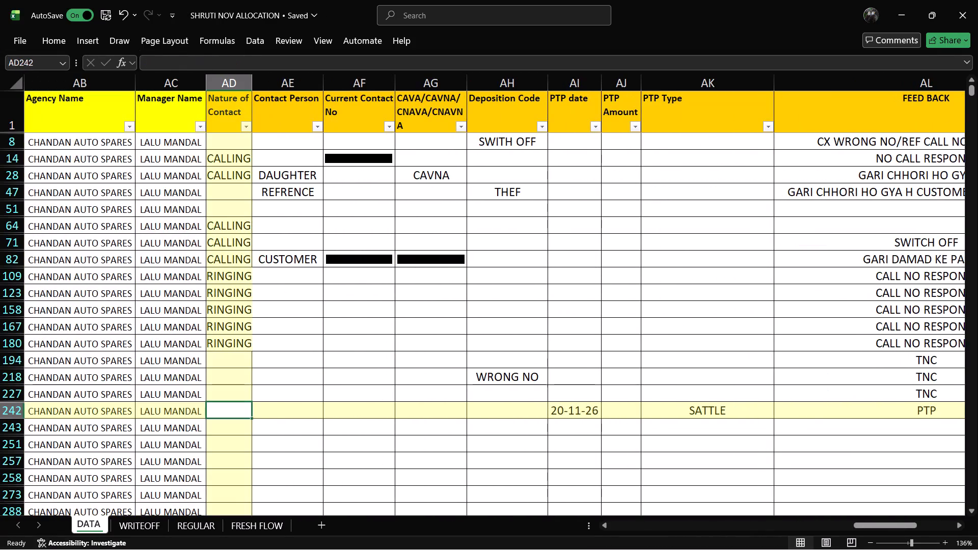
{"action": "type", "text": "CA"}
{"action": "type", "text": "LL"}
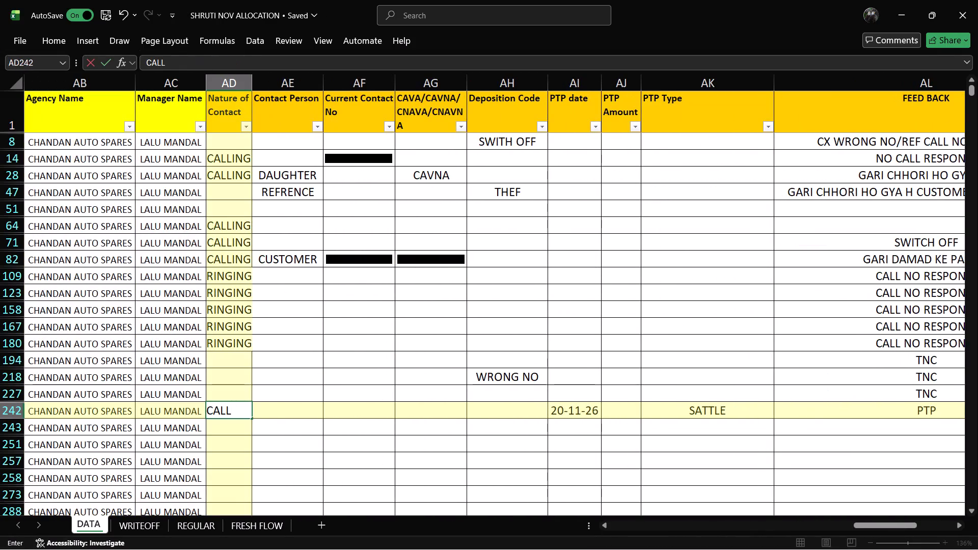
{"action": "type", "text": "ING"}
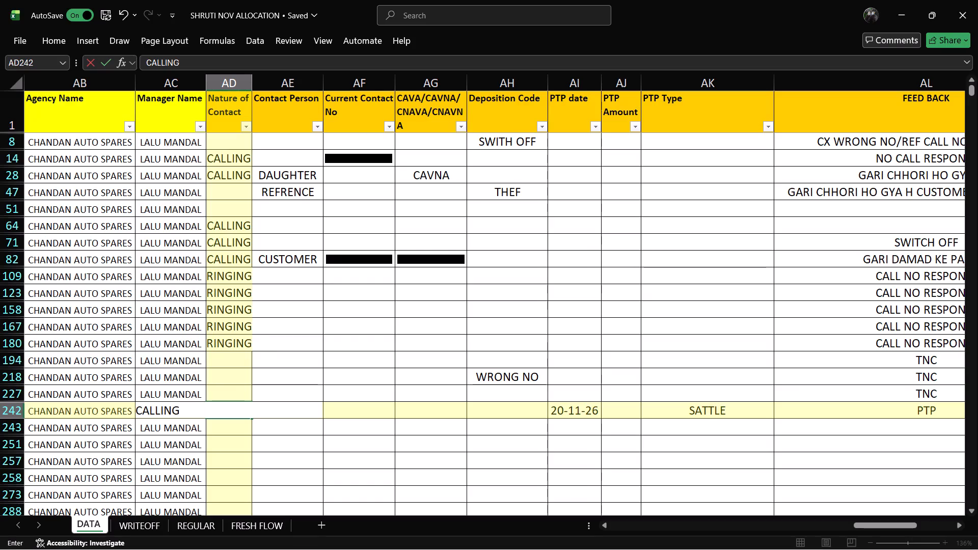
Enter CUSTOMER as the contact person for row 242 and save the workbook.
{"action": "key", "text": "Right"}
{"action": "type", "text": "CUS"}
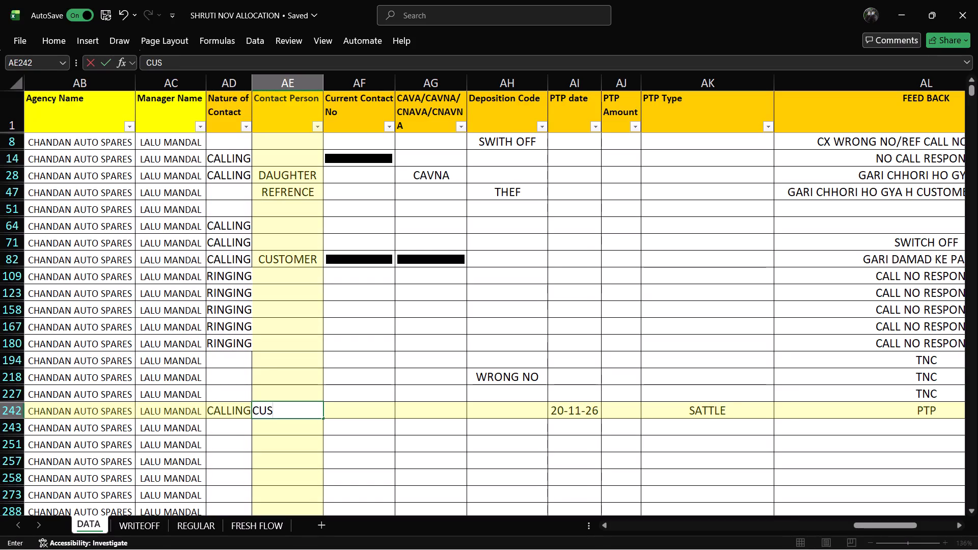
{"action": "type", "text": "TOMER"}
{"action": "key", "text": "Right"}
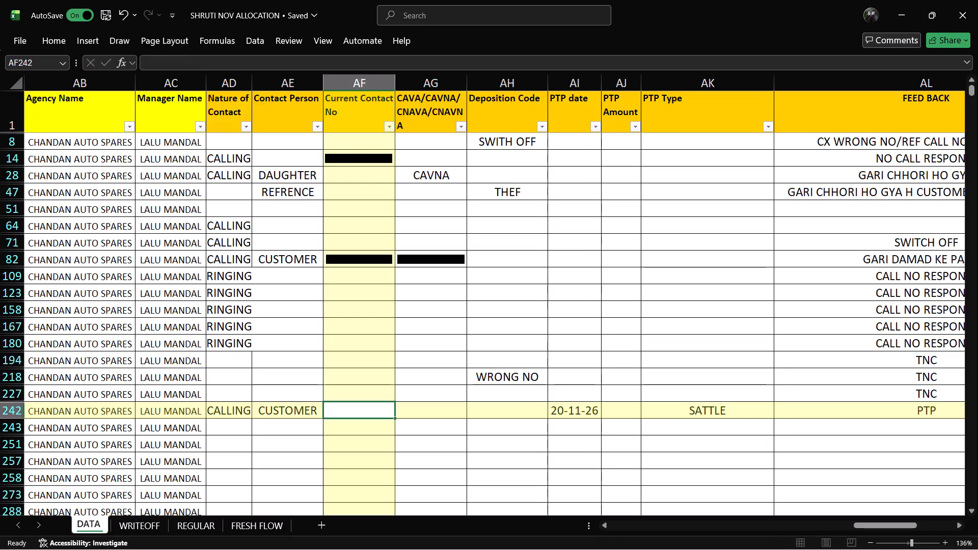
{"action": "key", "text": "ctrl+s"}
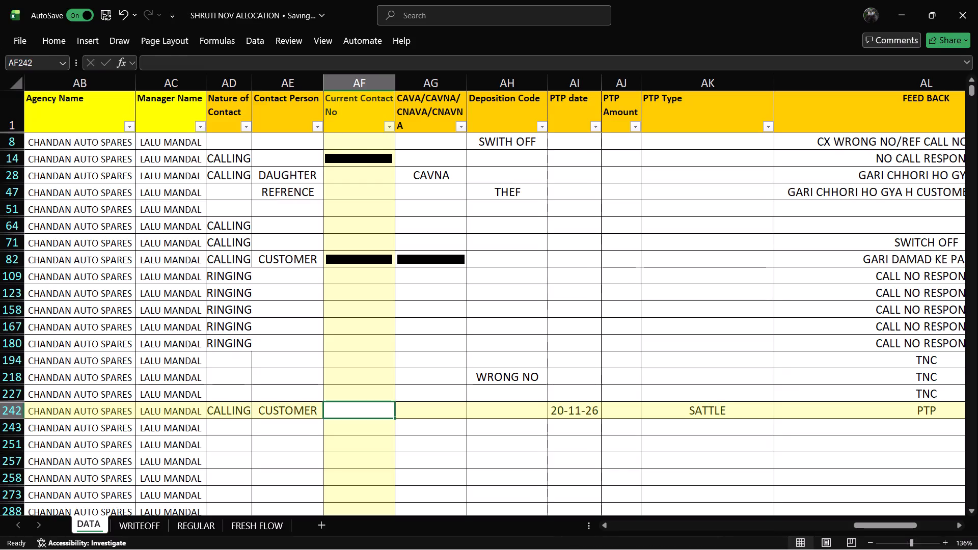
Go back to the start of row 242 to view its loan number, customer and overdue details.
{"action": "key", "text": "Left"}
{"action": "key", "text": "Left"}
{"action": "key", "text": "Left"}
{"action": "key", "text": "Left"}
{"action": "key", "text": "Left"}
{"action": "key", "text": "Left"}
{"action": "key", "text": "Left"}
{"action": "key", "text": "Left"}
{"action": "key", "text": "Left"}
{"action": "key", "text": "Left"}
{"action": "key", "text": "Left"}
{"action": "key", "text": "Left"}
{"action": "key", "text": "Left"}
{"action": "key", "text": "Left"}
{"action": "key", "text": "Left"}
{"action": "key", "text": "Left"}
{"action": "key", "text": "Left"}
{"action": "key", "text": "Left"}
{"action": "key", "text": "Left"}
{"action": "key", "text": "Left"}
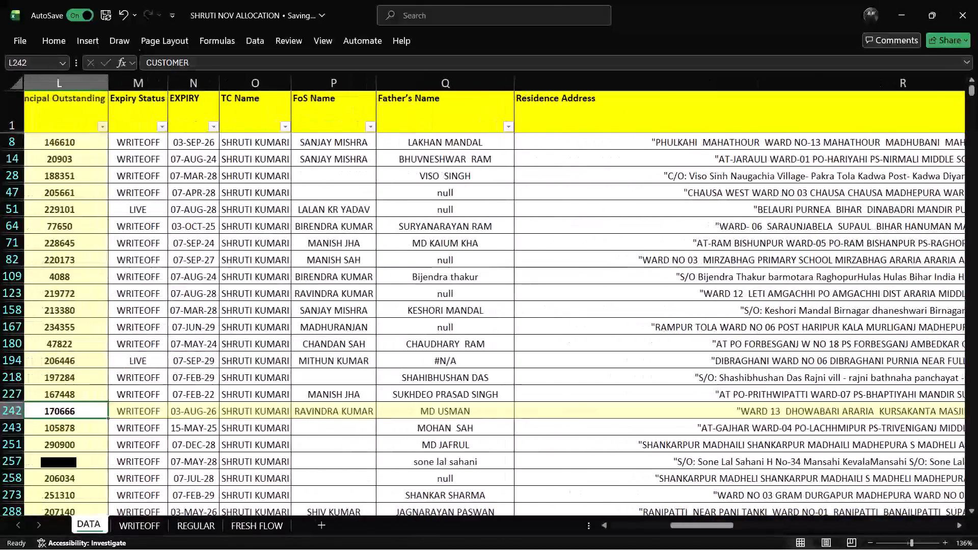
{"action": "key", "text": "Left"}
{"action": "key", "text": "Left"}
{"action": "key", "text": "Left"}
{"action": "key", "text": "Left"}
{"action": "key", "text": "Left"}
{"action": "key", "text": "Left"}
{"action": "key", "text": "Left"}
{"action": "key", "text": "Left"}
{"action": "key", "text": "Left"}
{"action": "key", "text": "Left"}
{"action": "key", "text": "Left"}
{"action": "key", "text": "Left"}
{"action": "key", "text": "Left"}
{"action": "key", "text": "Left"}
{"action": "key", "text": "Left"}
{"action": "key", "text": "Left"}
{"action": "key", "text": "Left"}
{"action": "key", "text": "Left"}
{"action": "key", "text": "Left"}
{"action": "key", "text": "Left"}
{"action": "key", "text": "Left"}
{"action": "key", "text": "Left"}
{"action": "key", "text": "Left"}
{"action": "key", "text": "Left"}
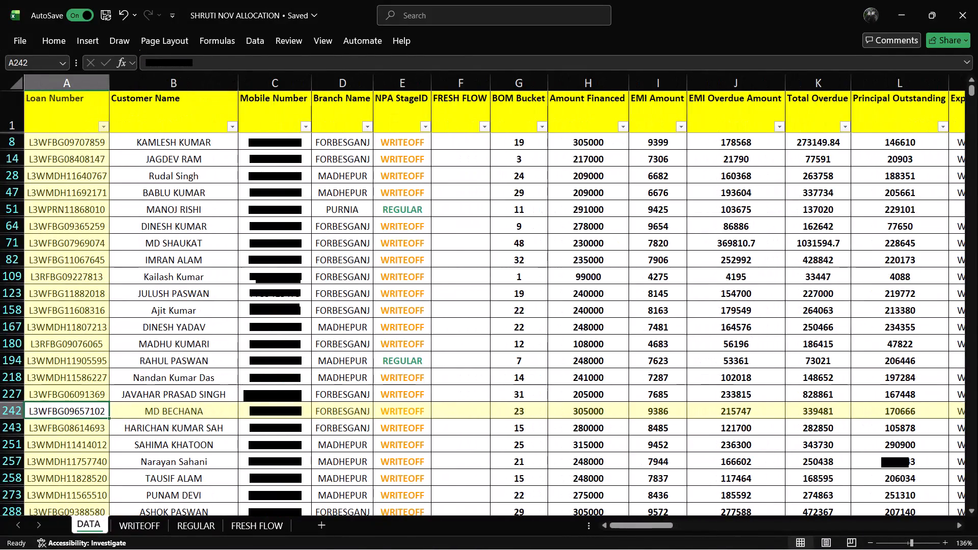
Highlight the whole of row 242 with a yellow fill and red font.
{"action": "left_click", "coordinate": [14, 410]}
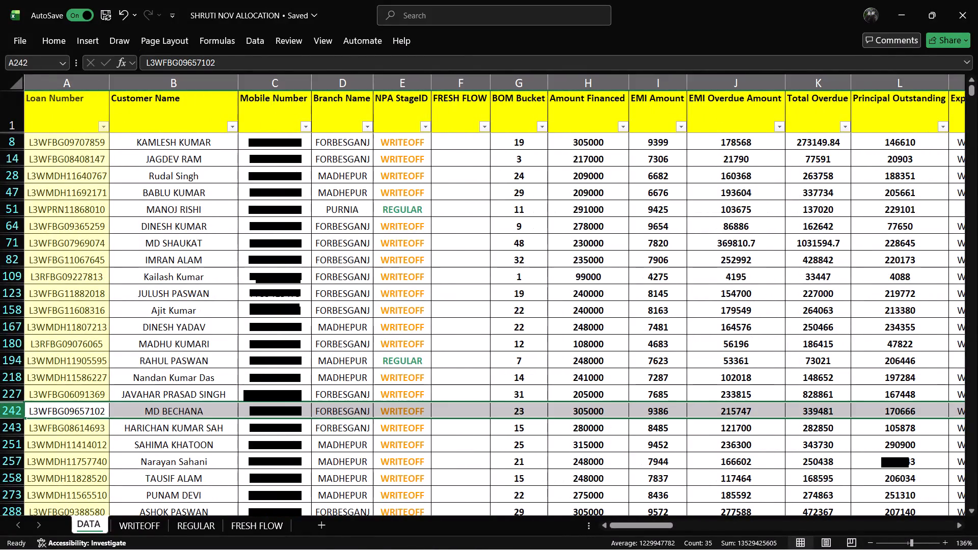
{"action": "left_click", "coordinate": [57, 37]}
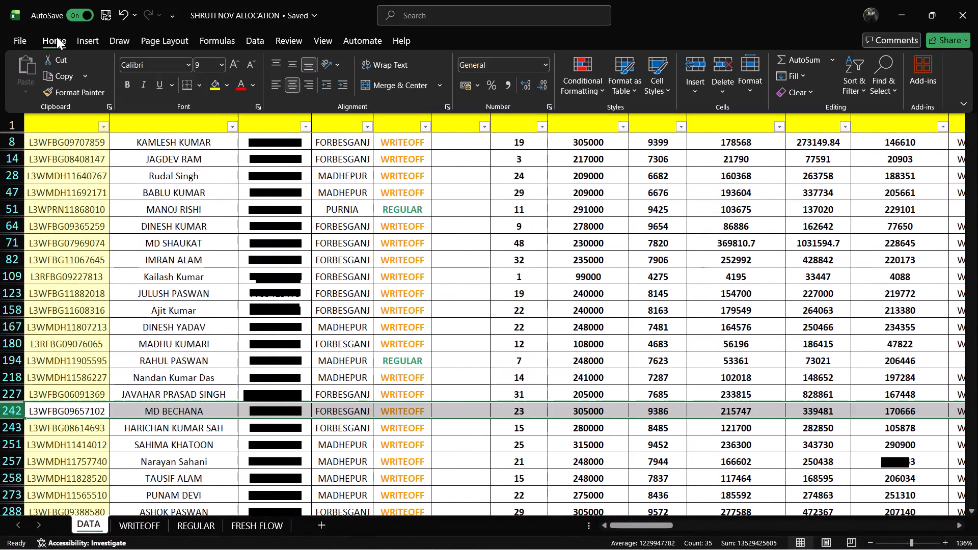
{"action": "left_click", "coordinate": [215, 86]}
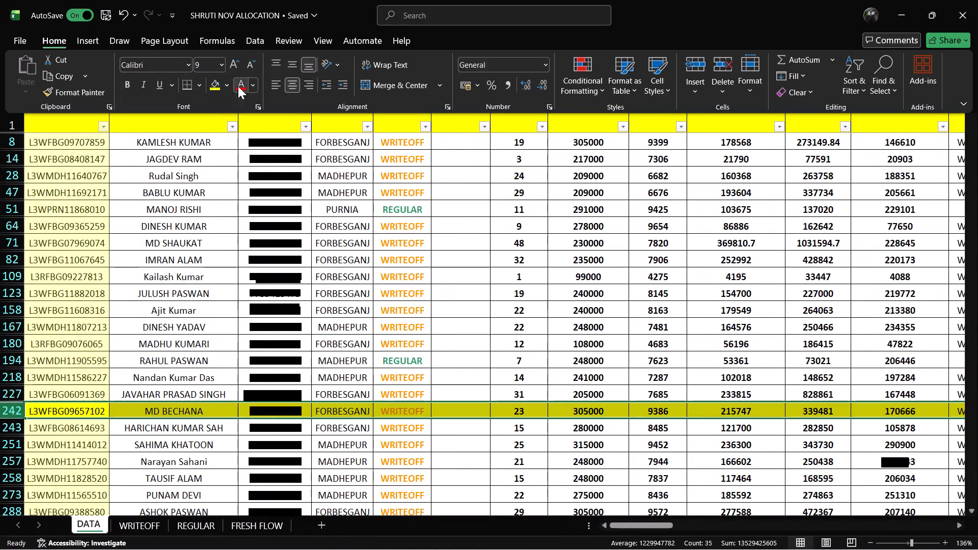
{"action": "left_click", "coordinate": [241, 85]}
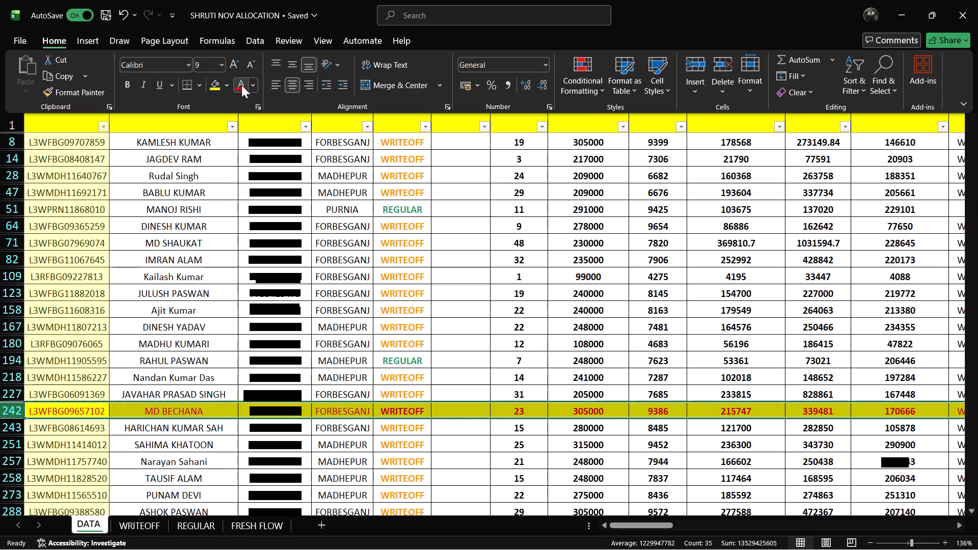
{"action": "left_click", "coordinate": [446, 403]}
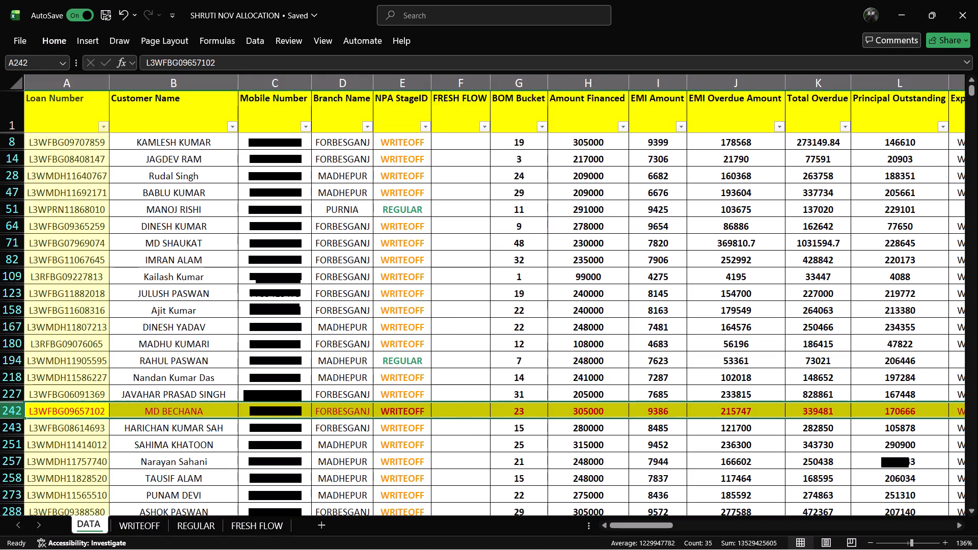
{"action": "left_click", "coordinate": [477, 342]}
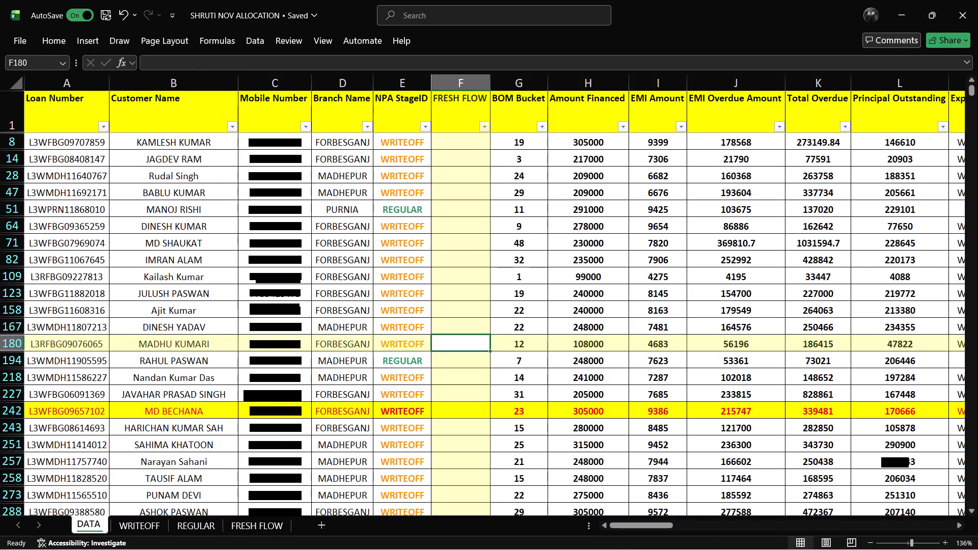
{"action": "left_click", "coordinate": [464, 416]}
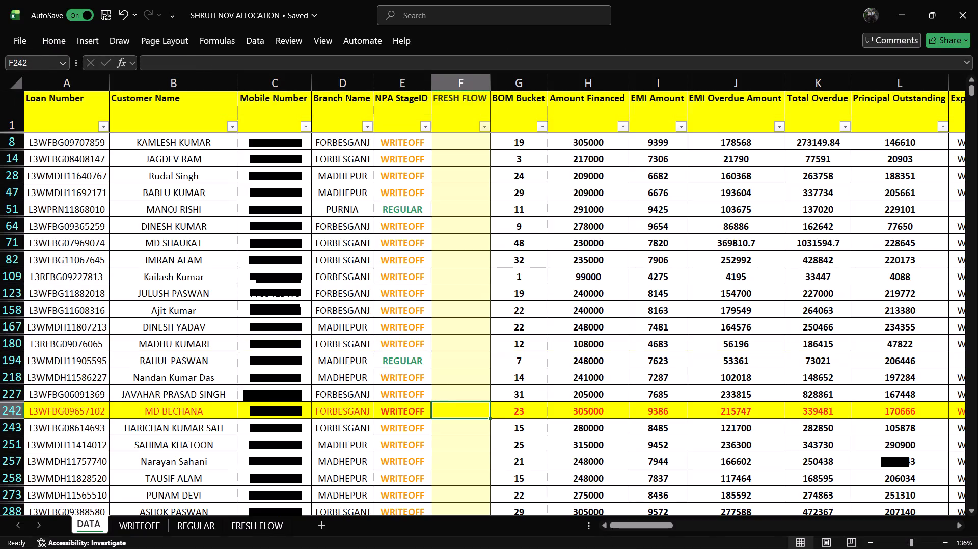
Go to the start of row 243 to read its loan number, customer and mobile number.
{"action": "left_click", "coordinate": [407, 427]}
{"action": "key", "text": "Left"}
{"action": "key", "text": "Left"}
{"action": "key", "text": "Left"}
{"action": "key", "text": "Left"}
{"action": "key", "text": "Left"}
{"action": "key", "text": "Left"}
{"action": "key", "text": "Left"}
{"action": "key", "text": "Left"}
{"action": "key", "text": "Left"}
{"action": "key", "text": "Left"}
{"action": "key", "text": "Left"}
{"action": "key", "text": "Left"}
{"action": "key", "text": "Left"}
{"action": "key", "text": "Left"}
{"action": "key", "text": "Left"}
{"action": "key", "text": "Left"}
{"action": "key", "text": "Left"}
{"action": "key", "text": "Left"}
{"action": "key", "text": "Left"}
{"action": "key", "text": "Left"}
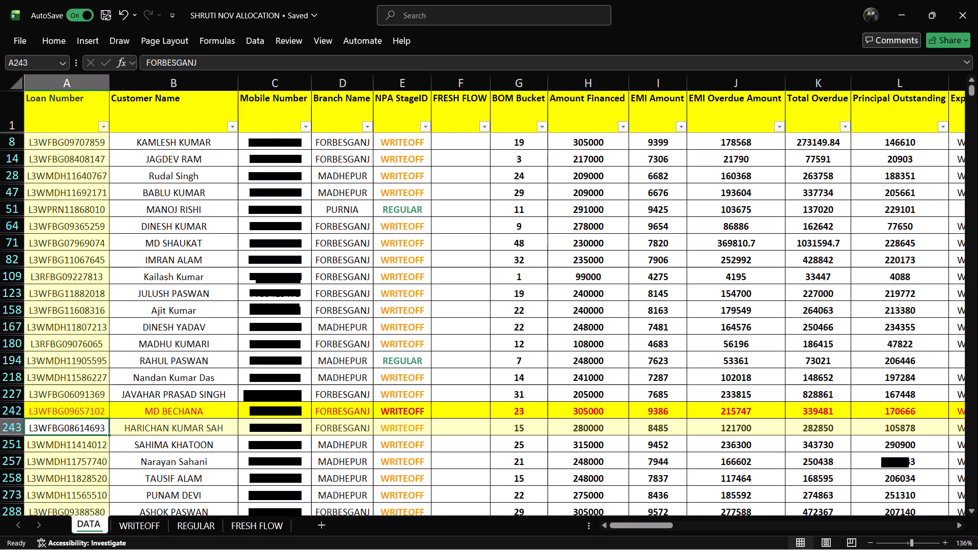
{"action": "key", "text": "Right"}
{"action": "key", "text": "Right"}
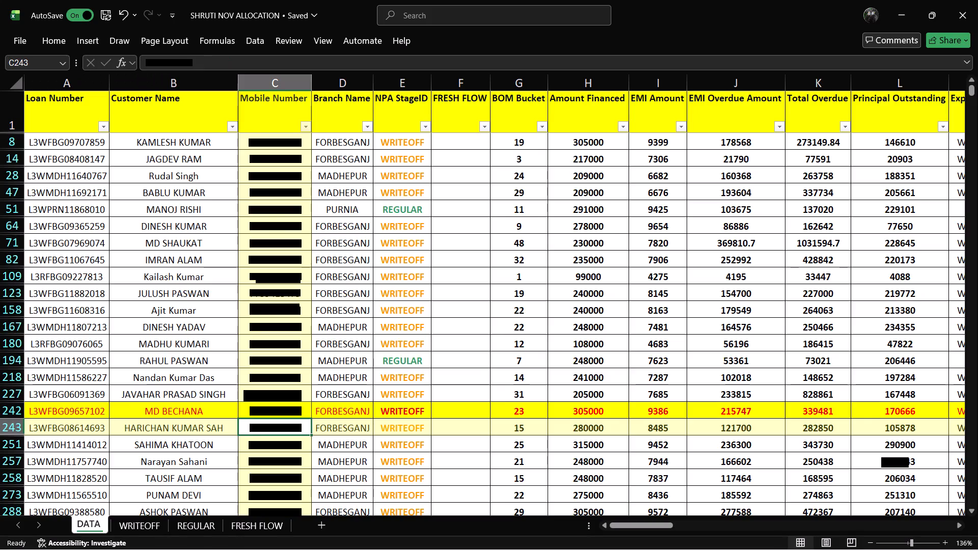
Look across row 243 to its contact, PTP, feedback, calling date and old feedback columns.
{"action": "key", "text": "Right"}
{"action": "key", "text": "Right"}
{"action": "key", "text": "Right"}
{"action": "key", "text": "Right"}
{"action": "key", "text": "Right"}
{"action": "key", "text": "Right"}
{"action": "key", "text": "Right"}
{"action": "key", "text": "Right"}
{"action": "key", "text": "Right"}
{"action": "key", "text": "Right"}
{"action": "key", "text": "Right"}
{"action": "key", "text": "Right"}
{"action": "key", "text": "Right"}
{"action": "key", "text": "Right"}
{"action": "key", "text": "Right"}
{"action": "key", "text": "Right"}
{"action": "key", "text": "Right"}
{"action": "key", "text": "Right"}
{"action": "key", "text": "Right"}
{"action": "key", "text": "Right"}
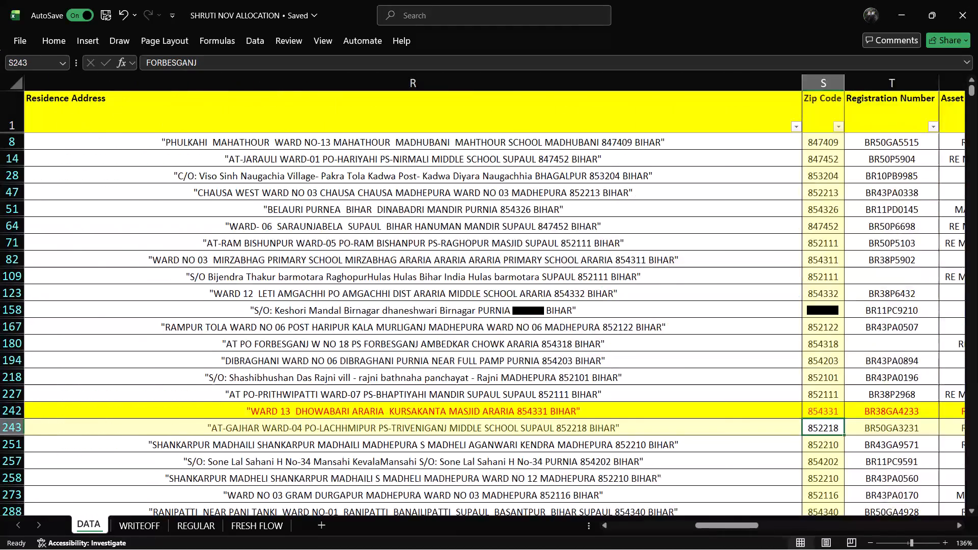
{"action": "key", "text": "Right"}
{"action": "key", "text": "Right"}
{"action": "key", "text": "Right"}
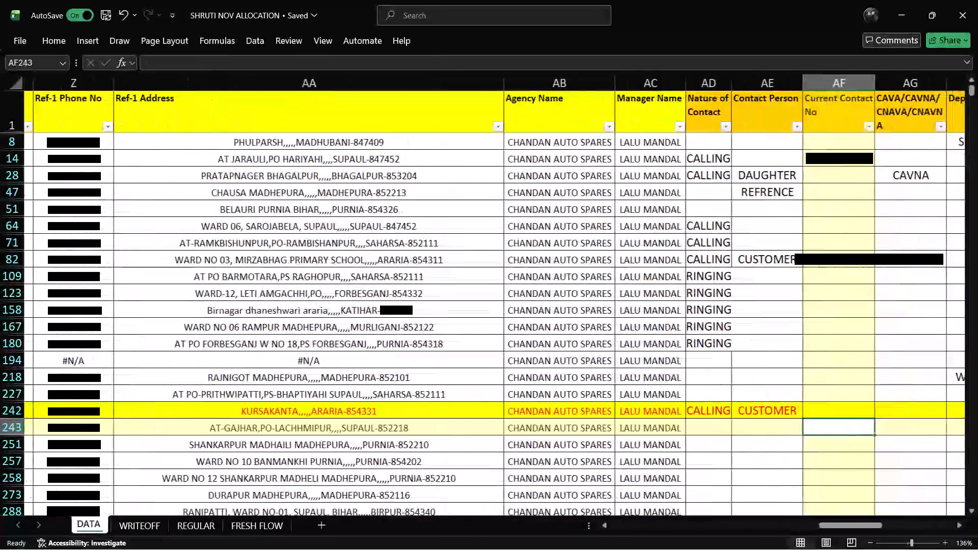
{"action": "key", "text": "Right"}
{"action": "key", "text": "Right"}
{"action": "key", "text": "Right"}
{"action": "key", "text": "Right"}
{"action": "key", "text": "Right"}
{"action": "key", "text": "Right"}
{"action": "key", "text": "Right"}
{"action": "key", "text": "Right"}
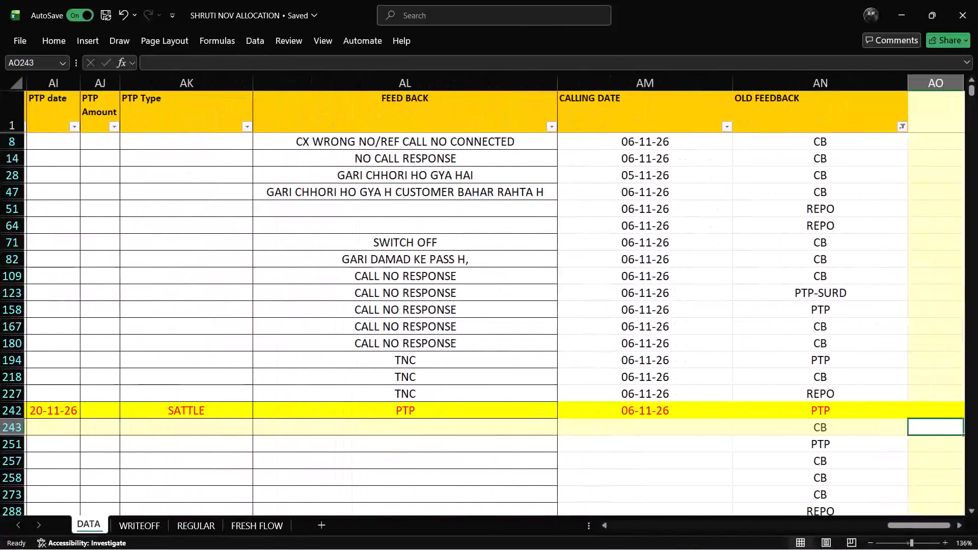
{"action": "key", "text": "Left"}
{"action": "key", "text": "Left"}
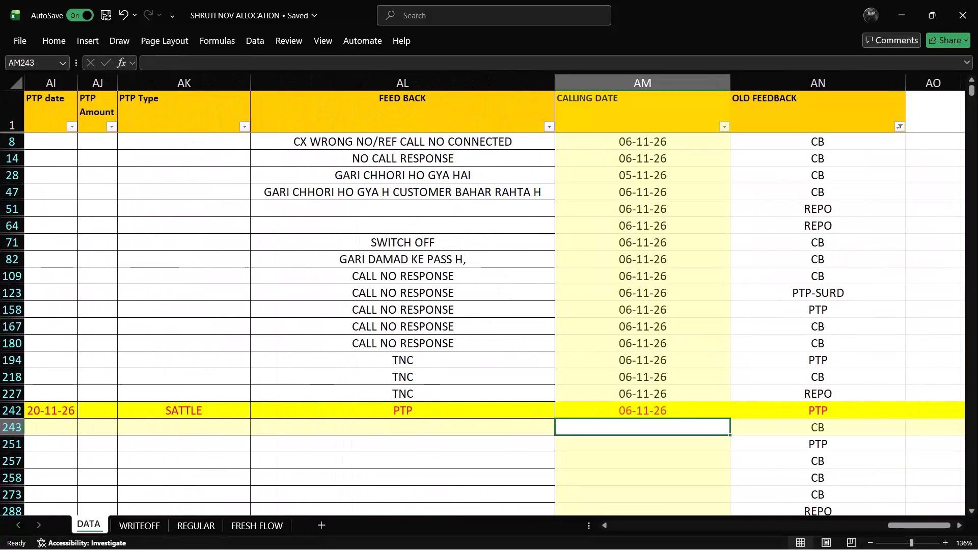
Return to the start of row 243 to recheck its loan number, mobile number, branch and NPA stage.
{"action": "key", "text": "Left"}
{"action": "key", "text": "Left"}
{"action": "key", "text": "Left"}
{"action": "key", "text": "Left"}
{"action": "key", "text": "Left"}
{"action": "key", "text": "Left"}
{"action": "key", "text": "Left"}
{"action": "key", "text": "Left"}
{"action": "key", "text": "Left"}
{"action": "key", "text": "Left"}
{"action": "key", "text": "Left"}
{"action": "key", "text": "Left"}
{"action": "key", "text": "Left"}
{"action": "key", "text": "Left"}
{"action": "key", "text": "Left"}
{"action": "key", "text": "Left"}
{"action": "key", "text": "Left"}
{"action": "key", "text": "Left"}
{"action": "key", "text": "Left"}
{"action": "key", "text": "Left"}
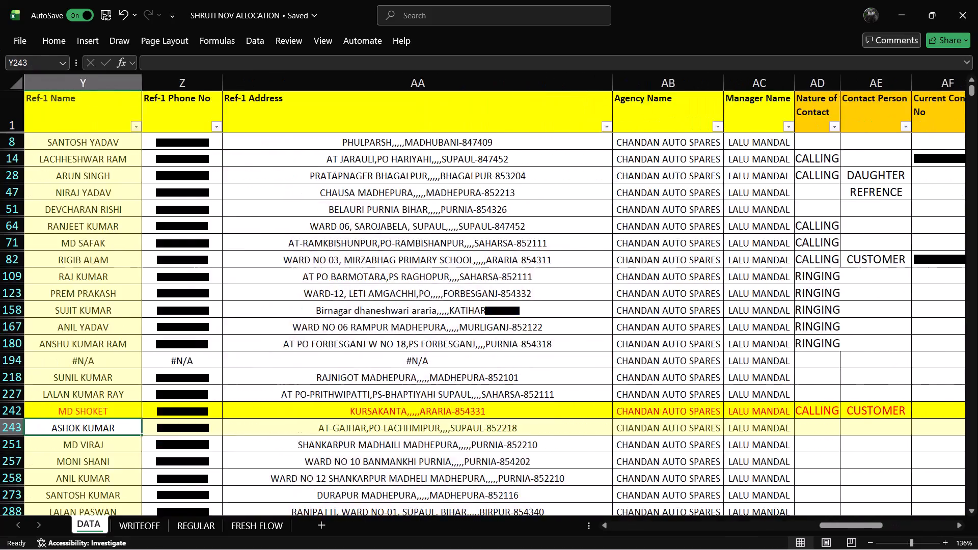
{"action": "key", "text": "Left"}
{"action": "key", "text": "Left"}
{"action": "key", "text": "Left"}
{"action": "key", "text": "Left"}
{"action": "key", "text": "Left"}
{"action": "key", "text": "Left"}
{"action": "key", "text": "Left"}
{"action": "key", "text": "Left"}
{"action": "key", "text": "Left"}
{"action": "key", "text": "Left"}
{"action": "key", "text": "Left"}
{"action": "key", "text": "Left"}
{"action": "key", "text": "Left"}
{"action": "key", "text": "Left"}
{"action": "key", "text": "Left"}
{"action": "key", "text": "Left"}
{"action": "key", "text": "Left"}
{"action": "key", "text": "Left"}
{"action": "key", "text": "Left"}
{"action": "key", "text": "Left"}
{"action": "key", "text": "Left"}
{"action": "key", "text": "Left"}
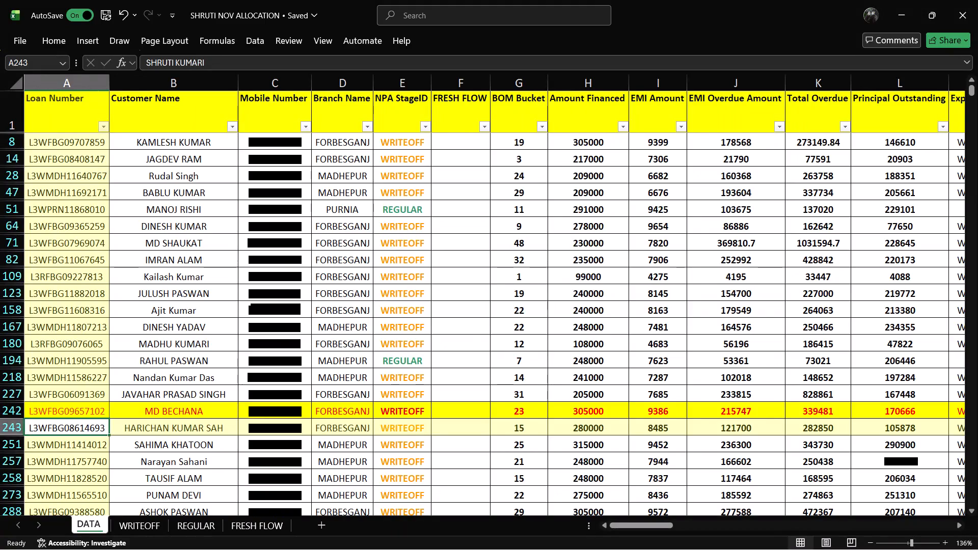
{"action": "key", "text": "Right"}
{"action": "key", "text": "Right"}
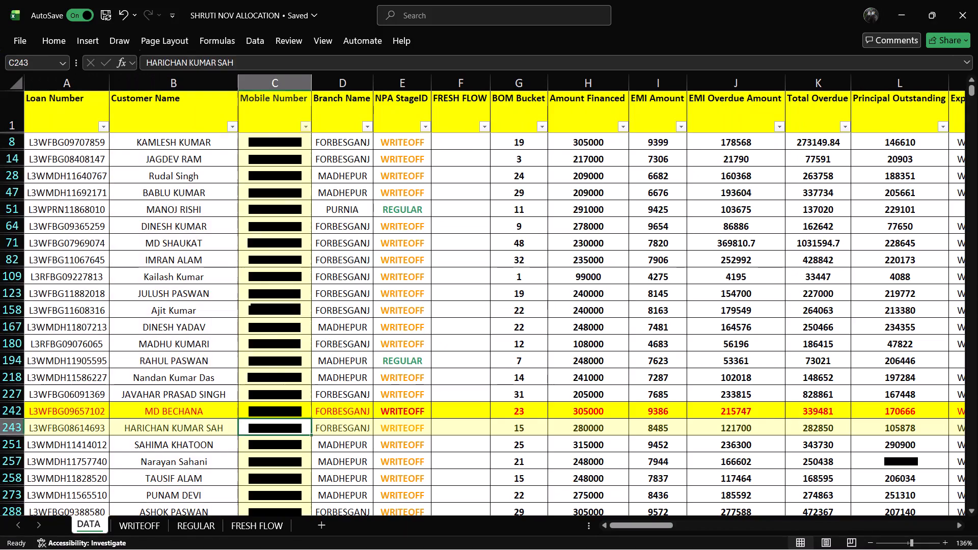
{"action": "key", "text": "Right"}
{"action": "key", "text": "Right"}
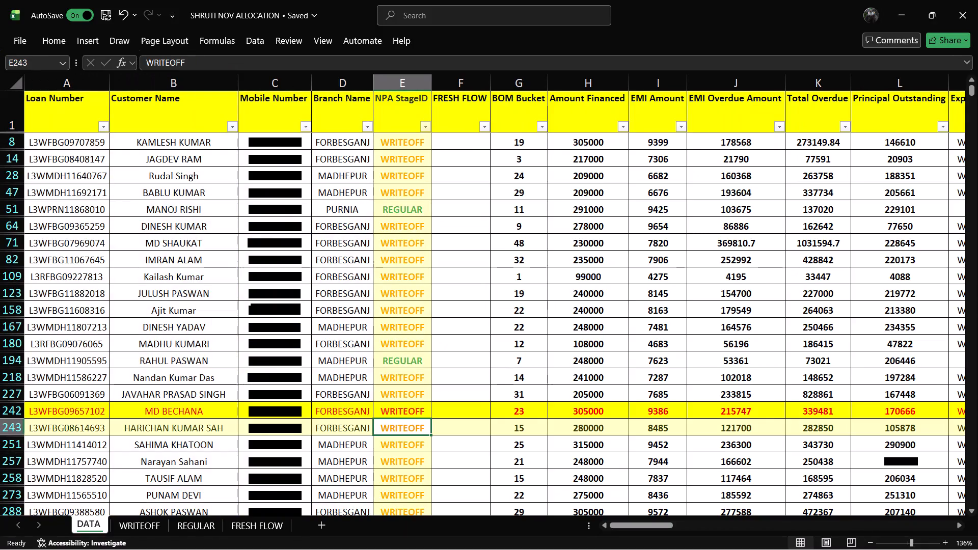
{"action": "left_click", "coordinate": [479, 427]}
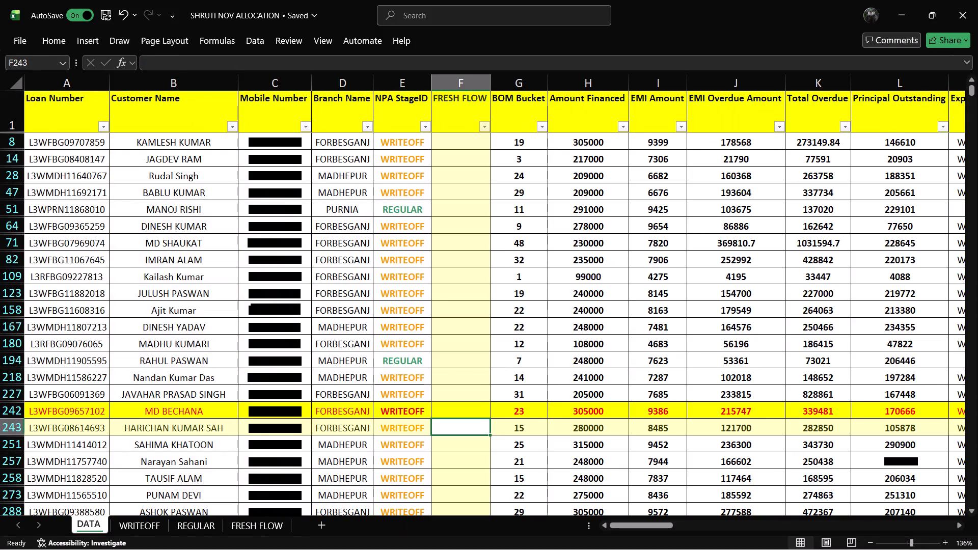
{"action": "left_click", "coordinate": [392, 431]}
{"action": "key", "text": "Right"}
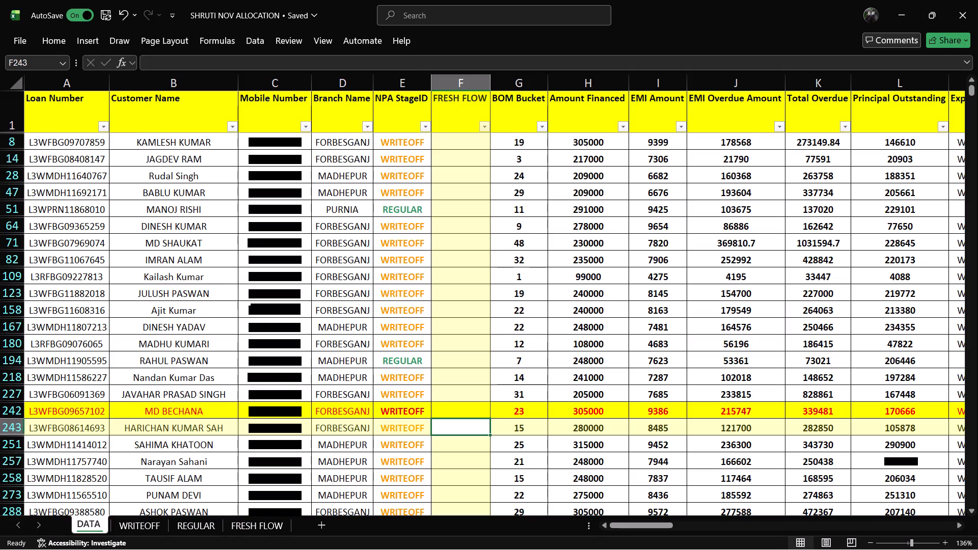
Examine row 243's overdue amounts, residence address, vehicle details, dealer and first reference name.
{"action": "key", "text": "Right"}
{"action": "key", "text": "Right"}
{"action": "key", "text": "Right"}
{"action": "key", "text": "Right"}
{"action": "key", "text": "Right"}
{"action": "key", "text": "Right"}
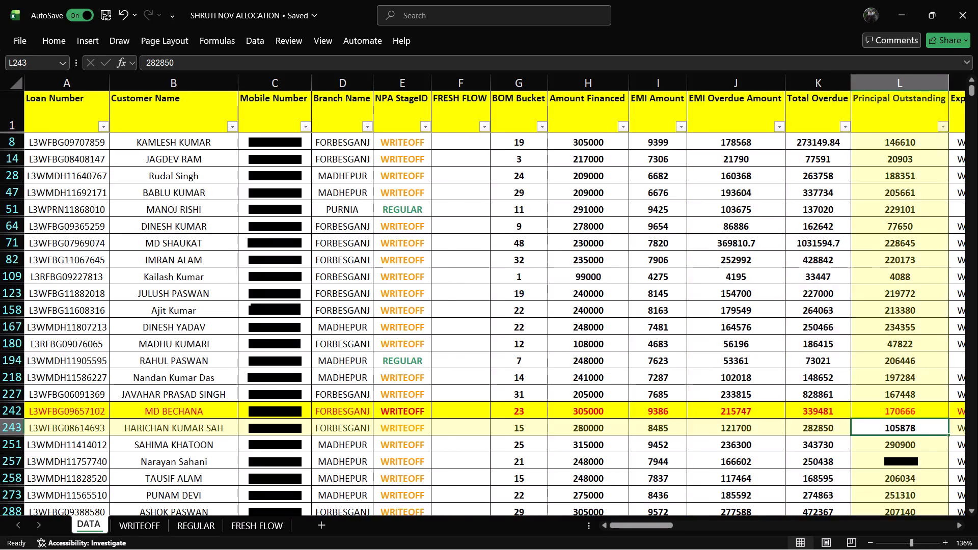
{"action": "key", "text": "Right"}
{"action": "key", "text": "Right"}
{"action": "key", "text": "Right"}
{"action": "key", "text": "Right"}
{"action": "key", "text": "Right"}
{"action": "key", "text": "Right"}
{"action": "key", "text": "Right"}
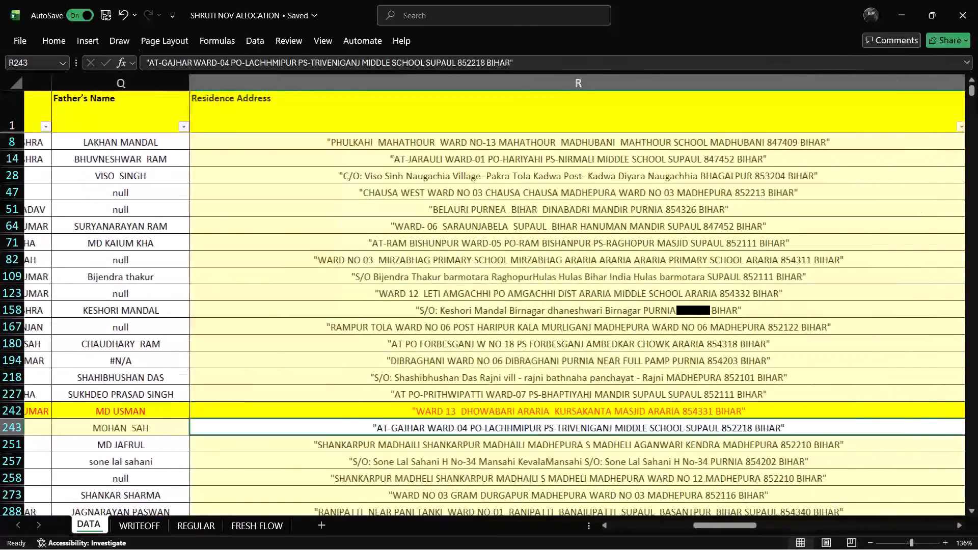
{"action": "key", "text": "Right"}
{"action": "key", "text": "Right"}
{"action": "key", "text": "Right"}
{"action": "key", "text": "Right"}
{"action": "key", "text": "Right"}
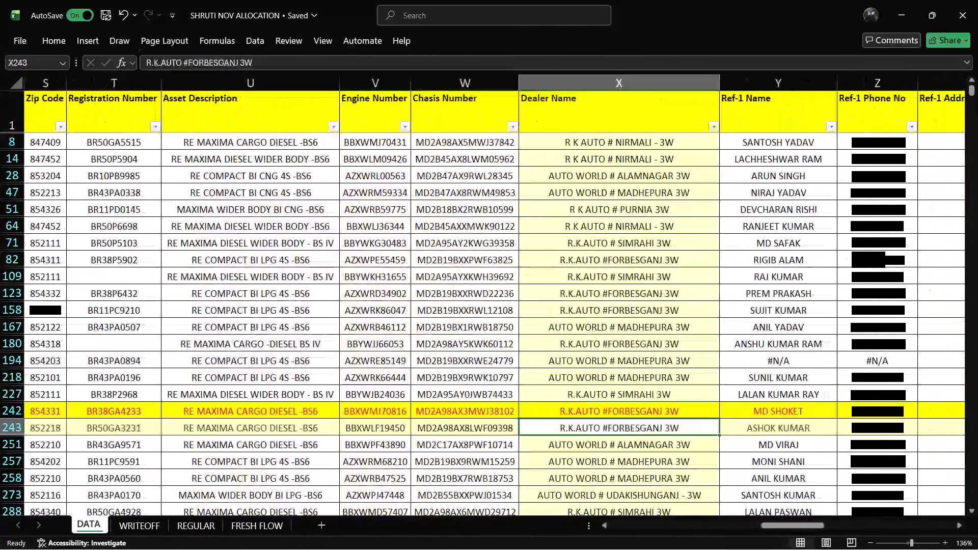
{"action": "key", "text": "Right"}
Go back to the start of row 243 to view its loan number, customer and overdue details.
{"action": "key", "text": "Left"}
{"action": "key", "text": "Left"}
{"action": "key", "text": "Left"}
{"action": "key", "text": "Left"}
{"action": "key", "text": "Left"}
{"action": "key", "text": "Left"}
{"action": "key", "text": "Left"}
{"action": "key", "text": "Left"}
{"action": "key", "text": "Left"}
{"action": "key", "text": "Left"}
{"action": "key", "text": "Left"}
{"action": "key", "text": "Left"}
{"action": "key", "text": "Left"}
{"action": "key", "text": "Left"}
{"action": "key", "text": "Left"}
{"action": "key", "text": "Left"}
{"action": "key", "text": "Left"}
{"action": "key", "text": "Left"}
{"action": "key", "text": "Left"}
{"action": "key", "text": "Left"}
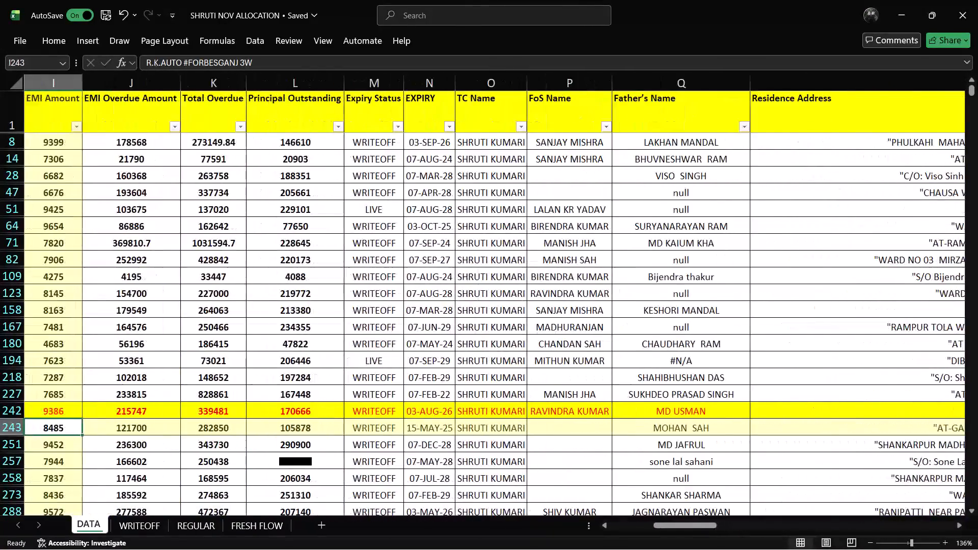
{"action": "key", "text": "Left"}
{"action": "key", "text": "Left"}
{"action": "key", "text": "Left"}
{"action": "key", "text": "Left"}
{"action": "key", "text": "Left"}
{"action": "key", "text": "Left"}
{"action": "key", "text": "Left"}
{"action": "key", "text": "Left"}
{"action": "key", "text": "Left"}
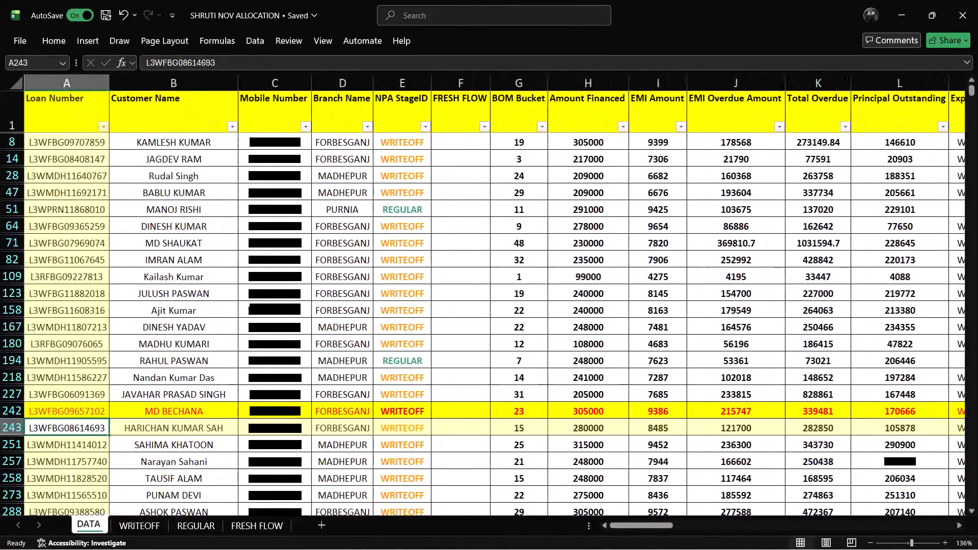
Move on to row 251 and view the case's customer name and mobile number.
{"action": "key", "text": "Left"}
{"action": "left_click", "coordinate": [187, 440]}
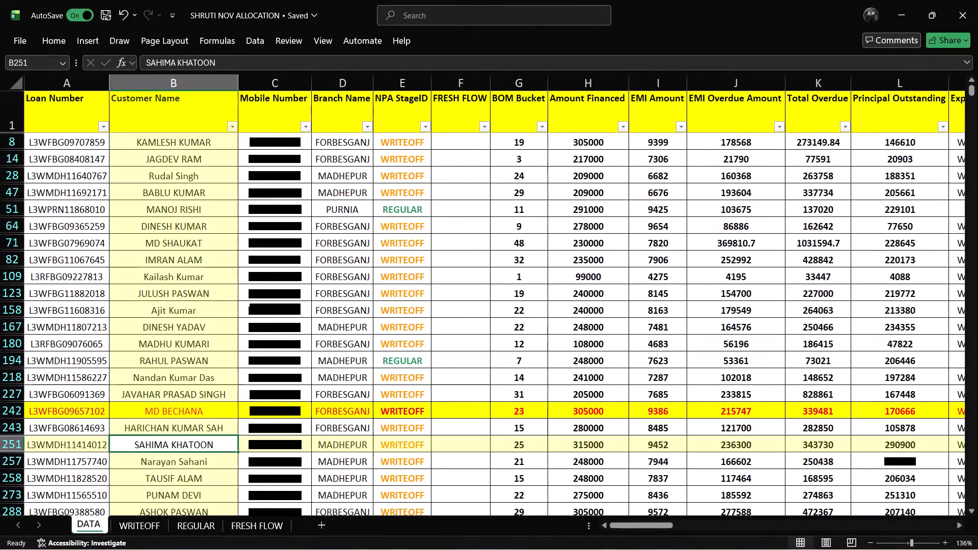
{"action": "left_click", "coordinate": [293, 438]}
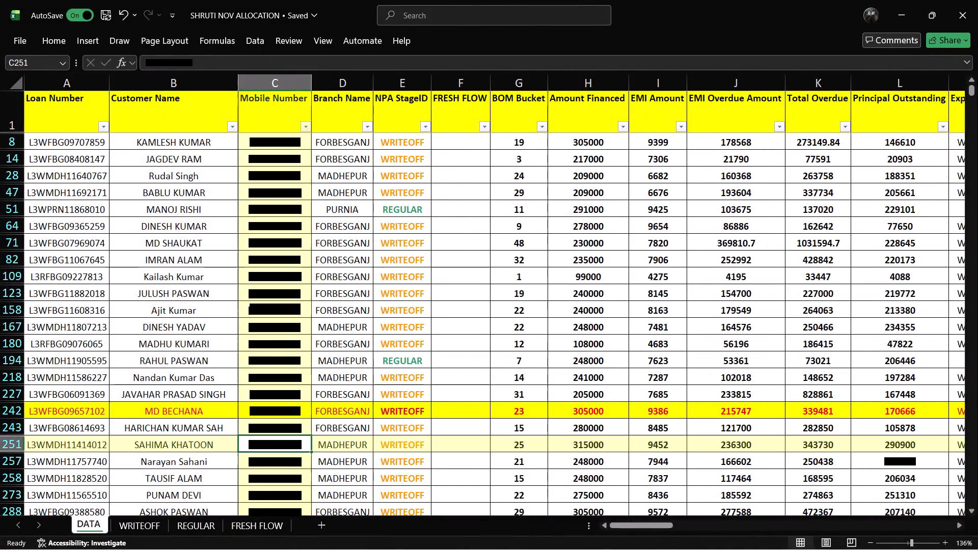
{"action": "left_click", "coordinate": [280, 442]}
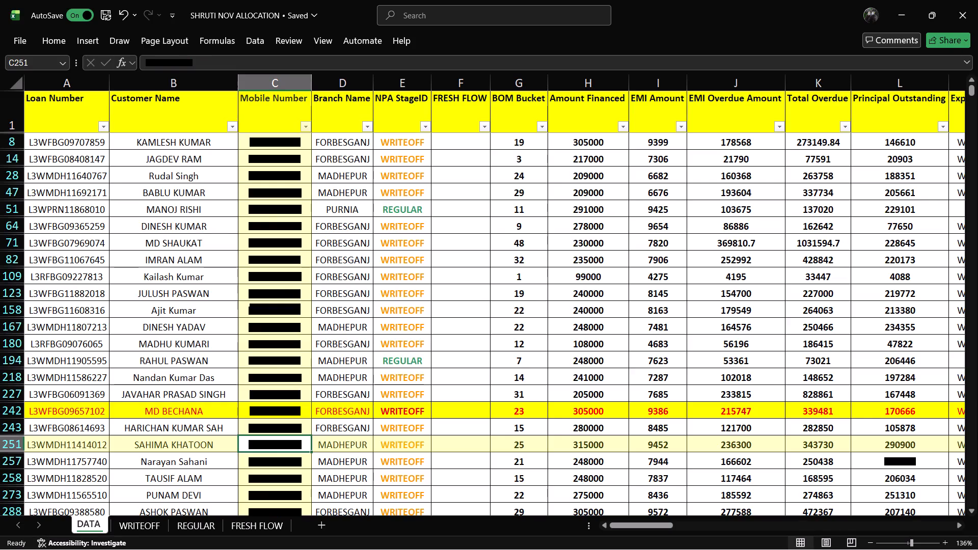
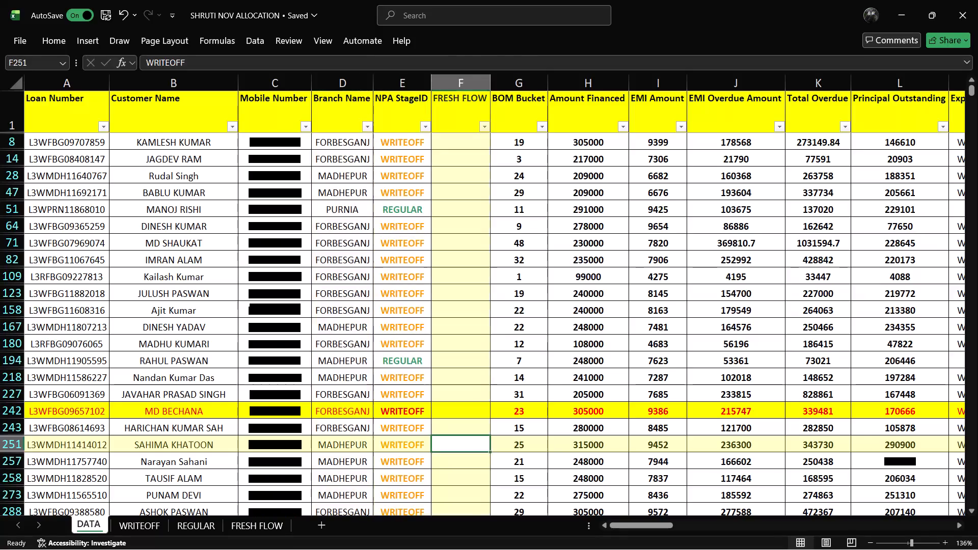
Examine row 251's EMI amount, EMI overdue amount, total overdue, principal outstanding and expiry date.
{"action": "key", "text": "Right"}
{"action": "key", "text": "Right"}
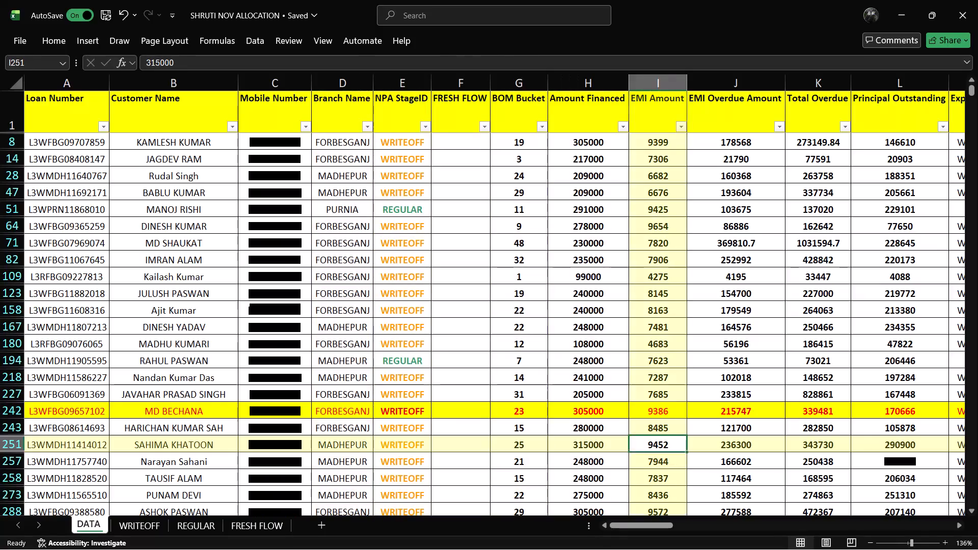
{"action": "key", "text": "Right"}
{"action": "key", "text": "Right"}
{"action": "key", "text": "Right"}
{"action": "key", "text": "Right"}
{"action": "key", "text": "Right"}
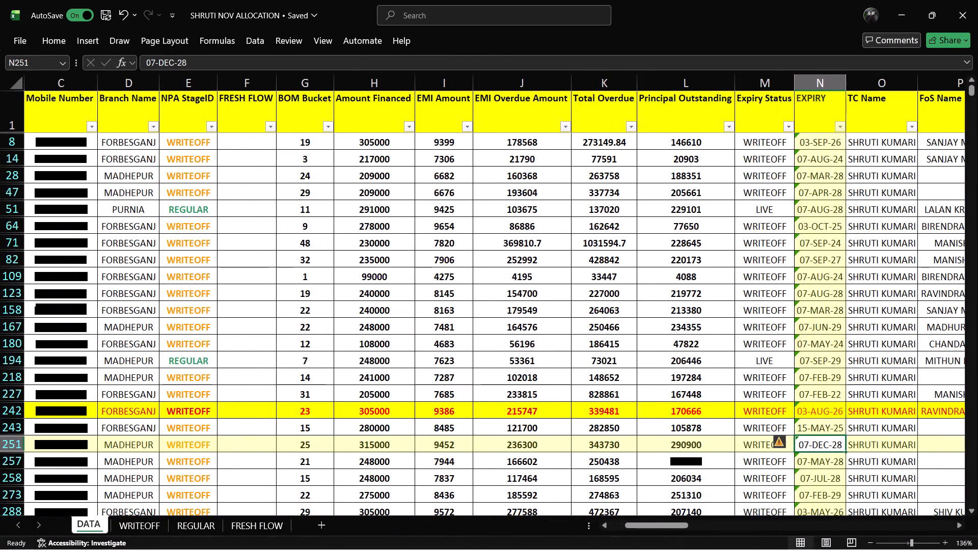
{"action": "key", "text": "Left"}
{"action": "key", "text": "Left"}
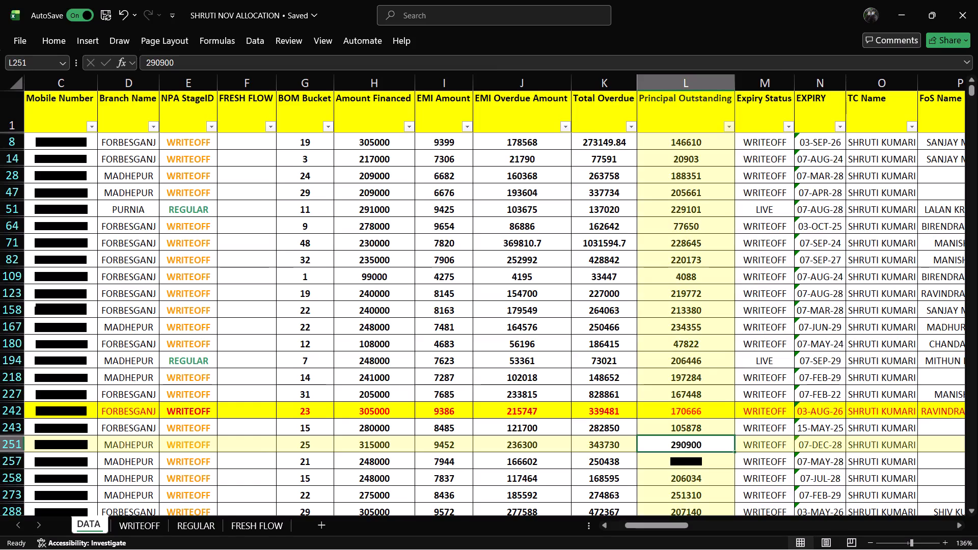
{"action": "key", "text": "Left"}
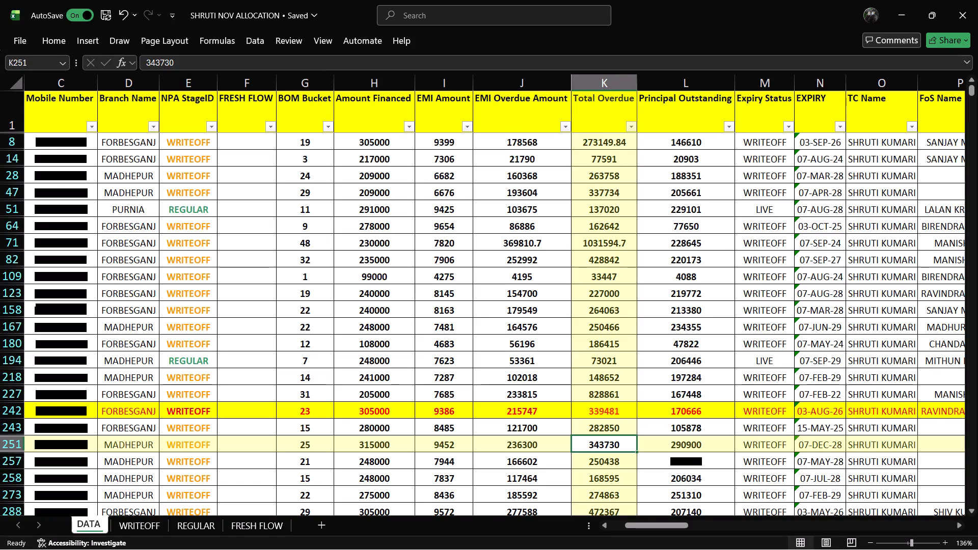
{"action": "key", "text": "Left"}
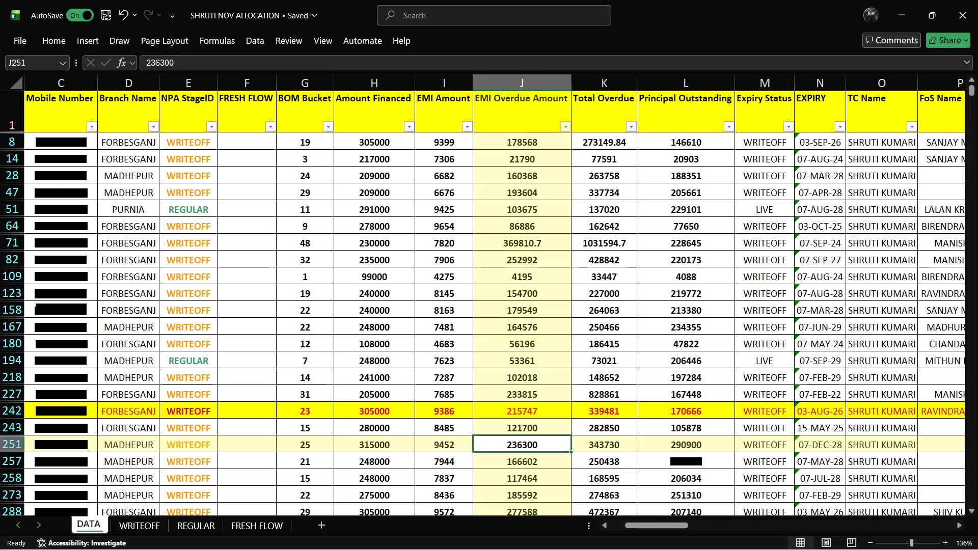
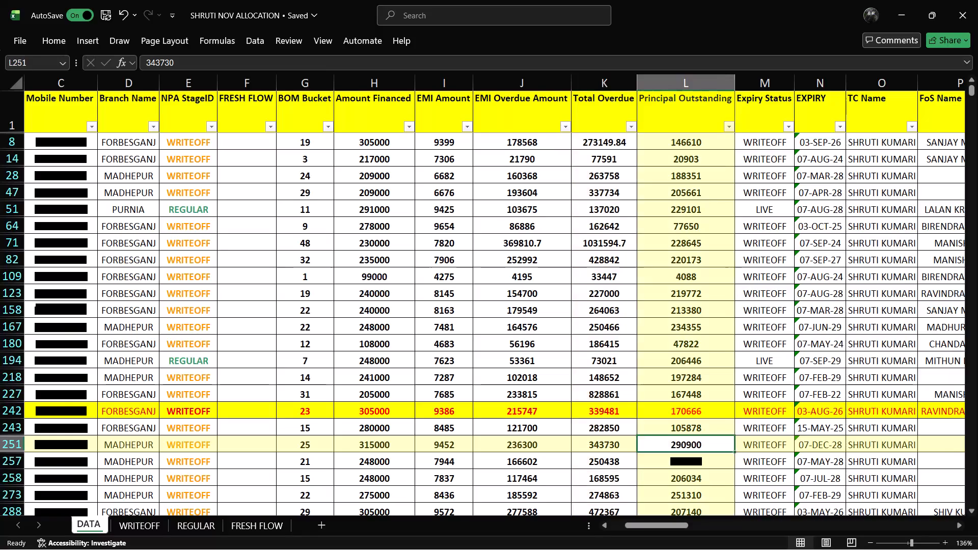
Enter today's date, 06-11-26, as the calling date for row 251.
{"action": "key", "text": "Right"}
{"action": "key", "text": "Right"}
{"action": "key", "text": "Right"}
{"action": "key", "text": "Right"}
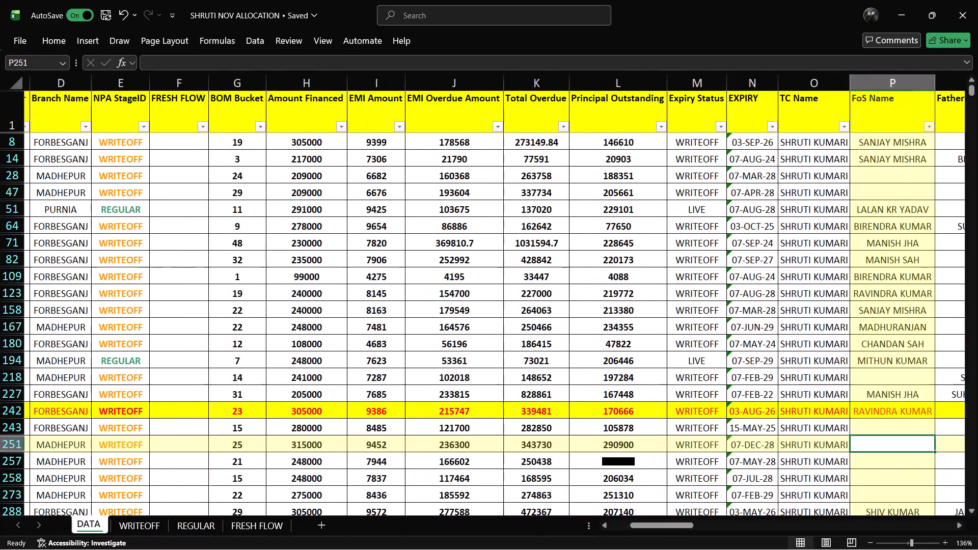
{"action": "key", "text": "Right"}
{"action": "key", "text": "Right"}
{"action": "key", "text": "Right"}
{"action": "key", "text": "Right"}
{"action": "key", "text": "Right"}
{"action": "key", "text": "Right"}
{"action": "key", "text": "Right"}
{"action": "key", "text": "Right"}
{"action": "key", "text": "Right"}
{"action": "key", "text": "Right"}
{"action": "key", "text": "Right"}
{"action": "key", "text": "Right"}
{"action": "key", "text": "Right"}
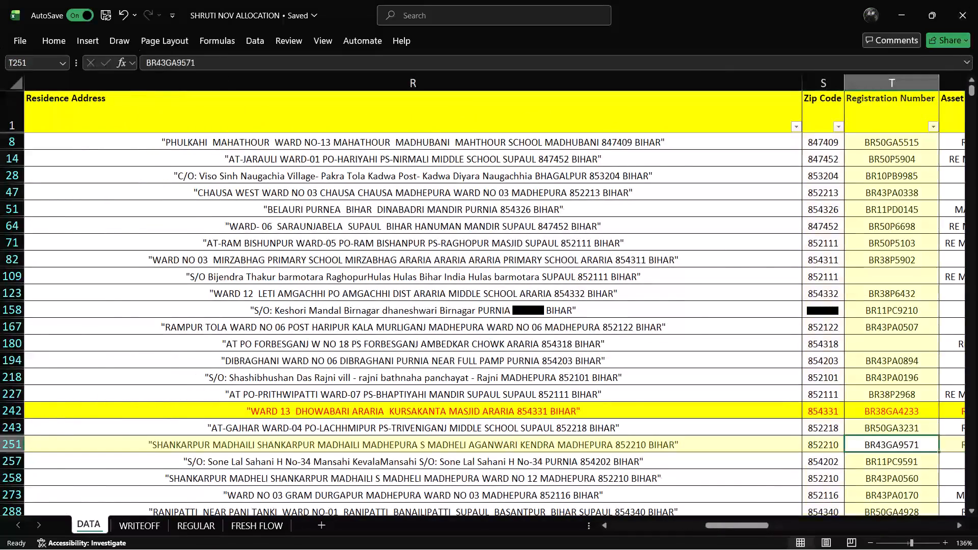
{"action": "key", "text": "Right"}
{"action": "key", "text": "Right"}
{"action": "key", "text": "Right"}
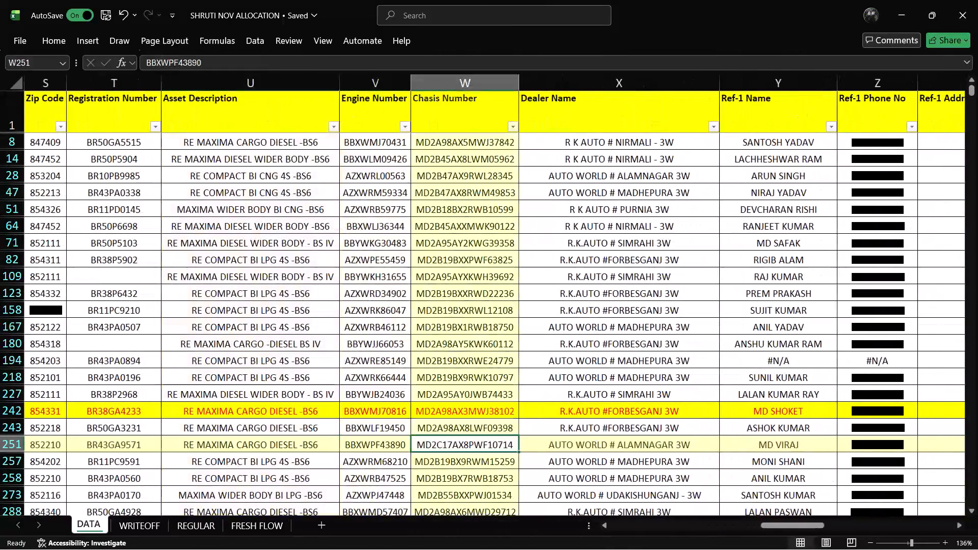
{"action": "key", "text": "Right"}
{"action": "key", "text": "Right"}
{"action": "key", "text": "Right"}
{"action": "key", "text": "Right"}
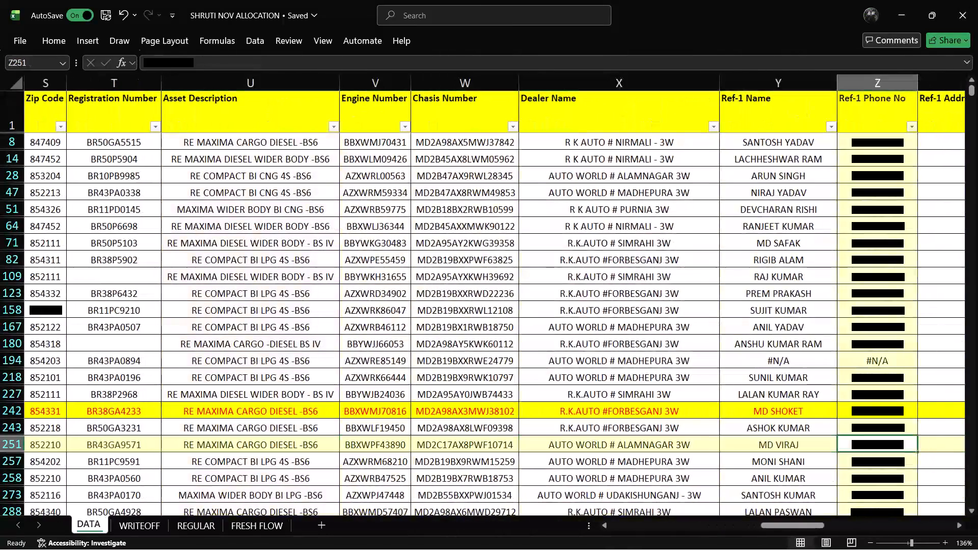
{"action": "key", "text": "Right"}
{"action": "key", "text": "Right"}
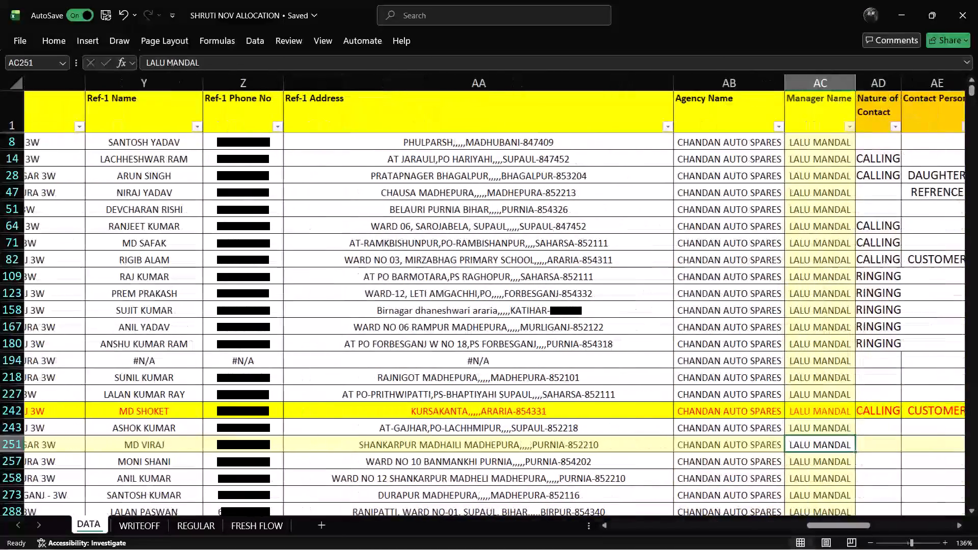
{"action": "key", "text": "Right"}
{"action": "key", "text": "Right"}
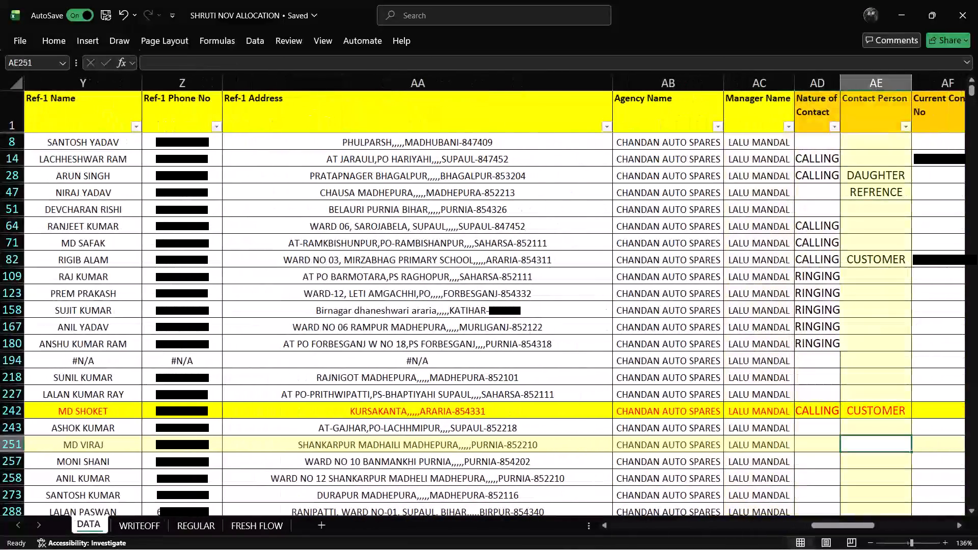
{"action": "key", "text": "Right"}
{"action": "key", "text": "Right"}
{"action": "key", "text": "Right"}
{"action": "key", "text": "Right"}
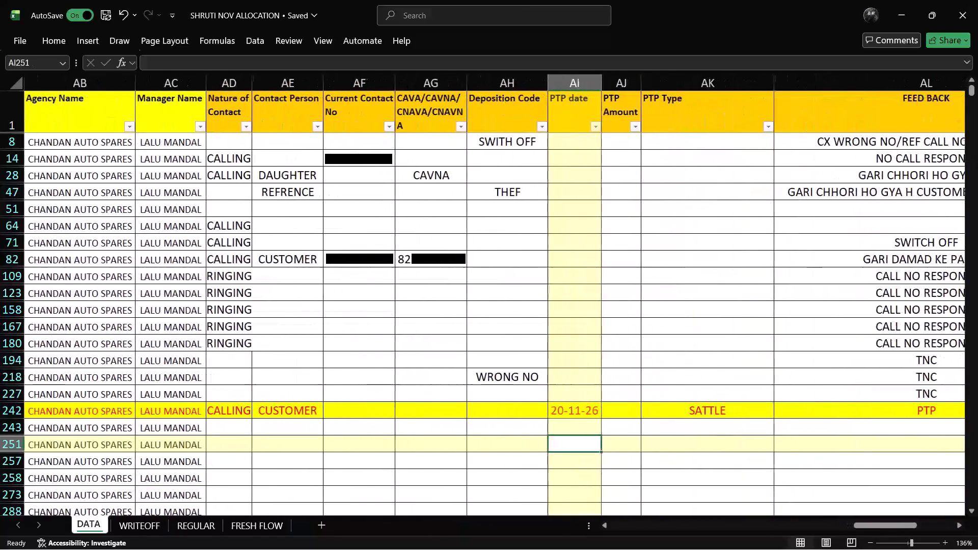
{"action": "key", "text": "Right"}
{"action": "key", "text": "Right"}
{"action": "key", "text": "Right"}
{"action": "key", "text": "Right"}
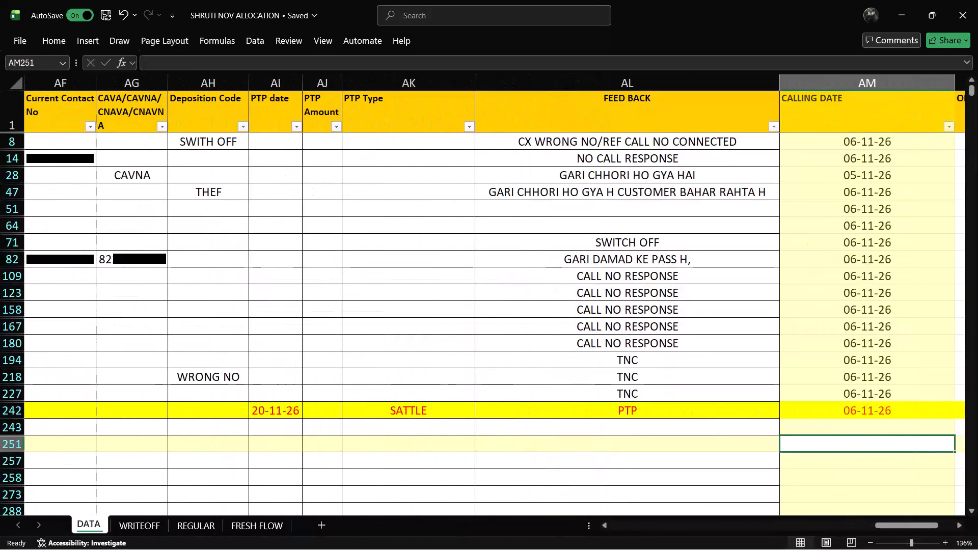
{"action": "key", "text": "ctrl+semicolon"}
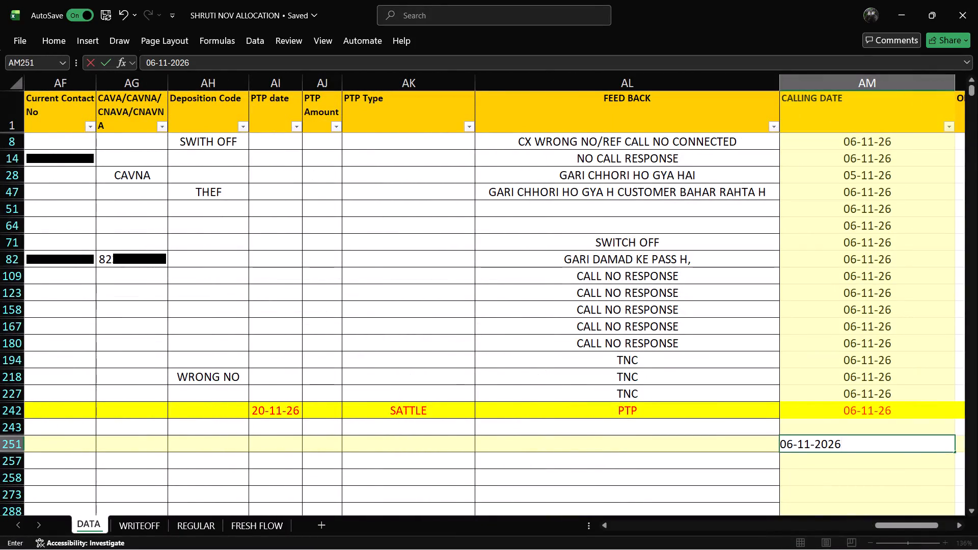
Enter today's date, 06-11-26, as the calling date for row 243.
{"action": "left_click", "coordinate": [846, 428]}
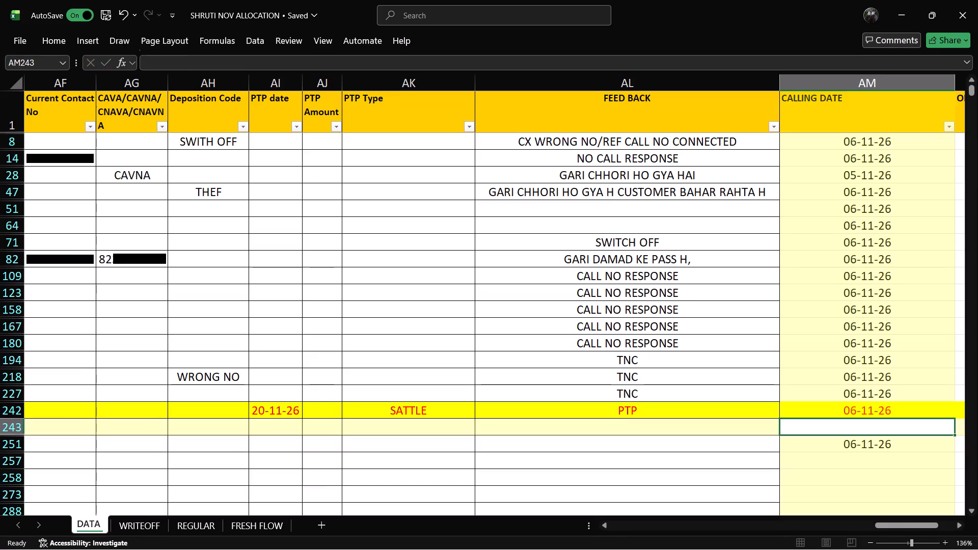
{"action": "key", "text": "ctrl+semicolon"}
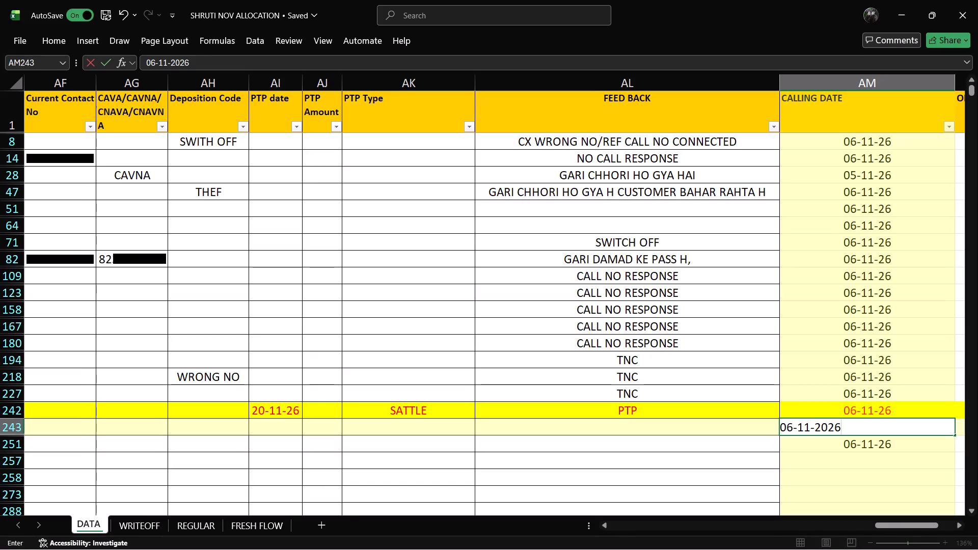
{"action": "left_click", "coordinate": [736, 420]}
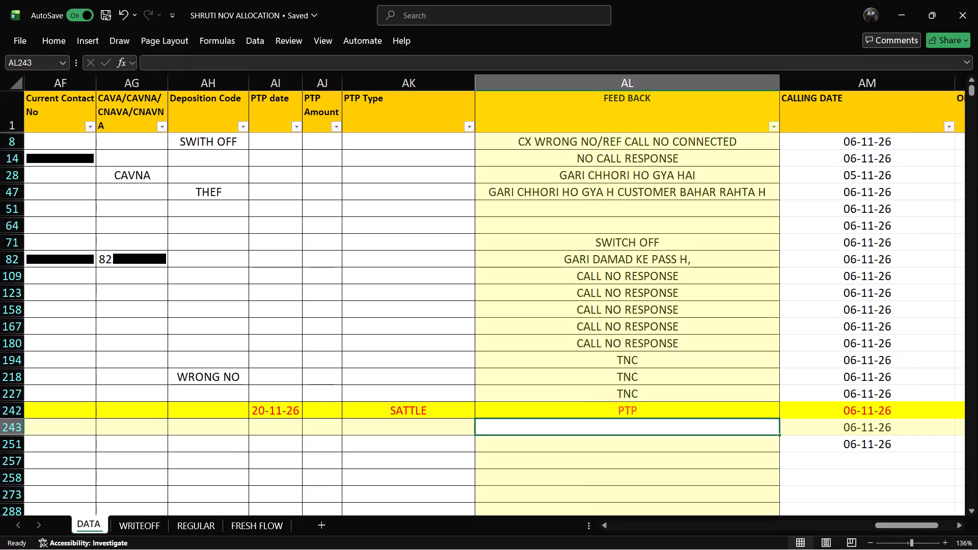
{"action": "left_click", "coordinate": [862, 429]}
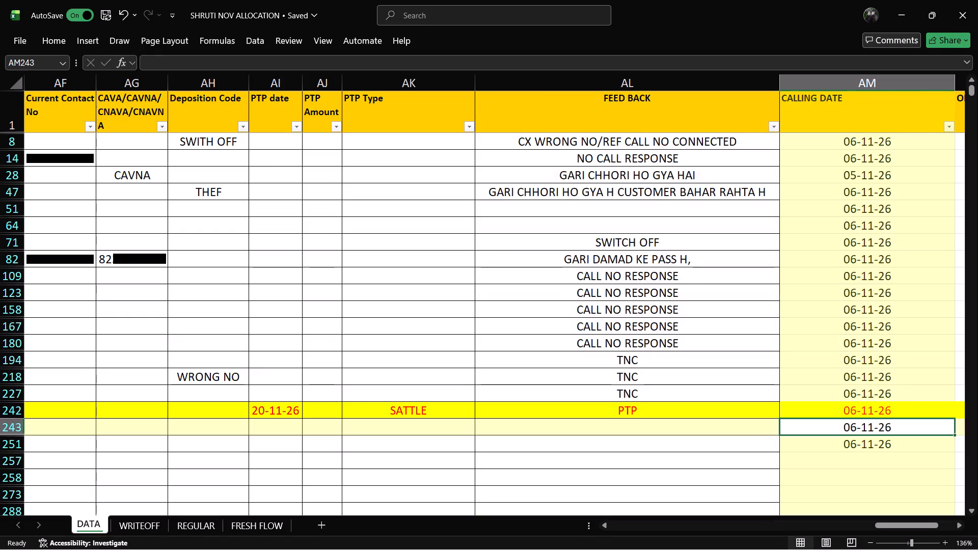
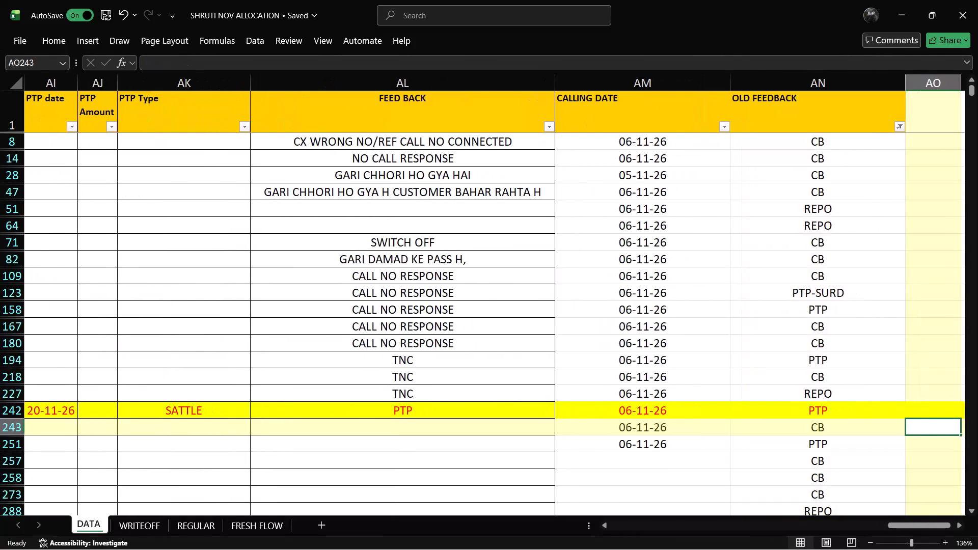
Enter the feedback GARI SERENDER for the row 251 record in the FEED BACK column.
{"action": "left_click", "coordinate": [816, 444]}
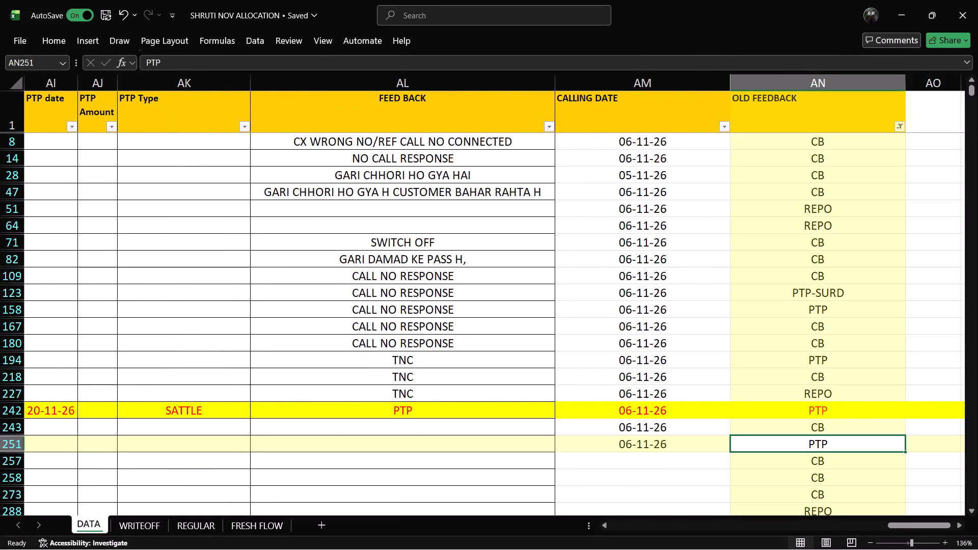
{"action": "left_click", "coordinate": [663, 452]}
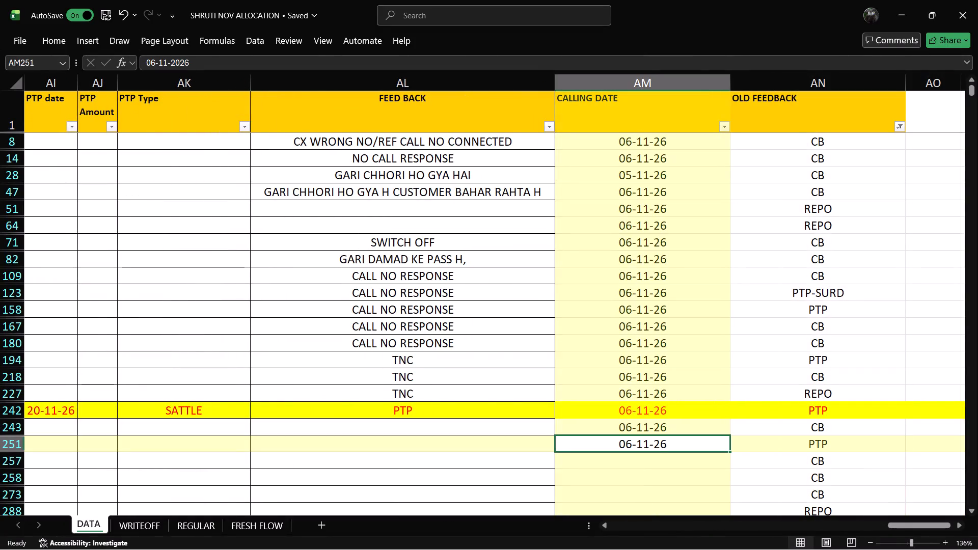
{"action": "left_click", "coordinate": [497, 445]}
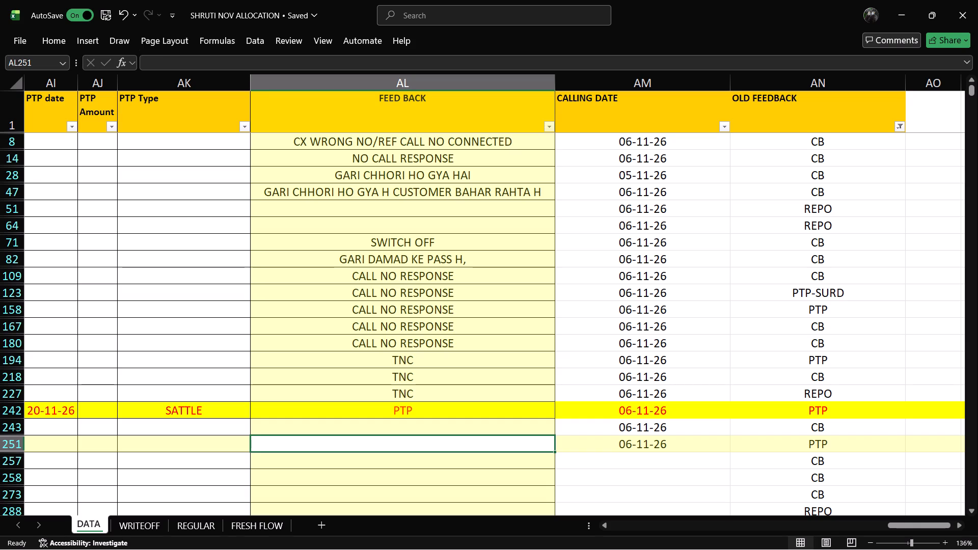
{"action": "type", "text": "GARI SE"}
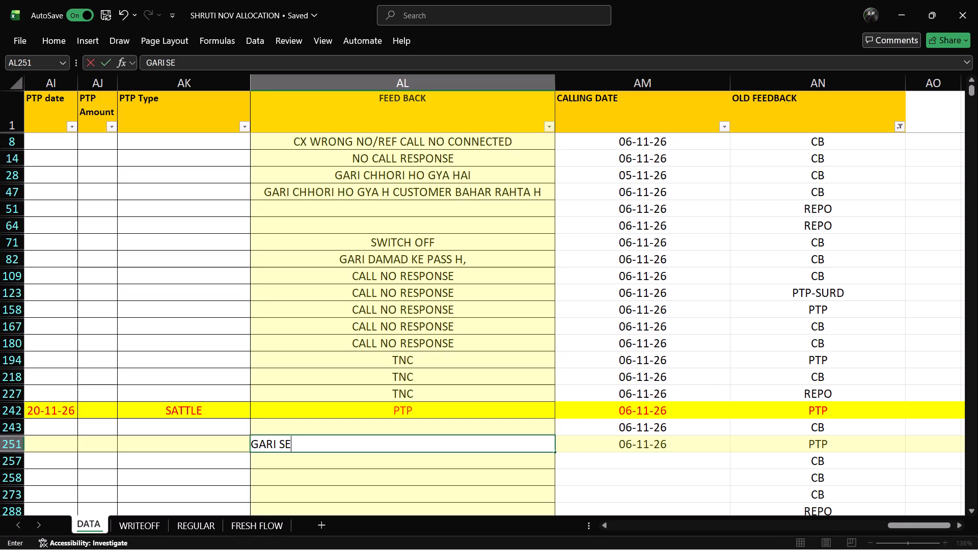
{"action": "type", "text": "RENDER"}
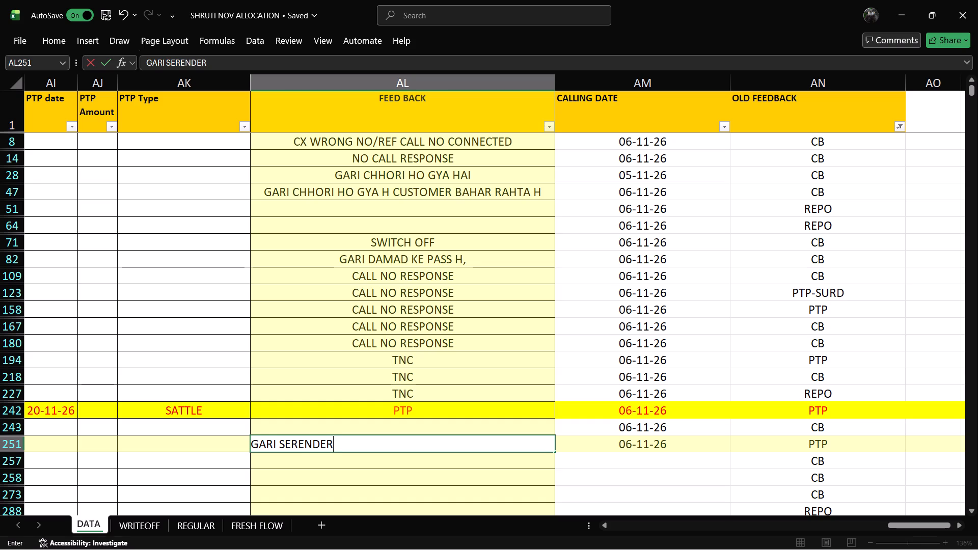
{"action": "left_click", "coordinate": [188, 443]}
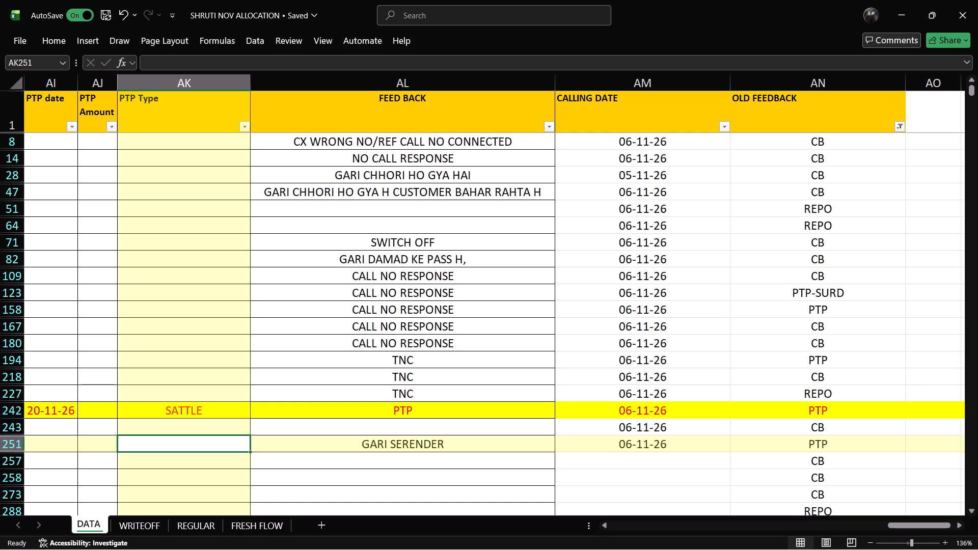
Extend the row 251 feedback text to GARI SERENDER KREGA and save the workbook.
{"action": "key", "text": "Left"}
{"action": "key", "text": "Left"}
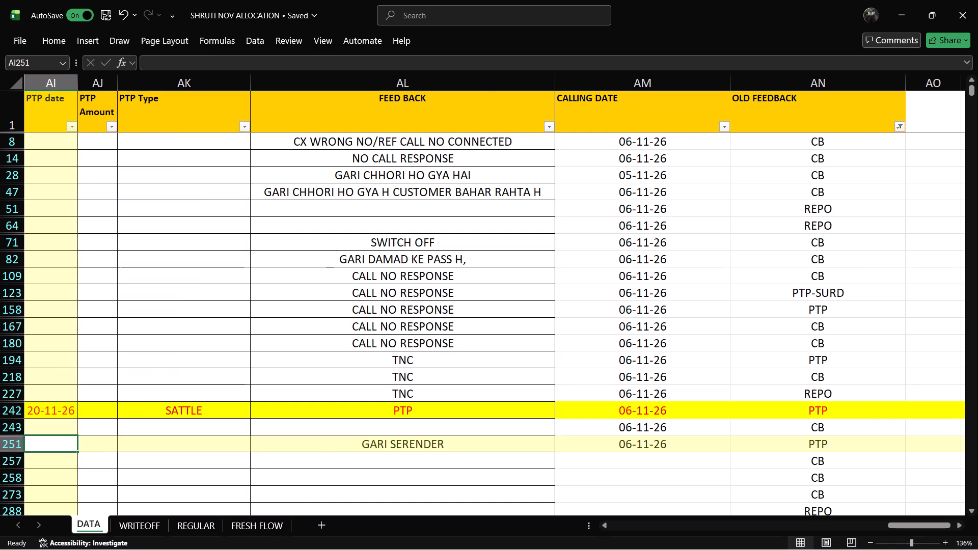
{"action": "key", "text": "Left"}
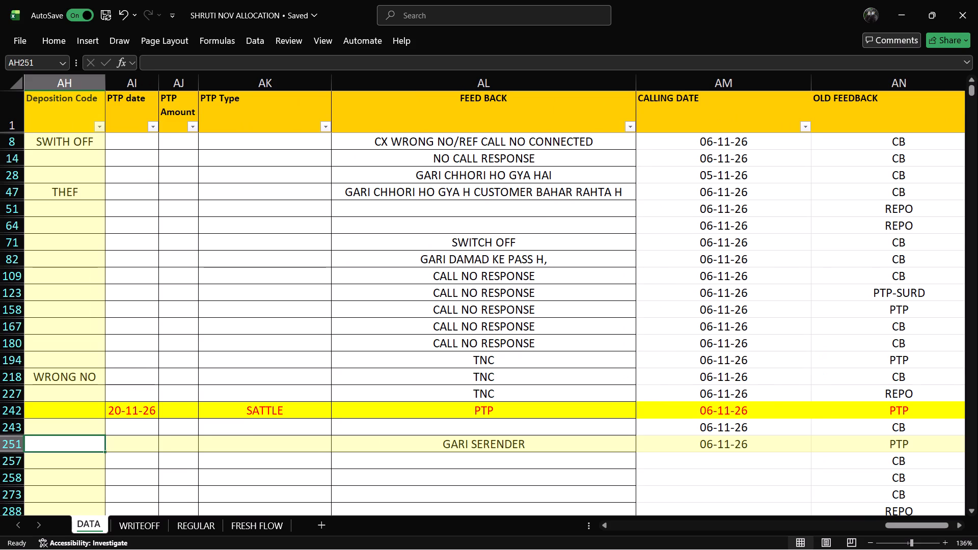
{"action": "left_click", "coordinate": [550, 444]}
{"action": "double_click", "coordinate": [550, 444]}
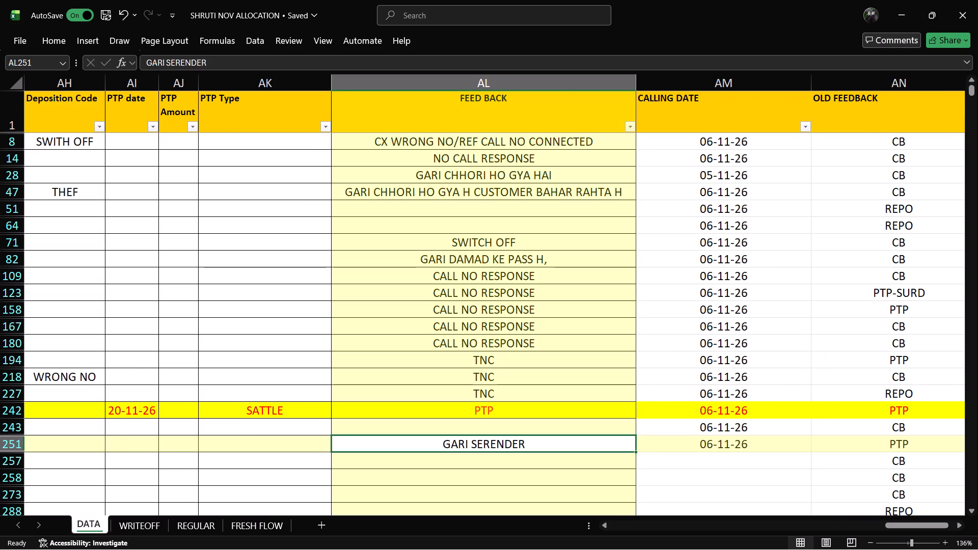
{"action": "key", "text": "space"}
{"action": "type", "text": "KREGA"}
{"action": "key", "text": "Left"}
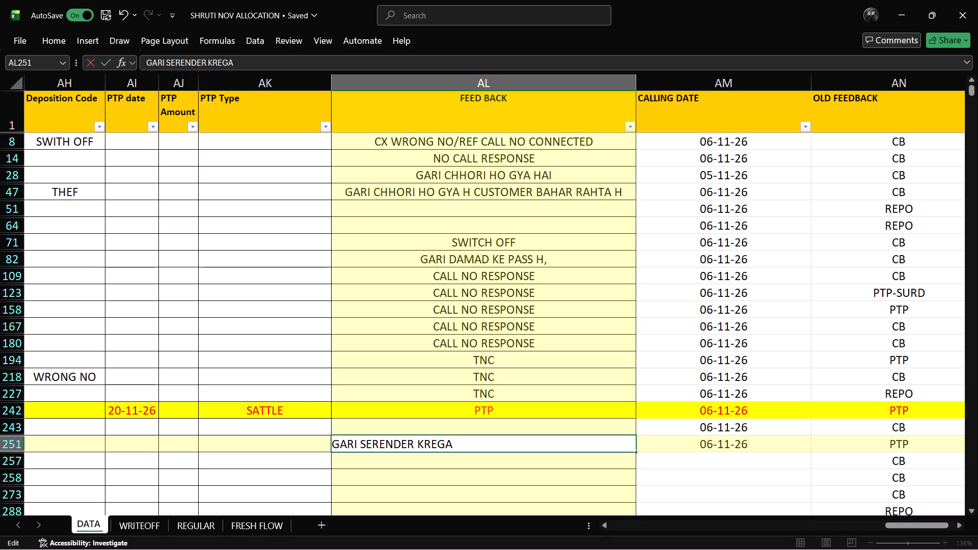
{"action": "left_click", "coordinate": [286, 442]}
{"action": "key", "text": "ctrl+s"}
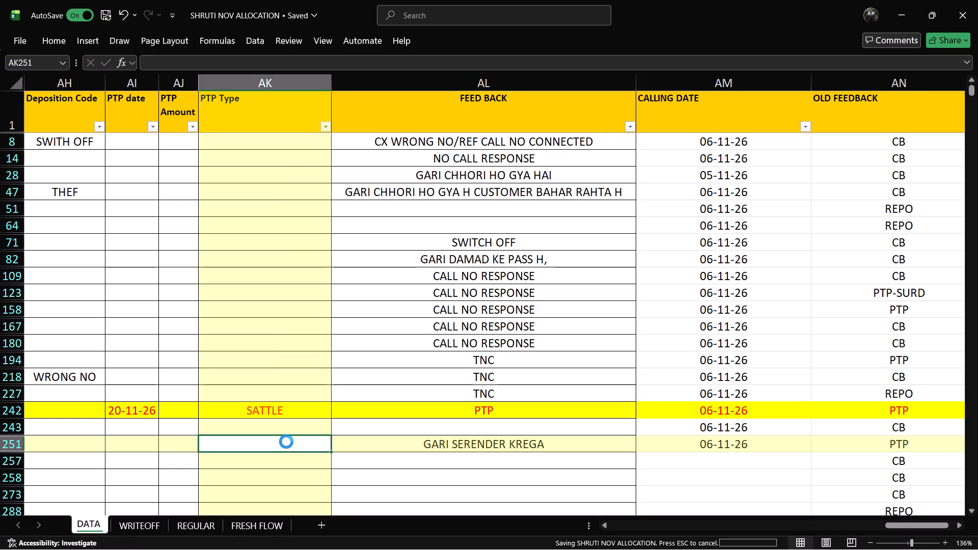
Set the Nature of Contact for the row 251 record to CALLING.
{"action": "left_click", "coordinate": [422, 444]}
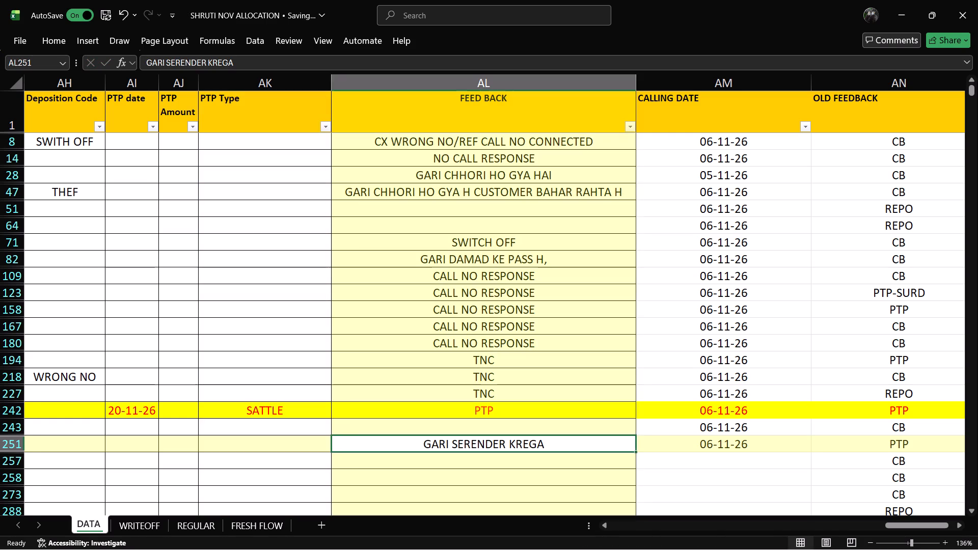
{"action": "key", "text": "Left"}
{"action": "key", "text": "Left"}
{"action": "key", "text": "Left"}
{"action": "key", "text": "Left"}
{"action": "key", "text": "Left"}
{"action": "key", "text": "Left"}
{"action": "key", "text": "Left"}
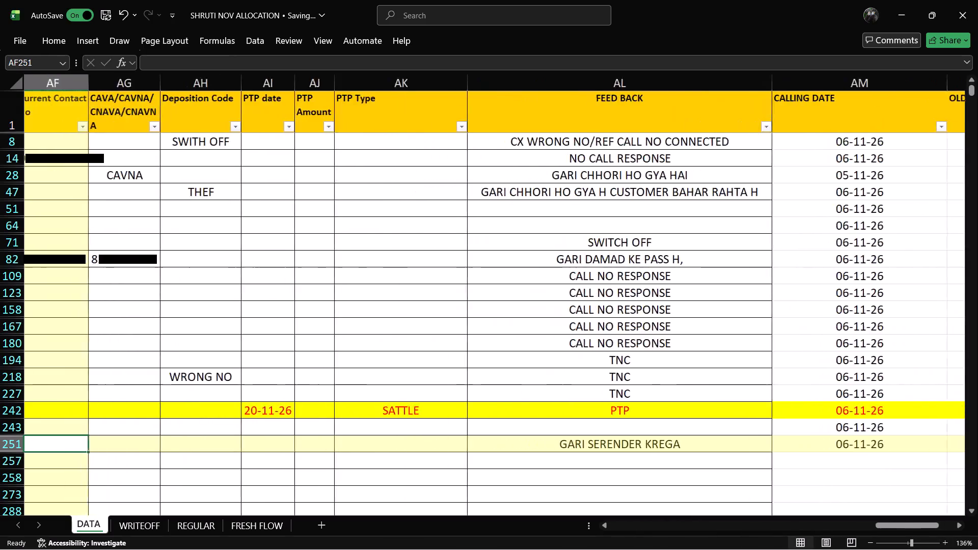
{"action": "key", "text": "Left"}
{"action": "key", "text": "Left"}
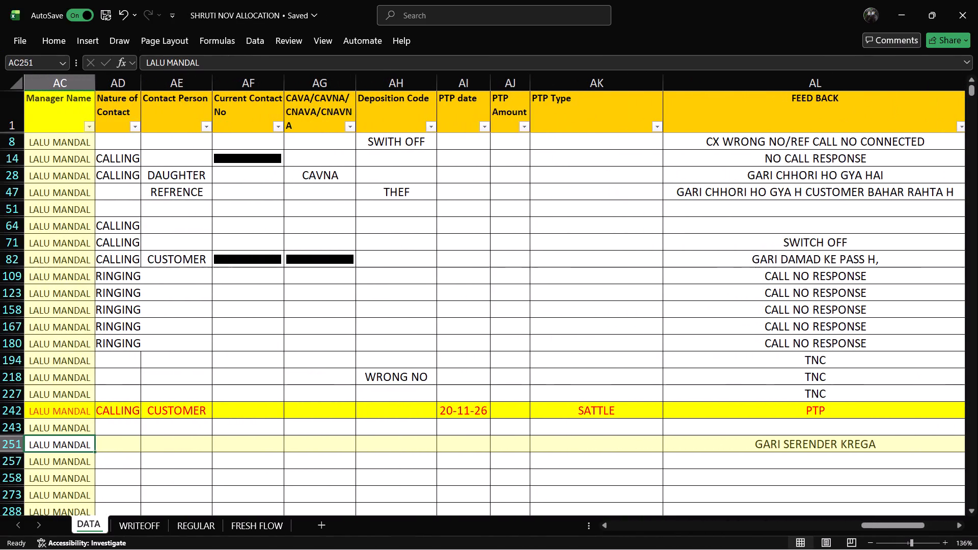
{"action": "left_click", "coordinate": [113, 444]}
{"action": "type", "text": "CA"}
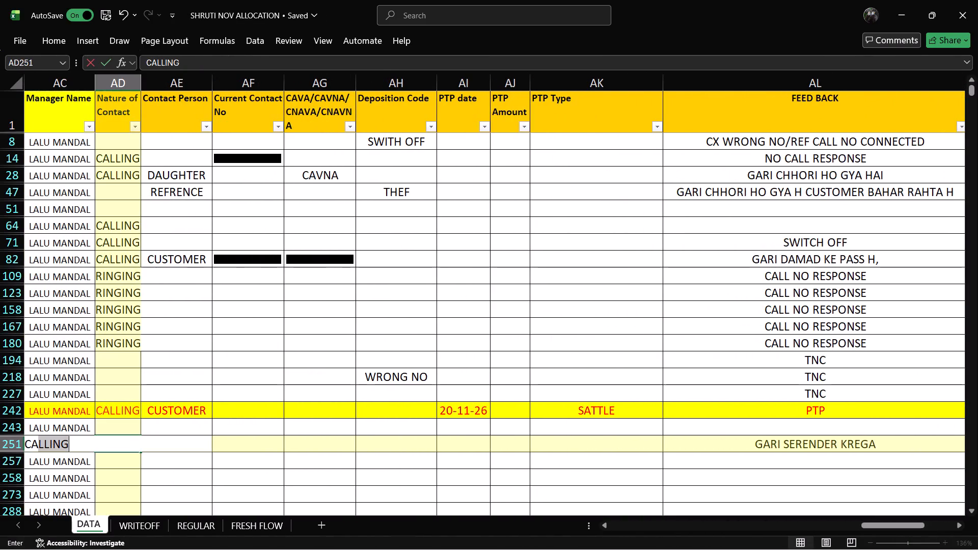
{"action": "key", "text": "Right"}
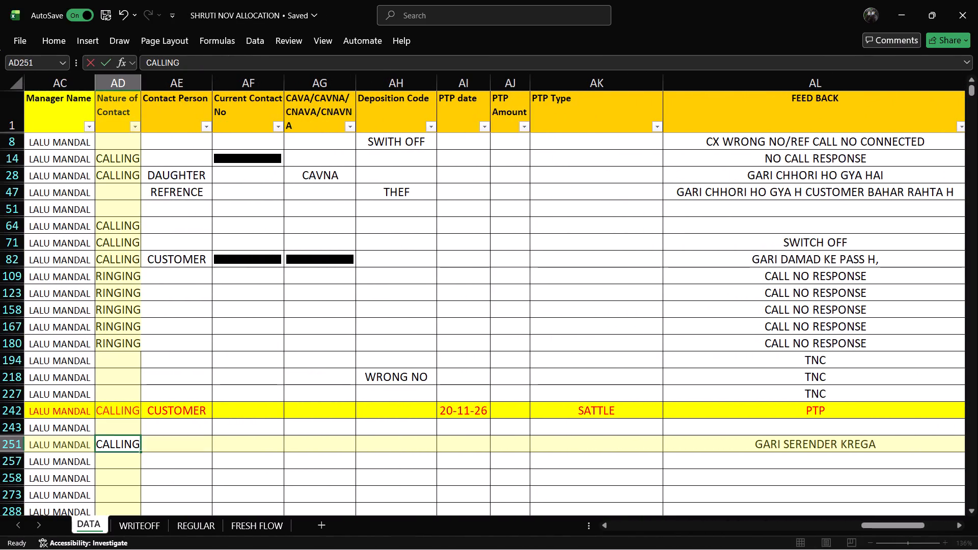
Set the Contact Person for row 251 to CUSTOMER and save the workbook.
{"action": "type", "text": "CU"}
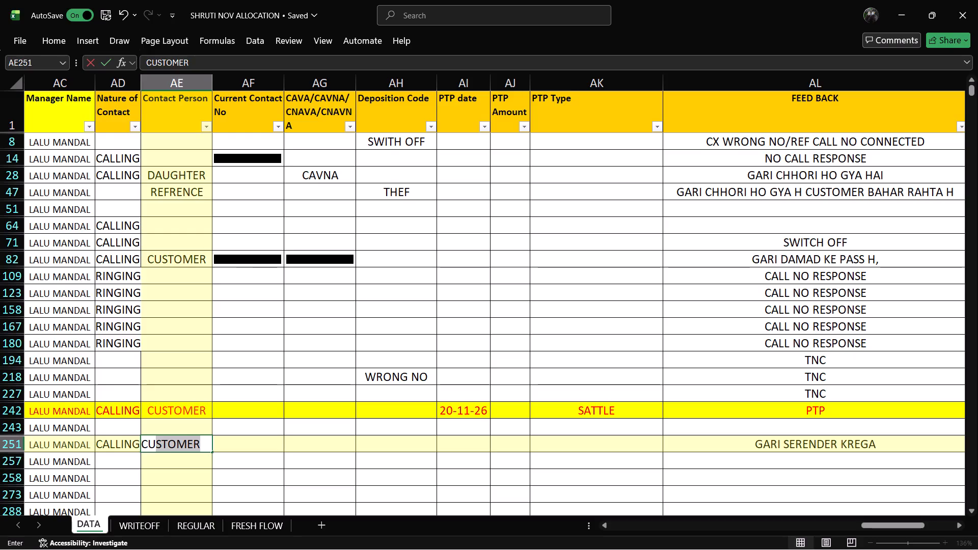
{"action": "key", "text": "Right"}
{"action": "key", "text": "ctrl+s"}
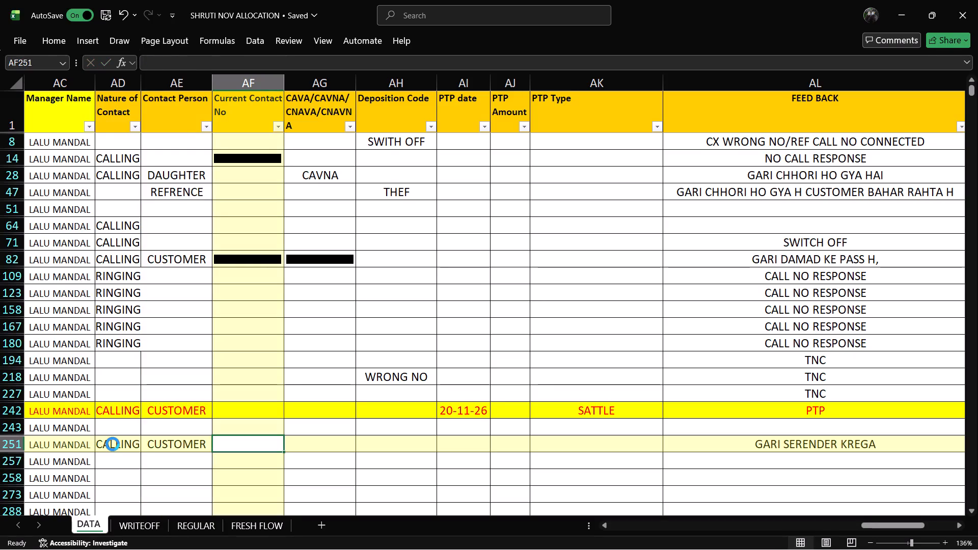
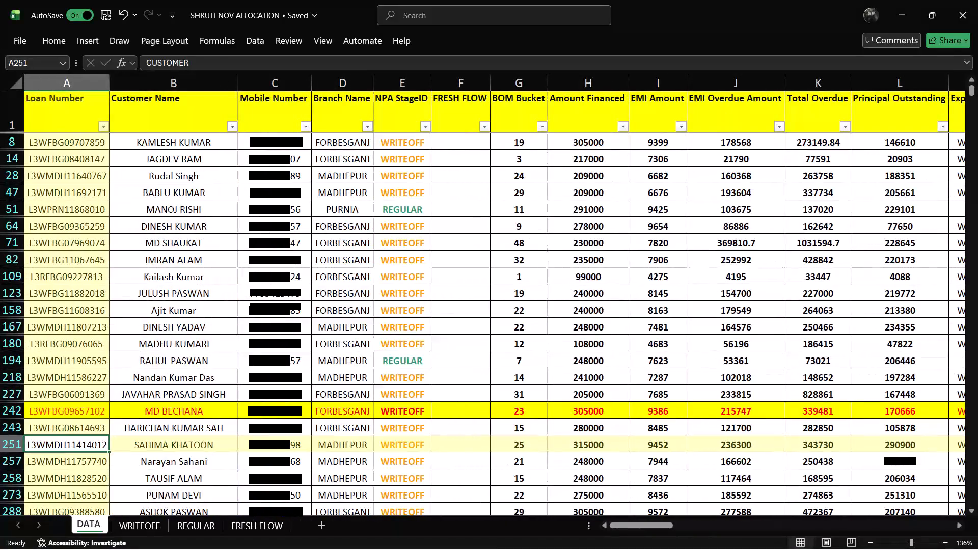
Go back to the Mobile Number column of the row 251 record to consult its number.
{"action": "key", "text": "Left"}
{"action": "key", "text": "Left"}
{"action": "key", "text": "Left"}
{"action": "key", "text": "Left"}
{"action": "key", "text": "Left"}
{"action": "key", "text": "Left"}
{"action": "key", "text": "Left"}
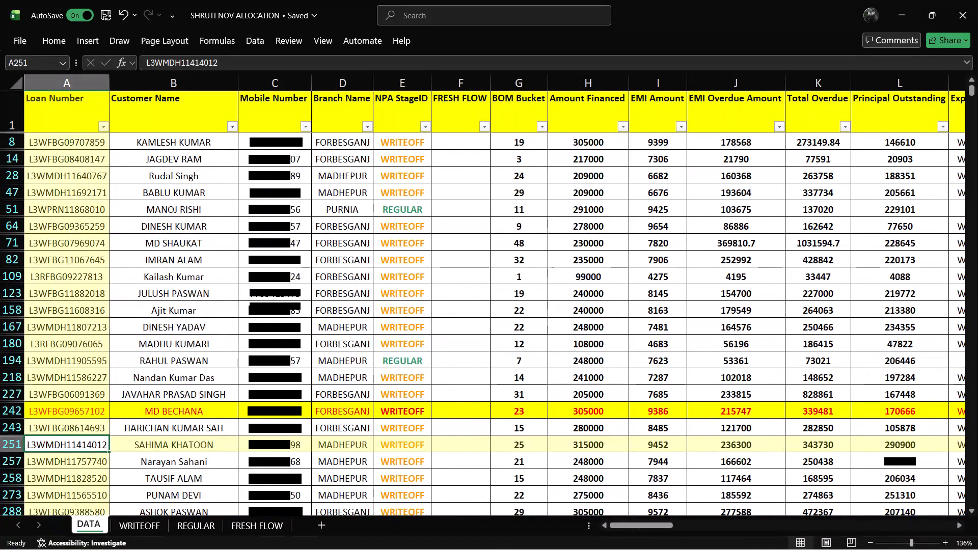
{"action": "key", "text": "Left"}
{"action": "key", "text": "Right"}
{"action": "key", "text": "Right"}
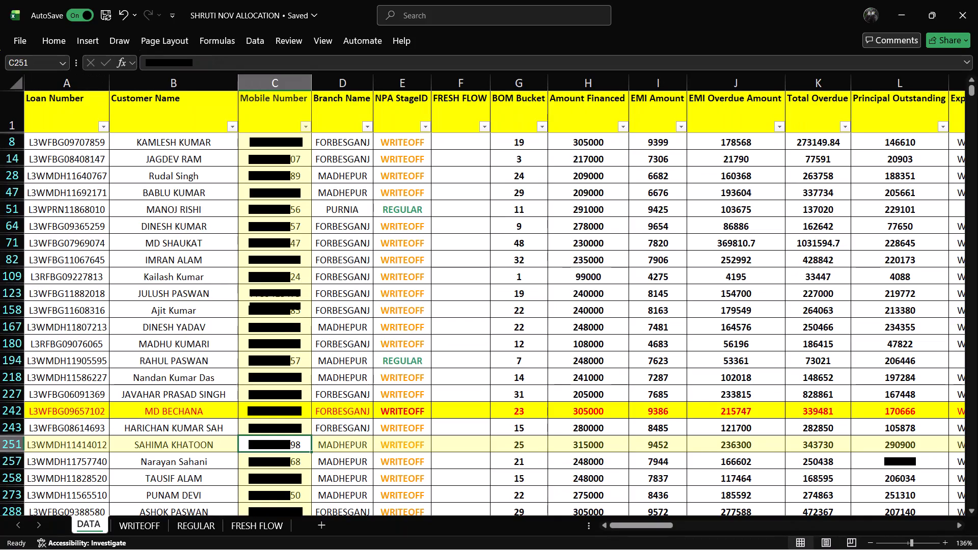
Look through the nearby customer names down to the row 257 record and consult its mobile number.
{"action": "left_click", "coordinate": [194, 344]}
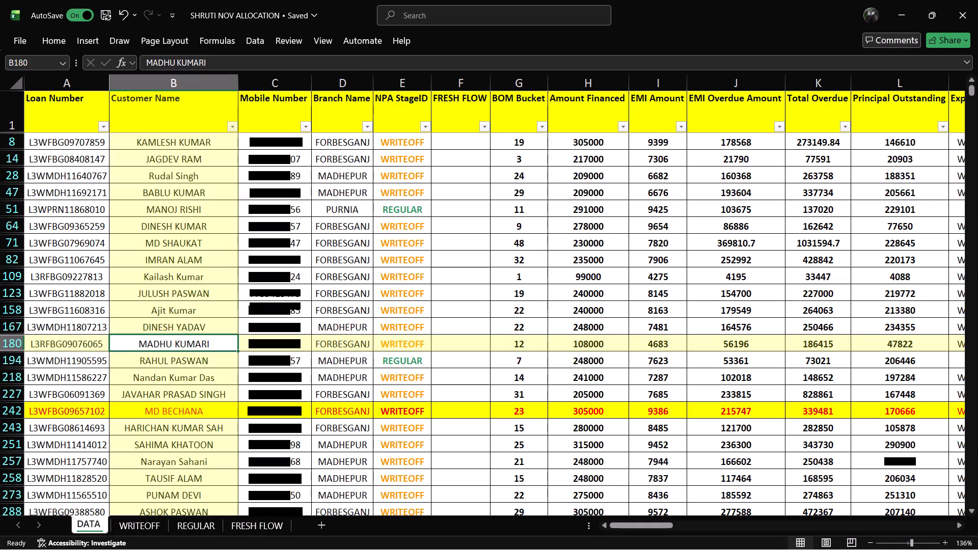
{"action": "left_click", "coordinate": [163, 429]}
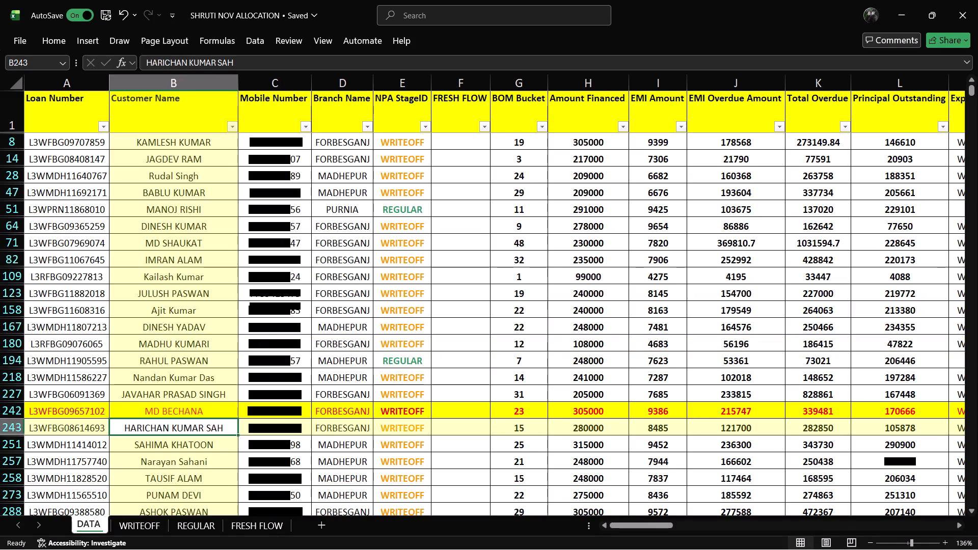
{"action": "left_click", "coordinate": [170, 446]}
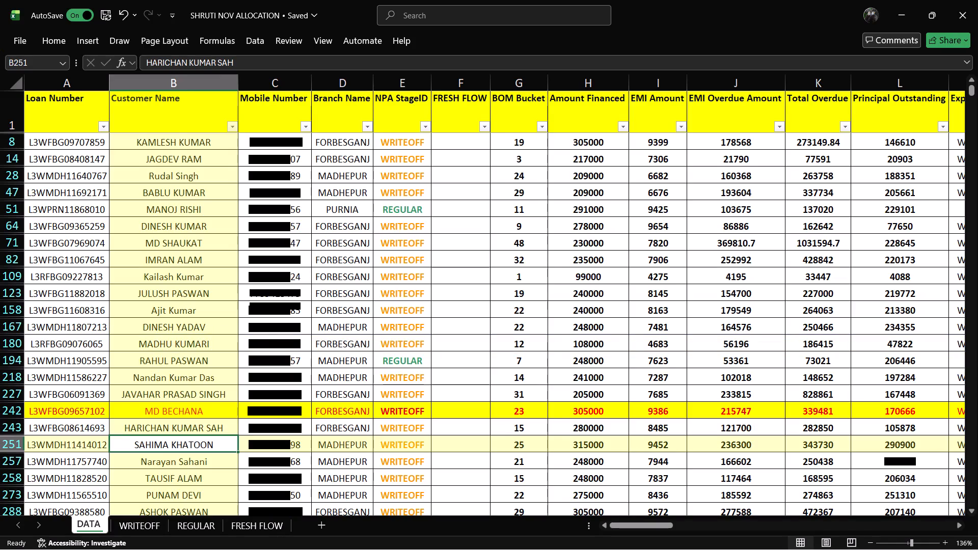
{"action": "left_click", "coordinate": [168, 461]}
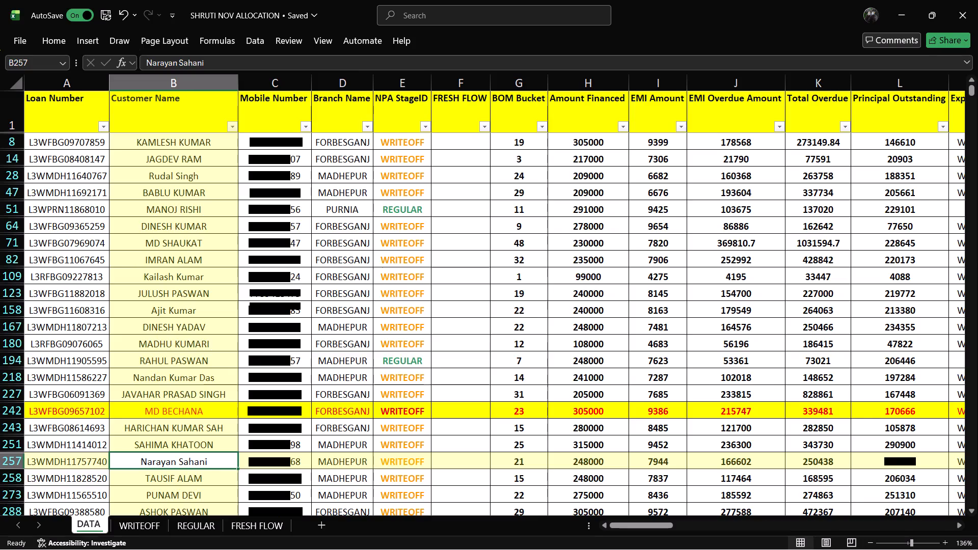
{"action": "key", "text": "Right"}
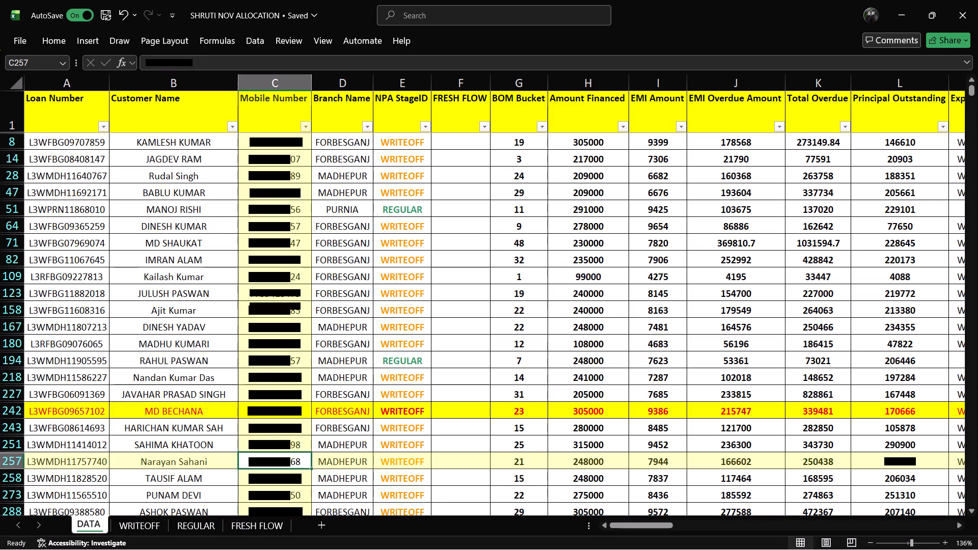
Check the OLD FEEDBACK entry of the row 257 record and select its FEED BACK cell.
{"action": "key", "text": "Right"}
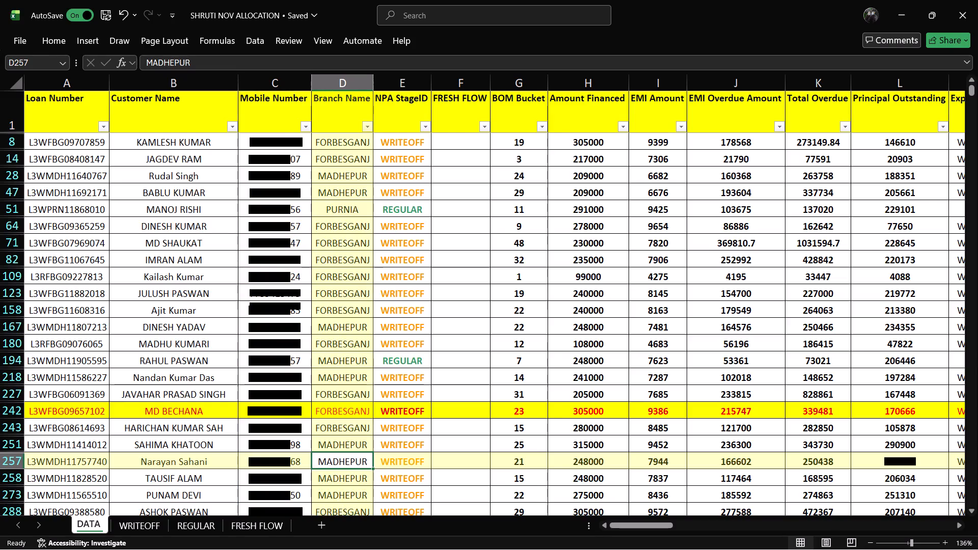
{"action": "key", "text": "Right"}
{"action": "key", "text": "Right"}
{"action": "key", "text": "Right"}
{"action": "key", "text": "Right"}
{"action": "key", "text": "Right"}
{"action": "key", "text": "Right"}
{"action": "key", "text": "Right"}
{"action": "key", "text": "Right"}
{"action": "key", "text": "Right"}
{"action": "key", "text": "Right"}
{"action": "key", "text": "Right"}
{"action": "key", "text": "Right"}
{"action": "key", "text": "Right"}
{"action": "key", "text": "Right"}
{"action": "key", "text": "Right"}
{"action": "key", "text": "Right"}
{"action": "key", "text": "Right"}
{"action": "key", "text": "Right"}
{"action": "key", "text": "Right"}
{"action": "key", "text": "Right"}
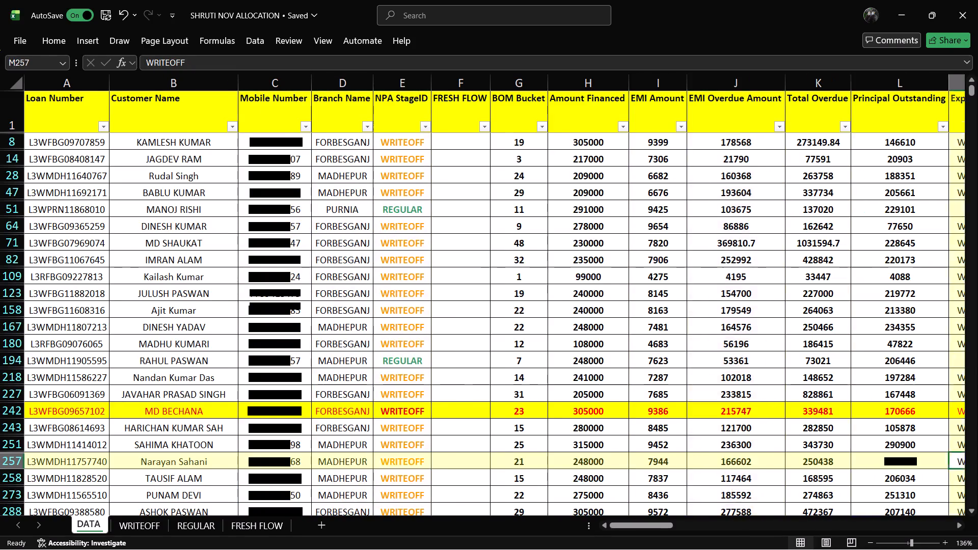
{"action": "key", "text": "Right"}
{"action": "key", "text": "Right"}
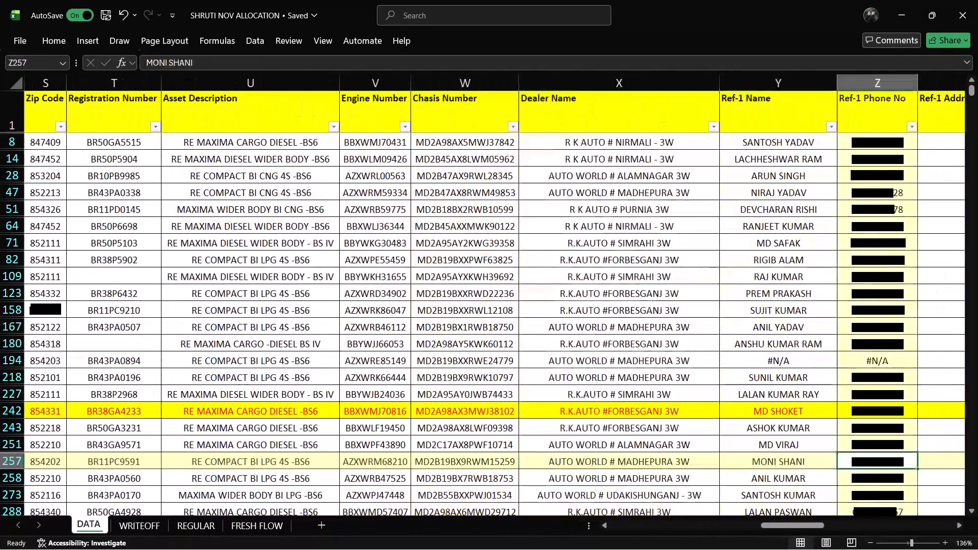
{"action": "key", "text": "Right"}
{"action": "key", "text": "Right"}
{"action": "key", "text": "Right"}
{"action": "key", "text": "Right"}
{"action": "key", "text": "Right"}
{"action": "key", "text": "Right"}
{"action": "key", "text": "Right"}
{"action": "key", "text": "Right"}
{"action": "key", "text": "Right"}
{"action": "key", "text": "Right"}
{"action": "key", "text": "Right"}
{"action": "key", "text": "Right"}
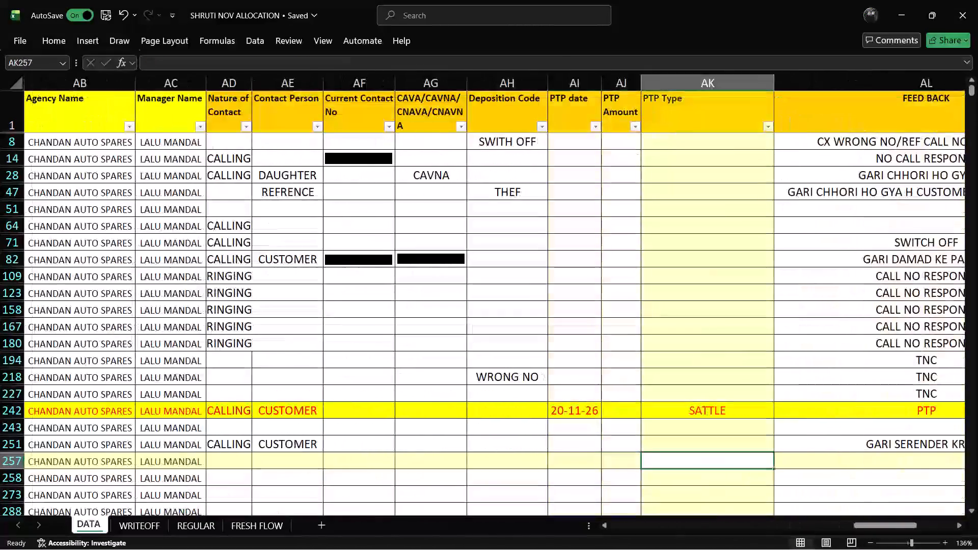
{"action": "key", "text": "Right"}
{"action": "key", "text": "Right"}
{"action": "key", "text": "Right"}
{"action": "key", "text": "Right"}
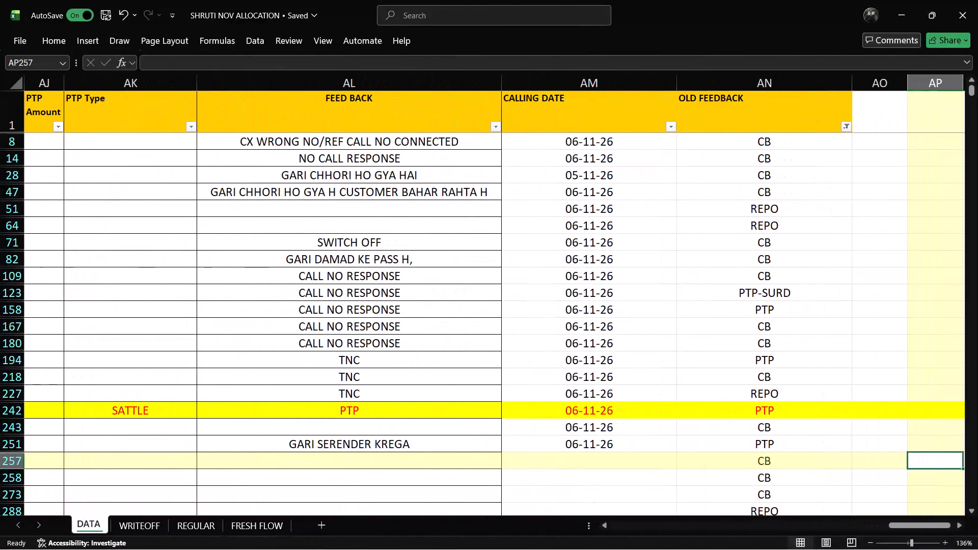
{"action": "key", "text": "Left"}
{"action": "key", "text": "Left"}
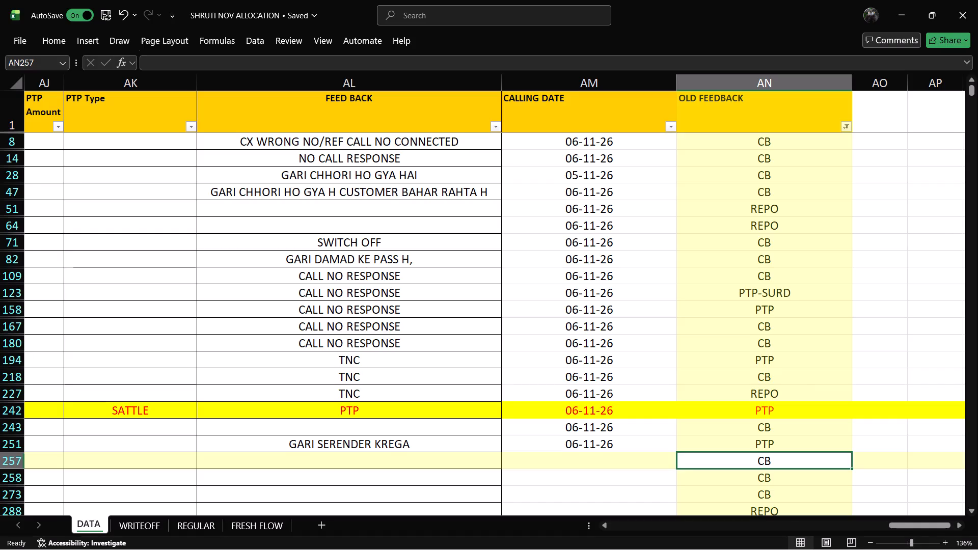
{"action": "left_click", "coordinate": [443, 461]}
Fill the row 257 record's Loan Number cell with the value from the cell above and save the workbook.
{"action": "key", "text": "Left"}
{"action": "key", "text": "Left"}
{"action": "key", "text": "Left"}
{"action": "key", "text": "Left"}
{"action": "key", "text": "Left"}
{"action": "key", "text": "Left"}
{"action": "key", "text": "Left"}
{"action": "key", "text": "Left"}
{"action": "key", "text": "Left"}
{"action": "key", "text": "Left"}
{"action": "key", "text": "Left"}
{"action": "key", "text": "Left"}
{"action": "key", "text": "Left"}
{"action": "key", "text": "Left"}
{"action": "key", "text": "Left"}
{"action": "key", "text": "Left"}
{"action": "key", "text": "Left"}
{"action": "key", "text": "Left"}
{"action": "key", "text": "Left"}
{"action": "key", "text": "Left"}
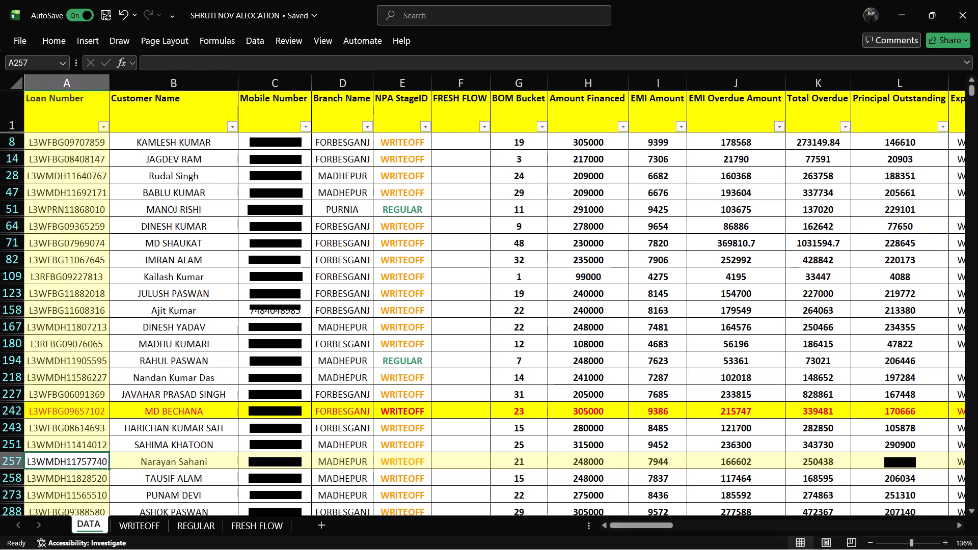
{"action": "key", "text": "ctrl+d"}
{"action": "key", "text": "ctrl+s"}
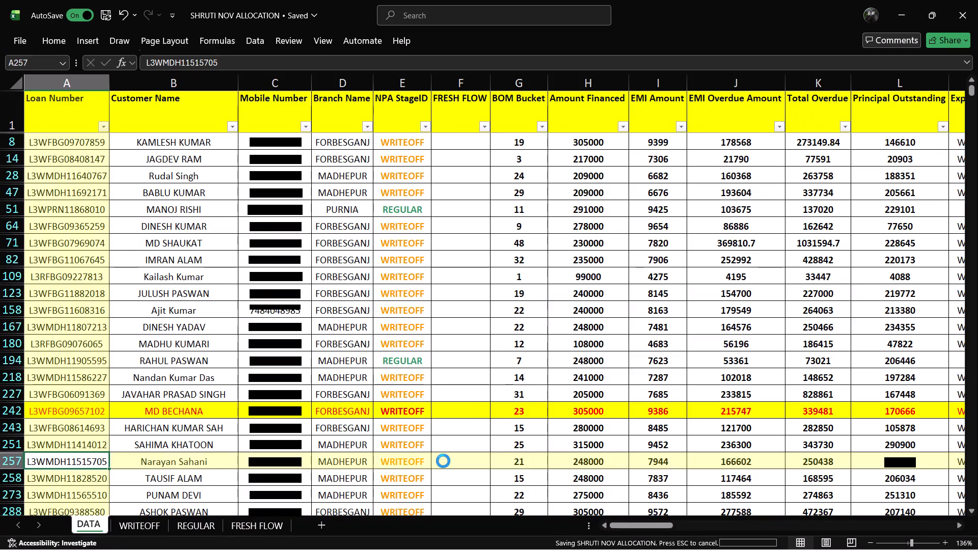
{"action": "key", "text": "ctrl+s"}
{"action": "key", "text": "ctrl+s"}
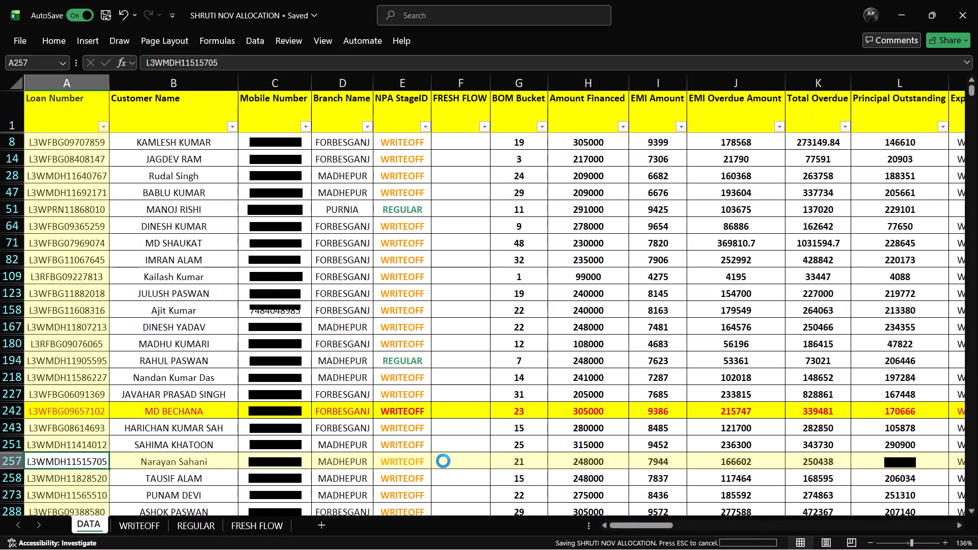
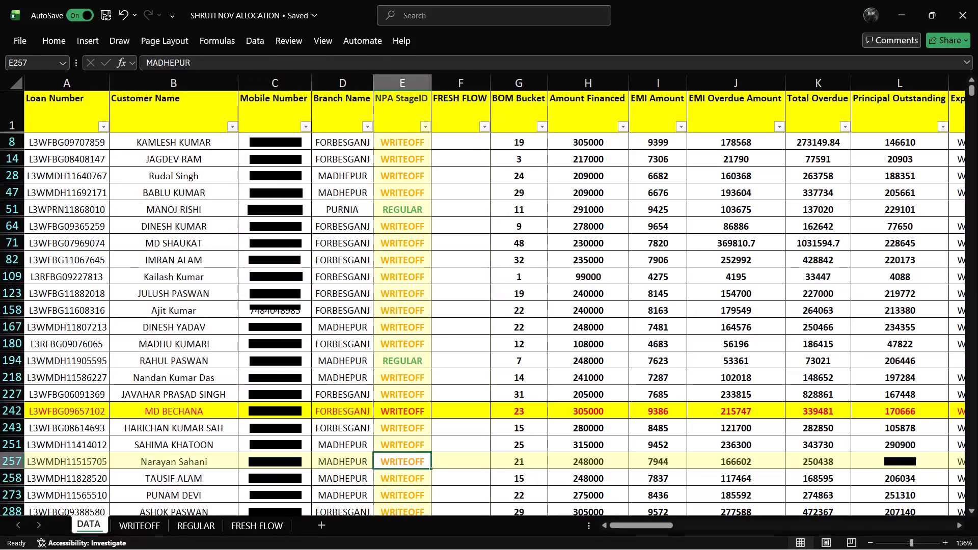
Enter CALLING as the Nature of Contact for the row 257 record.
{"action": "key", "text": "Right"}
{"action": "key", "text": "Right"}
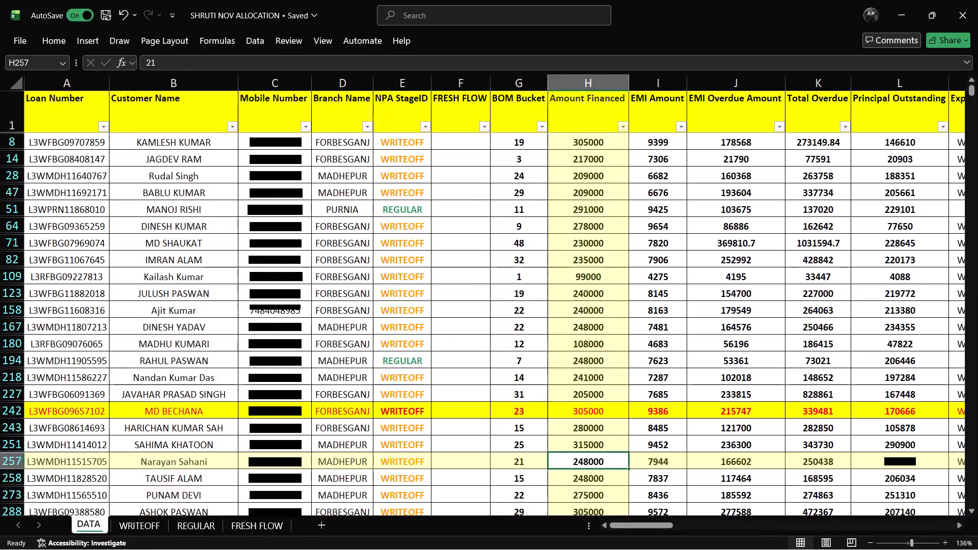
{"action": "key", "text": "Right"}
{"action": "key", "text": "Right"}
{"action": "key", "text": "Right"}
{"action": "key", "text": "Right"}
{"action": "key", "text": "Right"}
{"action": "key", "text": "Right"}
{"action": "key", "text": "Right"}
{"action": "key", "text": "Right"}
{"action": "key", "text": "Right"}
{"action": "key", "text": "Right"}
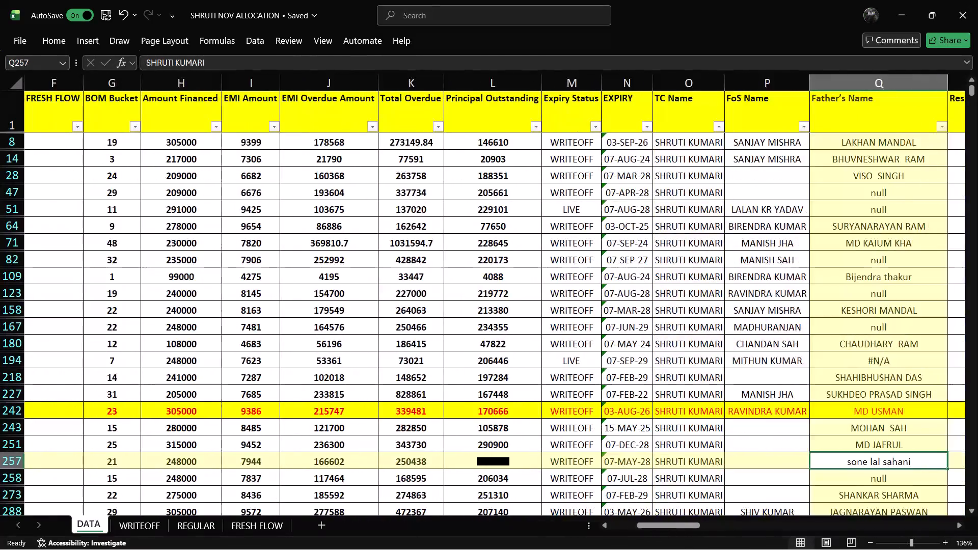
{"action": "key", "text": "Right"}
{"action": "key", "text": "Right"}
{"action": "key", "text": "Right"}
{"action": "key", "text": "Right"}
{"action": "key", "text": "Right"}
{"action": "key", "text": "Right"}
{"action": "key", "text": "Right"}
{"action": "key", "text": "Right"}
{"action": "key", "text": "Right"}
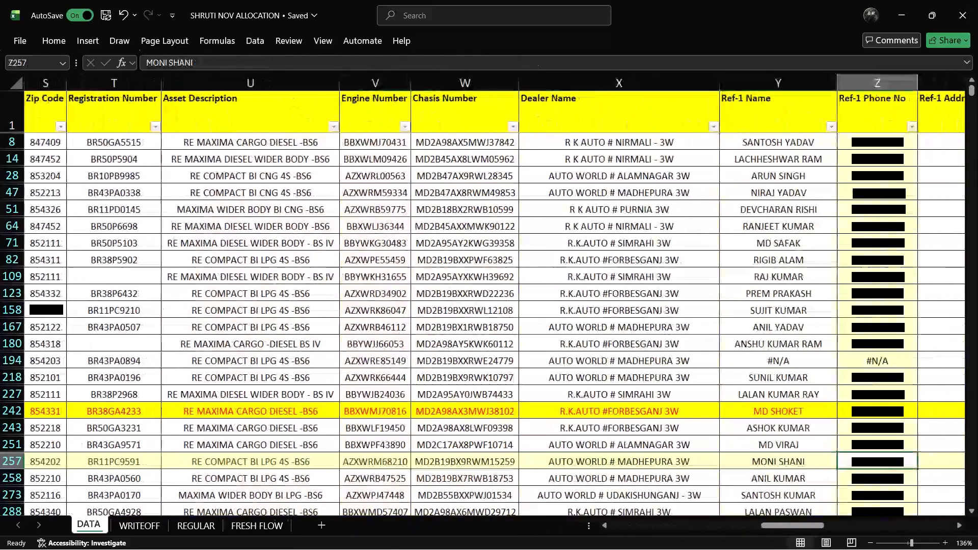
{"action": "key", "text": "Right"}
{"action": "key", "text": "Right"}
{"action": "key", "text": "Right"}
{"action": "key", "text": "Right"}
{"action": "key", "text": "Right"}
{"action": "key", "text": "Right"}
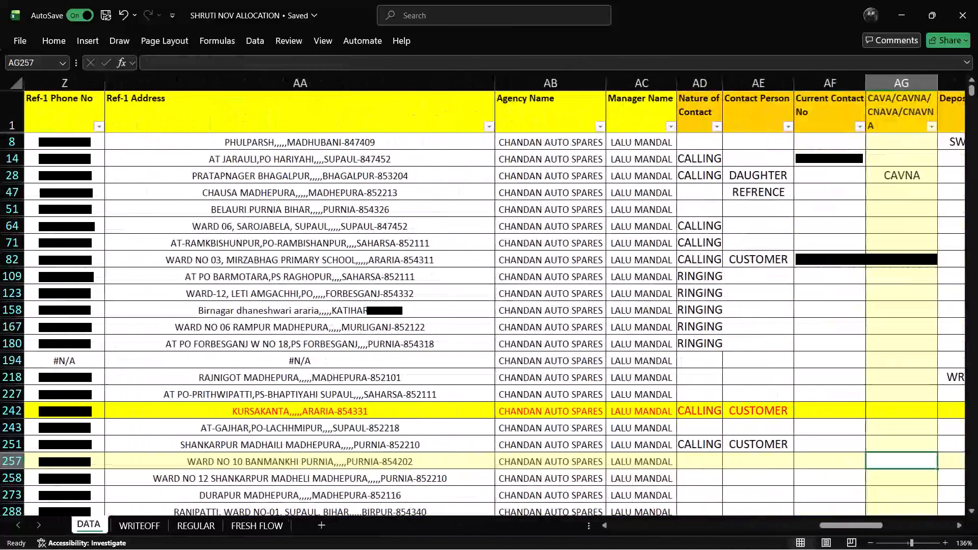
{"action": "key", "text": "Left"}
{"action": "key", "text": "Left"}
{"action": "key", "text": "Left"}
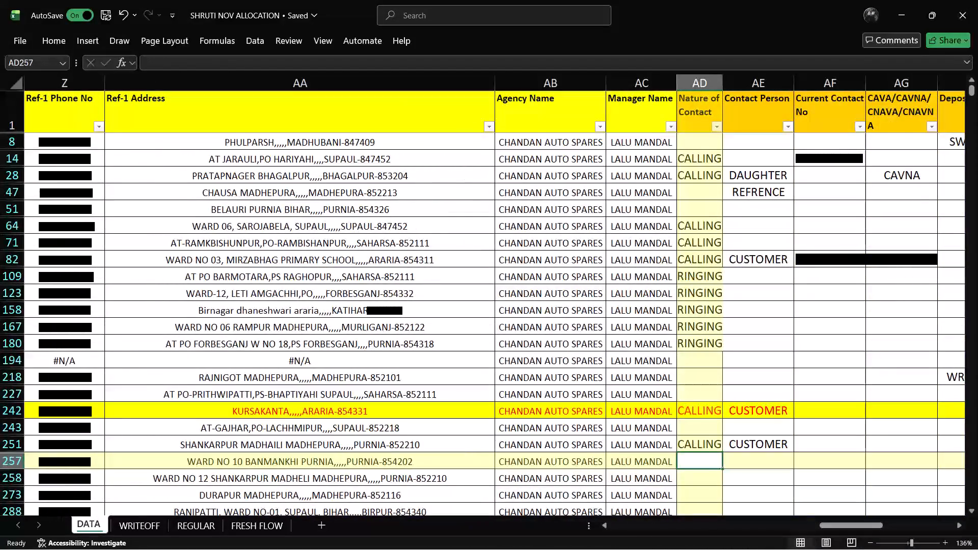
{"action": "type", "text": "CA"}
{"action": "key", "text": "Right"}
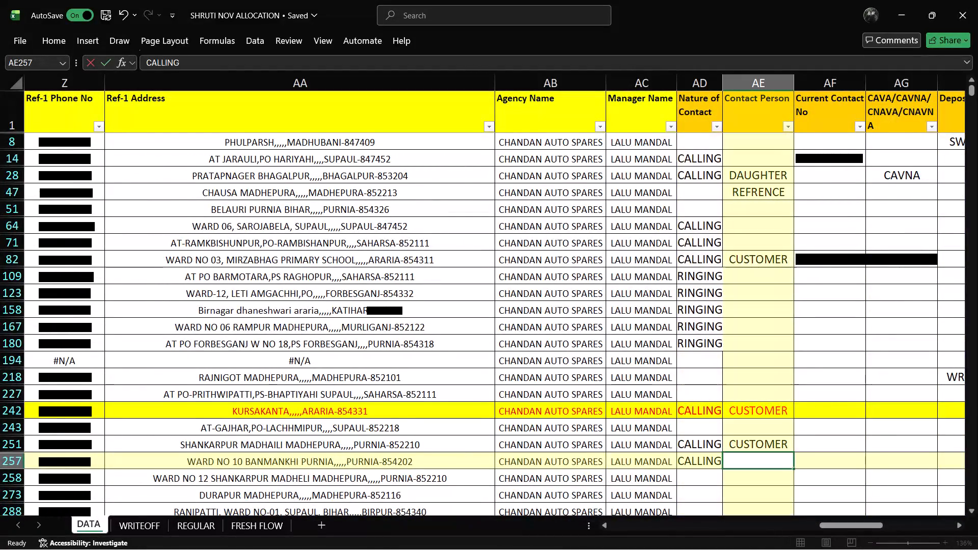
Record CALL NO RESPONSE in the FEED BACK column of the row 257 record.
{"action": "key", "text": "Right"}
{"action": "key", "text": "Right"}
{"action": "key", "text": "Right"}
{"action": "key", "text": "Right"}
{"action": "key", "text": "Right"}
{"action": "key", "text": "Right"}
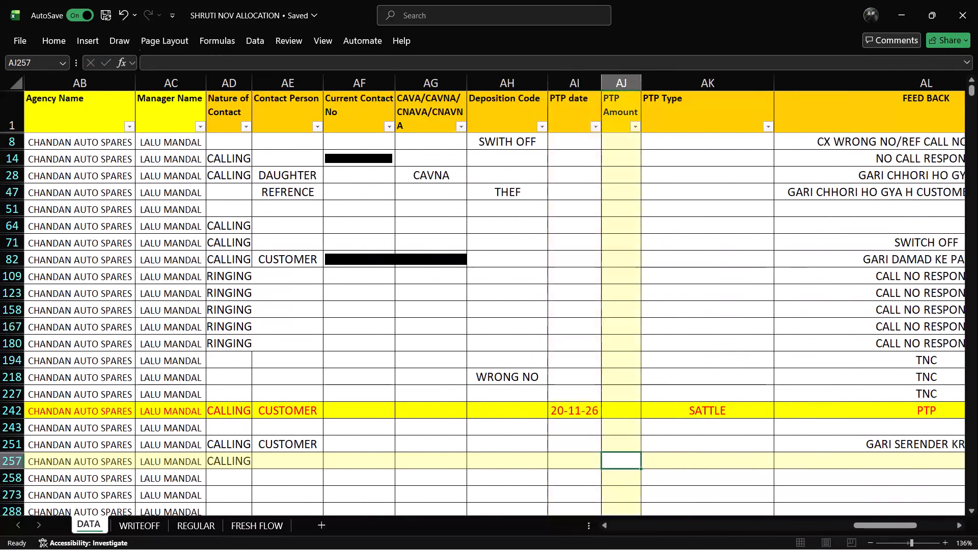
{"action": "key", "text": "Right"}
{"action": "type", "text": "CALL NO RES"}
{"action": "type", "text": "PONCE"}
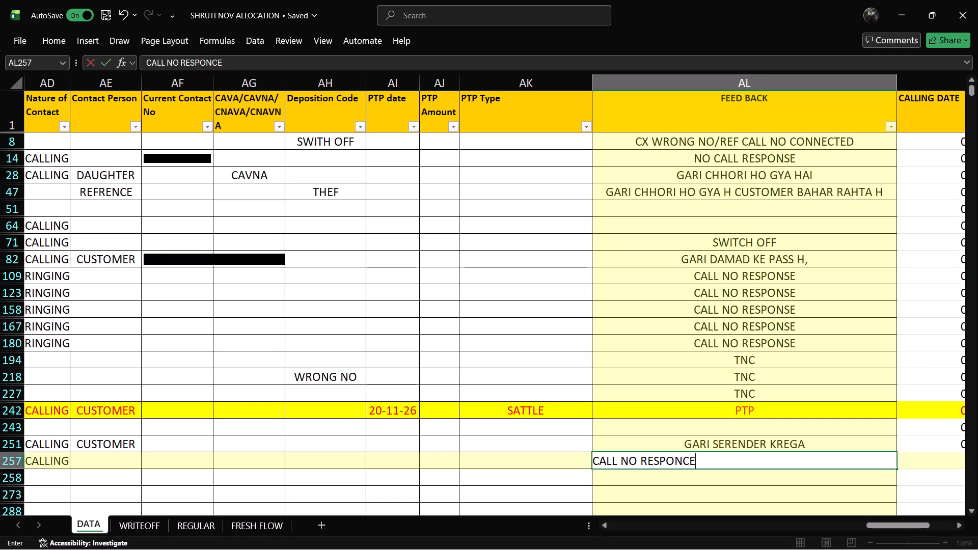
{"action": "key", "text": "Down"}
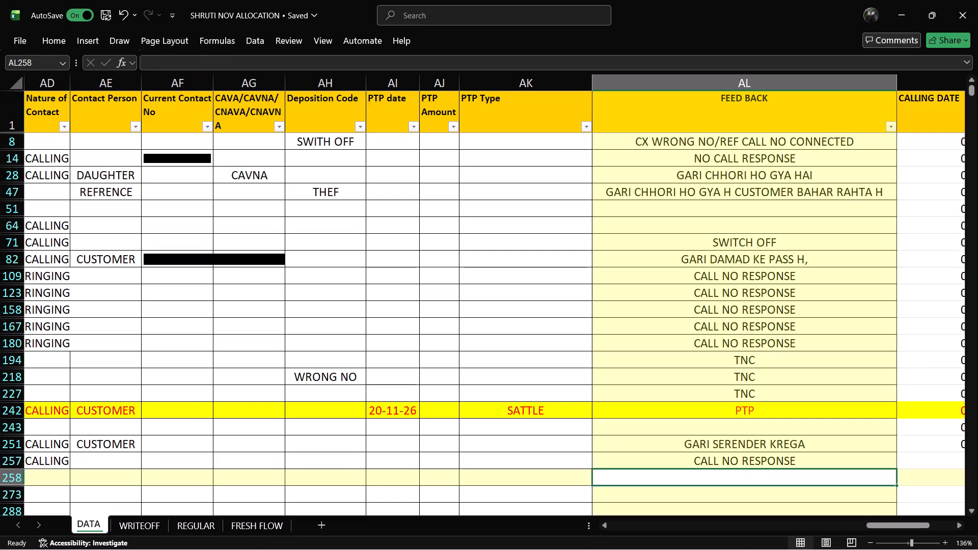
{"action": "key", "text": "Up"}
{"action": "key", "text": "Right"}
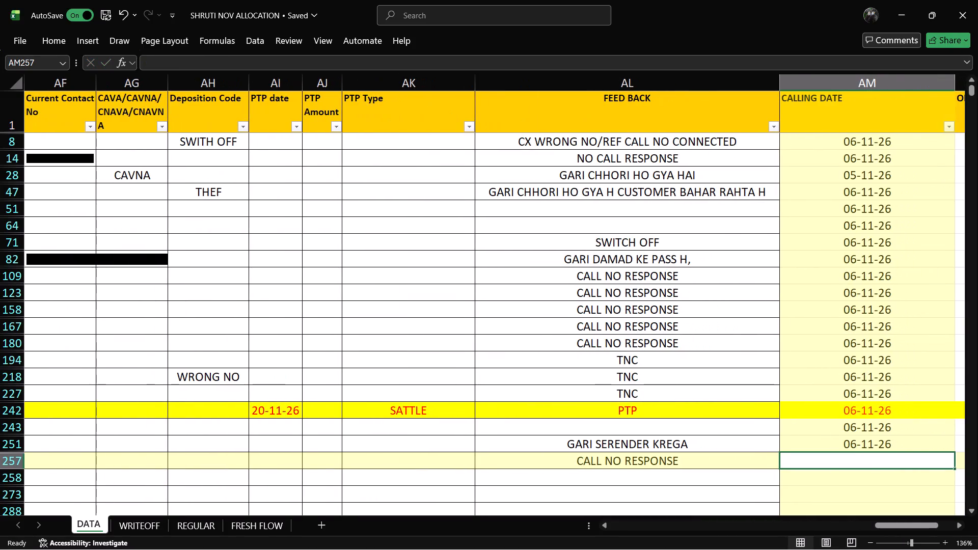
{"action": "key", "text": "ctrl+semicolon"}
{"action": "key", "text": "Right"}
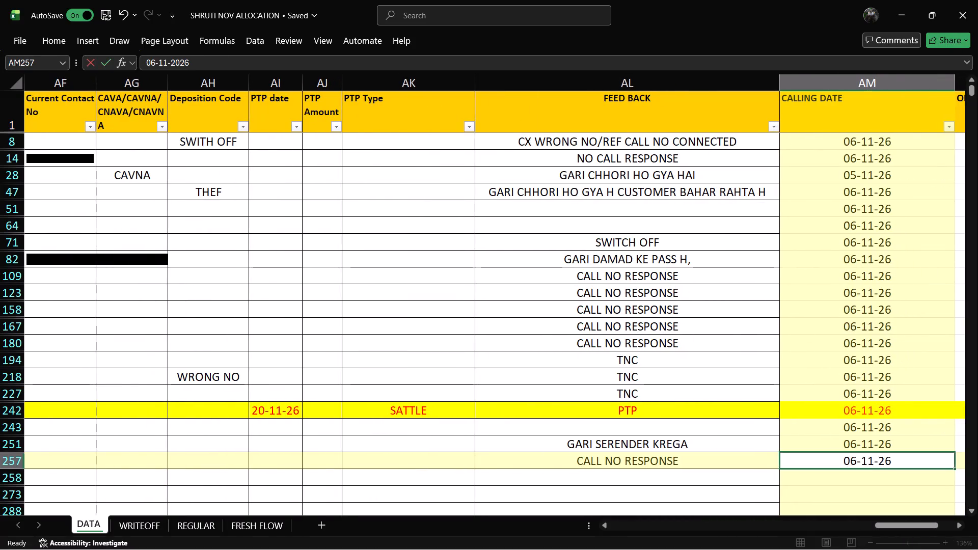
Go to the row 258 record and consult its customer name and mobile number.
{"action": "key", "text": "Right"}
{"action": "key", "text": "Down"}
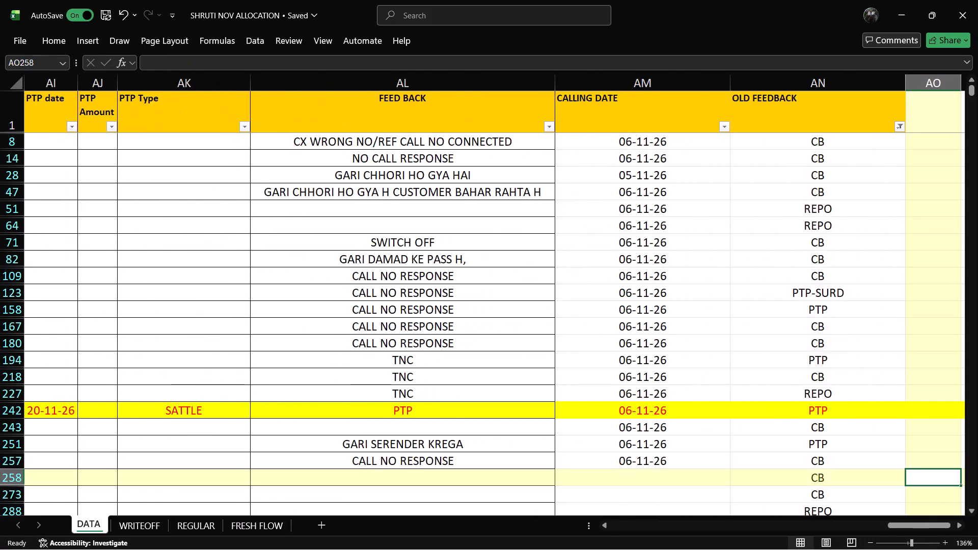
{"action": "key", "text": "Left"}
{"action": "key", "text": "Left"}
{"action": "key", "text": "Left"}
{"action": "key", "text": "Left"}
{"action": "key", "text": "Left"}
{"action": "key", "text": "Left"}
{"action": "key", "text": "Left"}
{"action": "key", "text": "Left"}
{"action": "key", "text": "Left"}
{"action": "key", "text": "Left"}
{"action": "key", "text": "Left"}
{"action": "key", "text": "Left"}
{"action": "key", "text": "Left"}
{"action": "key", "text": "Left"}
{"action": "key", "text": "Left"}
{"action": "key", "text": "Left"}
{"action": "key", "text": "Left"}
{"action": "key", "text": "Left"}
{"action": "key", "text": "Left"}
{"action": "key", "text": "Left"}
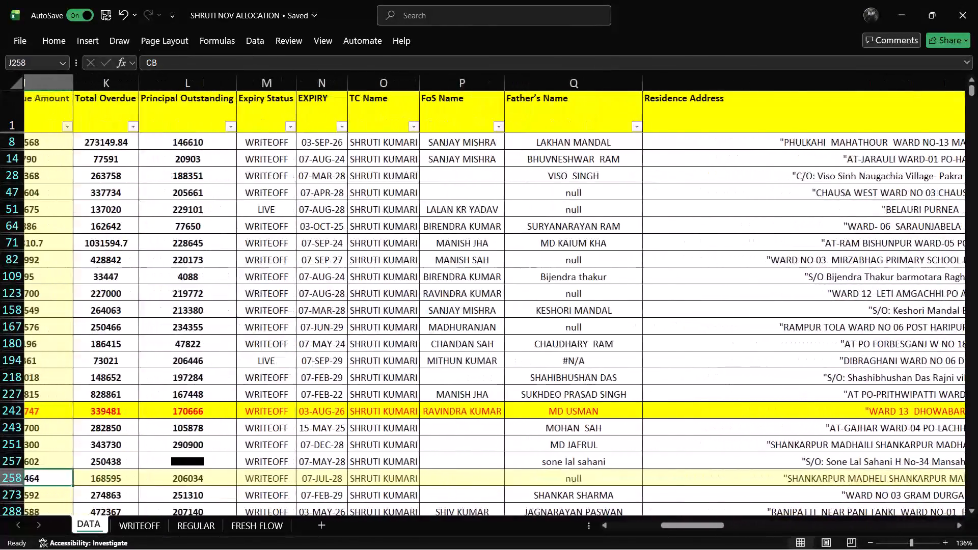
{"action": "key", "text": "Left"}
{"action": "key", "text": "Left"}
{"action": "key", "text": "Left"}
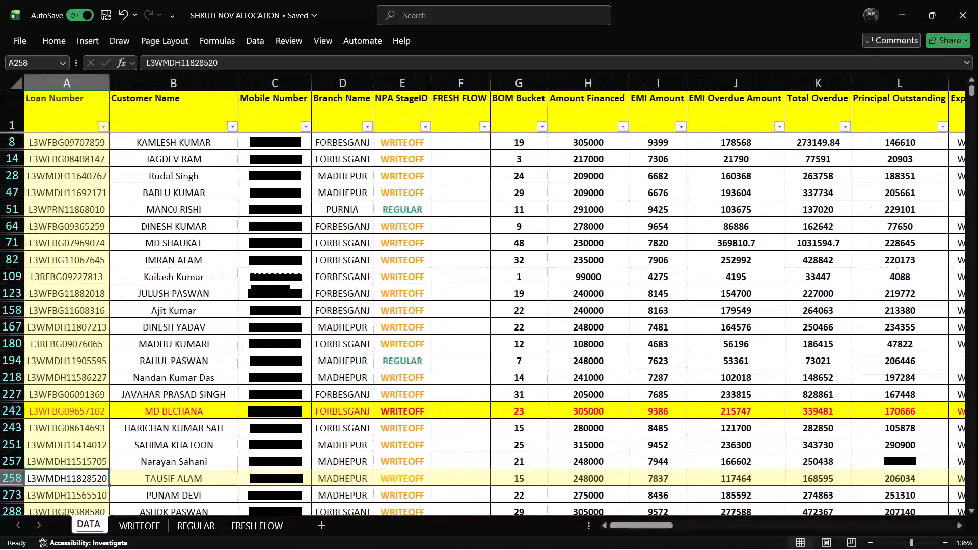
{"action": "key", "text": "Right"}
{"action": "key", "text": "Right"}
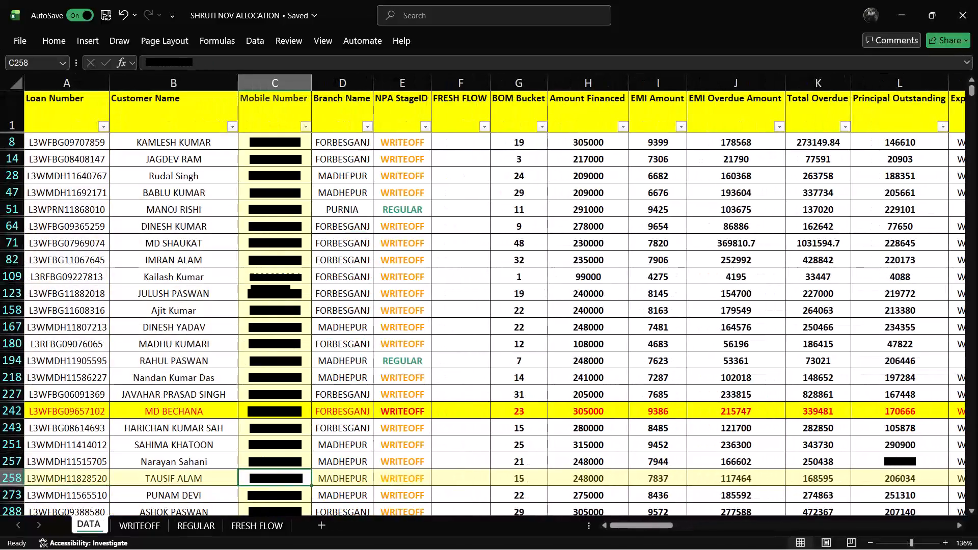
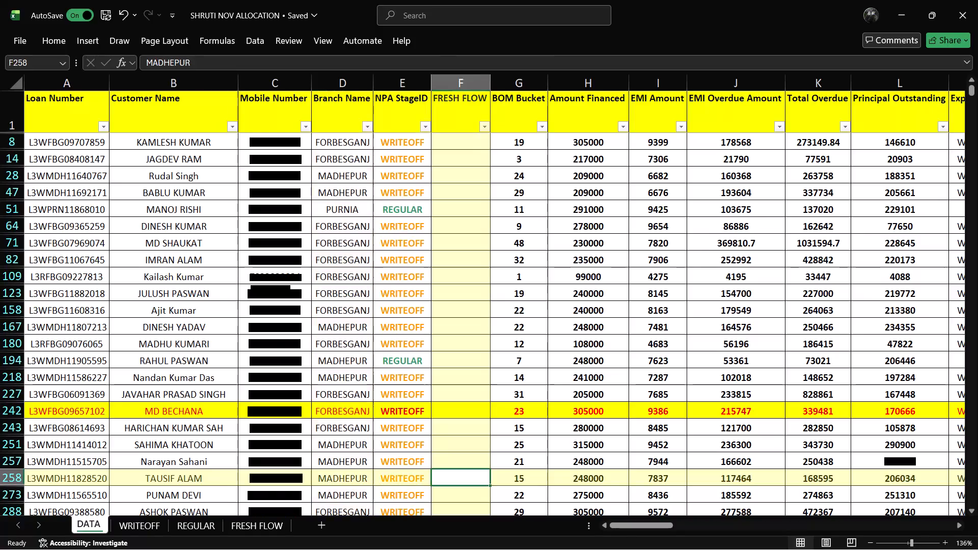
Record TNC in the FEED BACK column of the row 258 record.
{"action": "key", "text": "Right"}
{"action": "key", "text": "Right"}
{"action": "key", "text": "Right"}
{"action": "key", "text": "Right"}
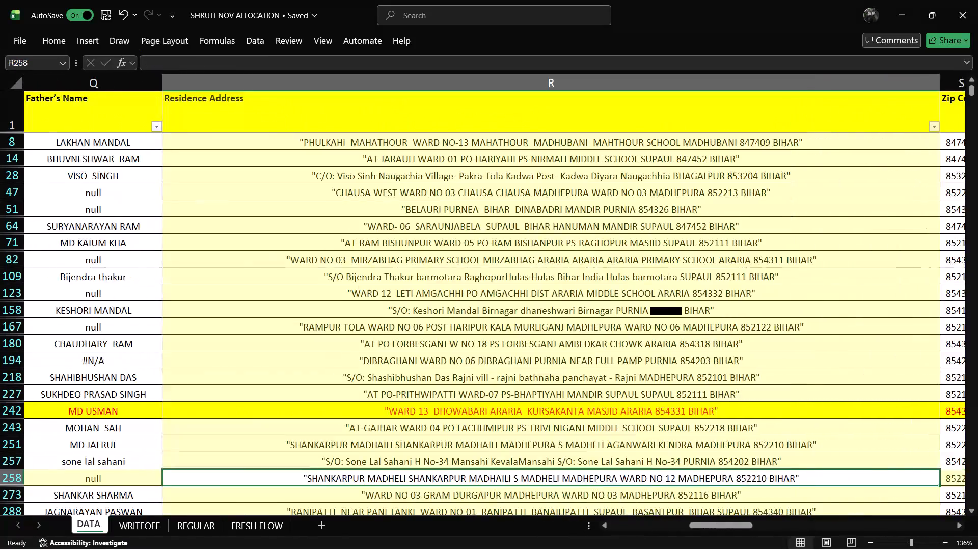
{"action": "key", "text": "Right"}
{"action": "key", "text": "Right"}
{"action": "key", "text": "Right"}
{"action": "key", "text": "Right"}
{"action": "key", "text": "Right"}
{"action": "key", "text": "Right"}
{"action": "key", "text": "Right"}
{"action": "key", "text": "Right"}
{"action": "key", "text": "Right"}
{"action": "key", "text": "Right"}
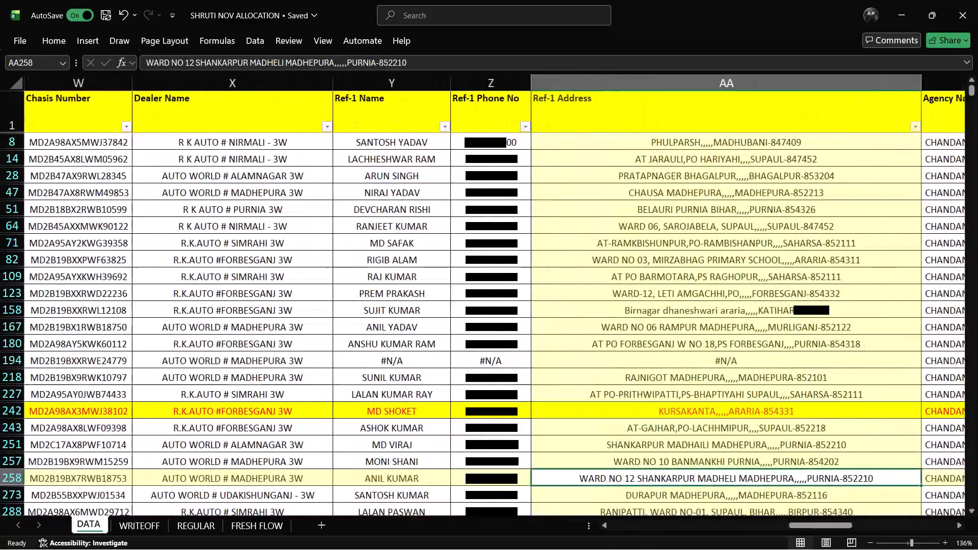
{"action": "key", "text": "Right"}
{"action": "key", "text": "Right"}
{"action": "key", "text": "Right"}
{"action": "key", "text": "Right"}
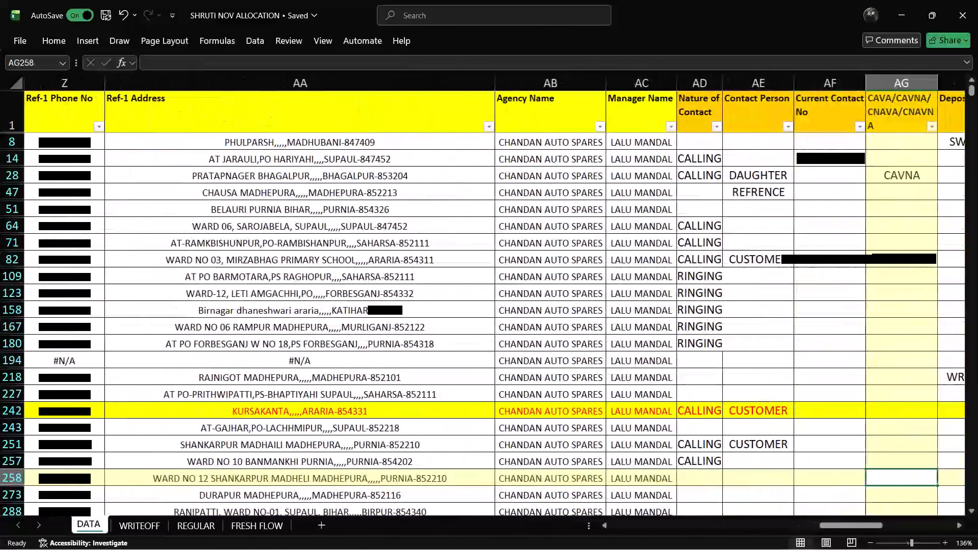
{"action": "key", "text": "Right"}
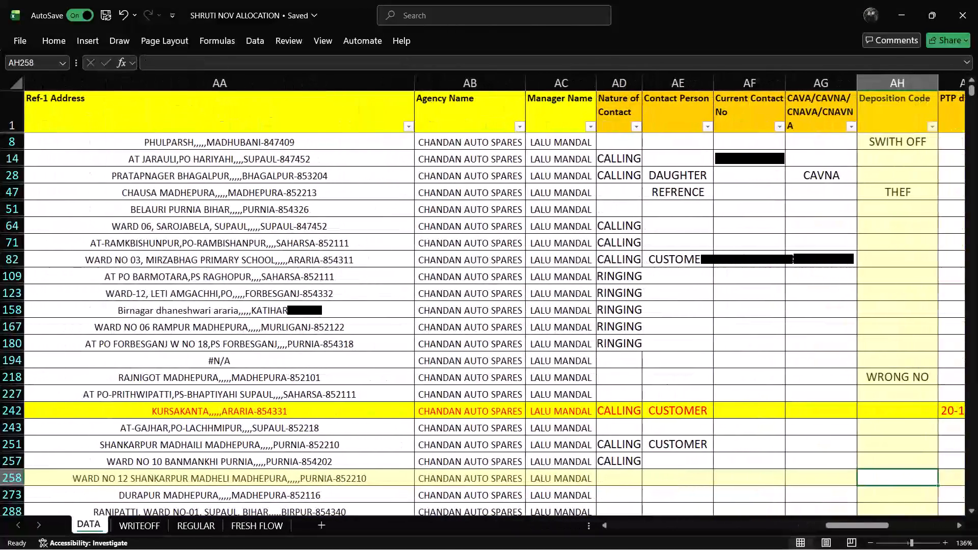
{"action": "key", "text": "Right"}
{"action": "key", "text": "Right"}
{"action": "key", "text": "Right"}
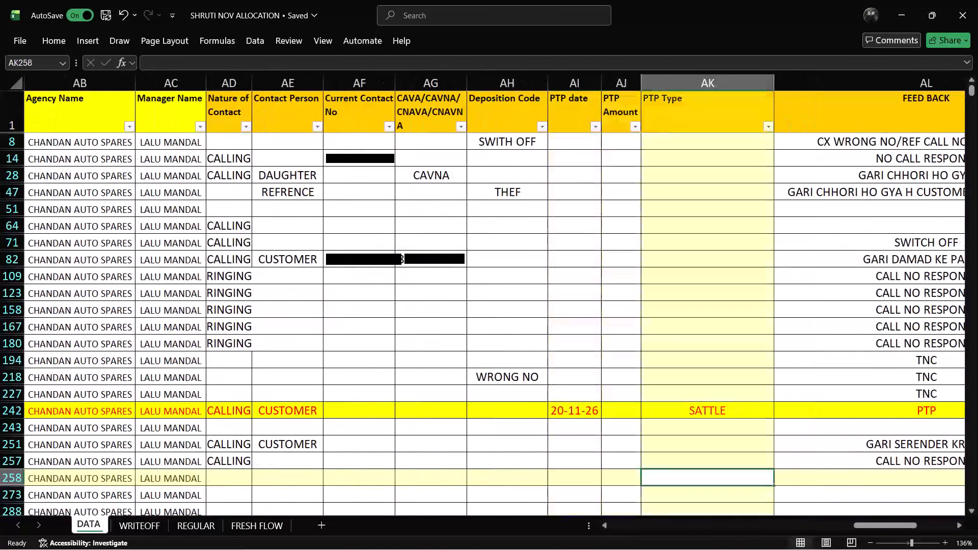
{"action": "key", "text": "Right"}
{"action": "key", "text": "Right"}
{"action": "key", "text": "Left"}
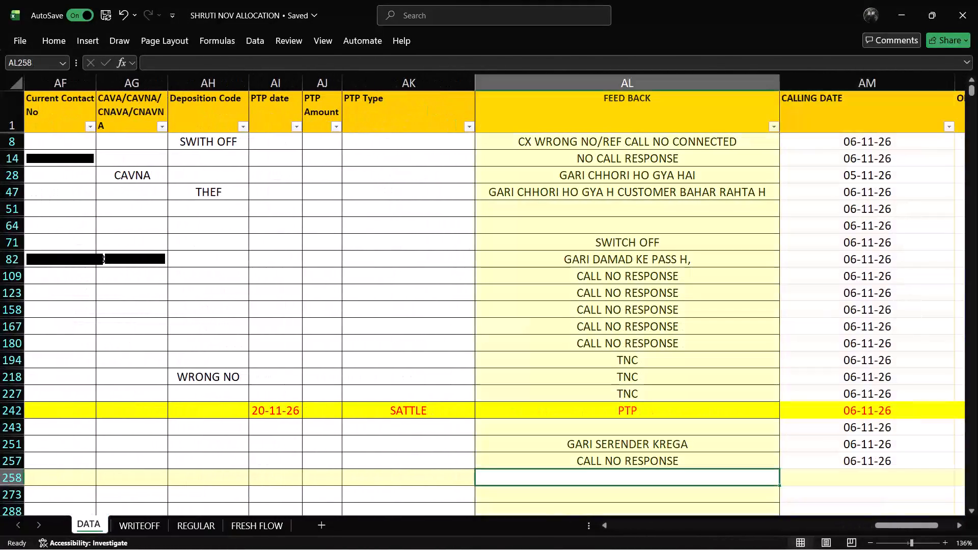
{"action": "type", "text": "TNC"}
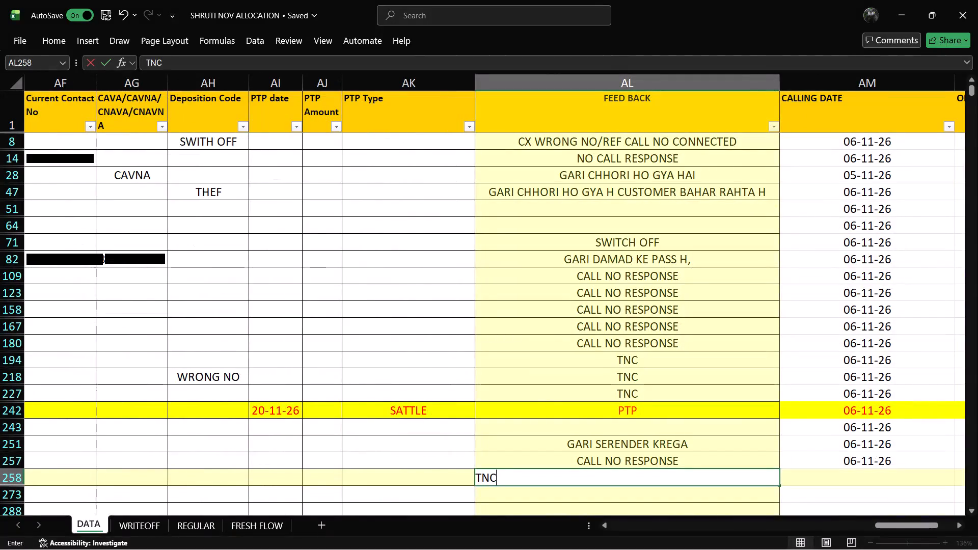
{"action": "key", "text": "Right"}
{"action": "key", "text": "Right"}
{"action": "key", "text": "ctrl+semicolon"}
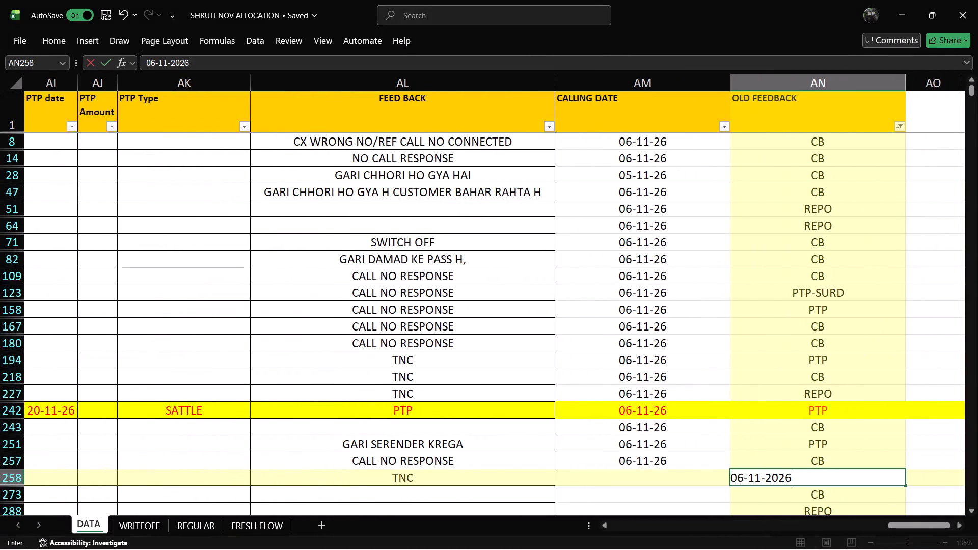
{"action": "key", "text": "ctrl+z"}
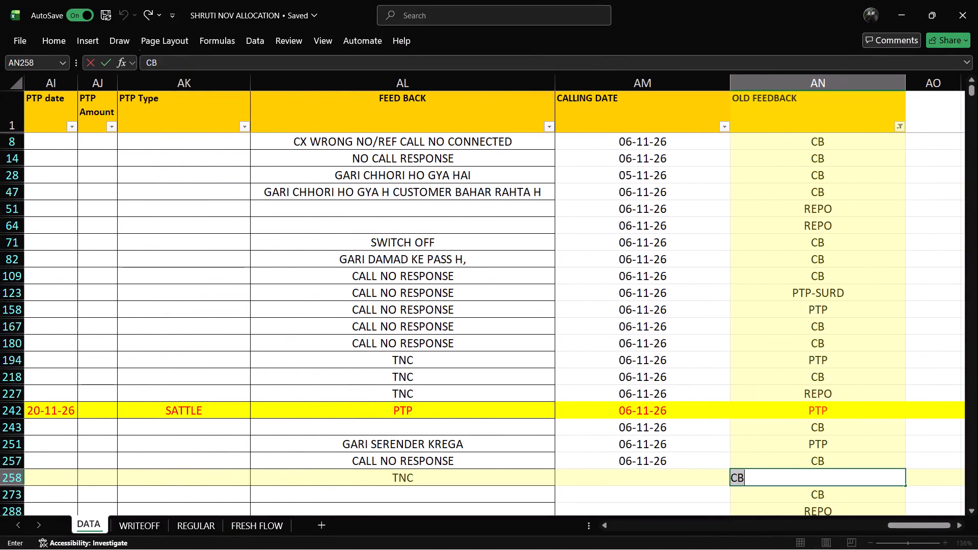
Fill in the CALLING DATE of the row 258 record with the current date, 06-11-2026.
{"action": "left_click", "coordinate": [594, 484]}
{"action": "key", "text": "ctrl+semicolon"}
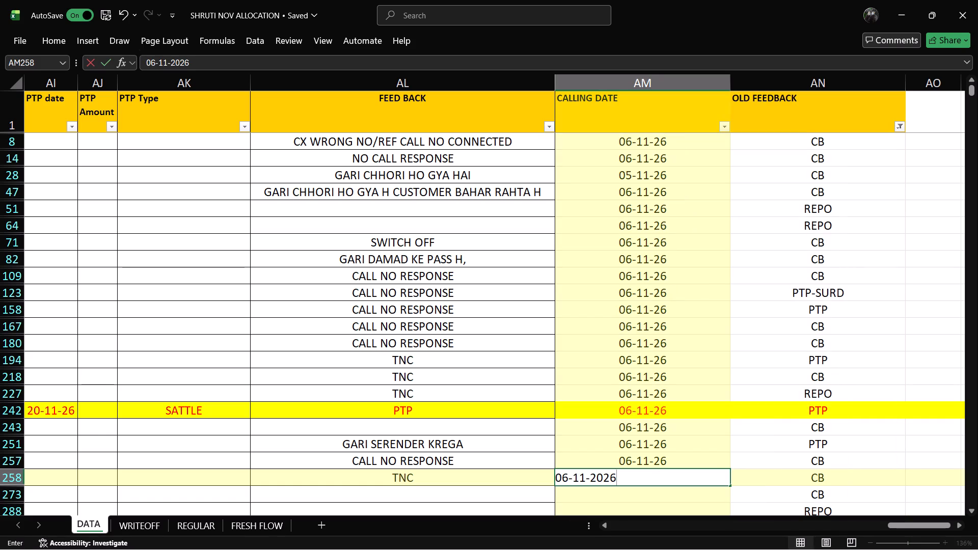
{"action": "key", "text": "Right"}
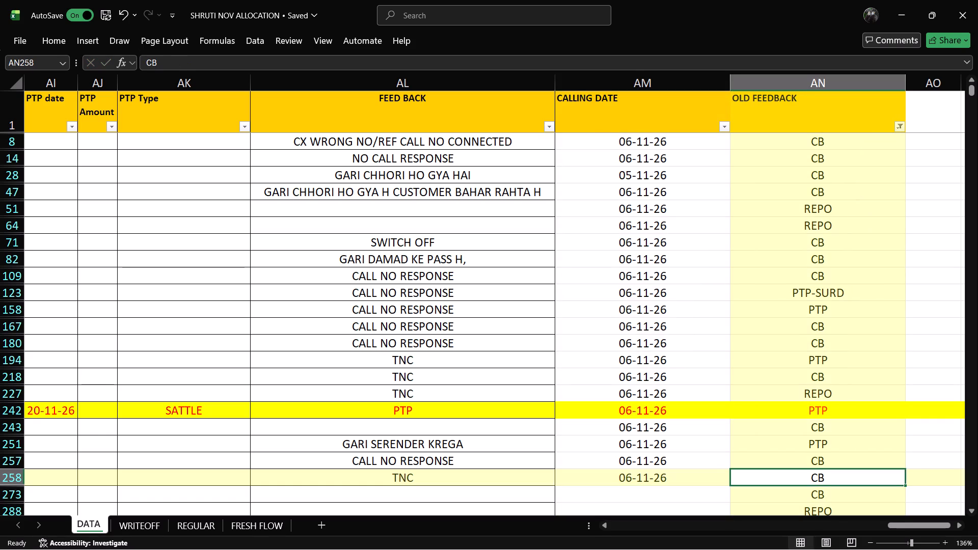
Save the workbook.
{"action": "key", "text": "ctrl+s"}
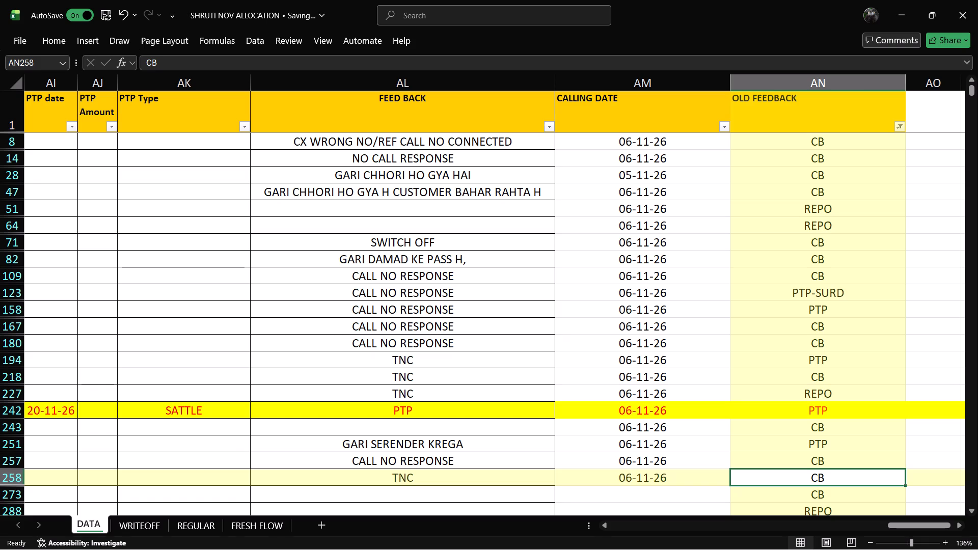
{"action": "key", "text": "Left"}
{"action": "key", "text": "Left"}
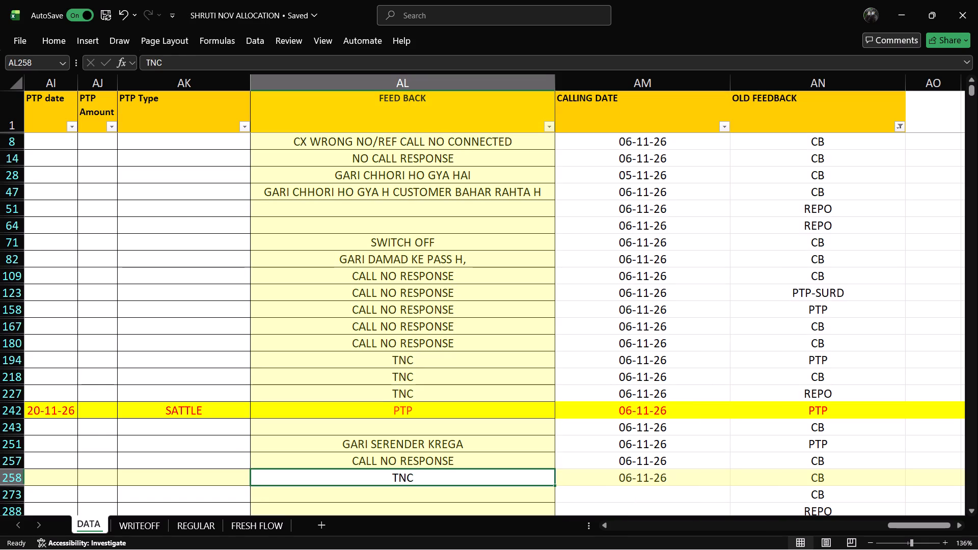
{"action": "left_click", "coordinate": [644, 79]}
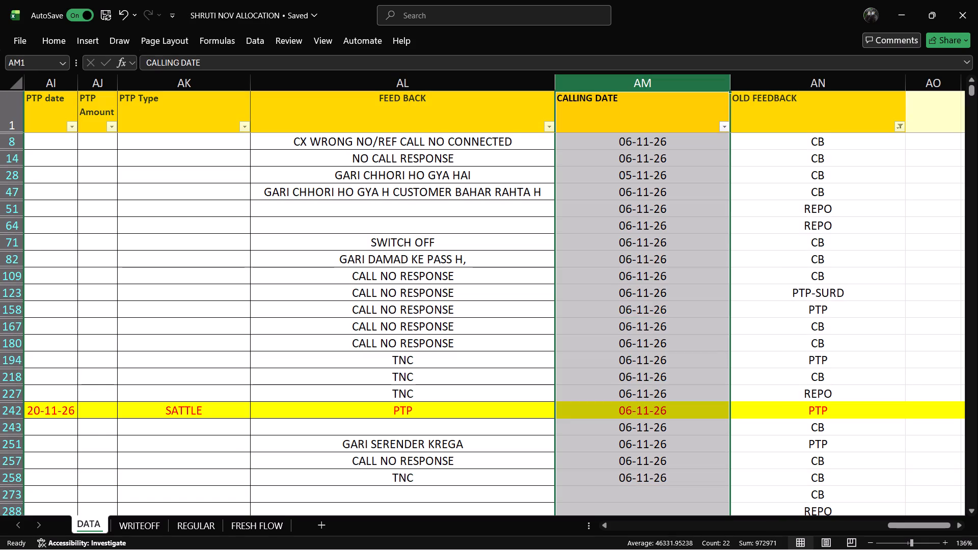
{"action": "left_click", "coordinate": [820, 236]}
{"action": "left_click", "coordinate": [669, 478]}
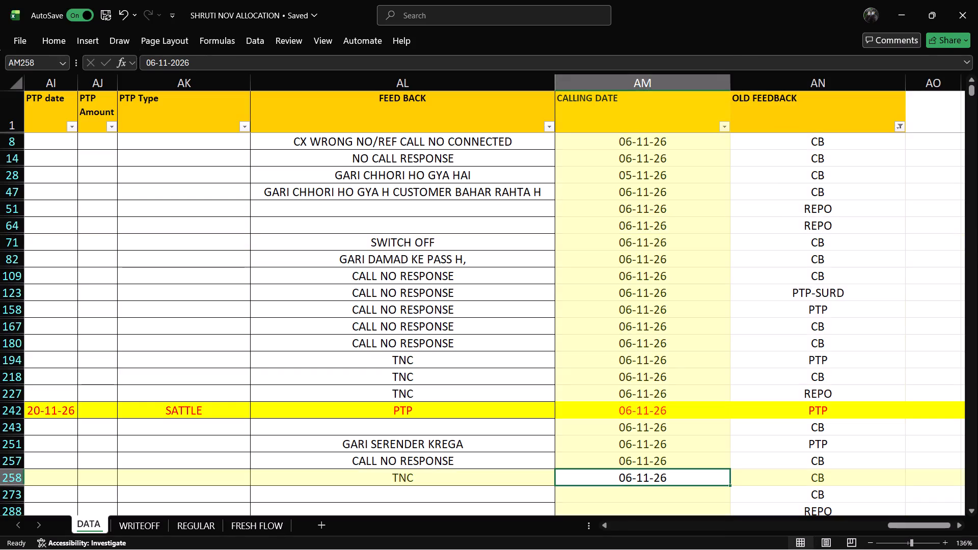
Go back along the row 258 record to its Loan Number cell to view the loan and customer details.
{"action": "key", "text": "Left"}
{"action": "key", "text": "Left"}
{"action": "key", "text": "Left"}
{"action": "key", "text": "Left"}
{"action": "key", "text": "Left"}
{"action": "key", "text": "Left"}
{"action": "key", "text": "Left"}
{"action": "key", "text": "Left"}
{"action": "key", "text": "Left"}
{"action": "key", "text": "Left"}
{"action": "key", "text": "Left"}
{"action": "key", "text": "Left"}
{"action": "key", "text": "Left"}
{"action": "key", "text": "Left"}
{"action": "key", "text": "Left"}
{"action": "key", "text": "Left"}
{"action": "key", "text": "Left"}
{"action": "key", "text": "Left"}
{"action": "key", "text": "Left"}
{"action": "key", "text": "Left"}
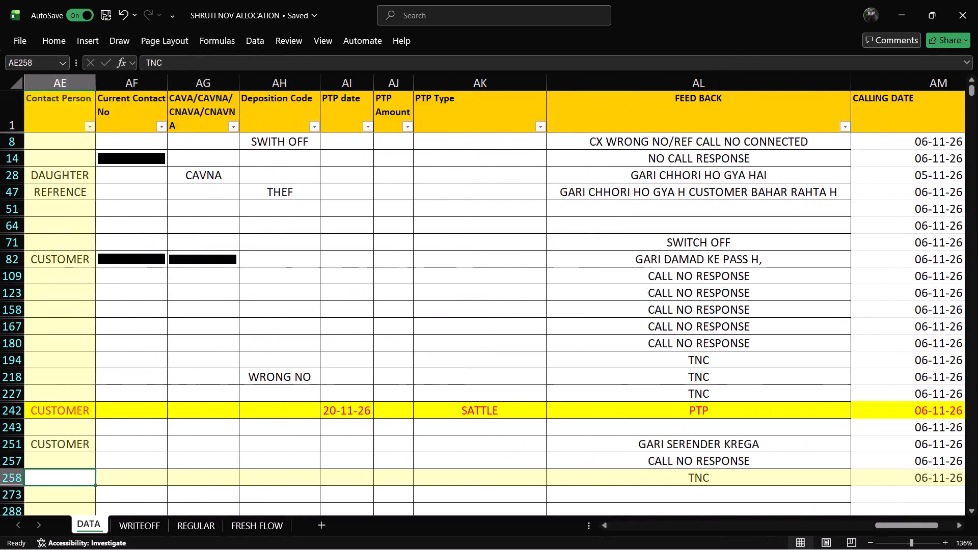
{"action": "key", "text": "Left"}
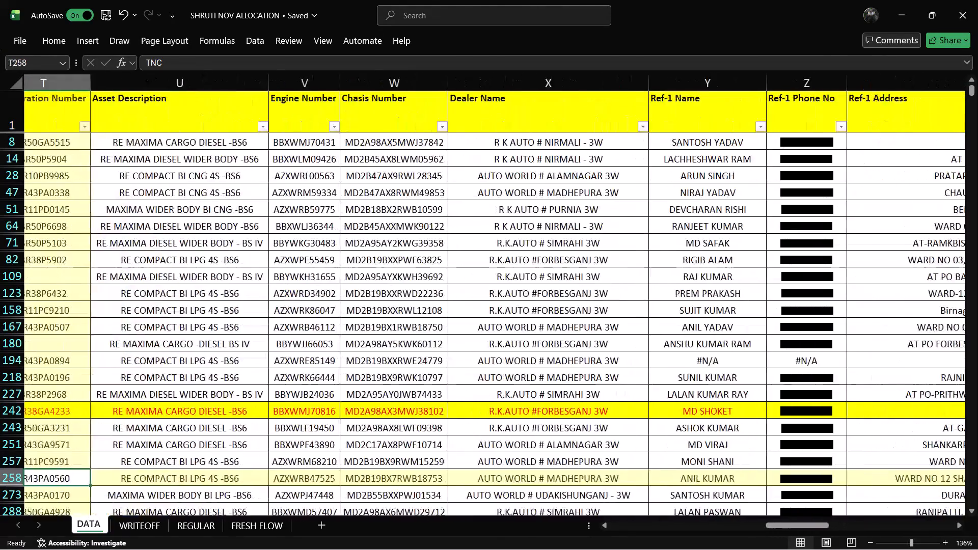
{"action": "key", "text": "Left"}
{"action": "key", "text": "Left"}
{"action": "key", "text": "Left"}
{"action": "key", "text": "Left"}
{"action": "key", "text": "Left"}
{"action": "key", "text": "Left"}
{"action": "key", "text": "Left"}
{"action": "key", "text": "Left"}
{"action": "key", "text": "Left"}
{"action": "key", "text": "Left"}
{"action": "key", "text": "Left"}
{"action": "key", "text": "Left"}
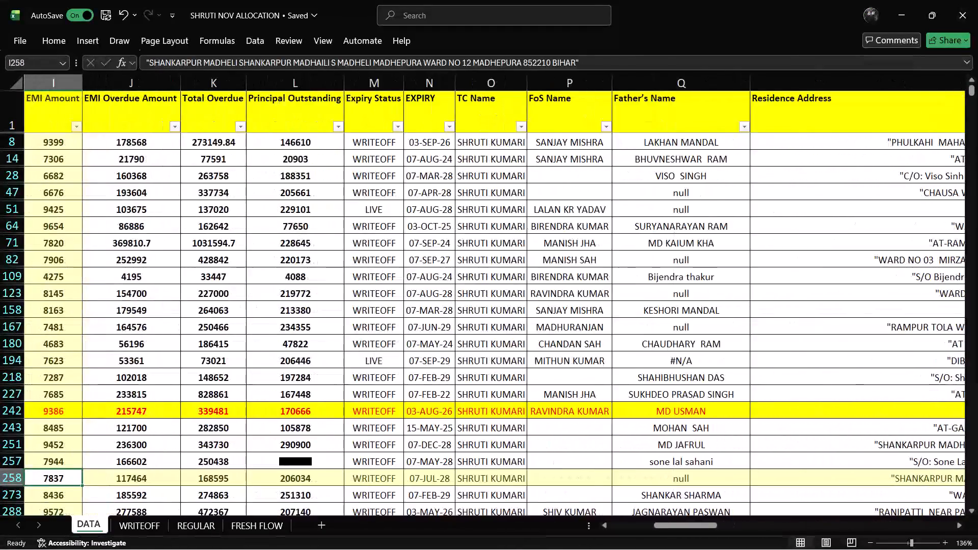
{"action": "key", "text": "Left"}
{"action": "key", "text": "Left"}
{"action": "key", "text": "Left"}
{"action": "key", "text": "Left"}
{"action": "key", "text": "Left"}
{"action": "key", "text": "Left"}
{"action": "key", "text": "Left"}
{"action": "key", "text": "Left"}
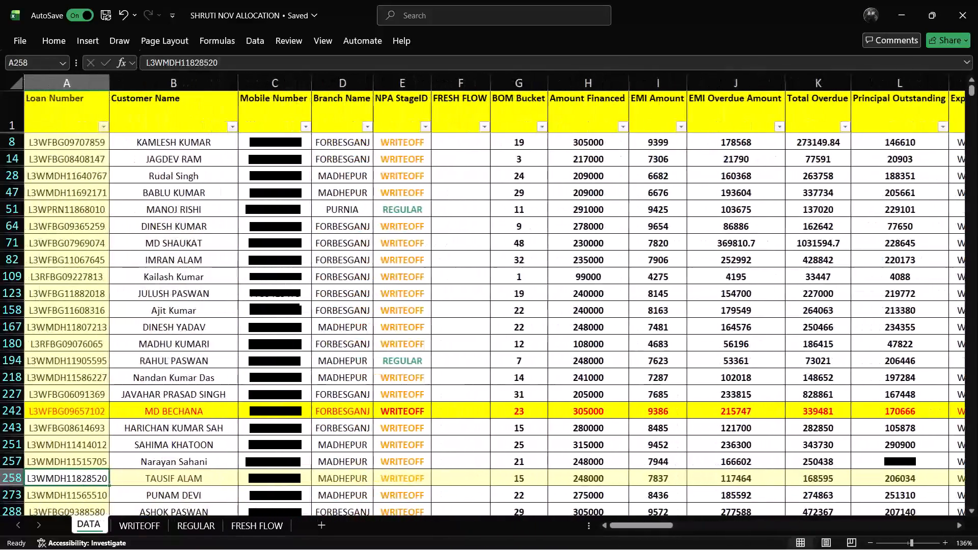
{"action": "key", "text": "Left"}
{"action": "key", "text": "Left"}
{"action": "key", "text": "Left"}
{"action": "key", "text": "Left"}
{"action": "key", "text": "Left"}
{"action": "key", "text": "Left"}
{"action": "key", "text": "Left"}
{"action": "key", "text": "Left"}
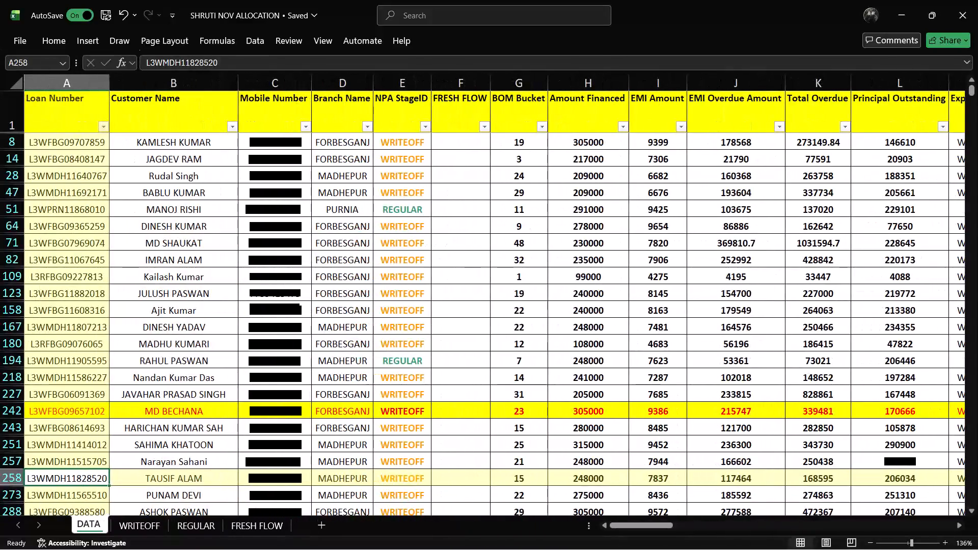
Save the workbook with the row 258 entries.
{"action": "key", "text": "ctrl+s"}
{"action": "key", "text": "ctrl+s"}
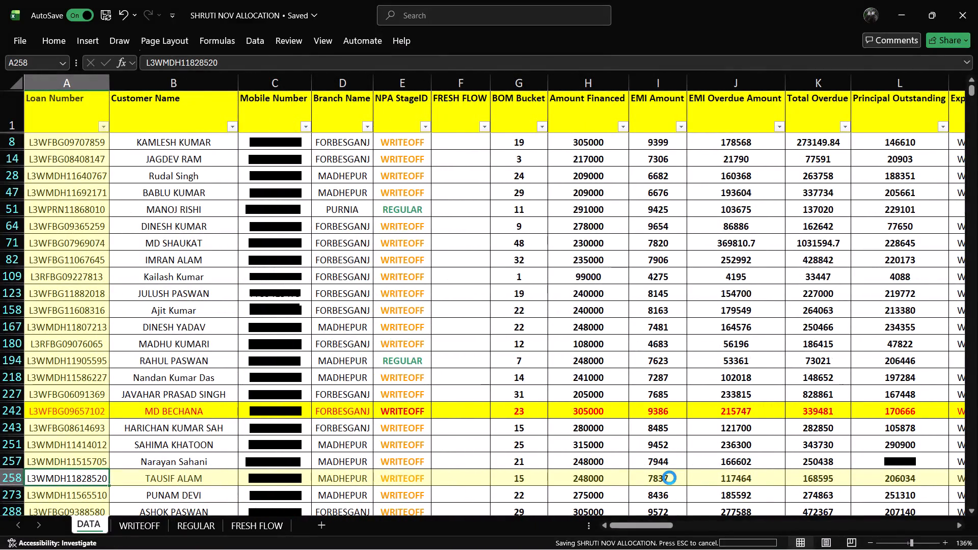
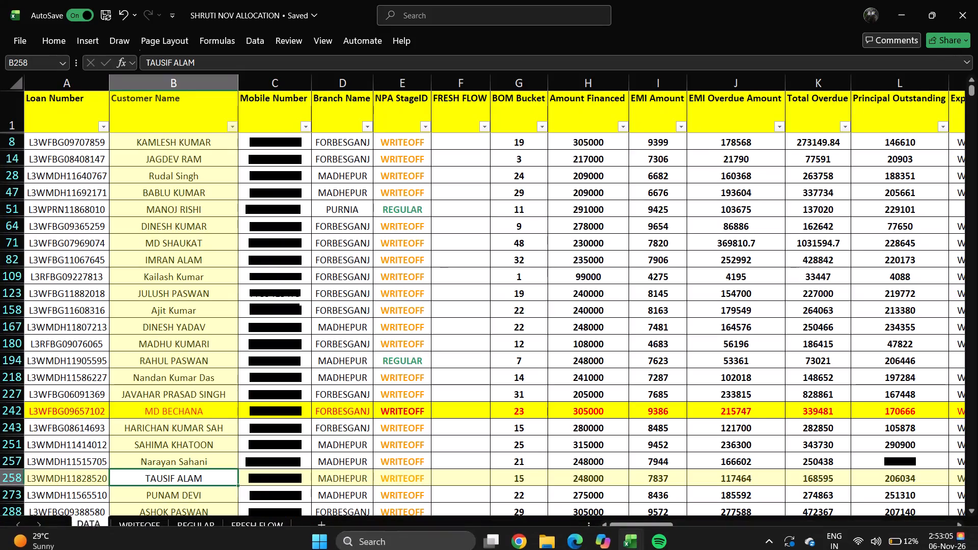
Review the row 258 record from Customer Name across to its FEED BACK, CALLING DATE and OLD FEEDBACK entries.
{"action": "left_click", "coordinate": [193, 459]}
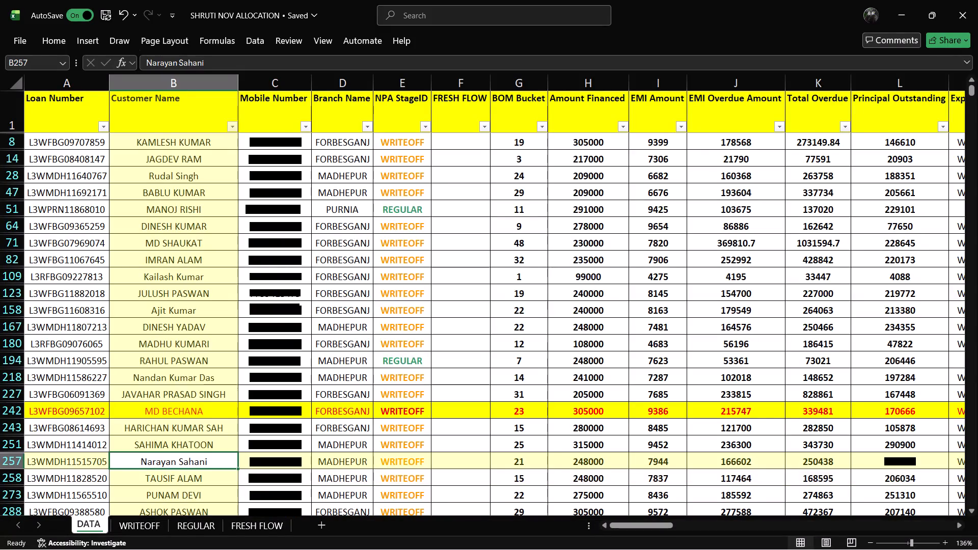
{"action": "left_click", "coordinate": [173, 478]}
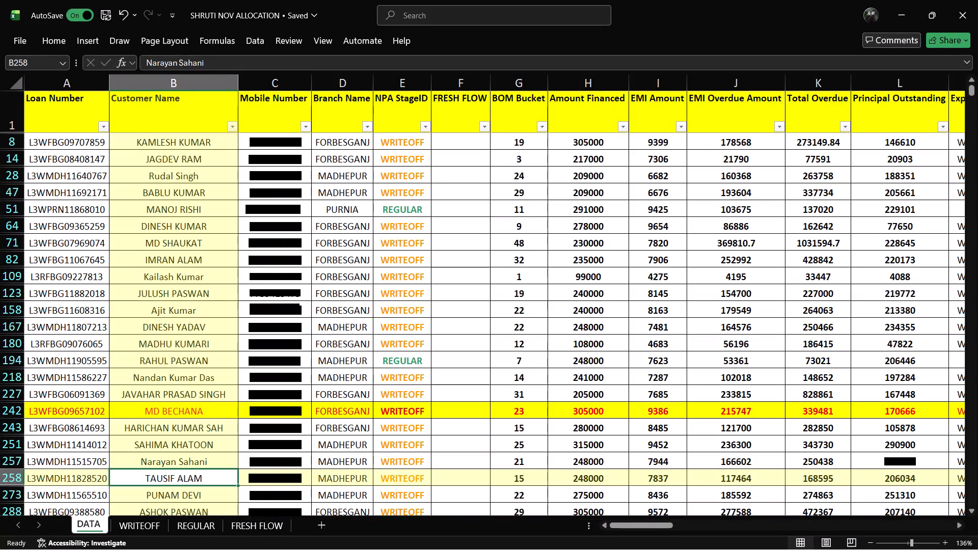
{"action": "key", "text": "Right"}
{"action": "key", "text": "Right"}
{"action": "key", "text": "Right"}
{"action": "key", "text": "Right"}
{"action": "key", "text": "Right"}
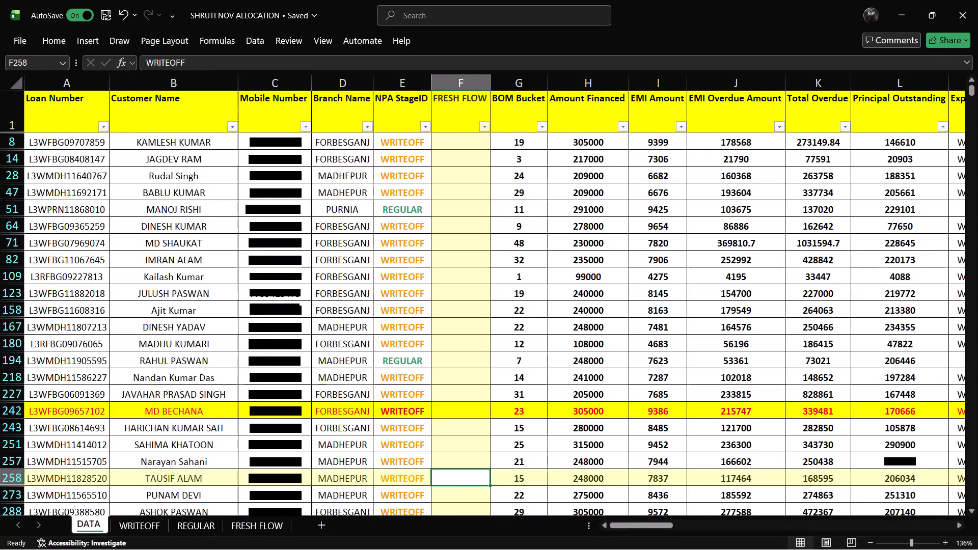
{"action": "key", "text": "Right"}
{"action": "key", "text": "Right"}
{"action": "key", "text": "Right"}
{"action": "key", "text": "Right"}
{"action": "key", "text": "Right"}
{"action": "key", "text": "Right"}
{"action": "key", "text": "Right"}
{"action": "key", "text": "Right"}
{"action": "key", "text": "Right"}
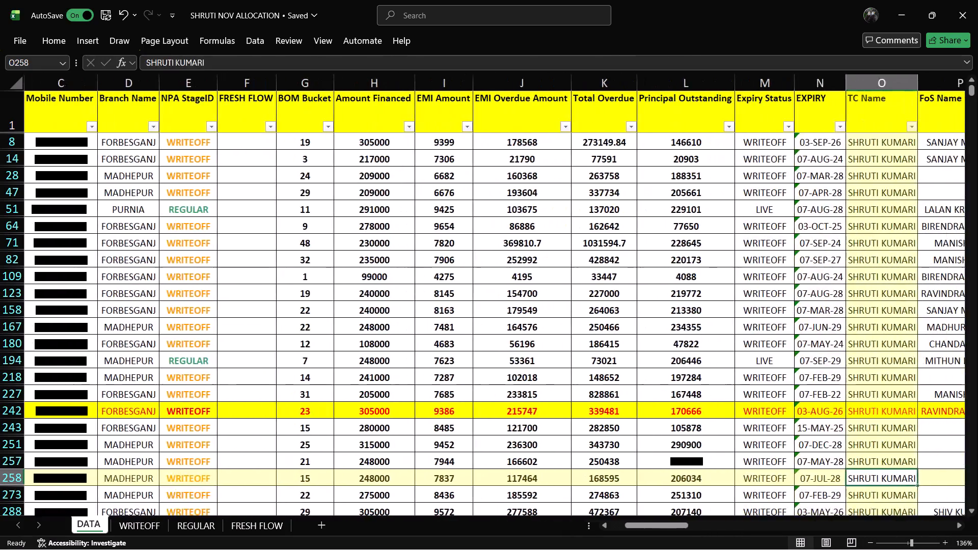
{"action": "key", "text": "Right"}
{"action": "key", "text": "Right"}
{"action": "key", "text": "Right"}
{"action": "key", "text": "Right"}
{"action": "key", "text": "Right"}
{"action": "key", "text": "Right"}
{"action": "key", "text": "Right"}
{"action": "key", "text": "Right"}
{"action": "key", "text": "Right"}
{"action": "key", "text": "Right"}
{"action": "key", "text": "Right"}
{"action": "key", "text": "Right"}
{"action": "key", "text": "Right"}
{"action": "key", "text": "Right"}
{"action": "key", "text": "Right"}
{"action": "key", "text": "Right"}
{"action": "key", "text": "Right"}
{"action": "key", "text": "Right"}
{"action": "key", "text": "Right"}
{"action": "key", "text": "Right"}
{"action": "key", "text": "Right"}
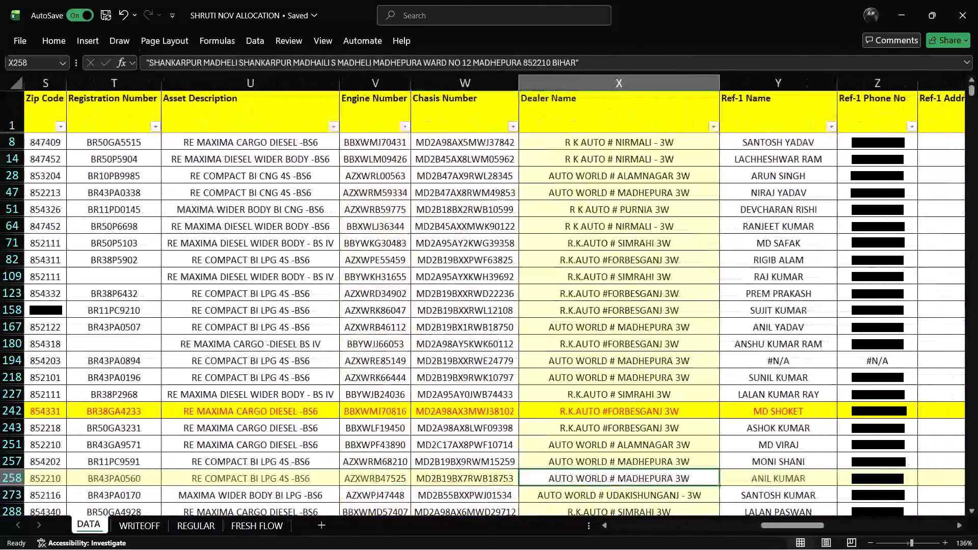
{"action": "key", "text": "Right"}
{"action": "key", "text": "Right"}
{"action": "key", "text": "Right"}
{"action": "key", "text": "Right"}
{"action": "key", "text": "Right"}
{"action": "key", "text": "Right"}
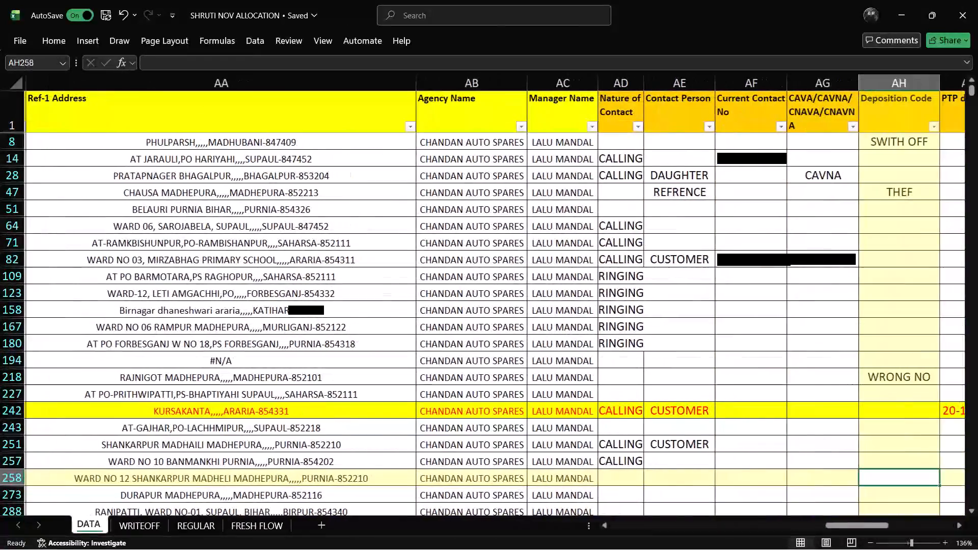
{"action": "key", "text": "Right"}
{"action": "key", "text": "Right"}
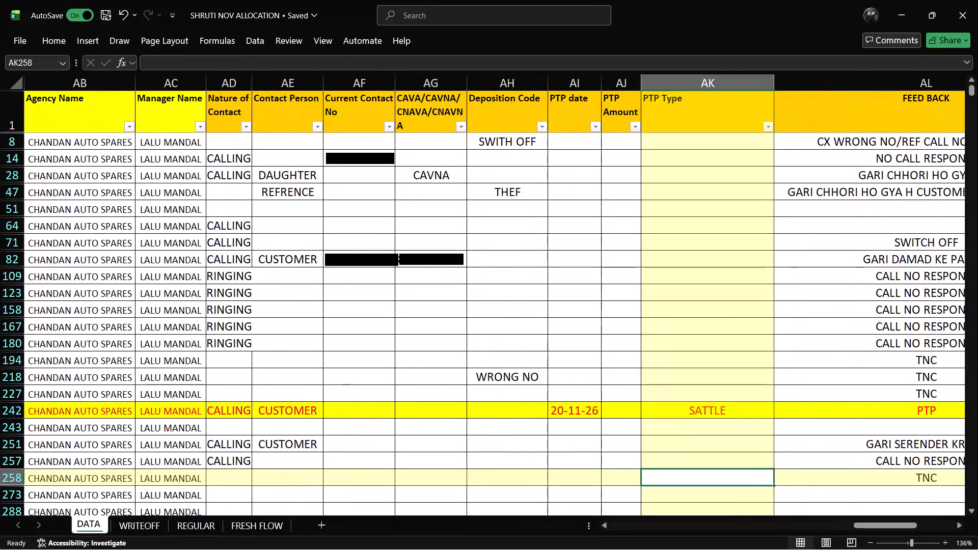
{"action": "key", "text": "Right"}
{"action": "key", "text": "Right"}
{"action": "key", "text": "Right"}
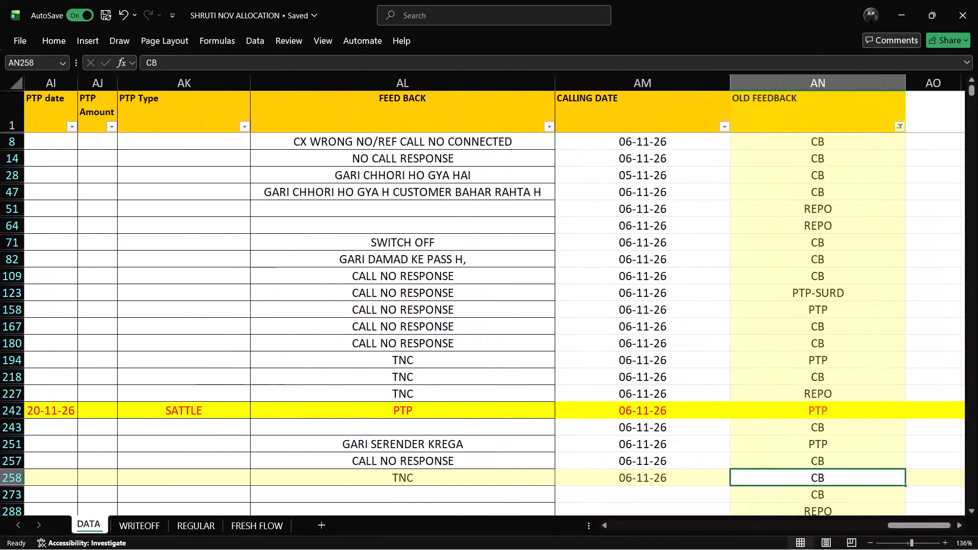
Look through the row 273 record from OLD FEEDBACK back to its Loan Number, Customer Name and Mobile Number.
{"action": "key", "text": "Down"}
{"action": "key", "text": "Left"}
{"action": "key", "text": "Left"}
{"action": "key", "text": "Left"}
{"action": "key", "text": "Left"}
{"action": "key", "text": "Left"}
{"action": "key", "text": "Left"}
{"action": "key", "text": "Left"}
{"action": "key", "text": "Left"}
{"action": "key", "text": "Left"}
{"action": "key", "text": "Left"}
{"action": "key", "text": "Left"}
{"action": "key", "text": "Left"}
{"action": "key", "text": "Left"}
{"action": "key", "text": "Left"}
{"action": "key", "text": "Left"}
{"action": "key", "text": "Left"}
{"action": "key", "text": "Left"}
{"action": "key", "text": "Left"}
{"action": "key", "text": "Left"}
{"action": "key", "text": "Left"}
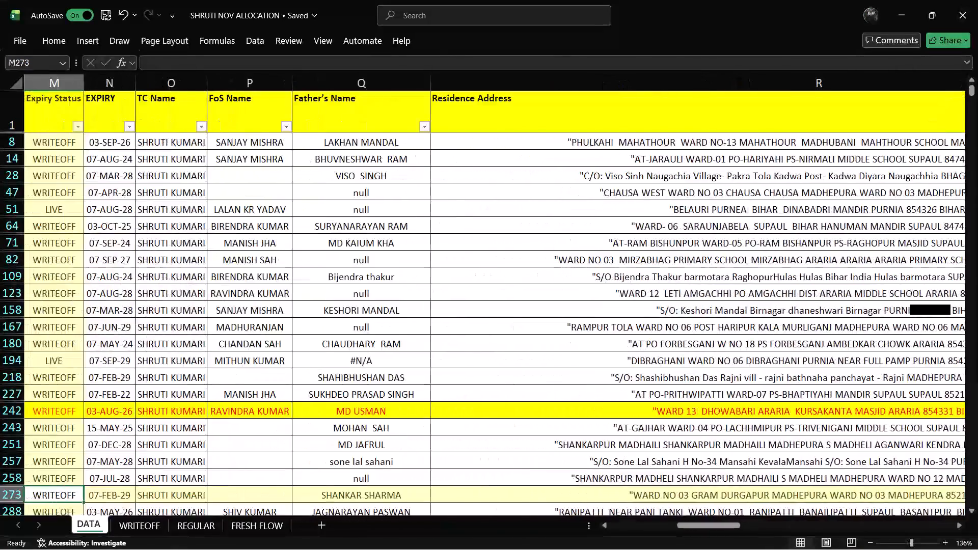
{"action": "key", "text": "Left"}
{"action": "key", "text": "Left"}
{"action": "key", "text": "Left"}
{"action": "key", "text": "Left"}
{"action": "key", "text": "Left"}
{"action": "key", "text": "Left"}
{"action": "key", "text": "Left"}
{"action": "key", "text": "Left"}
{"action": "key", "text": "Left"}
{"action": "key", "text": "Left"}
{"action": "key", "text": "Left"}
{"action": "key", "text": "Left"}
{"action": "key", "text": "Left"}
{"action": "key", "text": "Left"}
{"action": "key", "text": "Left"}
{"action": "key", "text": "Left"}
{"action": "key", "text": "Left"}
{"action": "key", "text": "Left"}
{"action": "key", "text": "Left"}
{"action": "key", "text": "Left"}
{"action": "key", "text": "Left"}
{"action": "key", "text": "Left"}
{"action": "key", "text": "Left"}
{"action": "key", "text": "Left"}
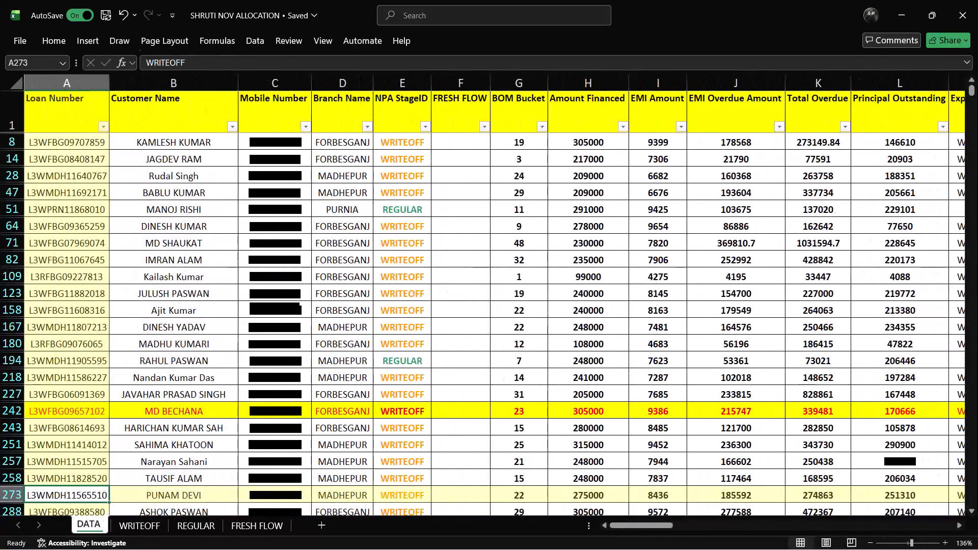
{"action": "key", "text": "shift+Left"}
{"action": "key", "text": "shift+Left"}
{"action": "key", "text": "Right"}
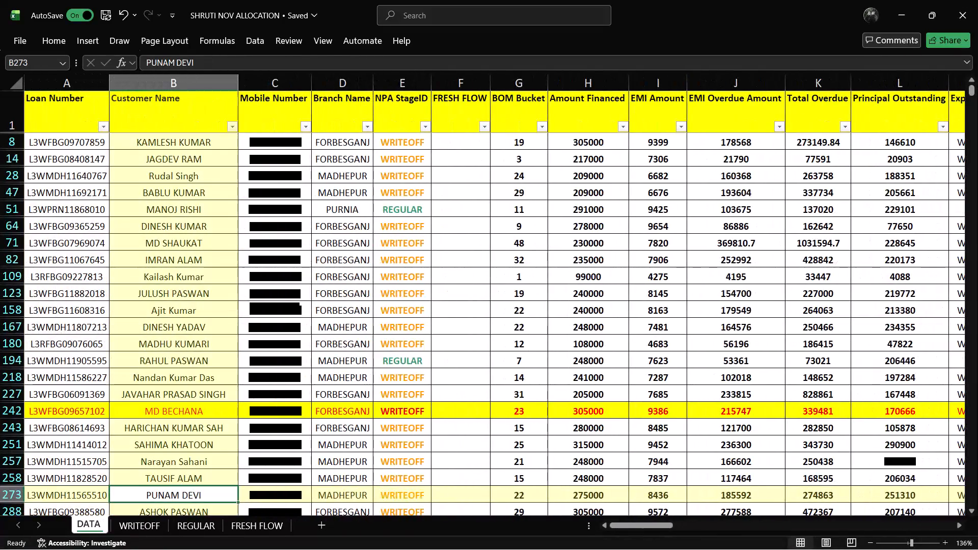
{"action": "key", "text": "Right"}
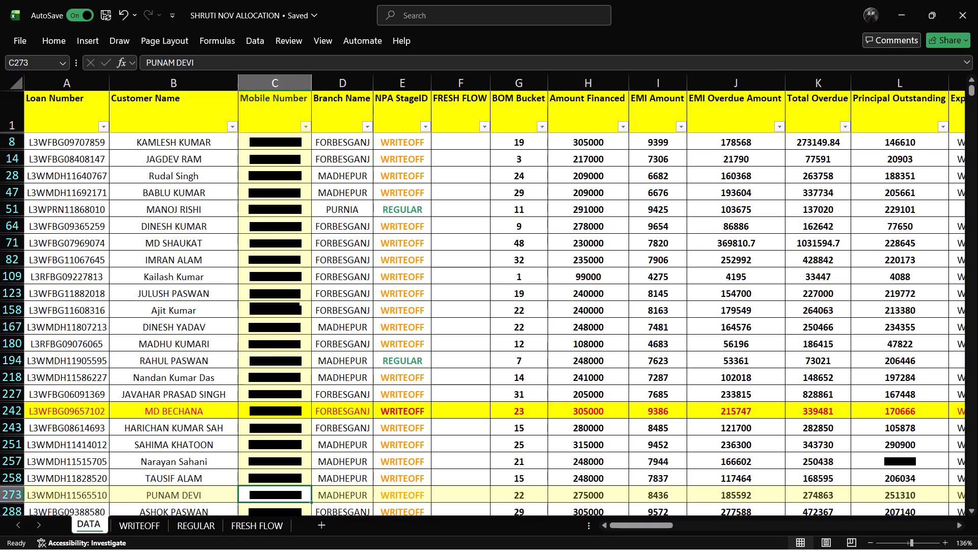
Check the row 288 record's Mobile Number and look across its loan details toward the call-outcome columns.
{"action": "key", "text": "Down"}
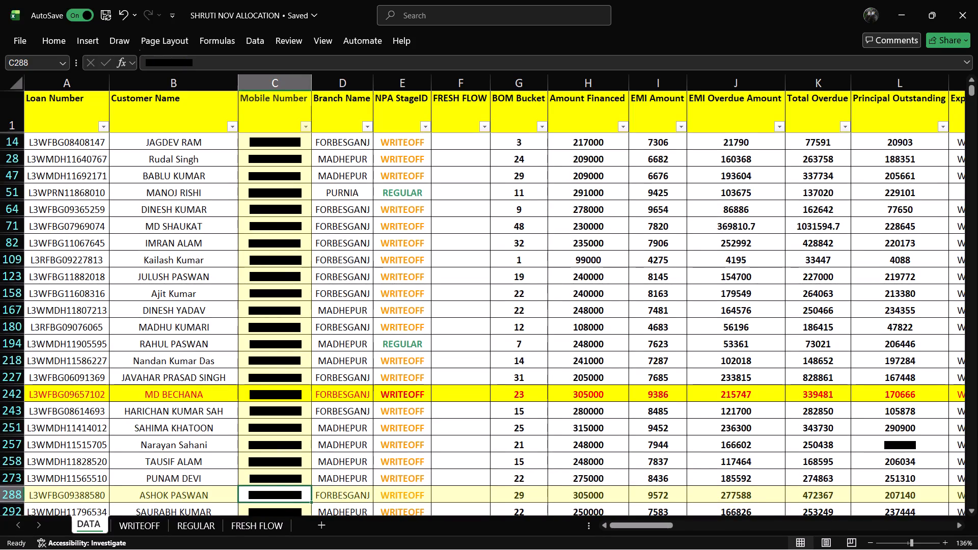
{"action": "key", "text": "Left"}
{"action": "key", "text": "Right"}
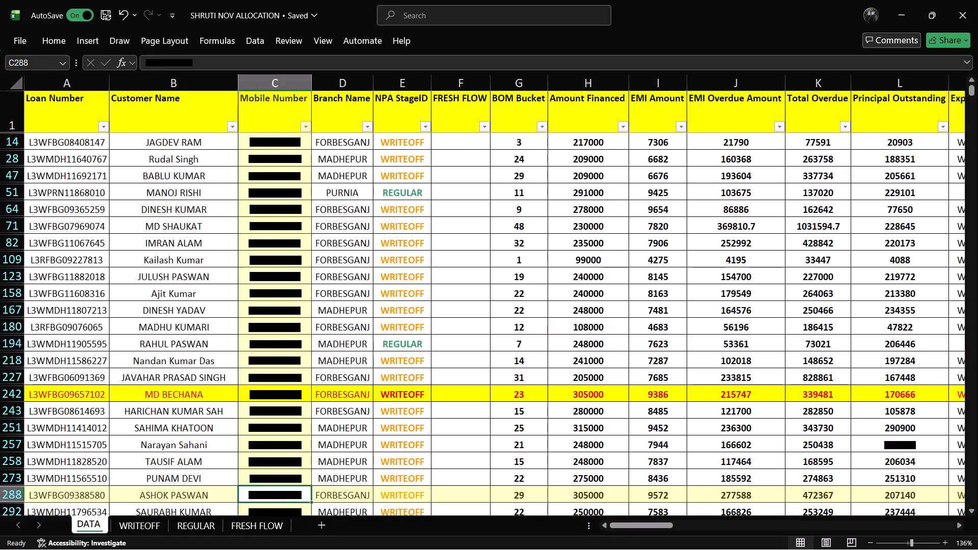
{"action": "key", "text": "Right"}
{"action": "key", "text": "Right"}
{"action": "key", "text": "Right"}
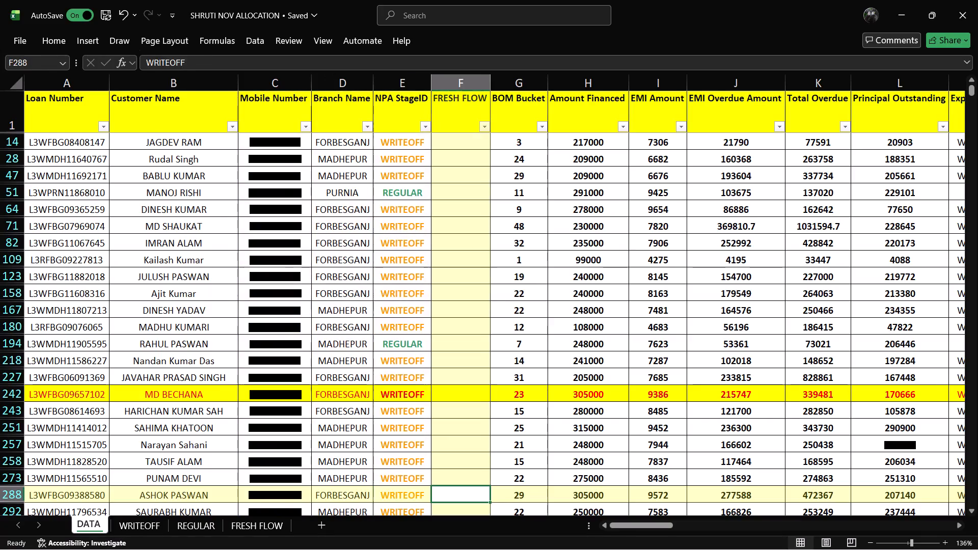
{"action": "key", "text": "Right"}
{"action": "key", "text": "Right"}
{"action": "key", "text": "Right"}
{"action": "key", "text": "Right"}
{"action": "key", "text": "Right"}
{"action": "key", "text": "Right"}
{"action": "key", "text": "Right"}
{"action": "key", "text": "Right"}
{"action": "key", "text": "Right"}
{"action": "key", "text": "Right"}
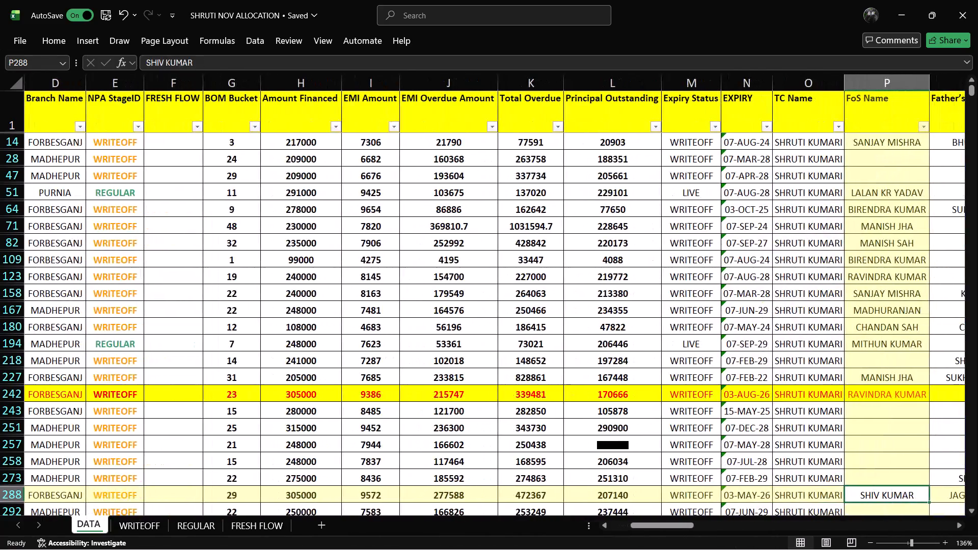
Check the row 288 record's Father's Name, Residence Address and Zip Code, and return to its Customer Name and Mobile Number.
{"action": "key", "text": "Right"}
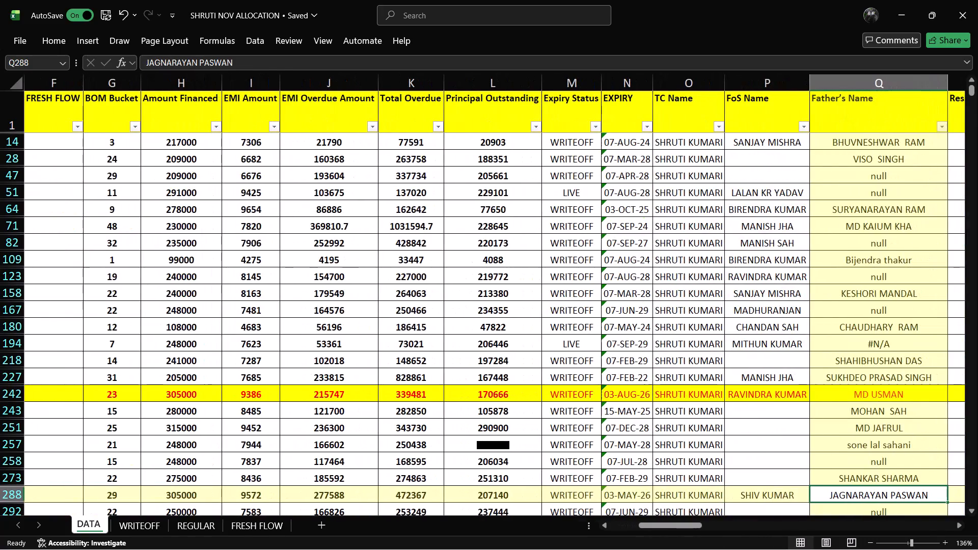
{"action": "key", "text": "Right"}
{"action": "key", "text": "Right"}
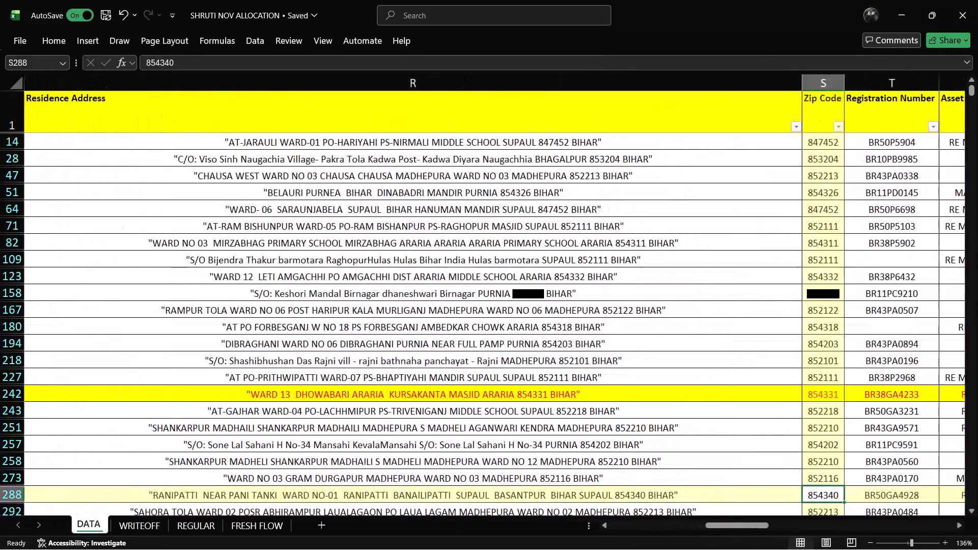
{"action": "key", "text": "Left"}
{"action": "key", "text": "Left"}
{"action": "key", "text": "Left"}
{"action": "key", "text": "Left"}
{"action": "key", "text": "Left"}
{"action": "key", "text": "Left"}
{"action": "key", "text": "Left"}
{"action": "key", "text": "Left"}
{"action": "key", "text": "Left"}
{"action": "key", "text": "Left"}
{"action": "key", "text": "Left"}
{"action": "key", "text": "Left"}
{"action": "key", "text": "Left"}
{"action": "key", "text": "Left"}
{"action": "key", "text": "Left"}
{"action": "key", "text": "Left"}
{"action": "key", "text": "Left"}
{"action": "key", "text": "Left"}
{"action": "key", "text": "Left"}
{"action": "key", "text": "Left"}
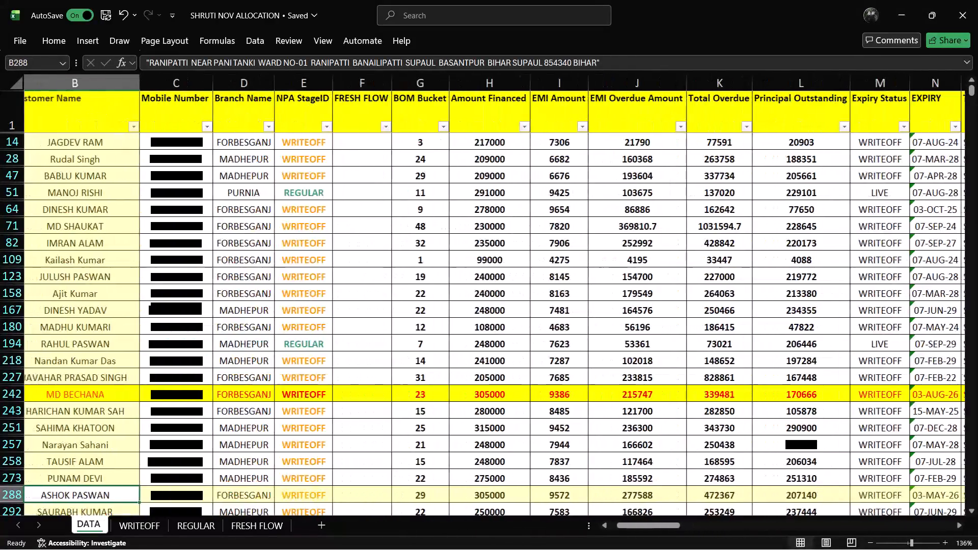
{"action": "key", "text": "Left"}
{"action": "key", "text": "Left"}
{"action": "key", "text": "Left"}
{"action": "key", "text": "Left"}
{"action": "key", "text": "Left"}
{"action": "key", "text": "Left"}
{"action": "key", "text": "Left"}
{"action": "key", "text": "Left"}
{"action": "key", "text": "Left"}
{"action": "key", "text": "Left"}
{"action": "key", "text": "Left"}
{"action": "key", "text": "Left"}
{"action": "key", "text": "Left"}
{"action": "key", "text": "Left"}
{"action": "key", "text": "Left"}
{"action": "key", "text": "Left"}
{"action": "key", "text": "Left"}
{"action": "key", "text": "Left"}
{"action": "key", "text": "Left"}
{"action": "key", "text": "Left"}
{"action": "key", "text": "Right"}
{"action": "key", "text": "Right"}
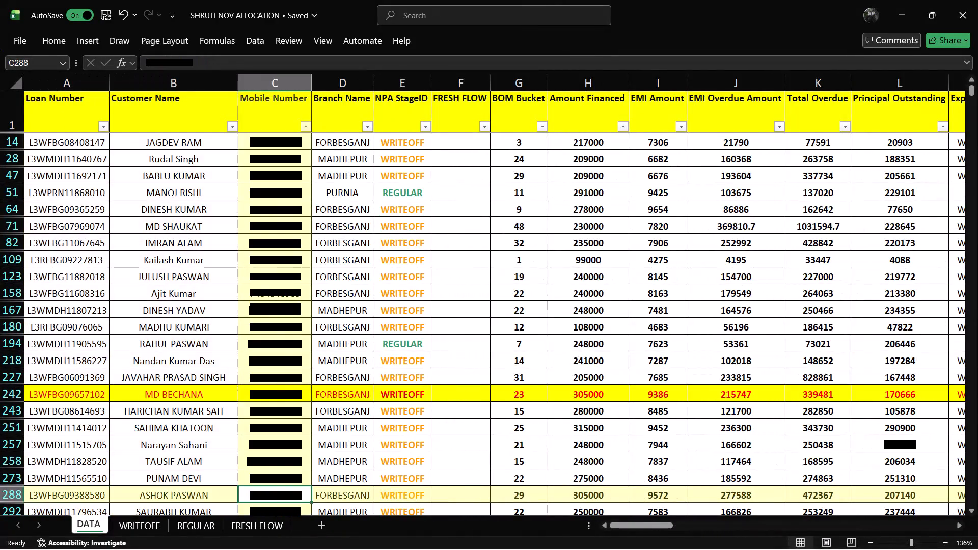
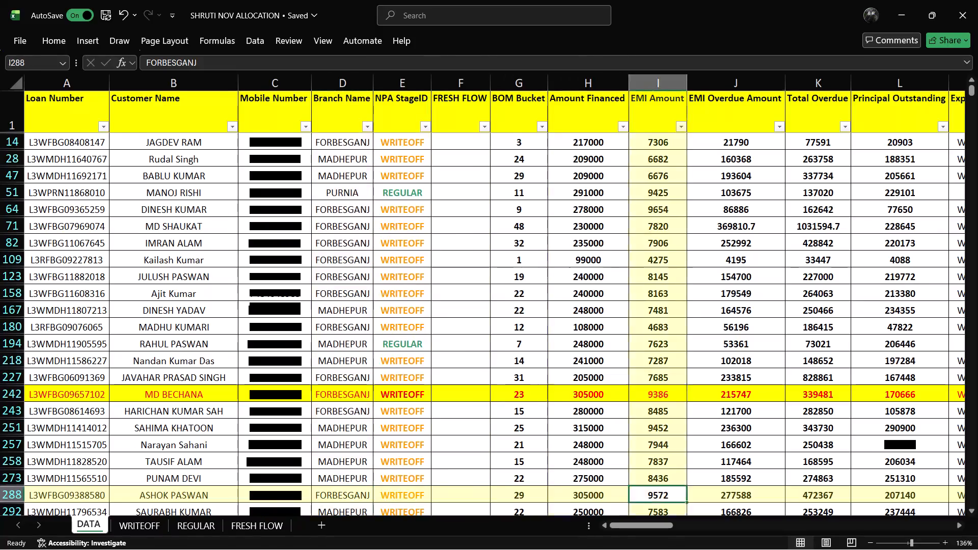
Review the row 288 record from EMI Amount across its address, vehicle and Ref-1 details to the Contact Person column.
{"action": "key", "text": "Right"}
{"action": "key", "text": "Right"}
{"action": "key", "text": "Right"}
{"action": "key", "text": "Right"}
{"action": "key", "text": "Right"}
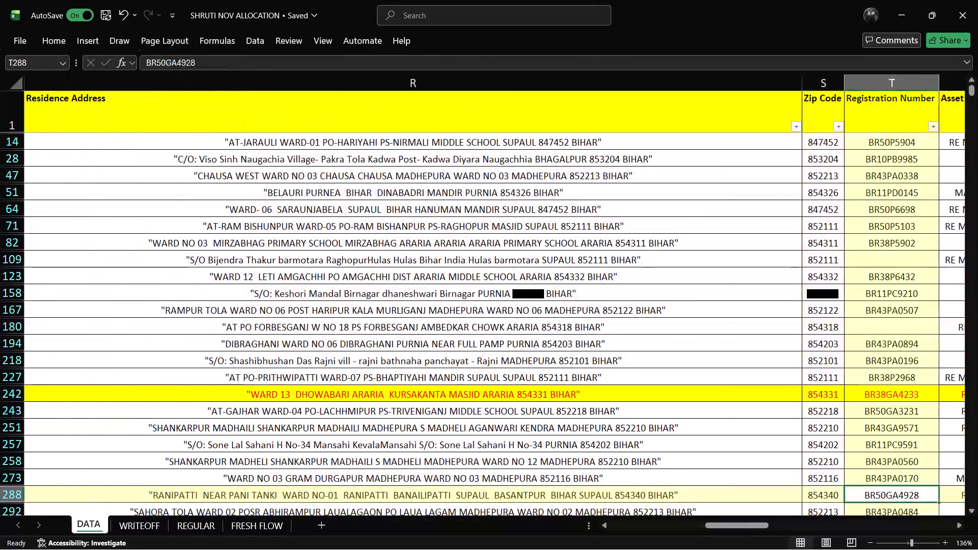
{"action": "key", "text": "Right"}
{"action": "key", "text": "Right"}
{"action": "key", "text": "Right"}
{"action": "key", "text": "Right"}
{"action": "key", "text": "Right"}
{"action": "key", "text": "Right"}
{"action": "key", "text": "Right"}
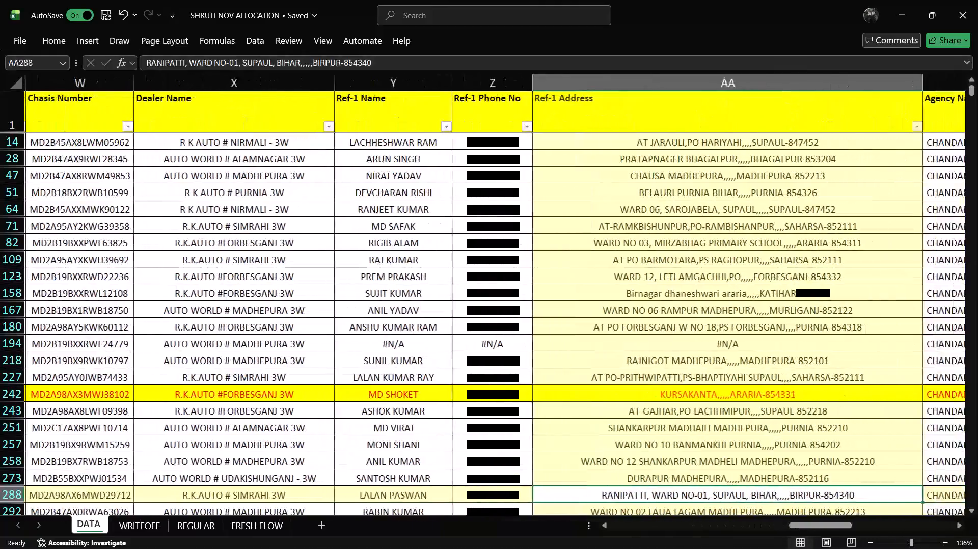
{"action": "key", "text": "Right"}
{"action": "key", "text": "Right"}
{"action": "key", "text": "Right"}
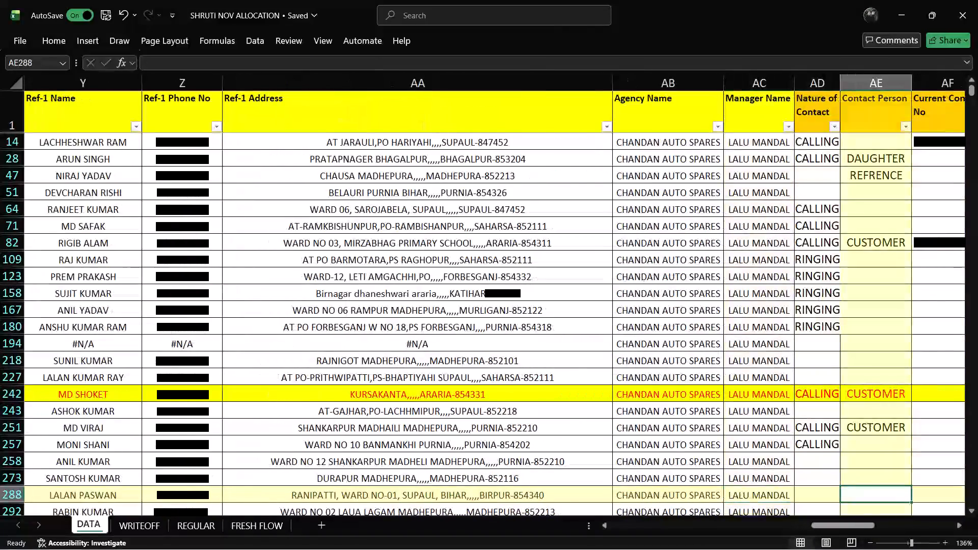
Look back through the row 288 record from Contact Person to its Loan Number, Customer Name and Mobile Number.
{"action": "key", "text": "Left"}
{"action": "key", "text": "Left"}
{"action": "key", "text": "Left"}
{"action": "key", "text": "Left"}
{"action": "key", "text": "Left"}
{"action": "key", "text": "Left"}
{"action": "key", "text": "Left"}
{"action": "key", "text": "Left"}
{"action": "key", "text": "Left"}
{"action": "key", "text": "Left"}
{"action": "key", "text": "Left"}
{"action": "key", "text": "Left"}
{"action": "key", "text": "Left"}
{"action": "key", "text": "Left"}
{"action": "key", "text": "Left"}
{"action": "key", "text": "Left"}
{"action": "key", "text": "Left"}
{"action": "key", "text": "Left"}
{"action": "key", "text": "Left"}
{"action": "key", "text": "Left"}
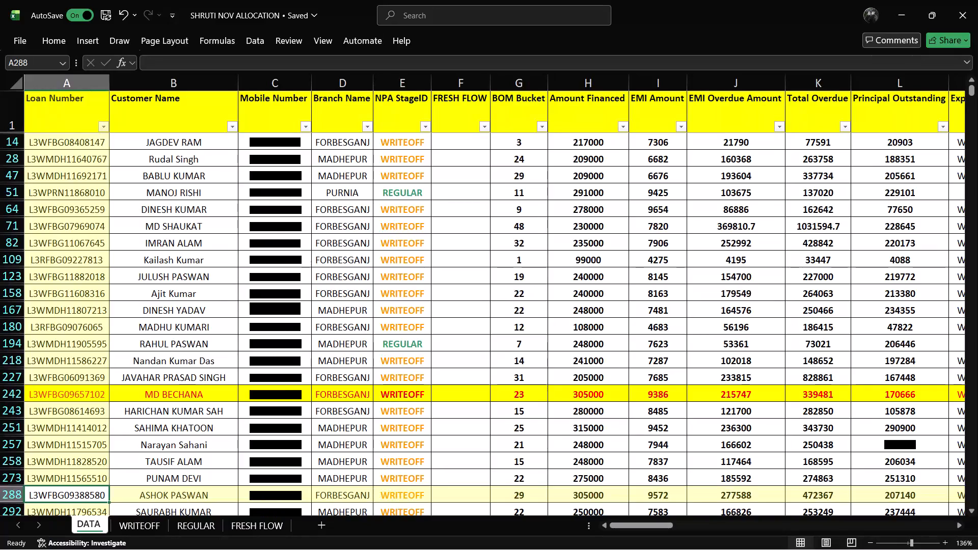
Examine the row 288 record's loan details from Loan Number through the overdue amounts to its EXPIRY date.
{"action": "key", "text": "Right"}
{"action": "key", "text": "Right"}
{"action": "key", "text": "Right"}
{"action": "key", "text": "Right"}
{"action": "key", "text": "Right"}
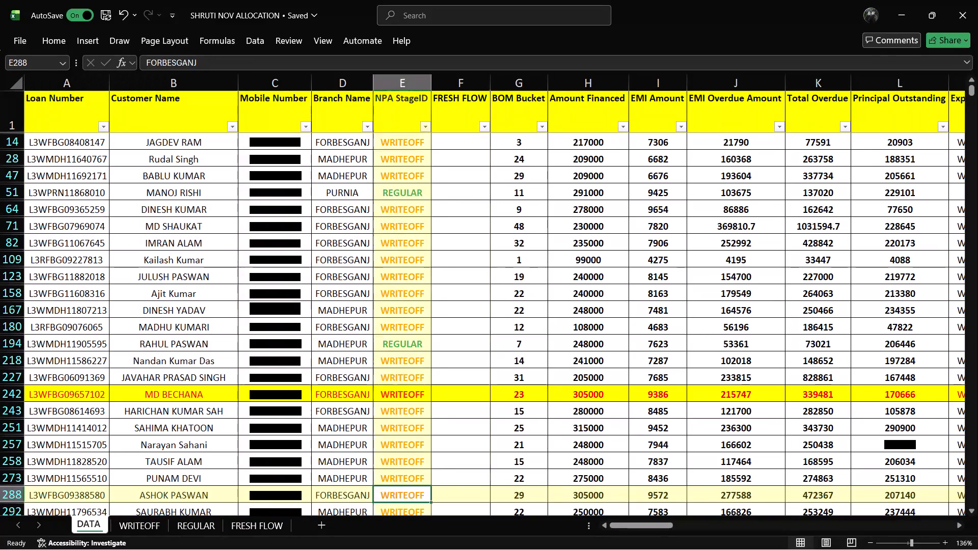
{"action": "key", "text": "Right"}
{"action": "key", "text": "Right"}
{"action": "key", "text": "Right"}
{"action": "key", "text": "Right"}
{"action": "key", "text": "Right"}
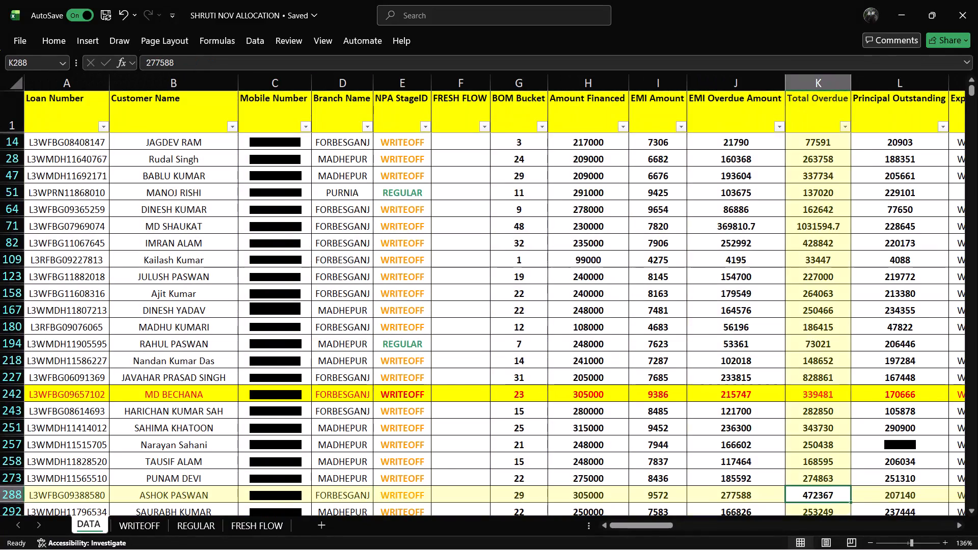
{"action": "key", "text": "Right"}
{"action": "key", "text": "Right"}
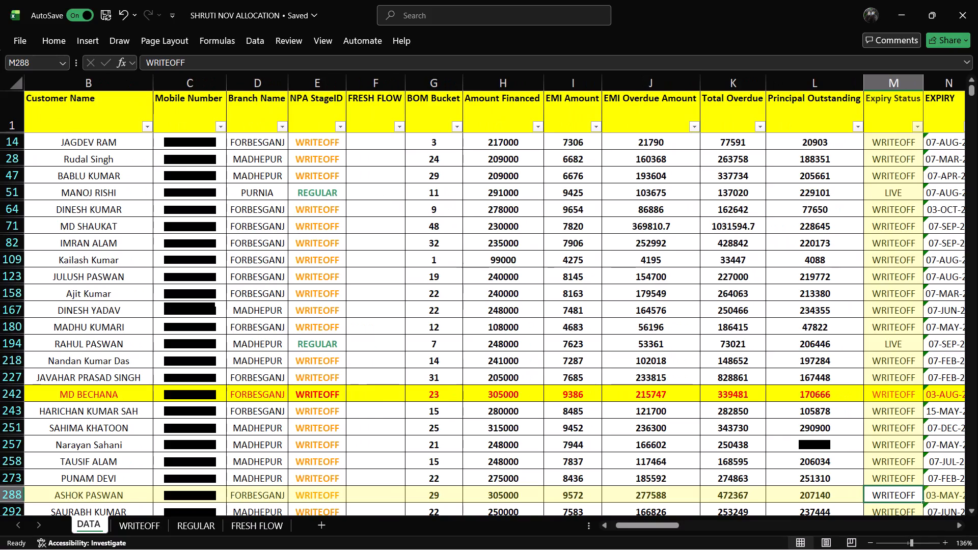
{"action": "key", "text": "Right"}
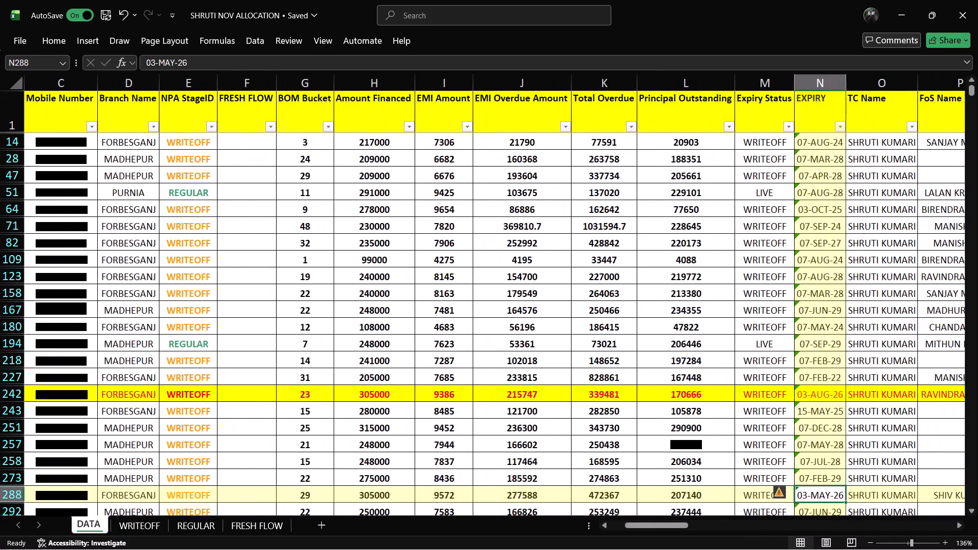
Review the rest of the row 288 record from EXPIRY to its FEED BACK, CALLING DATE and OLD FEEDBACK cells.
{"action": "key", "text": "Right"}
{"action": "key", "text": "Right"}
{"action": "key", "text": "Right"}
{"action": "key", "text": "Right"}
{"action": "key", "text": "Right"}
{"action": "key", "text": "Right"}
{"action": "key", "text": "Right"}
{"action": "key", "text": "Right"}
{"action": "key", "text": "Right"}
{"action": "key", "text": "Right"}
{"action": "key", "text": "Right"}
{"action": "key", "text": "Right"}
{"action": "key", "text": "Right"}
{"action": "key", "text": "Right"}
{"action": "key", "text": "Right"}
{"action": "key", "text": "Right"}
{"action": "key", "text": "Right"}
{"action": "key", "text": "Right"}
{"action": "key", "text": "Right"}
{"action": "key", "text": "Right"}
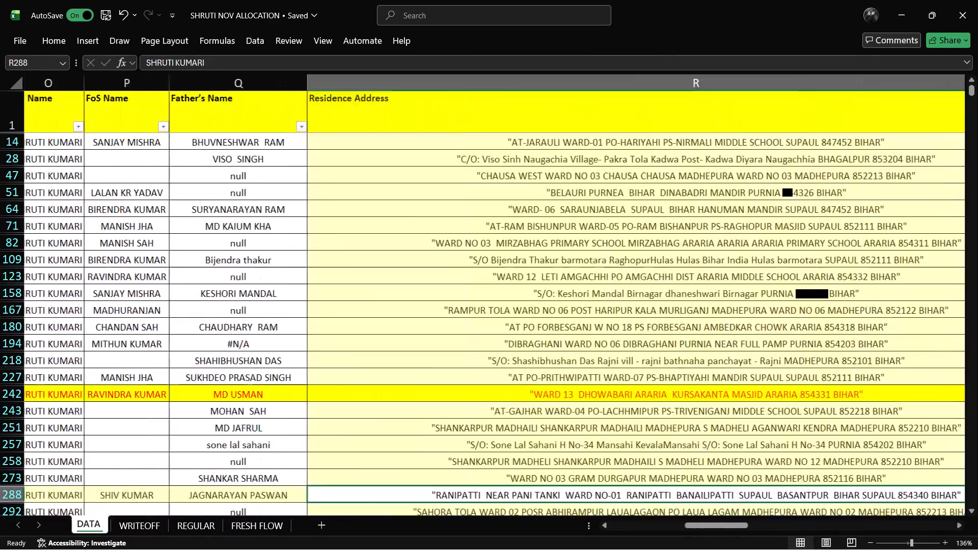
{"action": "key", "text": "Right"}
{"action": "key", "text": "Right"}
{"action": "key", "text": "Right"}
{"action": "key", "text": "Right"}
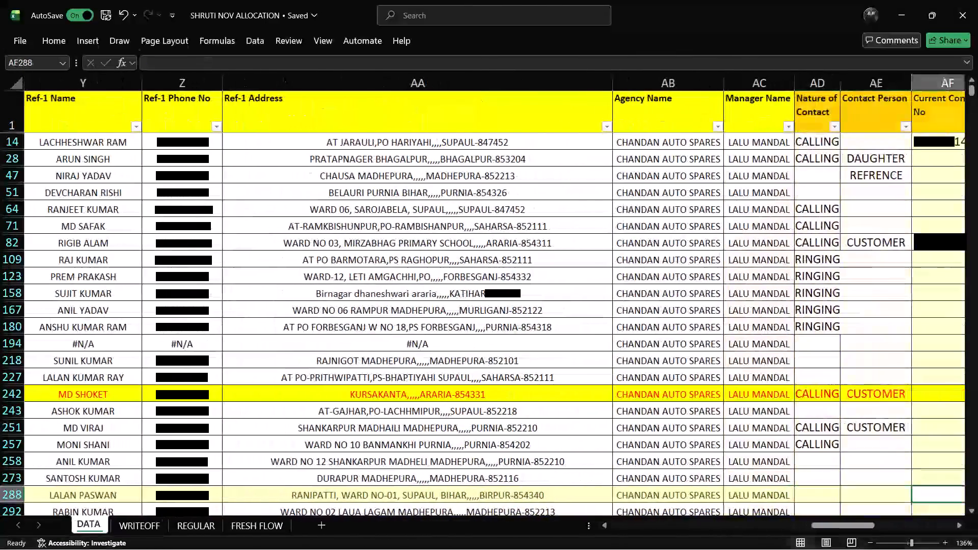
{"action": "key", "text": "Right"}
{"action": "key", "text": "Right"}
{"action": "key", "text": "Right"}
{"action": "key", "text": "Right"}
{"action": "key", "text": "Right"}
{"action": "key", "text": "Right"}
{"action": "key", "text": "Right"}
{"action": "key", "text": "Right"}
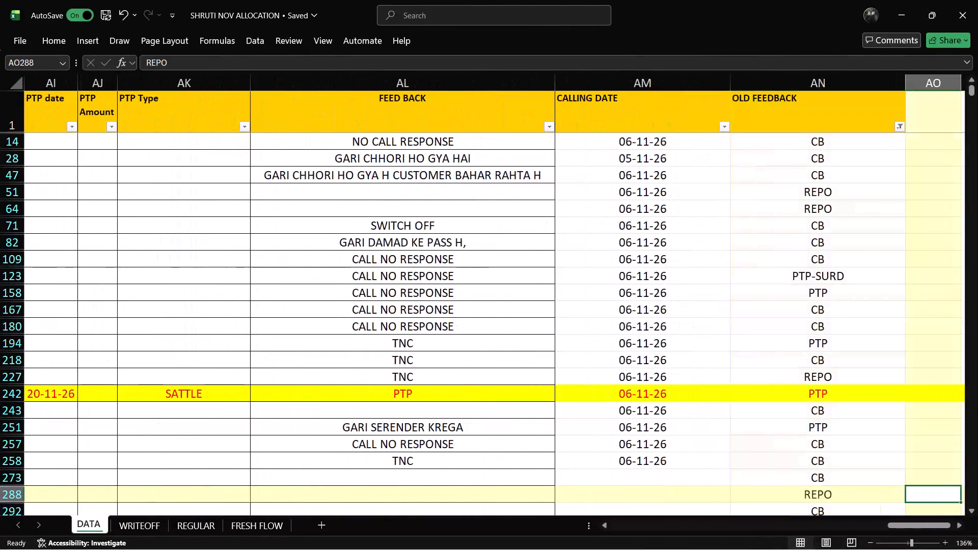
{"action": "key", "text": "Left"}
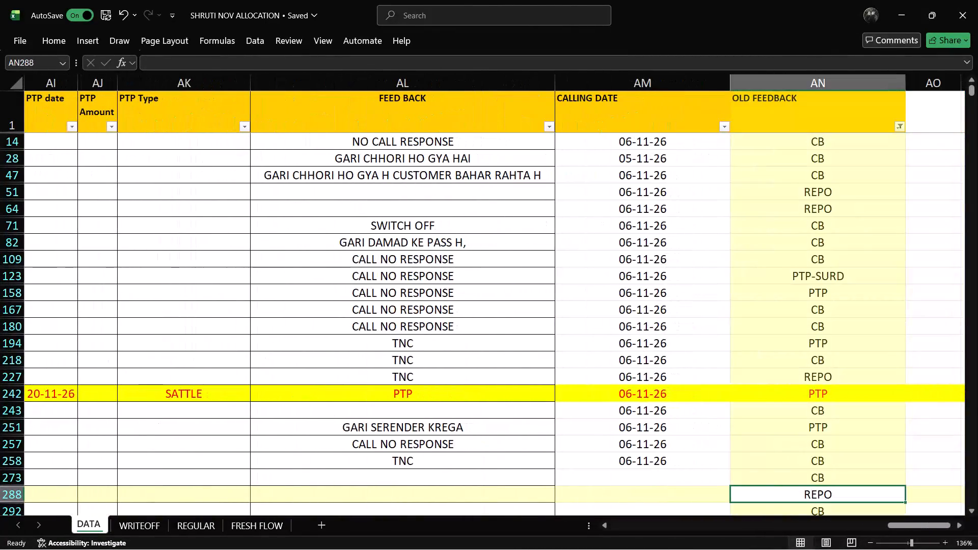
Enter 06-11-26 as the CALLING DATE for the row 288 and row 273 records.
{"action": "key", "text": "Left"}
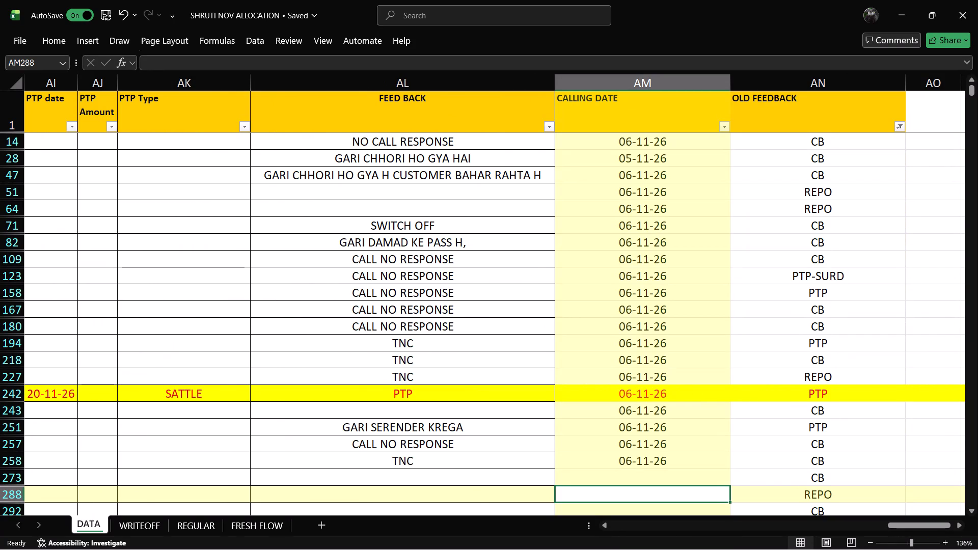
{"action": "key", "text": "Down"}
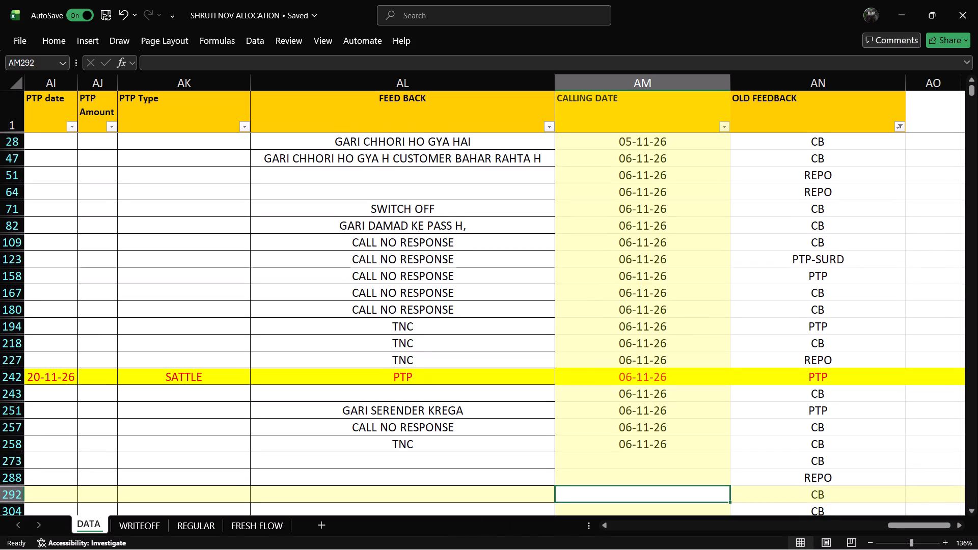
{"action": "left_click", "coordinate": [754, 480]}
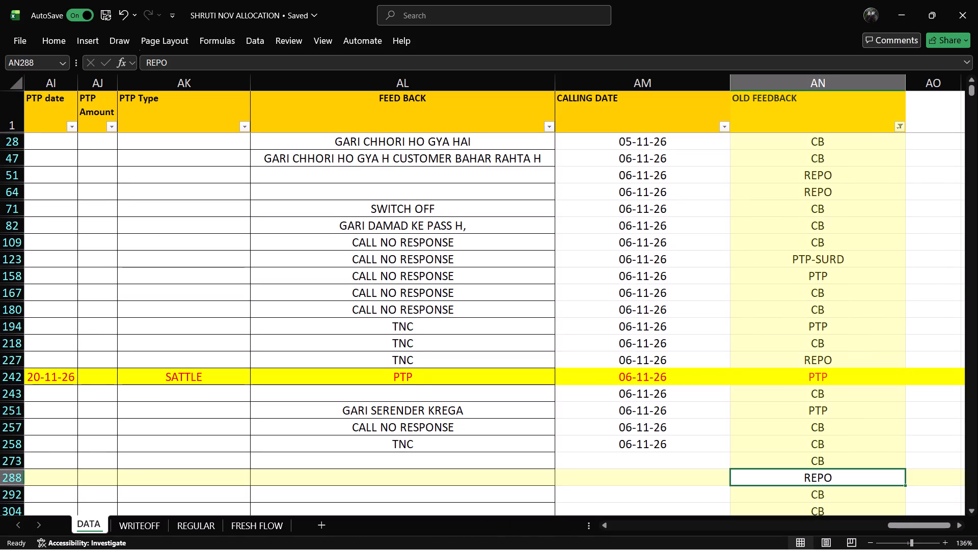
{"action": "key", "text": "Left"}
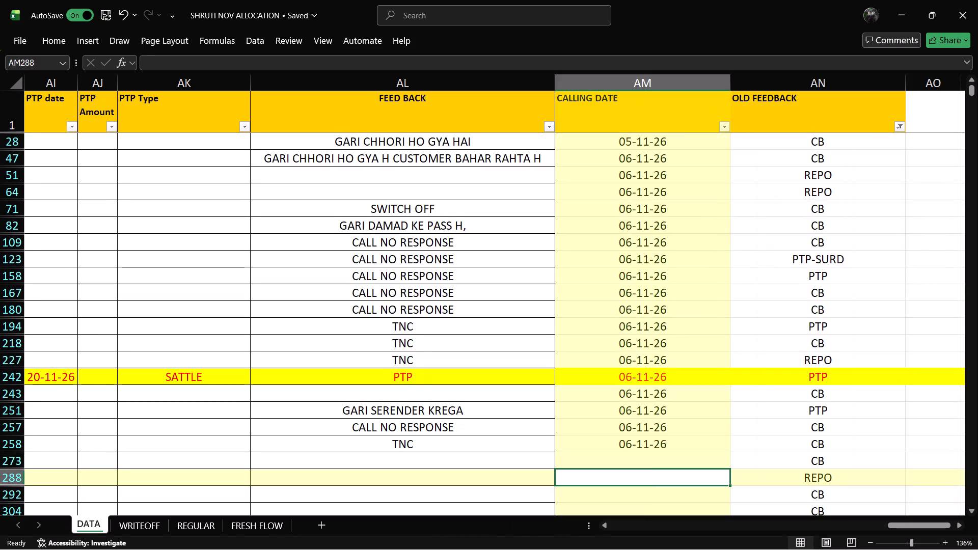
{"action": "key", "text": "ctrl+semicolon"}
{"action": "key", "text": "Up"}
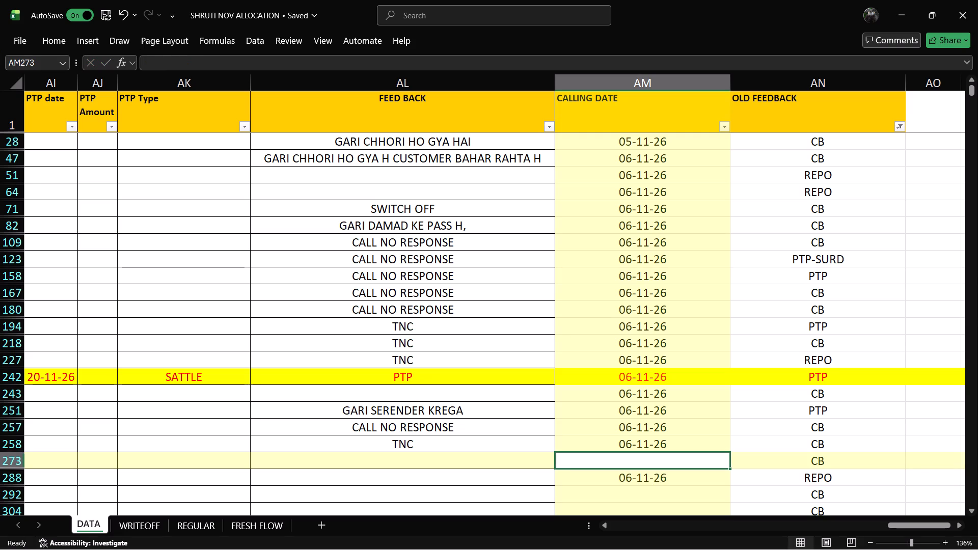
{"action": "key", "text": "ctrl+semicolon"}
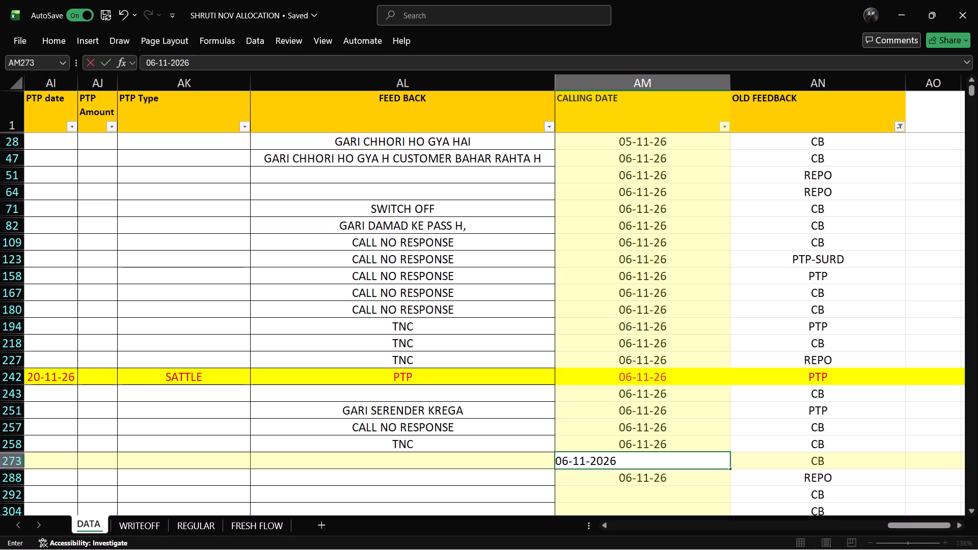
Record TNC as the FEED BACK for the row 273 record.
{"action": "left_click", "coordinate": [459, 467]}
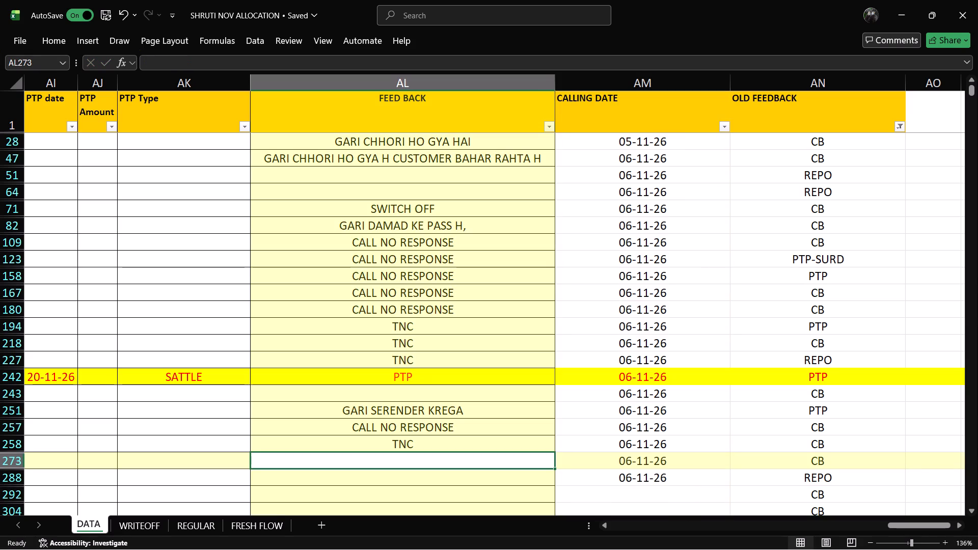
{"action": "left_click", "coordinate": [364, 463]}
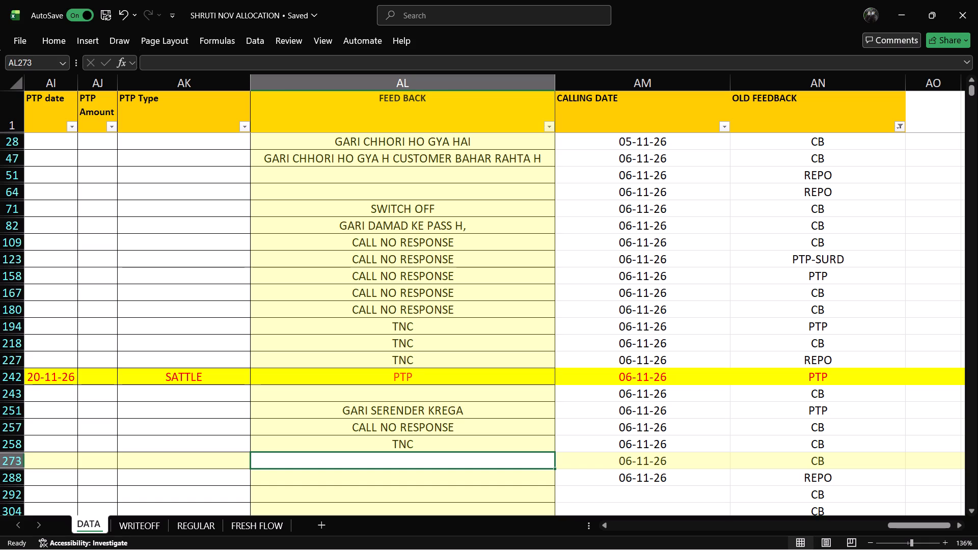
{"action": "type", "text": "TNC"}
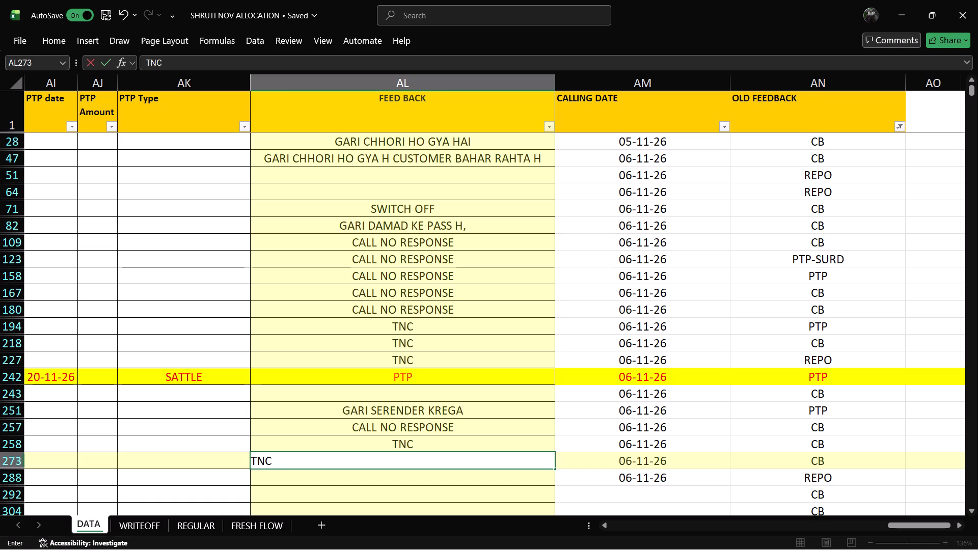
{"action": "left_click", "coordinate": [372, 478]}
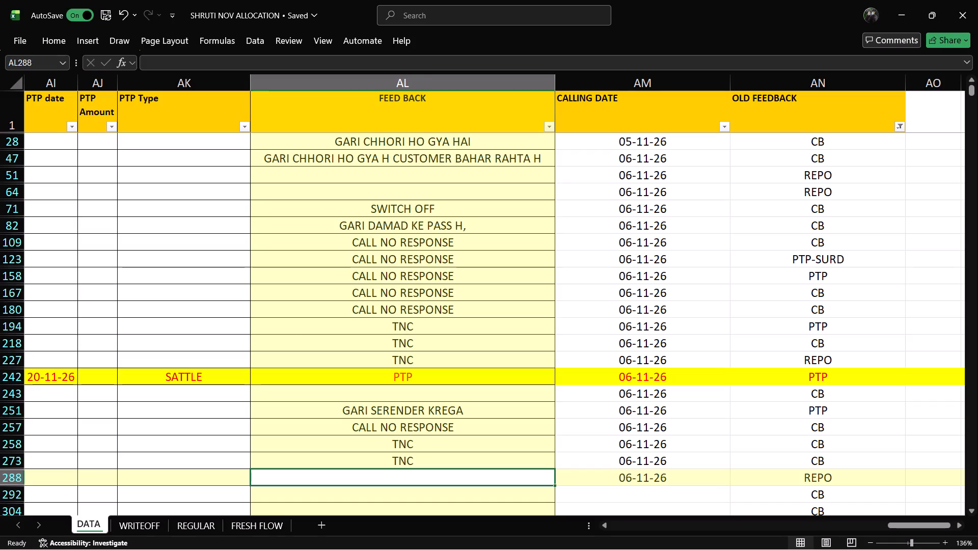
Set the Nature of Contact for the row 273 record to CALLING.
{"action": "key", "text": "Up"}
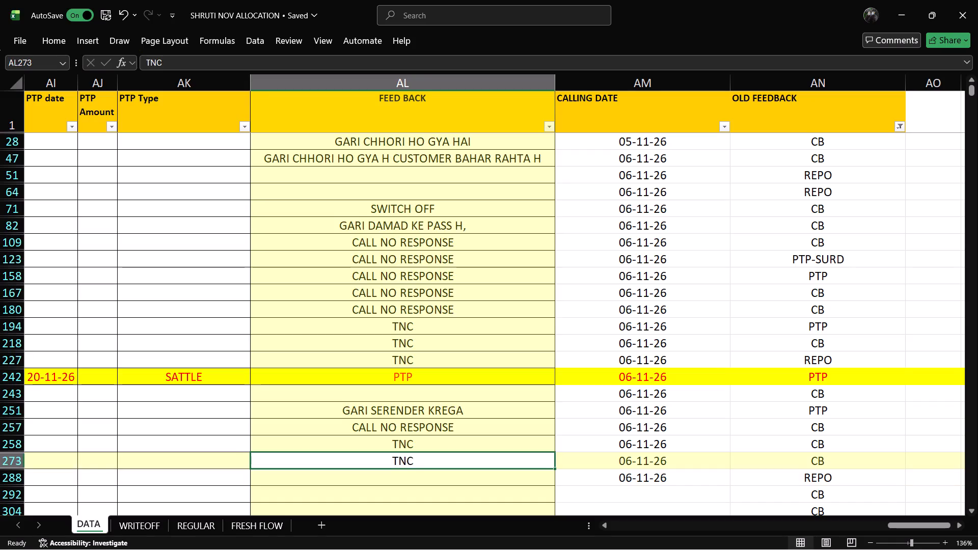
{"action": "key", "text": "Left"}
{"action": "key", "text": "Left"}
{"action": "key", "text": "Left"}
{"action": "key", "text": "Left"}
{"action": "key", "text": "Left"}
{"action": "key", "text": "Left"}
{"action": "key", "text": "Left"}
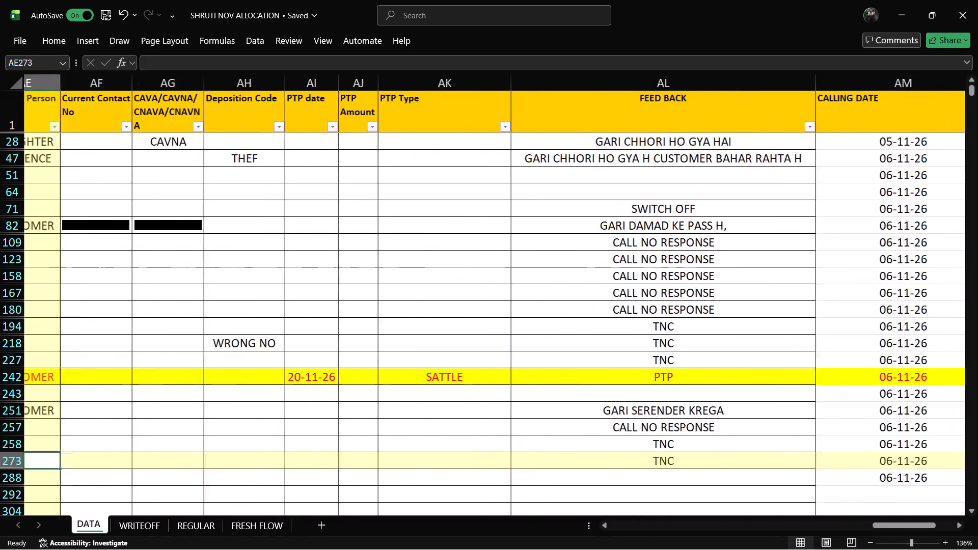
{"action": "key", "text": "Left"}
{"action": "key", "text": "Left"}
{"action": "key", "text": "Left"}
{"action": "key", "text": "Right"}
{"action": "key", "text": "Right"}
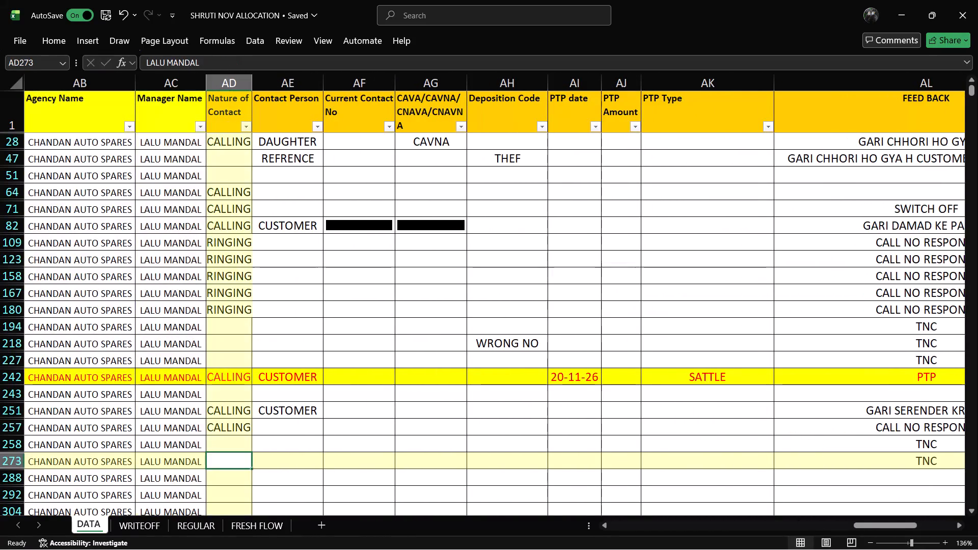
{"action": "type", "text": "CA"}
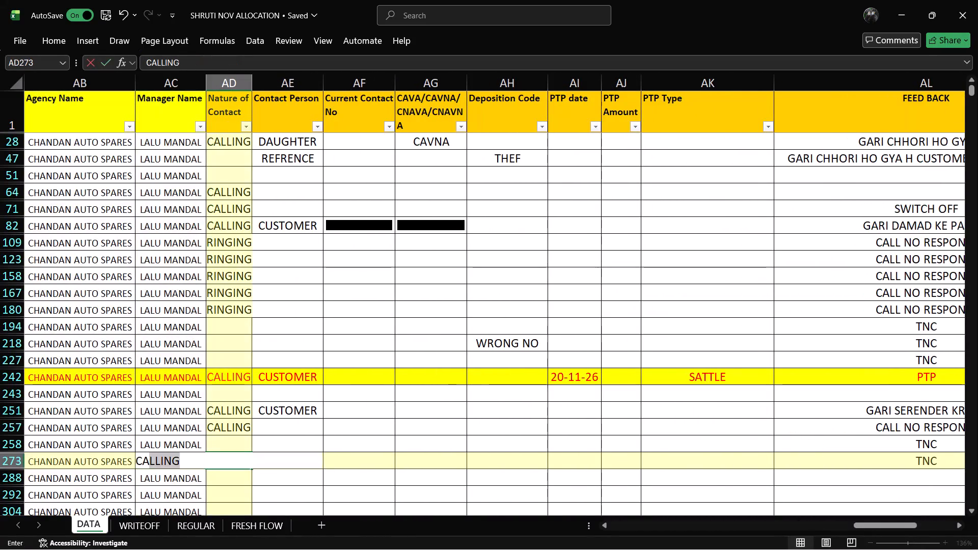
{"action": "key", "text": "l"}
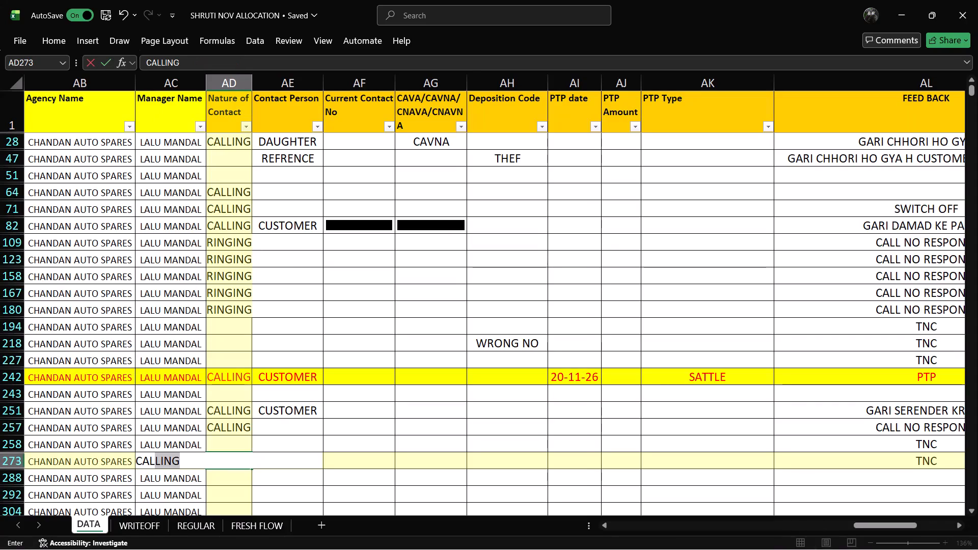
{"action": "key", "text": "Down"}
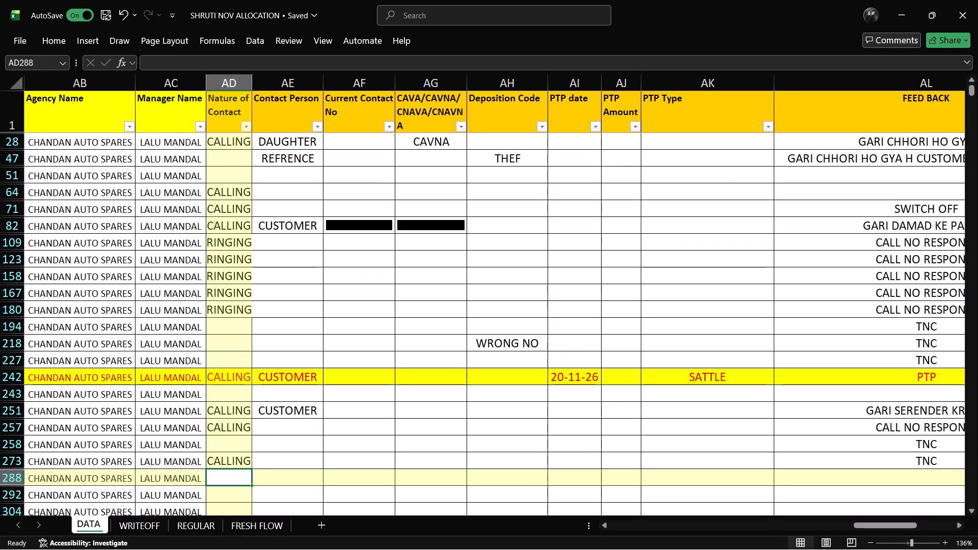
Fill in the row 288 record with CALLING as Nature of Contact and CUSTOMER as Contact Person.
{"action": "left_click", "coordinate": [232, 482]}
{"action": "type", "text": "CA"}
{"action": "key", "text": "l"}
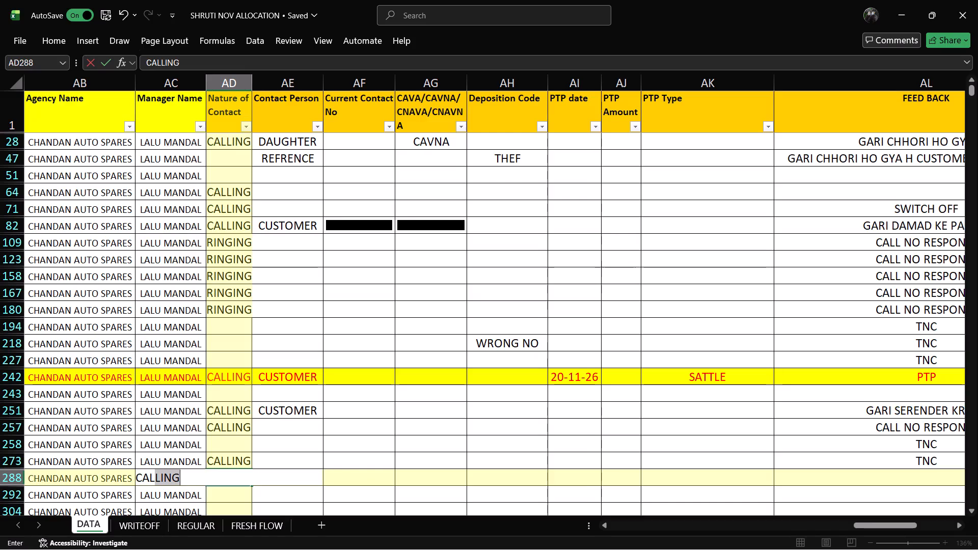
{"action": "key", "text": "Right"}
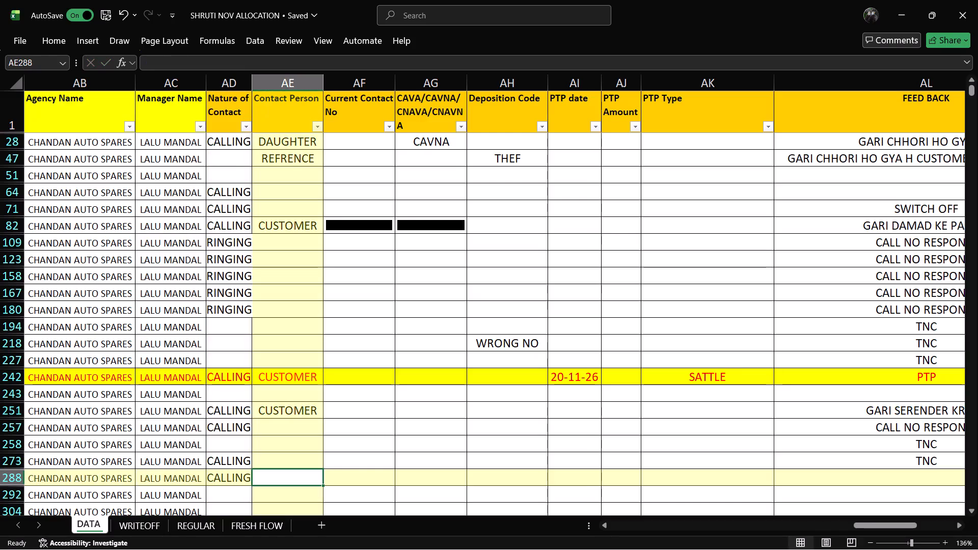
{"action": "type", "text": "CUS"}
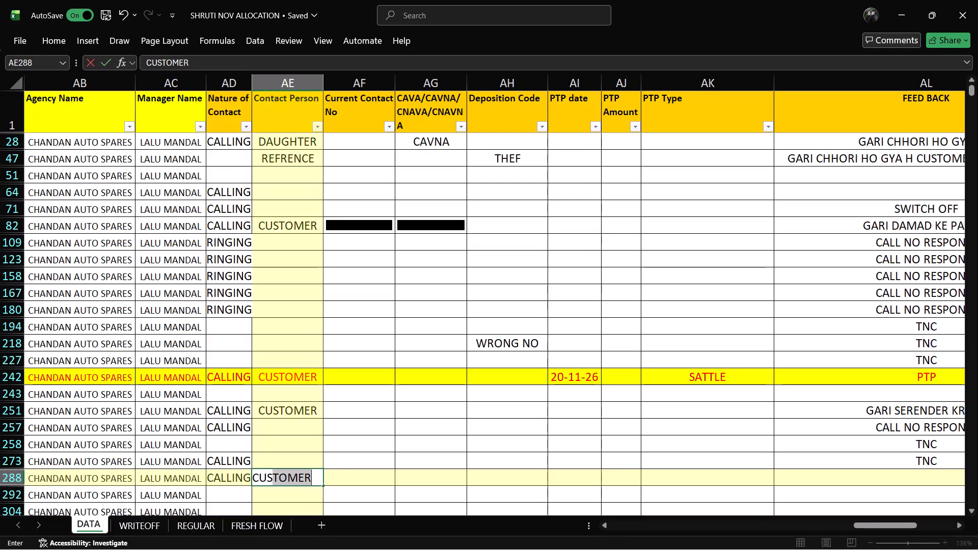
{"action": "key", "text": "Right"}
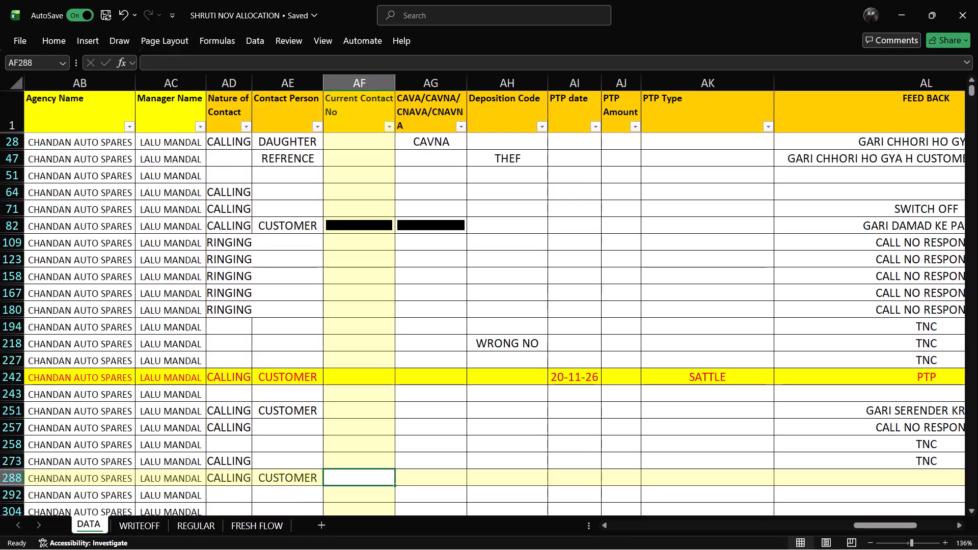
{"action": "key", "text": "Down"}
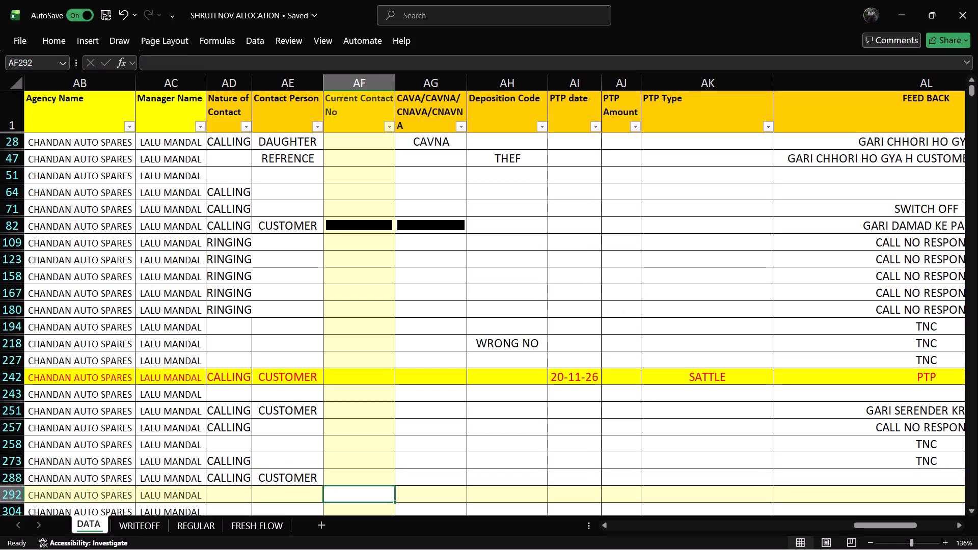
{"action": "key", "text": "Up"}
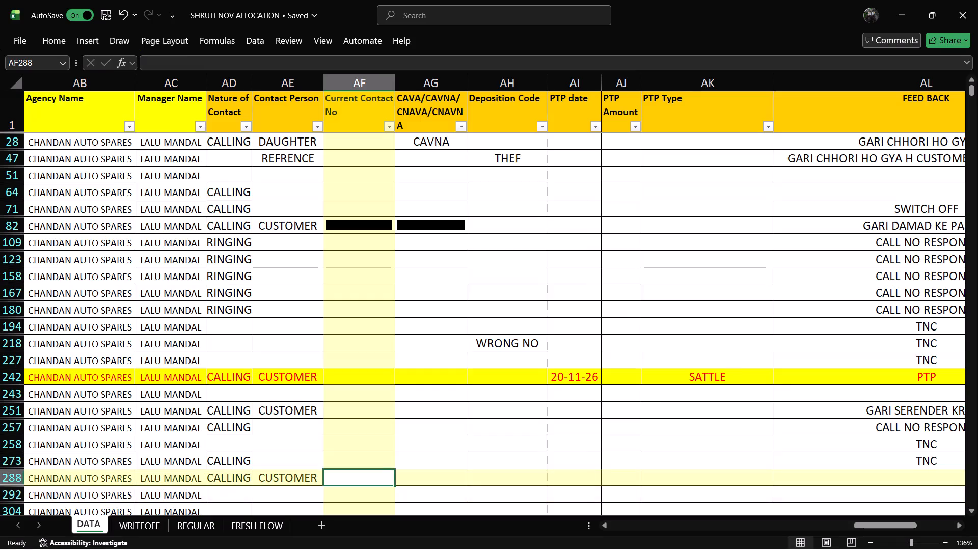
Review the row 288 record's contact, PTP, FEED BACK, CALLING DATE and OLD FEEDBACK fields.
{"action": "key", "text": "Right"}
{"action": "key", "text": "Right"}
{"action": "key", "text": "Right"}
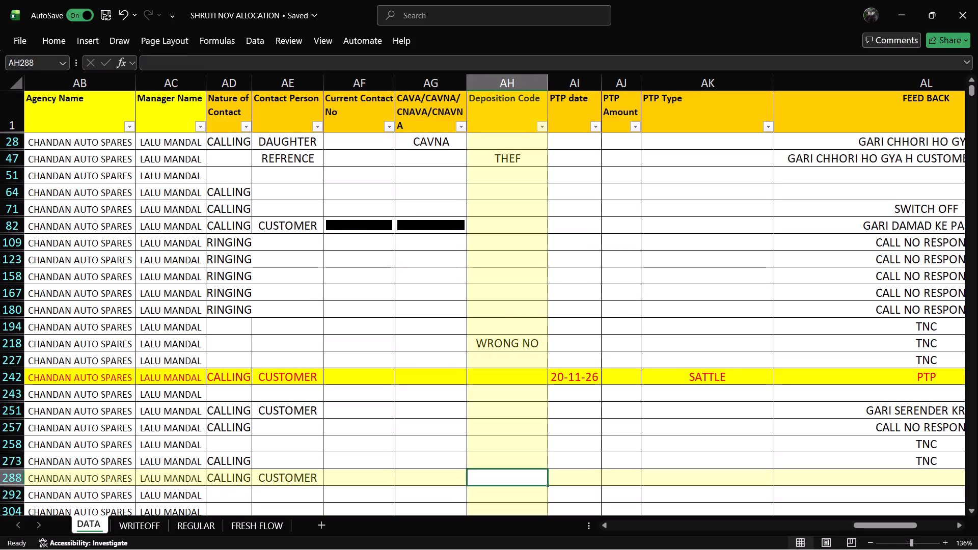
{"action": "key", "text": "Right"}
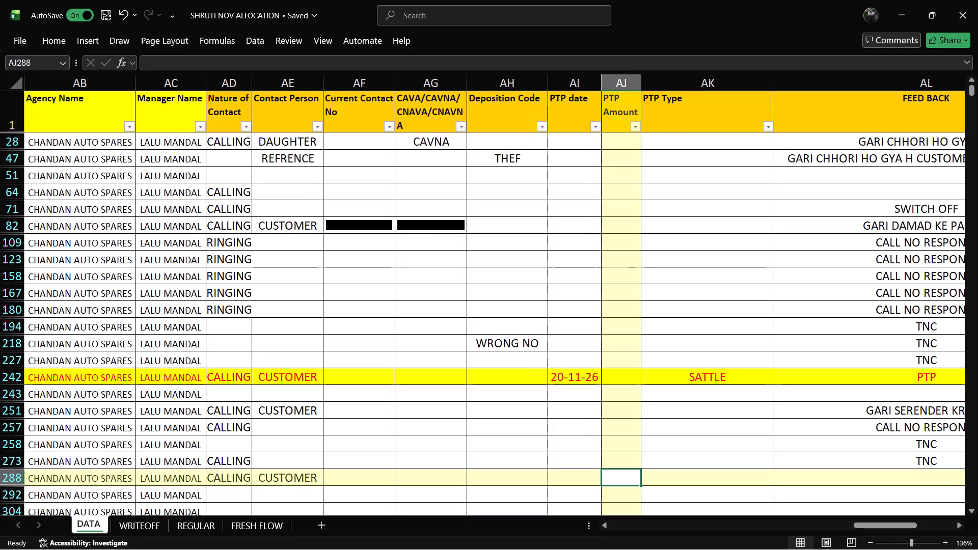
{"action": "key", "text": "Right"}
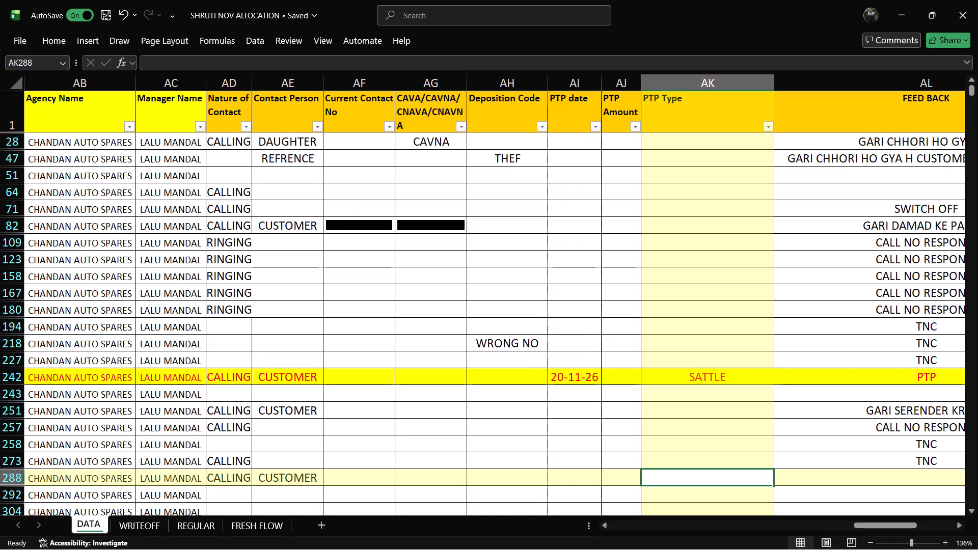
{"action": "key", "text": "Right"}
{"action": "key", "text": "Right"}
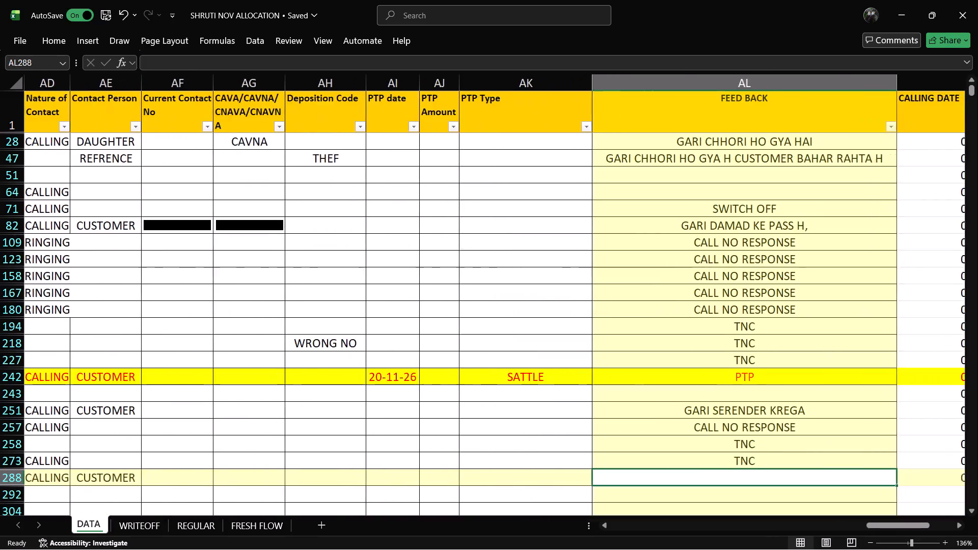
{"action": "key", "text": "Right"}
{"action": "key", "text": "Right"}
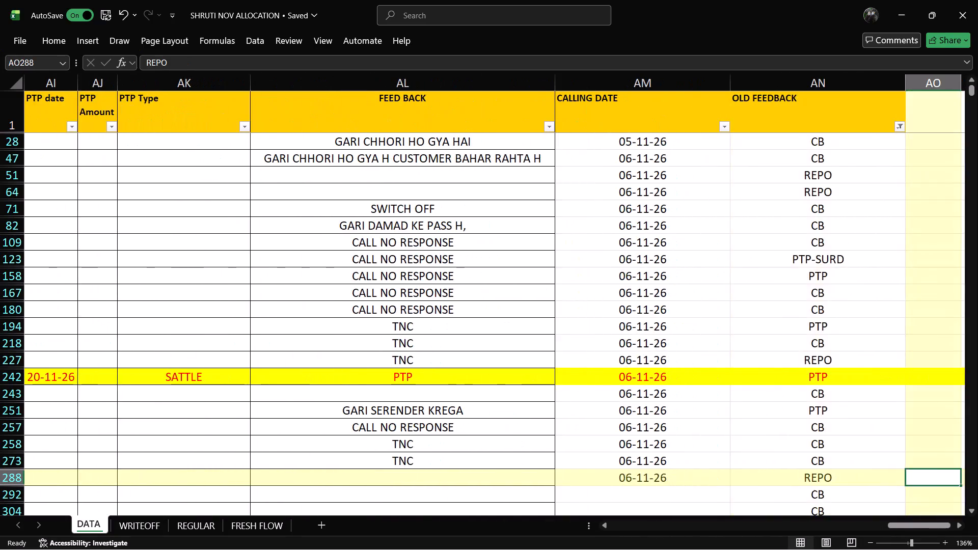
{"action": "key", "text": "Right"}
{"action": "key", "text": "Left"}
{"action": "key", "text": "Left"}
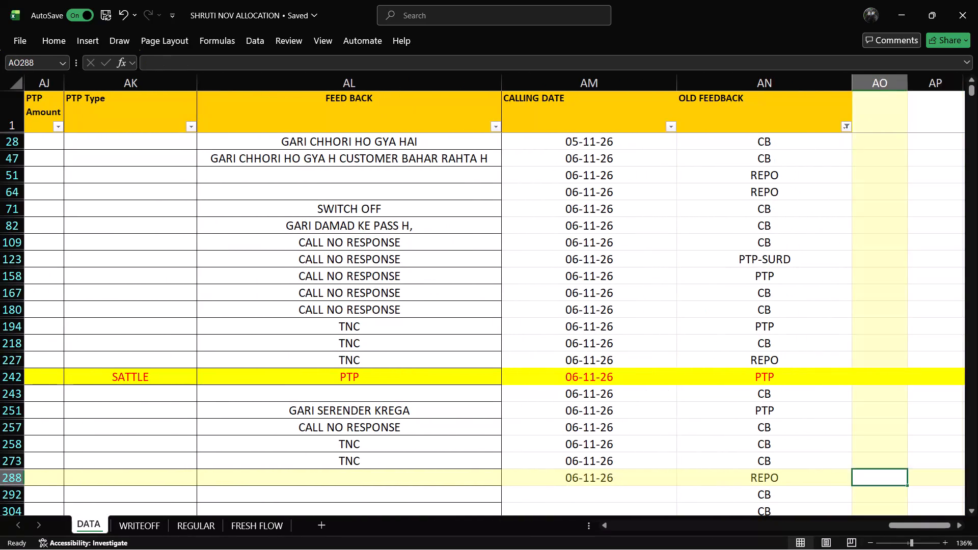
{"action": "key", "text": "Right"}
{"action": "key", "text": "Right"}
{"action": "key", "text": "Right"}
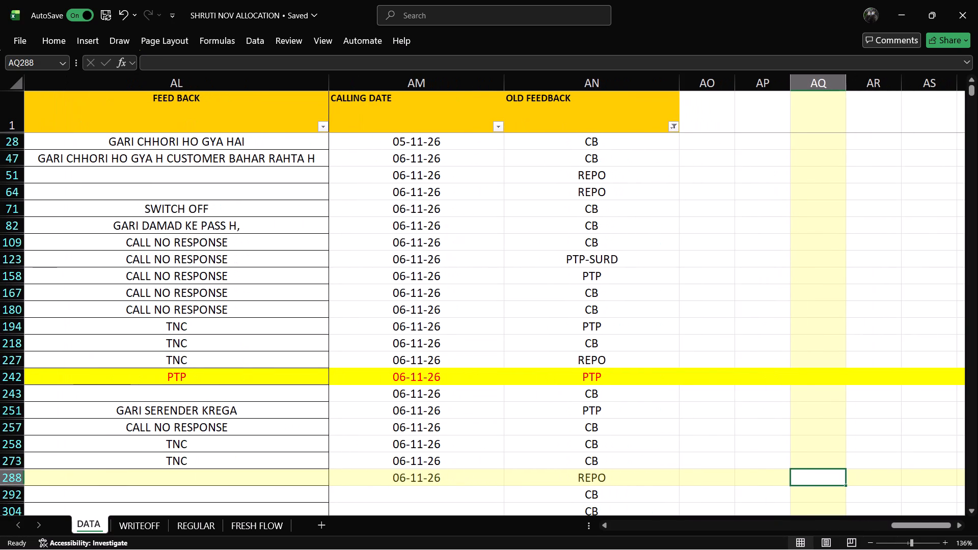
{"action": "left_click", "coordinate": [596, 480]}
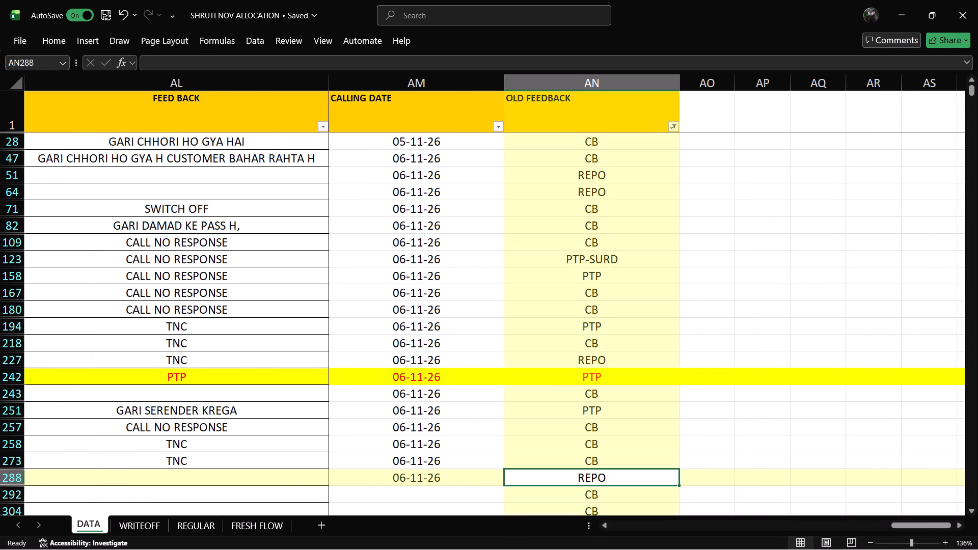
{"action": "key", "text": "Left"}
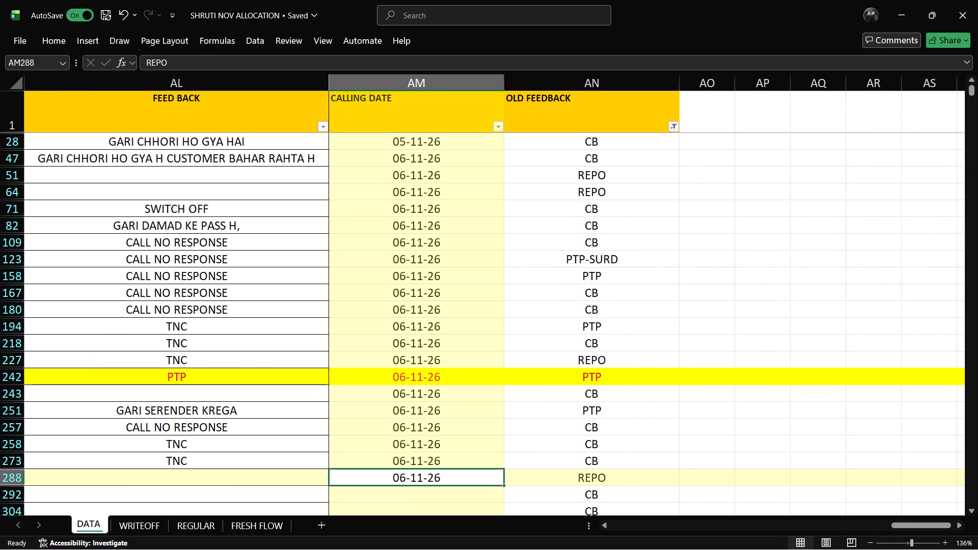
{"action": "key", "text": "Right"}
{"action": "key", "text": "Left"}
{"action": "key", "text": "Left"}
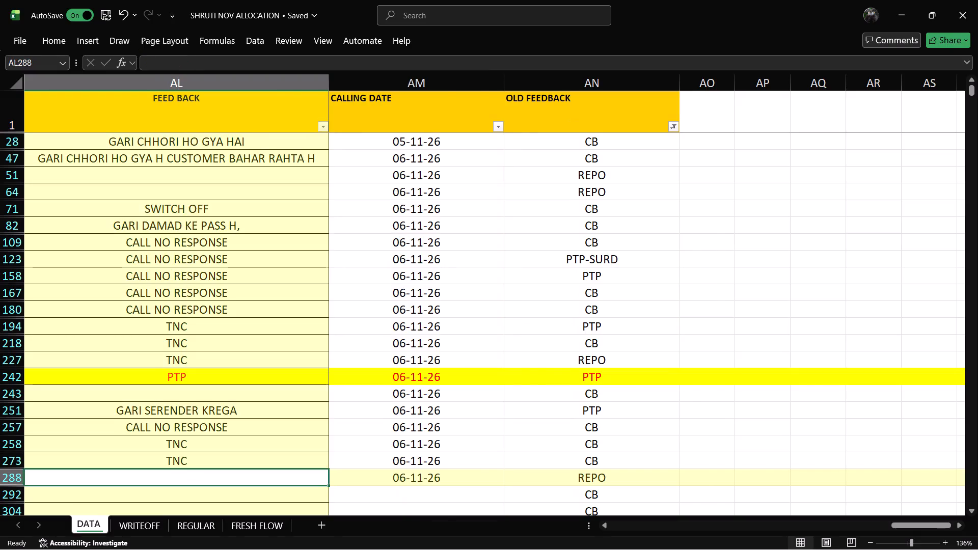
{"action": "key", "text": "Left"}
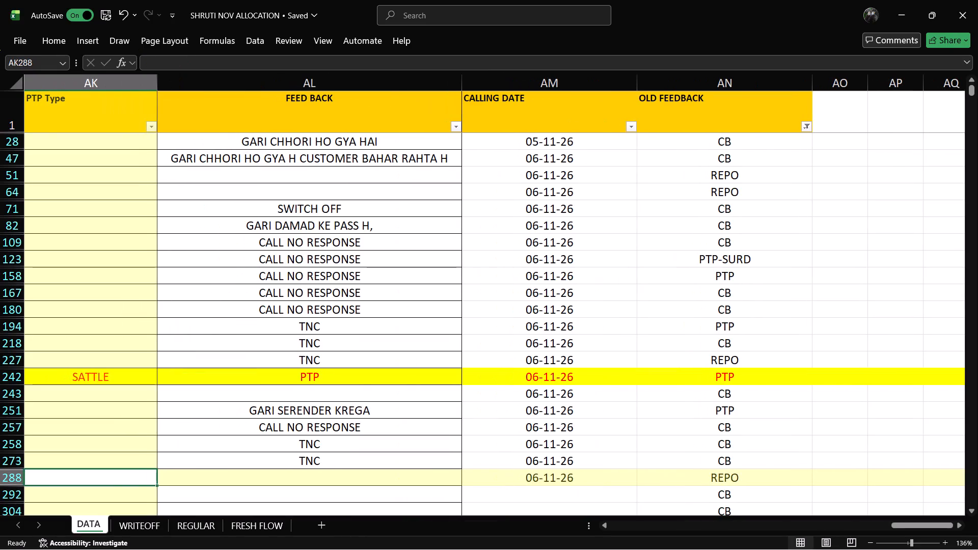
Go back through the row 288 record's details to check its Loan Number, Customer Name and Mobile Number.
{"action": "key", "text": "Left"}
{"action": "key", "text": "Left"}
{"action": "key", "text": "Left"}
{"action": "key", "text": "Left"}
{"action": "key", "text": "Left"}
{"action": "key", "text": "Left"}
{"action": "key", "text": "Left"}
{"action": "key", "text": "Left"}
{"action": "key", "text": "Left"}
{"action": "key", "text": "Left"}
{"action": "key", "text": "Left"}
{"action": "key", "text": "Left"}
{"action": "key", "text": "Left"}
{"action": "key", "text": "Left"}
{"action": "key", "text": "Left"}
{"action": "key", "text": "Left"}
{"action": "key", "text": "Left"}
{"action": "key", "text": "Left"}
{"action": "key", "text": "Left"}
{"action": "key", "text": "Left"}
{"action": "key", "text": "Left"}
{"action": "key", "text": "Left"}
{"action": "key", "text": "Left"}
{"action": "key", "text": "Left"}
{"action": "key", "text": "Left"}
{"action": "key", "text": "Left"}
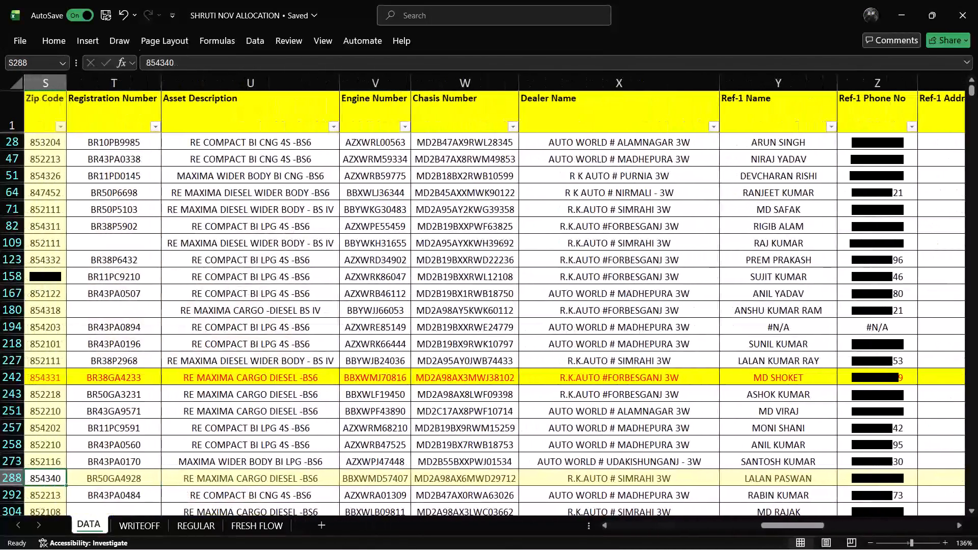
{"action": "key", "text": "Left"}
{"action": "key", "text": "Left"}
{"action": "key", "text": "Left"}
{"action": "key", "text": "Left"}
{"action": "key", "text": "Left"}
{"action": "key", "text": "Left"}
{"action": "key", "text": "Left"}
{"action": "key", "text": "Left"}
{"action": "key", "text": "Left"}
{"action": "key", "text": "Left"}
{"action": "key", "text": "Left"}
{"action": "key", "text": "Left"}
{"action": "key", "text": "Left"}
{"action": "key", "text": "Left"}
{"action": "key", "text": "Left"}
{"action": "key", "text": "Left"}
{"action": "key", "text": "Left"}
{"action": "key", "text": "Left"}
{"action": "key", "text": "Left"}
{"action": "key", "text": "Left"}
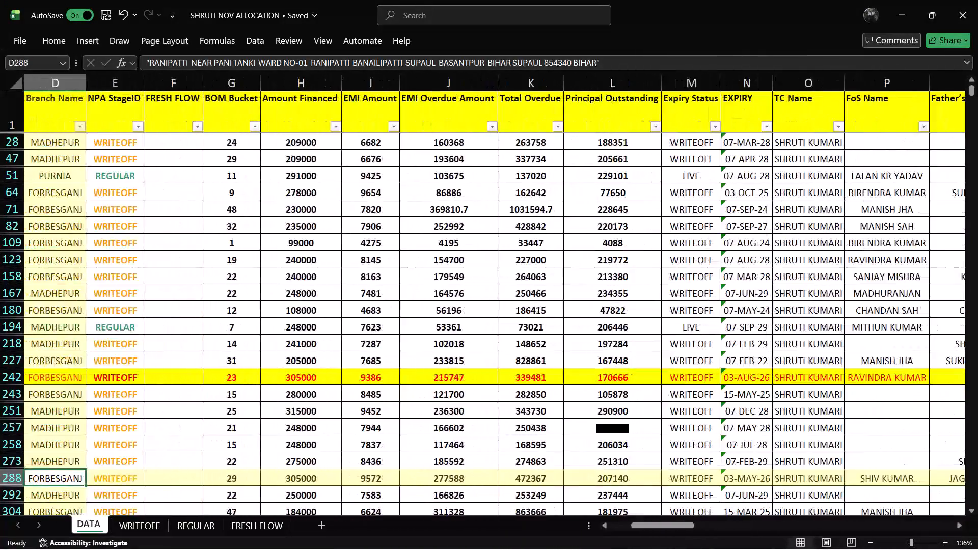
{"action": "key", "text": "Left"}
{"action": "key", "text": "Left"}
{"action": "key", "text": "Left"}
{"action": "key", "text": "Left"}
{"action": "key", "text": "Left"}
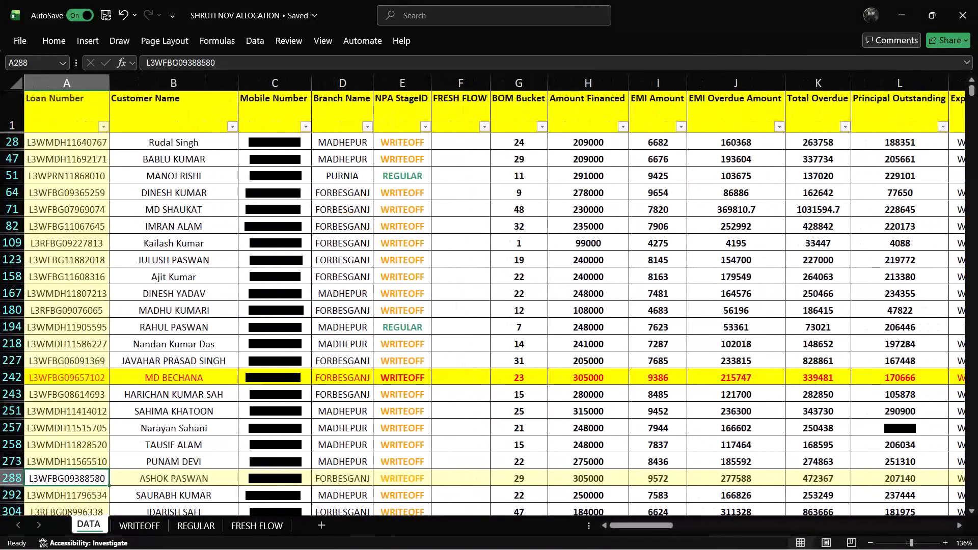
{"action": "key", "text": "Right"}
{"action": "key", "text": "Right"}
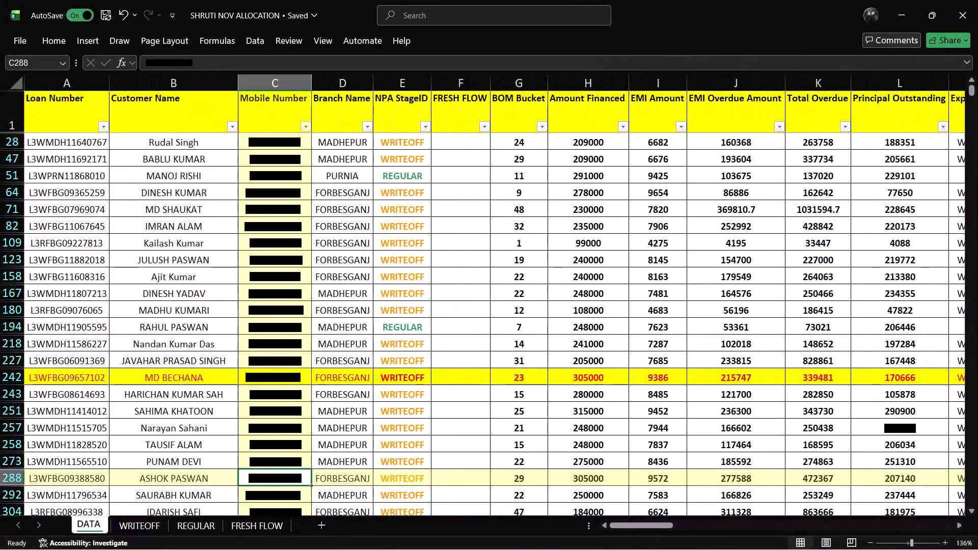
{"action": "key", "text": "Left"}
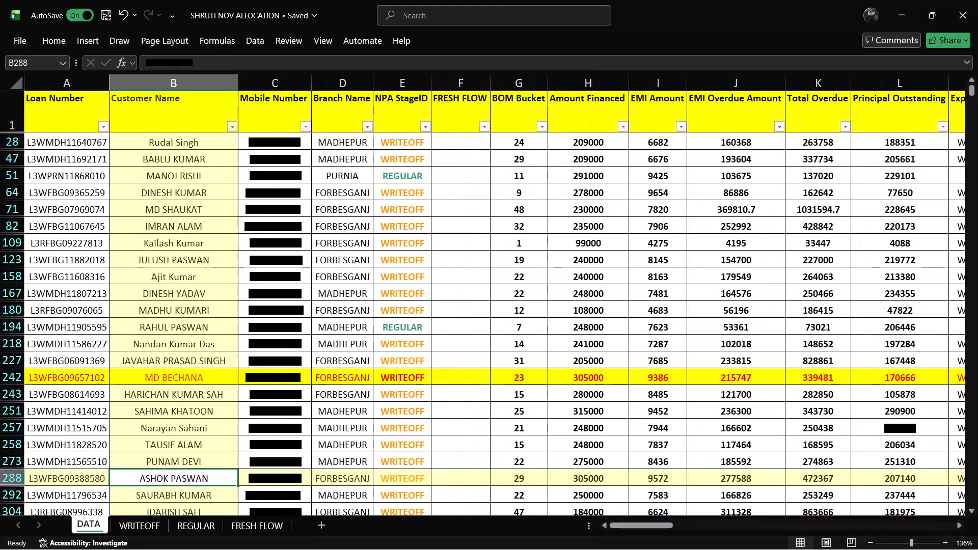
Save the workbook and bring up the Mobile Number of the row 292 record.
{"action": "key", "text": "Down"}
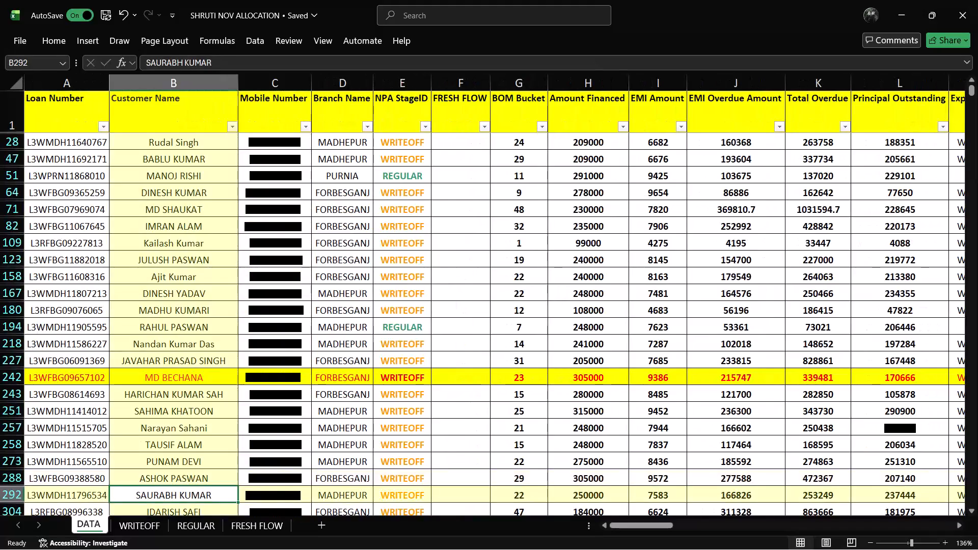
{"action": "key", "text": "ctrl+s"}
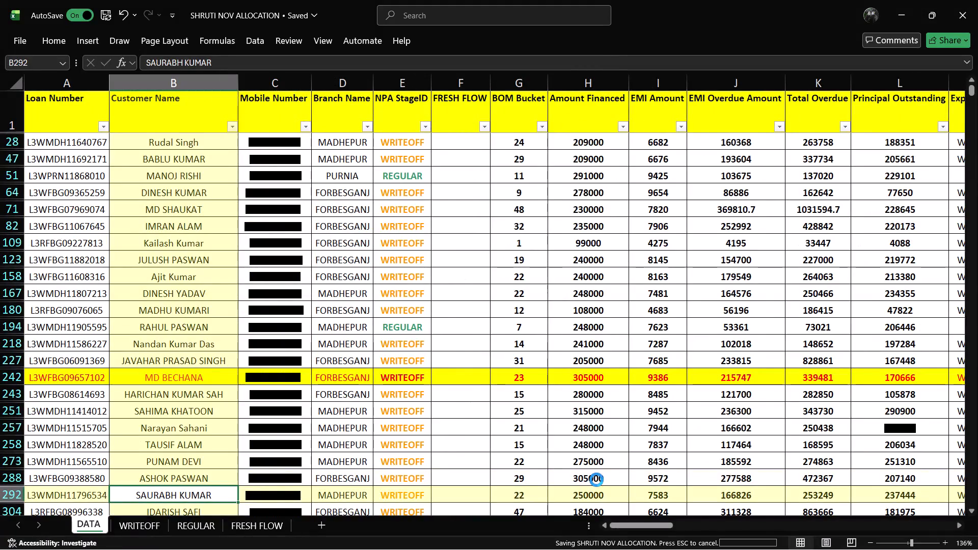
{"action": "key", "text": "Right"}
{"action": "key", "text": "Left"}
{"action": "key", "text": "Left"}
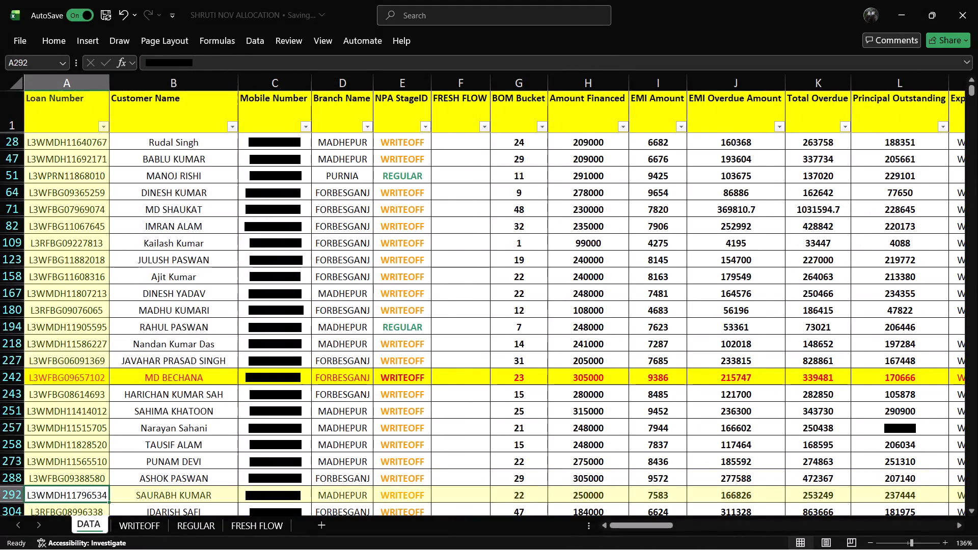
{"action": "key", "text": "Right"}
{"action": "key", "text": "Right"}
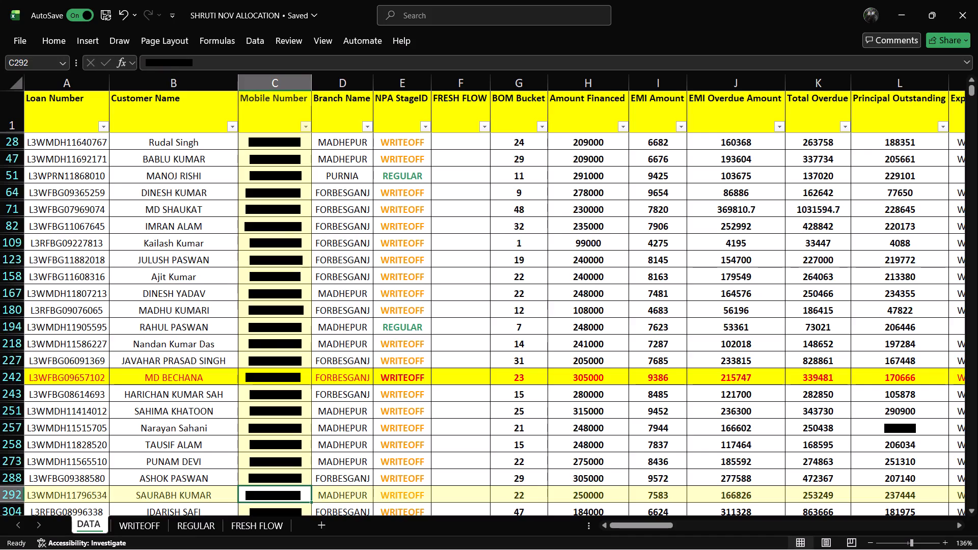
Clear the Nature of Contact entry for the row 273 record.
{"action": "left_click", "coordinate": [174, 463]}
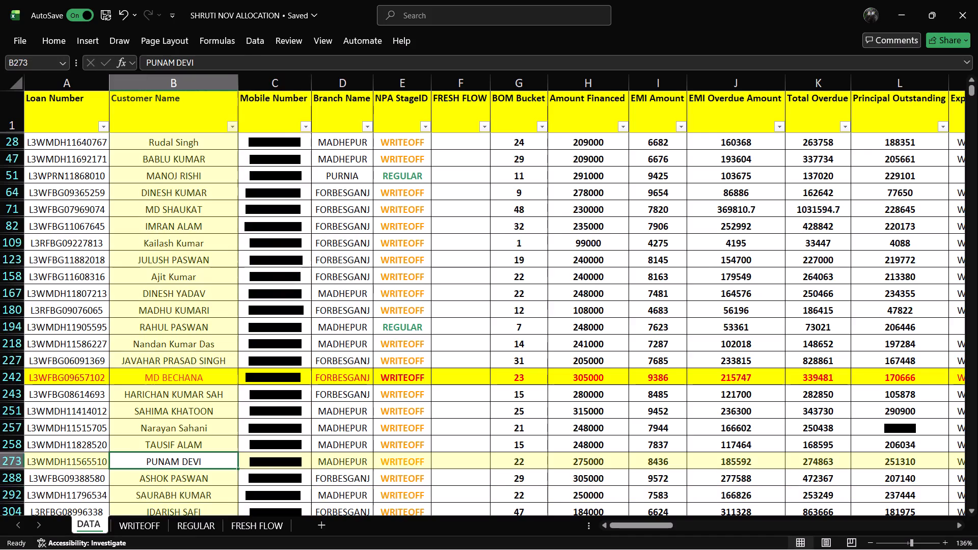
{"action": "key", "text": "Right"}
{"action": "key", "text": "Right"}
{"action": "key", "text": "Right"}
{"action": "key", "text": "Right"}
{"action": "key", "text": "Right"}
{"action": "key", "text": "Right"}
{"action": "key", "text": "Right"}
{"action": "key", "text": "Right"}
{"action": "key", "text": "Right"}
{"action": "key", "text": "Right"}
{"action": "key", "text": "Right"}
{"action": "key", "text": "Right"}
{"action": "key", "text": "Right"}
{"action": "key", "text": "Right"}
{"action": "key", "text": "Right"}
{"action": "key", "text": "Right"}
{"action": "key", "text": "Right"}
{"action": "key", "text": "Right"}
{"action": "key", "text": "Right"}
{"action": "key", "text": "Right"}
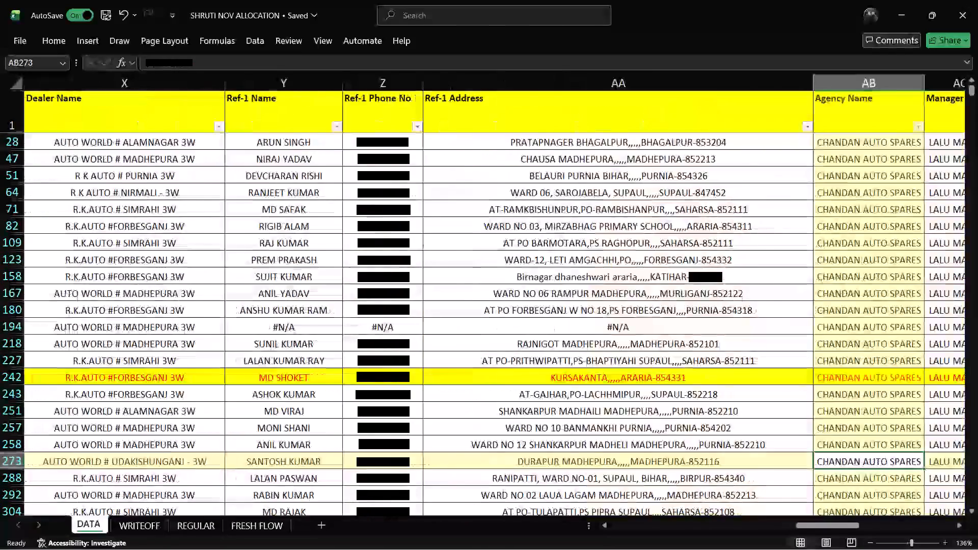
{"action": "key", "text": "Right"}
{"action": "key", "text": "Right"}
{"action": "key", "text": "Right"}
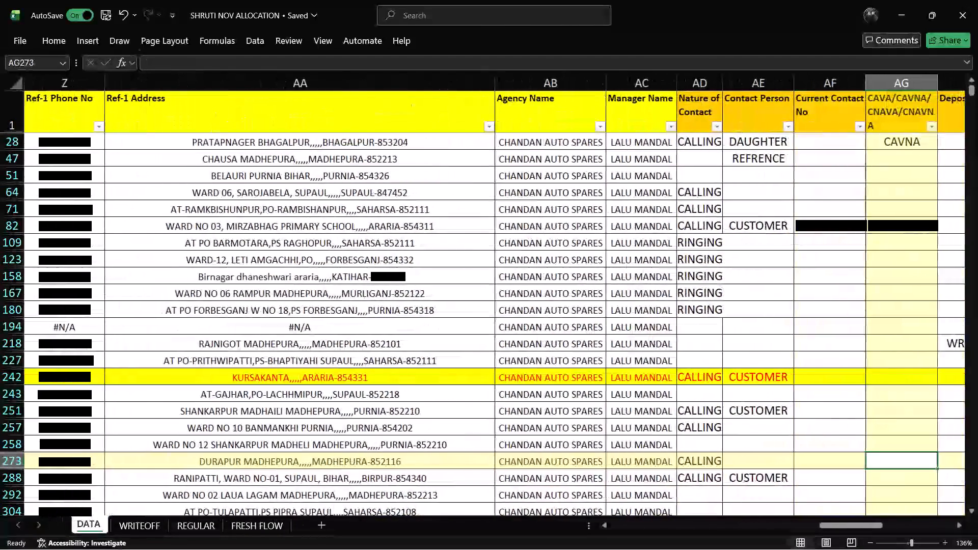
{"action": "key", "text": "Left"}
{"action": "key", "text": "Left"}
{"action": "key", "text": "Left"}
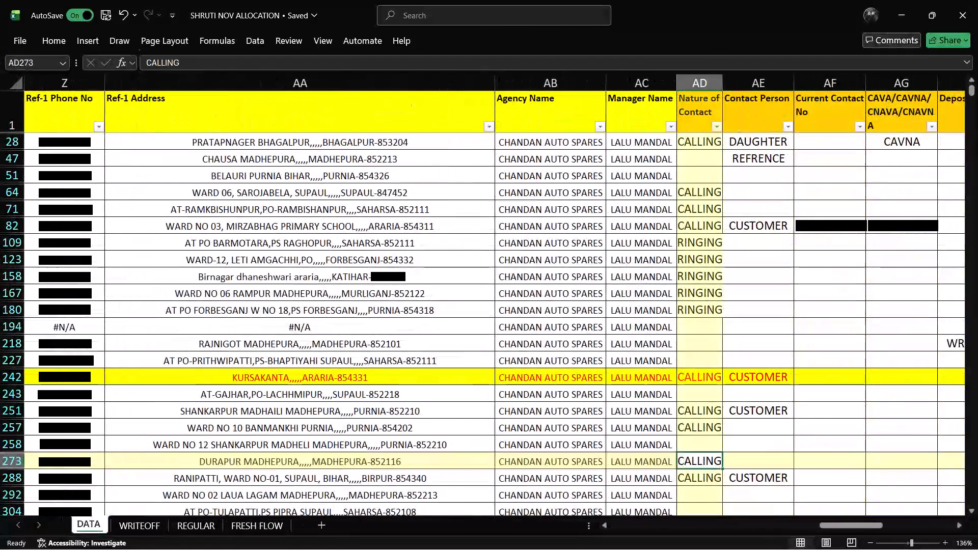
{"action": "key", "text": "BackSpace"}
Check the row 273 record's remaining contact, PTP, FEED BACK, CALLING DATE and OLD FEEDBACK fields.
{"action": "key", "text": "Right"}
{"action": "key", "text": "Right"}
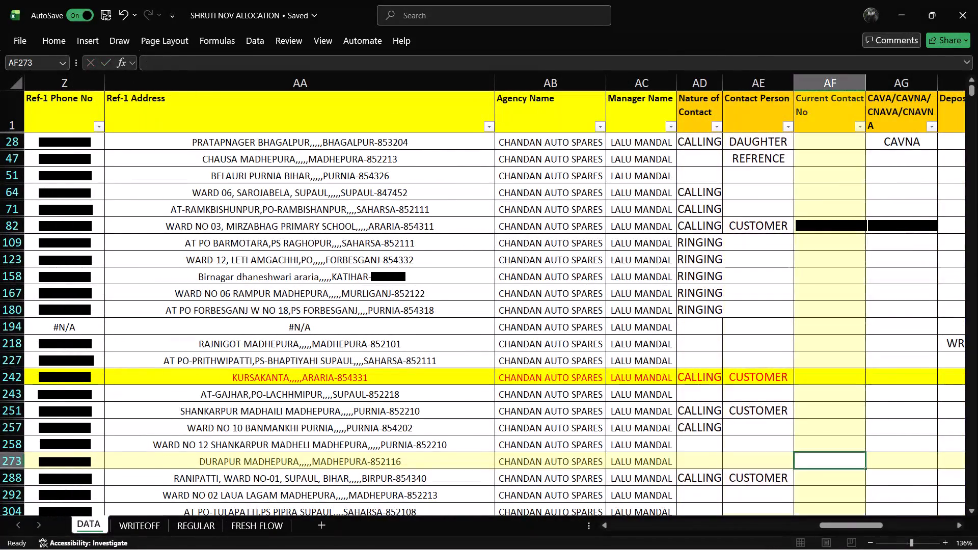
{"action": "key", "text": "Right"}
{"action": "key", "text": "Right"}
{"action": "key", "text": "Right"}
{"action": "key", "text": "Right"}
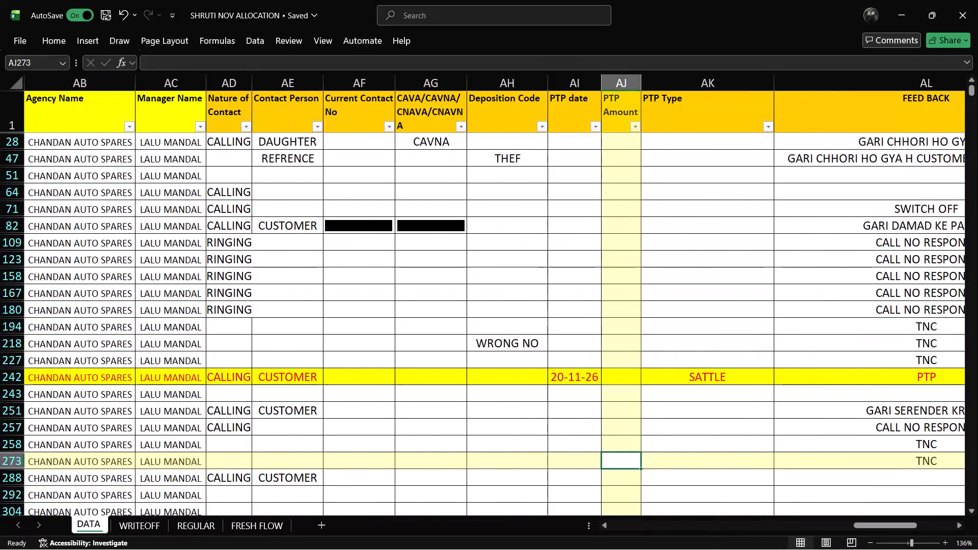
{"action": "key", "text": "Right"}
{"action": "key", "text": "Right"}
{"action": "key", "text": "Right"}
{"action": "key", "text": "Right"}
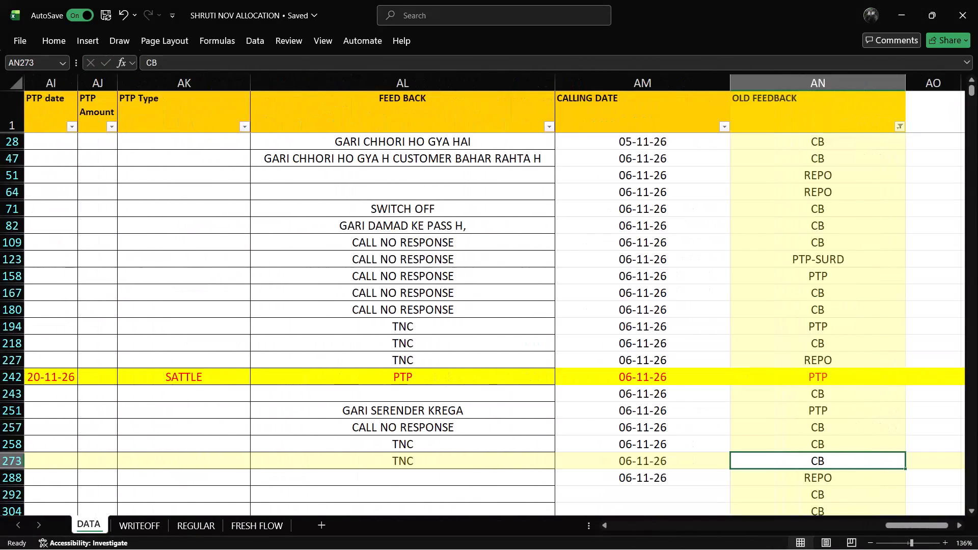
Go to the row 292 record and look up its customer details and Mobile Number for the call.
{"action": "key", "text": "Down"}
{"action": "key", "text": "Down"}
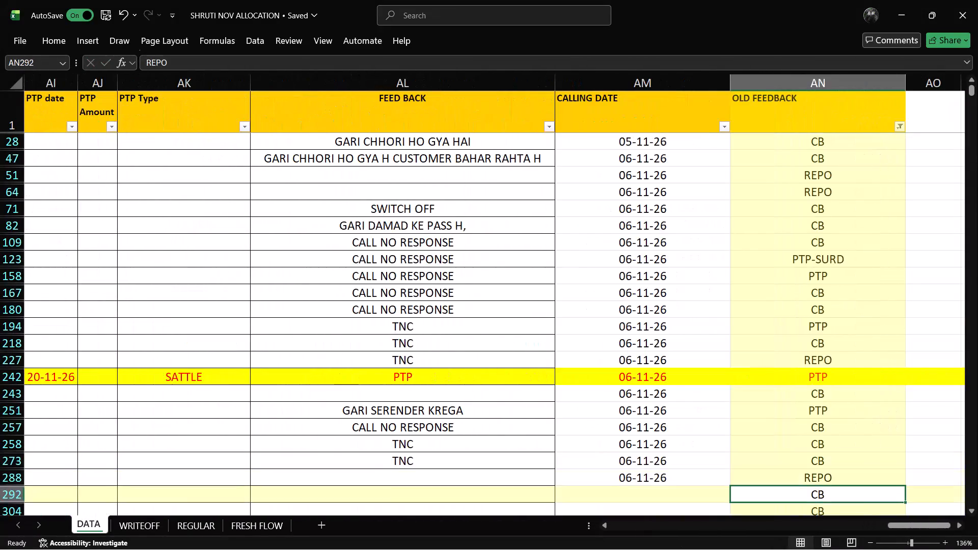
{"action": "key", "text": "Left"}
{"action": "key", "text": "Left"}
{"action": "key", "text": "Left"}
{"action": "key", "text": "Left"}
{"action": "key", "text": "Left"}
{"action": "key", "text": "Left"}
{"action": "key", "text": "Left"}
{"action": "key", "text": "Left"}
{"action": "key", "text": "Left"}
{"action": "key", "text": "Left"}
{"action": "key", "text": "Left"}
{"action": "key", "text": "Left"}
{"action": "key", "text": "Left"}
{"action": "key", "text": "Left"}
{"action": "key", "text": "Left"}
{"action": "key", "text": "Left"}
{"action": "key", "text": "Left"}
{"action": "key", "text": "Left"}
{"action": "key", "text": "Left"}
{"action": "key", "text": "Left"}
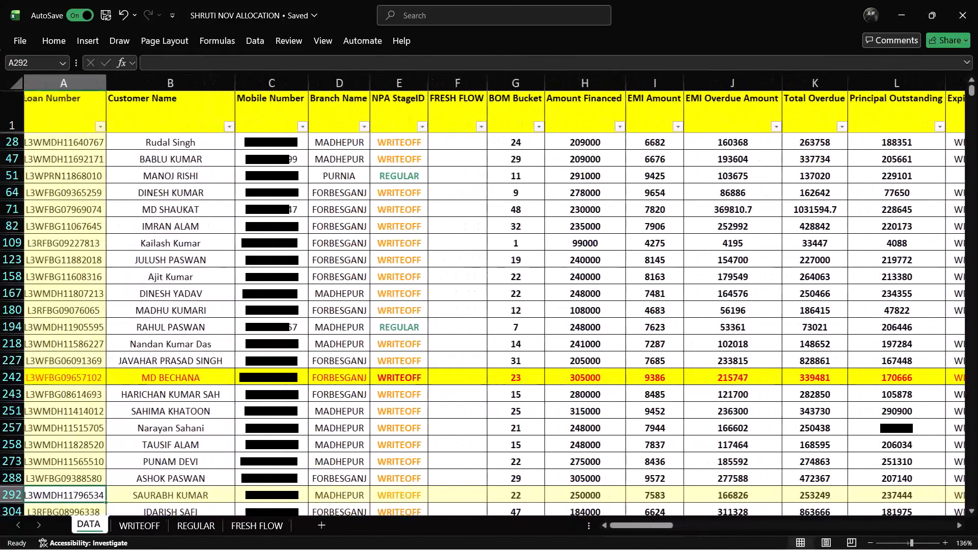
{"action": "key", "text": "Left"}
{"action": "key", "text": "Left"}
{"action": "key", "text": "Right"}
{"action": "key", "text": "Right"}
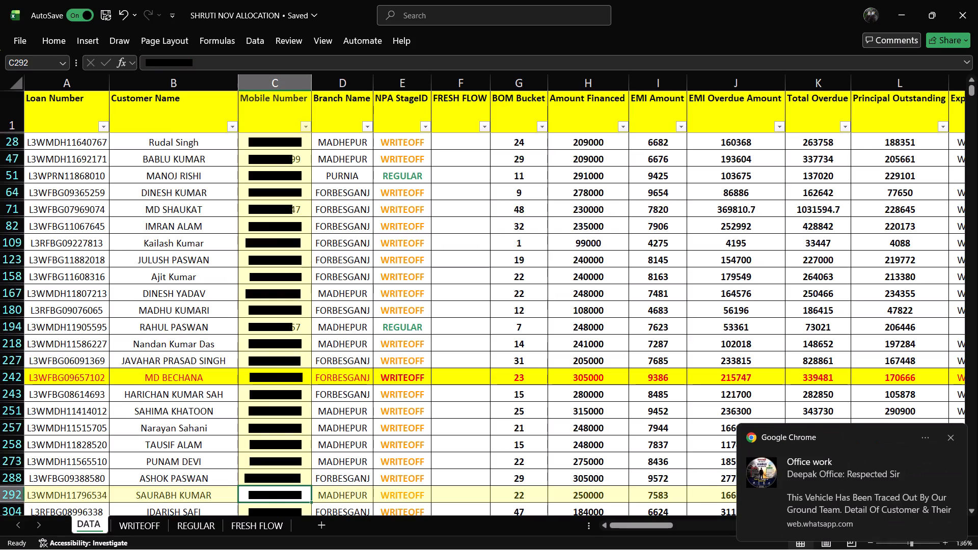
Save the SHRUTI NOV ALLOCATION workbook.
{"action": "key", "text": "ctrl+s"}
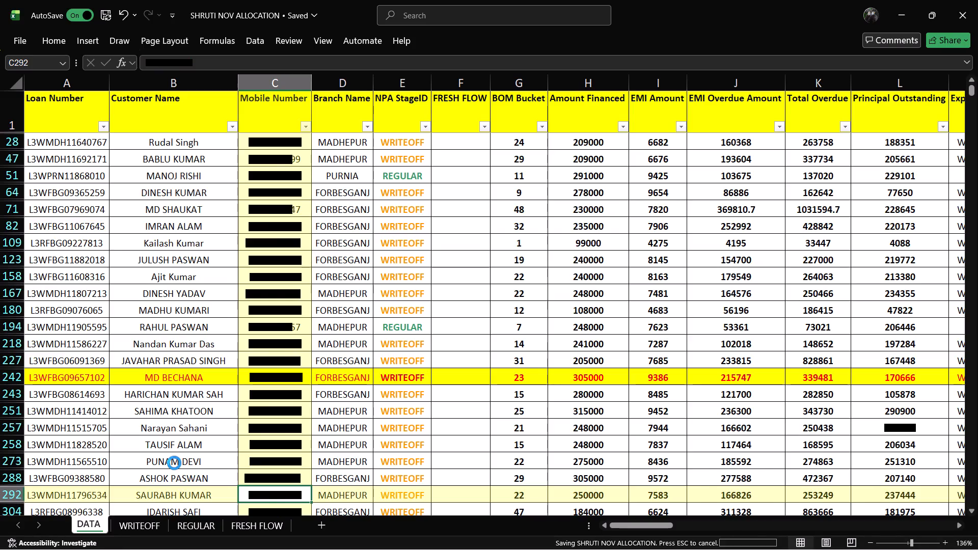
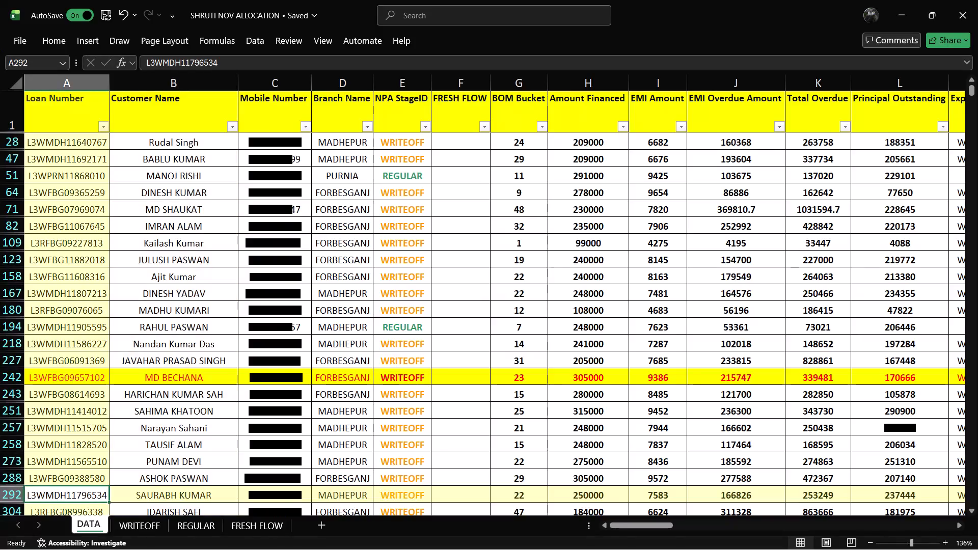
Check the Customer Name of the row 292 record.
{"action": "left_click", "coordinate": [206, 497]}
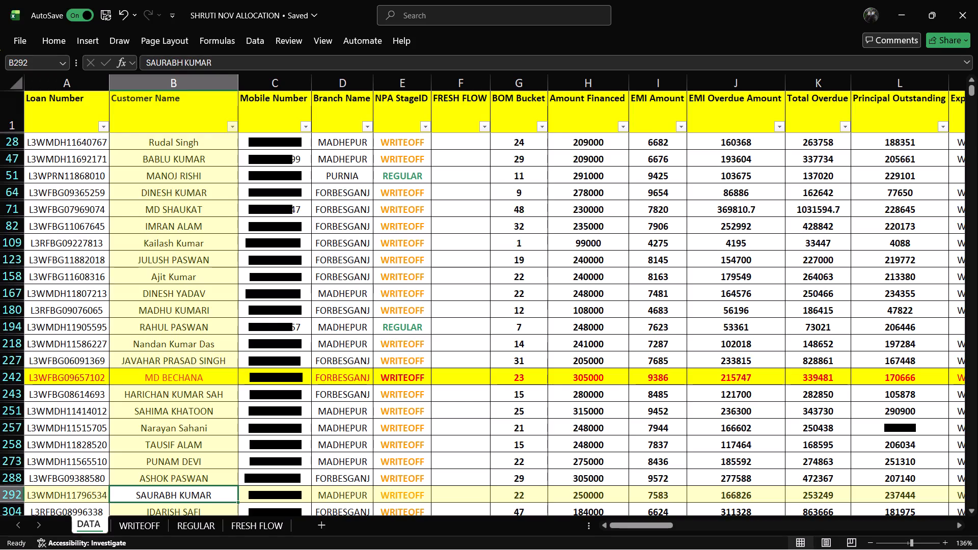
Enter the current date, 06-11-2026, as the CALLING DATE of the row 292 record.
{"action": "key", "text": "Right"}
{"action": "key", "text": "Right"}
{"action": "key", "text": "Right"}
{"action": "key", "text": "Right"}
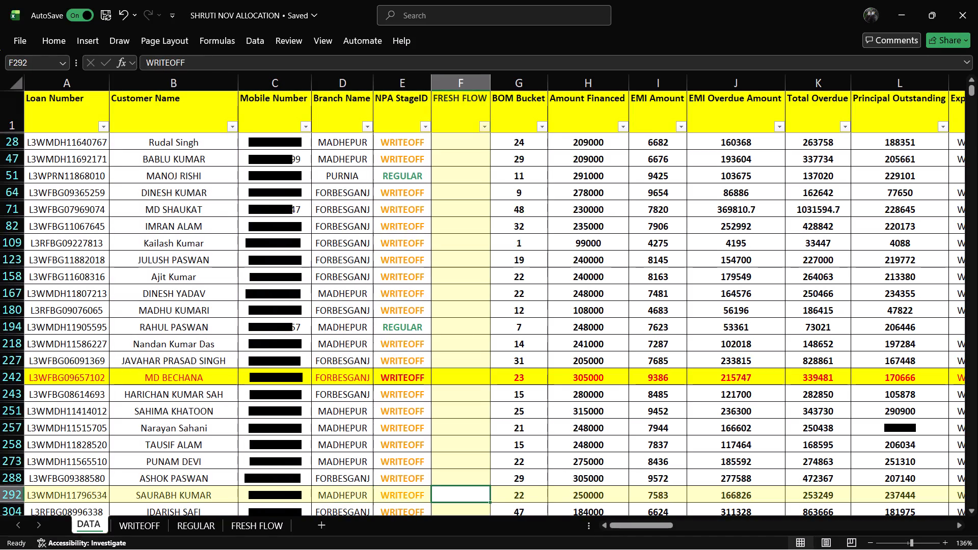
{"action": "key", "text": "Right"}
{"action": "key", "text": "Right"}
{"action": "key", "text": "Right"}
{"action": "key", "text": "Right"}
{"action": "key", "text": "Right"}
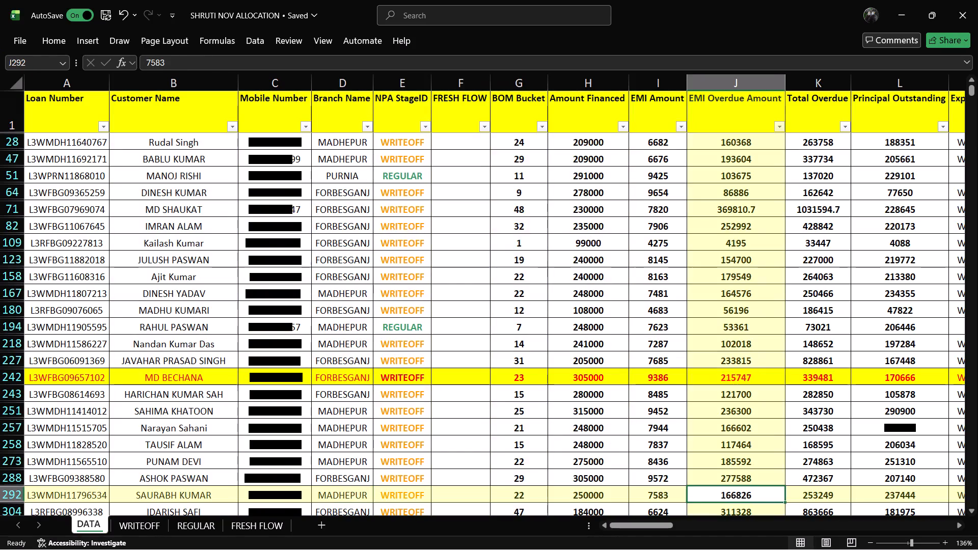
{"action": "key", "text": "Right"}
{"action": "key", "text": "Right"}
{"action": "key", "text": "Right"}
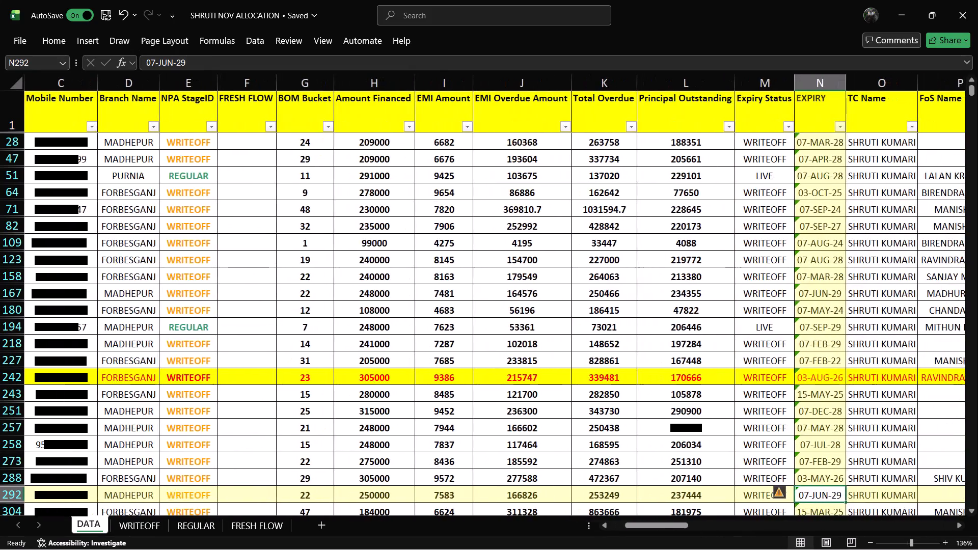
{"action": "key", "text": "Right"}
{"action": "key", "text": "Right"}
{"action": "key", "text": "Right"}
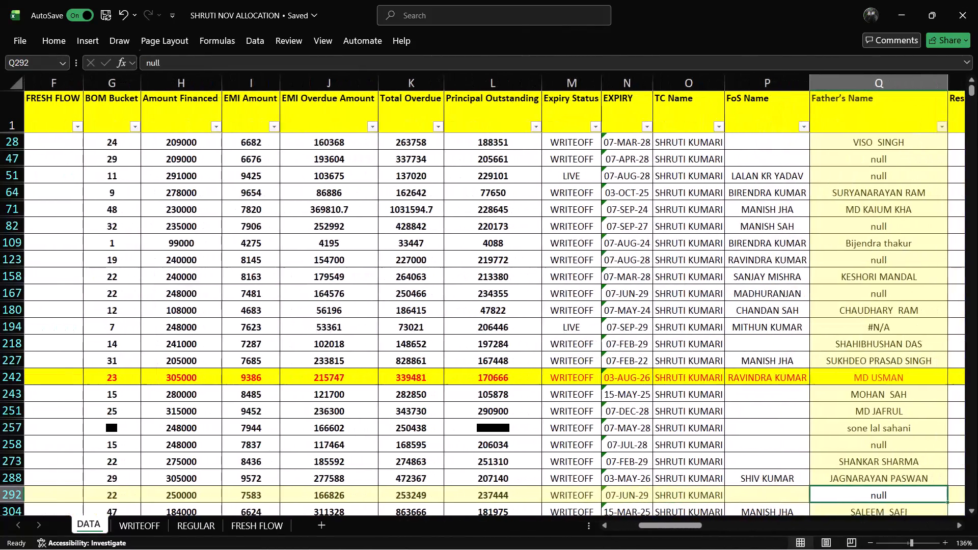
{"action": "key", "text": "Right"}
{"action": "key", "text": "Right"}
{"action": "key", "text": "Right"}
{"action": "key", "text": "Right"}
{"action": "key", "text": "Right"}
{"action": "key", "text": "Right"}
{"action": "key", "text": "Right"}
{"action": "key", "text": "Right"}
{"action": "key", "text": "Right"}
{"action": "key", "text": "Right"}
{"action": "key", "text": "Right"}
{"action": "key", "text": "Right"}
{"action": "key", "text": "Right"}
{"action": "key", "text": "Right"}
{"action": "key", "text": "Right"}
{"action": "key", "text": "Right"}
{"action": "key", "text": "Right"}
{"action": "key", "text": "Right"}
{"action": "key", "text": "Right"}
{"action": "key", "text": "Right"}
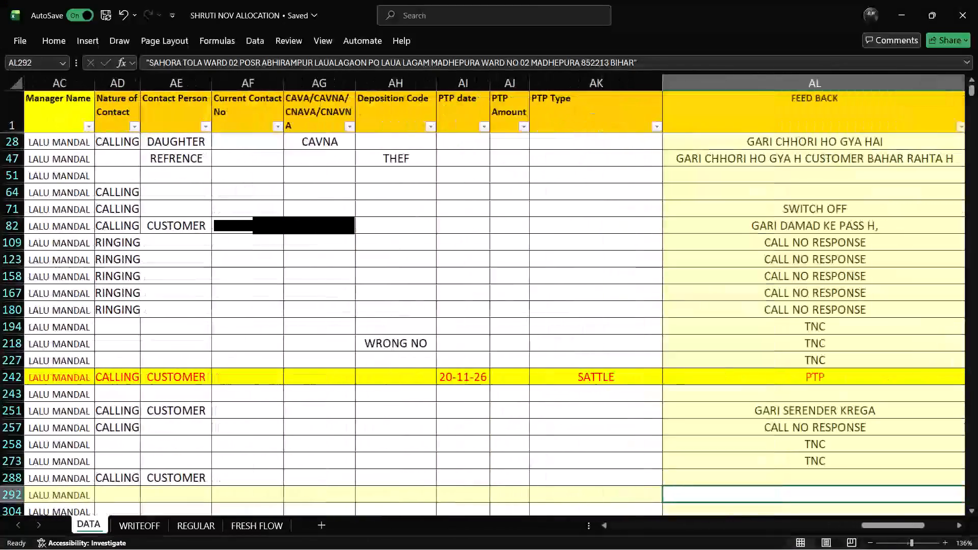
{"action": "key", "text": "Right"}
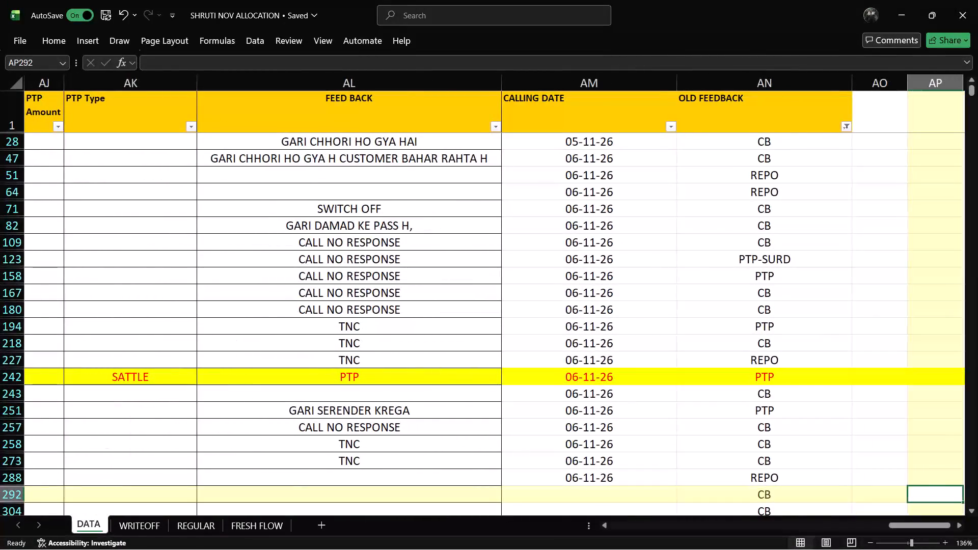
{"action": "key", "text": "Left"}
{"action": "key", "text": "Left"}
{"action": "key", "text": "Left"}
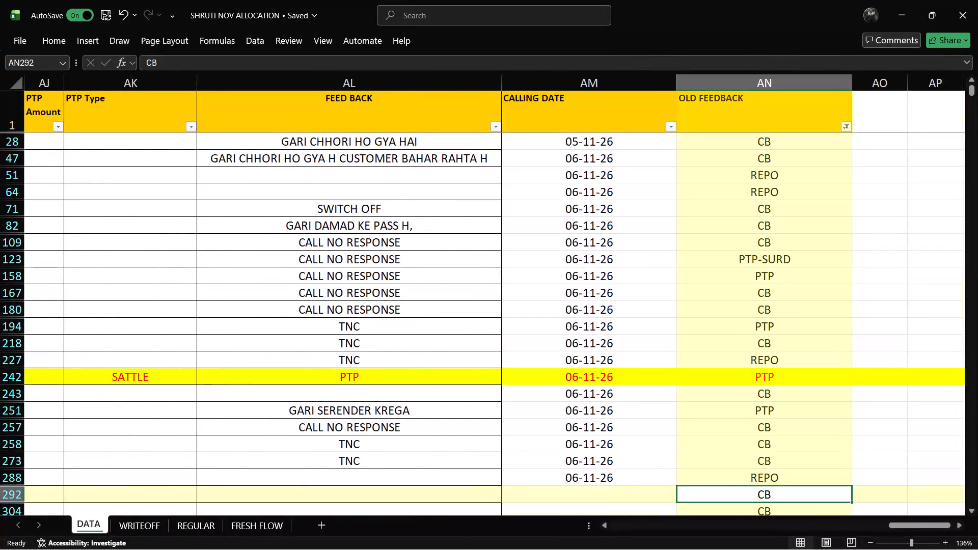
{"action": "key", "text": "ctrl+semicolon"}
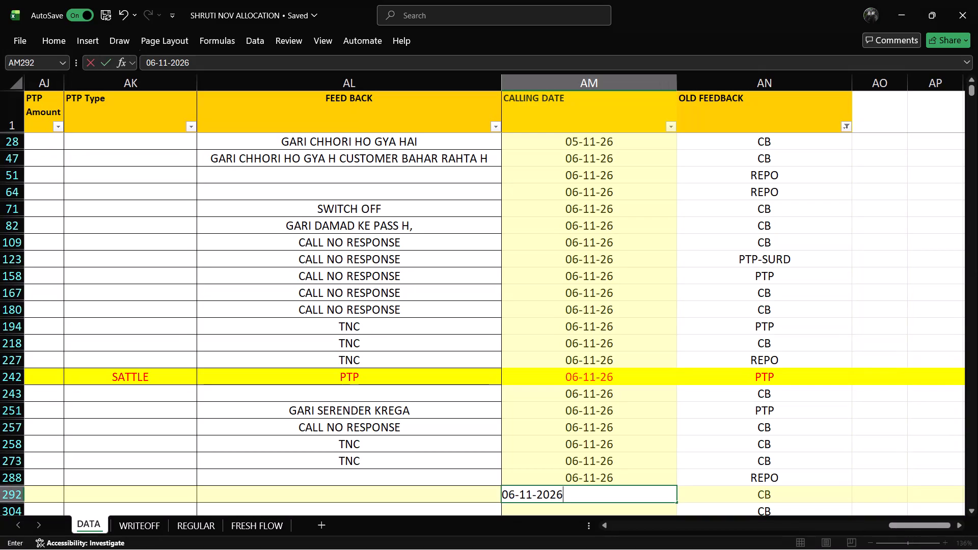
{"action": "key", "text": "Left"}
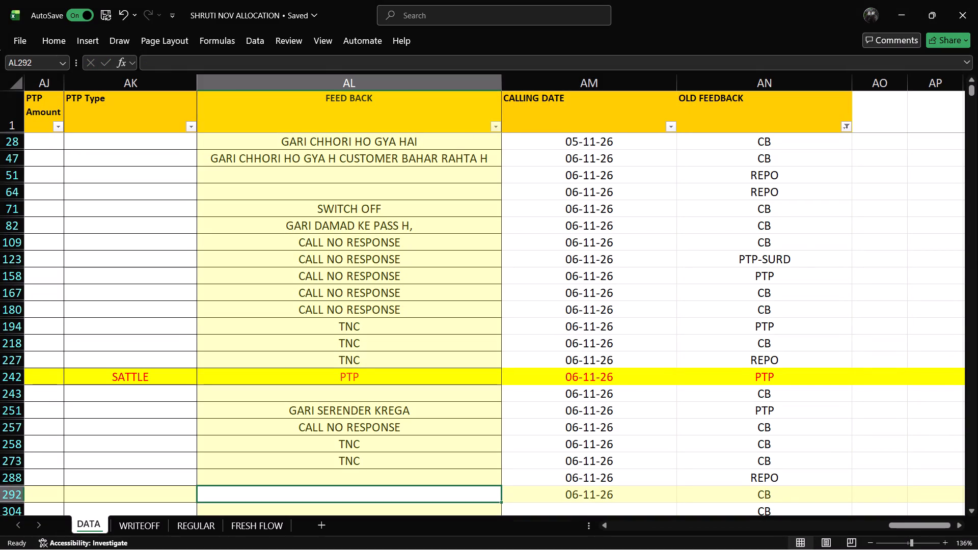
Check the row 292 record's FEED BACK, PTP, contact, reference, dealer and asset details back to its Registration Number.
{"action": "left_click", "coordinate": [270, 494]}
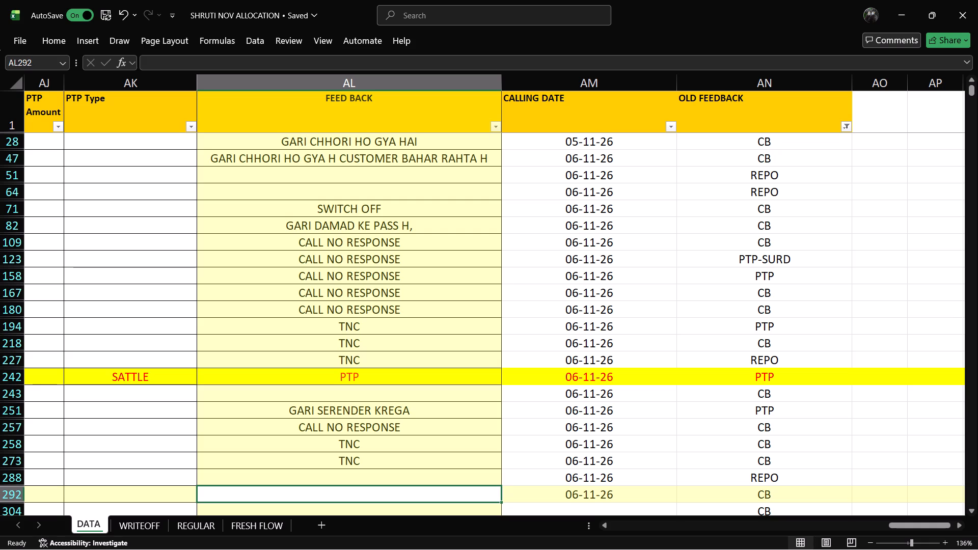
{"action": "key", "text": "Left"}
{"action": "key", "text": "Left"}
{"action": "key", "text": "Left"}
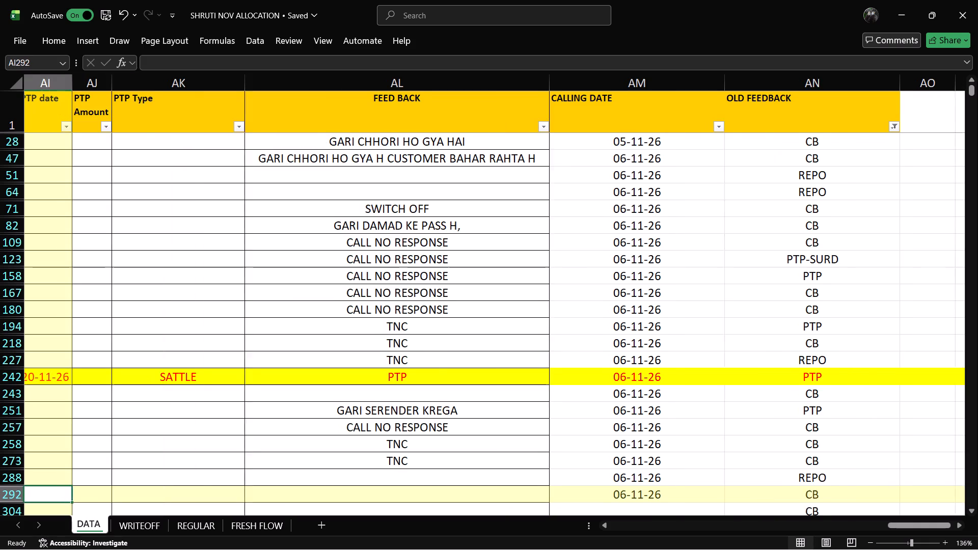
{"action": "key", "text": "Right"}
{"action": "key", "text": "Right"}
{"action": "key", "text": "Right"}
{"action": "key", "text": "Right"}
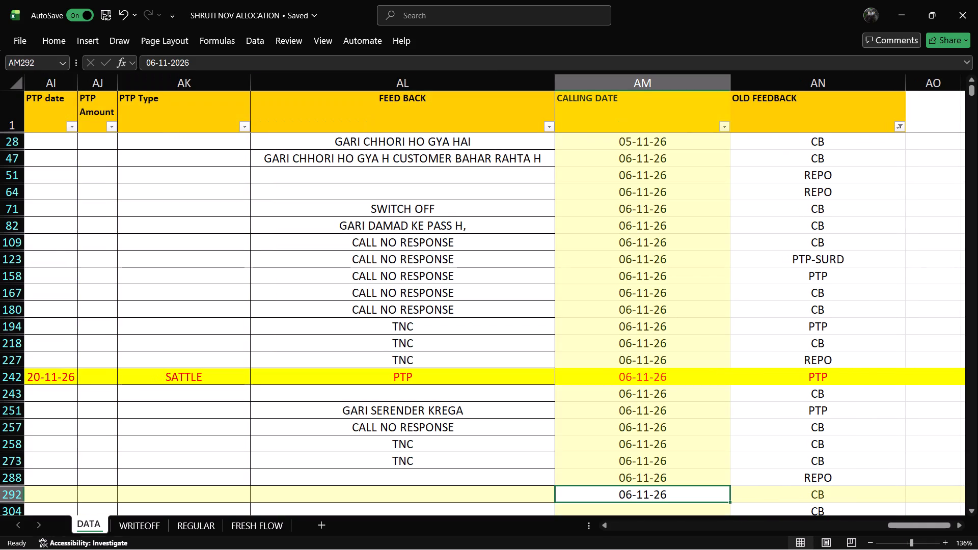
{"action": "key", "text": "Right"}
{"action": "key", "text": "Left"}
{"action": "key", "text": "Left"}
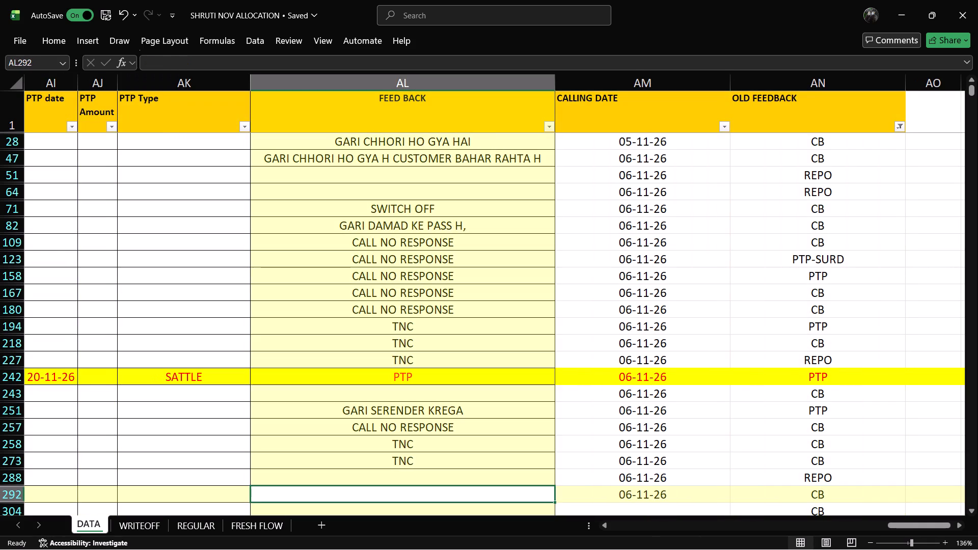
{"action": "key", "text": "Left"}
{"action": "key", "text": "Left"}
{"action": "key", "text": "Left"}
{"action": "key", "text": "Left"}
{"action": "key", "text": "Left"}
{"action": "key", "text": "Left"}
{"action": "key", "text": "Left"}
{"action": "key", "text": "Left"}
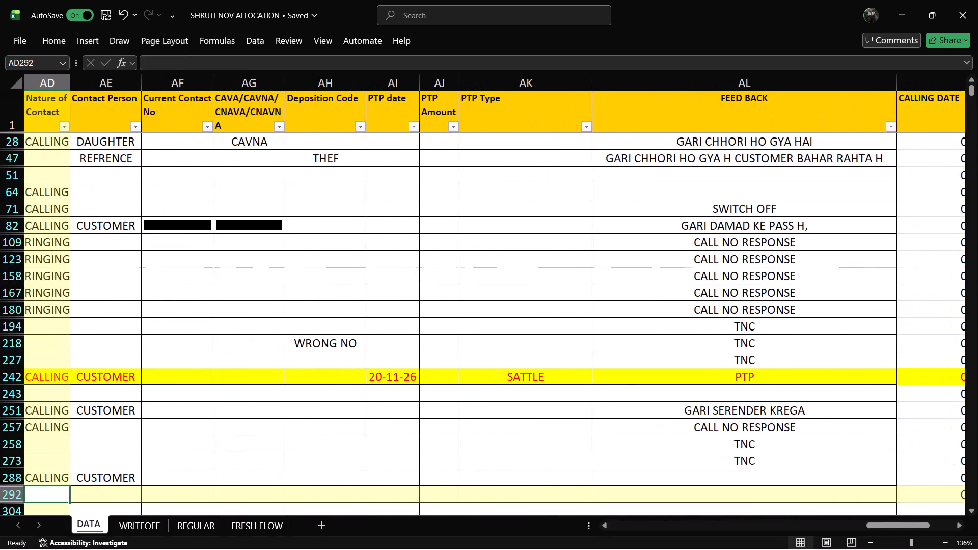
{"action": "key", "text": "Left"}
{"action": "key", "text": "Left"}
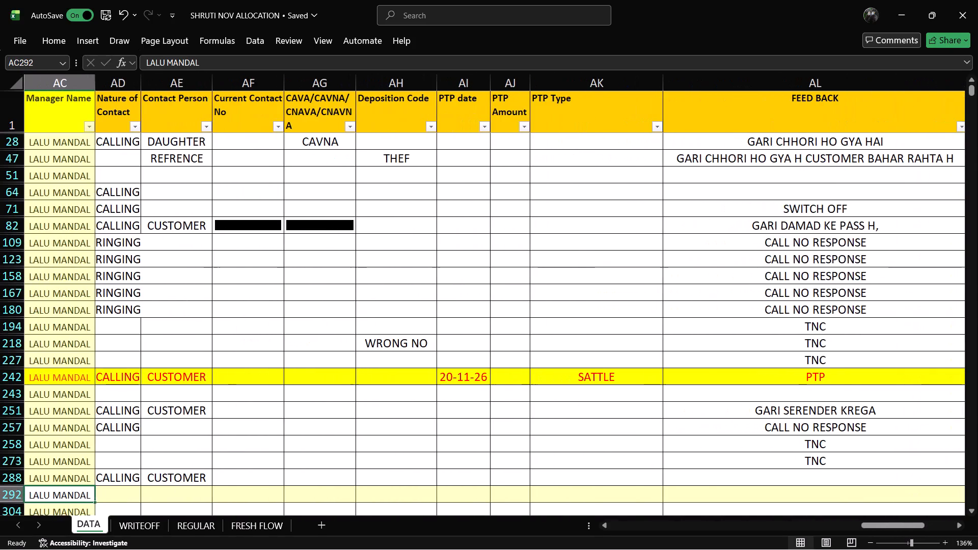
{"action": "key", "text": "Left"}
{"action": "key", "text": "Left"}
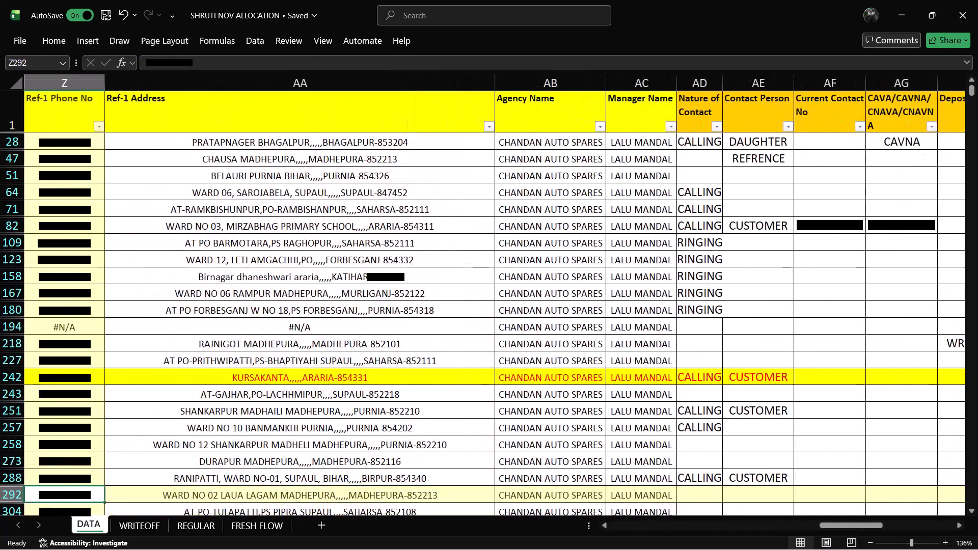
{"action": "key", "text": "Left"}
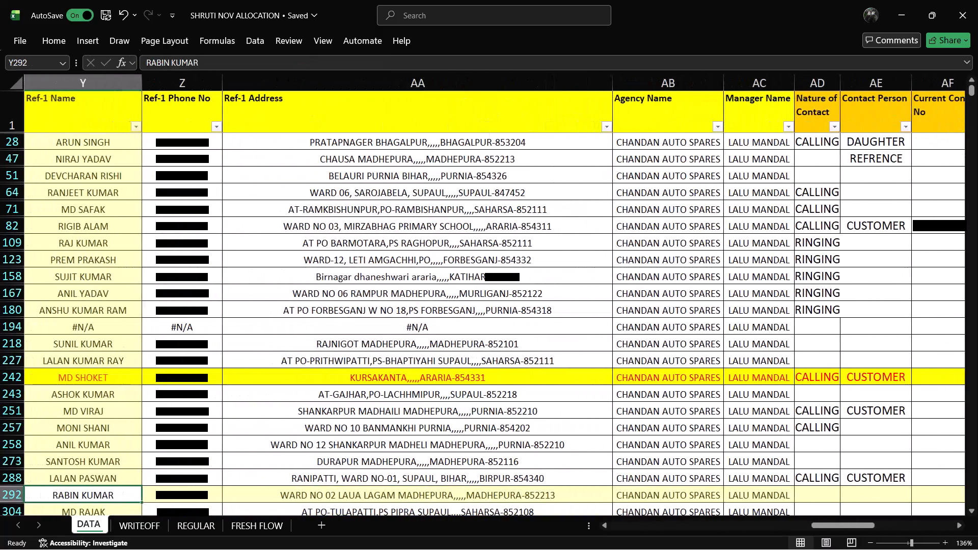
{"action": "key", "text": "Left"}
{"action": "key", "text": "Left"}
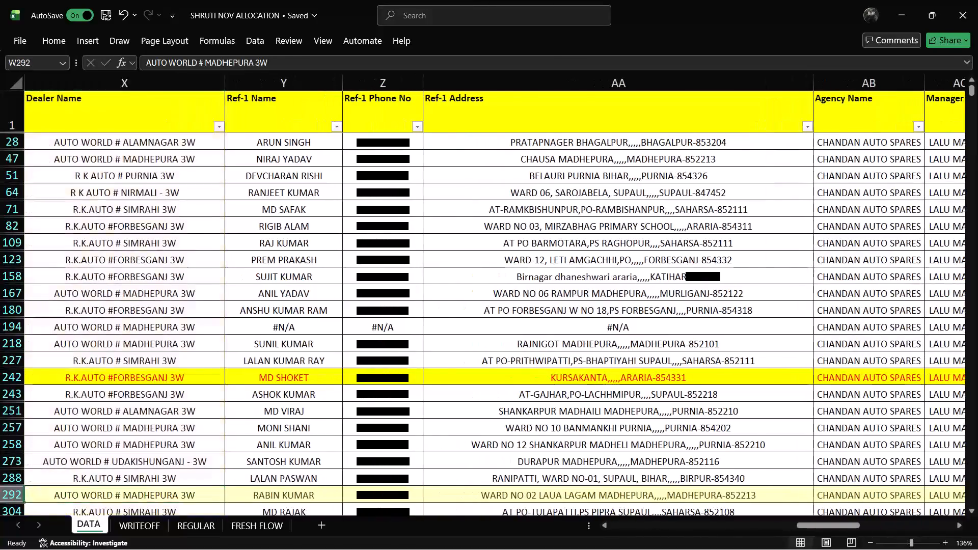
{"action": "key", "text": "Left"}
{"action": "key", "text": "Left"}
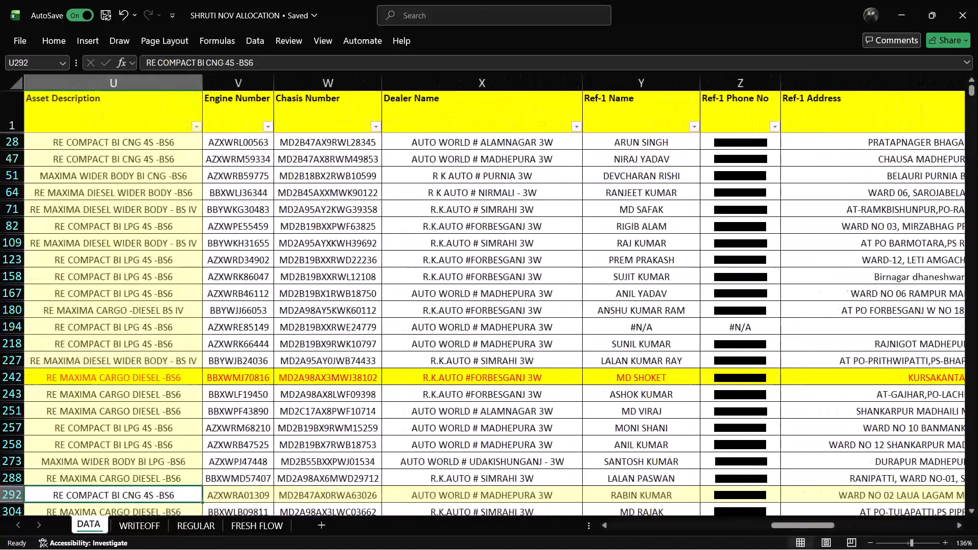
{"action": "key", "text": "Left"}
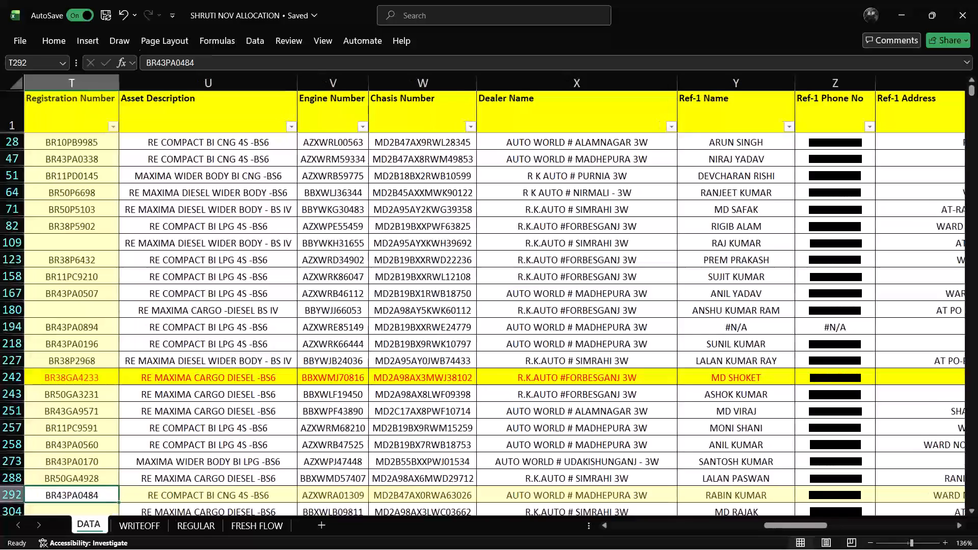
Enter VPC as the Deposition Code of the row 292 record.
{"action": "key", "text": "Right"}
{"action": "key", "text": "Right"}
{"action": "key", "text": "Right"}
{"action": "key", "text": "Right"}
{"action": "key", "text": "Right"}
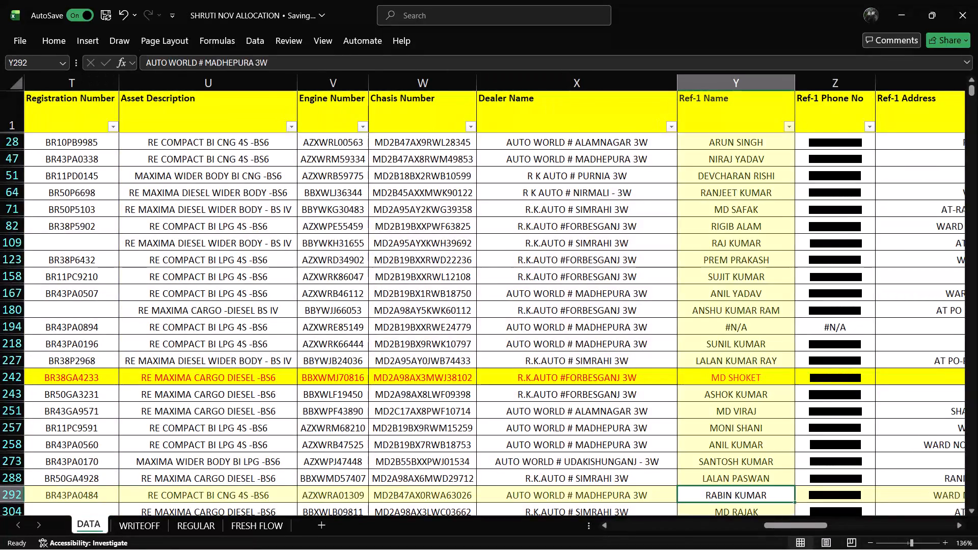
{"action": "key", "text": "Right"}
{"action": "key", "text": "Right"}
{"action": "key", "text": "Right"}
{"action": "key", "text": "Right"}
{"action": "key", "text": "Right"}
{"action": "key", "text": "Right"}
{"action": "key", "text": "Right"}
{"action": "key", "text": "Right"}
{"action": "key", "text": "Right"}
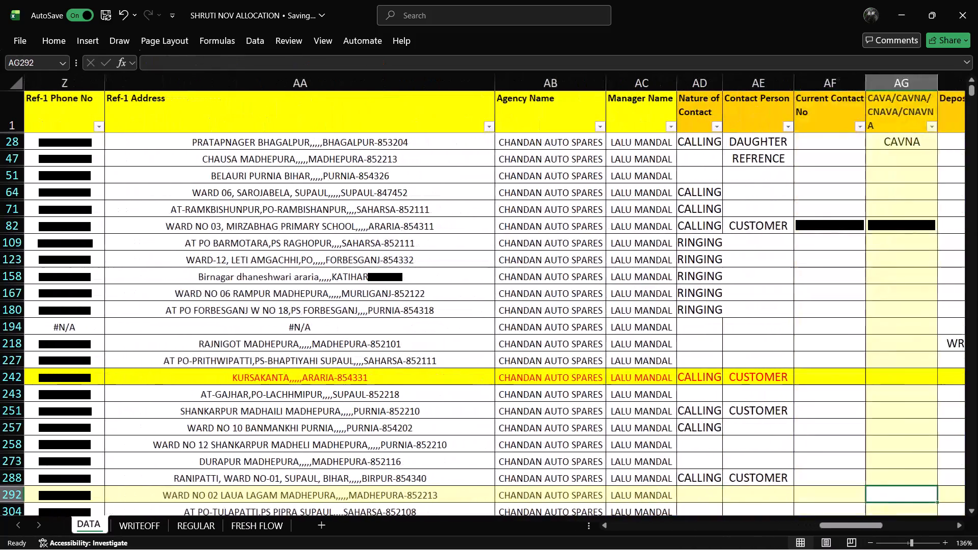
{"action": "key", "text": "Right"}
{"action": "key", "text": "Right"}
{"action": "key", "text": "Right"}
{"action": "key", "text": "Right"}
{"action": "key", "text": "Right"}
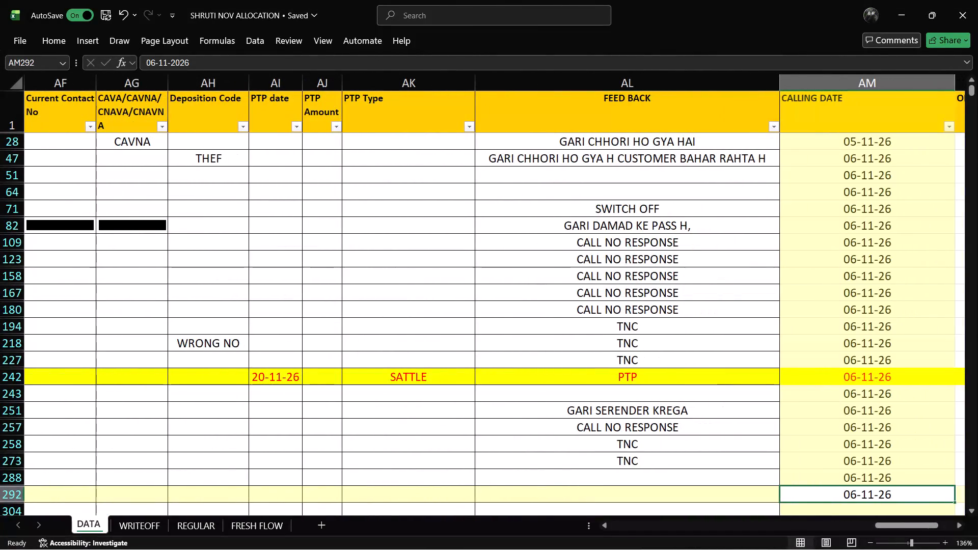
{"action": "key", "text": "Left"}
{"action": "key", "text": "Left"}
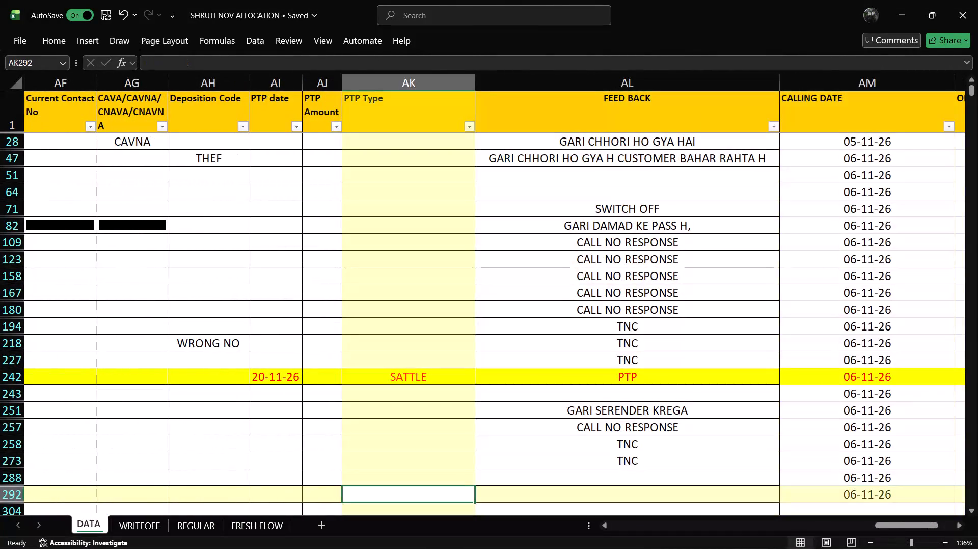
{"action": "key", "text": "Right"}
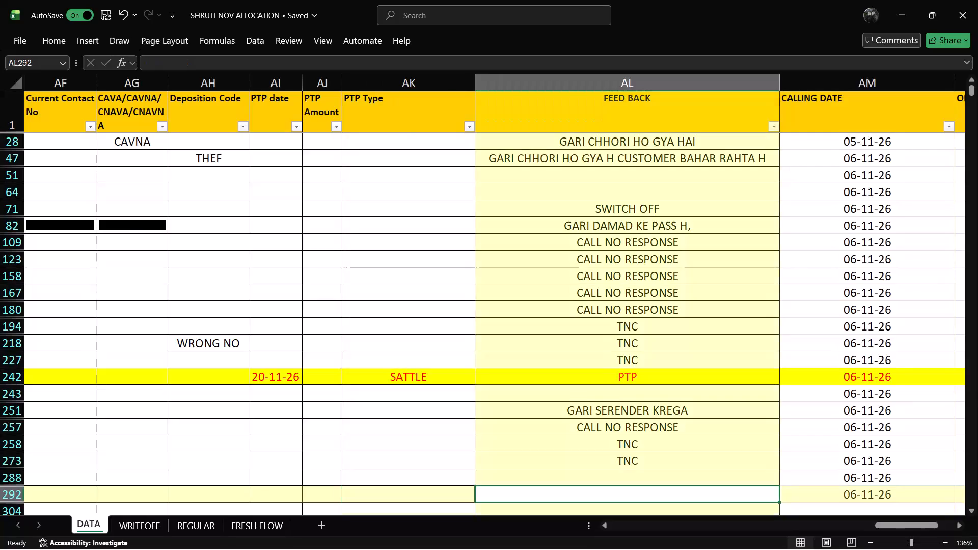
{"action": "key", "text": "Right"}
{"action": "key", "text": "Left"}
{"action": "key", "text": "Left"}
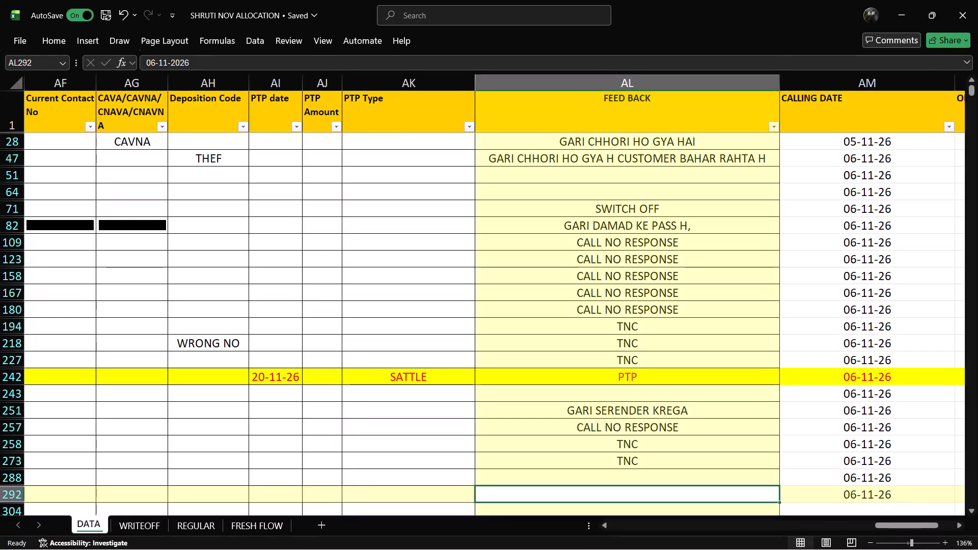
{"action": "key", "text": "Right"}
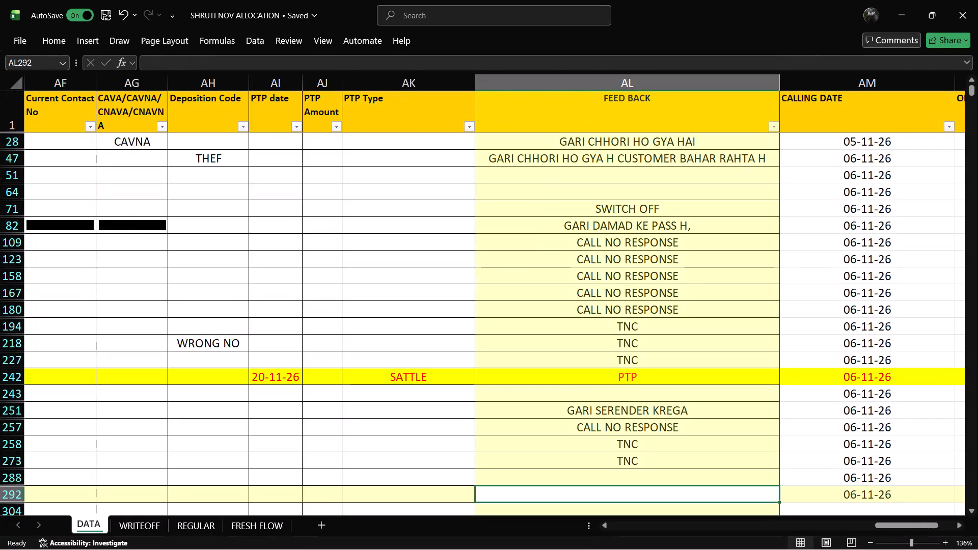
{"action": "key", "text": "Left"}
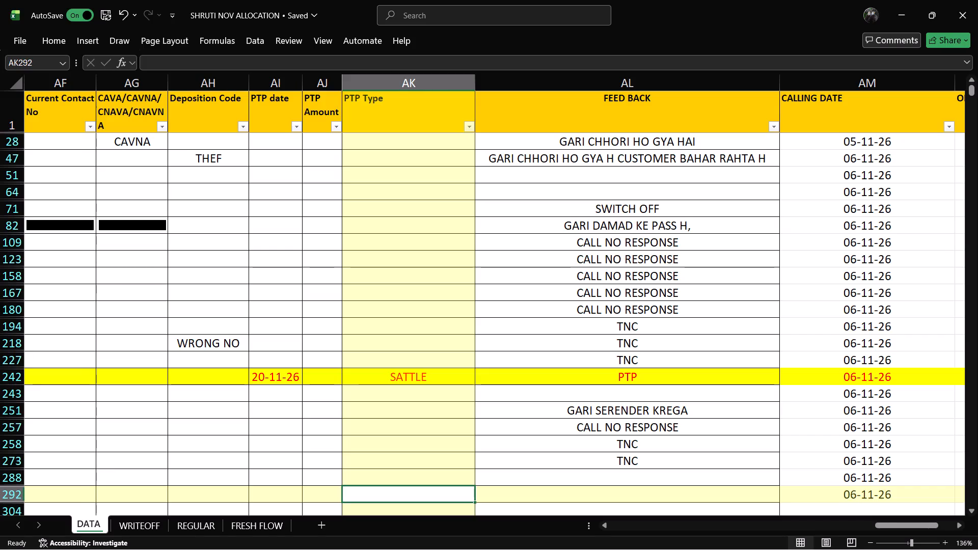
{"action": "key", "text": "Left"}
{"action": "key", "text": "Left"}
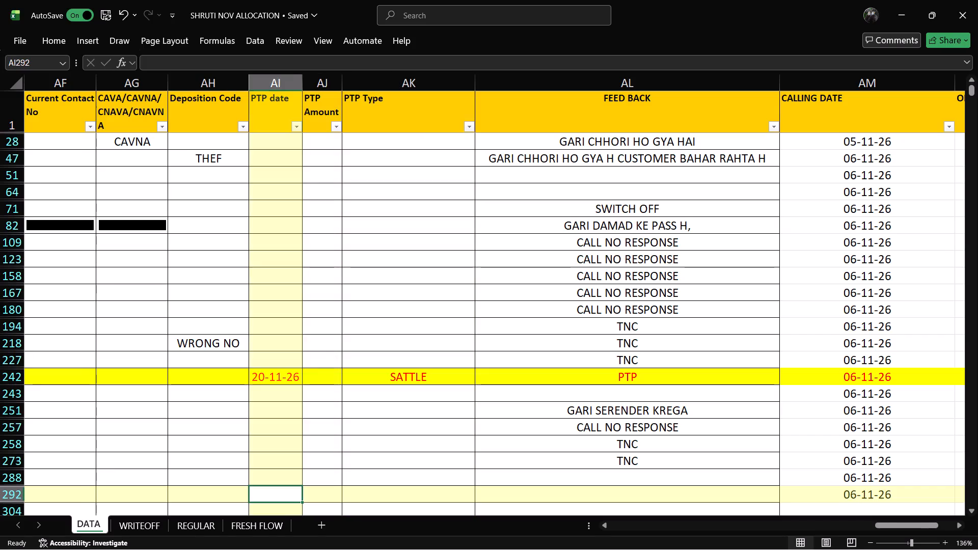
{"action": "key", "text": "Left"}
{"action": "type", "text": "VPC"}
{"action": "key", "text": "Right"}
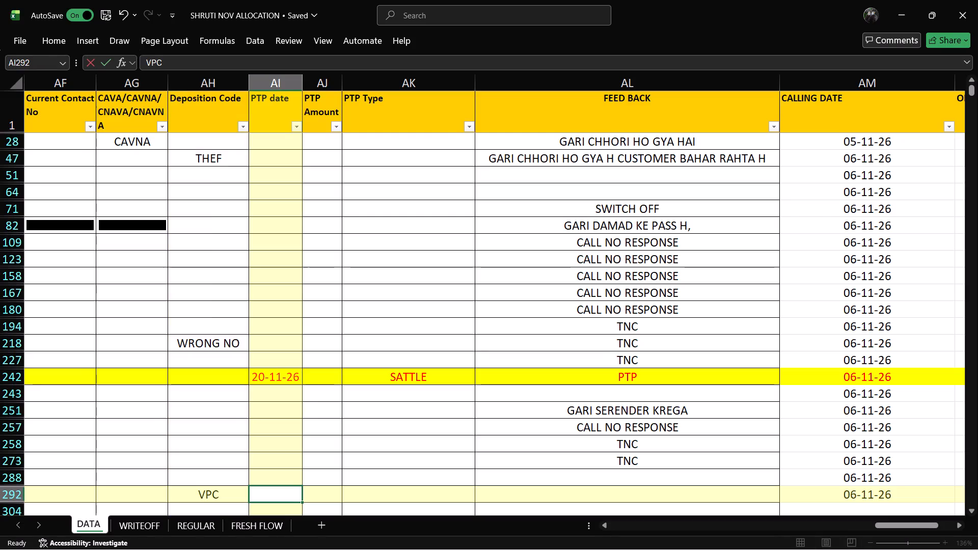
Set the row 292 record's Nature of Contact to CALLING and Contact Person to CUSTOMER, and save the workbook.
{"action": "key", "text": "Left"}
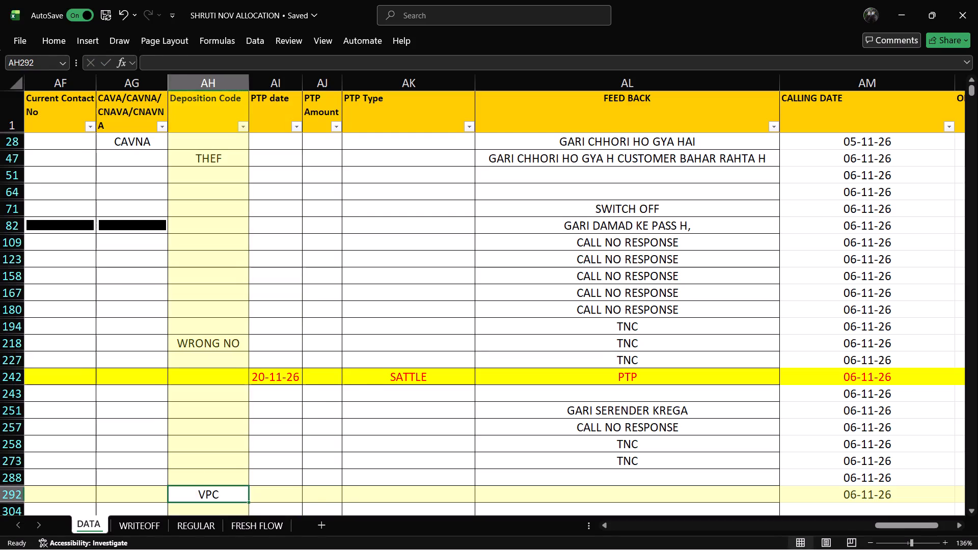
{"action": "key", "text": "Left"}
{"action": "key", "text": "Left"}
{"action": "key", "text": "Left"}
{"action": "key", "text": "Left"}
{"action": "key", "text": "Left"}
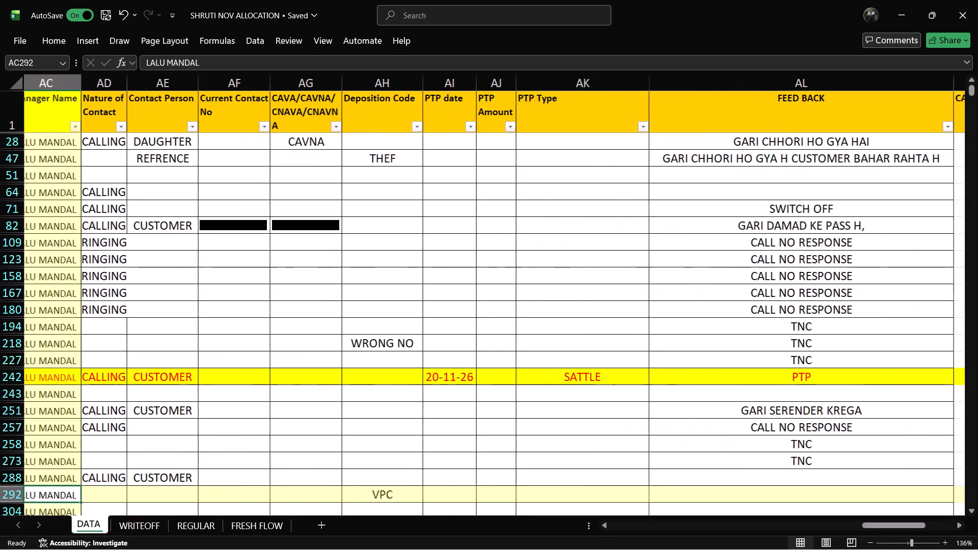
{"action": "key", "text": "Right"}
{"action": "key", "text": "c"}
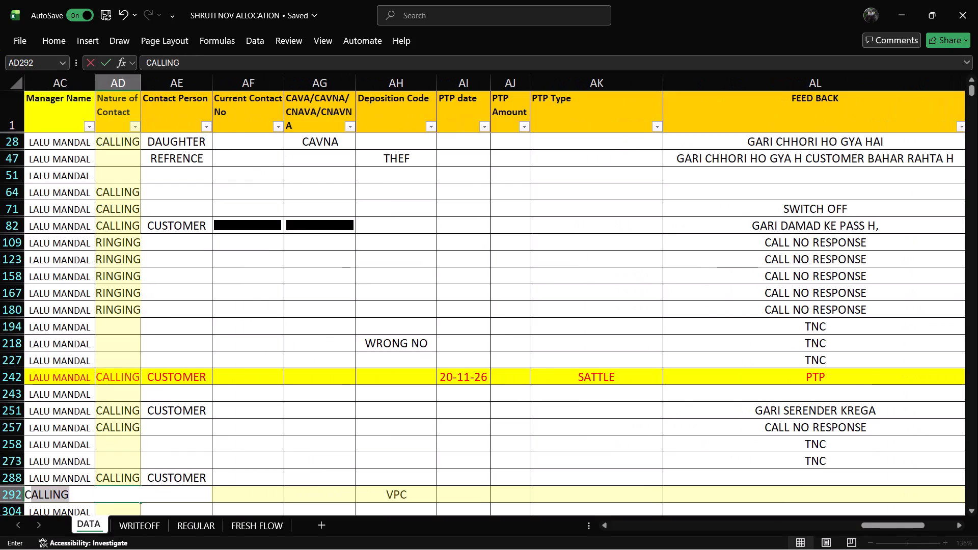
{"action": "key", "text": "Right"}
{"action": "key", "text": "c"}
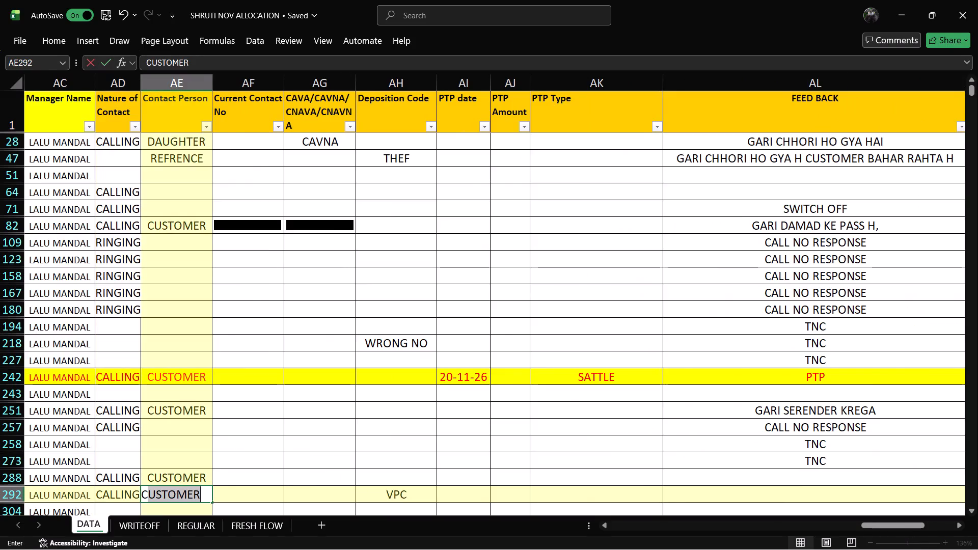
{"action": "key", "text": "Right"}
{"action": "key", "text": "ctrl+s"}
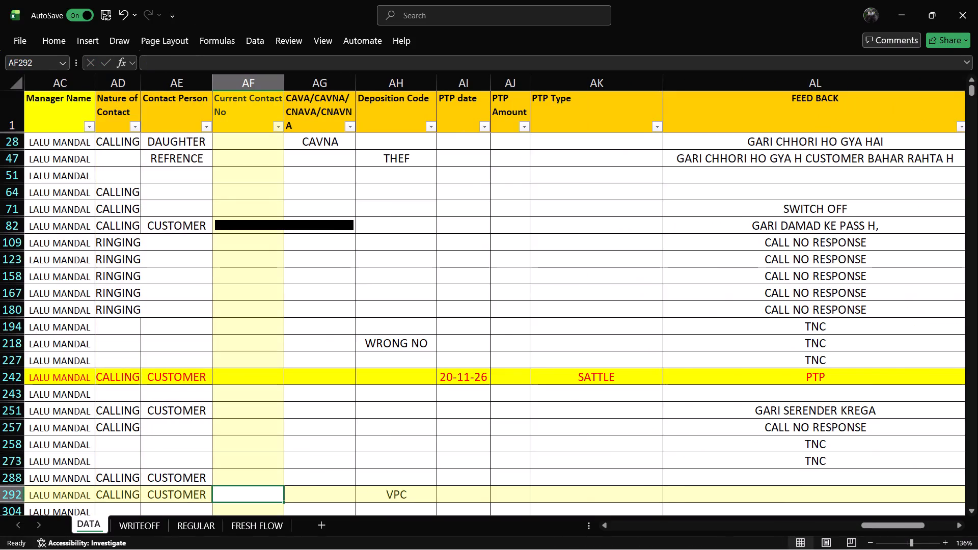
Go to the row 304 record and look up its loan details and Mobile Number for the call.
{"action": "key", "text": "Down"}
{"action": "key", "text": "Left"}
{"action": "key", "text": "Left"}
{"action": "key", "text": "Left"}
{"action": "key", "text": "Left"}
{"action": "key", "text": "Left"}
{"action": "key", "text": "Left"}
{"action": "key", "text": "Left"}
{"action": "key", "text": "Left"}
{"action": "key", "text": "Left"}
{"action": "key", "text": "Left"}
{"action": "key", "text": "Left"}
{"action": "key", "text": "Left"}
{"action": "key", "text": "Left"}
{"action": "key", "text": "Left"}
{"action": "key", "text": "Left"}
{"action": "key", "text": "Left"}
{"action": "key", "text": "Left"}
{"action": "key", "text": "Left"}
{"action": "key", "text": "Left"}
{"action": "key", "text": "Left"}
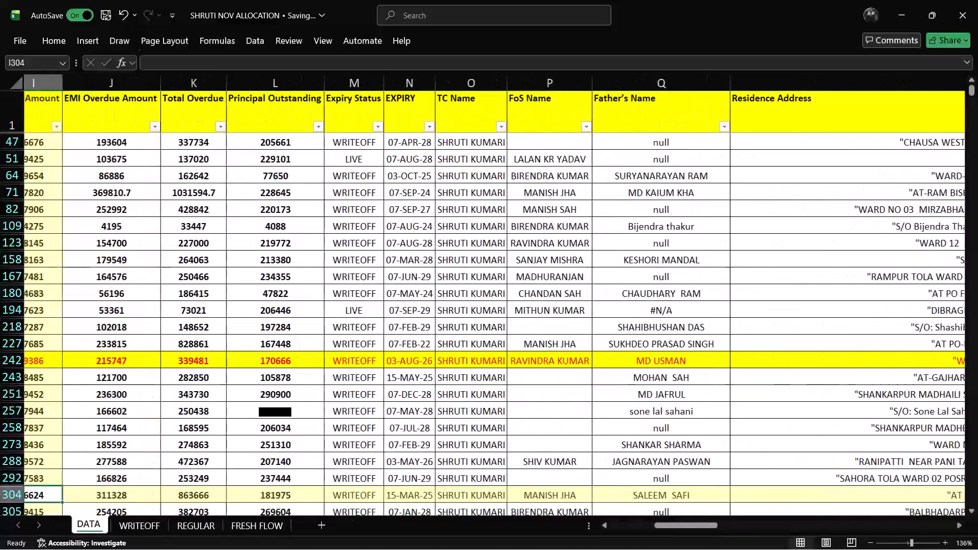
{"action": "key", "text": "Left"}
{"action": "key", "text": "Left"}
{"action": "key", "text": "Left"}
{"action": "key", "text": "Left"}
{"action": "key", "text": "Left"}
{"action": "key", "text": "Left"}
{"action": "key", "text": "Left"}
{"action": "key", "text": "Left"}
{"action": "key", "text": "Left"}
{"action": "key", "text": "Left"}
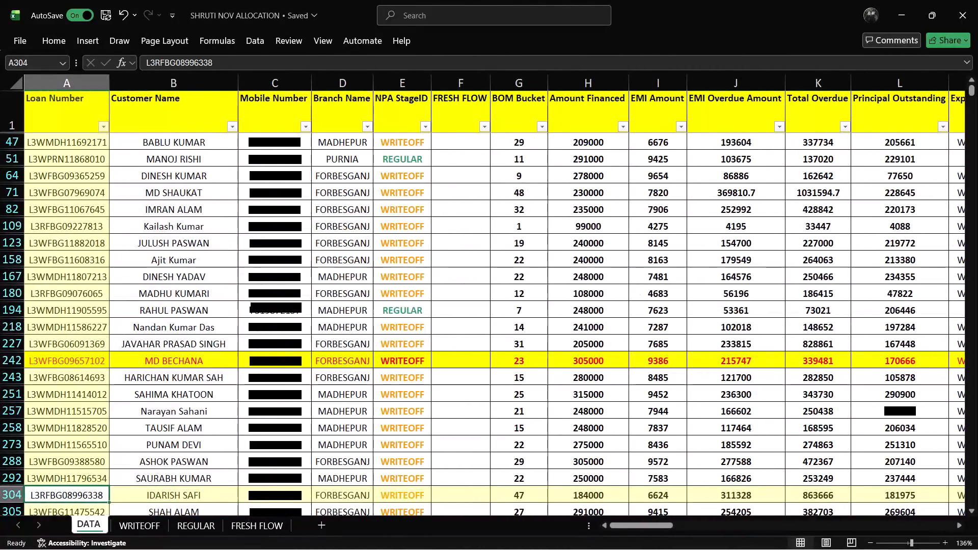
{"action": "key", "text": "Right"}
{"action": "key", "text": "Right"}
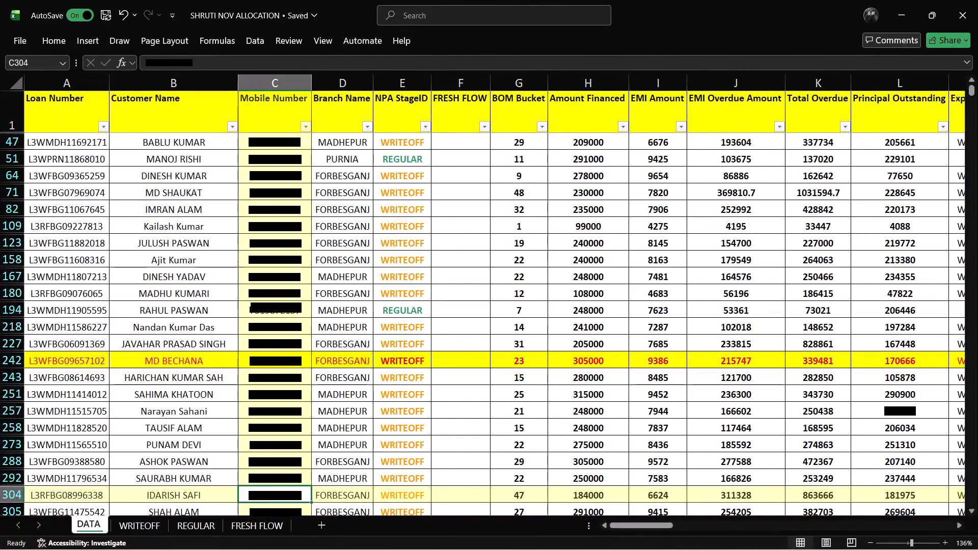
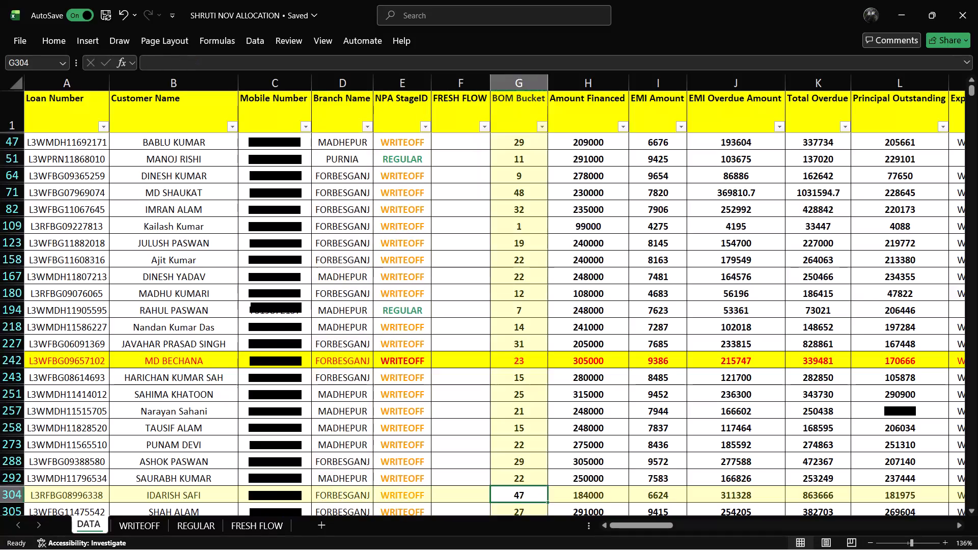
Enter TNC as the FEED BACK of the row 304 record.
{"action": "key", "text": "Right"}
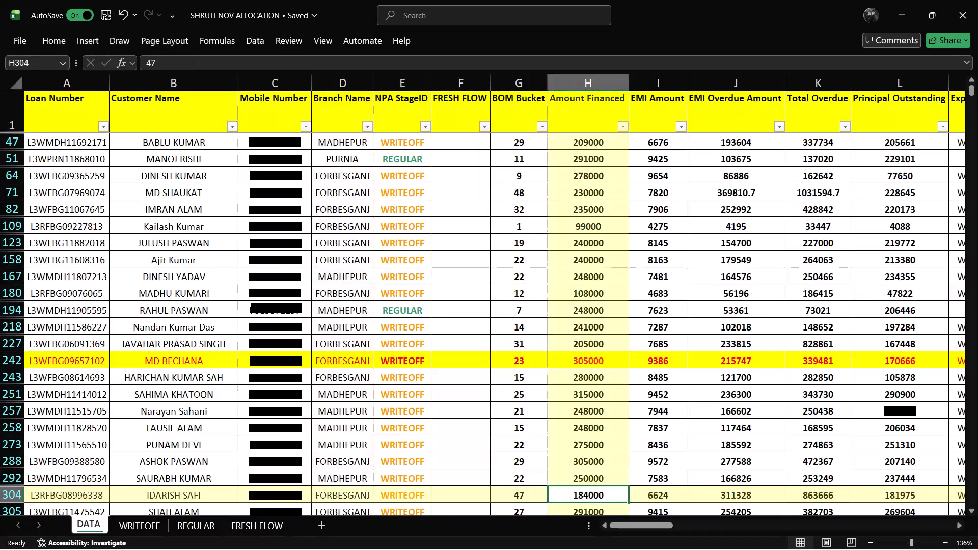
{"action": "key", "text": "Right"}
{"action": "key", "text": "Right"}
{"action": "key", "text": "Right"}
{"action": "key", "text": "Right"}
{"action": "key", "text": "Right"}
{"action": "key", "text": "Right"}
{"action": "key", "text": "Right"}
{"action": "key", "text": "Right"}
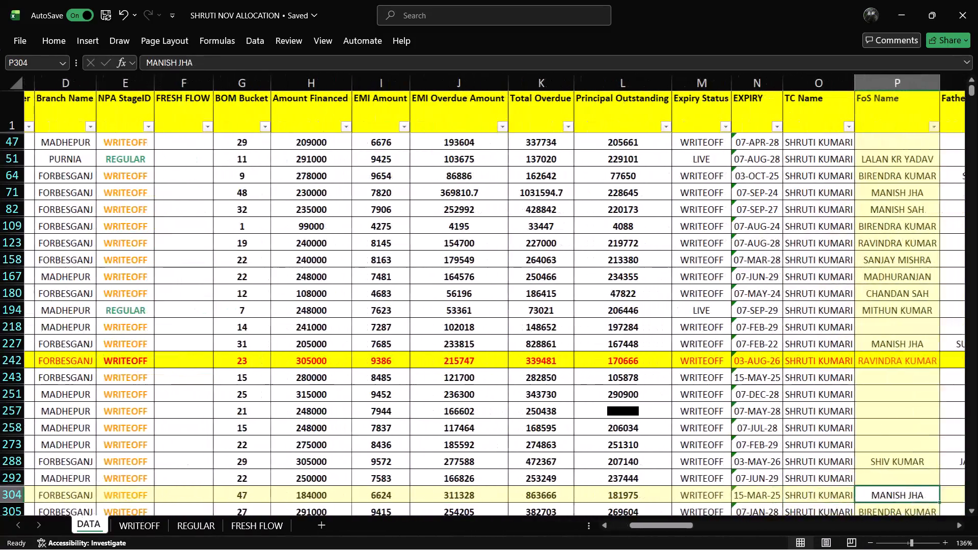
{"action": "key", "text": "Right"}
{"action": "key", "text": "Right"}
{"action": "key", "text": "Right"}
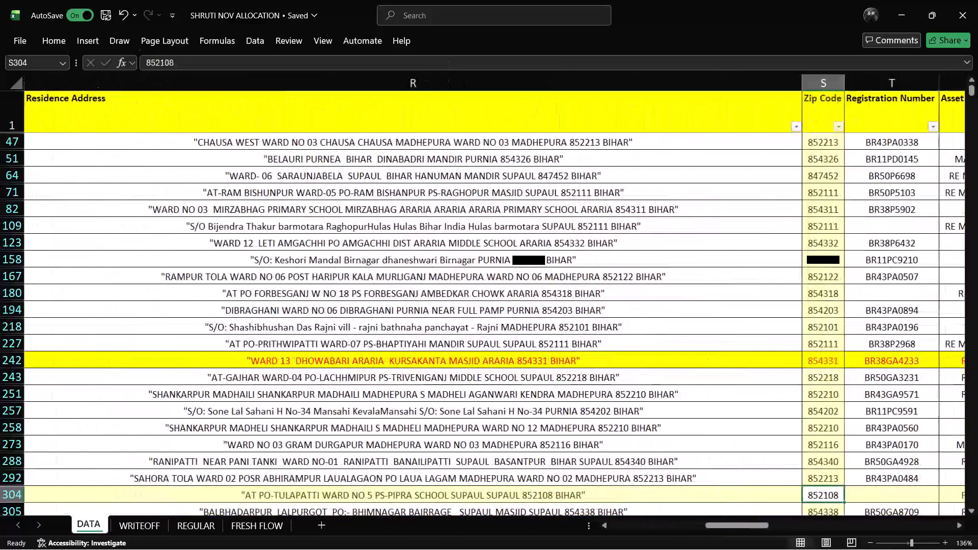
{"action": "key", "text": "Right"}
{"action": "key", "text": "Right"}
{"action": "key", "text": "Right"}
{"action": "key", "text": "Right"}
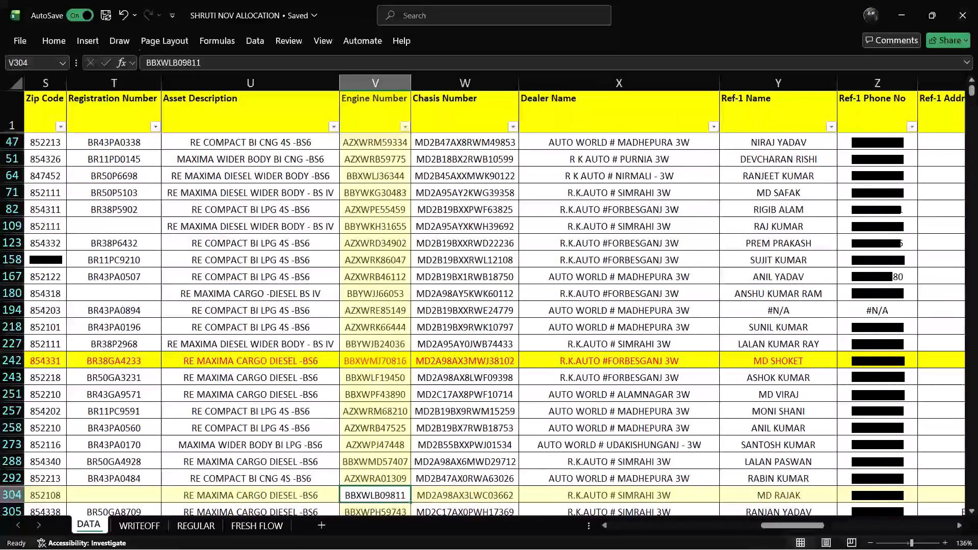
{"action": "key", "text": "Right"}
{"action": "key", "text": "Right"}
{"action": "key", "text": "Right"}
{"action": "key", "text": "Right"}
{"action": "key", "text": "Right"}
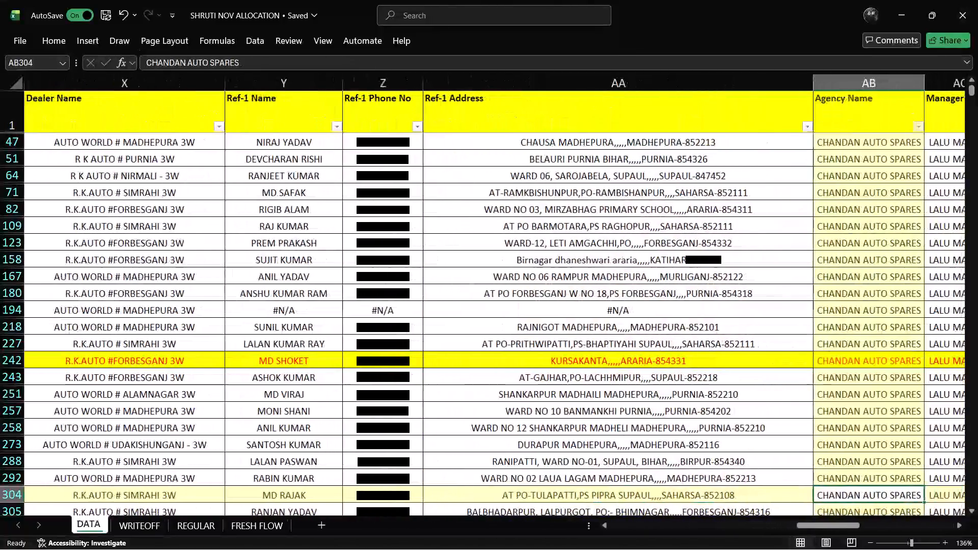
{"action": "key", "text": "Right"}
{"action": "key", "text": "Right"}
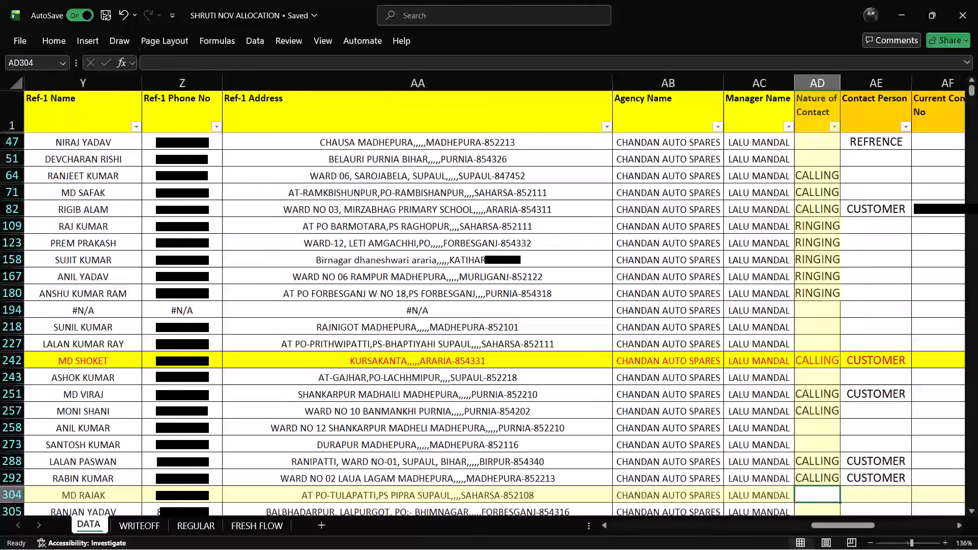
{"action": "key", "text": "Right"}
{"action": "key", "text": "Right"}
{"action": "key", "text": "Right"}
{"action": "key", "text": "Right"}
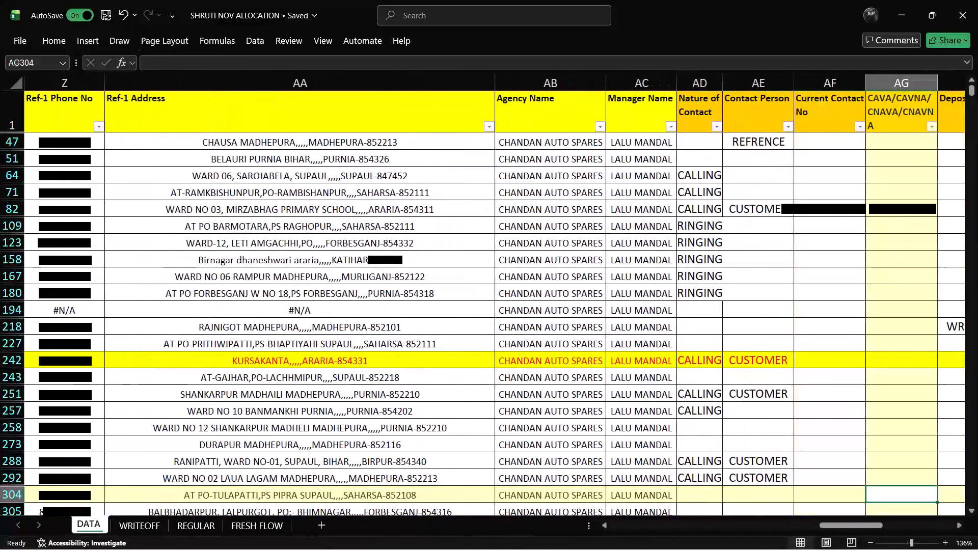
{"action": "key", "text": "Right"}
{"action": "key", "text": "Right"}
{"action": "key", "text": "Right"}
{"action": "key", "text": "Right"}
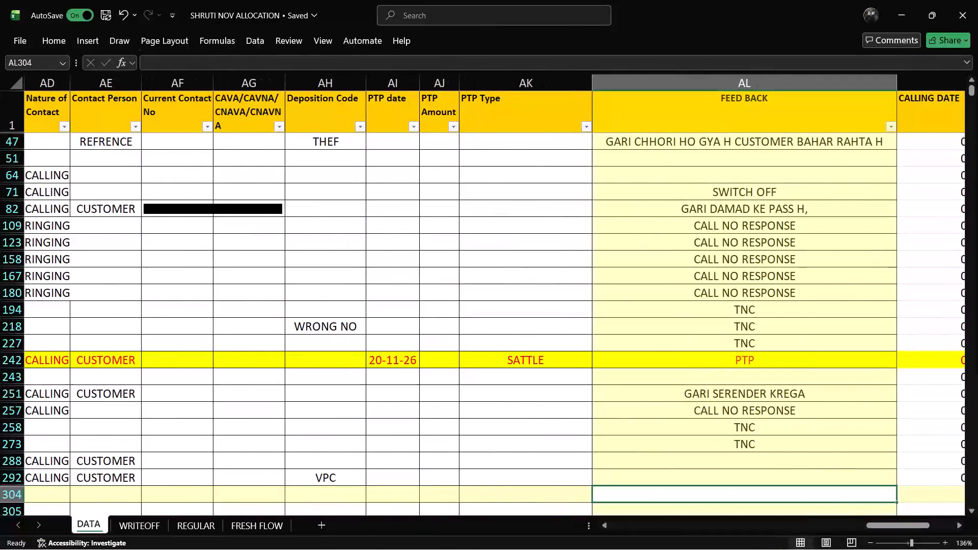
{"action": "type", "text": "TNC"}
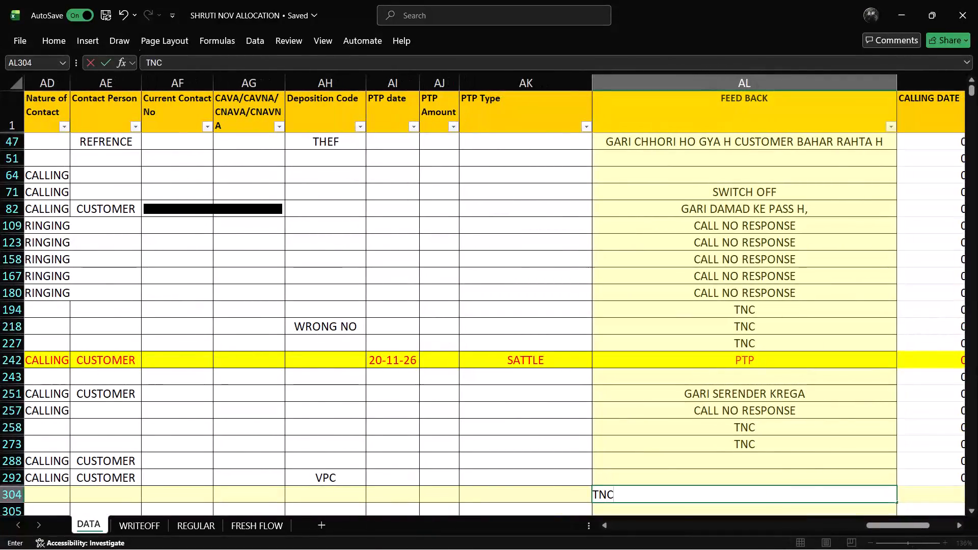
{"action": "key", "text": "Right"}
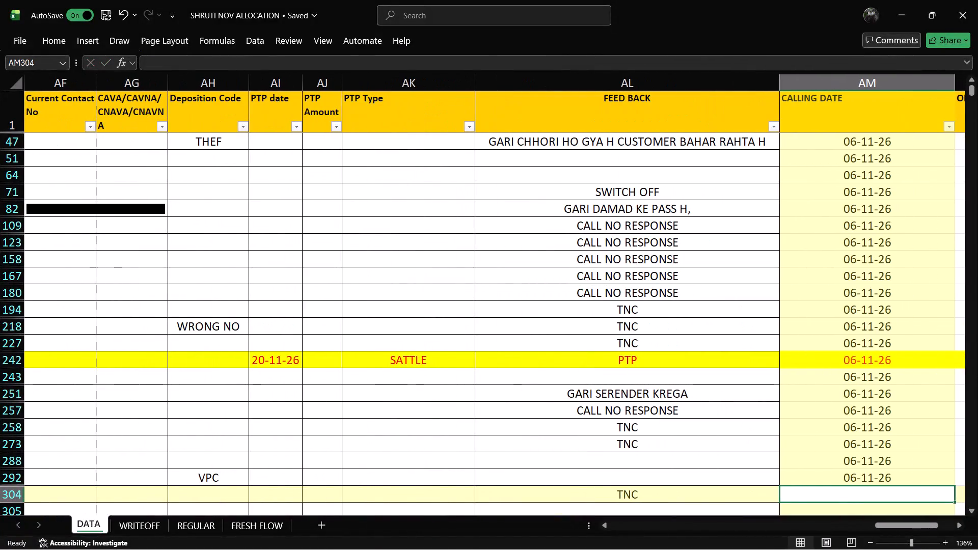
Set the row 304 record's CALLING DATE to 06-11-26 and save the workbook.
{"action": "key", "text": "ctrl+semicolon"}
{"action": "key", "text": "Right"}
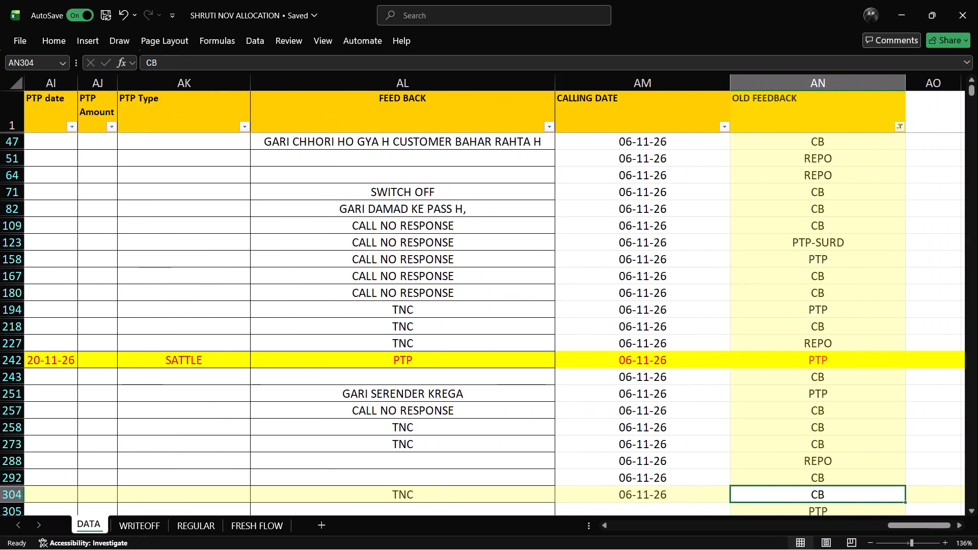
{"action": "key", "text": "Down"}
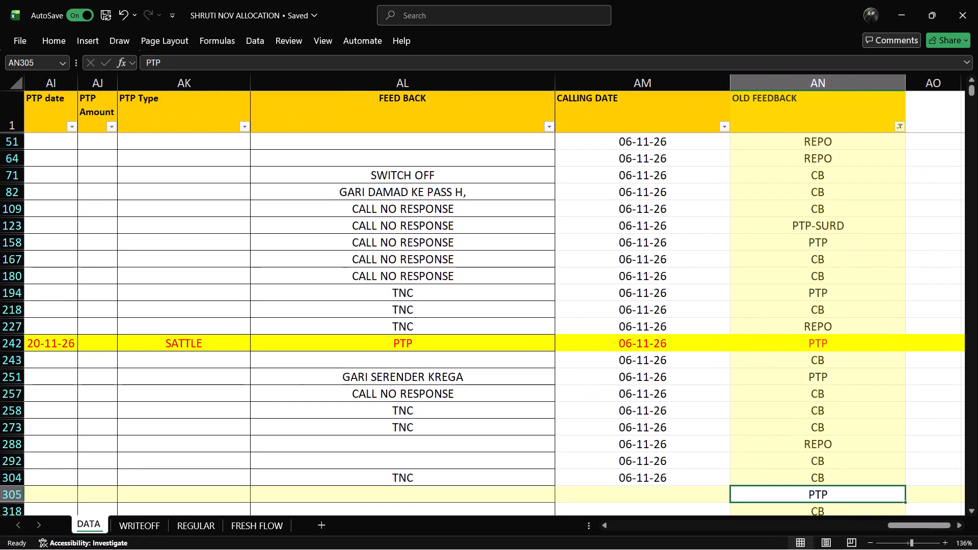
{"action": "key", "text": "ctrl+s"}
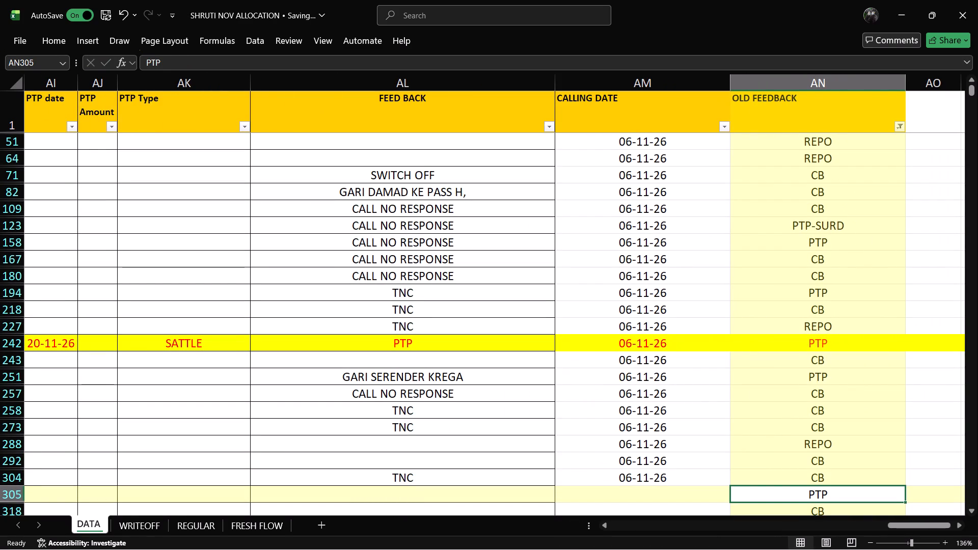
Go back to the start of the row 305 record and look up its customer details and Mobile Number for the call.
{"action": "key", "text": "Left"}
{"action": "key", "text": "Left"}
{"action": "key", "text": "Left"}
{"action": "key", "text": "Left"}
{"action": "key", "text": "Left"}
{"action": "key", "text": "Left"}
{"action": "key", "text": "Left"}
{"action": "key", "text": "Left"}
{"action": "key", "text": "Left"}
{"action": "key", "text": "Left"}
{"action": "key", "text": "Left"}
{"action": "key", "text": "Left"}
{"action": "key", "text": "Left"}
{"action": "key", "text": "Left"}
{"action": "key", "text": "Left"}
{"action": "key", "text": "Left"}
{"action": "key", "text": "Left"}
{"action": "key", "text": "Left"}
{"action": "key", "text": "Left"}
{"action": "key", "text": "Left"}
{"action": "key", "text": "Left"}
{"action": "key", "text": "Left"}
{"action": "key", "text": "Left"}
{"action": "key", "text": "Left"}
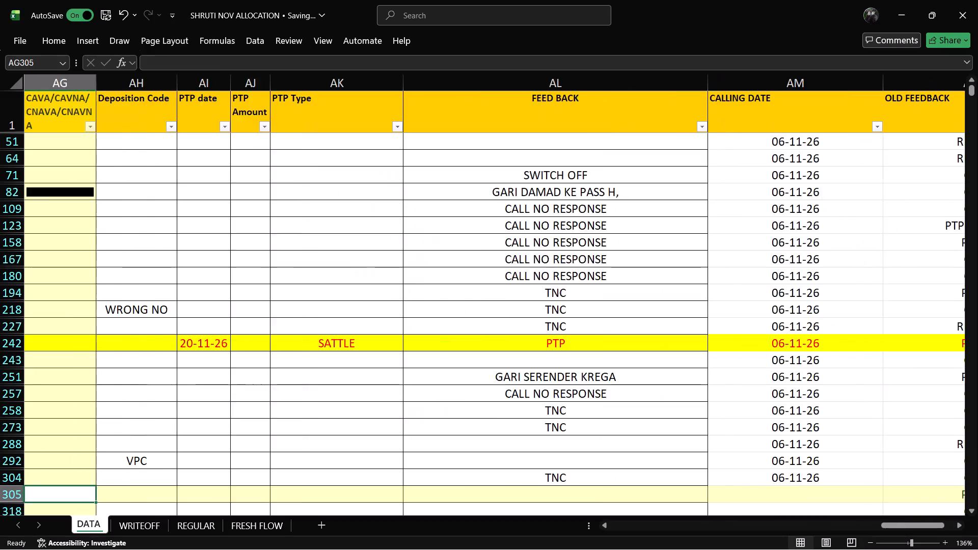
{"action": "key", "text": "Left"}
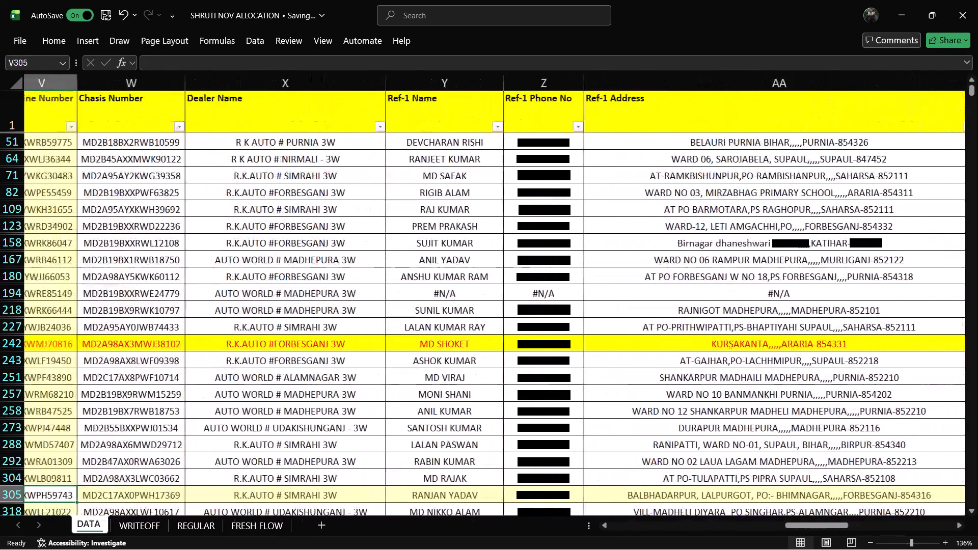
{"action": "key", "text": "Left"}
{"action": "key", "text": "Left"}
{"action": "key", "text": "Left"}
{"action": "key", "text": "Left"}
{"action": "key", "text": "Left"}
{"action": "key", "text": "Left"}
{"action": "key", "text": "Left"}
{"action": "key", "text": "Left"}
{"action": "key", "text": "Left"}
{"action": "key", "text": "Left"}
{"action": "key", "text": "Left"}
{"action": "key", "text": "Left"}
{"action": "key", "text": "Left"}
{"action": "key", "text": "Left"}
{"action": "key", "text": "Left"}
{"action": "key", "text": "Left"}
{"action": "key", "text": "Left"}
{"action": "key", "text": "Left"}
{"action": "key", "text": "Left"}
{"action": "key", "text": "Left"}
{"action": "key", "text": "Left"}
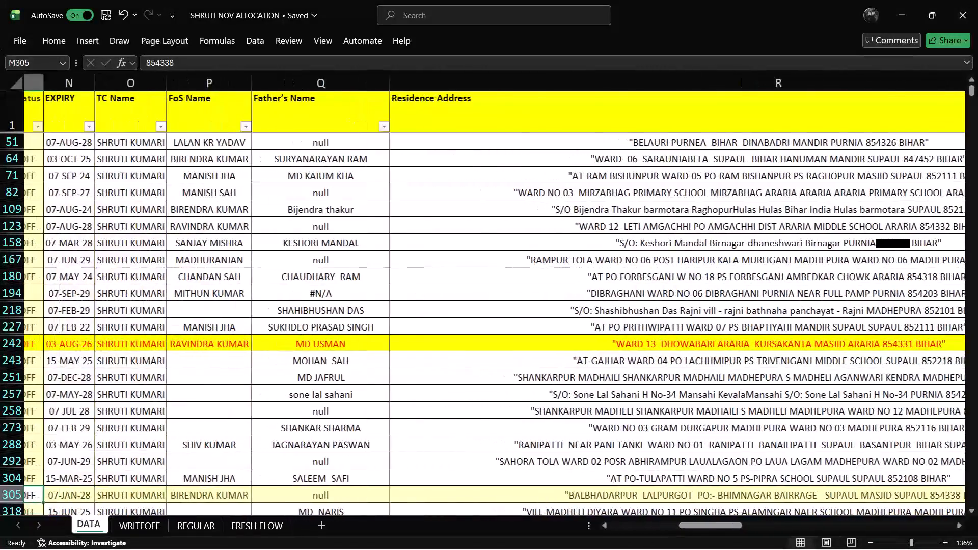
{"action": "key", "text": "Left"}
{"action": "key", "text": "Left"}
{"action": "key", "text": "Left"}
{"action": "key", "text": "Left"}
{"action": "key", "text": "Left"}
{"action": "key", "text": "Left"}
{"action": "key", "text": "Left"}
{"action": "key", "text": "Left"}
{"action": "key", "text": "Left"}
{"action": "key", "text": "Left"}
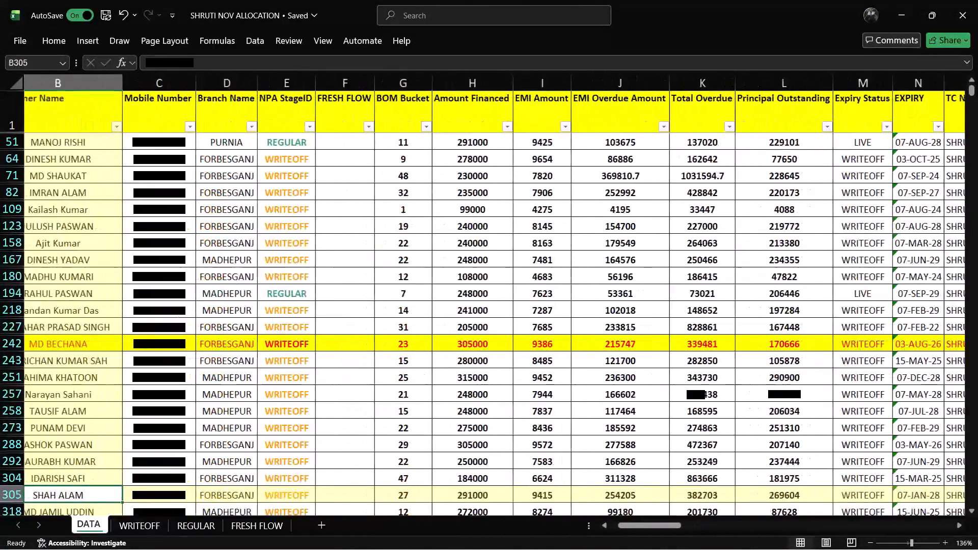
{"action": "key", "text": "Left"}
{"action": "key", "text": "Left"}
{"action": "key", "text": "Left"}
{"action": "key", "text": "Left"}
{"action": "key", "text": "Right"}
{"action": "key", "text": "Right"}
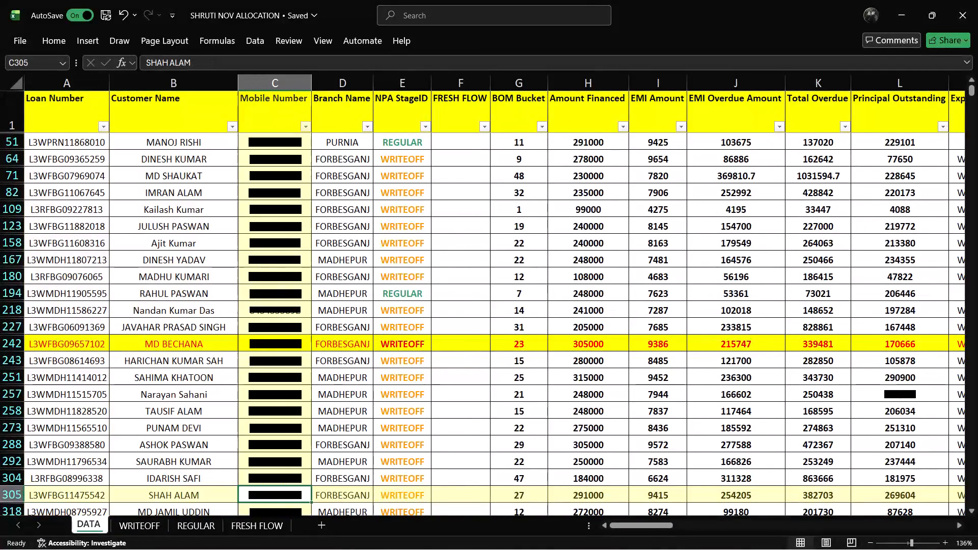
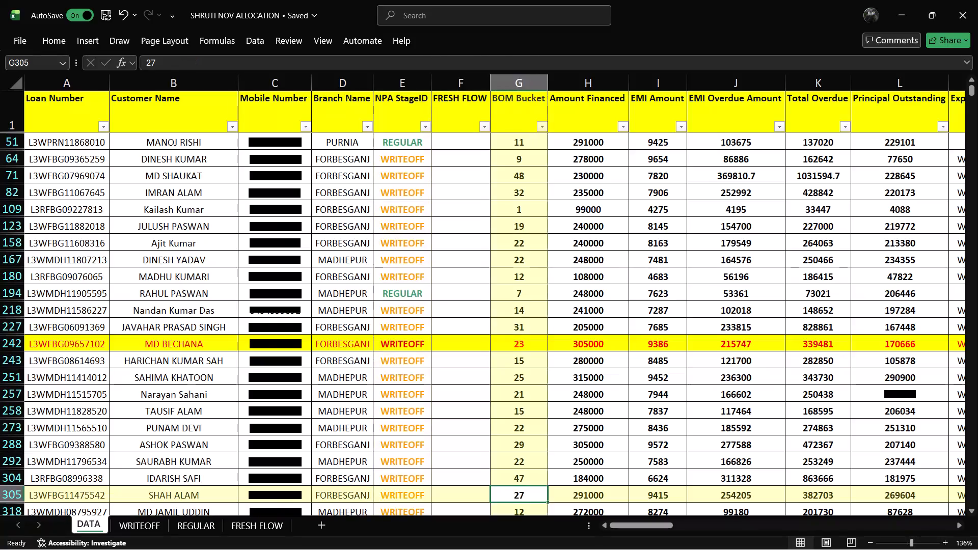
Review the row 305 record's loan, address, vehicle and reference details across to its OLD FEEDBACK.
{"action": "key", "text": "Right"}
{"action": "key", "text": "Right"}
{"action": "key", "text": "Right"}
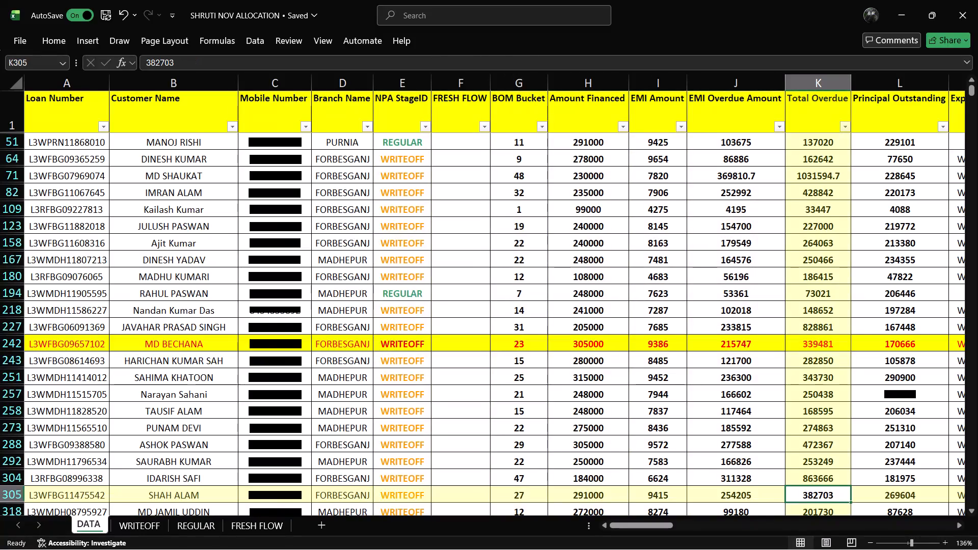
{"action": "key", "text": "Right"}
{"action": "key", "text": "Right"}
{"action": "key", "text": "Right"}
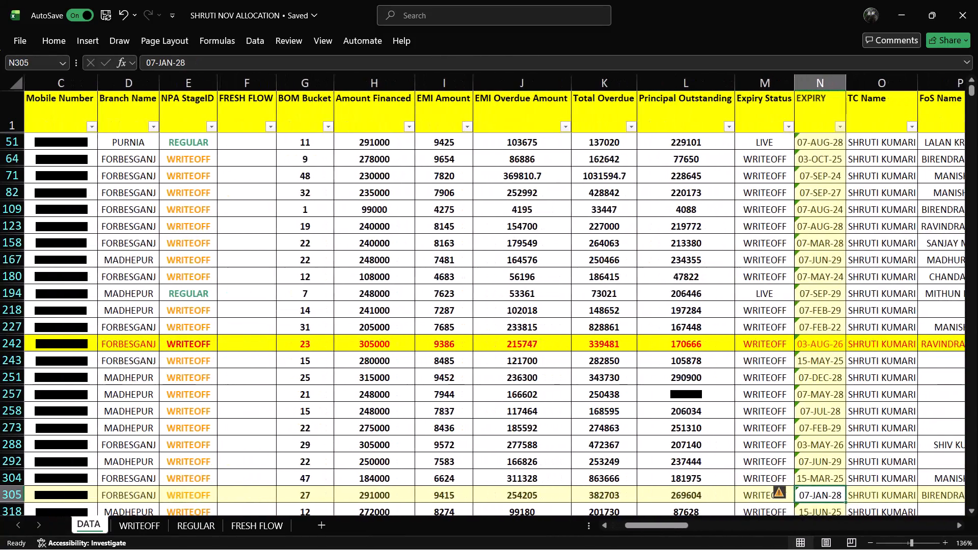
{"action": "key", "text": "Right"}
{"action": "key", "text": "Right"}
{"action": "key", "text": "Right"}
{"action": "key", "text": "Right"}
{"action": "key", "text": "Right"}
{"action": "key", "text": "Right"}
{"action": "key", "text": "Right"}
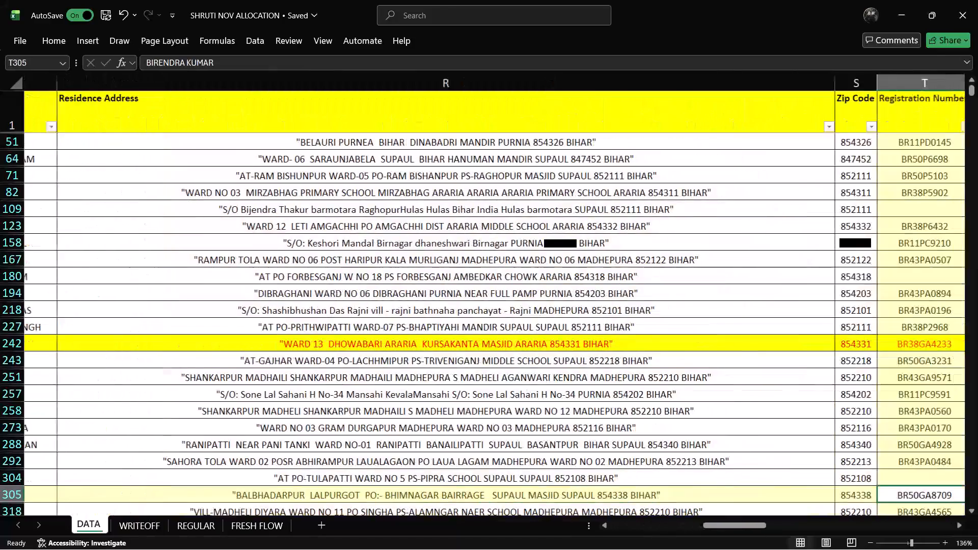
{"action": "key", "text": "Right"}
{"action": "key", "text": "Right"}
{"action": "key", "text": "Right"}
{"action": "key", "text": "Right"}
{"action": "key", "text": "Right"}
{"action": "key", "text": "Right"}
{"action": "key", "text": "Right"}
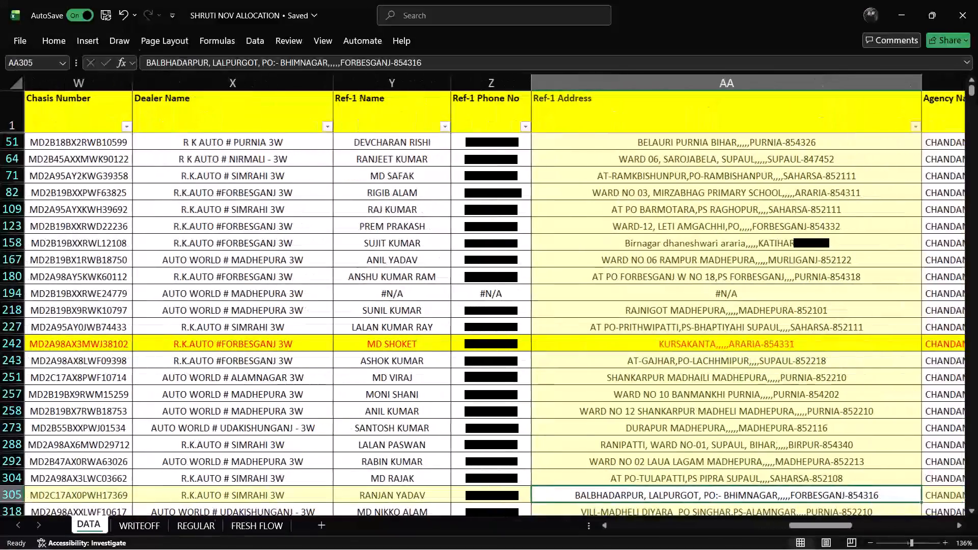
{"action": "key", "text": "Right"}
{"action": "key", "text": "Right"}
{"action": "key", "text": "Right"}
{"action": "key", "text": "Right"}
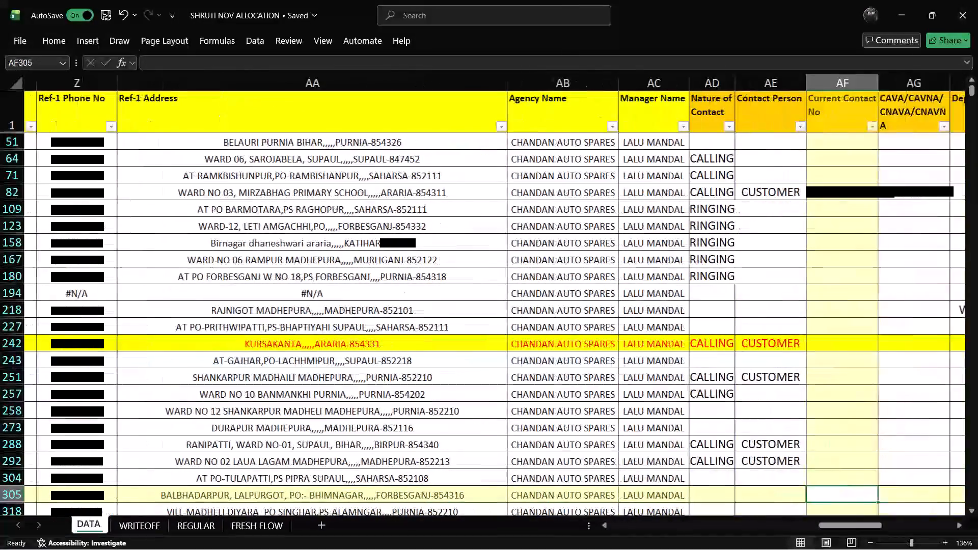
{"action": "key", "text": "Right"}
{"action": "key", "text": "Right"}
{"action": "key", "text": "Right"}
{"action": "key", "text": "Right"}
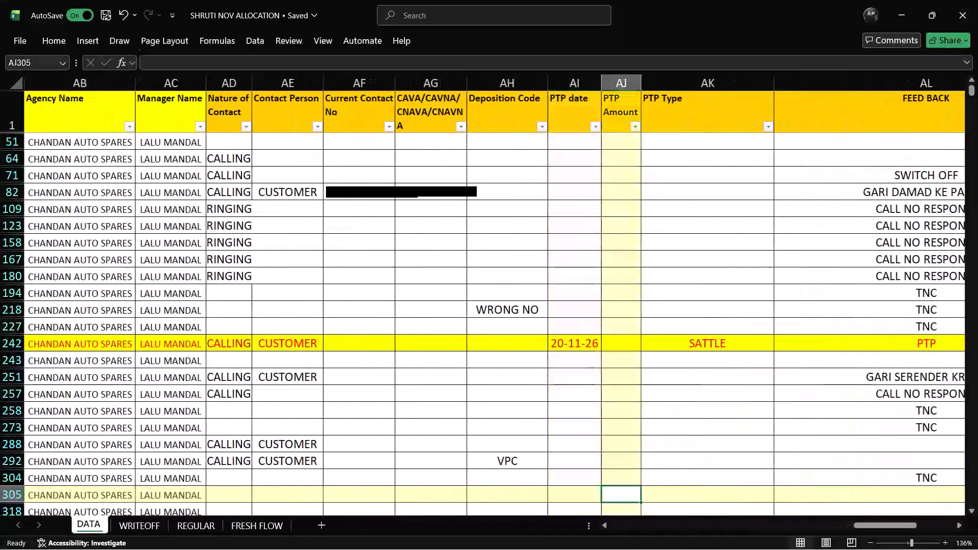
{"action": "key", "text": "Right"}
{"action": "key", "text": "Right"}
{"action": "key", "text": "Right"}
{"action": "key", "text": "Right"}
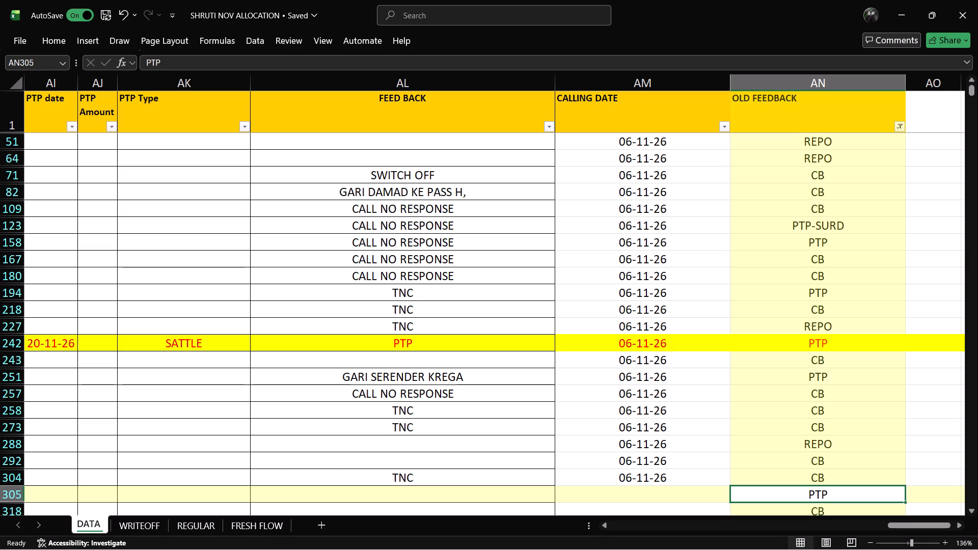
Return to the start of the row 305 record and check its Loan Number, Customer Name and Mobile Number again.
{"action": "key", "text": "Left"}
{"action": "key", "text": "Left"}
{"action": "key", "text": "Left"}
{"action": "key", "text": "Left"}
{"action": "key", "text": "Left"}
{"action": "key", "text": "Left"}
{"action": "key", "text": "Left"}
{"action": "key", "text": "Left"}
{"action": "key", "text": "Left"}
{"action": "key", "text": "Left"}
{"action": "key", "text": "Left"}
{"action": "key", "text": "Left"}
{"action": "key", "text": "Left"}
{"action": "key", "text": "Left"}
{"action": "key", "text": "Left"}
{"action": "key", "text": "Left"}
{"action": "key", "text": "Left"}
{"action": "key", "text": "Left"}
{"action": "key", "text": "Left"}
{"action": "key", "text": "Left"}
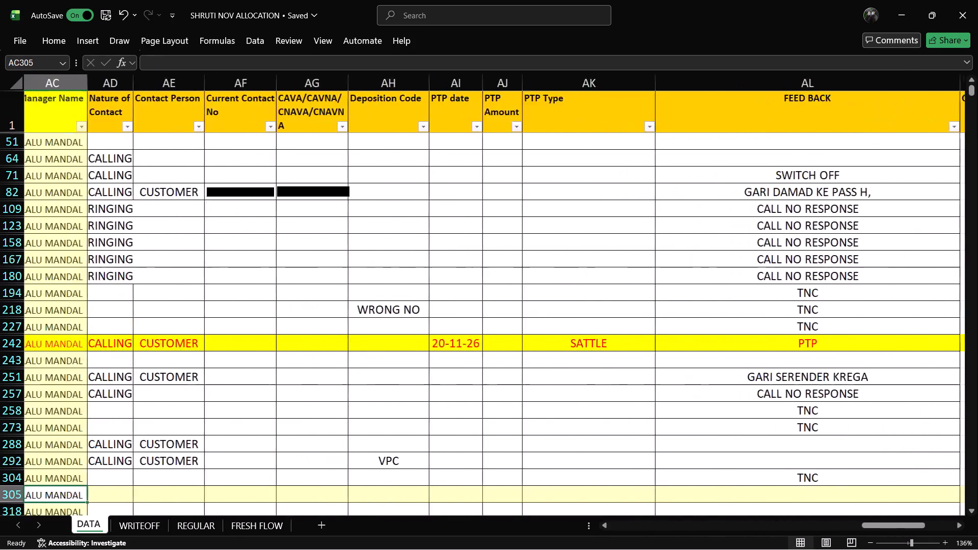
{"action": "key", "text": "Left"}
{"action": "key", "text": "Left"}
{"action": "key", "text": "Left"}
{"action": "key", "text": "Left"}
{"action": "key", "text": "Left"}
{"action": "key", "text": "Left"}
{"action": "key", "text": "Left"}
{"action": "key", "text": "Left"}
{"action": "key", "text": "Left"}
{"action": "key", "text": "Left"}
{"action": "key", "text": "Left"}
{"action": "key", "text": "Left"}
{"action": "key", "text": "Left"}
{"action": "key", "text": "Left"}
{"action": "key", "text": "Left"}
{"action": "key", "text": "Left"}
{"action": "key", "text": "Left"}
{"action": "key", "text": "Left"}
{"action": "key", "text": "Left"}
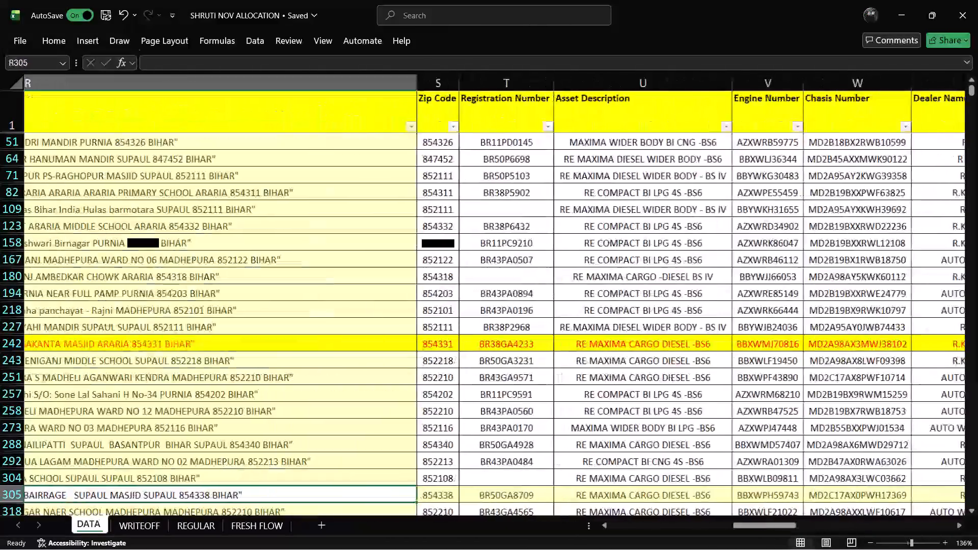
{"action": "key", "text": "Left"}
{"action": "key", "text": "Left"}
{"action": "key", "text": "Left"}
{"action": "key", "text": "Left"}
{"action": "key", "text": "Left"}
{"action": "key", "text": "Left"}
{"action": "key", "text": "Left"}
{"action": "key", "text": "Left"}
{"action": "key", "text": "Left"}
{"action": "key", "text": "Left"}
{"action": "key", "text": "Left"}
{"action": "key", "text": "Left"}
{"action": "key", "text": "Left"}
{"action": "key", "text": "Left"}
{"action": "key", "text": "Left"}
{"action": "key", "text": "Left"}
{"action": "key", "text": "Left"}
{"action": "key", "text": "Left"}
{"action": "key", "text": "Left"}
{"action": "key", "text": "Left"}
{"action": "key", "text": "Left"}
{"action": "key", "text": "Left"}
{"action": "key", "text": "Left"}
{"action": "key", "text": "Left"}
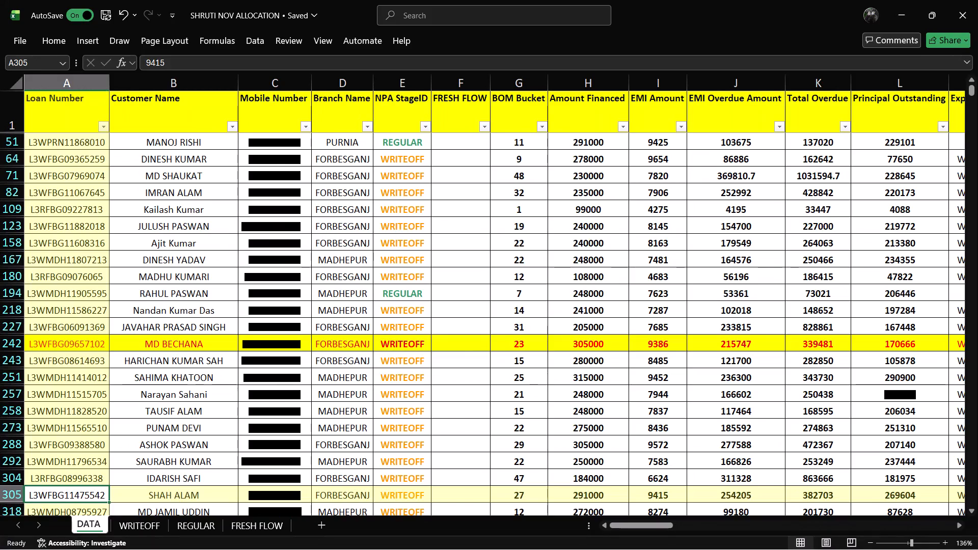
Enter WRONG NO as the Deposition Code of the row 305 record.
{"action": "key", "text": "Right"}
{"action": "key", "text": "Right"}
{"action": "key", "text": "Right"}
{"action": "key", "text": "Right"}
{"action": "key", "text": "Right"}
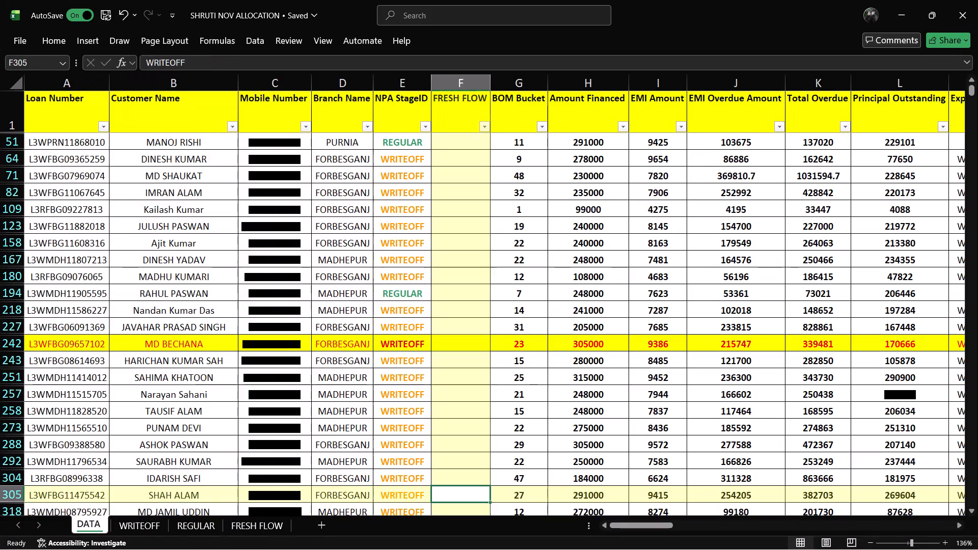
{"action": "key", "text": "Right"}
{"action": "key", "text": "Right"}
{"action": "key", "text": "Right"}
{"action": "key", "text": "Right"}
{"action": "key", "text": "Right"}
{"action": "key", "text": "Right"}
{"action": "key", "text": "Right"}
{"action": "key", "text": "Right"}
{"action": "key", "text": "Right"}
{"action": "key", "text": "Right"}
{"action": "key", "text": "Right"}
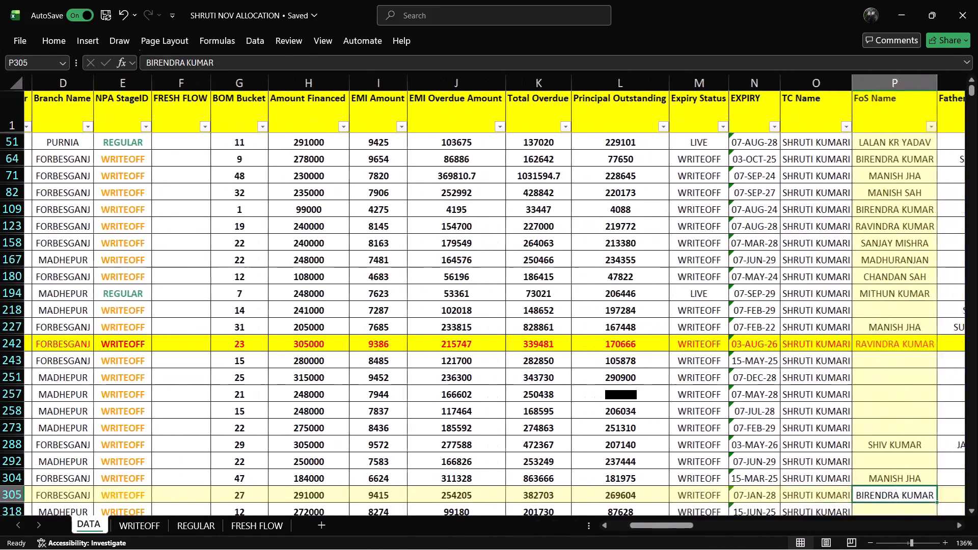
{"action": "key", "text": "Right"}
{"action": "key", "text": "Right"}
{"action": "key", "text": "Right"}
{"action": "key", "text": "Right"}
{"action": "key", "text": "Right"}
{"action": "key", "text": "Right"}
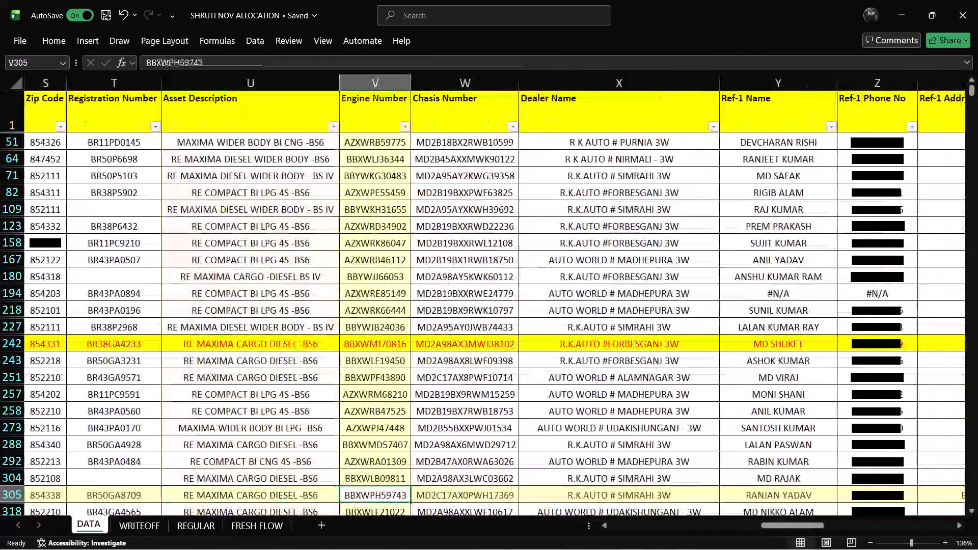
{"action": "key", "text": "Right"}
{"action": "key", "text": "Right"}
{"action": "key", "text": "Right"}
{"action": "key", "text": "Right"}
{"action": "key", "text": "Right"}
{"action": "key", "text": "Right"}
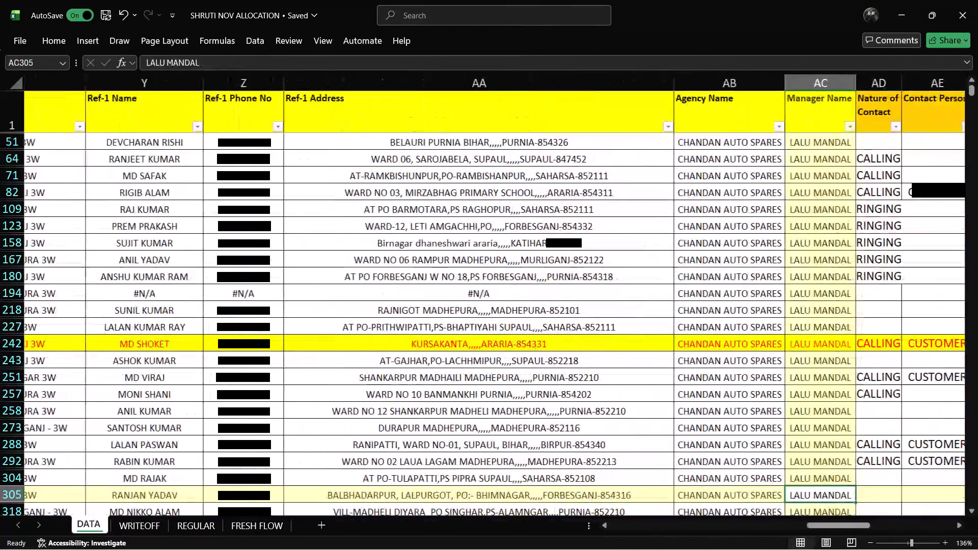
{"action": "key", "text": "Right"}
{"action": "key", "text": "Right"}
{"action": "key", "text": "Right"}
{"action": "key", "text": "Right"}
{"action": "key", "text": "Right"}
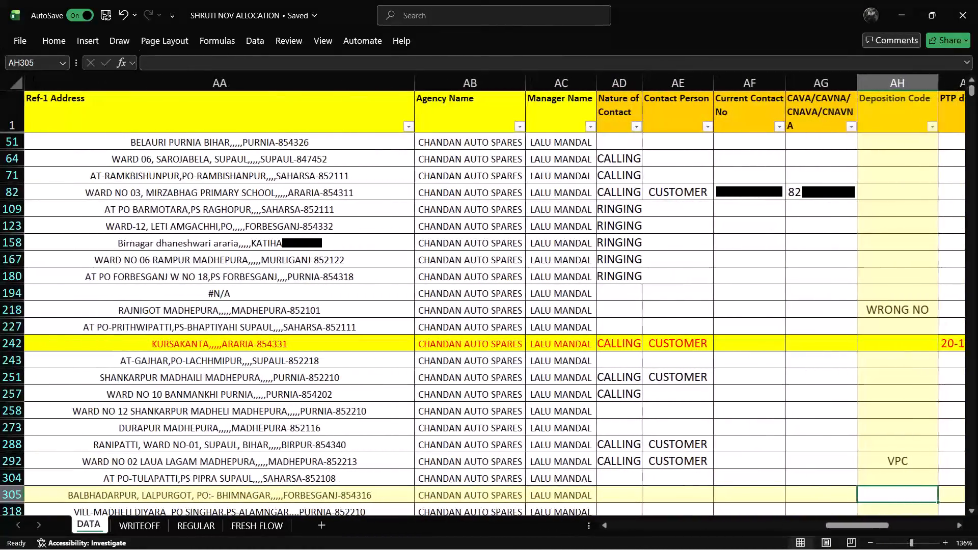
{"action": "type", "text": "WR"}
{"action": "type", "text": "ONG NO"}
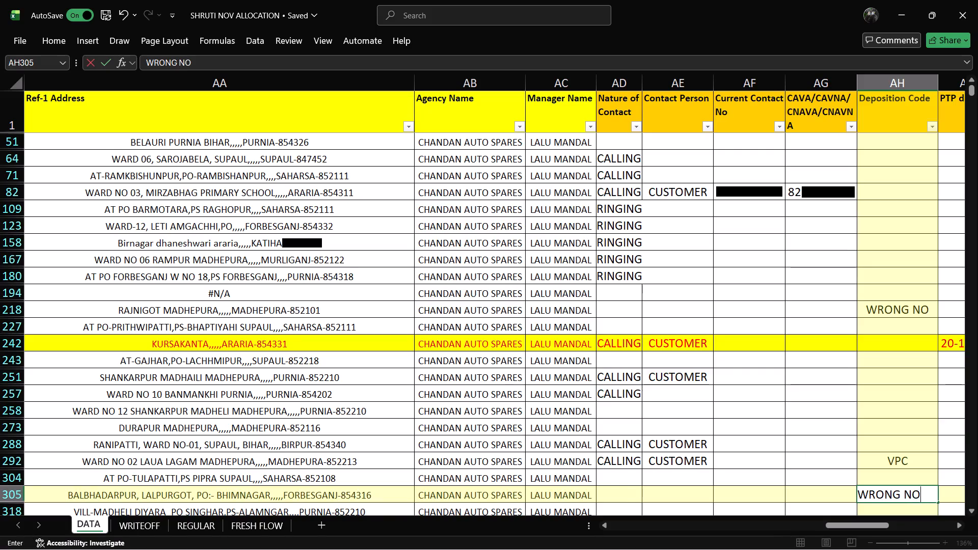
{"action": "key", "text": "space"}
{"action": "key", "text": "Right"}
Set the row 305 record's CALLING DATE to 06-11-26 and save the workbook.
{"action": "key", "text": "Right"}
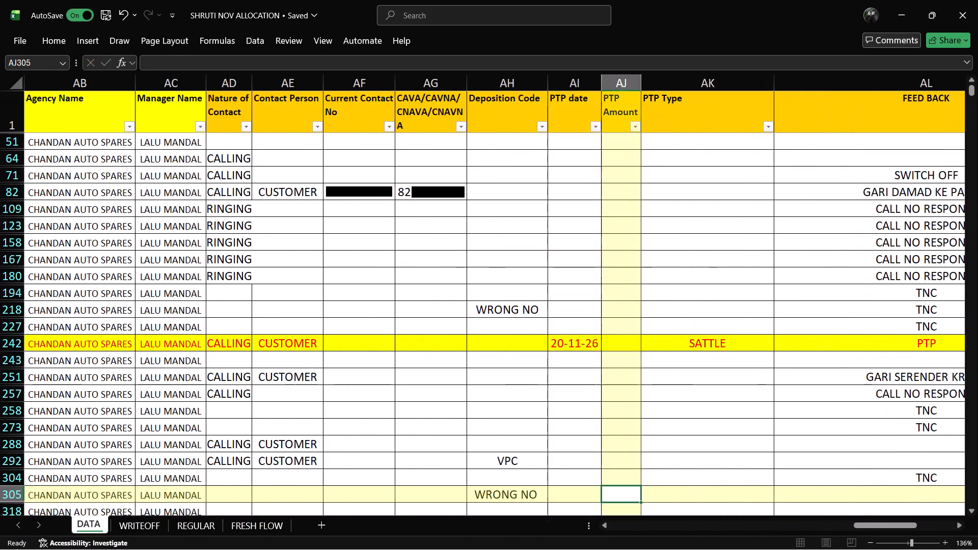
{"action": "key", "text": "Right"}
{"action": "key", "text": "Right"}
{"action": "key", "text": "Right"}
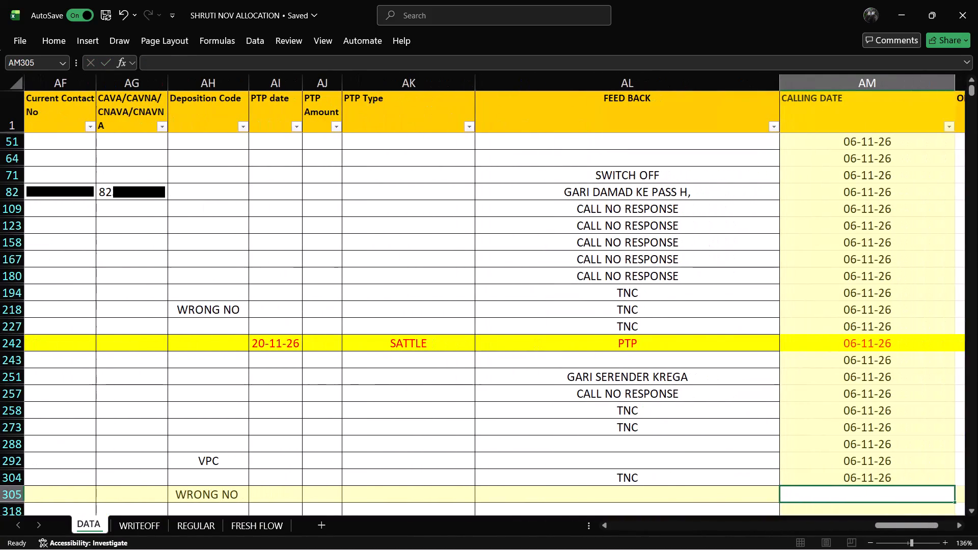
{"action": "key", "text": "ctrl+semicolon"}
{"action": "key", "text": "Right"}
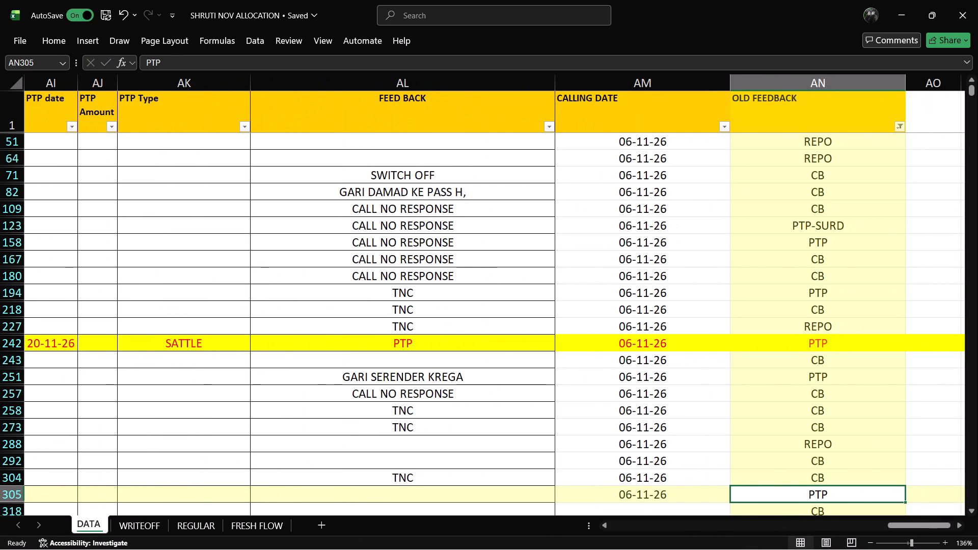
{"action": "key", "text": "ctrl+s"}
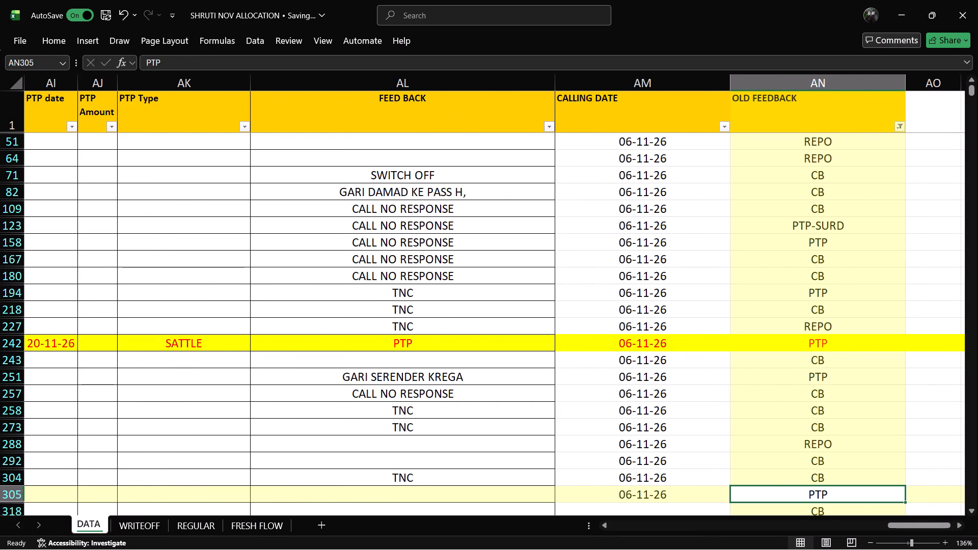
Go to the start of the row 318 record and check its Loan Number, Customer Name and Mobile Number.
{"action": "key", "text": "Down"}
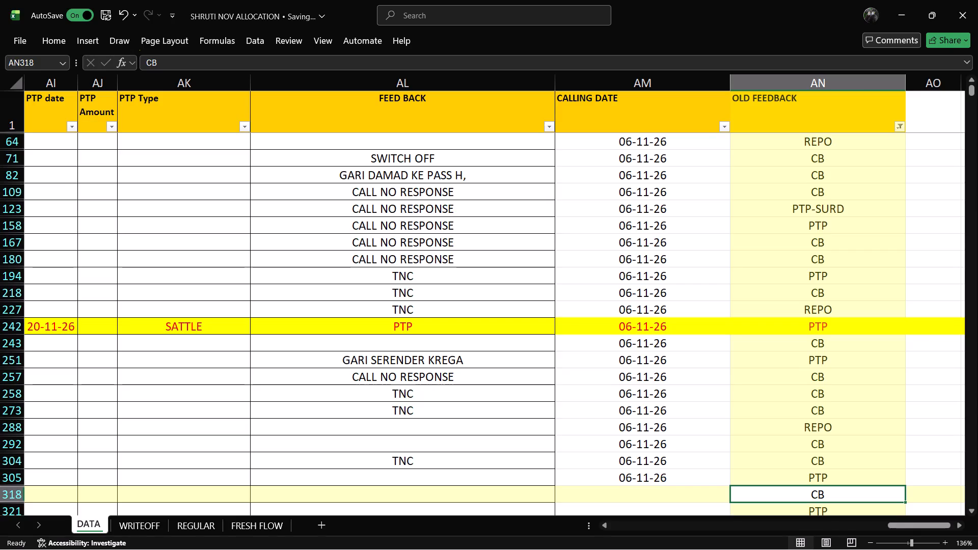
{"action": "key", "text": "Left"}
{"action": "key", "text": "Left"}
{"action": "key", "text": "Left"}
{"action": "key", "text": "Left"}
{"action": "key", "text": "Left"}
{"action": "key", "text": "Left"}
{"action": "key", "text": "Left"}
{"action": "key", "text": "Left"}
{"action": "key", "text": "Left"}
{"action": "key", "text": "Left"}
{"action": "key", "text": "Left"}
{"action": "key", "text": "Left"}
{"action": "key", "text": "Left"}
{"action": "key", "text": "Left"}
{"action": "key", "text": "Left"}
{"action": "key", "text": "Left"}
{"action": "key", "text": "Left"}
{"action": "key", "text": "Left"}
{"action": "key", "text": "Left"}
{"action": "key", "text": "Left"}
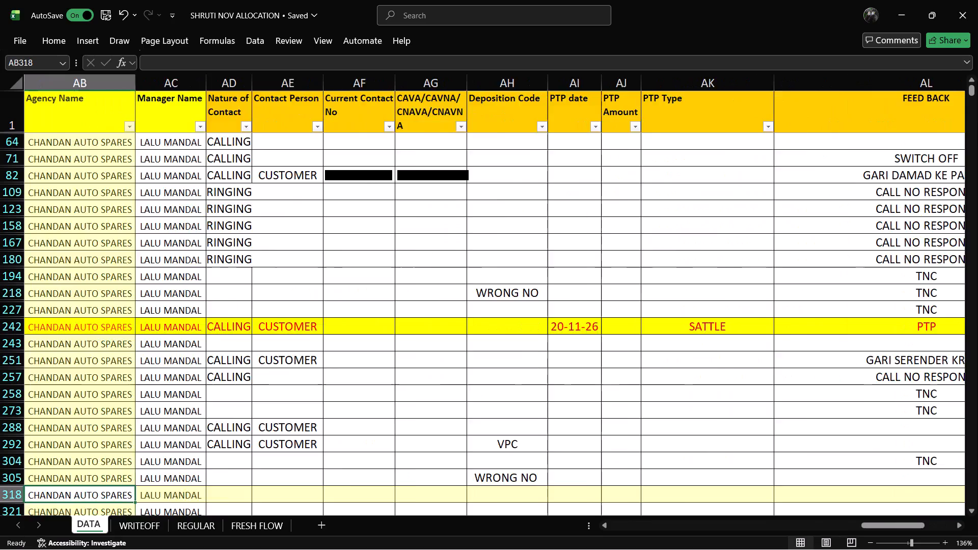
{"action": "key", "text": "Left"}
{"action": "key", "text": "Left"}
{"action": "key", "text": "Left"}
{"action": "key", "text": "Left"}
{"action": "key", "text": "Left"}
{"action": "key", "text": "Left"}
{"action": "key", "text": "Left"}
{"action": "key", "text": "Left"}
{"action": "key", "text": "Left"}
{"action": "key", "text": "Left"}
{"action": "key", "text": "Left"}
{"action": "key", "text": "Left"}
{"action": "key", "text": "Left"}
{"action": "key", "text": "Left"}
{"action": "key", "text": "Left"}
{"action": "key", "text": "Left"}
{"action": "key", "text": "Left"}
{"action": "key", "text": "Left"}
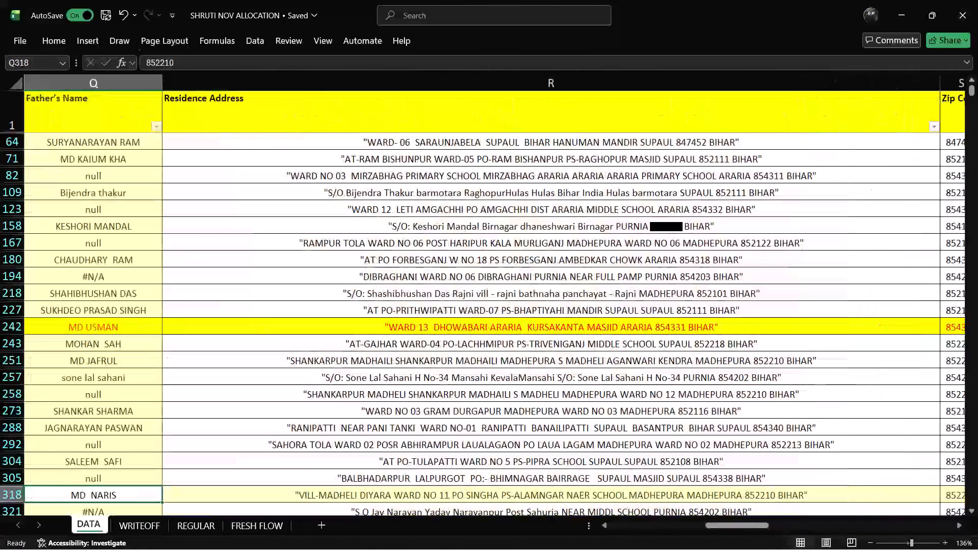
{"action": "key", "text": "Left"}
{"action": "key", "text": "Left"}
{"action": "key", "text": "Left"}
{"action": "key", "text": "Left"}
{"action": "key", "text": "Left"}
{"action": "key", "text": "Left"}
{"action": "key", "text": "Left"}
{"action": "key", "text": "Left"}
{"action": "key", "text": "Left"}
{"action": "key", "text": "Left"}
{"action": "key", "text": "Left"}
{"action": "key", "text": "Left"}
{"action": "key", "text": "Left"}
{"action": "key", "text": "Left"}
{"action": "key", "text": "Left"}
{"action": "key", "text": "Left"}
{"action": "key", "text": "Left"}
{"action": "key", "text": "Left"}
{"action": "key", "text": "Left"}
{"action": "key", "text": "Left"}
{"action": "key", "text": "Left"}
{"action": "key", "text": "Left"}
{"action": "key", "text": "Left"}
{"action": "key", "text": "Left"}
{"action": "key", "text": "Left"}
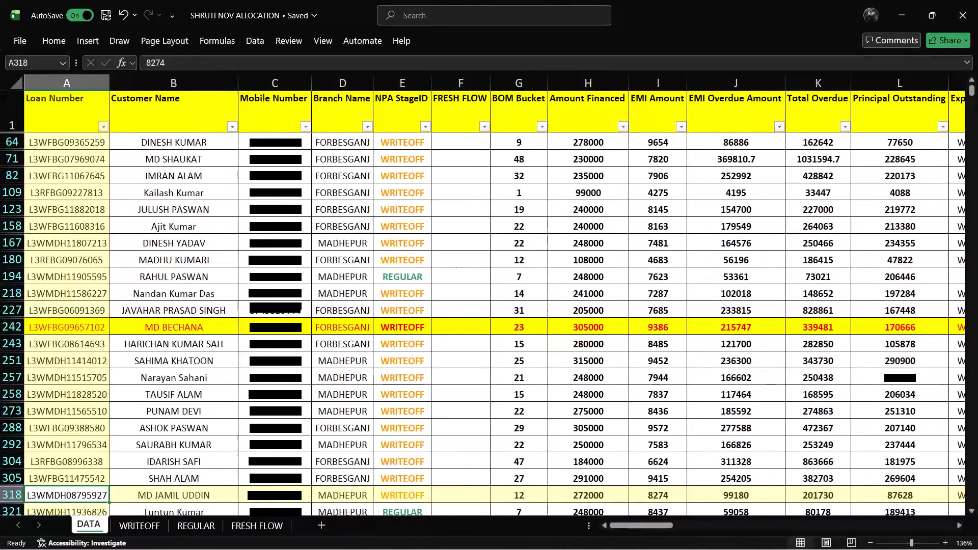
{"action": "key", "text": "Left"}
{"action": "key", "text": "Left"}
{"action": "key", "text": "Right"}
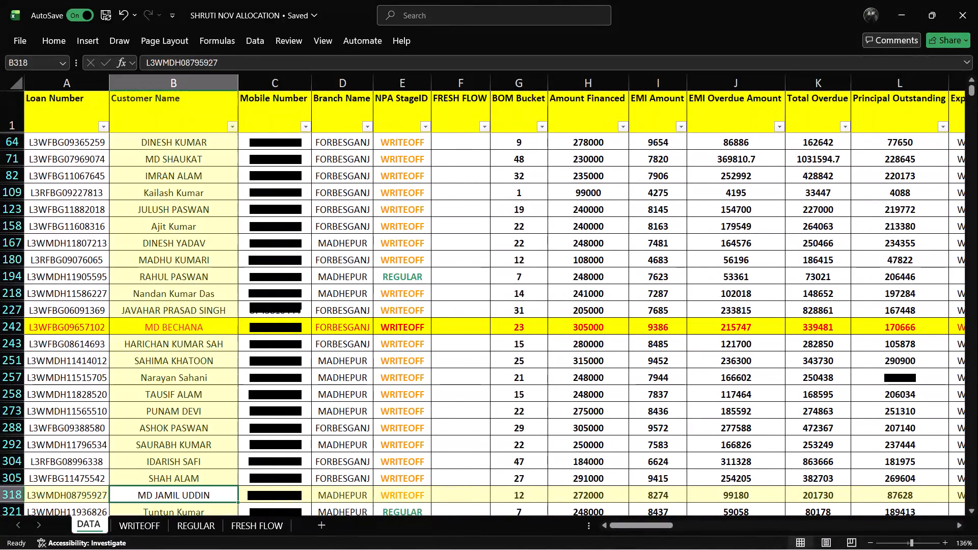
{"action": "key", "text": "Right"}
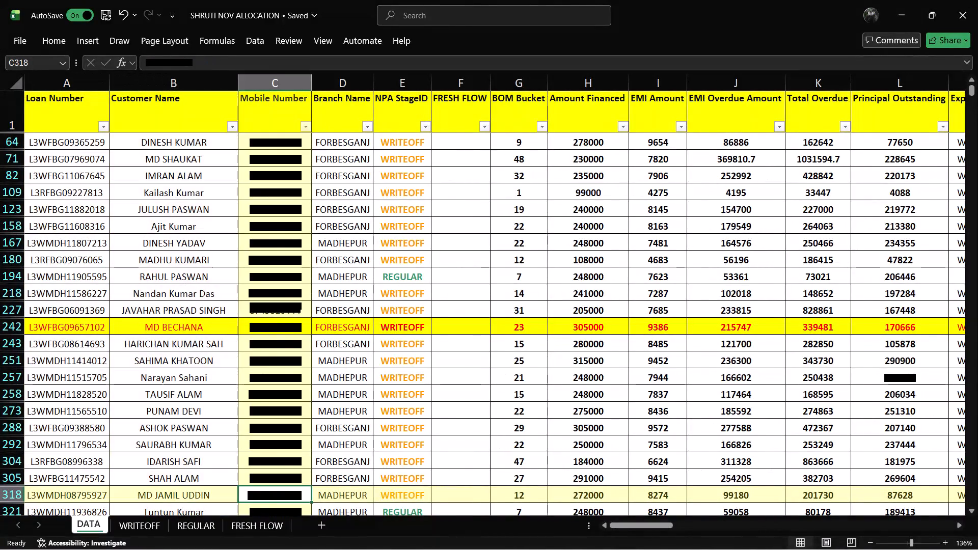
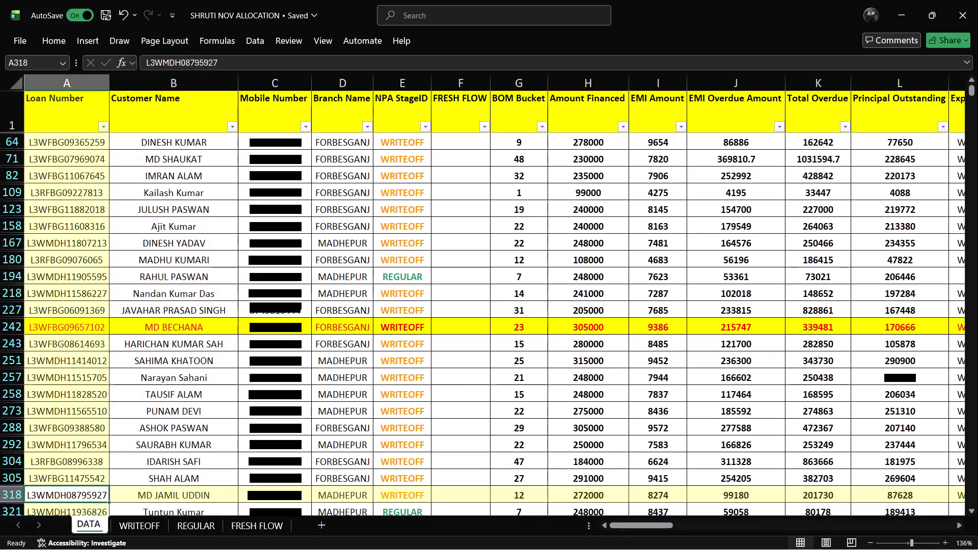
Set the CALLING DATE of the row 318 record to 06-11-26.
{"action": "key", "text": "Right"}
{"action": "key", "text": "Right"}
{"action": "key", "text": "Right"}
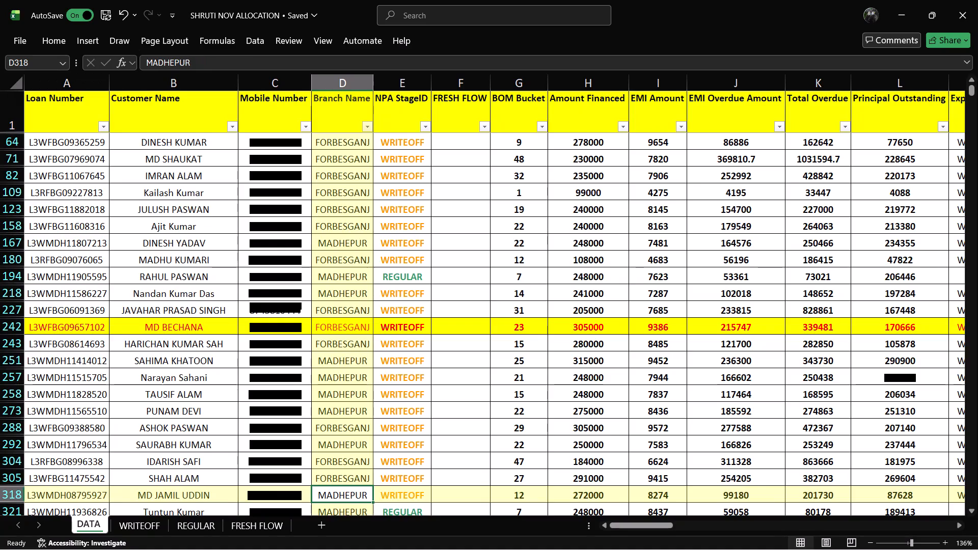
{"action": "key", "text": "Right"}
{"action": "key", "text": "Right"}
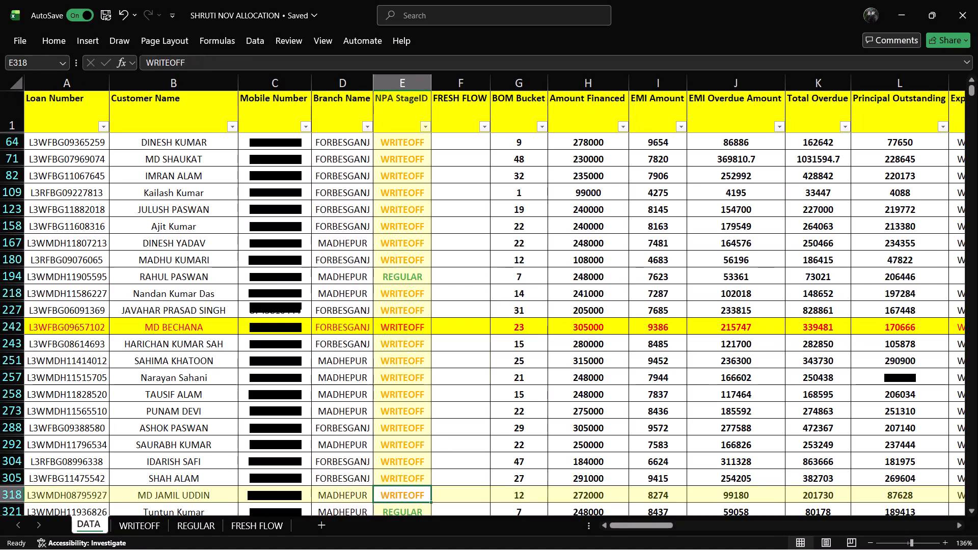
{"action": "key", "text": "Right"}
{"action": "key", "text": "Right"}
{"action": "key", "text": "Right"}
{"action": "key", "text": "Right"}
{"action": "key", "text": "Right"}
{"action": "key", "text": "Right"}
{"action": "key", "text": "Right"}
{"action": "key", "text": "Right"}
{"action": "key", "text": "Right"}
{"action": "key", "text": "Right"}
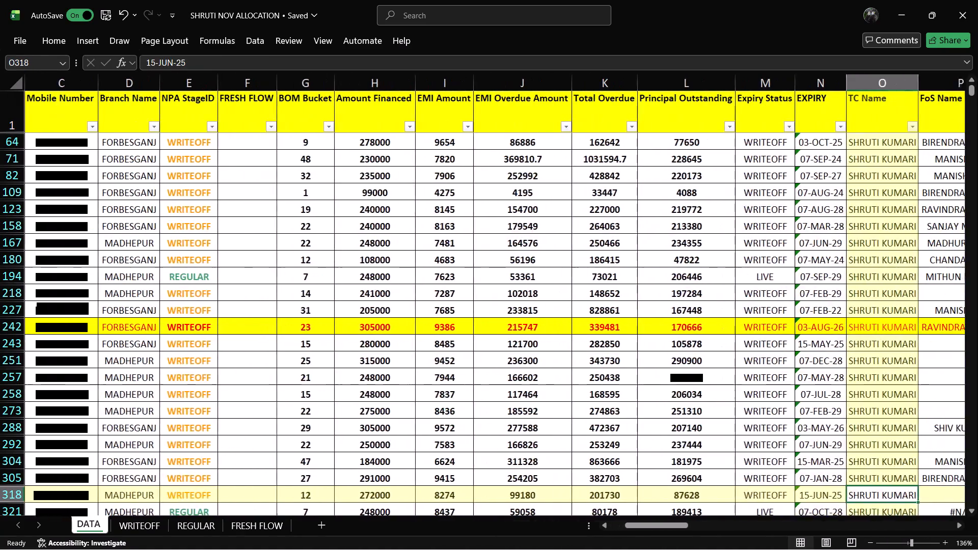
{"action": "key", "text": "Right"}
{"action": "key", "text": "Right"}
{"action": "key", "text": "Right"}
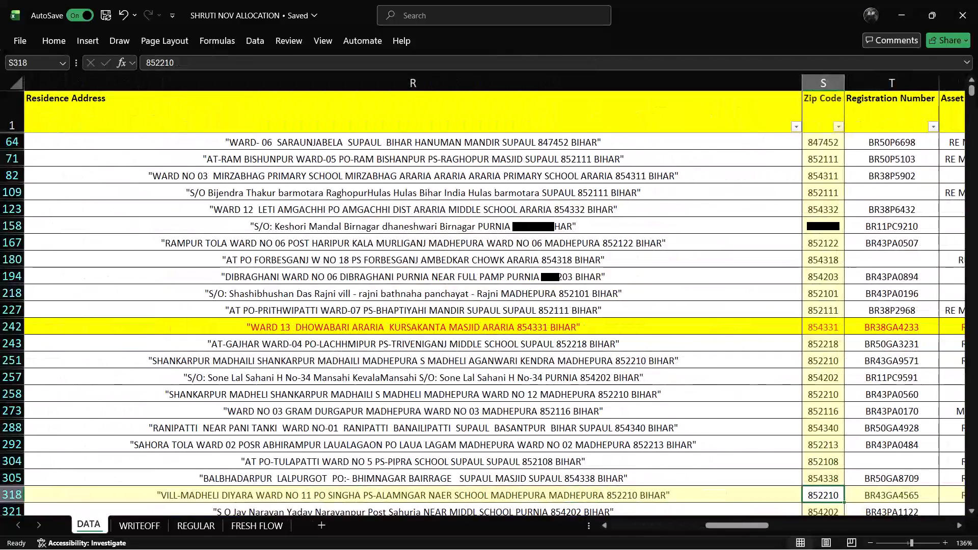
{"action": "key", "text": "Right"}
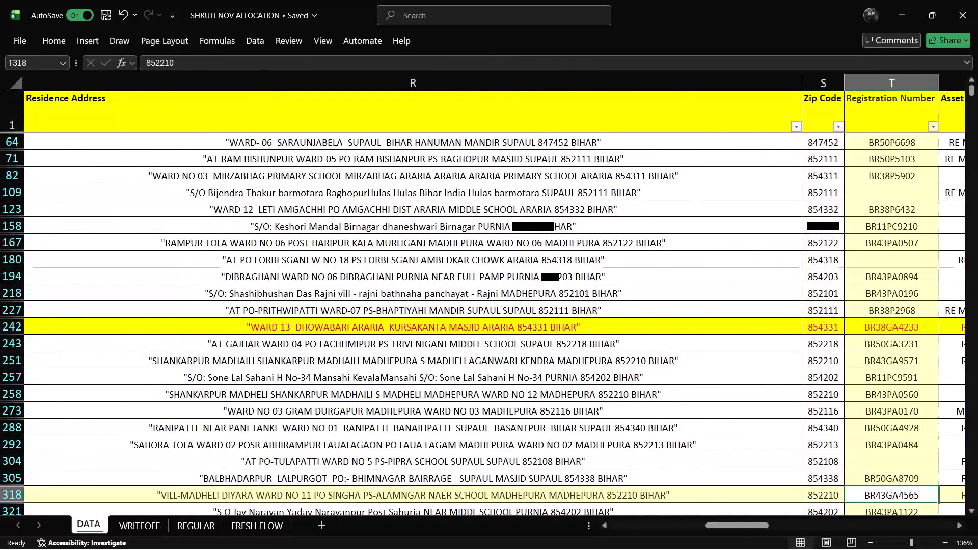
{"action": "key", "text": "Right"}
{"action": "key", "text": "Right"}
{"action": "key", "text": "Right"}
{"action": "key", "text": "Right"}
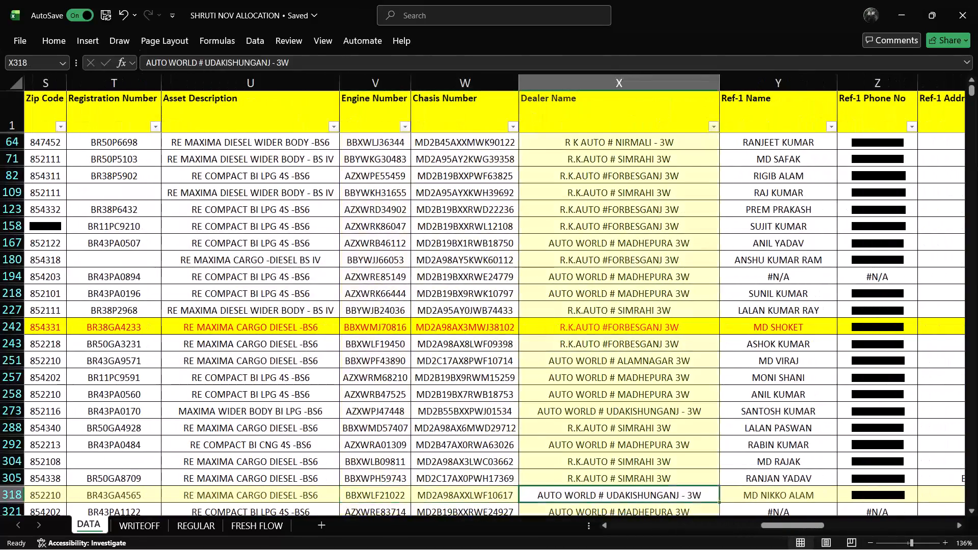
{"action": "key", "text": "Right"}
{"action": "key", "text": "Right"}
{"action": "key", "text": "Right"}
{"action": "key", "text": "Right"}
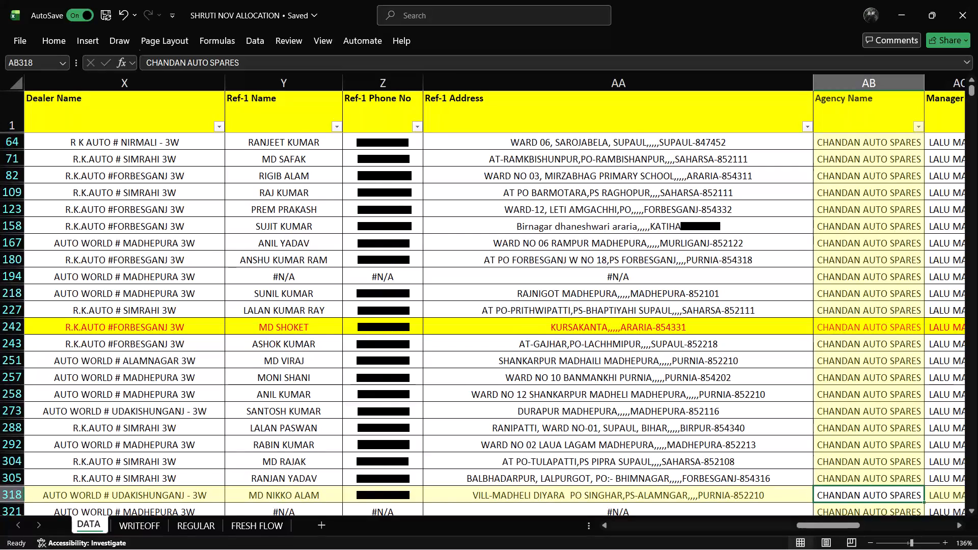
{"action": "key", "text": "Right"}
{"action": "key", "text": "Right"}
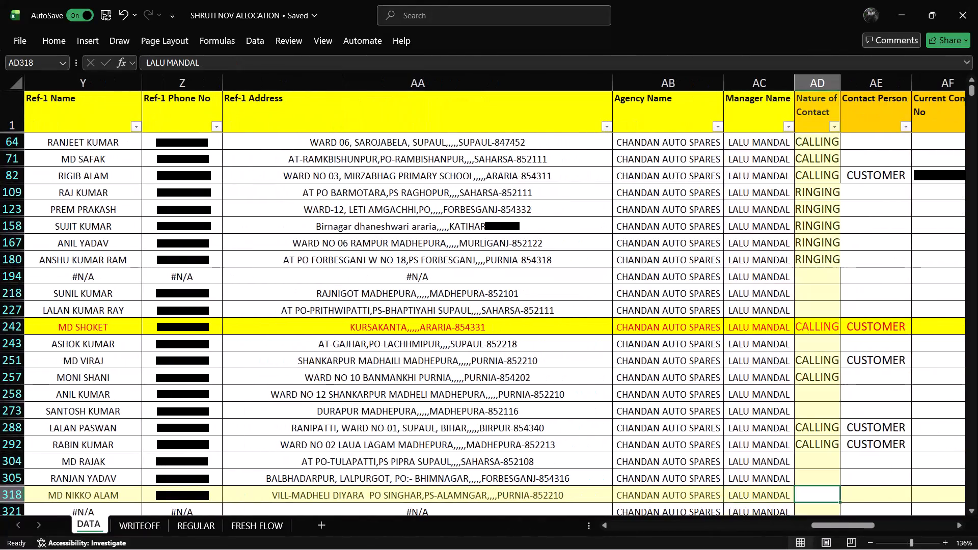
{"action": "key", "text": "Right"}
{"action": "key", "text": "Right"}
{"action": "key", "text": "Right"}
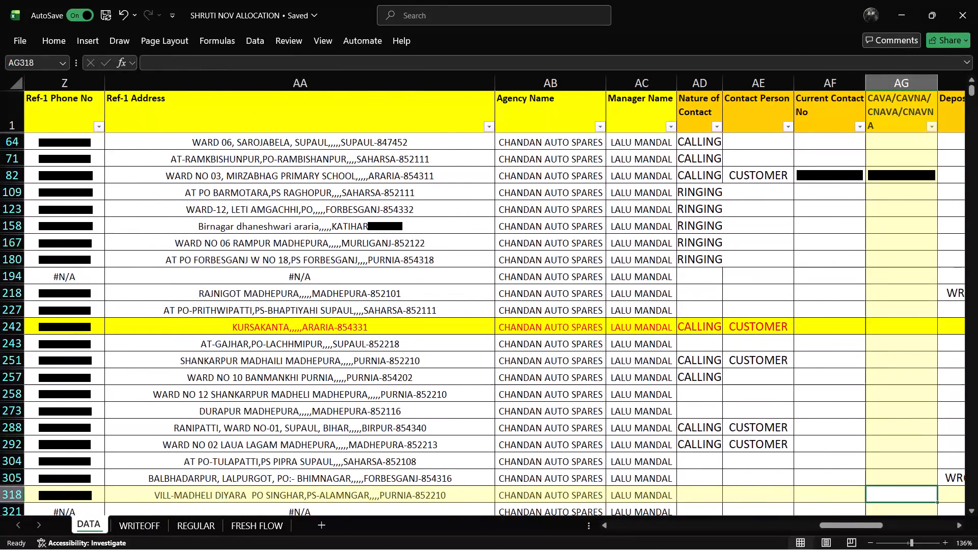
{"action": "key", "text": "Right"}
{"action": "key", "text": "Right"}
{"action": "key", "text": "Right"}
{"action": "key", "text": "Right"}
{"action": "key", "text": "Right"}
{"action": "key", "text": "Right"}
{"action": "key", "text": "Right"}
{"action": "key", "text": "Right"}
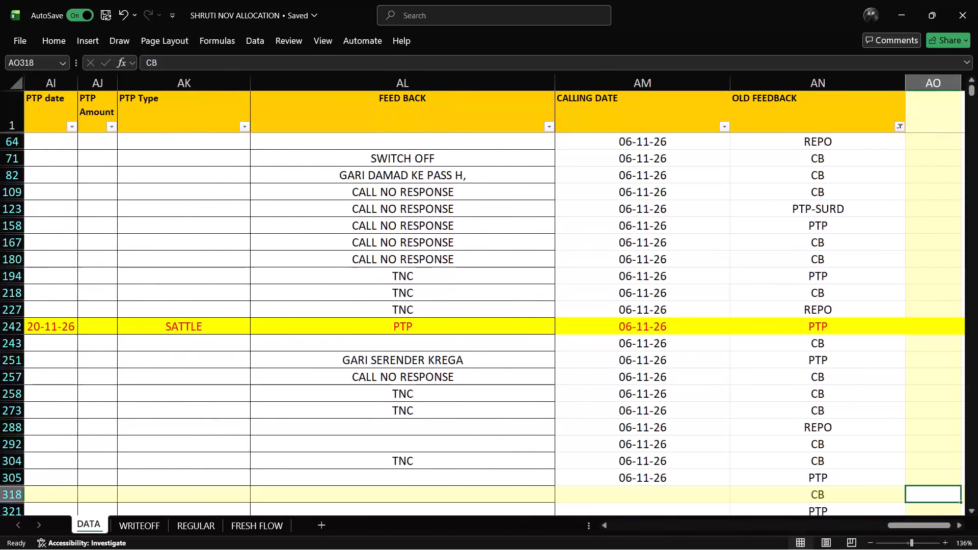
{"action": "key", "text": "Right"}
{"action": "key", "text": "Left"}
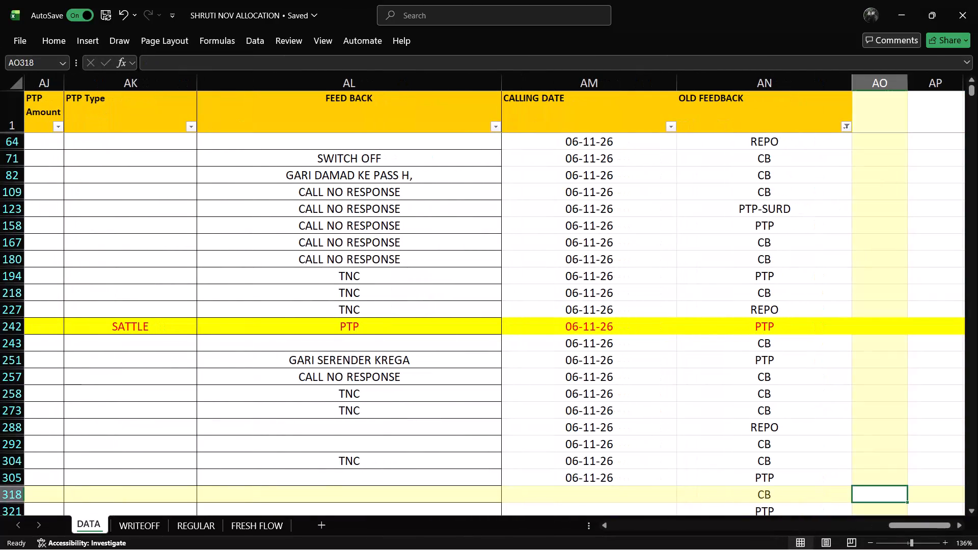
{"action": "key", "text": "Left"}
{"action": "key", "text": "Left"}
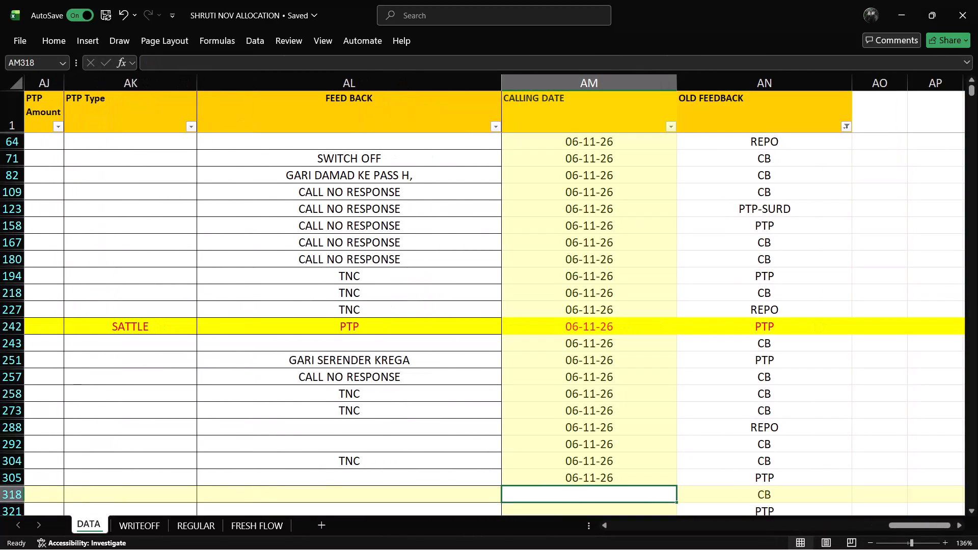
{"action": "key", "text": "ctrl+semicolon"}
Enter WRONG NO as the Deposition Code of the row 318 record and save the workbook.
{"action": "key", "text": "Left"}
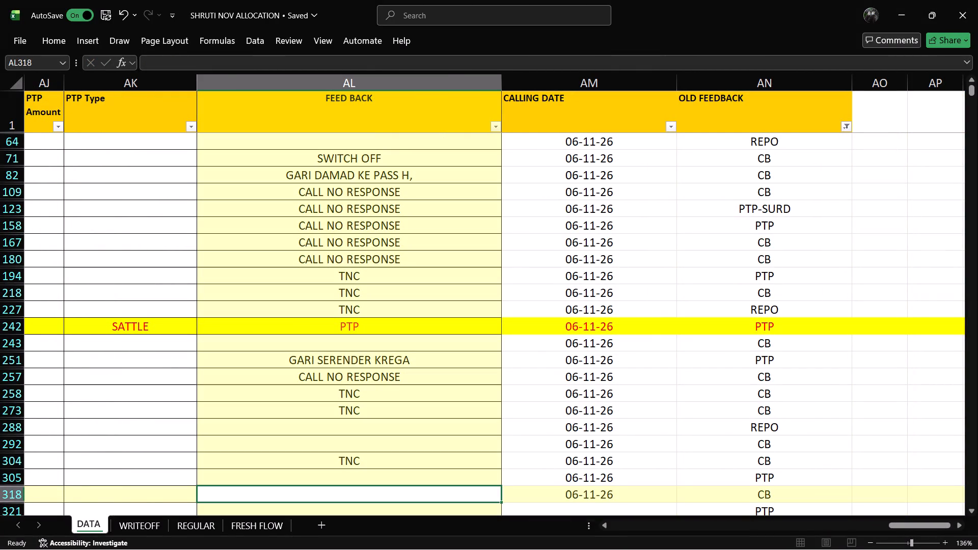
{"action": "left_click", "coordinate": [407, 499]}
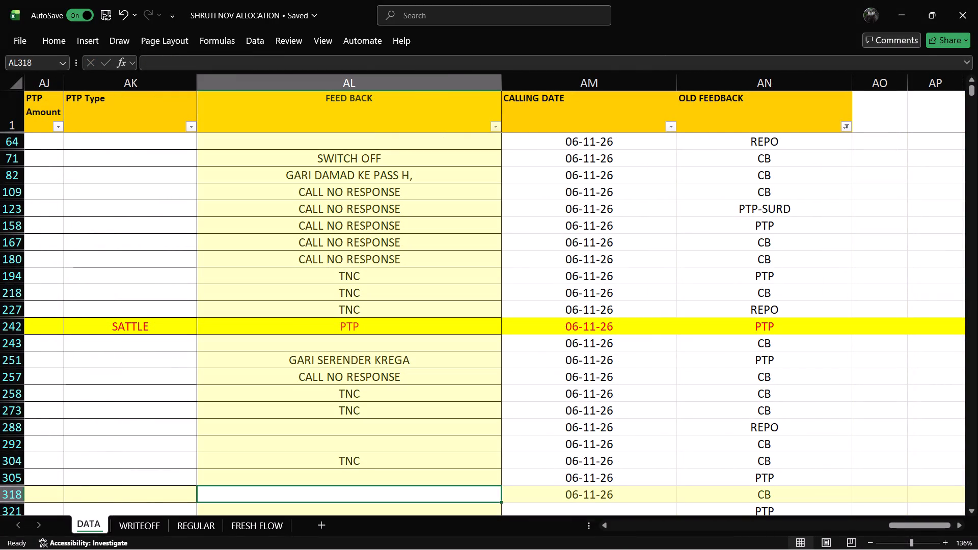
{"action": "key", "text": "Left"}
{"action": "key", "text": "Left"}
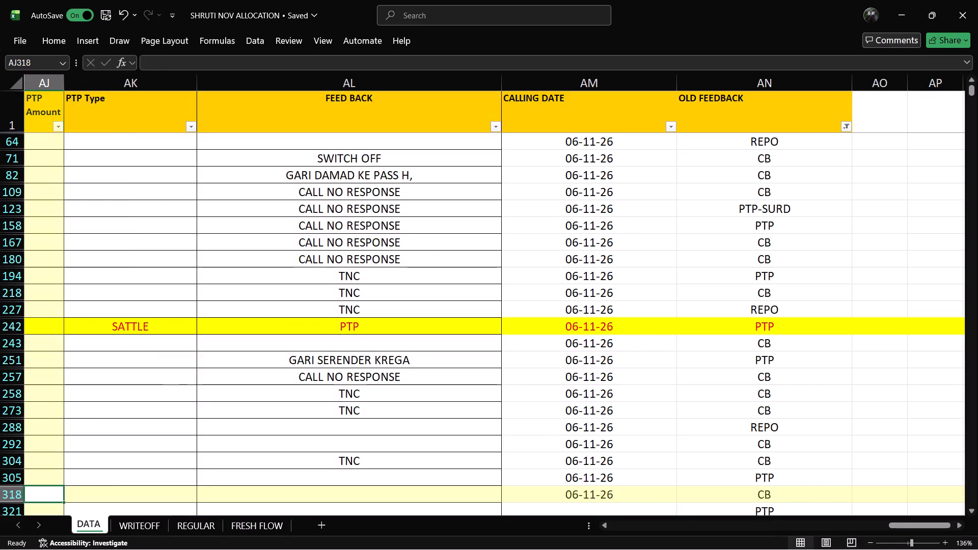
{"action": "key", "text": "Left"}
{"action": "key", "text": "Left"}
{"action": "key", "text": "Left"}
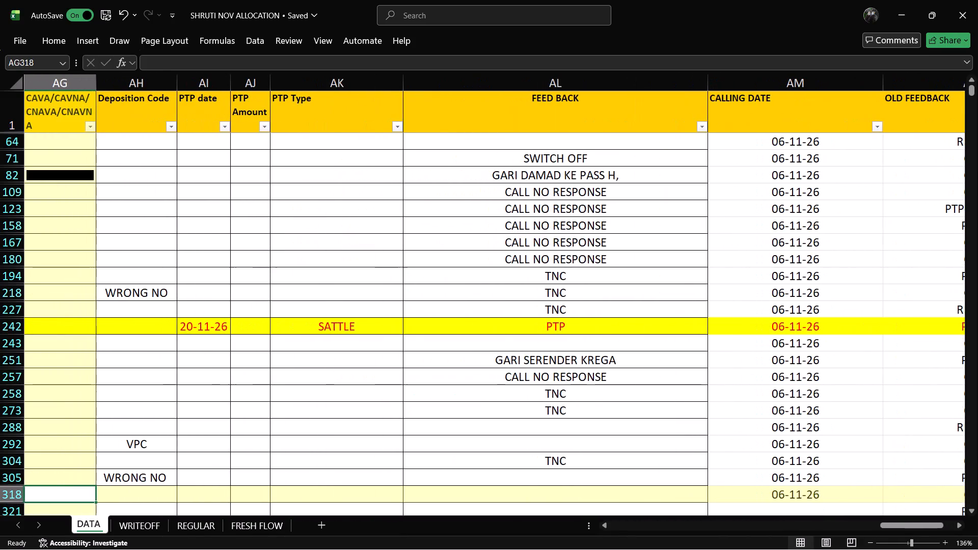
{"action": "key", "text": "Right"}
{"action": "key", "text": "w"}
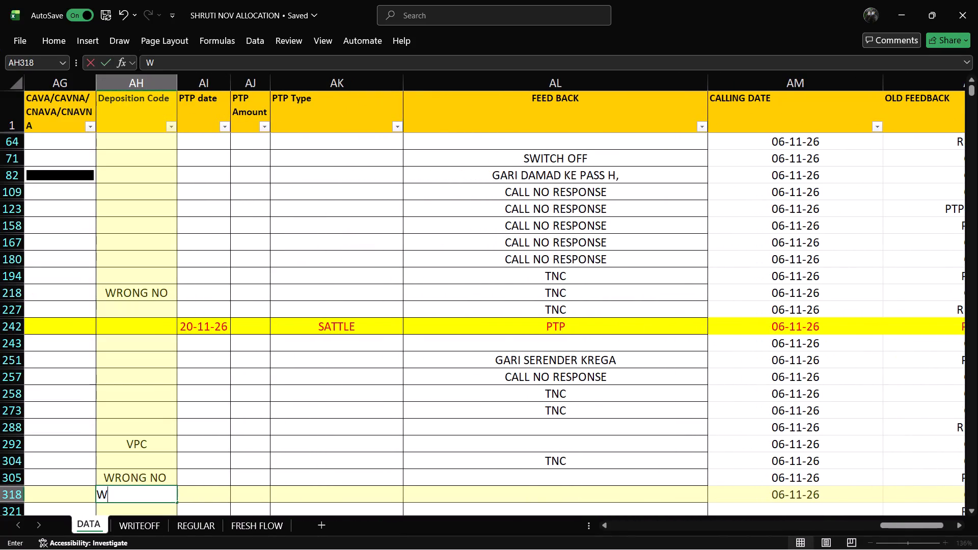
{"action": "type", "text": "RONG"}
{"action": "key", "text": "Left"}
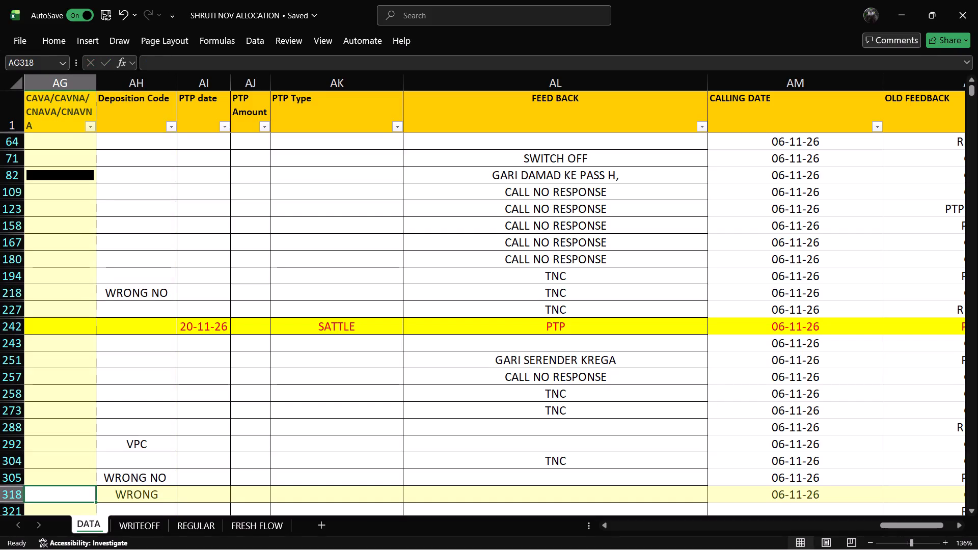
{"action": "left_click", "coordinate": [161, 490]}
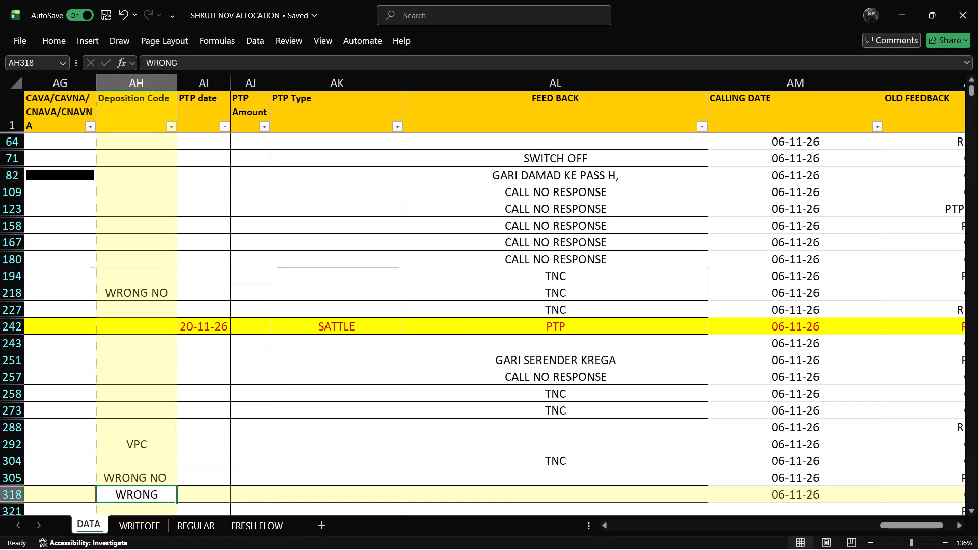
{"action": "double_click", "coordinate": [166, 498]}
{"action": "key", "text": "space"}
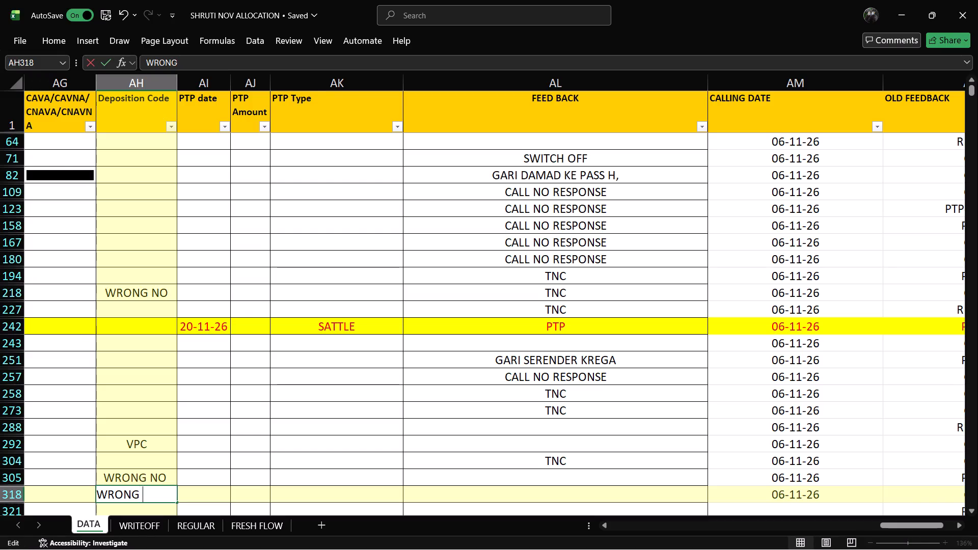
{"action": "type", "text": "NO"}
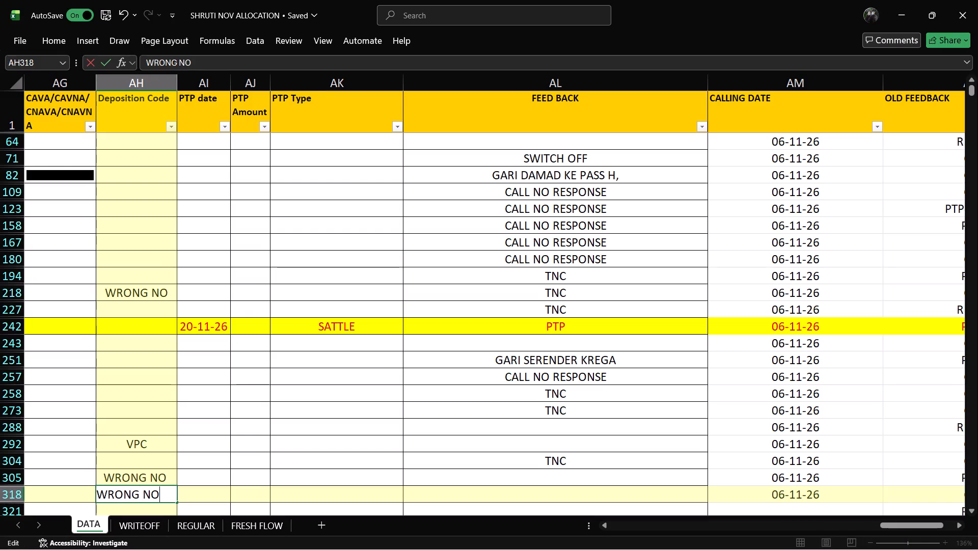
{"action": "left_click", "coordinate": [428, 498]}
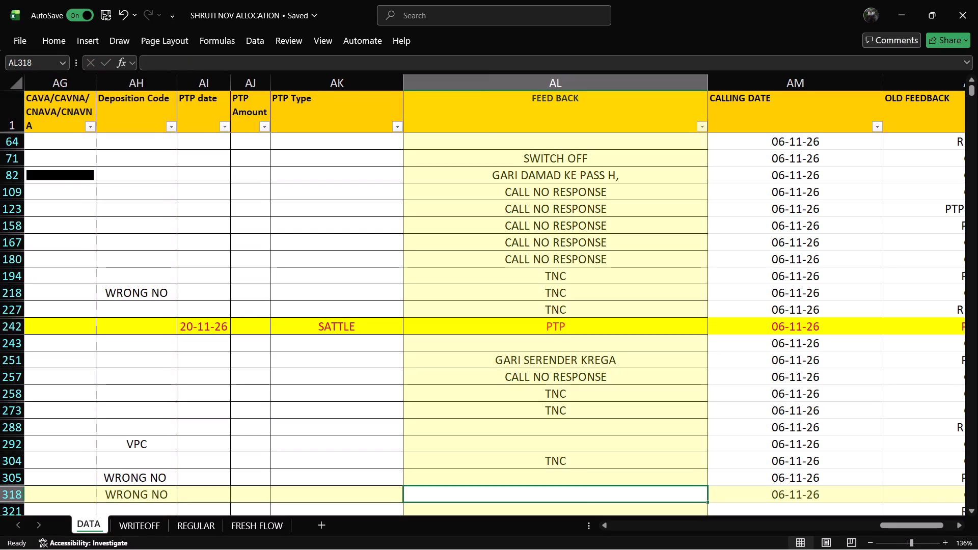
{"action": "key", "text": "Left"}
{"action": "key", "text": "Left"}
{"action": "key", "text": "Left"}
{"action": "key", "text": "Left"}
{"action": "key", "text": "Left"}
{"action": "key", "text": "Left"}
{"action": "key", "text": "Left"}
{"action": "key", "text": "Left"}
{"action": "key", "text": "Left"}
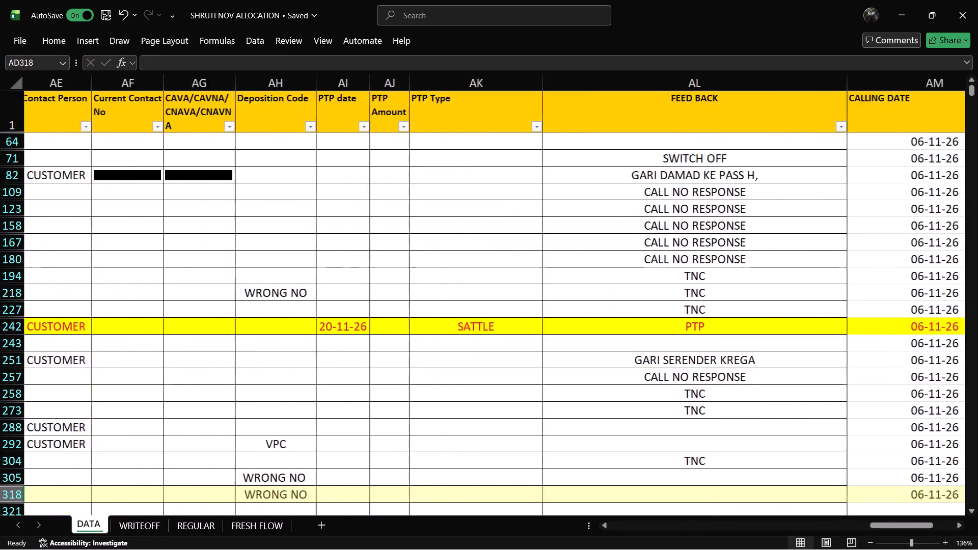
{"action": "key", "text": "Left"}
{"action": "key", "text": "ctrl+s"}
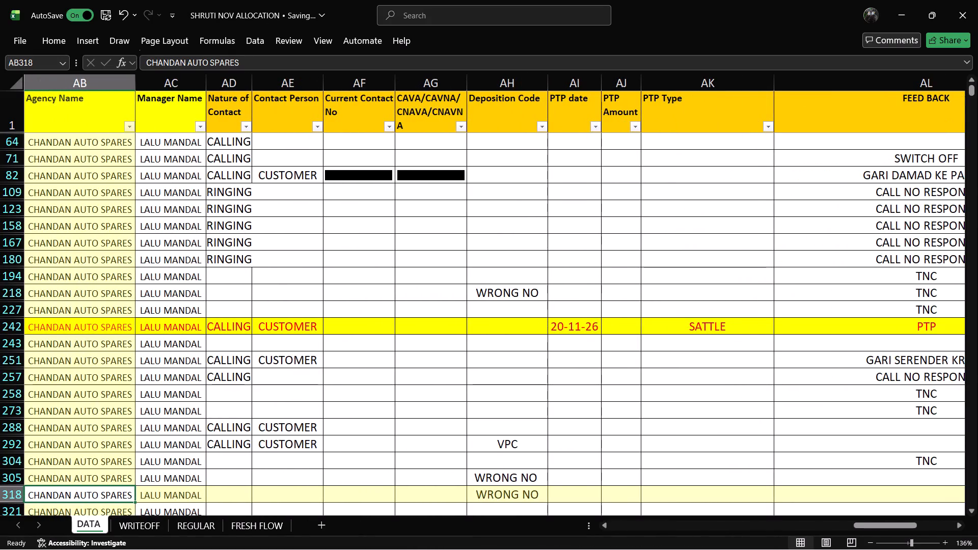
Go back along the row 318 record from its contact columns toward its Loan Number and customer details.
{"action": "left_click", "coordinate": [428, 498]}
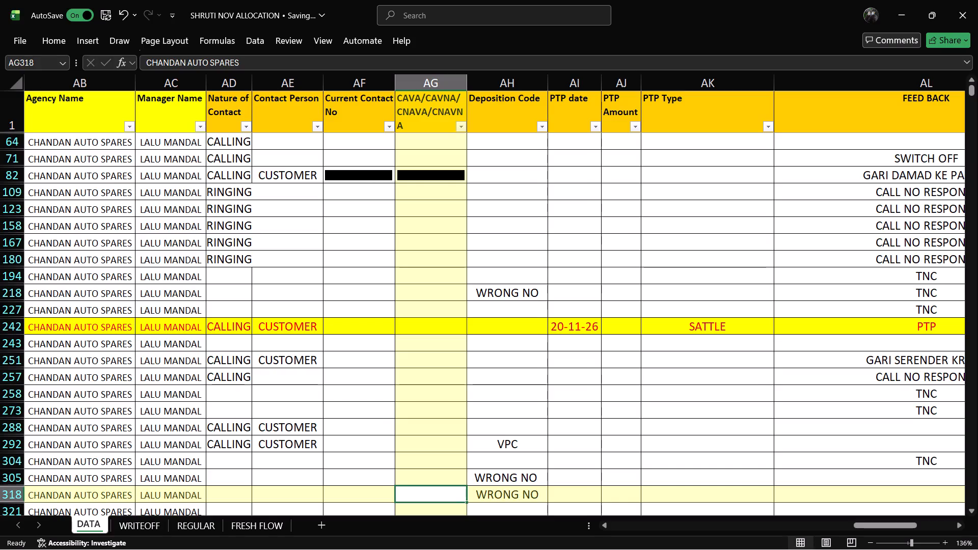
{"action": "key", "text": "Left"}
{"action": "key", "text": "Left"}
{"action": "key", "text": "Left"}
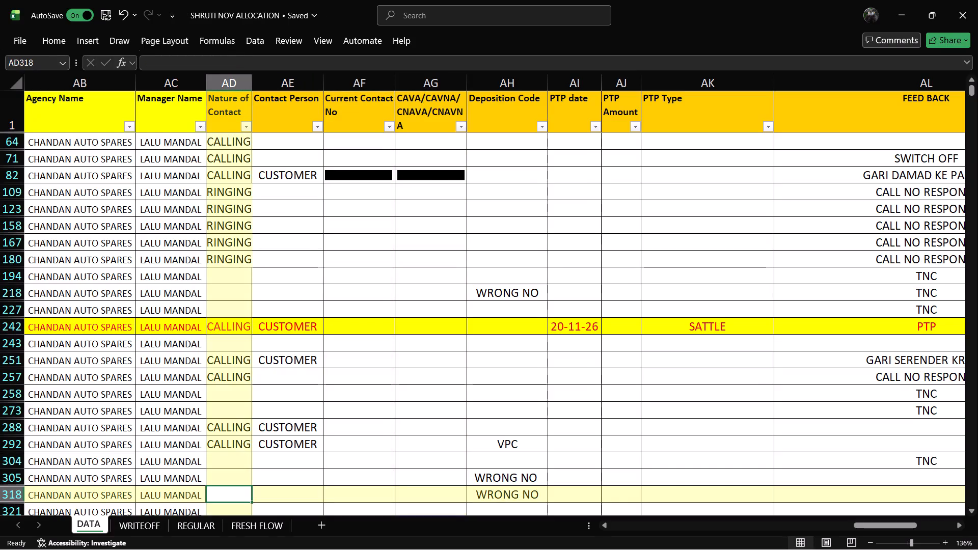
{"action": "key", "text": "Left"}
{"action": "key", "text": "Left"}
{"action": "key", "text": "Left"}
{"action": "key", "text": "Left"}
{"action": "key", "text": "Left"}
{"action": "key", "text": "Left"}
{"action": "key", "text": "Left"}
{"action": "key", "text": "Left"}
{"action": "key", "text": "Left"}
{"action": "key", "text": "Left"}
{"action": "key", "text": "Left"}
{"action": "key", "text": "Left"}
{"action": "key", "text": "Left"}
{"action": "key", "text": "Left"}
{"action": "key", "text": "Left"}
{"action": "key", "text": "Left"}
{"action": "key", "text": "Left"}
{"action": "key", "text": "Left"}
{"action": "key", "text": "Left"}
{"action": "key", "text": "Left"}
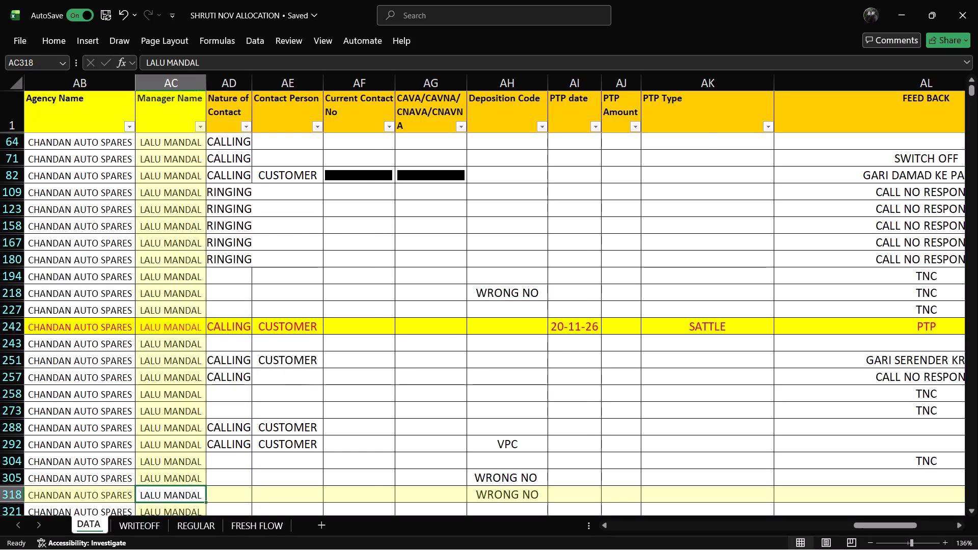
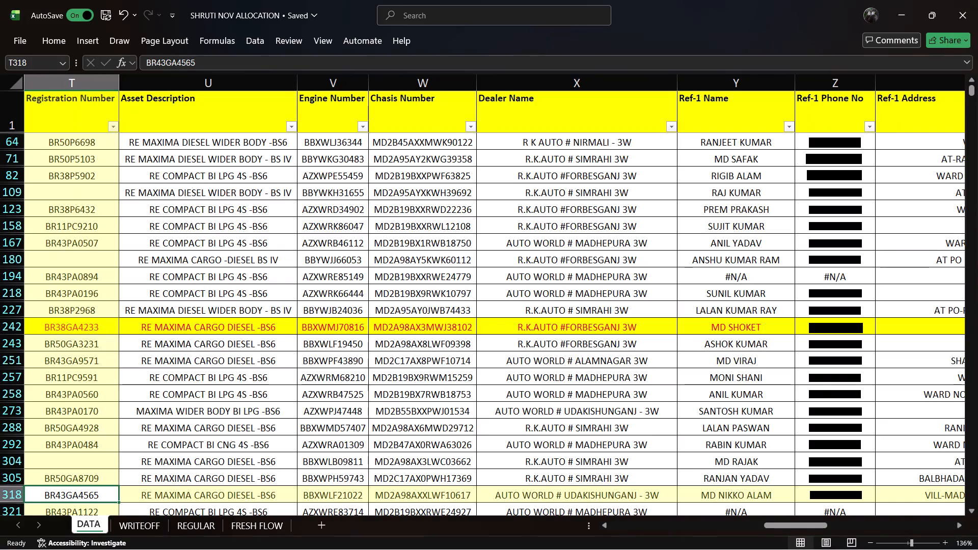
Go back along the row 318 record from its Registration Number to its Loan Number, reviewing the address and loan details.
{"action": "key", "text": "Left"}
{"action": "key", "text": "Left"}
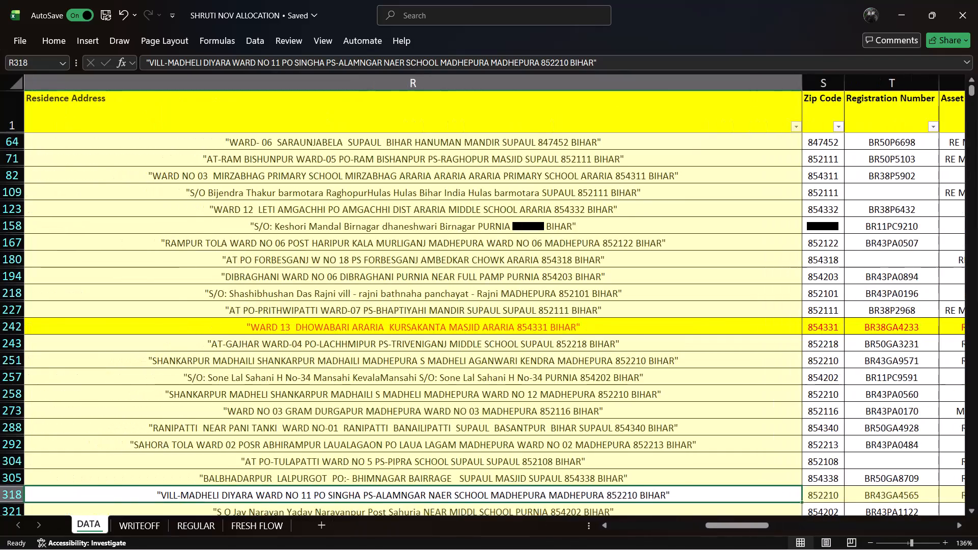
{"action": "key", "text": "Left"}
{"action": "key", "text": "Left"}
{"action": "key", "text": "Left"}
{"action": "key", "text": "Left"}
{"action": "key", "text": "Left"}
{"action": "key", "text": "Left"}
{"action": "key", "text": "Left"}
{"action": "key", "text": "Left"}
{"action": "key", "text": "Left"}
{"action": "key", "text": "Left"}
{"action": "key", "text": "Left"}
{"action": "key", "text": "Left"}
{"action": "key", "text": "Left"}
{"action": "key", "text": "Left"}
{"action": "key", "text": "Left"}
{"action": "key", "text": "Left"}
{"action": "key", "text": "Left"}
{"action": "key", "text": "Left"}
{"action": "key", "text": "Left"}
{"action": "key", "text": "Left"}
{"action": "key", "text": "Left"}
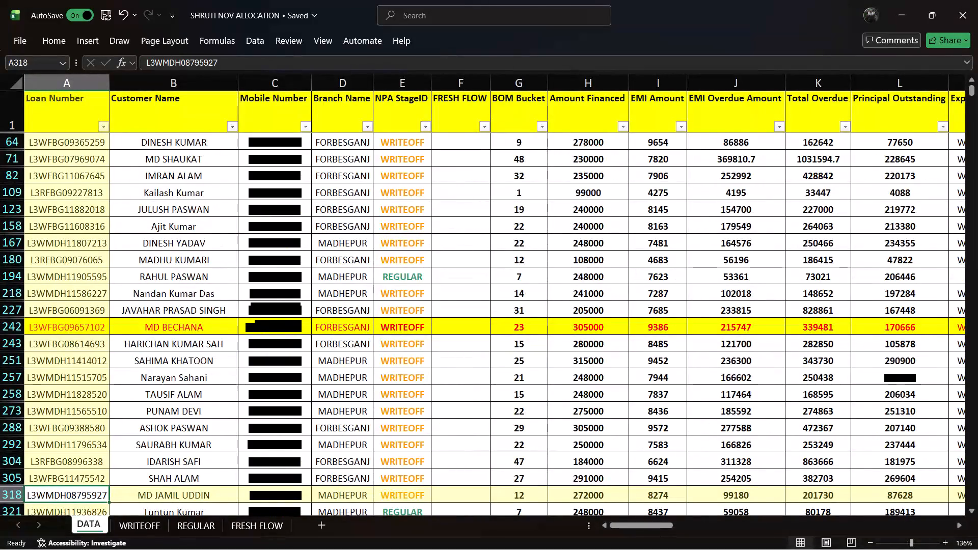
Move on to the next filtered record, row 321, and check its Loan Number, Customer Name and Mobile Number.
{"action": "key", "text": "Right"}
{"action": "key", "text": "Down"}
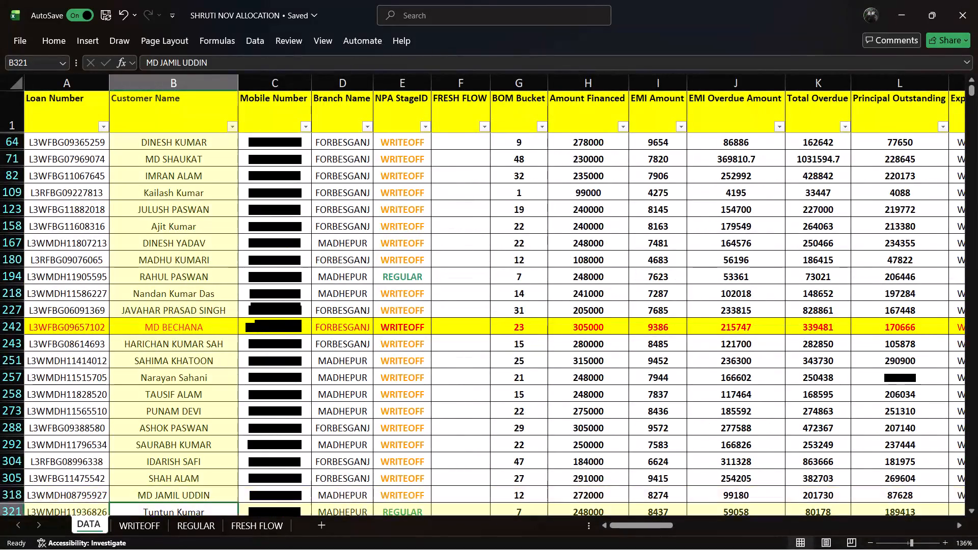
{"action": "key", "text": "Left"}
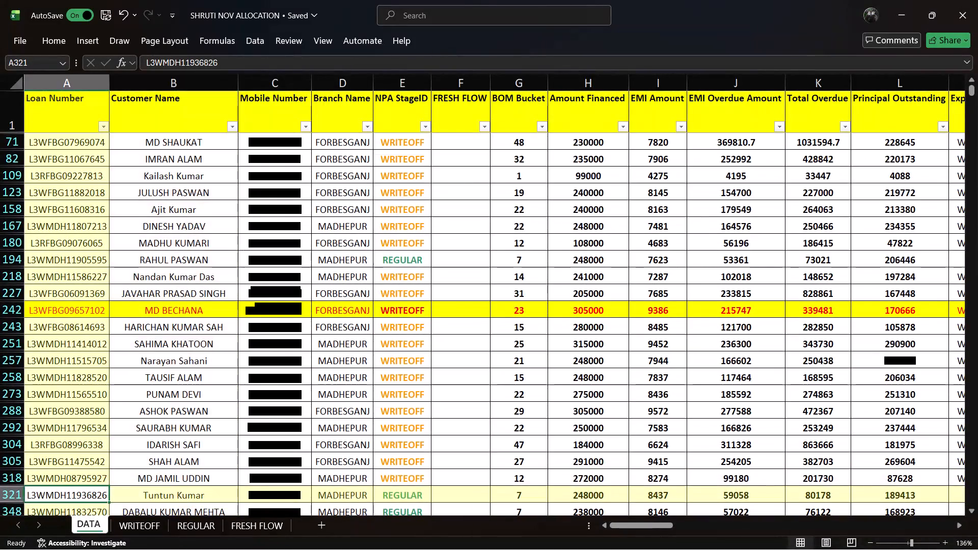
{"action": "key", "text": "Right"}
{"action": "key", "text": "Right"}
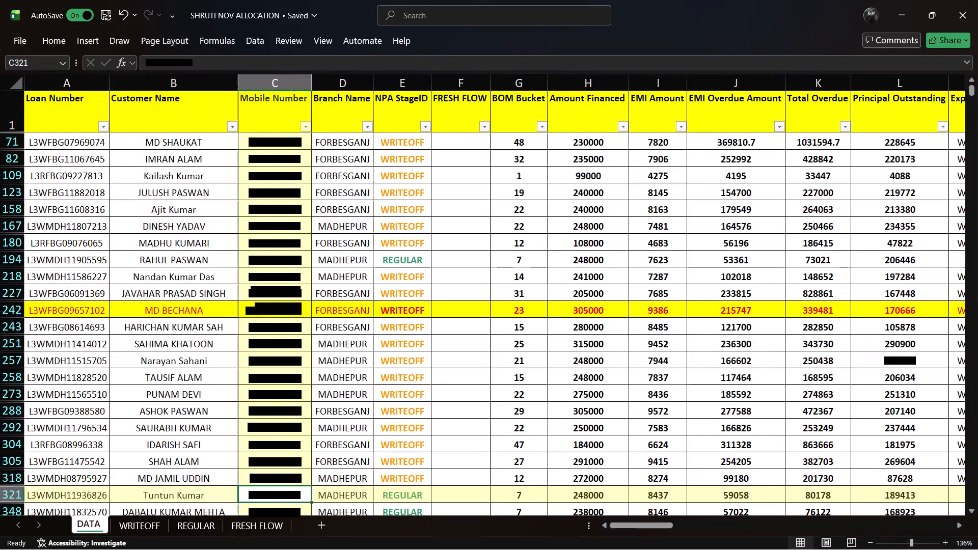
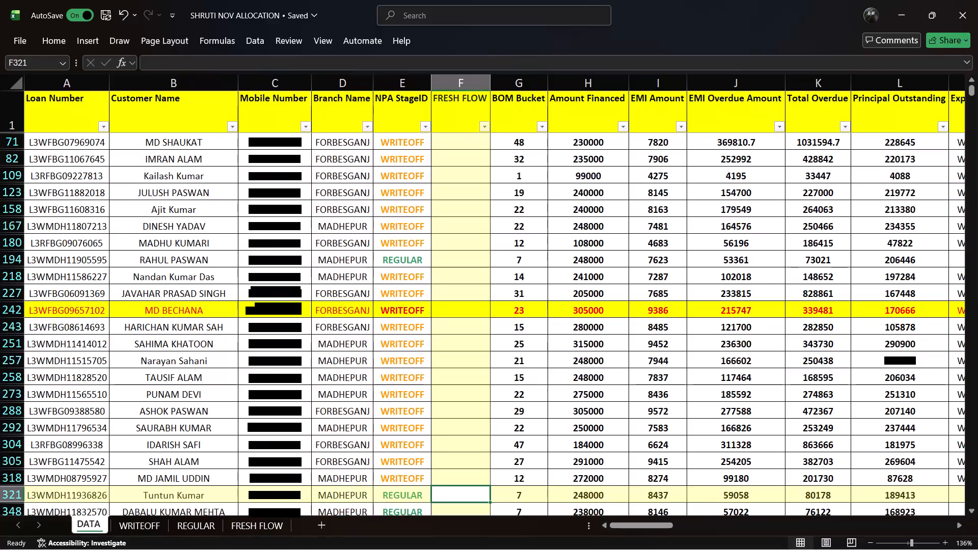
Enter TNC as the FEED BACK for the row 321 record.
{"action": "key", "text": "Right"}
{"action": "key", "text": "Right"}
{"action": "key", "text": "Right"}
{"action": "key", "text": "Right"}
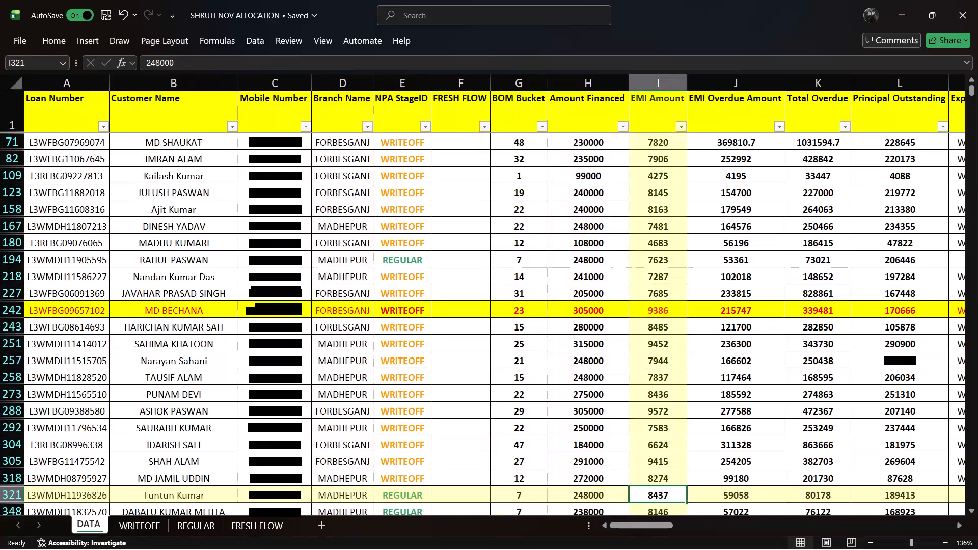
{"action": "key", "text": "Right"}
{"action": "key", "text": "Right"}
{"action": "key", "text": "Right"}
{"action": "key", "text": "Right"}
{"action": "key", "text": "Right"}
{"action": "key", "text": "Right"}
{"action": "key", "text": "Right"}
{"action": "key", "text": "Right"}
{"action": "key", "text": "Right"}
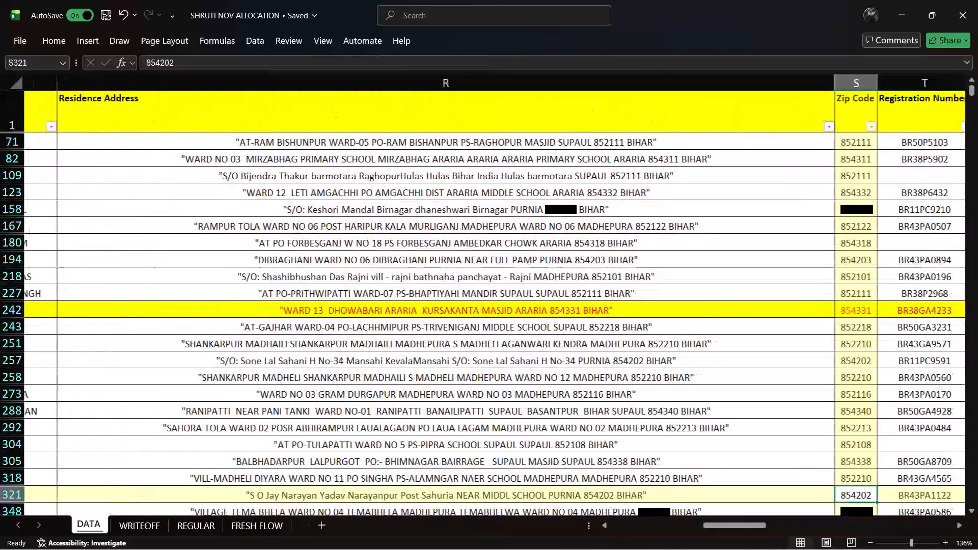
{"action": "key", "text": "Right"}
{"action": "key", "text": "Right"}
{"action": "key", "text": "Right"}
{"action": "key", "text": "Right"}
{"action": "key", "text": "Right"}
{"action": "key", "text": "Right"}
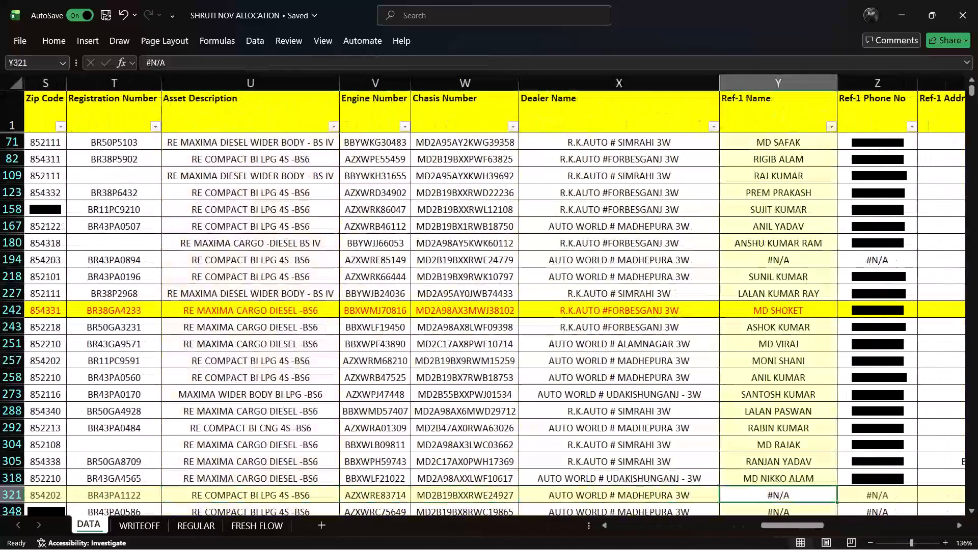
{"action": "key", "text": "Right"}
{"action": "key", "text": "Right"}
{"action": "key", "text": "Right"}
{"action": "key", "text": "Right"}
{"action": "key", "text": "Right"}
{"action": "key", "text": "Right"}
{"action": "key", "text": "Right"}
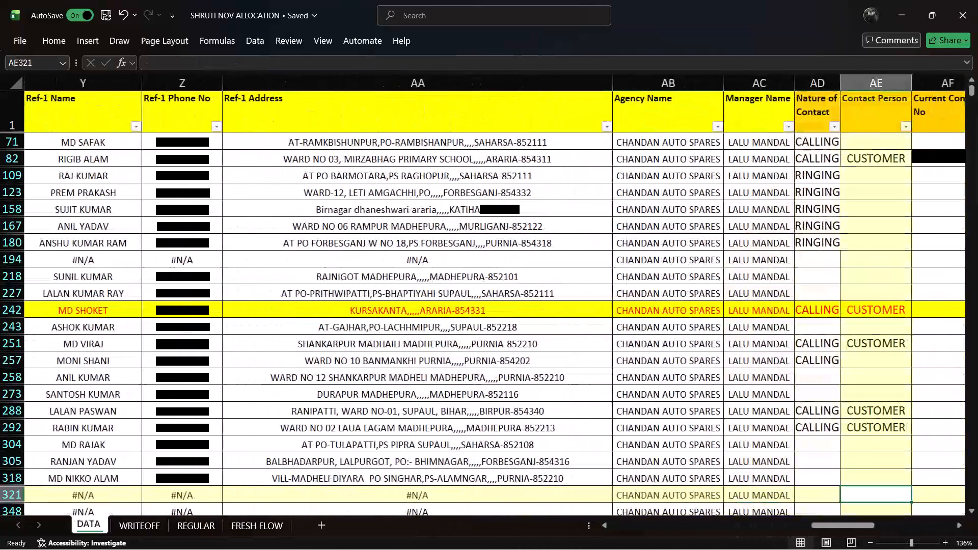
{"action": "key", "text": "Right"}
{"action": "key", "text": "Right"}
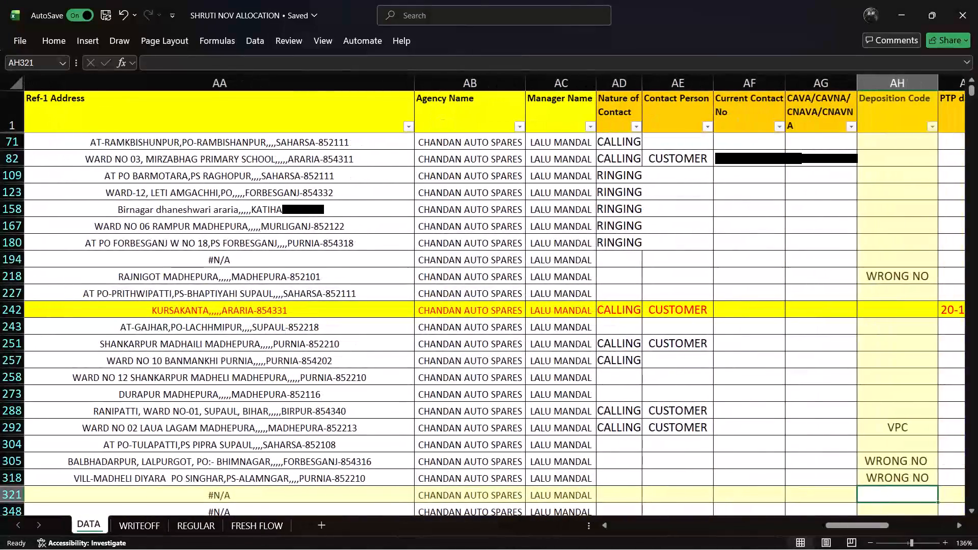
{"action": "key", "text": "Right"}
{"action": "key", "text": "Right"}
{"action": "key", "text": "Right"}
{"action": "key", "text": "Right"}
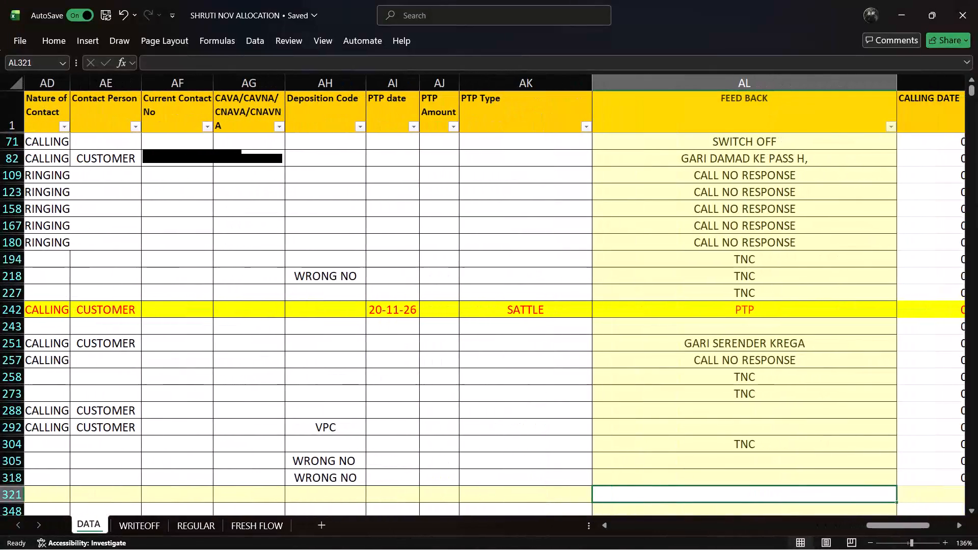
{"action": "type", "text": "TNC"}
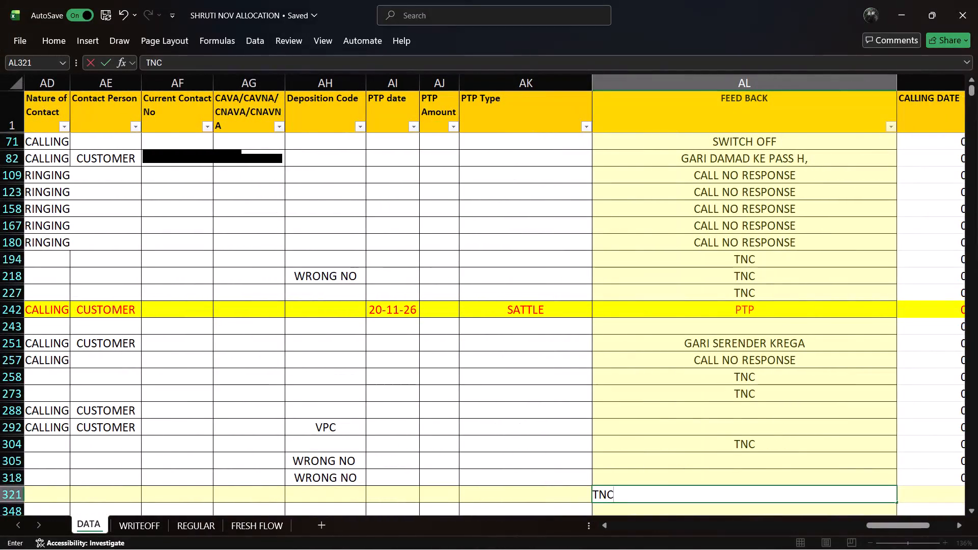
{"action": "key", "text": "Right"}
Enter the current date, 06-11-26, as the CALLING DATE for the row 321 record.
{"action": "key", "text": "Right"}
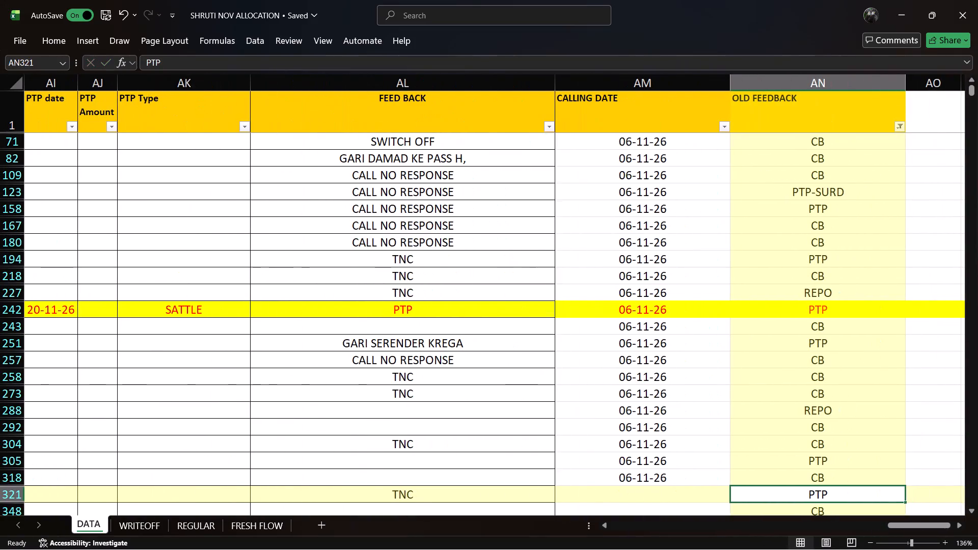
{"action": "key", "text": "Left"}
{"action": "key", "text": "ctrl+semicolon"}
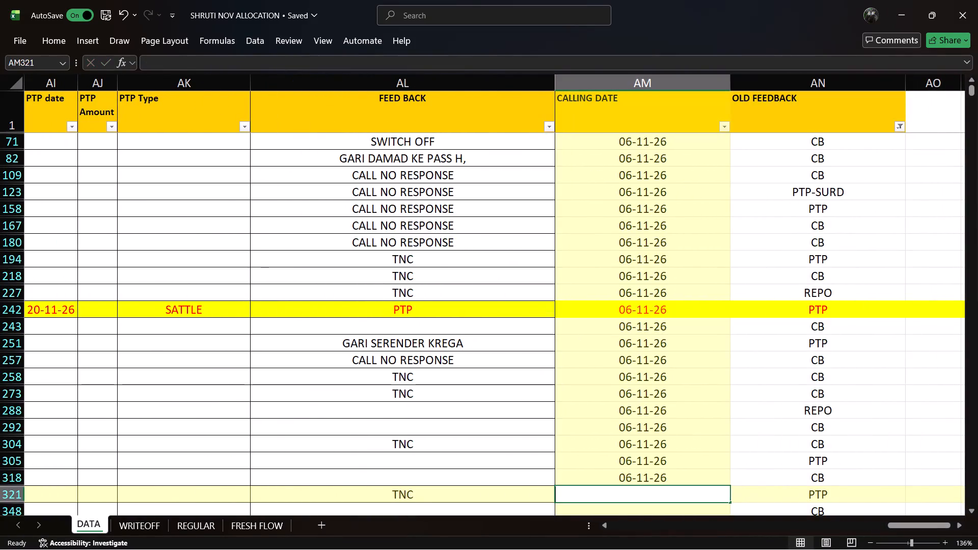
{"action": "key", "text": "Left"}
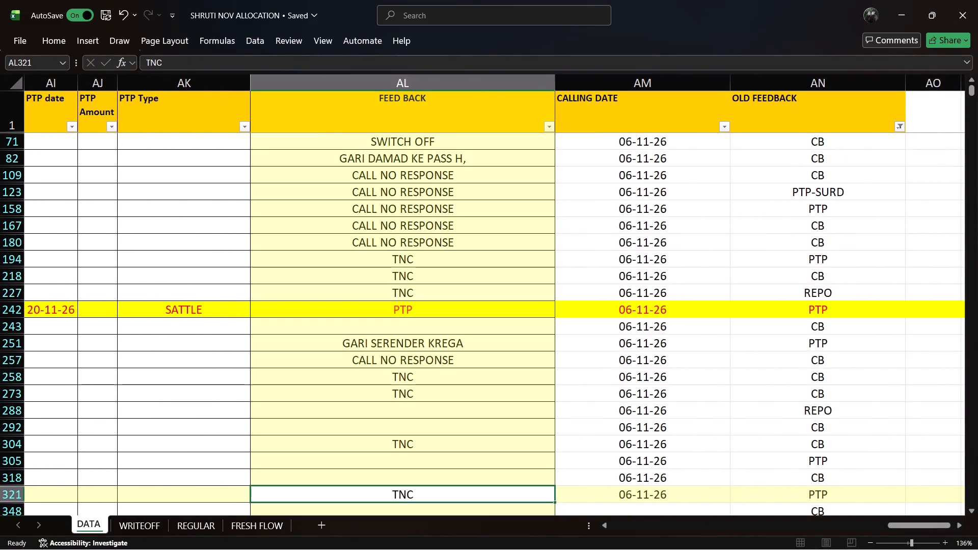
Move on to the next filtered record, row 348, and check its Loan Number, Customer Name and Mobile Number.
{"action": "key", "text": "Down"}
{"action": "key", "text": "Left"}
{"action": "key", "text": "Left"}
{"action": "key", "text": "Left"}
{"action": "key", "text": "Left"}
{"action": "key", "text": "Left"}
{"action": "key", "text": "Left"}
{"action": "key", "text": "Left"}
{"action": "key", "text": "Left"}
{"action": "key", "text": "Left"}
{"action": "key", "text": "Left"}
{"action": "key", "text": "Left"}
{"action": "key", "text": "Left"}
{"action": "key", "text": "Left"}
{"action": "key", "text": "Left"}
{"action": "key", "text": "Left"}
{"action": "key", "text": "Left"}
{"action": "key", "text": "Left"}
{"action": "key", "text": "Left"}
{"action": "key", "text": "Left"}
{"action": "key", "text": "Left"}
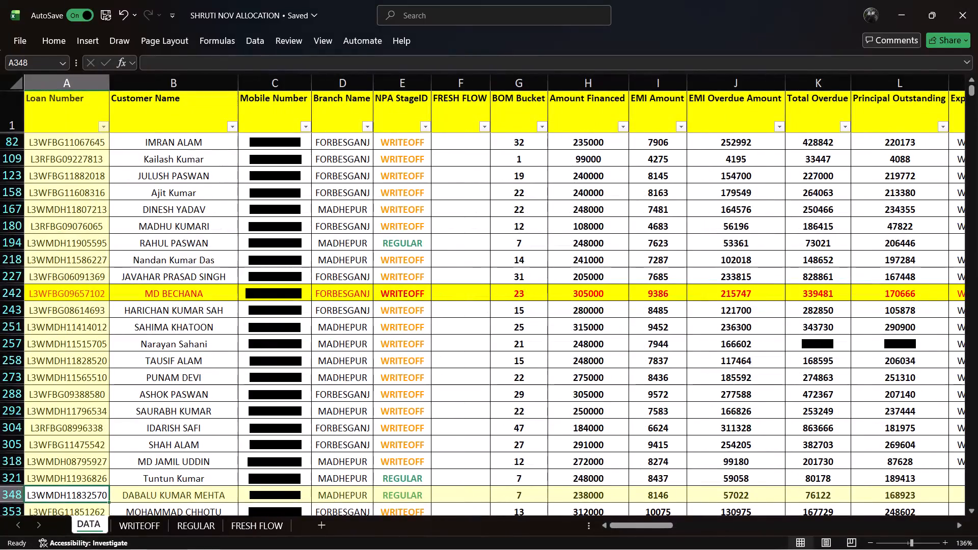
{"action": "key", "text": "Left"}
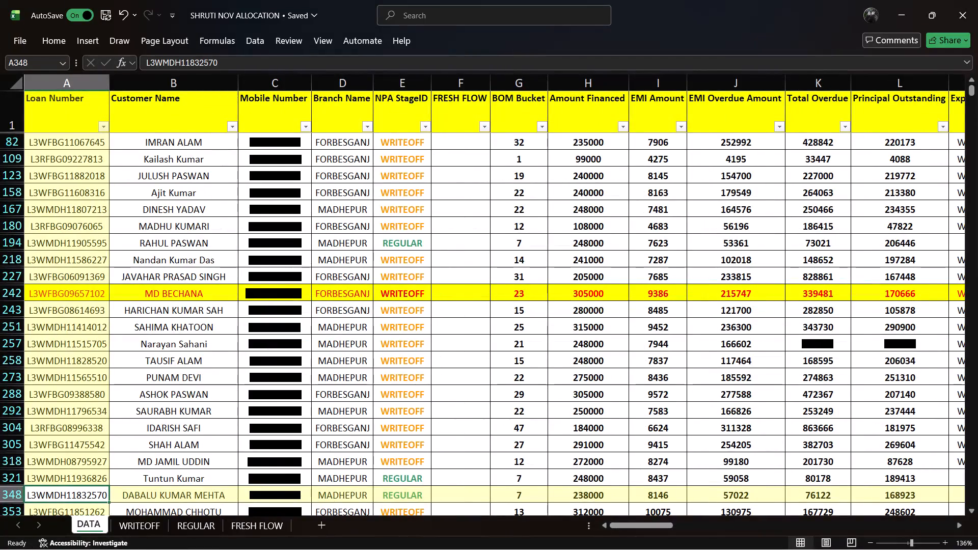
{"action": "key", "text": "Right"}
{"action": "key", "text": "Right"}
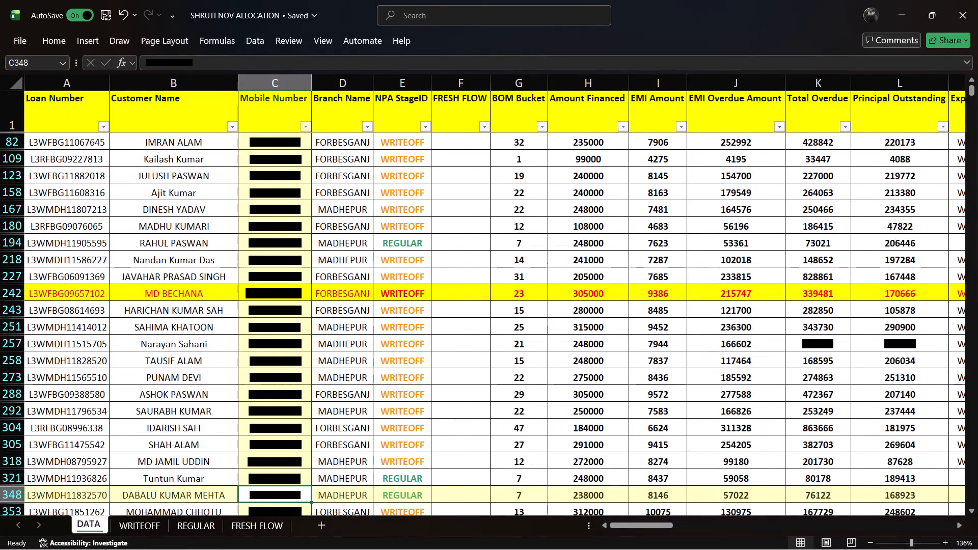
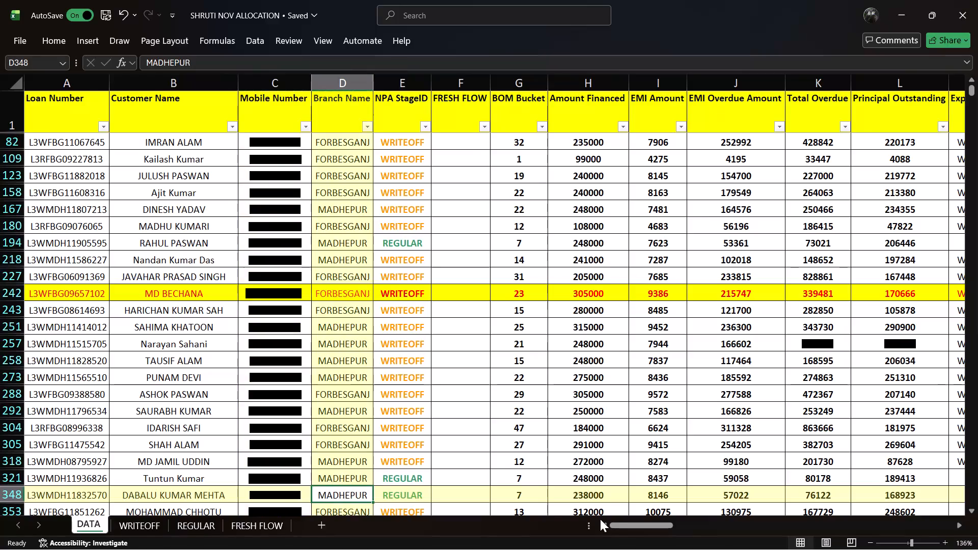
Review the row 348 record's loan details from NPA StageID through Amount Financed, Total Overdue and Principal Outstanding to Expiry Status.
{"action": "key", "text": "Right"}
{"action": "key", "text": "Right"}
{"action": "key", "text": "Right"}
{"action": "key", "text": "Right"}
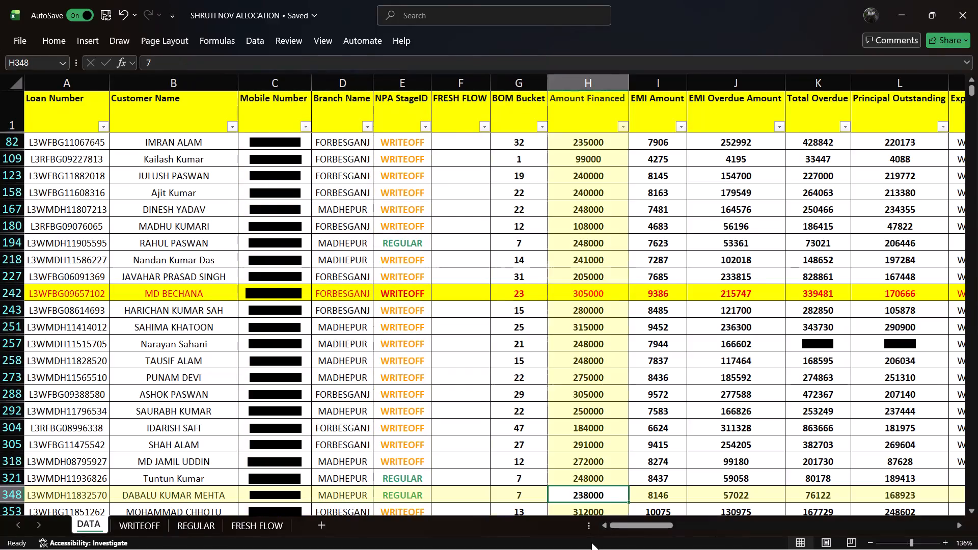
{"action": "key", "text": "Right"}
{"action": "key", "text": "Right"}
{"action": "key", "text": "Right"}
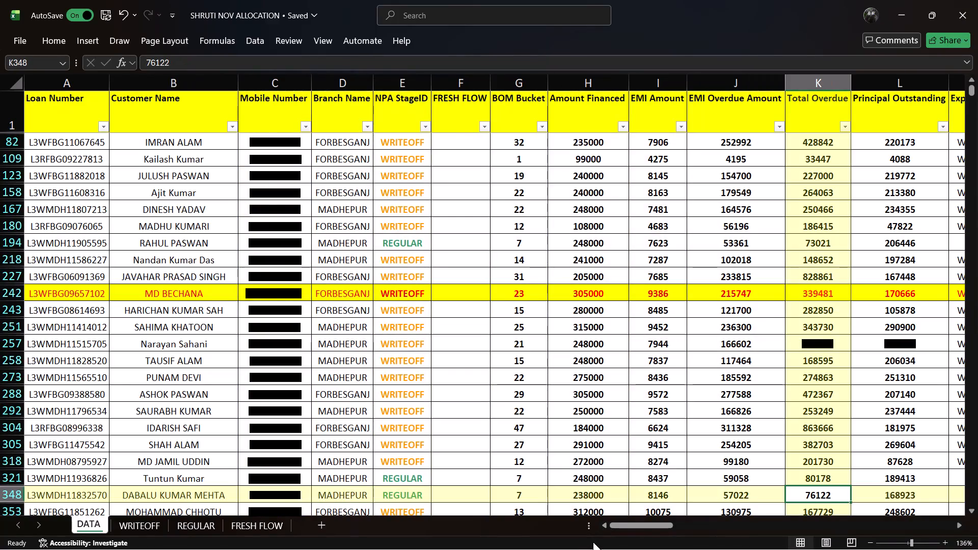
{"action": "key", "text": "Right"}
{"action": "key", "text": "Right"}
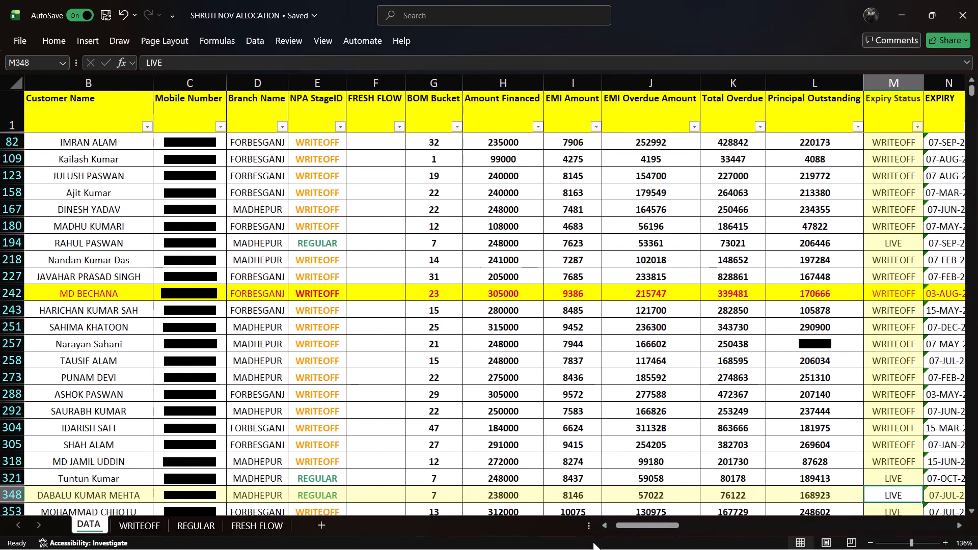
{"action": "key", "text": "Left"}
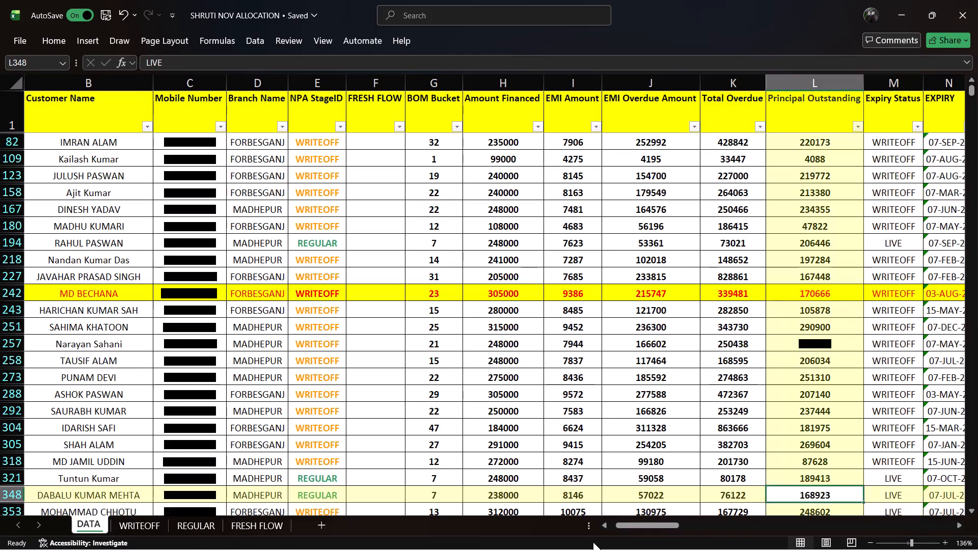
{"action": "left_click", "coordinate": [593, 542]}
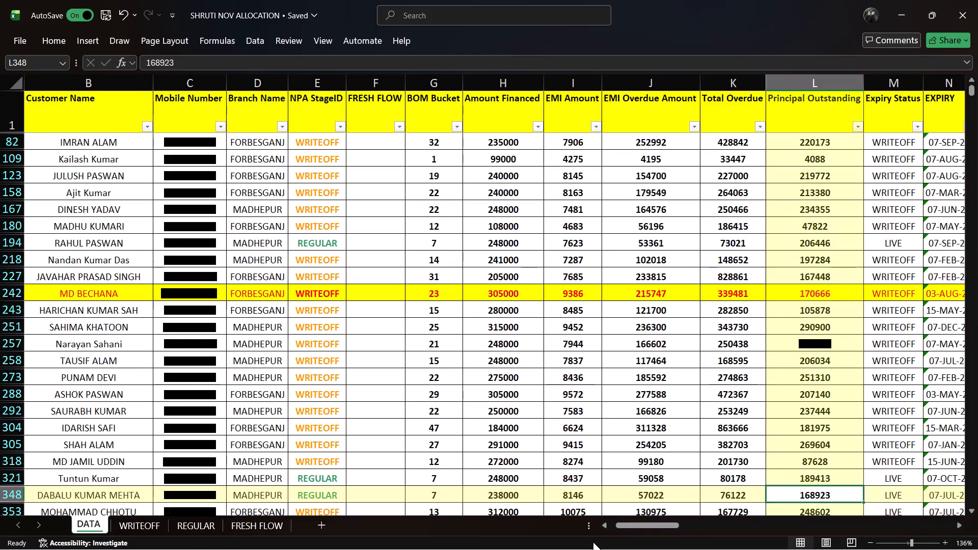
Examine the rest of the row 348 record, from EXPIRY through the asset, reference and contact columns to FEED BACK, CALLING DATE and OLD FEEDBACK.
{"action": "key", "text": "Right"}
{"action": "key", "text": "Right"}
{"action": "key", "text": "Right"}
{"action": "key", "text": "Right"}
{"action": "key", "text": "Right"}
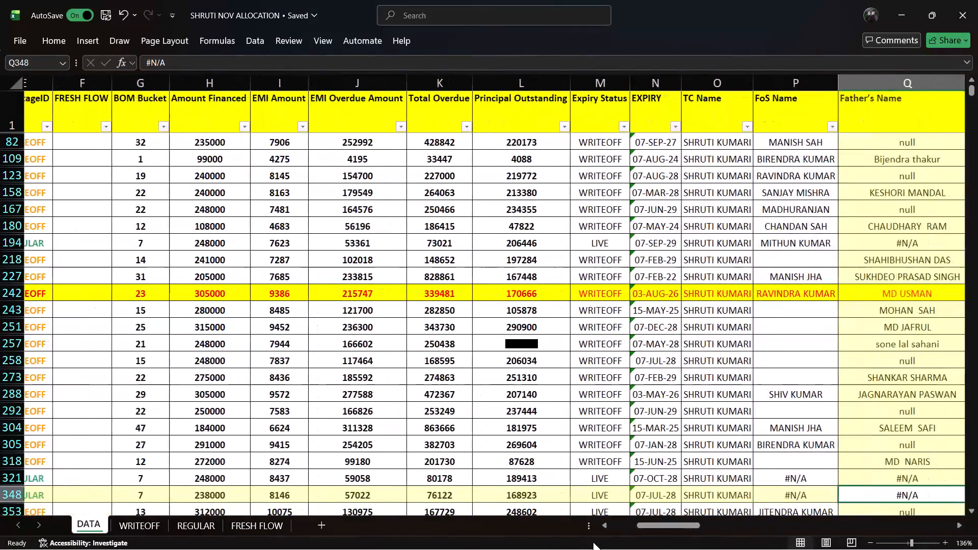
{"action": "key", "text": "Right"}
{"action": "key", "text": "Right"}
{"action": "key", "text": "Right"}
{"action": "key", "text": "Right"}
{"action": "key", "text": "Right"}
{"action": "key", "text": "Right"}
{"action": "key", "text": "Right"}
{"action": "key", "text": "Right"}
{"action": "key", "text": "Right"}
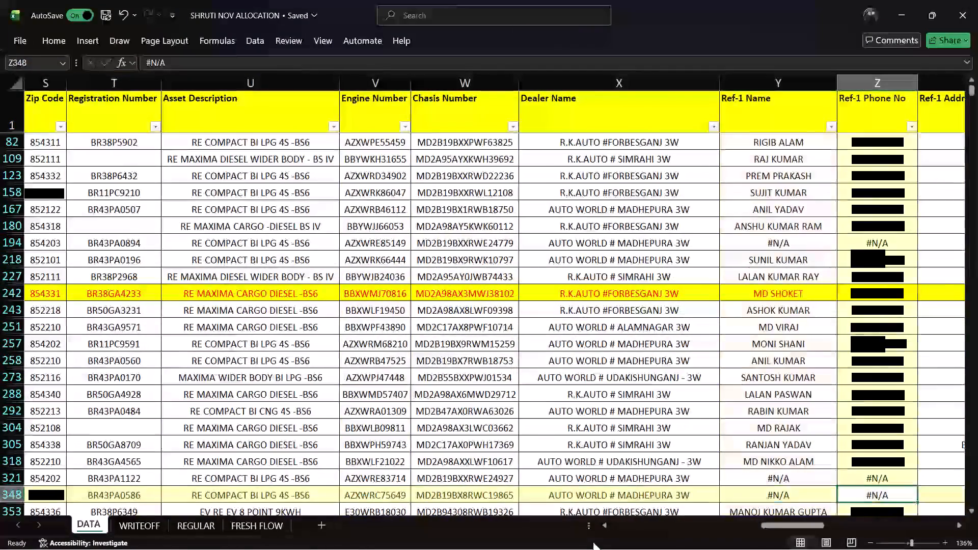
{"action": "key", "text": "Right"}
{"action": "key", "text": "Right"}
{"action": "key", "text": "Right"}
{"action": "key", "text": "Right"}
{"action": "key", "text": "Right"}
{"action": "key", "text": "Right"}
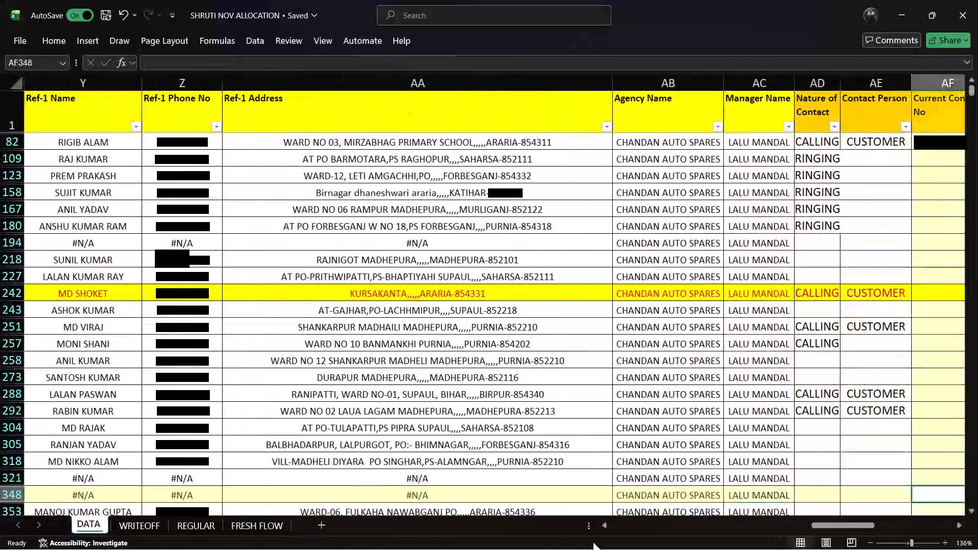
{"action": "key", "text": "Right"}
{"action": "key", "text": "Right"}
{"action": "key", "text": "Right"}
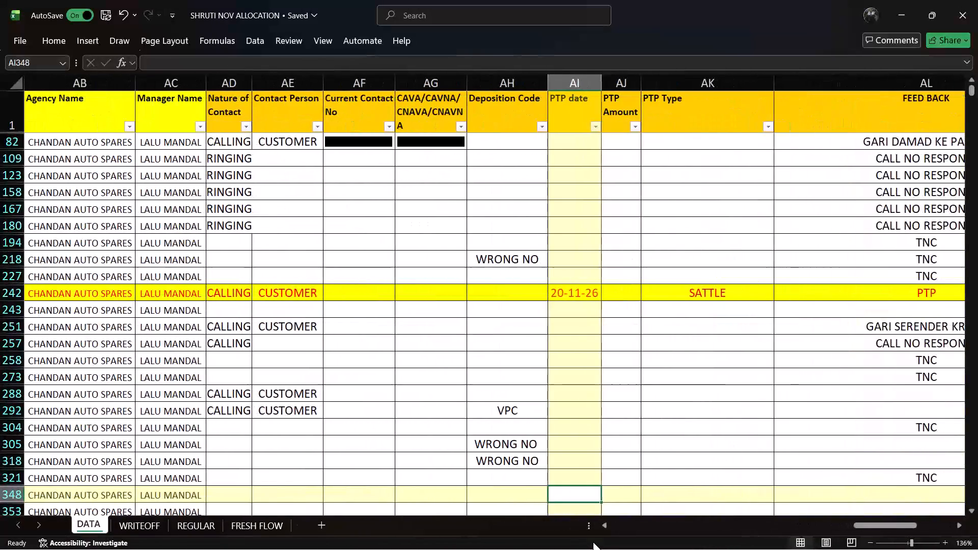
{"action": "key", "text": "Right"}
{"action": "key", "text": "Right"}
{"action": "key", "text": "Right"}
{"action": "key", "text": "Right"}
{"action": "key", "text": "Right"}
{"action": "key", "text": "Right"}
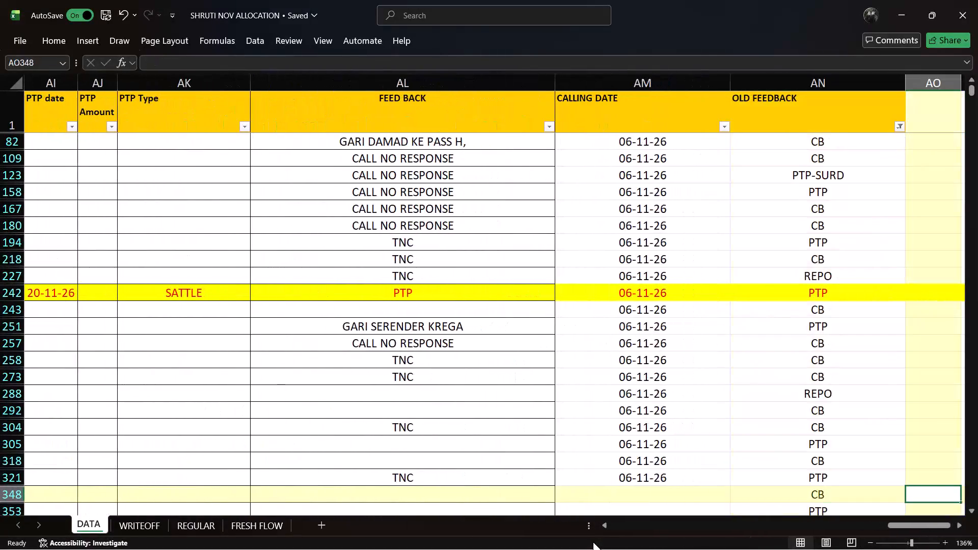
Return to the row 348 record's Loan Number and recheck its customer and loan details through EXPIRY, ending on Total Overdue.
{"action": "key", "text": "Left"}
{"action": "key", "text": "Left"}
{"action": "key", "text": "Left"}
{"action": "key", "text": "Left"}
{"action": "key", "text": "Left"}
{"action": "key", "text": "Left"}
{"action": "key", "text": "Left"}
{"action": "key", "text": "Left"}
{"action": "key", "text": "Left"}
{"action": "key", "text": "Left"}
{"action": "key", "text": "Left"}
{"action": "key", "text": "Left"}
{"action": "key", "text": "Left"}
{"action": "key", "text": "Left"}
{"action": "key", "text": "Left"}
{"action": "key", "text": "Left"}
{"action": "key", "text": "Left"}
{"action": "key", "text": "Left"}
{"action": "key", "text": "Left"}
{"action": "key", "text": "Left"}
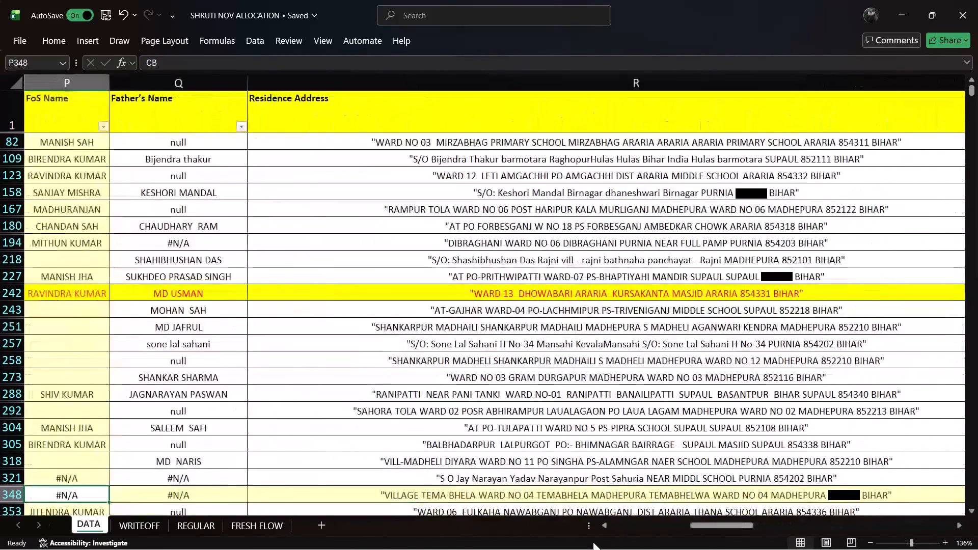
{"action": "key", "text": "Left"}
{"action": "key", "text": "Left"}
{"action": "key", "text": "Left"}
{"action": "key", "text": "Left"}
{"action": "key", "text": "Left"}
{"action": "key", "text": "Left"}
{"action": "key", "text": "Left"}
{"action": "key", "text": "Left"}
{"action": "key", "text": "Left"}
{"action": "key", "text": "Left"}
{"action": "key", "text": "Left"}
{"action": "key", "text": "Left"}
{"action": "key", "text": "Left"}
{"action": "key", "text": "Left"}
{"action": "key", "text": "Left"}
{"action": "key", "text": "Left"}
{"action": "key", "text": "Left"}
{"action": "key", "text": "Left"}
{"action": "key", "text": "Left"}
{"action": "key", "text": "Left"}
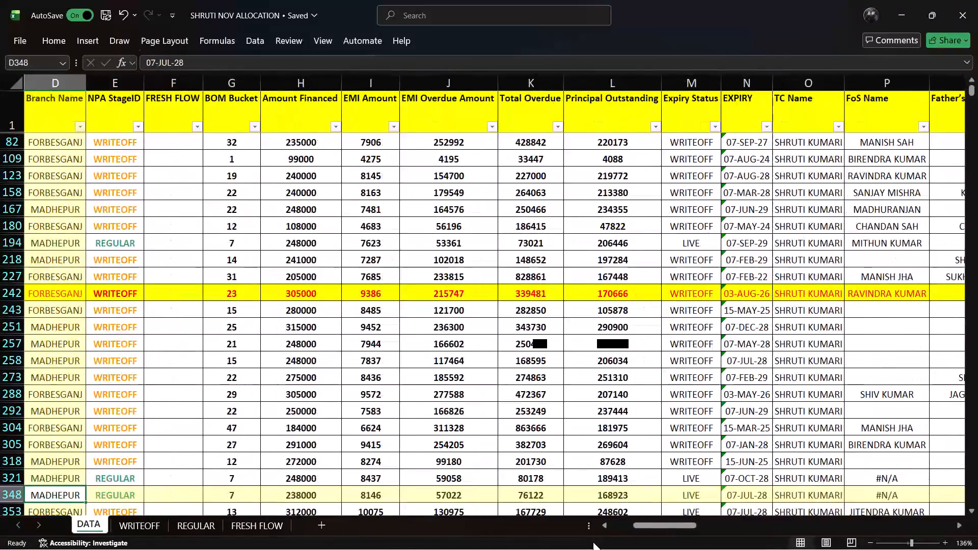
{"action": "key", "text": "Left"}
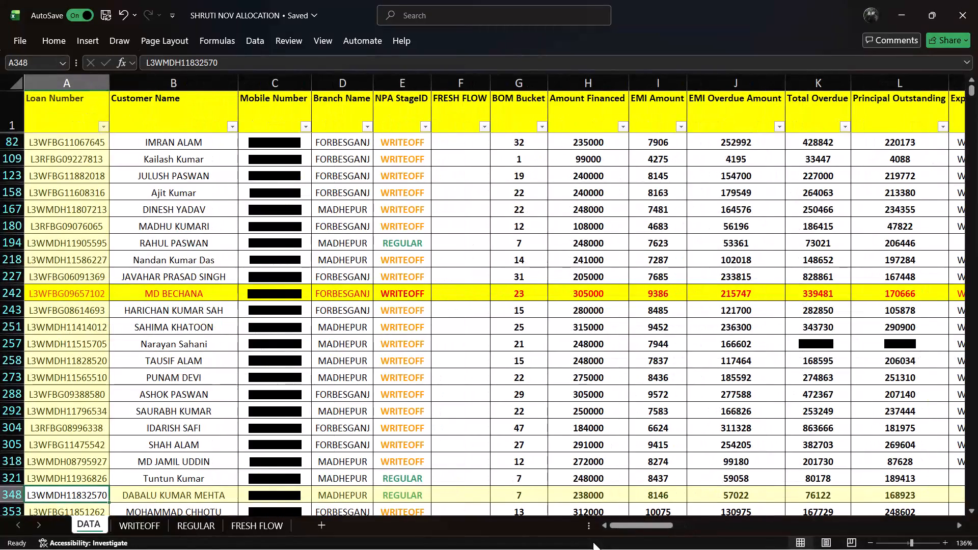
{"action": "key", "text": "Right"}
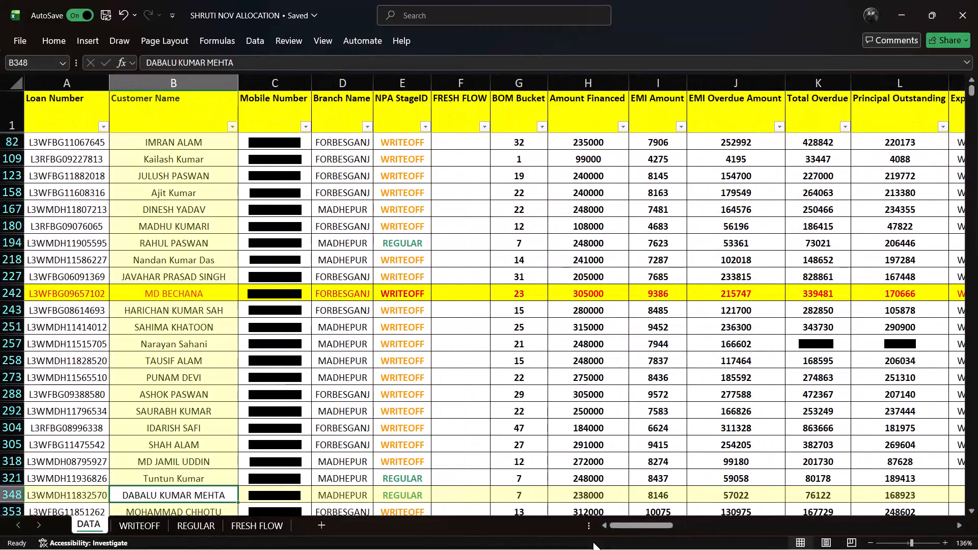
{"action": "key", "text": "Right"}
{"action": "key", "text": "Right"}
{"action": "key", "text": "Right"}
{"action": "key", "text": "Right"}
{"action": "key", "text": "Right"}
{"action": "key", "text": "Right"}
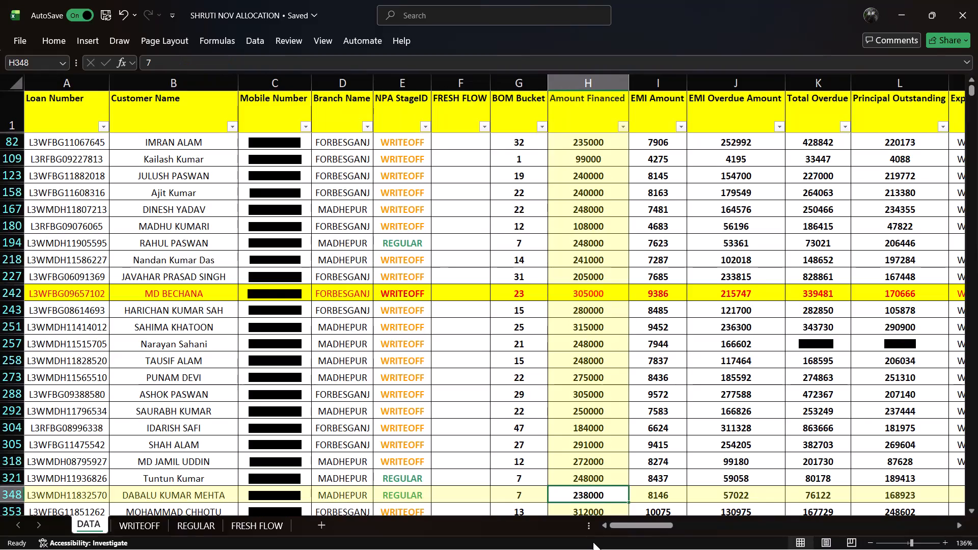
{"action": "key", "text": "Right"}
{"action": "key", "text": "Right"}
{"action": "key", "text": "Right"}
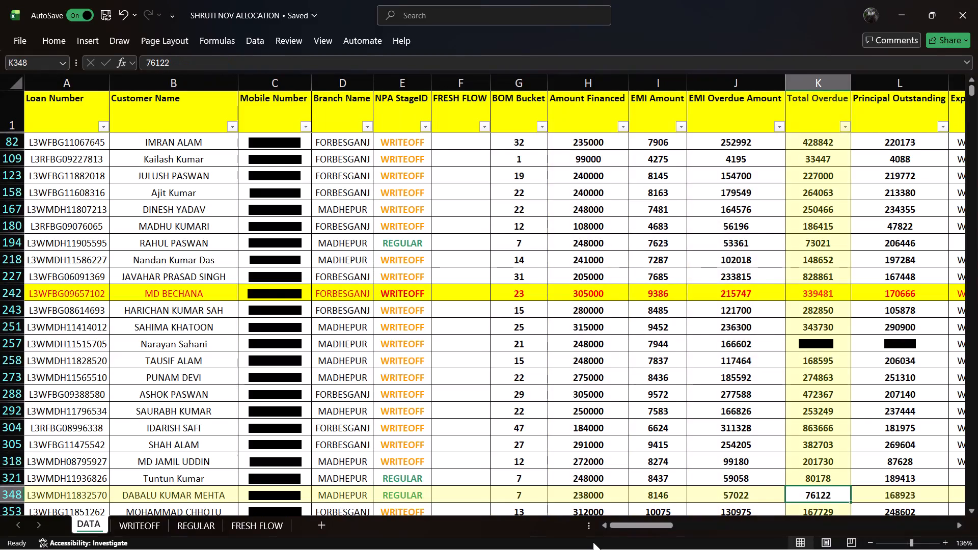
{"action": "key", "text": "Right"}
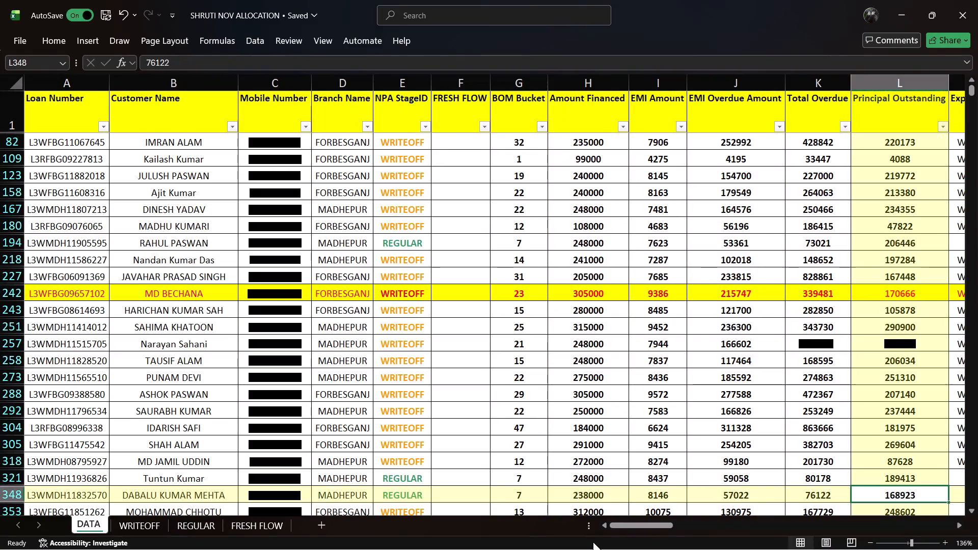
{"action": "key", "text": "Right"}
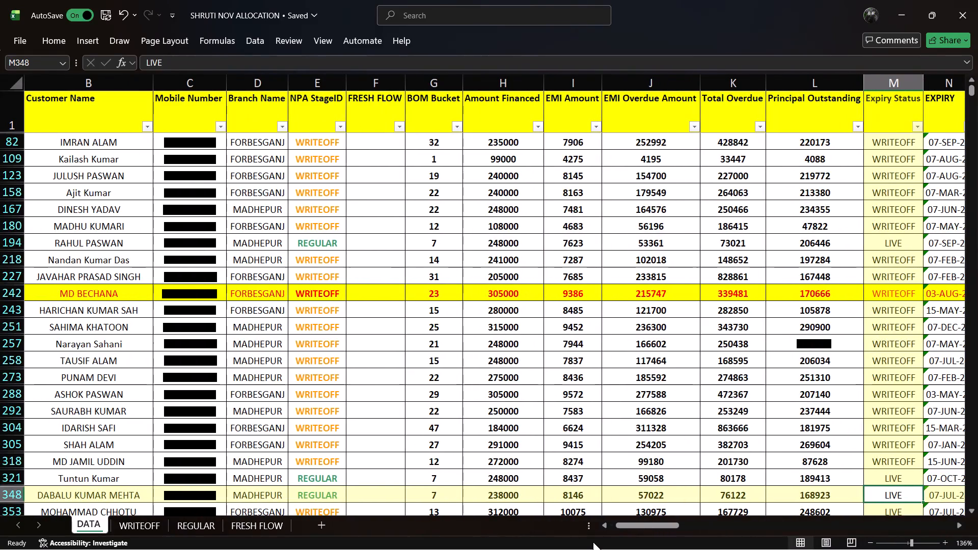
{"action": "key", "text": "Left"}
{"action": "key", "text": "Right"}
{"action": "key", "text": "Right"}
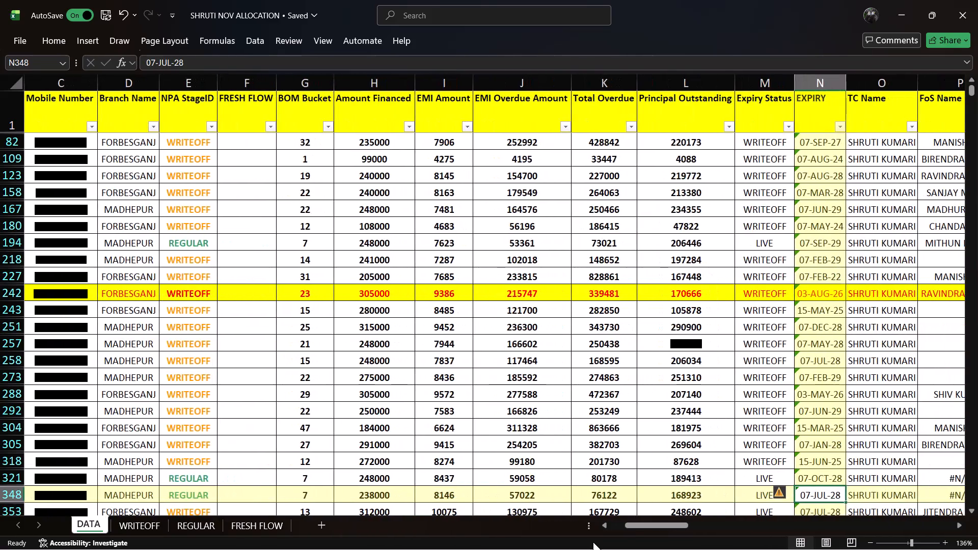
{"action": "key", "text": "Left"}
{"action": "key", "text": "Left"}
{"action": "key", "text": "Left"}
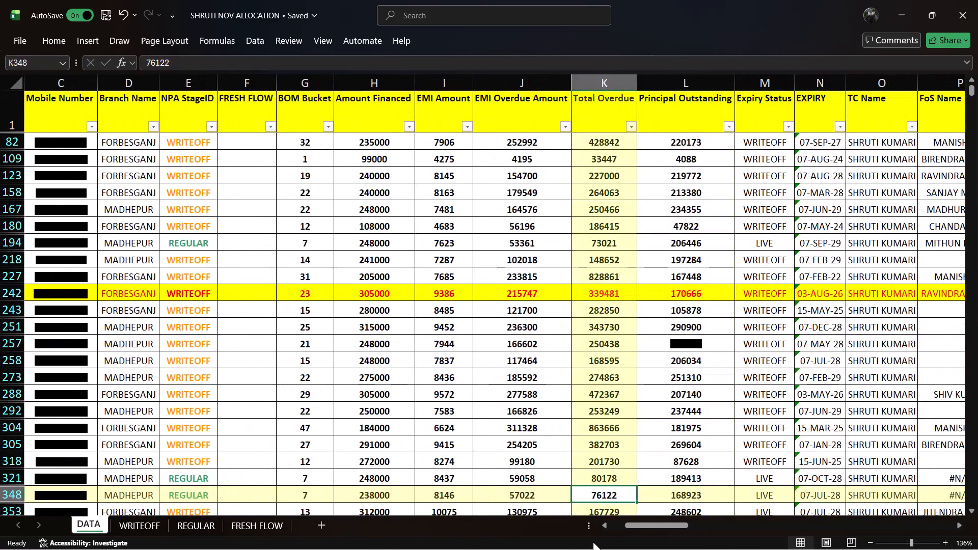
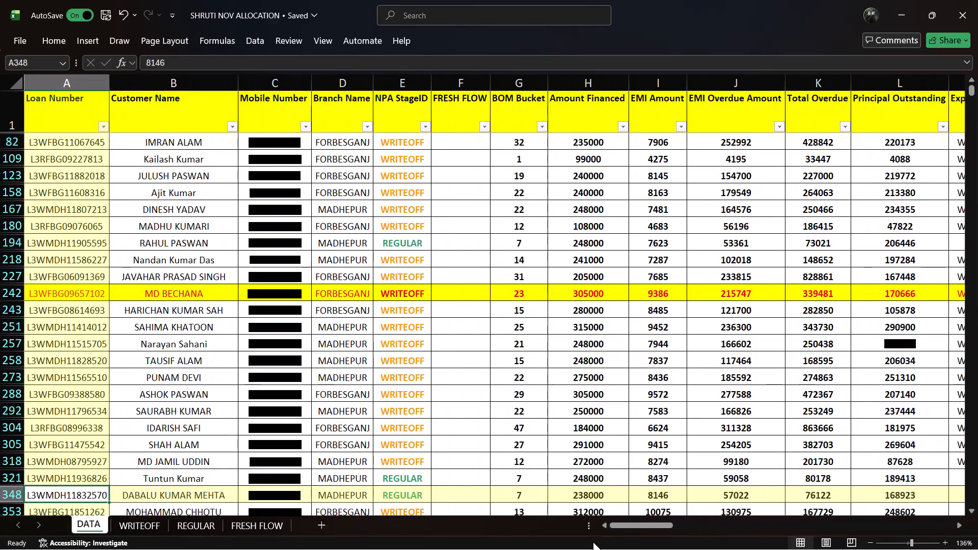
Review the row 348 record's customer and loan details from Loan Number through Amount Financed, EXPIRY and FoS Name to Father's Name.
{"action": "key", "text": "Right"}
{"action": "key", "text": "Right"}
{"action": "key", "text": "Right"}
{"action": "key", "text": "Right"}
{"action": "key", "text": "Right"}
{"action": "key", "text": "Right"}
{"action": "key", "text": "Right"}
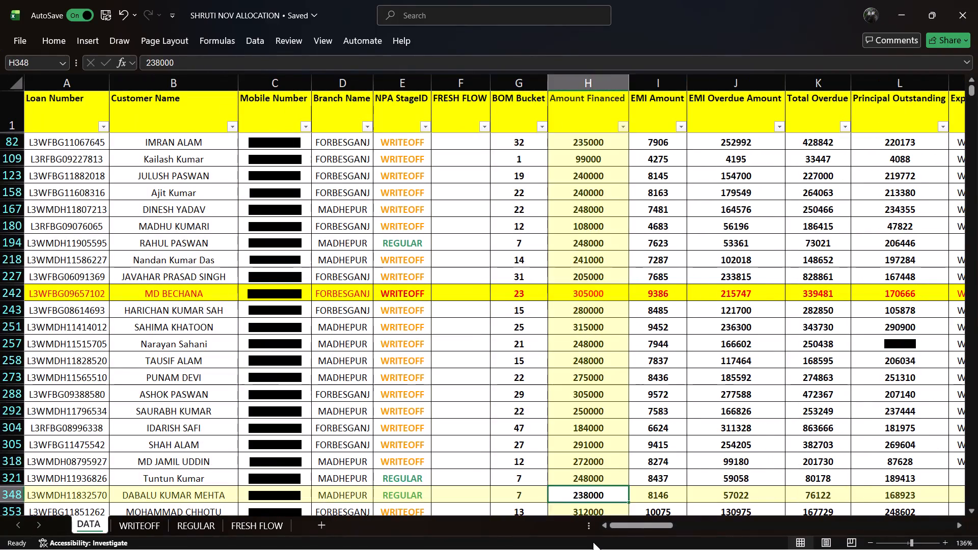
{"action": "key", "text": "Right"}
{"action": "key", "text": "Right"}
{"action": "key", "text": "Right"}
{"action": "key", "text": "Right"}
{"action": "key", "text": "Right"}
{"action": "key", "text": "Right"}
{"action": "key", "text": "Right"}
{"action": "key", "text": "Right"}
{"action": "key", "text": "Right"}
{"action": "key", "text": "Right"}
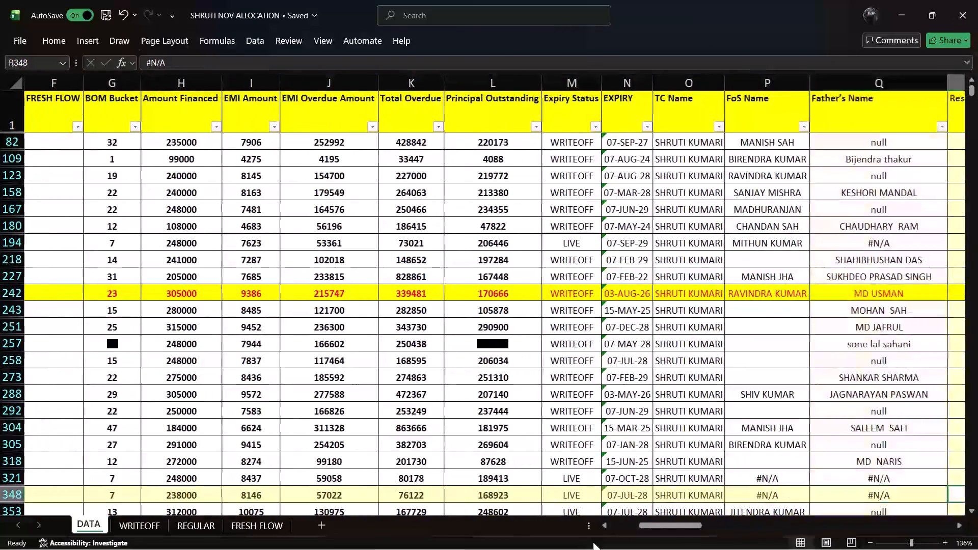
Examine the rest of the row 348 record, from Zip Code through the asset, dealer, reference and contact columns to CALLING DATE.
{"action": "key", "text": "Right"}
{"action": "key", "text": "Right"}
{"action": "key", "text": "Right"}
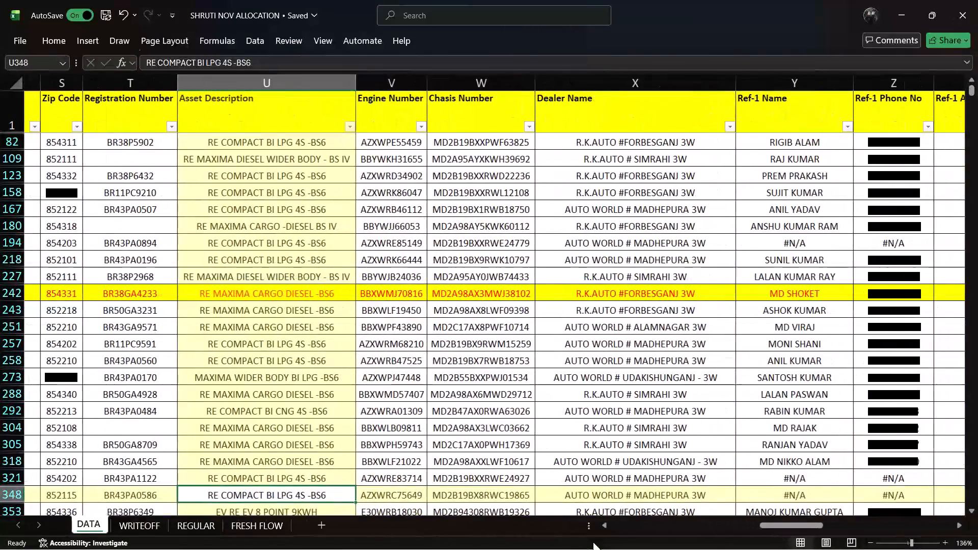
{"action": "key", "text": "Right"}
{"action": "key", "text": "Right"}
{"action": "key", "text": "Right"}
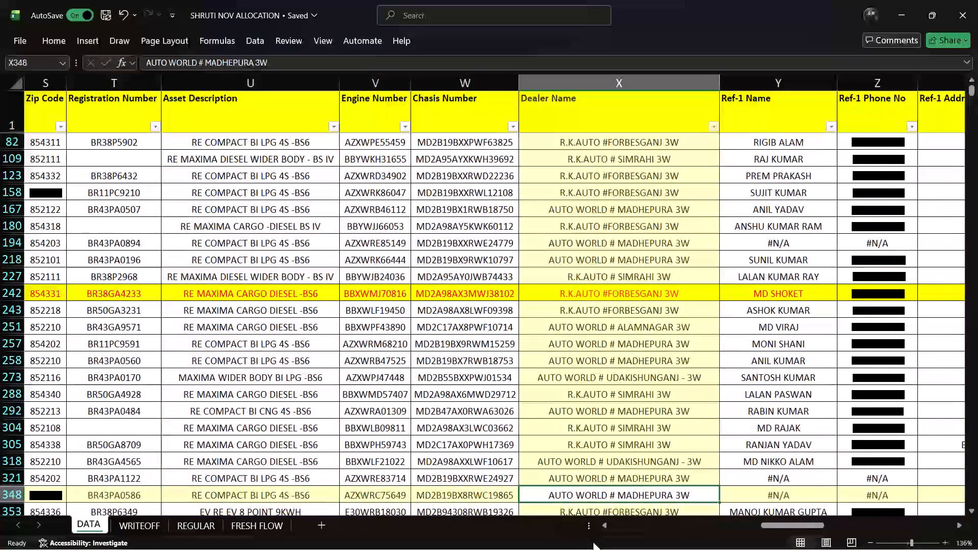
{"action": "key", "text": "Right"}
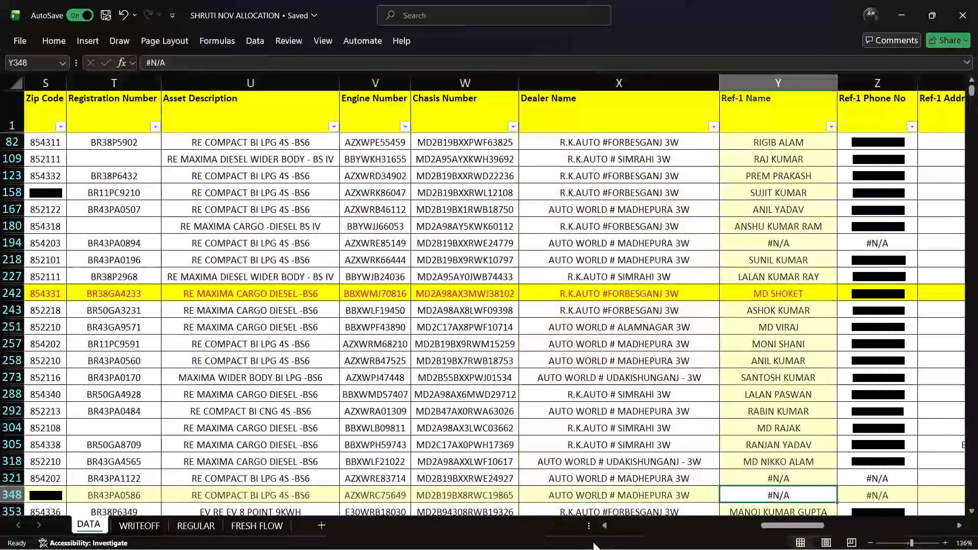
{"action": "key", "text": "Right"}
{"action": "key", "text": "Right"}
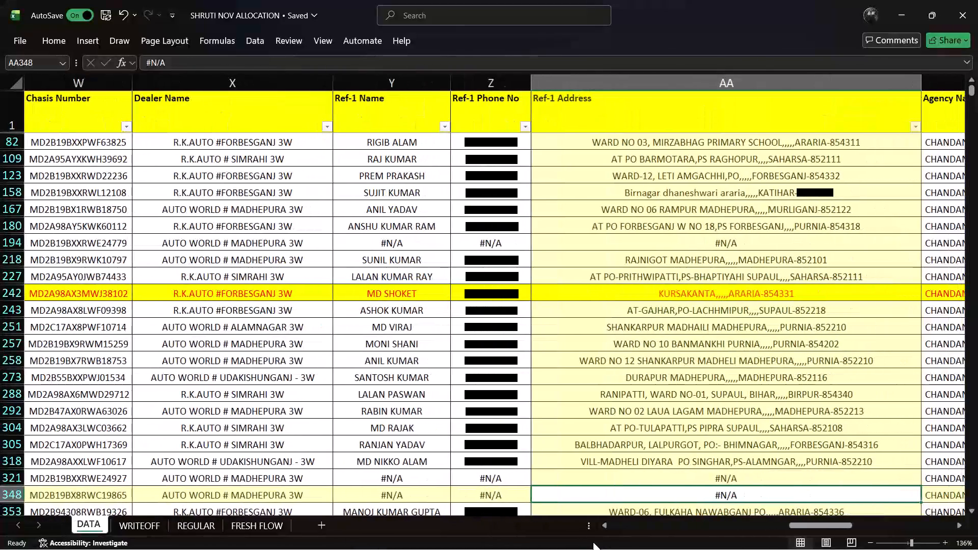
{"action": "key", "text": "Right"}
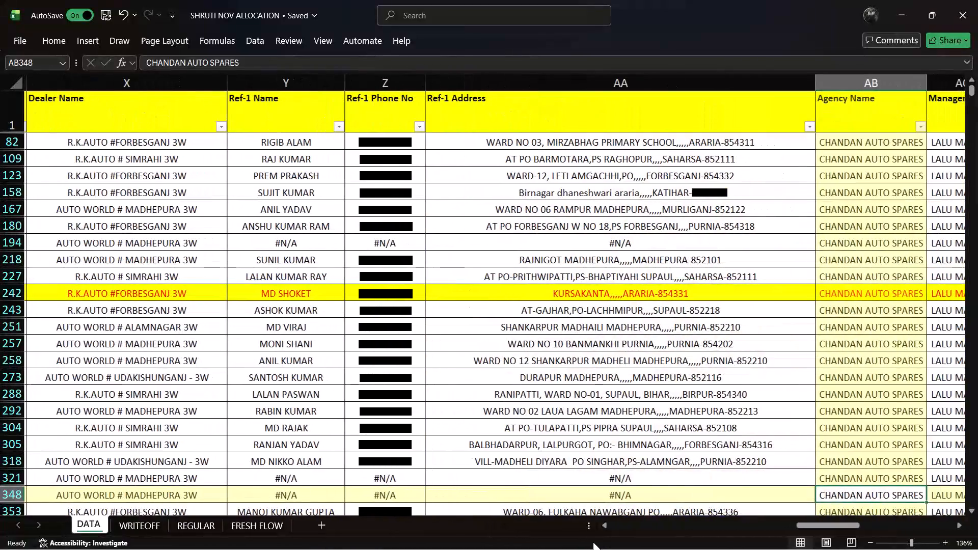
{"action": "key", "text": "Right"}
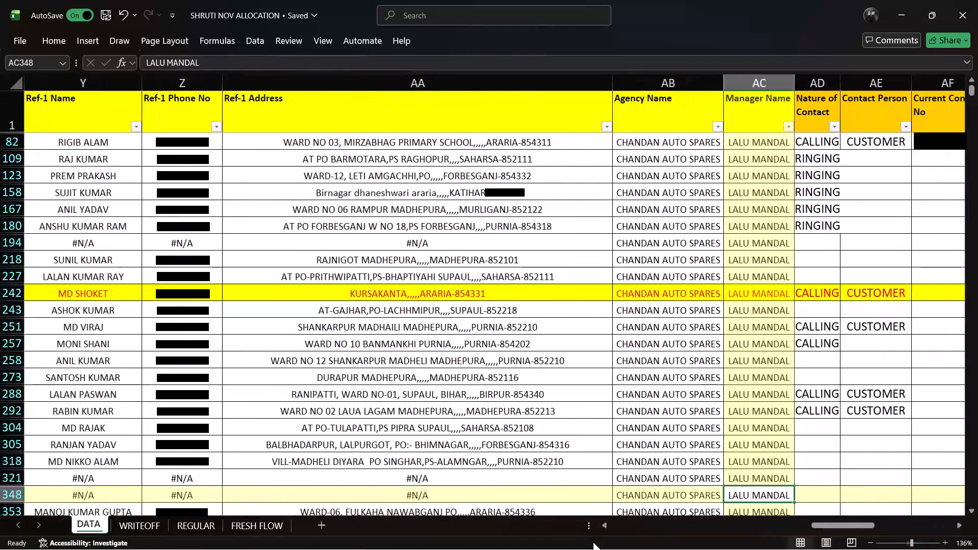
{"action": "key", "text": "Right"}
{"action": "key", "text": "Right"}
{"action": "key", "text": "Right"}
{"action": "key", "text": "Right"}
{"action": "key", "text": "Right"}
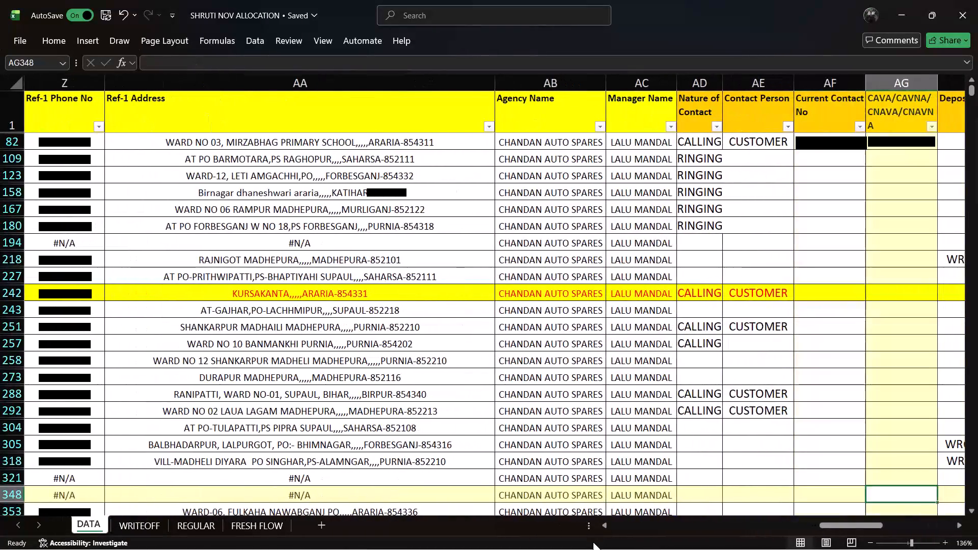
{"action": "key", "text": "Right"}
{"action": "key", "text": "Right"}
{"action": "key", "text": "Right"}
{"action": "key", "text": "Right"}
{"action": "key", "text": "Right"}
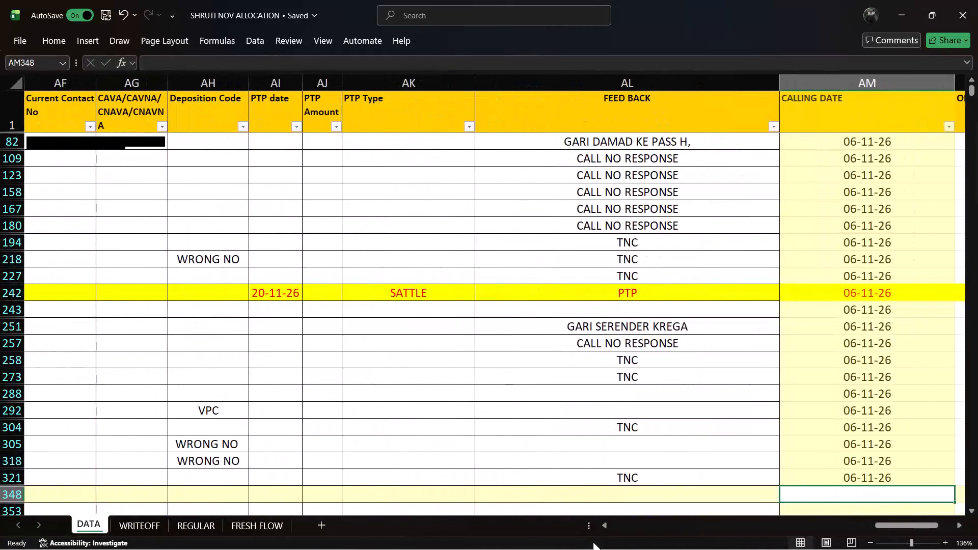
Recheck the row 348 record backwards from CALLING DATE through the contact, reference, chassis, engine and asset details to Zip Code.
{"action": "key", "text": "Left"}
{"action": "key", "text": "Left"}
{"action": "key", "text": "Left"}
{"action": "key", "text": "Left"}
{"action": "key", "text": "Left"}
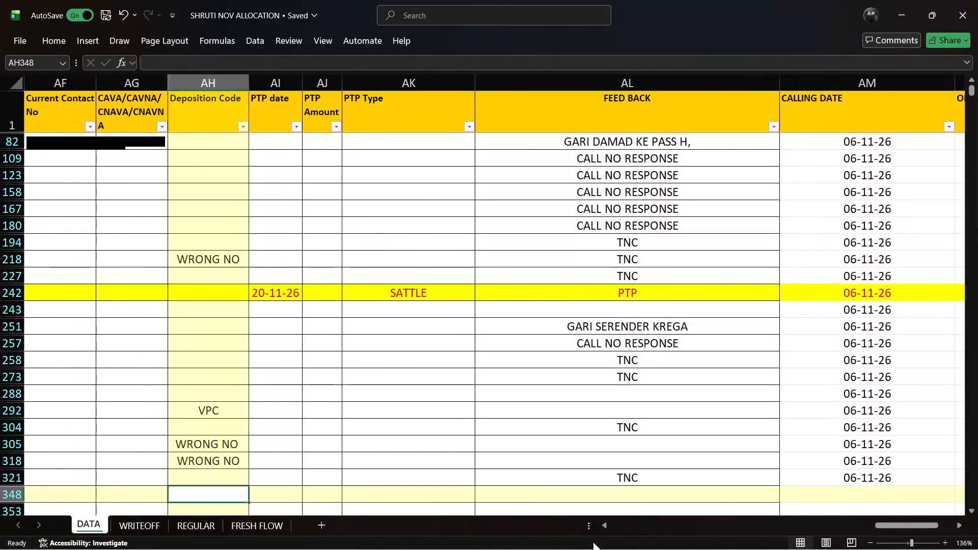
{"action": "key", "text": "Left"}
{"action": "key", "text": "Left"}
{"action": "key", "text": "Left"}
{"action": "key", "text": "Left"}
{"action": "key", "text": "Left"}
{"action": "key", "text": "Left"}
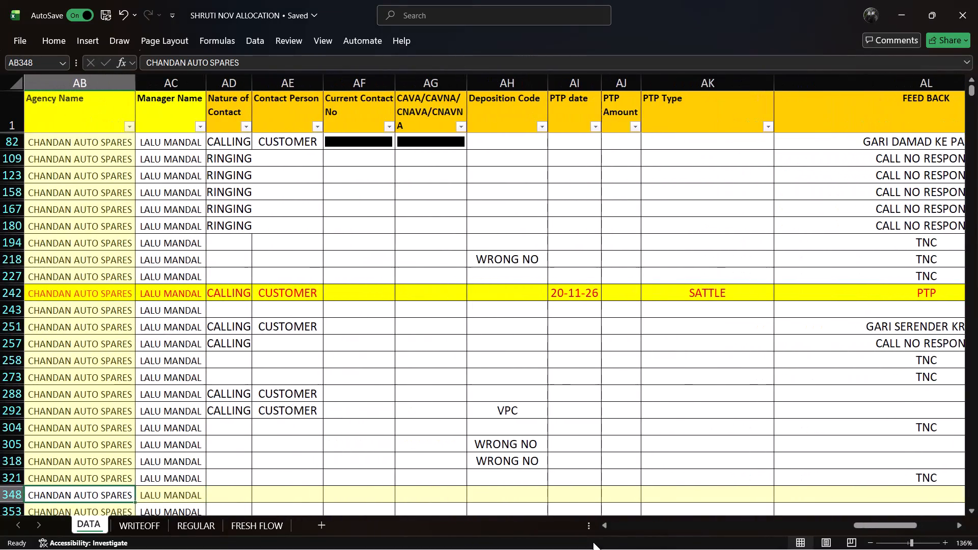
{"action": "key", "text": "Left"}
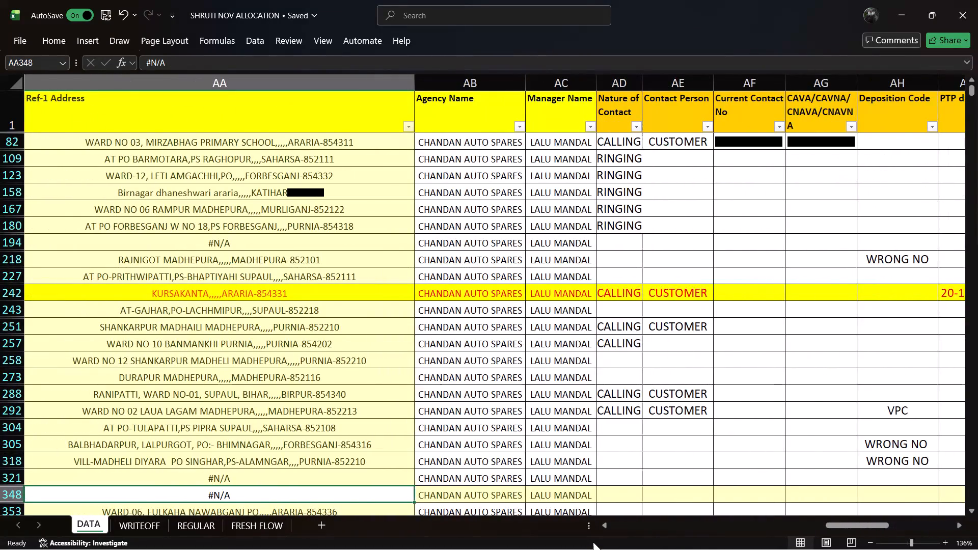
{"action": "key", "text": "Left"}
{"action": "key", "text": "Left"}
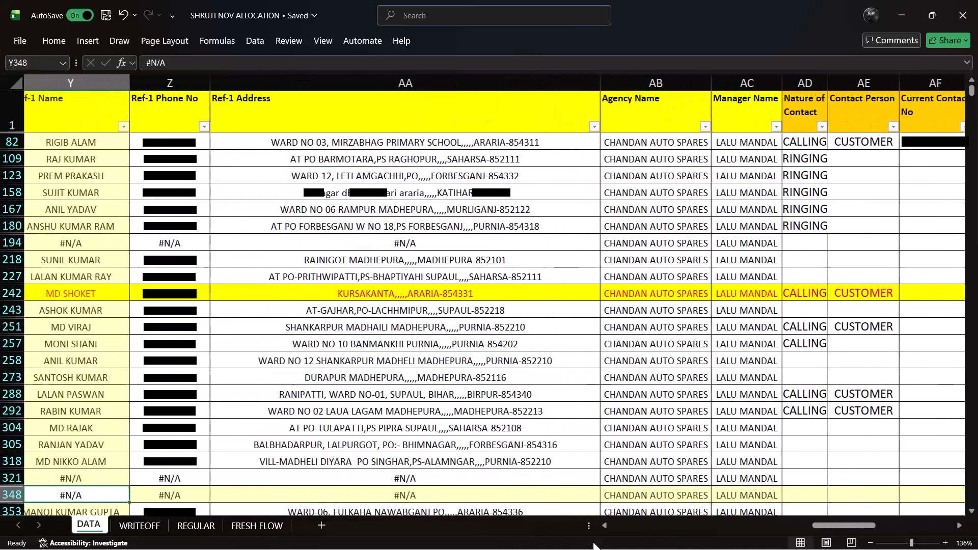
{"action": "key", "text": "Left"}
{"action": "key", "text": "Left"}
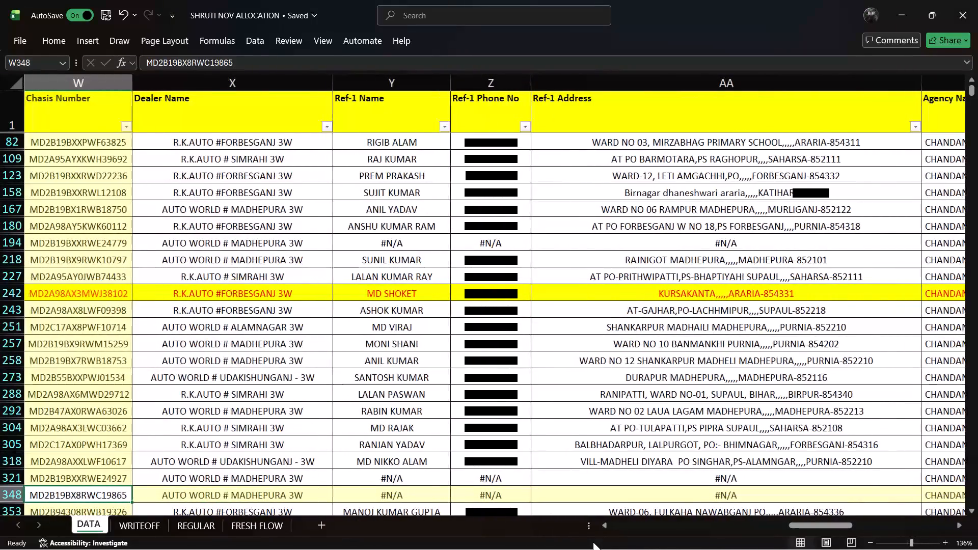
{"action": "key", "text": "Left"}
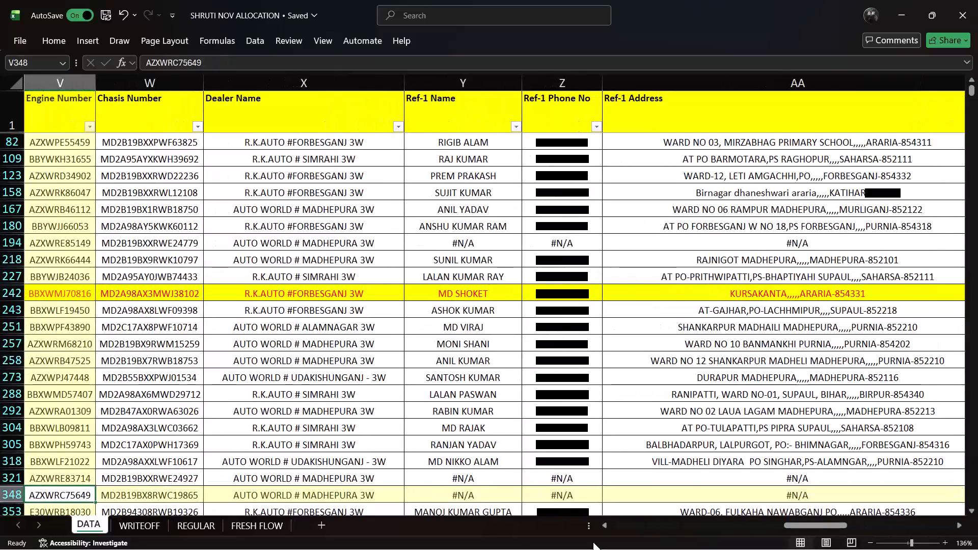
{"action": "key", "text": "Left"}
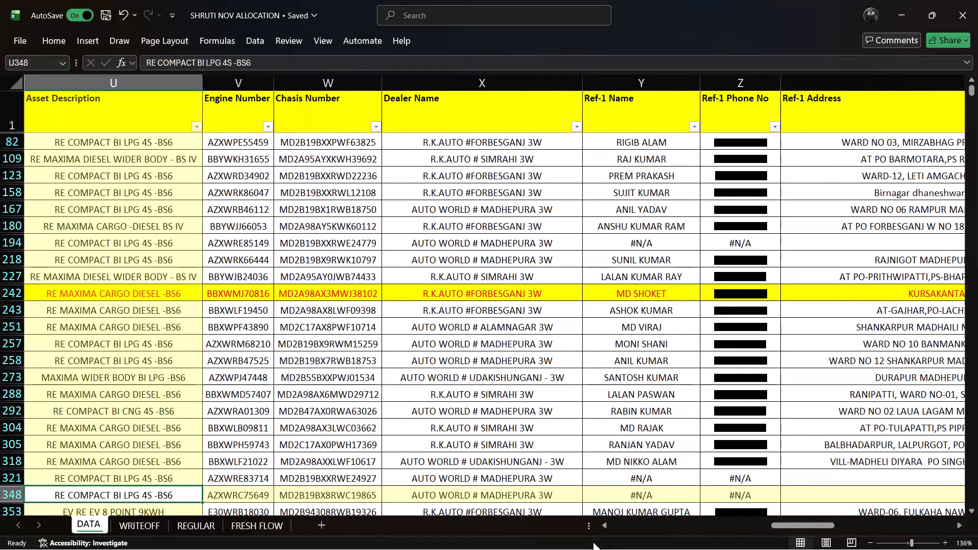
{"action": "key", "text": "Left"}
{"action": "key", "text": "Left"}
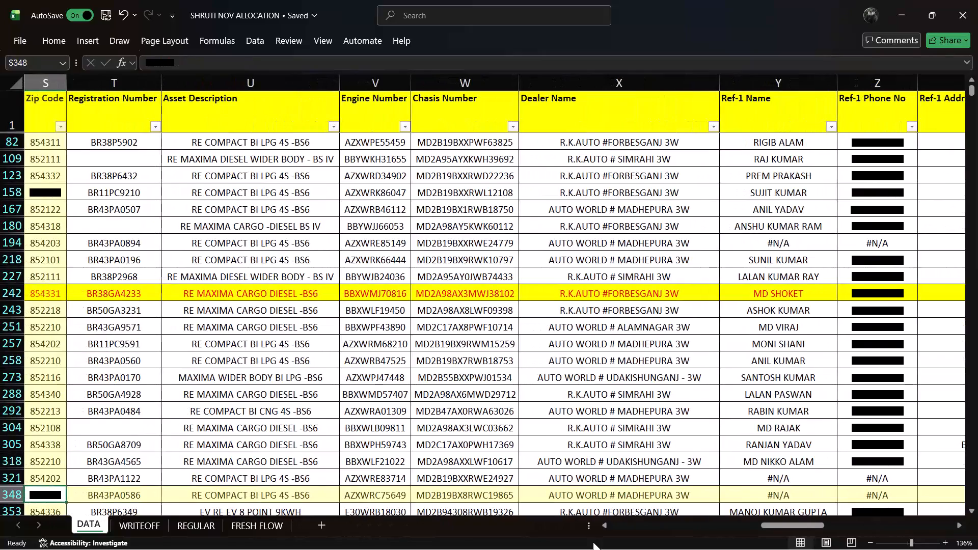
Return to the row 348 record's Loan Number and recheck its details through EMI Overdue Amount, ending on Amount Financed.
{"action": "key", "text": "Left"}
{"action": "key", "text": "Left"}
{"action": "key", "text": "Left"}
{"action": "key", "text": "Left"}
{"action": "key", "text": "Left"}
{"action": "key", "text": "Left"}
{"action": "key", "text": "Left"}
{"action": "key", "text": "Left"}
{"action": "key", "text": "Left"}
{"action": "key", "text": "Left"}
{"action": "key", "text": "Left"}
{"action": "key", "text": "Left"}
{"action": "key", "text": "Left"}
{"action": "key", "text": "Left"}
{"action": "key", "text": "Left"}
{"action": "key", "text": "Left"}
{"action": "key", "text": "Left"}
{"action": "key", "text": "Left"}
{"action": "key", "text": "Left"}
{"action": "key", "text": "Left"}
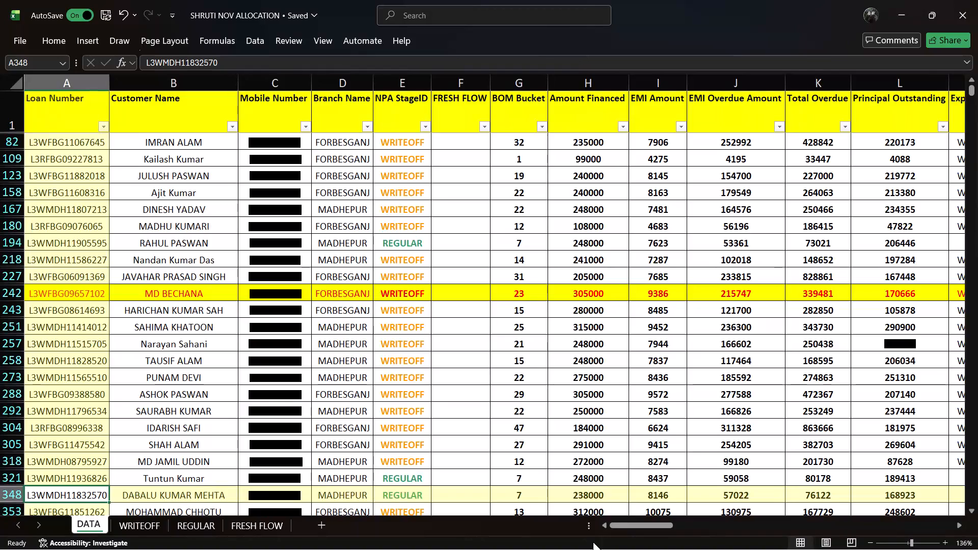
{"action": "key", "text": "Right"}
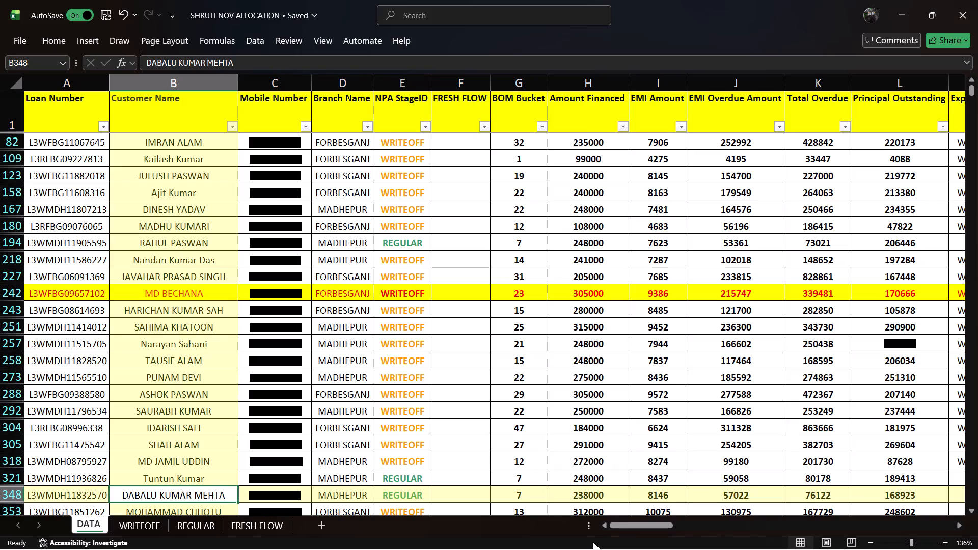
{"action": "key", "text": "Right"}
{"action": "key", "text": "Right"}
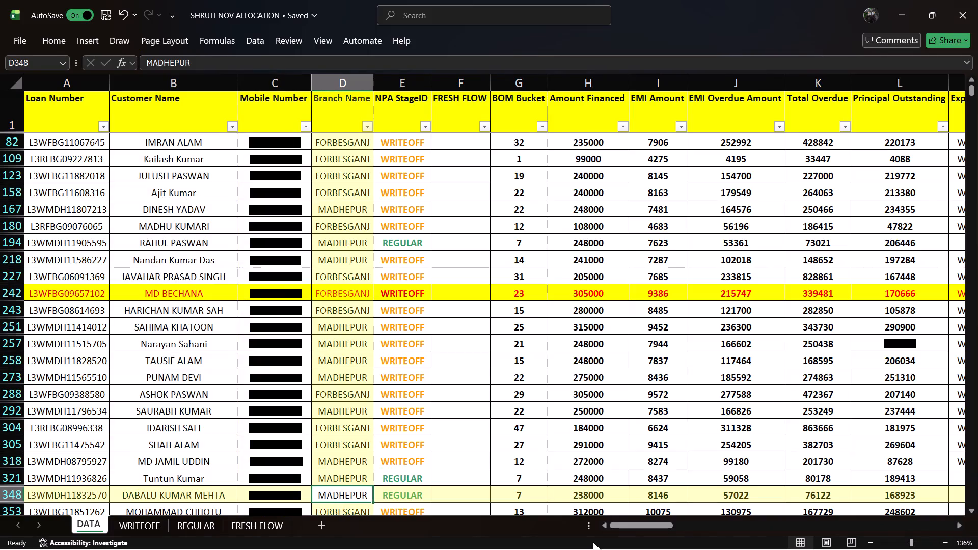
{"action": "key", "text": "Right"}
{"action": "key", "text": "Right"}
{"action": "key", "text": "Right"}
{"action": "key", "text": "Right"}
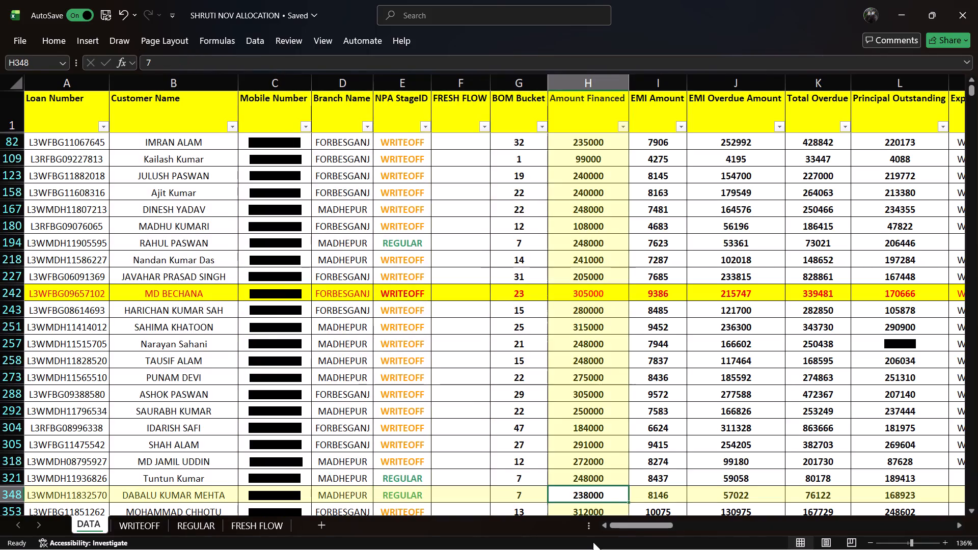
{"action": "key", "text": "Right"}
{"action": "key", "text": "Right"}
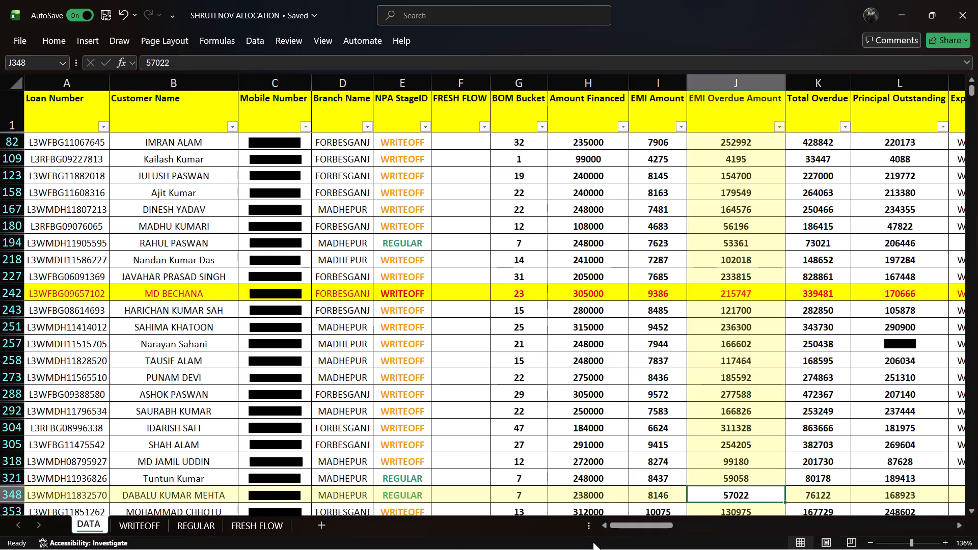
{"action": "key", "text": "Left"}
{"action": "key", "text": "Left"}
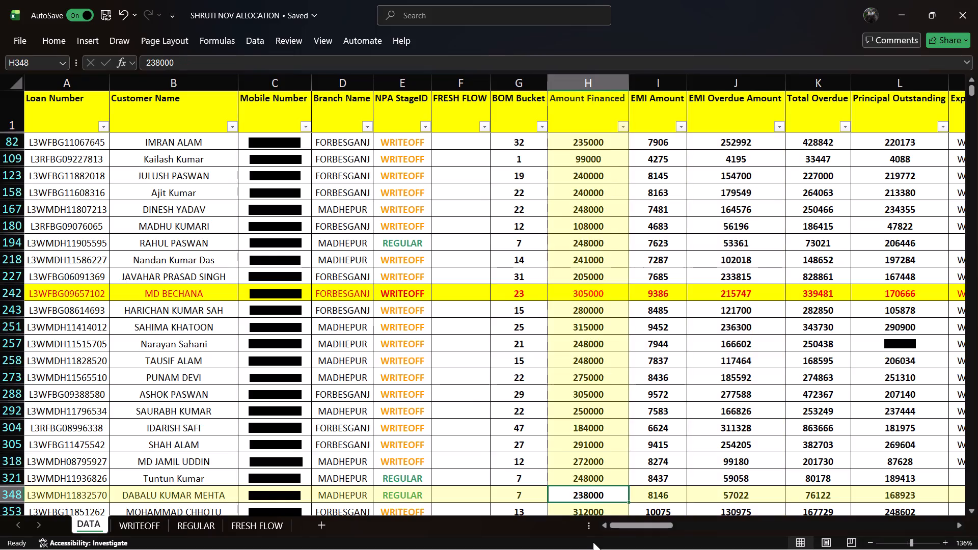
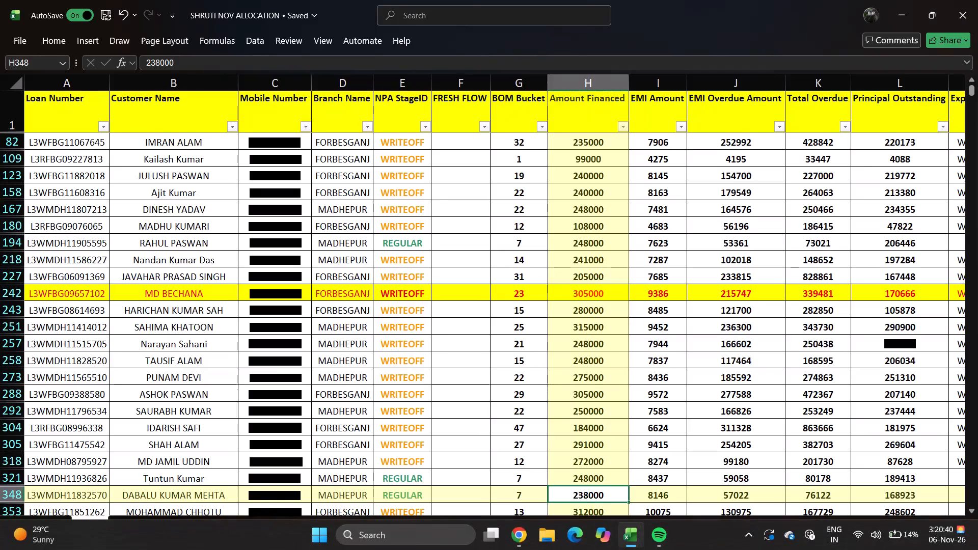
Enter the current date, 06-11-2026, as the CALLING DATE for the row 348 record.
{"action": "left_click", "coordinate": [145, 497]}
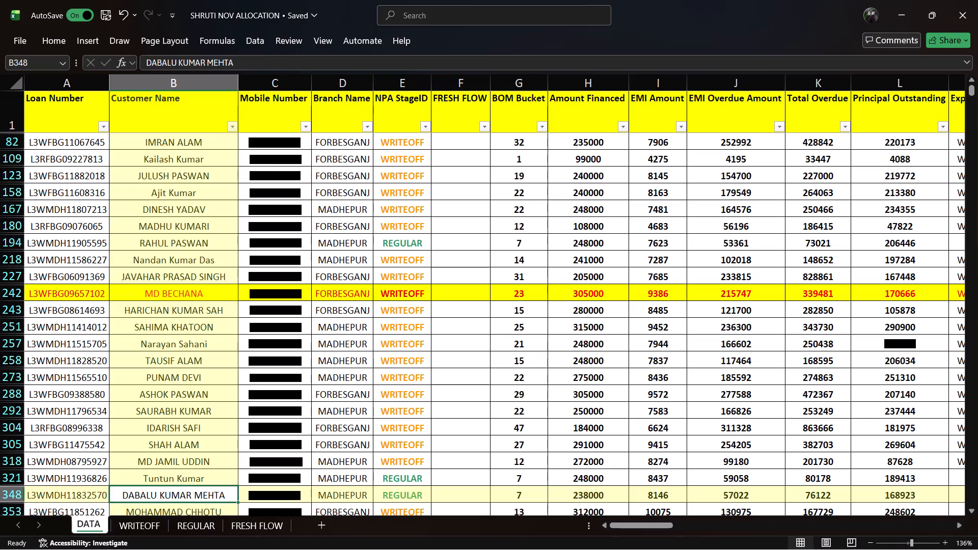
{"action": "key", "text": "Right"}
{"action": "key", "text": "Right"}
{"action": "key", "text": "Right"}
{"action": "key", "text": "Right"}
{"action": "key", "text": "Right"}
{"action": "key", "text": "Right"}
{"action": "key", "text": "Right"}
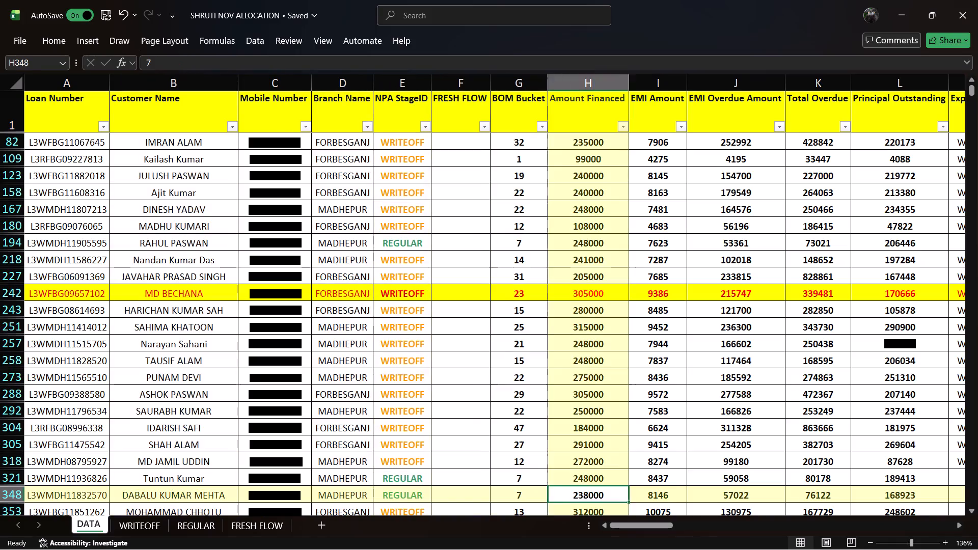
{"action": "key", "text": "Right"}
{"action": "key", "text": "Right"}
{"action": "key", "text": "Right"}
{"action": "key", "text": "Right"}
{"action": "key", "text": "Right"}
{"action": "key", "text": "Right"}
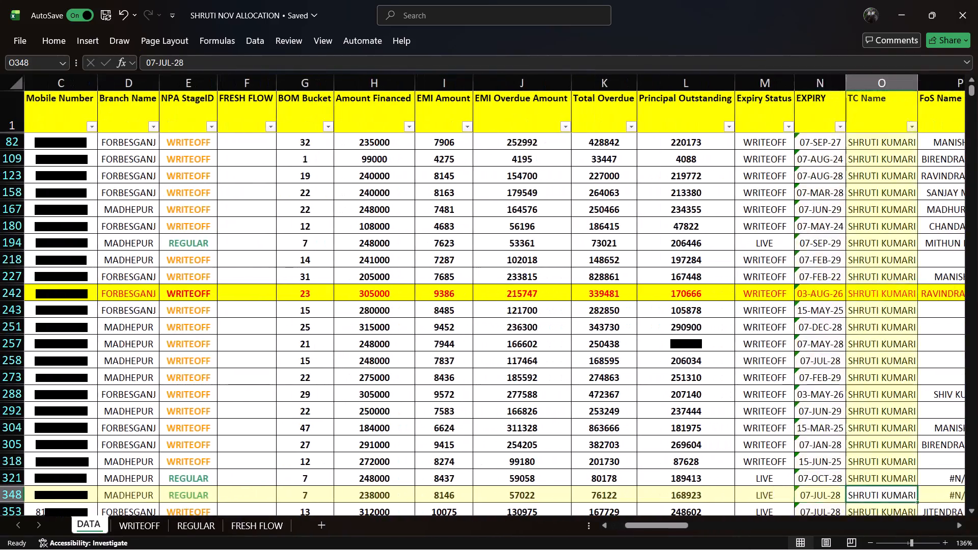
{"action": "key", "text": "Right"}
{"action": "key", "text": "Right"}
{"action": "key", "text": "Right"}
{"action": "key", "text": "Right"}
{"action": "key", "text": "Right"}
{"action": "key", "text": "Right"}
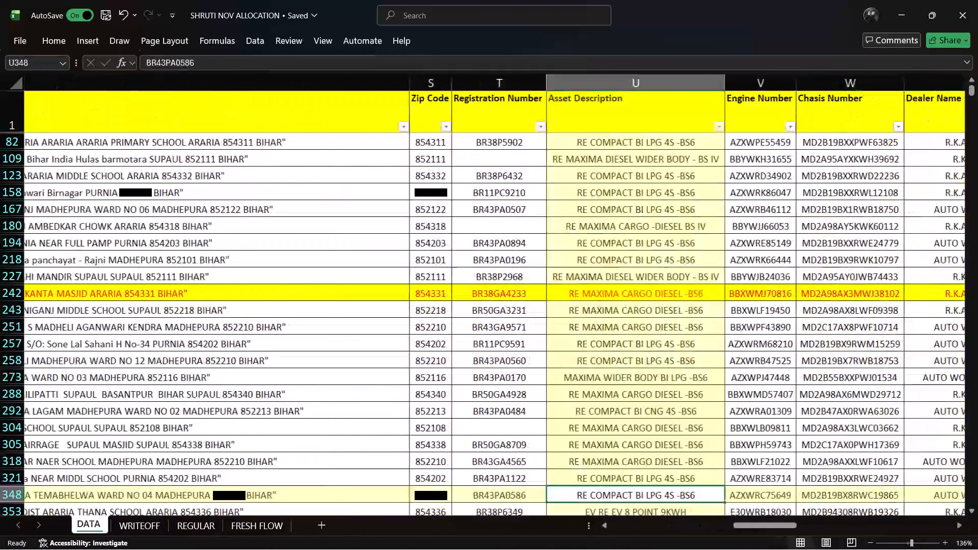
{"action": "key", "text": "Right"}
{"action": "key", "text": "Right"}
{"action": "key", "text": "Right"}
{"action": "key", "text": "Right"}
{"action": "key", "text": "Right"}
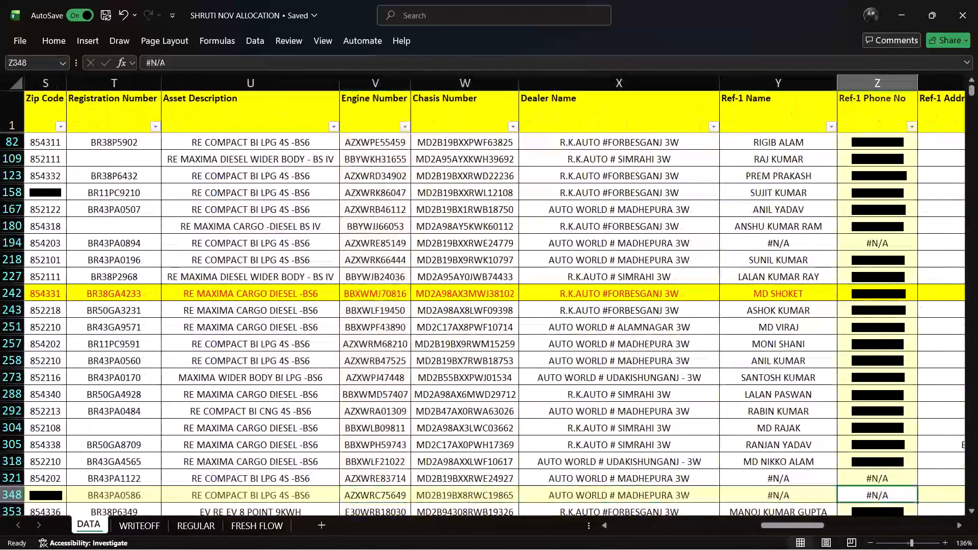
{"action": "key", "text": "Right"}
{"action": "key", "text": "Right"}
{"action": "key", "text": "Right"}
{"action": "key", "text": "Right"}
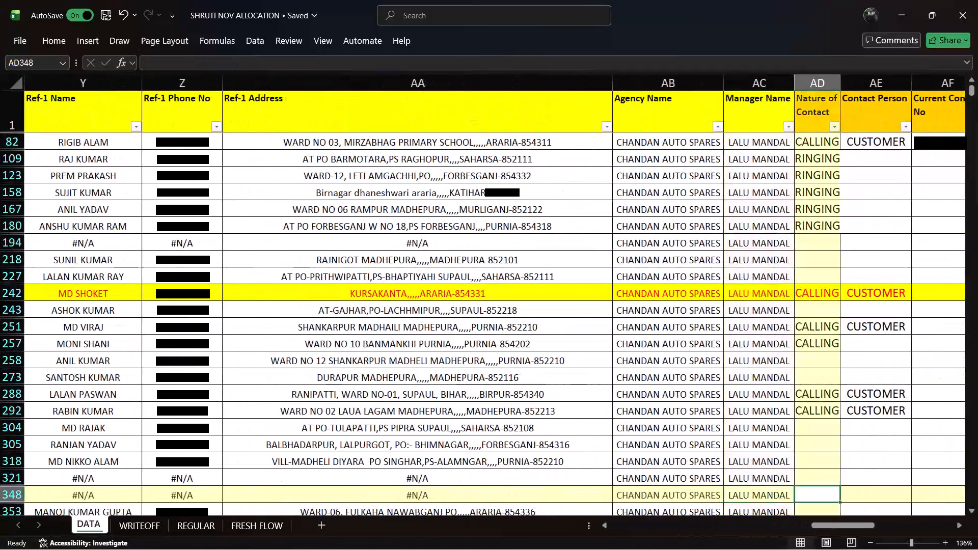
{"action": "key", "text": "Right"}
{"action": "key", "text": "Right"}
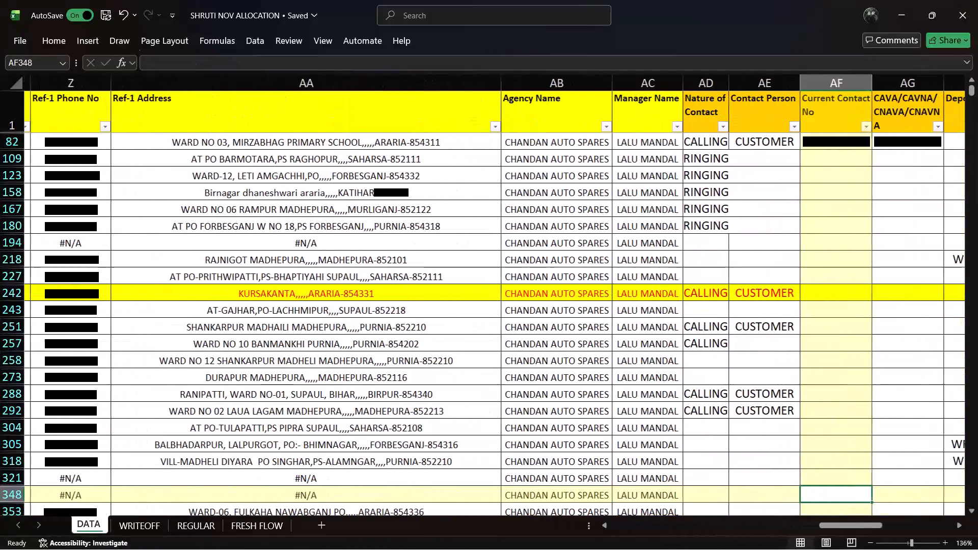
{"action": "key", "text": "Right"}
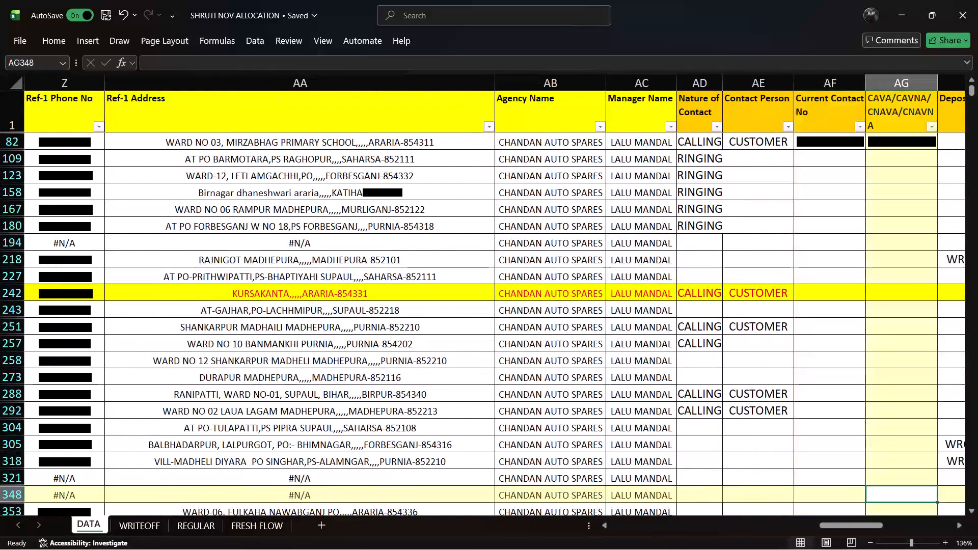
{"action": "key", "text": "Right"}
{"action": "key", "text": "Right"}
{"action": "key", "text": "Right"}
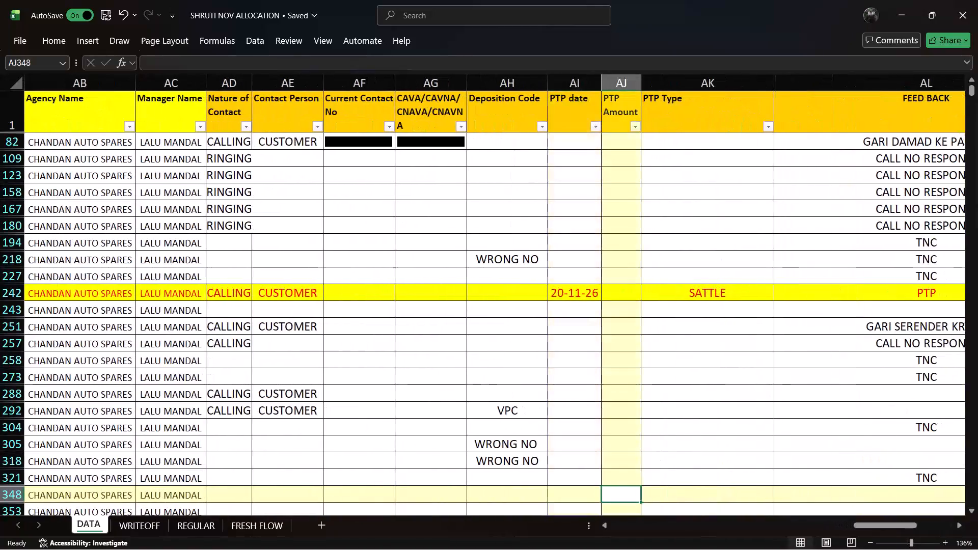
{"action": "key", "text": "Right"}
{"action": "key", "text": "Right"}
{"action": "key", "text": "Right"}
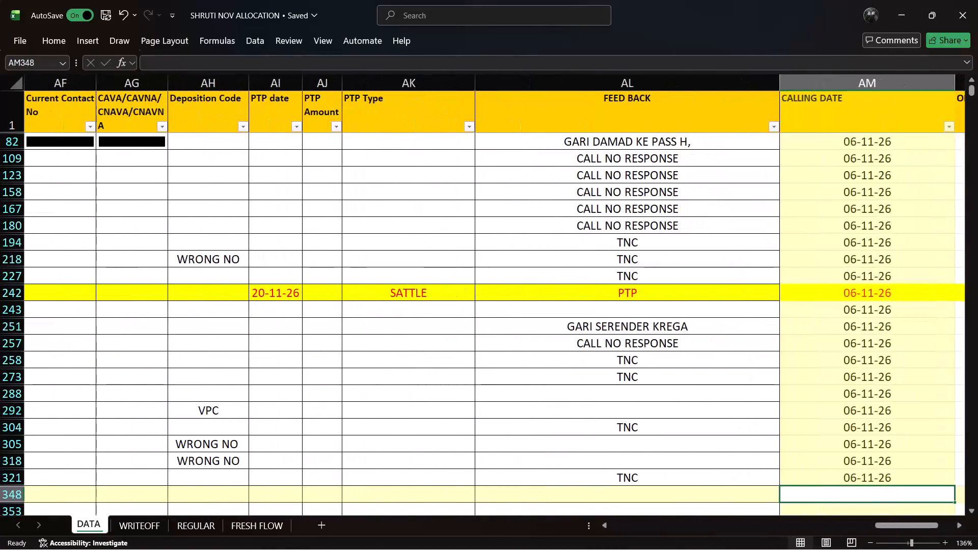
{"action": "key", "text": "Right"}
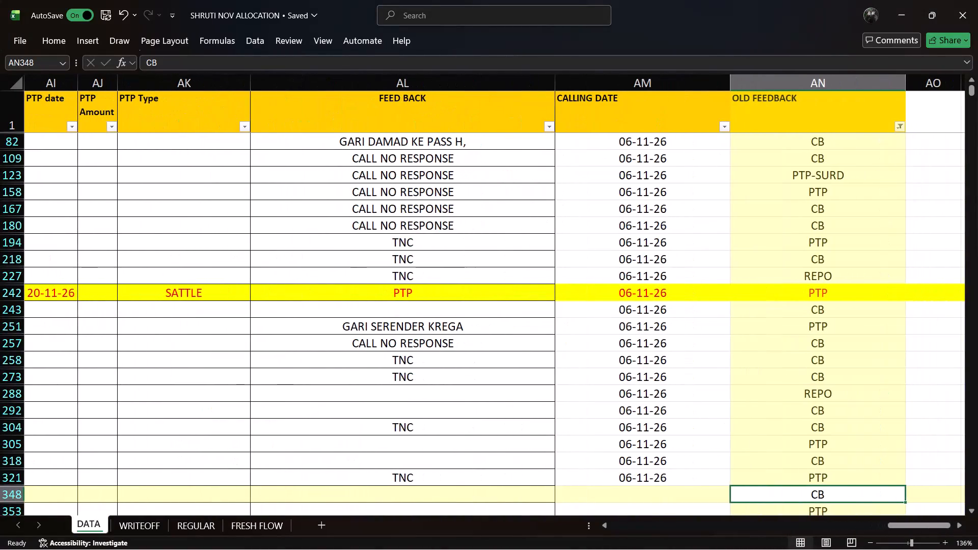
{"action": "key", "text": "Left"}
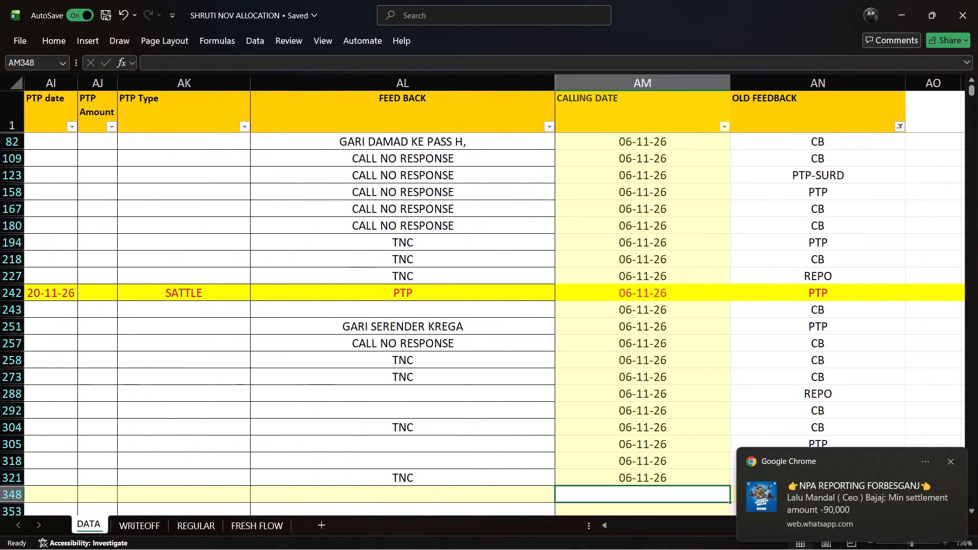
{"action": "key", "text": "ctrl+semicolon"}
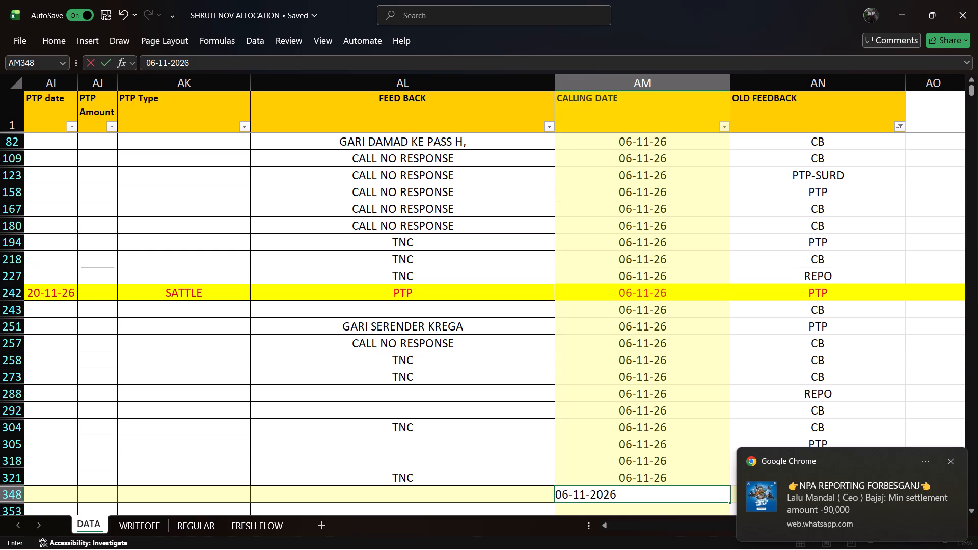
{"action": "left_click", "coordinate": [300, 496]}
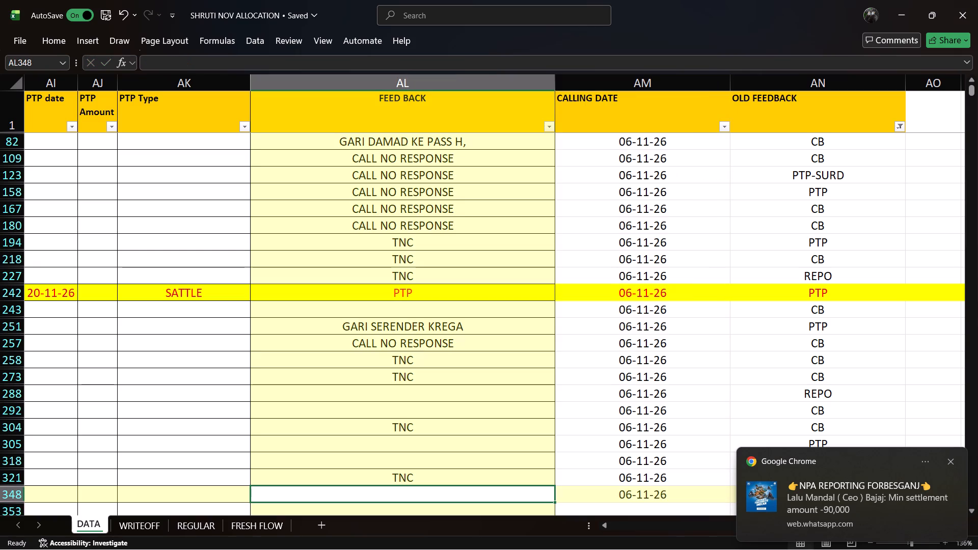
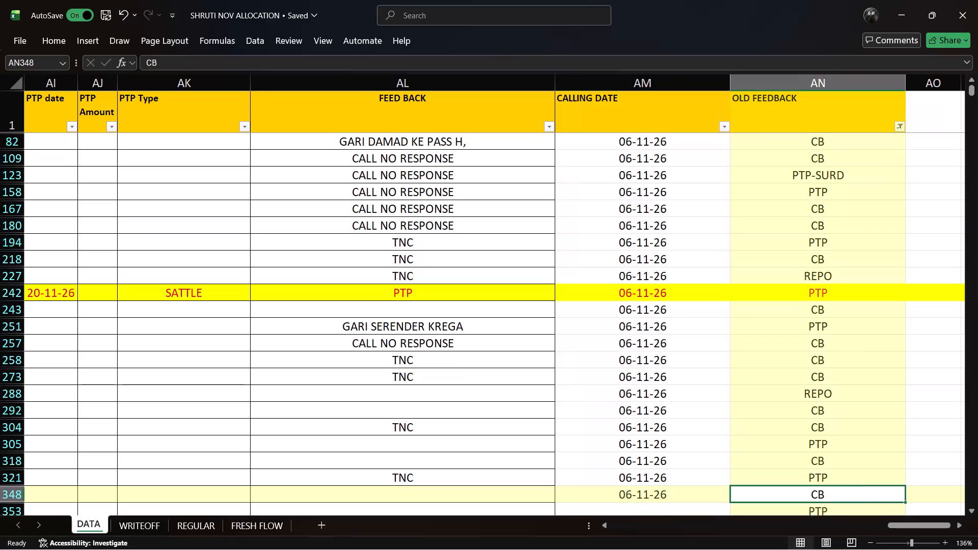
Set the Nature of Contact for the row 348 record to CALLING.
{"action": "key", "text": "Left"}
{"action": "key", "text": "Left"}
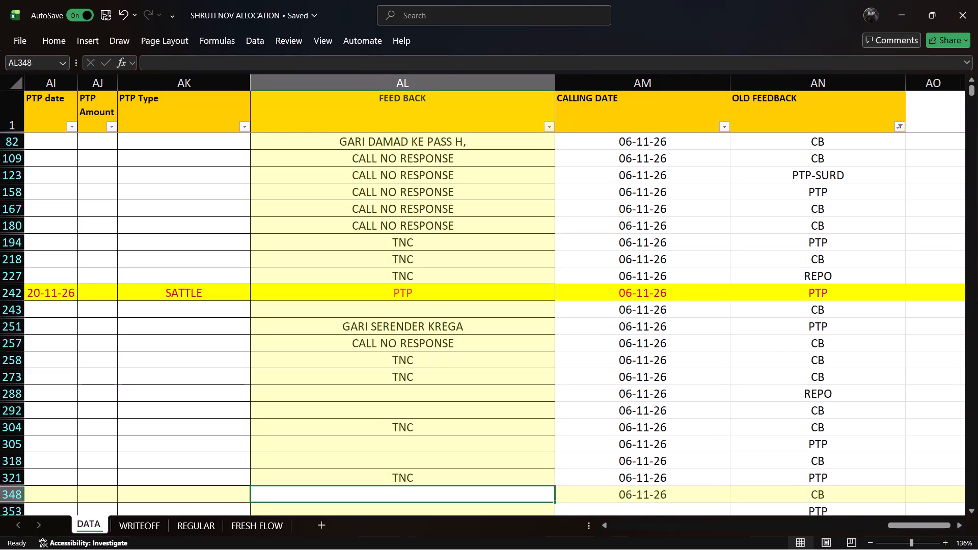
{"action": "key", "text": "Left"}
{"action": "key", "text": "Left"}
{"action": "key", "text": "Left"}
{"action": "key", "text": "Left"}
{"action": "key", "text": "Left"}
{"action": "key", "text": "Left"}
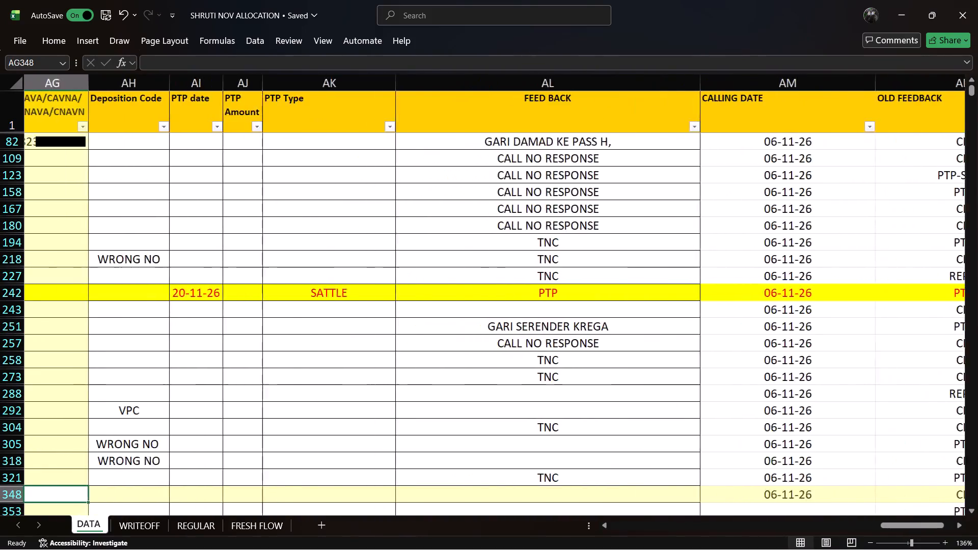
{"action": "key", "text": "Left"}
{"action": "key", "text": "Left"}
{"action": "key", "text": "Left"}
{"action": "key", "text": "Left"}
{"action": "key", "text": "Right"}
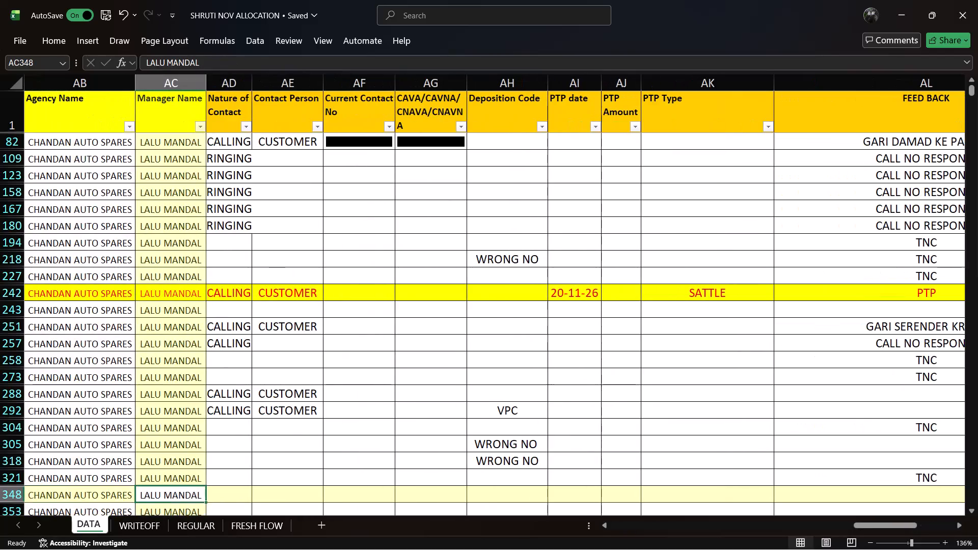
{"action": "key", "text": "Right"}
{"action": "type", "text": "CALL"}
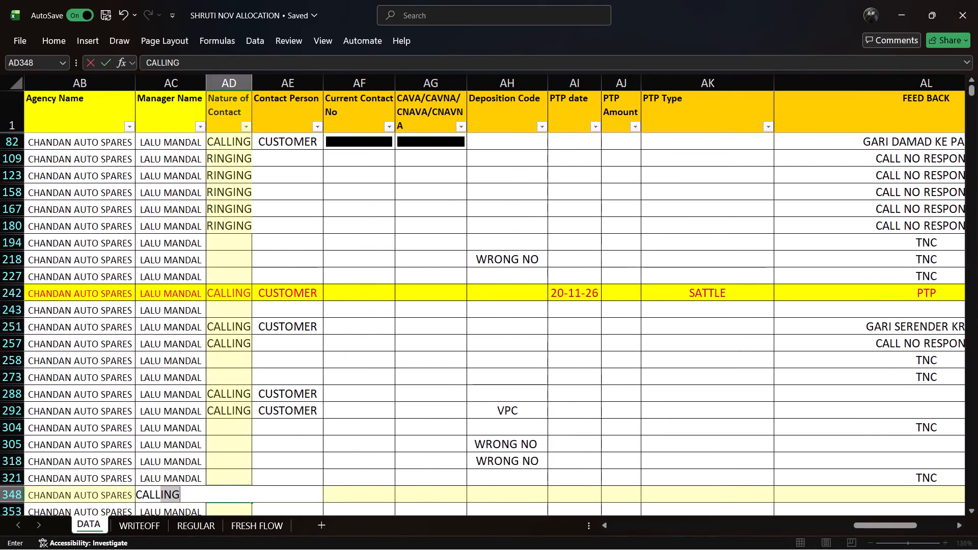
{"action": "key", "text": "Right"}
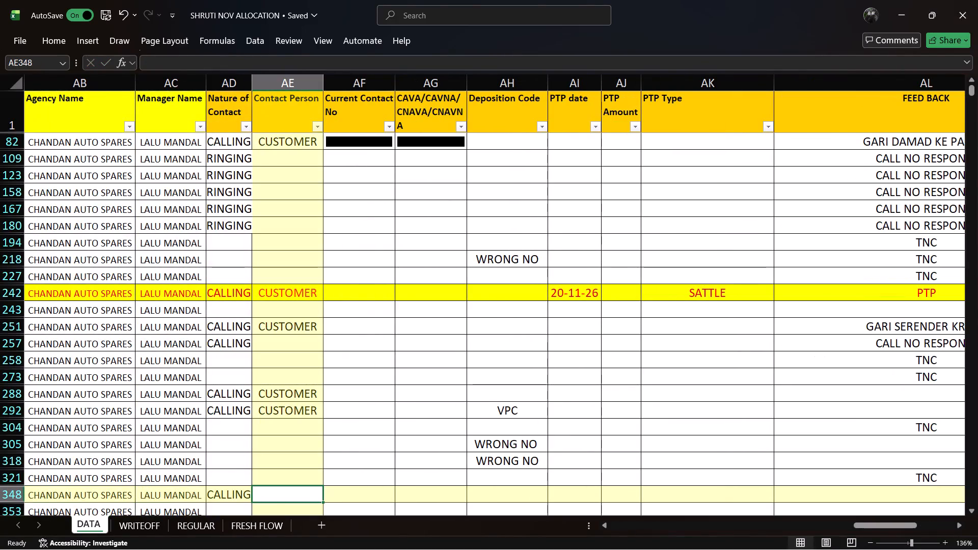
Set the Contact Person for the row 348 record to WIFE.
{"action": "type", "text": "CU"}
{"action": "key", "text": "Right"}
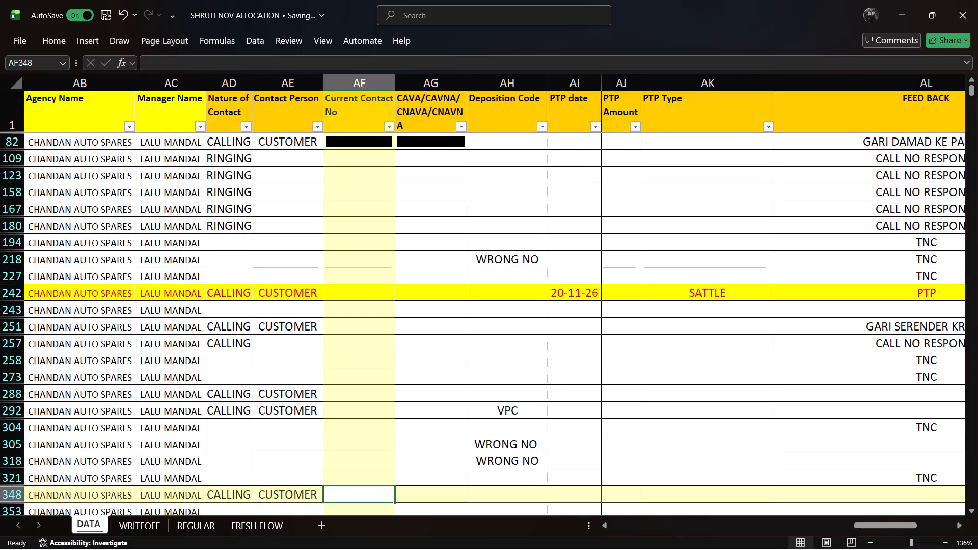
{"action": "key", "text": "Left"}
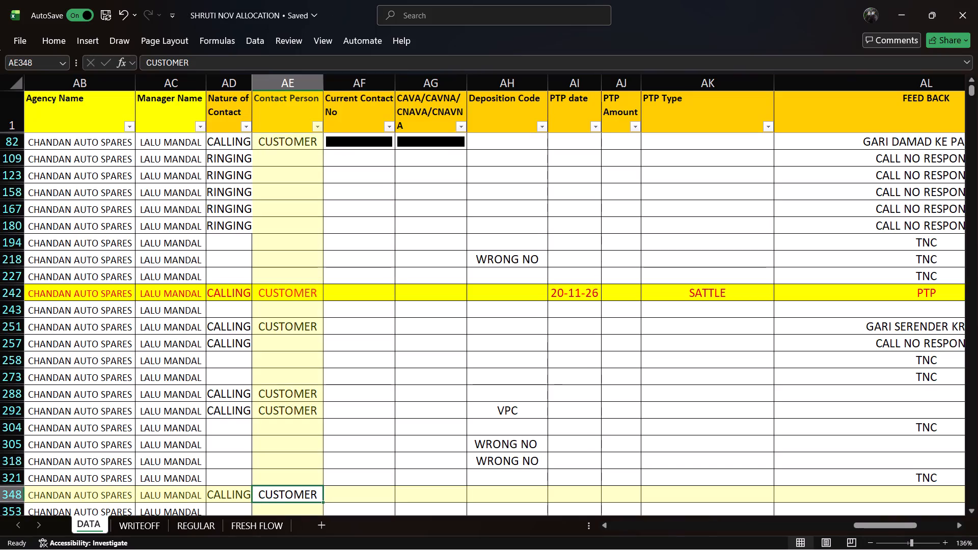
{"action": "key", "text": "BackSpace"}
{"action": "type", "text": "WIFE"}
{"action": "key", "text": "Right"}
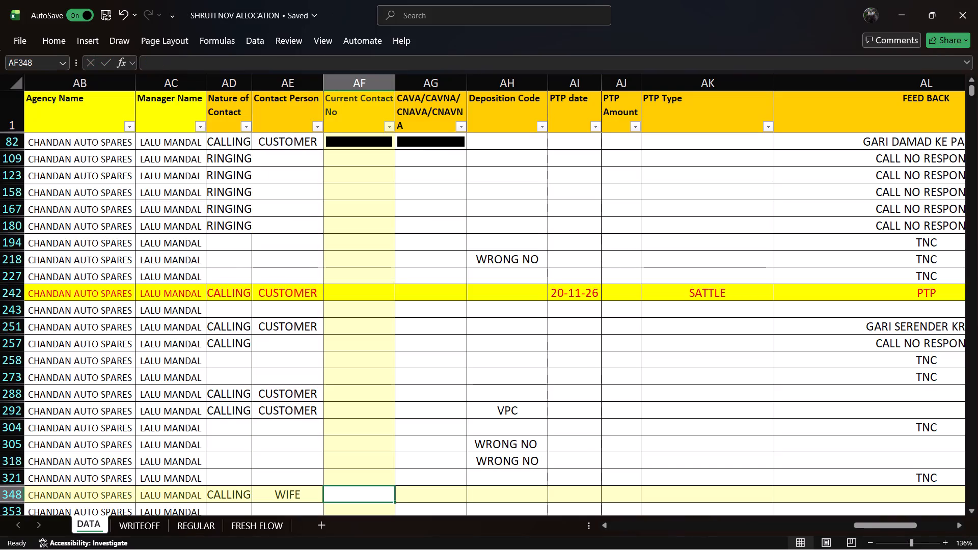
Enter PYM NHI KREGI as the FEED BACK for the row 348 record and save the workbook.
{"action": "key", "text": "Right"}
{"action": "key", "text": "Right"}
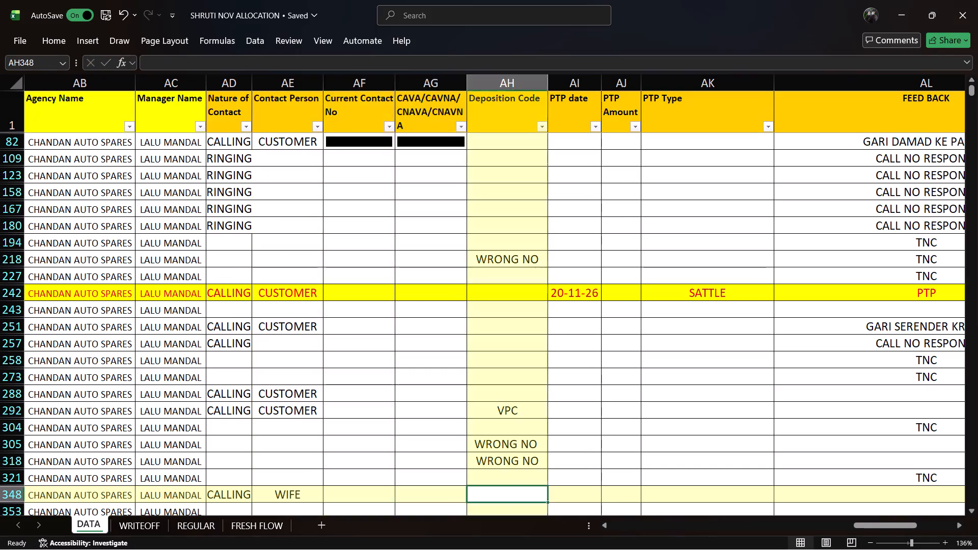
{"action": "key", "text": "Right"}
{"action": "key", "text": "Right"}
{"action": "key", "text": "Right"}
{"action": "key", "text": "Right"}
{"action": "key", "text": "Right"}
{"action": "key", "text": "Right"}
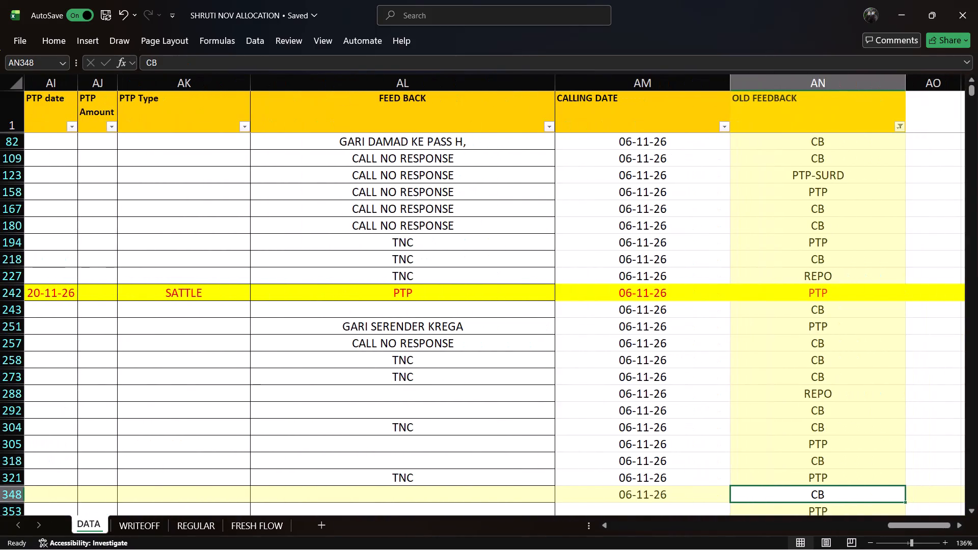
{"action": "key", "text": "Left"}
{"action": "key", "text": "Left"}
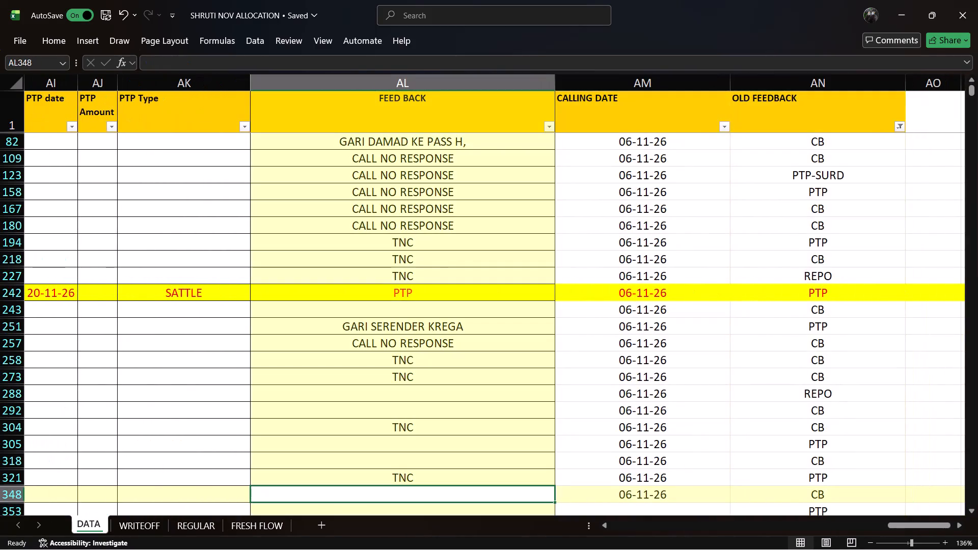
{"action": "type", "text": "PYM"}
{"action": "key", "text": "space"}
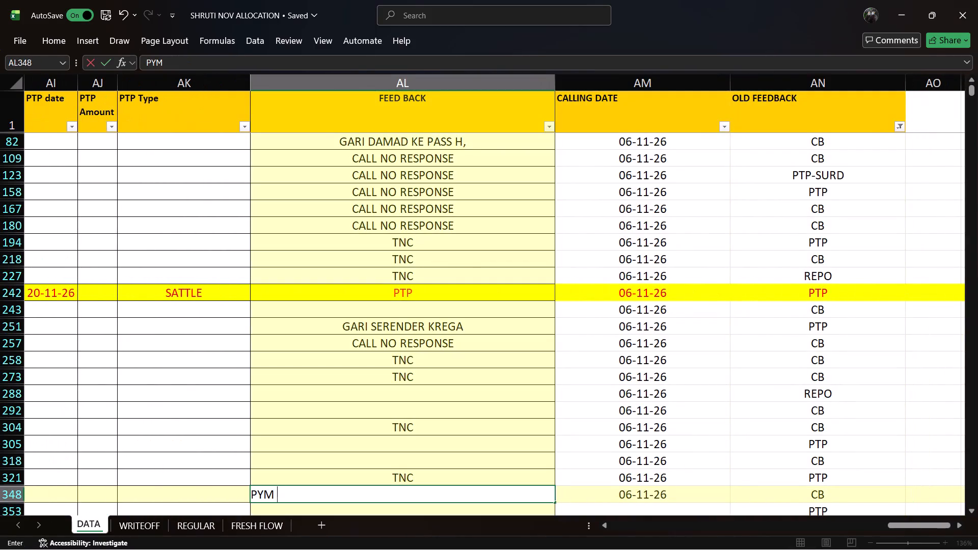
{"action": "type", "text": "NHU"}
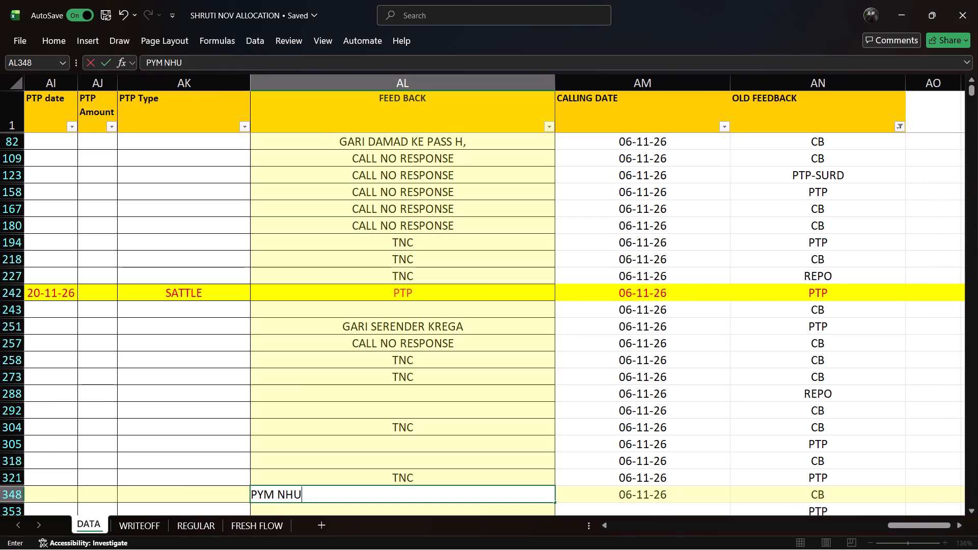
{"action": "key", "text": "BackSpace"}
{"action": "type", "text": "IN"}
{"action": "key", "text": "BackSpace"}
{"action": "key", "text": "space"}
{"action": "type", "text": "KREGI"}
{"action": "key", "text": "Down"}
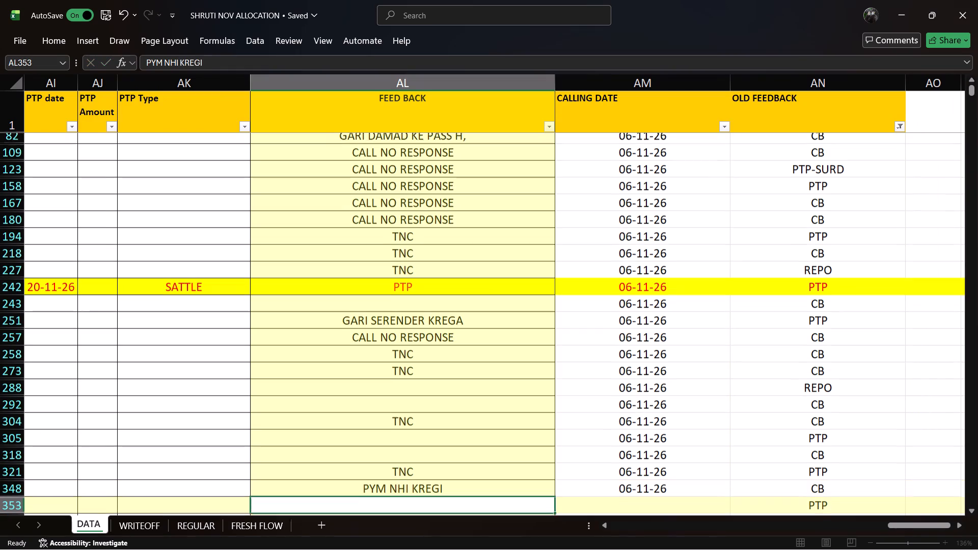
{"action": "key", "text": "ctrl+s"}
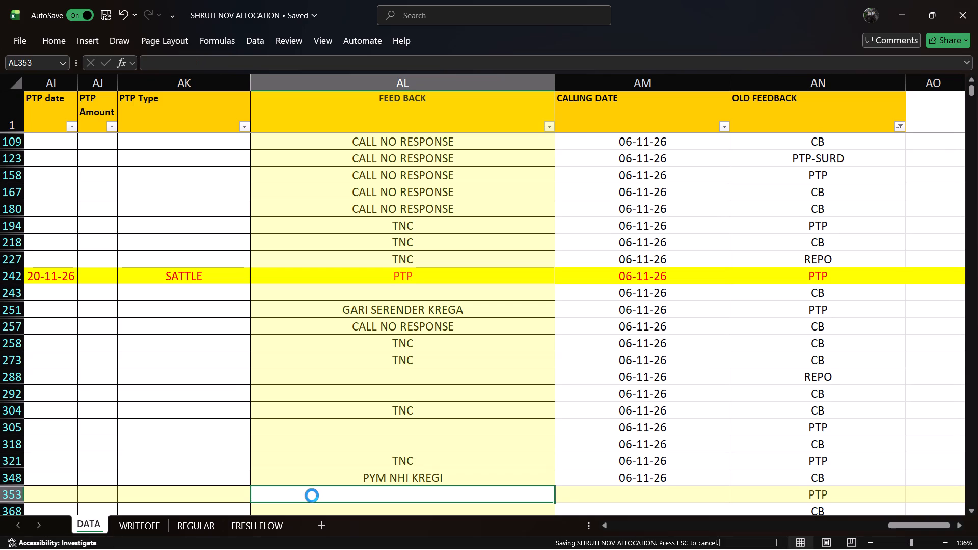
Review the row 348 record from its feedback back through the reference and loan details to the Loan Number.
{"action": "left_click", "coordinate": [347, 471]}
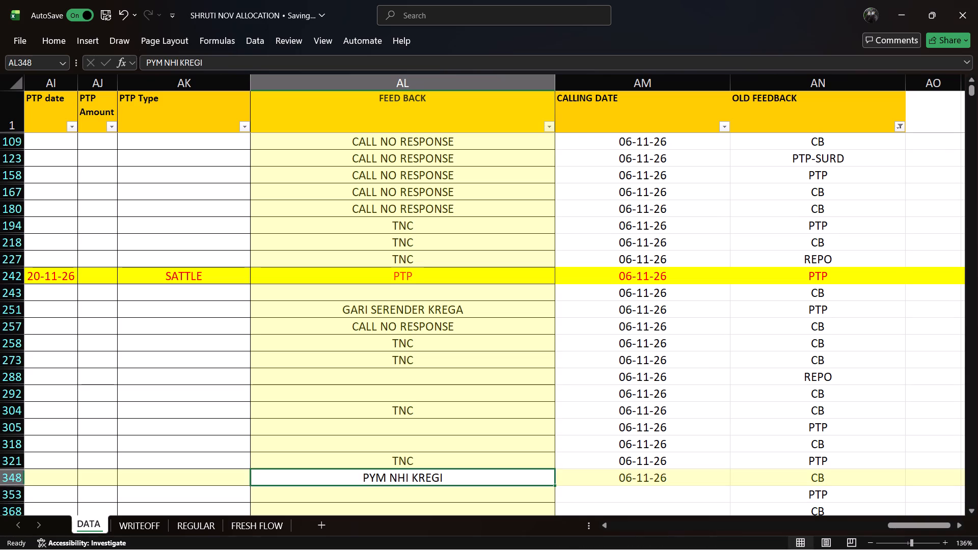
{"action": "key", "text": "Left"}
{"action": "key", "text": "Left"}
{"action": "key", "text": "Left"}
{"action": "key", "text": "Left"}
{"action": "key", "text": "Left"}
{"action": "key", "text": "Left"}
{"action": "key", "text": "Left"}
{"action": "key", "text": "Left"}
{"action": "key", "text": "Left"}
{"action": "key", "text": "Left"}
{"action": "key", "text": "Left"}
{"action": "key", "text": "Left"}
{"action": "key", "text": "Left"}
{"action": "key", "text": "Left"}
{"action": "key", "text": "Left"}
{"action": "key", "text": "Left"}
{"action": "key", "text": "Left"}
{"action": "key", "text": "Left"}
{"action": "key", "text": "Left"}
{"action": "key", "text": "Left"}
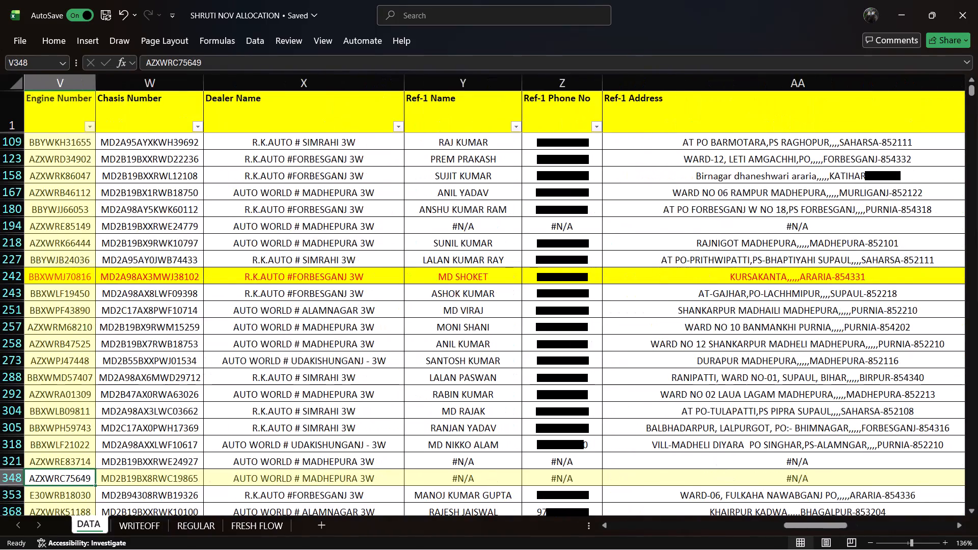
{"action": "key", "text": "Left"}
{"action": "key", "text": "Left"}
{"action": "key", "text": "Left"}
{"action": "key", "text": "Left"}
{"action": "key", "text": "Left"}
{"action": "key", "text": "Left"}
{"action": "key", "text": "Left"}
{"action": "key", "text": "Left"}
{"action": "key", "text": "Left"}
{"action": "key", "text": "Left"}
{"action": "key", "text": "Left"}
{"action": "key", "text": "Left"}
{"action": "key", "text": "Left"}
{"action": "key", "text": "Left"}
{"action": "key", "text": "Left"}
{"action": "key", "text": "Left"}
{"action": "key", "text": "Left"}
{"action": "key", "text": "Left"}
{"action": "key", "text": "Left"}
{"action": "key", "text": "Left"}
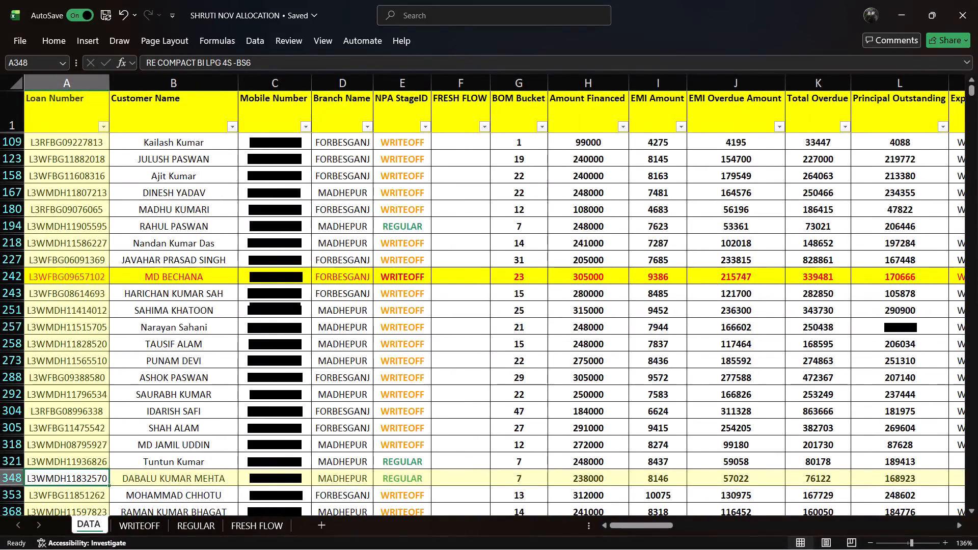
Review the row 288 record from its Mobile Number across to the contact details, feedback, calling date and OLD FEEDBACK.
{"action": "left_click", "coordinate": [279, 376]}
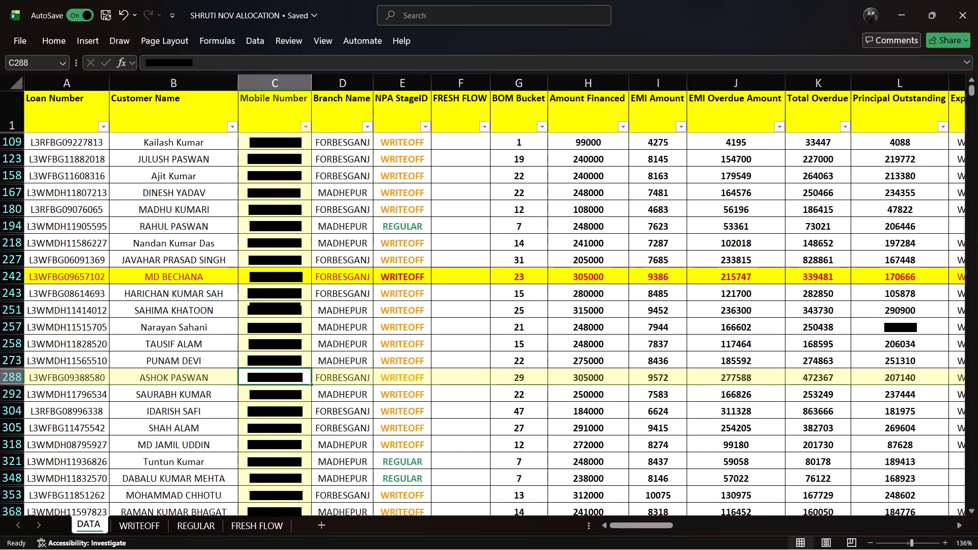
{"action": "key", "text": "Right"}
{"action": "key", "text": "Right"}
{"action": "key", "text": "Right"}
{"action": "key", "text": "Right"}
{"action": "key", "text": "Right"}
{"action": "key", "text": "Right"}
{"action": "key", "text": "Right"}
{"action": "key", "text": "Right"}
{"action": "key", "text": "Right"}
{"action": "key", "text": "Right"}
{"action": "key", "text": "Right"}
{"action": "key", "text": "Right"}
{"action": "key", "text": "Right"}
{"action": "key", "text": "Right"}
{"action": "key", "text": "Right"}
{"action": "key", "text": "Right"}
{"action": "key", "text": "Right"}
{"action": "key", "text": "Right"}
{"action": "key", "text": "Right"}
{"action": "key", "text": "Right"}
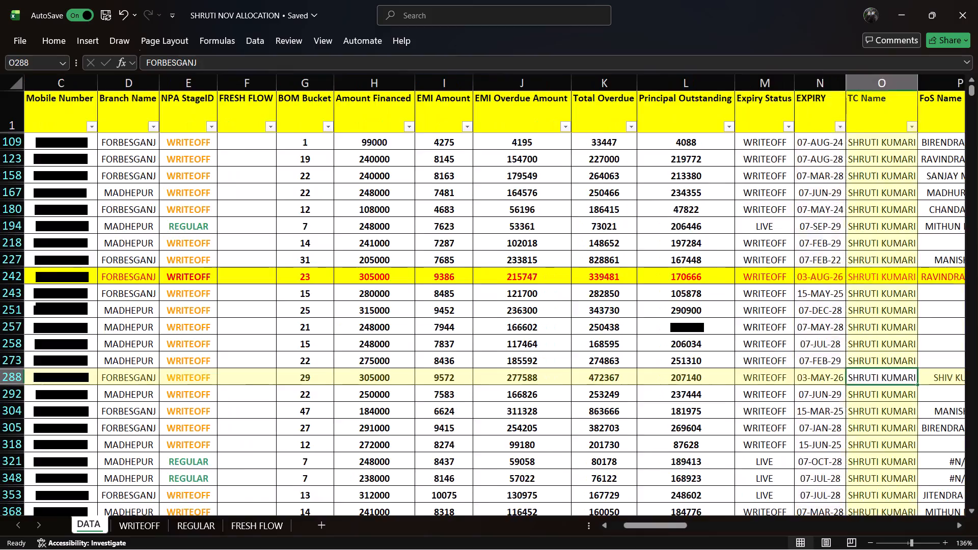
{"action": "key", "text": "Right"}
{"action": "key", "text": "Right"}
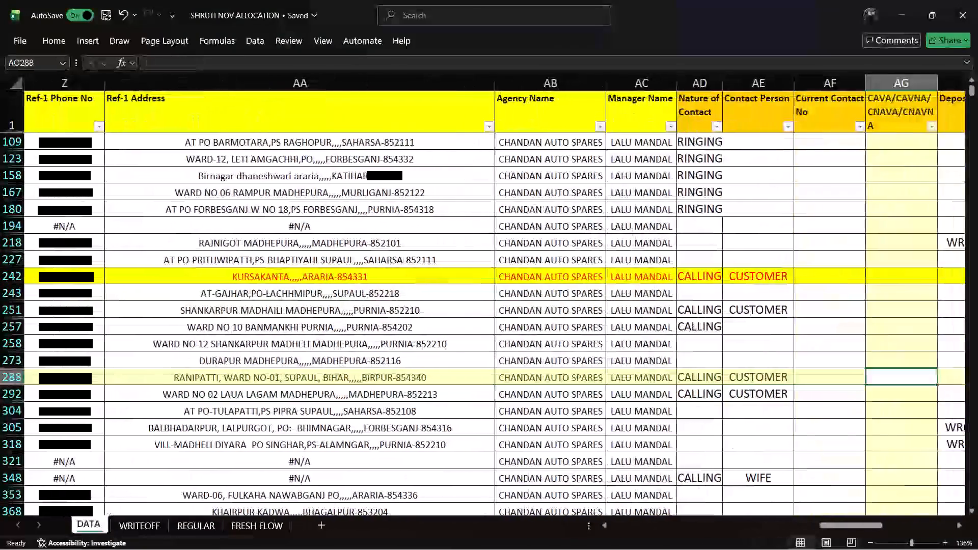
{"action": "key", "text": "Right"}
{"action": "key", "text": "Right"}
{"action": "key", "text": "Right"}
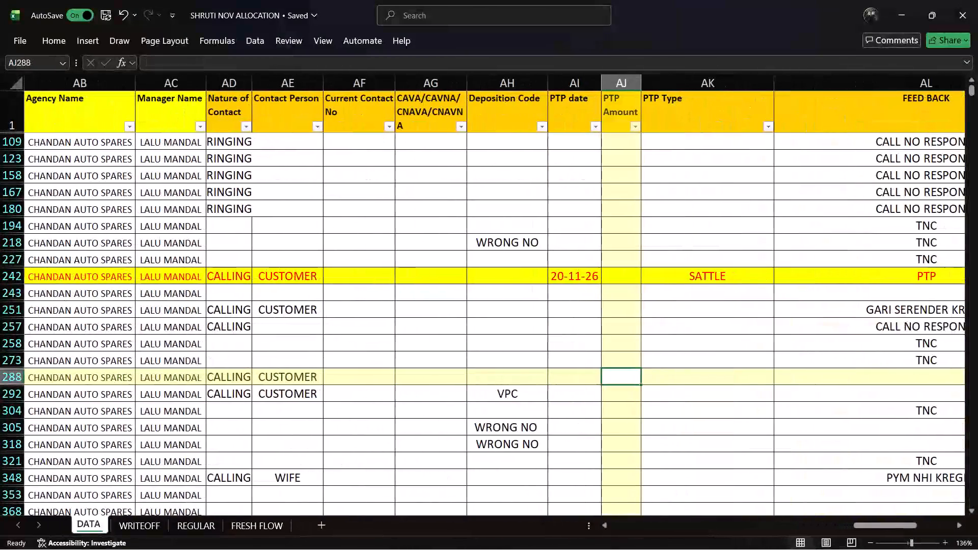
{"action": "key", "text": "Right"}
{"action": "key", "text": "Right"}
{"action": "key", "text": "Right"}
{"action": "key", "text": "Right"}
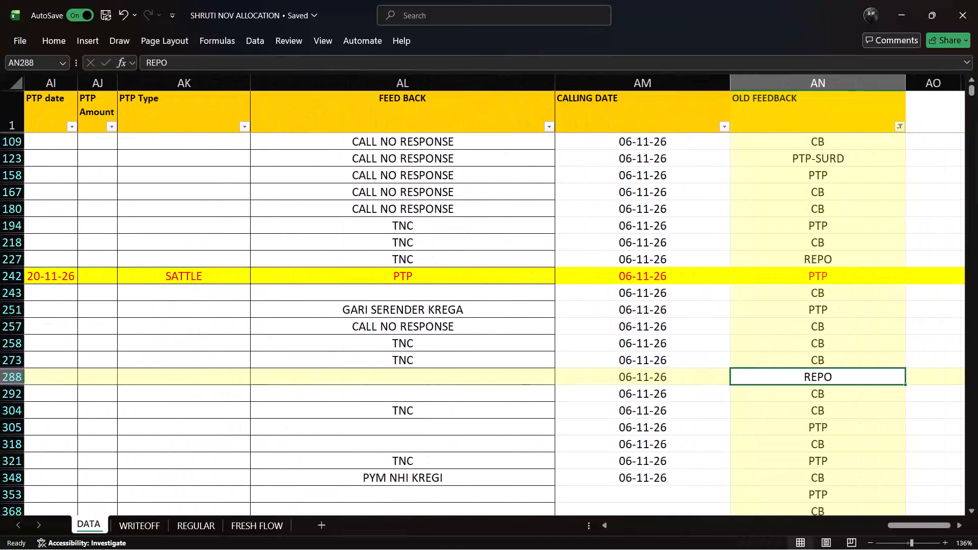
Go to the empty CALLING DATE cell of the row 353 record and save the workbook.
{"action": "key", "text": "Left"}
{"action": "key", "text": "Down"}
{"action": "key", "text": "Down"}
{"action": "key", "text": "Down"}
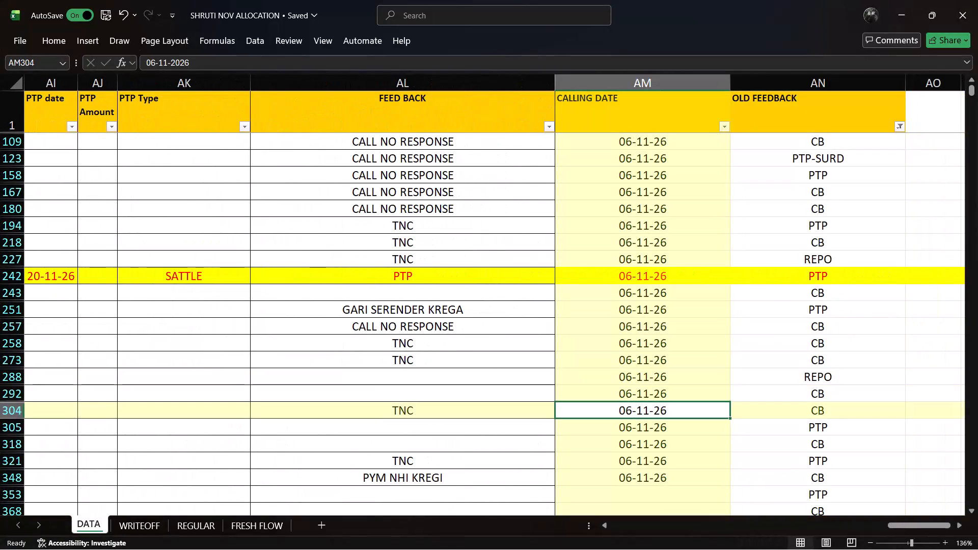
{"action": "key", "text": "Down"}
{"action": "key", "text": "Down"}
{"action": "key", "text": "Down"}
{"action": "key", "text": "Down"}
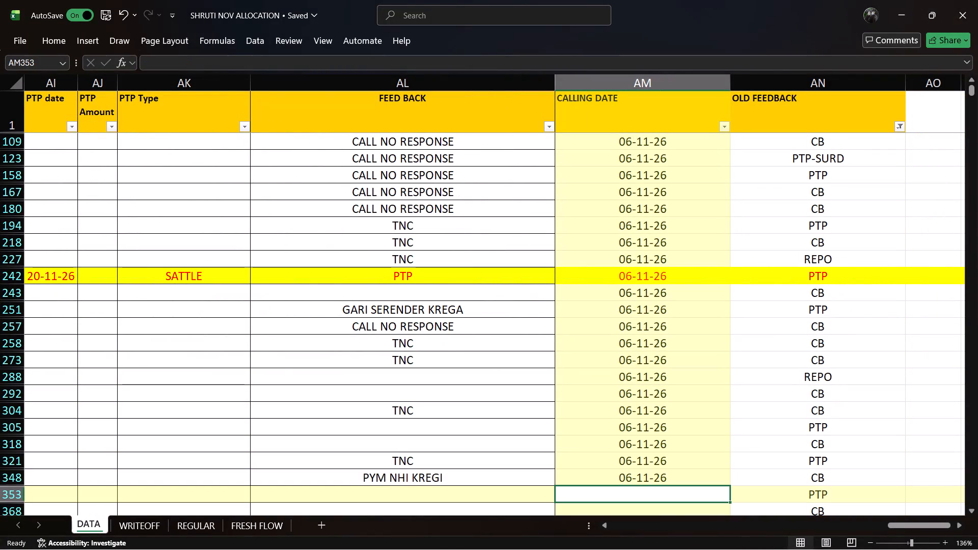
{"action": "key", "text": "ctrl+s"}
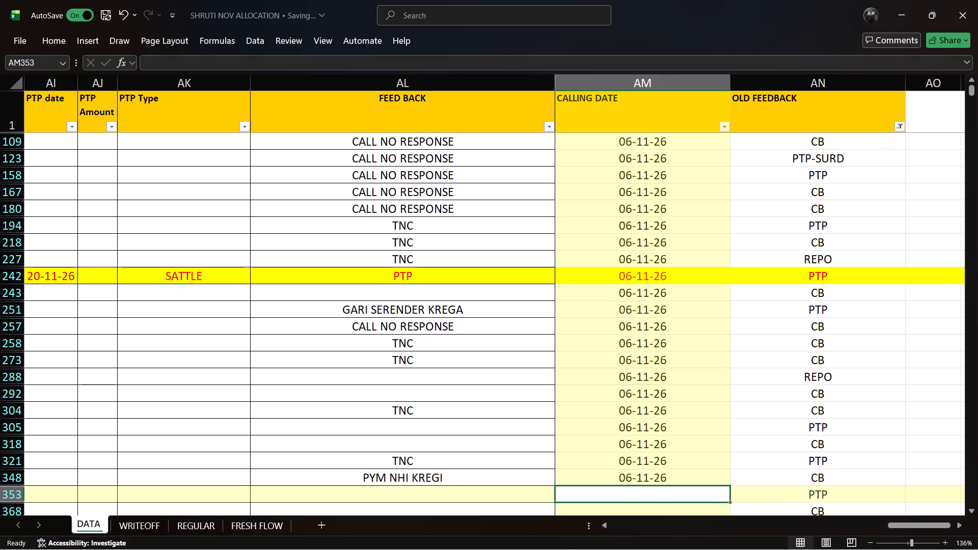
Check the row 353 record's OLD FEEDBACK, loan details and customer details, ending at its Mobile Number.
{"action": "key", "text": "Right"}
{"action": "key", "text": "Left"}
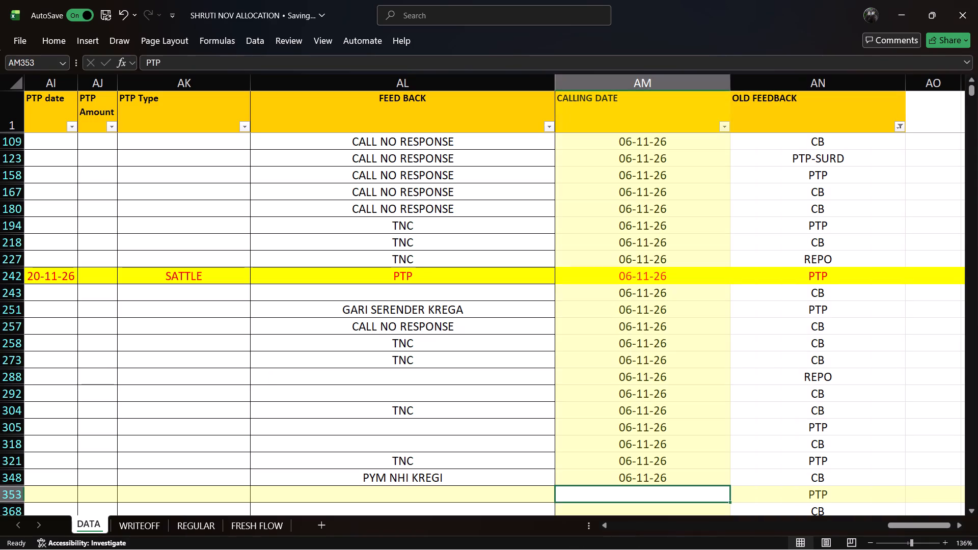
{"action": "key", "text": "Left"}
{"action": "key", "text": "Left"}
{"action": "key", "text": "Left"}
{"action": "key", "text": "Left"}
{"action": "key", "text": "Left"}
{"action": "key", "text": "Left"}
{"action": "key", "text": "Left"}
{"action": "key", "text": "Left"}
{"action": "key", "text": "Left"}
{"action": "key", "text": "Left"}
{"action": "key", "text": "Left"}
{"action": "key", "text": "Left"}
{"action": "key", "text": "Left"}
{"action": "key", "text": "Left"}
{"action": "key", "text": "Left"}
{"action": "key", "text": "Left"}
{"action": "key", "text": "Left"}
{"action": "key", "text": "Left"}
{"action": "key", "text": "Left"}
{"action": "key", "text": "Left"}
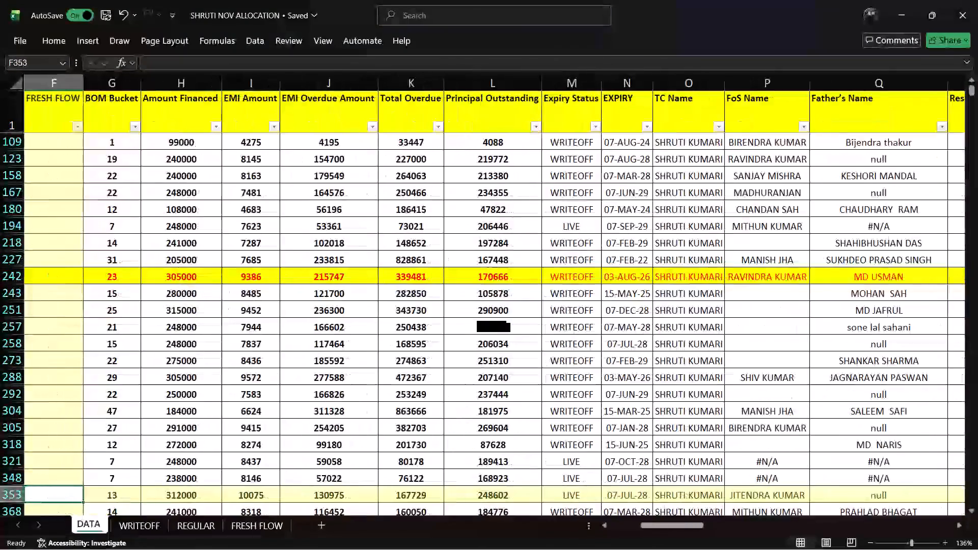
{"action": "key", "text": "Right"}
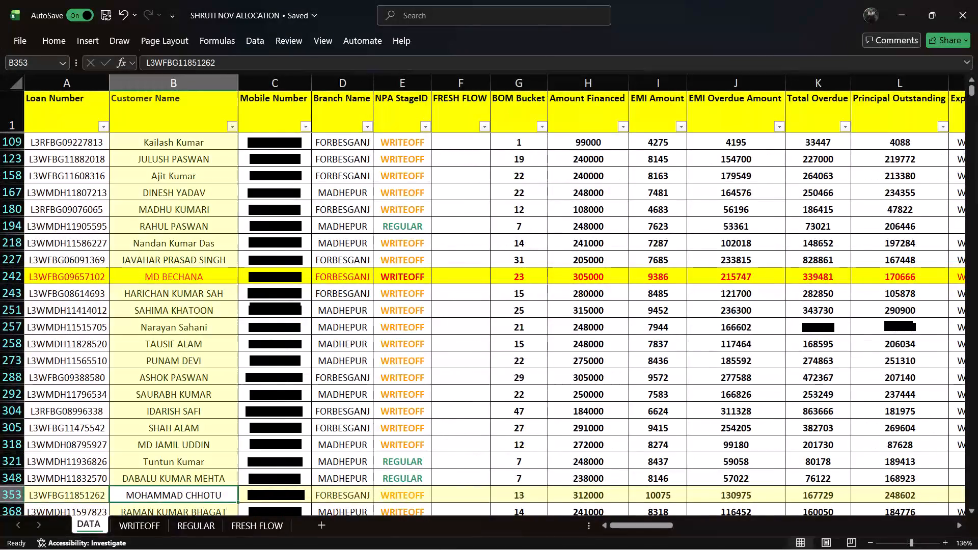
{"action": "key", "text": "Right"}
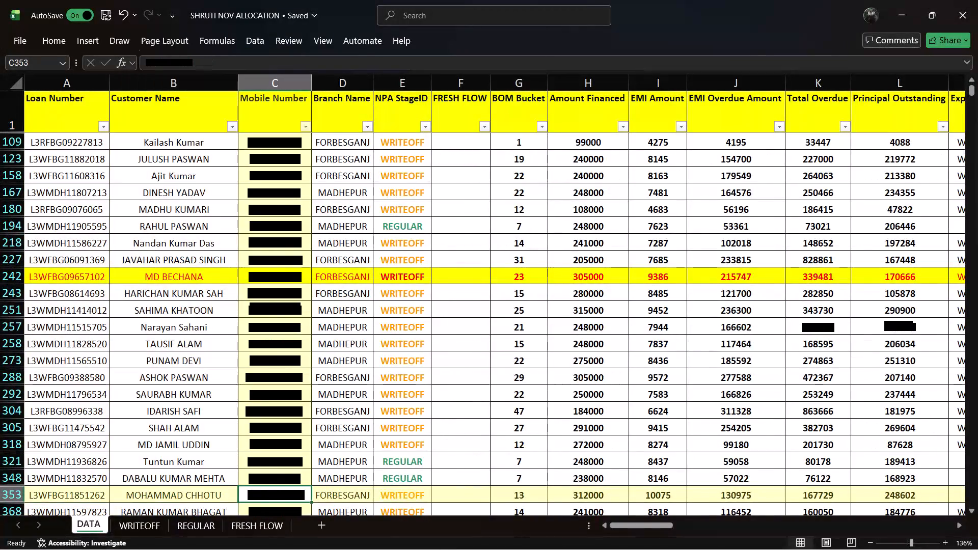
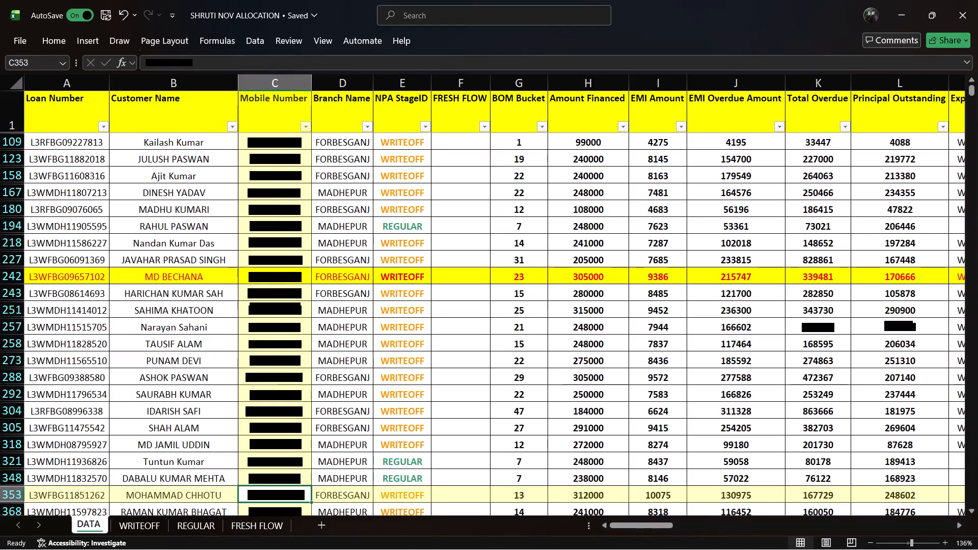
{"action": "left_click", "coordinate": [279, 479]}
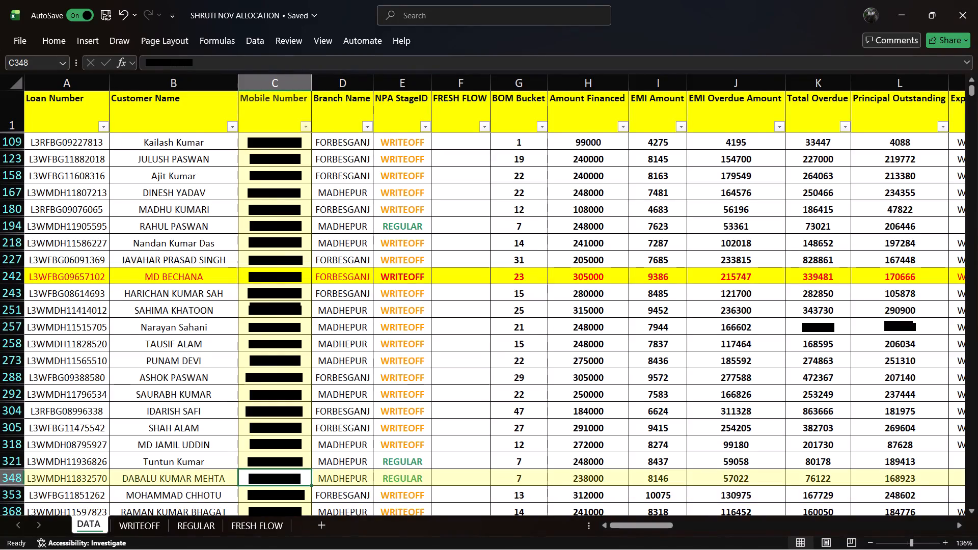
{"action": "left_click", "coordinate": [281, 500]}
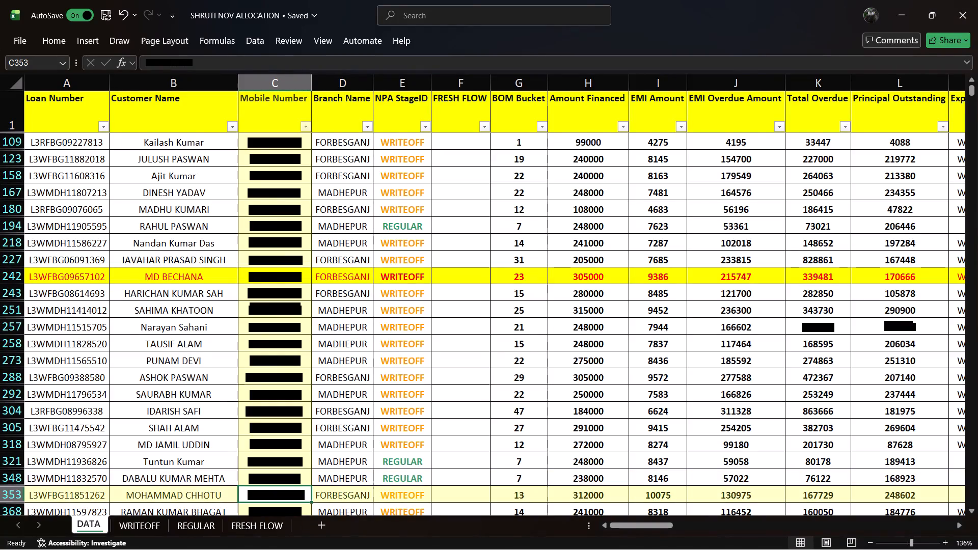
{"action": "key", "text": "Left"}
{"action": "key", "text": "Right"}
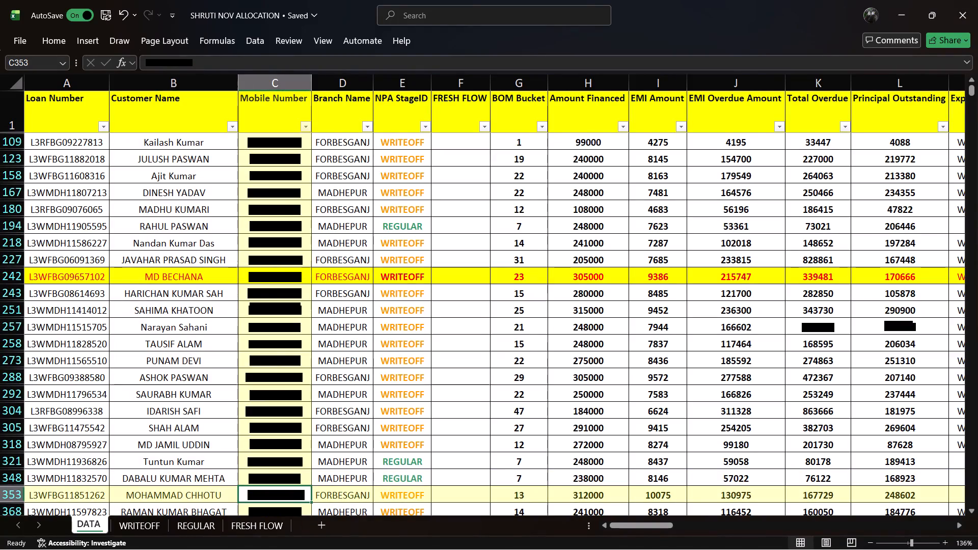
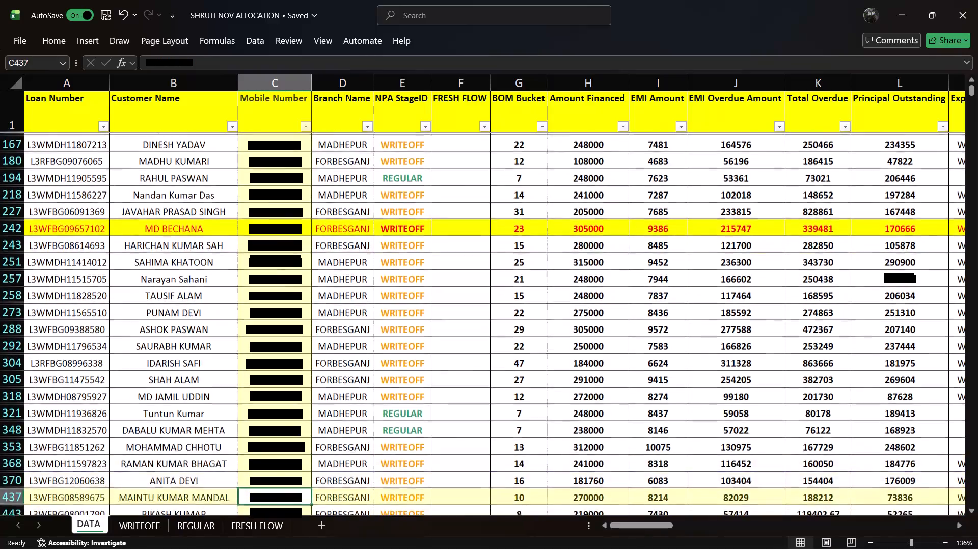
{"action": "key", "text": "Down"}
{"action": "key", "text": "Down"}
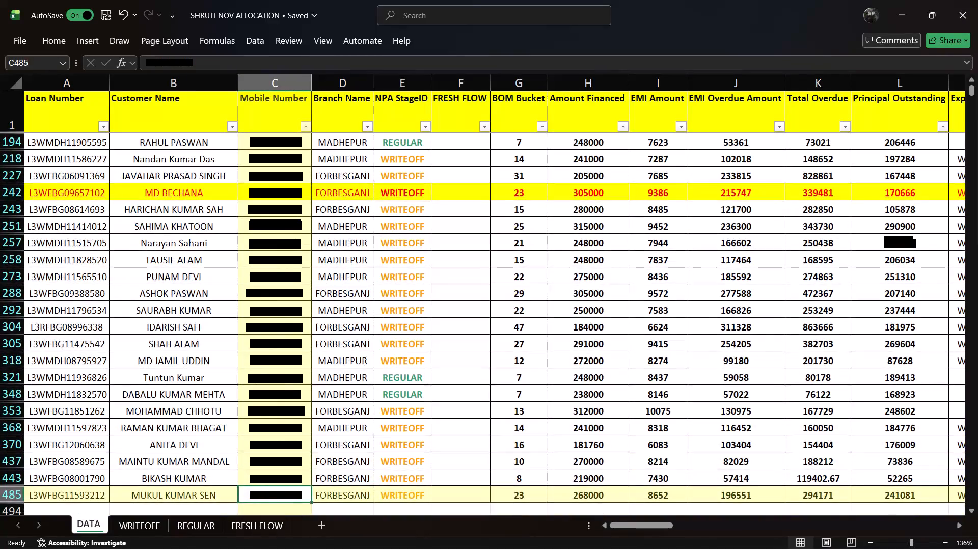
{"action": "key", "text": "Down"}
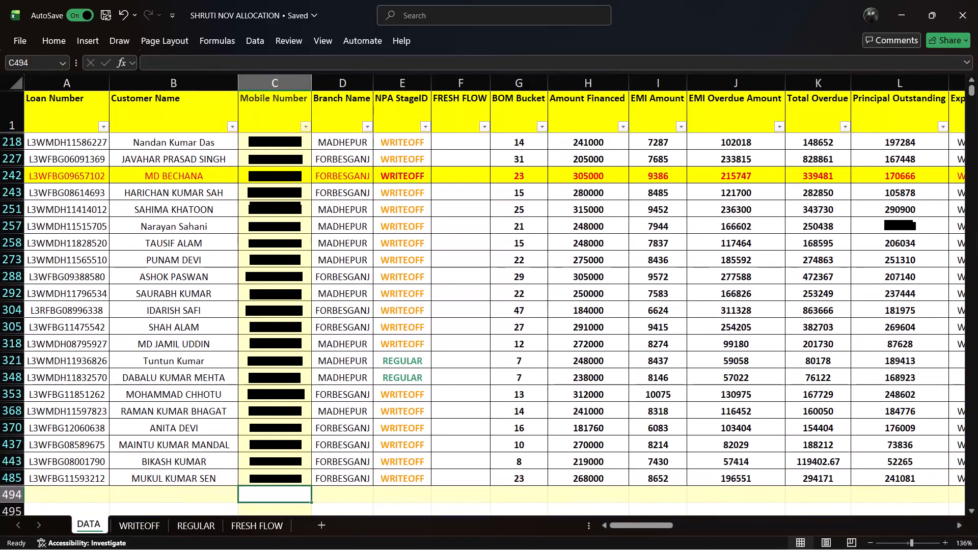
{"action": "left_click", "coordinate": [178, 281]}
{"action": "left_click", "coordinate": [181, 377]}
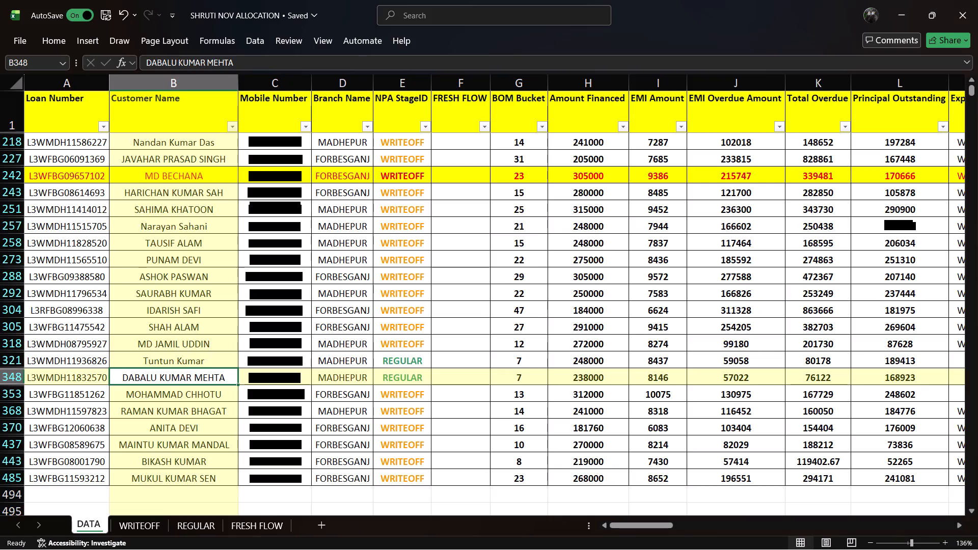
Examine the row 353 loan record from its loan number through the overdue amounts to the EXPIRY column.
{"action": "key", "text": "Down"}
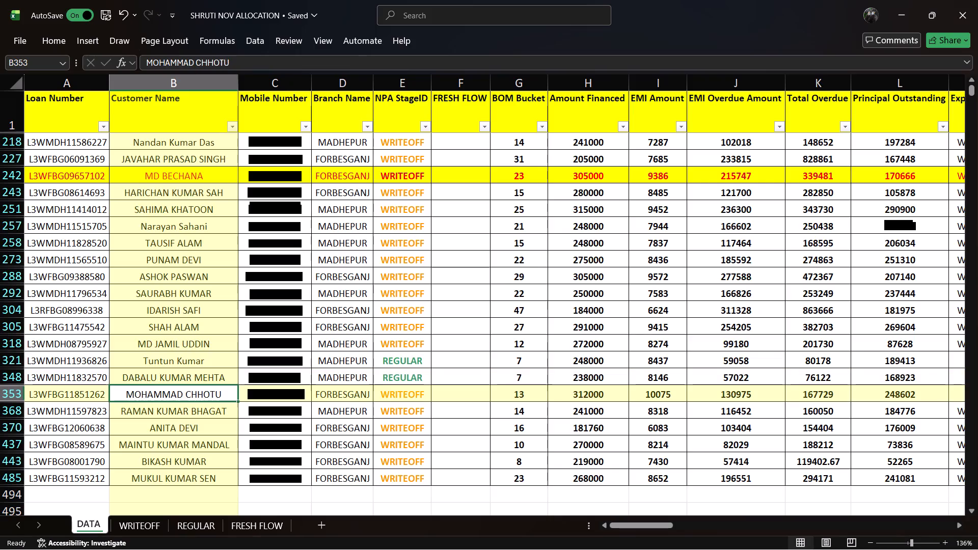
{"action": "left_click", "coordinate": [94, 394]}
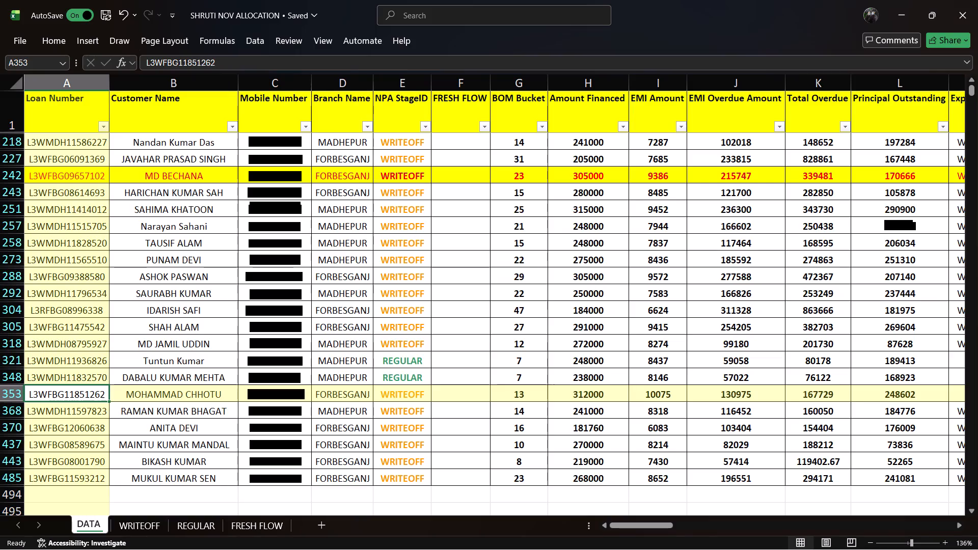
{"action": "key", "text": "Right"}
{"action": "key", "text": "Right"}
{"action": "key", "text": "Right"}
{"action": "key", "text": "Right"}
{"action": "key", "text": "Right"}
{"action": "key", "text": "Right"}
{"action": "key", "text": "Right"}
{"action": "key", "text": "Right"}
{"action": "key", "text": "Right"}
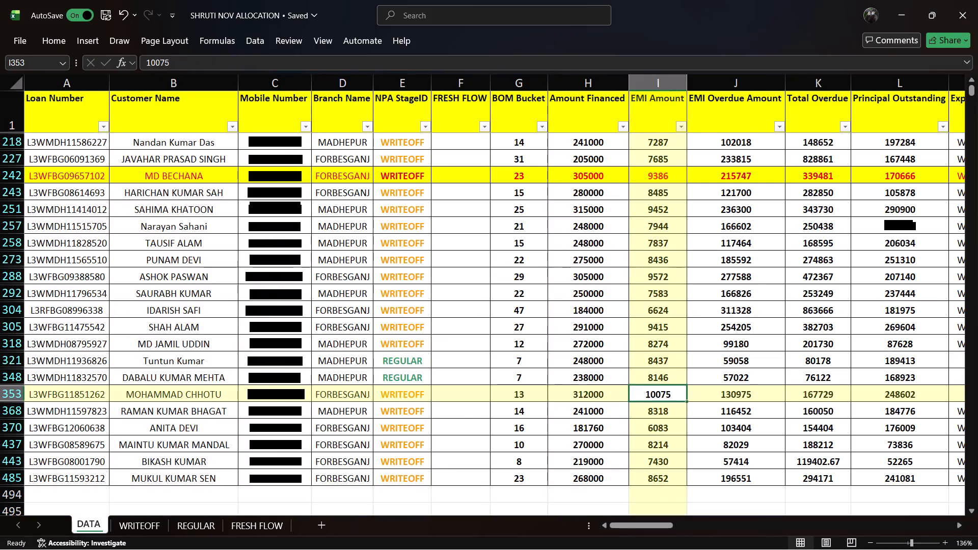
{"action": "key", "text": "Right"}
{"action": "key", "text": "Right"}
{"action": "key", "text": "Right"}
{"action": "key", "text": "Right"}
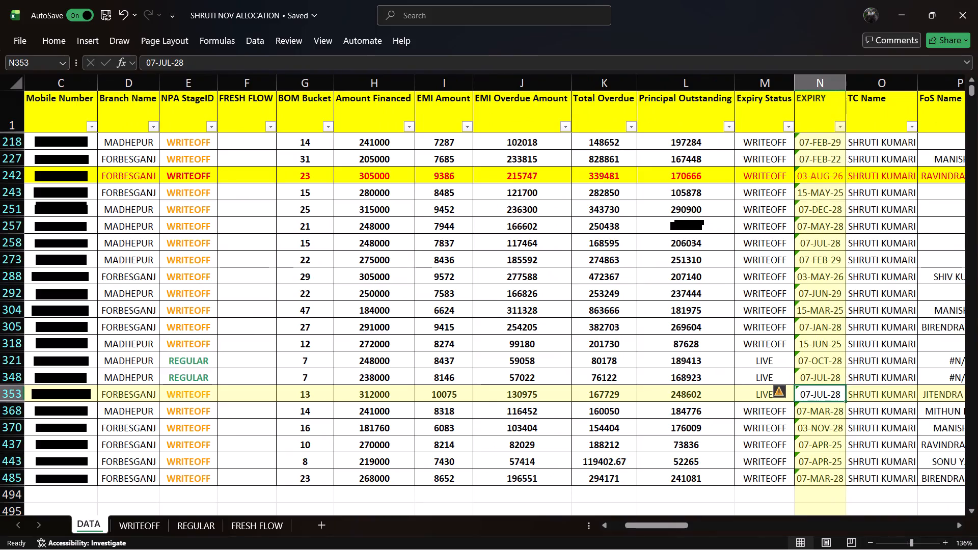
Review the filtered records' Mobile Number column upward from row 353 to the header row.
{"action": "left_click", "coordinate": [81, 395]}
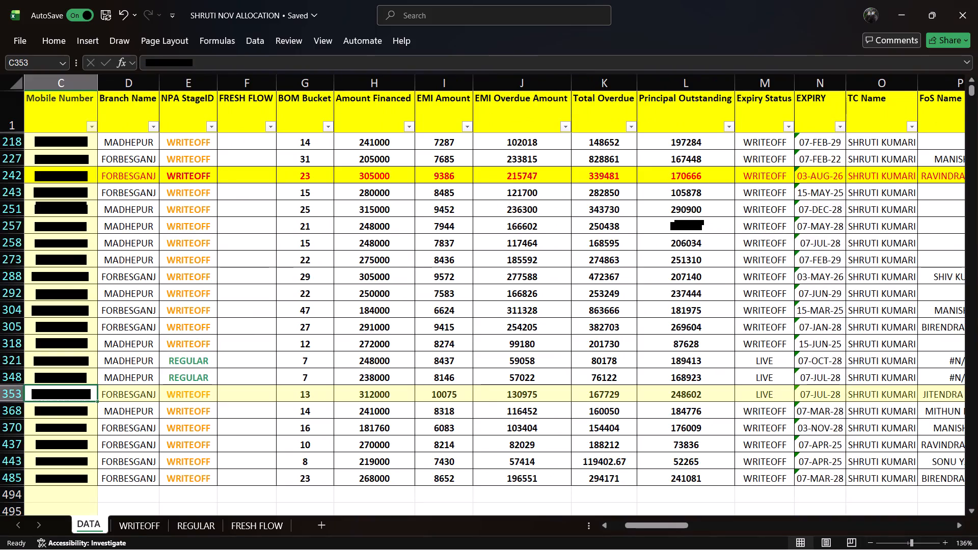
{"action": "key", "text": "Up"}
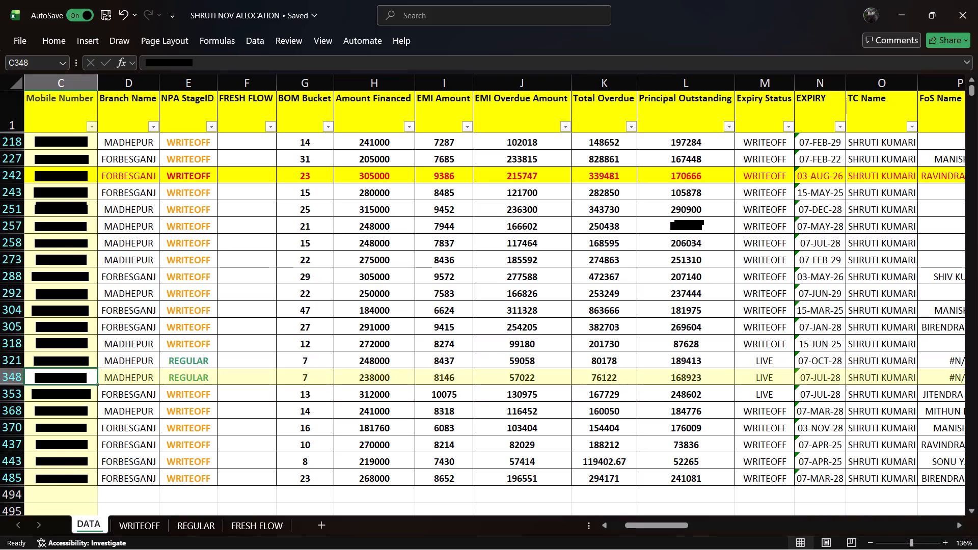
{"action": "key", "text": "Up"}
{"action": "key", "text": "Up"}
{"action": "key", "text": "Up"}
{"action": "key", "text": "Up"}
{"action": "key", "text": "Up"}
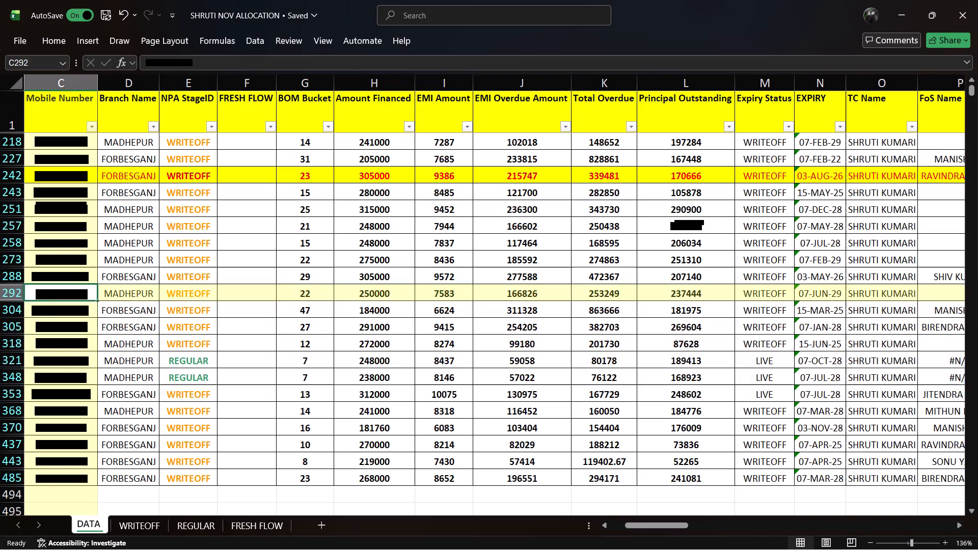
{"action": "key", "text": "Up"}
{"action": "key", "text": "Up"}
{"action": "key", "text": "Up"}
{"action": "key", "text": "Up"}
{"action": "key", "text": "Up"}
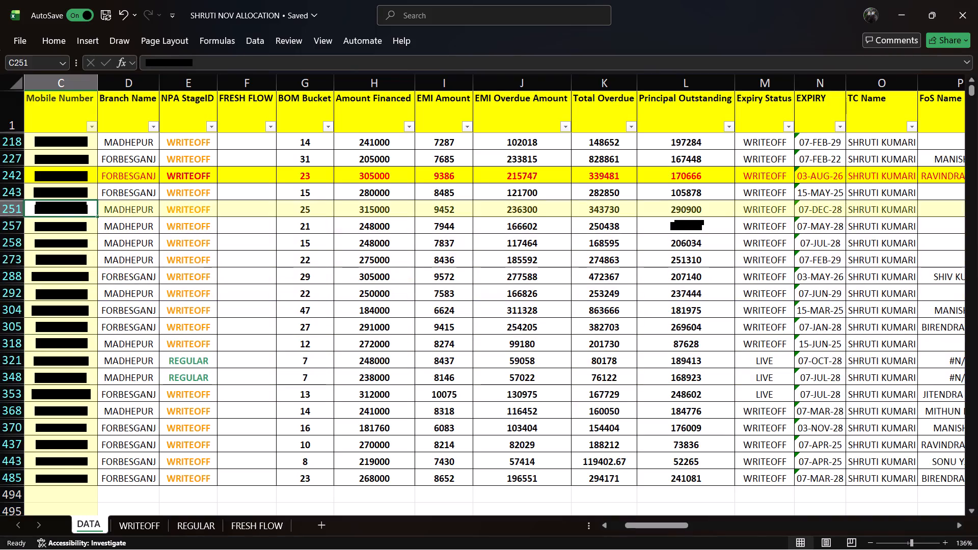
{"action": "key", "text": "Up"}
{"action": "key", "text": "Up"}
{"action": "key", "text": "Up"}
{"action": "key", "text": "Up"}
{"action": "key", "text": "Up"}
{"action": "key", "text": "Up"}
{"action": "key", "text": "Up"}
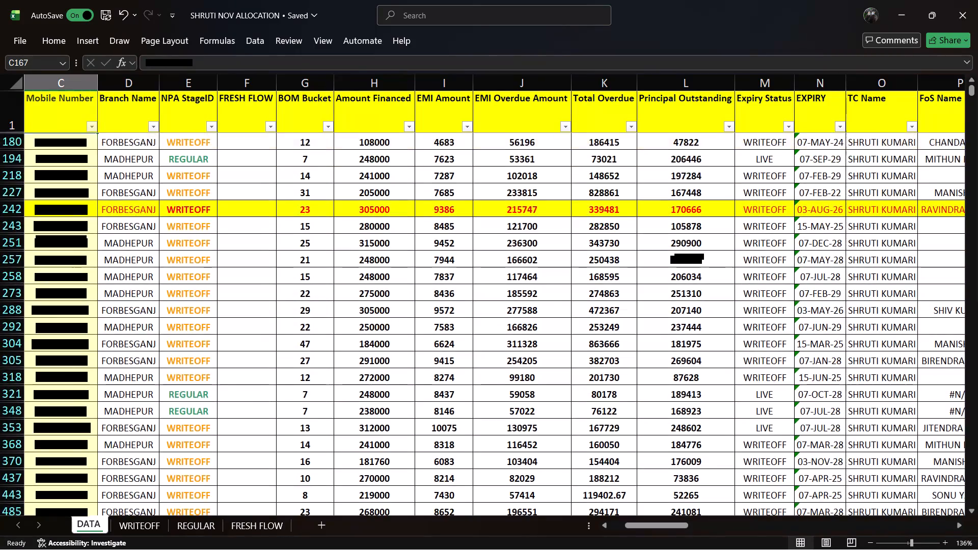
{"action": "key", "text": "Up"}
{"action": "key", "text": "Up"}
{"action": "key", "text": "Up"}
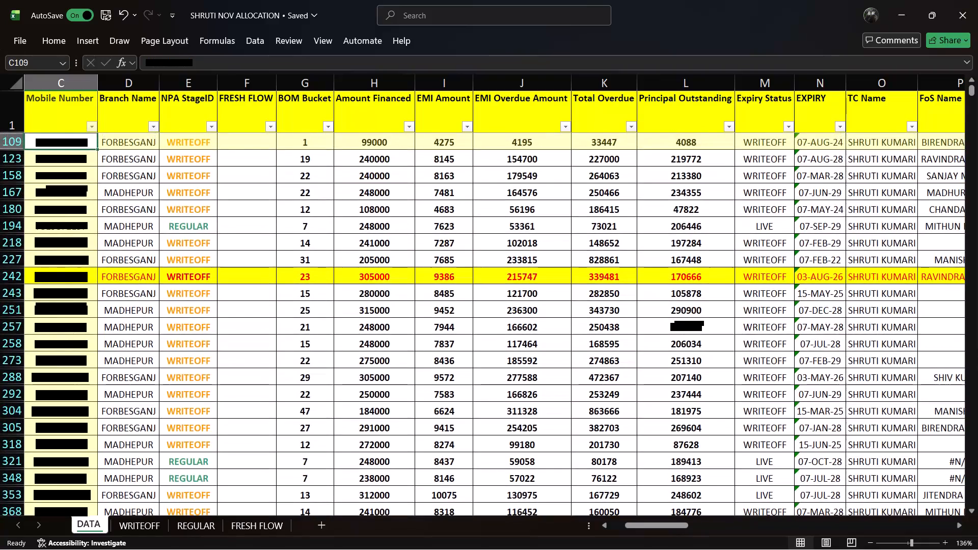
{"action": "key", "text": "Up"}
{"action": "key", "text": "Up"}
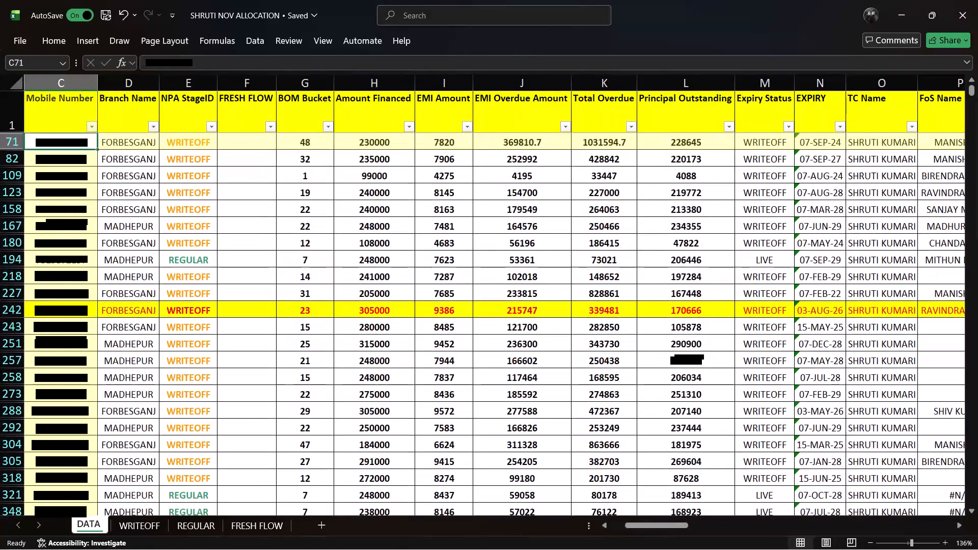
{"action": "key", "text": "Up"}
{"action": "key", "text": "Up"}
{"action": "key", "text": "Up"}
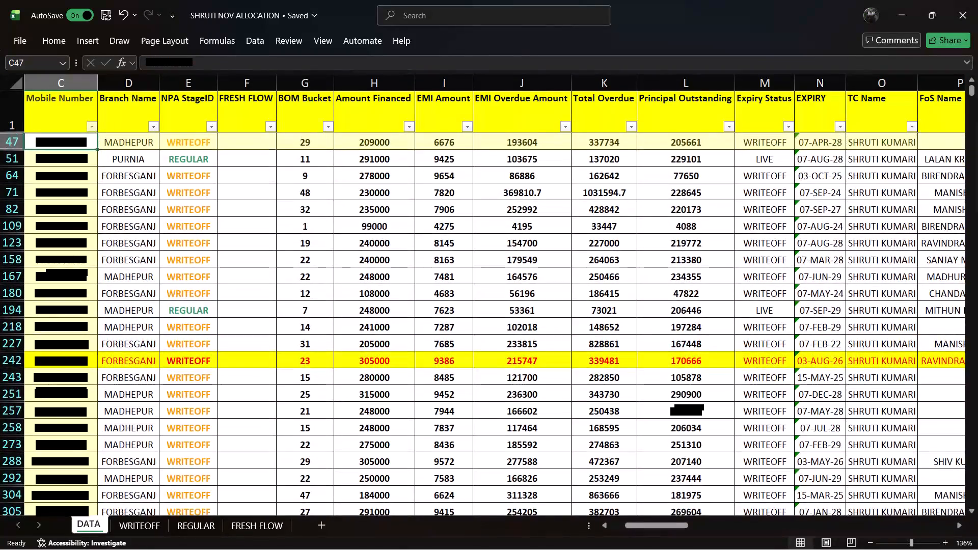
{"action": "key", "text": "Up"}
{"action": "key", "text": "Up"}
{"action": "key", "text": "Up"}
{"action": "key", "text": "Up"}
{"action": "key", "text": "Up"}
{"action": "key", "text": "Up"}
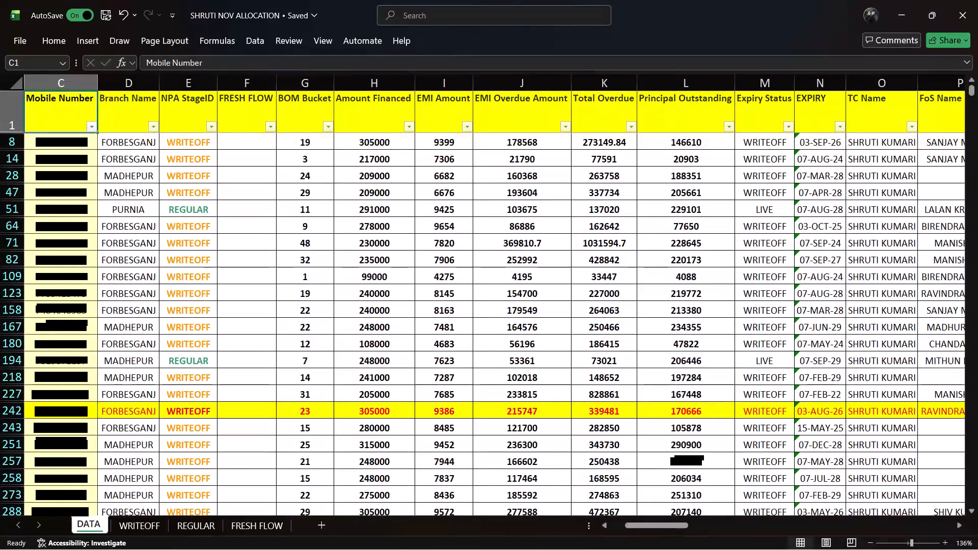
{"action": "key", "text": "Up"}
Review the filtered records' Mobile Number column downward from row 8 to row 348.
{"action": "key", "text": "Down"}
{"action": "key", "text": "Down"}
{"action": "key", "text": "Down"}
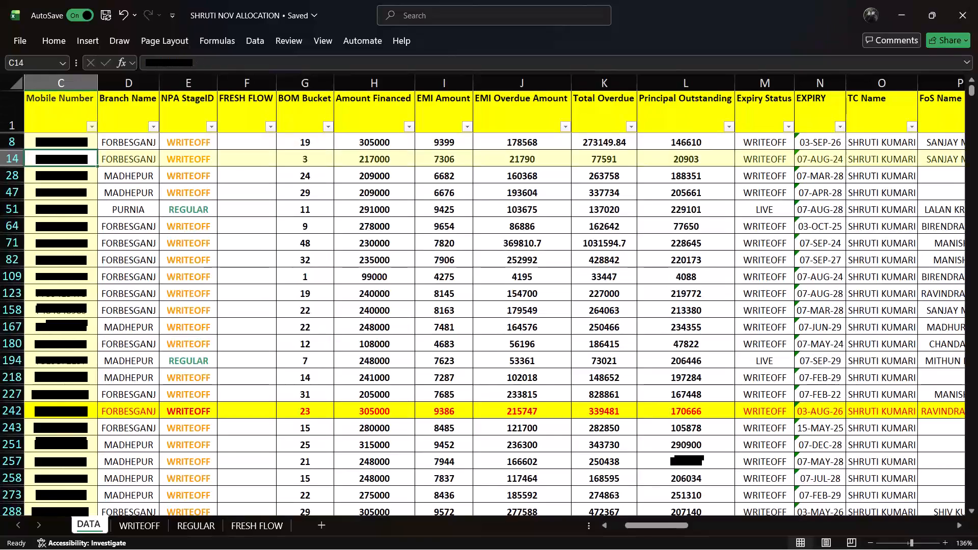
{"action": "key", "text": "Down"}
{"action": "key", "text": "Down"}
{"action": "key", "text": "Down"}
{"action": "key", "text": "Down"}
{"action": "key", "text": "Down"}
{"action": "key", "text": "Down"}
{"action": "key", "text": "Down"}
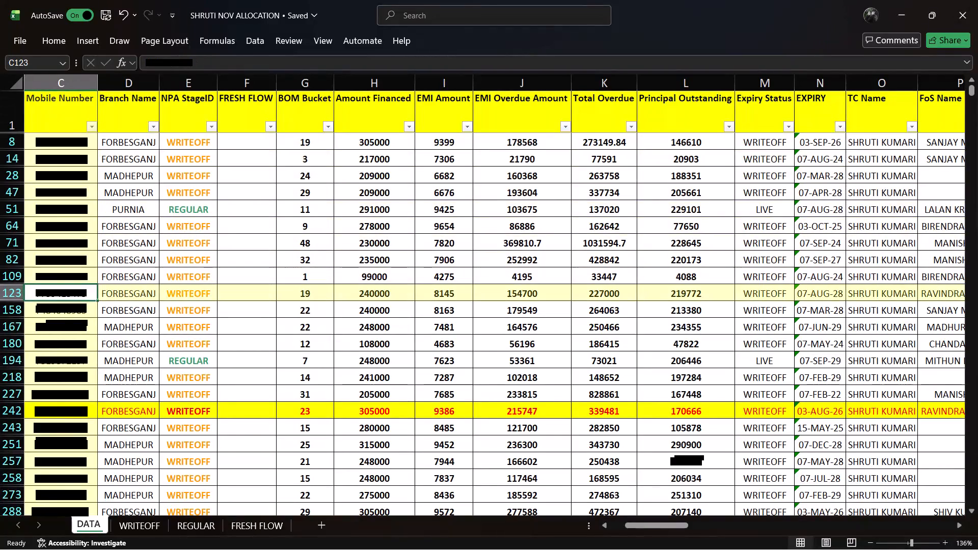
{"action": "key", "text": "Down"}
{"action": "key", "text": "Down"}
{"action": "key", "text": "Down"}
{"action": "key", "text": "Down"}
{"action": "key", "text": "Down"}
{"action": "key", "text": "Down"}
{"action": "key", "text": "Down"}
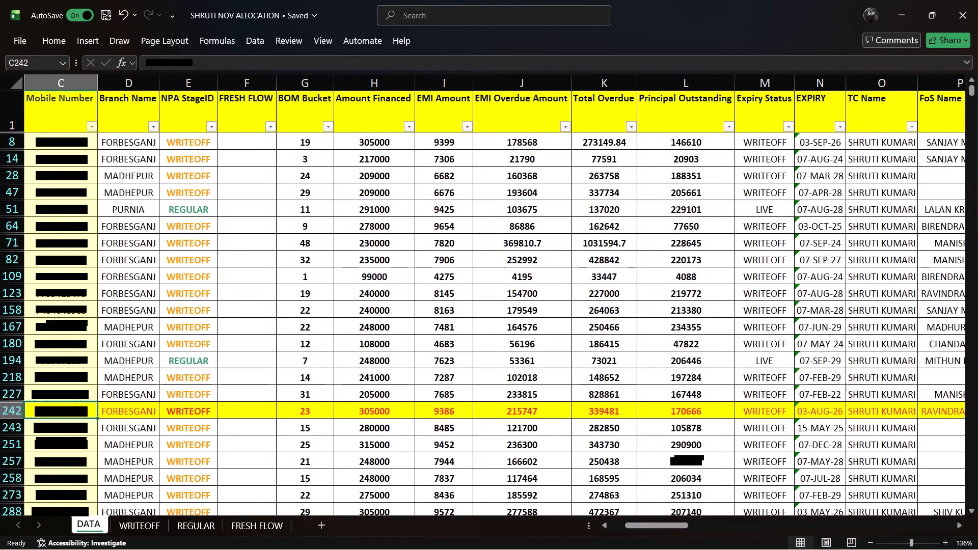
{"action": "key", "text": "Down"}
{"action": "key", "text": "Down"}
{"action": "key", "text": "Down"}
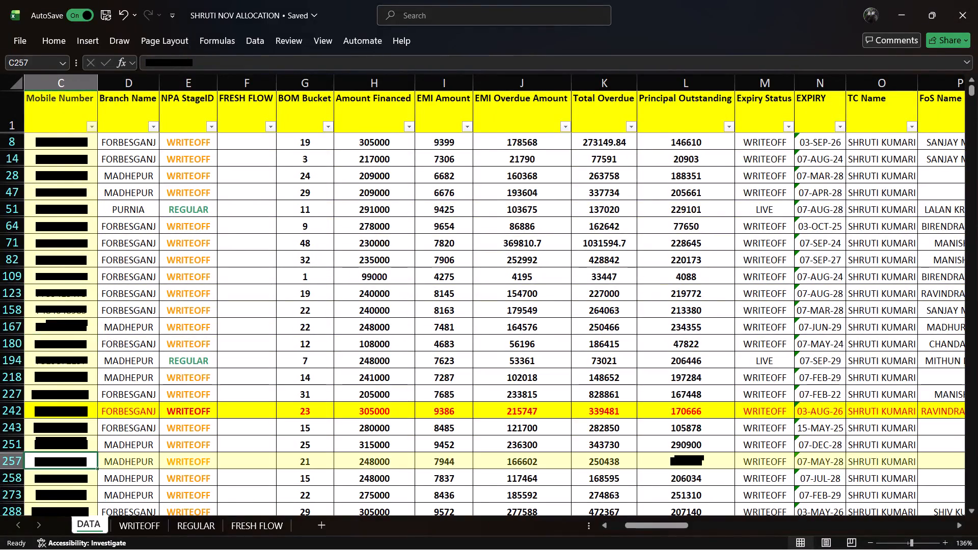
{"action": "key", "text": "Down"}
{"action": "key", "text": "Down"}
{"action": "key", "text": "Down"}
{"action": "key", "text": "Down"}
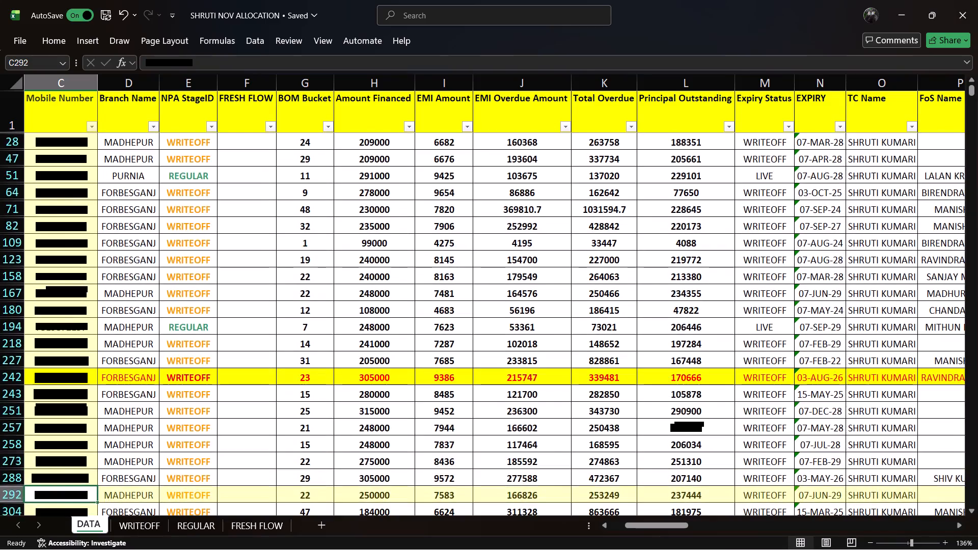
{"action": "key", "text": "Down"}
{"action": "key", "text": "Down"}
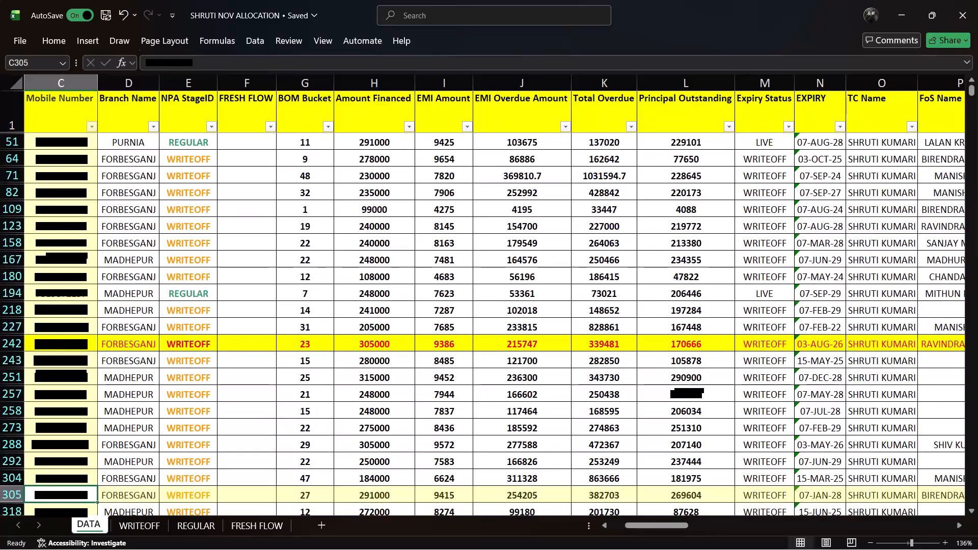
{"action": "key", "text": "Down"}
{"action": "key", "text": "Down"}
{"action": "key", "text": "Down"}
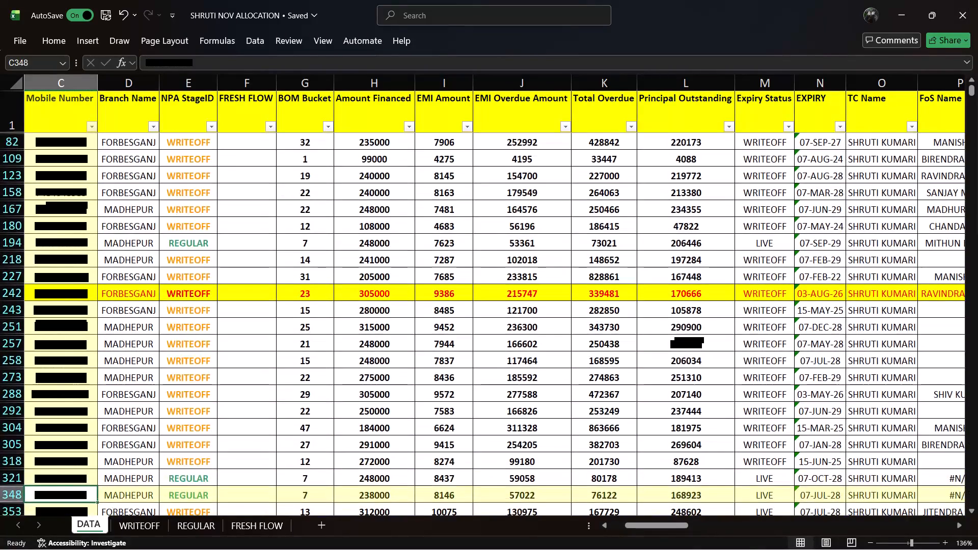
Review the Loan Number column of the filtered records upward from row 348 to row 14.
{"action": "key", "text": "Left"}
{"action": "key", "text": "Left"}
{"action": "key", "text": "Left"}
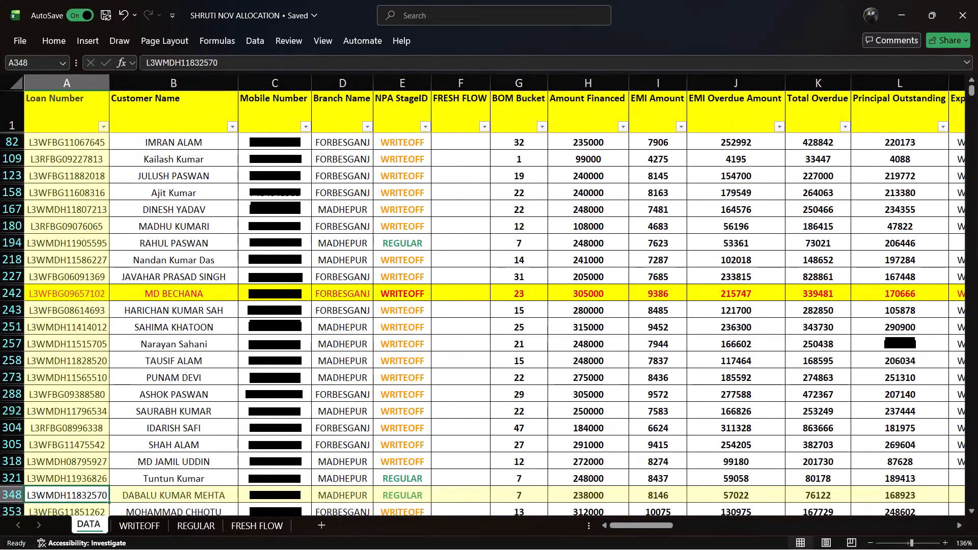
{"action": "key", "text": "Up"}
{"action": "key", "text": "Up"}
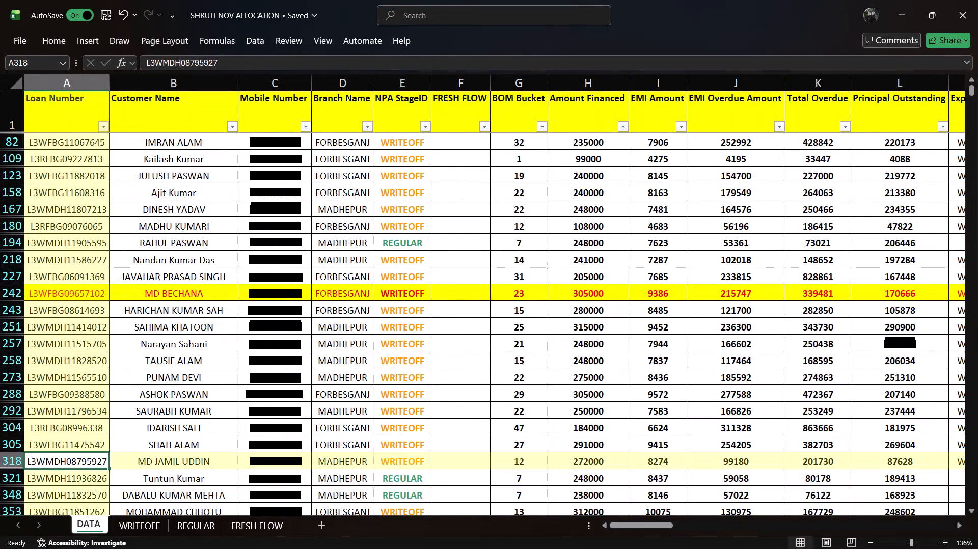
{"action": "key", "text": "Up"}
{"action": "key", "text": "Up"}
{"action": "key", "text": "Up"}
{"action": "key", "text": "Up"}
{"action": "key", "text": "Up"}
{"action": "key", "text": "Up"}
{"action": "key", "text": "Up"}
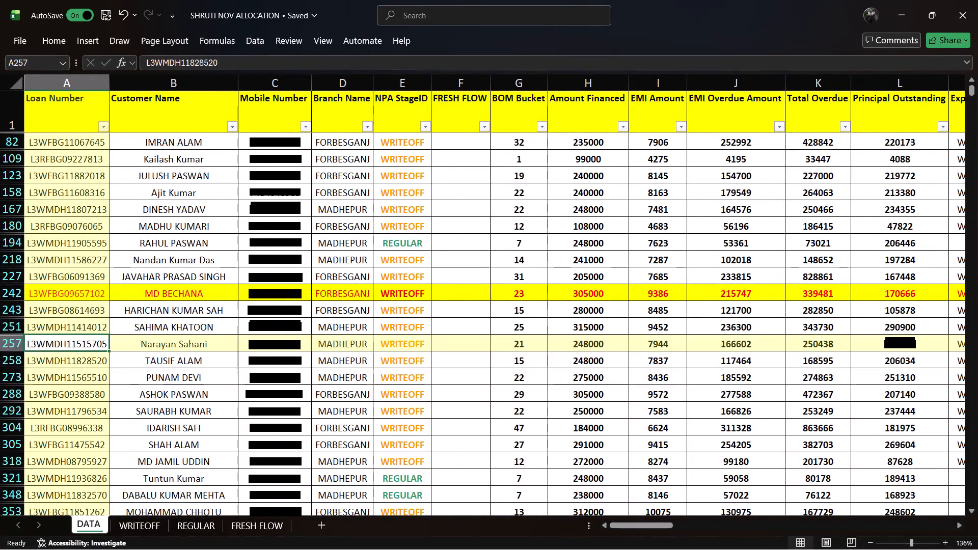
{"action": "key", "text": "Up"}
{"action": "key", "text": "Up"}
{"action": "key", "text": "Up"}
{"action": "key", "text": "Up"}
{"action": "key", "text": "Up"}
{"action": "key", "text": "Up"}
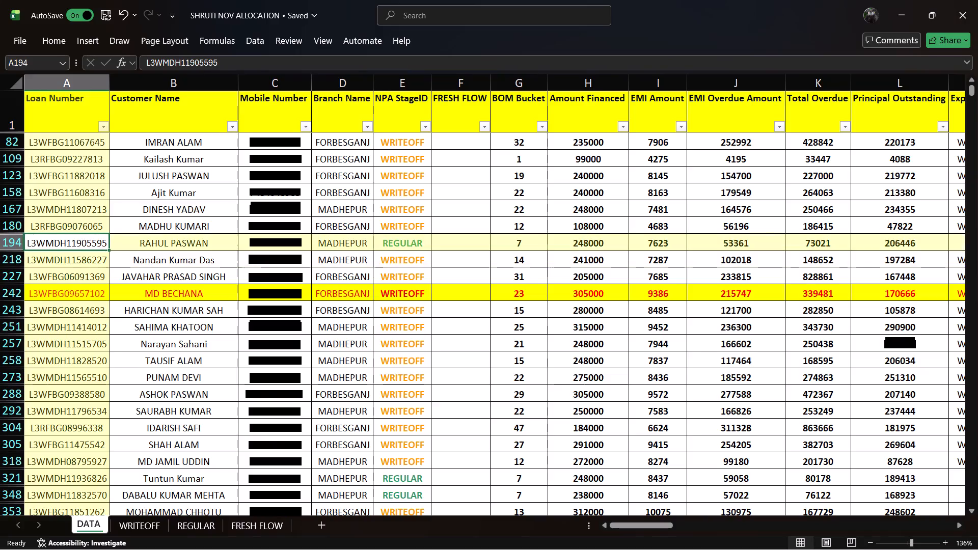
{"action": "key", "text": "Up"}
{"action": "key", "text": "Up"}
{"action": "key", "text": "Up"}
{"action": "key", "text": "Up"}
{"action": "key", "text": "Up"}
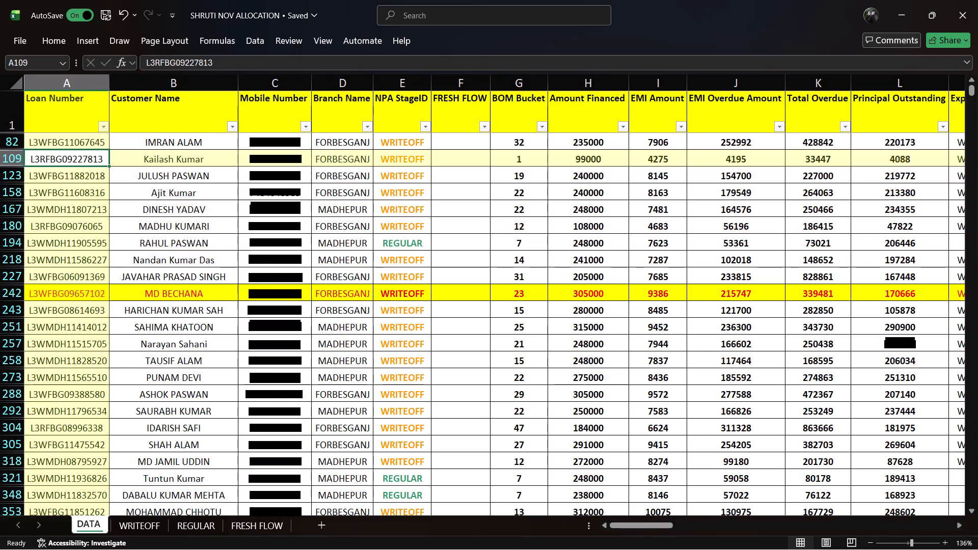
{"action": "key", "text": "Up"}
{"action": "key", "text": "Up"}
{"action": "key", "text": "Up"}
{"action": "key", "text": "Up"}
{"action": "key", "text": "Up"}
{"action": "key", "text": "Up"}
{"action": "key", "text": "Up"}
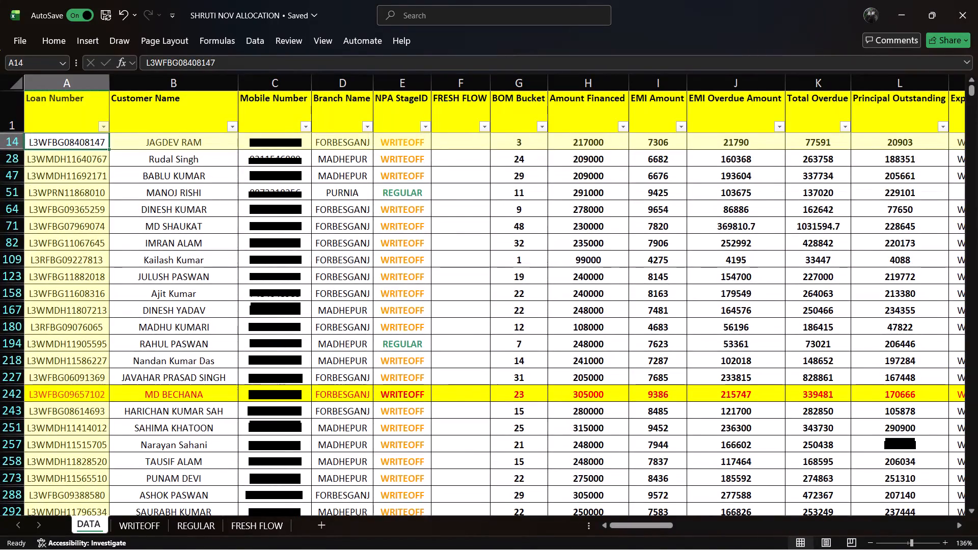
Check the filtered customers' Mobile Number entries again from the top of the list down to row 368.
{"action": "left_click", "coordinate": [277, 162]}
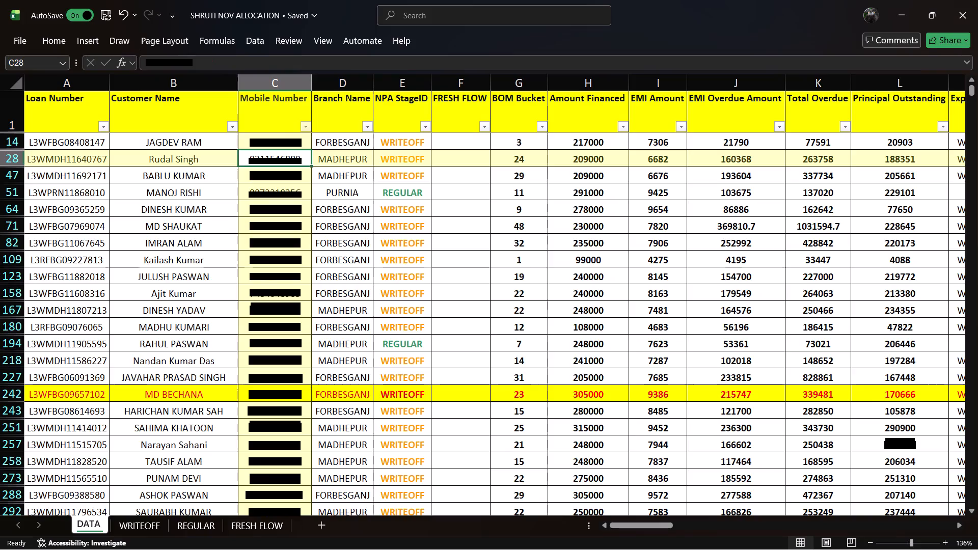
{"action": "key", "text": "Up"}
{"action": "key", "text": "Up"}
{"action": "key", "text": "Up"}
{"action": "key", "text": "Up"}
{"action": "key", "text": "Up"}
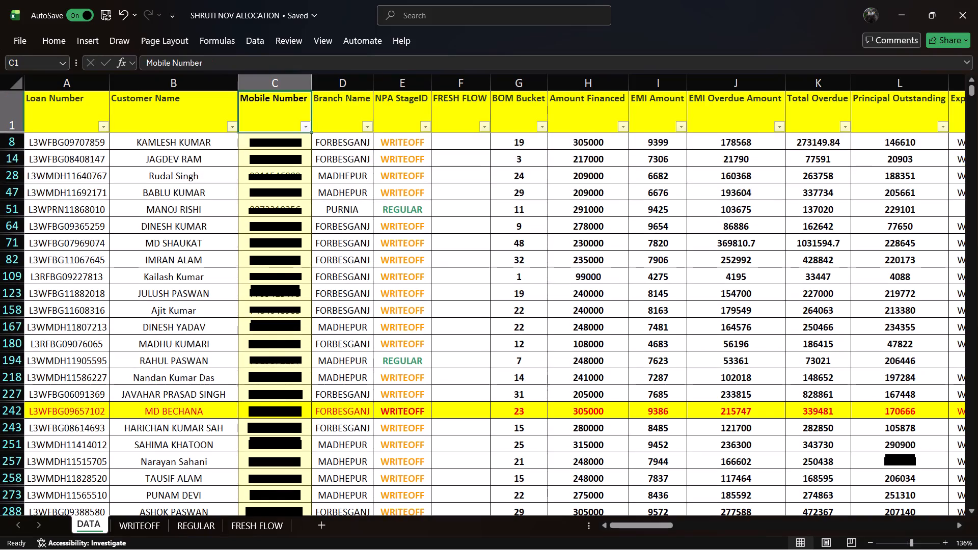
{"action": "key", "text": "Down"}
{"action": "key", "text": "Down"}
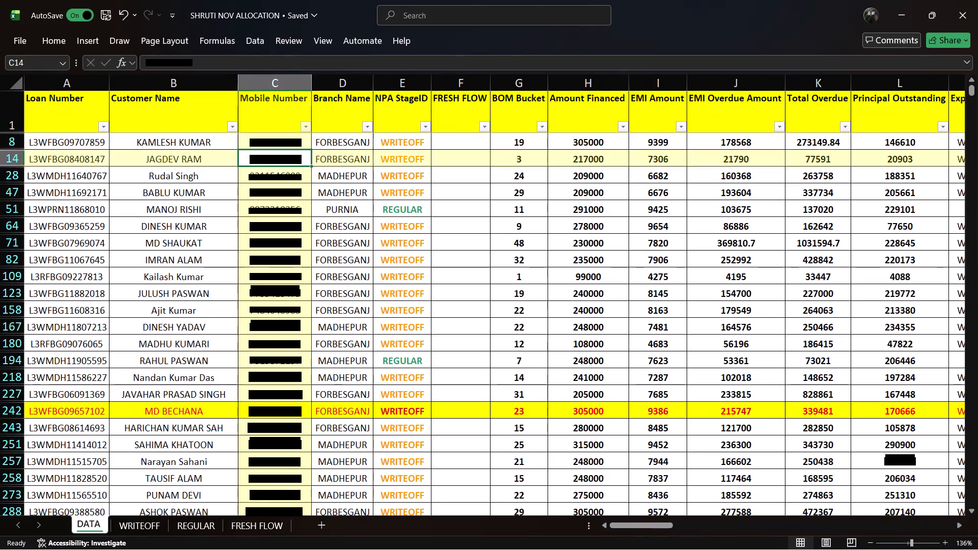
{"action": "key", "text": "Down"}
{"action": "key", "text": "Down"}
{"action": "key", "text": "Down"}
{"action": "key", "text": "Down"}
{"action": "key", "text": "Down"}
{"action": "key", "text": "Down"}
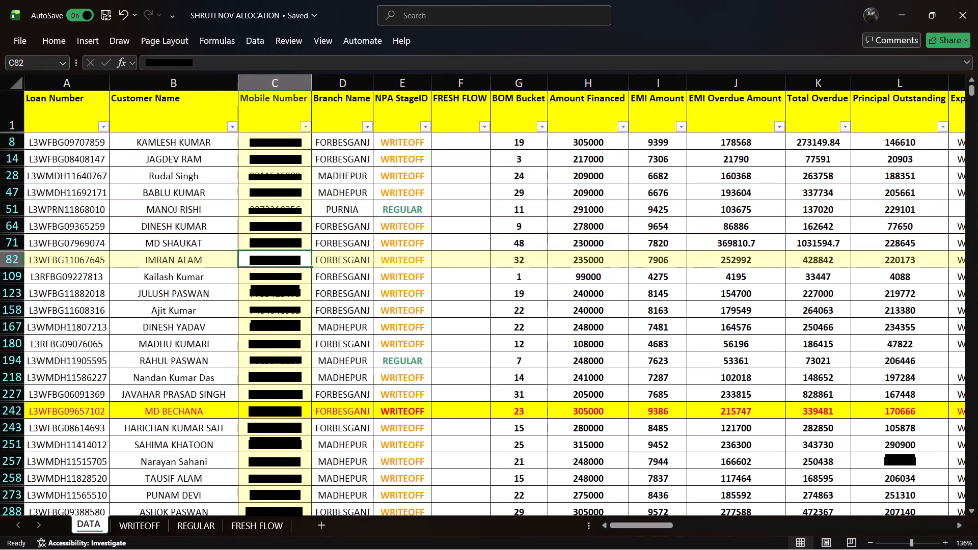
{"action": "key", "text": "Down"}
{"action": "key", "text": "Down"}
{"action": "key", "text": "Down"}
{"action": "key", "text": "Down"}
{"action": "key", "text": "Down"}
{"action": "key", "text": "Down"}
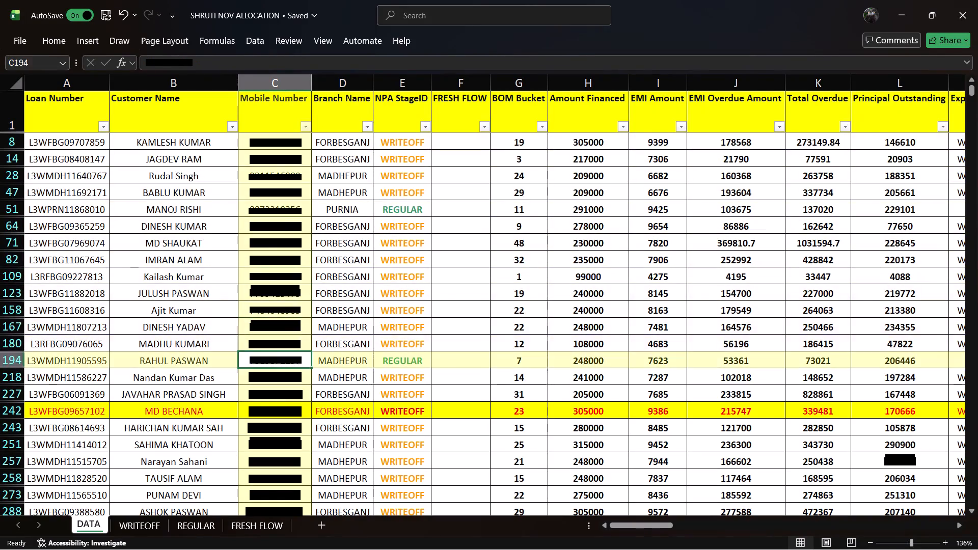
{"action": "key", "text": "Down"}
{"action": "key", "text": "Down"}
{"action": "key", "text": "Down"}
{"action": "key", "text": "Down"}
{"action": "key", "text": "Down"}
{"action": "key", "text": "Down"}
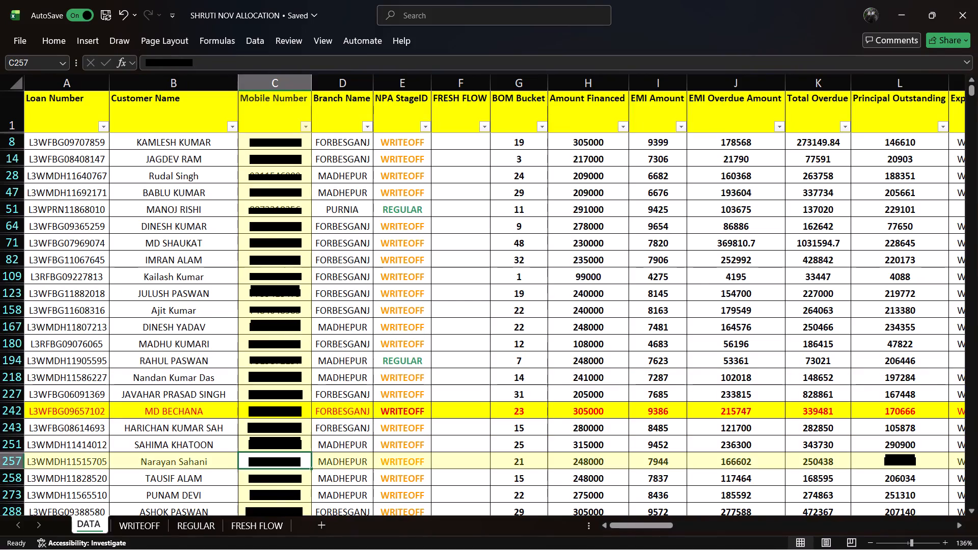
{"action": "key", "text": "Down"}
{"action": "key", "text": "Down"}
{"action": "key", "text": "Down"}
{"action": "key", "text": "Down"}
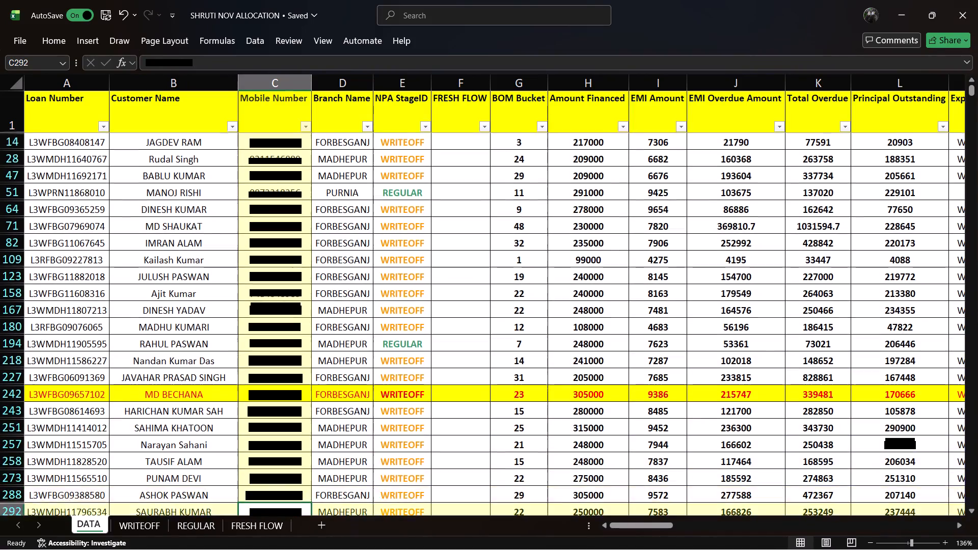
{"action": "key", "text": "Down"}
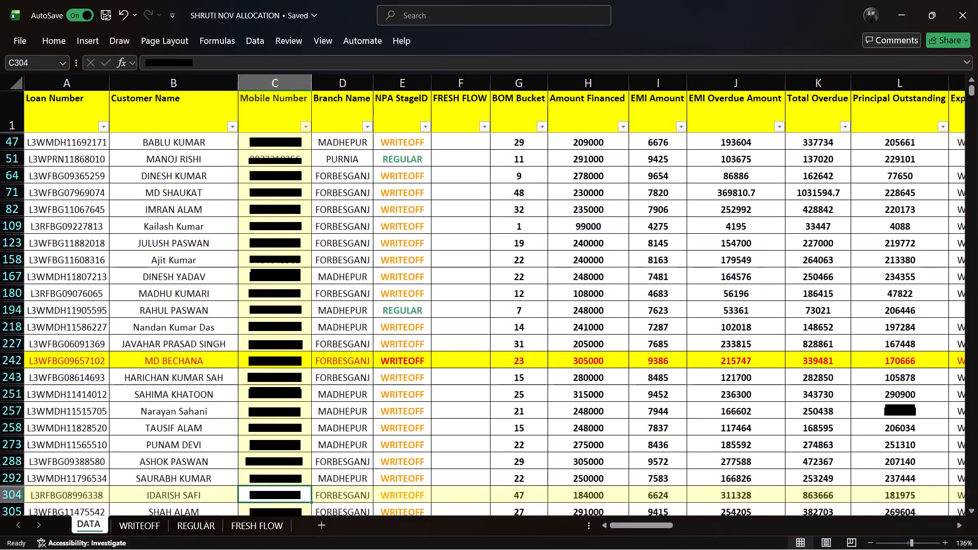
{"action": "key", "text": "Down"}
{"action": "key", "text": "Down"}
{"action": "key", "text": "Down"}
{"action": "key", "text": "Down"}
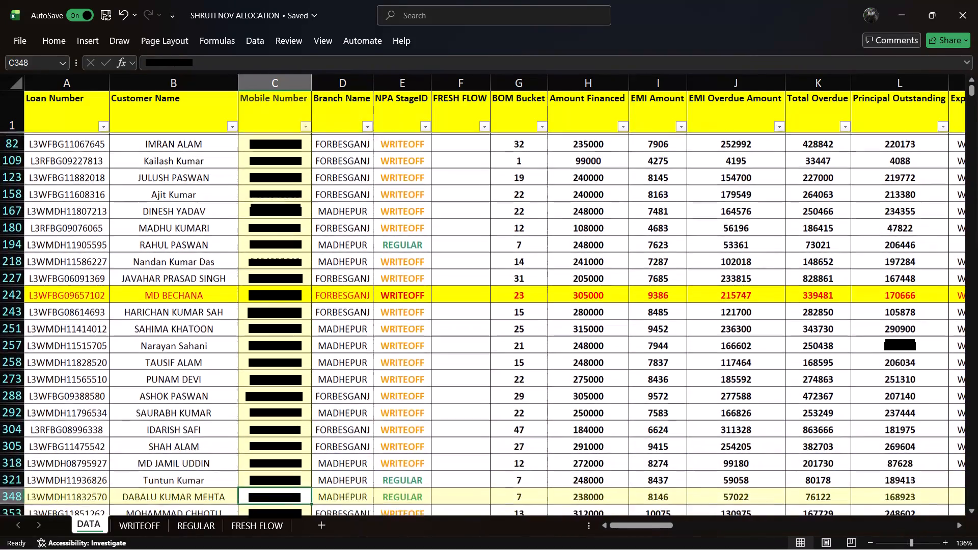
{"action": "key", "text": "Down"}
{"action": "key", "text": "Down"}
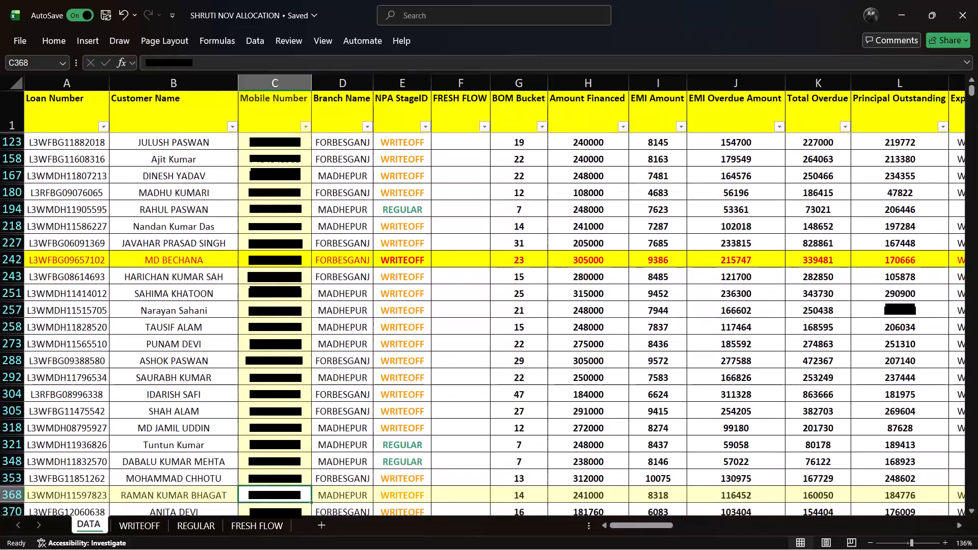
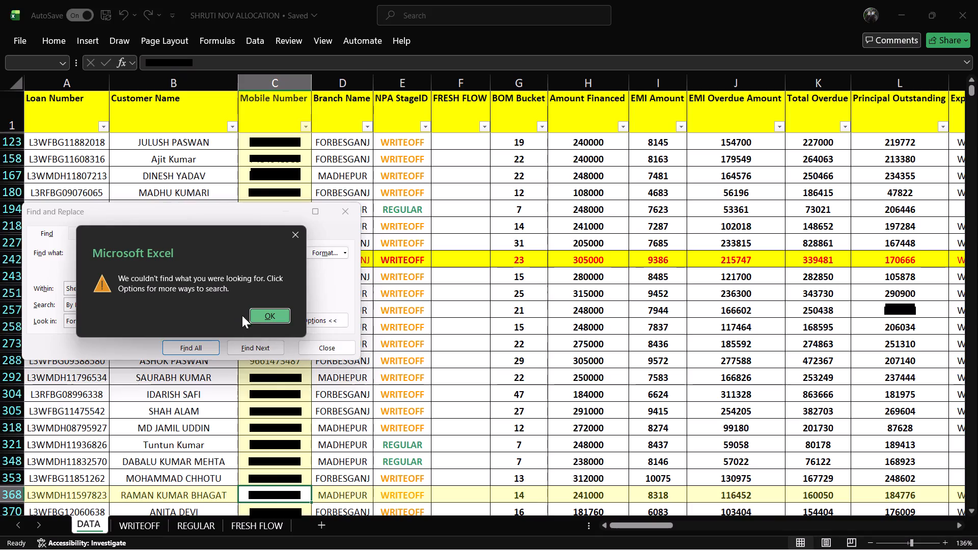
Close the Find and Replace search and select the Customer Name cell in row 353 of the DATA sheet.
{"action": "left_click", "coordinate": [297, 235]}
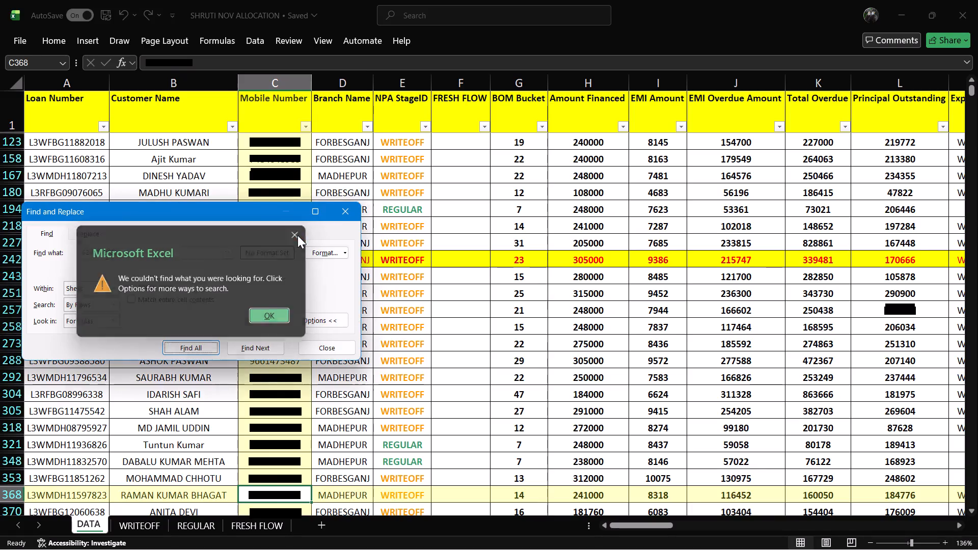
{"action": "left_click", "coordinate": [346, 212]}
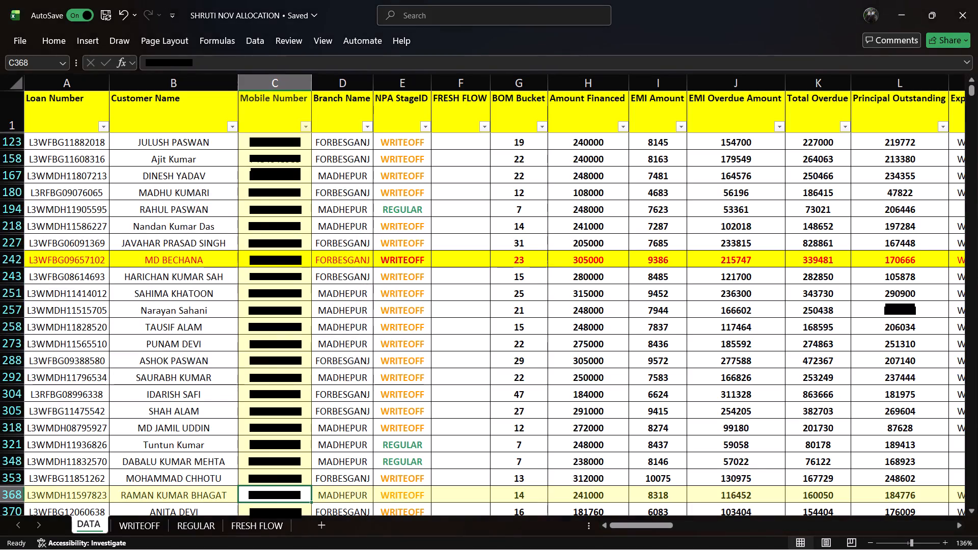
{"action": "left_click", "coordinate": [212, 476]}
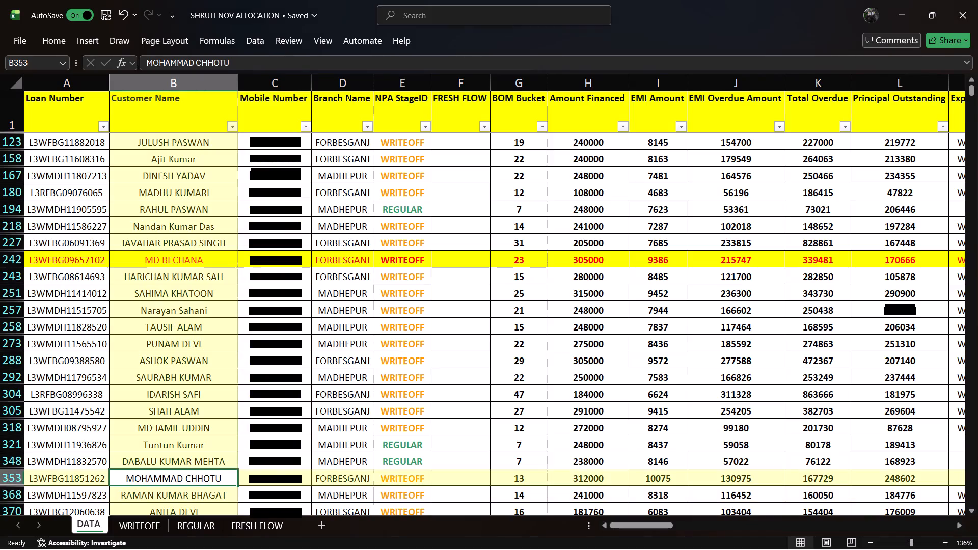
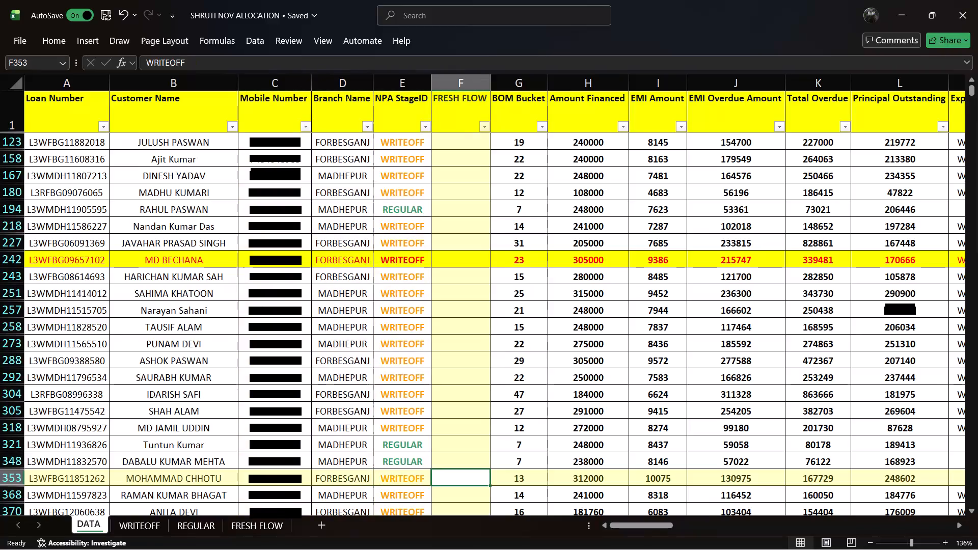
Record RINGING as the Nature of Contact for the customer in row 353 of the DATA sheet.
{"action": "key", "text": "Right"}
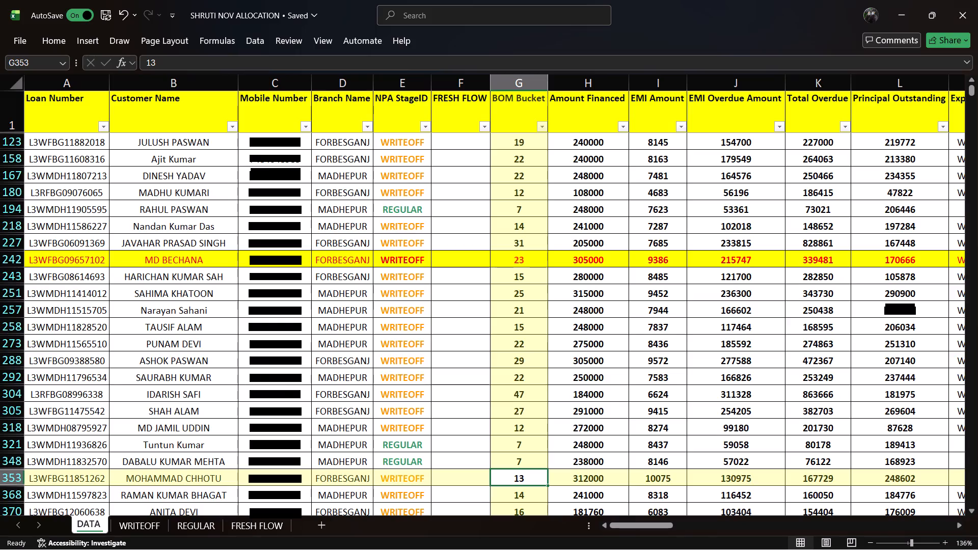
{"action": "left_click", "coordinate": [214, 481]}
{"action": "key", "text": "Right"}
{"action": "key", "text": "Right"}
{"action": "key", "text": "Right"}
{"action": "key", "text": "Right"}
{"action": "key", "text": "Right"}
{"action": "key", "text": "Right"}
{"action": "key", "text": "Right"}
{"action": "key", "text": "Right"}
{"action": "key", "text": "Right"}
{"action": "key", "text": "Right"}
{"action": "key", "text": "Right"}
{"action": "key", "text": "Right"}
{"action": "key", "text": "Right"}
{"action": "key", "text": "Right"}
{"action": "key", "text": "Right"}
{"action": "key", "text": "Right"}
{"action": "key", "text": "Right"}
{"action": "key", "text": "Right"}
{"action": "key", "text": "Right"}
{"action": "key", "text": "Right"}
{"action": "key", "text": "Right"}
{"action": "key", "text": "Right"}
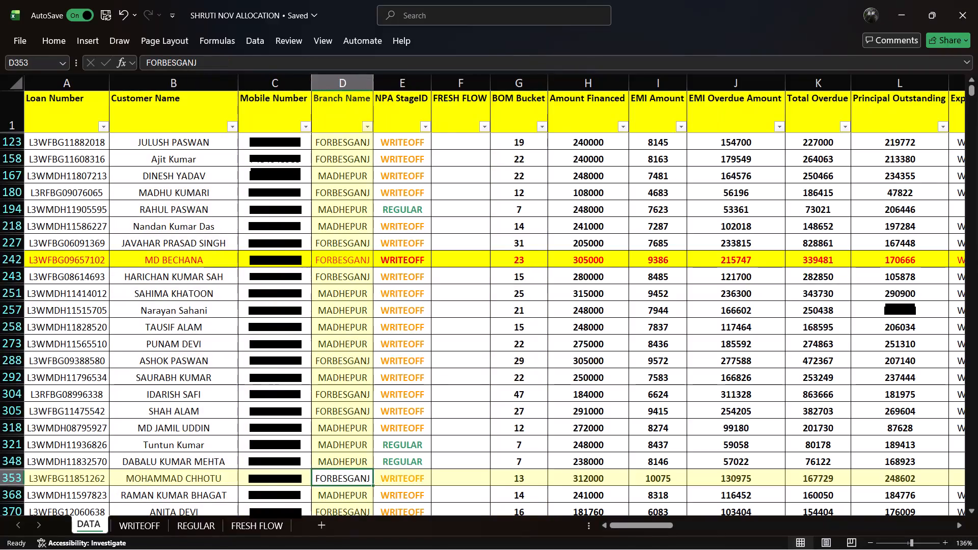
{"action": "key", "text": "Right"}
{"action": "key", "text": "Right"}
{"action": "key", "text": "Right"}
{"action": "key", "text": "Right"}
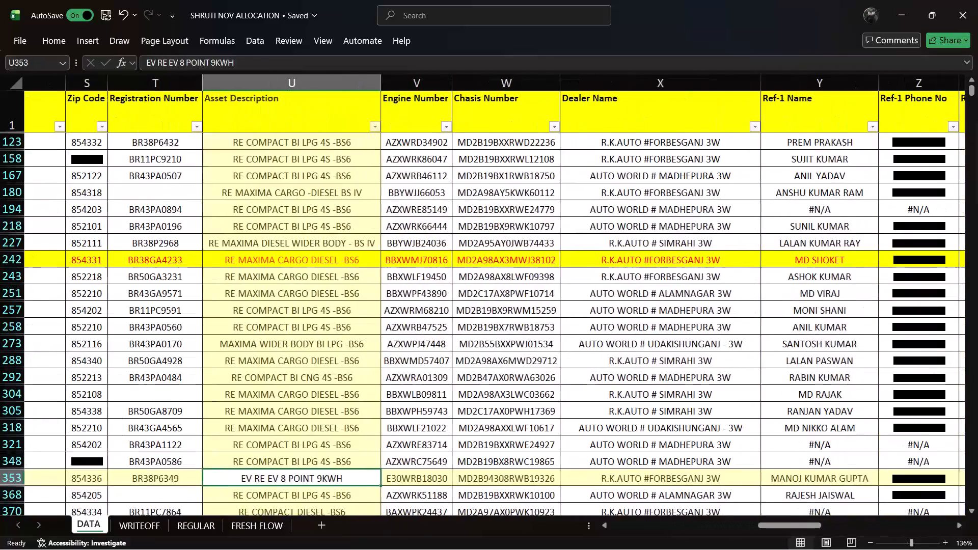
{"action": "key", "text": "Right"}
{"action": "key", "text": "Right"}
{"action": "key", "text": "Right"}
{"action": "key", "text": "Right"}
{"action": "key", "text": "Right"}
{"action": "key", "text": "Right"}
{"action": "key", "text": "Right"}
{"action": "key", "text": "Right"}
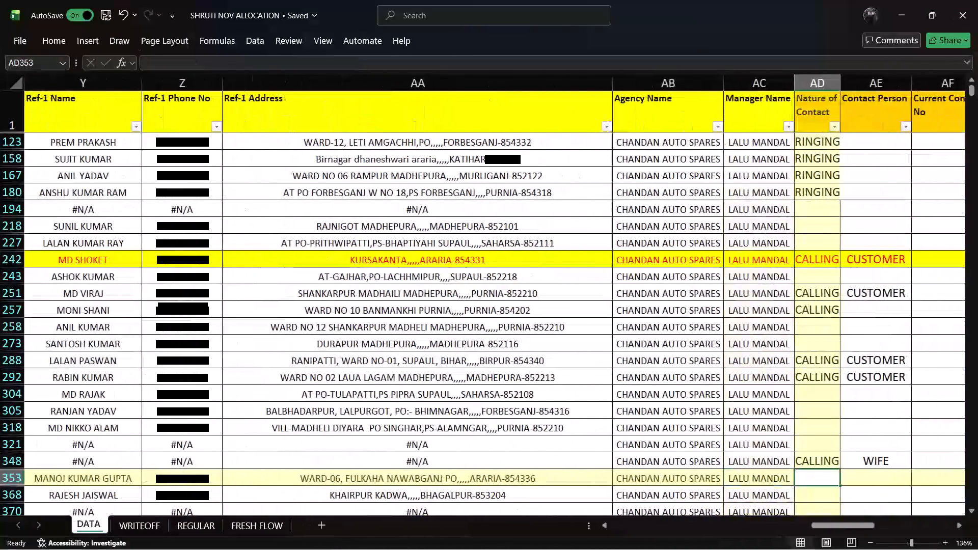
{"action": "key", "text": "Right"}
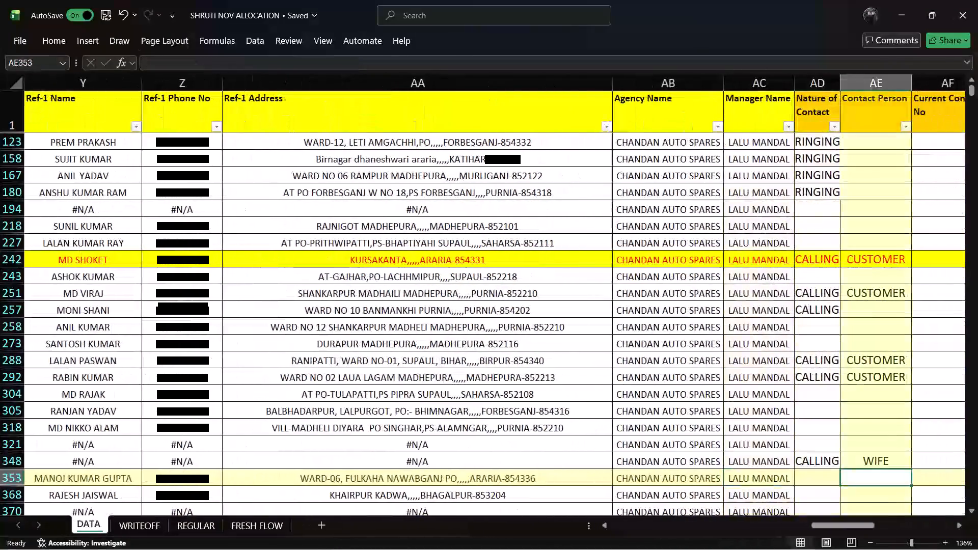
{"action": "key", "text": "Left"}
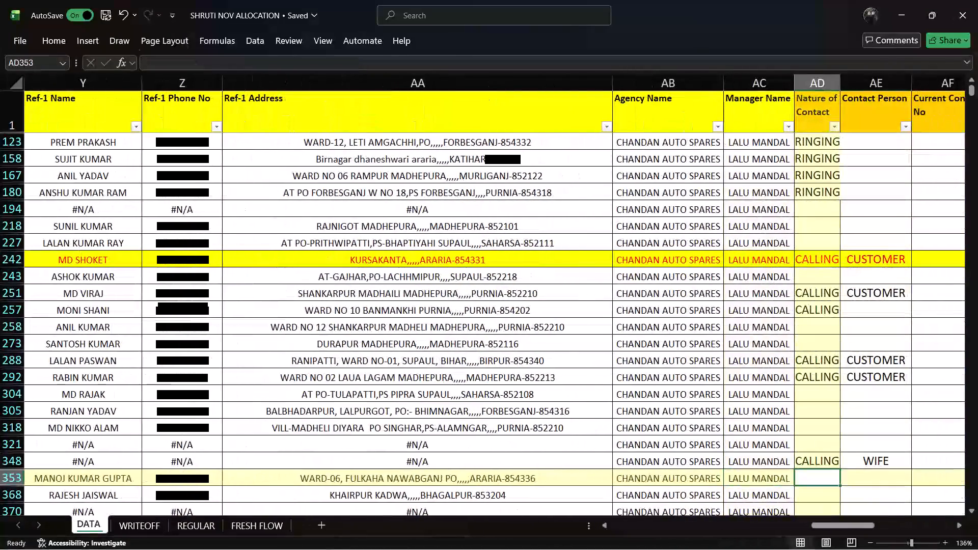
{"action": "key", "text": "r"}
{"action": "type", "text": "ING"}
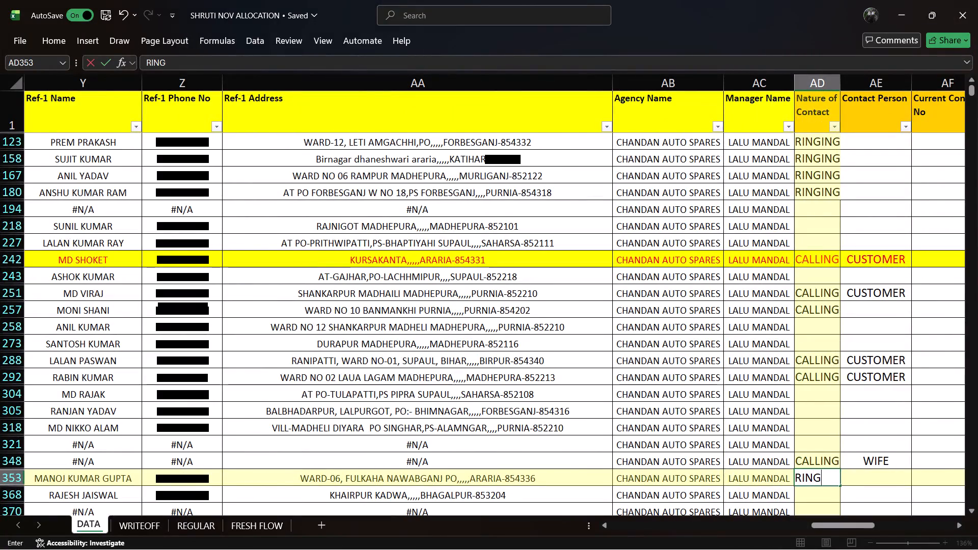
{"action": "type", "text": "ING"}
{"action": "key", "text": "Right"}
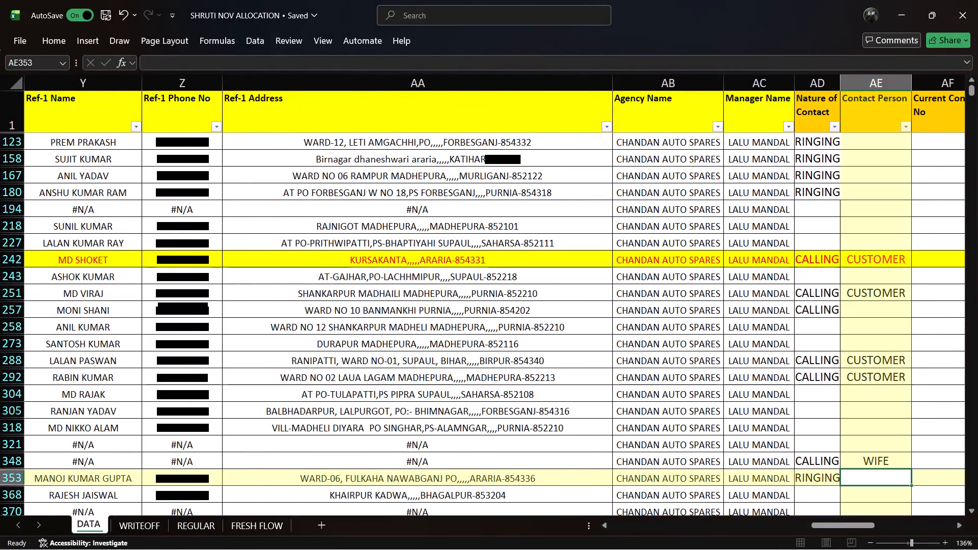
Enter CALL NO RESPONSE as the FEED BACK for the customer in row 353.
{"action": "key", "text": "Right"}
{"action": "key", "text": "Right"}
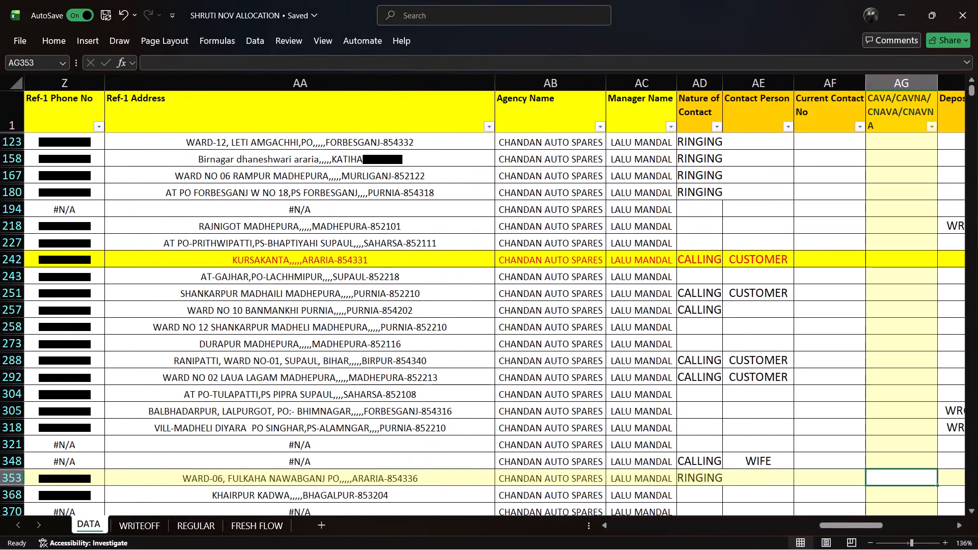
{"action": "key", "text": "Right"}
{"action": "key", "text": "Right"}
{"action": "key", "text": "Right"}
{"action": "key", "text": "Right"}
{"action": "key", "text": "Right"}
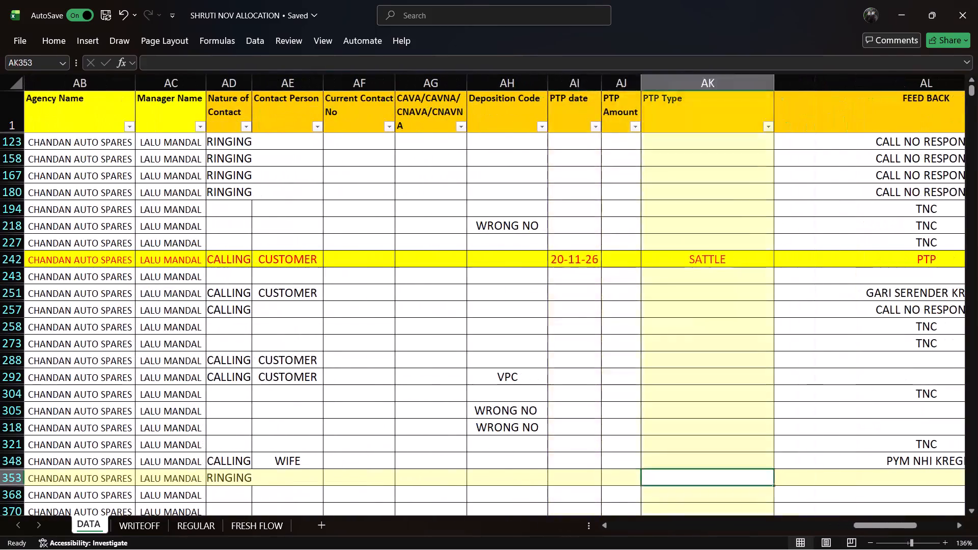
{"action": "key", "text": "Right"}
{"action": "key", "text": "Left"}
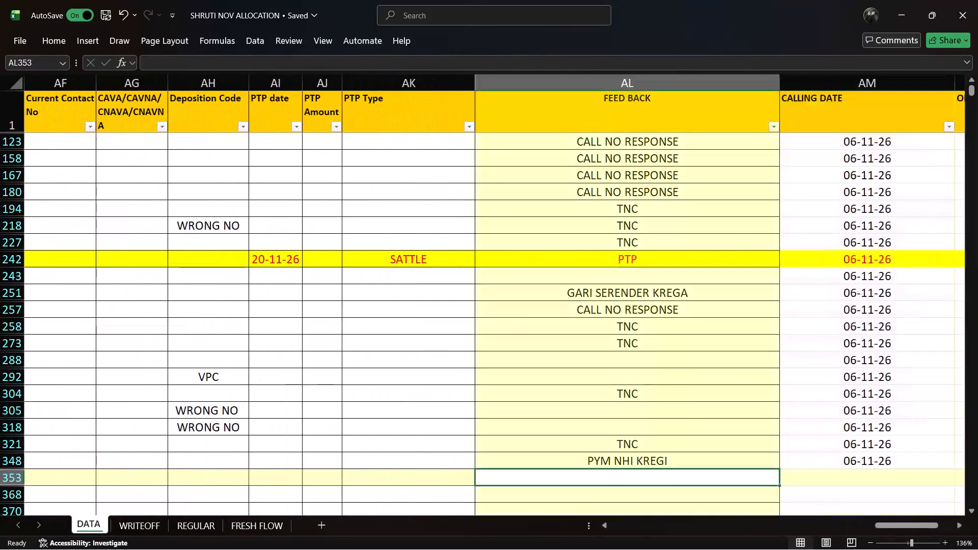
{"action": "type", "text": "CALL NO R"}
{"action": "type", "text": "ES"}
{"action": "type", "text": "PONCE"}
{"action": "key", "text": "Right"}
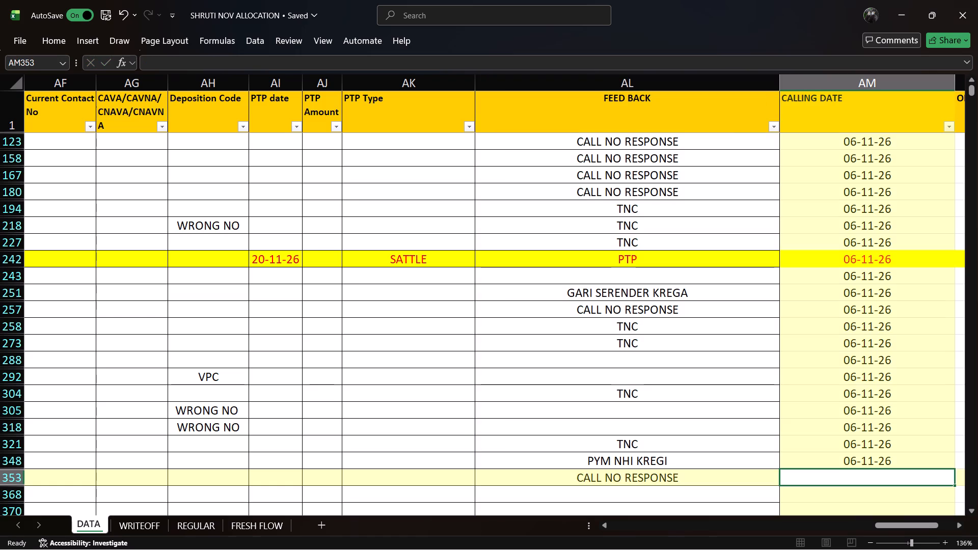
Enter the calling date 06-11-2026 for row 353 and save the workbook.
{"action": "key", "text": "ctrl+semicolon"}
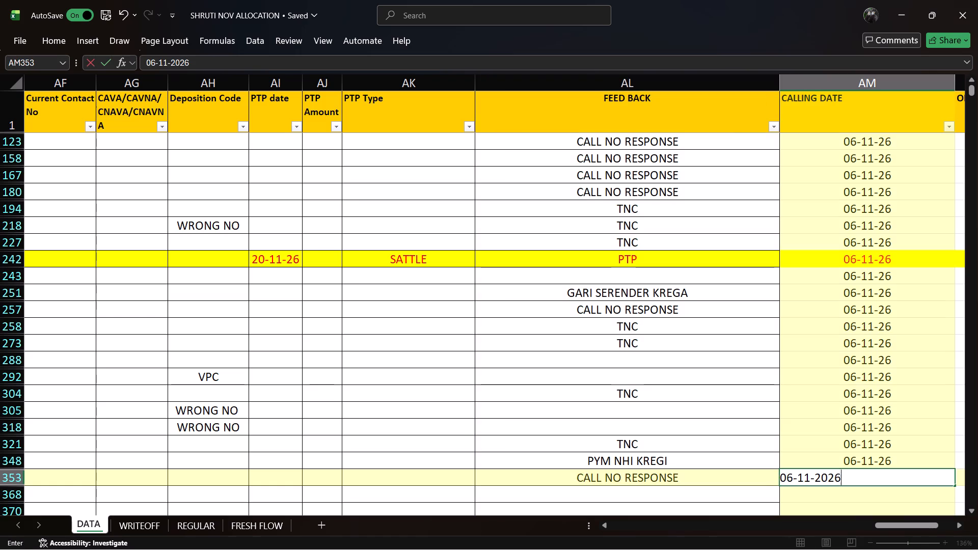
{"action": "key", "text": "Right"}
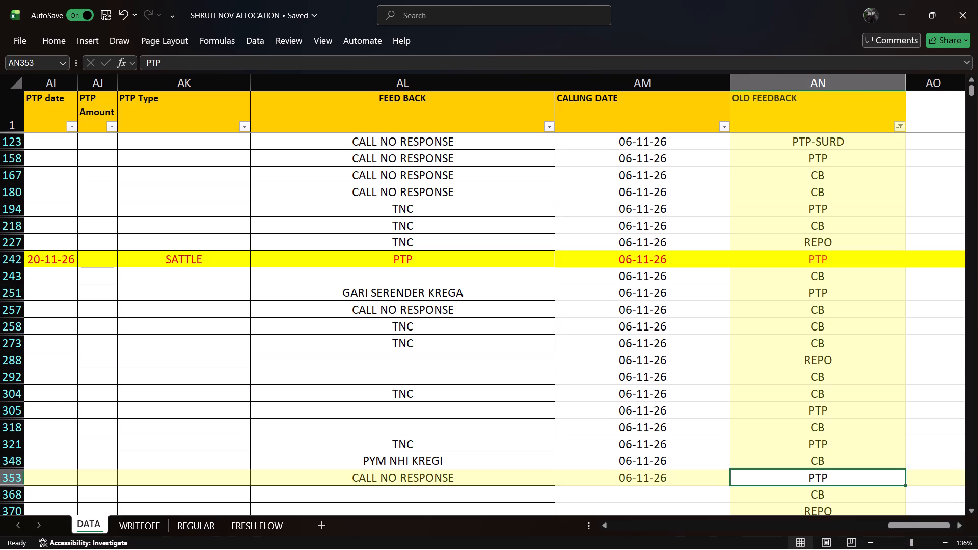
{"action": "left_click", "coordinate": [820, 491]}
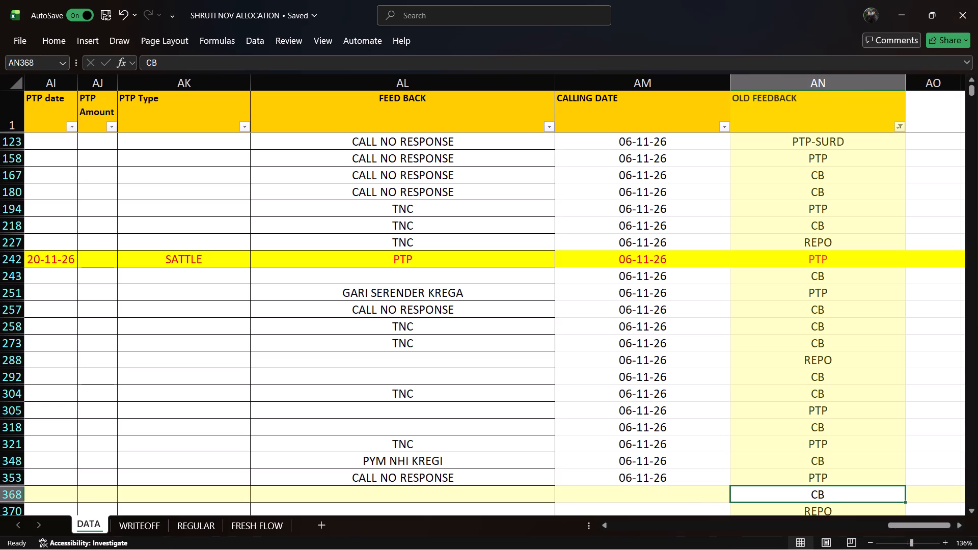
{"action": "key", "text": "ctrl+s"}
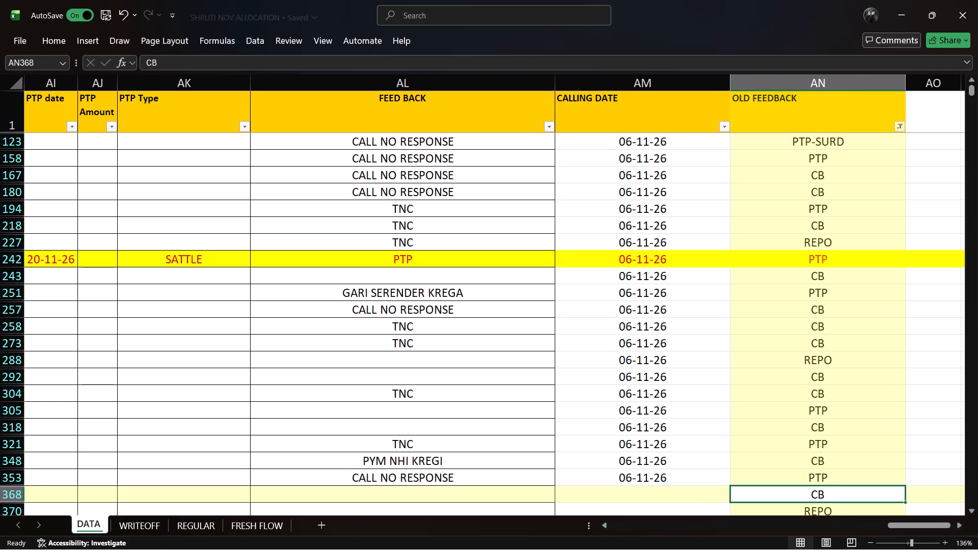
Go back through the record in row 368 to its loan number and select the customer's Mobile Number cell.
{"action": "key", "text": "Left"}
{"action": "key", "text": "Left"}
{"action": "key", "text": "Left"}
{"action": "key", "text": "Left"}
{"action": "key", "text": "Left"}
{"action": "key", "text": "Left"}
{"action": "key", "text": "Left"}
{"action": "key", "text": "Left"}
{"action": "key", "text": "Left"}
{"action": "key", "text": "Left"}
{"action": "key", "text": "Left"}
{"action": "key", "text": "Left"}
{"action": "key", "text": "Left"}
{"action": "key", "text": "Left"}
{"action": "key", "text": "Left"}
{"action": "key", "text": "Left"}
{"action": "key", "text": "Left"}
{"action": "key", "text": "Left"}
{"action": "key", "text": "Left"}
{"action": "key", "text": "Left"}
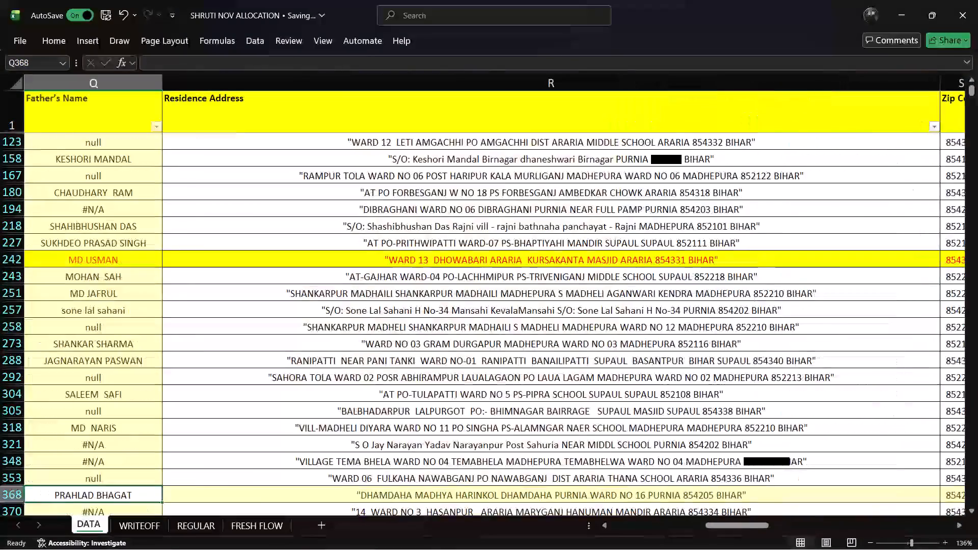
{"action": "key", "text": "Left"}
{"action": "key", "text": "Left"}
{"action": "key", "text": "Left"}
{"action": "key", "text": "Left"}
{"action": "key", "text": "Left"}
{"action": "key", "text": "Left"}
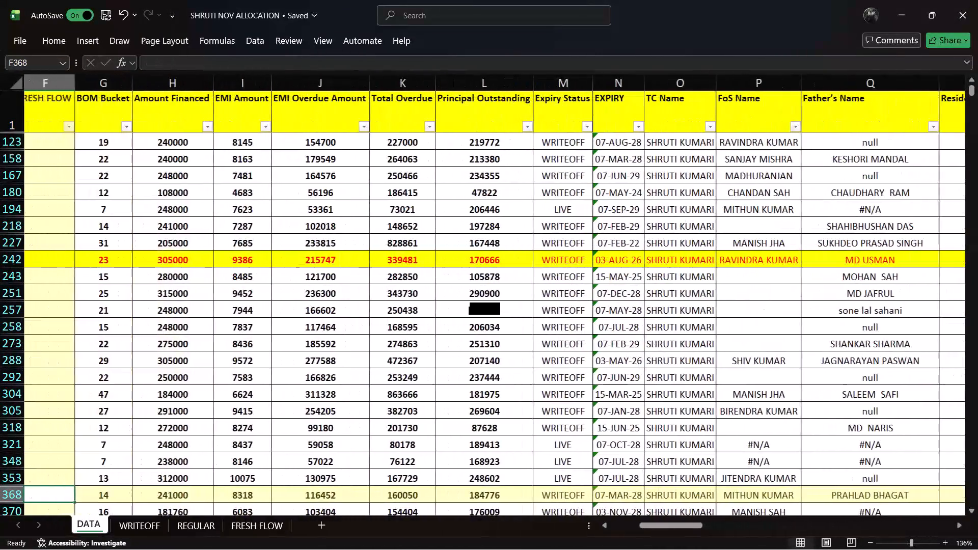
{"action": "key", "text": "Left"}
{"action": "key", "text": "Left"}
{"action": "key", "text": "Left"}
{"action": "key", "text": "Left"}
{"action": "key", "text": "Left"}
{"action": "key", "text": "Left"}
{"action": "key", "text": "Left"}
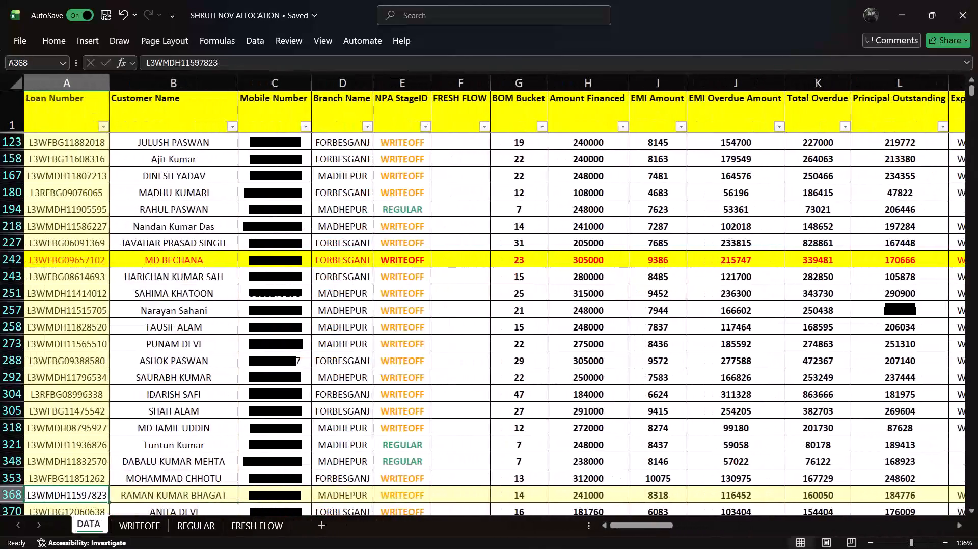
{"action": "key", "text": "Right"}
{"action": "key", "text": "Right"}
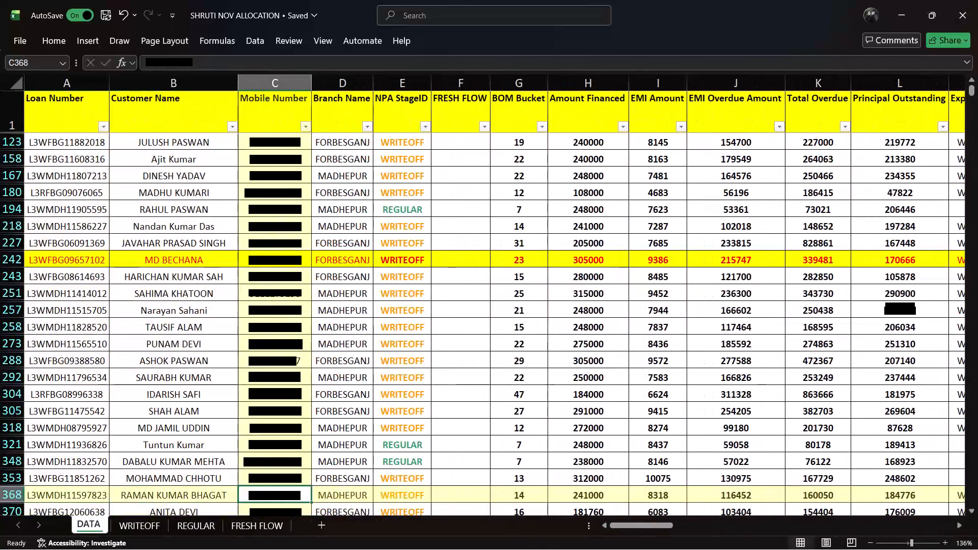
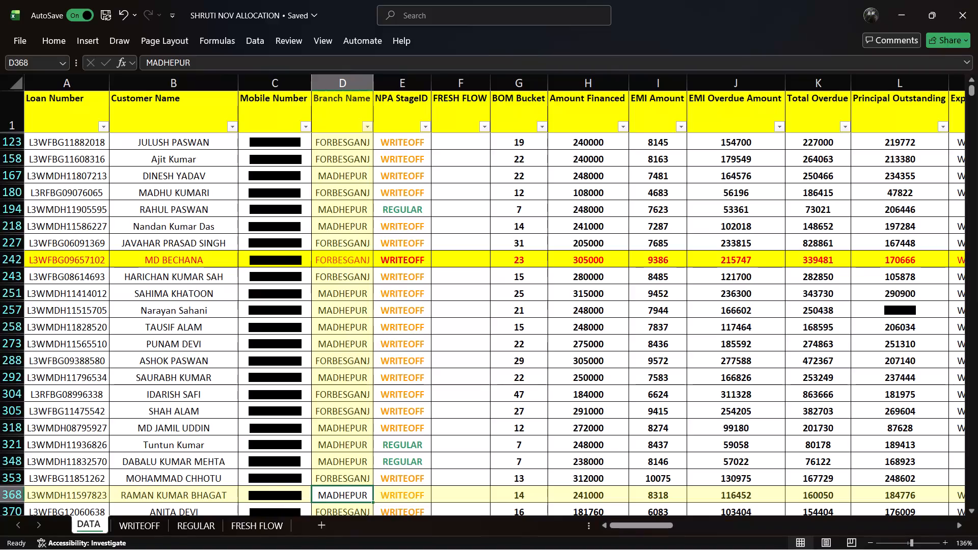
Look through the customer record in row 368 from the Branch Name across the loan and overdue details to the Father's Name.
{"action": "key", "text": "Right"}
{"action": "key", "text": "Right"}
{"action": "key", "text": "Right"}
{"action": "key", "text": "Right"}
{"action": "key", "text": "Right"}
{"action": "key", "text": "Right"}
{"action": "key", "text": "Right"}
{"action": "key", "text": "Right"}
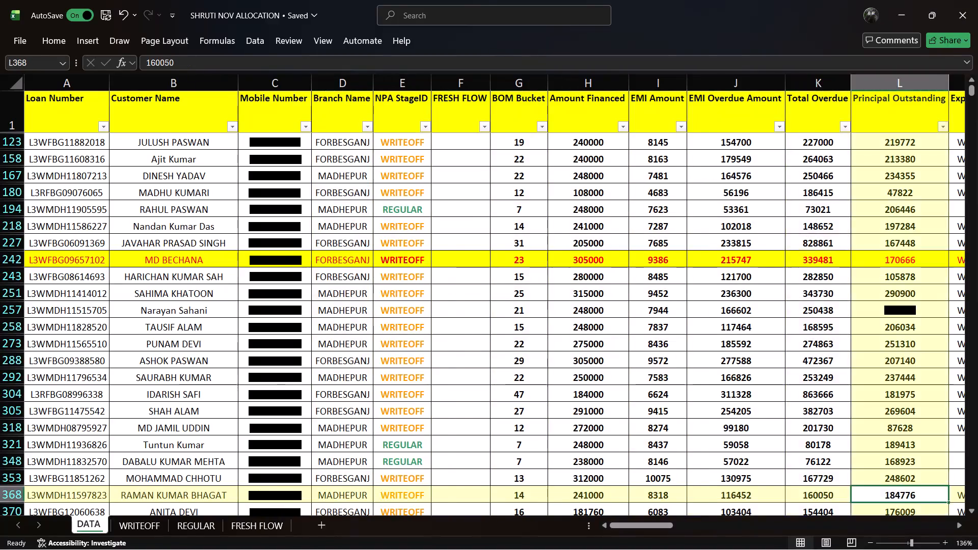
{"action": "key", "text": "Right"}
{"action": "key", "text": "Right"}
{"action": "key", "text": "Right"}
{"action": "key", "text": "Right"}
{"action": "key", "text": "Right"}
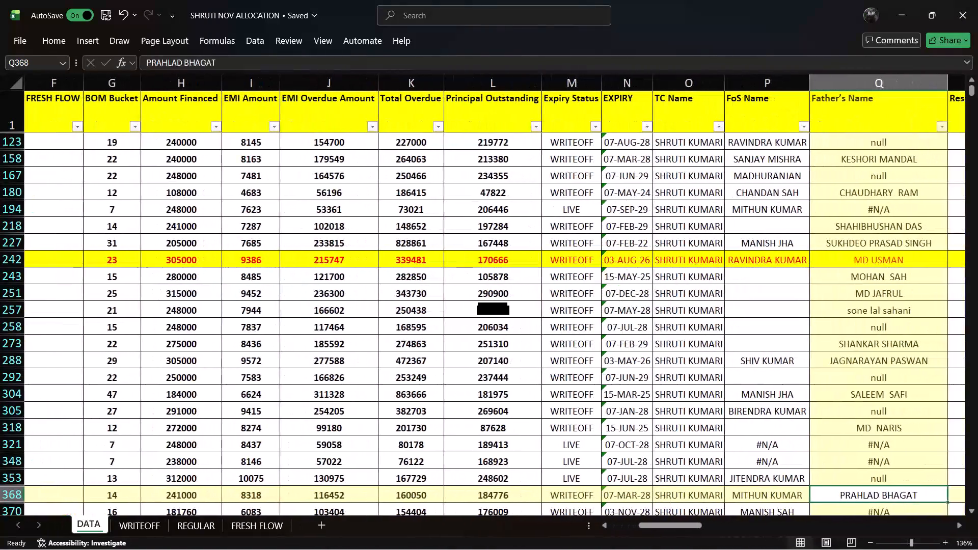
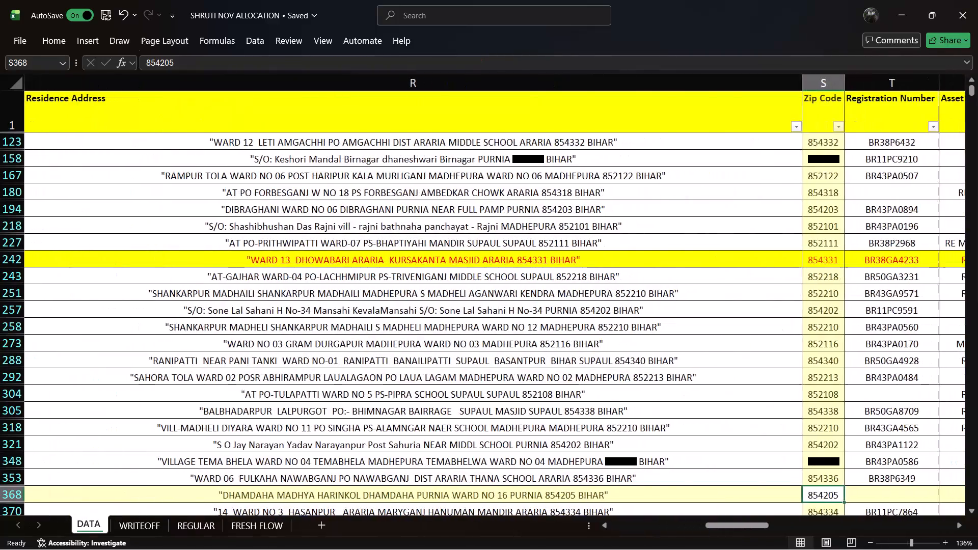
Set the Nature of Contact for the customer in row 368 to RINGING.
{"action": "key", "text": "Right"}
{"action": "key", "text": "Right"}
{"action": "key", "text": "Right"}
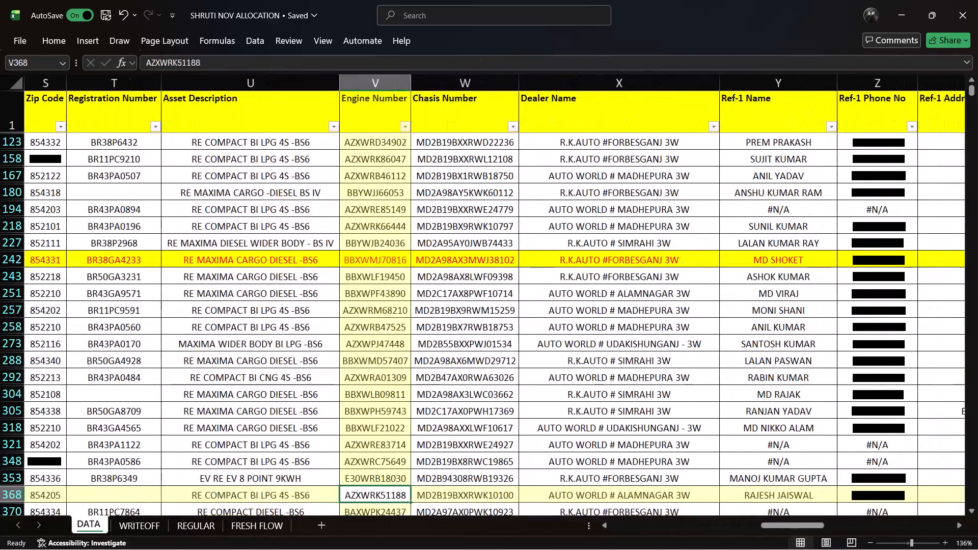
{"action": "key", "text": "Right"}
{"action": "key", "text": "Right"}
{"action": "key", "text": "Right"}
{"action": "key", "text": "Right"}
{"action": "key", "text": "Right"}
{"action": "key", "text": "Right"}
{"action": "key", "text": "Right"}
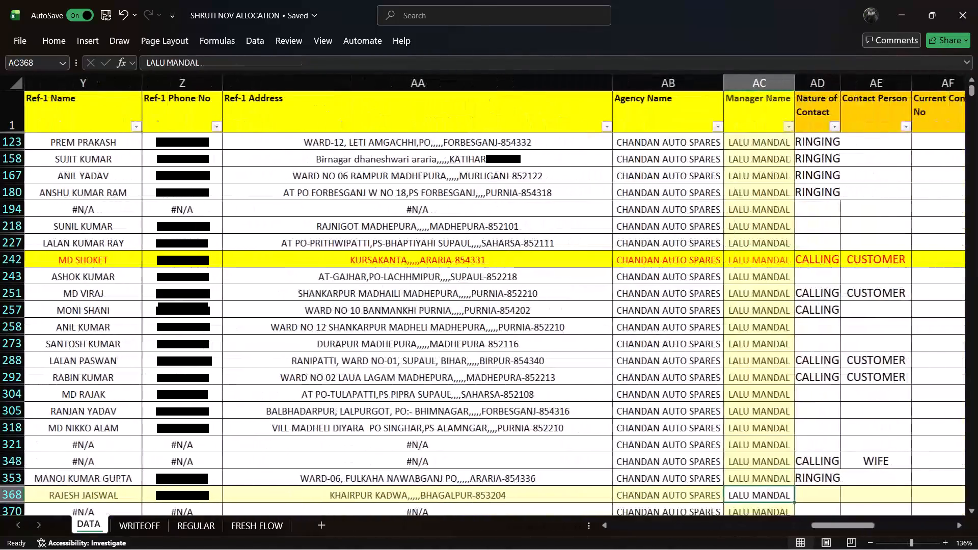
{"action": "key", "text": "Right"}
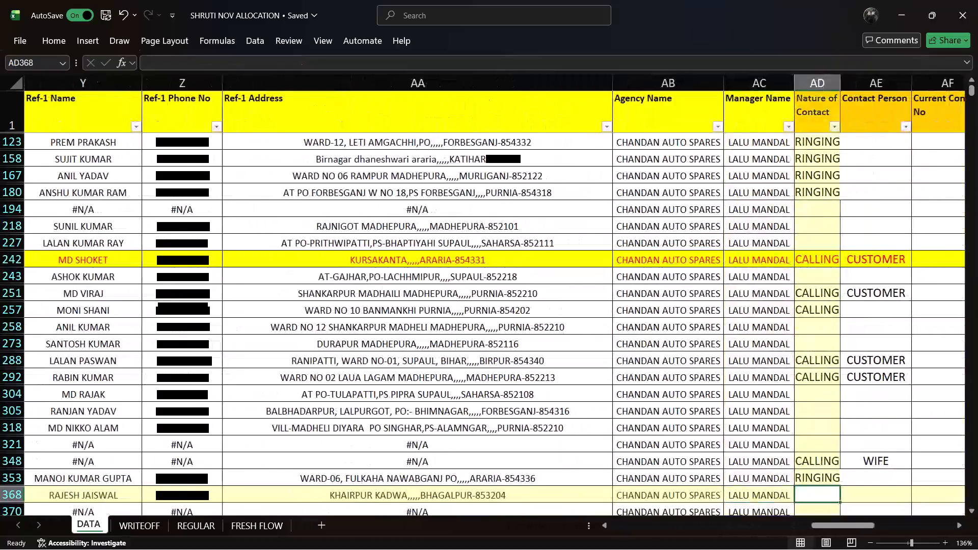
{"action": "key", "text": "r"}
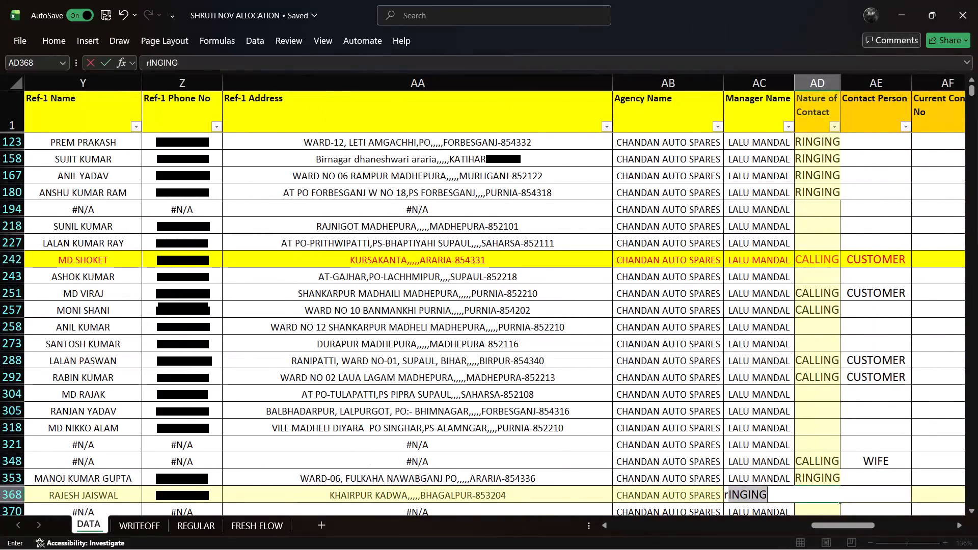
{"action": "key", "text": "Right"}
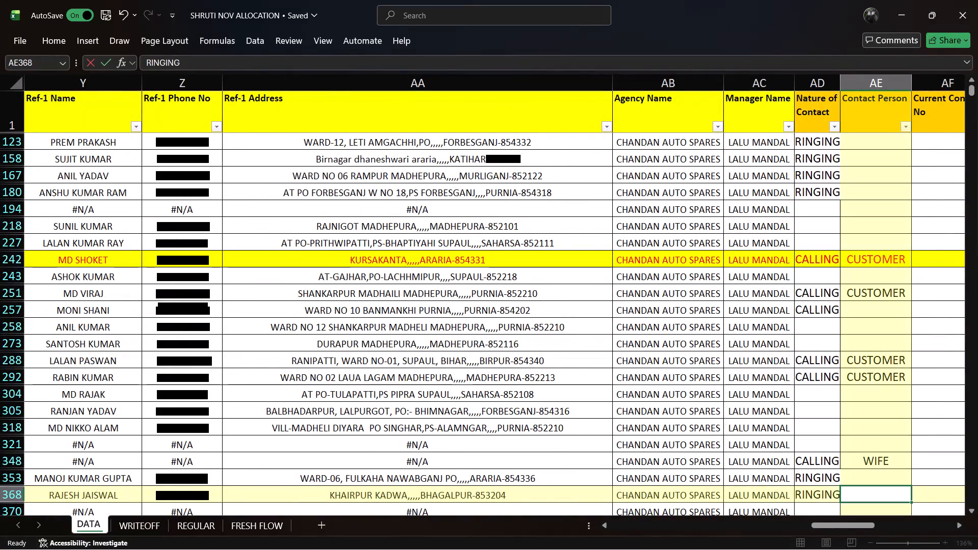
Enter CALL NO RESPONSE as the FEED BACK for the customer in row 368.
{"action": "key", "text": "Right"}
{"action": "key", "text": "Right"}
{"action": "key", "text": "Right"}
{"action": "key", "text": "Right"}
{"action": "key", "text": "Right"}
{"action": "key", "text": "Right"}
{"action": "key", "text": "Right"}
{"action": "key", "text": "Right"}
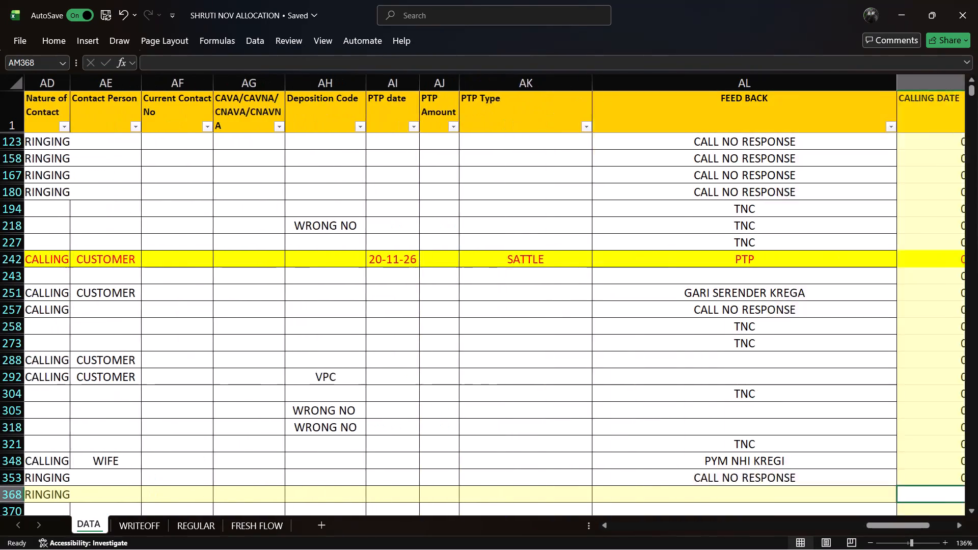
{"action": "key", "text": "Left"}
{"action": "type", "text": "ca"}
{"action": "key", "text": "Right"}
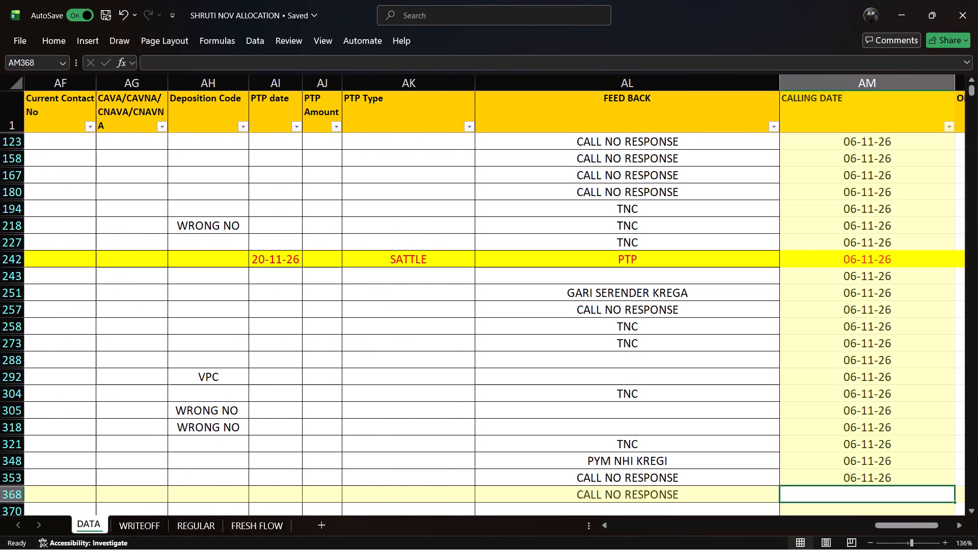
Enter the current date, 06-11-26, as the CALLING DATE in row 368 and save the workbook.
{"action": "key", "text": "ctrl+semicolon"}
{"action": "key", "text": "Right"}
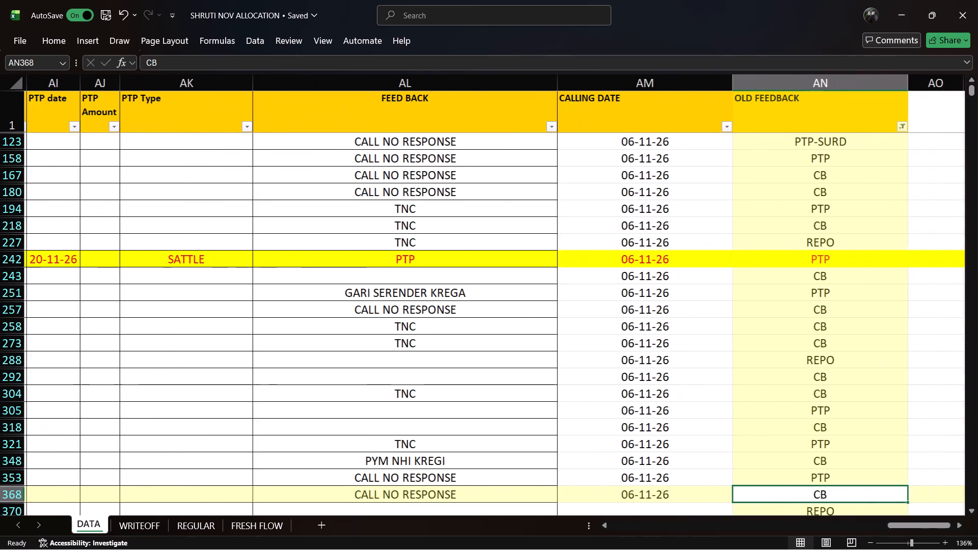
{"action": "key", "text": "ctrl+s"}
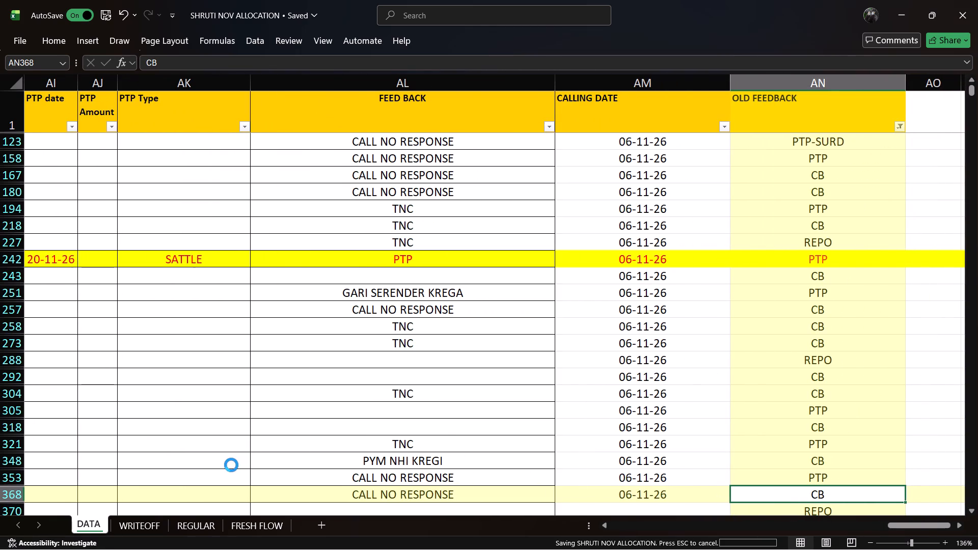
Go to the customer record in row 437 and examine its loan identification and Mobile Number.
{"action": "key", "text": "Down"}
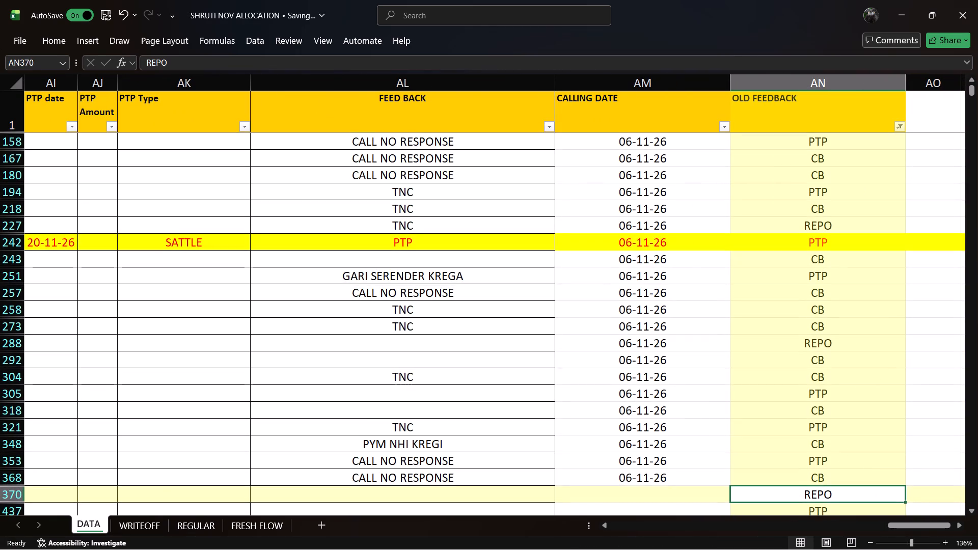
{"action": "key", "text": "Down"}
{"action": "key", "text": "Left"}
{"action": "key", "text": "Left"}
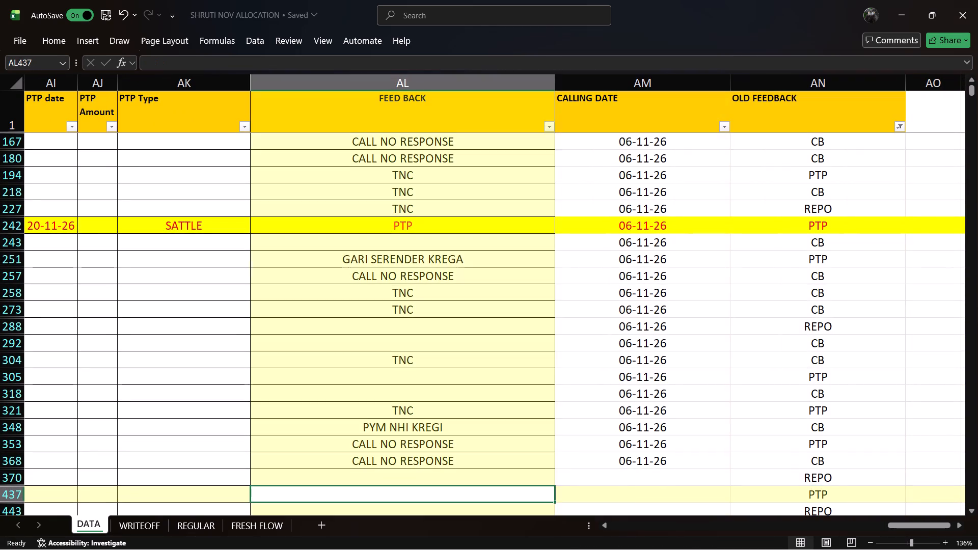
{"action": "key", "text": "Left"}
{"action": "key", "text": "Left"}
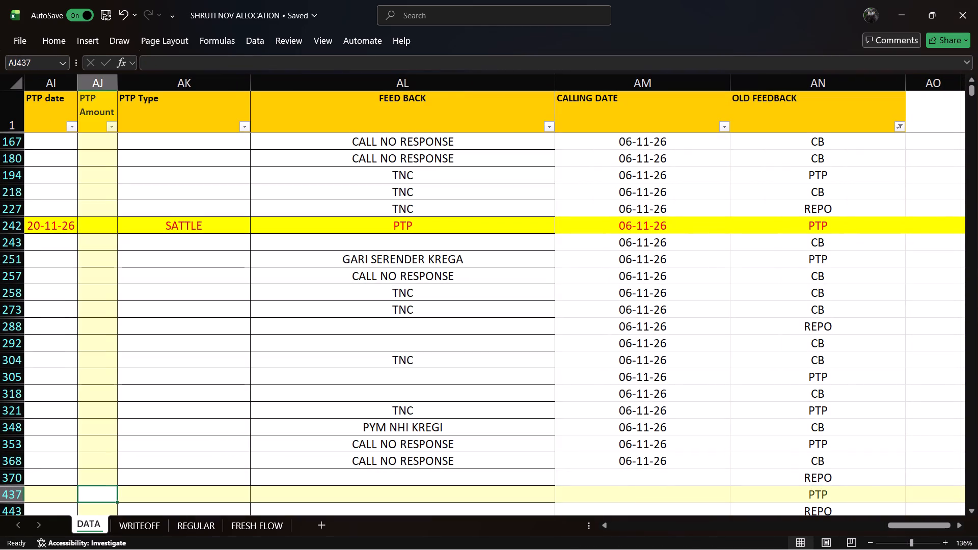
{"action": "key", "text": "Left"}
{"action": "key", "text": "Left"}
{"action": "key", "text": "Left"}
{"action": "key", "text": "Left"}
{"action": "key", "text": "Left"}
{"action": "key", "text": "Left"}
{"action": "key", "text": "Left"}
{"action": "key", "text": "Left"}
{"action": "key", "text": "Left"}
{"action": "key", "text": "Left"}
{"action": "key", "text": "Left"}
{"action": "key", "text": "Left"}
{"action": "key", "text": "Left"}
{"action": "key", "text": "Left"}
{"action": "key", "text": "Left"}
{"action": "key", "text": "Left"}
{"action": "key", "text": "Left"}
{"action": "key", "text": "Left"}
{"action": "key", "text": "Left"}
{"action": "key", "text": "Left"}
{"action": "key", "text": "Left"}
{"action": "key", "text": "Left"}
{"action": "key", "text": "Left"}
{"action": "key", "text": "Left"}
{"action": "key", "text": "Left"}
{"action": "key", "text": "Left"}
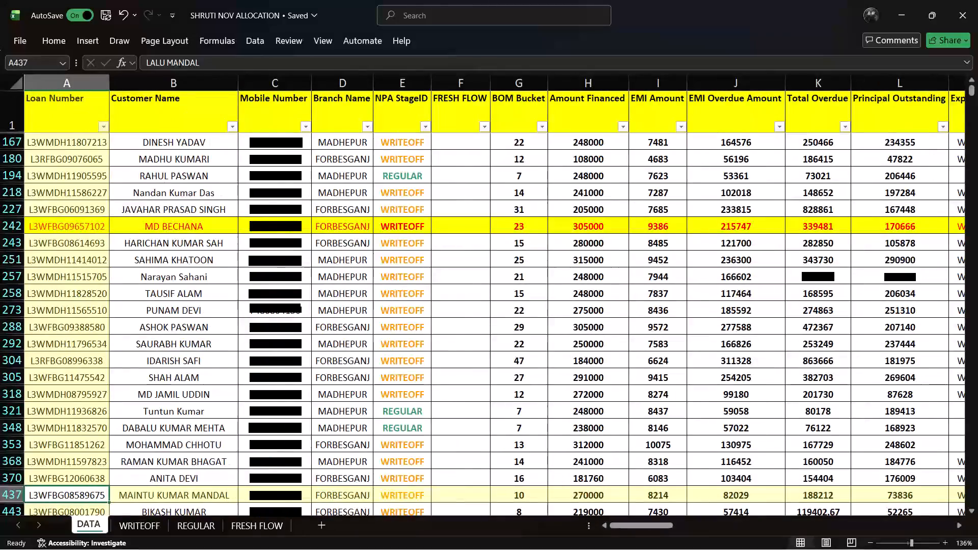
{"action": "key", "text": "Right"}
{"action": "key", "text": "Right"}
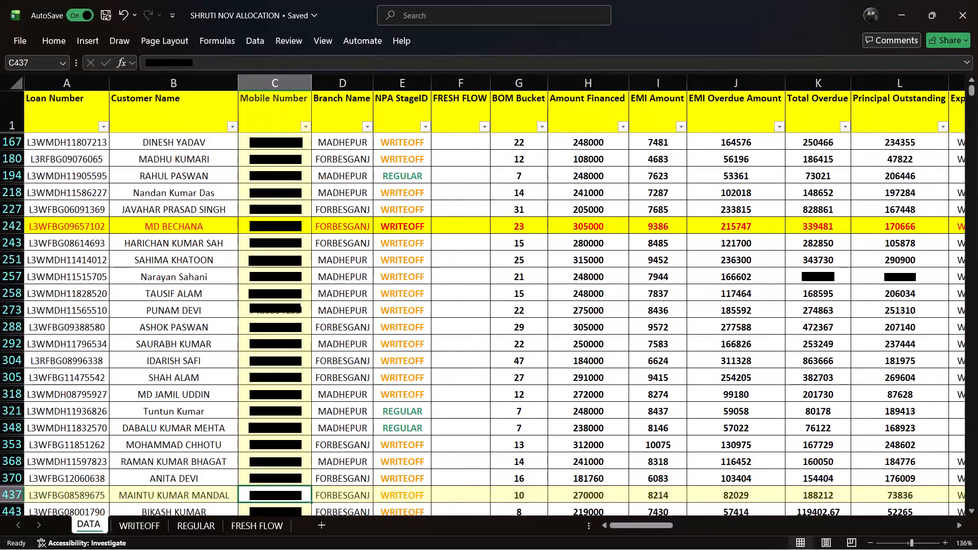
Save the workbook.
{"action": "key", "text": "ctrl+s"}
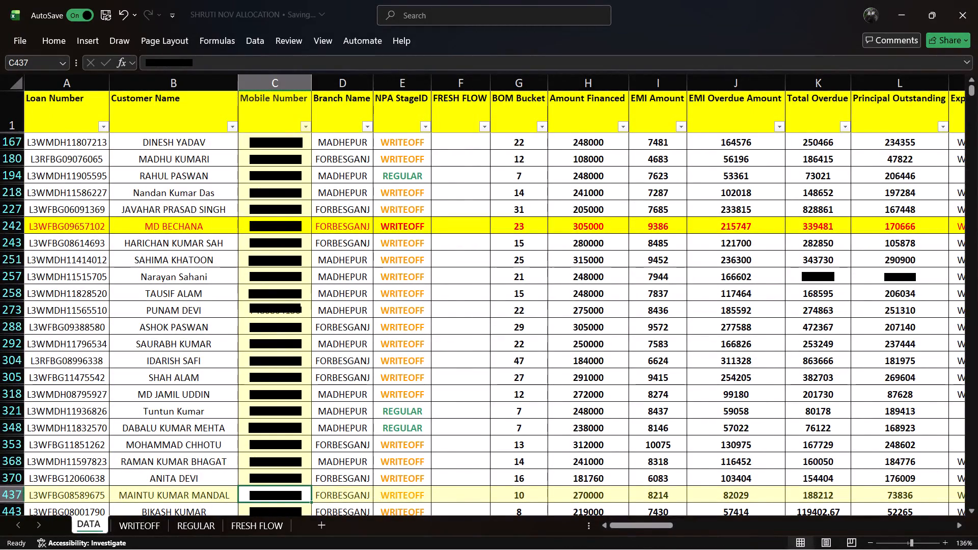
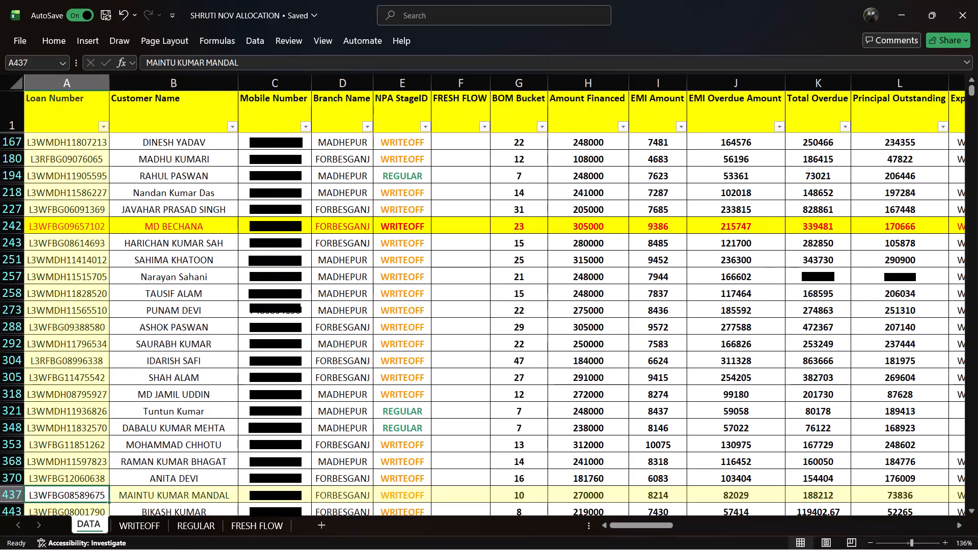
Examine the loan record in row 437 across to the BOM Bucket column, and return toward its Mobile Number and loan identification.
{"action": "key", "text": "Right"}
{"action": "key", "text": "Right"}
{"action": "key", "text": "Right"}
{"action": "key", "text": "Right"}
{"action": "key", "text": "Right"}
{"action": "key", "text": "Right"}
{"action": "key", "text": "Right"}
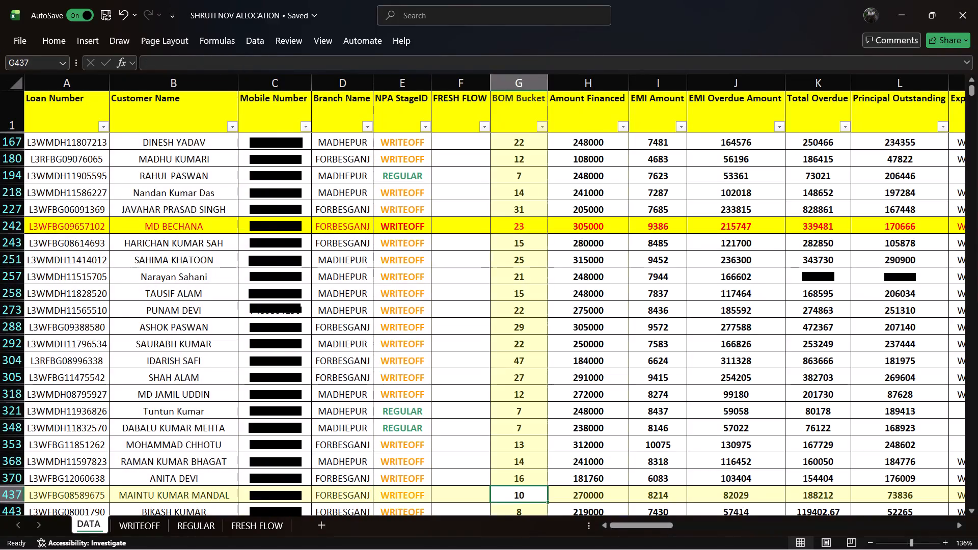
{"action": "key", "text": "Left"}
{"action": "key", "text": "Left"}
{"action": "key", "text": "Left"}
{"action": "key", "text": "Left"}
{"action": "key", "text": "Left"}
{"action": "key", "text": "Left"}
{"action": "key", "text": "Left"}
{"action": "key", "text": "Left"}
{"action": "key", "text": "Left"}
{"action": "key", "text": "Left"}
{"action": "key", "text": "Left"}
{"action": "key", "text": "Left"}
{"action": "key", "text": "Left"}
{"action": "key", "text": "Left"}
{"action": "key", "text": "Left"}
{"action": "key", "text": "Left"}
{"action": "key", "text": "Left"}
{"action": "key", "text": "Left"}
{"action": "key", "text": "Left"}
{"action": "key", "text": "Left"}
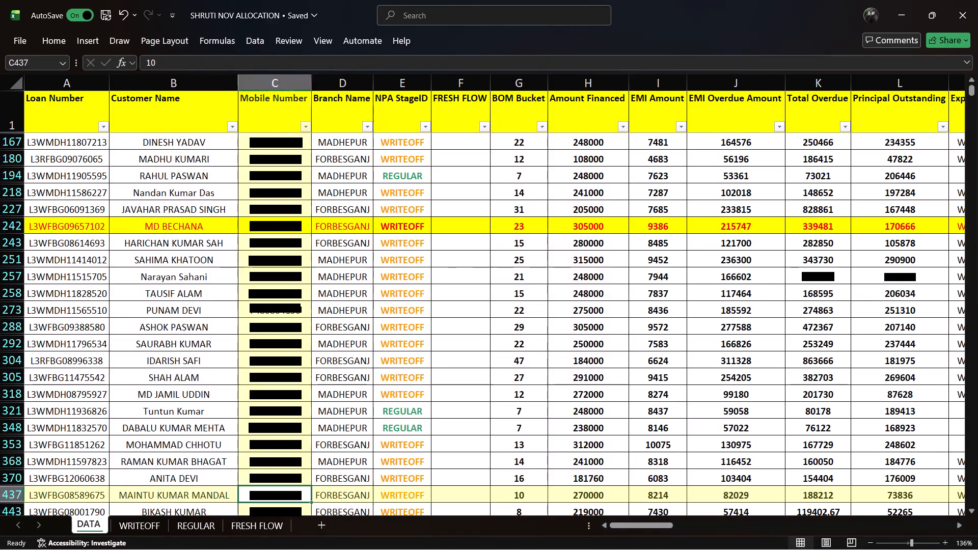
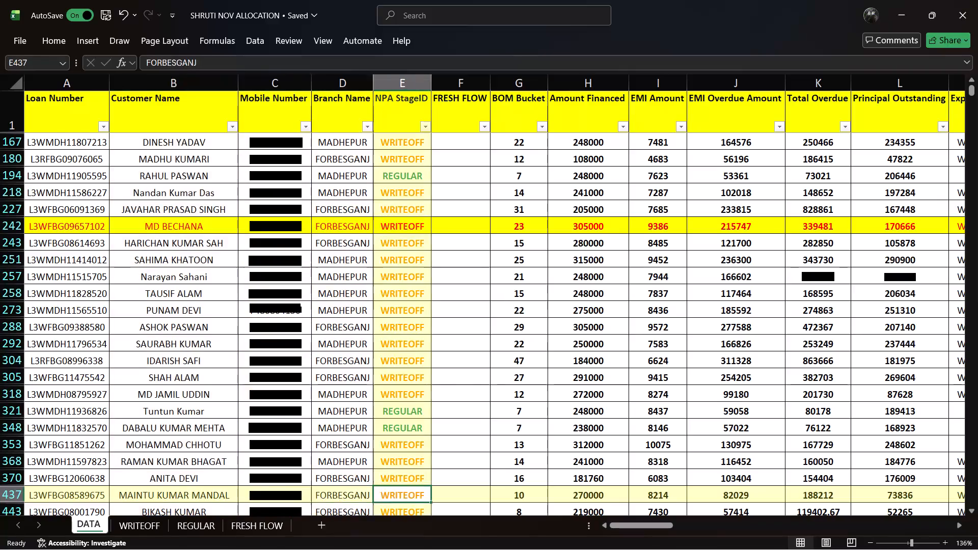
Examine row 437 from its NPA stage through the overdue, expiry, family and vehicle details to the Ref-1 Address column.
{"action": "key", "text": "Right"}
{"action": "key", "text": "Right"}
{"action": "key", "text": "Right"}
{"action": "key", "text": "Right"}
{"action": "key", "text": "Right"}
{"action": "key", "text": "Right"}
{"action": "key", "text": "Right"}
{"action": "key", "text": "Right"}
{"action": "key", "text": "Right"}
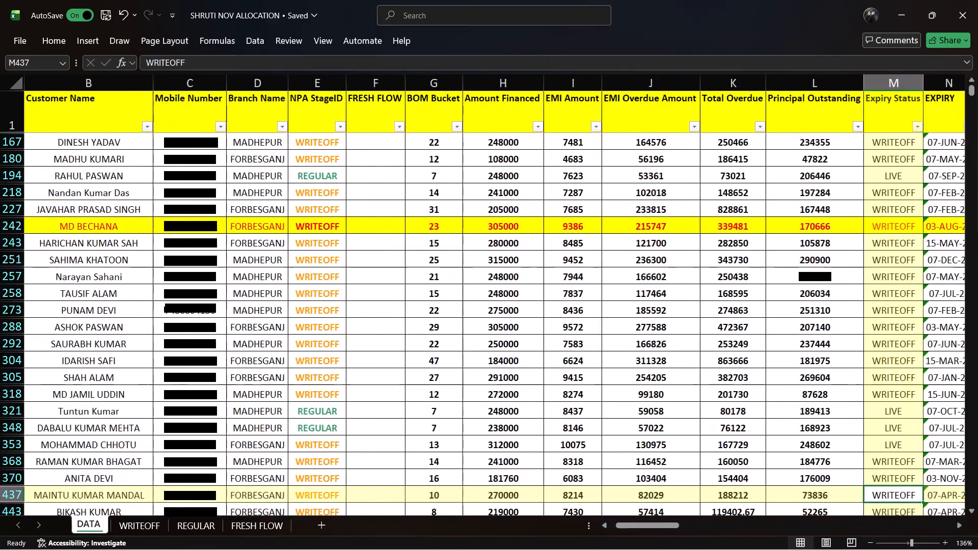
{"action": "key", "text": "Right"}
{"action": "key", "text": "Right"}
{"action": "key", "text": "Right"}
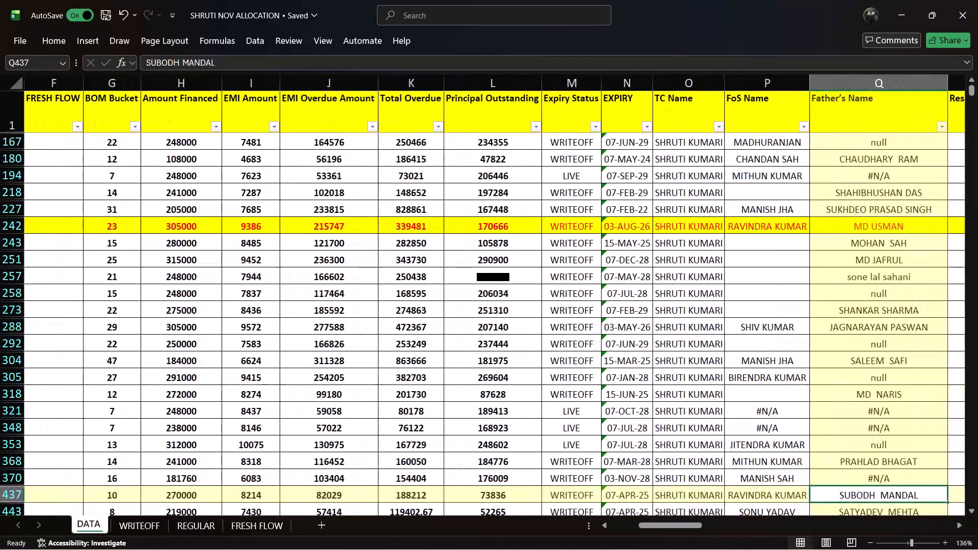
{"action": "key", "text": "Right"}
{"action": "key", "text": "Right"}
{"action": "key", "text": "Right"}
{"action": "key", "text": "Right"}
{"action": "key", "text": "Right"}
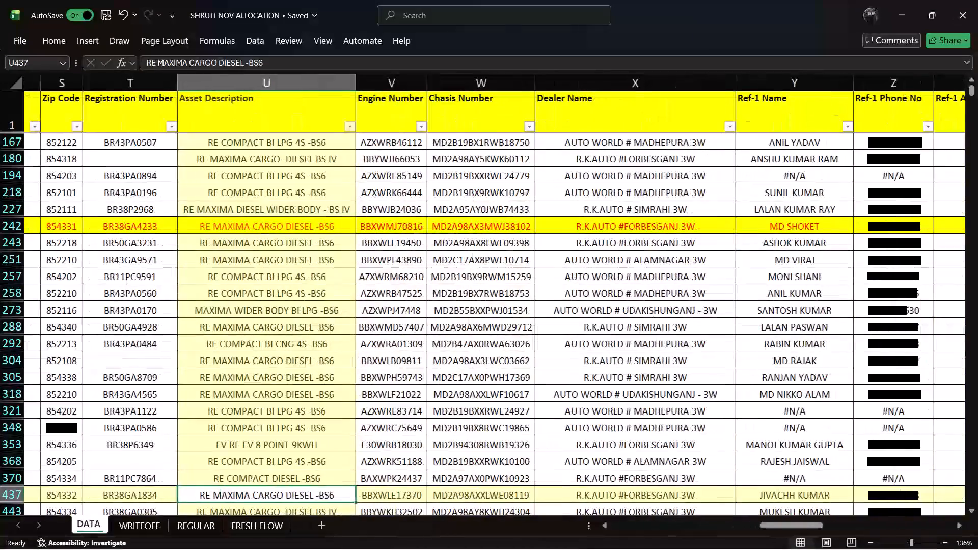
{"action": "key", "text": "Right"}
{"action": "key", "text": "Right"}
{"action": "key", "text": "Right"}
{"action": "key", "text": "Right"}
{"action": "key", "text": "Right"}
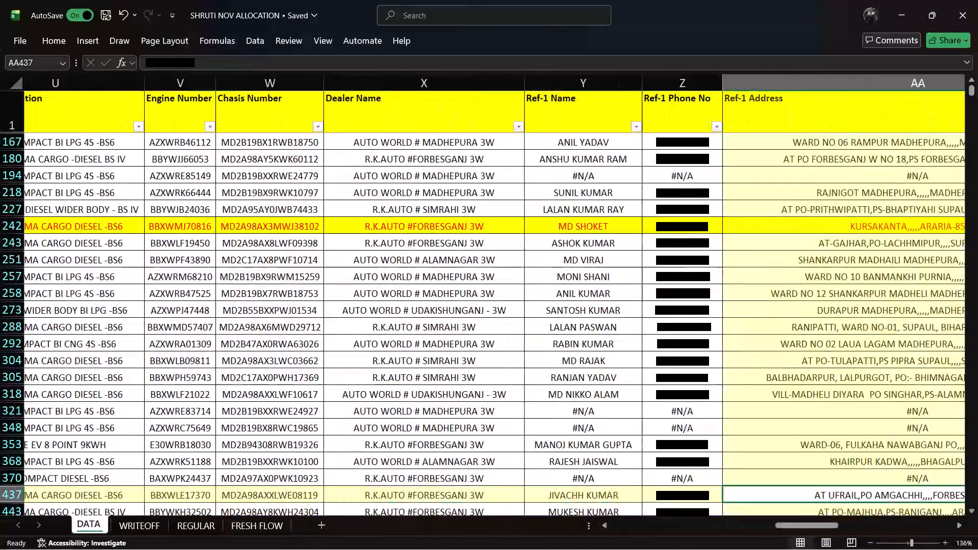
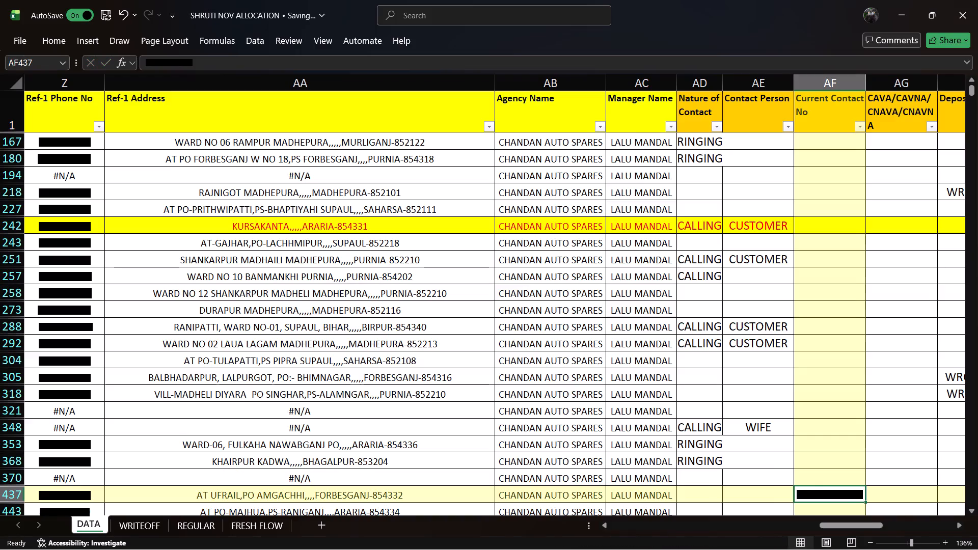
Examine row 437's call-outcome fields across to the OLD FEEDBACK column, and return to its Current Contact No entry.
{"action": "key", "text": "Right"}
{"action": "key", "text": "Right"}
{"action": "key", "text": "Right"}
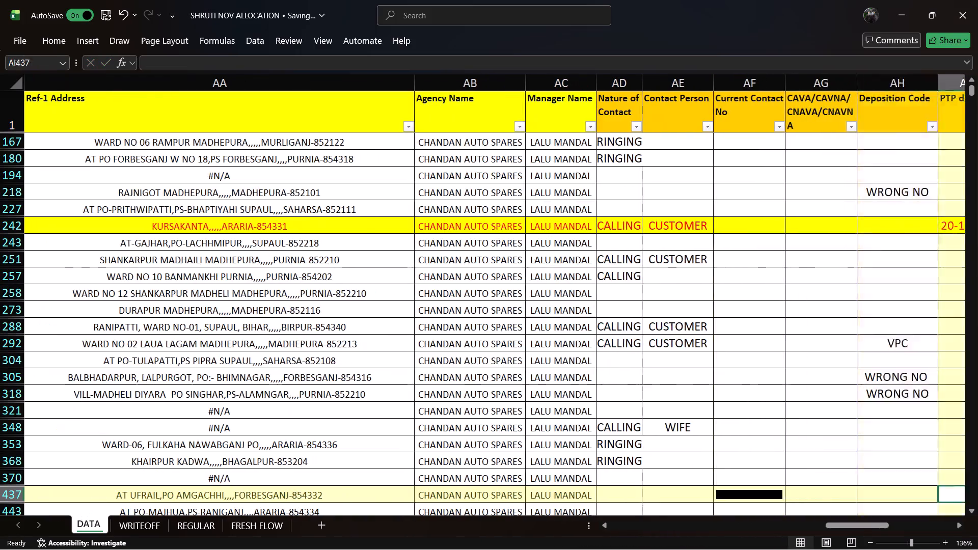
{"action": "key", "text": "Right"}
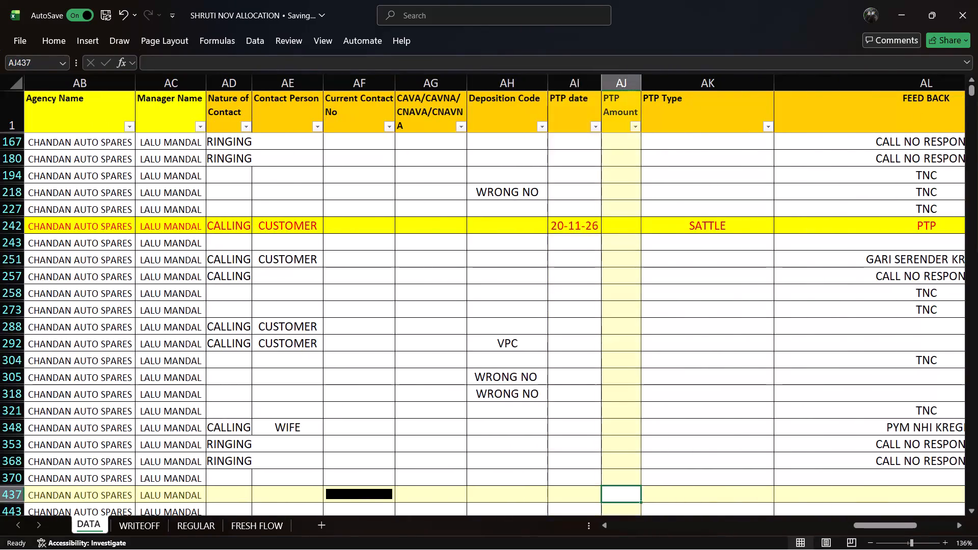
{"action": "key", "text": "Right"}
{"action": "key", "text": "Right"}
{"action": "key", "text": "Right"}
{"action": "key", "text": "Right"}
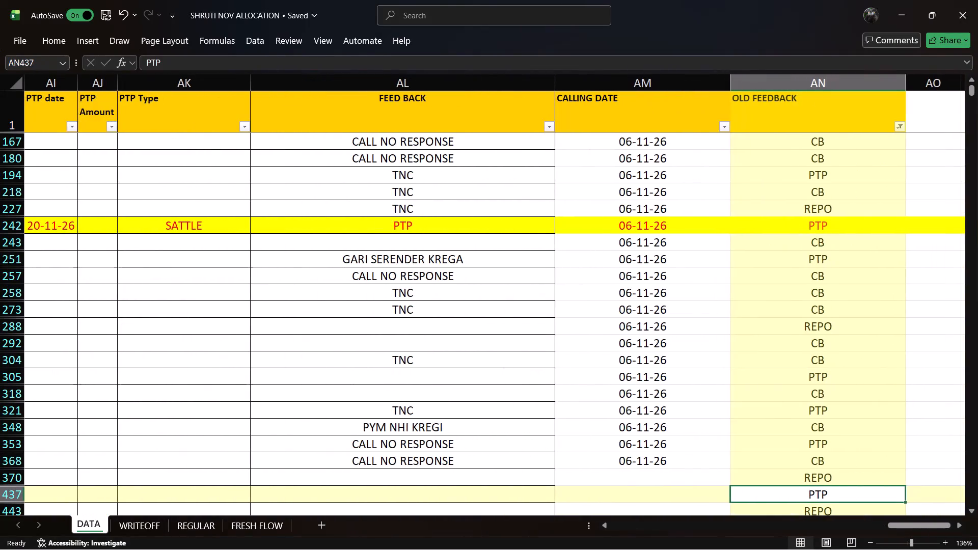
{"action": "key", "text": "Left"}
{"action": "key", "text": "Left"}
{"action": "key", "text": "Left"}
{"action": "key", "text": "Left"}
{"action": "key", "text": "Left"}
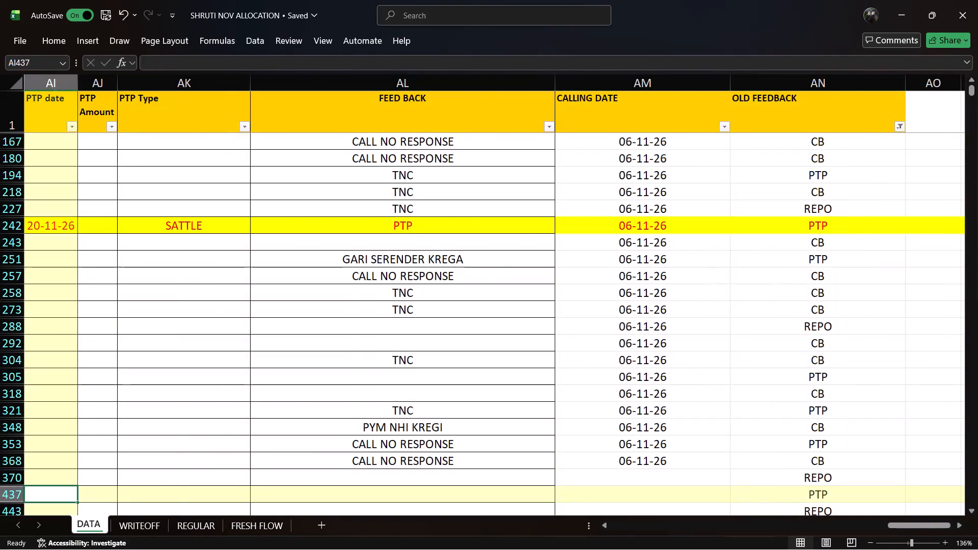
{"action": "key", "text": "Left"}
{"action": "key", "text": "Left"}
{"action": "key", "text": "Left"}
{"action": "key", "text": "Left"}
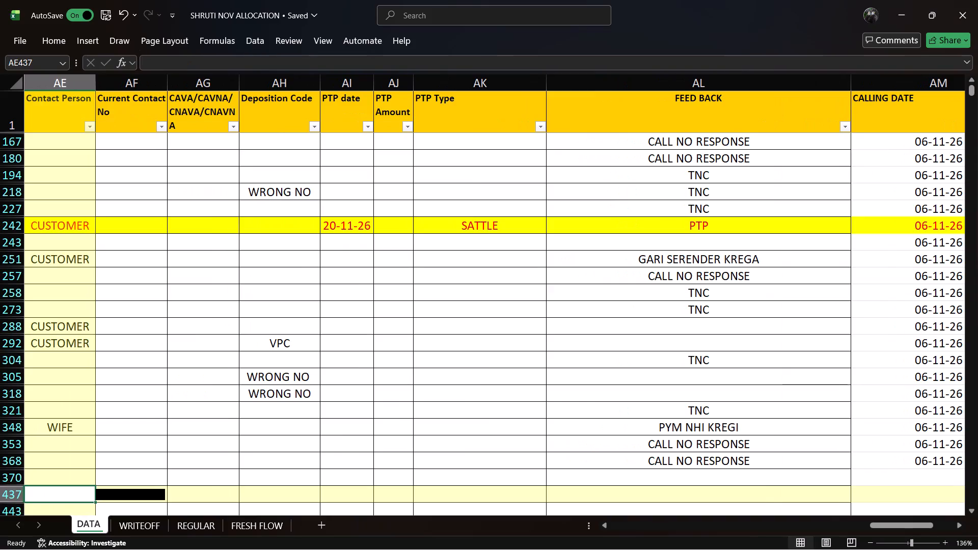
{"action": "left_click", "coordinate": [138, 491]}
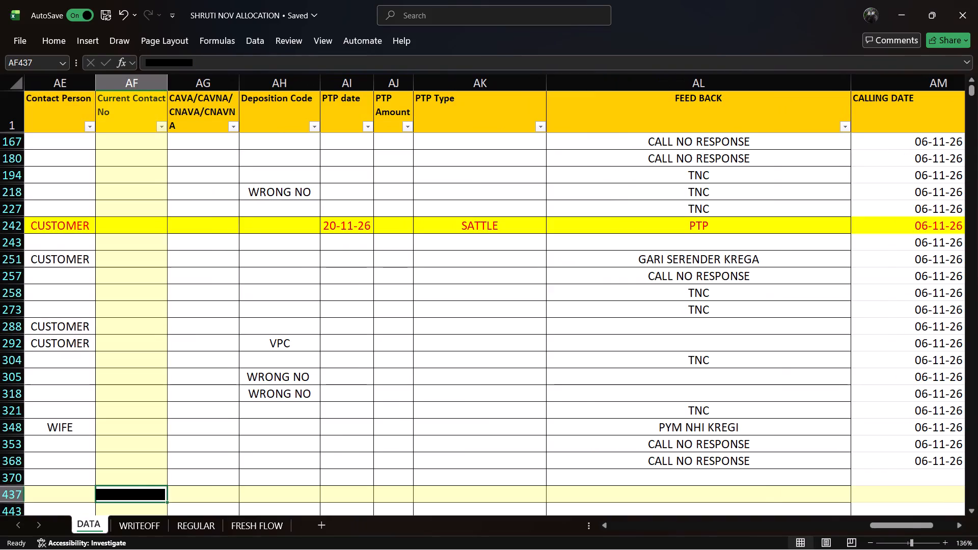
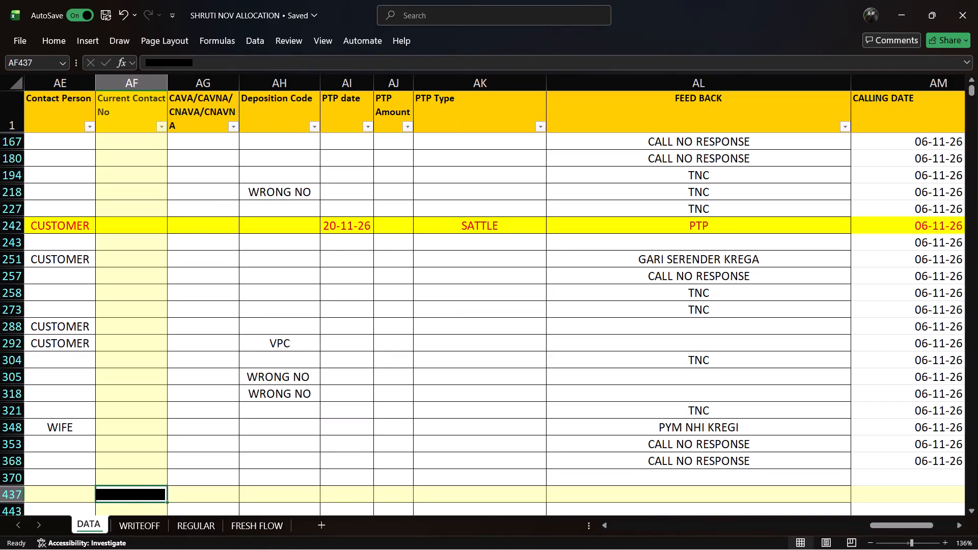
Examine row 437's loan details from Loan Number across to the EXPIRY column, rechecking the Total Overdue amount.
{"action": "left_click", "coordinate": [181, 493]}
{"action": "key", "text": "Left"}
{"action": "key", "text": "Left"}
{"action": "key", "text": "Left"}
{"action": "key", "text": "Left"}
{"action": "key", "text": "Left"}
{"action": "key", "text": "Left"}
{"action": "key", "text": "Left"}
{"action": "key", "text": "Left"}
{"action": "key", "text": "Left"}
{"action": "key", "text": "Left"}
{"action": "key", "text": "Left"}
{"action": "key", "text": "Left"}
{"action": "key", "text": "Left"}
{"action": "key", "text": "Left"}
{"action": "key", "text": "Left"}
{"action": "key", "text": "Left"}
{"action": "key", "text": "Left"}
{"action": "key", "text": "Left"}
{"action": "key", "text": "Left"}
{"action": "key", "text": "Left"}
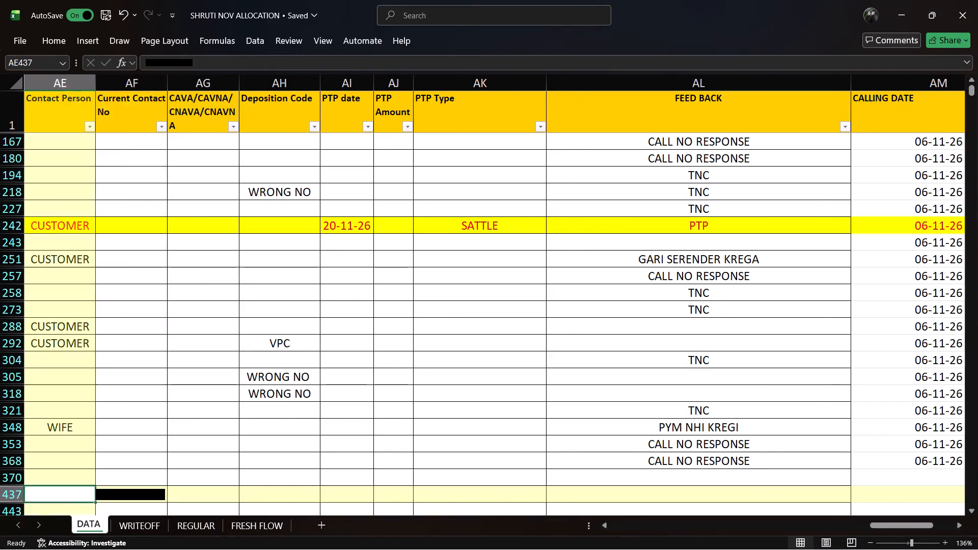
{"action": "left_click", "coordinate": [181, 493]}
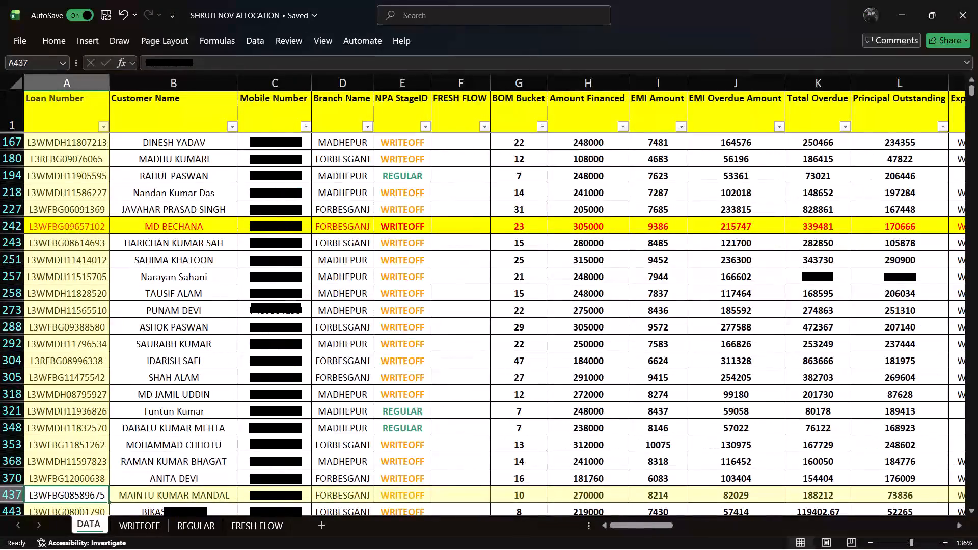
{"action": "key", "text": "Right"}
{"action": "key", "text": "Right"}
{"action": "key", "text": "Right"}
{"action": "key", "text": "Right"}
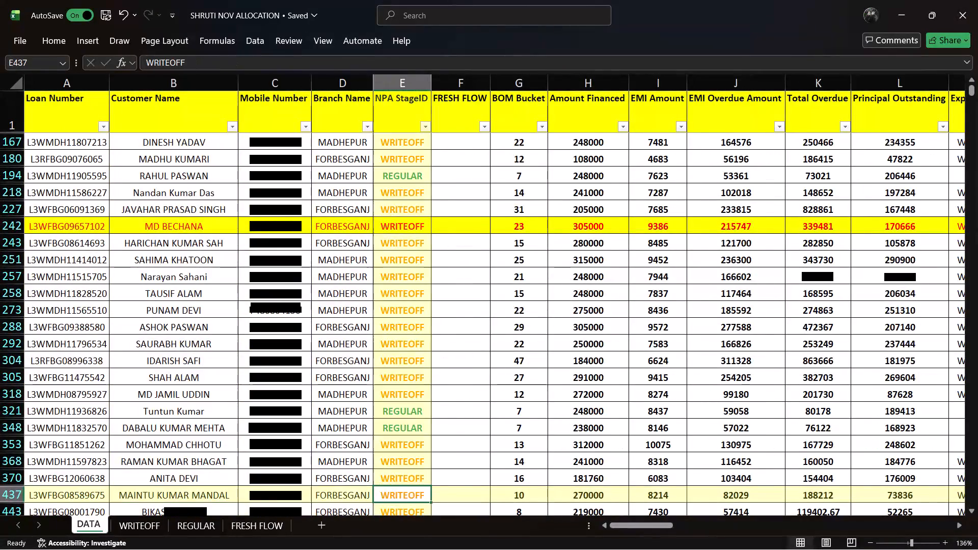
{"action": "key", "text": "Right"}
{"action": "key", "text": "Right"}
{"action": "key", "text": "Right"}
{"action": "key", "text": "Right"}
{"action": "key", "text": "Right"}
{"action": "key", "text": "Right"}
{"action": "key", "text": "Right"}
{"action": "key", "text": "Right"}
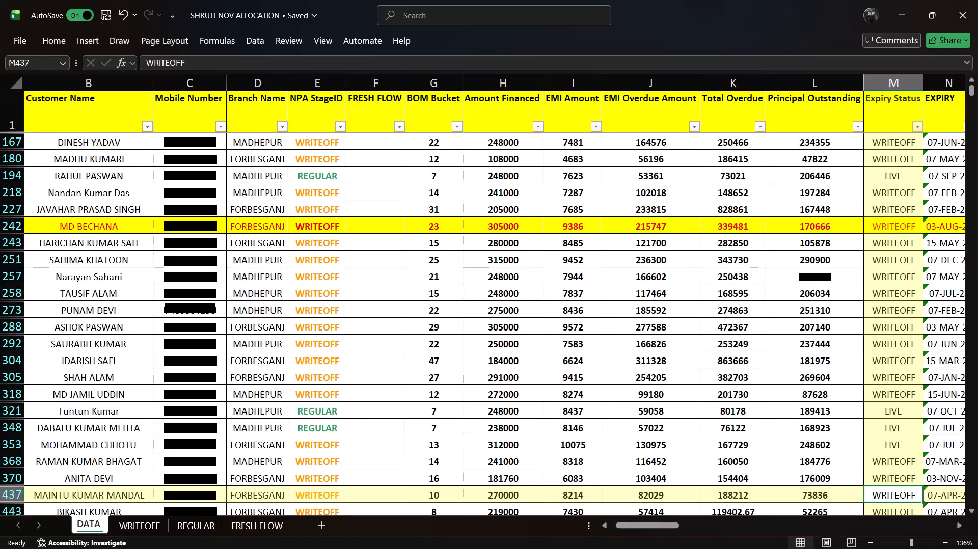
{"action": "key", "text": "Left"}
{"action": "key", "text": "Left"}
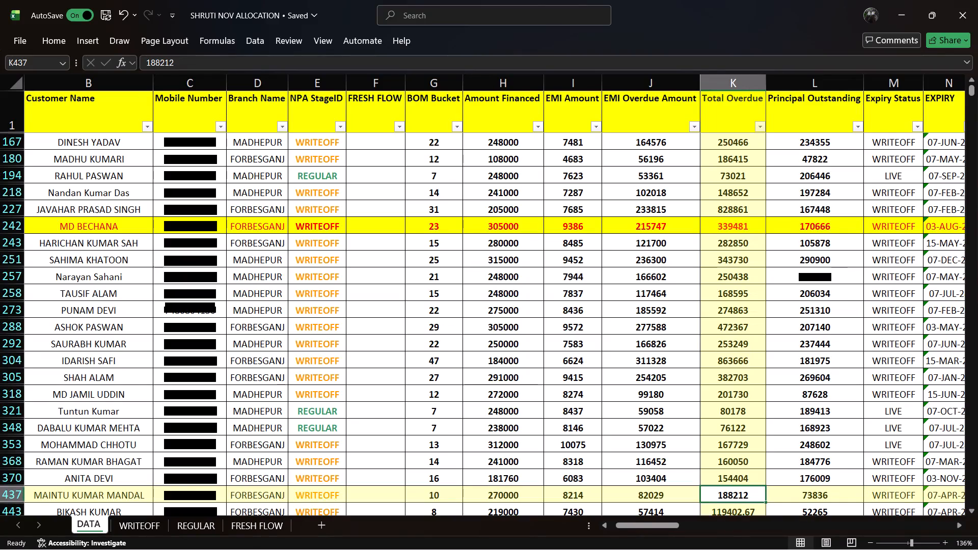
{"action": "key", "text": "Right"}
{"action": "key", "text": "Right"}
{"action": "key", "text": "Right"}
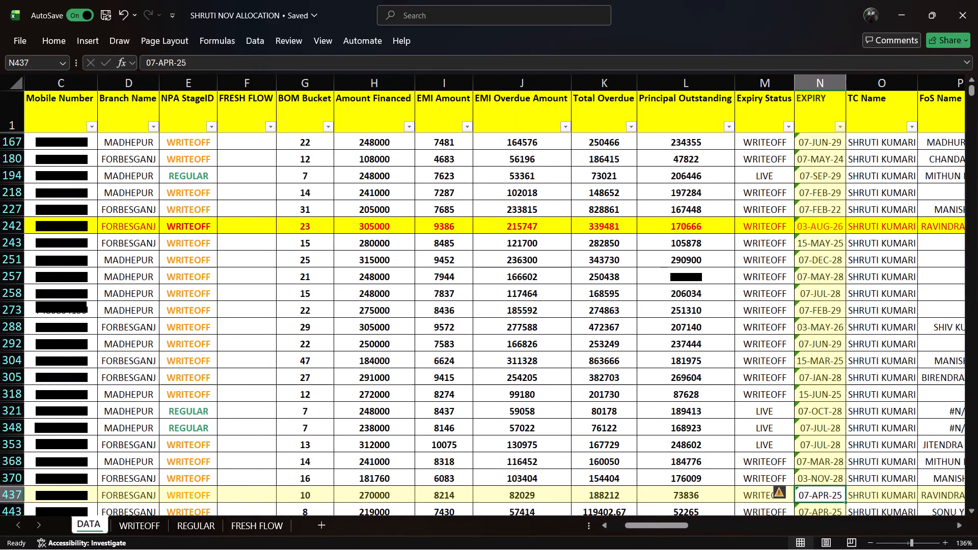
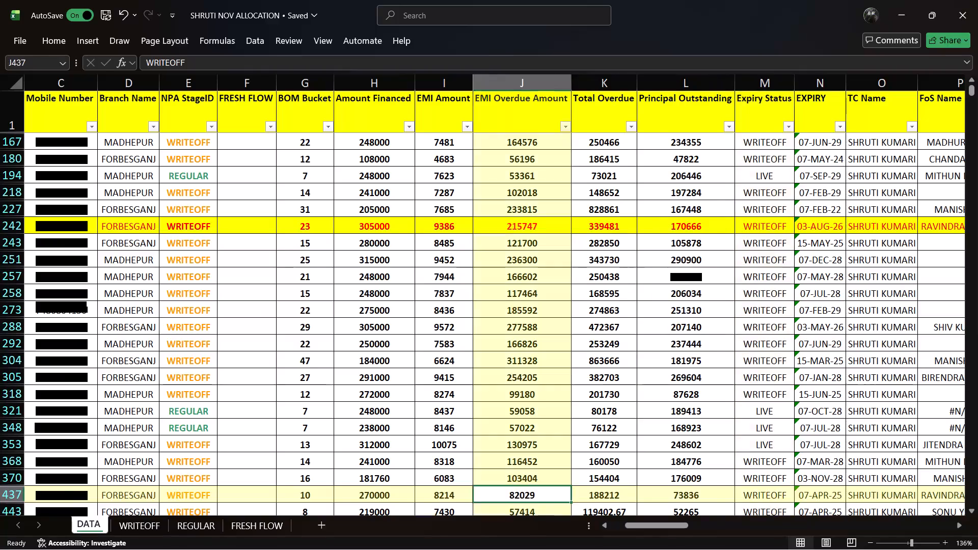
Examine row 437 from Loan Number through its address, registration, dealer and reference details to the Deposition Code column.
{"action": "key", "text": "Right"}
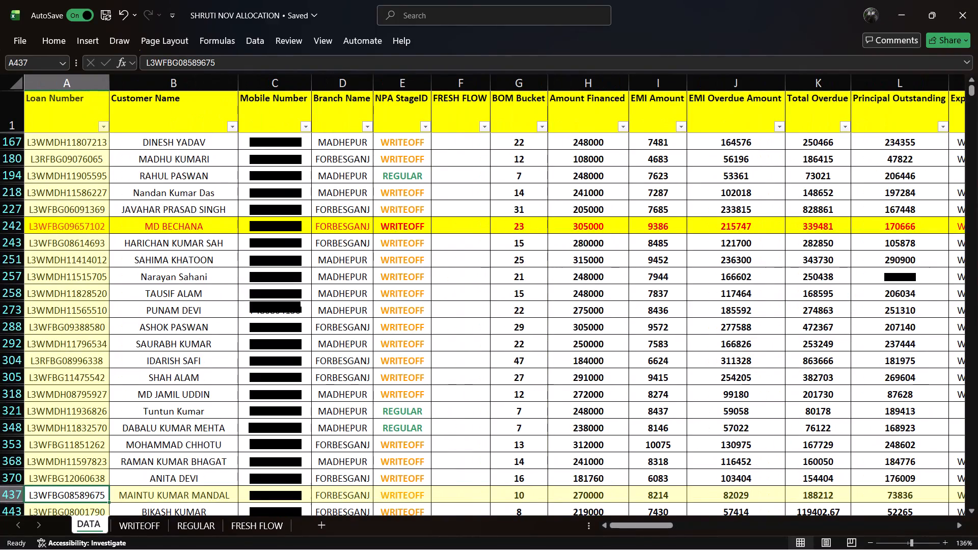
{"action": "key", "text": "Right"}
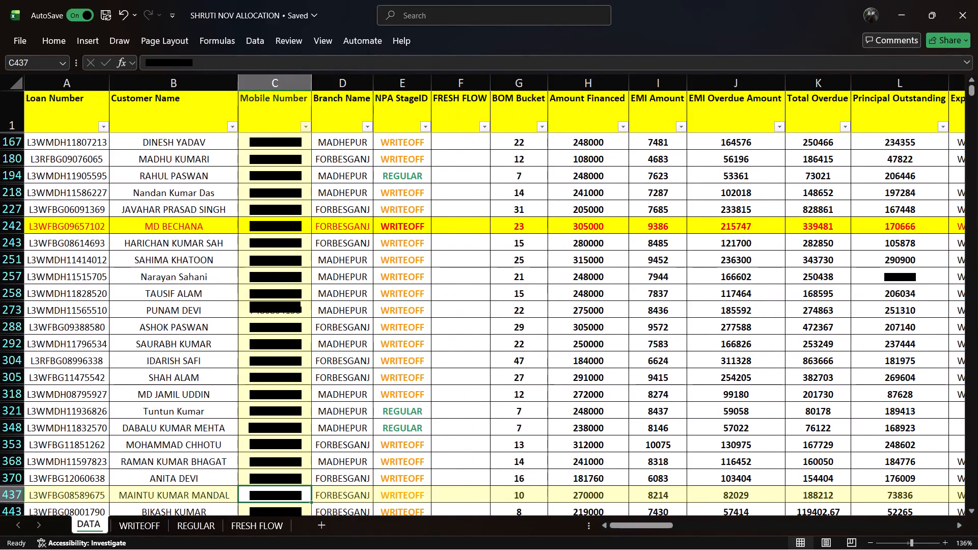
{"action": "key", "text": "Right"}
{"action": "key", "text": "Right"}
{"action": "key", "text": "Right"}
{"action": "key", "text": "Right"}
{"action": "key", "text": "Right"}
{"action": "key", "text": "Right"}
{"action": "key", "text": "Right"}
{"action": "key", "text": "Right"}
{"action": "key", "text": "Right"}
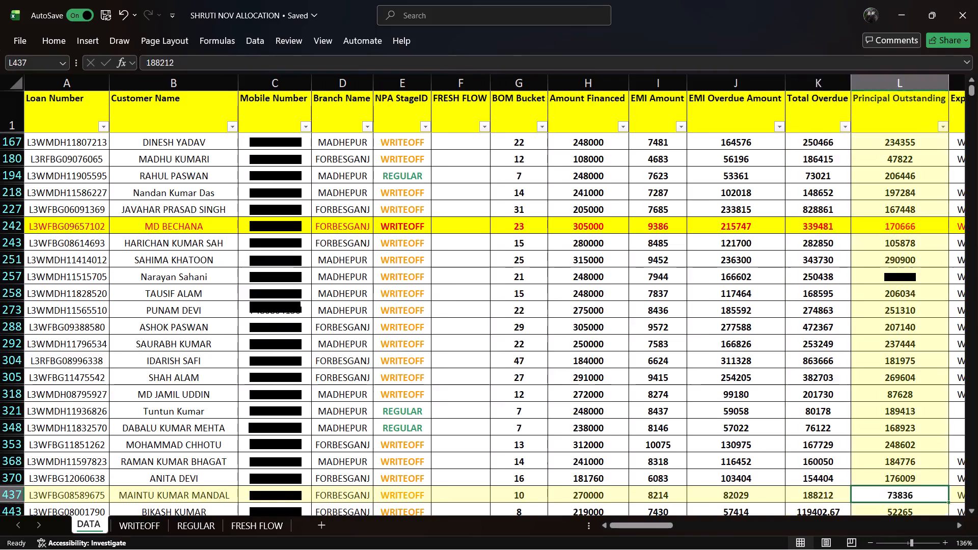
{"action": "key", "text": "Right"}
{"action": "key", "text": "Right"}
{"action": "key", "text": "Right"}
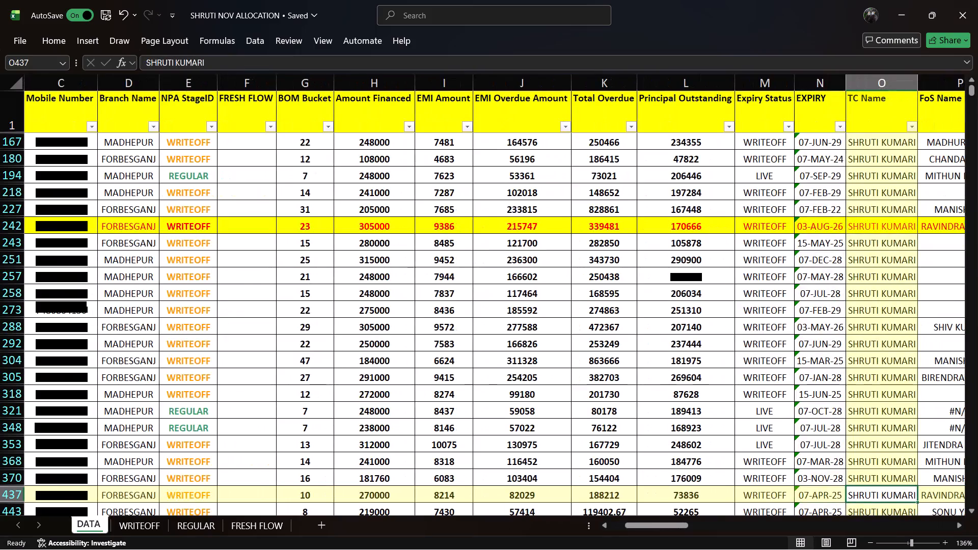
{"action": "key", "text": "Right"}
{"action": "key", "text": "Right"}
{"action": "key", "text": "Right"}
{"action": "key", "text": "Right"}
{"action": "key", "text": "Right"}
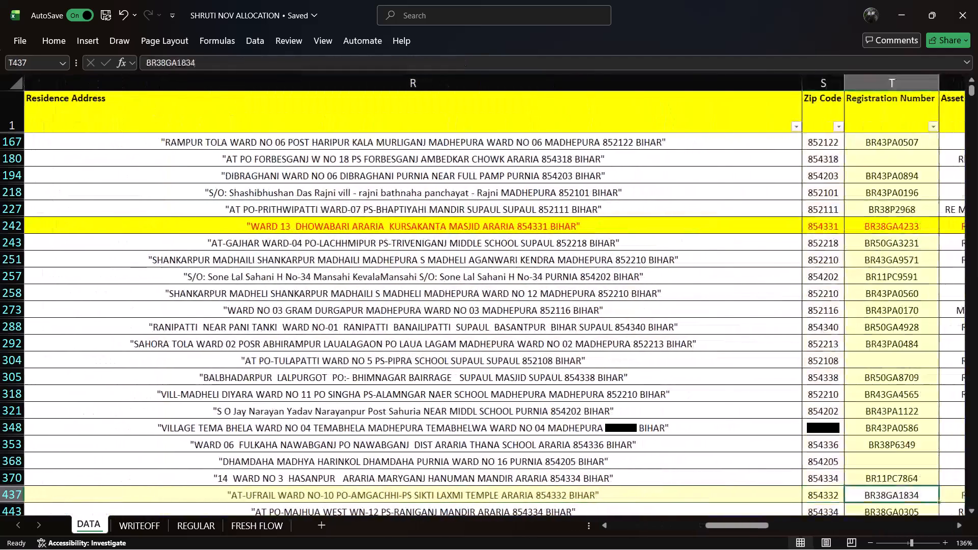
{"action": "key", "text": "Right"}
{"action": "key", "text": "Right"}
{"action": "key", "text": "Right"}
{"action": "key", "text": "Right"}
{"action": "key", "text": "Right"}
{"action": "key", "text": "Right"}
{"action": "key", "text": "Right"}
{"action": "key", "text": "Right"}
{"action": "key", "text": "Right"}
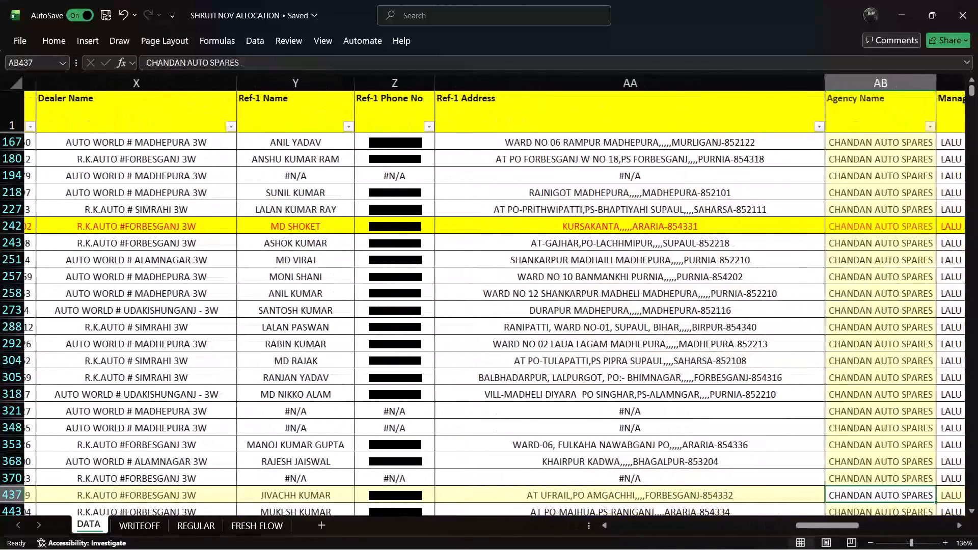
{"action": "key", "text": "Right"}
{"action": "key", "text": "Right"}
{"action": "key", "text": "Right"}
{"action": "key", "text": "Right"}
{"action": "key", "text": "Right"}
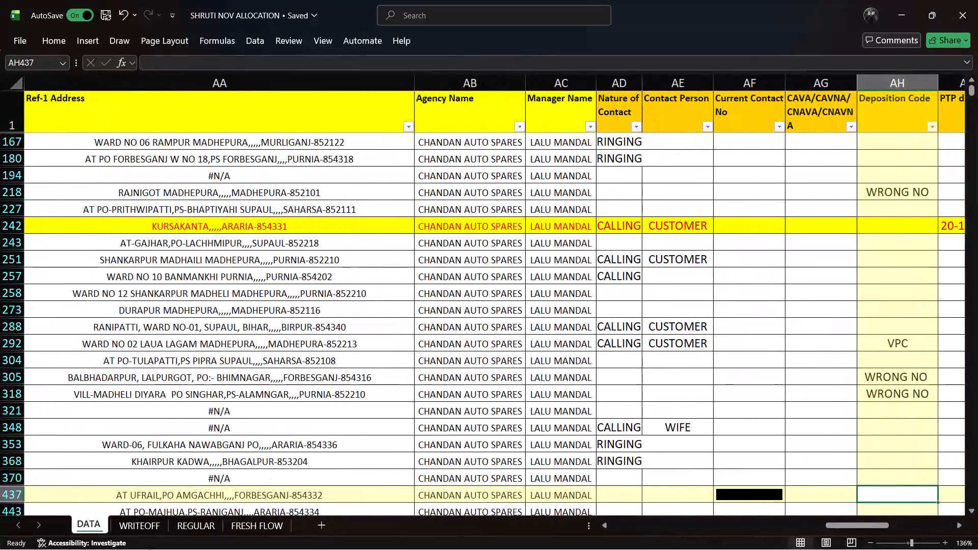
Record row 437's Nature of Contact as CALLING and its Contact Person as CUSTOMER.
{"action": "left_click", "coordinate": [614, 500]}
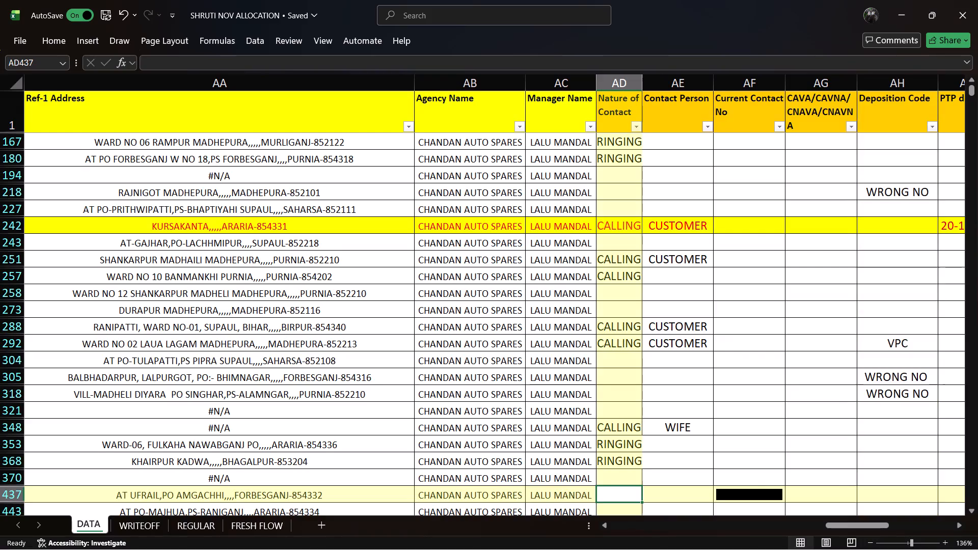
{"action": "type", "text": "call"}
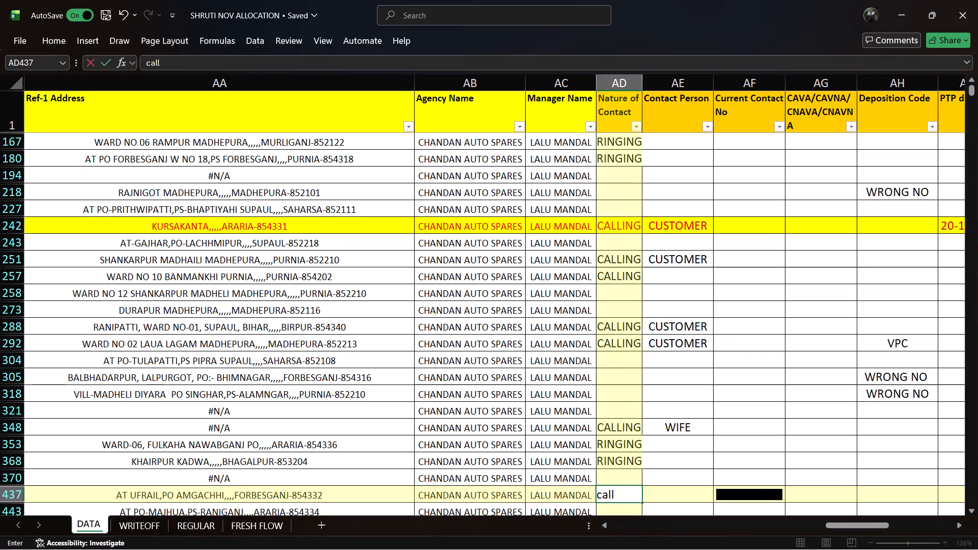
{"action": "type", "text": "ing"}
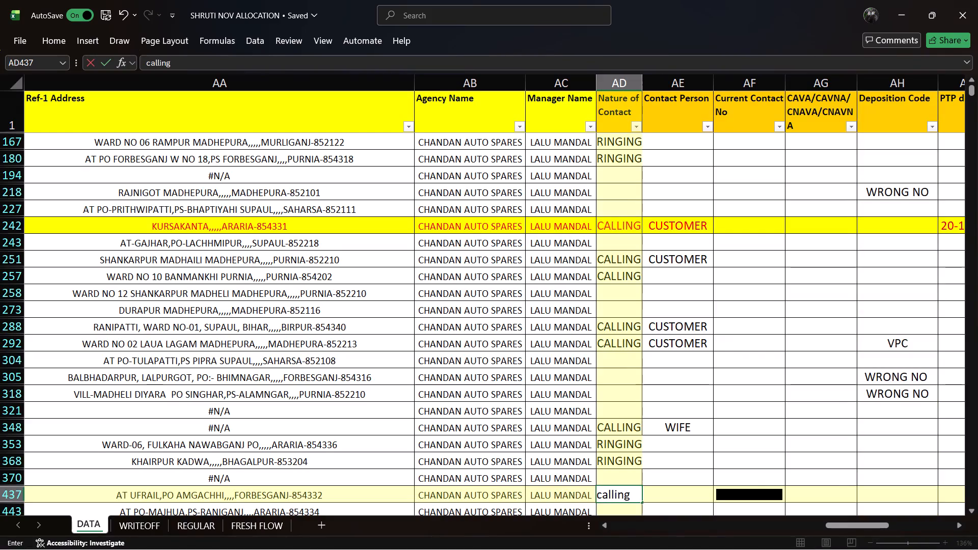
{"action": "key", "text": "BackSpace"}
{"action": "key", "text": "BackSpace"}
{"action": "key", "text": "BackSpace"}
{"action": "key", "text": "BackSpace"}
{"action": "key", "text": "BackSpace"}
{"action": "key", "text": "BackSpace"}
{"action": "key", "text": "BackSpace"}
{"action": "key", "text": "Tab"}
{"action": "key", "text": "Left"}
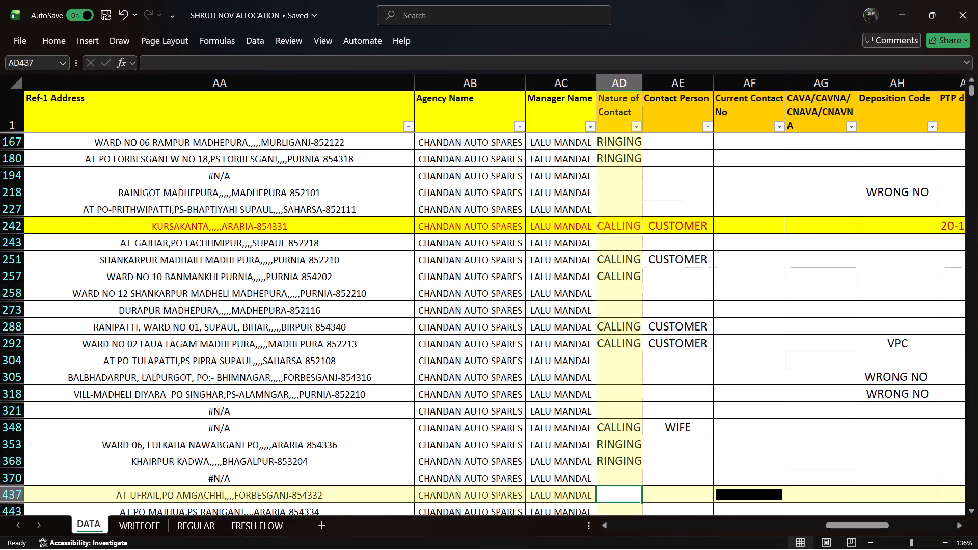
{"action": "type", "text": "CA"}
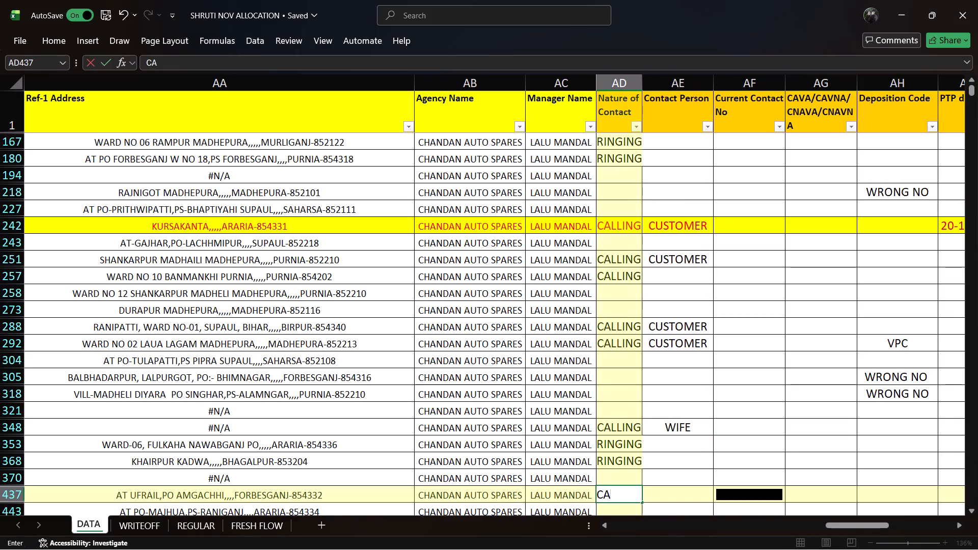
{"action": "type", "text": "LLING"}
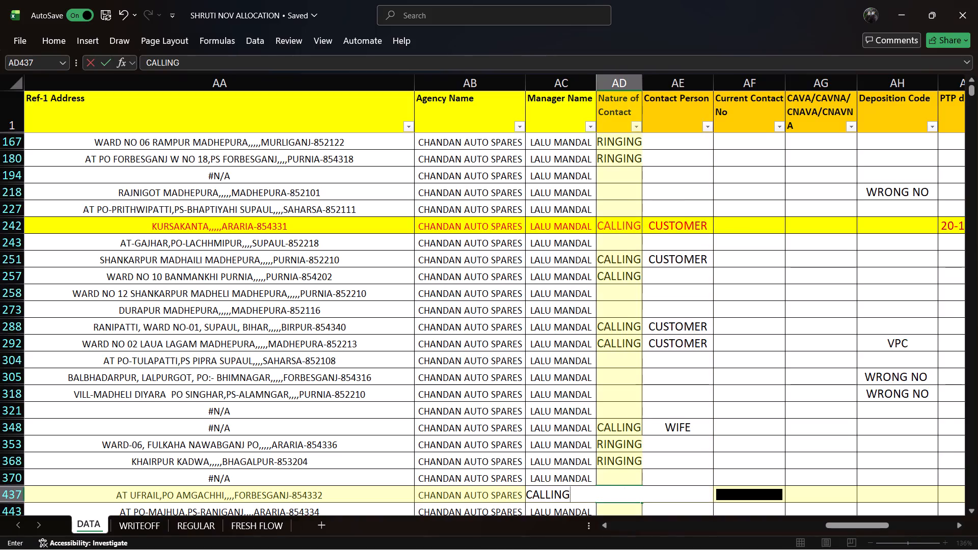
{"action": "key", "text": "Right"}
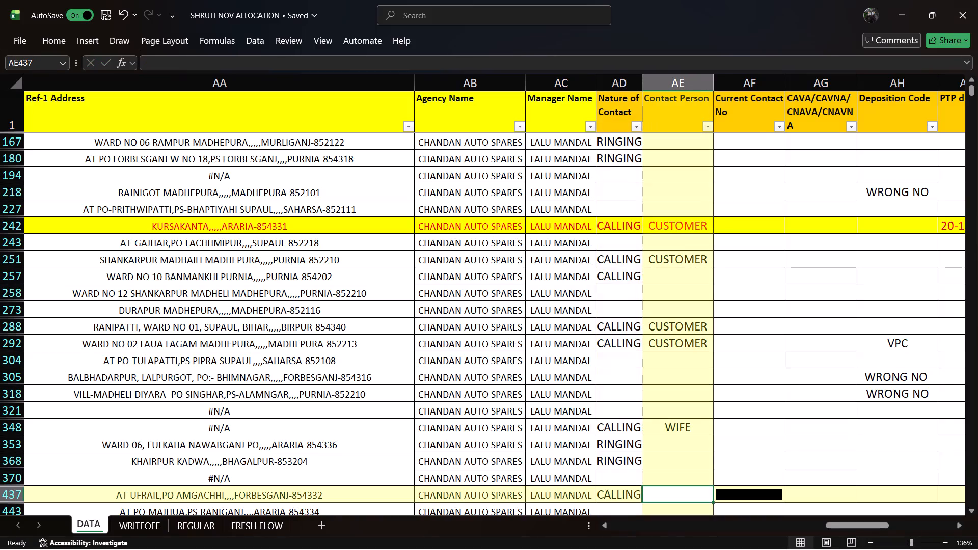
{"action": "key", "text": "c"}
{"action": "type", "text": "UST"}
{"action": "type", "text": "OMER"}
{"action": "key", "text": "Right"}
Check row 437's OLD FEEDBACK and enter GARI 3RD PARTY as its FEED BACK.
{"action": "key", "text": "Right"}
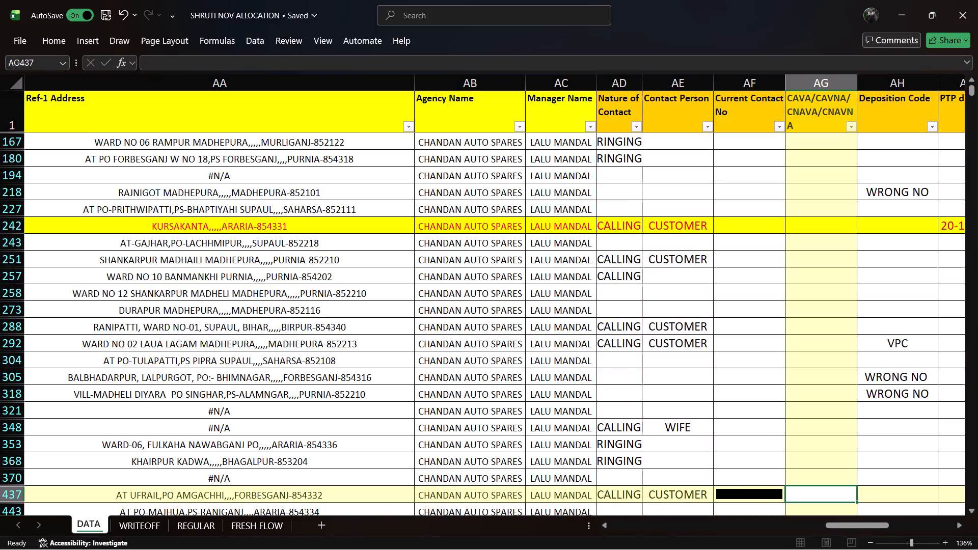
{"action": "key", "text": "Right"}
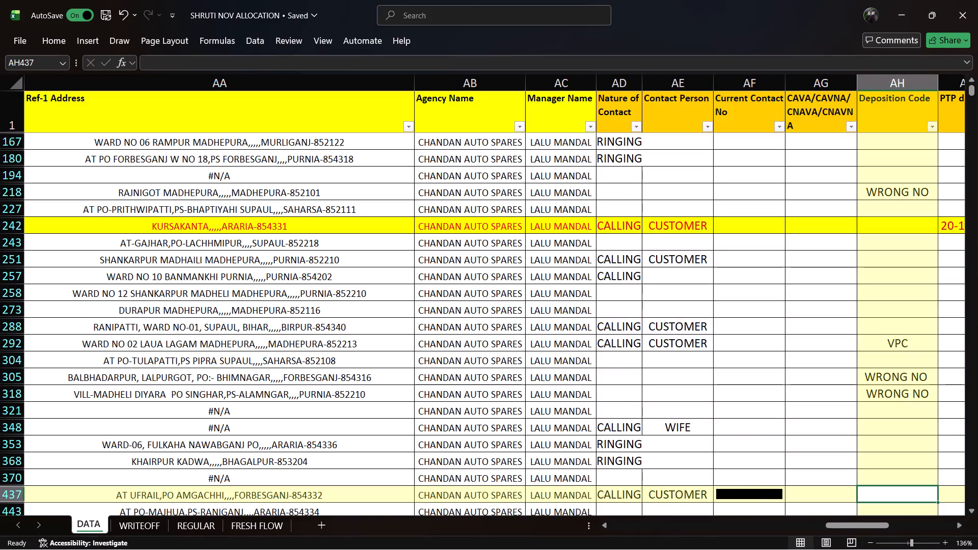
{"action": "key", "text": "Right"}
{"action": "key", "text": "Right"}
{"action": "key", "text": "Right"}
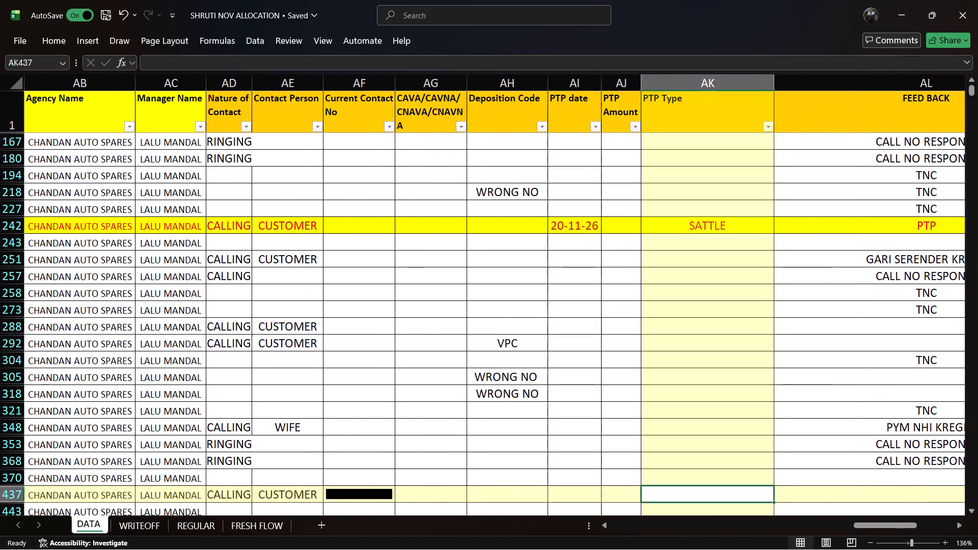
{"action": "key", "text": "Right"}
{"action": "key", "text": "Right"}
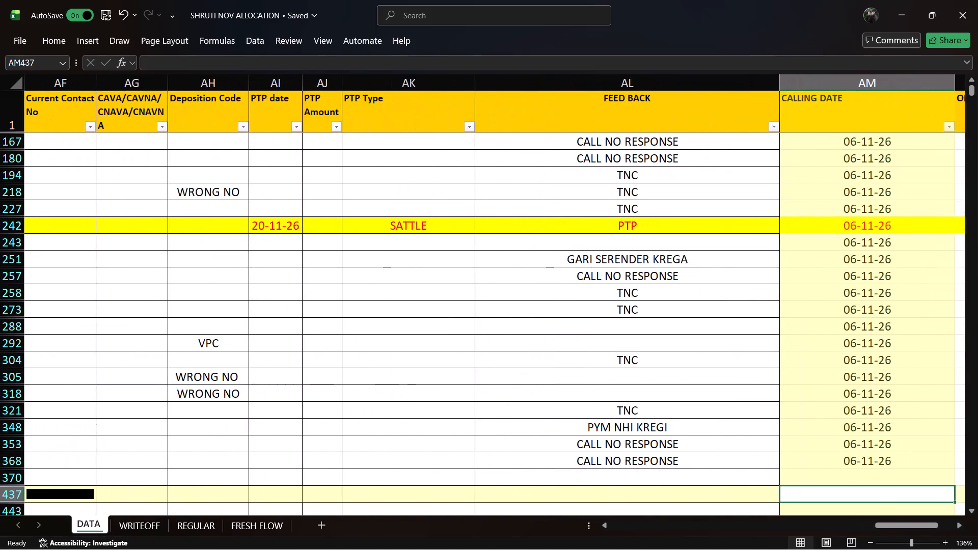
{"action": "key", "text": "Right"}
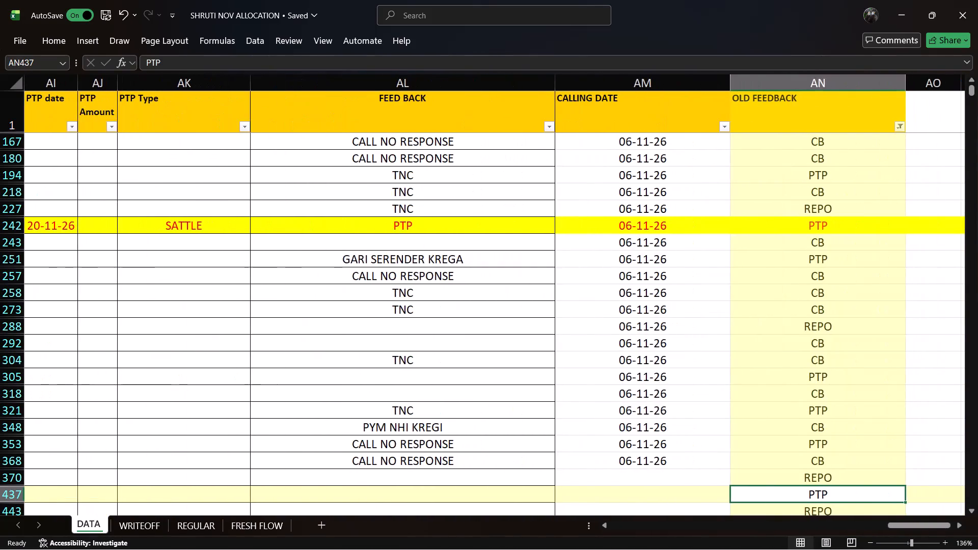
{"action": "key", "text": "Left"}
{"action": "key", "text": "Left"}
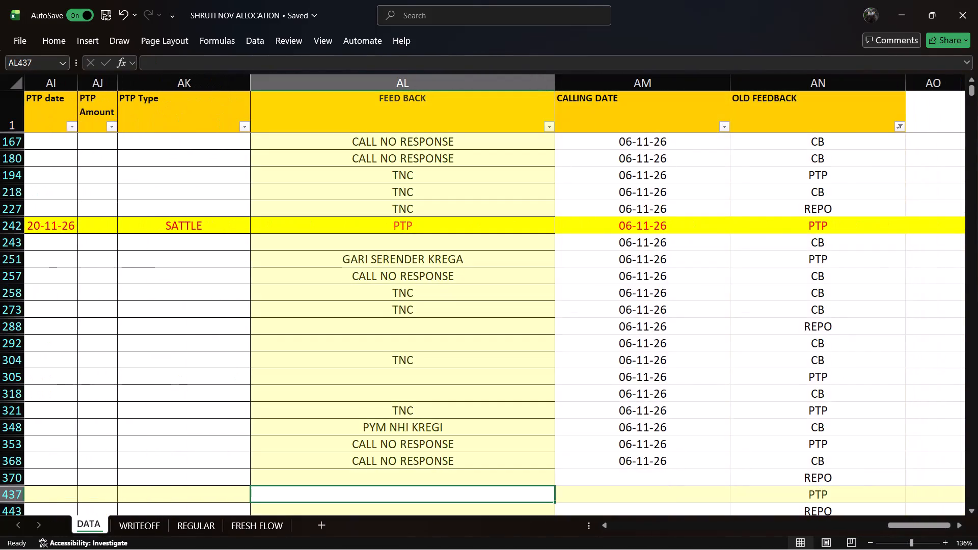
{"action": "type", "text": "GARI"}
{"action": "key", "text": "space"}
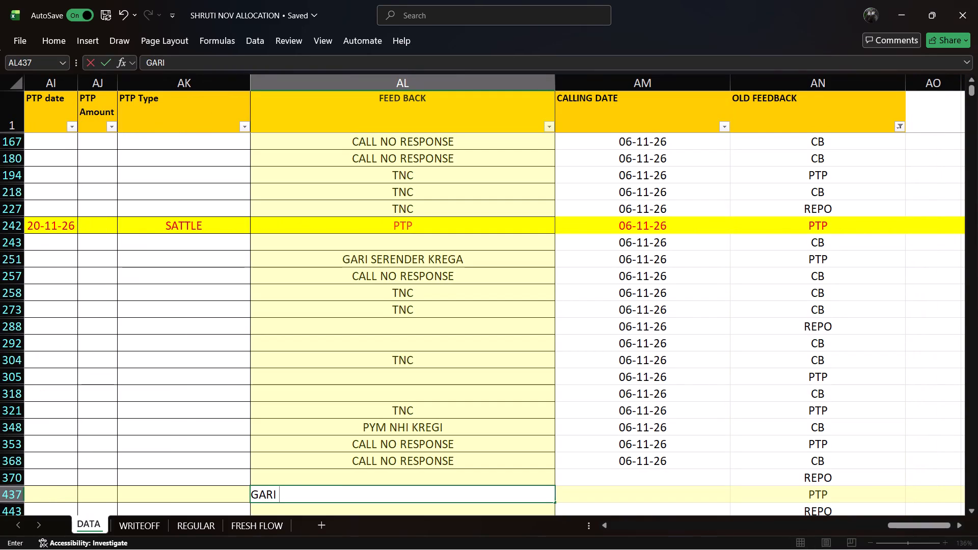
{"action": "type", "text": "3RD"}
{"action": "key", "text": "space"}
{"action": "type", "text": "PARTY"}
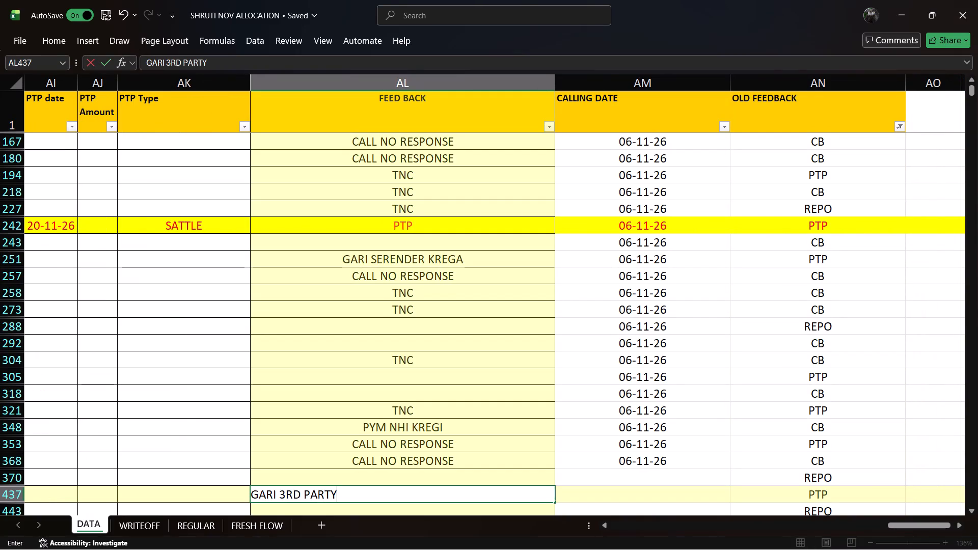
Enter the current date, 06-11-26, as row 437's CALLING DATE.
{"action": "key", "text": "Right"}
{"action": "key", "text": "ctrl+semicolon"}
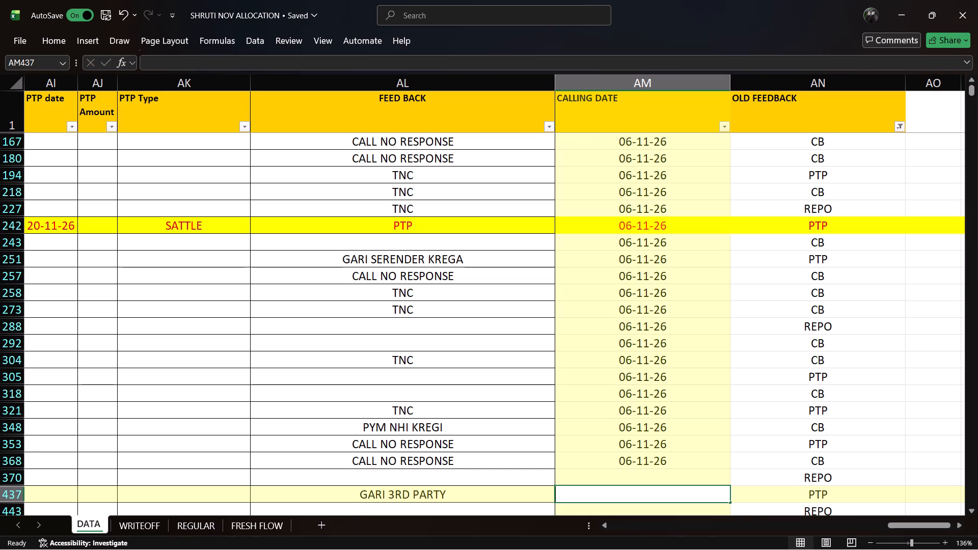
{"action": "key", "text": "Right"}
{"action": "key", "text": "Right"}
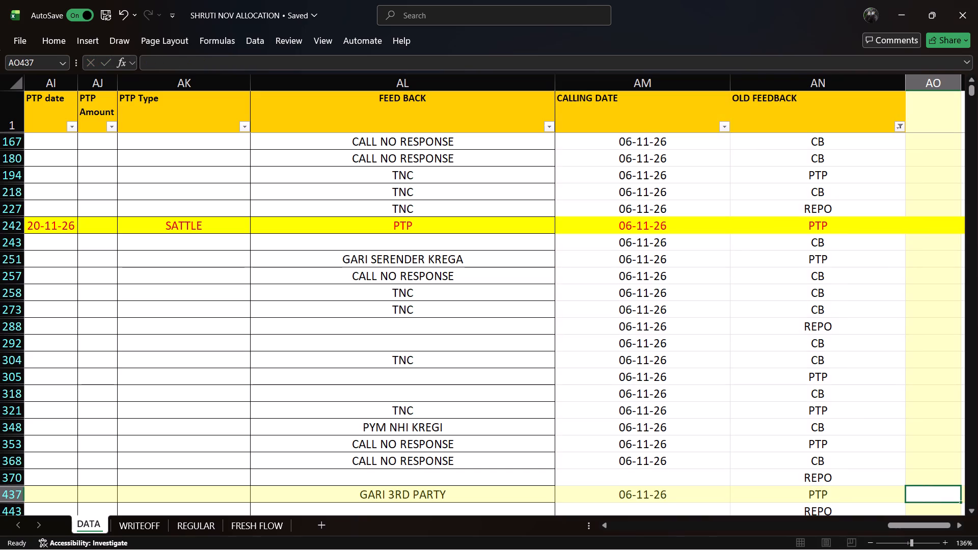
Highlight the whole of row 437 with a light green fill colour.
{"action": "key", "text": "Left"}
{"action": "key", "text": "Left"}
{"action": "key", "text": "Left"}
{"action": "key", "text": "Left"}
{"action": "key", "text": "Left"}
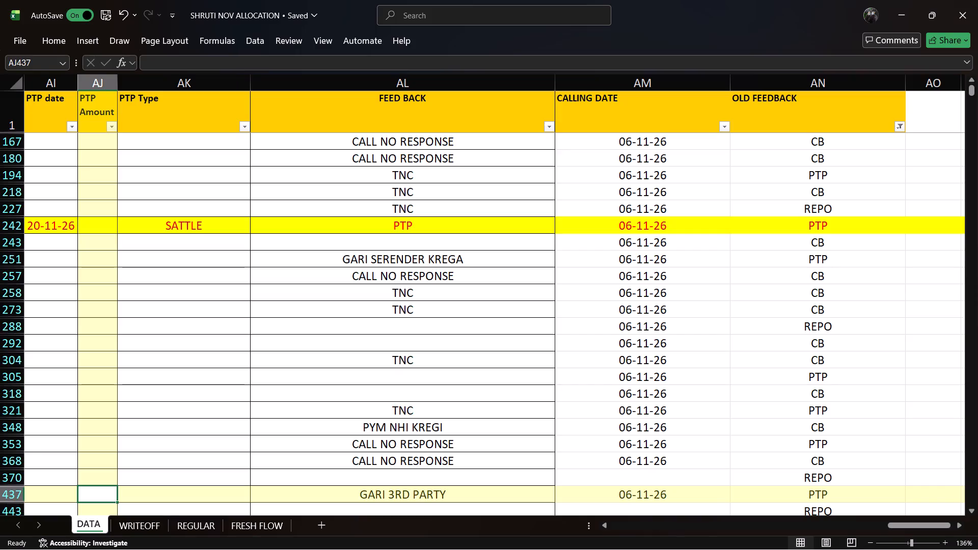
{"action": "key", "text": "Left"}
{"action": "key", "text": "Left"}
{"action": "key", "text": "Left"}
{"action": "key", "text": "Left"}
{"action": "key", "text": "Left"}
{"action": "key", "text": "Left"}
{"action": "key", "text": "Left"}
{"action": "key", "text": "Left"}
{"action": "key", "text": "Left"}
{"action": "key", "text": "Left"}
{"action": "key", "text": "Left"}
{"action": "key", "text": "Left"}
{"action": "key", "text": "Left"}
{"action": "key", "text": "Left"}
{"action": "key", "text": "Left"}
{"action": "key", "text": "Left"}
{"action": "key", "text": "Left"}
{"action": "key", "text": "Left"}
{"action": "key", "text": "Left"}
{"action": "key", "text": "Left"}
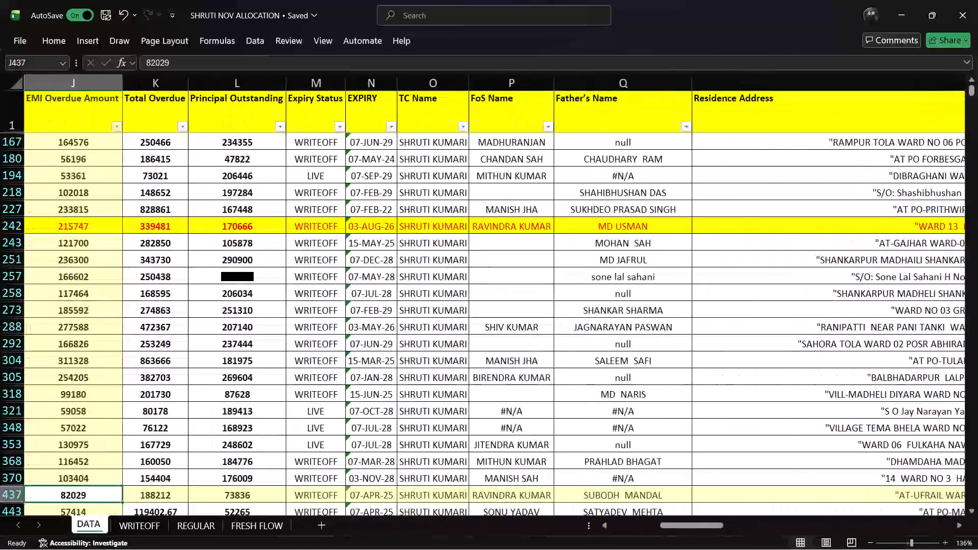
{"action": "key", "text": "Left"}
{"action": "key", "text": "Left"}
{"action": "key", "text": "Left"}
{"action": "key", "text": "Left"}
{"action": "key", "text": "Left"}
{"action": "key", "text": "Left"}
{"action": "key", "text": "Left"}
{"action": "key", "text": "Left"}
{"action": "key", "text": "Left"}
{"action": "key", "text": "Left"}
{"action": "key", "text": "Left"}
{"action": "key", "text": "Left"}
{"action": "key", "text": "Left"}
{"action": "key", "text": "Left"}
{"action": "key", "text": "Left"}
{"action": "key", "text": "Left"}
{"action": "key", "text": "Left"}
{"action": "key", "text": "Left"}
{"action": "key", "text": "Left"}
{"action": "key", "text": "Left"}
{"action": "key", "text": "Left"}
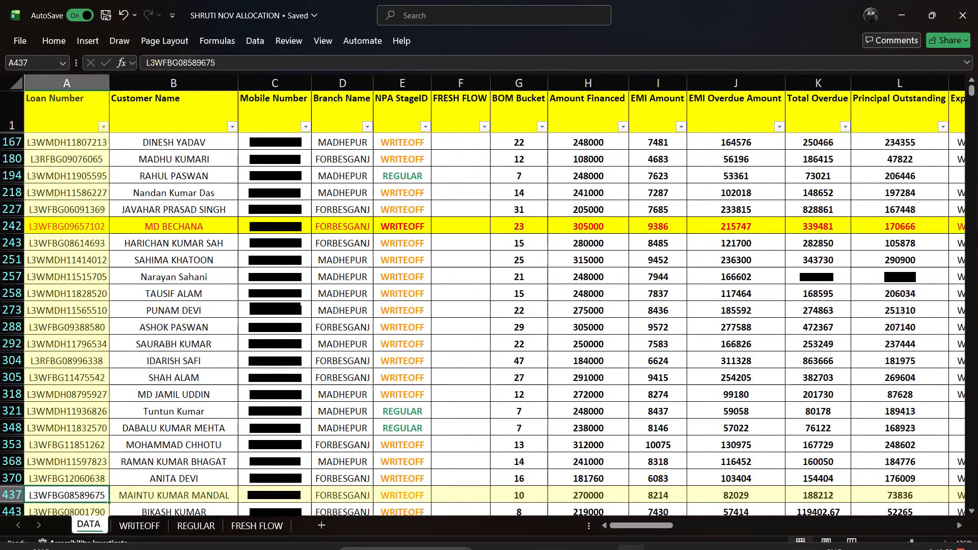
{"action": "left_click", "coordinate": [6, 493]}
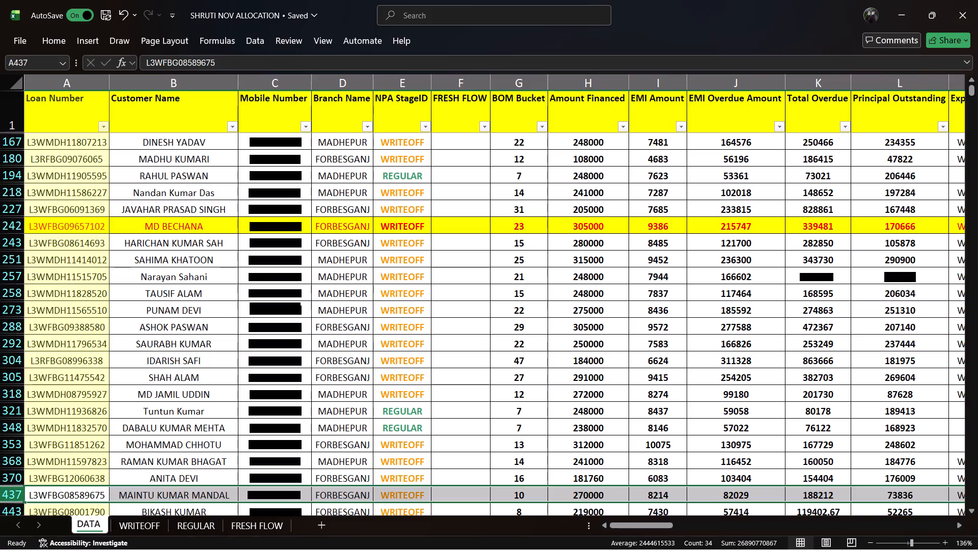
{"action": "left_click", "coordinate": [53, 37]}
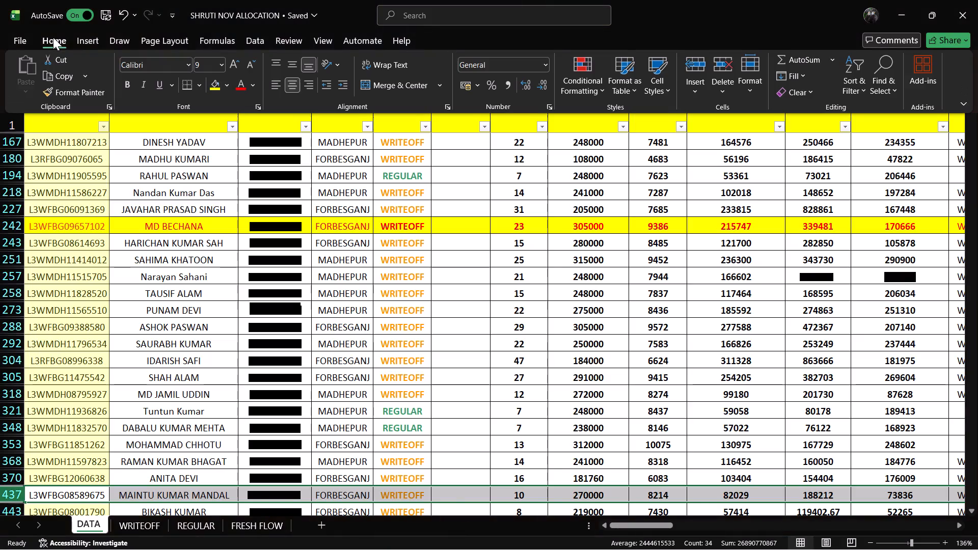
{"action": "left_click", "coordinate": [226, 85]}
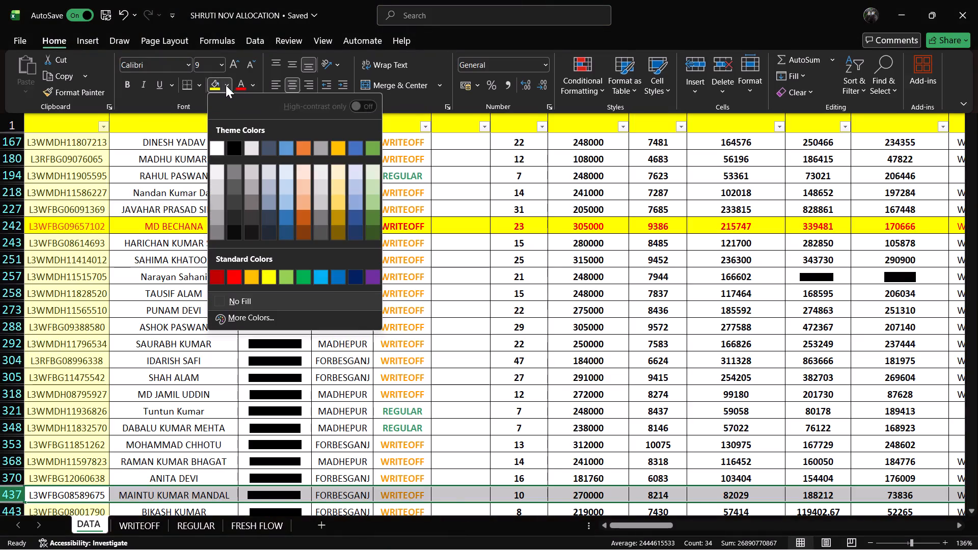
{"action": "left_click", "coordinate": [370, 193]}
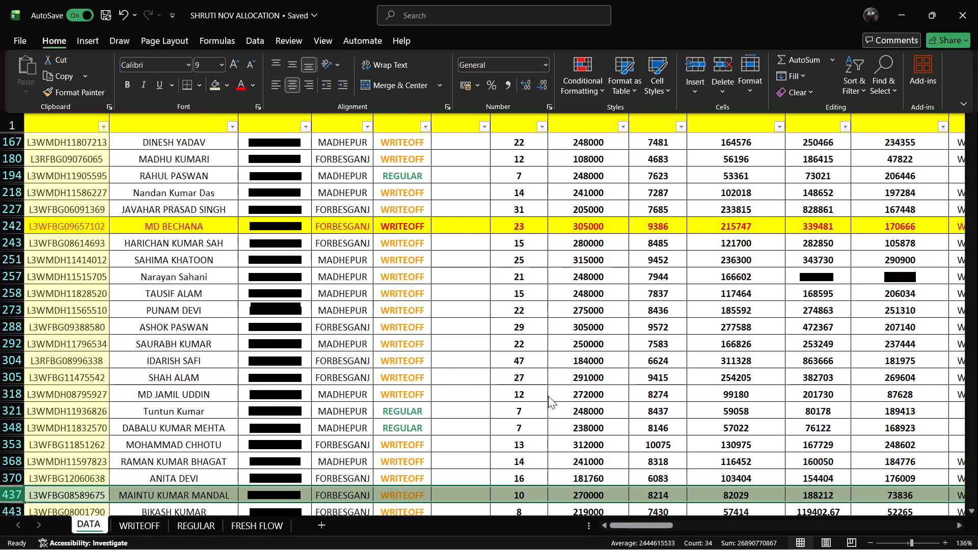
{"action": "left_click", "coordinate": [548, 396]}
{"action": "left_click", "coordinate": [446, 489]}
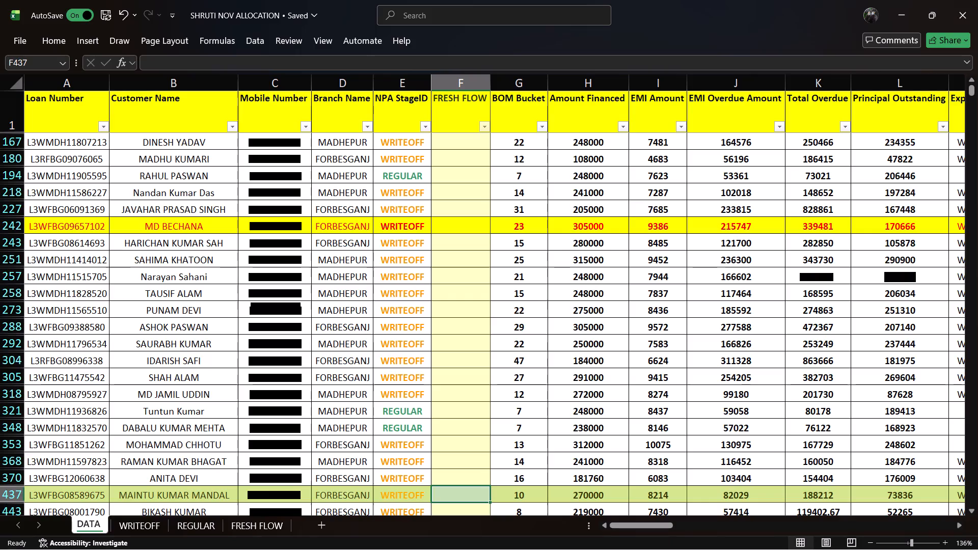
Save the workbook.
{"action": "key", "text": "ctrl+s"}
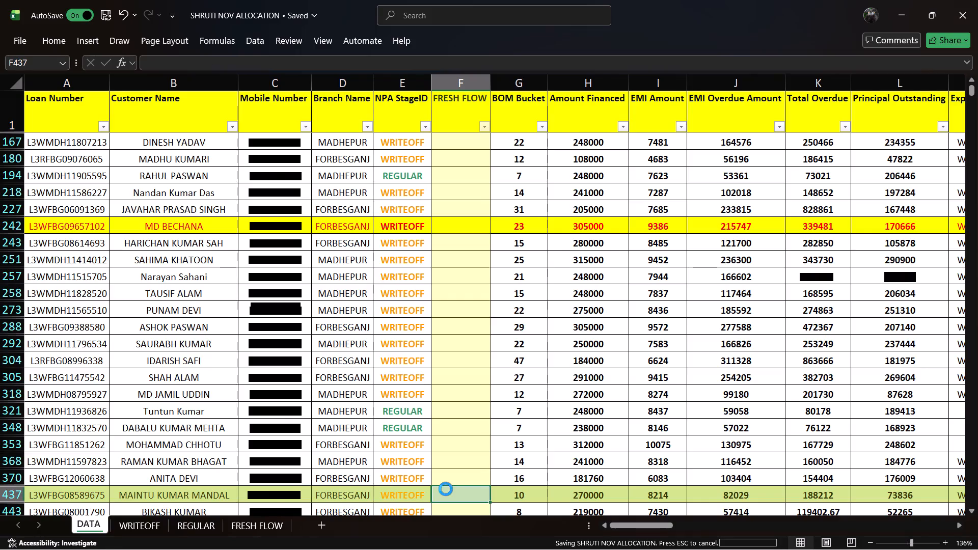
Review row 443's customer record across the DATA sheet through to its OLD FEEDBACK entry.
{"action": "key", "text": "Right"}
{"action": "key", "text": "Down"}
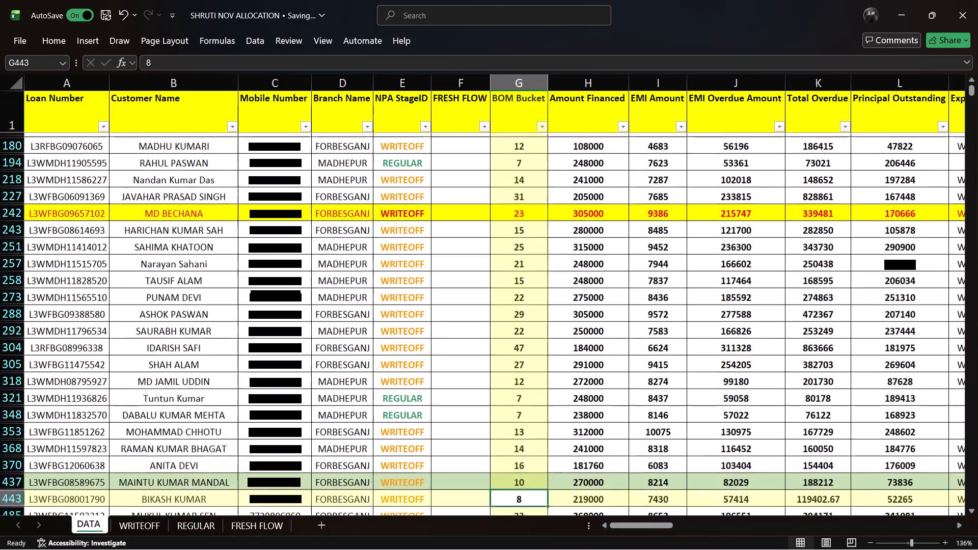
{"action": "key", "text": "Down"}
{"action": "key", "text": "Down"}
{"action": "key", "text": "Down"}
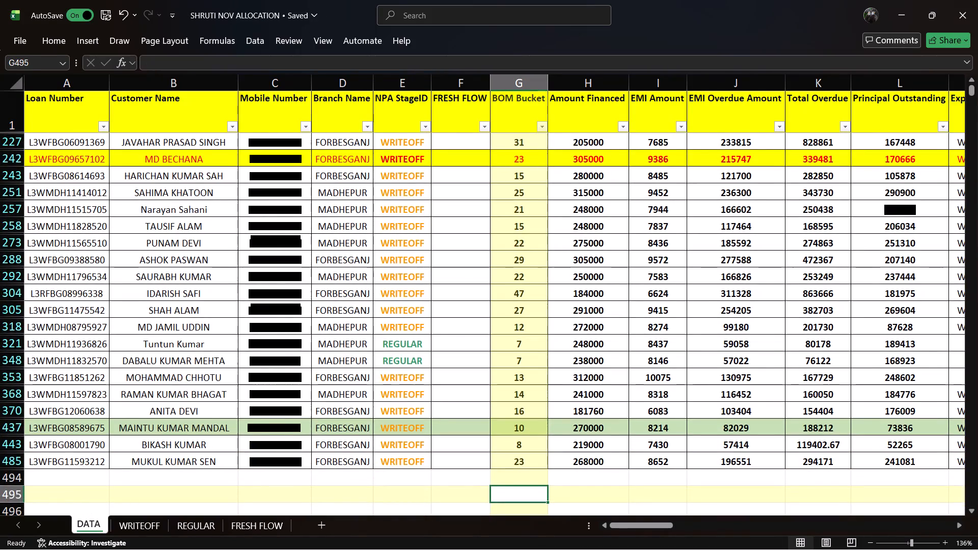
{"action": "left_click", "coordinate": [179, 445]}
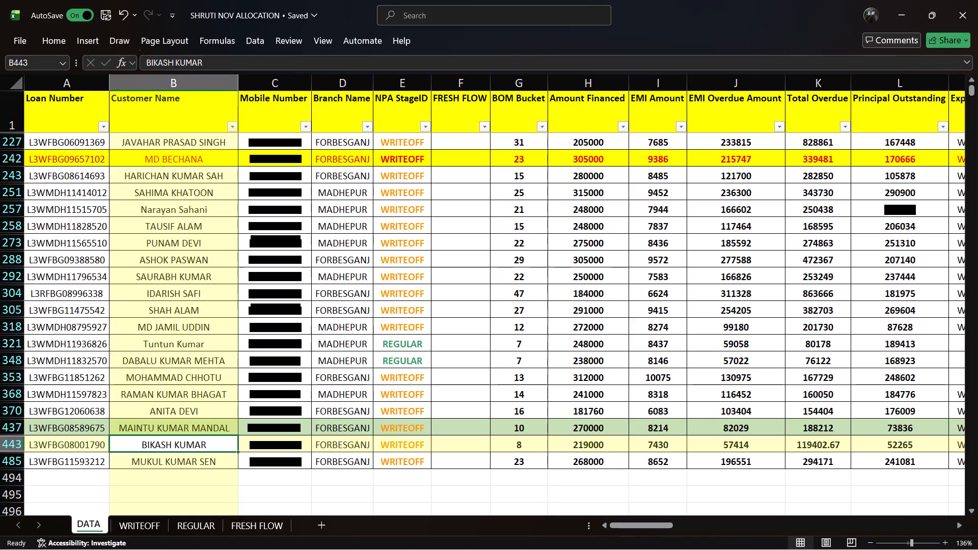
{"action": "key", "text": "Right"}
{"action": "key", "text": "Right"}
{"action": "key", "text": "Right"}
{"action": "key", "text": "Right"}
{"action": "key", "text": "Right"}
{"action": "key", "text": "Right"}
{"action": "key", "text": "Right"}
{"action": "key", "text": "Right"}
{"action": "key", "text": "Right"}
{"action": "key", "text": "Right"}
{"action": "key", "text": "Right"}
{"action": "key", "text": "Right"}
{"action": "key", "text": "Right"}
{"action": "key", "text": "Right"}
{"action": "key", "text": "Right"}
{"action": "key", "text": "Right"}
{"action": "key", "text": "Right"}
{"action": "key", "text": "Right"}
{"action": "key", "text": "Right"}
{"action": "key", "text": "Right"}
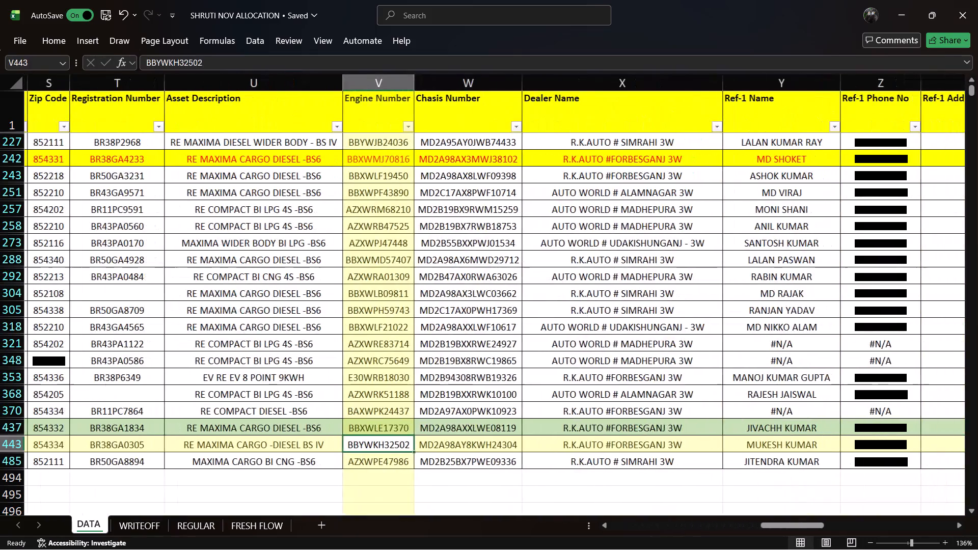
{"action": "key", "text": "Right"}
{"action": "key", "text": "Right"}
{"action": "key", "text": "Right"}
{"action": "key", "text": "Right"}
{"action": "key", "text": "Right"}
{"action": "key", "text": "Right"}
{"action": "key", "text": "Right"}
{"action": "key", "text": "Right"}
{"action": "key", "text": "Right"}
{"action": "key", "text": "Right"}
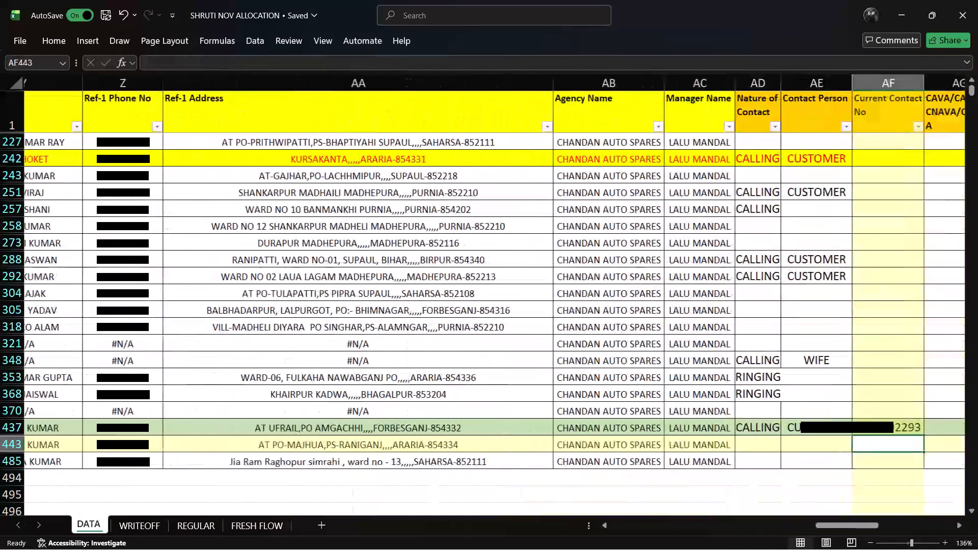
{"action": "key", "text": "Right"}
{"action": "key", "text": "Right"}
{"action": "key", "text": "Right"}
{"action": "key", "text": "Right"}
{"action": "key", "text": "Right"}
{"action": "key", "text": "Right"}
{"action": "key", "text": "Right"}
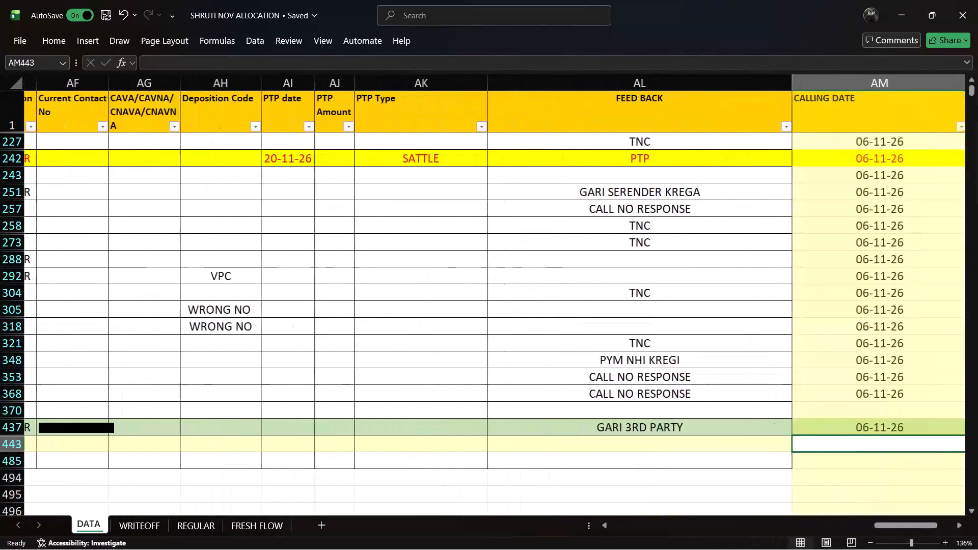
{"action": "key", "text": "Right"}
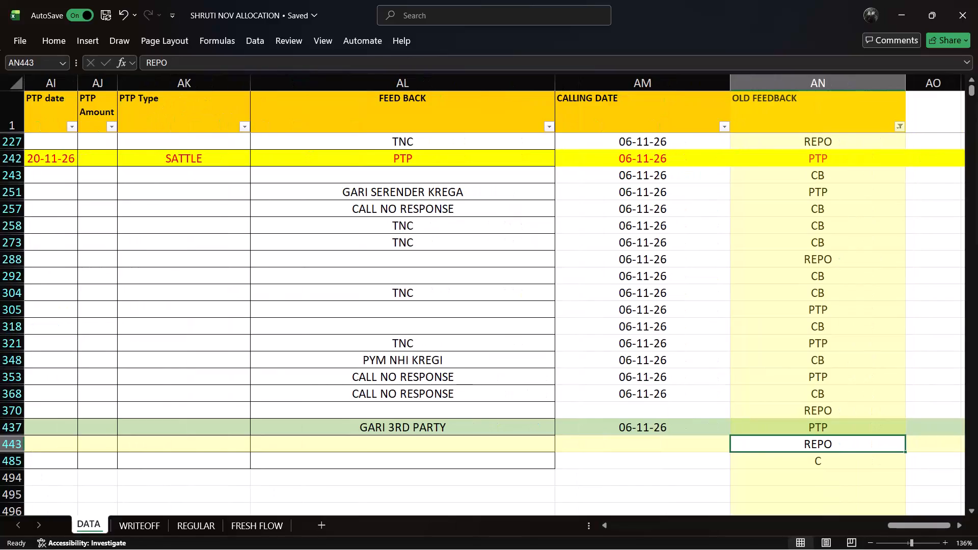
Check row 485's OLD FEEDBACK and look up the customer's mobile number for the call.
{"action": "key", "text": "Down"}
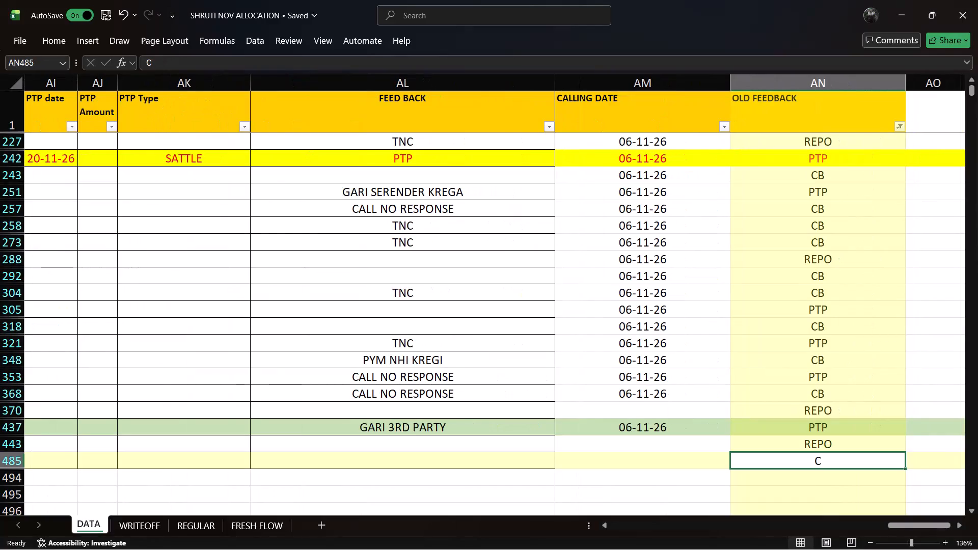
{"action": "key", "text": "Left"}
{"action": "key", "text": "Left"}
{"action": "key", "text": "Left"}
{"action": "key", "text": "Left"}
{"action": "key", "text": "Left"}
{"action": "key", "text": "Left"}
{"action": "key", "text": "Left"}
{"action": "key", "text": "Left"}
{"action": "key", "text": "Left"}
{"action": "key", "text": "Left"}
{"action": "key", "text": "Left"}
{"action": "key", "text": "Left"}
{"action": "key", "text": "Left"}
{"action": "key", "text": "Left"}
{"action": "key", "text": "Left"}
{"action": "key", "text": "Left"}
{"action": "key", "text": "Left"}
{"action": "key", "text": "Left"}
{"action": "key", "text": "Left"}
{"action": "key", "text": "Left"}
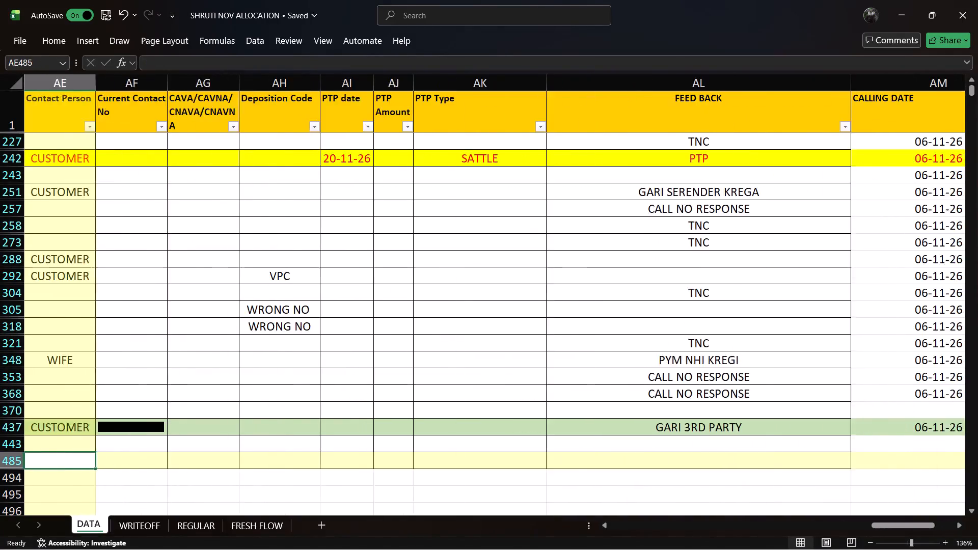
{"action": "key", "text": "Left"}
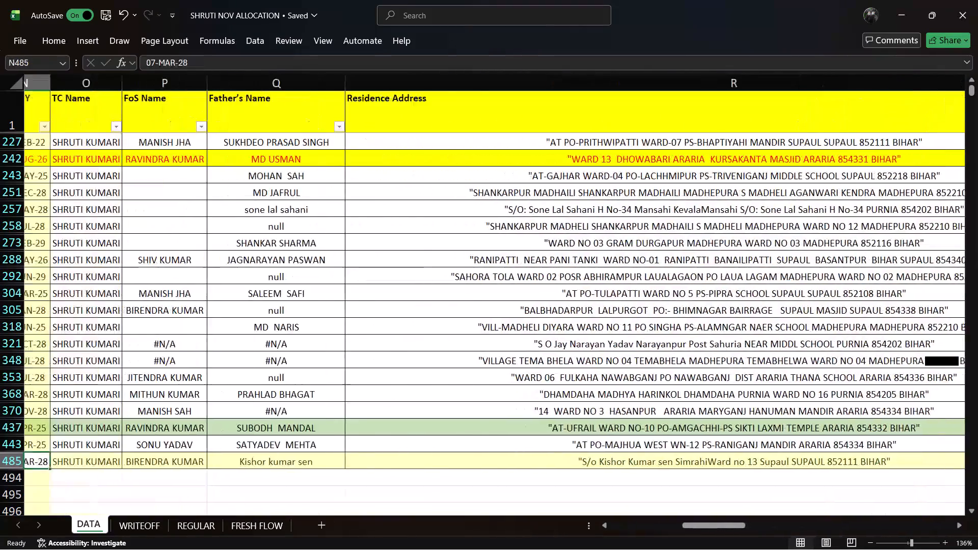
{"action": "key", "text": "Left"}
{"action": "key", "text": "Left"}
{"action": "key", "text": "Left"}
{"action": "key", "text": "Left"}
{"action": "key", "text": "Left"}
{"action": "key", "text": "Left"}
{"action": "key", "text": "Left"}
{"action": "key", "text": "Left"}
{"action": "key", "text": "Left"}
{"action": "key", "text": "Left"}
{"action": "key", "text": "Left"}
{"action": "key", "text": "Left"}
{"action": "key", "text": "Left"}
{"action": "key", "text": "Left"}
{"action": "key", "text": "Left"}
{"action": "key", "text": "Left"}
{"action": "key", "text": "Left"}
{"action": "key", "text": "Left"}
{"action": "key", "text": "Left"}
{"action": "key", "text": "Left"}
{"action": "key", "text": "Left"}
{"action": "key", "text": "Left"}
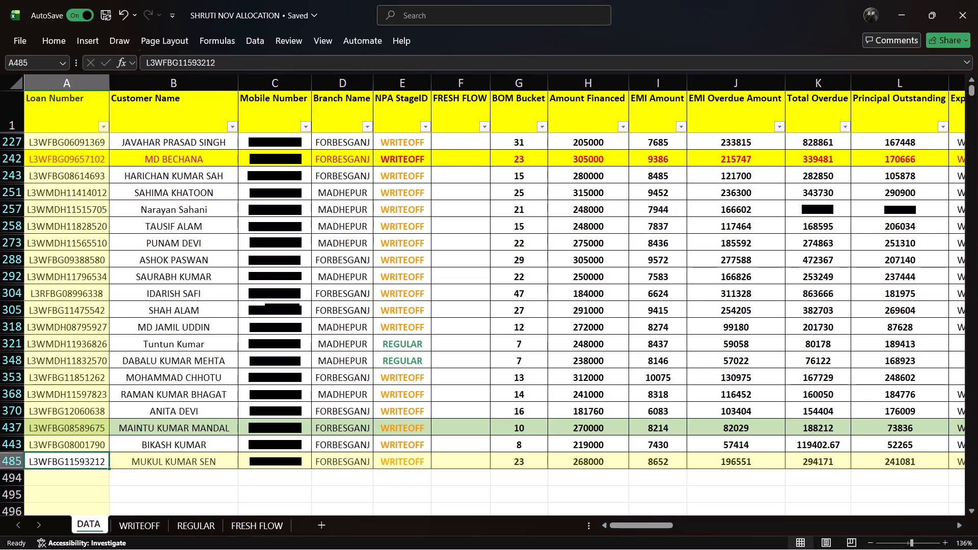
{"action": "key", "text": "Right"}
{"action": "key", "text": "Right"}
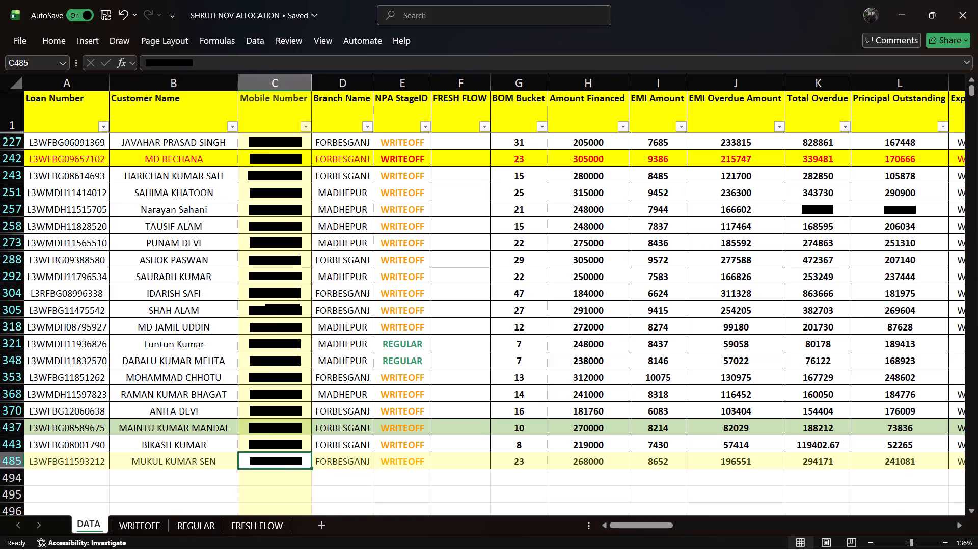
Enter the current date, 06-11-26, as row 485's CALLING DATE.
{"action": "key", "text": "Right"}
{"action": "key", "text": "Right"}
{"action": "key", "text": "Right"}
{"action": "key", "text": "Right"}
{"action": "key", "text": "Right"}
{"action": "key", "text": "Right"}
{"action": "key", "text": "Right"}
{"action": "key", "text": "Right"}
{"action": "key", "text": "Right"}
{"action": "key", "text": "Right"}
{"action": "key", "text": "Right"}
{"action": "key", "text": "Right"}
{"action": "key", "text": "Right"}
{"action": "key", "text": "Right"}
{"action": "key", "text": "Right"}
{"action": "key", "text": "Right"}
{"action": "key", "text": "Right"}
{"action": "key", "text": "Right"}
{"action": "key", "text": "Right"}
{"action": "key", "text": "Right"}
{"action": "key", "text": "Right"}
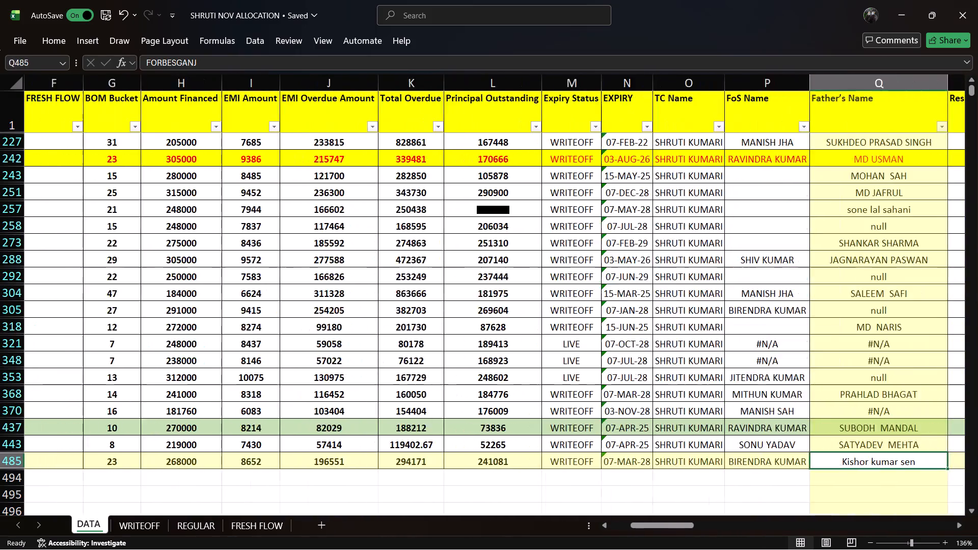
{"action": "key", "text": "Right"}
{"action": "key", "text": "Right"}
{"action": "key", "text": "Right"}
{"action": "key", "text": "Right"}
{"action": "key", "text": "Right"}
{"action": "key", "text": "Right"}
{"action": "key", "text": "Right"}
{"action": "key", "text": "Right"}
{"action": "key", "text": "Right"}
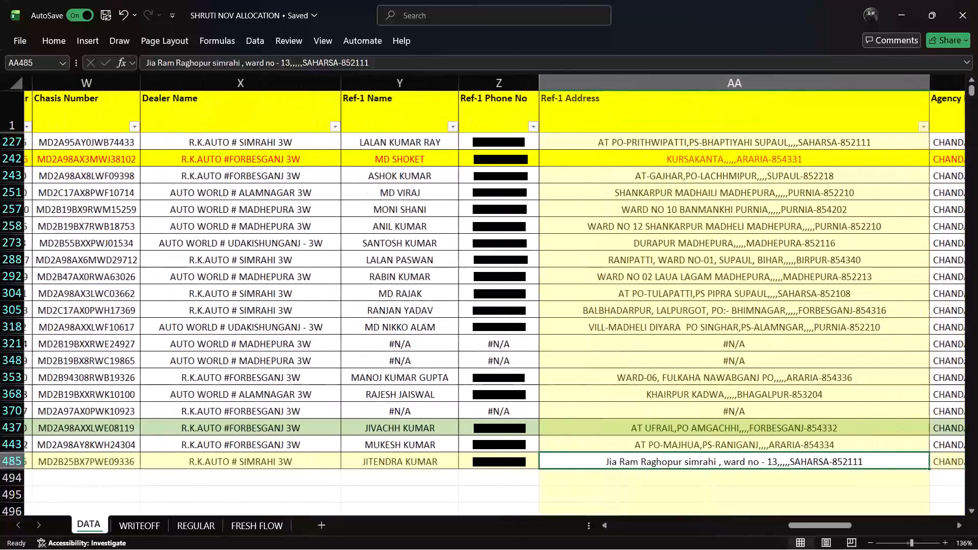
{"action": "key", "text": "Right"}
{"action": "key", "text": "Right"}
{"action": "key", "text": "Right"}
{"action": "key", "text": "Right"}
{"action": "key", "text": "Right"}
{"action": "key", "text": "Right"}
{"action": "key", "text": "Right"}
{"action": "key", "text": "Right"}
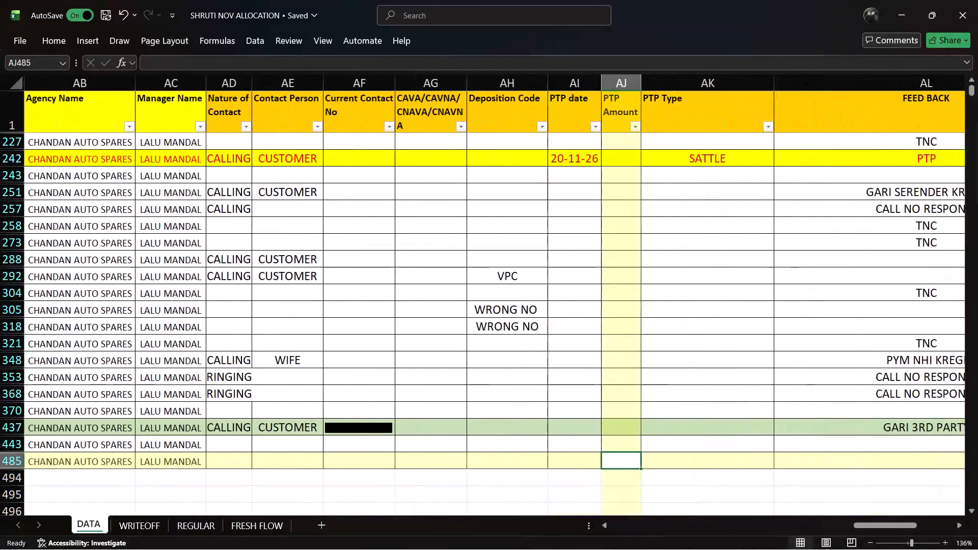
{"action": "key", "text": "Right"}
{"action": "key", "text": "Right"}
{"action": "key", "text": "Right"}
{"action": "key", "text": "Right"}
{"action": "key", "text": "Right"}
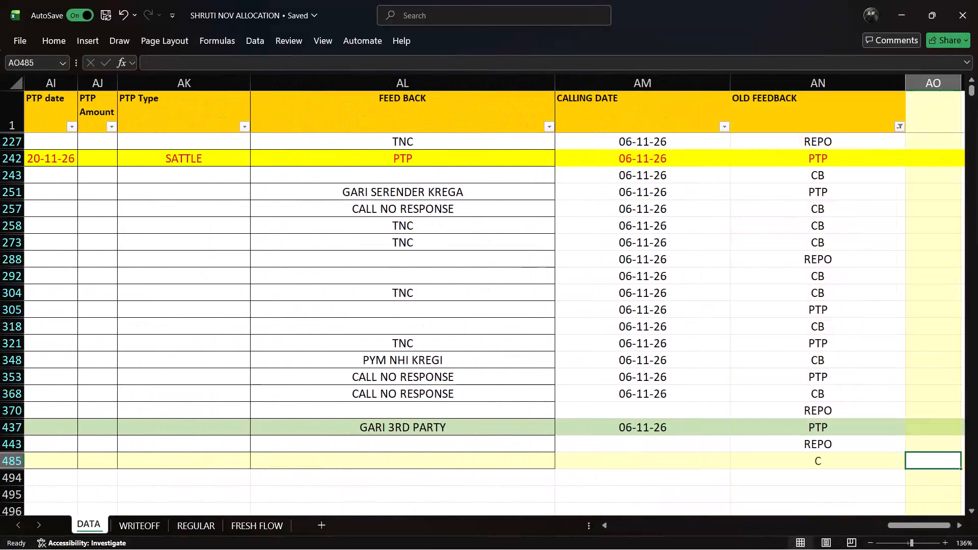
{"action": "key", "text": "Left"}
{"action": "key", "text": "Left"}
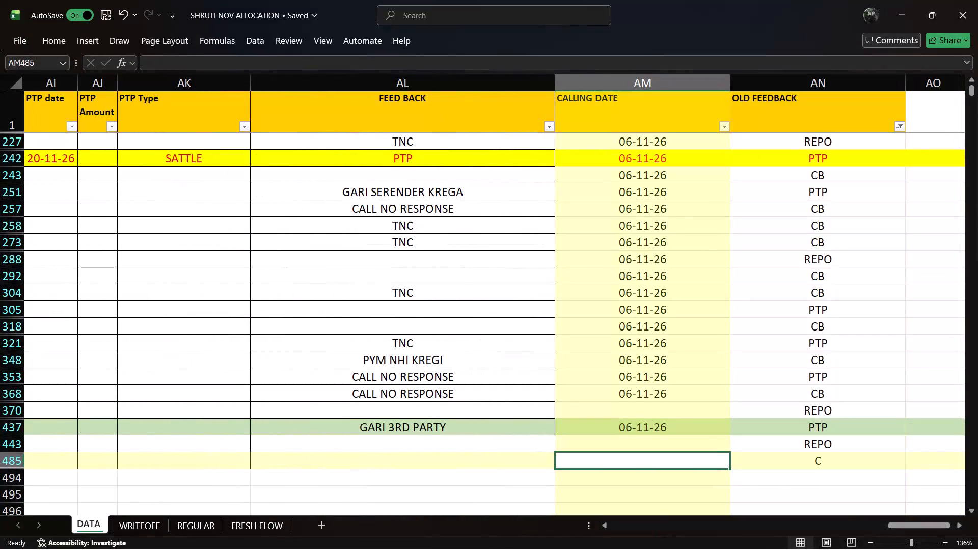
{"action": "key", "text": "ctrl+semicolon"}
Enter TNC NO INCOMING as row 485's FEED BACK.
{"action": "key", "text": "Left"}
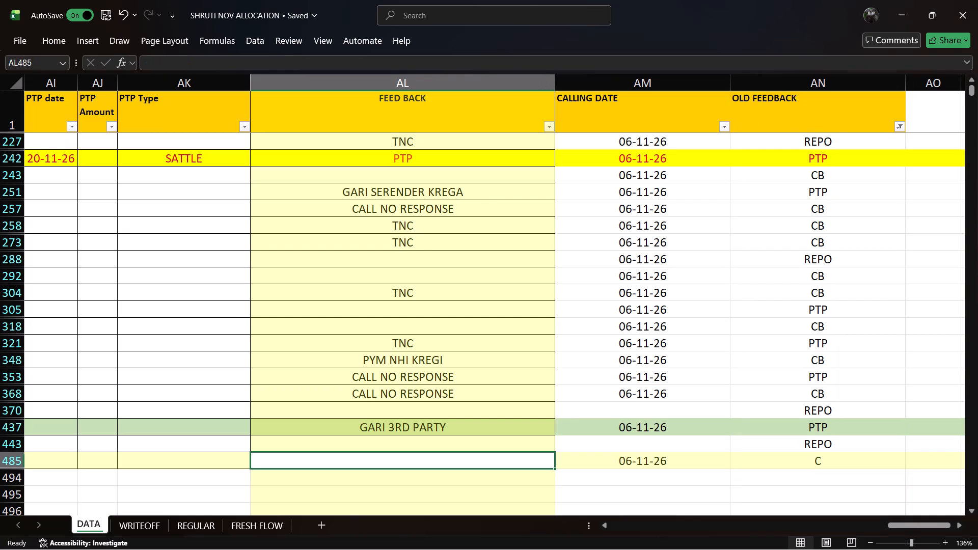
{"action": "type", "text": "TNC"}
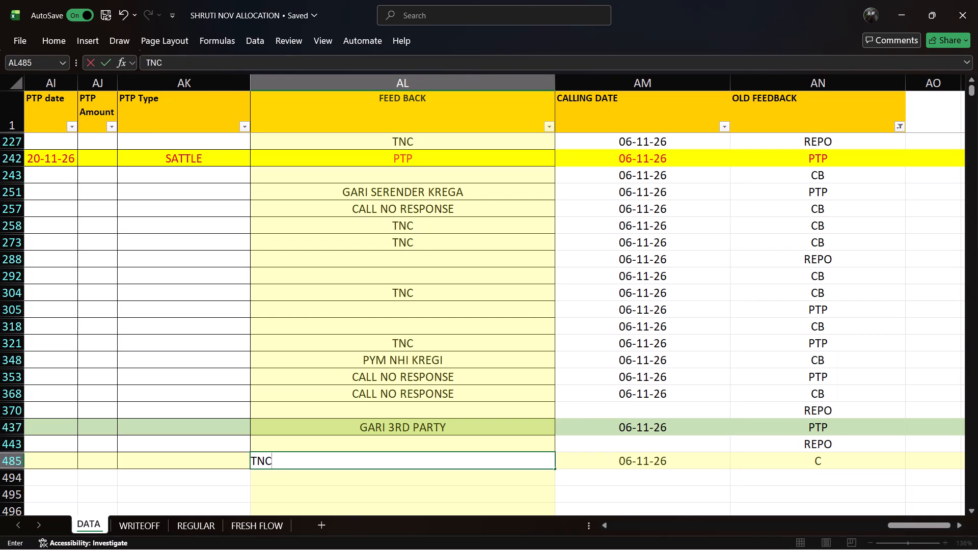
{"action": "key", "text": "Left"}
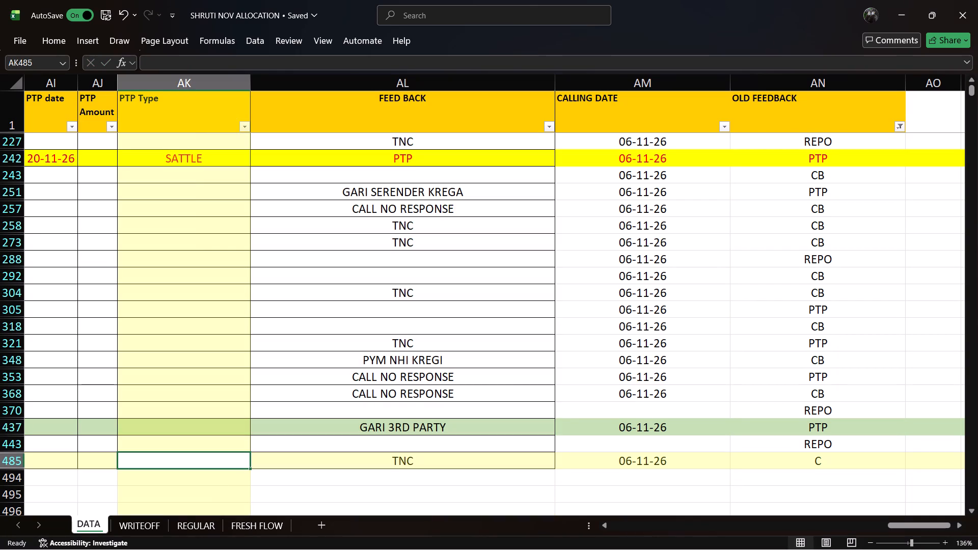
{"action": "left_click", "coordinate": [444, 453]}
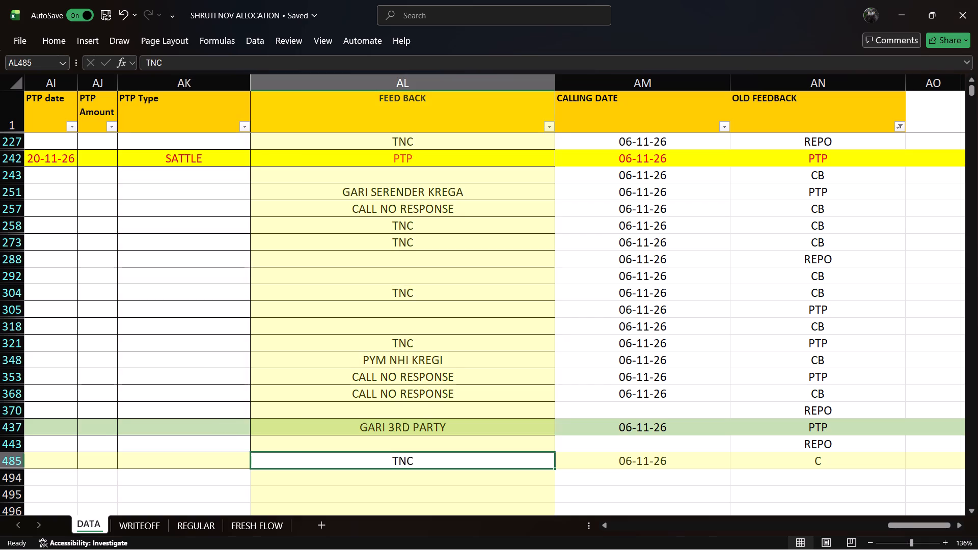
{"action": "double_click", "coordinate": [434, 465]}
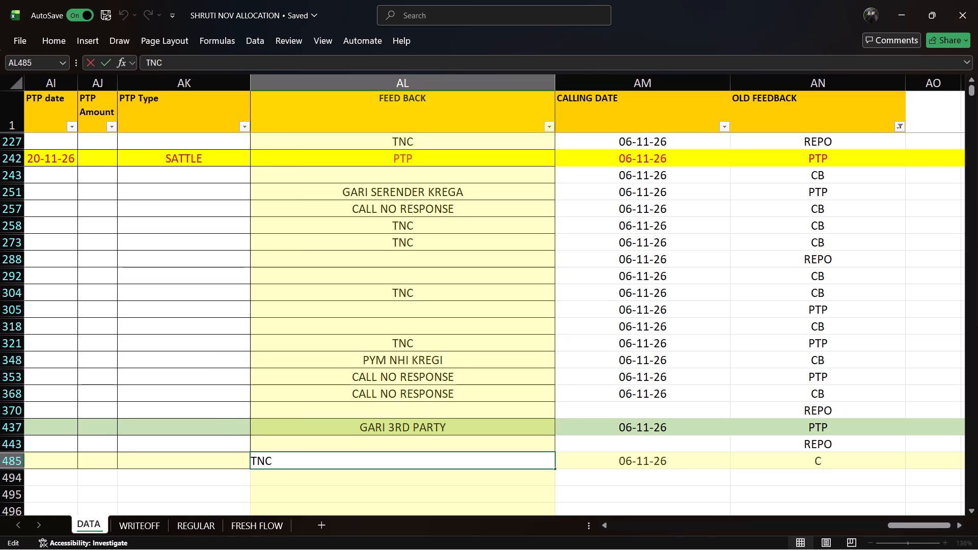
{"action": "key", "text": "space"}
{"action": "type", "text": "NO"}
{"action": "key", "text": "space"}
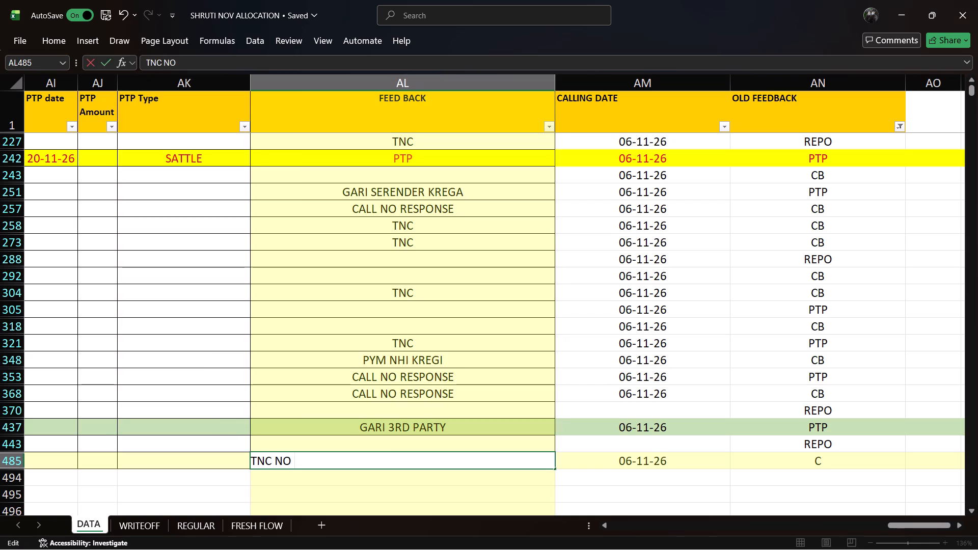
{"action": "type", "text": "INV"}
{"action": "key", "text": "BackSpace"}
{"action": "type", "text": "COM"}
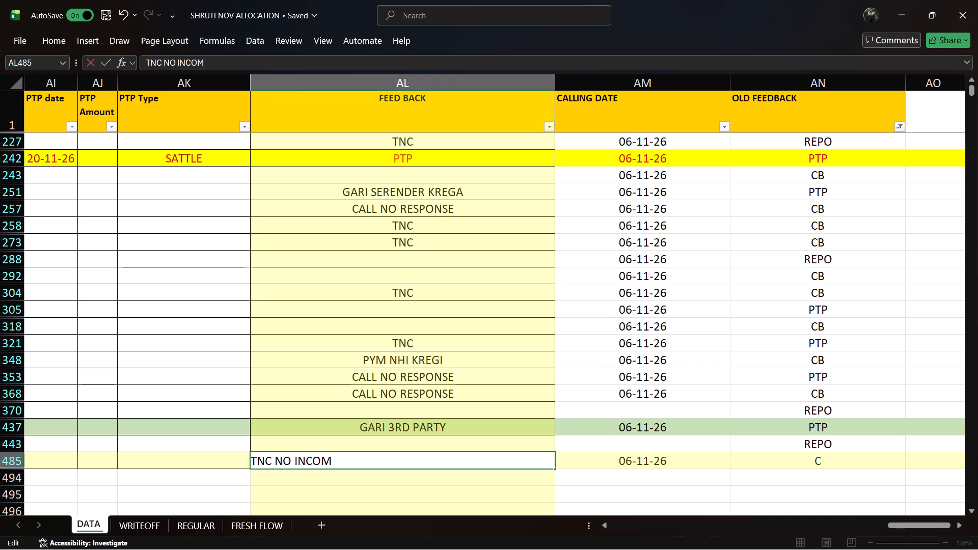
{"action": "type", "text": "IBF"}
{"action": "key", "text": "BackSpace"}
{"action": "key", "text": "g"}
{"action": "key", "text": "Right"}
{"action": "key", "text": "BackSpace"}
{"action": "key", "text": "BackSpace"}
{"action": "key", "text": "BackSpace"}
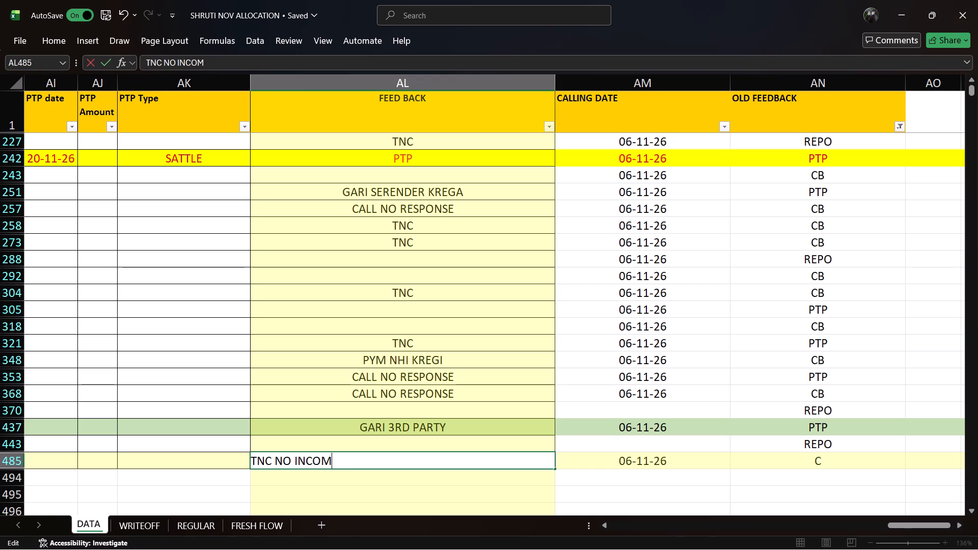
{"action": "type", "text": "ING"}
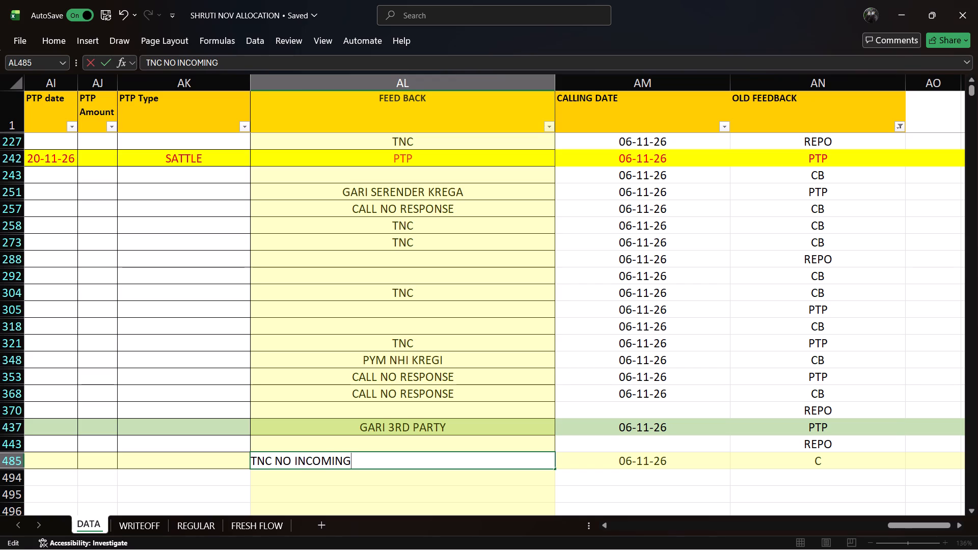
{"action": "left_click", "coordinate": [617, 461]}
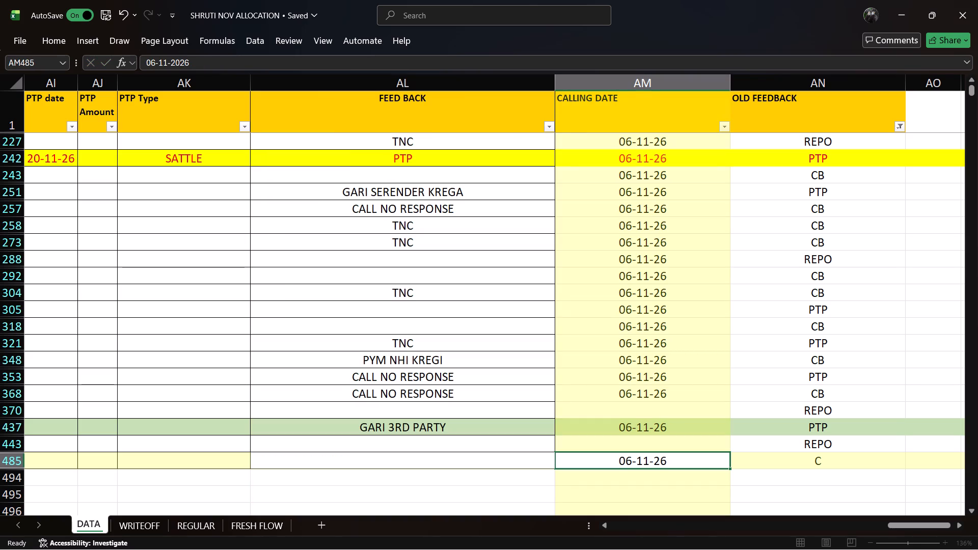
{"action": "left_click", "coordinate": [774, 470]}
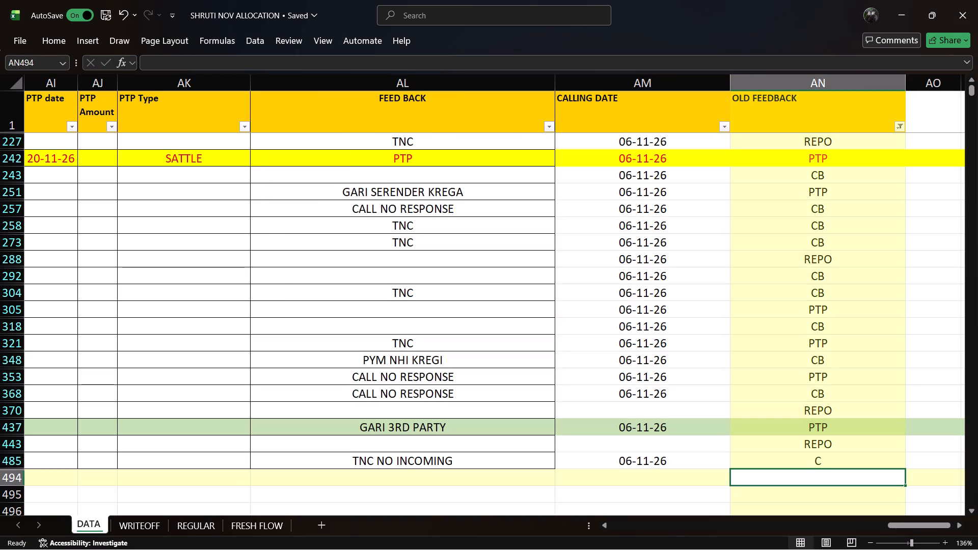
Save the allocation workbook with row 485's call entries.
{"action": "key", "text": "Left"}
{"action": "key", "text": "Left"}
{"action": "key", "text": "Left"}
{"action": "key", "text": "Left"}
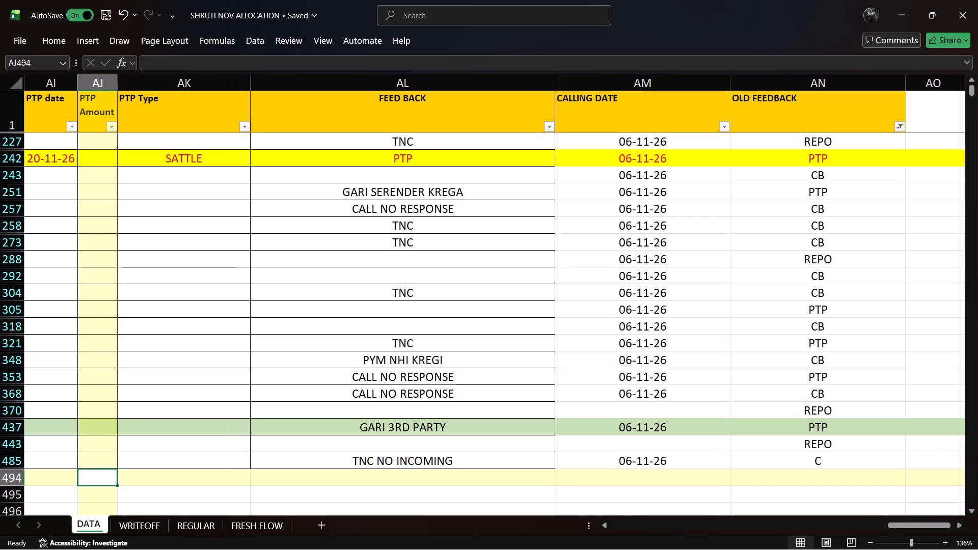
{"action": "key", "text": "Up"}
{"action": "key", "text": "ctrl+s"}
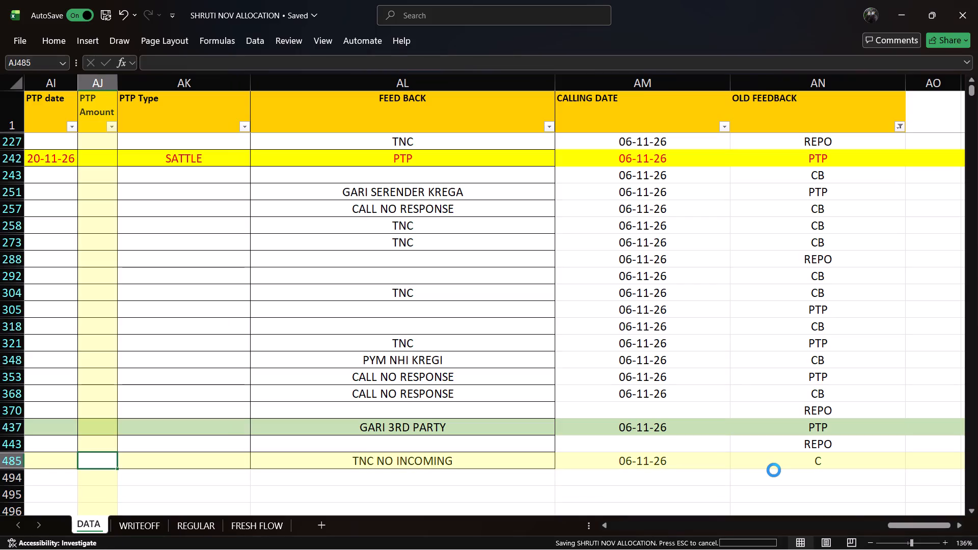
Go back across row 485 to its Loan Number, then look up the mobile number in highlighted row 242.
{"action": "key", "text": "Left"}
{"action": "key", "text": "Left"}
{"action": "key", "text": "Left"}
{"action": "key", "text": "Left"}
{"action": "key", "text": "Left"}
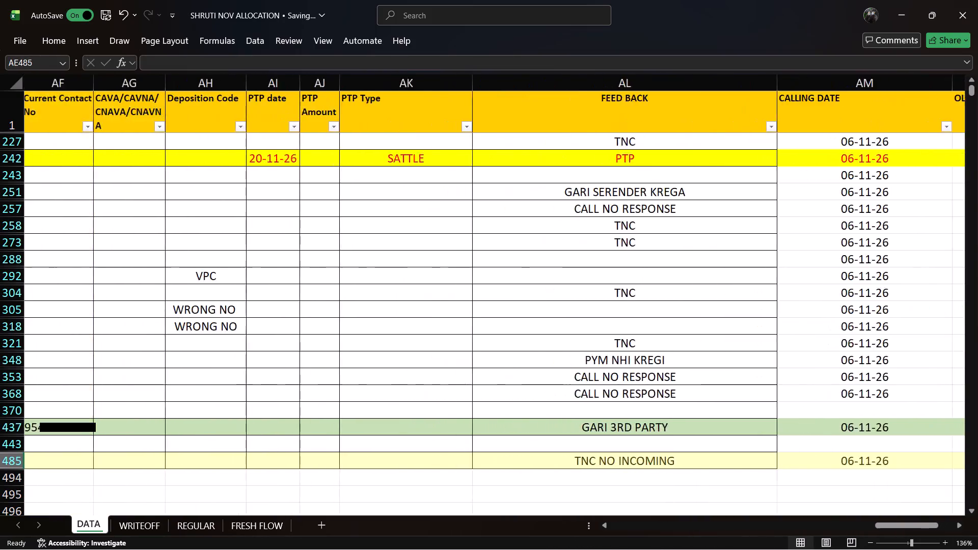
{"action": "key", "text": "Left"}
{"action": "key", "text": "Left"}
{"action": "key", "text": "Left"}
{"action": "key", "text": "Left"}
{"action": "key", "text": "Left"}
{"action": "key", "text": "Left"}
{"action": "key", "text": "Left"}
{"action": "key", "text": "Left"}
{"action": "key", "text": "Left"}
{"action": "key", "text": "Left"}
{"action": "key", "text": "Left"}
{"action": "key", "text": "Left"}
{"action": "key", "text": "Left"}
{"action": "key", "text": "Left"}
{"action": "key", "text": "Left"}
{"action": "key", "text": "Left"}
{"action": "key", "text": "Left"}
{"action": "key", "text": "Left"}
{"action": "key", "text": "Left"}
{"action": "key", "text": "Left"}
{"action": "key", "text": "Left"}
{"action": "key", "text": "Left"}
{"action": "key", "text": "Left"}
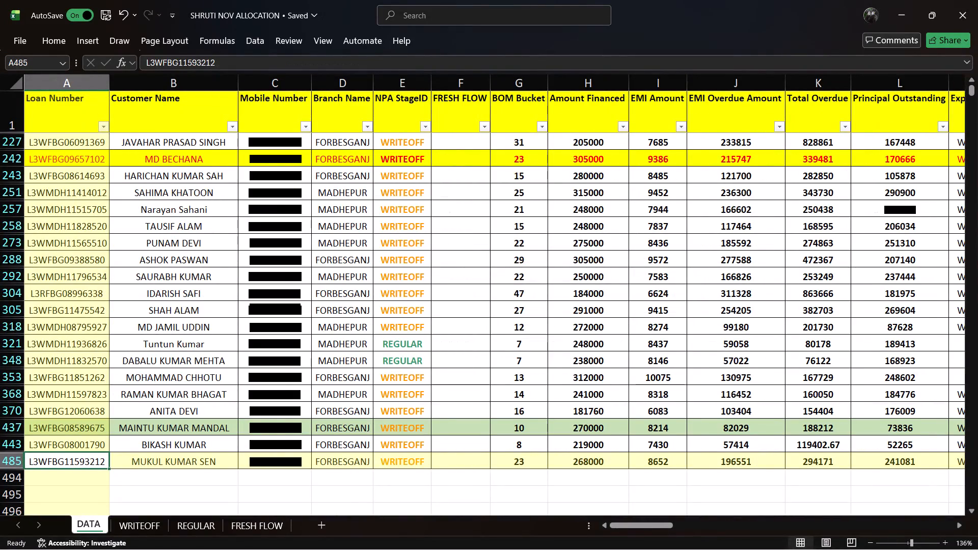
{"action": "left_click", "coordinate": [290, 154]}
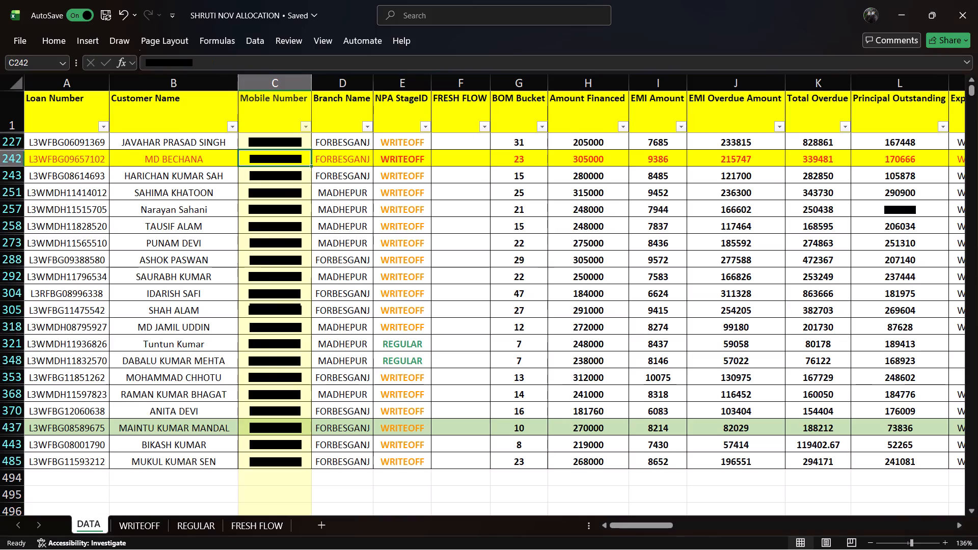
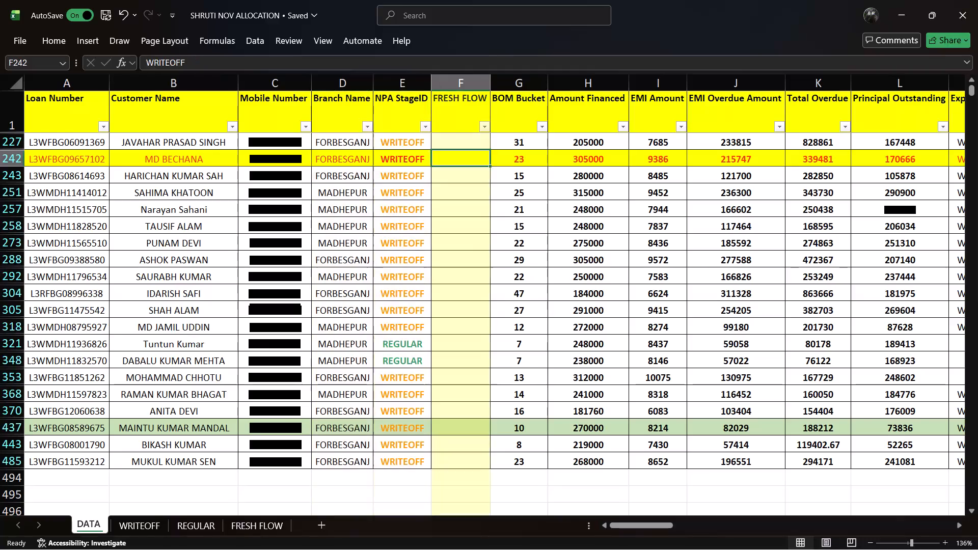
Examine highlighted row 242 from its loan figures through the contact, PTP and feedback entries to just past OLD FEEDBACK.
{"action": "key", "text": "Right"}
{"action": "key", "text": "Right"}
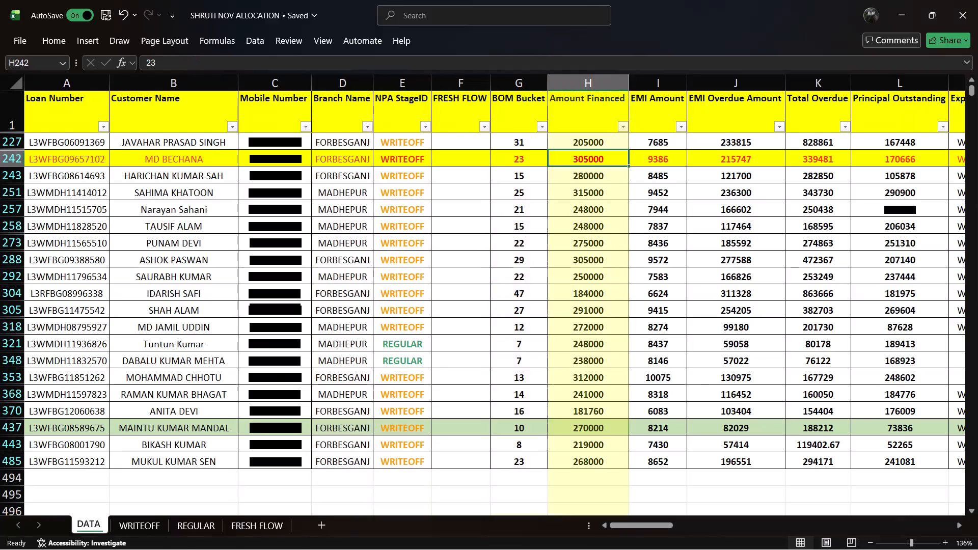
{"action": "key", "text": "Right"}
{"action": "key", "text": "Right"}
{"action": "key", "text": "Right"}
{"action": "key", "text": "Right"}
{"action": "key", "text": "Right"}
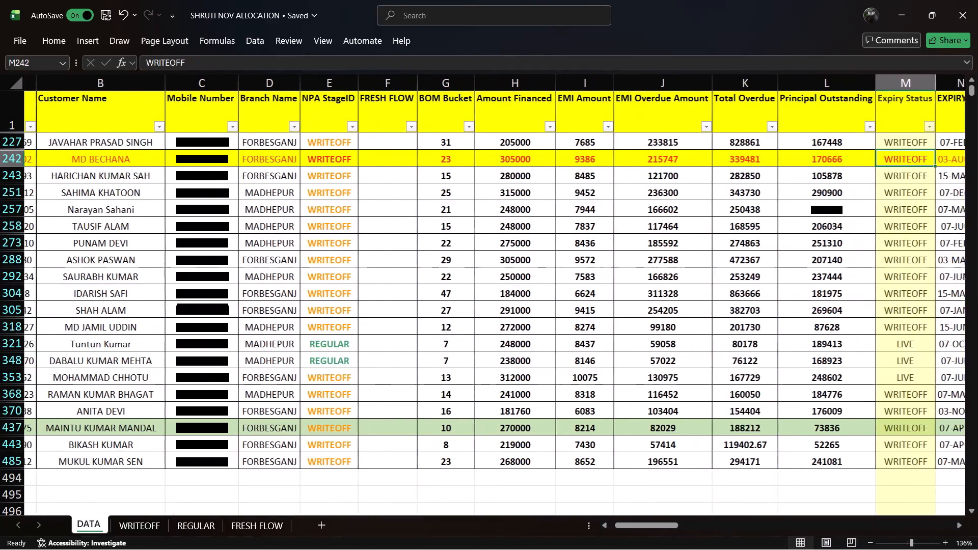
{"action": "key", "text": "Right"}
{"action": "key", "text": "Right"}
{"action": "key", "text": "Right"}
{"action": "key", "text": "Right"}
{"action": "key", "text": "Right"}
{"action": "key", "text": "Right"}
{"action": "key", "text": "Right"}
{"action": "key", "text": "Right"}
{"action": "key", "text": "Right"}
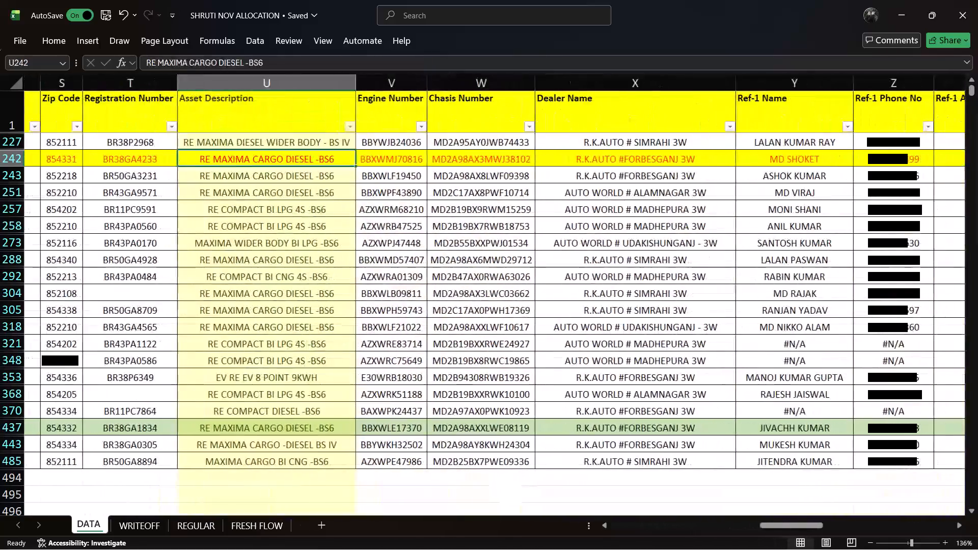
{"action": "key", "text": "Right"}
{"action": "key", "text": "Right"}
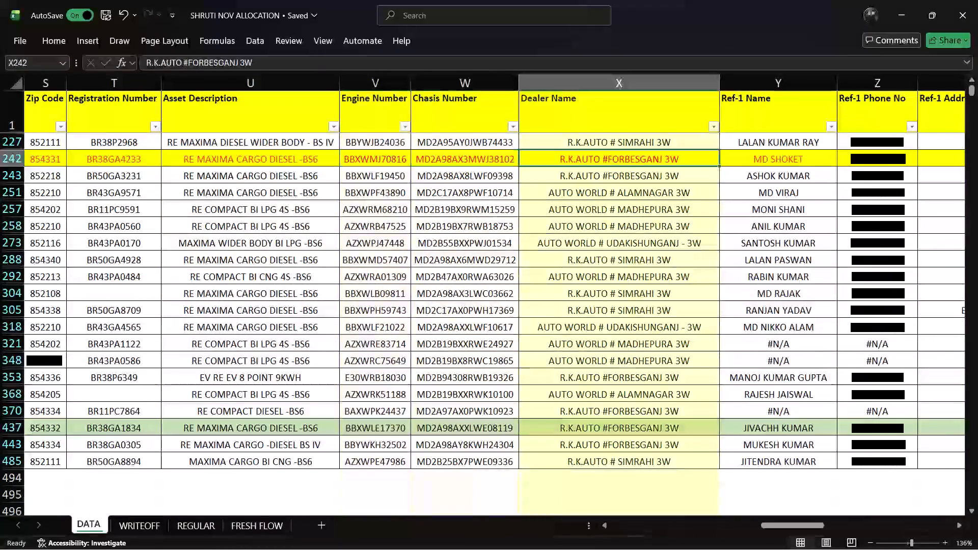
{"action": "key", "text": "Right"}
{"action": "key", "text": "Right"}
{"action": "key", "text": "Right"}
{"action": "key", "text": "Right"}
{"action": "key", "text": "Right"}
{"action": "key", "text": "Right"}
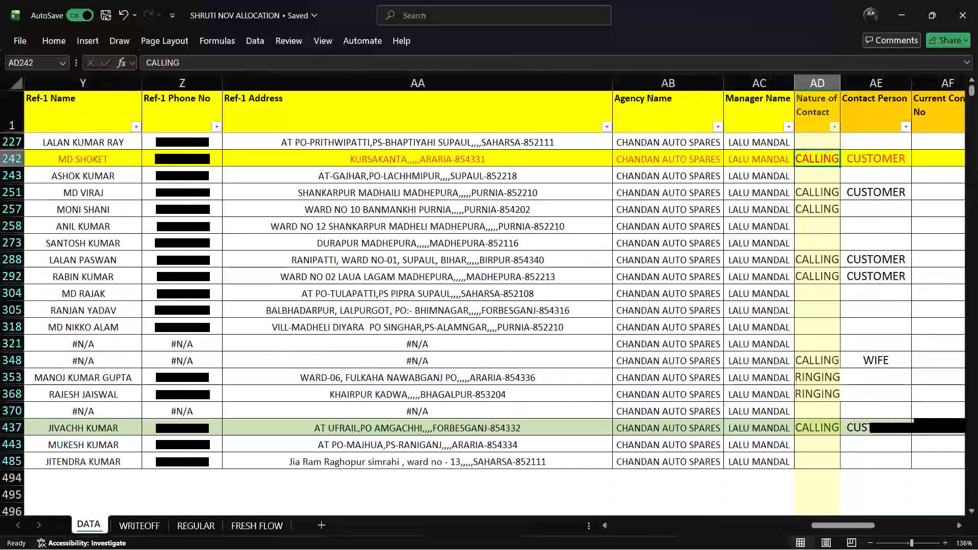
{"action": "key", "text": "Right"}
{"action": "key", "text": "Right"}
{"action": "key", "text": "Right"}
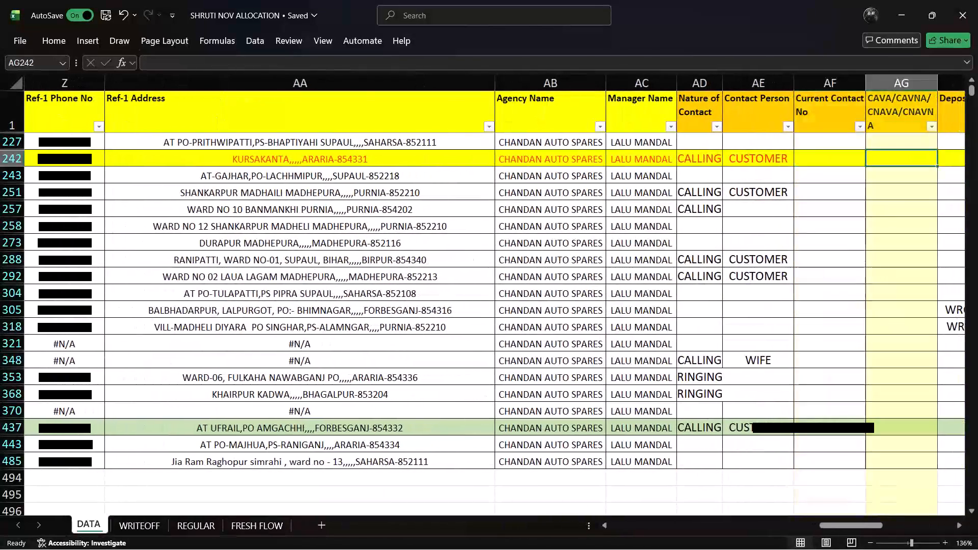
{"action": "key", "text": "Right"}
{"action": "key", "text": "Right"}
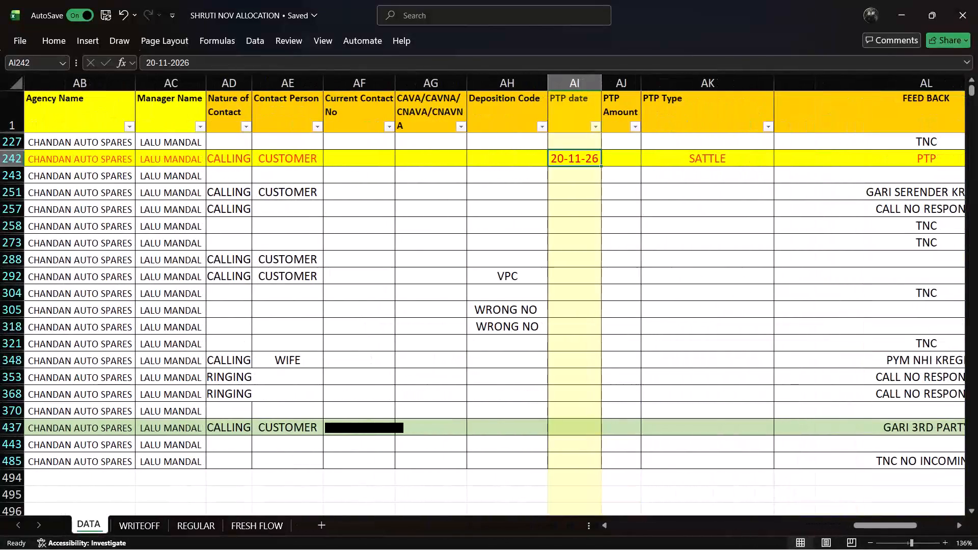
{"action": "key", "text": "Right"}
{"action": "key", "text": "Right"}
{"action": "key", "text": "Right"}
{"action": "key", "text": "Right"}
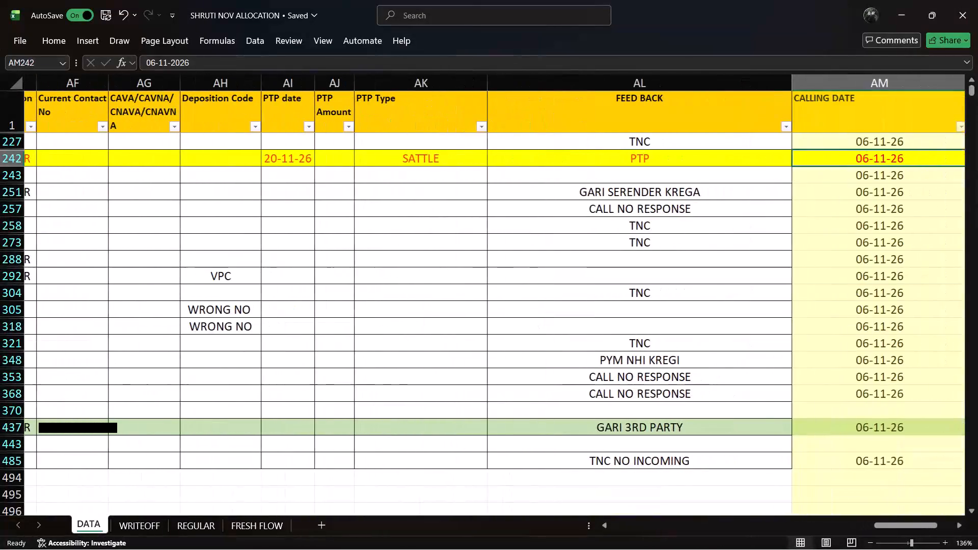
{"action": "key", "text": "Right"}
{"action": "key", "text": "Right"}
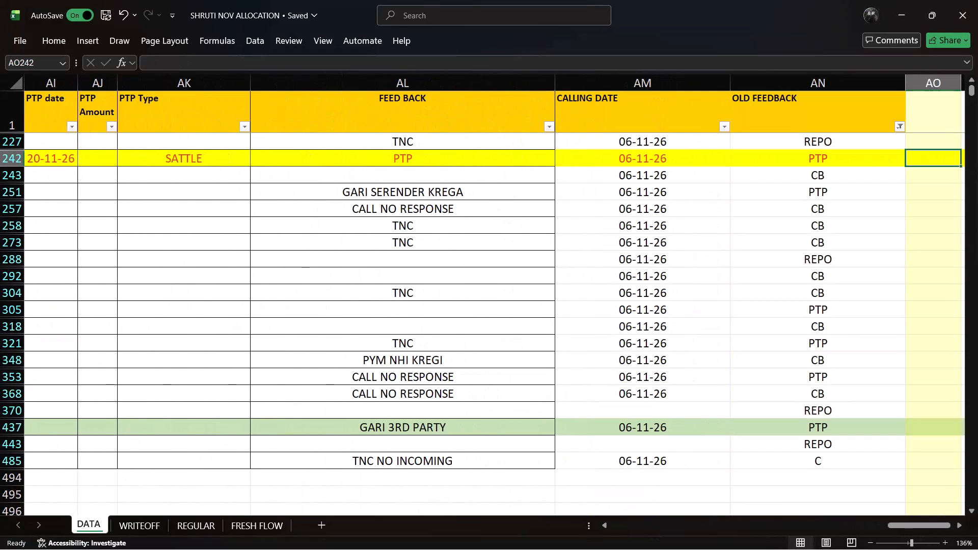
Save the allocation workbook.
{"action": "key", "text": "ctrl+s"}
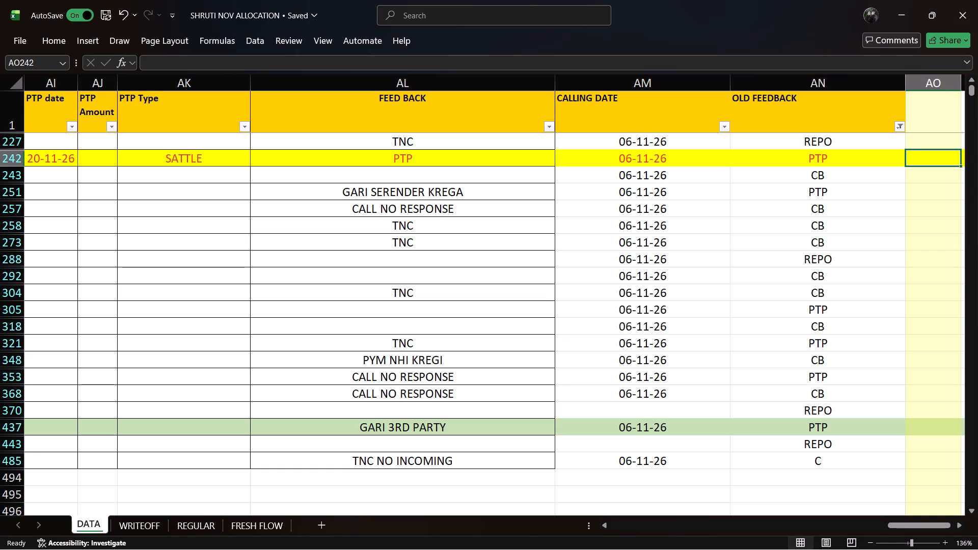
Go back up through the filtered customer rows and across to the Loan Number header in A1.
{"action": "key", "text": "Up"}
{"action": "key", "text": "Up"}
{"action": "key", "text": "Up"}
{"action": "key", "text": "Up"}
{"action": "key", "text": "Up"}
{"action": "key", "text": "Up"}
{"action": "key", "text": "Up"}
{"action": "key", "text": "Up"}
{"action": "key", "text": "Up"}
{"action": "key", "text": "Up"}
{"action": "key", "text": "Up"}
{"action": "key", "text": "Up"}
{"action": "key", "text": "Up"}
{"action": "key", "text": "Up"}
{"action": "key", "text": "Up"}
{"action": "key", "text": "Up"}
{"action": "key", "text": "Up"}
{"action": "key", "text": "Up"}
{"action": "key", "text": "Up"}
{"action": "key", "text": "Up"}
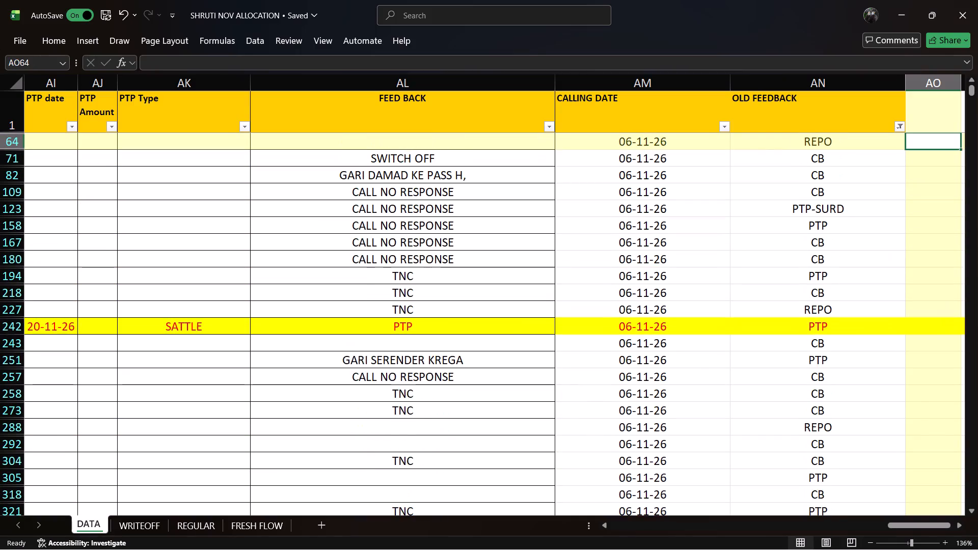
{"action": "key", "text": "Left"}
{"action": "key", "text": "Left"}
{"action": "key", "text": "Left"}
{"action": "key", "text": "Left"}
{"action": "key", "text": "Left"}
{"action": "key", "text": "Left"}
{"action": "key", "text": "Left"}
{"action": "key", "text": "Left"}
{"action": "key", "text": "Left"}
{"action": "key", "text": "Left"}
{"action": "key", "text": "Left"}
{"action": "key", "text": "Left"}
{"action": "key", "text": "Left"}
{"action": "key", "text": "Left"}
{"action": "key", "text": "Left"}
{"action": "key", "text": "Left"}
{"action": "key", "text": "Left"}
{"action": "key", "text": "Left"}
{"action": "key", "text": "Left"}
{"action": "key", "text": "Left"}
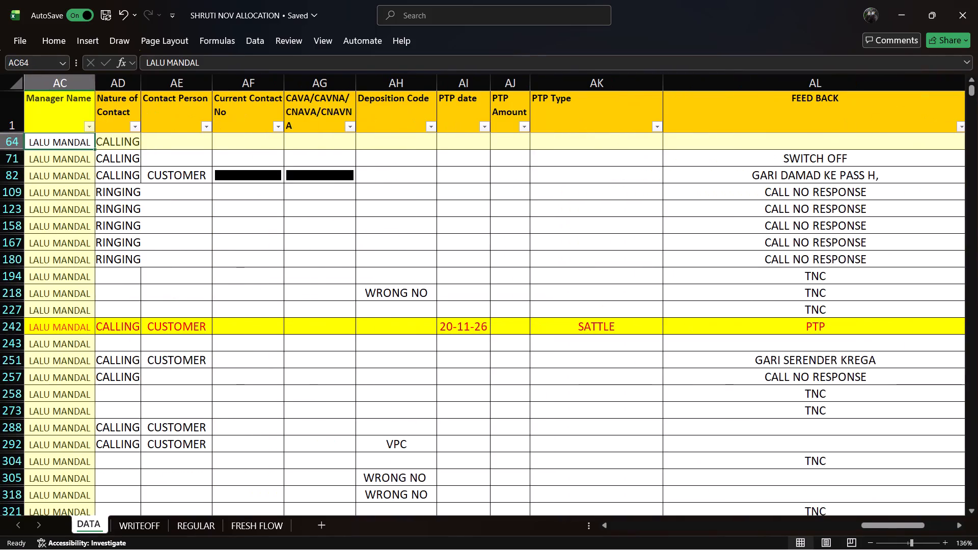
{"action": "key", "text": "Up"}
{"action": "key", "text": "Up"}
{"action": "key", "text": "Up"}
{"action": "key", "text": "Up"}
{"action": "key", "text": "Up"}
{"action": "key", "text": "Up"}
{"action": "key", "text": "Up"}
{"action": "key", "text": "Up"}
{"action": "key", "text": "Up"}
{"action": "key", "text": "Up"}
{"action": "key", "text": "Up"}
{"action": "key", "text": "Up"}
{"action": "key", "text": "Up"}
{"action": "key", "text": "Up"}
{"action": "key", "text": "Up"}
{"action": "key", "text": "Up"}
{"action": "key", "text": "Up"}
{"action": "key", "text": "Up"}
{"action": "key", "text": "Up"}
{"action": "key", "text": "Up"}
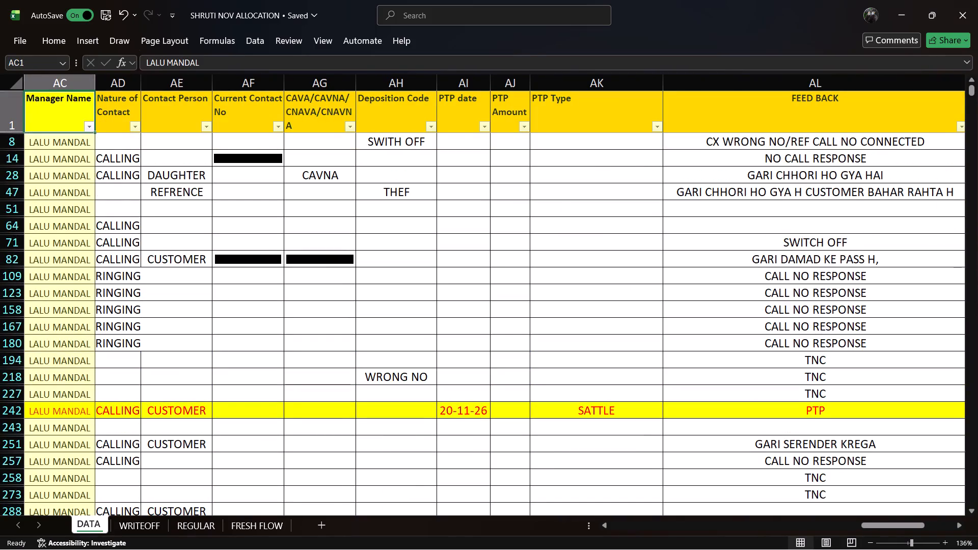
{"action": "key", "text": "Up"}
{"action": "key", "text": "Up"}
{"action": "key", "text": "Up"}
{"action": "key", "text": "Up"}
{"action": "key", "text": "Left"}
{"action": "key", "text": "Left"}
{"action": "key", "text": "Left"}
{"action": "key", "text": "Left"}
{"action": "key", "text": "Left"}
{"action": "key", "text": "Left"}
{"action": "key", "text": "Left"}
{"action": "key", "text": "Left"}
{"action": "key", "text": "Left"}
{"action": "key", "text": "Left"}
{"action": "key", "text": "Left"}
{"action": "key", "text": "Left"}
{"action": "key", "text": "Left"}
{"action": "key", "text": "Left"}
{"action": "key", "text": "Left"}
{"action": "key", "text": "Left"}
{"action": "key", "text": "Left"}
{"action": "key", "text": "Left"}
{"action": "key", "text": "Left"}
{"action": "key", "text": "Left"}
{"action": "key", "text": "Left"}
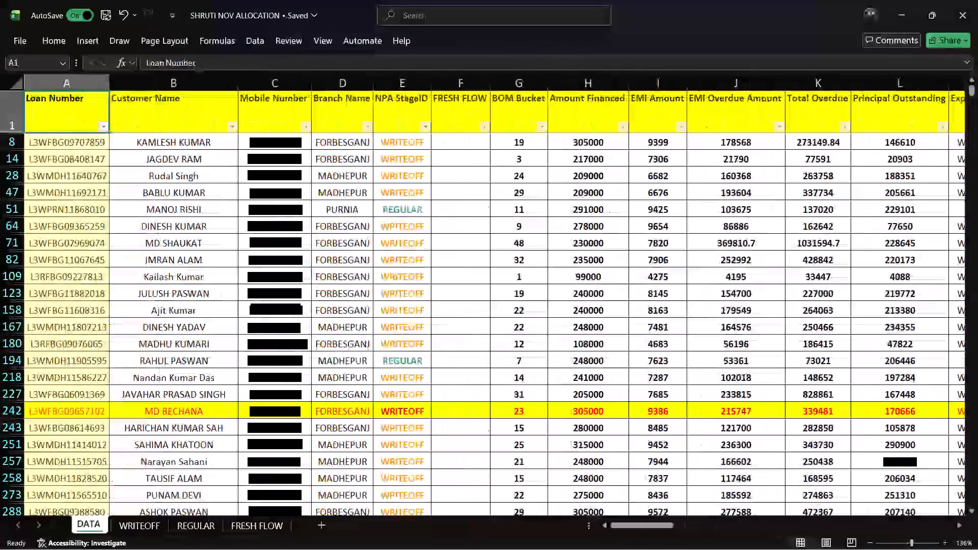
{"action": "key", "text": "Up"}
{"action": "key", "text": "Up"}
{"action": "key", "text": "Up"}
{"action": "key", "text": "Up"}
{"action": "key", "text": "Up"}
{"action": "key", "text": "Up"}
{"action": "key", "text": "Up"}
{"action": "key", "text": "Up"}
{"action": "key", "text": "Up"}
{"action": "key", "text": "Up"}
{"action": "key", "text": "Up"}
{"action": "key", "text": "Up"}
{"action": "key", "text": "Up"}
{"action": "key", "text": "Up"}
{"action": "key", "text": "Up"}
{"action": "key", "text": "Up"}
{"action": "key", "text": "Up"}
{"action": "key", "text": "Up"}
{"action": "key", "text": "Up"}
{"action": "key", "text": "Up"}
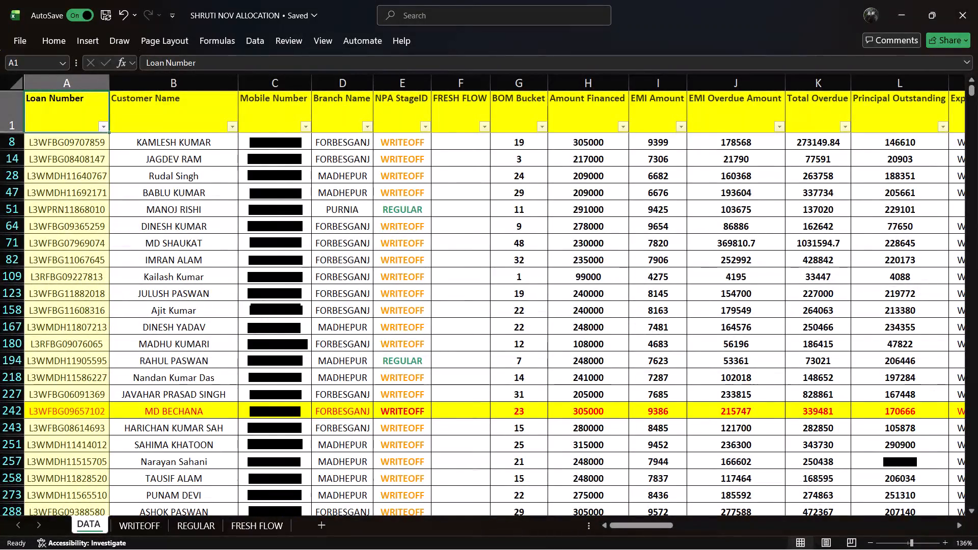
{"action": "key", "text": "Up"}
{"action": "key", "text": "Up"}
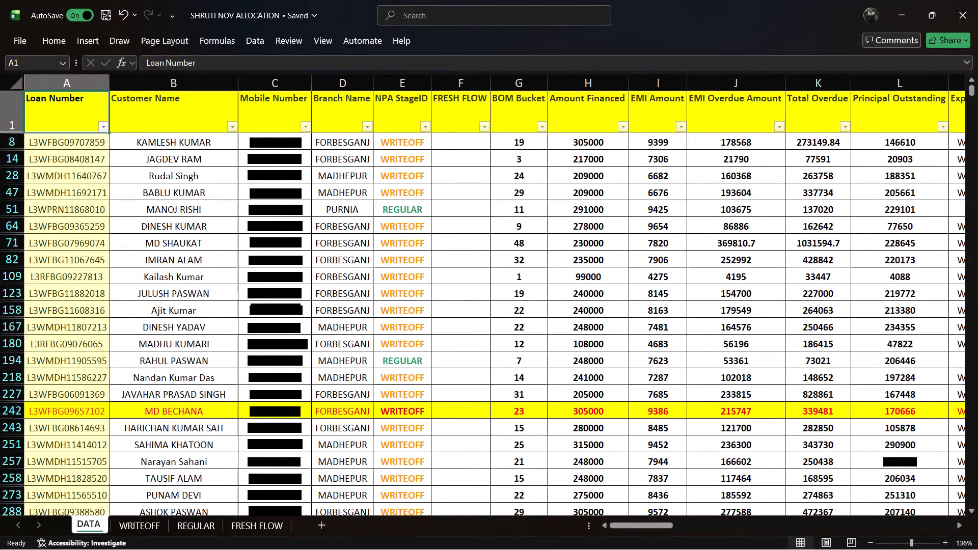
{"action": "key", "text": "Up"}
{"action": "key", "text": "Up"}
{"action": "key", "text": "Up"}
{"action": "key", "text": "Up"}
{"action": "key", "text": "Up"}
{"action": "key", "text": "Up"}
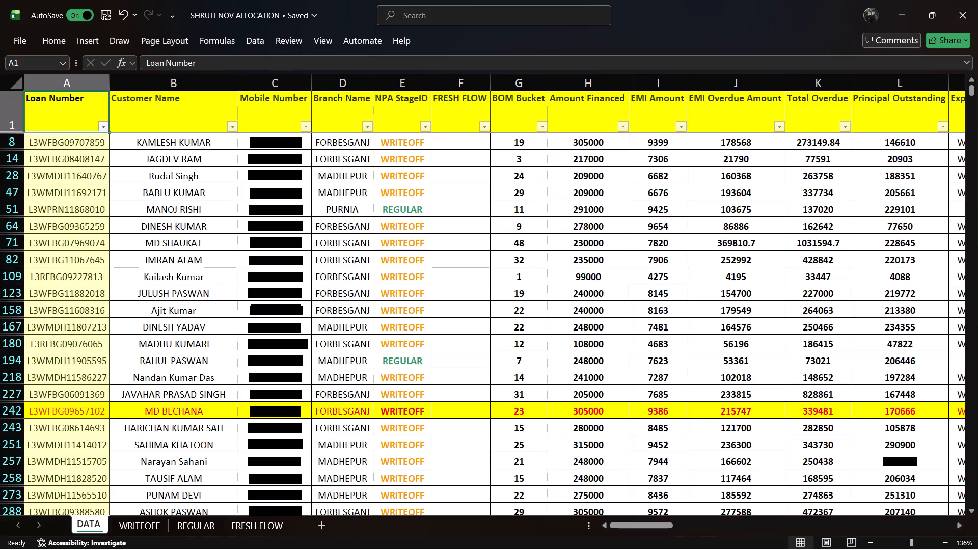
Turn off the filters on the DATA sheet's header row to bring back all customer rows.
{"action": "key", "text": "Right"}
{"action": "key", "text": "Right"}
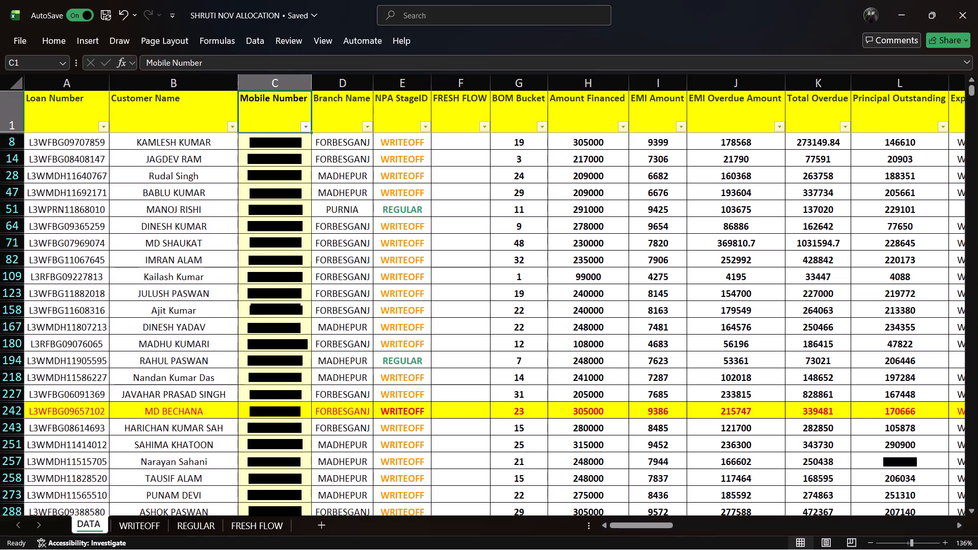
{"action": "key", "text": "ctrl+shift+l"}
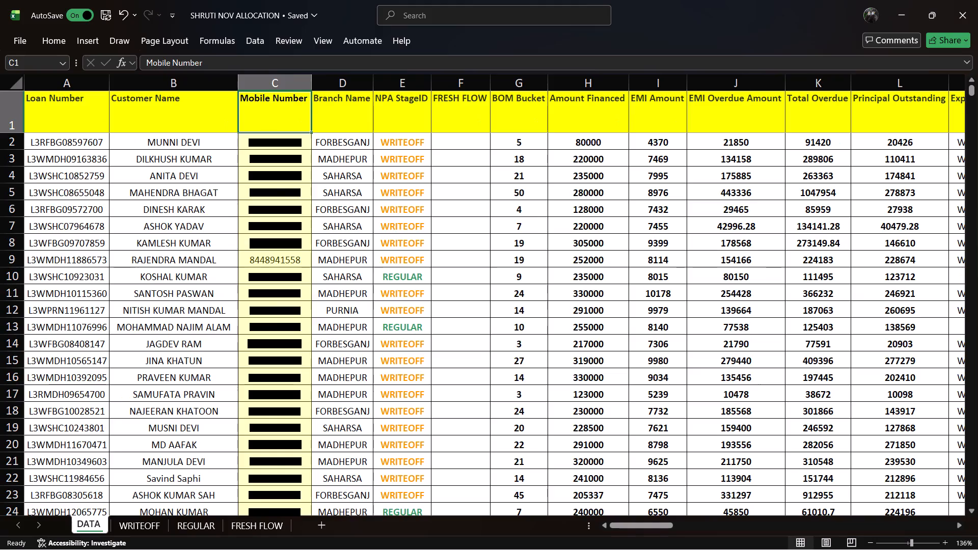
Examine the unfiltered DATA sheet along its header row from Branch Name across to OLD FEEDBACK.
{"action": "left_click", "coordinate": [326, 205]}
{"action": "key", "text": "Up"}
{"action": "key", "text": "Up"}
{"action": "key", "text": "Up"}
{"action": "key", "text": "Up"}
{"action": "key", "text": "Up"}
{"action": "key", "text": "Up"}
{"action": "key", "text": "Up"}
{"action": "key", "text": "Up"}
{"action": "key", "text": "Up"}
{"action": "key", "text": "Up"}
{"action": "key", "text": "Up"}
{"action": "key", "text": "Up"}
{"action": "key", "text": "Up"}
{"action": "key", "text": "Up"}
{"action": "key", "text": "Up"}
{"action": "key", "text": "Up"}
{"action": "key", "text": "Up"}
{"action": "key", "text": "Up"}
{"action": "key", "text": "Up"}
{"action": "key", "text": "Up"}
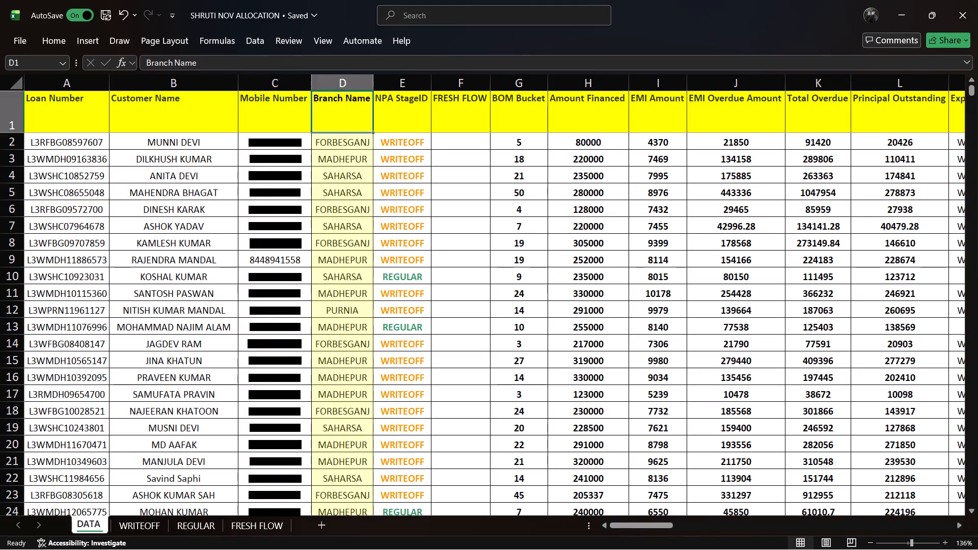
{"action": "key", "text": "Right"}
{"action": "key", "text": "Right"}
{"action": "key", "text": "Right"}
{"action": "key", "text": "Right"}
{"action": "key", "text": "Right"}
{"action": "key", "text": "Right"}
{"action": "key", "text": "Right"}
{"action": "key", "text": "Right"}
{"action": "key", "text": "Right"}
{"action": "key", "text": "Right"}
{"action": "key", "text": "Right"}
{"action": "key", "text": "Right"}
{"action": "key", "text": "Right"}
{"action": "key", "text": "Right"}
{"action": "key", "text": "Right"}
{"action": "key", "text": "Right"}
{"action": "key", "text": "Right"}
{"action": "key", "text": "Right"}
{"action": "key", "text": "Right"}
{"action": "key", "text": "Right"}
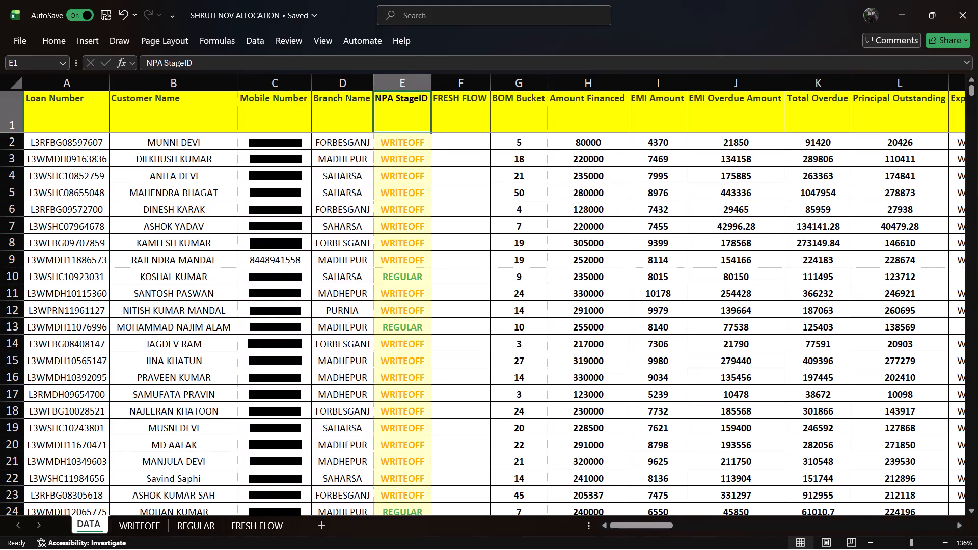
{"action": "key", "text": "Right"}
{"action": "key", "text": "Right"}
{"action": "key", "text": "Right"}
{"action": "key", "text": "Right"}
{"action": "key", "text": "Right"}
{"action": "key", "text": "Right"}
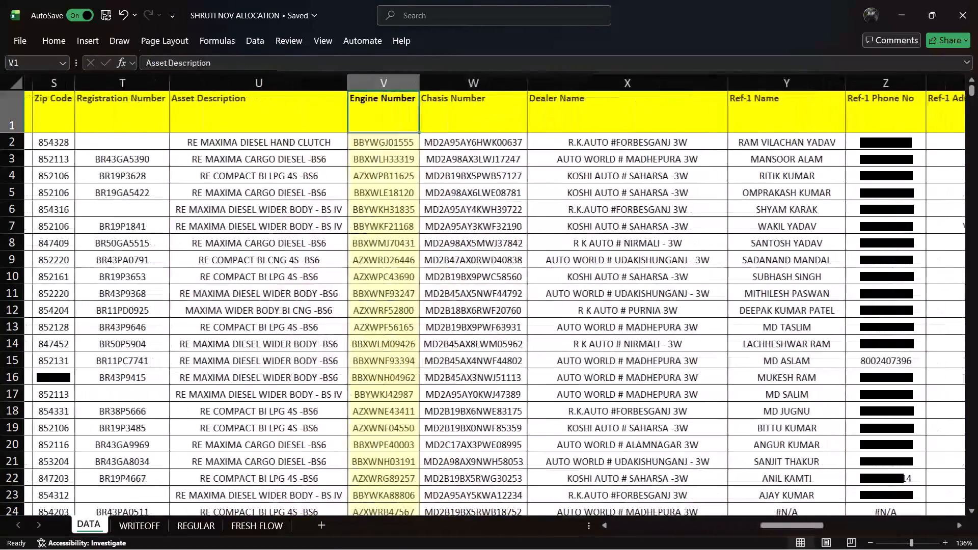
{"action": "key", "text": "Right"}
{"action": "key", "text": "Right"}
{"action": "key", "text": "Right"}
{"action": "key", "text": "Right"}
{"action": "key", "text": "Right"}
{"action": "key", "text": "Right"}
{"action": "key", "text": "Right"}
{"action": "key", "text": "Right"}
{"action": "key", "text": "Right"}
{"action": "key", "text": "Right"}
{"action": "key", "text": "Right"}
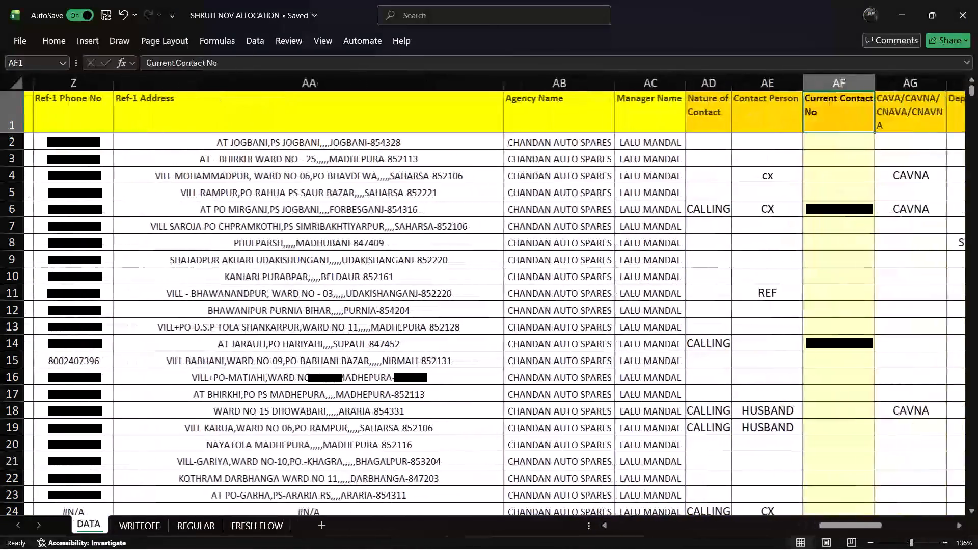
{"action": "key", "text": "Right"}
{"action": "key", "text": "Right"}
{"action": "key", "text": "Right"}
{"action": "key", "text": "Right"}
{"action": "key", "text": "Right"}
{"action": "key", "text": "Right"}
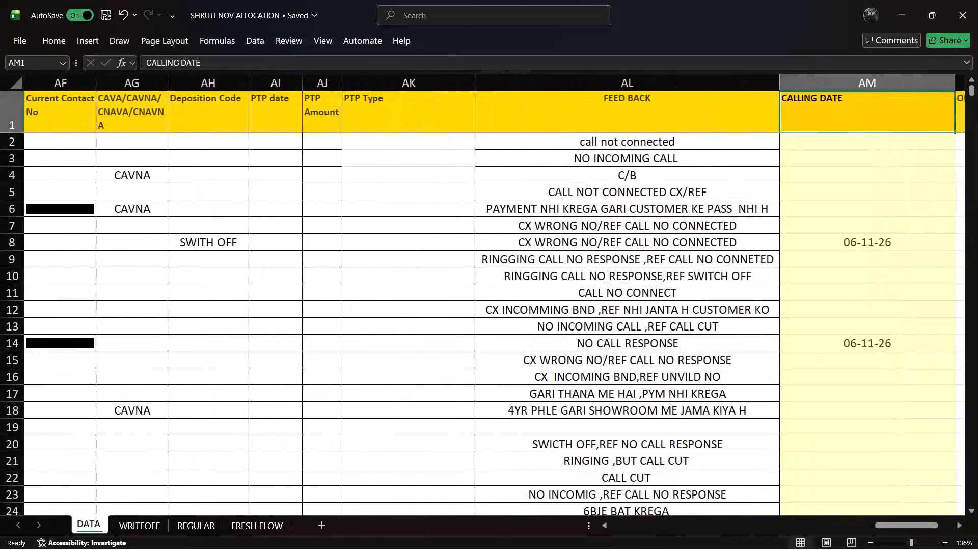
{"action": "key", "text": "Right"}
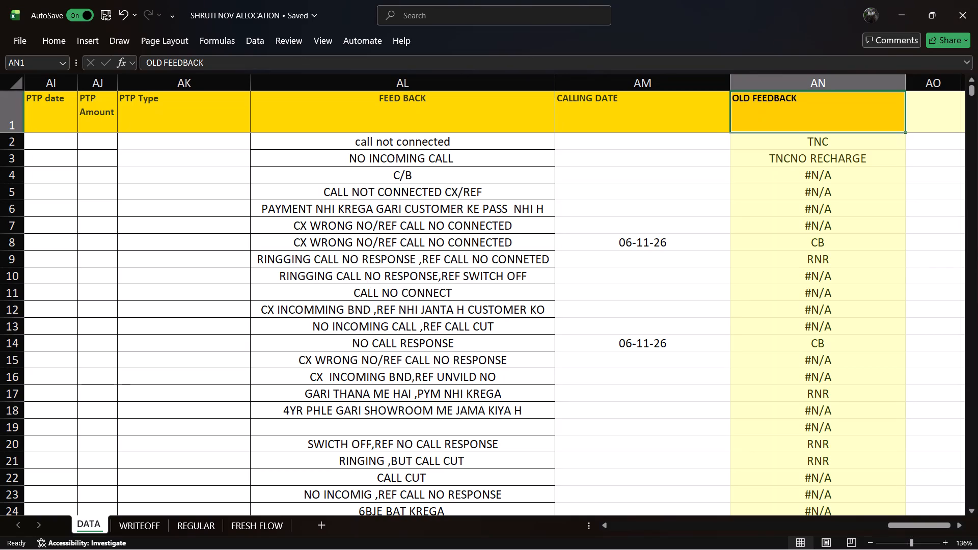
Look down the FEED BACK, CALLING DATE and OLD FEEDBACK entries from the header to row 46 for missing records.
{"action": "key", "text": "Down"}
{"action": "key", "text": "Down"}
{"action": "key", "text": "Down"}
{"action": "key", "text": "Down"}
{"action": "key", "text": "Down"}
{"action": "key", "text": "Down"}
{"action": "key", "text": "Down"}
{"action": "key", "text": "Down"}
{"action": "key", "text": "Down"}
{"action": "key", "text": "Down"}
{"action": "key", "text": "Down"}
{"action": "key", "text": "Down"}
{"action": "key", "text": "Down"}
{"action": "key", "text": "Down"}
{"action": "key", "text": "Down"}
{"action": "key", "text": "Down"}
{"action": "key", "text": "Down"}
{"action": "key", "text": "Down"}
{"action": "key", "text": "Down"}
{"action": "key", "text": "Down"}
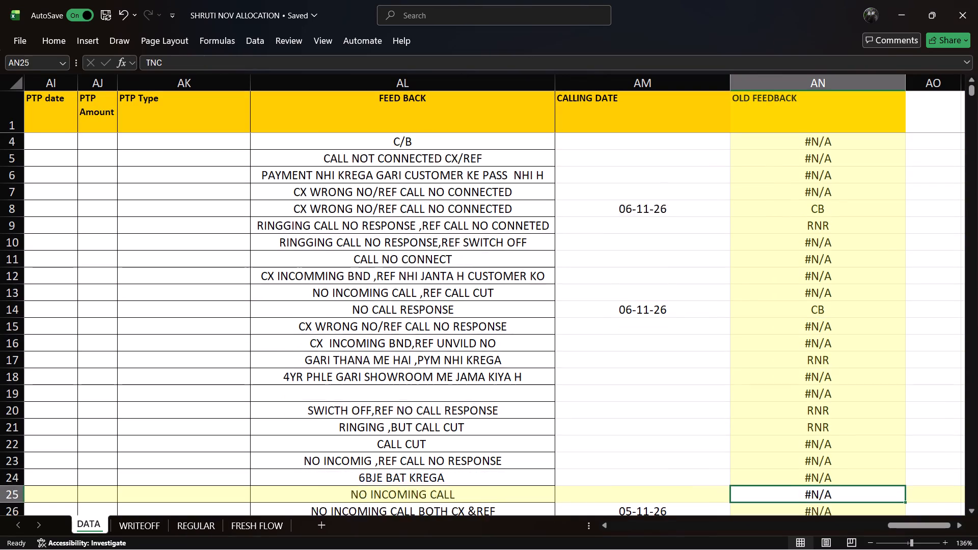
{"action": "key", "text": "Down"}
{"action": "key", "text": "Down"}
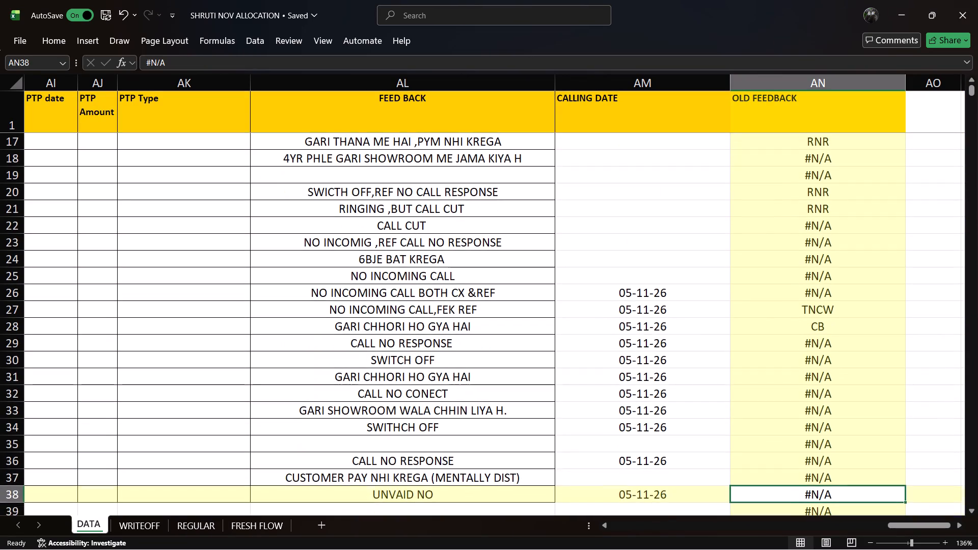
{"action": "key", "text": "Down"}
{"action": "key", "text": "Down"}
{"action": "key", "text": "Down"}
{"action": "key", "text": "Down"}
{"action": "key", "text": "Down"}
{"action": "key", "text": "Down"}
{"action": "key", "text": "Down"}
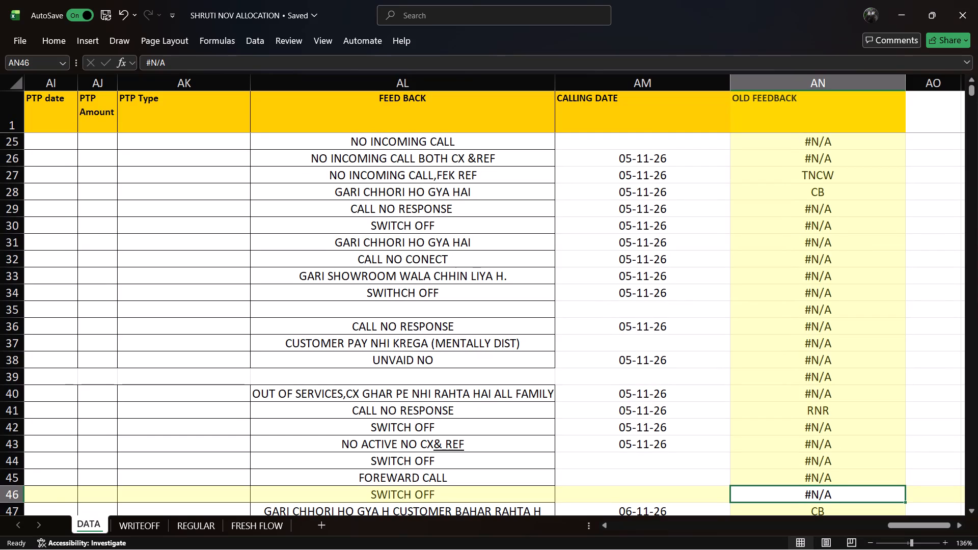
From the FEED BACK cell in row 35, go back to its Loan Number and check the customer's name, mobile number and branch.
{"action": "left_click", "coordinate": [405, 310]}
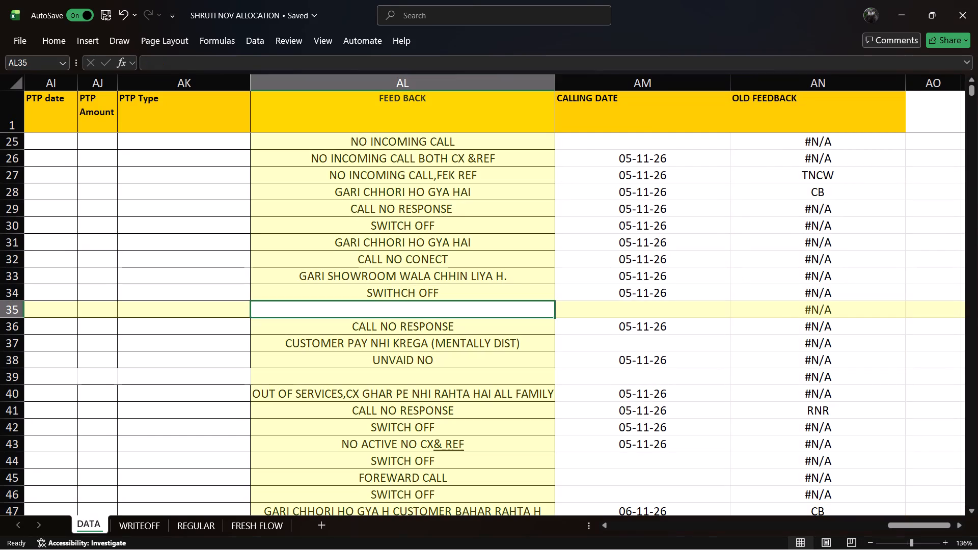
{"action": "key", "text": "Left"}
{"action": "key", "text": "Left"}
{"action": "key", "text": "Left"}
{"action": "key", "text": "Left"}
{"action": "key", "text": "Left"}
{"action": "key", "text": "Left"}
{"action": "key", "text": "Left"}
{"action": "key", "text": "Left"}
{"action": "key", "text": "Left"}
{"action": "key", "text": "Left"}
{"action": "key", "text": "Left"}
{"action": "key", "text": "Left"}
{"action": "key", "text": "Left"}
{"action": "key", "text": "Left"}
{"action": "key", "text": "Left"}
{"action": "key", "text": "Left"}
{"action": "key", "text": "Left"}
{"action": "key", "text": "Left"}
{"action": "key", "text": "Left"}
{"action": "key", "text": "Left"}
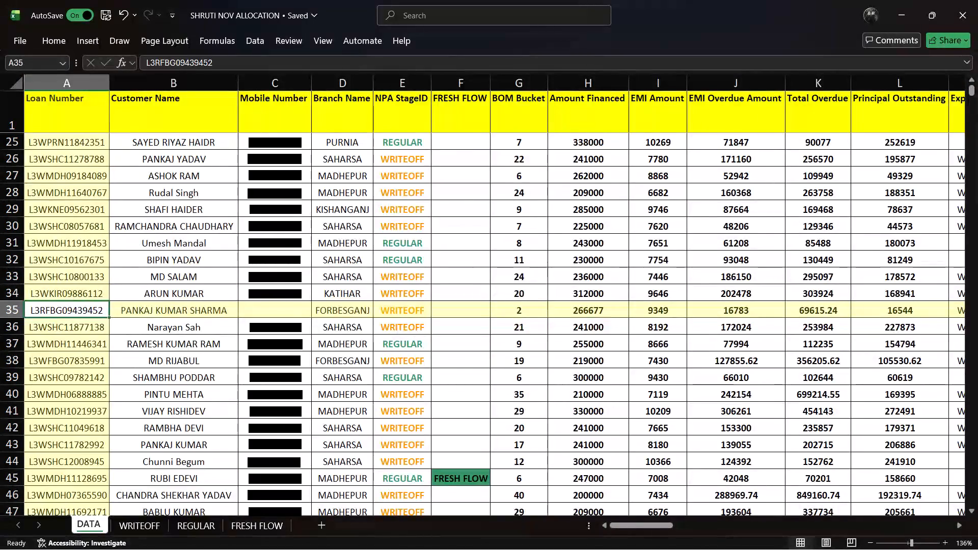
{"action": "key", "text": "Right"}
{"action": "key", "text": "Right"}
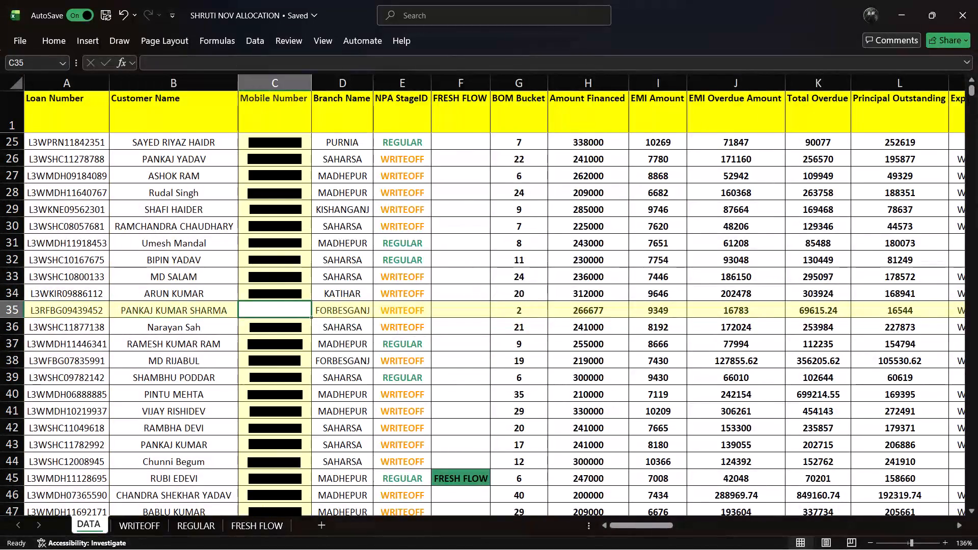
{"action": "key", "text": "Right"}
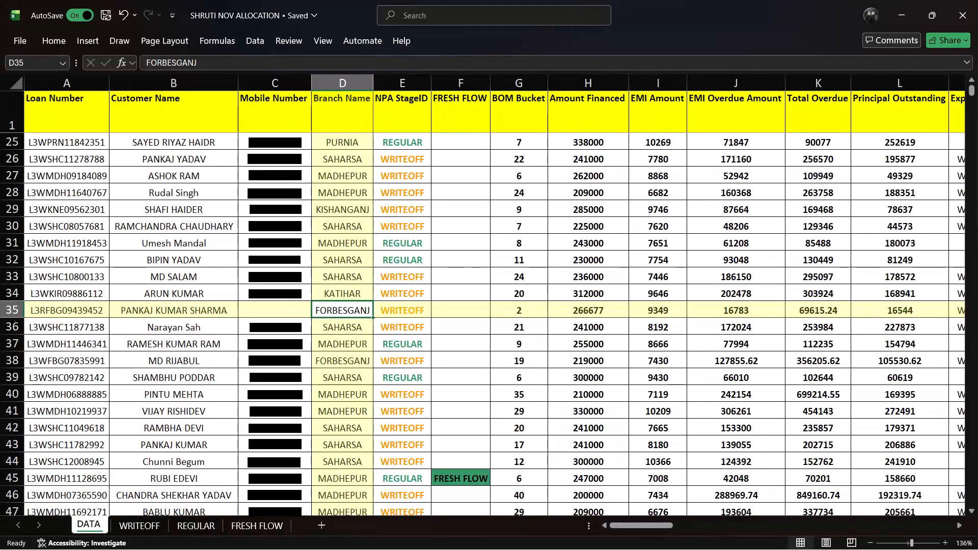
Examine row 35 from its loan figures through the address, vehicle, reference and contact entries to FEED BACK.
{"action": "key", "text": "Right"}
{"action": "key", "text": "Right"}
{"action": "key", "text": "Right"}
{"action": "key", "text": "Right"}
{"action": "key", "text": "Right"}
{"action": "key", "text": "Right"}
{"action": "key", "text": "Right"}
{"action": "key", "text": "Right"}
{"action": "key", "text": "Right"}
{"action": "key", "text": "Right"}
{"action": "key", "text": "Right"}
{"action": "key", "text": "Right"}
{"action": "key", "text": "Right"}
{"action": "key", "text": "Right"}
{"action": "key", "text": "Right"}
{"action": "key", "text": "Right"}
{"action": "key", "text": "Right"}
{"action": "key", "text": "Right"}
{"action": "key", "text": "Right"}
{"action": "key", "text": "Right"}
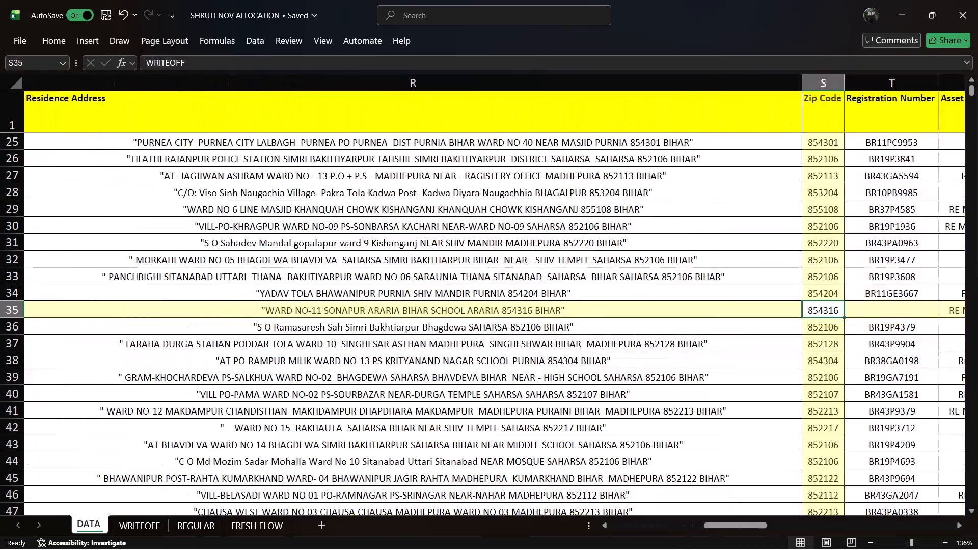
{"action": "key", "text": "Right"}
{"action": "key", "text": "Right"}
{"action": "key", "text": "Right"}
{"action": "key", "text": "Right"}
{"action": "key", "text": "Right"}
{"action": "key", "text": "Right"}
{"action": "key", "text": "Right"}
{"action": "key", "text": "Right"}
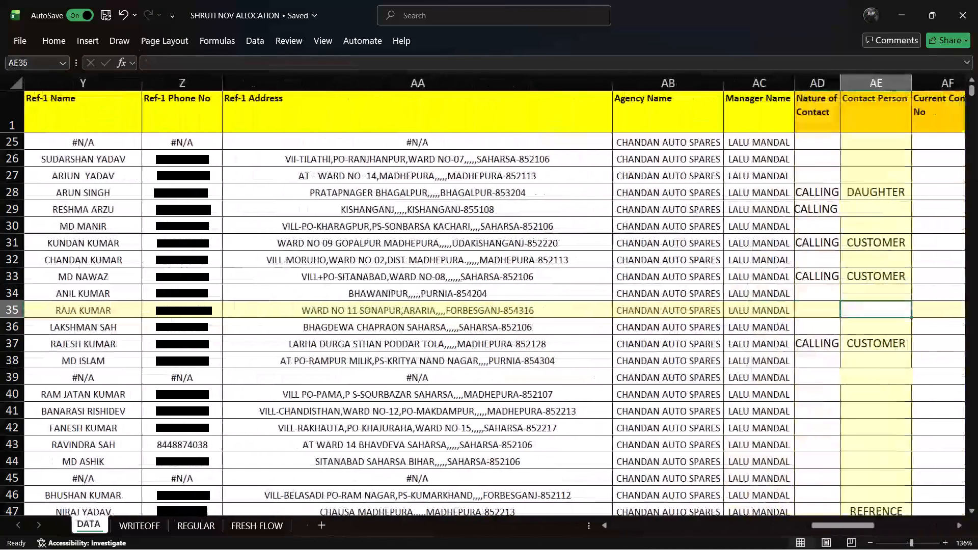
{"action": "key", "text": "Right"}
{"action": "key", "text": "Right"}
{"action": "key", "text": "Right"}
{"action": "key", "text": "Right"}
{"action": "key", "text": "Right"}
{"action": "key", "text": "Right"}
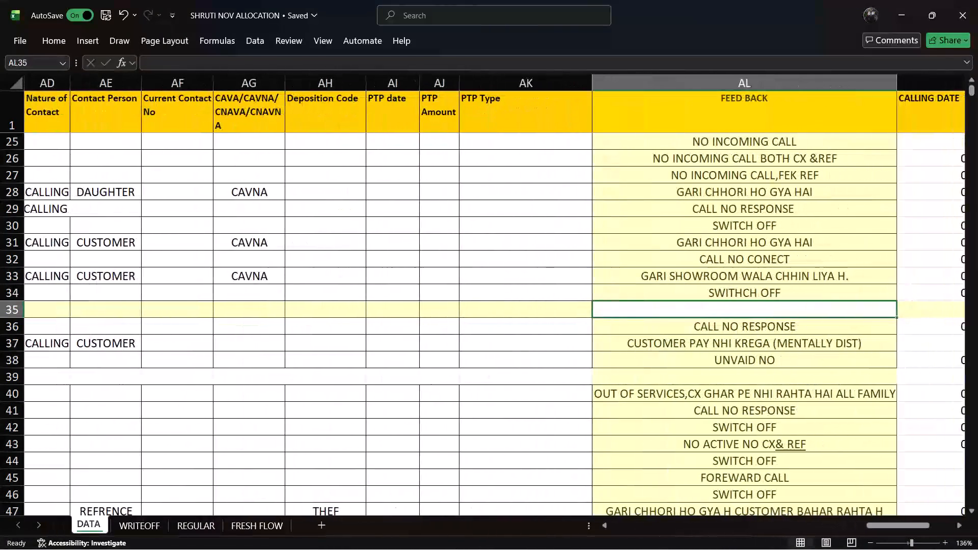
Move down the FEED BACK column to row 39 and check that row's loan number, customer name, mobile number and branch.
{"action": "key", "text": "Down"}
{"action": "key", "text": "Down"}
{"action": "key", "text": "Down"}
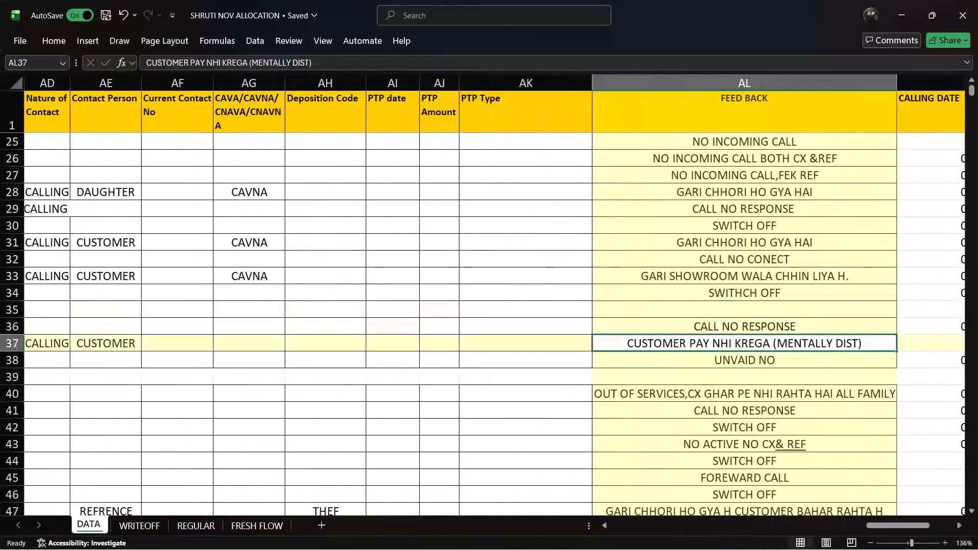
{"action": "key", "text": "Down"}
{"action": "key", "text": "Left"}
{"action": "key", "text": "Left"}
{"action": "key", "text": "Left"}
{"action": "key", "text": "Left"}
{"action": "key", "text": "Left"}
{"action": "key", "text": "Left"}
{"action": "key", "text": "Left"}
{"action": "key", "text": "Left"}
{"action": "key", "text": "Left"}
{"action": "key", "text": "Left"}
{"action": "key", "text": "Left"}
{"action": "key", "text": "Left"}
{"action": "key", "text": "Left"}
{"action": "key", "text": "Left"}
{"action": "key", "text": "Left"}
{"action": "key", "text": "Left"}
{"action": "key", "text": "Left"}
{"action": "key", "text": "Left"}
{"action": "key", "text": "Left"}
{"action": "key", "text": "Left"}
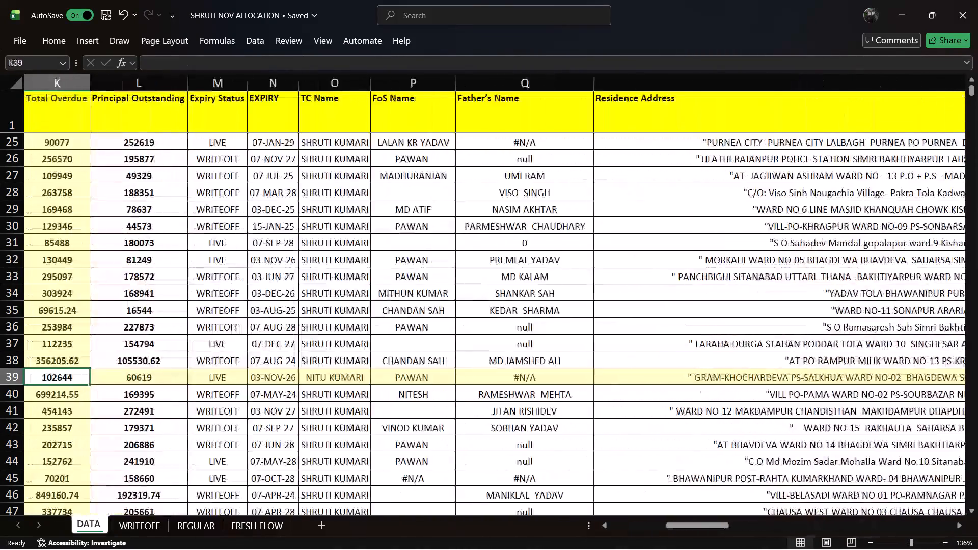
{"action": "key", "text": "Left"}
{"action": "key", "text": "Left"}
{"action": "key", "text": "Left"}
{"action": "key", "text": "Left"}
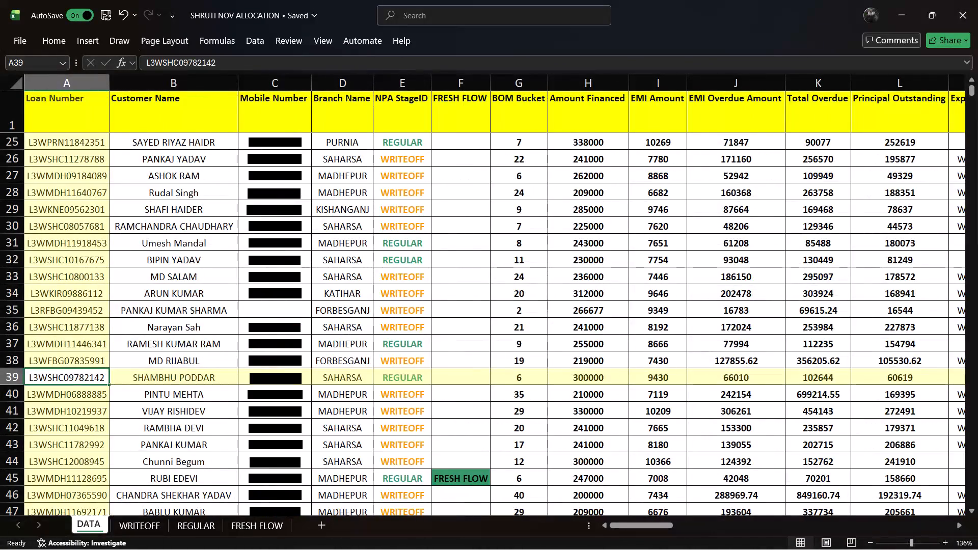
{"action": "key", "text": "Left"}
{"action": "key", "text": "Left"}
{"action": "key", "text": "Left"}
{"action": "key", "text": "Left"}
{"action": "key", "text": "Left"}
{"action": "key", "text": "Left"}
{"action": "key", "text": "Left"}
{"action": "key", "text": "Left"}
{"action": "key", "text": "Left"}
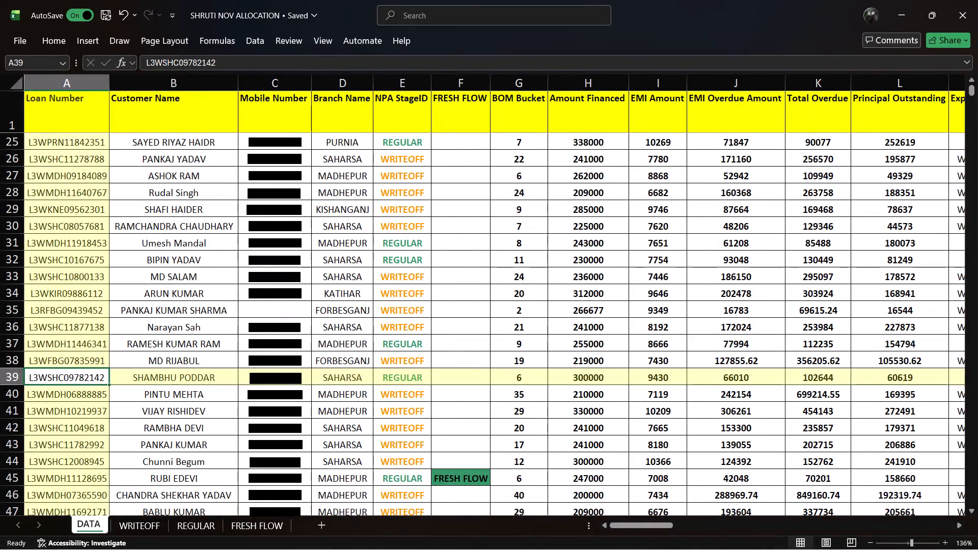
{"action": "key", "text": "Left"}
{"action": "key", "text": "Left"}
{"action": "key", "text": "Left"}
{"action": "key", "text": "Left"}
{"action": "key", "text": "Left"}
{"action": "key", "text": "Left"}
{"action": "key", "text": "Left"}
{"action": "key", "text": "Left"}
{"action": "key", "text": "Left"}
{"action": "key", "text": "Left"}
{"action": "key", "text": "Left"}
{"action": "key", "text": "Left"}
{"action": "key", "text": "Left"}
{"action": "key", "text": "Left"}
{"action": "key", "text": "Left"}
{"action": "key", "text": "Left"}
{"action": "key", "text": "Left"}
{"action": "key", "text": "Left"}
{"action": "key", "text": "Left"}
{"action": "key", "text": "Left"}
{"action": "key", "text": "Left"}
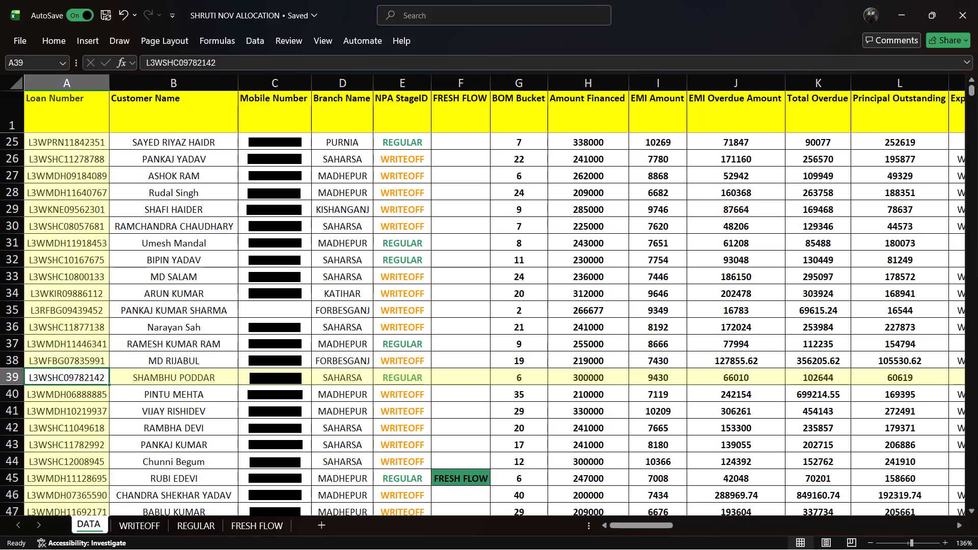
Examine row 39 from its customer and loan figures through the address, vehicle, reference and contact entries to FEED BACK.
{"action": "key", "text": "Right"}
{"action": "key", "text": "Right"}
{"action": "key", "text": "Right"}
{"action": "key", "text": "Right"}
{"action": "key", "text": "Right"}
{"action": "key", "text": "Right"}
{"action": "key", "text": "Right"}
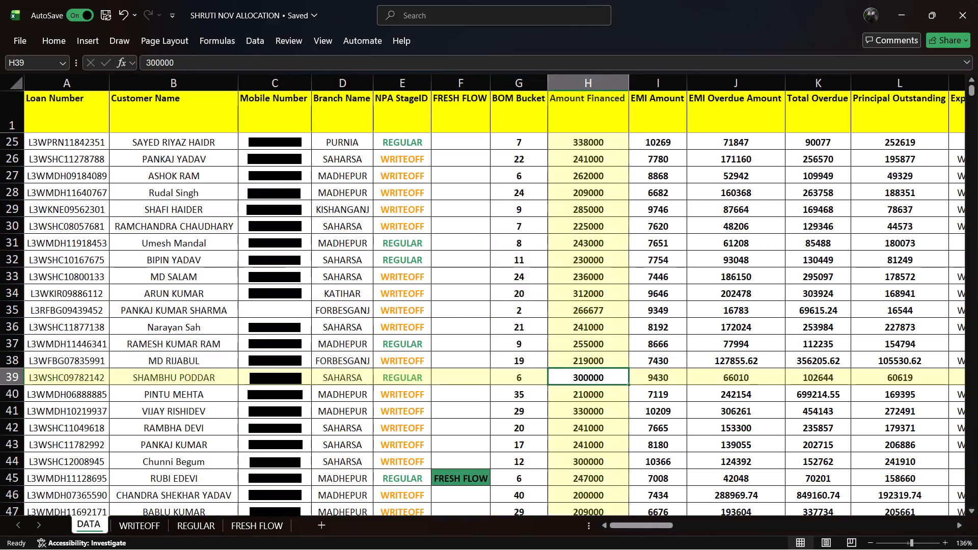
{"action": "key", "text": "Right"}
{"action": "key", "text": "Right"}
{"action": "key", "text": "Right"}
{"action": "key", "text": "Right"}
{"action": "key", "text": "Right"}
{"action": "key", "text": "Right"}
{"action": "key", "text": "Right"}
{"action": "key", "text": "Right"}
{"action": "key", "text": "Right"}
{"action": "key", "text": "Right"}
{"action": "key", "text": "Right"}
{"action": "key", "text": "Right"}
{"action": "key", "text": "Right"}
{"action": "key", "text": "Right"}
{"action": "key", "text": "Right"}
{"action": "key", "text": "Right"}
{"action": "key", "text": "Right"}
{"action": "key", "text": "Right"}
{"action": "key", "text": "Right"}
{"action": "key", "text": "Right"}
{"action": "key", "text": "Right"}
{"action": "key", "text": "Right"}
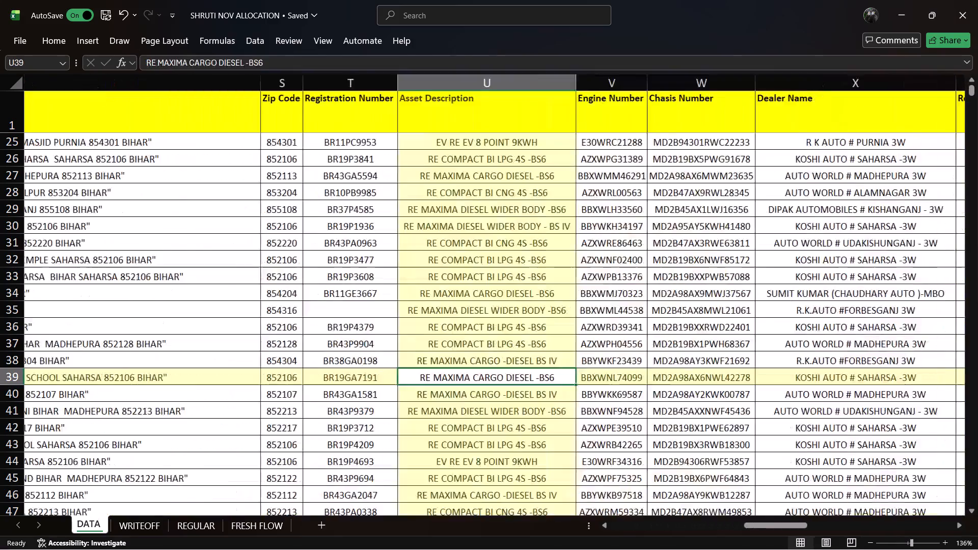
{"action": "key", "text": "Right"}
{"action": "key", "text": "Right"}
{"action": "key", "text": "Right"}
{"action": "key", "text": "Right"}
{"action": "key", "text": "Right"}
{"action": "key", "text": "Right"}
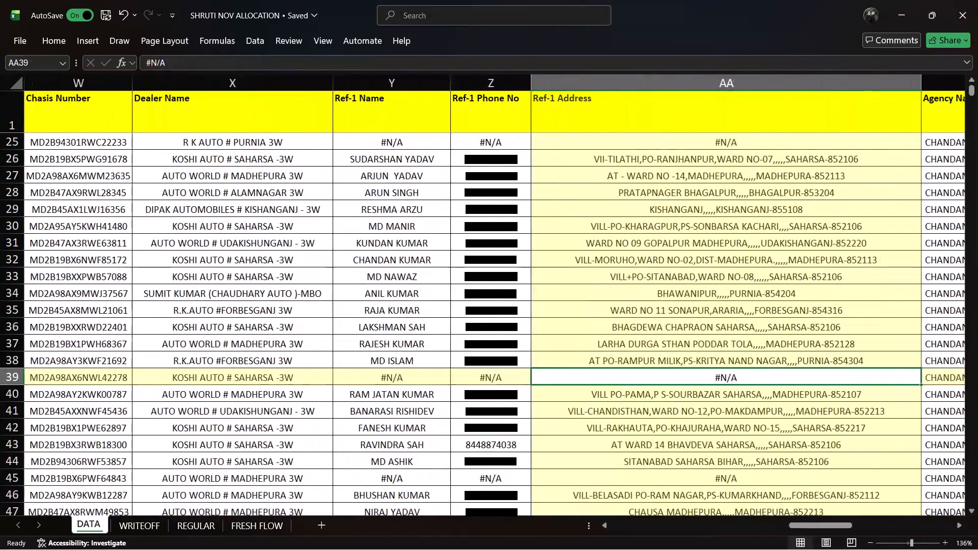
{"action": "key", "text": "Right"}
{"action": "key", "text": "Right"}
{"action": "key", "text": "Right"}
{"action": "key", "text": "Right"}
{"action": "key", "text": "Right"}
{"action": "key", "text": "Right"}
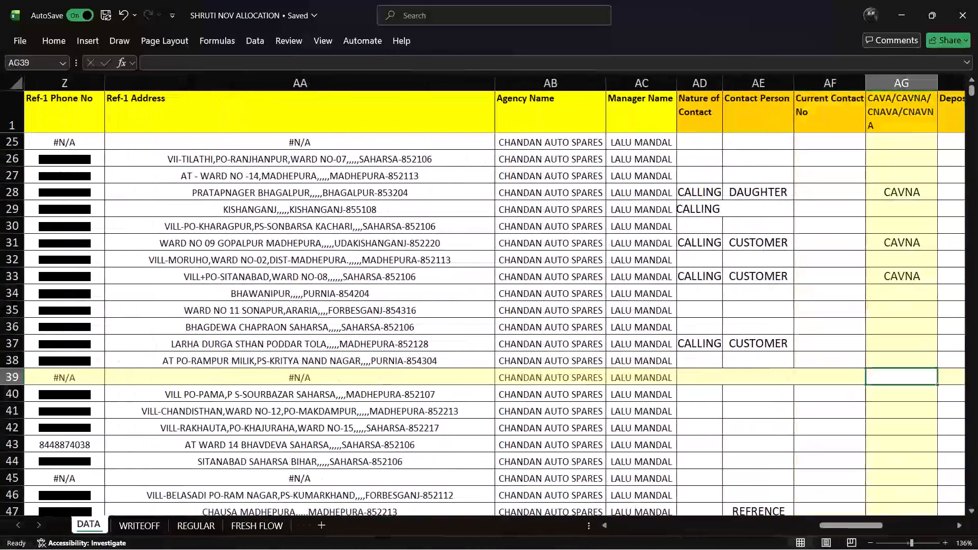
{"action": "key", "text": "Right"}
{"action": "key", "text": "Right"}
{"action": "key", "text": "Right"}
{"action": "key", "text": "Right"}
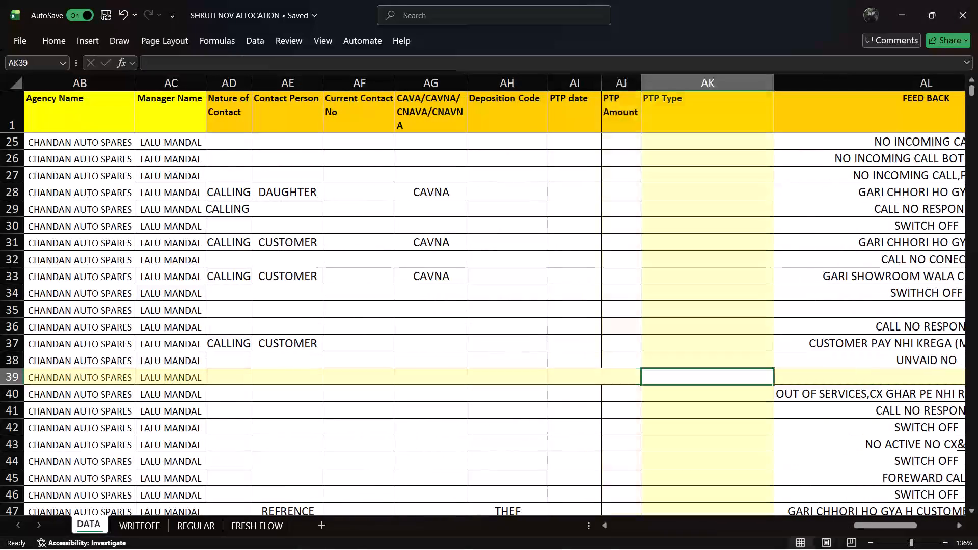
{"action": "key", "text": "Right"}
{"action": "key", "text": "Right"}
{"action": "key", "text": "Left"}
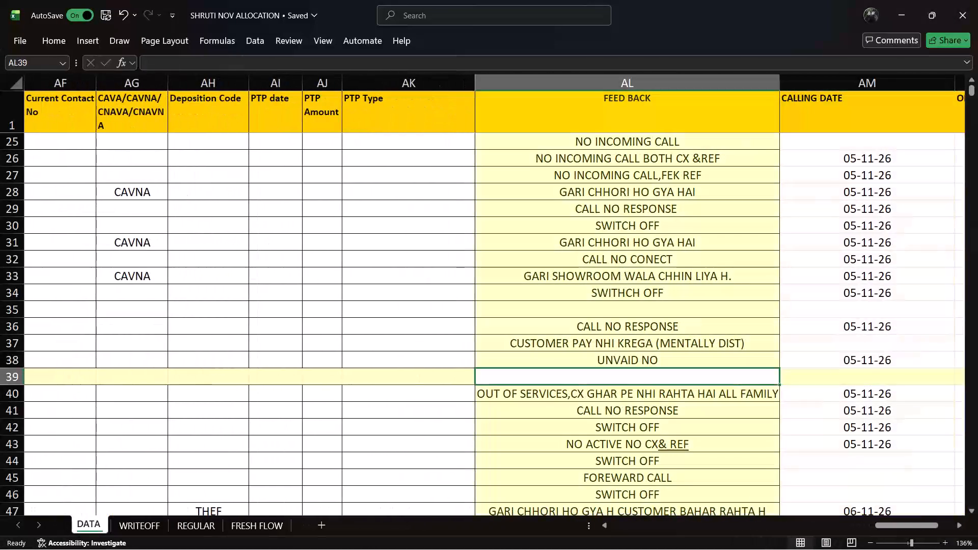
Look down the FEED BACK and CALLING DATE entries from row 39 to row 56 for missing records.
{"action": "key", "text": "Down"}
{"action": "key", "text": "Down"}
{"action": "key", "text": "Down"}
{"action": "key", "text": "Down"}
{"action": "key", "text": "Down"}
{"action": "key", "text": "Down"}
{"action": "key", "text": "Down"}
{"action": "key", "text": "Down"}
{"action": "key", "text": "Down"}
{"action": "key", "text": "Down"}
{"action": "key", "text": "Down"}
{"action": "key", "text": "Down"}
{"action": "key", "text": "Down"}
{"action": "key", "text": "Down"}
{"action": "key", "text": "Down"}
{"action": "key", "text": "Down"}
{"action": "key", "text": "Down"}
{"action": "key", "text": "Down"}
{"action": "key", "text": "Down"}
{"action": "key", "text": "Down"}
{"action": "key", "text": "Down"}
{"action": "key", "text": "Down"}
{"action": "key", "text": "Down"}
{"action": "key", "text": "Down"}
{"action": "key", "text": "Down"}
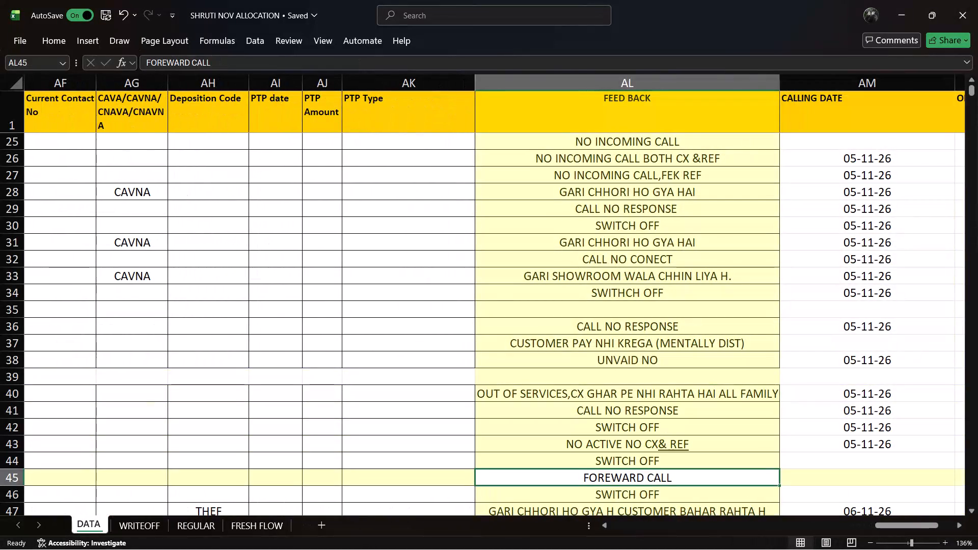
{"action": "key", "text": "Down"}
{"action": "key", "text": "Down"}
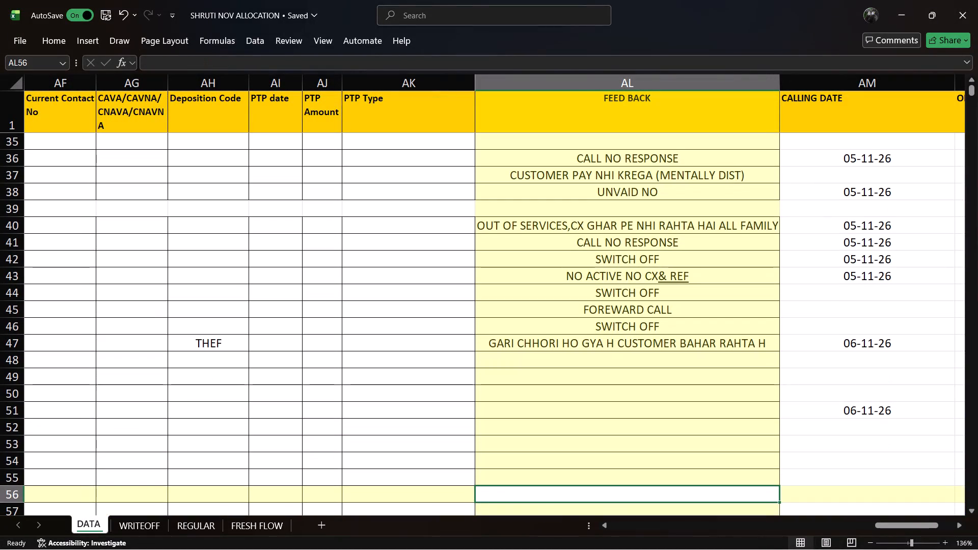
From the FEED BACK cell in row 48, go back to its customer details and check the Mobile Number.
{"action": "left_click", "coordinate": [629, 360]}
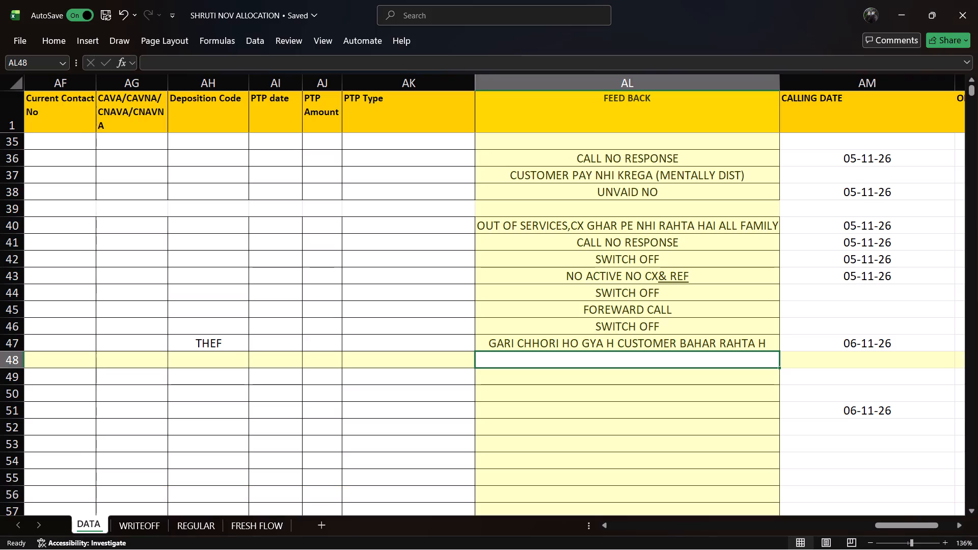
{"action": "key", "text": "Left"}
{"action": "key", "text": "Left"}
{"action": "key", "text": "Left"}
{"action": "key", "text": "Left"}
{"action": "key", "text": "Left"}
{"action": "key", "text": "Left"}
{"action": "key", "text": "Left"}
{"action": "key", "text": "Left"}
{"action": "key", "text": "Left"}
{"action": "key", "text": "Left"}
{"action": "key", "text": "Left"}
{"action": "key", "text": "Left"}
{"action": "key", "text": "Left"}
{"action": "key", "text": "Left"}
{"action": "key", "text": "Left"}
{"action": "key", "text": "Left"}
{"action": "key", "text": "Left"}
{"action": "key", "text": "Left"}
{"action": "key", "text": "Left"}
{"action": "key", "text": "Left"}
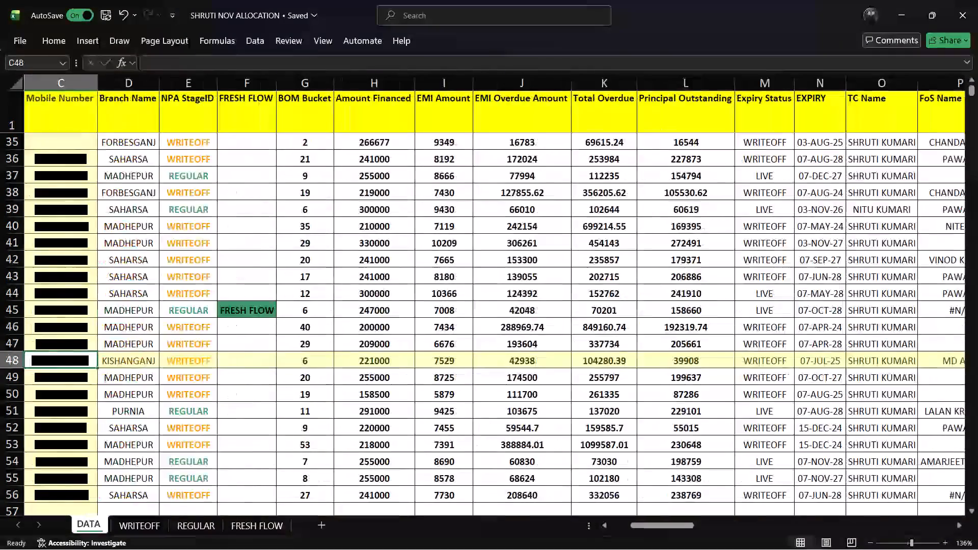
{"action": "key", "text": "Right"}
{"action": "key", "text": "Right"}
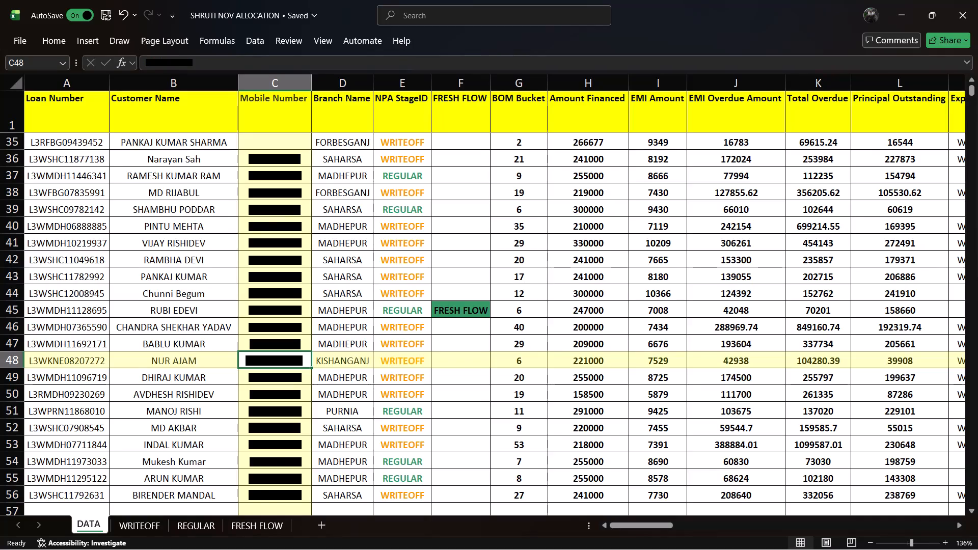
Enter the date 06-11-2026 in the CALLING DATE cell of row 48.
{"action": "key", "text": "Right"}
{"action": "key", "text": "Right"}
{"action": "key", "text": "Right"}
{"action": "key", "text": "Right"}
{"action": "key", "text": "Right"}
{"action": "key", "text": "Right"}
{"action": "key", "text": "Right"}
{"action": "key", "text": "Right"}
{"action": "key", "text": "Right"}
{"action": "key", "text": "Right"}
{"action": "key", "text": "Right"}
{"action": "key", "text": "Right"}
{"action": "key", "text": "Right"}
{"action": "key", "text": "Right"}
{"action": "key", "text": "Right"}
{"action": "key", "text": "Right"}
{"action": "key", "text": "Right"}
{"action": "key", "text": "Right"}
{"action": "key", "text": "Right"}
{"action": "key", "text": "Right"}
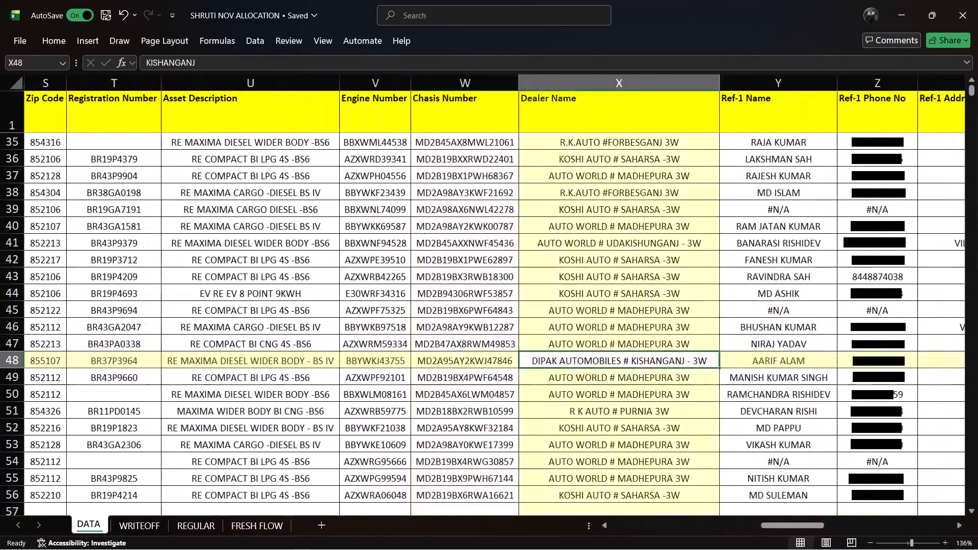
{"action": "key", "text": "Right"}
{"action": "key", "text": "Right"}
{"action": "key", "text": "Right"}
{"action": "key", "text": "Right"}
{"action": "key", "text": "Right"}
{"action": "key", "text": "Right"}
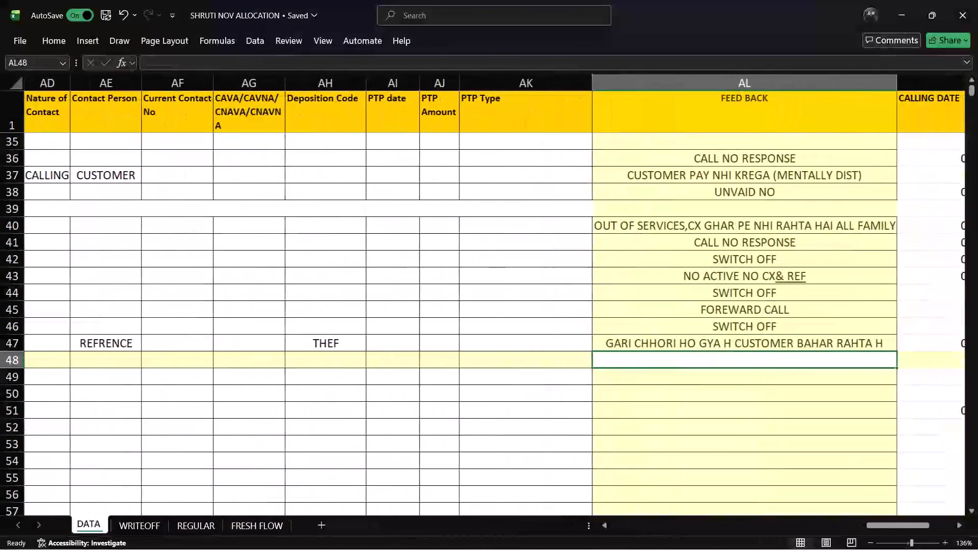
{"action": "key", "text": "Right"}
{"action": "key", "text": "Right"}
{"action": "key", "text": "Right"}
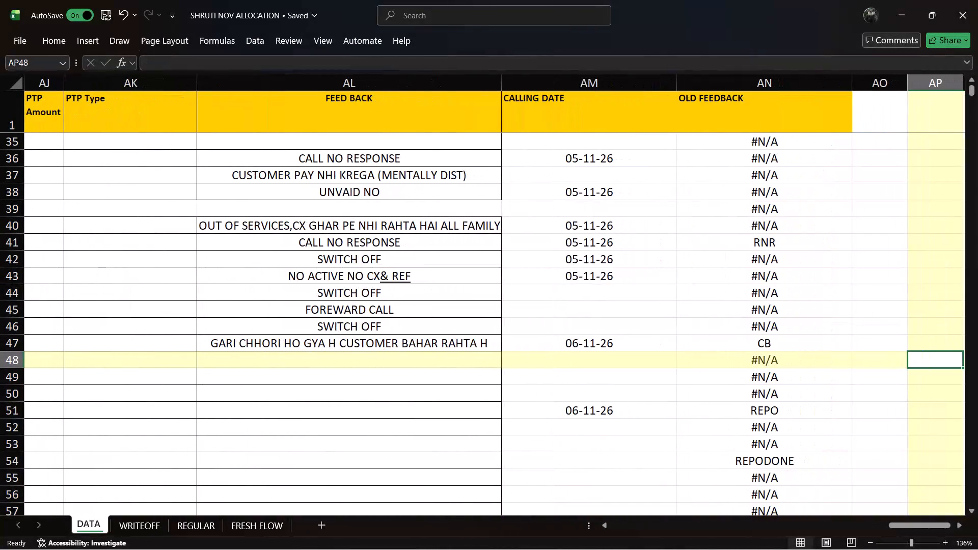
{"action": "left_click", "coordinate": [601, 365]}
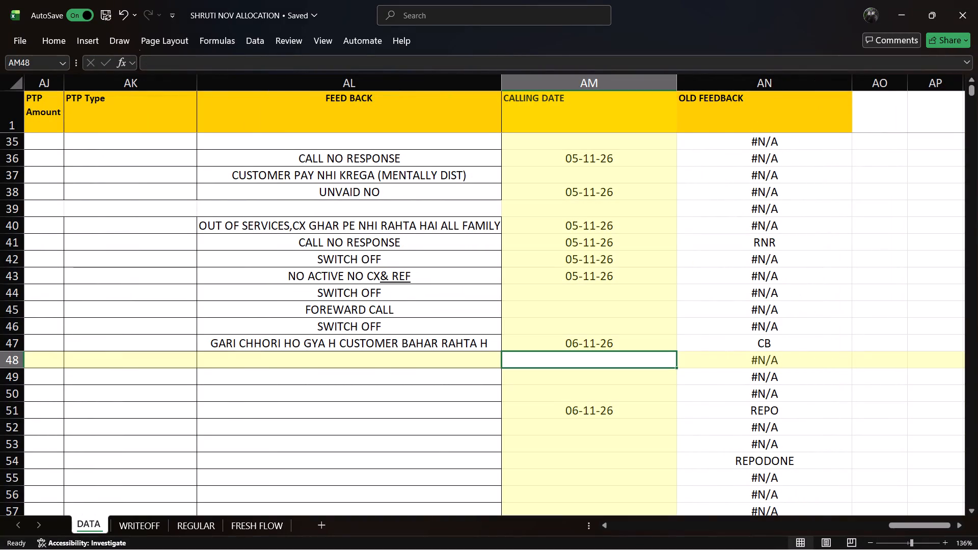
{"action": "key", "text": "ctrl+semicolon"}
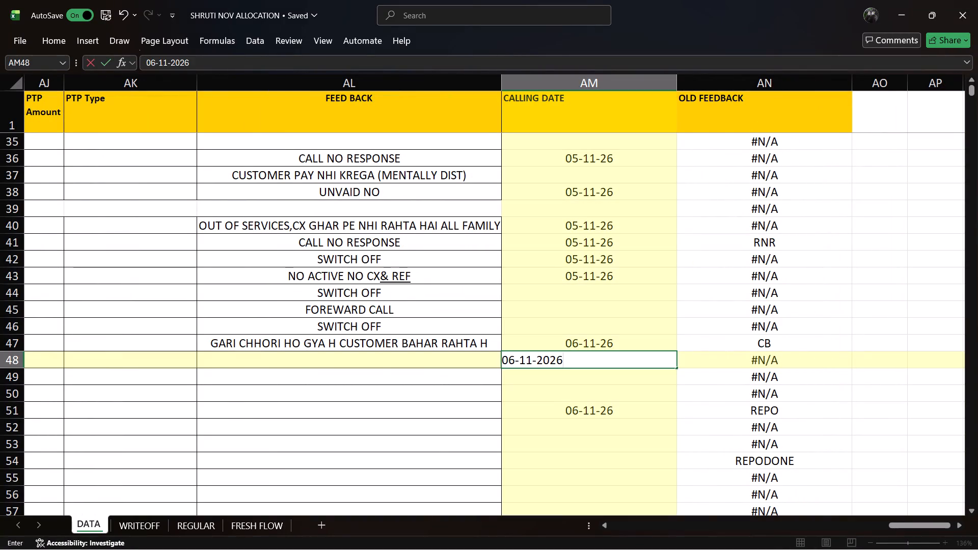
{"action": "key", "text": "Left"}
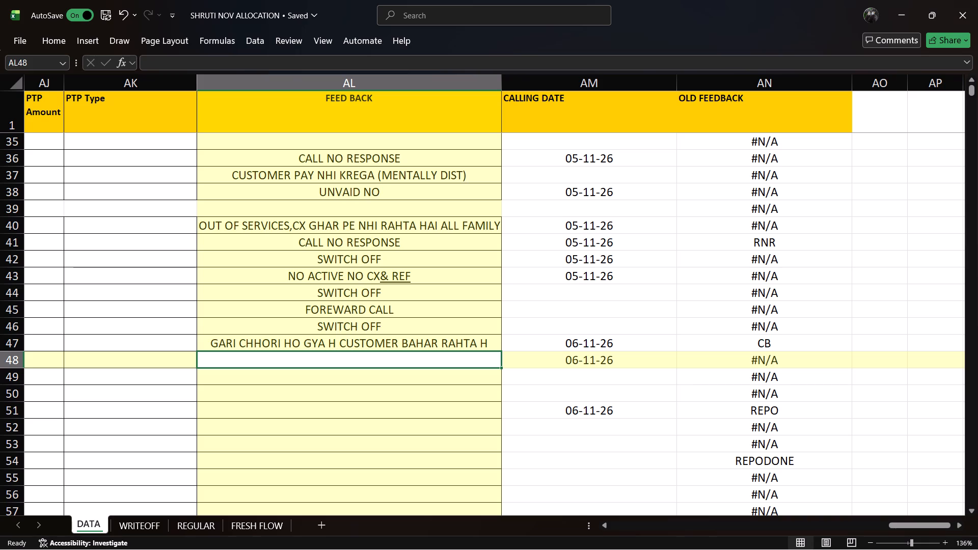
Enter TNC in the FEED BACK cell of row 48 and save the workbook.
{"action": "left_click", "coordinate": [404, 362]}
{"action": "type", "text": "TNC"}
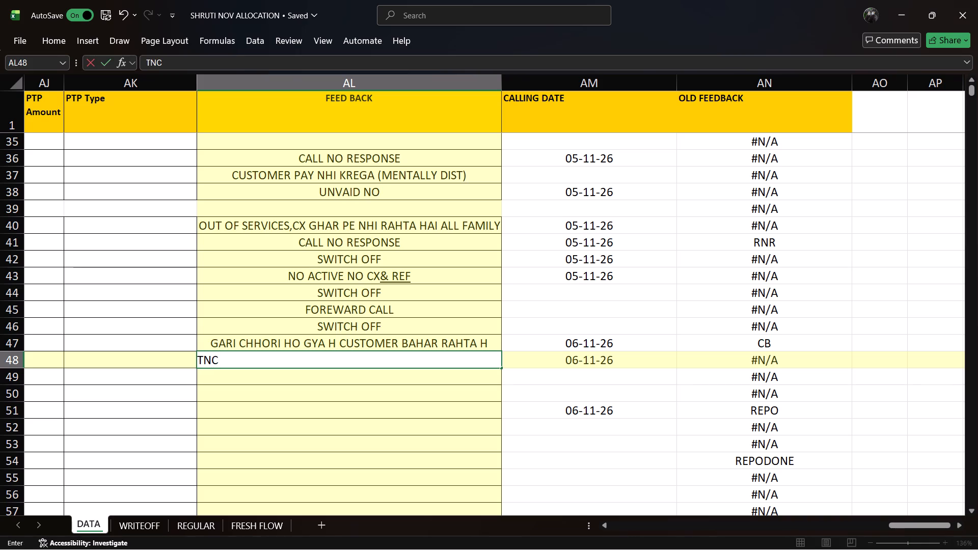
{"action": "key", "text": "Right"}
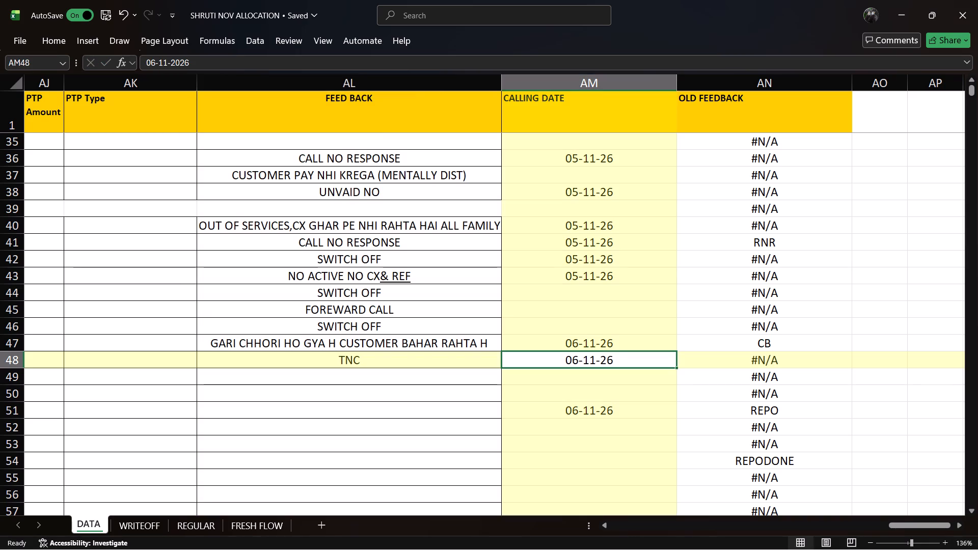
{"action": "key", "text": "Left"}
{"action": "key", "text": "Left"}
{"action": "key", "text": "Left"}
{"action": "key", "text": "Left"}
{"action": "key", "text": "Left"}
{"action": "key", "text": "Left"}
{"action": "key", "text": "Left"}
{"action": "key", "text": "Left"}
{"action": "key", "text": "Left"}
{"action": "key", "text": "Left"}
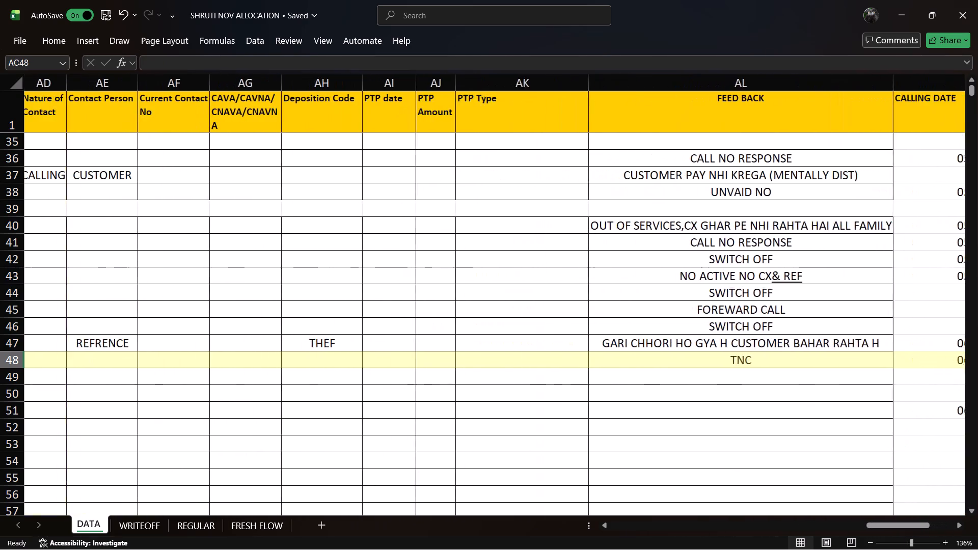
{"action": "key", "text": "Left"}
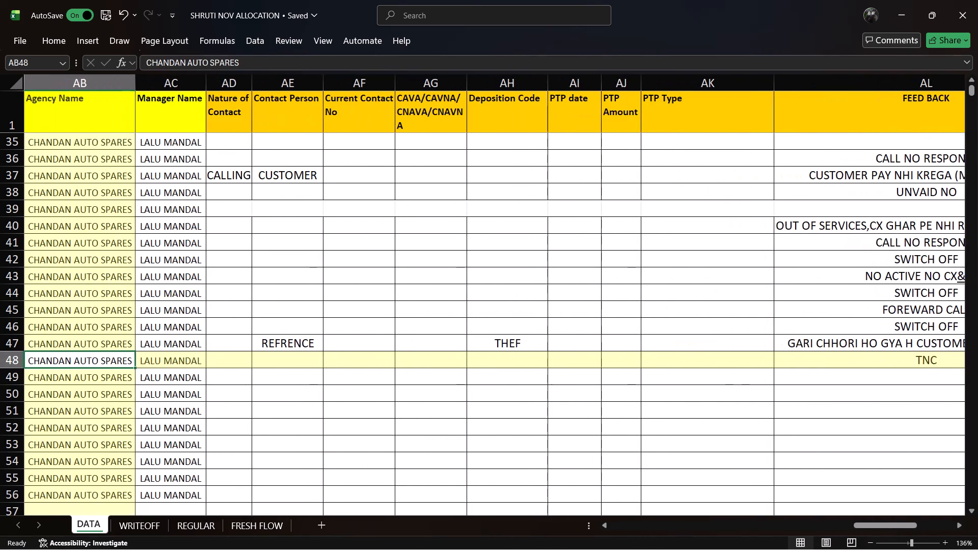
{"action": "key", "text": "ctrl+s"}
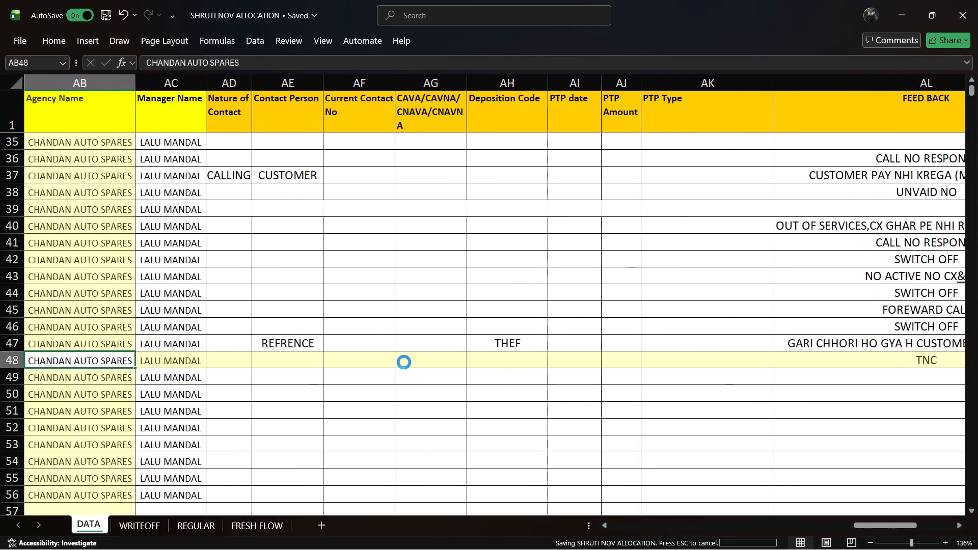
Go back to the customer columns, move on to row 49 and check its loan number, mobile number and branch.
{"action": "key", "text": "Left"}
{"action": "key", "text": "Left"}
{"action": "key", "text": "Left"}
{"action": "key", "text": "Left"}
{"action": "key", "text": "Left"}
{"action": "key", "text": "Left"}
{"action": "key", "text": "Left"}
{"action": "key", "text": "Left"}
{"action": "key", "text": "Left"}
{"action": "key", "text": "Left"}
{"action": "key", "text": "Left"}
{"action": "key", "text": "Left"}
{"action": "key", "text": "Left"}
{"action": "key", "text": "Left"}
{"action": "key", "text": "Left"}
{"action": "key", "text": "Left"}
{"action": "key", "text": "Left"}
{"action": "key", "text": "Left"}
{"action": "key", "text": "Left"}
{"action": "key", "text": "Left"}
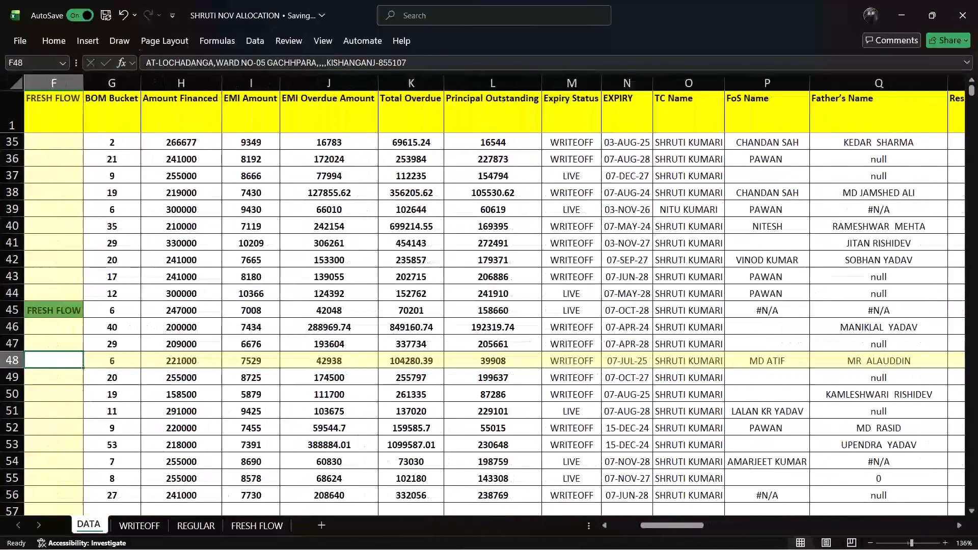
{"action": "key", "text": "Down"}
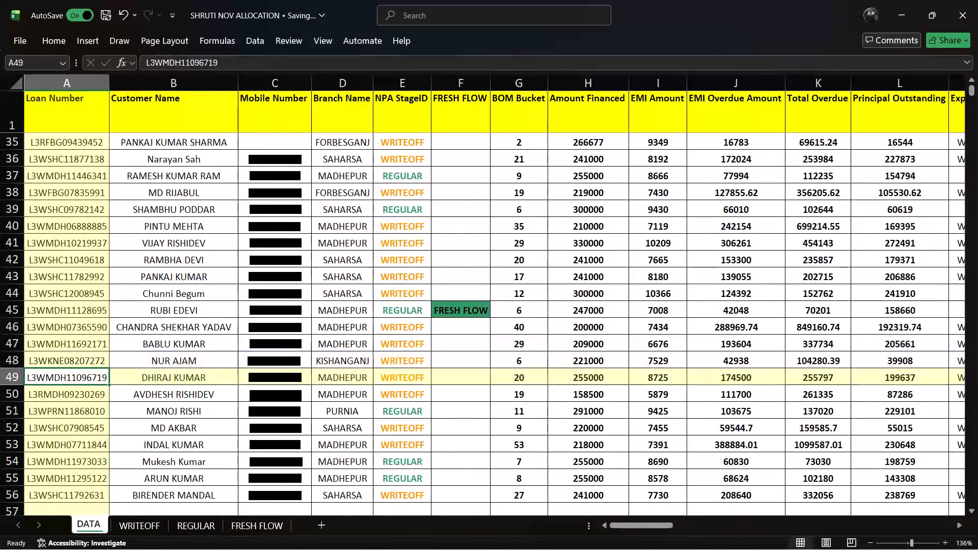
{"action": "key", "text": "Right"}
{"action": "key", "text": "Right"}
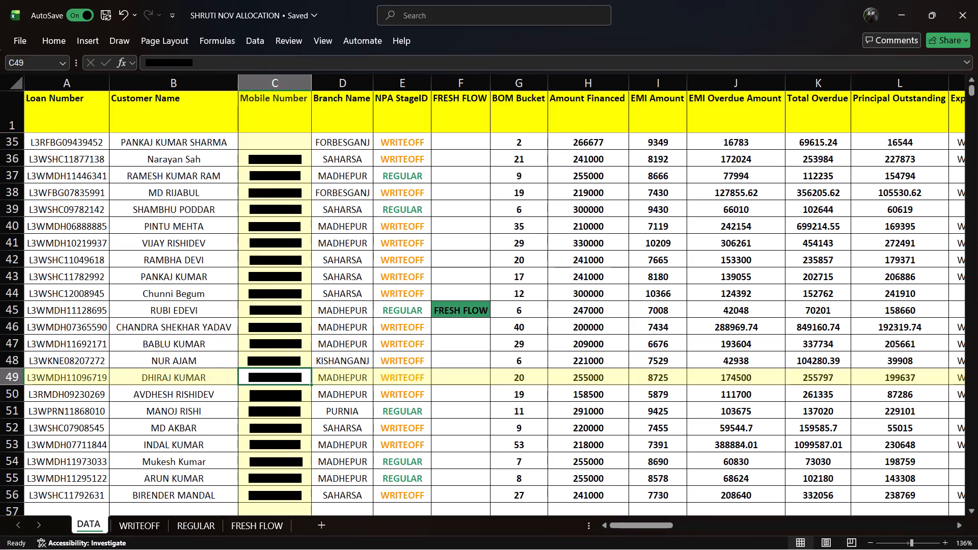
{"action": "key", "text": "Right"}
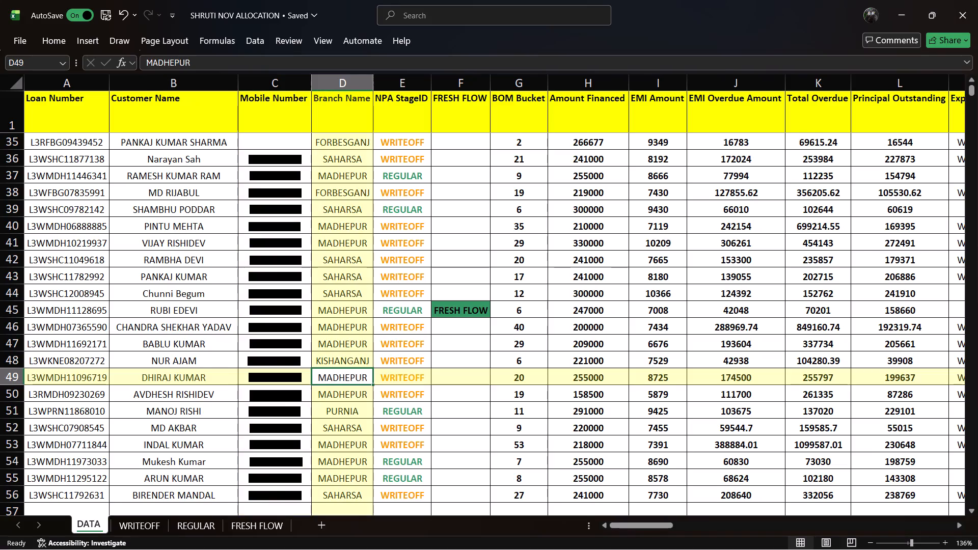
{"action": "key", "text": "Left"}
Record TNC as the FEED BACK and 06-11-26 as the CALLING DATE for row 49.
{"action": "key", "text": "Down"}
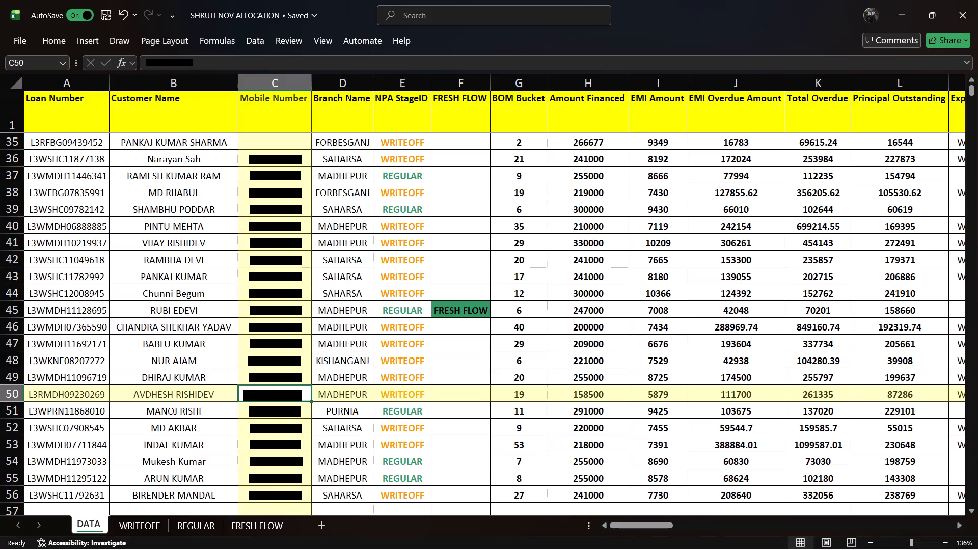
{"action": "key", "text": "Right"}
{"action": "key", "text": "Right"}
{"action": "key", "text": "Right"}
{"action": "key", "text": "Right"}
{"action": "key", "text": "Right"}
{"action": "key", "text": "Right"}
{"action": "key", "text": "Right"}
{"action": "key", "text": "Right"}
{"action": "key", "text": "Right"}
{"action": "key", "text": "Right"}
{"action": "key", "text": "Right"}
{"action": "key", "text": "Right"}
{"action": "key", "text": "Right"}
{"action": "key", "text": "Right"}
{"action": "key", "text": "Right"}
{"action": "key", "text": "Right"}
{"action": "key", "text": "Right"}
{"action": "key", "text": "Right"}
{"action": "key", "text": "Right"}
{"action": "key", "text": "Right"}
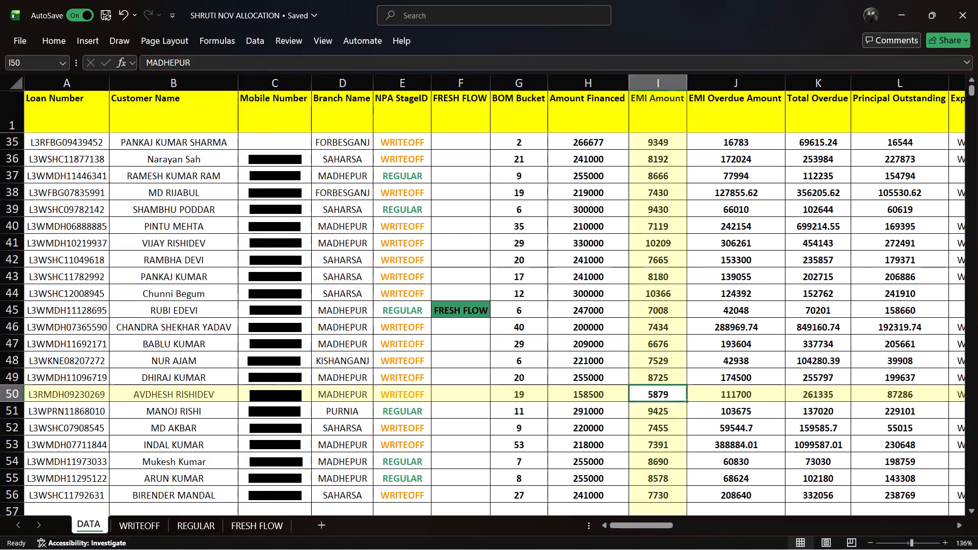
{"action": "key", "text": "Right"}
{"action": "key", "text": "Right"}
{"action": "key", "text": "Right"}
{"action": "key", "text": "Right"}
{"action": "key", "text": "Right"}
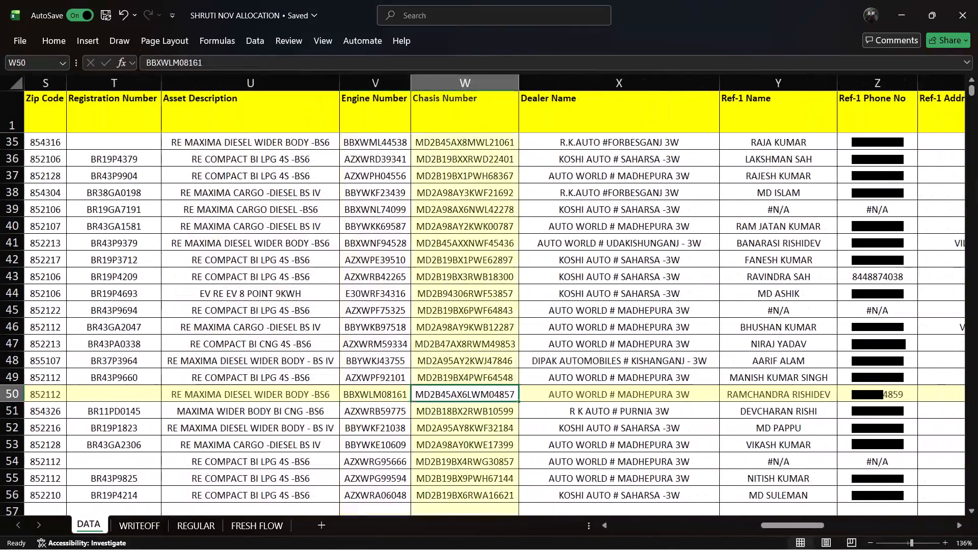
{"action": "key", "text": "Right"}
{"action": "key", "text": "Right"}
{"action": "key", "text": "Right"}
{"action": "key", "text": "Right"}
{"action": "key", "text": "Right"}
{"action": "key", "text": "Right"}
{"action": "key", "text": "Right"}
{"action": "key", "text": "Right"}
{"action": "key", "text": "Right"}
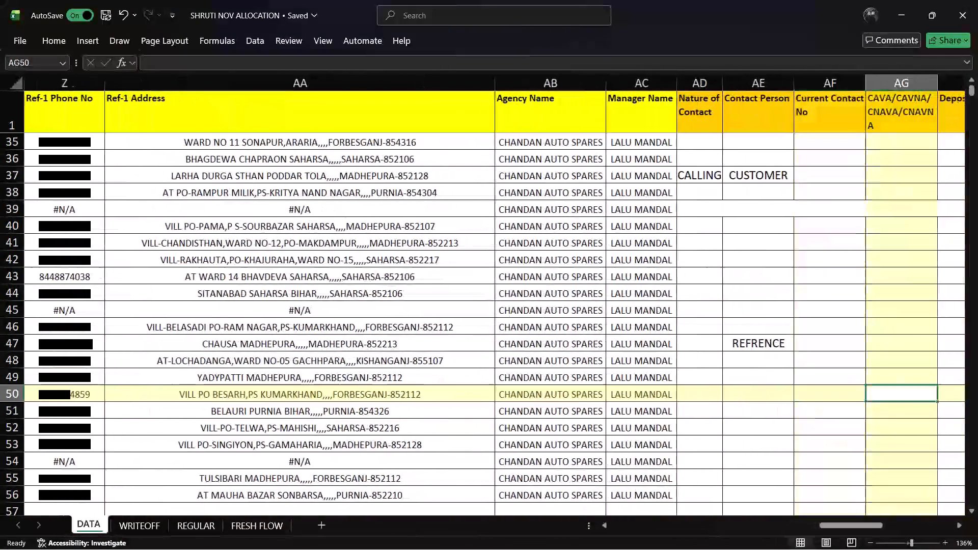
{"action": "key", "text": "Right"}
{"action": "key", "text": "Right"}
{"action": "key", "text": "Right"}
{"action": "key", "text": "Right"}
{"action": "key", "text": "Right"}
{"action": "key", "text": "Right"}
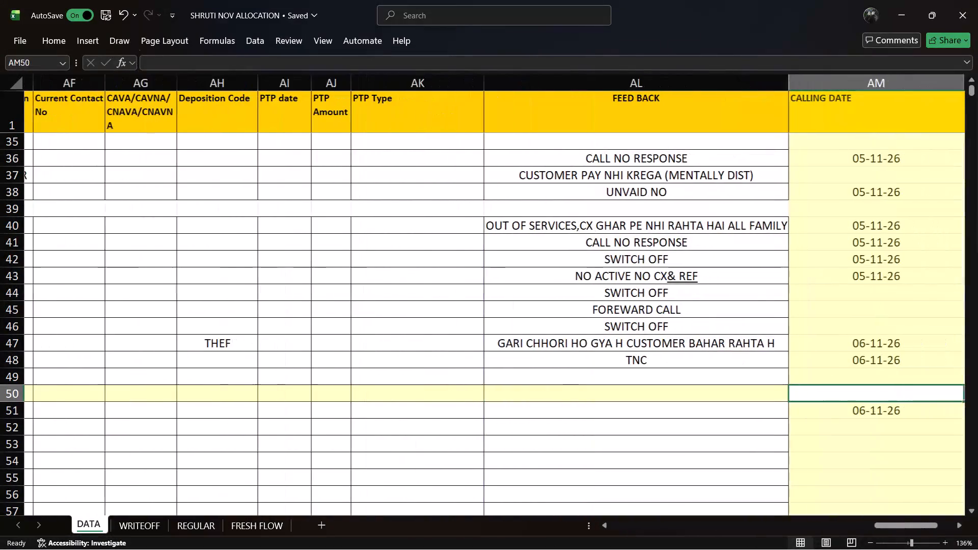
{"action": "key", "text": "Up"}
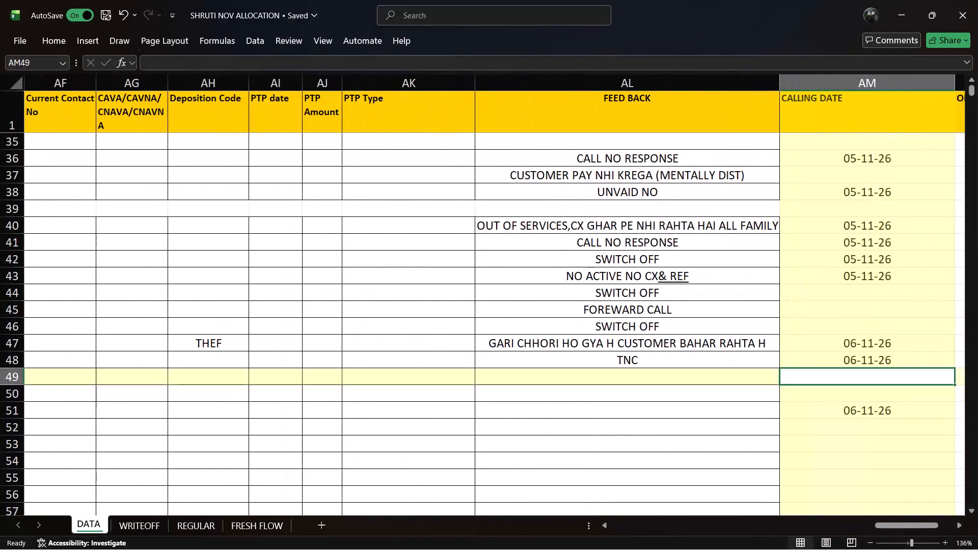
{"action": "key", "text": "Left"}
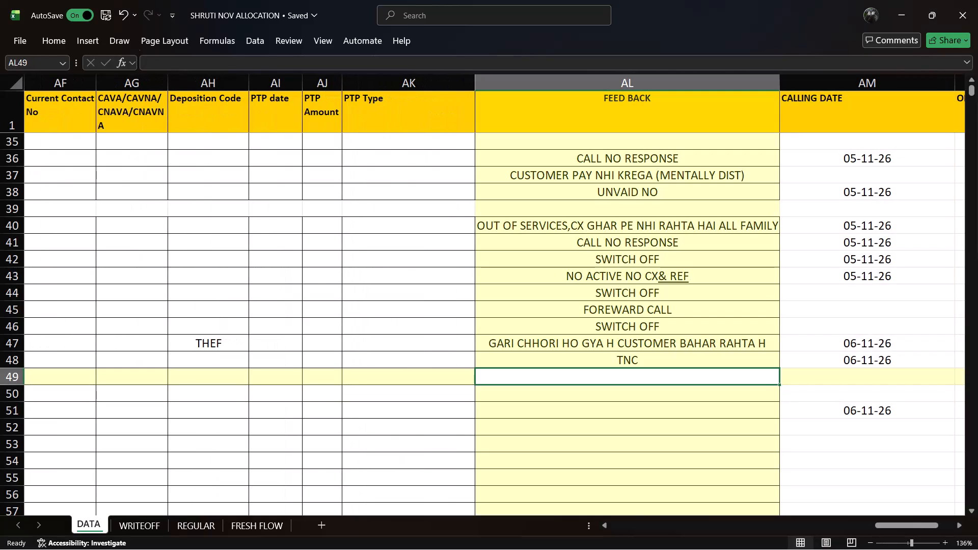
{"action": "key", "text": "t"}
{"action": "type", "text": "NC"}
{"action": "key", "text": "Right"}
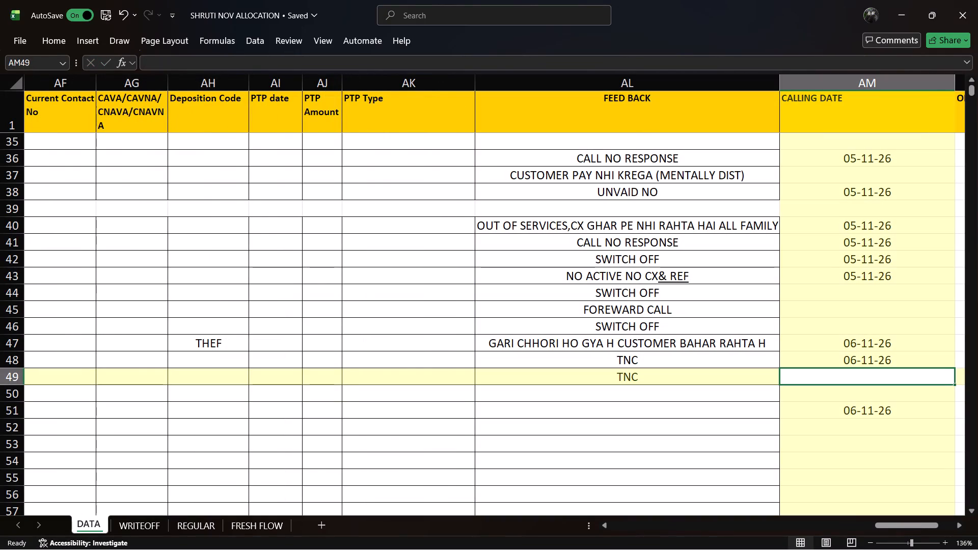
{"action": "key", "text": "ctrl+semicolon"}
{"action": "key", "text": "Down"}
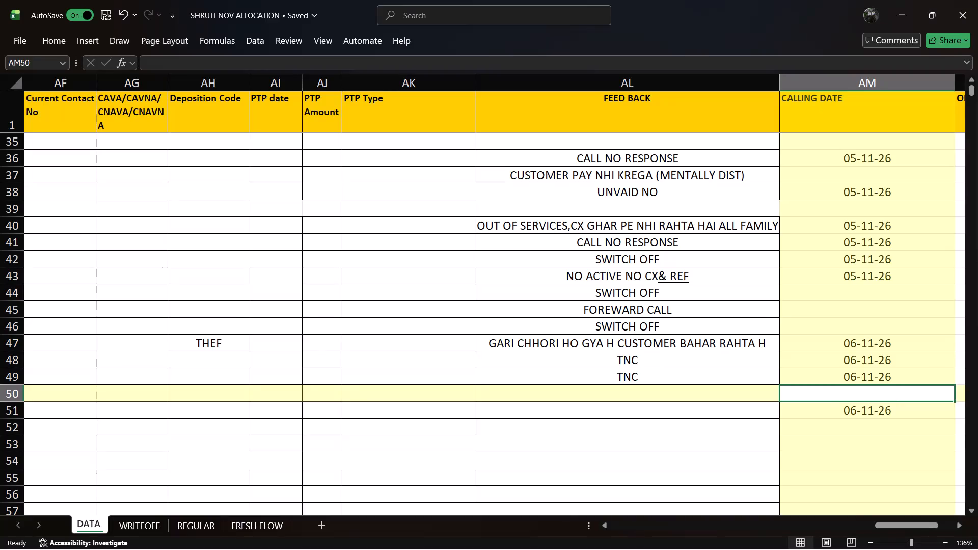
Return to the customer details of row 50 and check its loan number, customer name and Mobile Number.
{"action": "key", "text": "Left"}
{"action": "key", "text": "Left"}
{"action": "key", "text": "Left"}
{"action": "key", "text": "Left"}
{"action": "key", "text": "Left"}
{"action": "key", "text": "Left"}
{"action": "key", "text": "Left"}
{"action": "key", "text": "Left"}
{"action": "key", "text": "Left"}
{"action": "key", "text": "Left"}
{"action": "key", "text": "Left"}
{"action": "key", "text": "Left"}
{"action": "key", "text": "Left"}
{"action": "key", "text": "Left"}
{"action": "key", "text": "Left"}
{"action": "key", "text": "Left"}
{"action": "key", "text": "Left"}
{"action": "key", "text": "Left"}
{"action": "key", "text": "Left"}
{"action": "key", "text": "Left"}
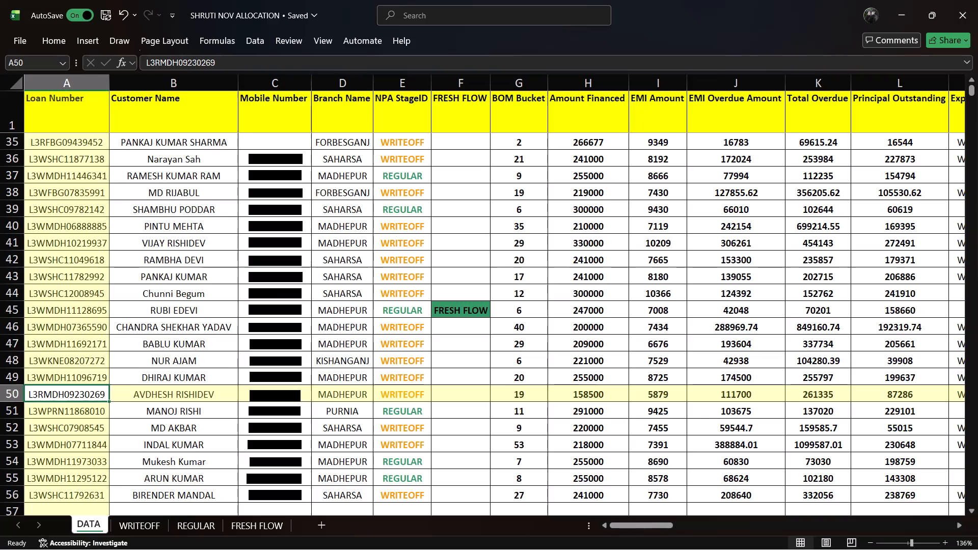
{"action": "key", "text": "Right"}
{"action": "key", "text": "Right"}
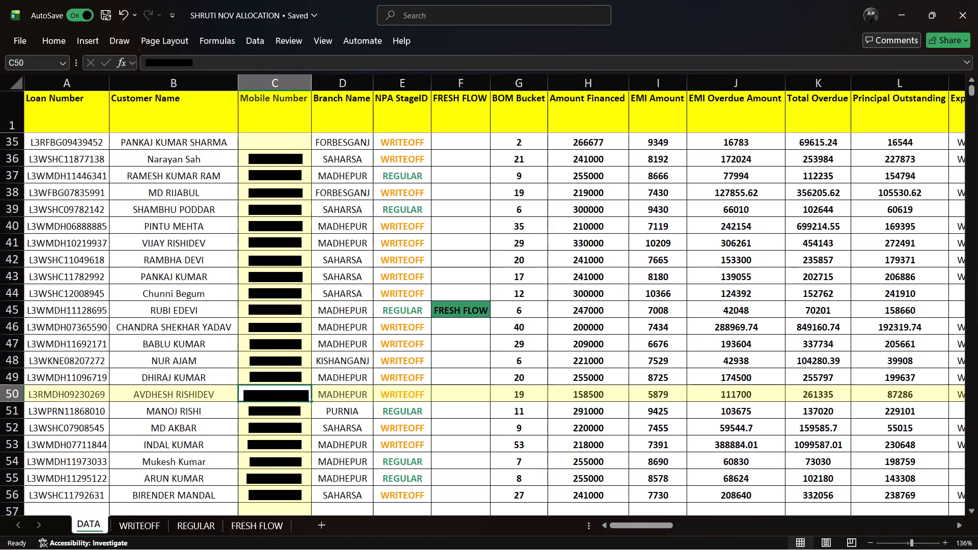
Search the WRITEOFF sheet for the name of the customer in row 50 of the DATA sheet.
{"action": "left_click", "coordinate": [139, 526]}
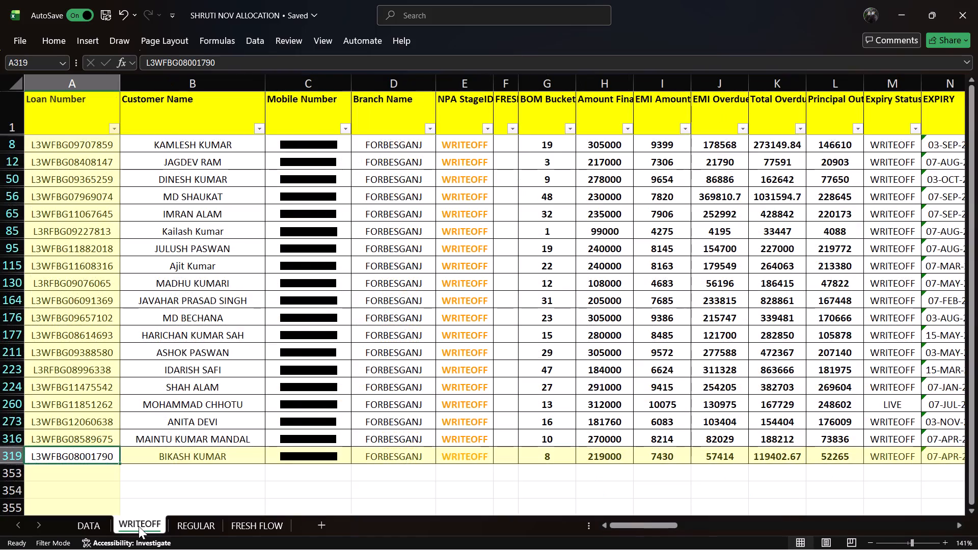
{"action": "key", "text": "ctrl+f"}
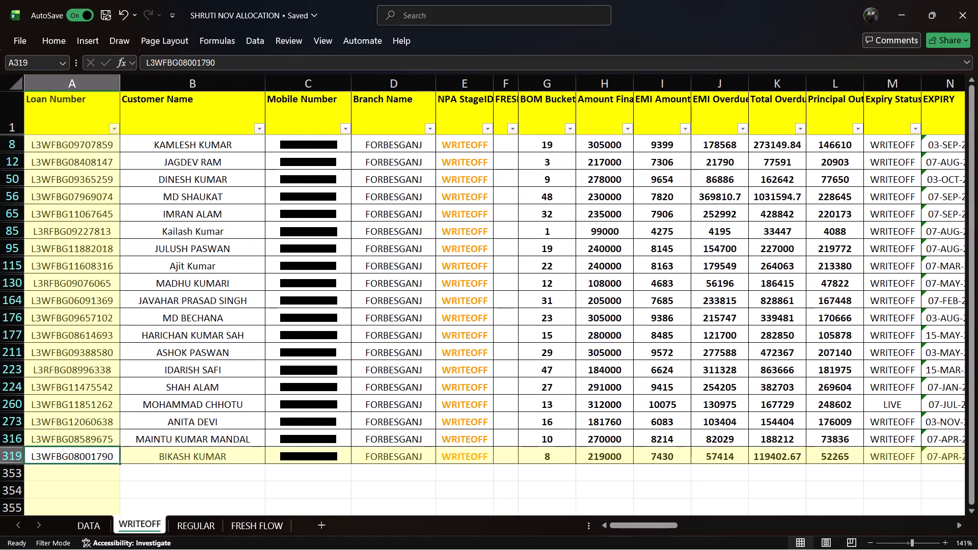
{"action": "key", "text": "BackSpace"}
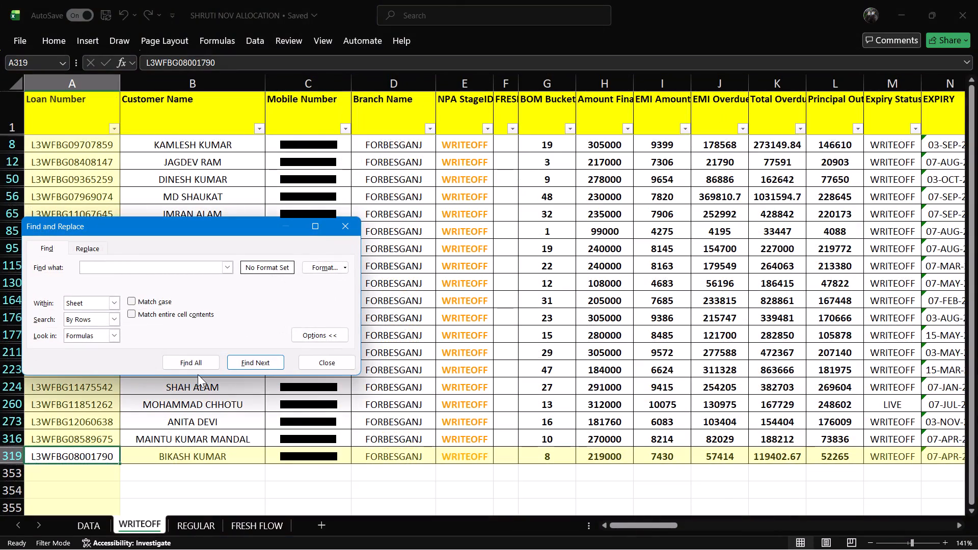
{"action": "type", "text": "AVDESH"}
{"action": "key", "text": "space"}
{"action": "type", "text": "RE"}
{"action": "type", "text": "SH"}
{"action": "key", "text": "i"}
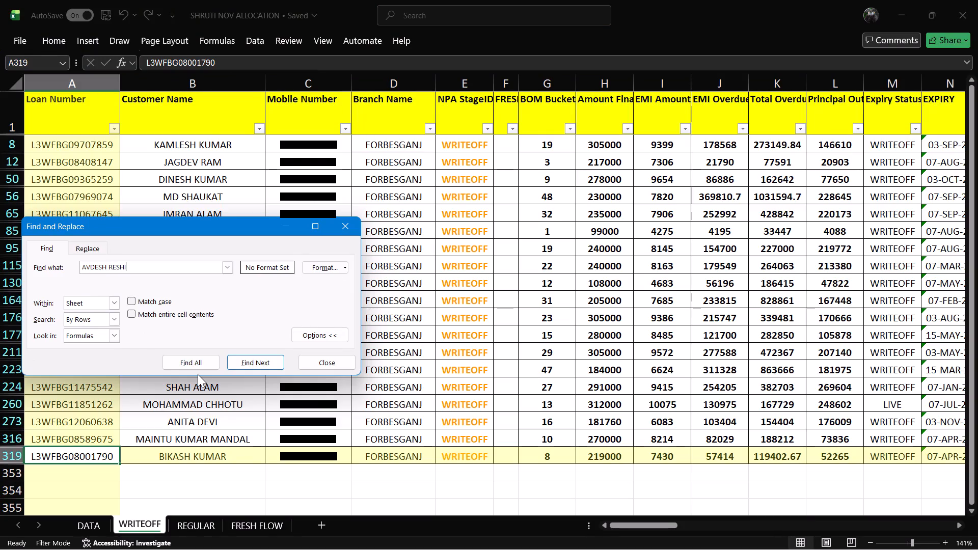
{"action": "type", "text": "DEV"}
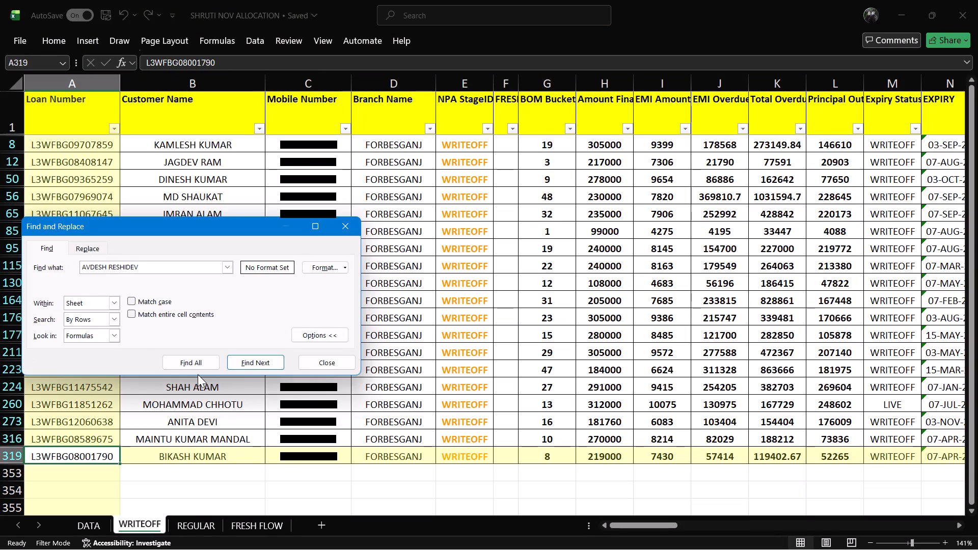
{"action": "left_click", "coordinate": [197, 364]}
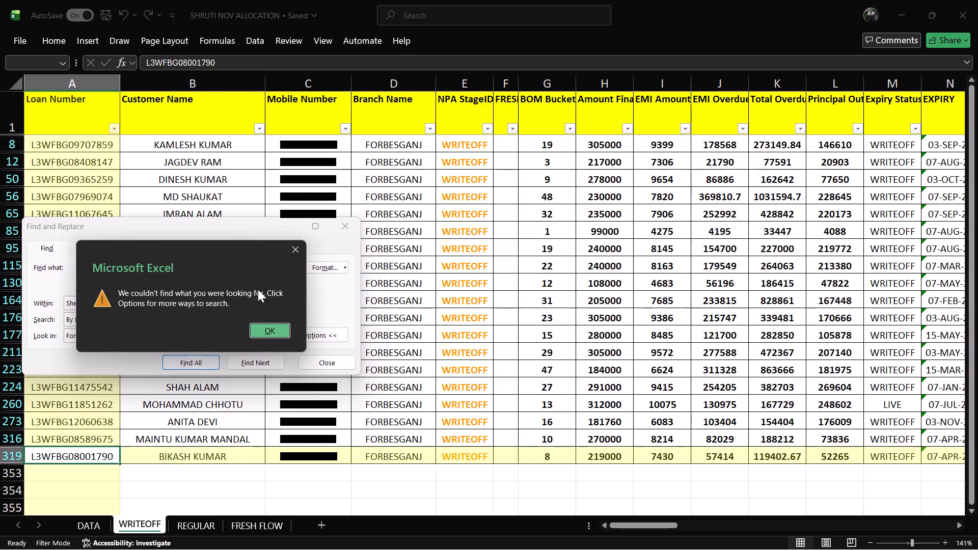
{"action": "left_click", "coordinate": [292, 248]}
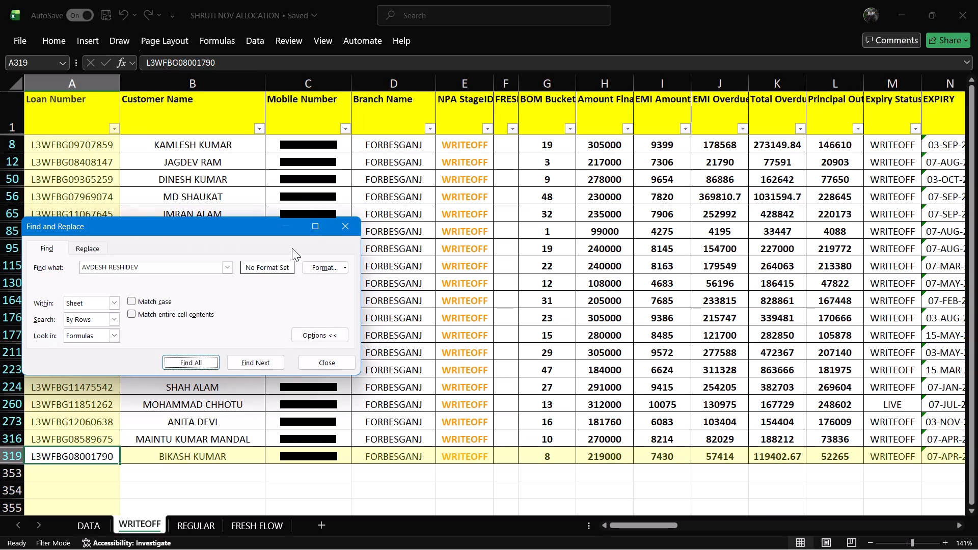
{"action": "left_click", "coordinate": [653, 263]}
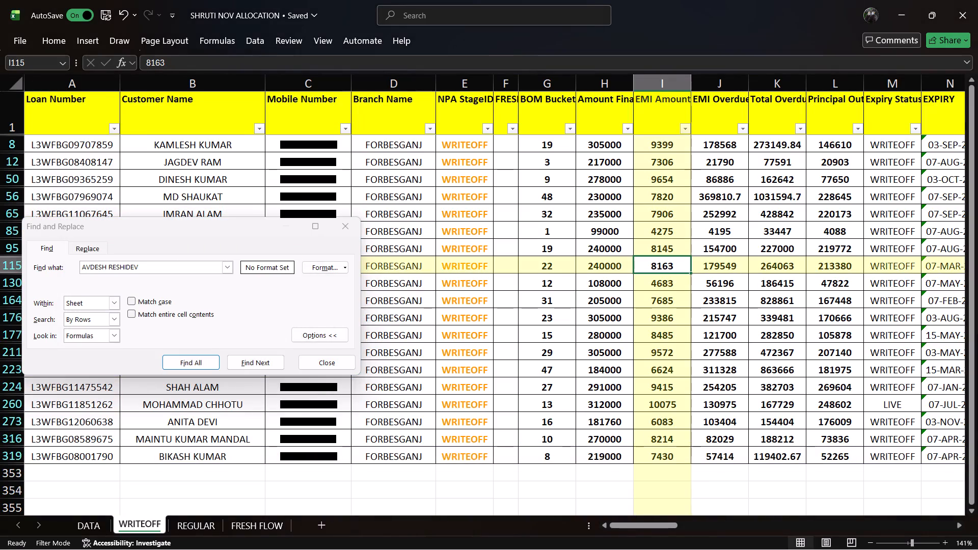
Close the search and look through the filtered customer names on the WRITEOFF sheet, from row 319 up to the header.
{"action": "left_click", "coordinate": [653, 319]}
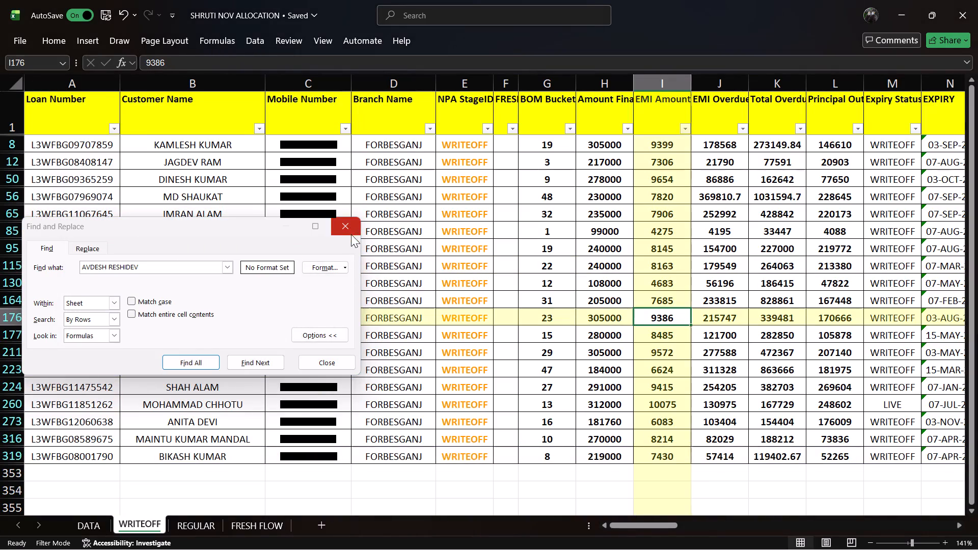
{"action": "left_click", "coordinate": [350, 226]}
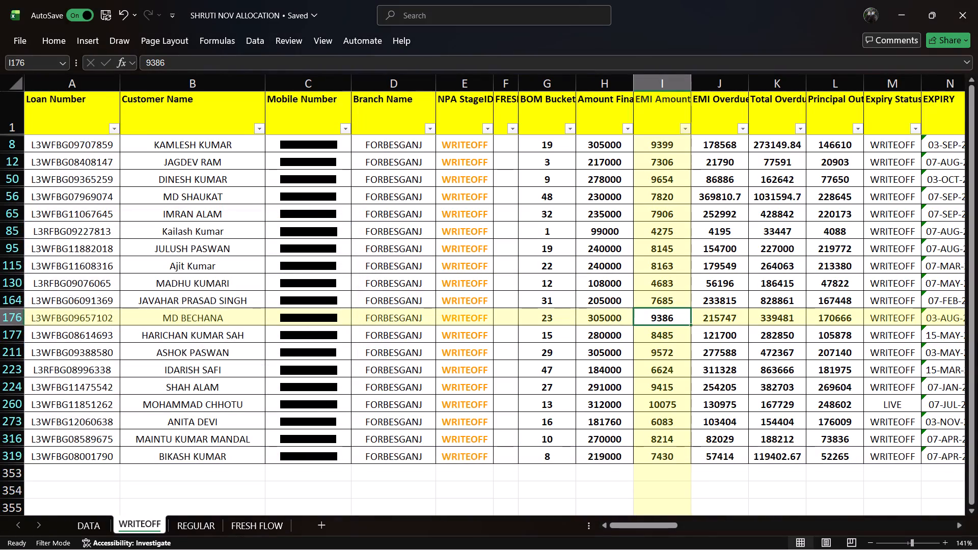
{"action": "left_click", "coordinate": [194, 455]}
{"action": "key", "text": "Up"}
{"action": "key", "text": "Up"}
{"action": "key", "text": "Up"}
{"action": "key", "text": "Up"}
{"action": "key", "text": "Up"}
{"action": "key", "text": "Up"}
{"action": "key", "text": "Up"}
{"action": "key", "text": "Up"}
{"action": "key", "text": "Up"}
{"action": "key", "text": "Up"}
{"action": "key", "text": "Up"}
{"action": "key", "text": "Up"}
{"action": "key", "text": "Up"}
{"action": "key", "text": "Up"}
{"action": "key", "text": "Up"}
{"action": "key", "text": "Up"}
{"action": "key", "text": "Up"}
{"action": "key", "text": "Up"}
{"action": "key", "text": "Up"}
{"action": "key", "text": "Up"}
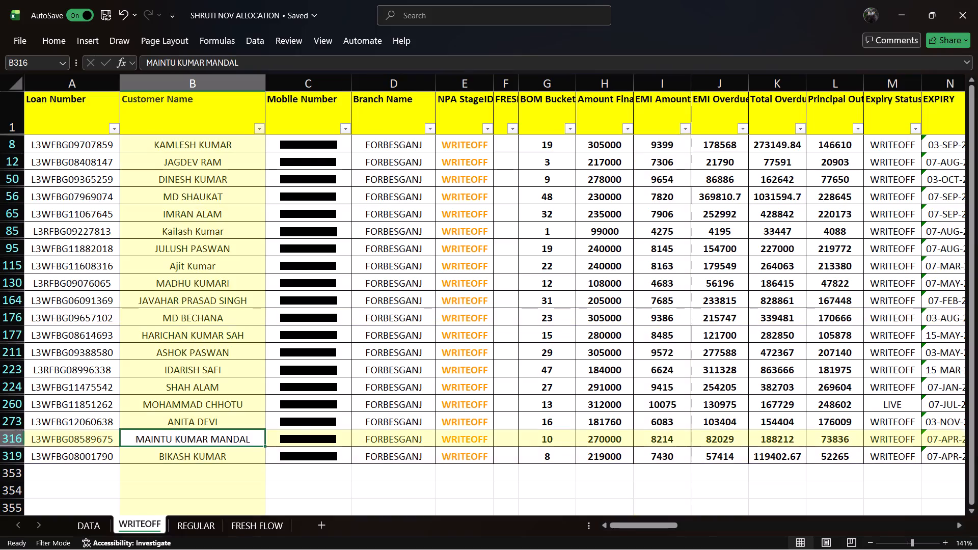
{"action": "key", "text": "Up"}
{"action": "key", "text": "Up"}
{"action": "key", "text": "Up"}
{"action": "key", "text": "Up"}
{"action": "key", "text": "Up"}
{"action": "key", "text": "Up"}
{"action": "key", "text": "Up"}
{"action": "key", "text": "Up"}
{"action": "key", "text": "Up"}
{"action": "key", "text": "Up"}
{"action": "key", "text": "Up"}
{"action": "key", "text": "Up"}
{"action": "key", "text": "Up"}
{"action": "key", "text": "Up"}
{"action": "key", "text": "Up"}
{"action": "key", "text": "Up"}
{"action": "key", "text": "Up"}
{"action": "key", "text": "Up"}
{"action": "key", "text": "Up"}
{"action": "key", "text": "Up"}
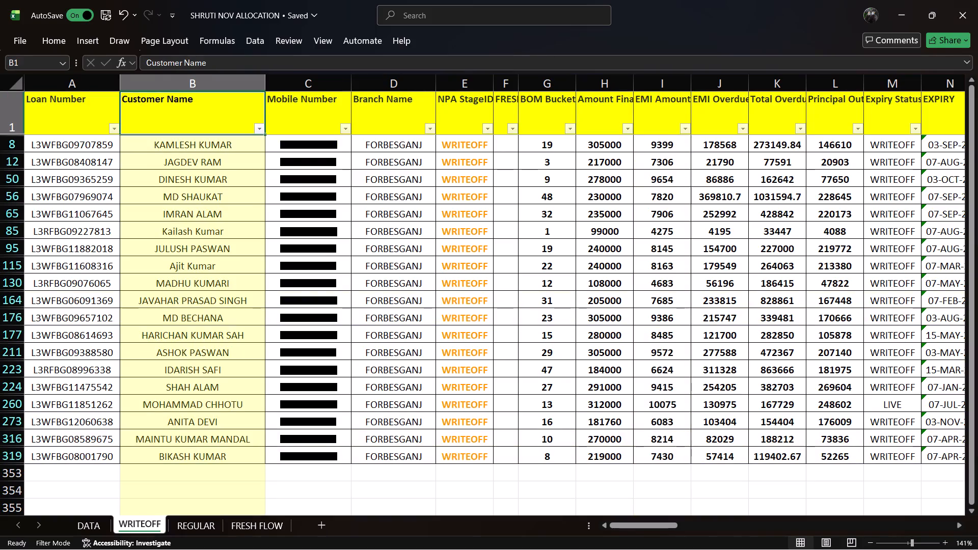
{"action": "key", "text": "Up"}
{"action": "key", "text": "Up"}
{"action": "key", "text": "Up"}
{"action": "key", "text": "Up"}
{"action": "key", "text": "Up"}
{"action": "key", "text": "Up"}
{"action": "key", "text": "Up"}
{"action": "key", "text": "Up"}
Remove the filter from the WRITEOFF sheet so that all branches are listed.
{"action": "key", "text": "ctrl+shift+l"}
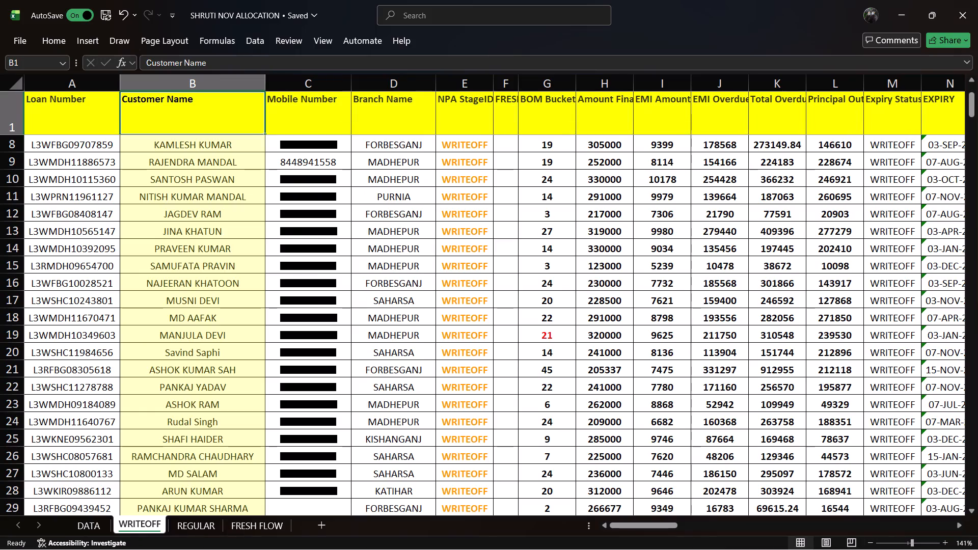
Search the unfiltered WRITEOFF sheet again for the same customer name, then close the search.
{"action": "key", "text": "ctrl+f"}
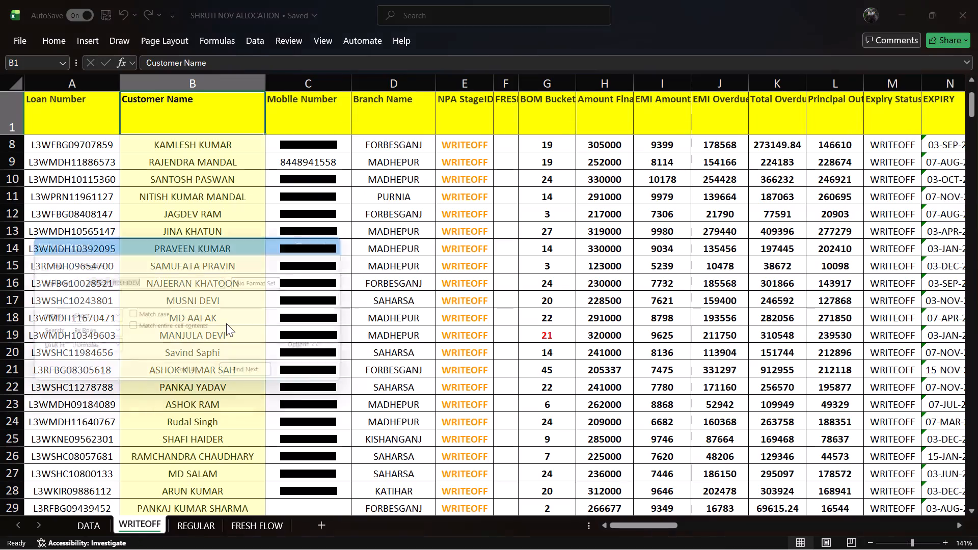
{"action": "left_click", "coordinate": [195, 380]}
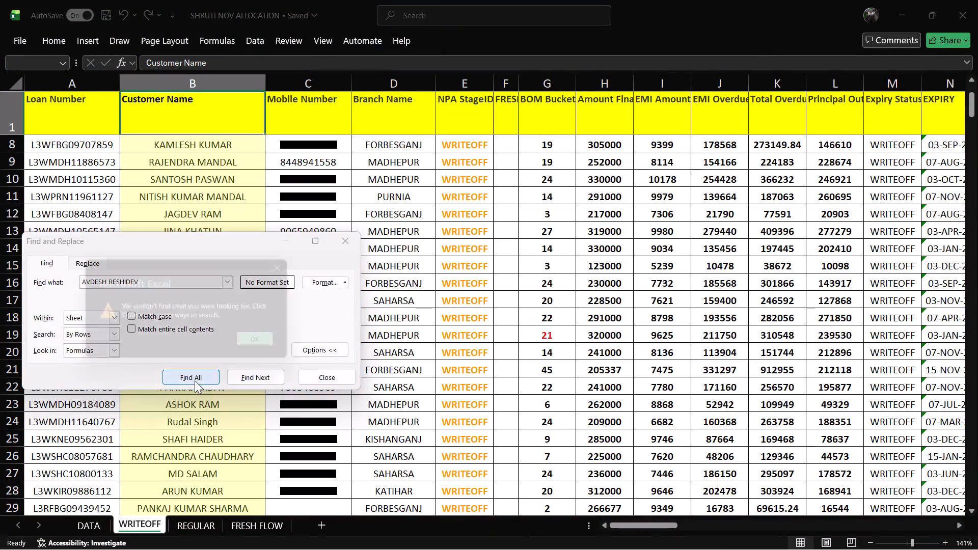
{"action": "left_click", "coordinate": [301, 267]}
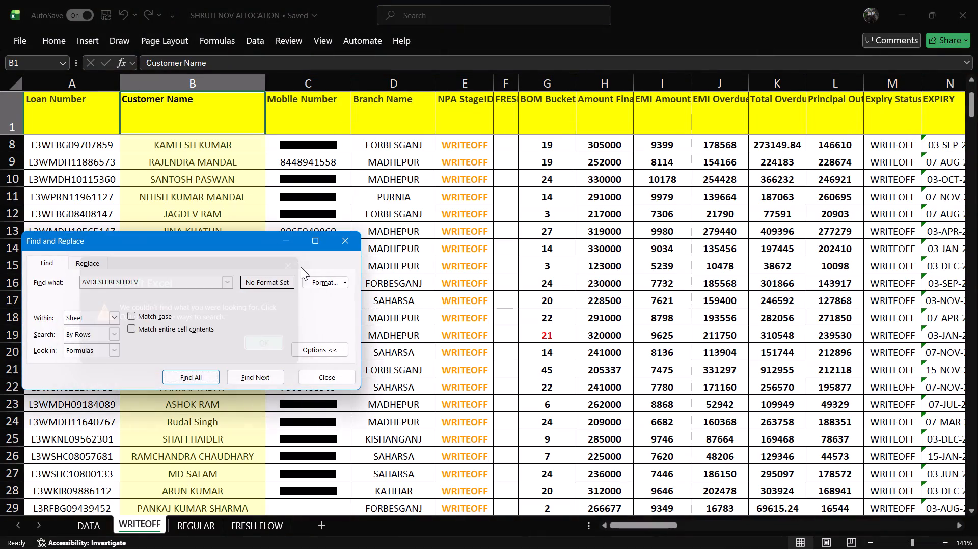
{"action": "left_click", "coordinate": [335, 244]}
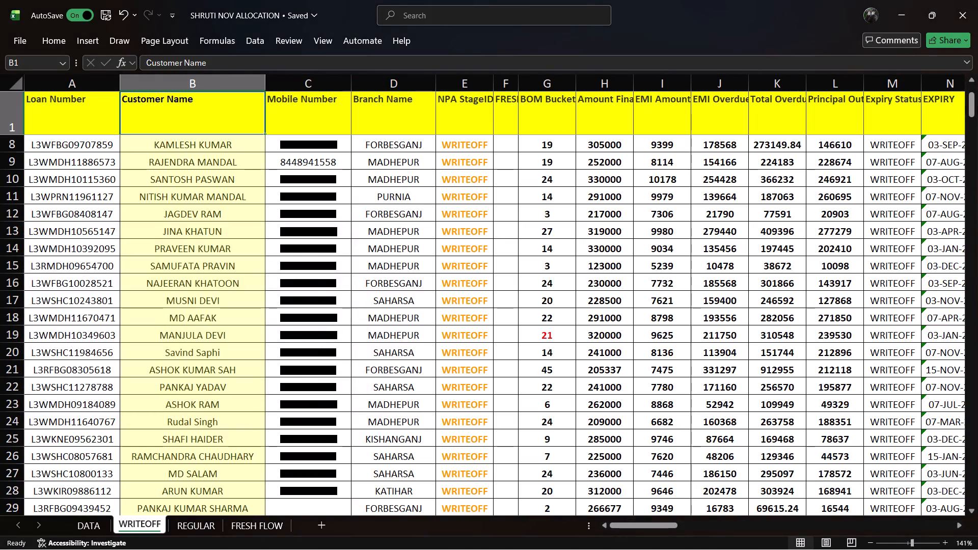
Look through the Customer Name column of the WRITEOFF sheet from row 8 down to row 102.
{"action": "key", "text": "Up"}
{"action": "key", "text": "Up"}
{"action": "key", "text": "Up"}
{"action": "key", "text": "Up"}
{"action": "left_click", "coordinate": [210, 141]}
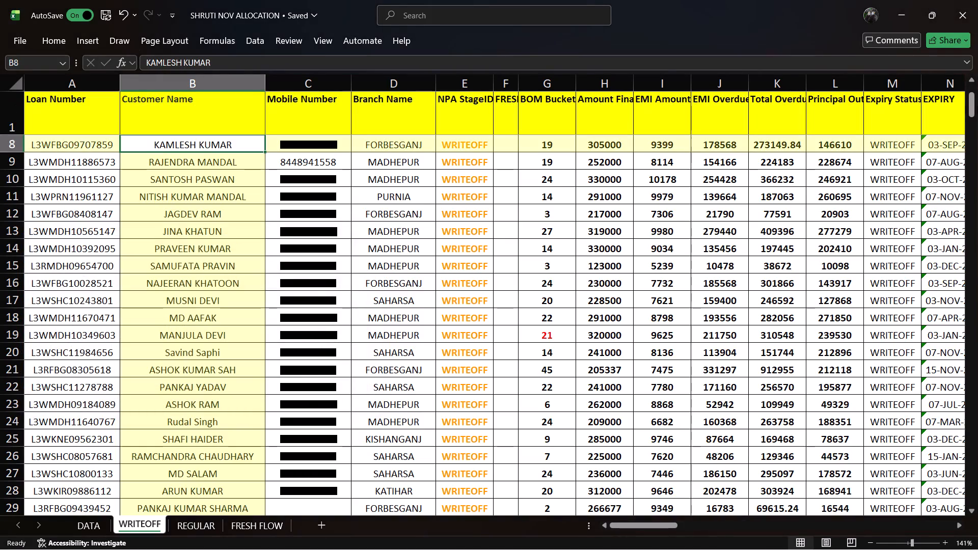
{"action": "key", "text": "Down"}
{"action": "key", "text": "Down"}
{"action": "key", "text": "Down"}
{"action": "key", "text": "Down"}
{"action": "key", "text": "Down"}
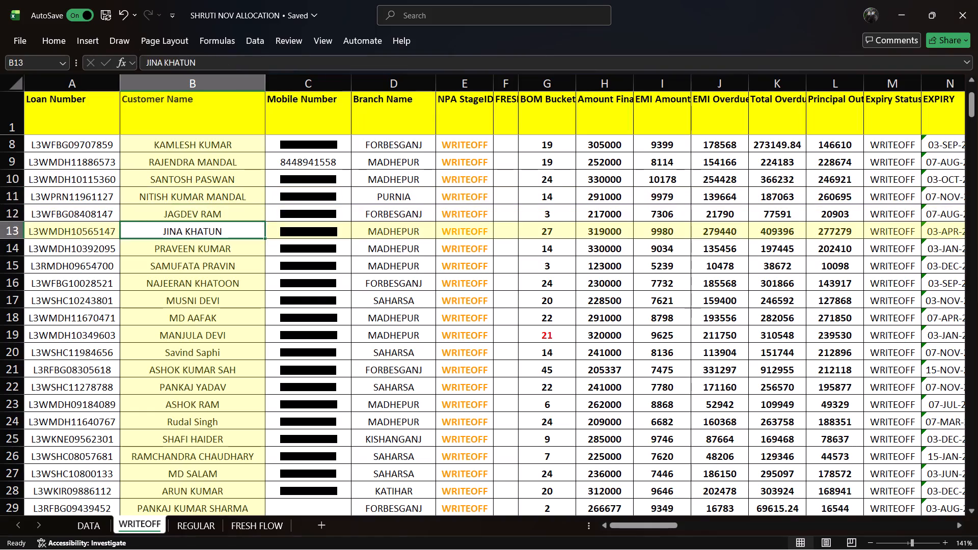
{"action": "key", "text": "Down"}
{"action": "key", "text": "Down"}
{"action": "key", "text": "Down"}
{"action": "key", "text": "Down"}
{"action": "key", "text": "Down"}
{"action": "key", "text": "Down"}
{"action": "key", "text": "Down"}
{"action": "key", "text": "Down"}
{"action": "key", "text": "Down"}
{"action": "key", "text": "Down"}
{"action": "key", "text": "Down"}
{"action": "key", "text": "Down"}
{"action": "key", "text": "Down"}
{"action": "key", "text": "Down"}
{"action": "key", "text": "Down"}
{"action": "key", "text": "Down"}
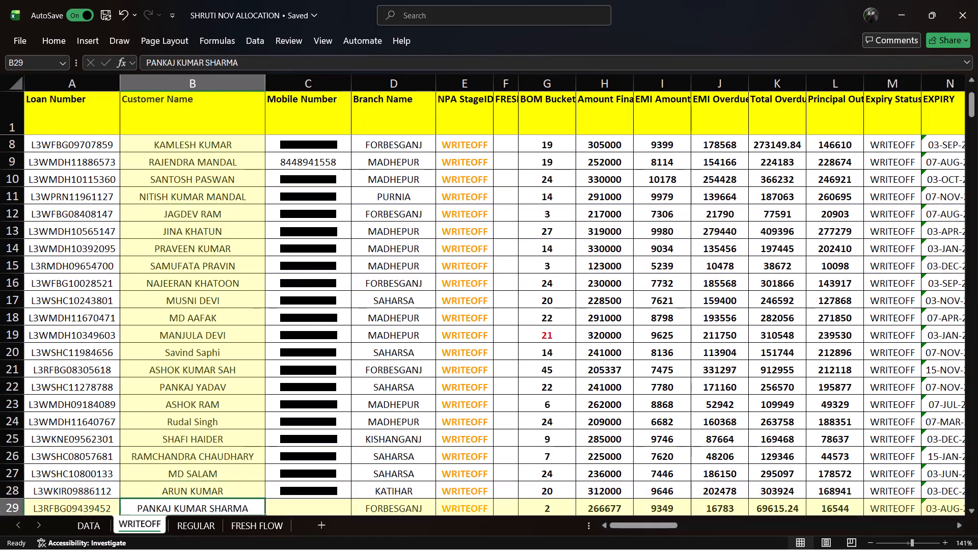
{"action": "key", "text": "Down"}
{"action": "key", "text": "Down"}
{"action": "key", "text": "Down"}
{"action": "key", "text": "Down"}
{"action": "key", "text": "Down"}
{"action": "key", "text": "Down"}
{"action": "key", "text": "Down"}
{"action": "key", "text": "Down"}
{"action": "key", "text": "Down"}
{"action": "key", "text": "Down"}
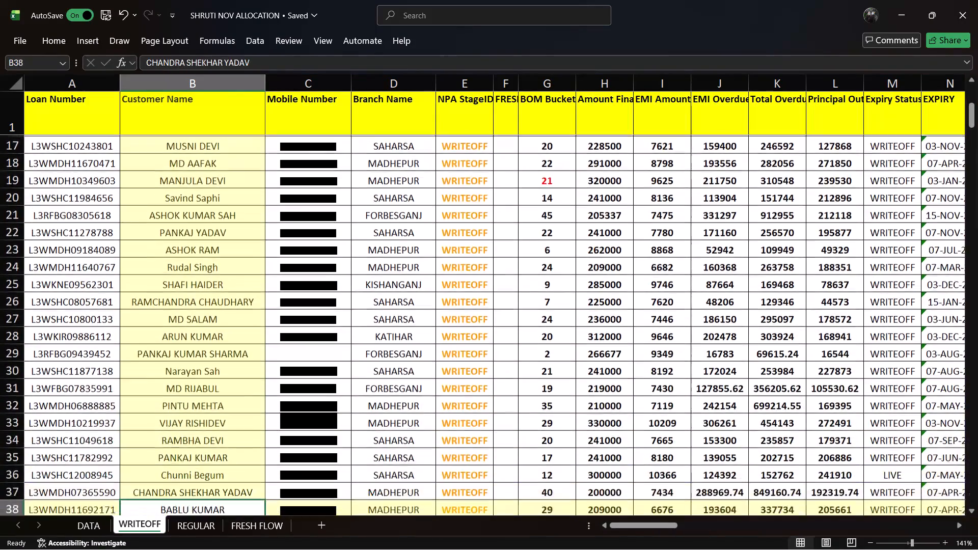
{"action": "key", "text": "Down"}
{"action": "key", "text": "Down"}
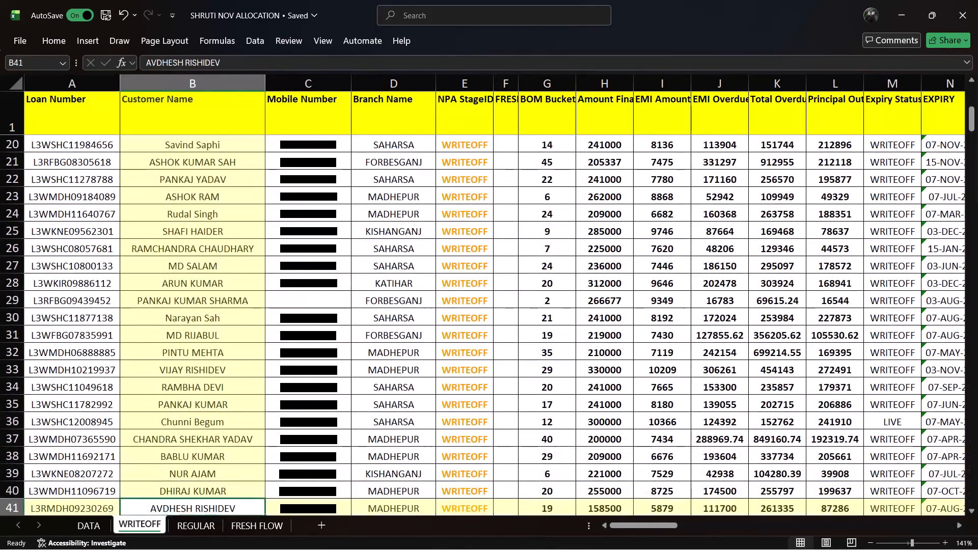
{"action": "key", "text": "Down"}
{"action": "key", "text": "Down"}
{"action": "key", "text": "Down"}
{"action": "key", "text": "Down"}
{"action": "key", "text": "Down"}
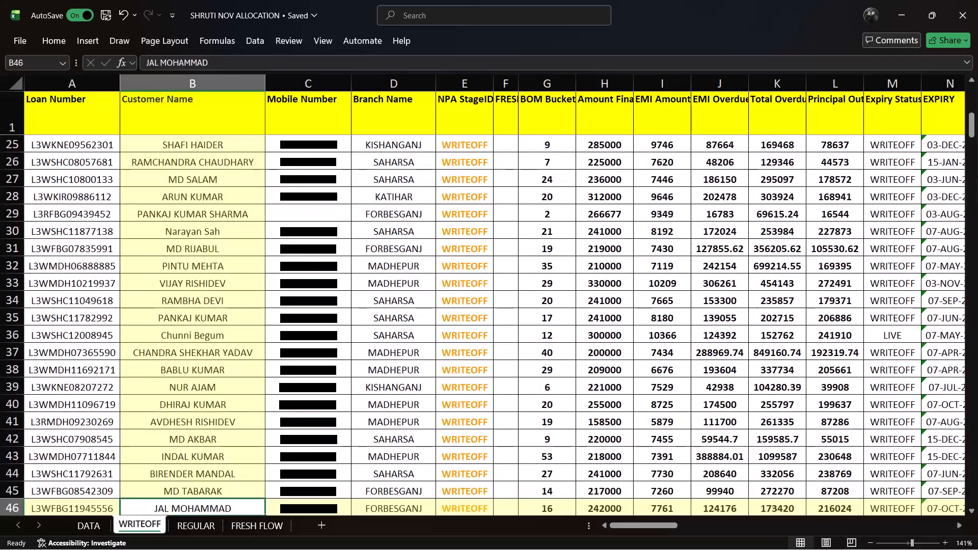
{"action": "key", "text": "Down"}
{"action": "key", "text": "Down"}
{"action": "key", "text": "Down"}
{"action": "key", "text": "Down"}
{"action": "key", "text": "Down"}
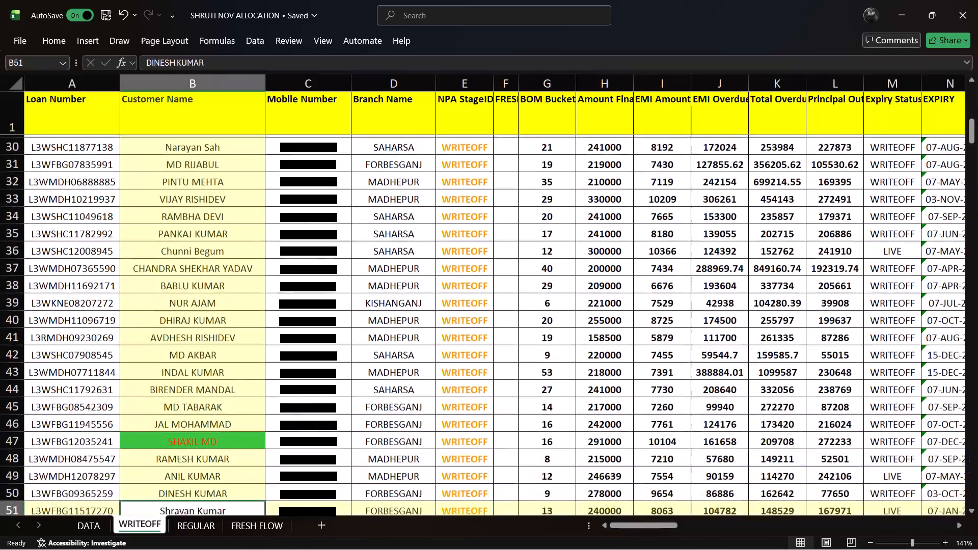
{"action": "key", "text": "Down"}
{"action": "key", "text": "Down"}
{"action": "key", "text": "Down"}
{"action": "key", "text": "Down"}
{"action": "key", "text": "Down"}
{"action": "key", "text": "Down"}
{"action": "key", "text": "Down"}
{"action": "key", "text": "Down"}
{"action": "key", "text": "Down"}
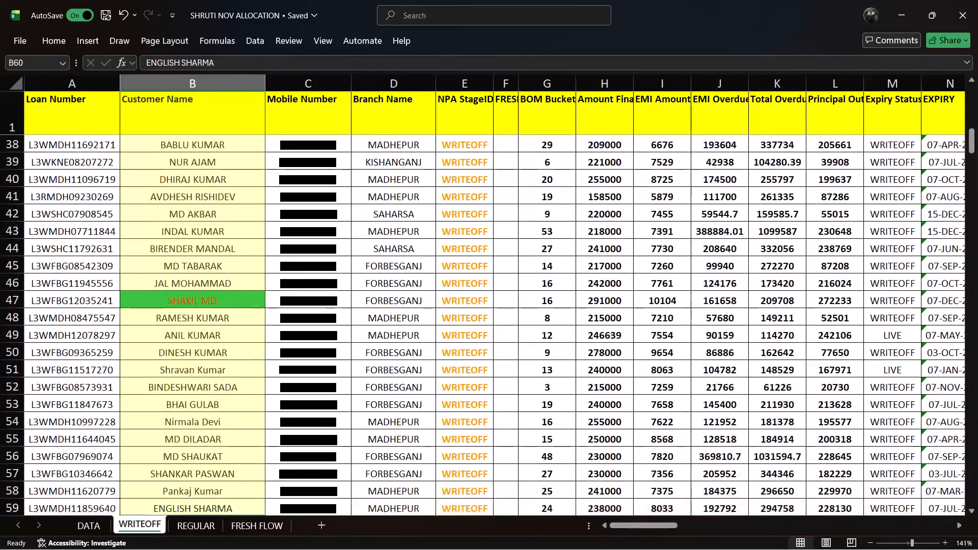
{"action": "key", "text": "Down"}
{"action": "key", "text": "Down"}
{"action": "key", "text": "Down"}
{"action": "key", "text": "Down"}
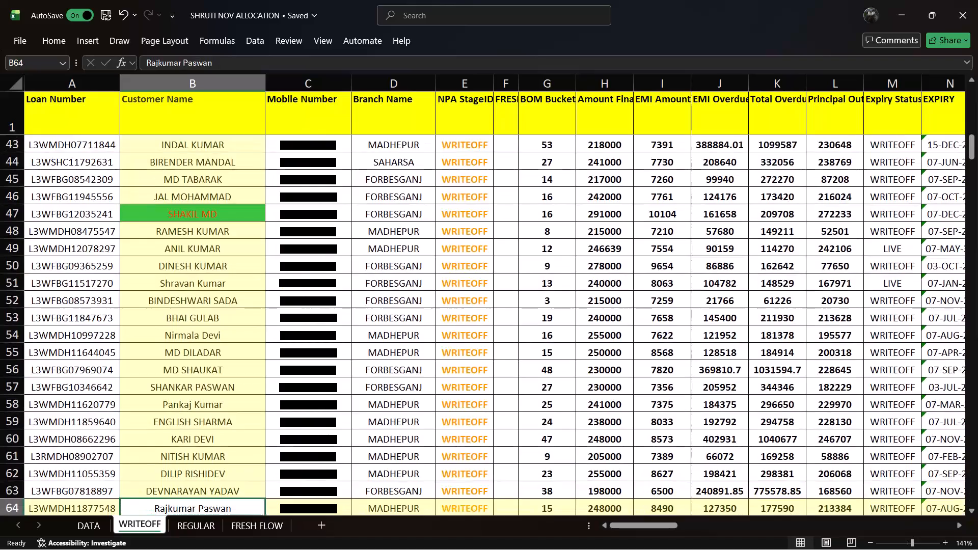
{"action": "key", "text": "Down"}
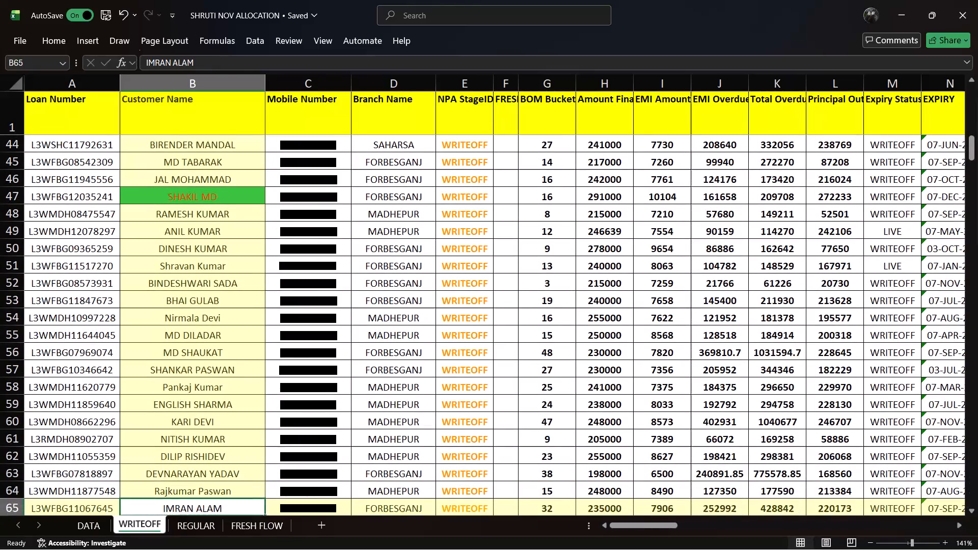
{"action": "key", "text": "Down"}
{"action": "key", "text": "Down"}
{"action": "key", "text": "Down"}
{"action": "key", "text": "Down"}
{"action": "key", "text": "Down"}
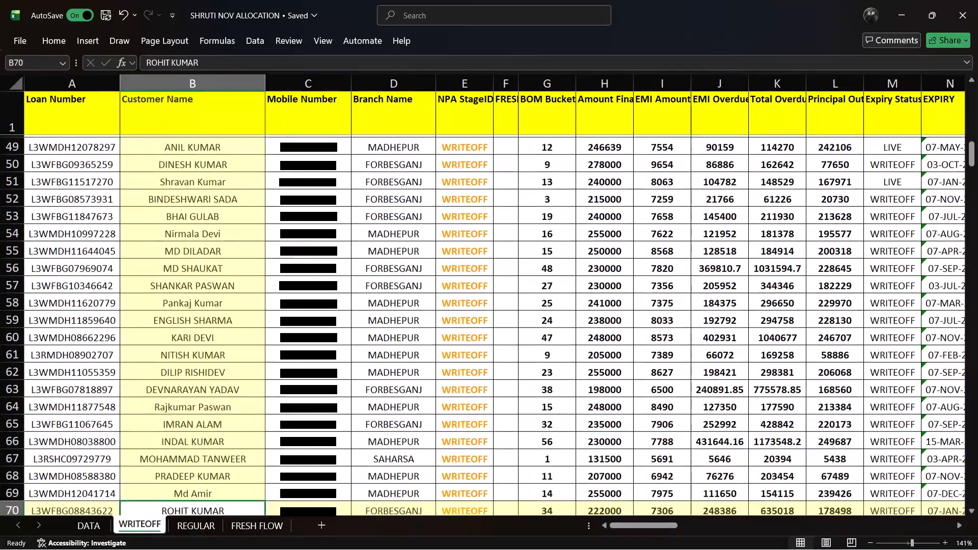
{"action": "key", "text": "Down"}
{"action": "key", "text": "Down"}
{"action": "key", "text": "Down"}
{"action": "key", "text": "Down"}
{"action": "key", "text": "Down"}
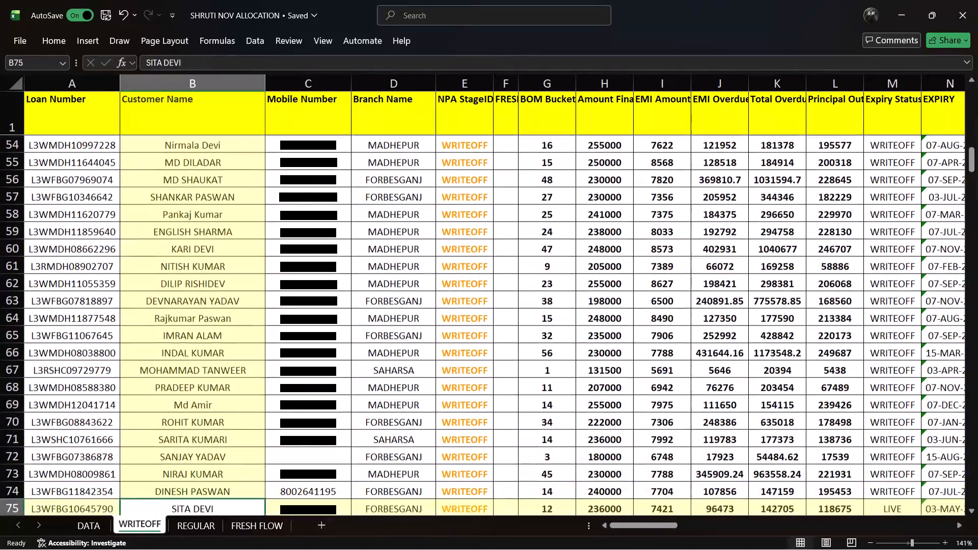
{"action": "key", "text": "Down"}
{"action": "key", "text": "Down"}
{"action": "key", "text": "Down"}
{"action": "key", "text": "Down"}
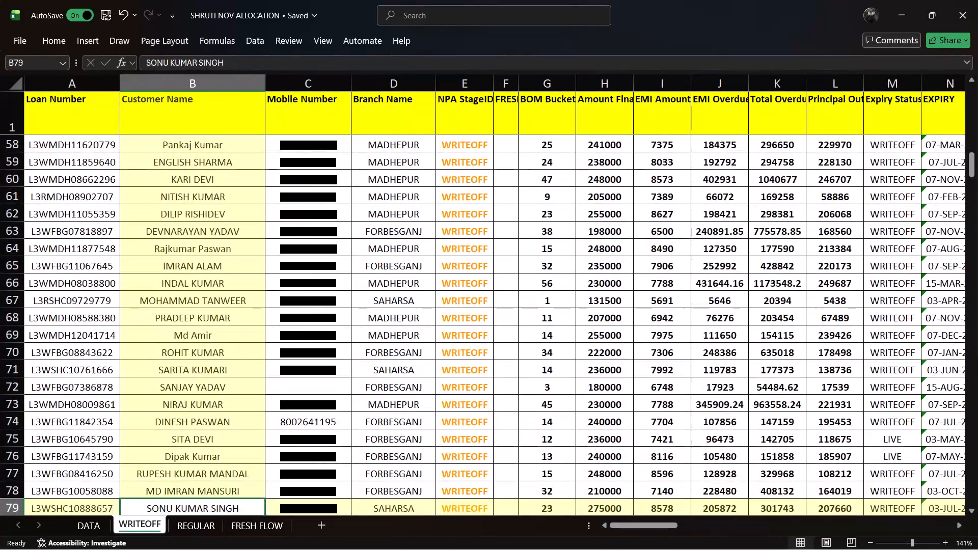
{"action": "key", "text": "Down"}
{"action": "key", "text": "Down"}
{"action": "key", "text": "Down"}
{"action": "key", "text": "Down"}
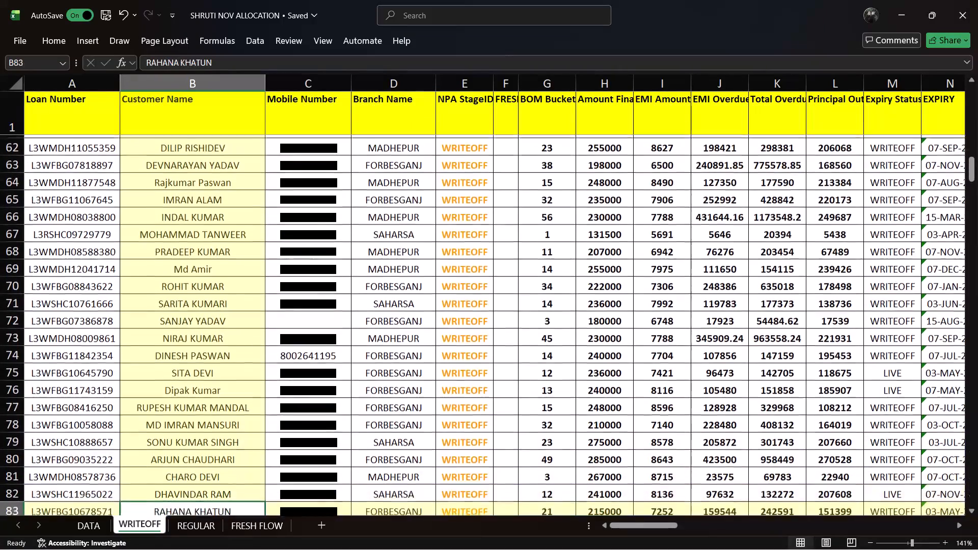
{"action": "key", "text": "Down"}
{"action": "key", "text": "Down"}
{"action": "key", "text": "Down"}
{"action": "key", "text": "Down"}
{"action": "key", "text": "Down"}
{"action": "key", "text": "Down"}
{"action": "key", "text": "Down"}
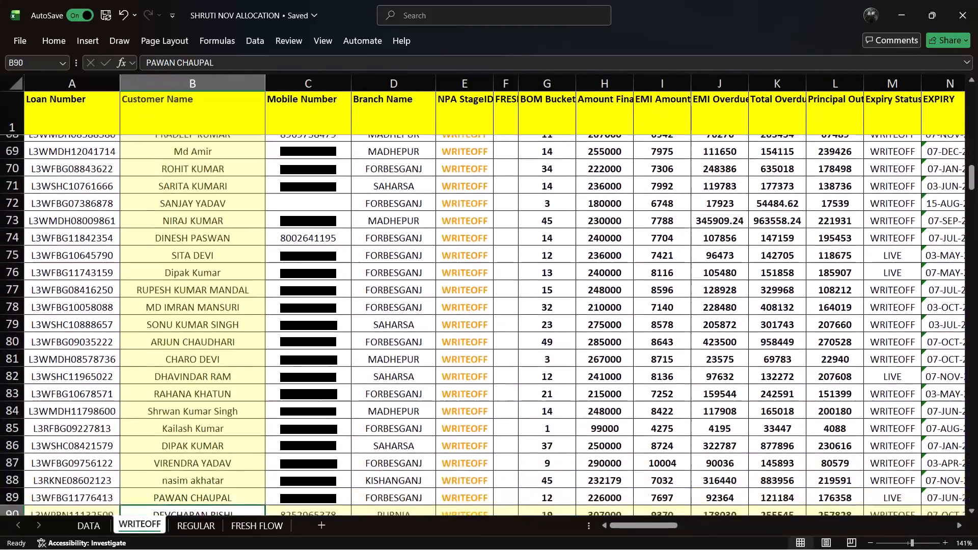
{"action": "key", "text": "Down"}
{"action": "key", "text": "Down"}
{"action": "key", "text": "Down"}
{"action": "key", "text": "Down"}
{"action": "key", "text": "Down"}
{"action": "key", "text": "Down"}
{"action": "key", "text": "Down"}
{"action": "key", "text": "Down"}
{"action": "key", "text": "Down"}
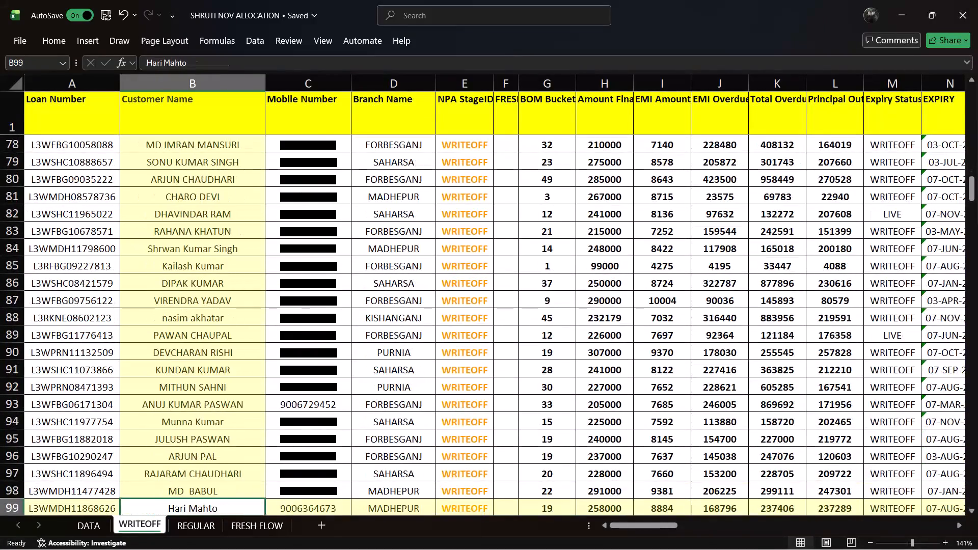
{"action": "key", "text": "Down"}
{"action": "key", "text": "Down"}
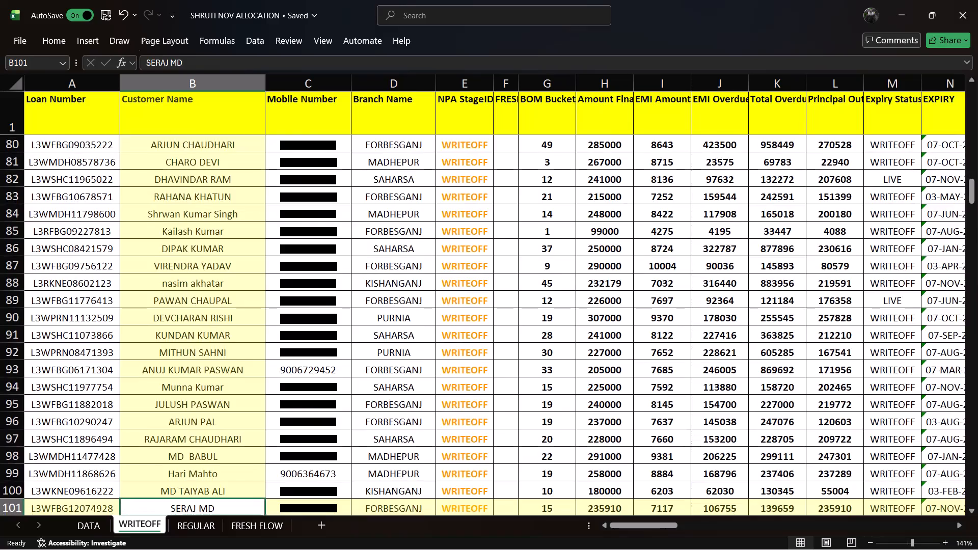
{"action": "key", "text": "Down"}
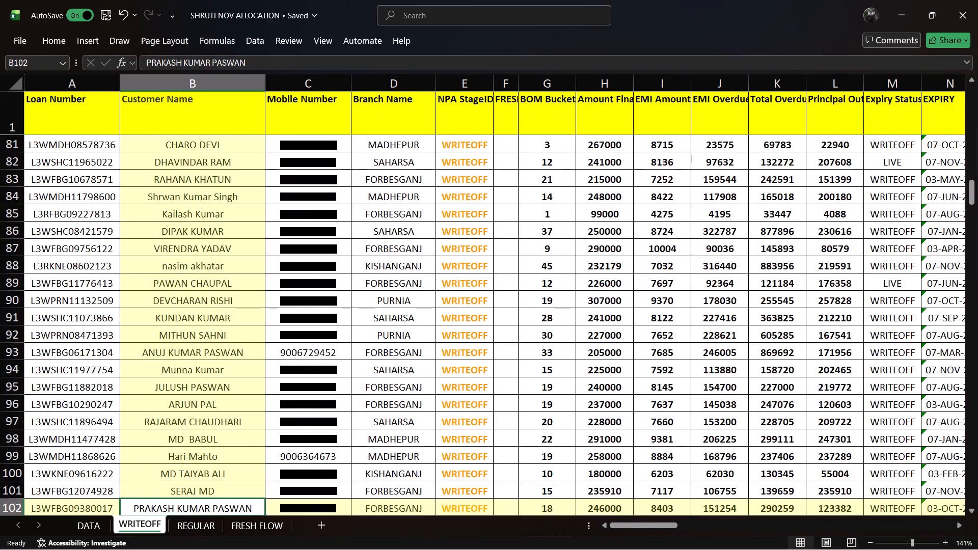
Return to the customer in row 50 of the DATA sheet.
{"action": "left_click", "coordinate": [84, 523]}
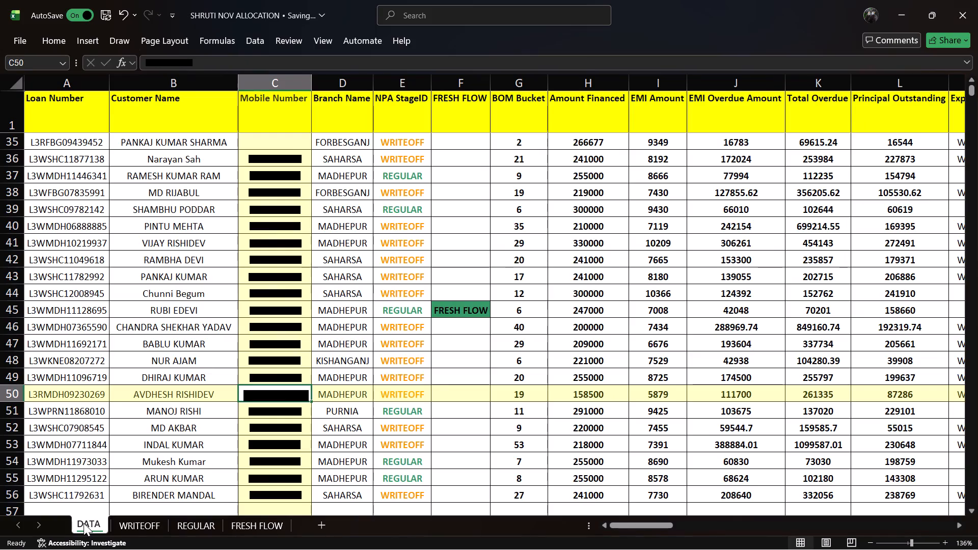
Enter RINGING as the Nature of Contact for the customer in row 50 of the DATA sheet.
{"action": "key", "text": "Right"}
{"action": "key", "text": "Right"}
{"action": "key", "text": "Right"}
{"action": "key", "text": "Right"}
{"action": "key", "text": "Right"}
{"action": "key", "text": "Right"}
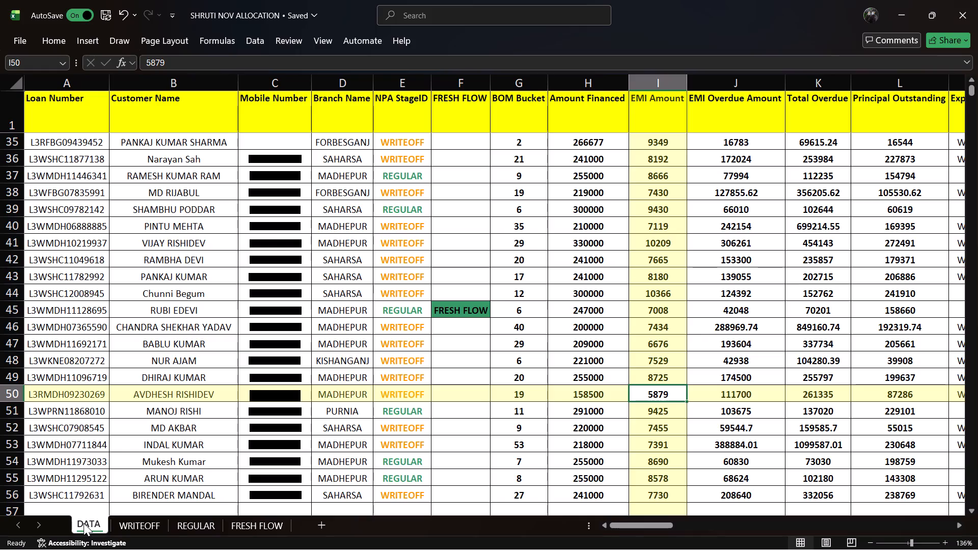
{"action": "key", "text": "Right"}
{"action": "key", "text": "Right"}
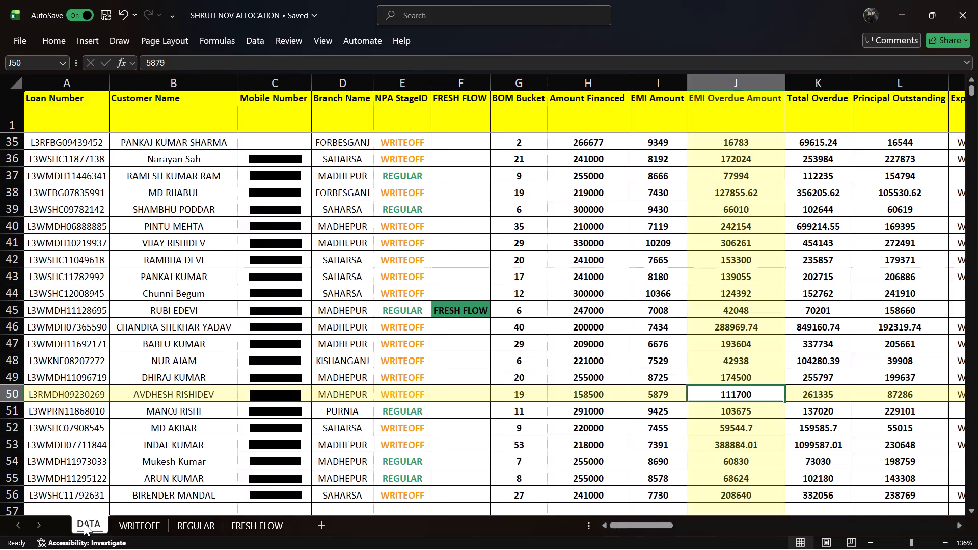
{"action": "key", "text": "Right"}
{"action": "key", "text": "Right"}
{"action": "key", "text": "Right"}
{"action": "key", "text": "Right"}
{"action": "key", "text": "Right"}
{"action": "key", "text": "Right"}
{"action": "key", "text": "Right"}
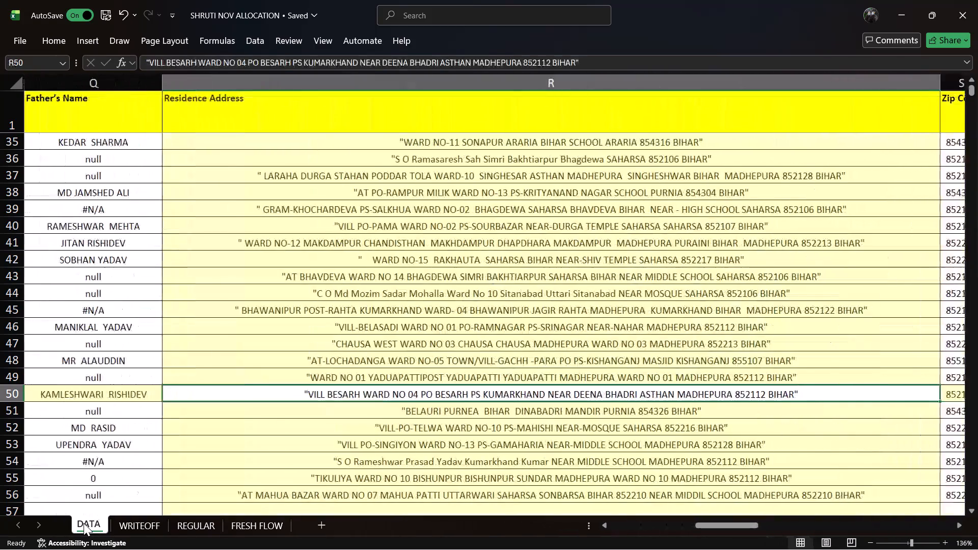
{"action": "key", "text": "Right"}
{"action": "key", "text": "Right"}
{"action": "key", "text": "Right"}
{"action": "key", "text": "Right"}
{"action": "key", "text": "Right"}
{"action": "key", "text": "Right"}
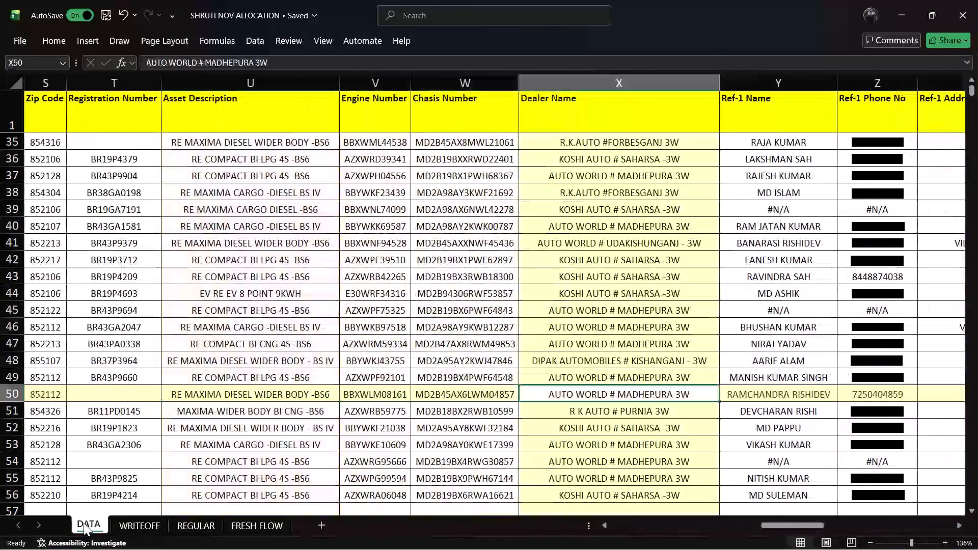
{"action": "key", "text": "Right"}
{"action": "key", "text": "Right"}
{"action": "key", "text": "Right"}
{"action": "key", "text": "Right"}
{"action": "key", "text": "Right"}
{"action": "key", "text": "Right"}
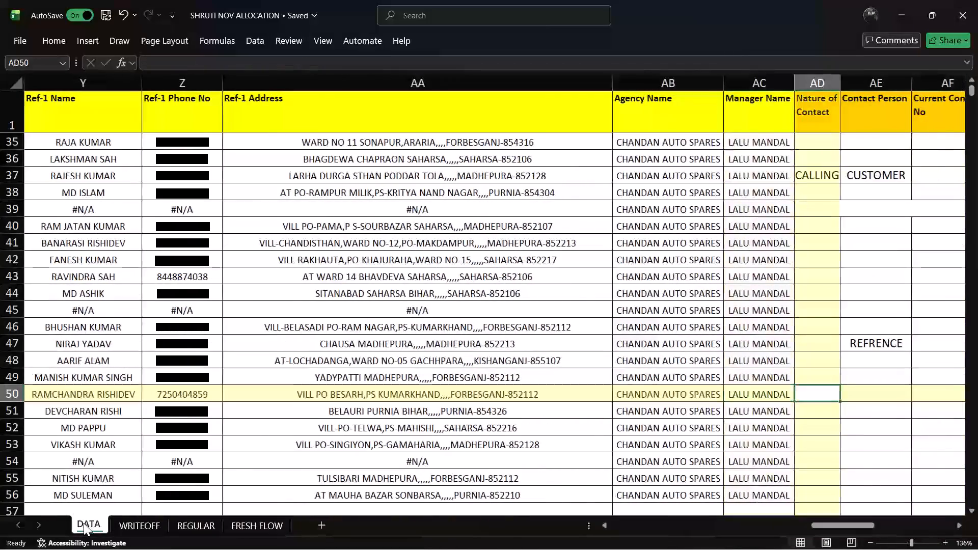
{"action": "key", "text": "Right"}
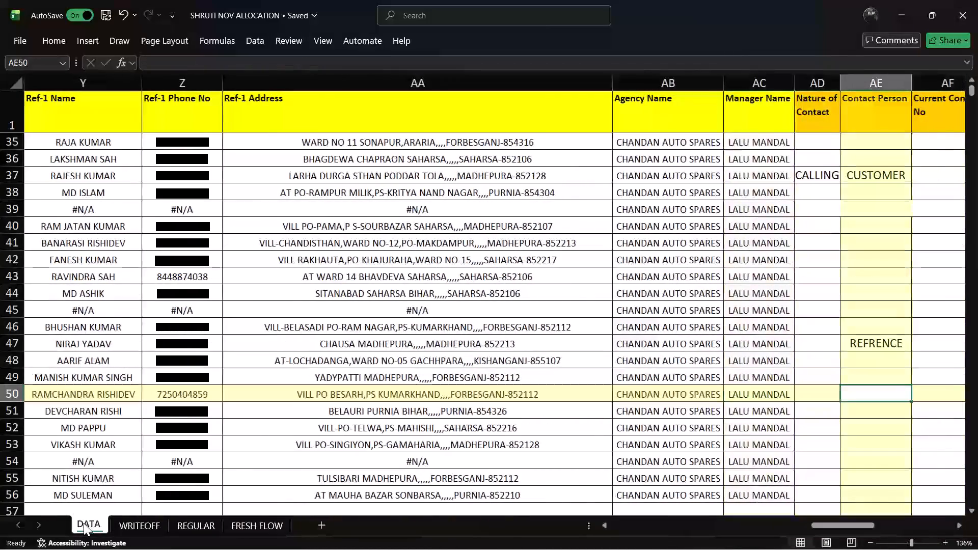
{"action": "key", "text": "Left"}
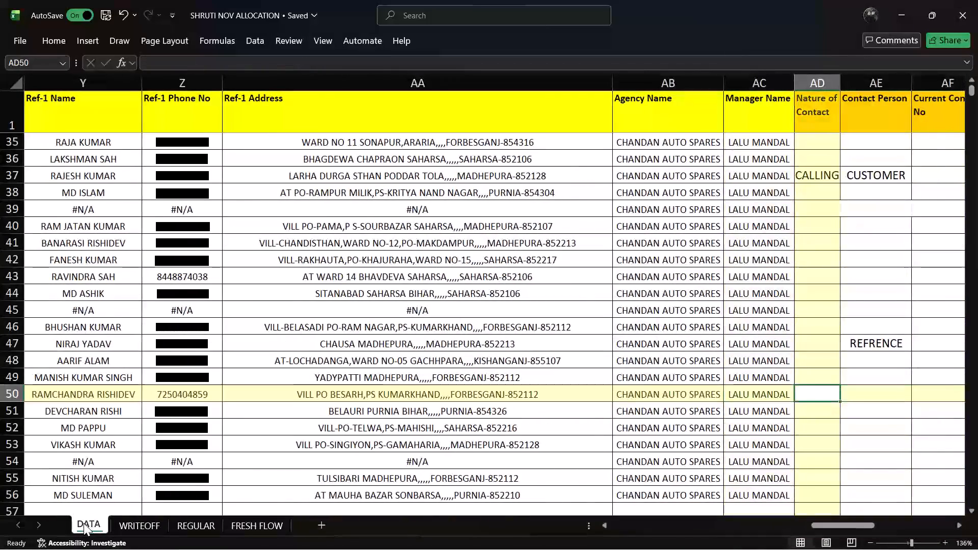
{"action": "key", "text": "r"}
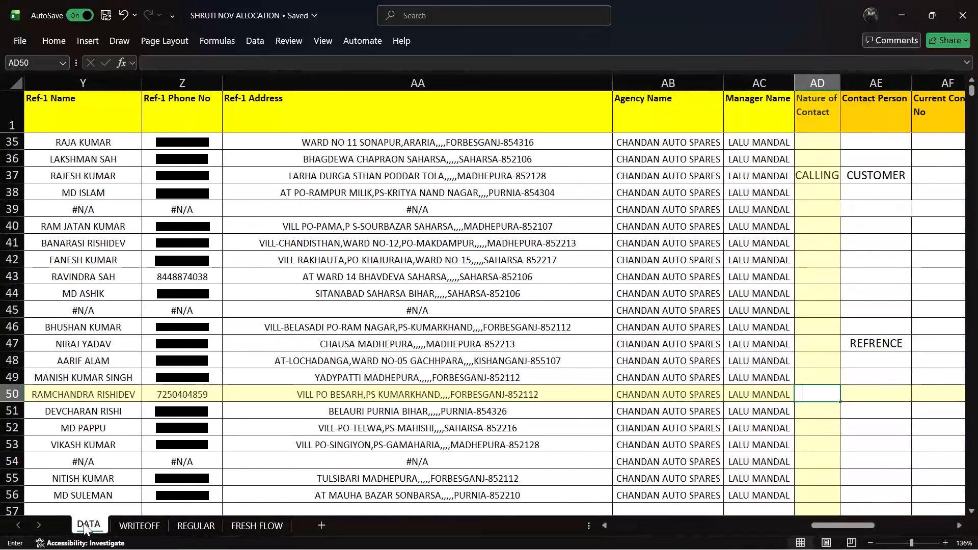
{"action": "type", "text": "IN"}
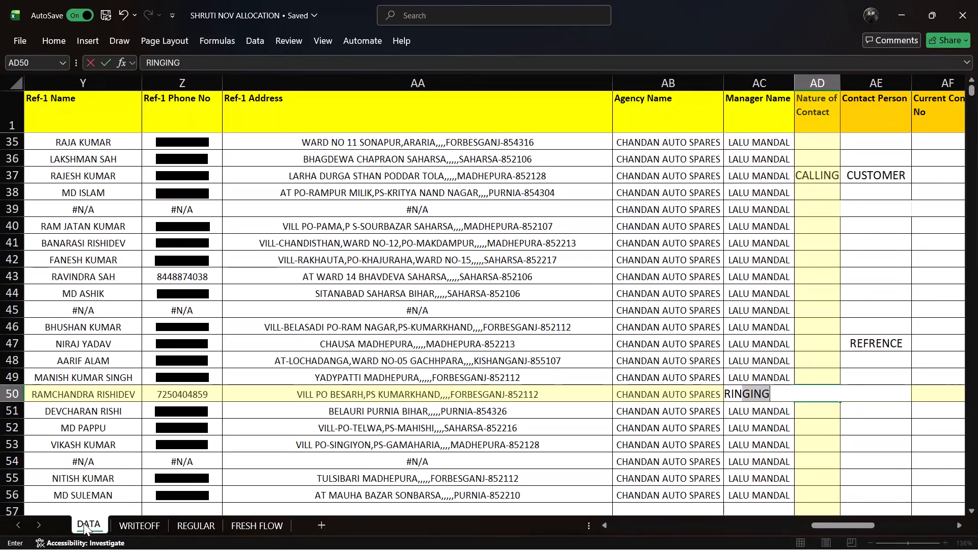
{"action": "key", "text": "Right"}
Record CALL NO RESPONSE as the FEED BACK for row 50.
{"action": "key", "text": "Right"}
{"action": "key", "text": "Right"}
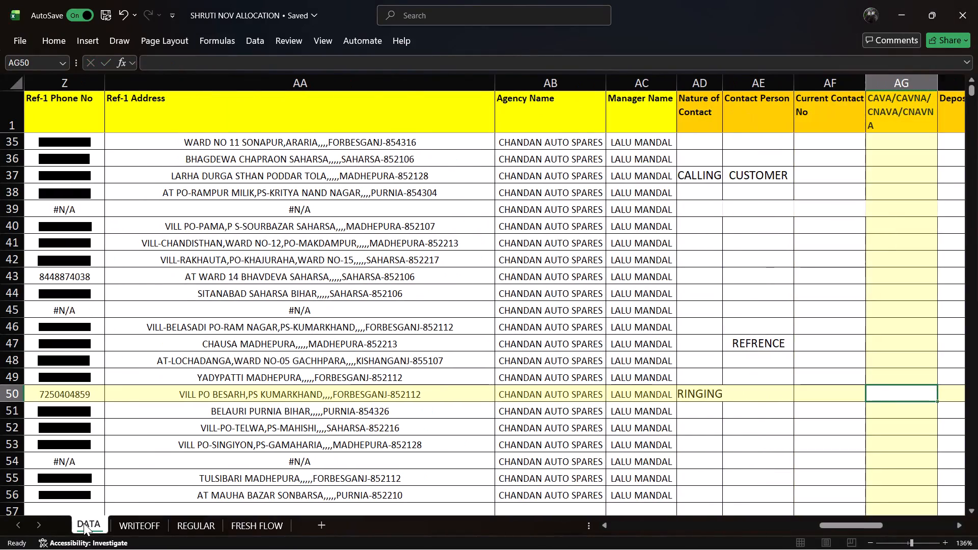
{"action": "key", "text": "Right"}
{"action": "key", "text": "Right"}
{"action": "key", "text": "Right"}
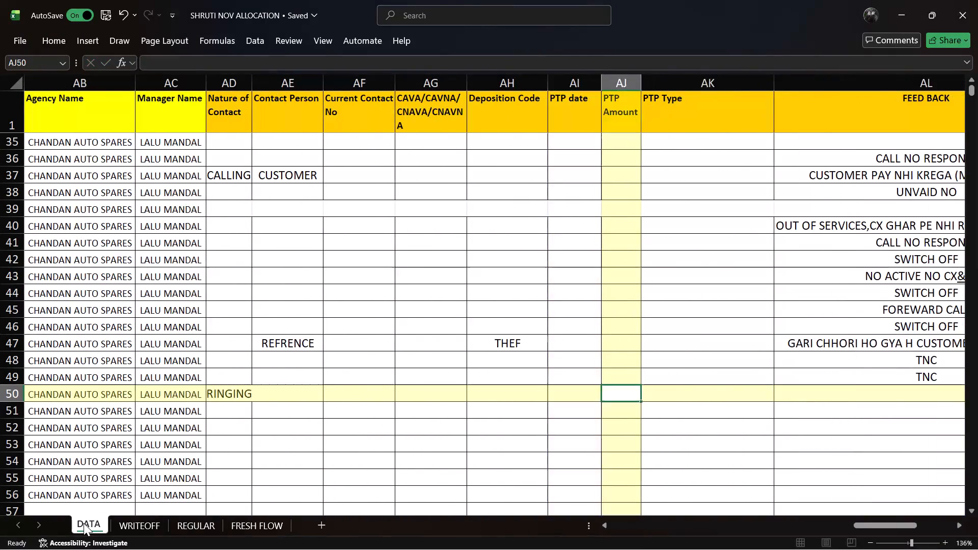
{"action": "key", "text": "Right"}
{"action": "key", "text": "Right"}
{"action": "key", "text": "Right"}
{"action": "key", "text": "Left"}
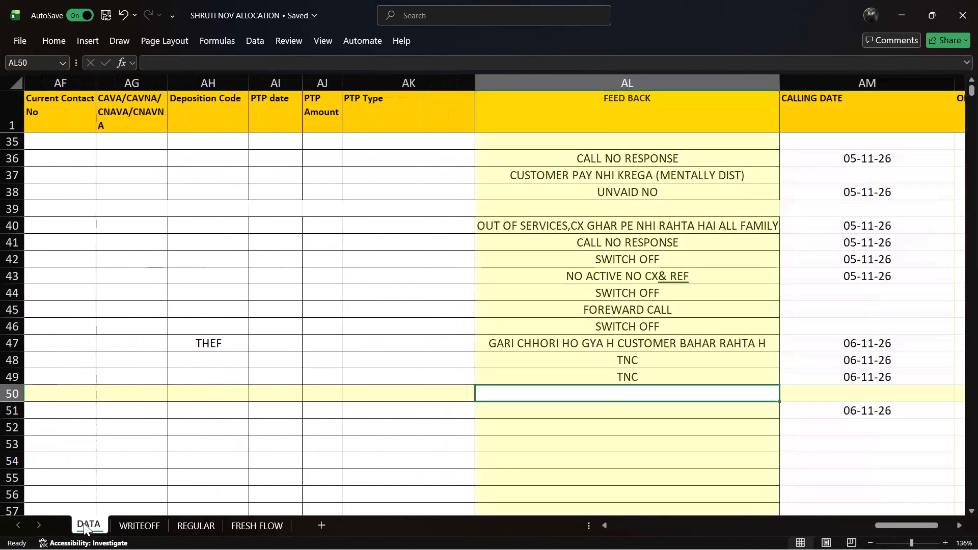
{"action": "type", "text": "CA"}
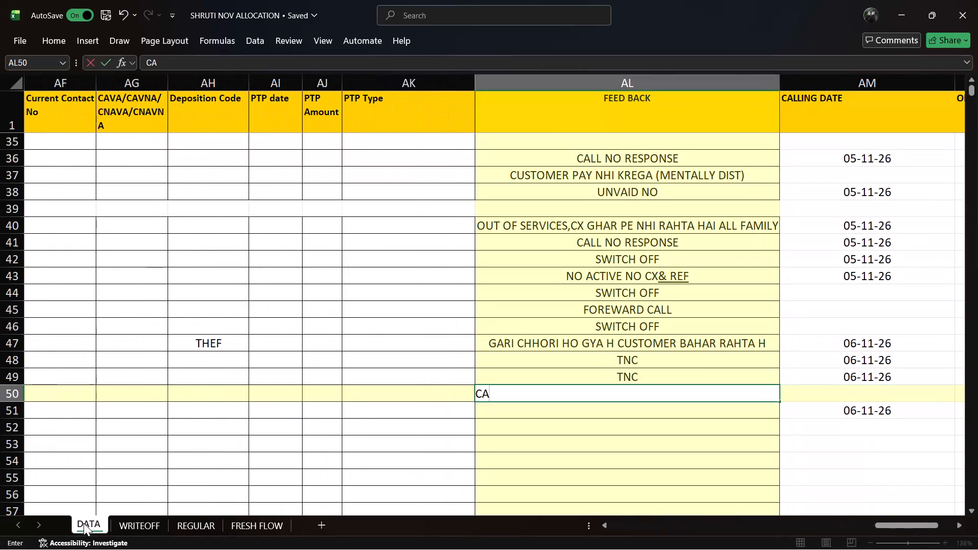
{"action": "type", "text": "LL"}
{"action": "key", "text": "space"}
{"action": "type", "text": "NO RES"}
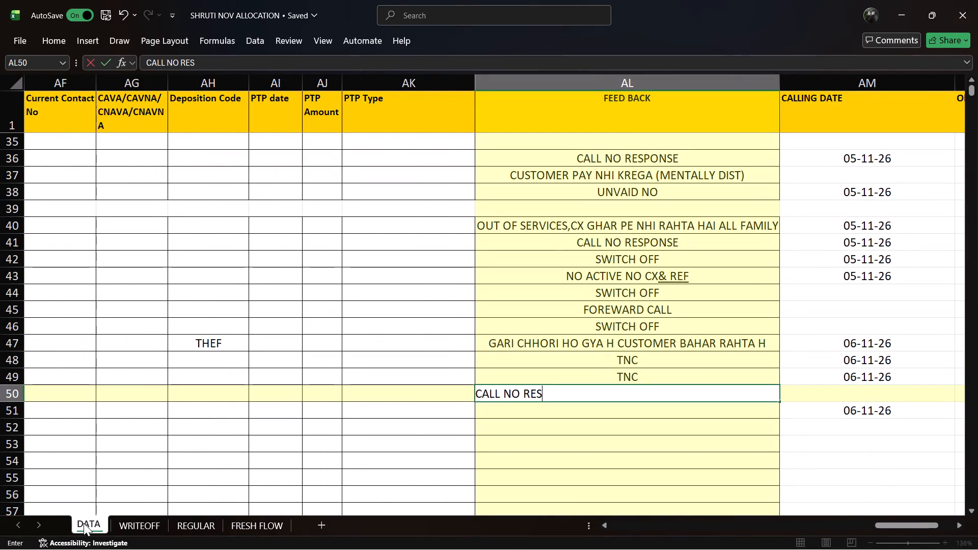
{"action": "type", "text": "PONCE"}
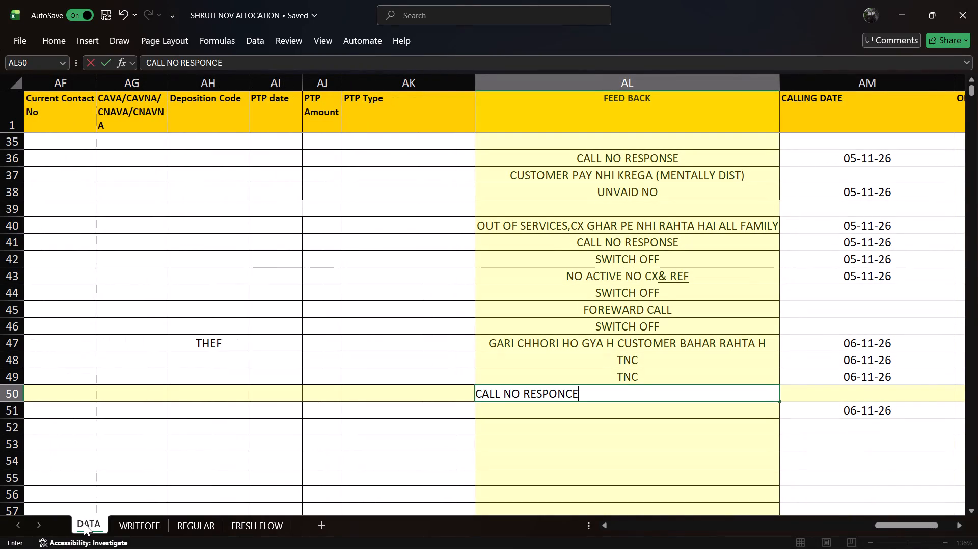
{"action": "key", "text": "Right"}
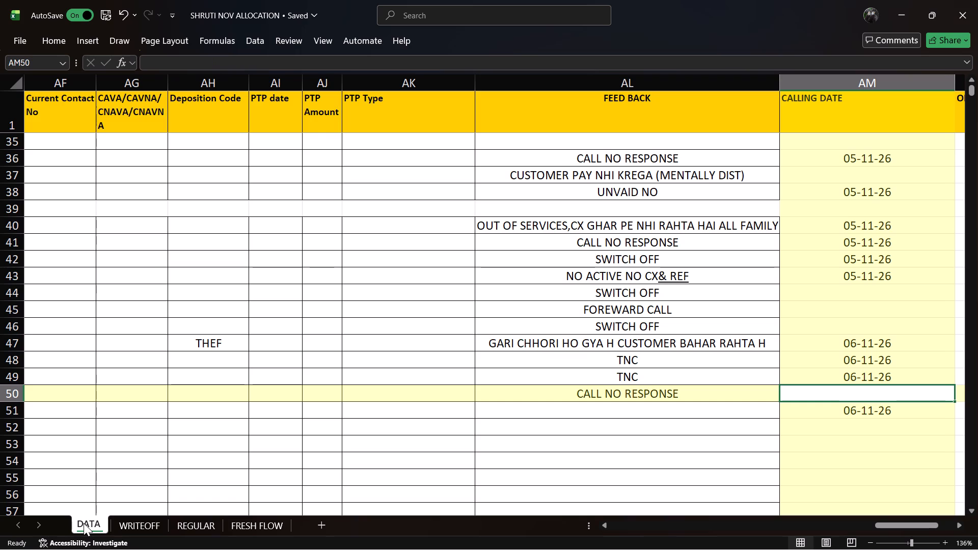
Fill in 06-11-26 as row 50's calling date and save the workbook.
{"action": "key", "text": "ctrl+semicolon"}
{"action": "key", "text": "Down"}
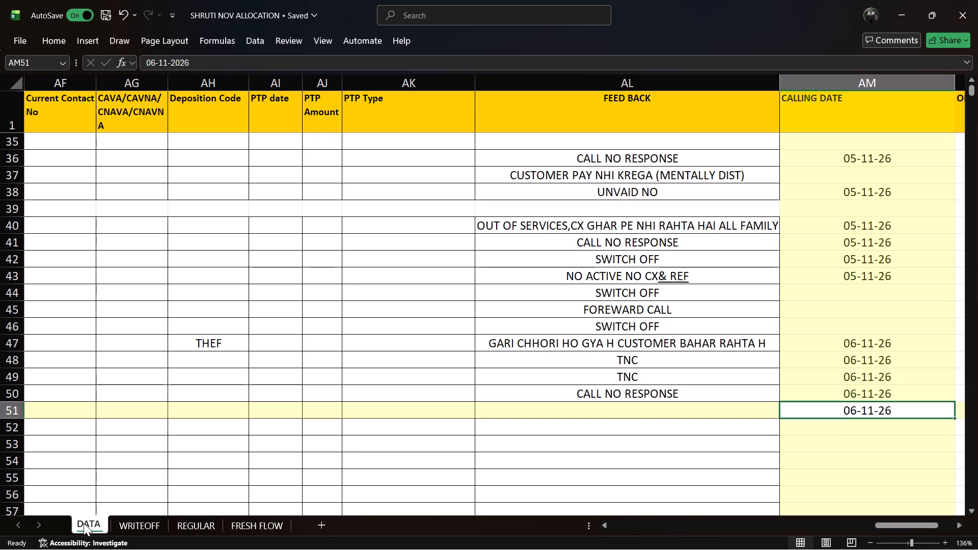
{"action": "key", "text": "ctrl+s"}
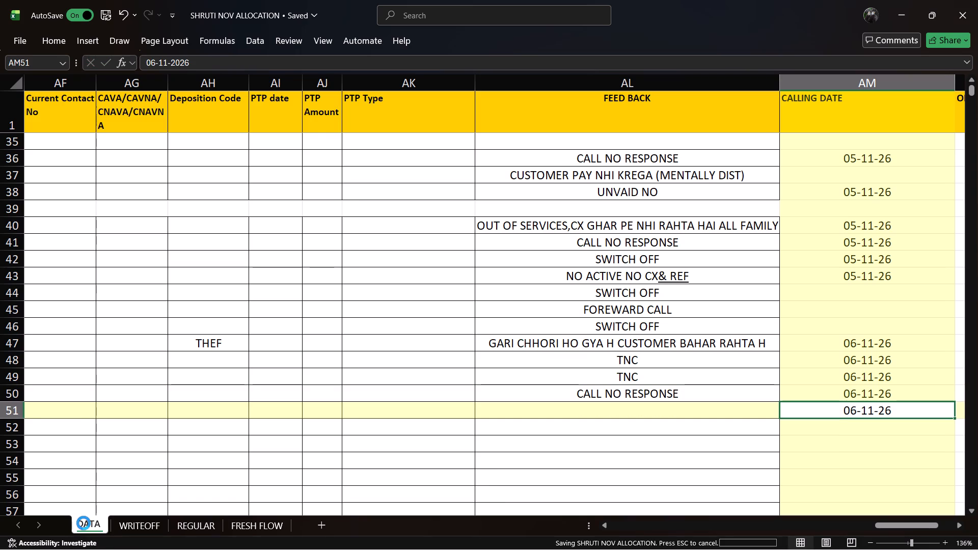
Go back to the start of row 51 and check the customer's loan number, name, branch and NPA stage.
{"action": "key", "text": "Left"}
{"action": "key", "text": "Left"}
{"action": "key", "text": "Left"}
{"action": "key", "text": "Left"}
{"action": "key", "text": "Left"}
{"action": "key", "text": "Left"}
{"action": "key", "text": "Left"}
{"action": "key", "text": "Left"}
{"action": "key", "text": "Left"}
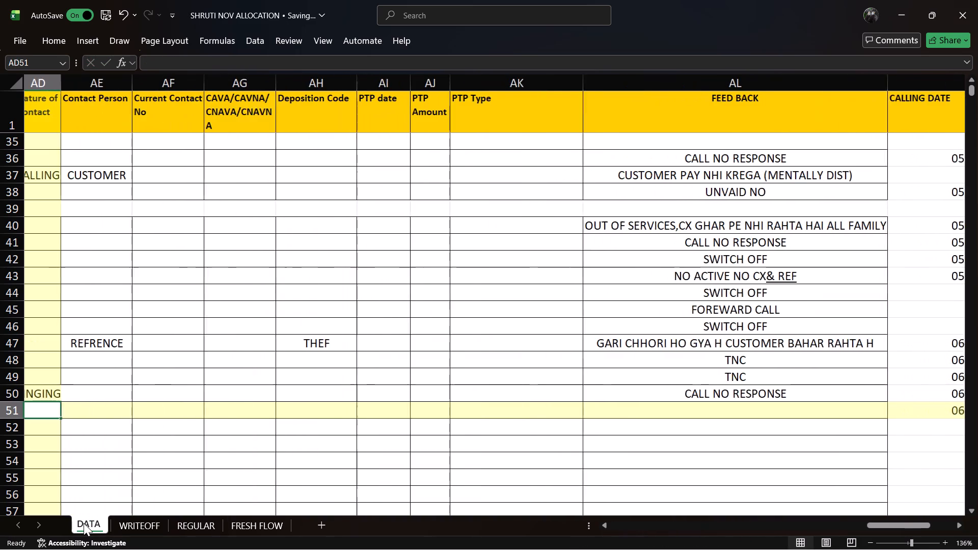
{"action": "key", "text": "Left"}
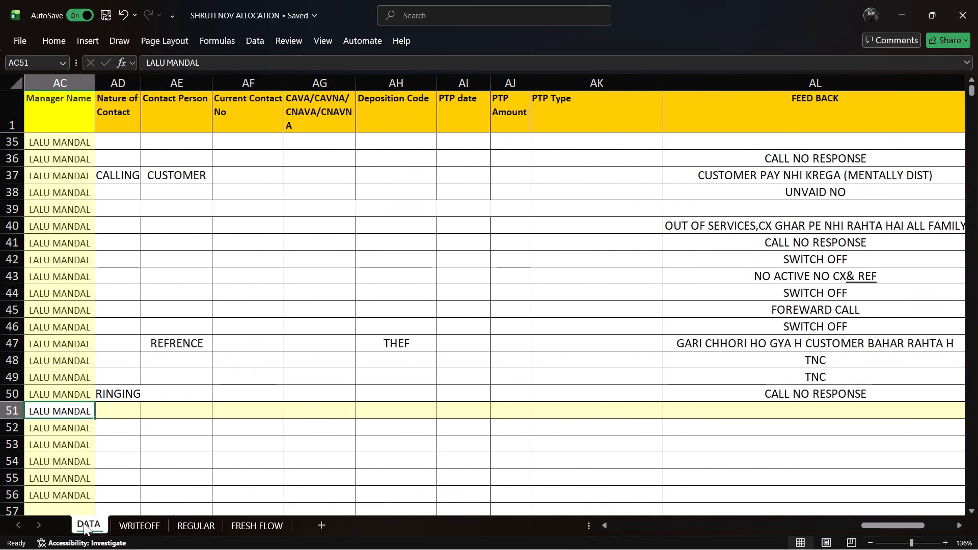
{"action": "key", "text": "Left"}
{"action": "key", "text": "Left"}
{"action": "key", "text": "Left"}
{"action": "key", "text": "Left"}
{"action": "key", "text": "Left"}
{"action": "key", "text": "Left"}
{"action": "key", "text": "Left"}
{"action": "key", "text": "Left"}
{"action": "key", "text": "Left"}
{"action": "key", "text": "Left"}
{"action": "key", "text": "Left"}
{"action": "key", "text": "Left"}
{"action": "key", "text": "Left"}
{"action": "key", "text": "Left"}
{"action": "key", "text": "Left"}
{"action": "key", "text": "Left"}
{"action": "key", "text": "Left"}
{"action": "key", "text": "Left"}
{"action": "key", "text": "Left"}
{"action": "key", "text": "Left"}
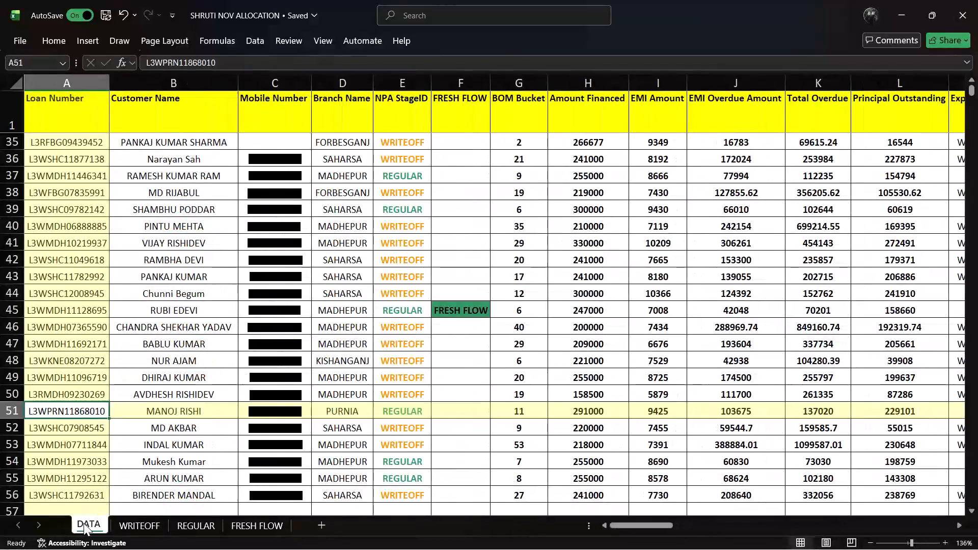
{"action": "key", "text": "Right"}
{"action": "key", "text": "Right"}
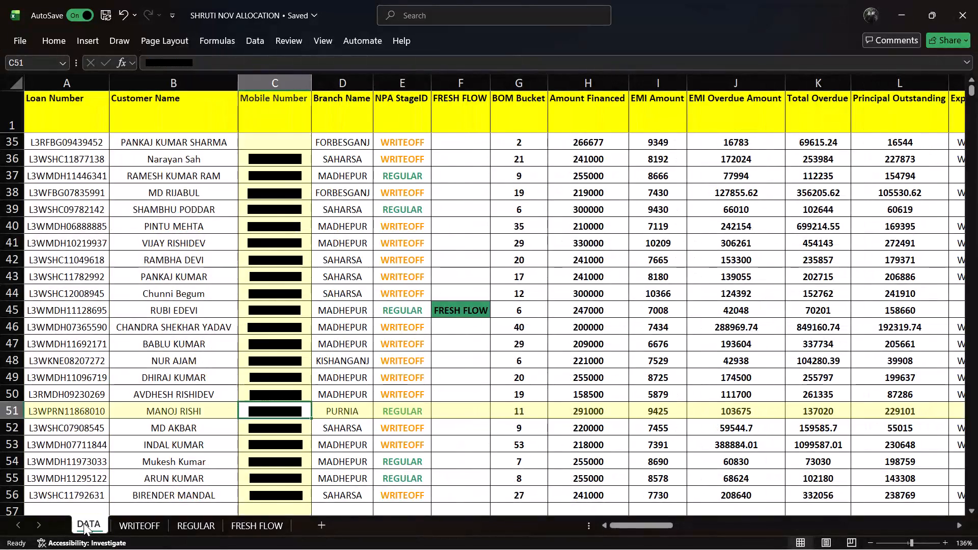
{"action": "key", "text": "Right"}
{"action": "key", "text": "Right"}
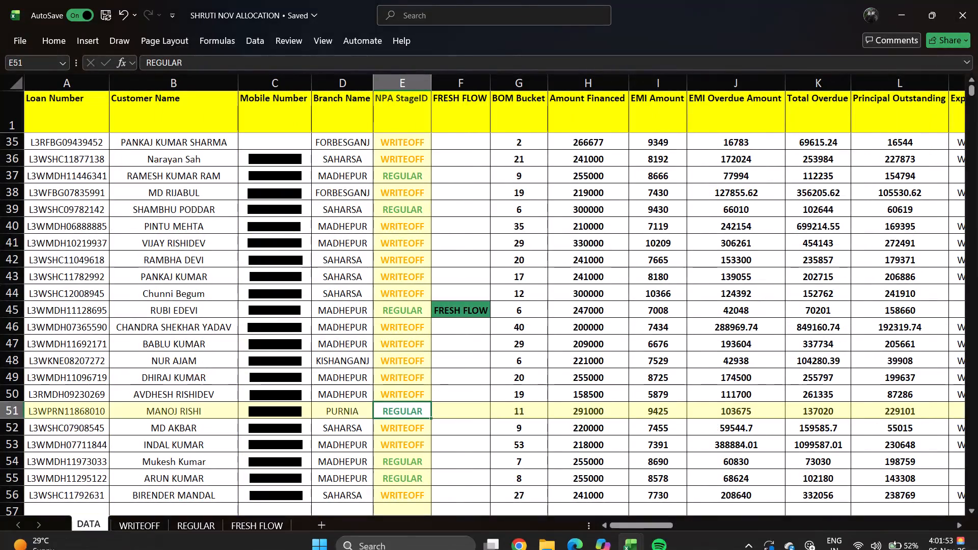
Find row 51's customer on the REGULAR sheet and check the contact, feedback and calling date entries in that row.
{"action": "left_click", "coordinate": [205, 525]}
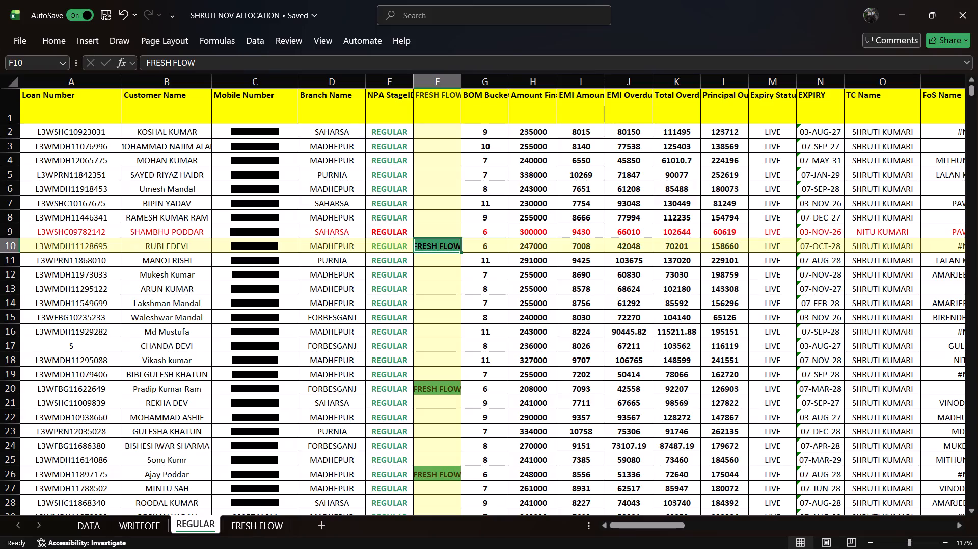
{"action": "left_click", "coordinate": [171, 262]}
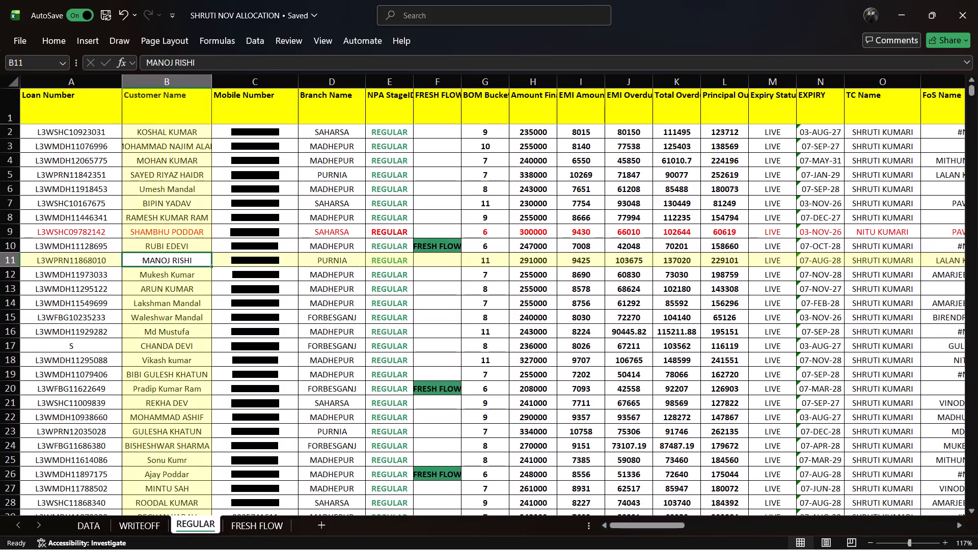
{"action": "key", "text": "Right"}
{"action": "key", "text": "Right"}
{"action": "key", "text": "Right"}
{"action": "key", "text": "Right"}
{"action": "key", "text": "Right"}
{"action": "key", "text": "Right"}
{"action": "key", "text": "Right"}
{"action": "key", "text": "Right"}
{"action": "key", "text": "Right"}
{"action": "key", "text": "Right"}
{"action": "key", "text": "Right"}
{"action": "key", "text": "Right"}
{"action": "key", "text": "Right"}
{"action": "key", "text": "Right"}
{"action": "key", "text": "Right"}
{"action": "key", "text": "Right"}
{"action": "key", "text": "Right"}
{"action": "key", "text": "Right"}
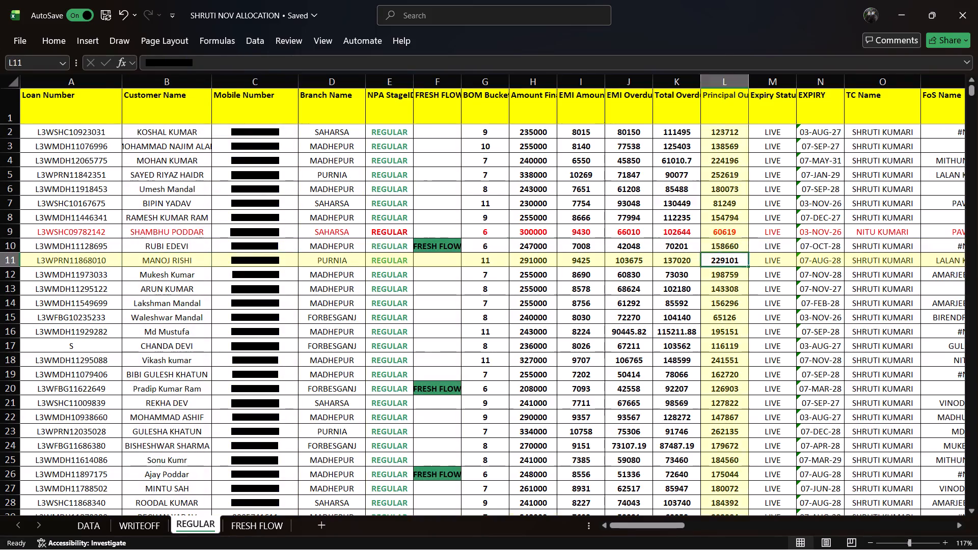
{"action": "key", "text": "Right"}
{"action": "key", "text": "Right"}
{"action": "key", "text": "Right"}
{"action": "key", "text": "Right"}
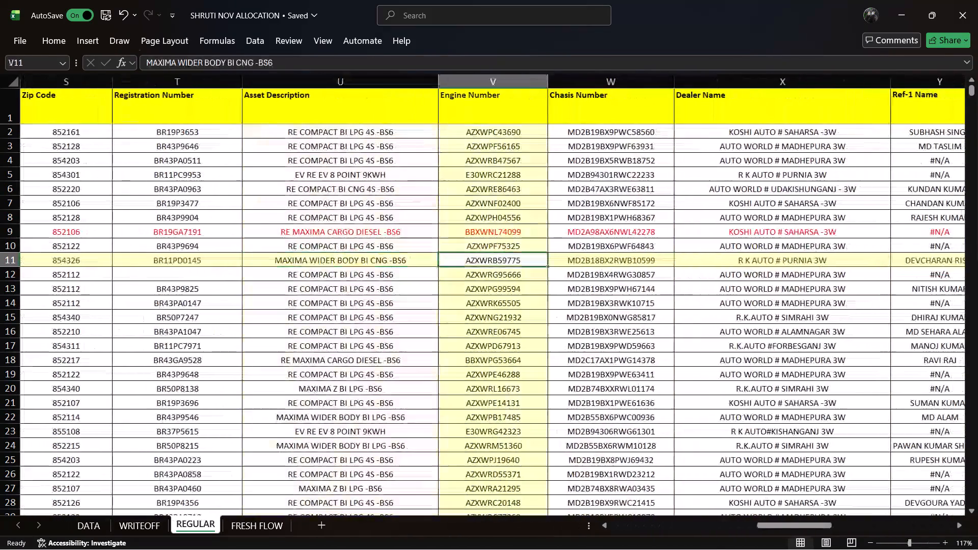
{"action": "key", "text": "Right"}
{"action": "key", "text": "Right"}
{"action": "key", "text": "Right"}
{"action": "key", "text": "Right"}
{"action": "key", "text": "Right"}
{"action": "key", "text": "Right"}
{"action": "key", "text": "Right"}
{"action": "key", "text": "Right"}
{"action": "key", "text": "Right"}
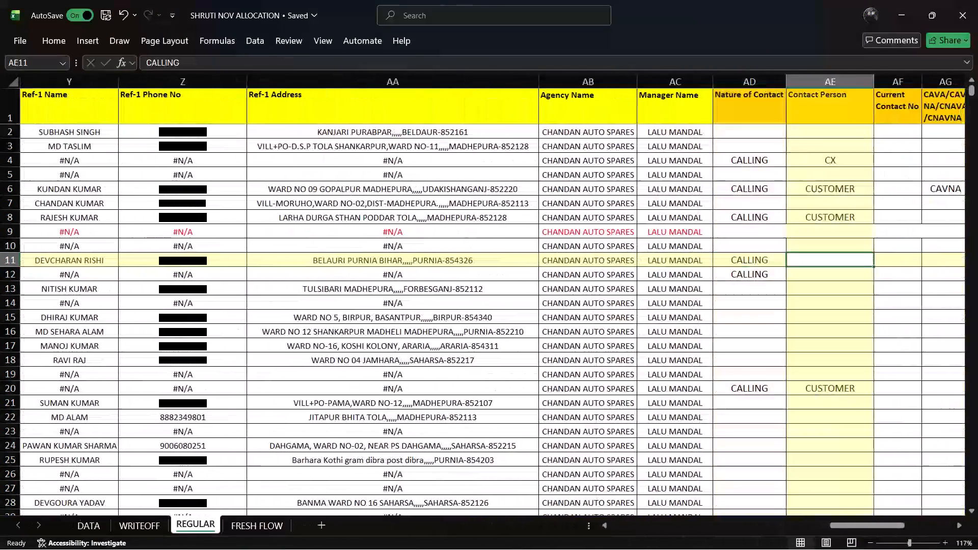
{"action": "key", "text": "Right"}
{"action": "key", "text": "Right"}
{"action": "key", "text": "Right"}
{"action": "key", "text": "Right"}
{"action": "key", "text": "Right"}
{"action": "key", "text": "Right"}
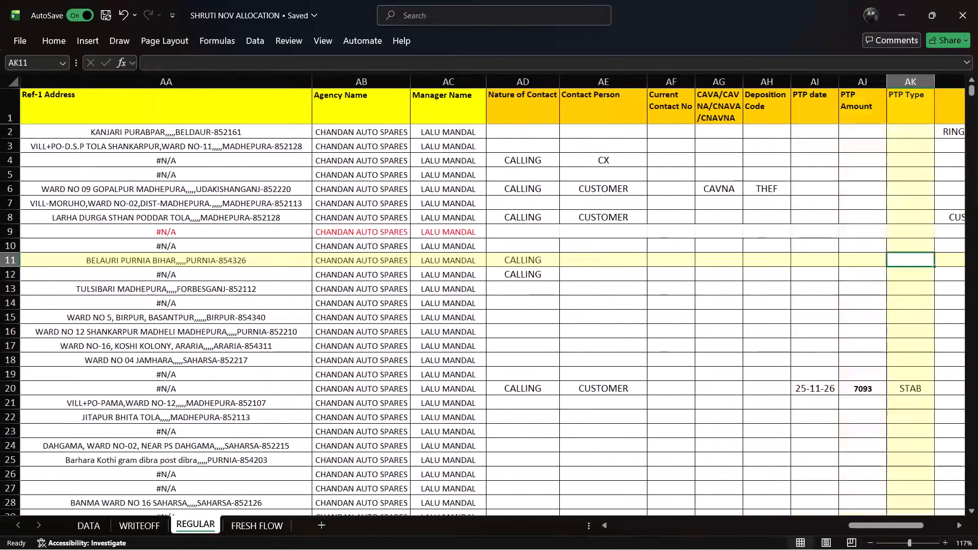
{"action": "key", "text": "Right"}
{"action": "key", "text": "Right"}
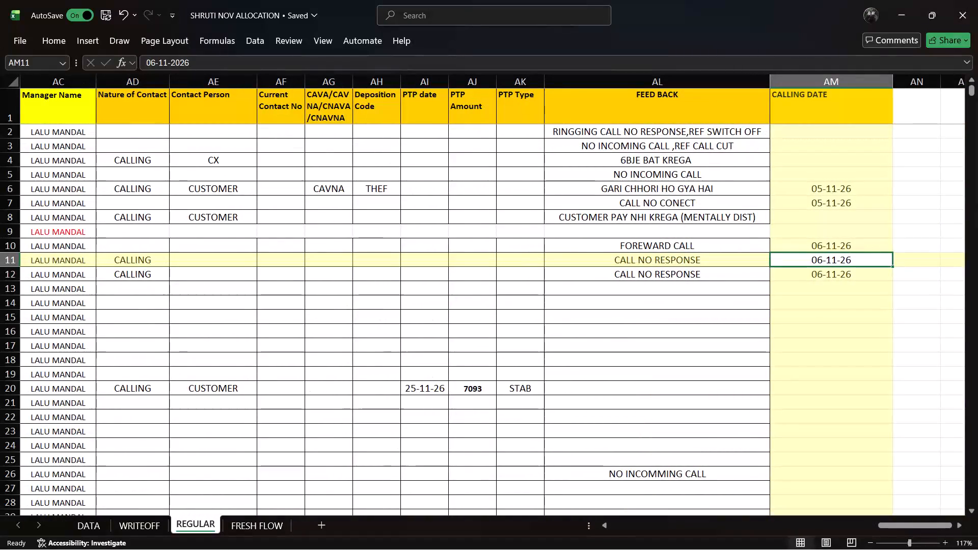
Record CALL NO RESPONSE as the FEED BACK for row 51 on the DATA sheet and save the workbook.
{"action": "left_click", "coordinate": [88, 519]}
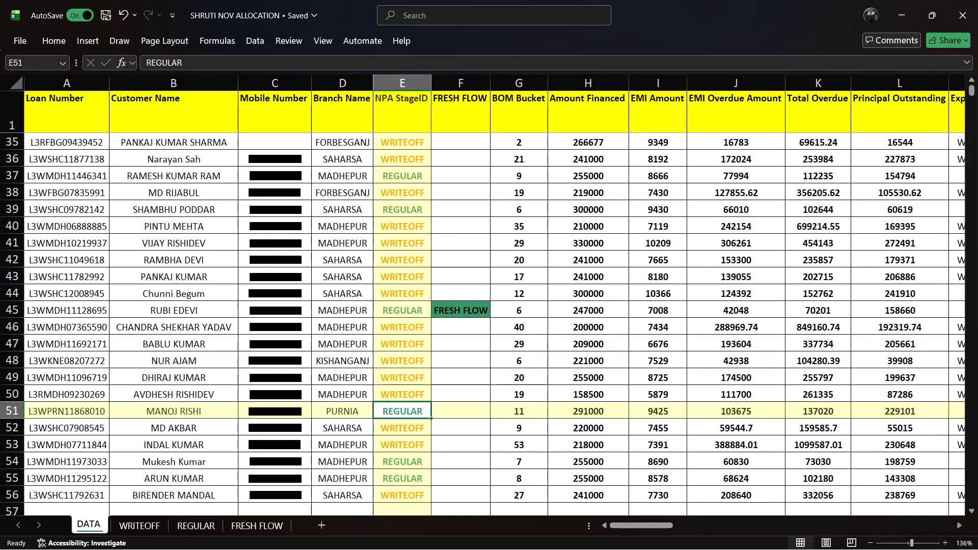
{"action": "key", "text": "Right"}
{"action": "key", "text": "Right"}
{"action": "key", "text": "Right"}
{"action": "key", "text": "Right"}
{"action": "key", "text": "Right"}
{"action": "key", "text": "Right"}
{"action": "key", "text": "Right"}
{"action": "key", "text": "Right"}
{"action": "key", "text": "Right"}
{"action": "key", "text": "Right"}
{"action": "key", "text": "Right"}
{"action": "key", "text": "Right"}
{"action": "key", "text": "Right"}
{"action": "key", "text": "Right"}
{"action": "key", "text": "Right"}
{"action": "key", "text": "Right"}
{"action": "key", "text": "Right"}
{"action": "key", "text": "Right"}
{"action": "key", "text": "Right"}
{"action": "key", "text": "Right"}
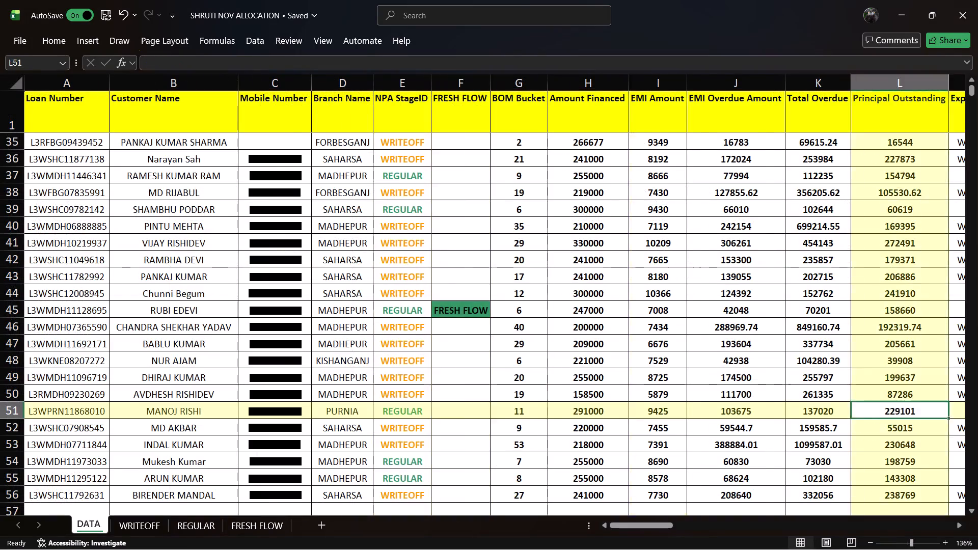
{"action": "key", "text": "Right"}
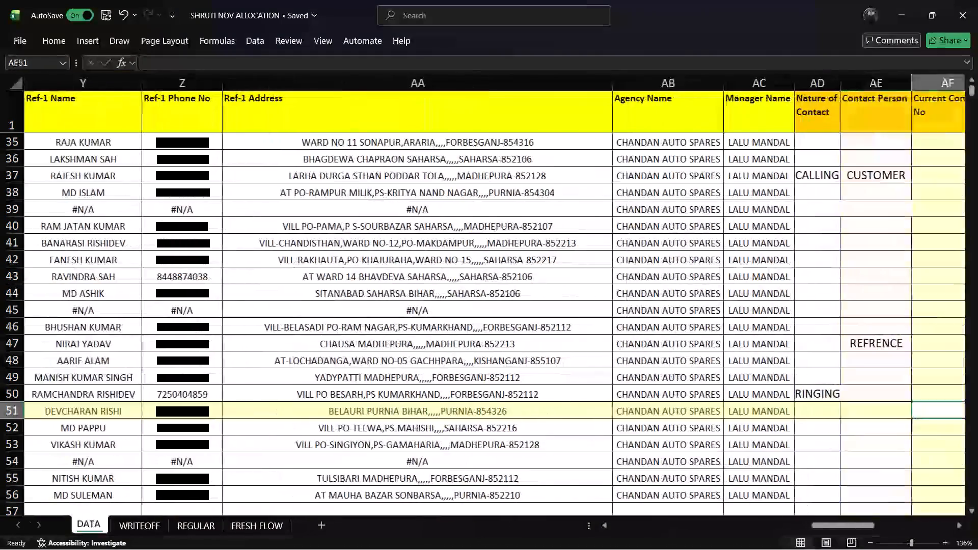
{"action": "key", "text": "Right"}
{"action": "key", "text": "Right"}
{"action": "key", "text": "Right"}
{"action": "key", "text": "Right"}
{"action": "key", "text": "Right"}
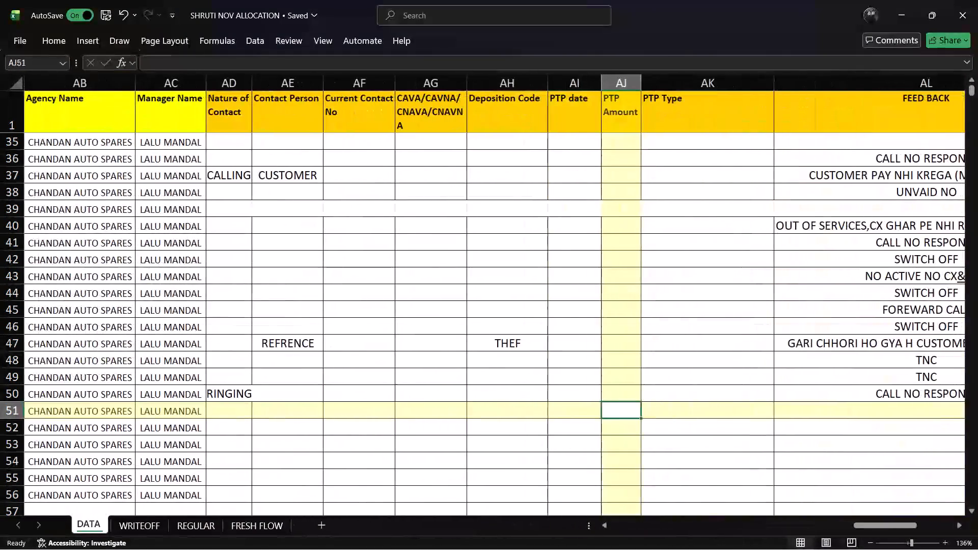
{"action": "key", "text": "Right"}
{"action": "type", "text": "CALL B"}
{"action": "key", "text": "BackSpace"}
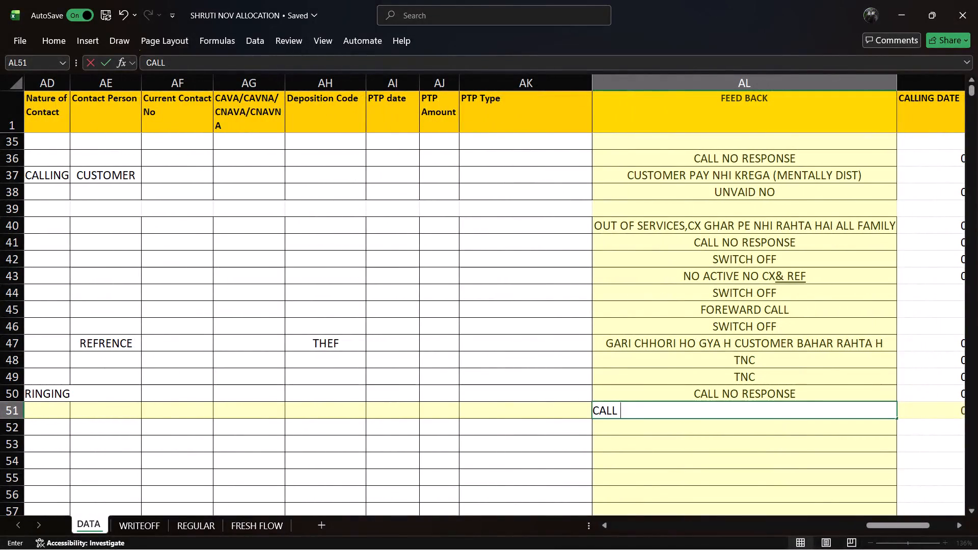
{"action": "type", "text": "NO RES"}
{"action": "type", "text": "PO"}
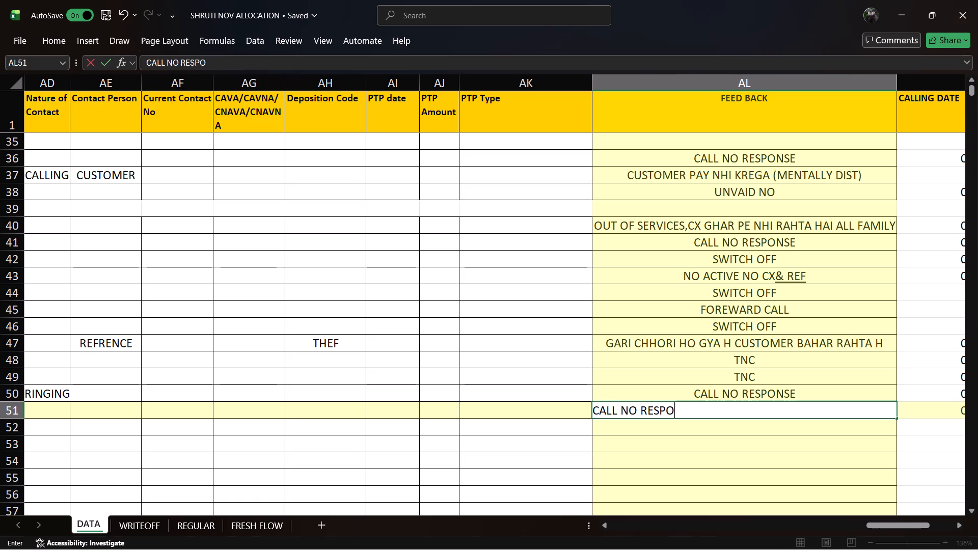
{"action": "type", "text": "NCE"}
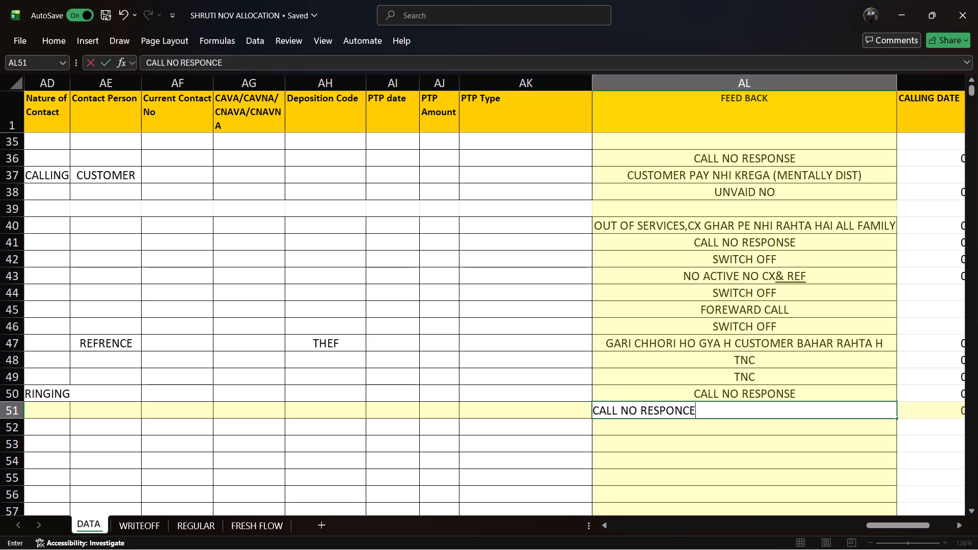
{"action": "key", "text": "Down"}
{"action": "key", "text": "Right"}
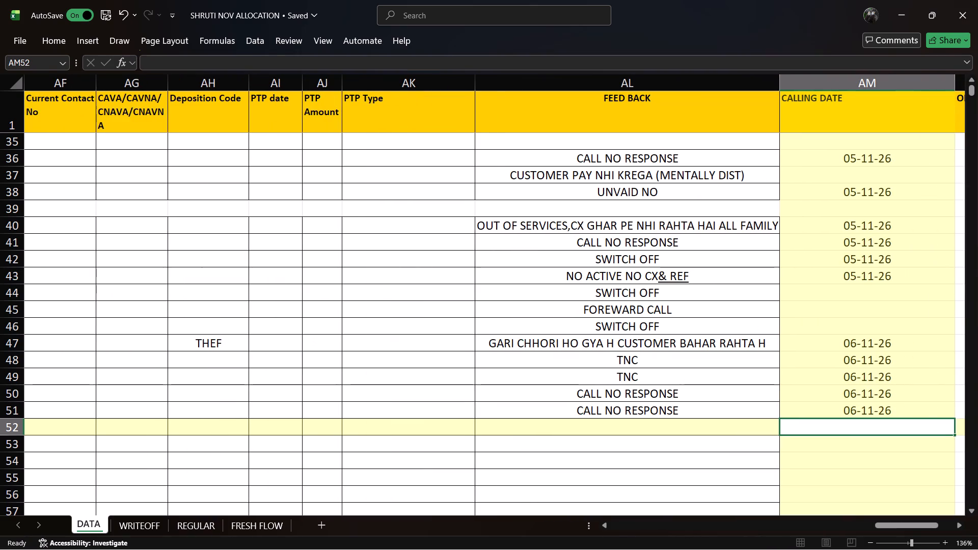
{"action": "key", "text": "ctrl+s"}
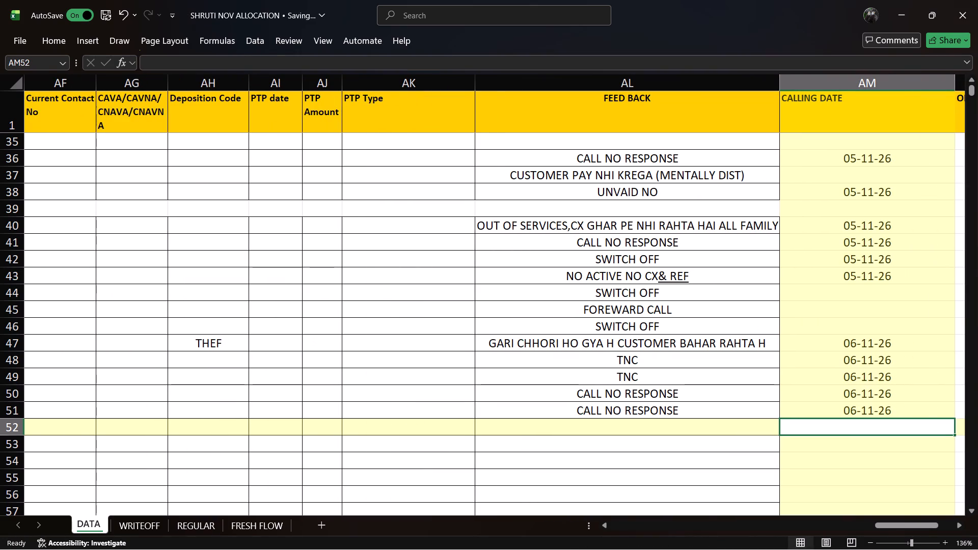
Go back to the start of row 52 and check the customer's loan number, name, branch and NPA stage.
{"action": "left_click", "coordinate": [579, 413]}
{"action": "key", "text": "Down"}
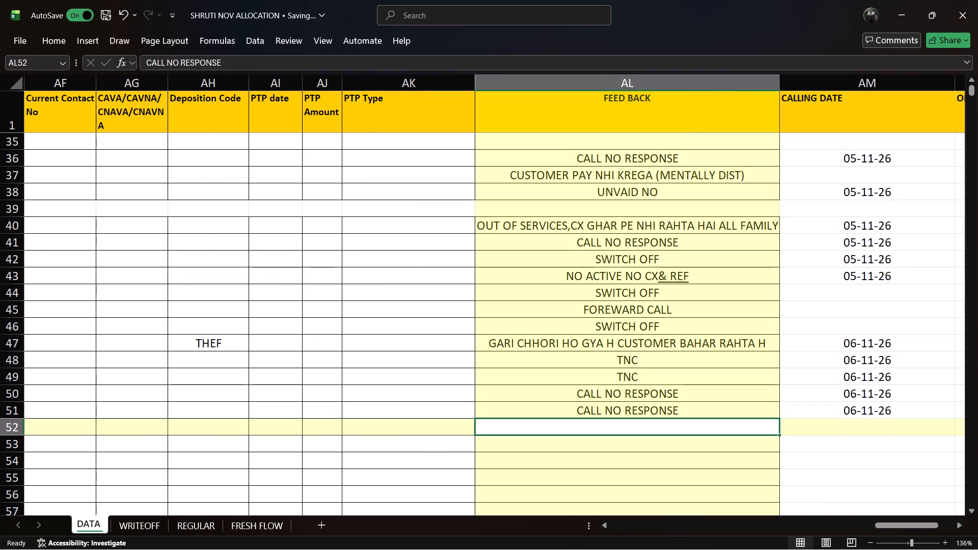
{"action": "key", "text": "Left"}
{"action": "key", "text": "Left"}
{"action": "key", "text": "Left"}
{"action": "key", "text": "Left"}
{"action": "key", "text": "Left"}
{"action": "key", "text": "Left"}
{"action": "key", "text": "Left"}
{"action": "key", "text": "Left"}
{"action": "key", "text": "Left"}
{"action": "key", "text": "Left"}
{"action": "key", "text": "Left"}
{"action": "key", "text": "Left"}
{"action": "key", "text": "Left"}
{"action": "key", "text": "Left"}
{"action": "key", "text": "Left"}
{"action": "key", "text": "Left"}
{"action": "key", "text": "Left"}
{"action": "key", "text": "Left"}
{"action": "key", "text": "Left"}
{"action": "key", "text": "Left"}
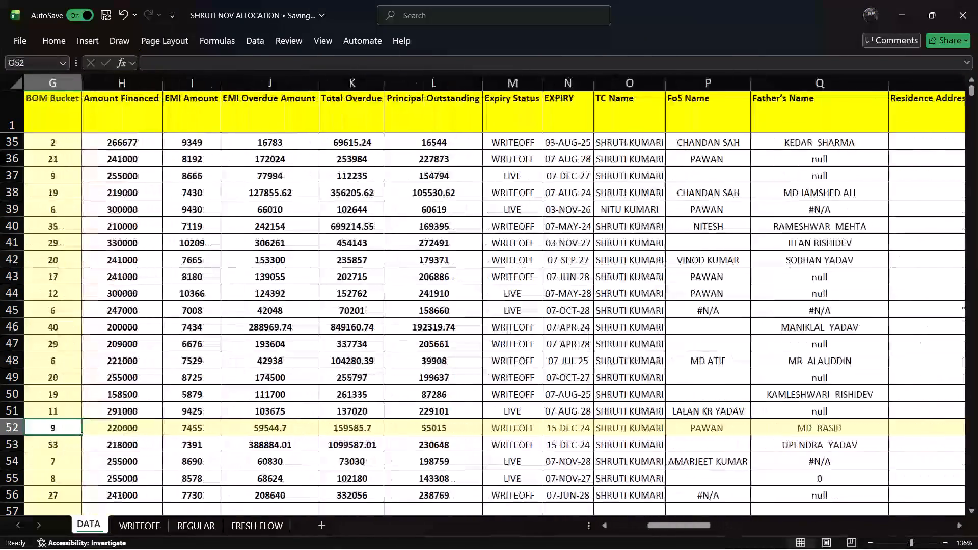
{"action": "key", "text": "Right"}
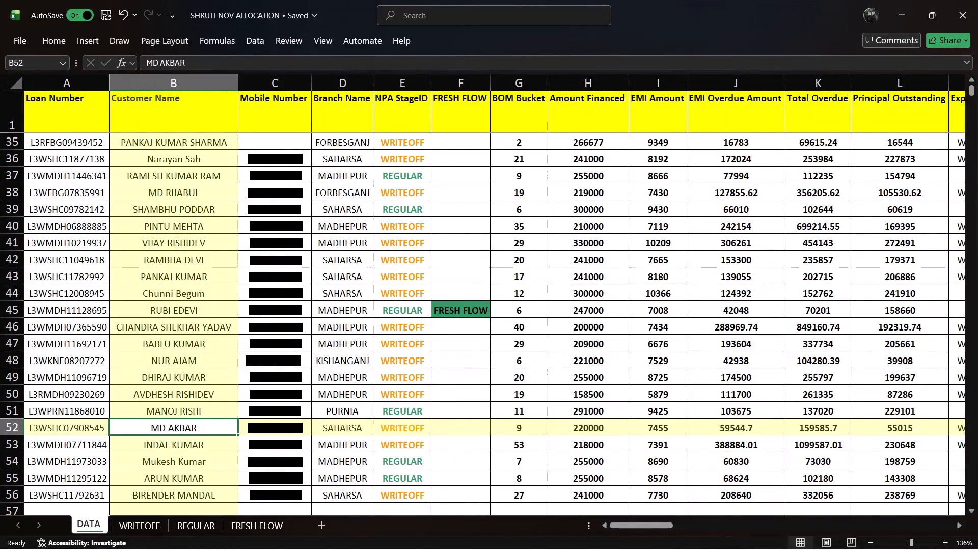
Look through the customer names on the WRITEOFF sheet from row 81 down to row 119 for row 52's customer.
{"action": "left_click", "coordinate": [133, 527]}
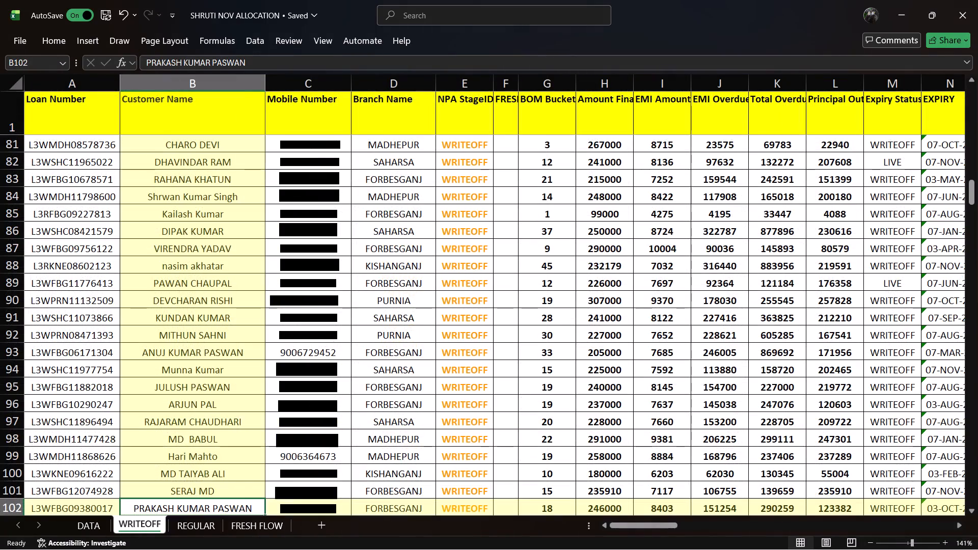
{"action": "left_click", "coordinate": [189, 147]}
{"action": "key", "text": "Down"}
{"action": "key", "text": "Down"}
{"action": "key", "text": "Down"}
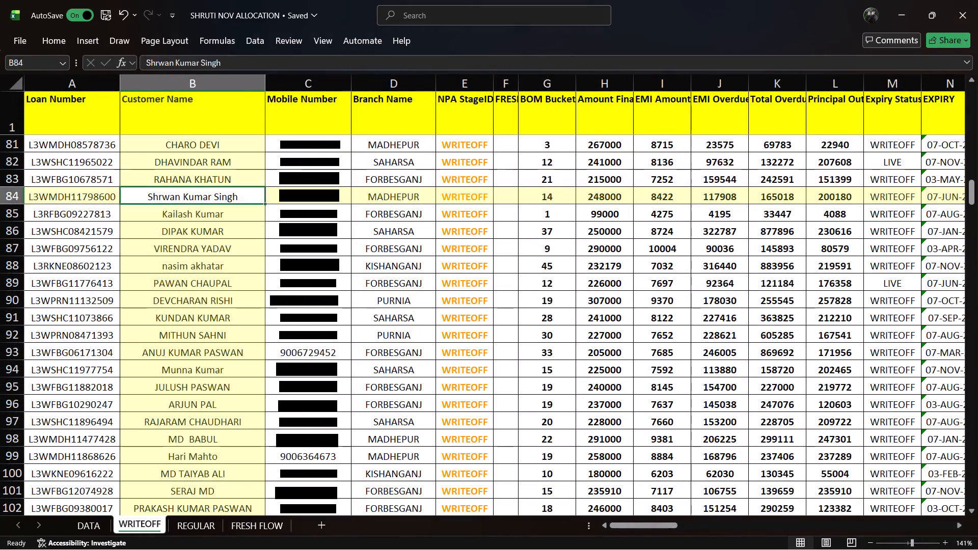
{"action": "key", "text": "Down"}
{"action": "key", "text": "Down"}
{"action": "key", "text": "Down"}
{"action": "key", "text": "Down"}
{"action": "key", "text": "Down"}
{"action": "key", "text": "Down"}
{"action": "key", "text": "Down"}
{"action": "key", "text": "Down"}
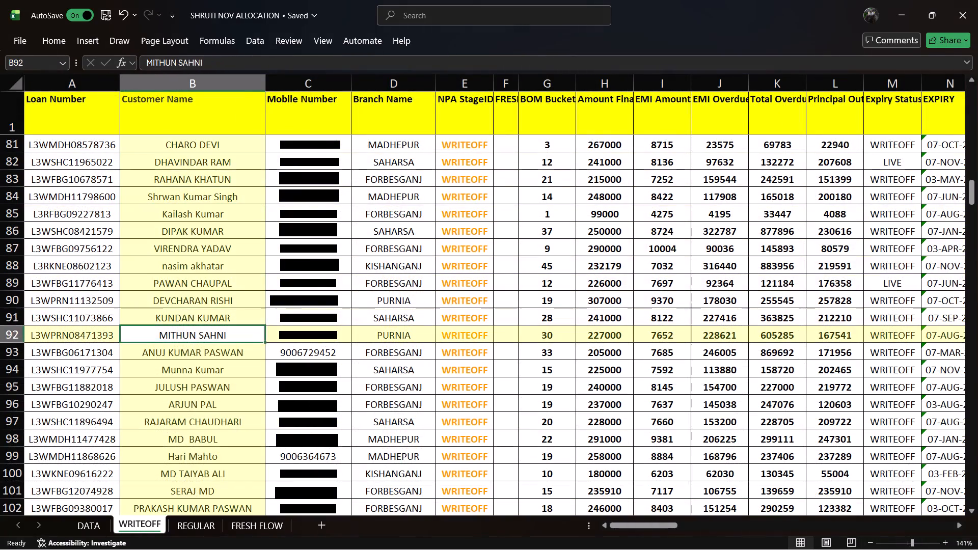
{"action": "key", "text": "Down"}
{"action": "key", "text": "Down"}
{"action": "key", "text": "Down"}
{"action": "key", "text": "Down"}
{"action": "key", "text": "Down"}
{"action": "key", "text": "Down"}
{"action": "key", "text": "Down"}
{"action": "key", "text": "Down"}
{"action": "key", "text": "Down"}
{"action": "key", "text": "Down"}
{"action": "key", "text": "Down"}
{"action": "key", "text": "Down"}
{"action": "key", "text": "Down"}
{"action": "key", "text": "Down"}
{"action": "key", "text": "Down"}
{"action": "key", "text": "Down"}
{"action": "key", "text": "Down"}
{"action": "key", "text": "Down"}
{"action": "key", "text": "Down"}
{"action": "key", "text": "Down"}
{"action": "key", "text": "Down"}
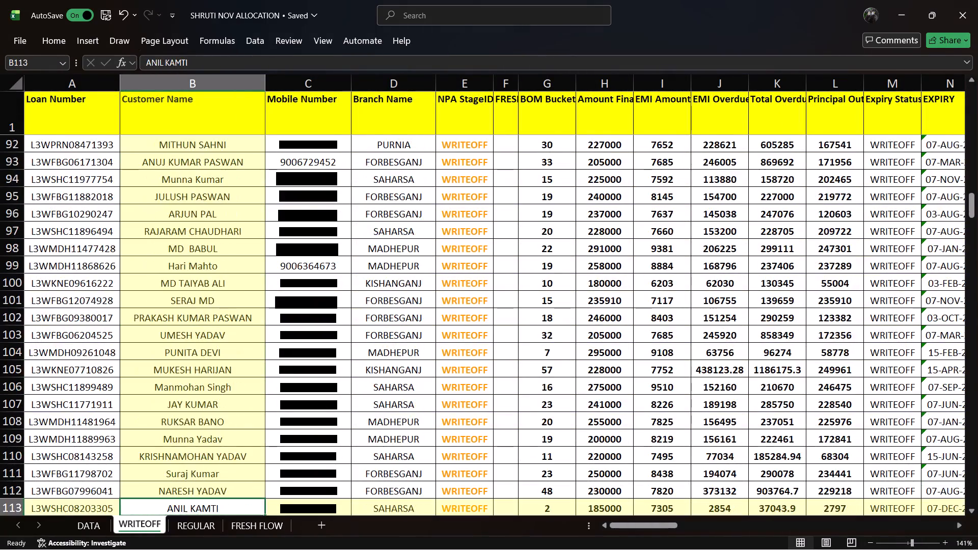
{"action": "key", "text": "Down"}
{"action": "key", "text": "Down"}
{"action": "key", "text": "Down"}
{"action": "key", "text": "Down"}
{"action": "key", "text": "Down"}
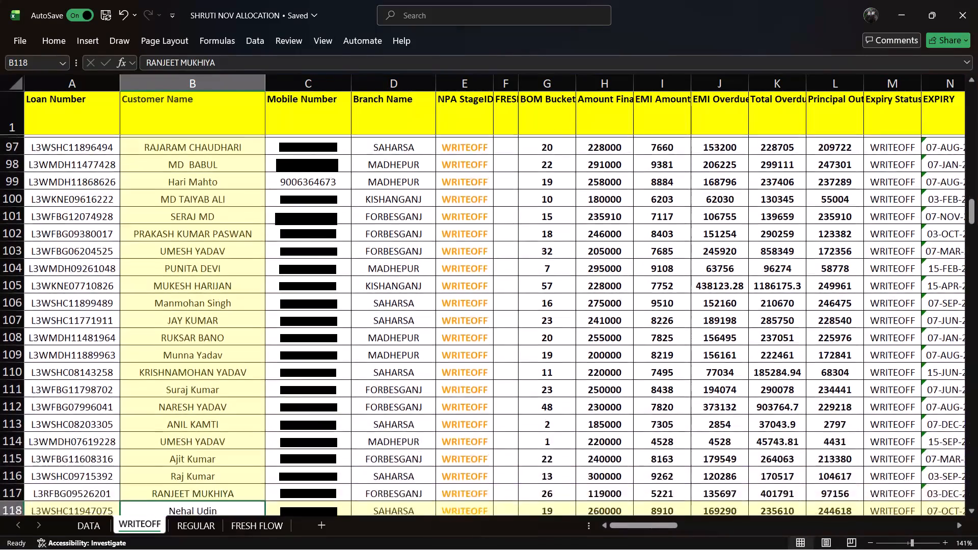
{"action": "key", "text": "Down"}
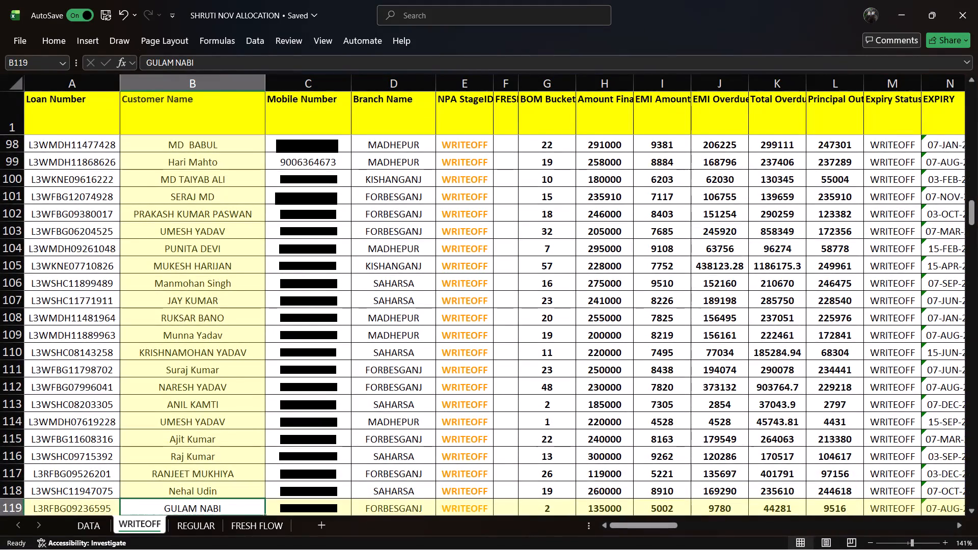
Return to the DATA sheet and check the customer name and mobile number in row 52.
{"action": "left_click", "coordinate": [84, 521]}
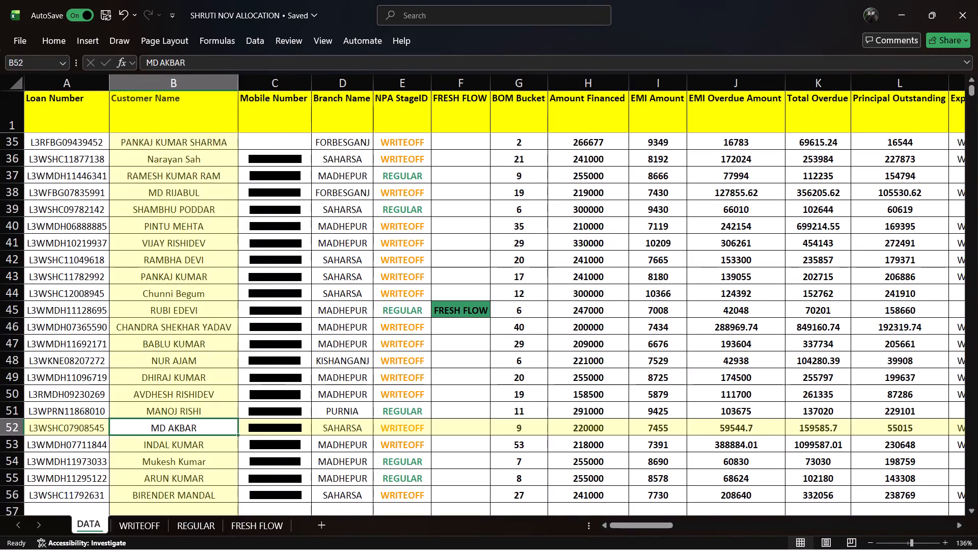
{"action": "left_click", "coordinate": [187, 427]}
{"action": "left_click", "coordinate": [279, 429]}
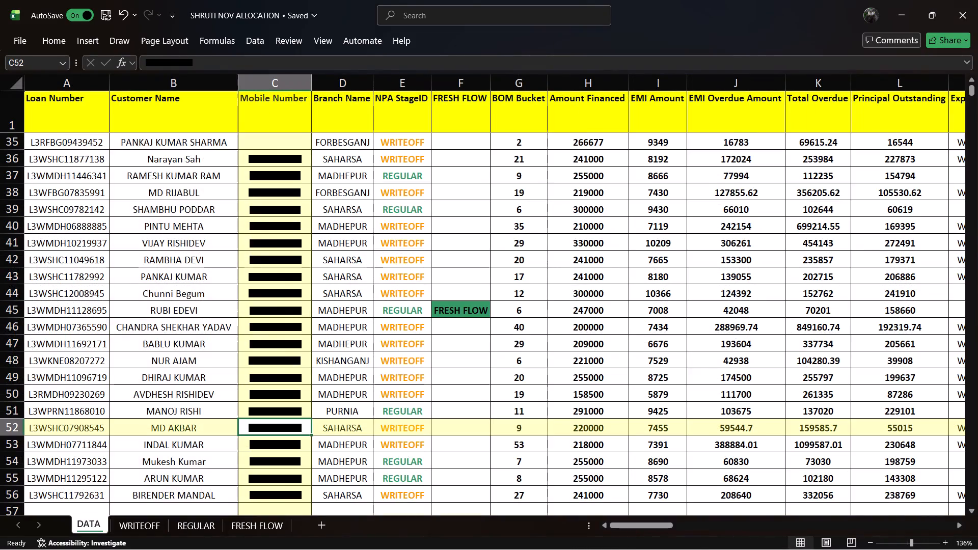
{"action": "left_click", "coordinate": [181, 427]}
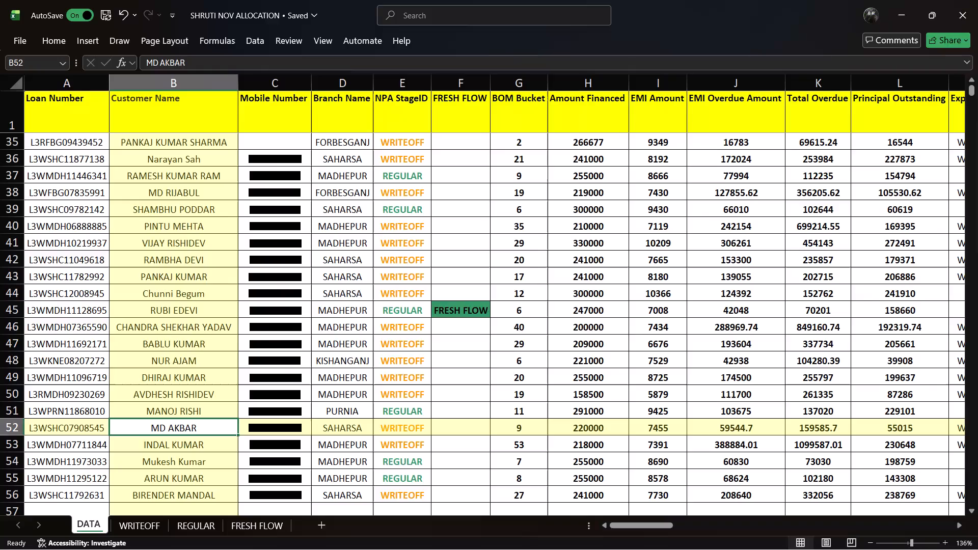
{"action": "key", "text": "Right"}
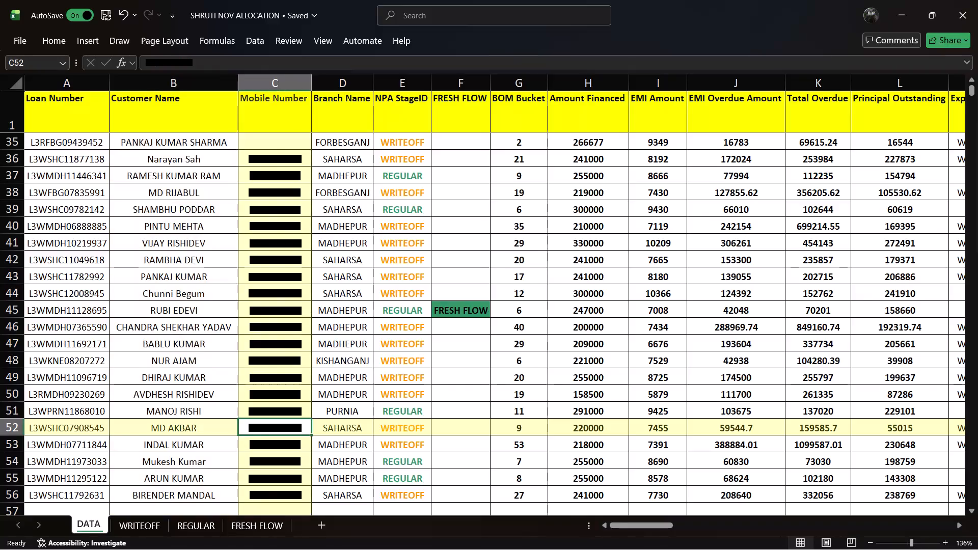
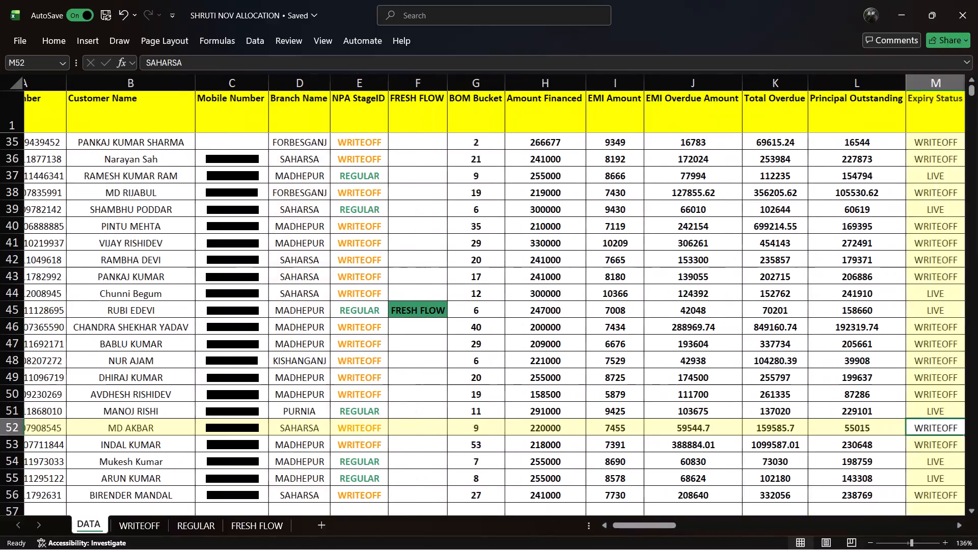
Record TNC as the FEED BACK for row 52 on the DATA sheet.
{"action": "key", "text": "Right"}
{"action": "key", "text": "Right"}
{"action": "key", "text": "Right"}
{"action": "key", "text": "Right"}
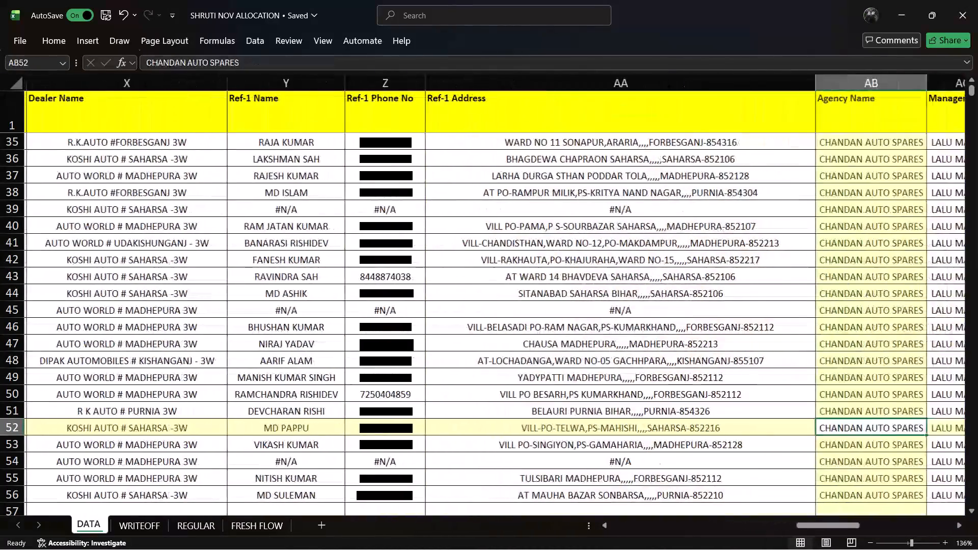
{"action": "key", "text": "Right"}
{"action": "key", "text": "Right"}
{"action": "key", "text": "Right"}
{"action": "key", "text": "Right"}
{"action": "key", "text": "Right"}
{"action": "key", "text": "Right"}
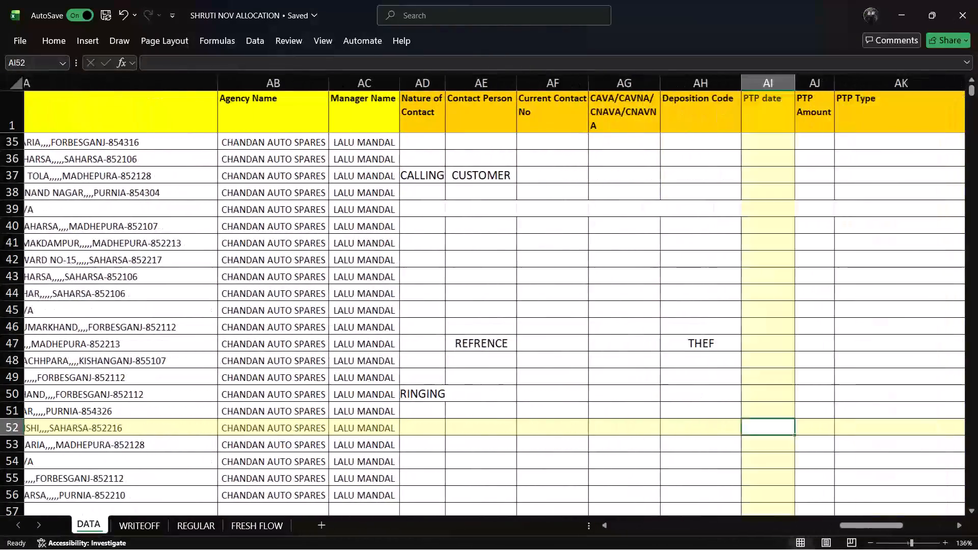
{"action": "key", "text": "Right"}
{"action": "key", "text": "Right"}
{"action": "key", "text": "Right"}
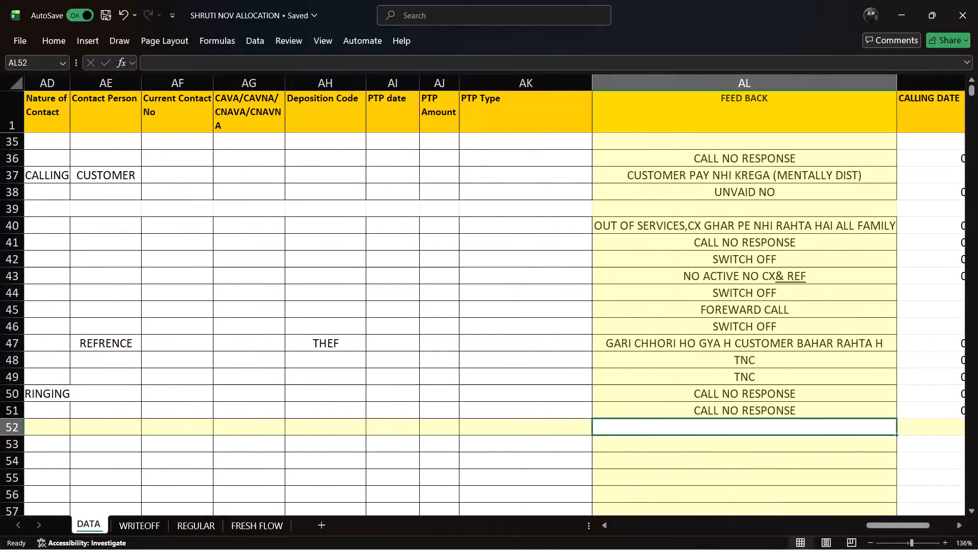
{"action": "type", "text": "TNC"}
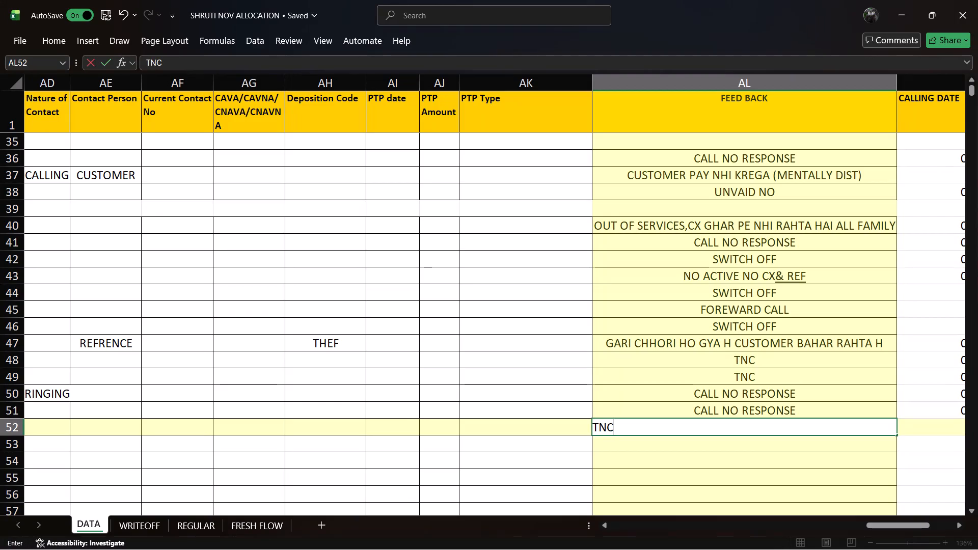
{"action": "key", "text": "Right"}
Enter the current date, 06-11-2026, as the CALLING DATE for row 52.
{"action": "key", "text": "Right"}
{"action": "key", "text": "Left"}
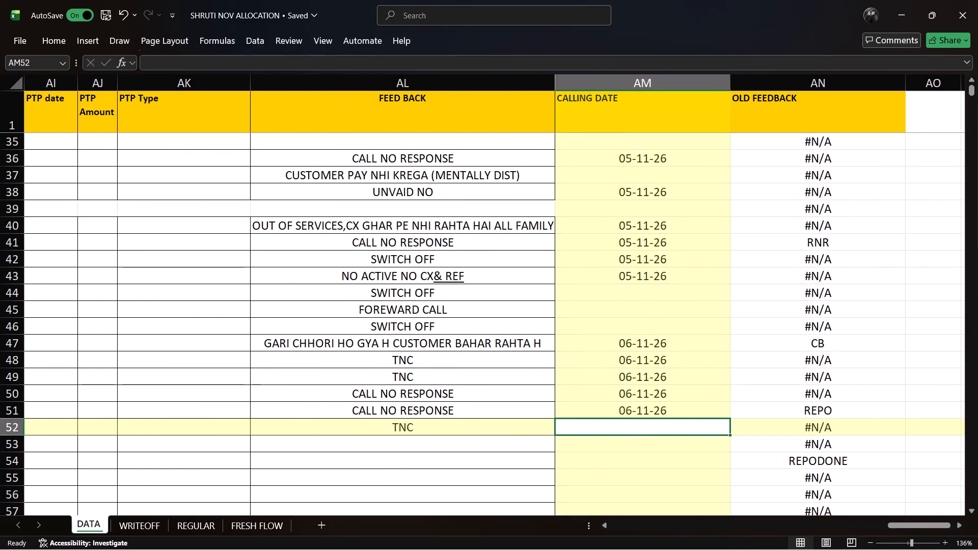
{"action": "key", "text": "ctrl+semicolon"}
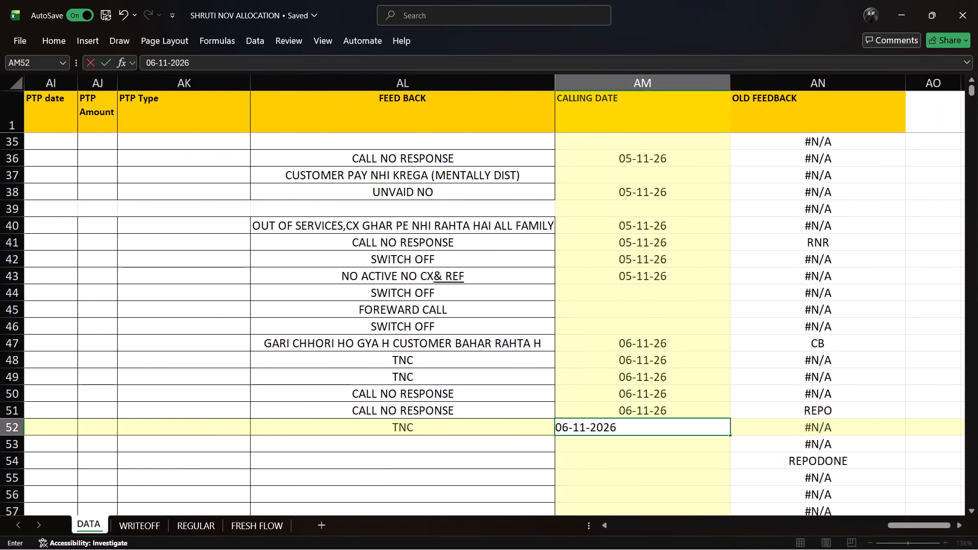
{"action": "key", "text": "Down"}
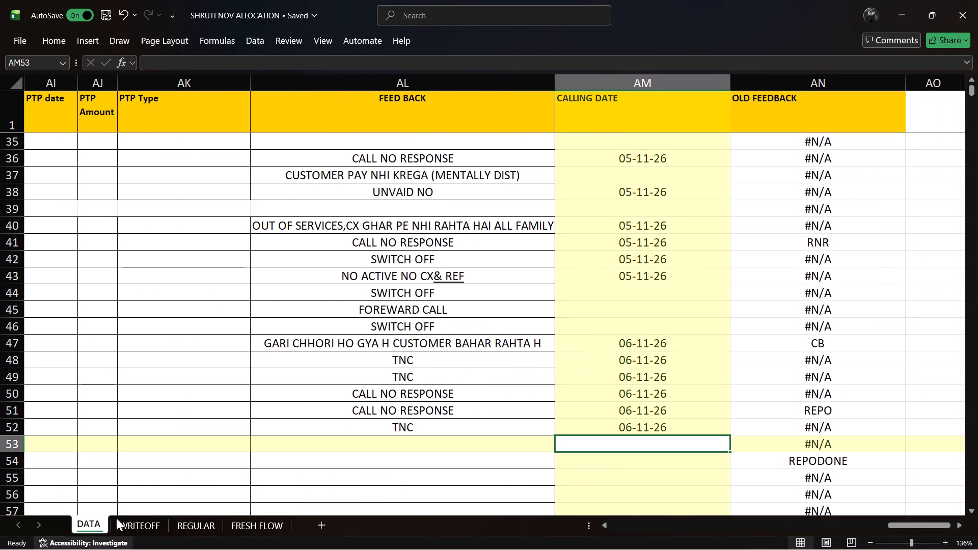
Look through the customer names on the WRITEOFF sheet from row 119 down to row 145 for row 53's customer.
{"action": "left_click", "coordinate": [137, 521]}
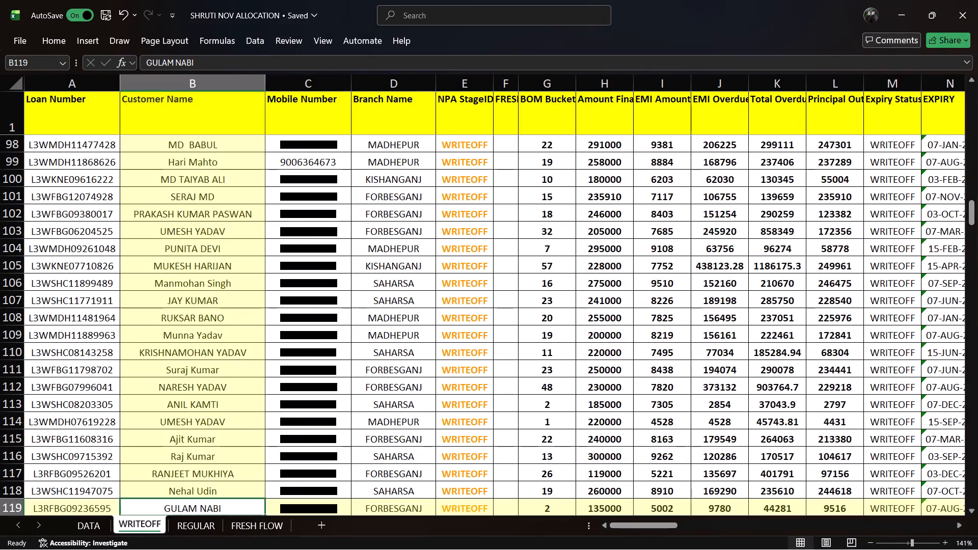
{"action": "key", "text": "Down"}
{"action": "key", "text": "Down"}
{"action": "key", "text": "Down"}
{"action": "key", "text": "Down"}
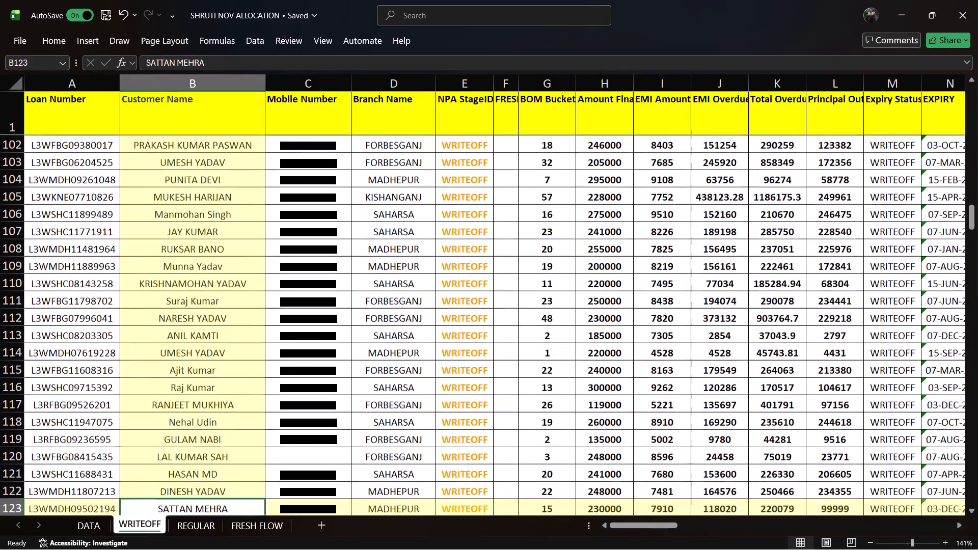
{"action": "key", "text": "Down"}
{"action": "key", "text": "Down"}
{"action": "key", "text": "Down"}
{"action": "key", "text": "Down"}
{"action": "key", "text": "Down"}
{"action": "key", "text": "Down"}
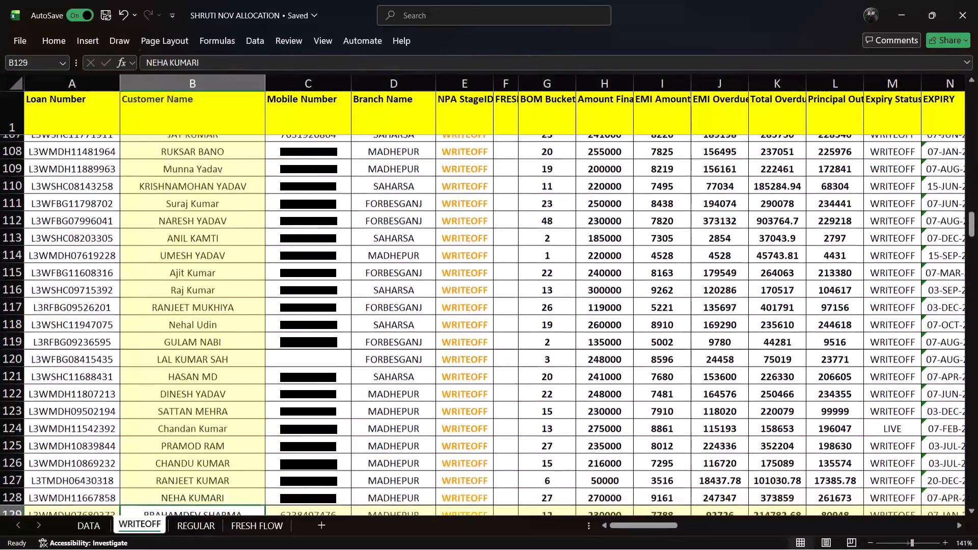
{"action": "key", "text": "Down"}
{"action": "key", "text": "Down"}
{"action": "key", "text": "Down"}
{"action": "key", "text": "Down"}
{"action": "key", "text": "Down"}
{"action": "key", "text": "Down"}
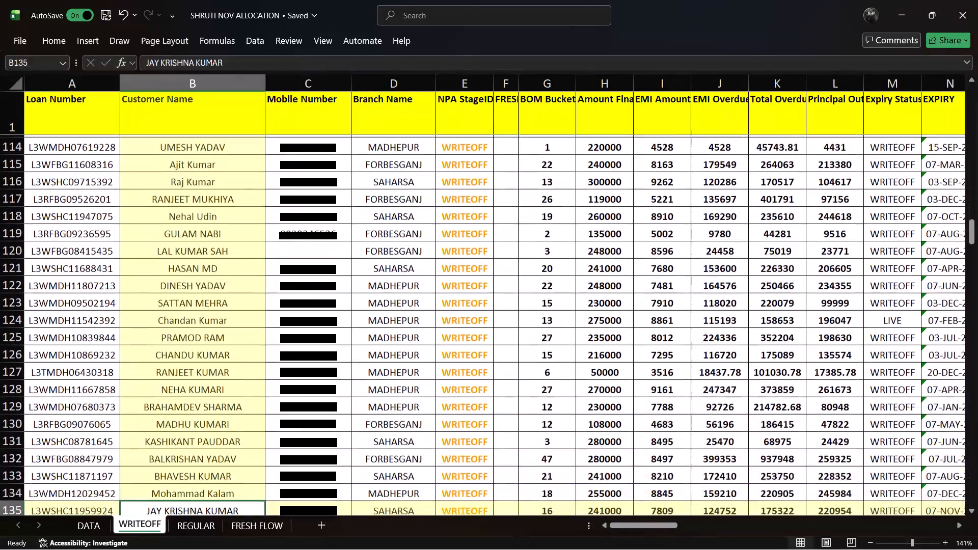
{"action": "key", "text": "Down"}
{"action": "key", "text": "Down"}
{"action": "key", "text": "Down"}
{"action": "key", "text": "Down"}
{"action": "key", "text": "Down"}
{"action": "key", "text": "Down"}
{"action": "key", "text": "Down"}
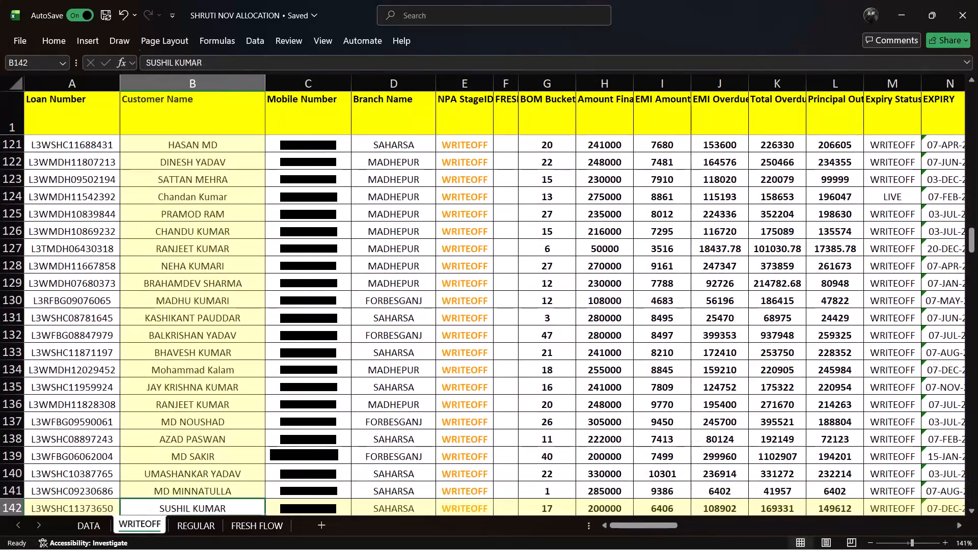
{"action": "key", "text": "Down"}
{"action": "key", "text": "Down"}
{"action": "key", "text": "Down"}
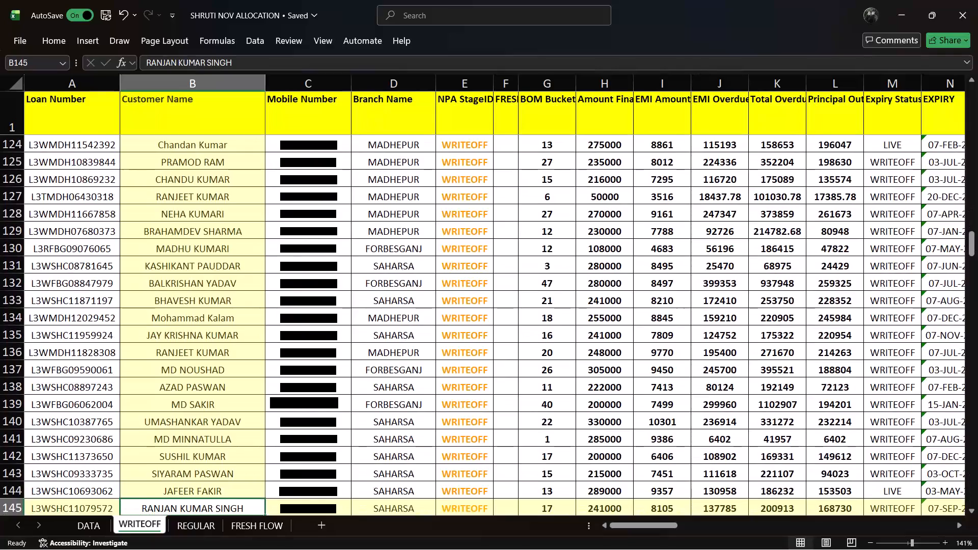
Search the WRITEOFF sheet for all entries matching INDAL and go to the first match.
{"action": "key", "text": "ctrl+f"}
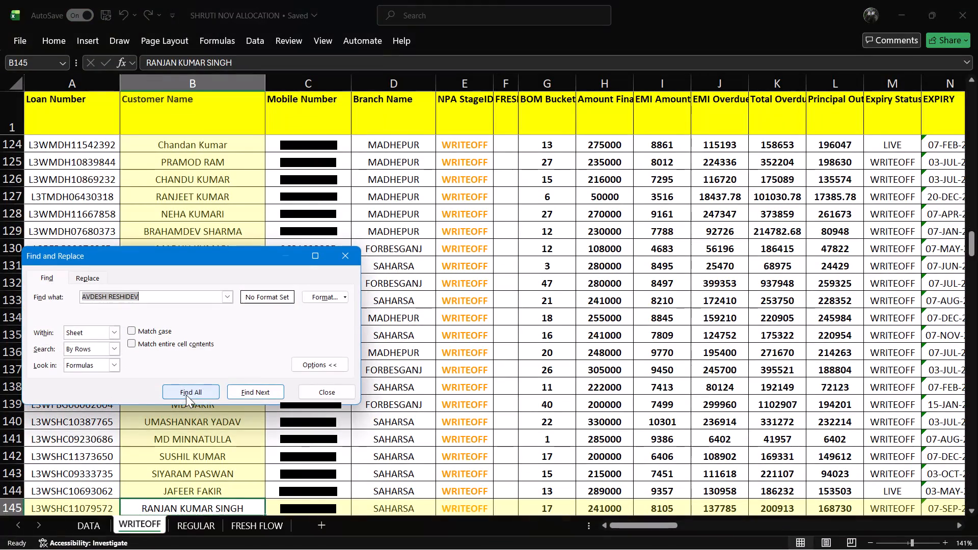
{"action": "key", "text": "BackSpace"}
{"action": "type", "text": "INDAL"}
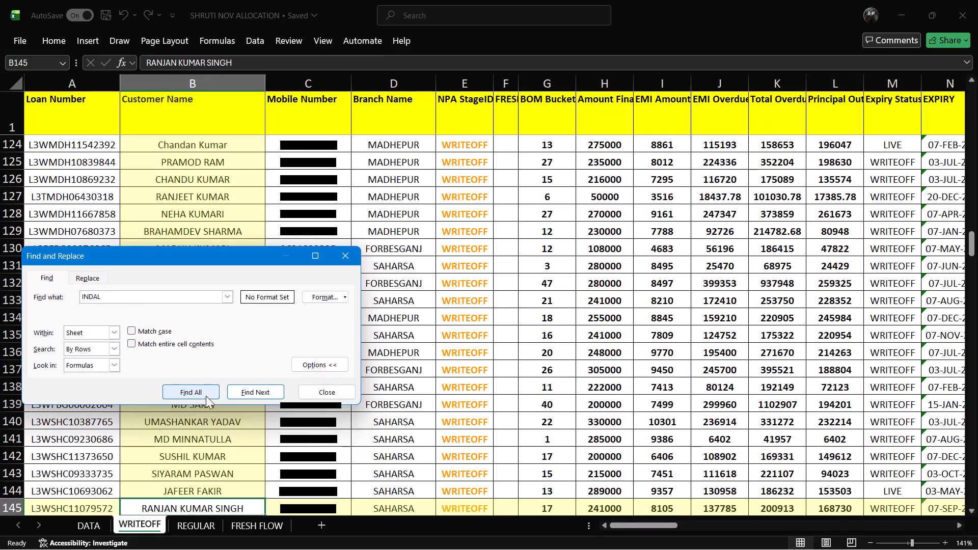
{"action": "left_click", "coordinate": [202, 396]}
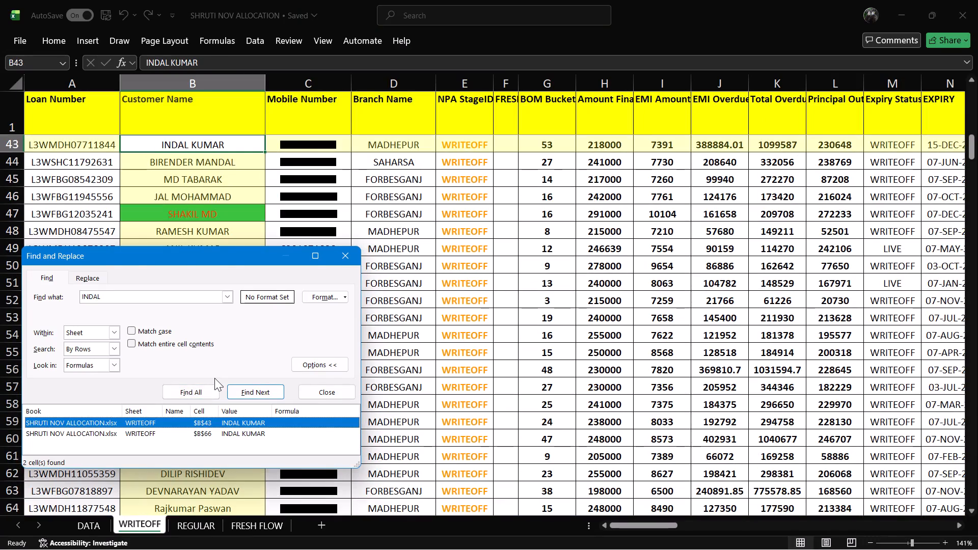
{"action": "left_click", "coordinate": [354, 255]}
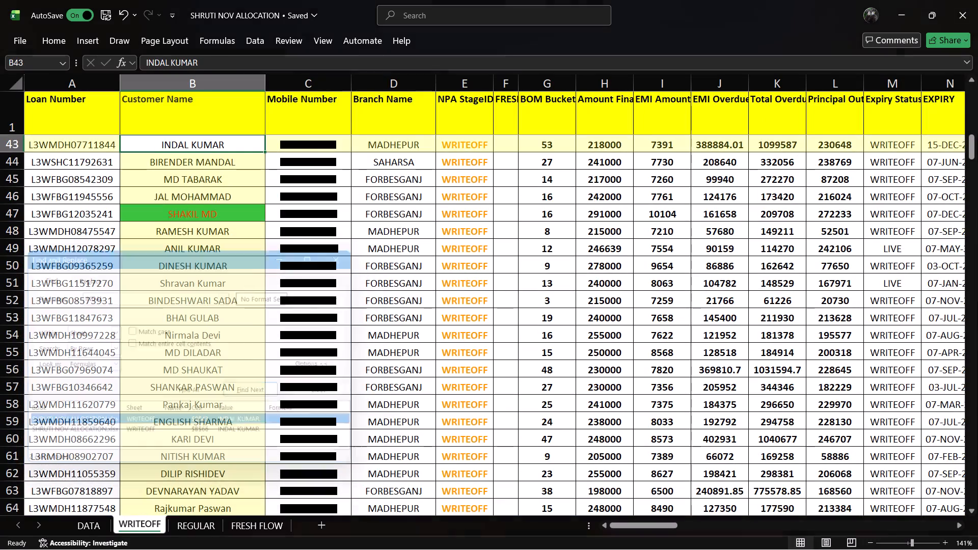
Read across the matched customer's row 43 on the WRITEOFF sheet to check the reference contact, FEED BACK and CALLING DATE.
{"action": "left_click", "coordinate": [242, 149]}
{"action": "key", "text": "Right"}
{"action": "key", "text": "Right"}
{"action": "key", "text": "Right"}
{"action": "key", "text": "Right"}
{"action": "key", "text": "Right"}
{"action": "key", "text": "Right"}
{"action": "key", "text": "Right"}
{"action": "key", "text": "Right"}
{"action": "key", "text": "Right"}
{"action": "key", "text": "Right"}
{"action": "key", "text": "Right"}
{"action": "key", "text": "Right"}
{"action": "key", "text": "Right"}
{"action": "key", "text": "Right"}
{"action": "key", "text": "Right"}
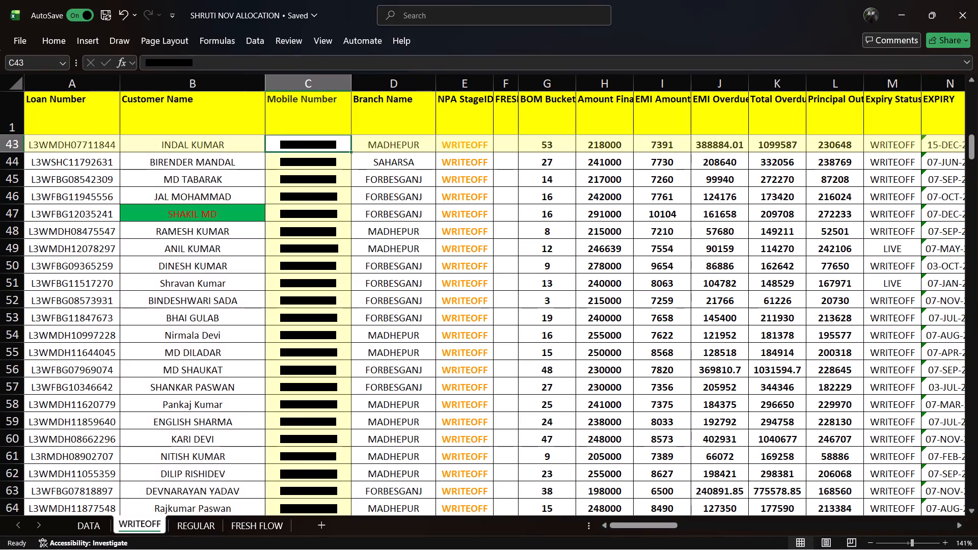
{"action": "key", "text": "Right"}
{"action": "key", "text": "Right"}
{"action": "key", "text": "Right"}
{"action": "key", "text": "Right"}
{"action": "key", "text": "Right"}
{"action": "key", "text": "Right"}
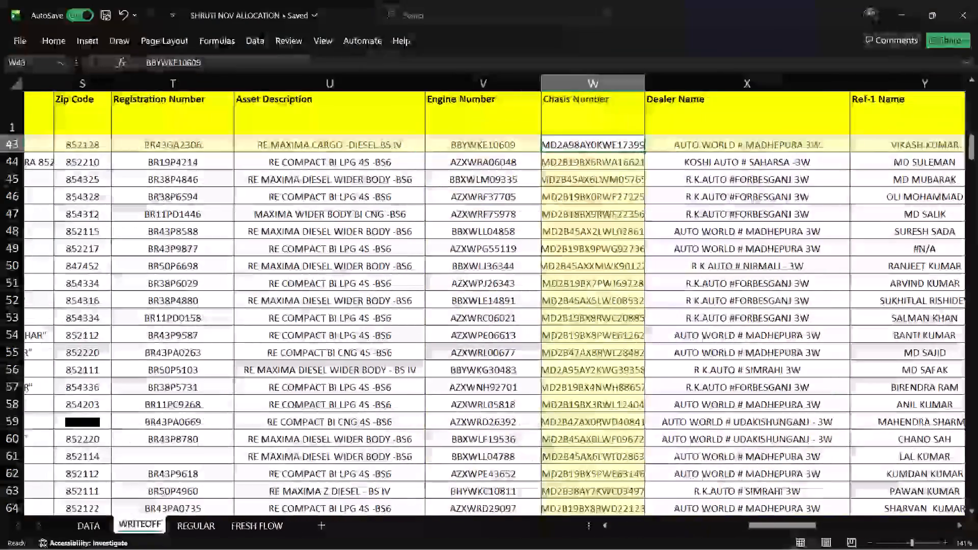
{"action": "key", "text": "Right"}
{"action": "key", "text": "Right"}
{"action": "key", "text": "Right"}
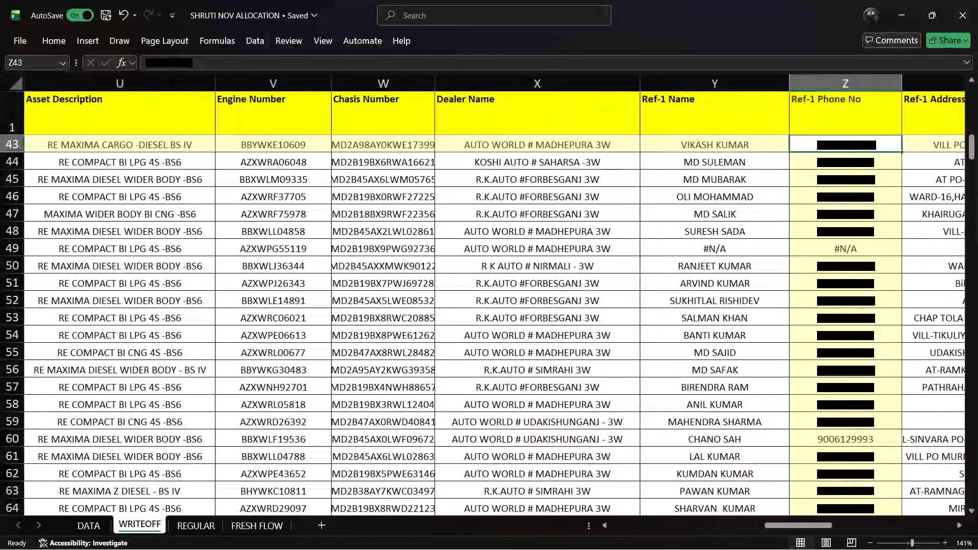
{"action": "key", "text": "Right"}
{"action": "key", "text": "Right"}
{"action": "key", "text": "Right"}
{"action": "key", "text": "Right"}
{"action": "key", "text": "Right"}
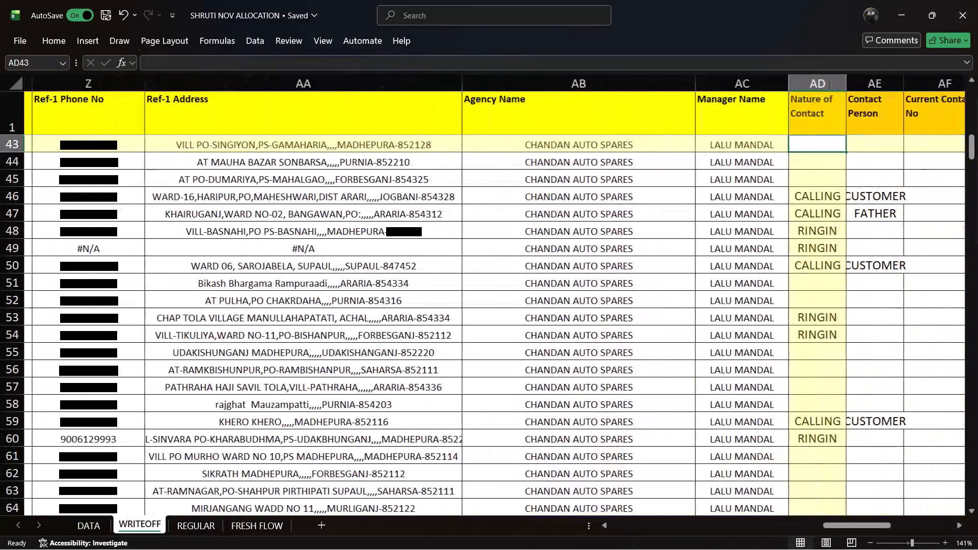
{"action": "key", "text": "Right"}
{"action": "key", "text": "Right"}
{"action": "key", "text": "Right"}
{"action": "key", "text": "Right"}
{"action": "key", "text": "Right"}
{"action": "key", "text": "Right"}
{"action": "key", "text": "Right"}
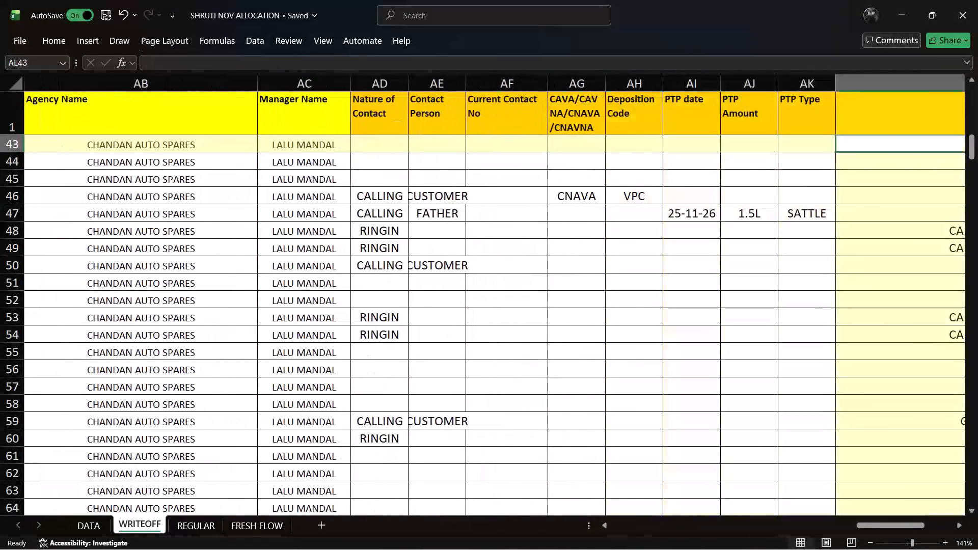
{"action": "key", "text": "Right"}
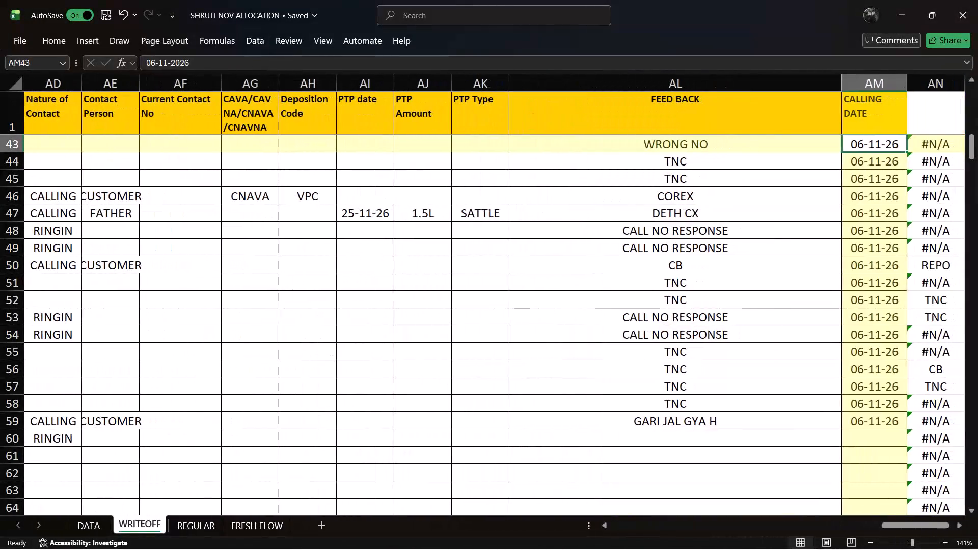
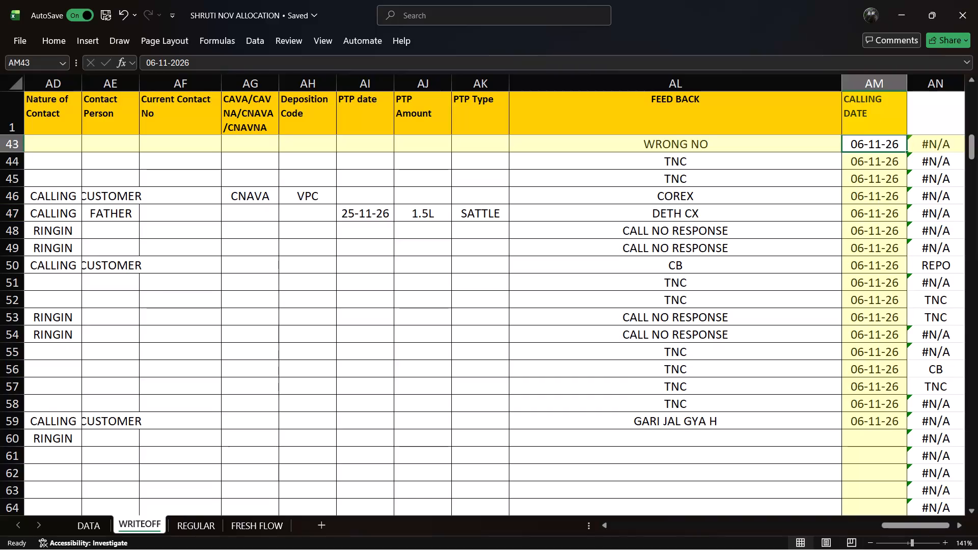
Enter WRONG NO as the FEED BACK for row 53 on the DATA sheet.
{"action": "double_click", "coordinate": [86, 518]}
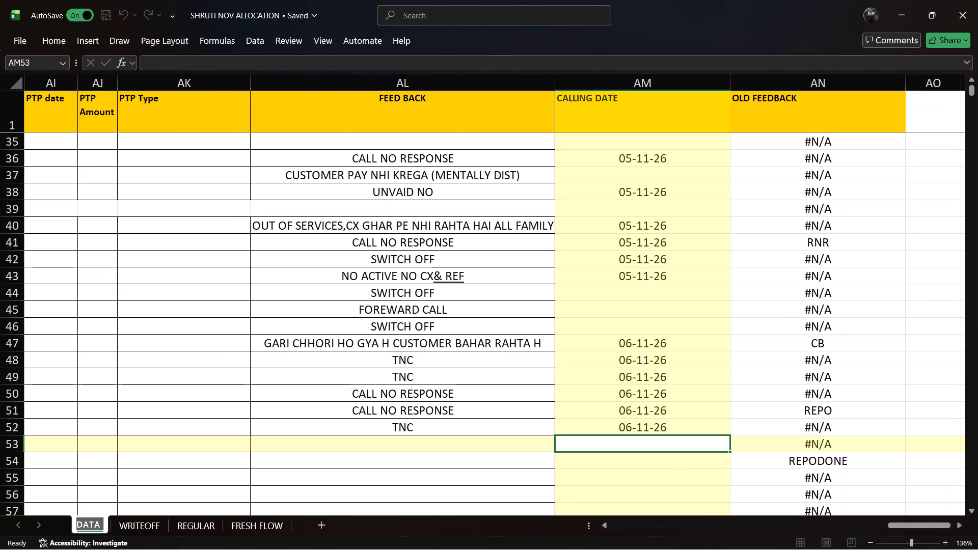
{"action": "left_click", "coordinate": [391, 446]}
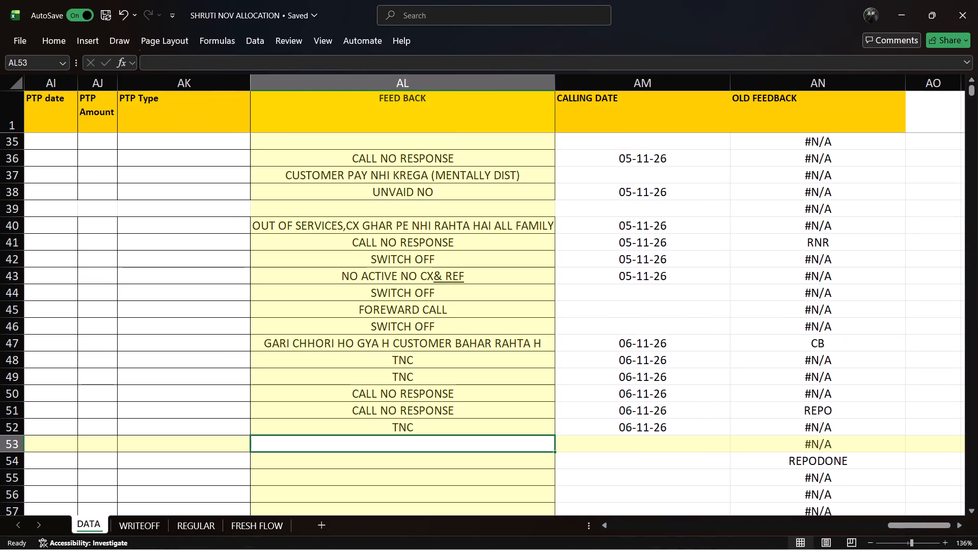
{"action": "type", "text": "WR"}
{"action": "type", "text": "ONG"}
{"action": "key", "text": "space"}
{"action": "type", "text": "NO"}
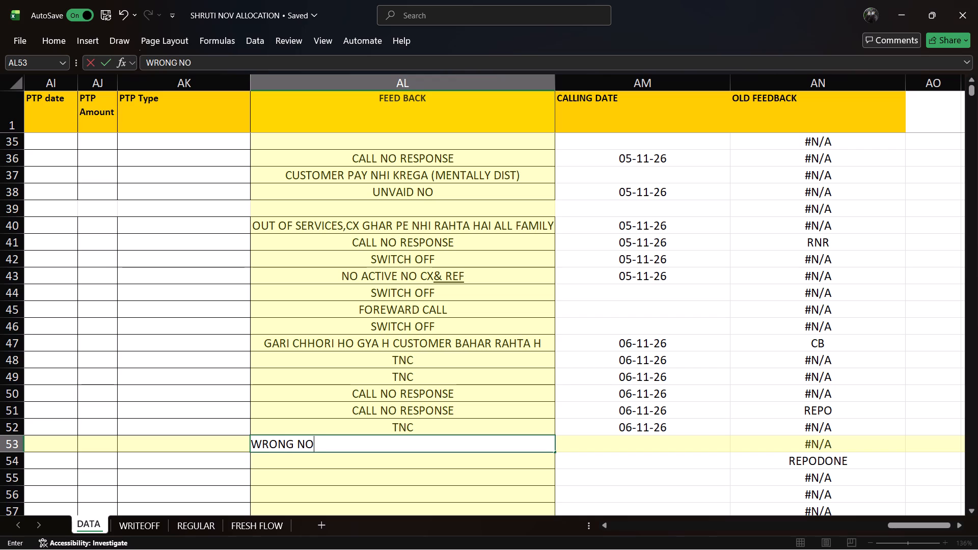
{"action": "key", "text": "space"}
{"action": "key", "text": "Right"}
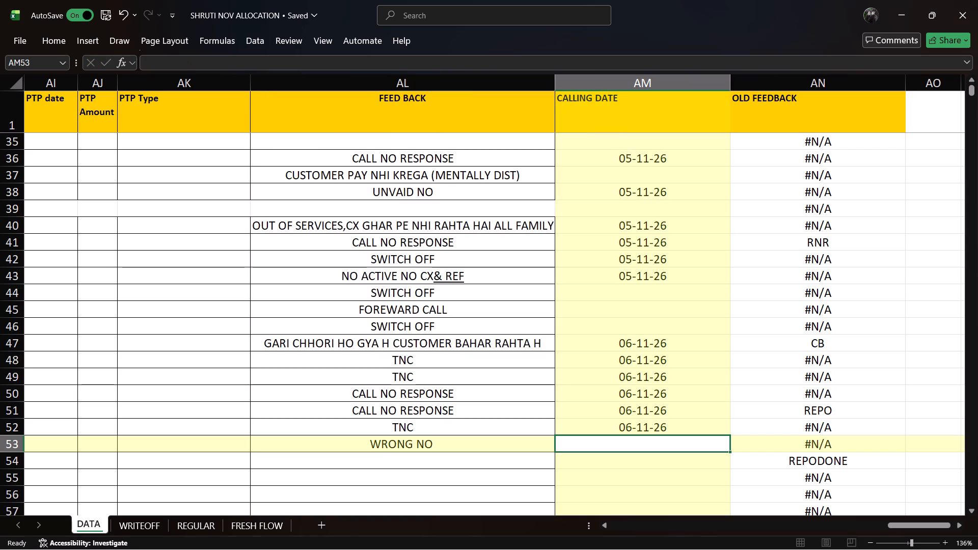
Enter the current date, 06-11-2026, as the CALLING DATE for row 53.
{"action": "key", "text": "ctrl+semicolon"}
{"action": "key", "text": "Right"}
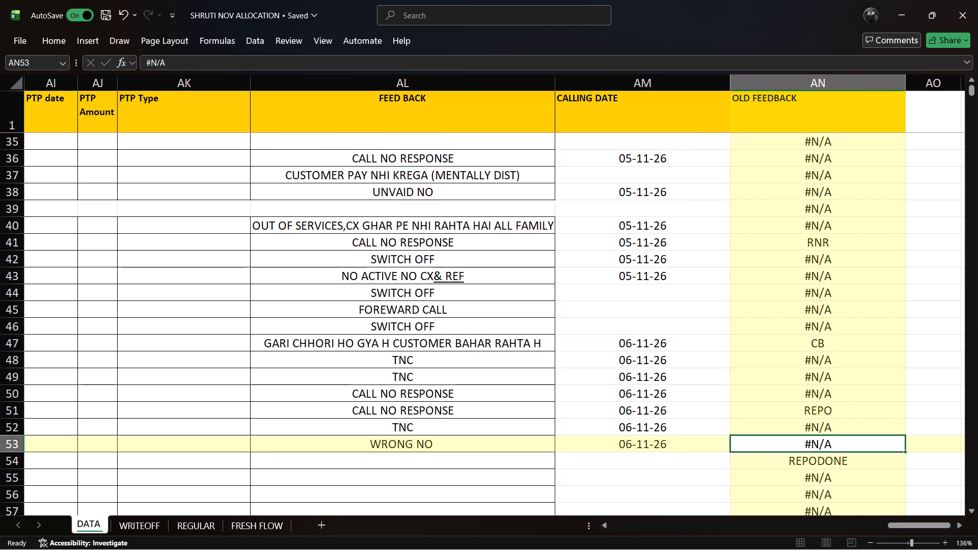
Read back across row 54 of the DATA sheet from OLD FEEDBACK to the customer's loan and mobile numbers.
{"action": "key", "text": "Down"}
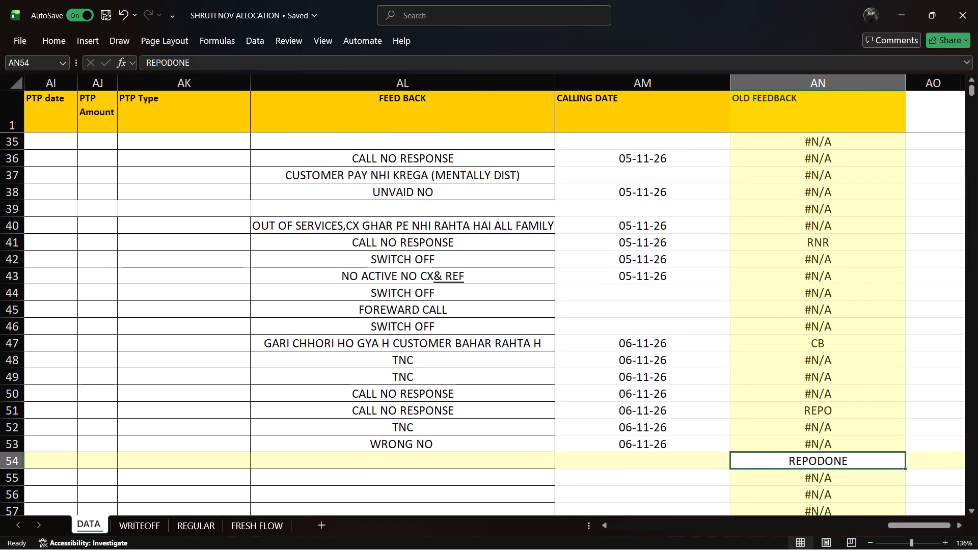
{"action": "key", "text": "Left"}
{"action": "key", "text": "Left"}
{"action": "key", "text": "Left"}
{"action": "key", "text": "Left"}
{"action": "key", "text": "Left"}
{"action": "key", "text": "Left"}
{"action": "key", "text": "Left"}
{"action": "key", "text": "Left"}
{"action": "key", "text": "Left"}
{"action": "key", "text": "Left"}
{"action": "key", "text": "Left"}
{"action": "key", "text": "Left"}
{"action": "key", "text": "Left"}
{"action": "key", "text": "Left"}
{"action": "key", "text": "Left"}
{"action": "key", "text": "Left"}
{"action": "key", "text": "Left"}
{"action": "key", "text": "Left"}
{"action": "key", "text": "Left"}
{"action": "key", "text": "Left"}
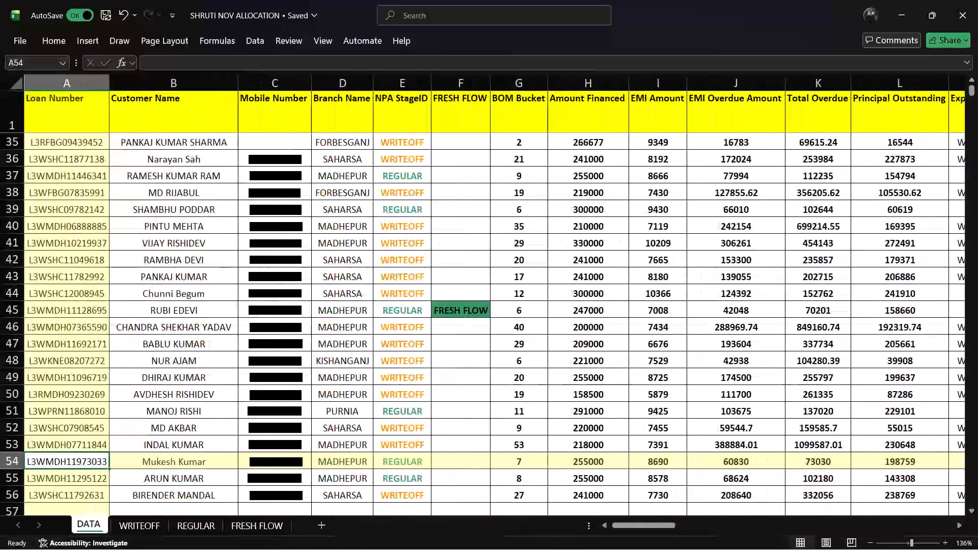
{"action": "key", "text": "Right"}
{"action": "key", "text": "Right"}
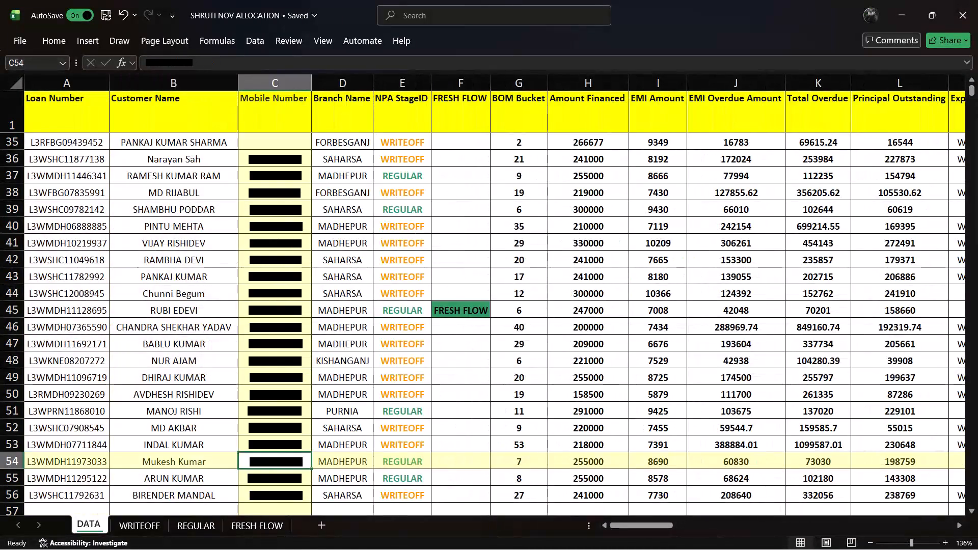
{"action": "key", "text": "Down"}
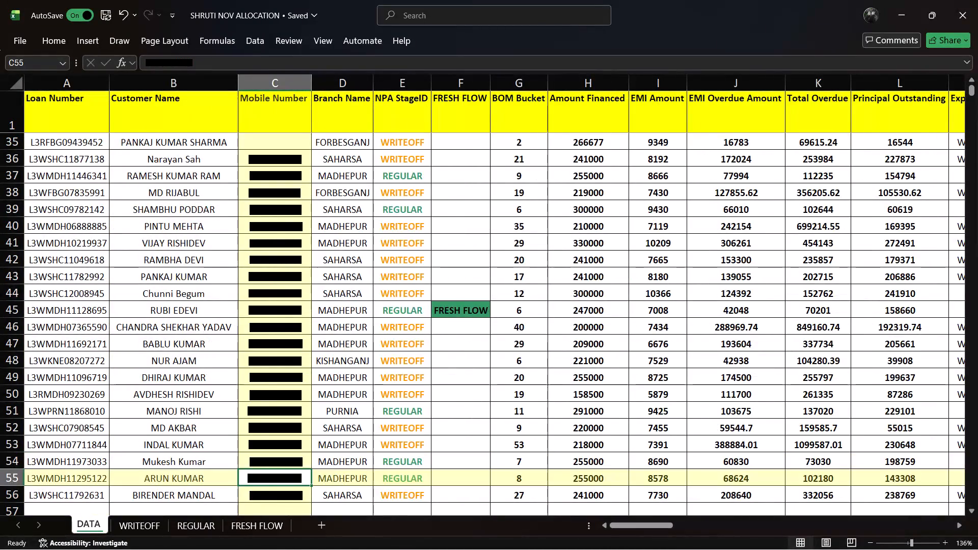
{"action": "key", "text": "Up"}
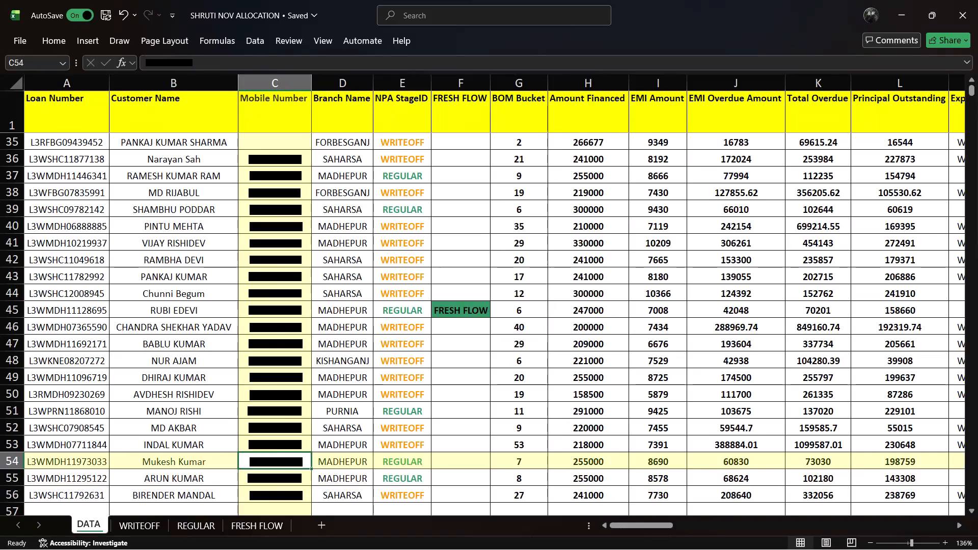
Check row 55's loan number, mobile number, branch and NPA StageID on the DATA sheet.
{"action": "key", "text": "Left"}
{"action": "key", "text": "Left"}
{"action": "key", "text": "Down"}
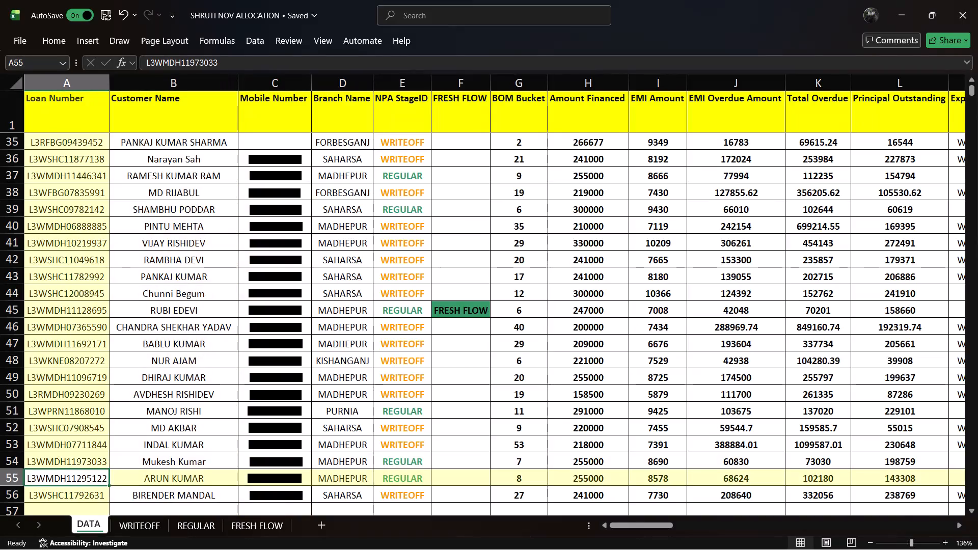
{"action": "key", "text": "Right"}
{"action": "key", "text": "Right"}
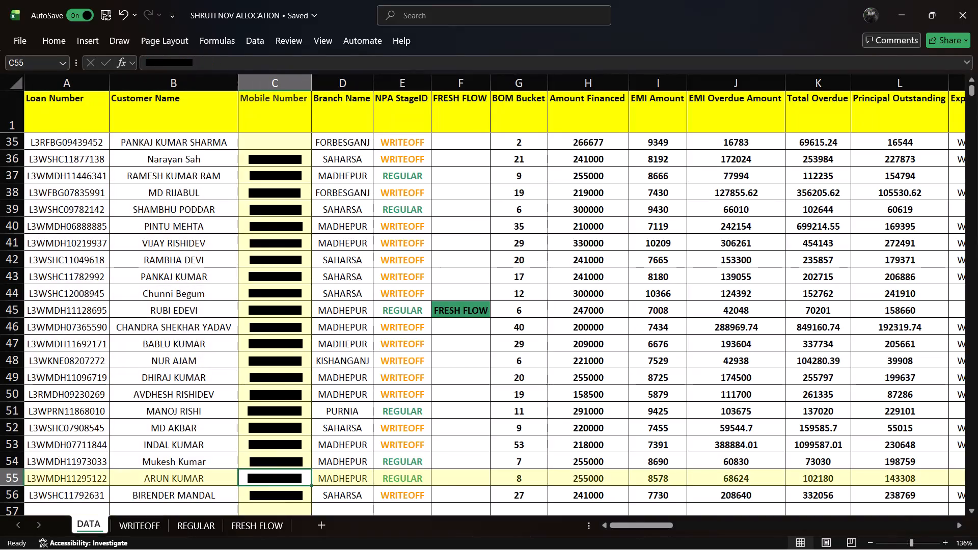
{"action": "key", "text": "Right"}
{"action": "key", "text": "Right"}
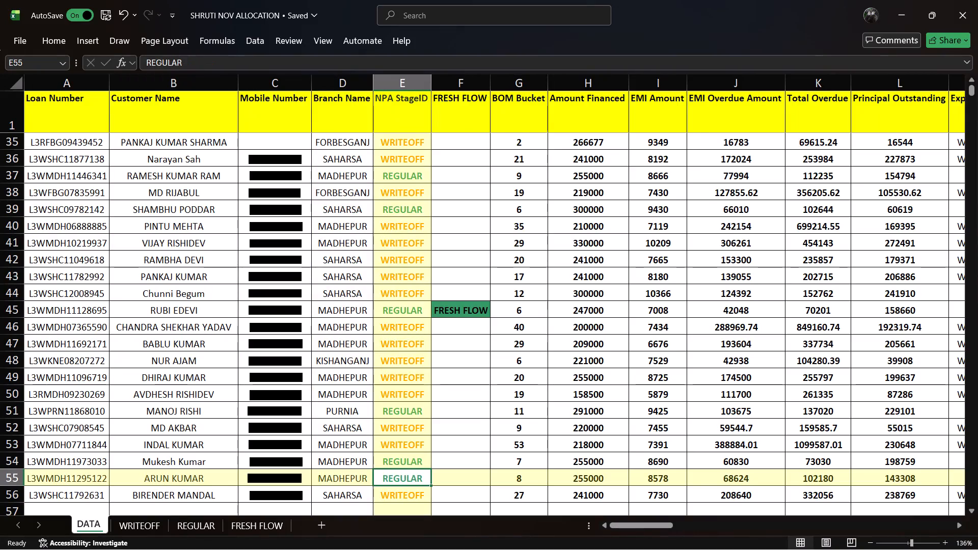
Locate the customer from DATA row 55 in the Customer Name column of the REGULAR sheet.
{"action": "left_click", "coordinate": [199, 525]}
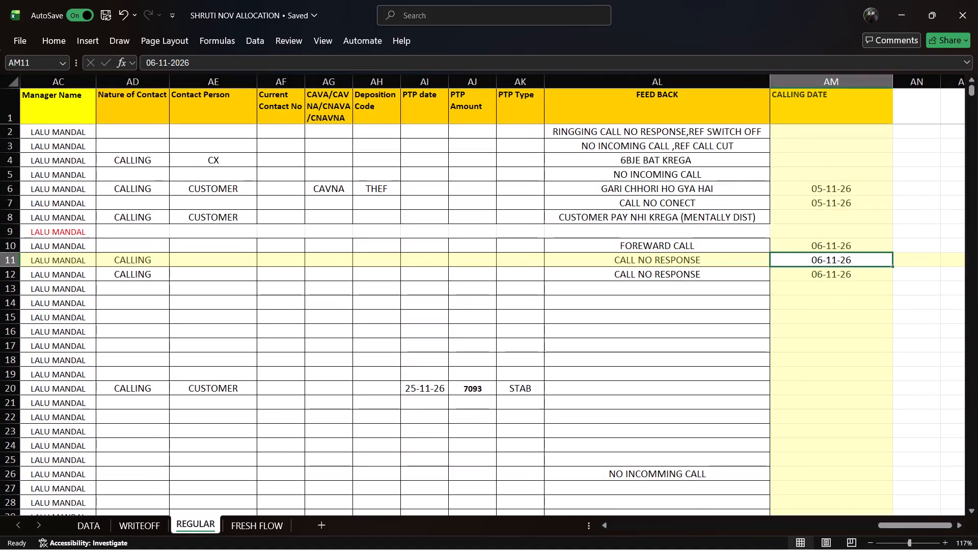
{"action": "key", "text": "Left"}
{"action": "key", "text": "Left"}
{"action": "key", "text": "Left"}
{"action": "key", "text": "Left"}
{"action": "key", "text": "Left"}
{"action": "key", "text": "Left"}
{"action": "key", "text": "Left"}
{"action": "key", "text": "Left"}
{"action": "key", "text": "Left"}
{"action": "key", "text": "Left"}
{"action": "key", "text": "Left"}
{"action": "key", "text": "Left"}
{"action": "key", "text": "Left"}
{"action": "key", "text": "Left"}
{"action": "key", "text": "Left"}
{"action": "key", "text": "Left"}
{"action": "key", "text": "Left"}
{"action": "key", "text": "Left"}
{"action": "key", "text": "Left"}
{"action": "key", "text": "Left"}
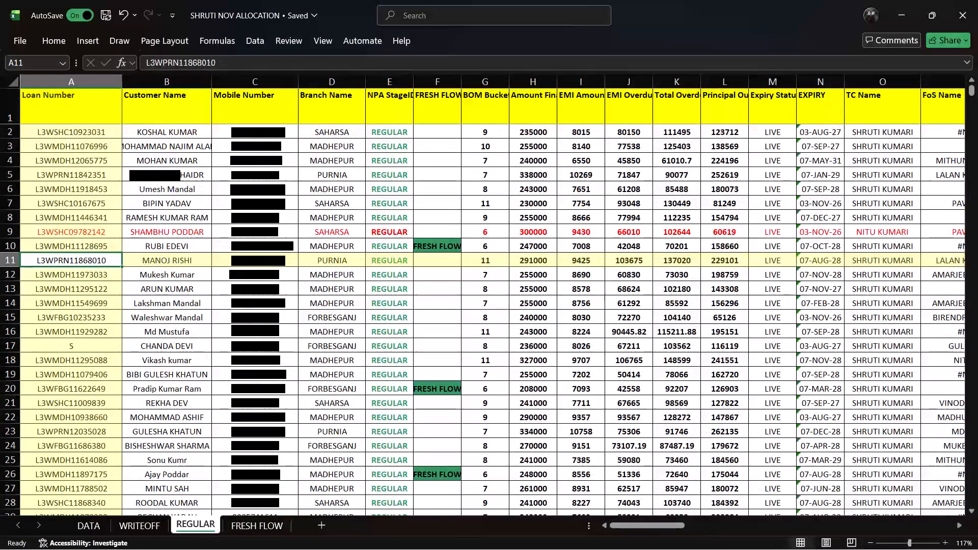
{"action": "left_click", "coordinate": [165, 288]}
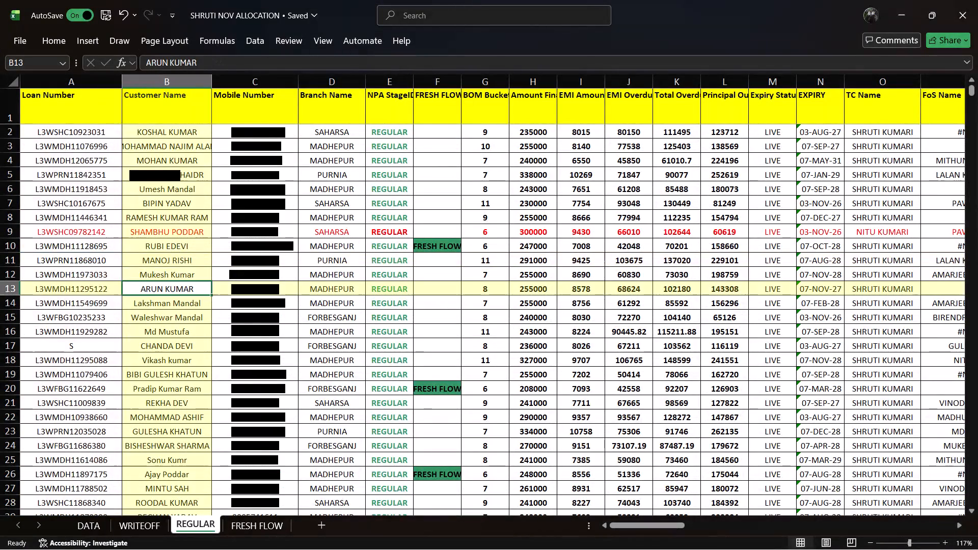
Read across the matching row 13 on the REGULAR sheet to check the reference contact, FEED BACK and CALLING DATE.
{"action": "key", "text": "Right"}
{"action": "key", "text": "Right"}
{"action": "key", "text": "Right"}
{"action": "key", "text": "Right"}
{"action": "key", "text": "Right"}
{"action": "key", "text": "Right"}
{"action": "key", "text": "Right"}
{"action": "key", "text": "Right"}
{"action": "key", "text": "Right"}
{"action": "key", "text": "Right"}
{"action": "key", "text": "Right"}
{"action": "key", "text": "Right"}
{"action": "key", "text": "Right"}
{"action": "key", "text": "Right"}
{"action": "key", "text": "Right"}
{"action": "key", "text": "Right"}
{"action": "key", "text": "Right"}
{"action": "key", "text": "Right"}
{"action": "key", "text": "Right"}
{"action": "key", "text": "Right"}
{"action": "key", "text": "Right"}
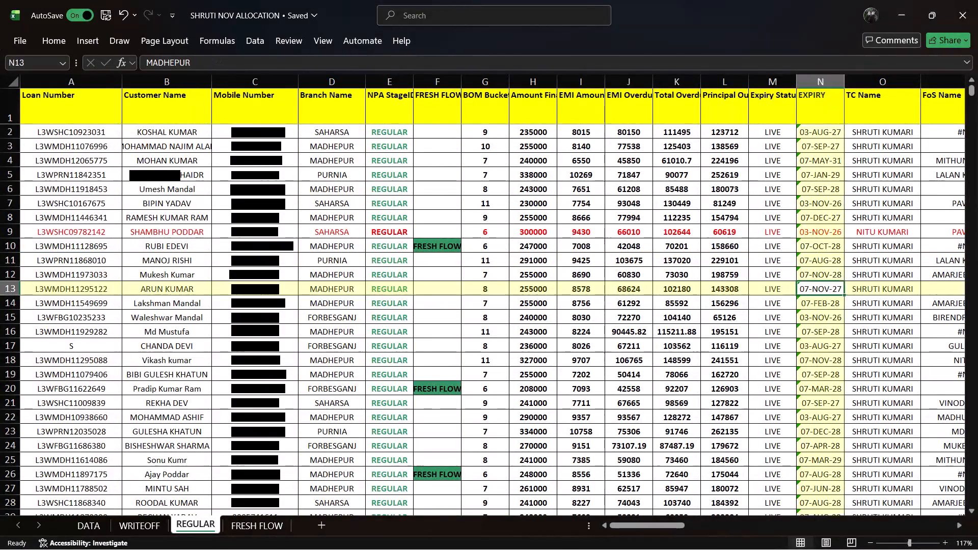
{"action": "key", "text": "Right"}
{"action": "key", "text": "Right"}
{"action": "key", "text": "Right"}
{"action": "key", "text": "Right"}
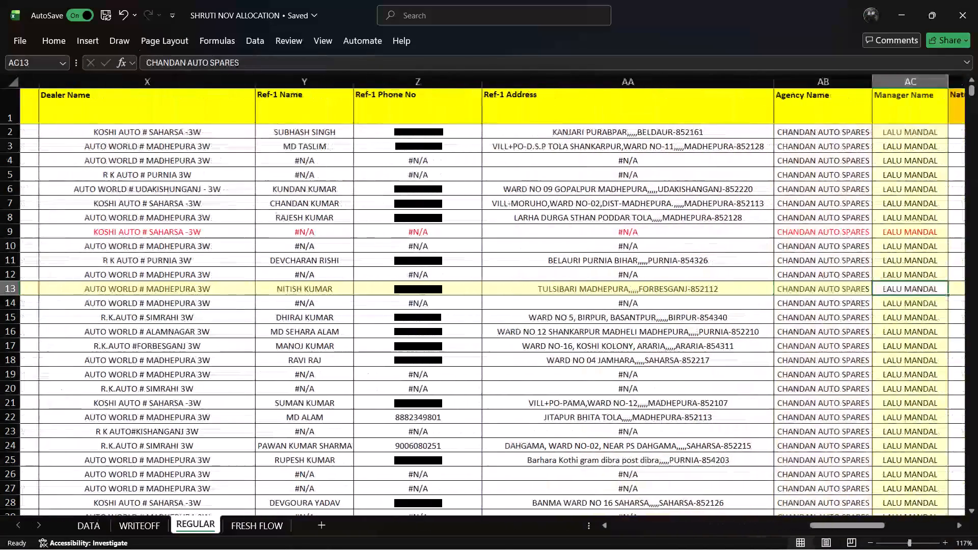
{"action": "key", "text": "Right"}
{"action": "key", "text": "Right"}
{"action": "key", "text": "Right"}
{"action": "key", "text": "Right"}
{"action": "key", "text": "Right"}
{"action": "key", "text": "Right"}
{"action": "key", "text": "Right"}
{"action": "key", "text": "Right"}
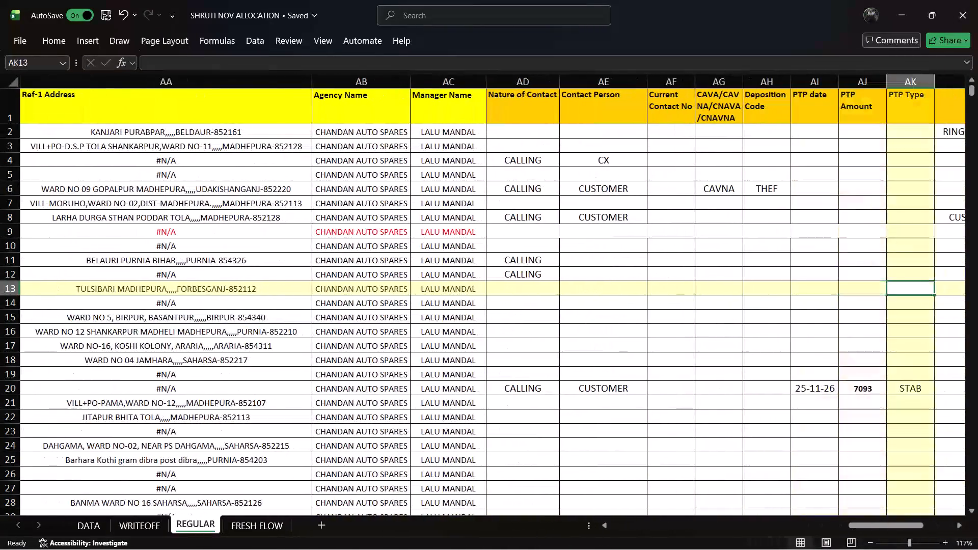
{"action": "key", "text": "Right"}
{"action": "key", "text": "Right"}
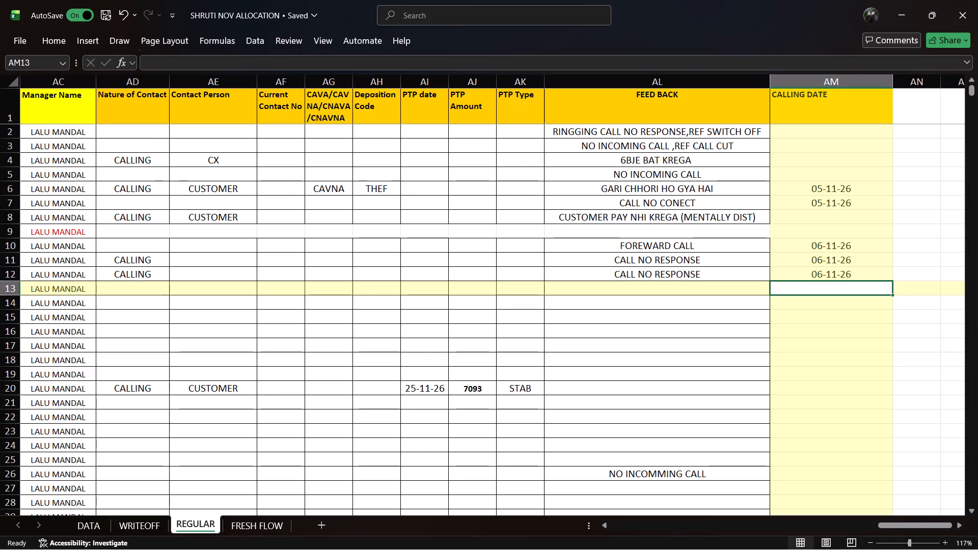
Read back across row 13 of the REGULAR sheet to the customer's name and loan number.
{"action": "key", "text": "Left"}
{"action": "key", "text": "Left"}
{"action": "key", "text": "Left"}
{"action": "key", "text": "Left"}
{"action": "key", "text": "Left"}
{"action": "key", "text": "Left"}
{"action": "key", "text": "Left"}
{"action": "key", "text": "Left"}
{"action": "key", "text": "Left"}
{"action": "key", "text": "Left"}
{"action": "key", "text": "Left"}
{"action": "key", "text": "Left"}
{"action": "key", "text": "Left"}
{"action": "key", "text": "Left"}
{"action": "key", "text": "Left"}
{"action": "key", "text": "Left"}
{"action": "key", "text": "Left"}
{"action": "key", "text": "Left"}
{"action": "key", "text": "Left"}
{"action": "key", "text": "Left"}
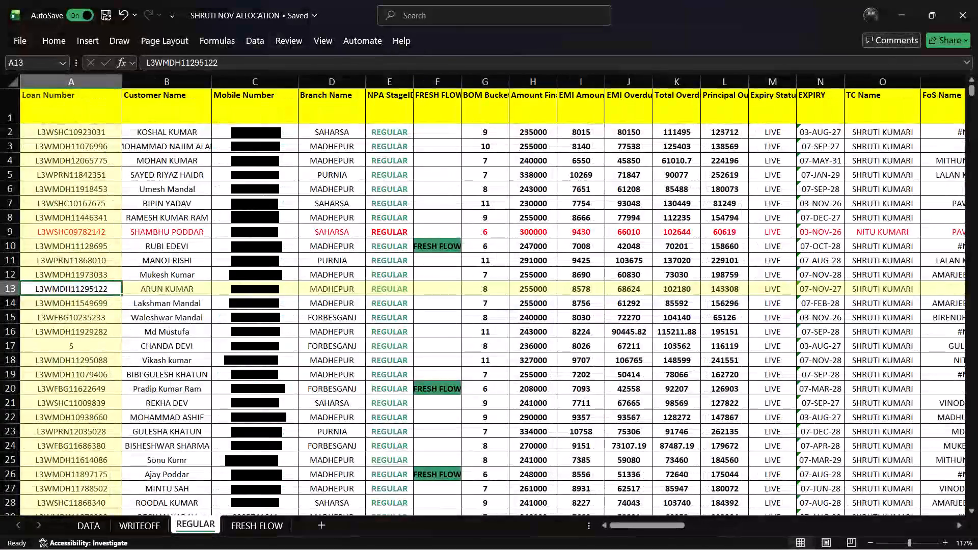
Return to the DATA sheet and look up the mobile number of row 55's customer.
{"action": "left_click", "coordinate": [142, 524]}
{"action": "left_click", "coordinate": [88, 520]}
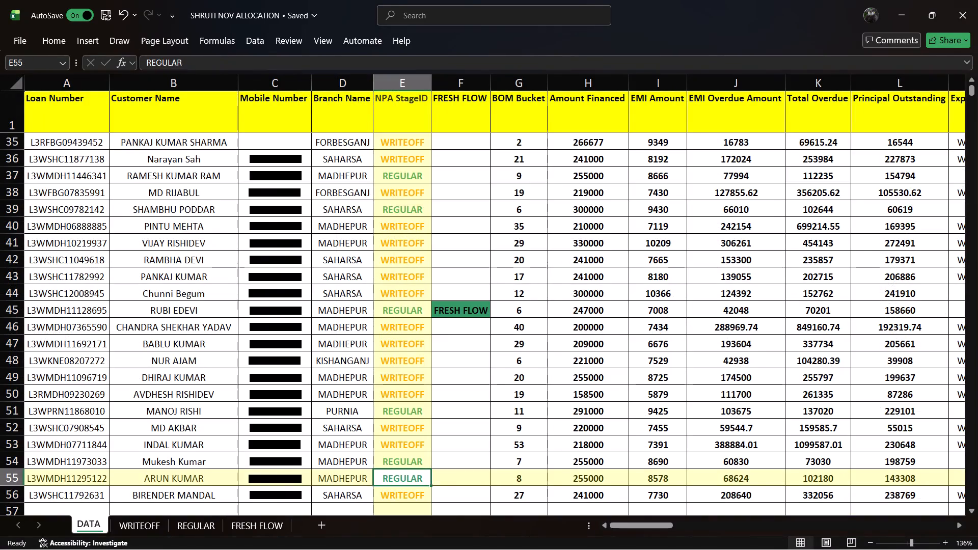
{"action": "left_click", "coordinate": [282, 479]}
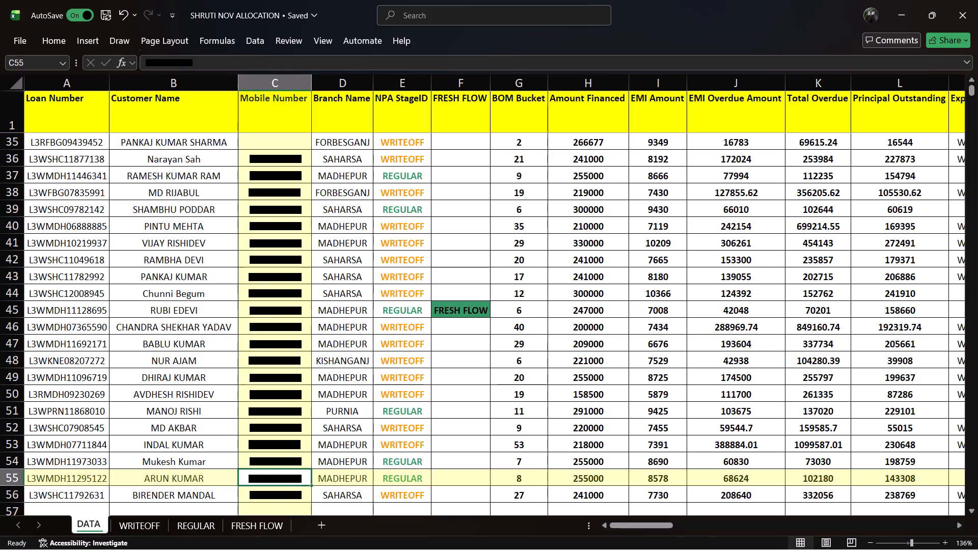
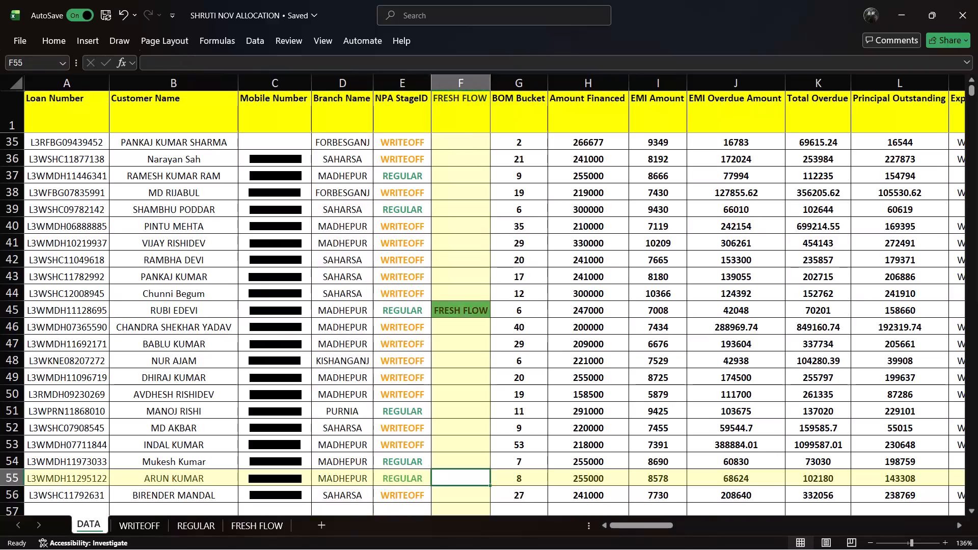
Read across row 55 of the DATA sheet, from the loan and overdue amounts to the EXPIRY column.
{"action": "key", "text": "Right"}
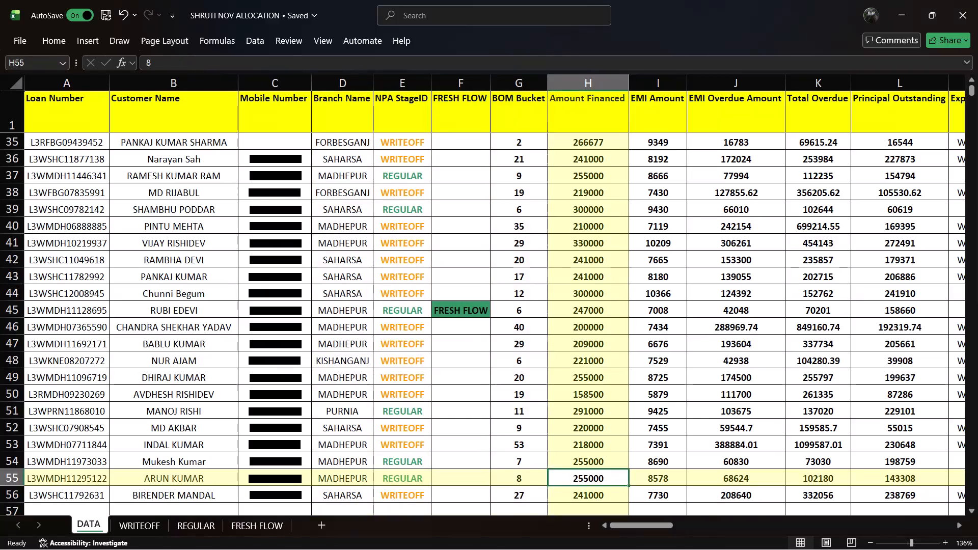
{"action": "key", "text": "Right"}
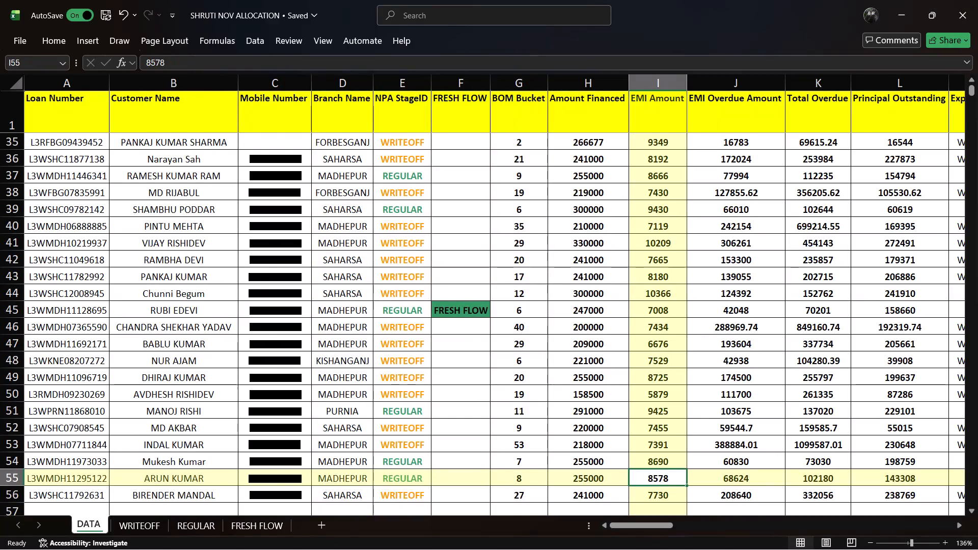
{"action": "key", "text": "Right"}
{"action": "key", "text": "Right"}
{"action": "key", "text": "Right"}
{"action": "key", "text": "Right"}
{"action": "key", "text": "Right"}
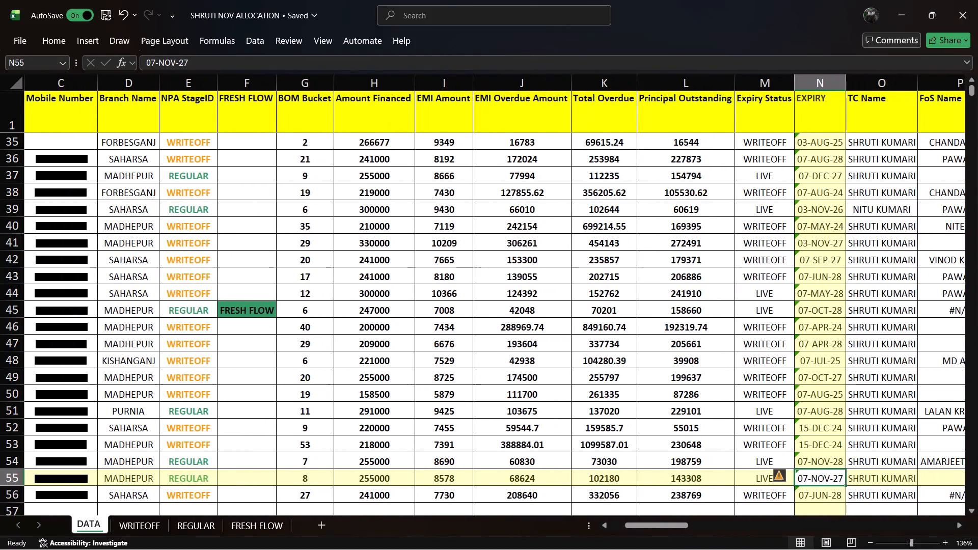
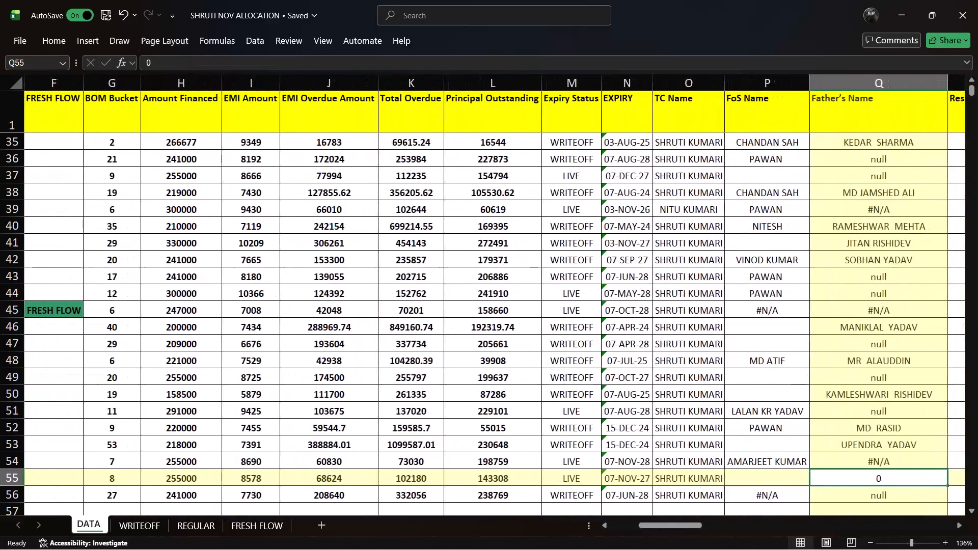
Record RINGING as the nature of contact for row 55 of the DATA sheet.
{"action": "key", "text": "Right"}
{"action": "key", "text": "Right"}
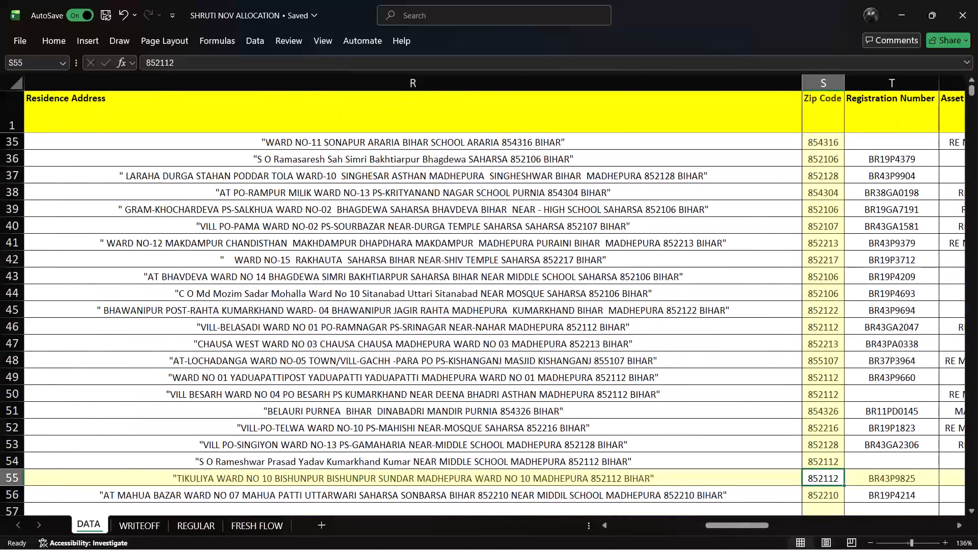
{"action": "key", "text": "Right"}
{"action": "key", "text": "Right"}
{"action": "key", "text": "Right"}
{"action": "key", "text": "Right"}
{"action": "key", "text": "Right"}
{"action": "key", "text": "Right"}
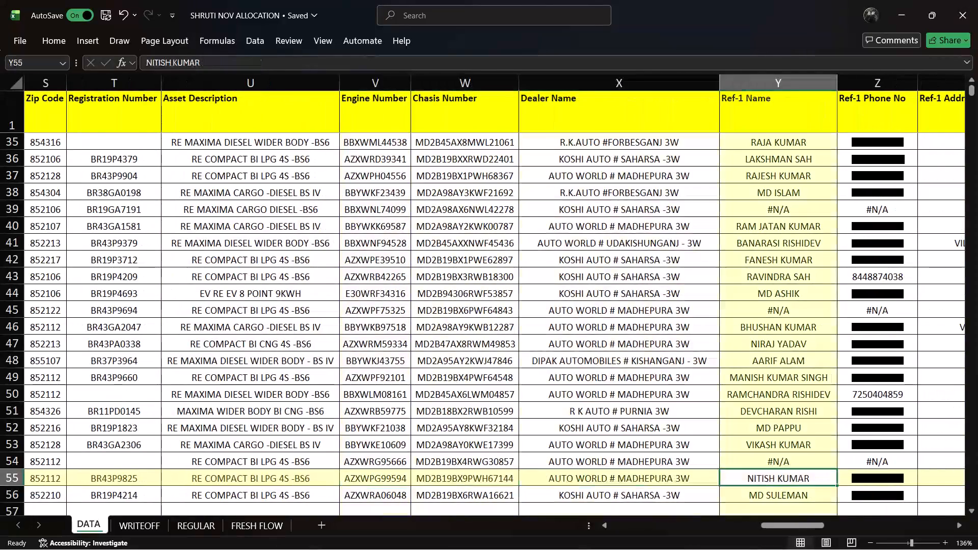
{"action": "key", "text": "Right"}
{"action": "key", "text": "Right"}
{"action": "key", "text": "Right"}
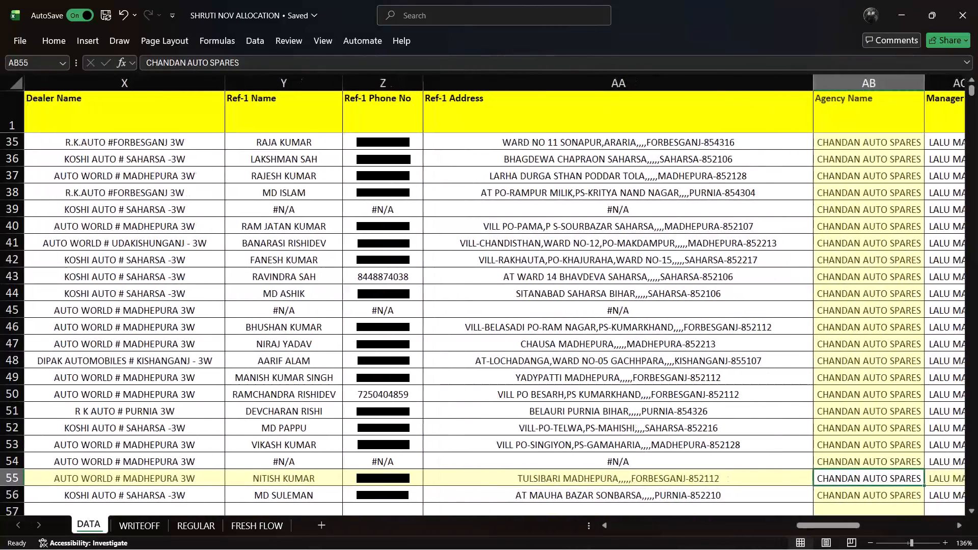
{"action": "key", "text": "Right"}
{"action": "key", "text": "Right"}
{"action": "key", "text": "Right"}
{"action": "key", "text": "Right"}
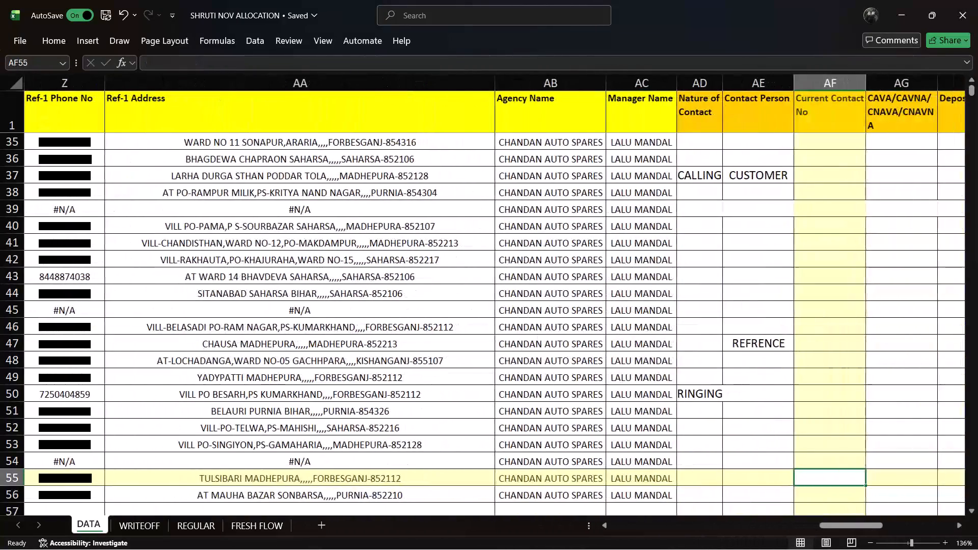
{"action": "key", "text": "Right"}
{"action": "key", "text": "Left"}
{"action": "key", "text": "Left"}
{"action": "key", "text": "Left"}
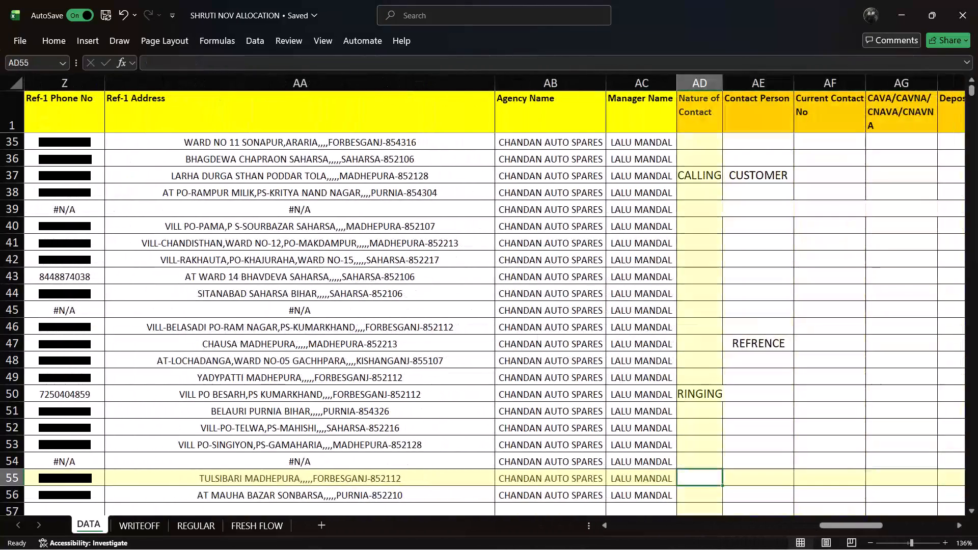
{"action": "key", "text": "r"}
{"action": "key", "text": "Right"}
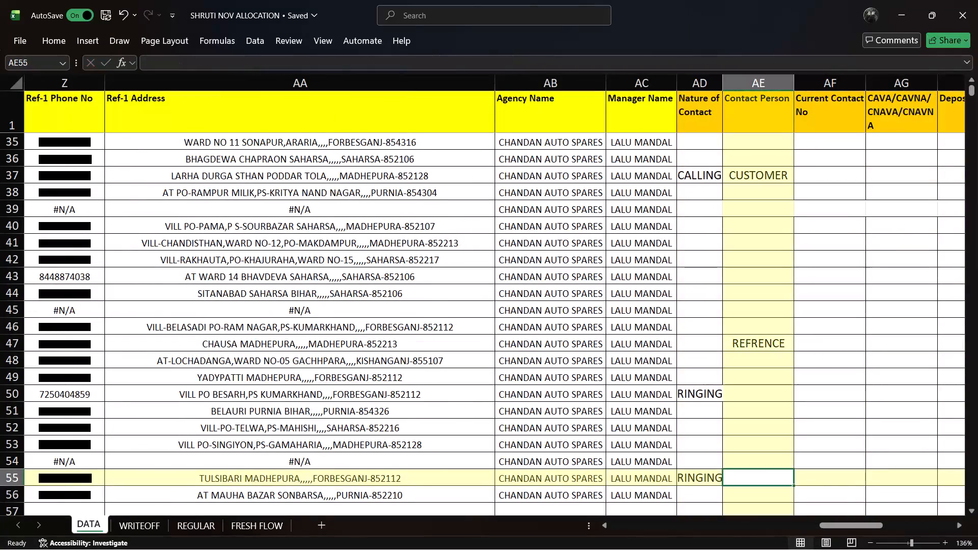
Enter CALL NO RESPONSE as the feedback for row 55.
{"action": "key", "text": "Right"}
{"action": "key", "text": "Right"}
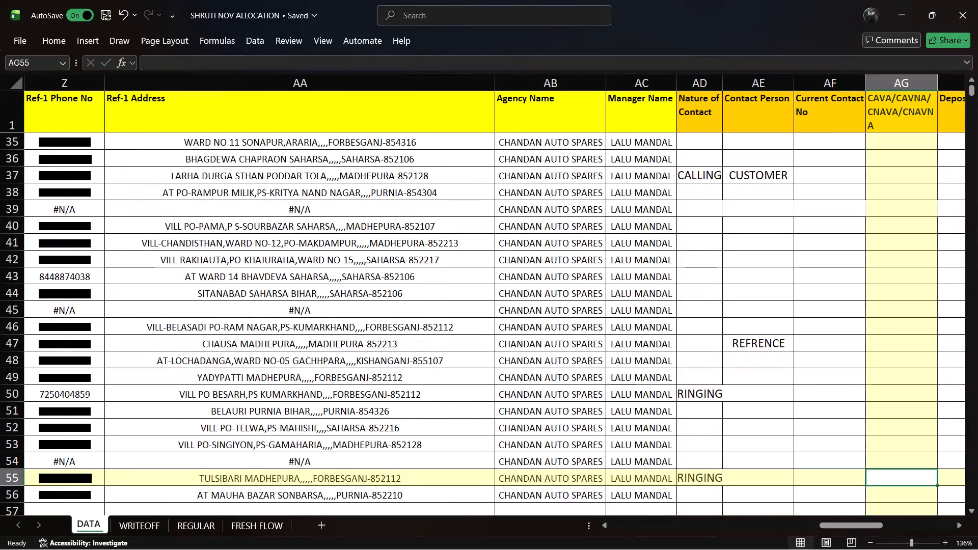
{"action": "key", "text": "Right"}
{"action": "key", "text": "Right"}
{"action": "key", "text": "Right"}
{"action": "key", "text": "Right"}
{"action": "key", "text": "Right"}
{"action": "key", "text": "Right"}
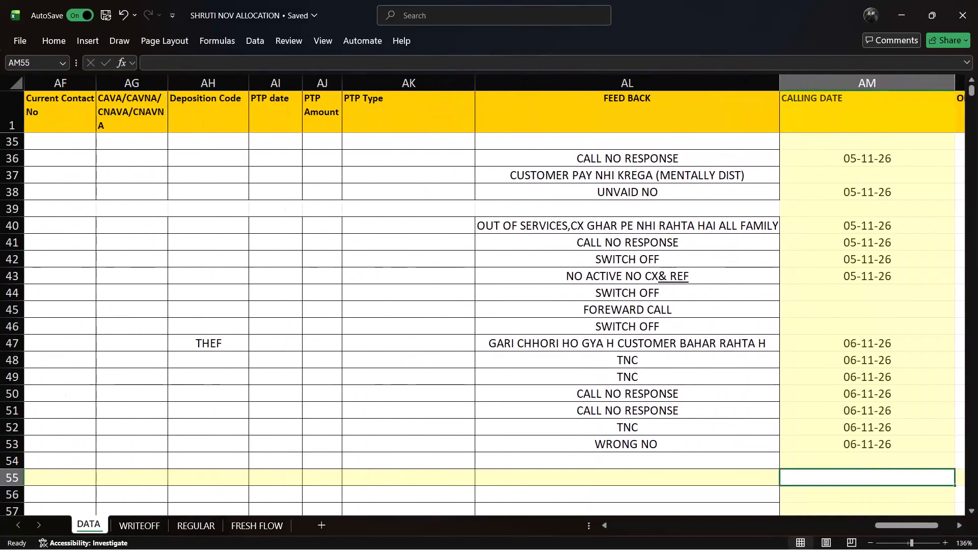
{"action": "key", "text": "Left"}
{"action": "type", "text": "CA"}
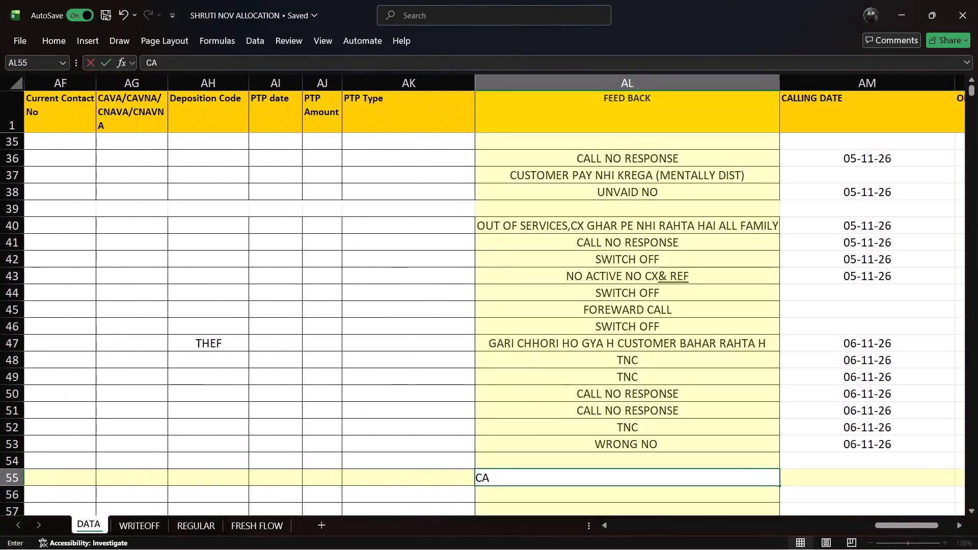
{"action": "type", "text": "LL NO R"}
{"action": "type", "text": "ESPONCE"}
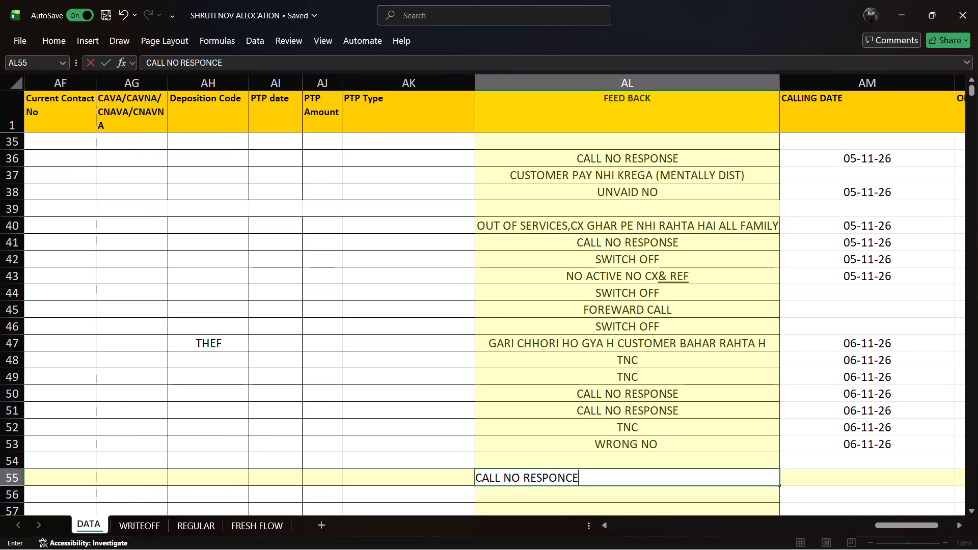
{"action": "key", "text": "Right"}
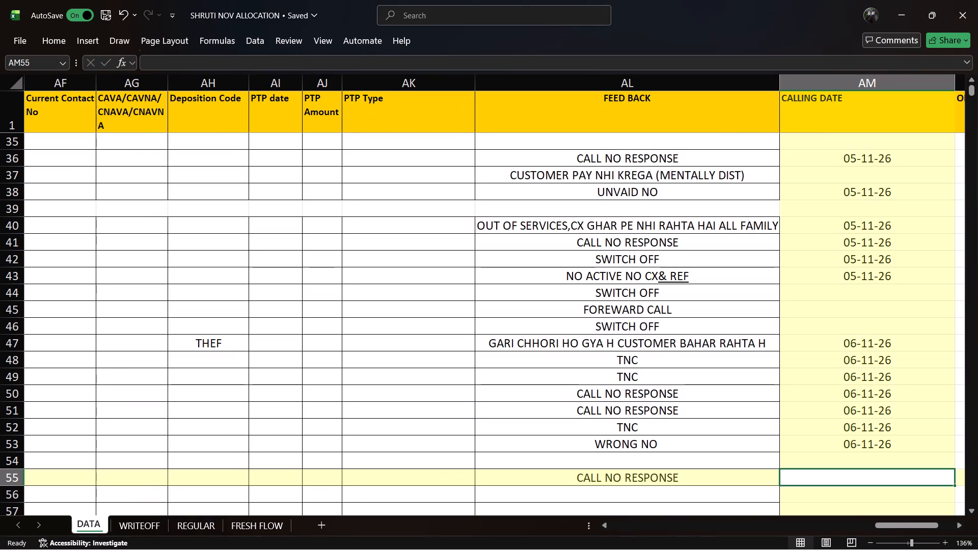
Enter 06-11-26 as the calling date for row 55 and save the workbook.
{"action": "key", "text": "ctrl+semicolon"}
{"action": "key", "text": "Right"}
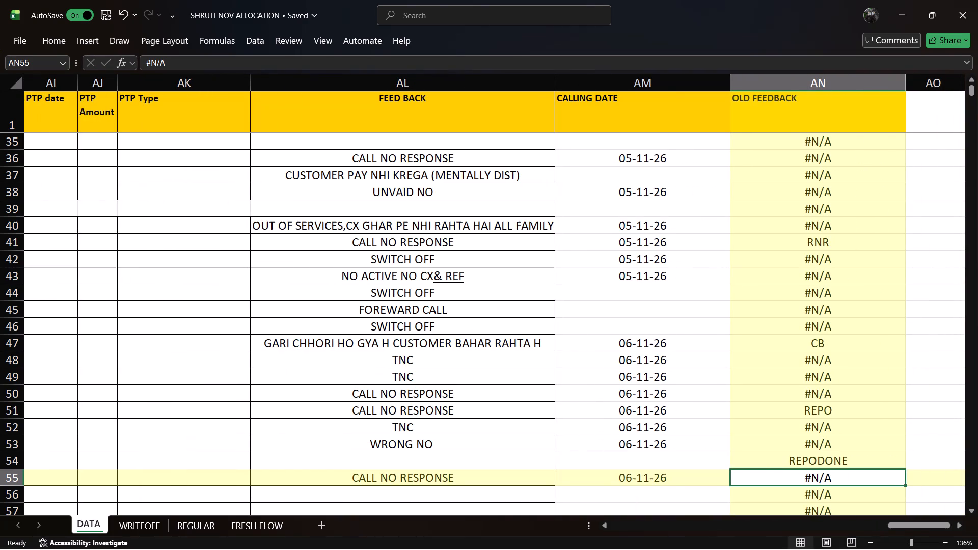
{"action": "key", "text": "ctrl+s"}
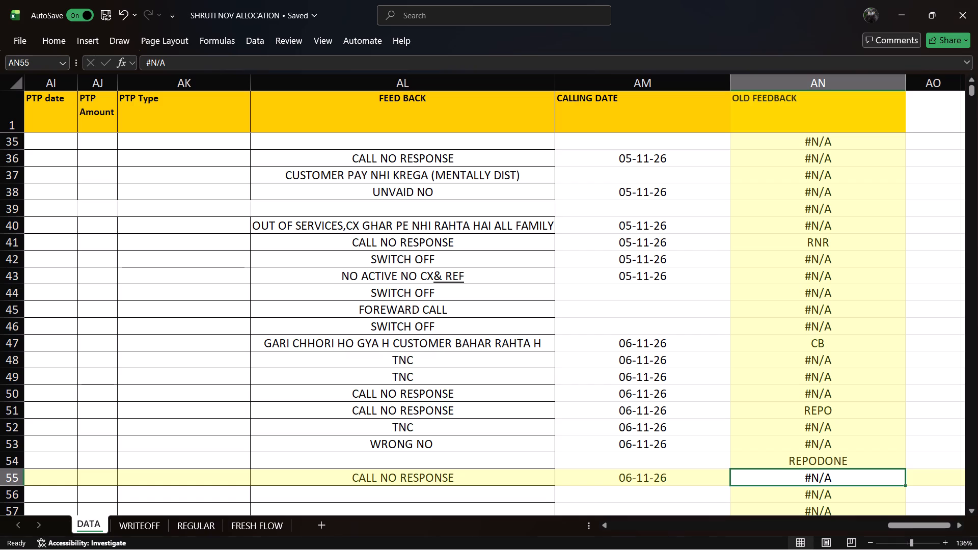
Check the loan number, customer name and mobile number in row 56 of the DATA sheet.
{"action": "left_click", "coordinate": [373, 479]}
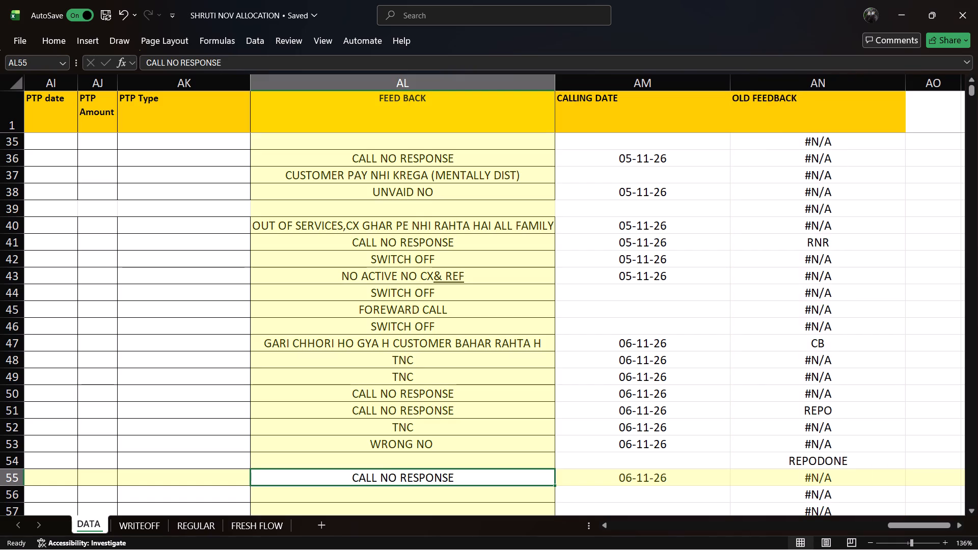
{"action": "key", "text": "Down"}
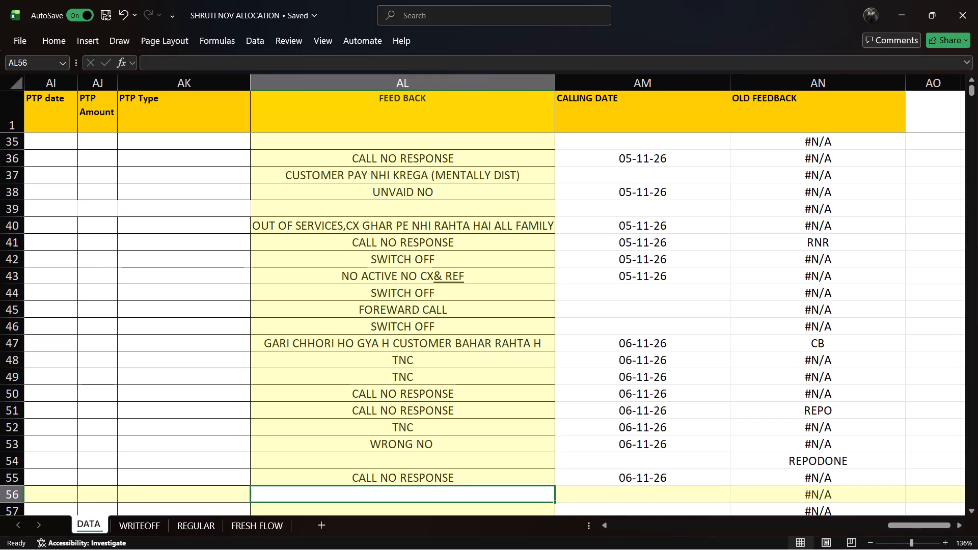
{"action": "key", "text": "Left"}
{"action": "key", "text": "Left"}
{"action": "key", "text": "Left"}
{"action": "key", "text": "Left"}
{"action": "key", "text": "Left"}
{"action": "key", "text": "Left"}
{"action": "key", "text": "Left"}
{"action": "key", "text": "Left"}
{"action": "key", "text": "Left"}
{"action": "key", "text": "Left"}
{"action": "key", "text": "Left"}
{"action": "key", "text": "Left"}
{"action": "key", "text": "Left"}
{"action": "key", "text": "Left"}
{"action": "key", "text": "Left"}
{"action": "key", "text": "Left"}
{"action": "key", "text": "Left"}
{"action": "key", "text": "Left"}
{"action": "key", "text": "Left"}
{"action": "key", "text": "Left"}
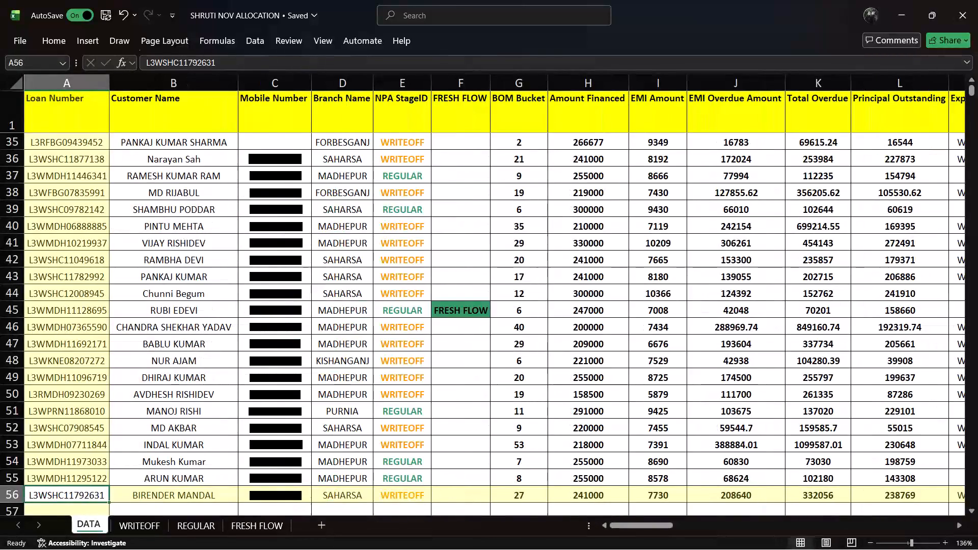
{"action": "key", "text": "Right"}
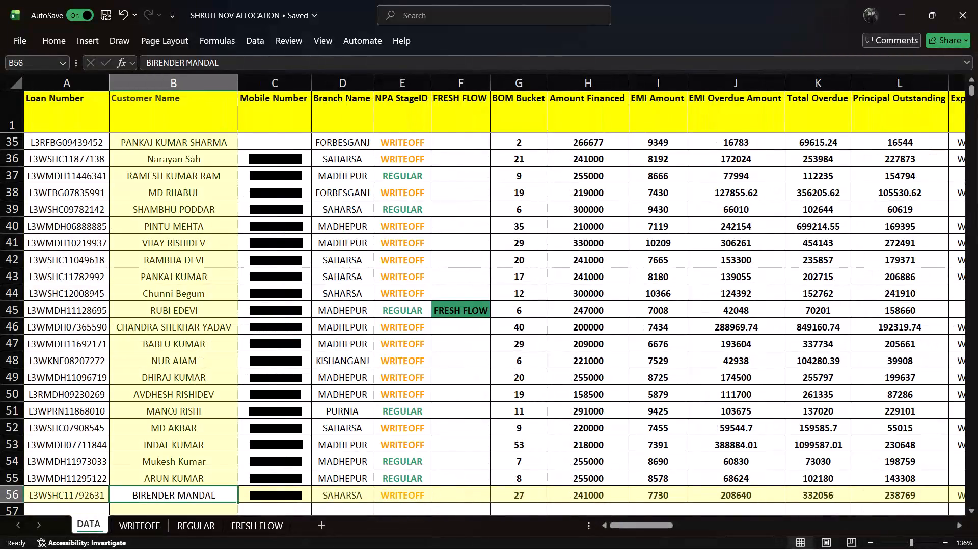
{"action": "key", "text": "Right"}
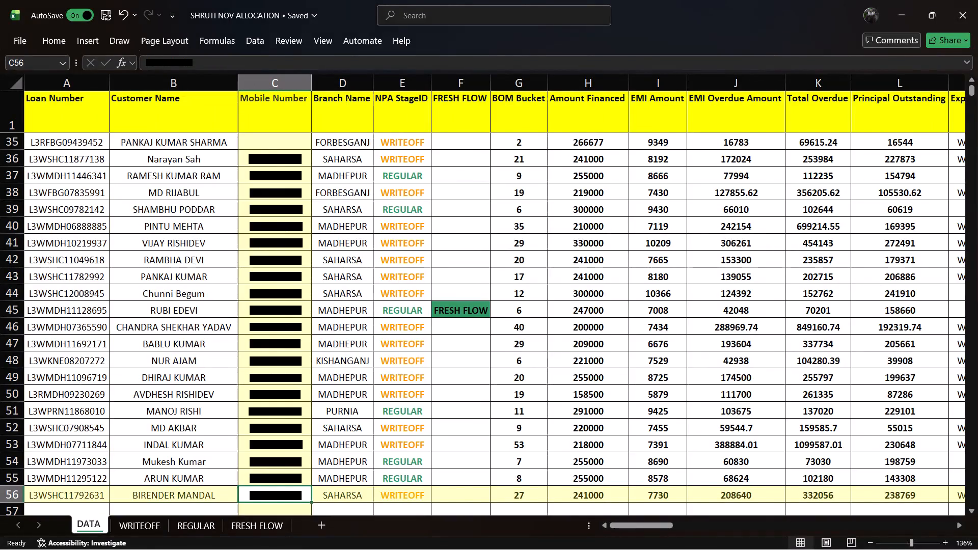
Locate the customer from DATA row 56 on the WRITEOFF sheet.
{"action": "left_click", "coordinate": [139, 520]}
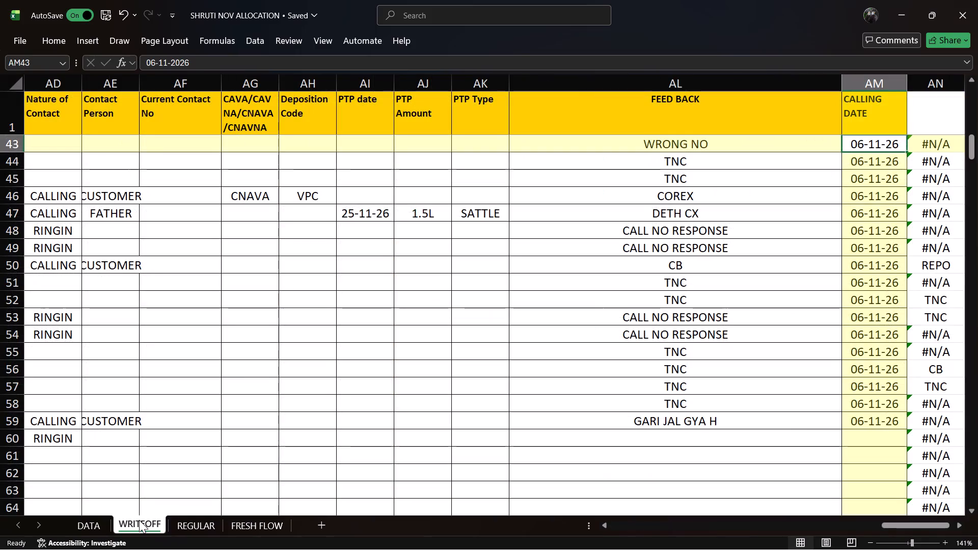
{"action": "key", "text": "Left"}
{"action": "key", "text": "Left"}
{"action": "key", "text": "Left"}
{"action": "key", "text": "Left"}
{"action": "key", "text": "Left"}
{"action": "key", "text": "Left"}
{"action": "key", "text": "Left"}
{"action": "key", "text": "Left"}
{"action": "key", "text": "Left"}
{"action": "key", "text": "Left"}
{"action": "key", "text": "Left"}
{"action": "key", "text": "Left"}
{"action": "key", "text": "Left"}
{"action": "key", "text": "Left"}
{"action": "key", "text": "Left"}
{"action": "key", "text": "Left"}
{"action": "key", "text": "Left"}
{"action": "key", "text": "Left"}
{"action": "key", "text": "Left"}
{"action": "key", "text": "Left"}
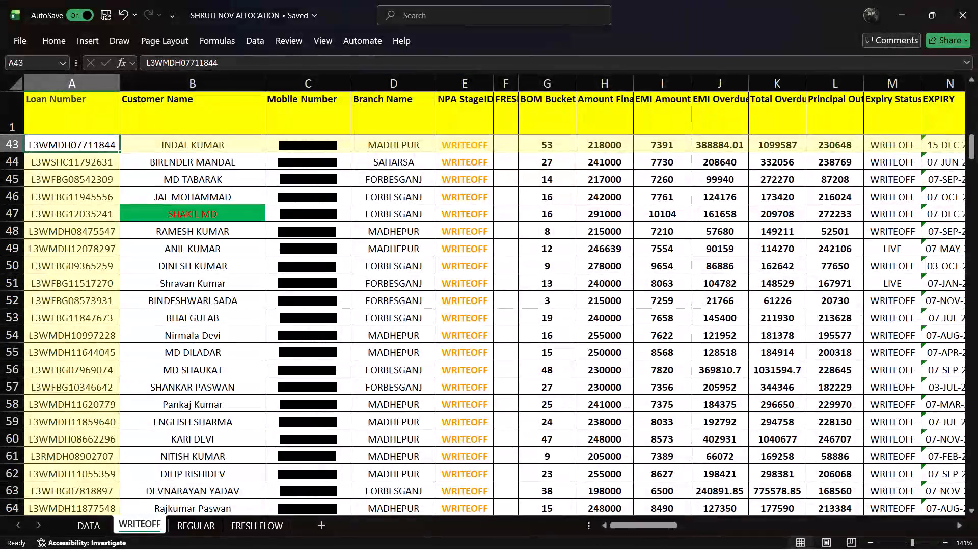
{"action": "left_click", "coordinate": [202, 166]}
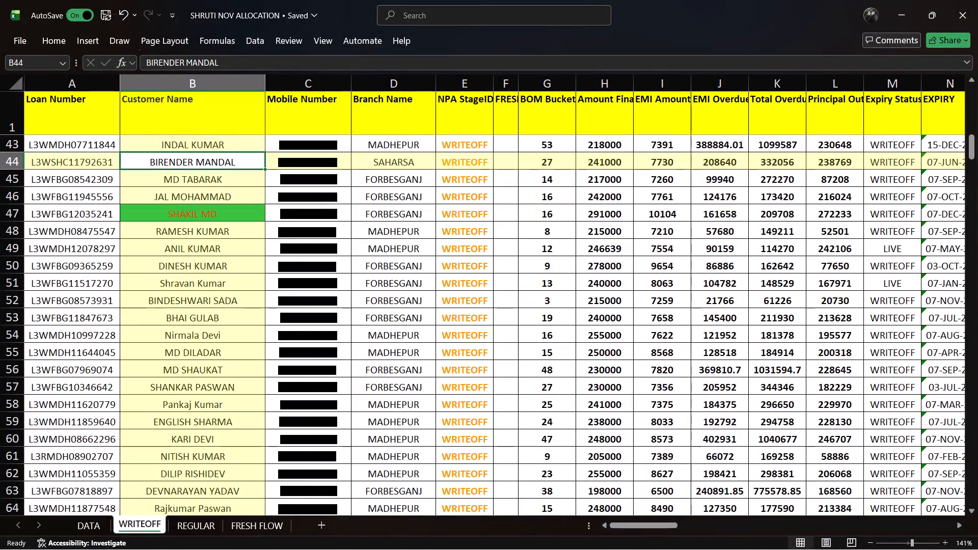
Read across row 44 of the WRITEOFF sheet to its feedback and calling date.
{"action": "key", "text": "Right"}
{"action": "key", "text": "Right"}
{"action": "key", "text": "Right"}
{"action": "key", "text": "Right"}
{"action": "key", "text": "Right"}
{"action": "key", "text": "Right"}
{"action": "key", "text": "Right"}
{"action": "key", "text": "Right"}
{"action": "key", "text": "Right"}
{"action": "key", "text": "Right"}
{"action": "key", "text": "Right"}
{"action": "key", "text": "Right"}
{"action": "key", "text": "Right"}
{"action": "key", "text": "Right"}
{"action": "key", "text": "Right"}
{"action": "key", "text": "Right"}
{"action": "key", "text": "Right"}
{"action": "key", "text": "Right"}
{"action": "key", "text": "Right"}
{"action": "key", "text": "Right"}
{"action": "key", "text": "Right"}
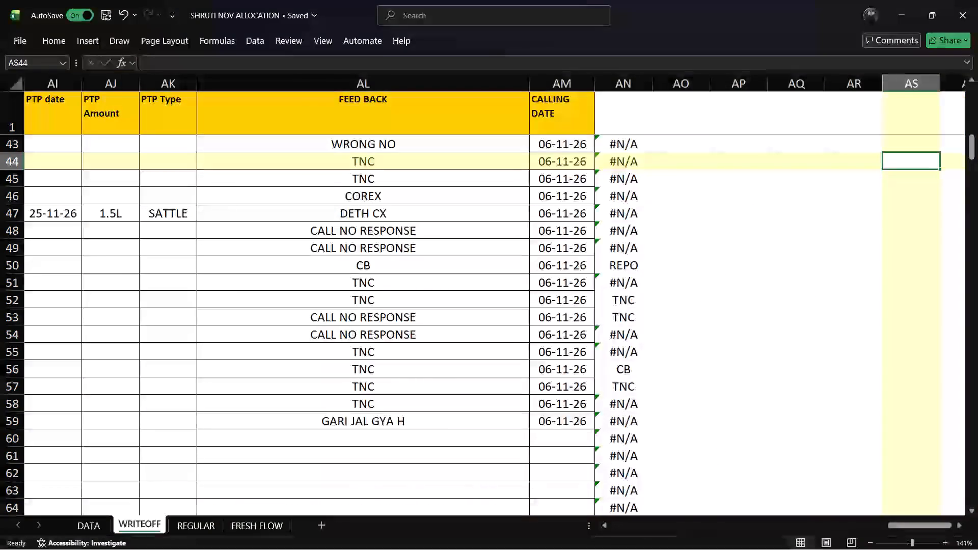
Enter TNC as the feedback for row 56 of the DATA sheet.
{"action": "left_click", "coordinate": [82, 529]}
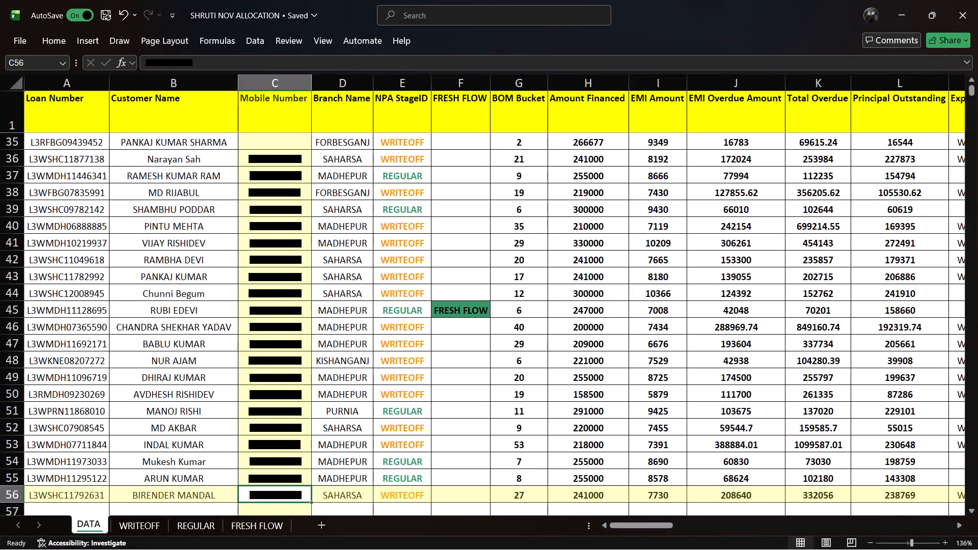
{"action": "key", "text": "Right"}
{"action": "key", "text": "Right"}
{"action": "key", "text": "Right"}
{"action": "key", "text": "Right"}
{"action": "key", "text": "Right"}
{"action": "key", "text": "Right"}
{"action": "key", "text": "Right"}
{"action": "key", "text": "Right"}
{"action": "key", "text": "Right"}
{"action": "key", "text": "Right"}
{"action": "key", "text": "Right"}
{"action": "key", "text": "Right"}
{"action": "key", "text": "Right"}
{"action": "key", "text": "Right"}
{"action": "key", "text": "Right"}
{"action": "key", "text": "Right"}
{"action": "key", "text": "Right"}
{"action": "key", "text": "Right"}
{"action": "key", "text": "Right"}
{"action": "key", "text": "Right"}
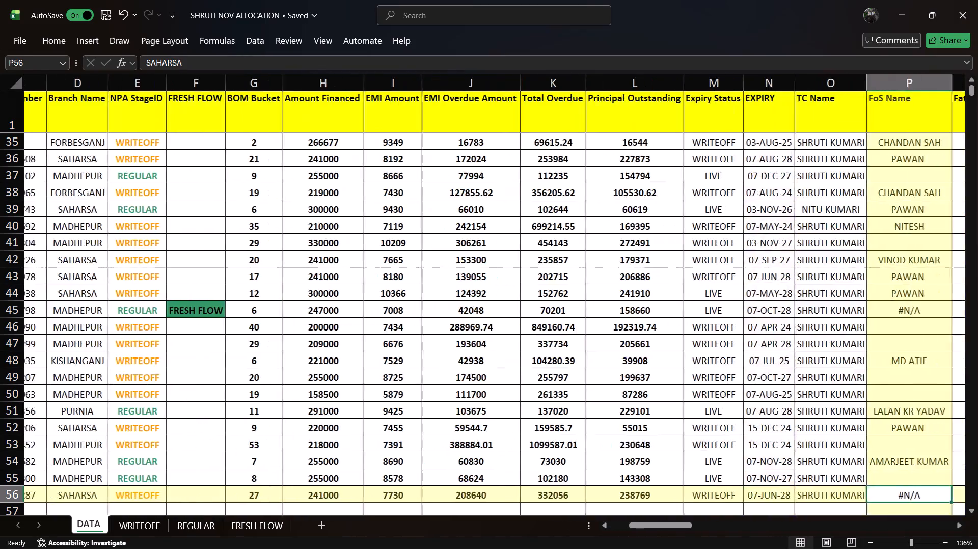
{"action": "key", "text": "Right"}
{"action": "key", "text": "Right"}
{"action": "key", "text": "Right"}
{"action": "key", "text": "Right"}
{"action": "key", "text": "Right"}
{"action": "key", "text": "Right"}
{"action": "key", "text": "Right"}
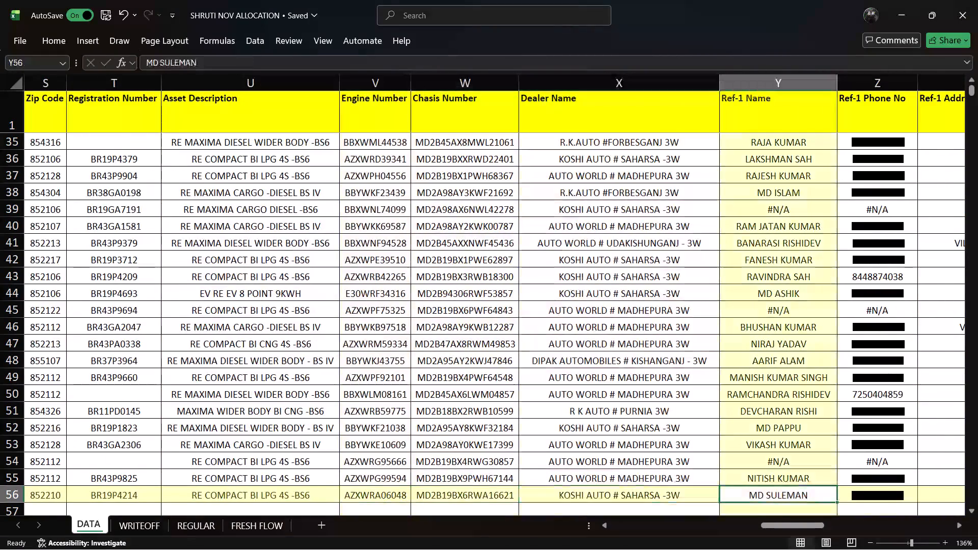
{"action": "key", "text": "Right"}
{"action": "key", "text": "Right"}
{"action": "key", "text": "Right"}
{"action": "key", "text": "Right"}
{"action": "key", "text": "Right"}
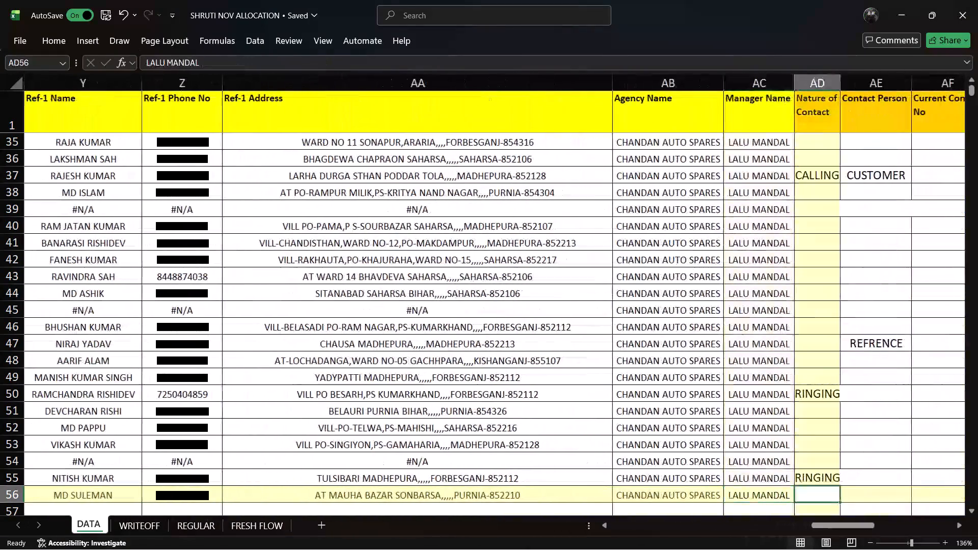
{"action": "key", "text": "Right"}
{"action": "key", "text": "Right"}
{"action": "key", "text": "Right"}
{"action": "key", "text": "Right"}
{"action": "key", "text": "Right"}
{"action": "key", "text": "Right"}
{"action": "key", "text": "Right"}
{"action": "key", "text": "Right"}
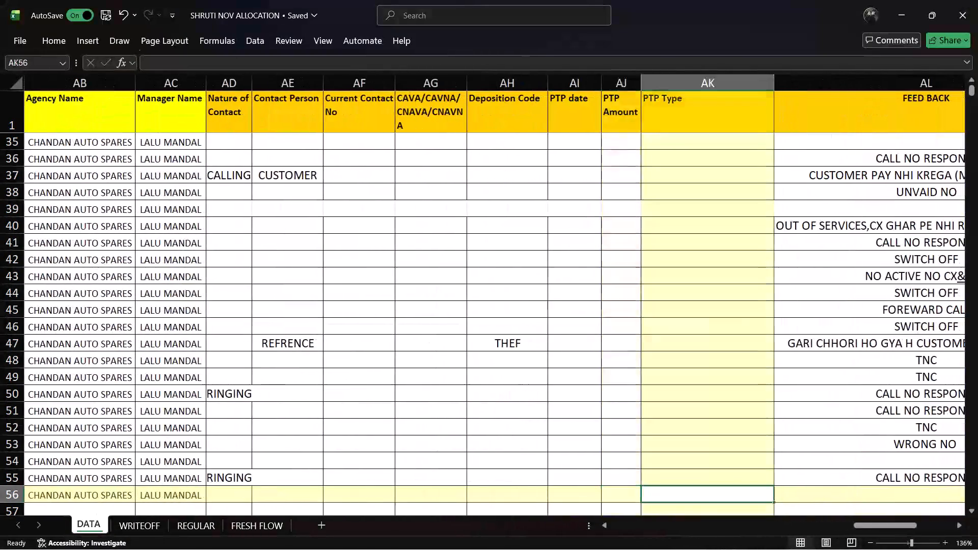
{"action": "type", "text": "TNC"}
{"action": "key", "text": "Right"}
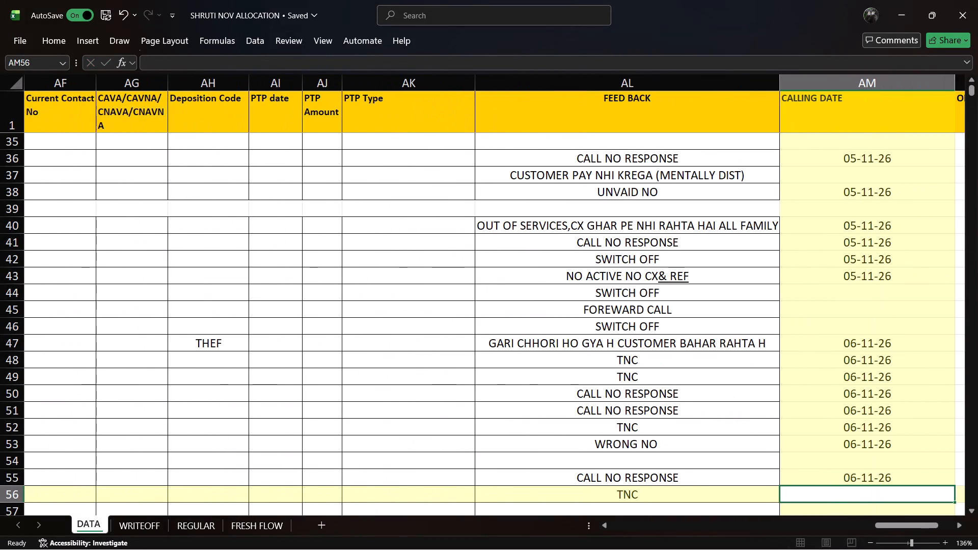
Enter 06-11-26 as the calling date for row 56 and save the workbook.
{"action": "key", "text": "ctrl+semicolon"}
{"action": "key", "text": "Right"}
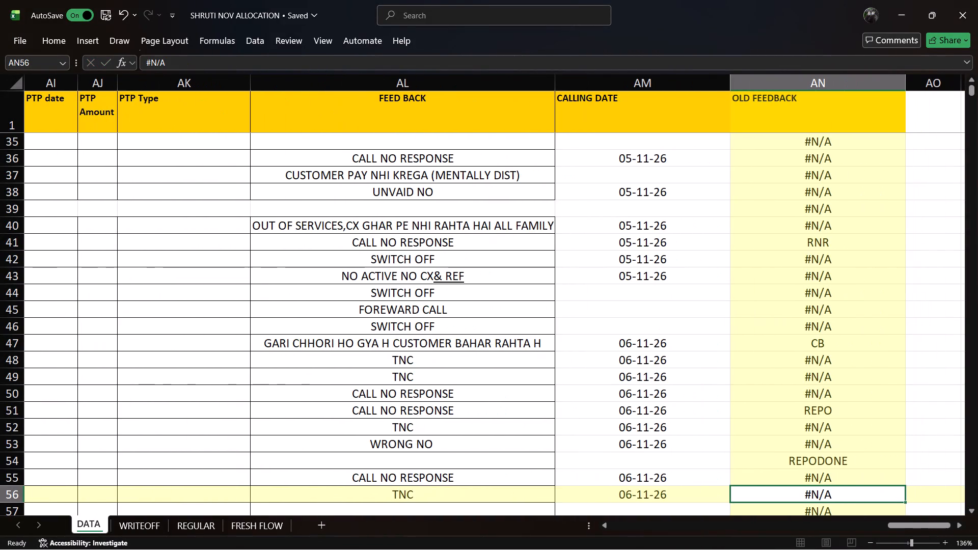
{"action": "key", "text": "ctrl+s"}
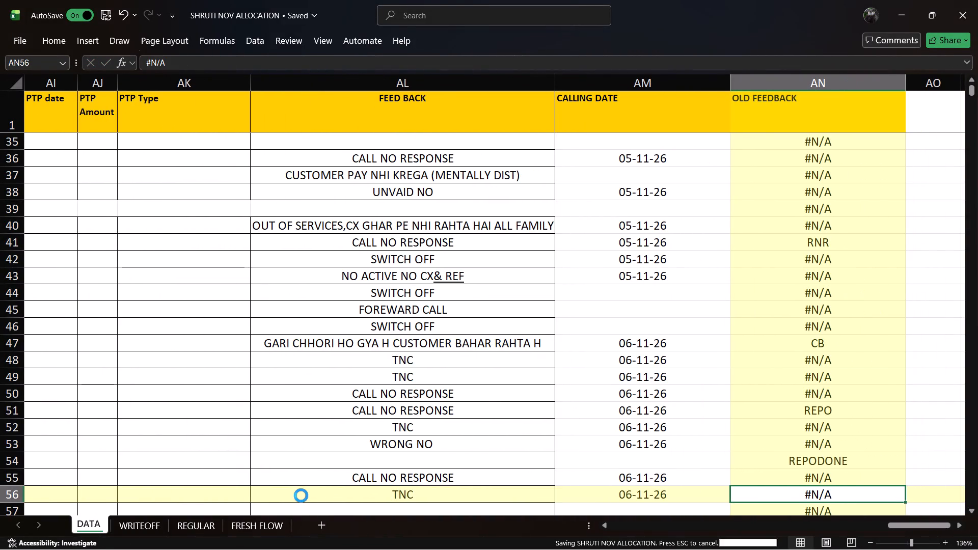
Return to the start of the rows below row 56 on the DATA sheet and identify the customer in row 58.
{"action": "key", "text": "Down"}
{"action": "key", "text": "Left"}
{"action": "key", "text": "Left"}
{"action": "key", "text": "Left"}
{"action": "key", "text": "Left"}
{"action": "key", "text": "Left"}
{"action": "key", "text": "Left"}
{"action": "key", "text": "Left"}
{"action": "key", "text": "Left"}
{"action": "key", "text": "Left"}
{"action": "key", "text": "Left"}
{"action": "key", "text": "Left"}
{"action": "key", "text": "Left"}
{"action": "key", "text": "Left"}
{"action": "key", "text": "Left"}
{"action": "key", "text": "Left"}
{"action": "key", "text": "Left"}
{"action": "key", "text": "Left"}
{"action": "key", "text": "Left"}
{"action": "key", "text": "Left"}
{"action": "key", "text": "Left"}
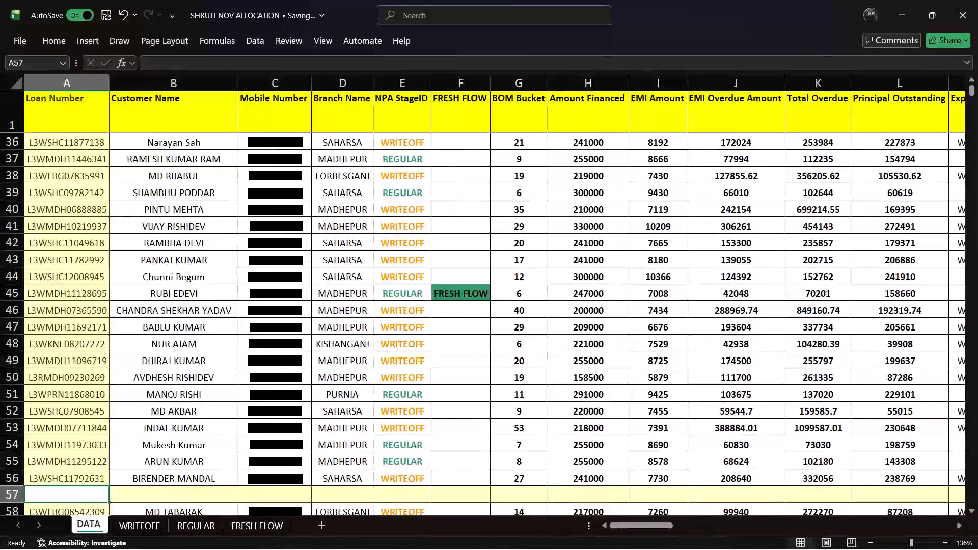
{"action": "key", "text": "Down"}
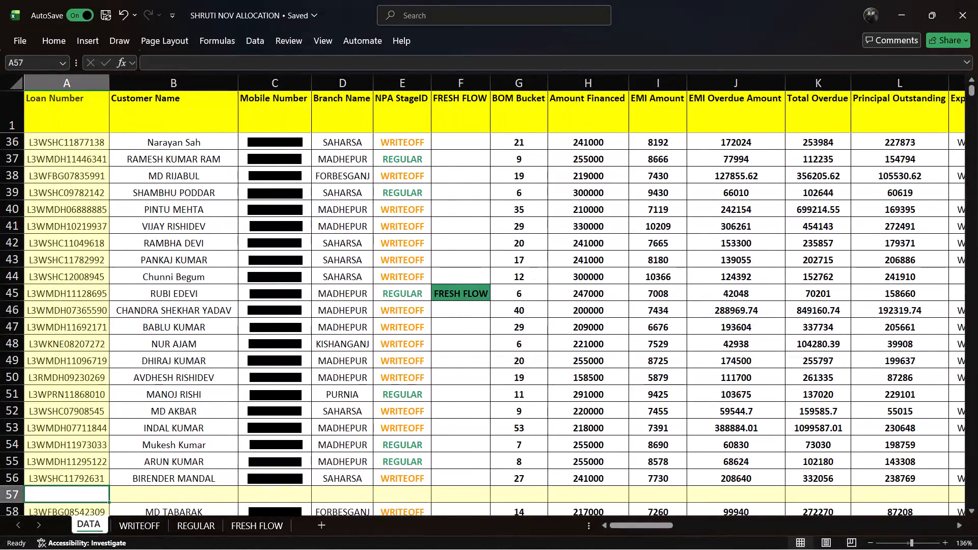
{"action": "key", "text": "Right"}
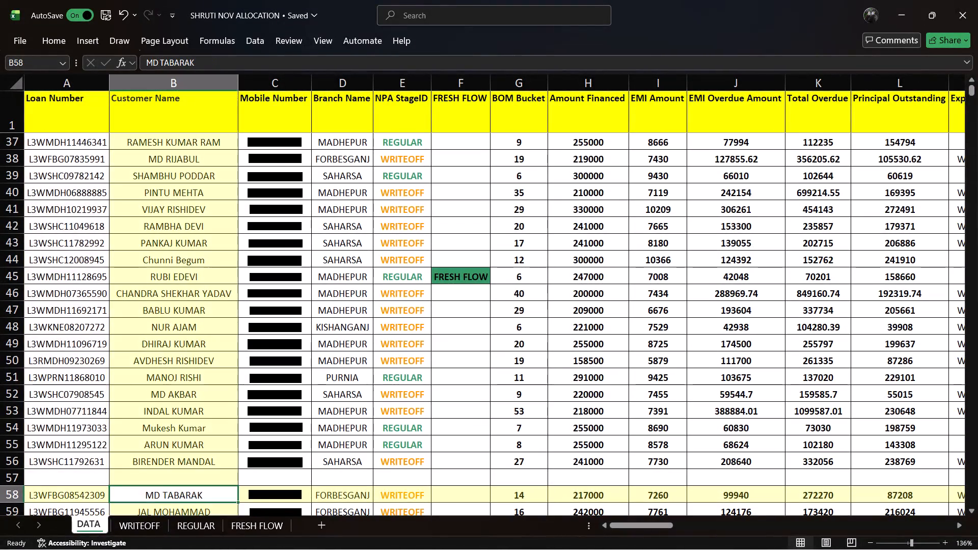
Locate the customer from DATA row 58 on the WRITEOFF sheet.
{"action": "left_click", "coordinate": [139, 526]}
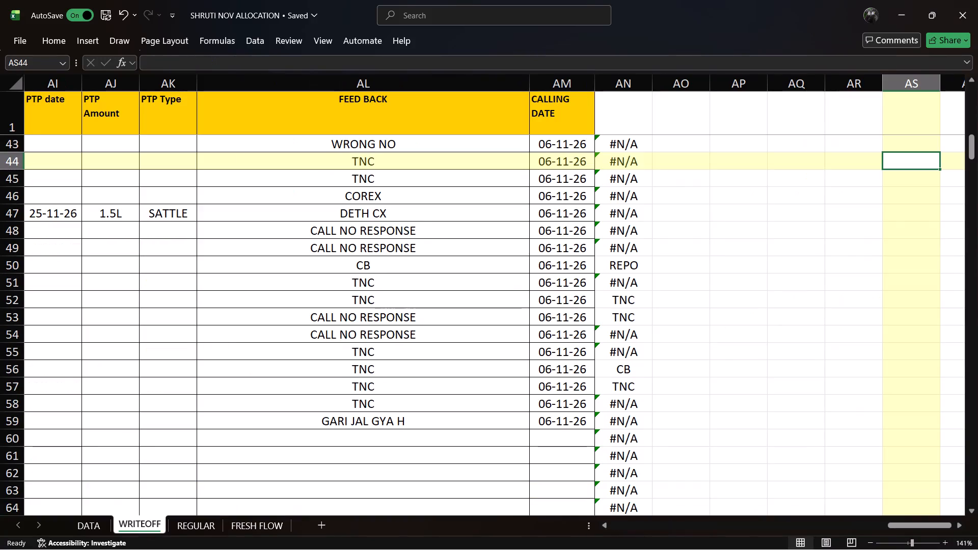
{"action": "key", "text": "Left"}
{"action": "key", "text": "Left"}
{"action": "key", "text": "Left"}
{"action": "key", "text": "Left"}
{"action": "key", "text": "Left"}
{"action": "key", "text": "Left"}
{"action": "key", "text": "Left"}
{"action": "key", "text": "Left"}
{"action": "key", "text": "Left"}
{"action": "key", "text": "Left"}
{"action": "key", "text": "Left"}
{"action": "key", "text": "Left"}
{"action": "key", "text": "Left"}
{"action": "key", "text": "Left"}
{"action": "key", "text": "Left"}
{"action": "key", "text": "Left"}
{"action": "key", "text": "Left"}
{"action": "key", "text": "Left"}
{"action": "key", "text": "Left"}
{"action": "key", "text": "Left"}
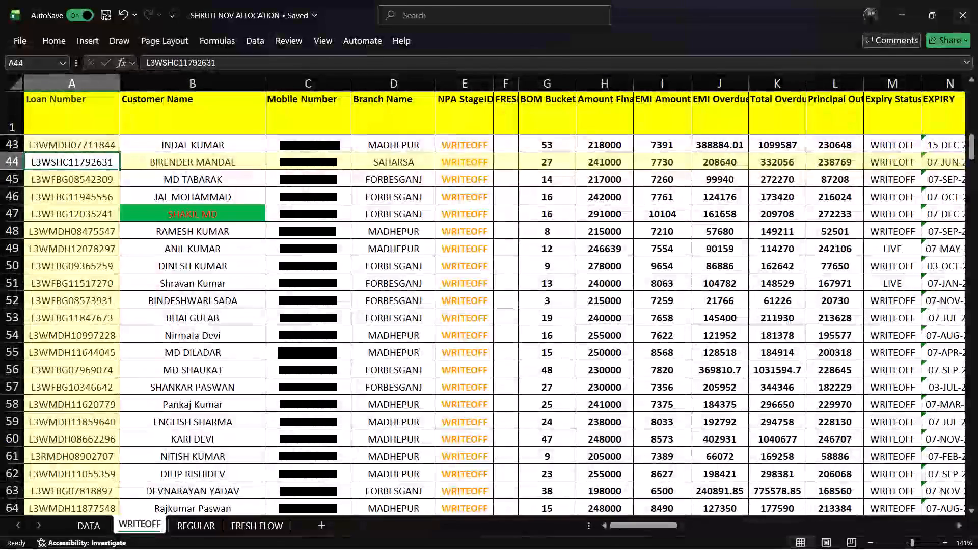
{"action": "key", "text": "Down"}
Read across row 45 of the WRITEOFF sheet to its feedback and calling date.
{"action": "key", "text": "Right"}
{"action": "key", "text": "Right"}
{"action": "key", "text": "Right"}
{"action": "key", "text": "Right"}
{"action": "key", "text": "Right"}
{"action": "key", "text": "Right"}
{"action": "key", "text": "Right"}
{"action": "key", "text": "Right"}
{"action": "key", "text": "Right"}
{"action": "key", "text": "Right"}
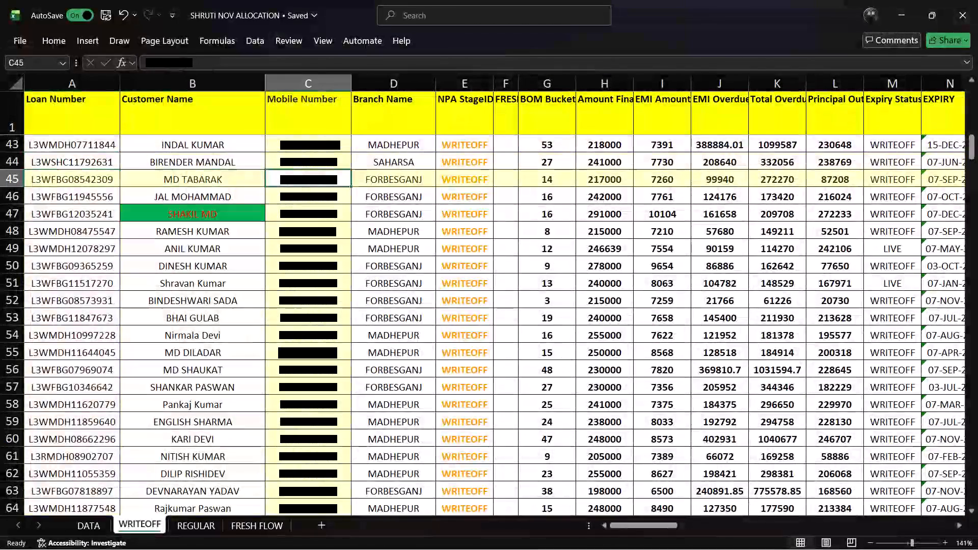
{"action": "key", "text": "Right"}
{"action": "key", "text": "Right"}
{"action": "key", "text": "Right"}
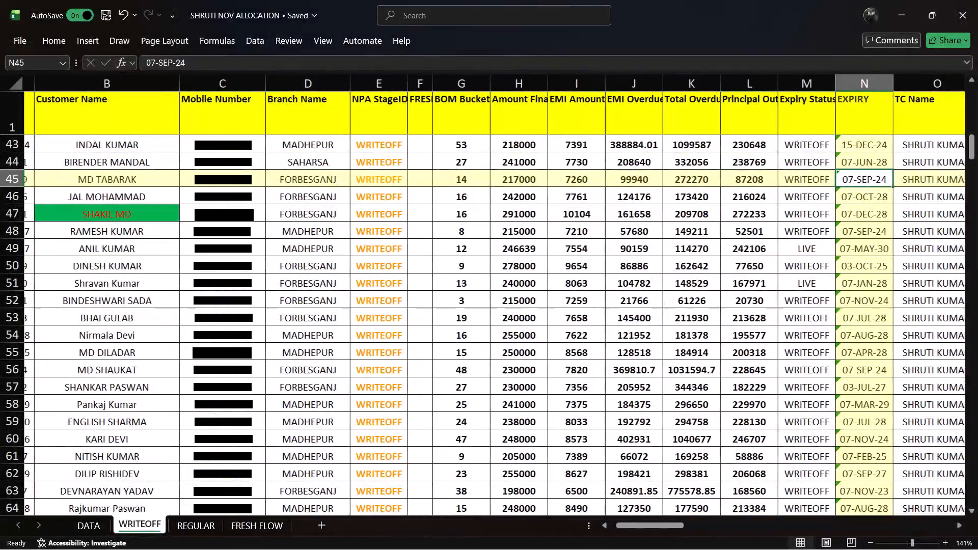
{"action": "key", "text": "Right"}
{"action": "key", "text": "Right"}
{"action": "key", "text": "Right"}
{"action": "key", "text": "Right"}
{"action": "key", "text": "Right"}
{"action": "key", "text": "Right"}
{"action": "key", "text": "Right"}
{"action": "key", "text": "Right"}
{"action": "key", "text": "Right"}
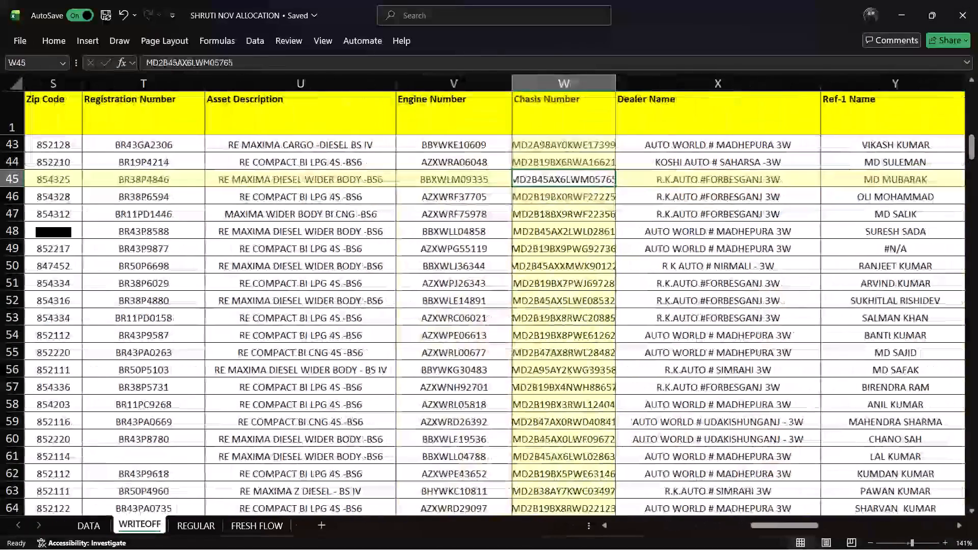
{"action": "key", "text": "Right"}
{"action": "key", "text": "Right"}
{"action": "key", "text": "Right"}
{"action": "key", "text": "Right"}
{"action": "key", "text": "Right"}
{"action": "key", "text": "Right"}
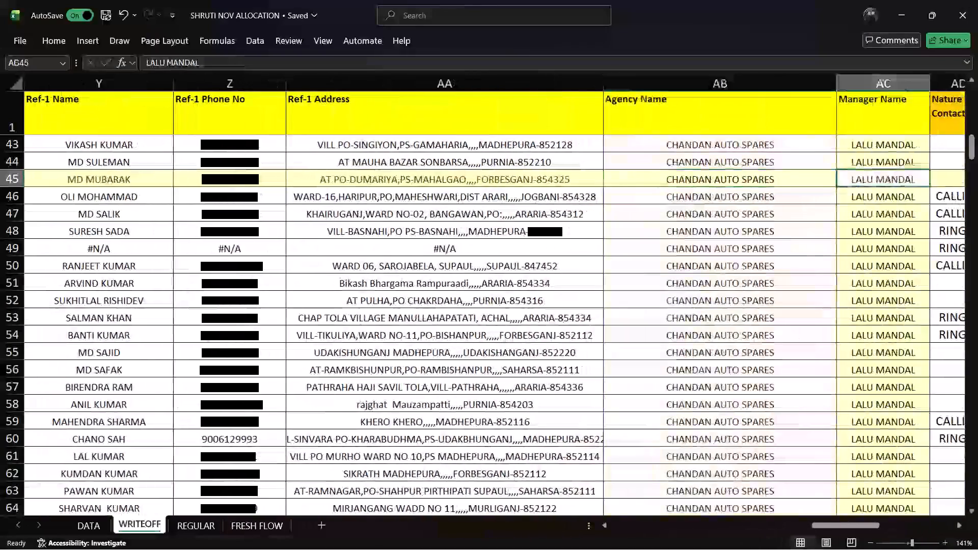
{"action": "key", "text": "Right"}
{"action": "key", "text": "Right"}
{"action": "key", "text": "Right"}
{"action": "key", "text": "Right"}
{"action": "key", "text": "Right"}
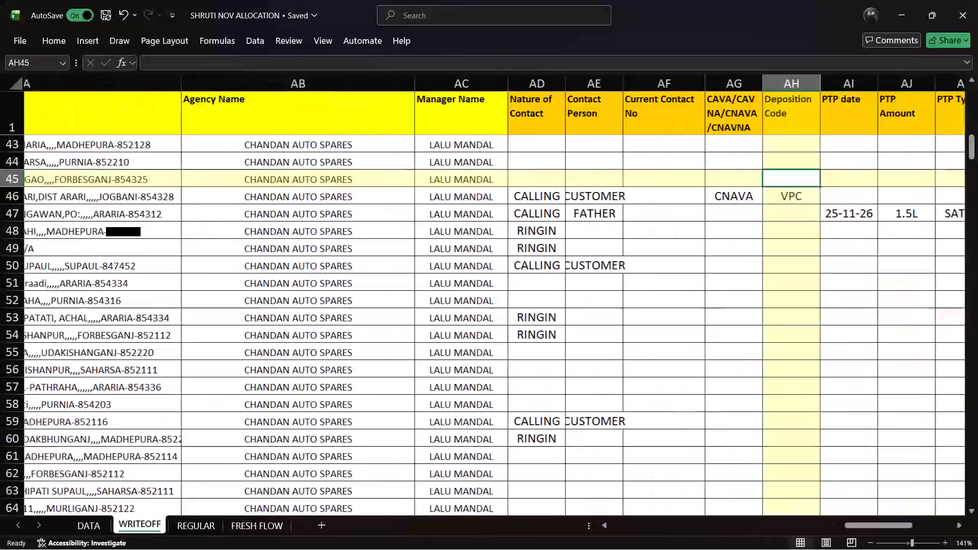
{"action": "key", "text": "Right"}
{"action": "key", "text": "Right"}
{"action": "key", "text": "Right"}
{"action": "key", "text": "Right"}
{"action": "key", "text": "Right"}
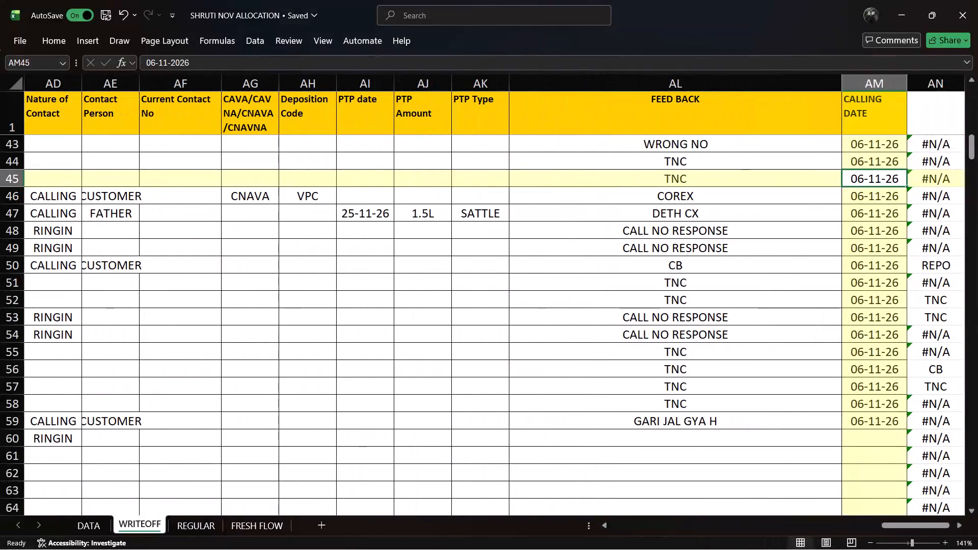
Enter TNC as the feedback for rows 57 and 58 of the DATA sheet.
{"action": "left_click", "coordinate": [83, 526]}
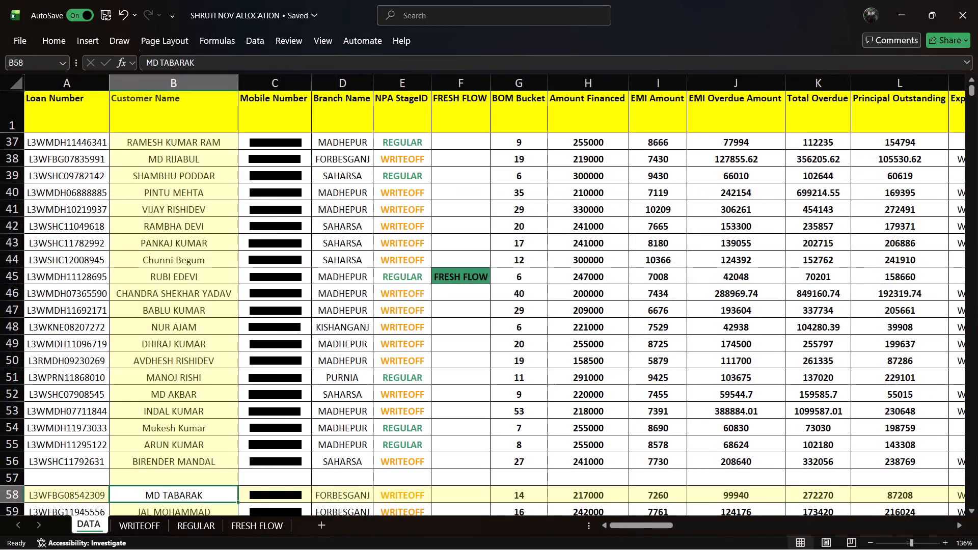
{"action": "key", "text": "Right"}
{"action": "key", "text": "Right"}
{"action": "key", "text": "Right"}
{"action": "key", "text": "Right"}
{"action": "key", "text": "Right"}
{"action": "key", "text": "Right"}
{"action": "key", "text": "Right"}
{"action": "key", "text": "Right"}
{"action": "key", "text": "Right"}
{"action": "key", "text": "Right"}
{"action": "key", "text": "Right"}
{"action": "key", "text": "Right"}
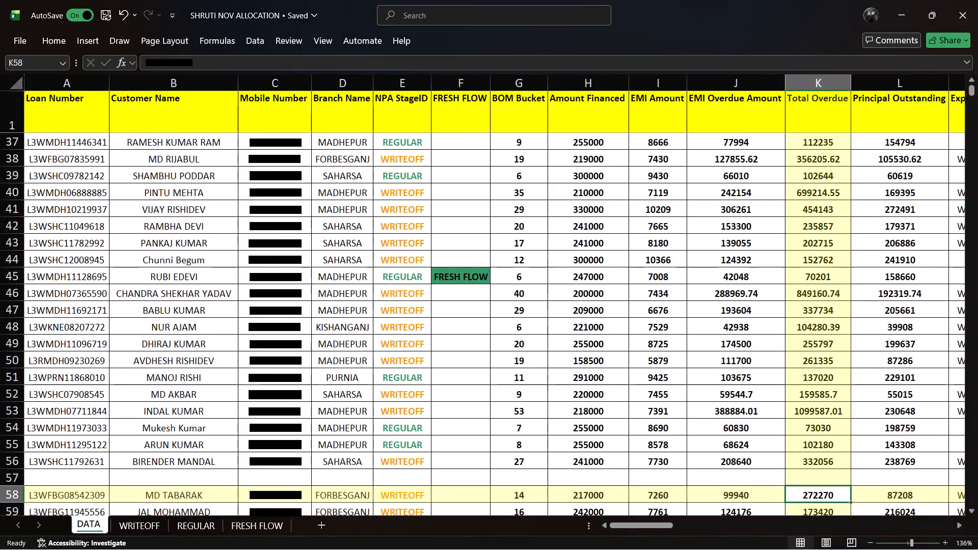
{"action": "key", "text": "Right"}
{"action": "key", "text": "Right"}
{"action": "key", "text": "Right"}
{"action": "key", "text": "Right"}
{"action": "key", "text": "Right"}
{"action": "key", "text": "Right"}
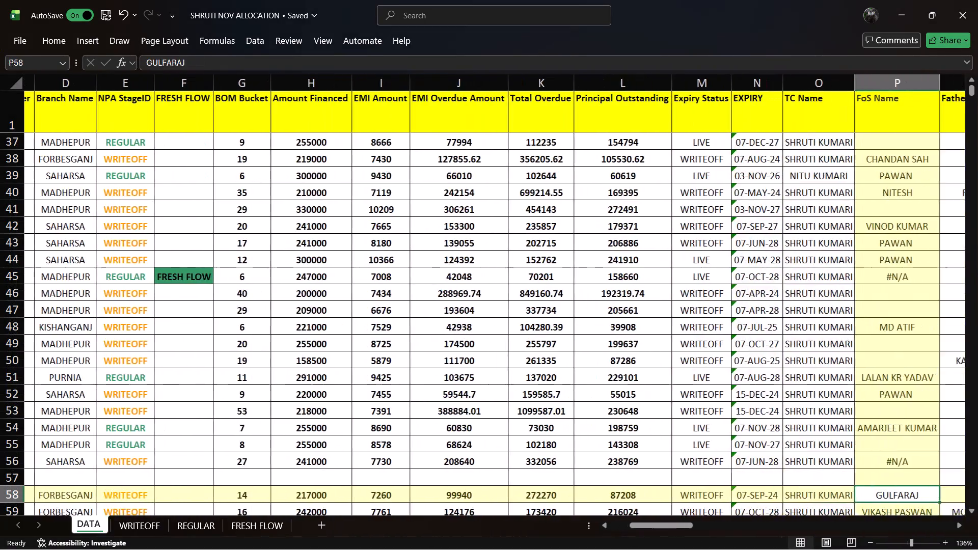
{"action": "key", "text": "Right"}
{"action": "key", "text": "Right"}
{"action": "key", "text": "Right"}
{"action": "key", "text": "Right"}
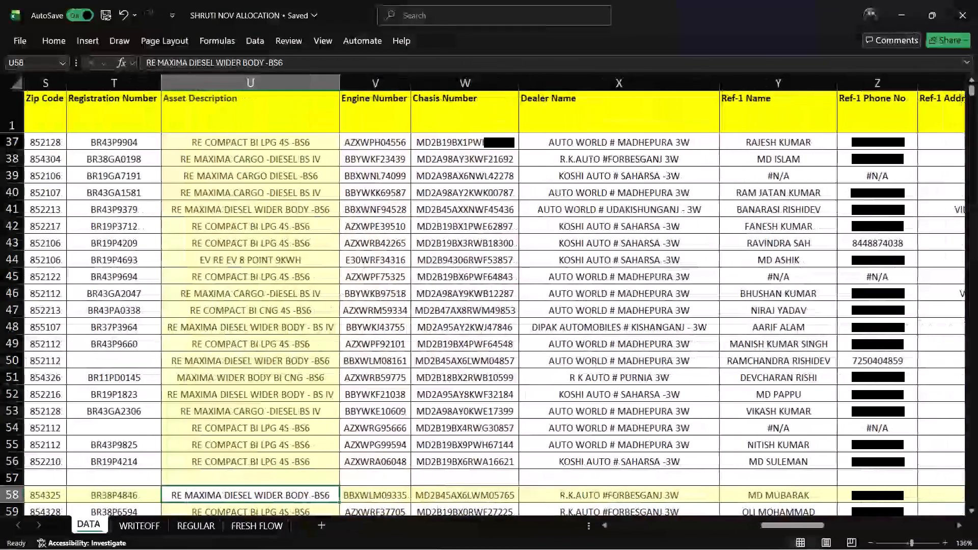
{"action": "key", "text": "Right"}
{"action": "key", "text": "Right"}
{"action": "key", "text": "Right"}
{"action": "key", "text": "Right"}
{"action": "key", "text": "Right"}
{"action": "key", "text": "Right"}
{"action": "key", "text": "Right"}
{"action": "key", "text": "Right"}
{"action": "key", "text": "Right"}
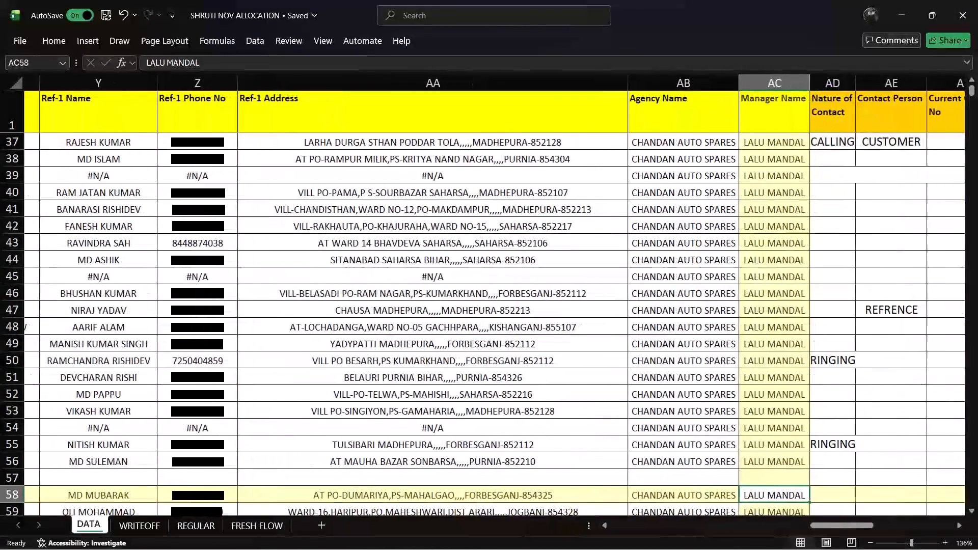
{"action": "key", "text": "Right"}
{"action": "key", "text": "Right"}
{"action": "key", "text": "Right"}
{"action": "key", "text": "Right"}
{"action": "key", "text": "Right"}
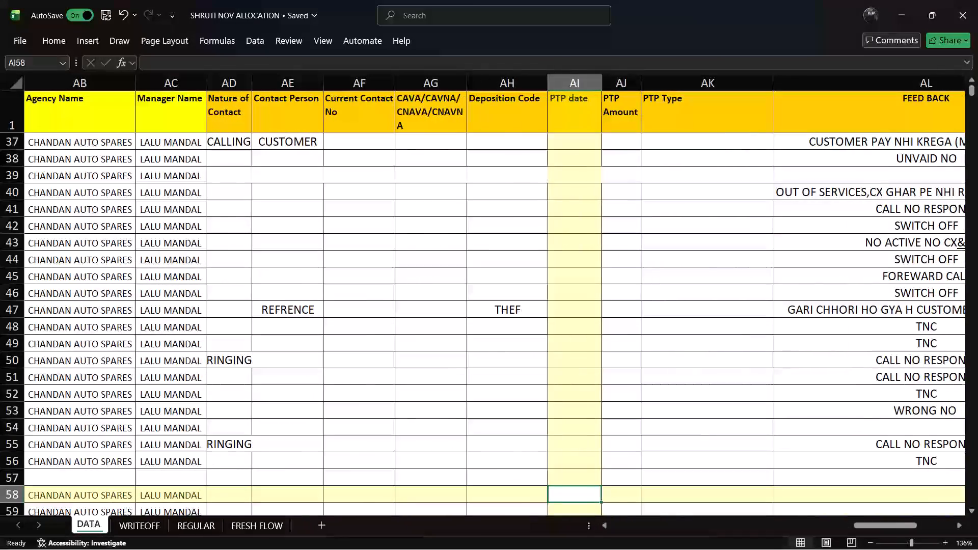
{"action": "key", "text": "Right"}
{"action": "key", "text": "Right"}
{"action": "key", "text": "Right"}
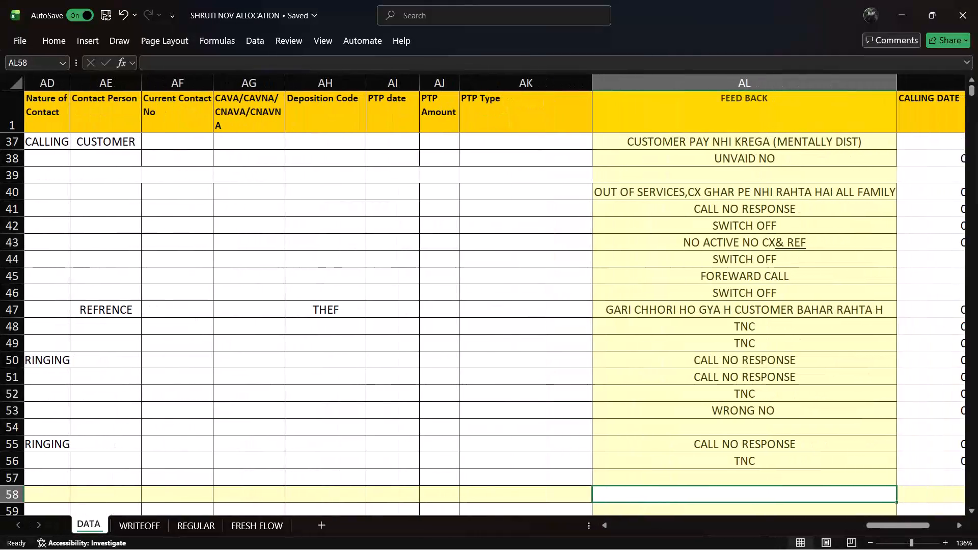
{"action": "key", "text": "Up"}
{"action": "type", "text": "TNC"}
{"action": "key", "text": "Down"}
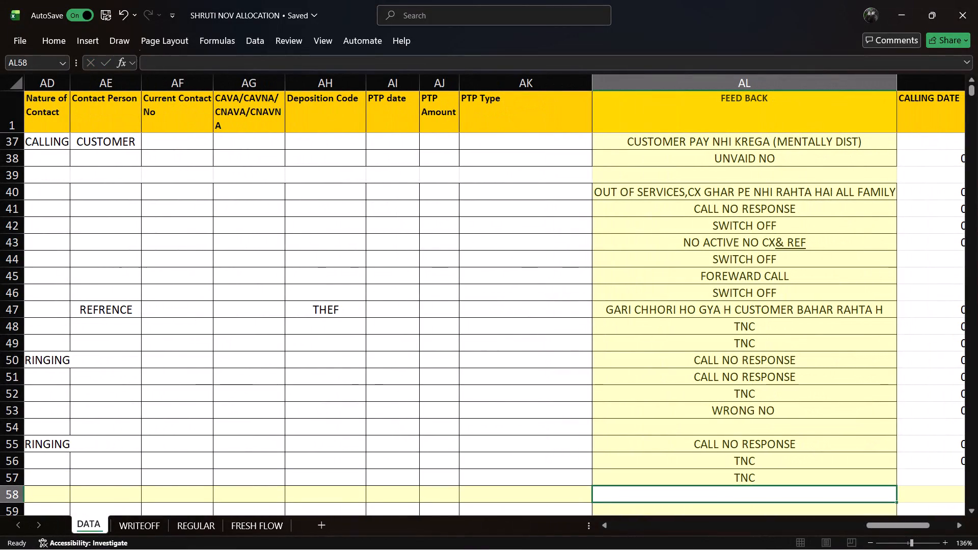
{"action": "type", "text": "TNC"}
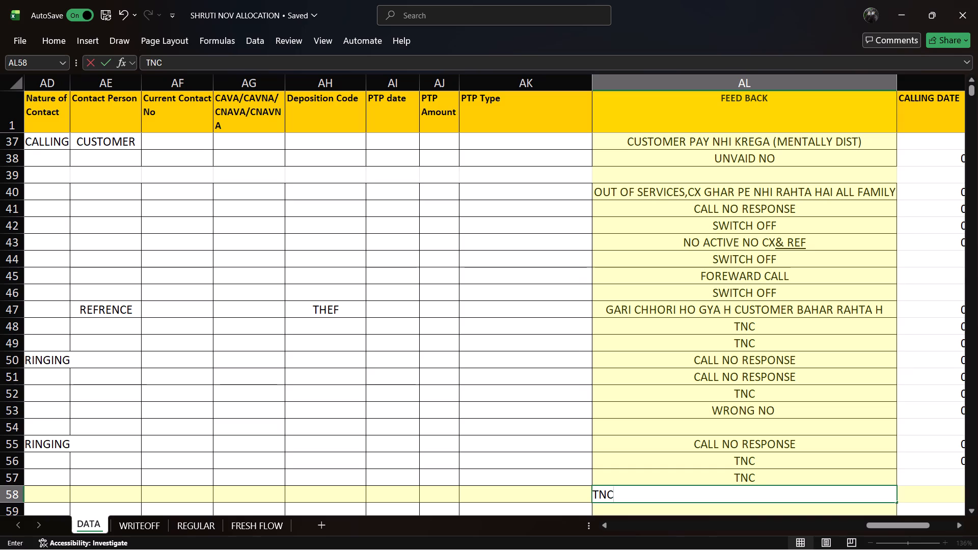
{"action": "left_click", "coordinate": [453, 506]}
{"action": "key", "text": "Down"}
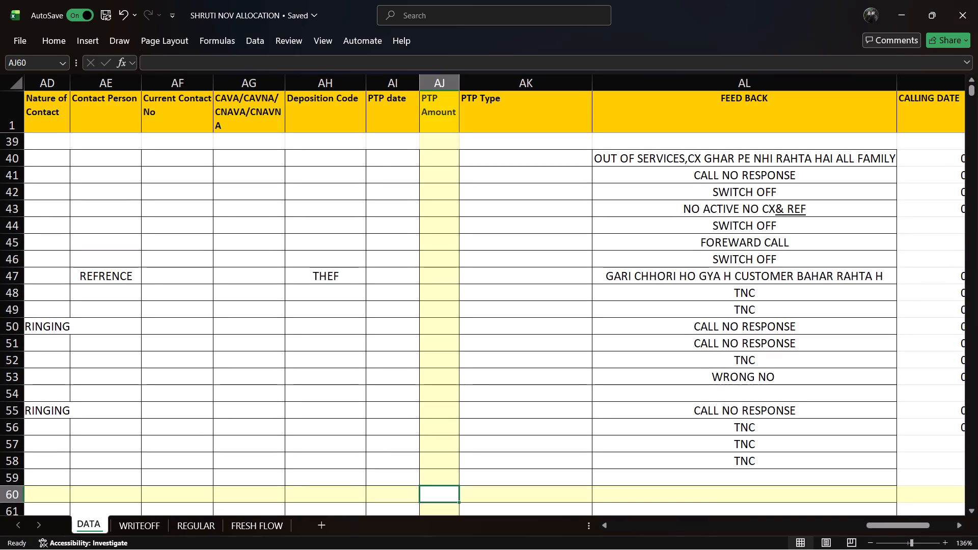
Enter 06-11-26 as the calling date for rows 58 and 57 of the DATA sheet.
{"action": "left_click", "coordinate": [904, 469]}
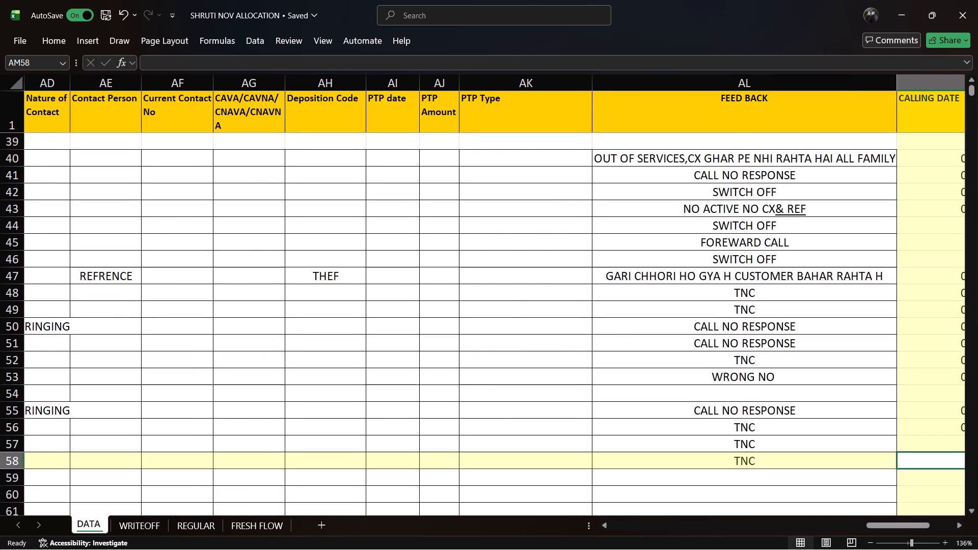
{"action": "key", "text": "Right"}
{"action": "key", "text": "Left"}
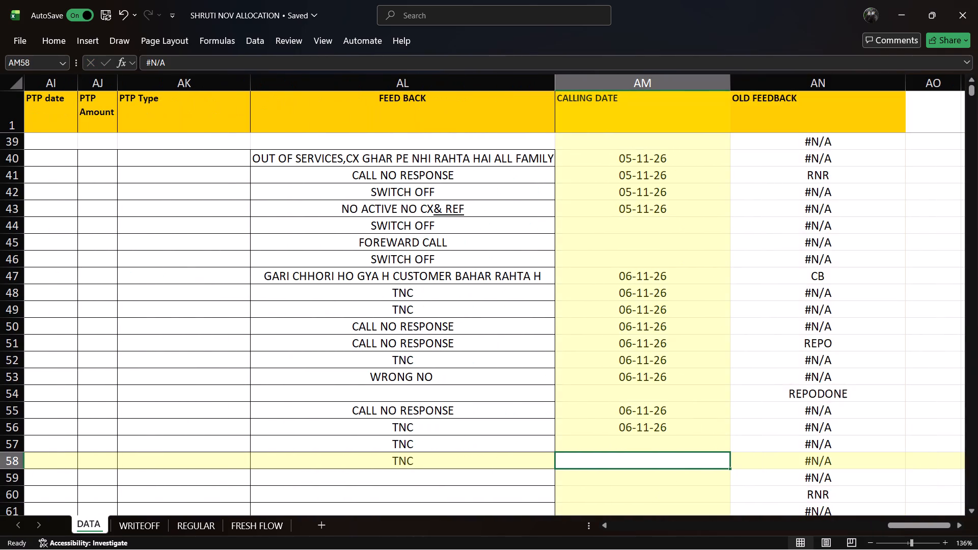
{"action": "key", "text": "ctrl+semicolon"}
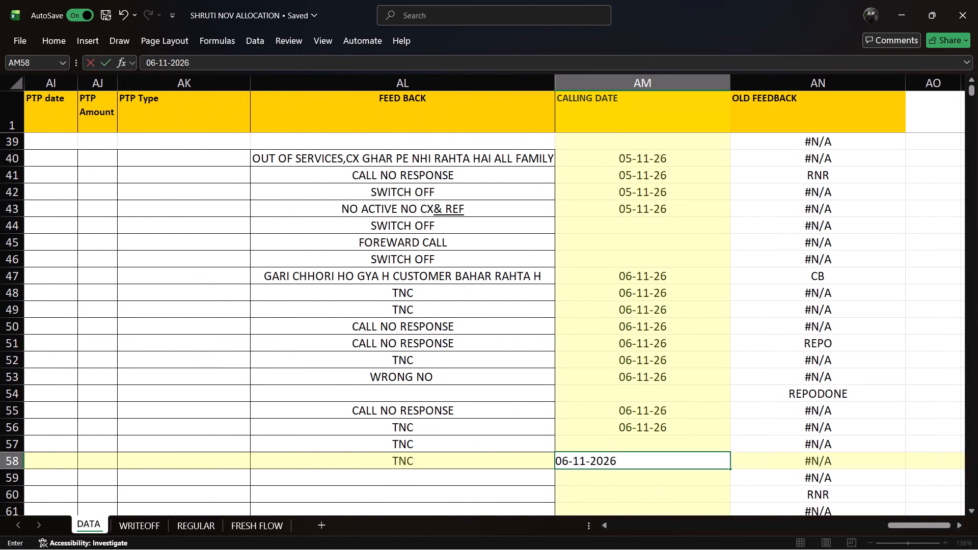
{"action": "key", "text": "Up"}
{"action": "key", "text": "ctrl+semicolon"}
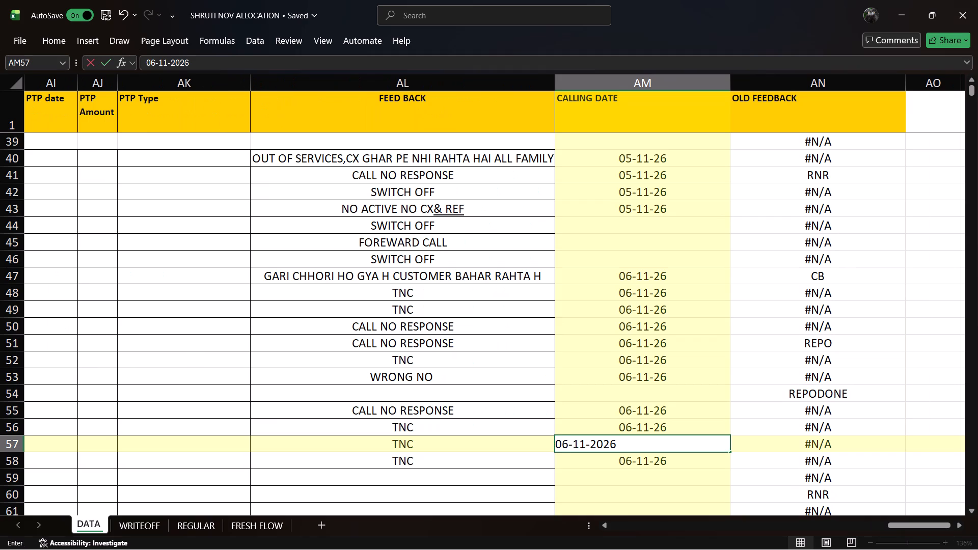
{"action": "key", "text": "Left"}
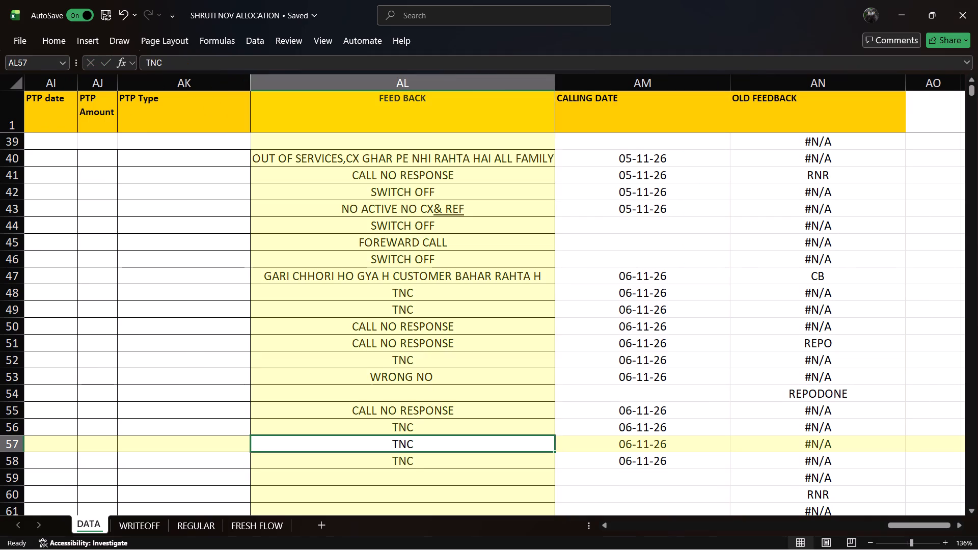
Enter WRG NO as the deposition code for row 57 of the DATA sheet.
{"action": "key", "text": "Left"}
{"action": "key", "text": "Left"}
{"action": "key", "text": "Left"}
{"action": "key", "text": "Left"}
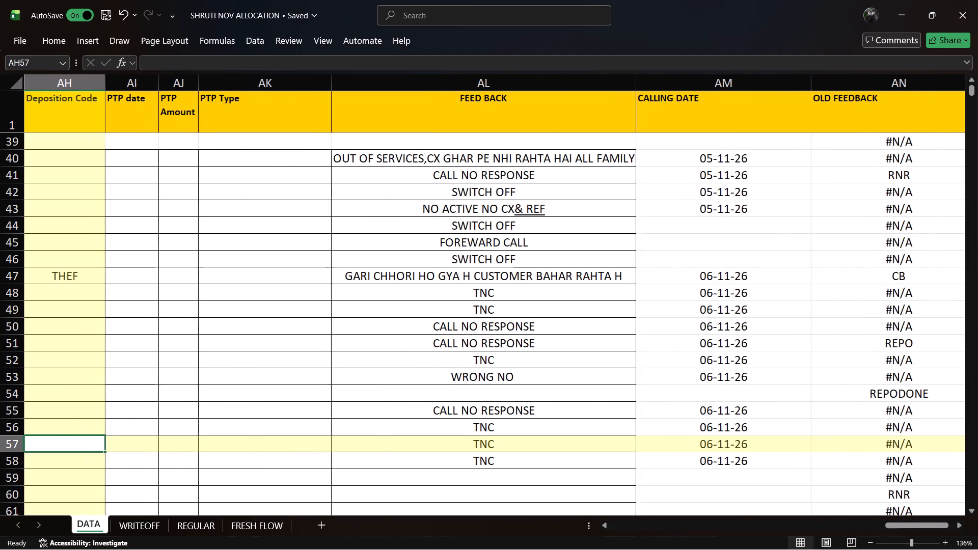
{"action": "key", "text": "Left"}
{"action": "key", "text": "Left"}
{"action": "key", "text": "Left"}
{"action": "key", "text": "Left"}
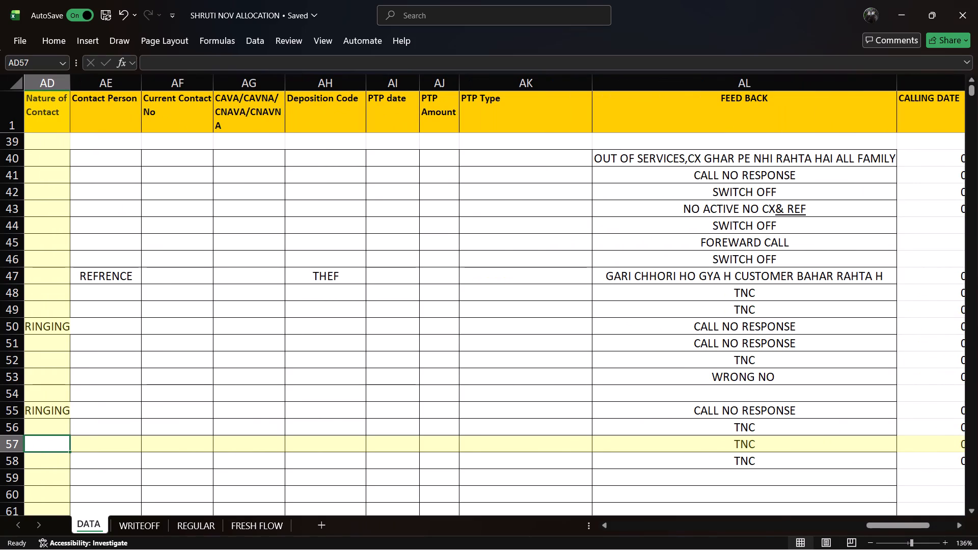
{"action": "left_click", "coordinate": [717, 447]}
{"action": "key", "text": "Left"}
{"action": "key", "text": "Left"}
{"action": "key", "text": "Left"}
{"action": "key", "text": "Left"}
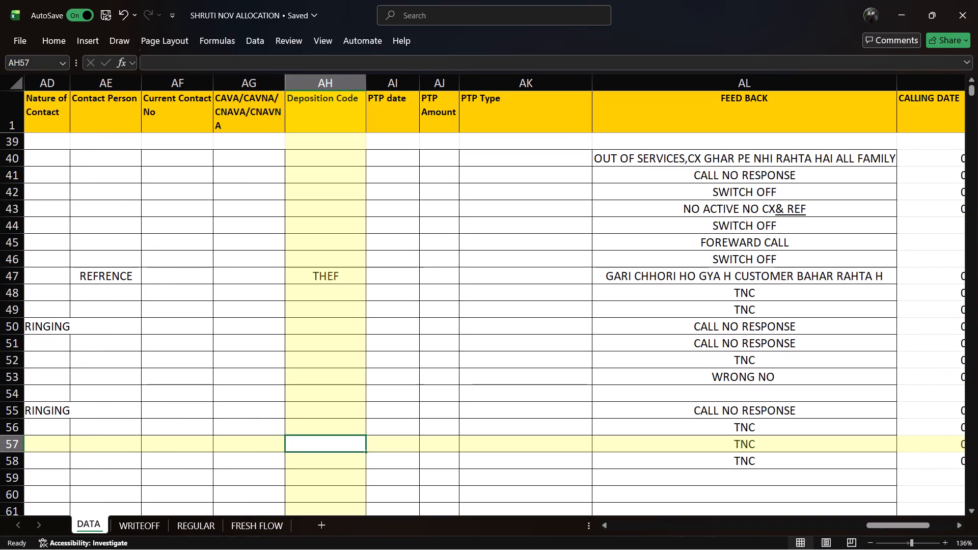
{"action": "key", "text": "w"}
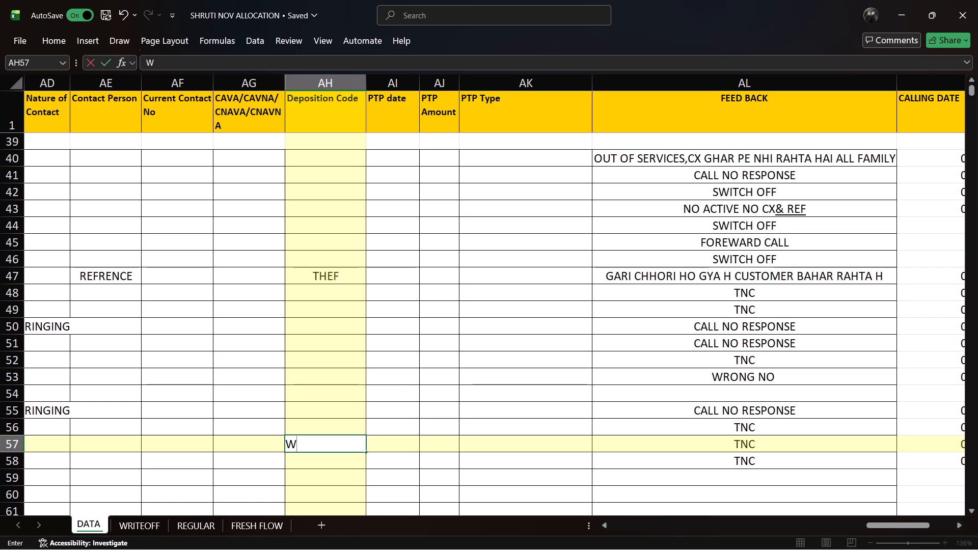
{"action": "key", "text": "r"}
{"action": "type", "text": "G NO"}
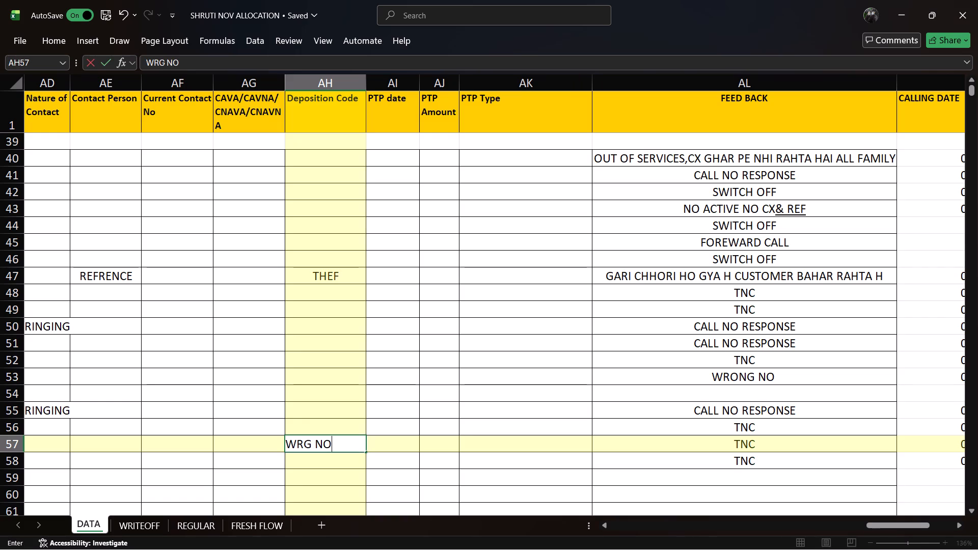
{"action": "key", "text": "Down"}
Enter WRG NO as the deposition code for row 58 of the DATA sheet.
{"action": "type", "text": "WRN"}
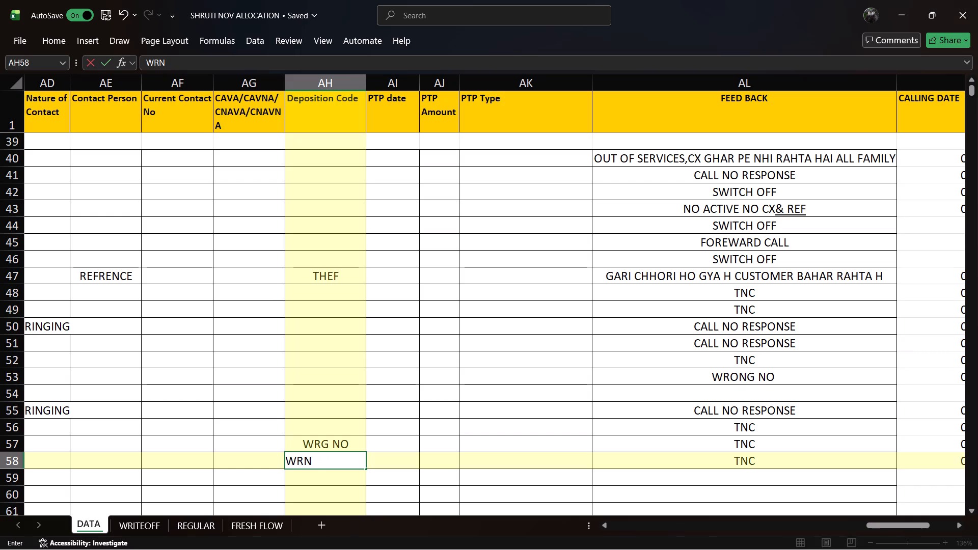
{"action": "key", "text": "BackSpace"}
{"action": "key", "text": "BackSpace"}
{"action": "key", "text": "r"}
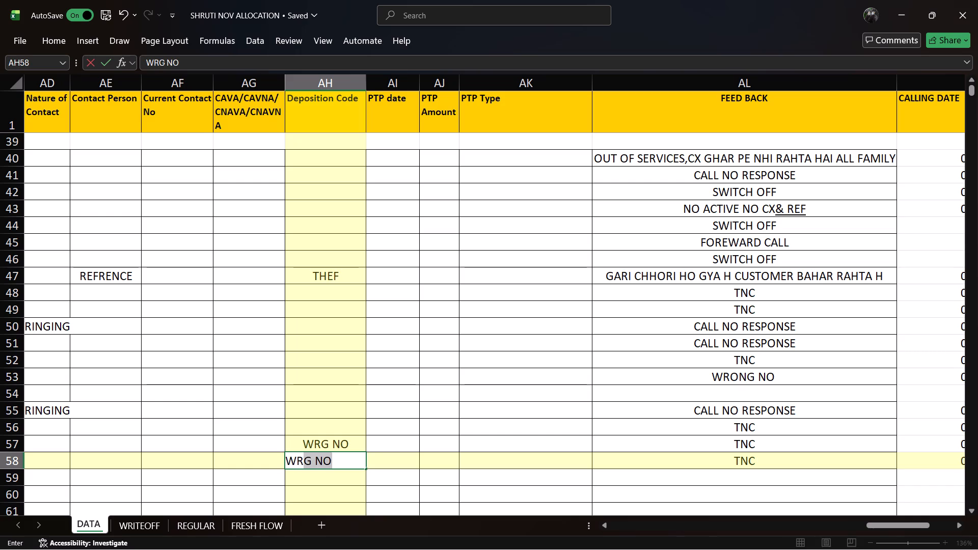
{"action": "key", "text": "Down"}
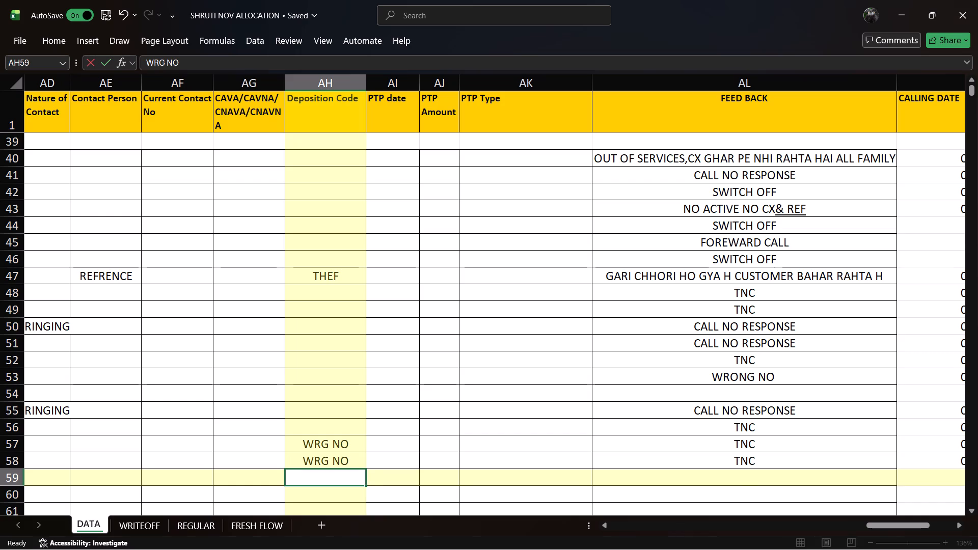
Save the allocation workbook.
{"action": "key", "text": "ctrl+s"}
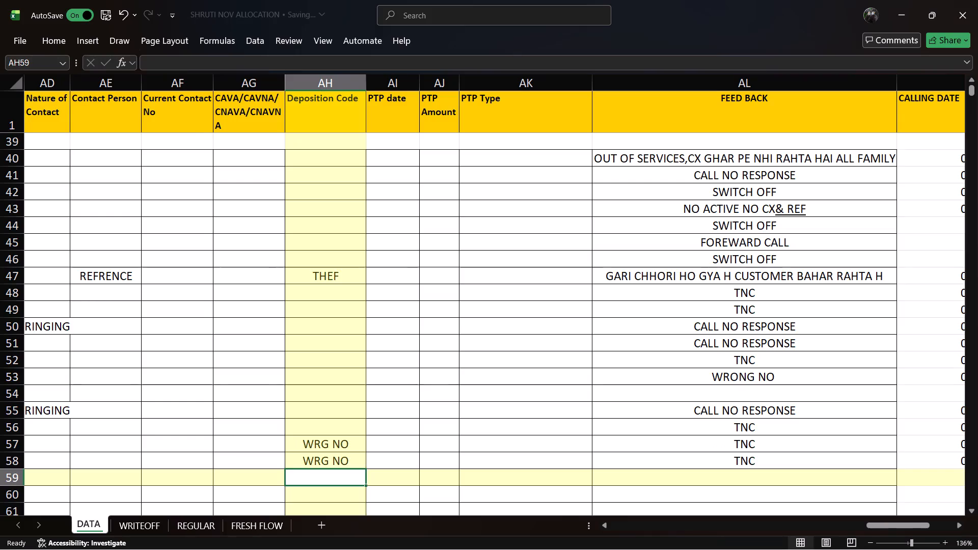
Check the loan number, customer and NPA stage details for rows 59 and 60 of the DATA sheet.
{"action": "key", "text": "Left"}
{"action": "key", "text": "Left"}
{"action": "key", "text": "Left"}
{"action": "key", "text": "Left"}
{"action": "key", "text": "Left"}
{"action": "key", "text": "Left"}
{"action": "key", "text": "Left"}
{"action": "key", "text": "Left"}
{"action": "key", "text": "Left"}
{"action": "key", "text": "Left"}
{"action": "key", "text": "Left"}
{"action": "key", "text": "Left"}
{"action": "key", "text": "Left"}
{"action": "key", "text": "Left"}
{"action": "key", "text": "Left"}
{"action": "key", "text": "Left"}
{"action": "key", "text": "Left"}
{"action": "key", "text": "Left"}
{"action": "key", "text": "Left"}
{"action": "key", "text": "Left"}
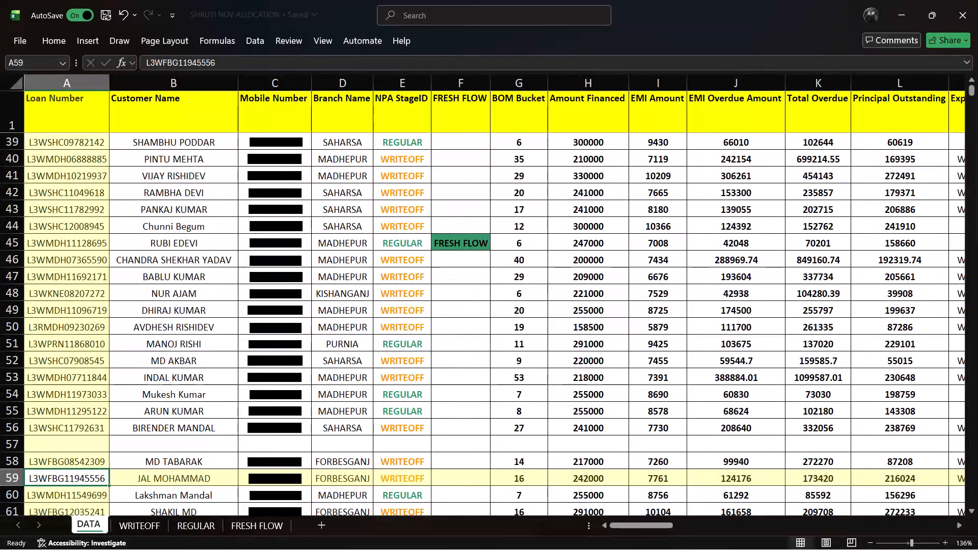
{"action": "key", "text": "Down"}
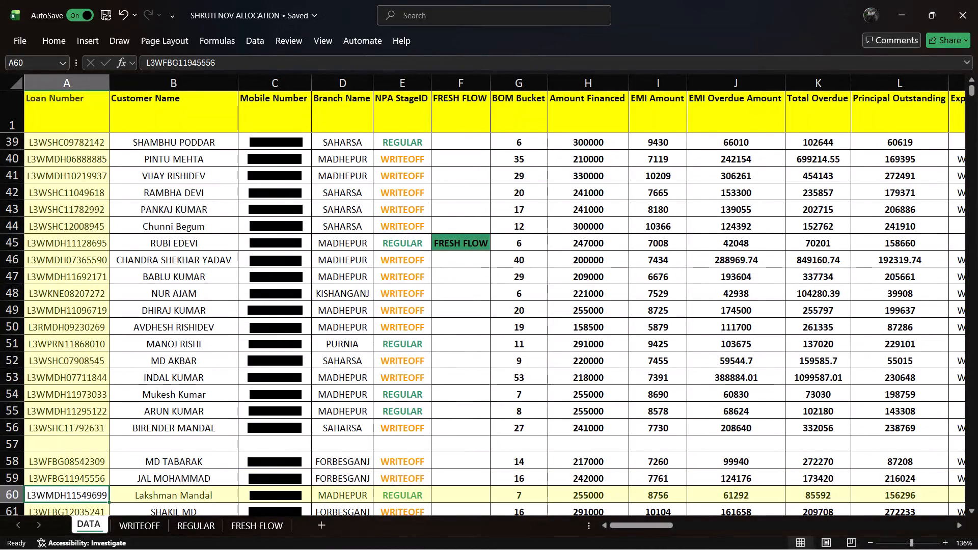
Find the DATA row 60 customer on the REGULAR sheet and examine row 14 through its reference, feedback and calling date columns.
{"action": "left_click", "coordinate": [205, 528]}
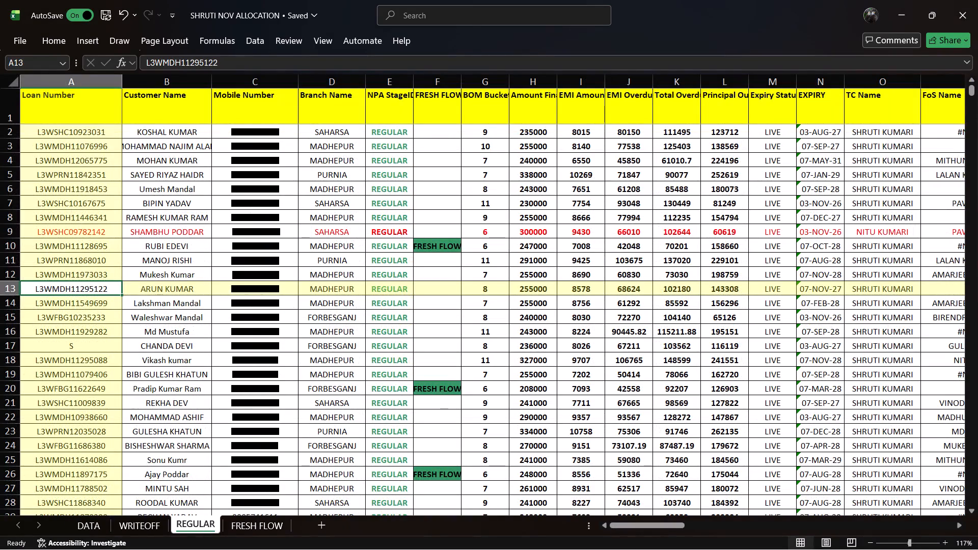
{"action": "left_click", "coordinate": [196, 130]}
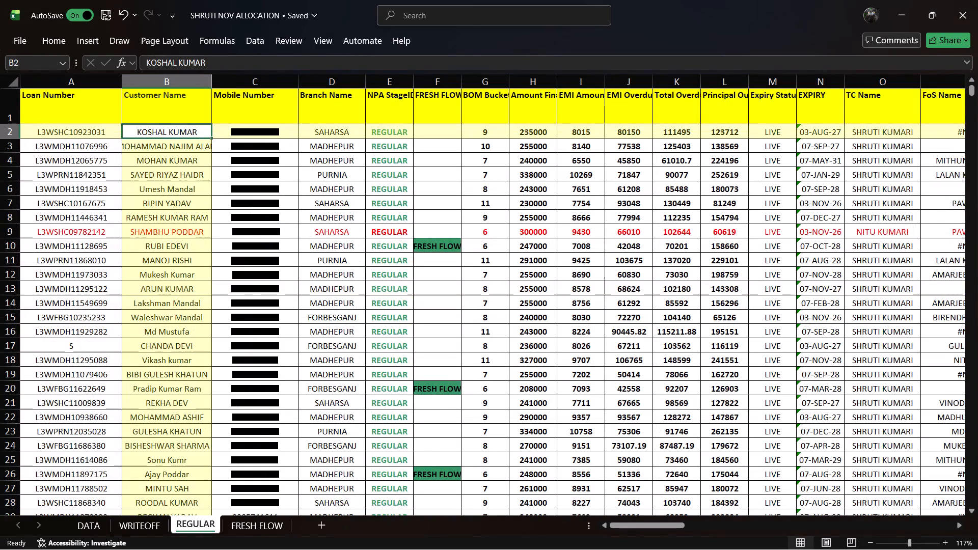
{"action": "key", "text": "Right"}
{"action": "key", "text": "Right"}
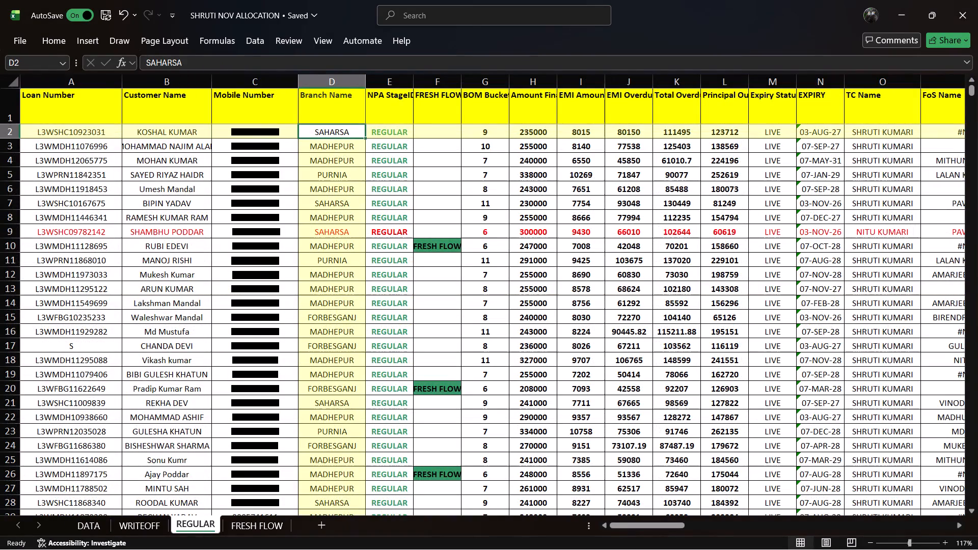
{"action": "left_click", "coordinate": [153, 304]}
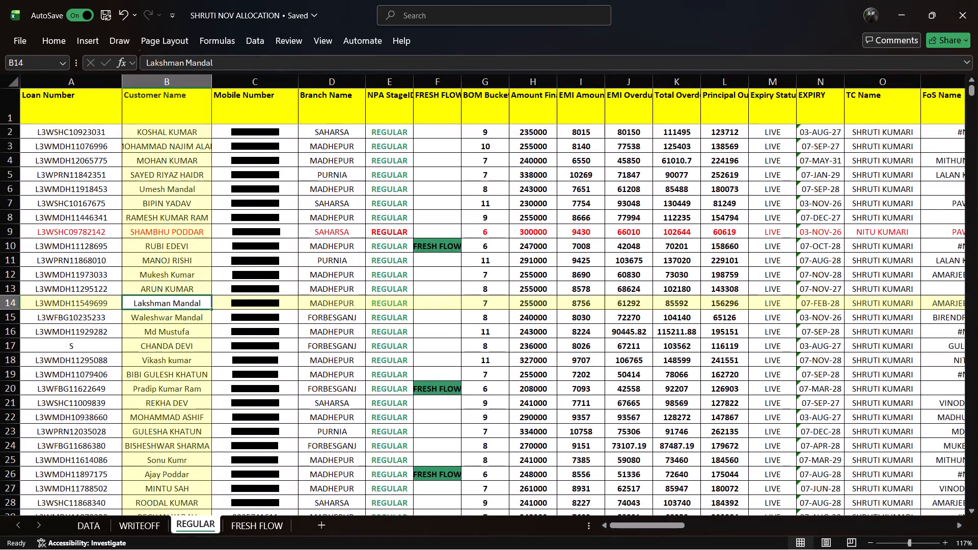
{"action": "key", "text": "Right"}
{"action": "key", "text": "Right"}
{"action": "key", "text": "Right"}
{"action": "key", "text": "Right"}
{"action": "key", "text": "Right"}
{"action": "key", "text": "Right"}
{"action": "key", "text": "Right"}
{"action": "key", "text": "Right"}
{"action": "key", "text": "Right"}
{"action": "key", "text": "Right"}
{"action": "key", "text": "Right"}
{"action": "key", "text": "Right"}
{"action": "key", "text": "Right"}
{"action": "key", "text": "Right"}
{"action": "key", "text": "Right"}
{"action": "key", "text": "Right"}
{"action": "key", "text": "Right"}
{"action": "key", "text": "Right"}
{"action": "key", "text": "Right"}
{"action": "key", "text": "Right"}
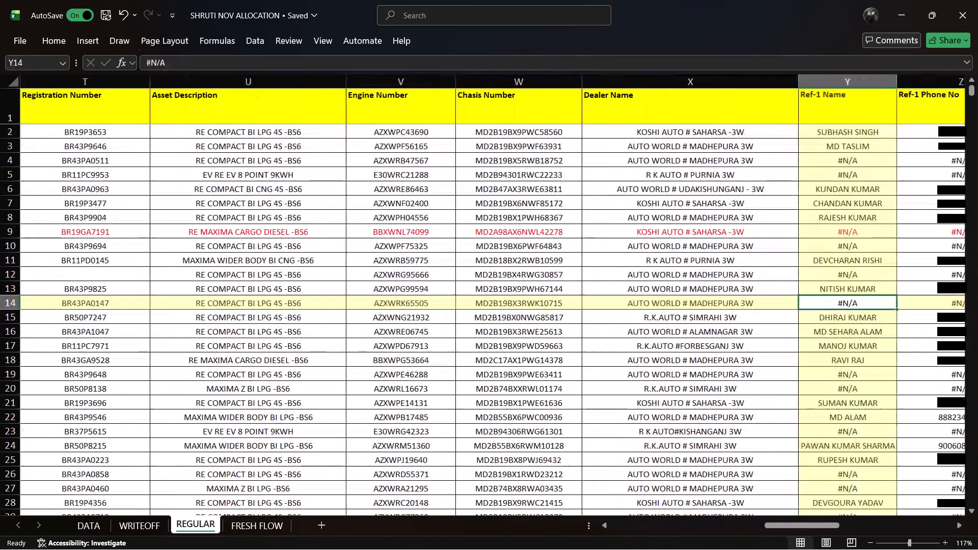
{"action": "key", "text": "Right"}
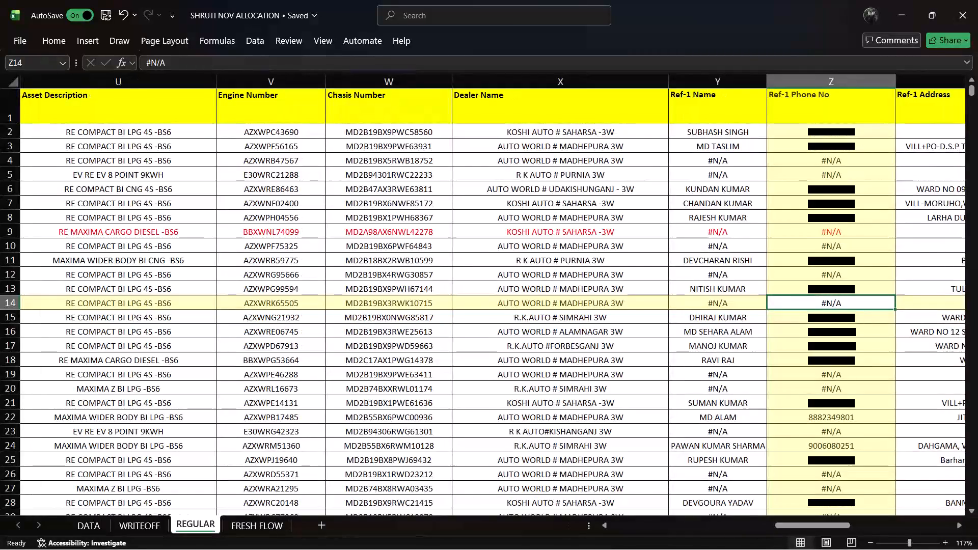
{"action": "key", "text": "Right"}
{"action": "key", "text": "Right"}
{"action": "key", "text": "Right"}
{"action": "key", "text": "Right"}
{"action": "key", "text": "Right"}
{"action": "key", "text": "Right"}
{"action": "key", "text": "Right"}
{"action": "key", "text": "Right"}
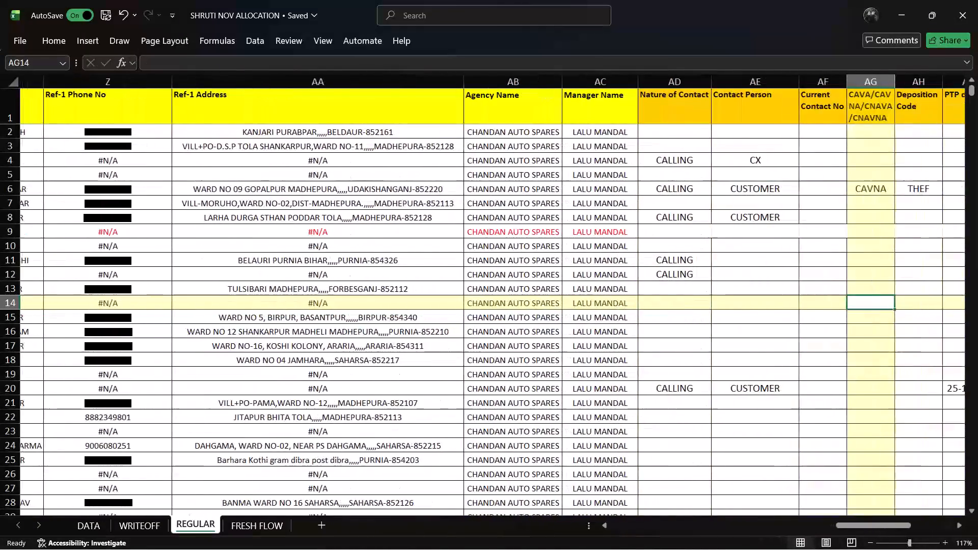
{"action": "key", "text": "Right"}
{"action": "key", "text": "Right"}
{"action": "key", "text": "Right"}
{"action": "key", "text": "Right"}
{"action": "key", "text": "Right"}
{"action": "key", "text": "Right"}
{"action": "key", "text": "Right"}
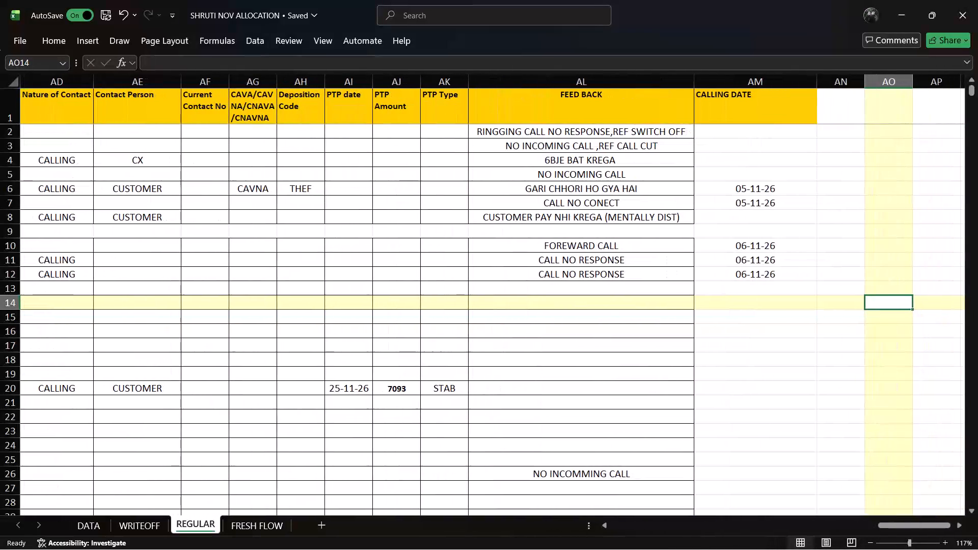
Re-examine the reference name, phone, address and contact columns of row 14 on the REGULAR sheet, back to its loan number.
{"action": "key", "text": "Left"}
{"action": "key", "text": "Left"}
{"action": "key", "text": "Left"}
{"action": "key", "text": "Left"}
{"action": "key", "text": "Left"}
{"action": "key", "text": "Left"}
{"action": "key", "text": "Left"}
{"action": "key", "text": "Left"}
{"action": "key", "text": "Left"}
{"action": "key", "text": "Left"}
{"action": "key", "text": "Left"}
{"action": "key", "text": "Left"}
{"action": "key", "text": "Left"}
{"action": "key", "text": "Left"}
{"action": "key", "text": "Left"}
{"action": "key", "text": "Left"}
{"action": "key", "text": "Left"}
{"action": "key", "text": "Left"}
{"action": "key", "text": "Left"}
{"action": "key", "text": "Left"}
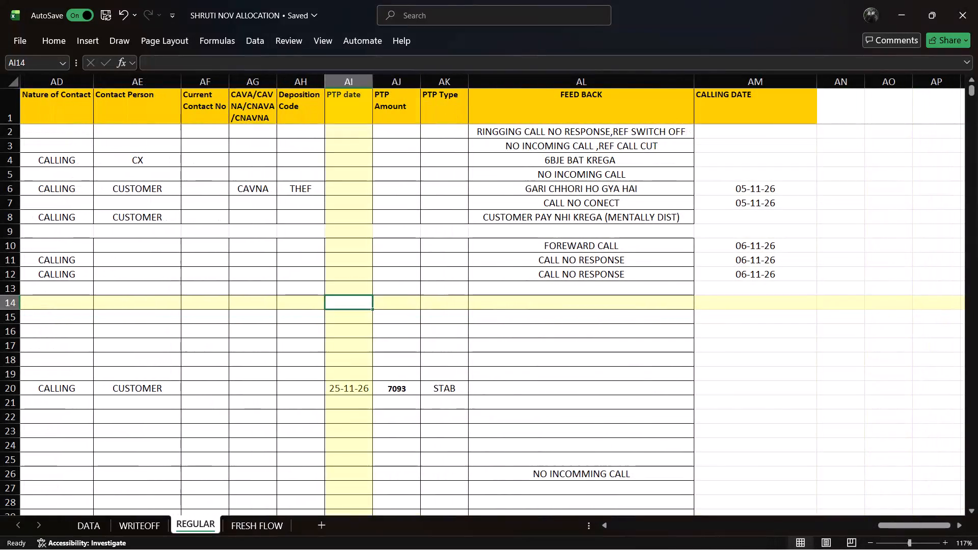
{"action": "key", "text": "Right"}
{"action": "key", "text": "Right"}
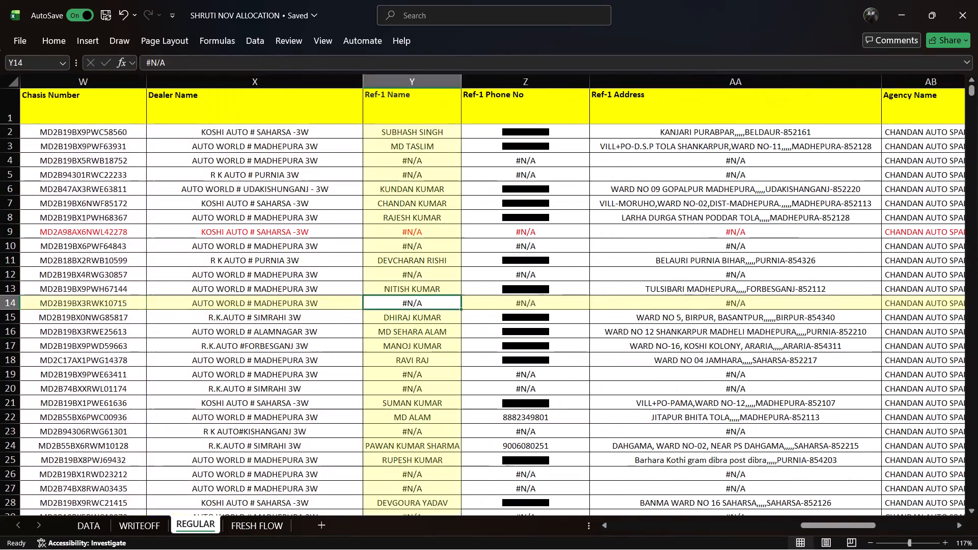
{"action": "key", "text": "Right"}
{"action": "key", "text": "Right"}
{"action": "key", "text": "Right"}
{"action": "key", "text": "Right"}
{"action": "key", "text": "Right"}
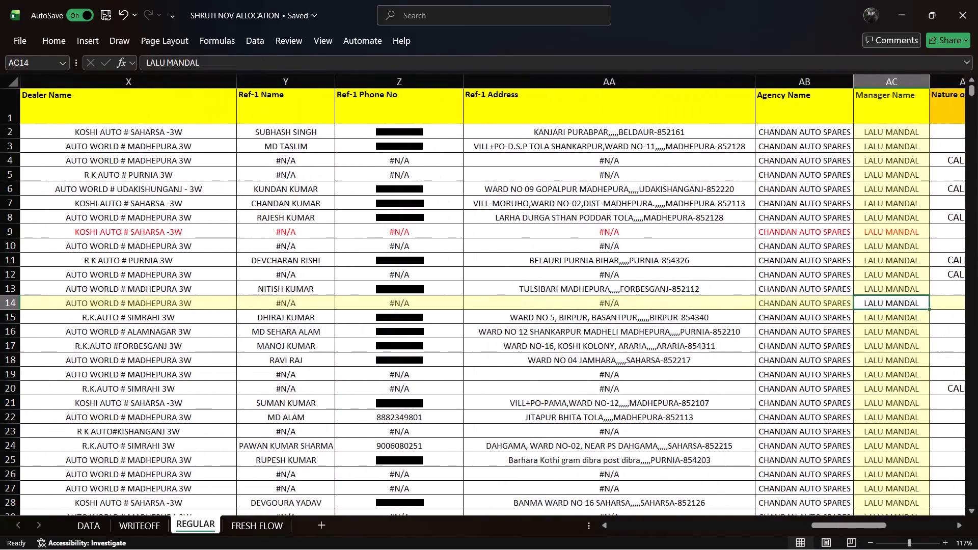
{"action": "key", "text": "Right"}
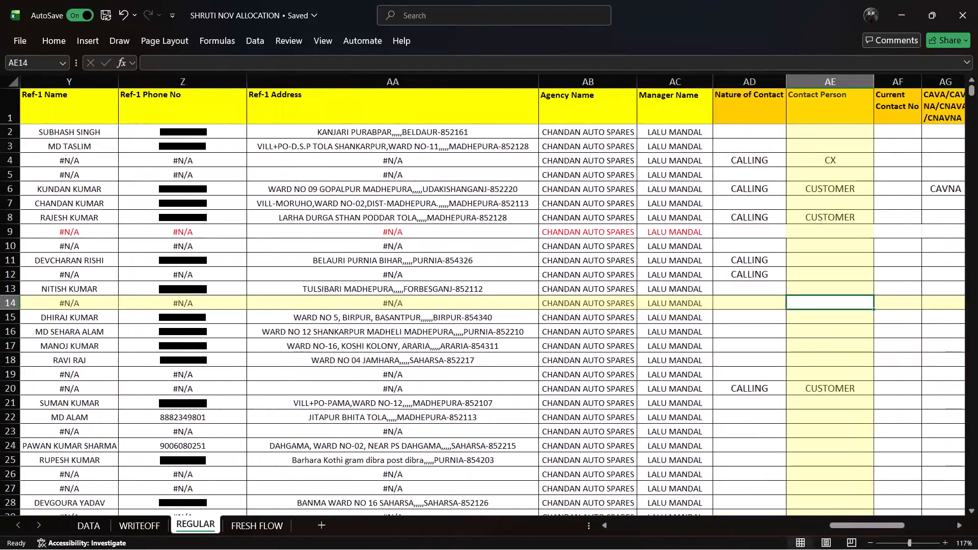
{"action": "key", "text": "Left"}
{"action": "key", "text": "Left"}
{"action": "key", "text": "Left"}
{"action": "key", "text": "Left"}
{"action": "key", "text": "Left"}
{"action": "key", "text": "Left"}
{"action": "key", "text": "Left"}
{"action": "key", "text": "Left"}
{"action": "key", "text": "Left"}
{"action": "key", "text": "Left"}
{"action": "key", "text": "Left"}
{"action": "key", "text": "Left"}
{"action": "key", "text": "Left"}
{"action": "key", "text": "Left"}
{"action": "key", "text": "Left"}
{"action": "key", "text": "Left"}
{"action": "key", "text": "Left"}
{"action": "key", "text": "Left"}
{"action": "key", "text": "Left"}
{"action": "key", "text": "Left"}
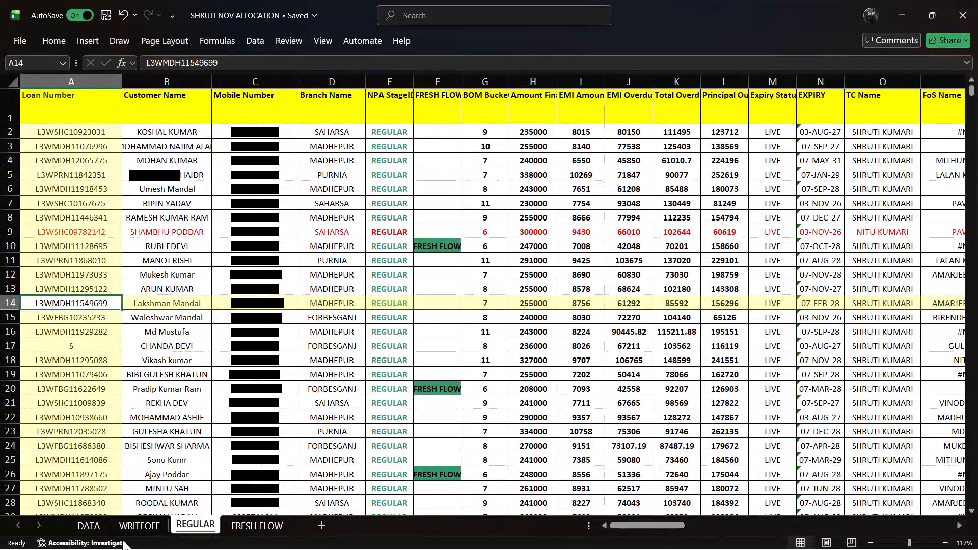
Return to the DATA sheet and look up the mobile number of the row 60 customer.
{"action": "left_click", "coordinate": [88, 525]}
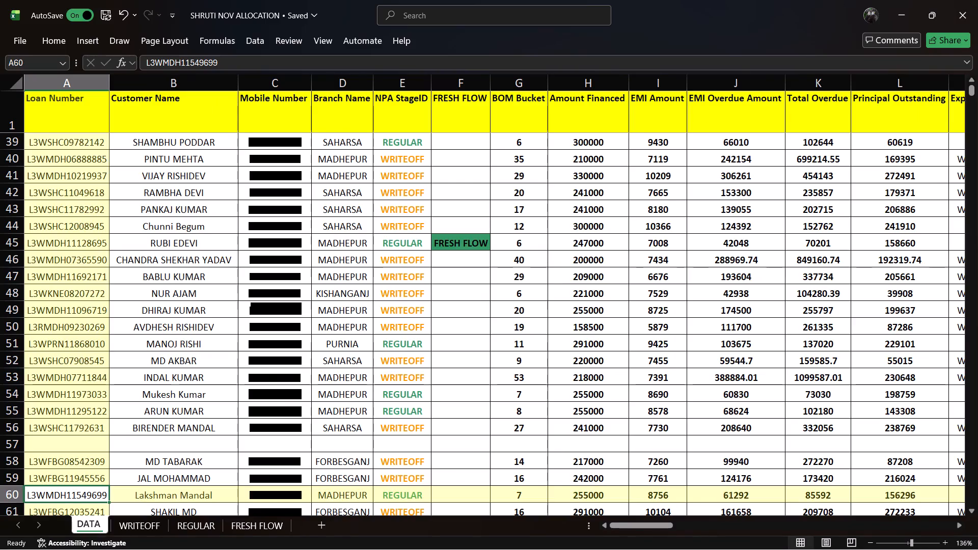
{"action": "left_click", "coordinate": [267, 494]}
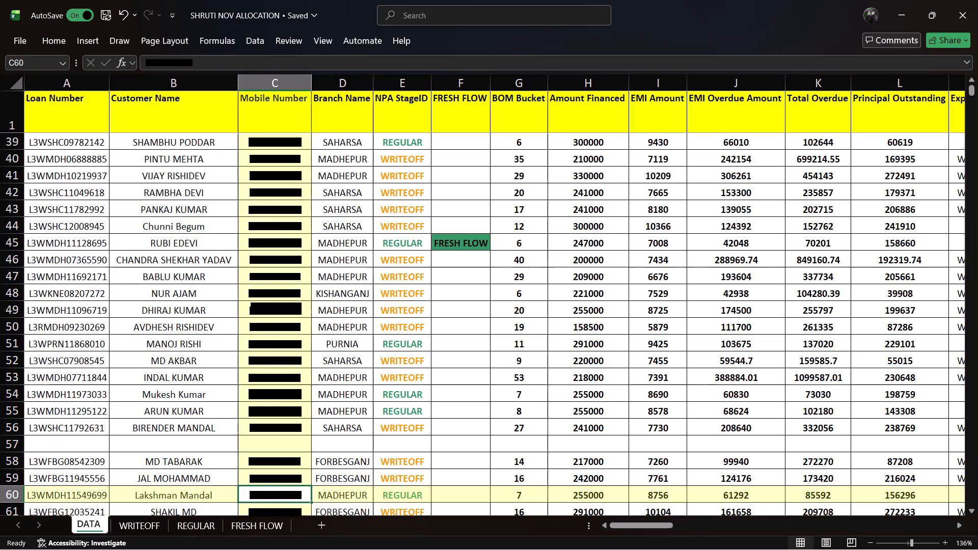
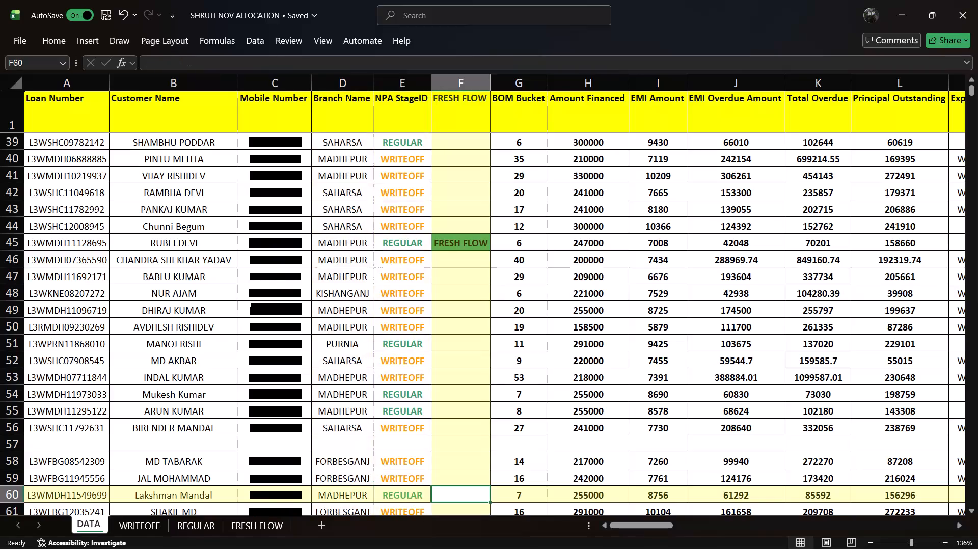
Review the row 60 loan record on the DATA sheet, from its loan amounts through address, vehicle and reference details to FEED BACK.
{"action": "key", "text": "Right"}
{"action": "key", "text": "Right"}
{"action": "key", "text": "Right"}
{"action": "key", "text": "Right"}
{"action": "key", "text": "Right"}
{"action": "key", "text": "Right"}
{"action": "key", "text": "Right"}
{"action": "key", "text": "Right"}
{"action": "key", "text": "Right"}
{"action": "key", "text": "Right"}
{"action": "key", "text": "Right"}
{"action": "key", "text": "Right"}
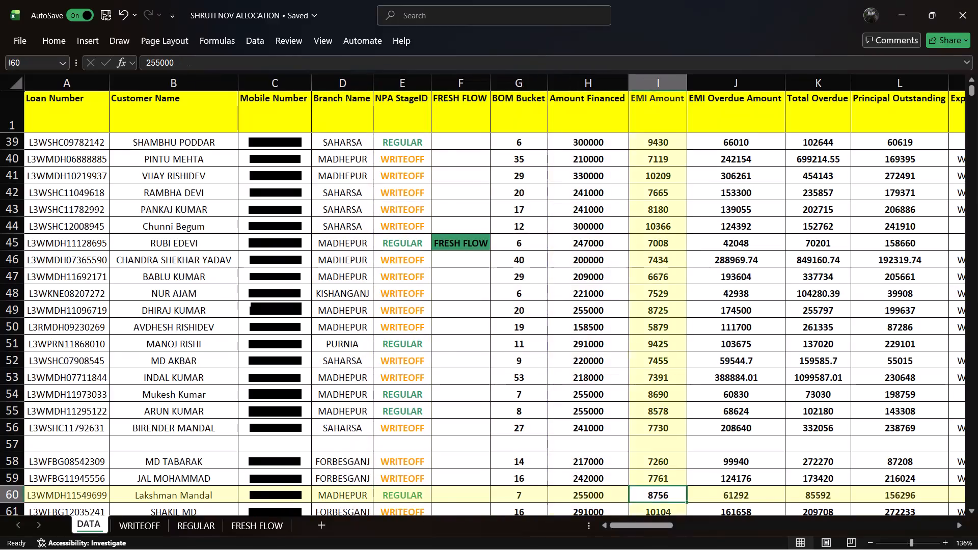
{"action": "key", "text": "Right"}
{"action": "key", "text": "Right"}
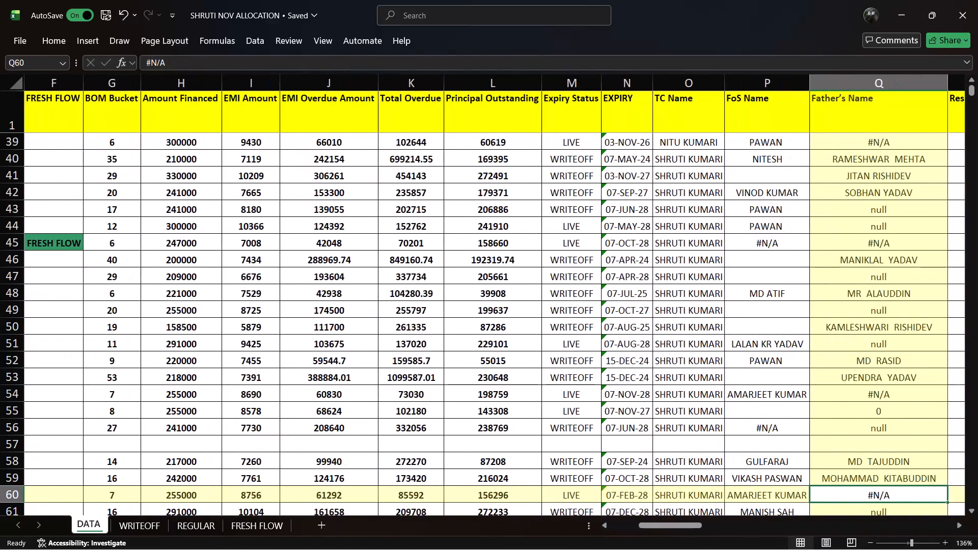
{"action": "key", "text": "Right"}
{"action": "key", "text": "Right"}
{"action": "key", "text": "Right"}
{"action": "key", "text": "Right"}
{"action": "key", "text": "Right"}
{"action": "key", "text": "Right"}
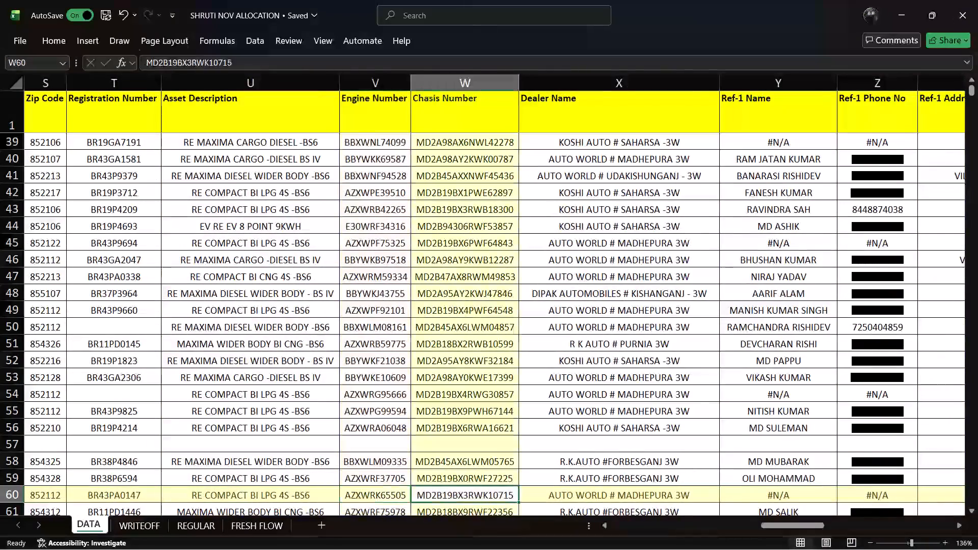
{"action": "key", "text": "Right"}
{"action": "key", "text": "Right"}
{"action": "key", "text": "Right"}
{"action": "key", "text": "Right"}
{"action": "key", "text": "Right"}
{"action": "key", "text": "Right"}
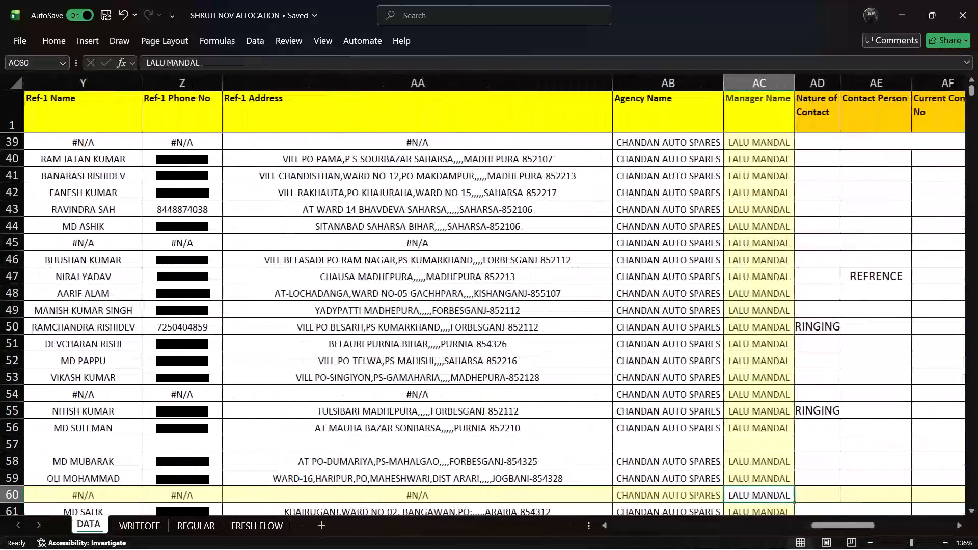
{"action": "key", "text": "Right"}
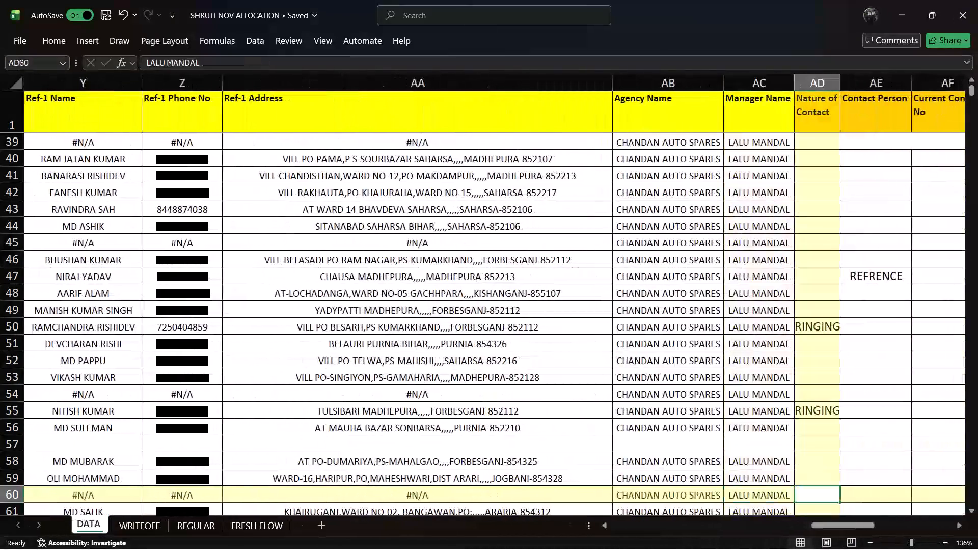
{"action": "key", "text": "Right"}
{"action": "key", "text": "Right"}
{"action": "key", "text": "Right"}
{"action": "key", "text": "Right"}
{"action": "key", "text": "Right"}
{"action": "key", "text": "Right"}
{"action": "key", "text": "Right"}
{"action": "key", "text": "Right"}
{"action": "key", "text": "Right"}
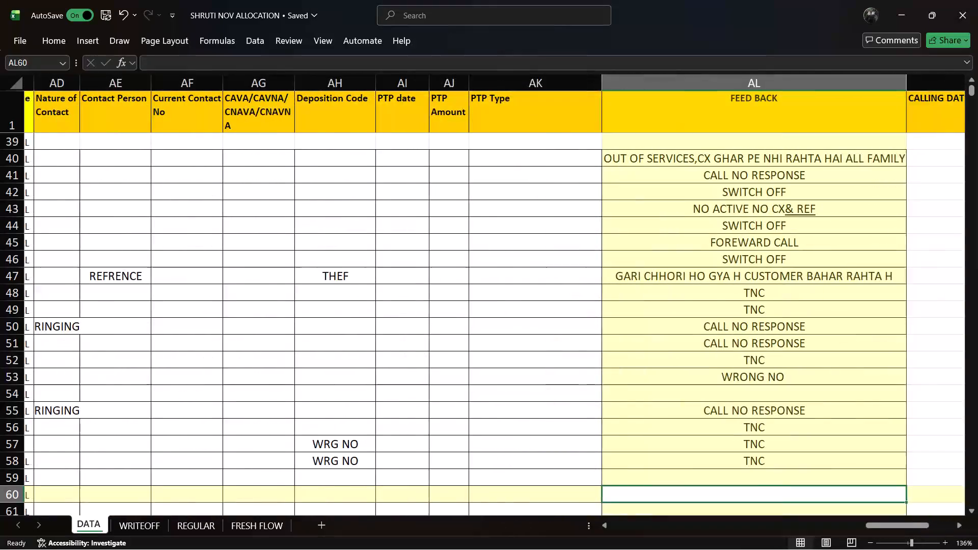
Go back through the row 60 record from the feedback column to the customer's name and Mobile Number.
{"action": "key", "text": "Left"}
{"action": "key", "text": "Left"}
{"action": "key", "text": "Left"}
{"action": "key", "text": "Left"}
{"action": "key", "text": "Left"}
{"action": "key", "text": "Left"}
{"action": "key", "text": "Left"}
{"action": "key", "text": "Left"}
{"action": "key", "text": "Left"}
{"action": "key", "text": "Left"}
{"action": "key", "text": "Left"}
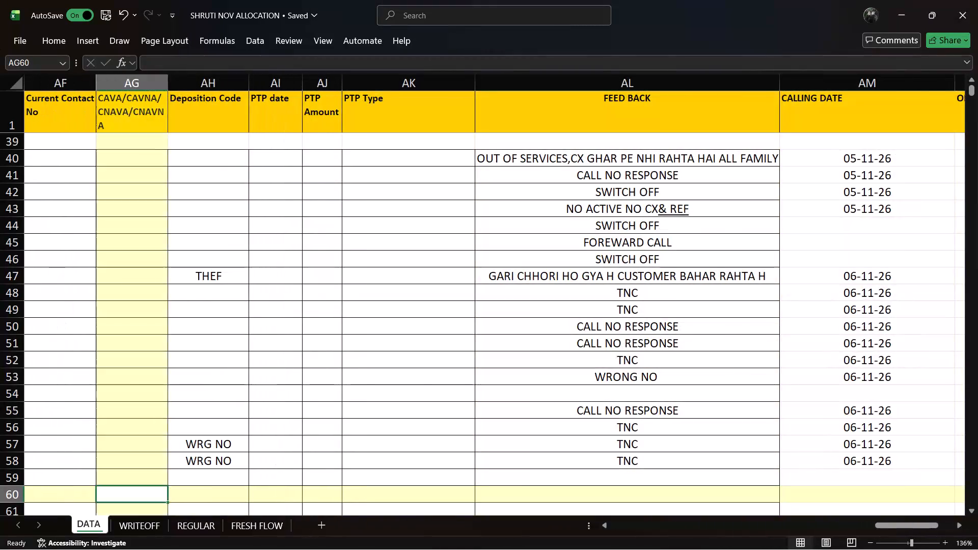
{"action": "key", "text": "Left"}
{"action": "key", "text": "Left"}
{"action": "key", "text": "Left"}
{"action": "key", "text": "Left"}
{"action": "key", "text": "Left"}
{"action": "key", "text": "Left"}
{"action": "key", "text": "Left"}
{"action": "key", "text": "Left"}
{"action": "key", "text": "Left"}
{"action": "key", "text": "Left"}
{"action": "key", "text": "Left"}
{"action": "key", "text": "Left"}
{"action": "key", "text": "Left"}
{"action": "key", "text": "Left"}
{"action": "key", "text": "Left"}
{"action": "key", "text": "Left"}
{"action": "key", "text": "Left"}
{"action": "key", "text": "Left"}
{"action": "key", "text": "Left"}
{"action": "key", "text": "Left"}
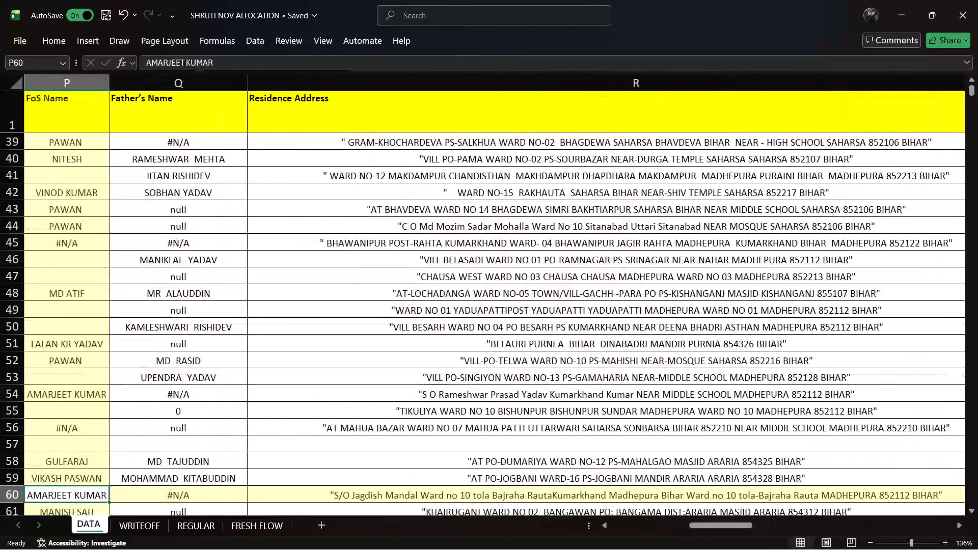
{"action": "key", "text": "Left"}
{"action": "key", "text": "Left"}
{"action": "key", "text": "Left"}
{"action": "key", "text": "Left"}
{"action": "key", "text": "Left"}
{"action": "key", "text": "Left"}
{"action": "key", "text": "Left"}
{"action": "key", "text": "Left"}
{"action": "key", "text": "Left"}
{"action": "key", "text": "Left"}
{"action": "key", "text": "Left"}
{"action": "key", "text": "Left"}
{"action": "key", "text": "Left"}
{"action": "key", "text": "Left"}
{"action": "key", "text": "Left"}
{"action": "key", "text": "Left"}
{"action": "key", "text": "Left"}
{"action": "key", "text": "Left"}
{"action": "key", "text": "Left"}
{"action": "key", "text": "Left"}
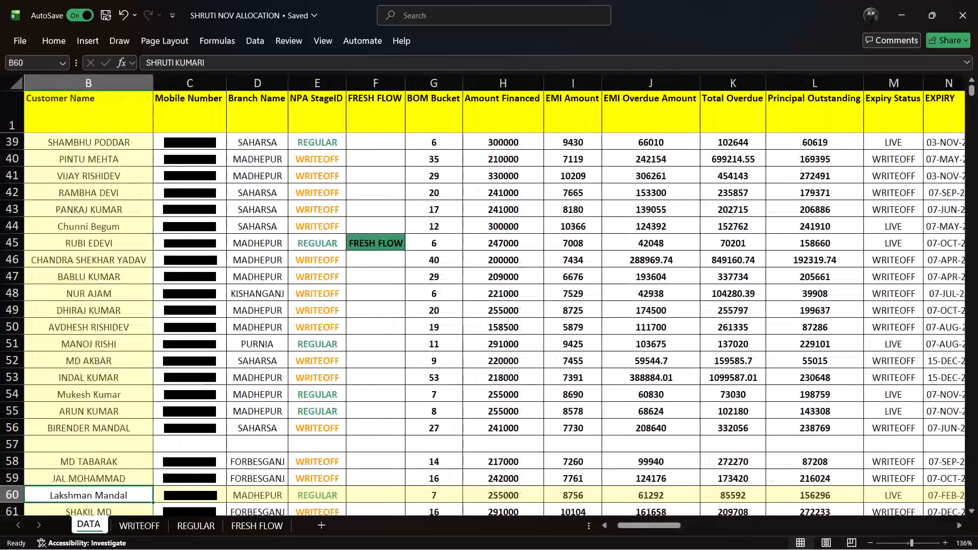
{"action": "key", "text": "Right"}
{"action": "key", "text": "Right"}
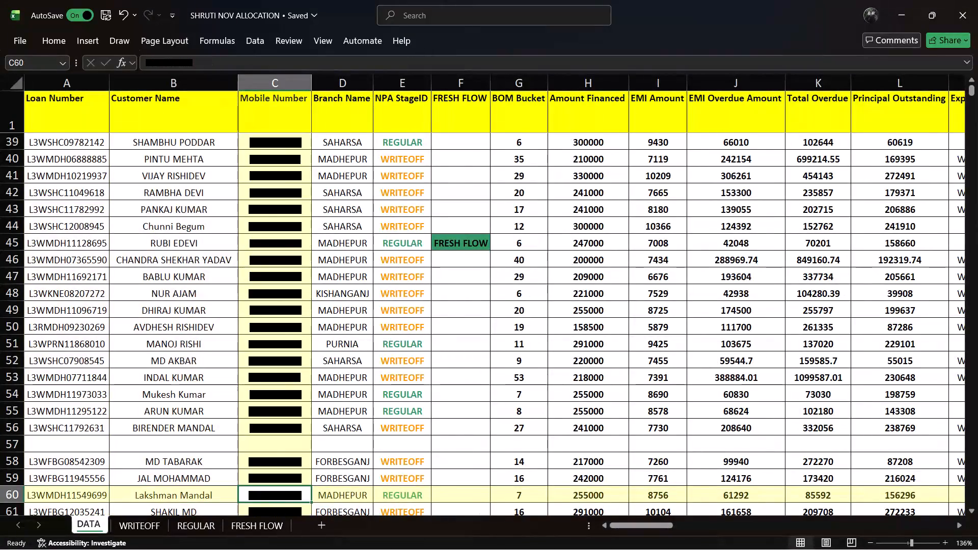
Check row 60's NPA stage and loan figures up to Principal Outstanding, finishing on Total Overdue.
{"action": "key", "text": "Right"}
{"action": "key", "text": "Right"}
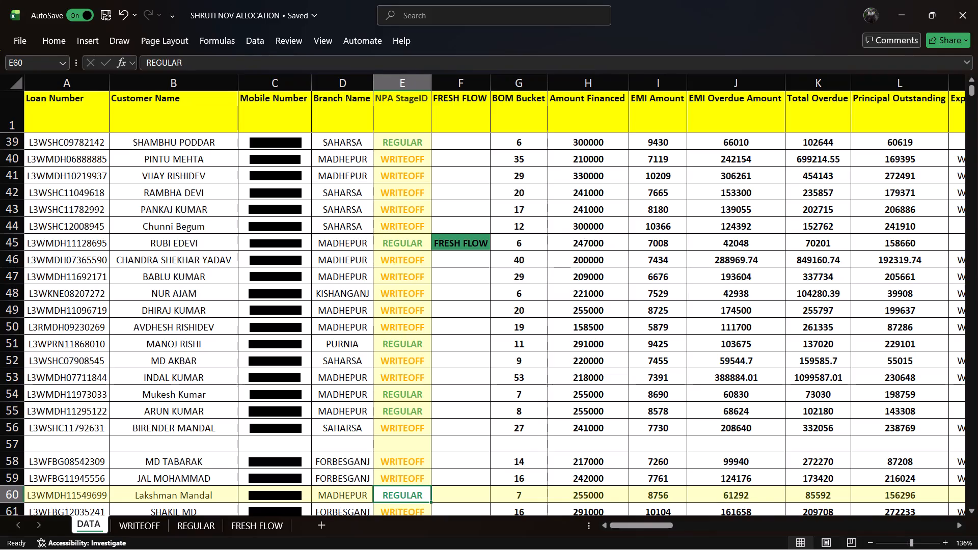
{"action": "key", "text": "Right"}
{"action": "key", "text": "Right"}
{"action": "key", "text": "Right"}
{"action": "key", "text": "Right"}
{"action": "key", "text": "Right"}
{"action": "key", "text": "Right"}
{"action": "key", "text": "Right"}
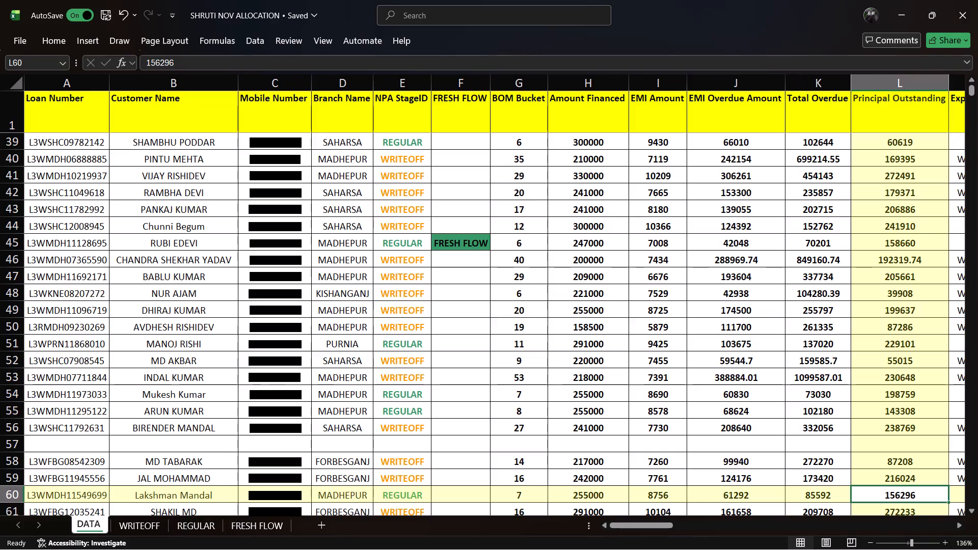
{"action": "key", "text": "Left"}
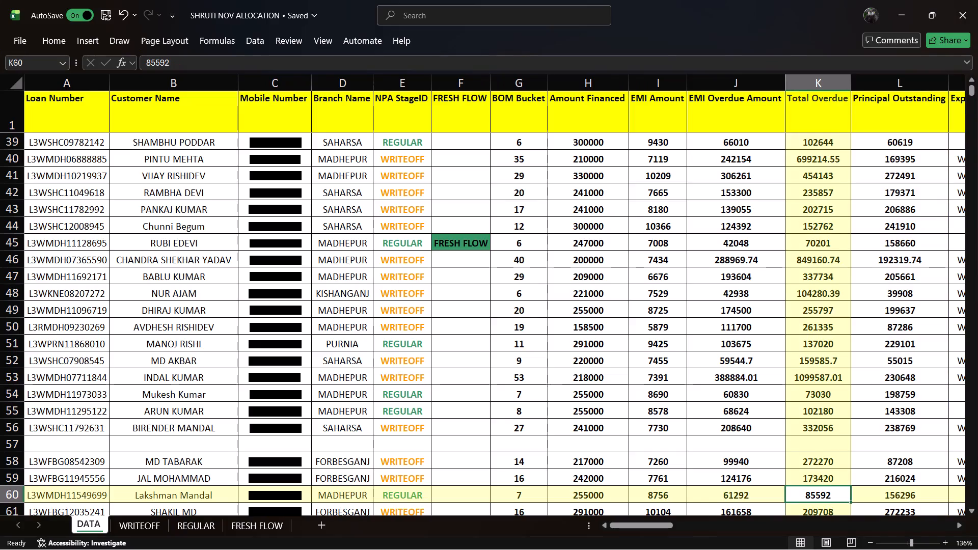
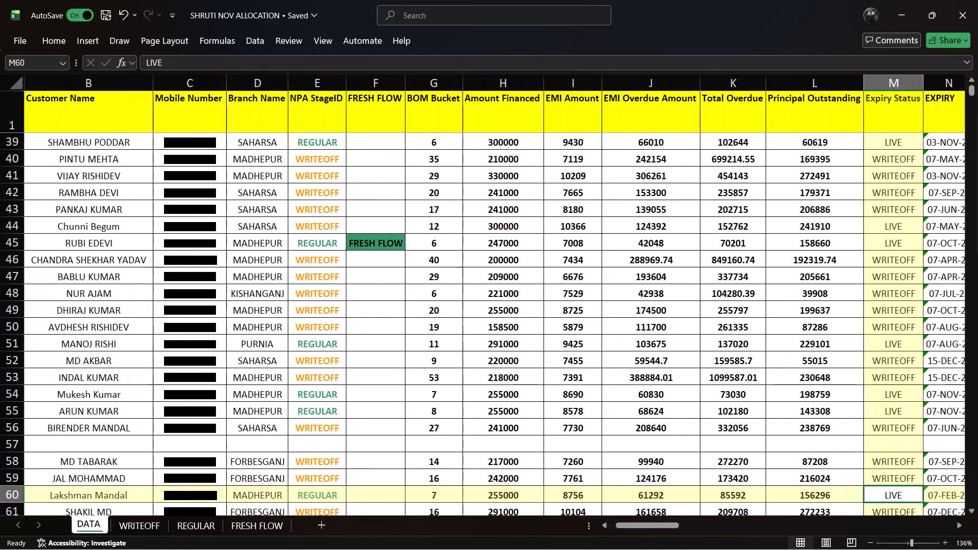
Review the row 60 record from Expiry Status through the address and vehicle details to Chasis Number, and save the workbook.
{"action": "key", "text": "Right"}
{"action": "key", "text": "Right"}
{"action": "key", "text": "Right"}
{"action": "key", "text": "Right"}
{"action": "key", "text": "Right"}
{"action": "key", "text": "Right"}
{"action": "key", "text": "Right"}
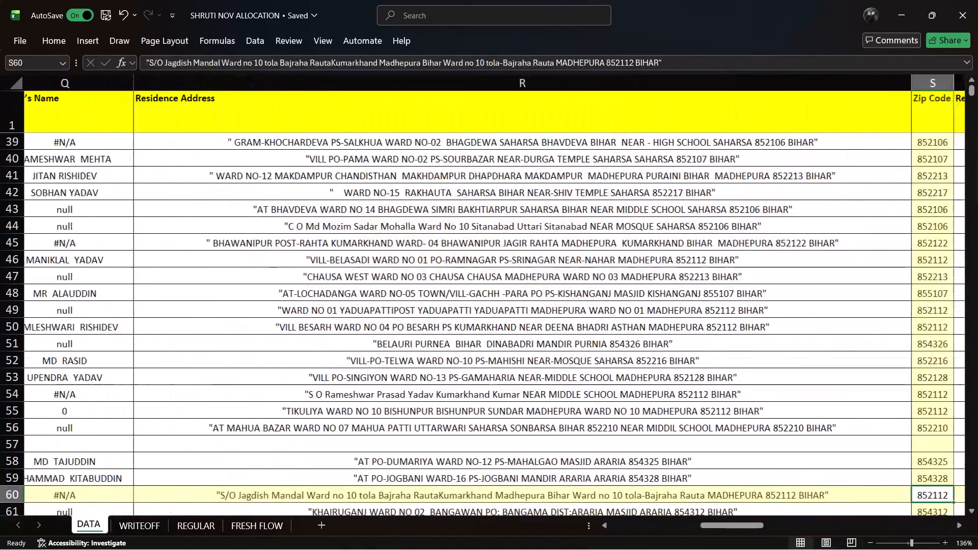
{"action": "key", "text": "Right"}
{"action": "key", "text": "Right"}
{"action": "key", "text": "Right"}
{"action": "key", "text": "ctrl+s"}
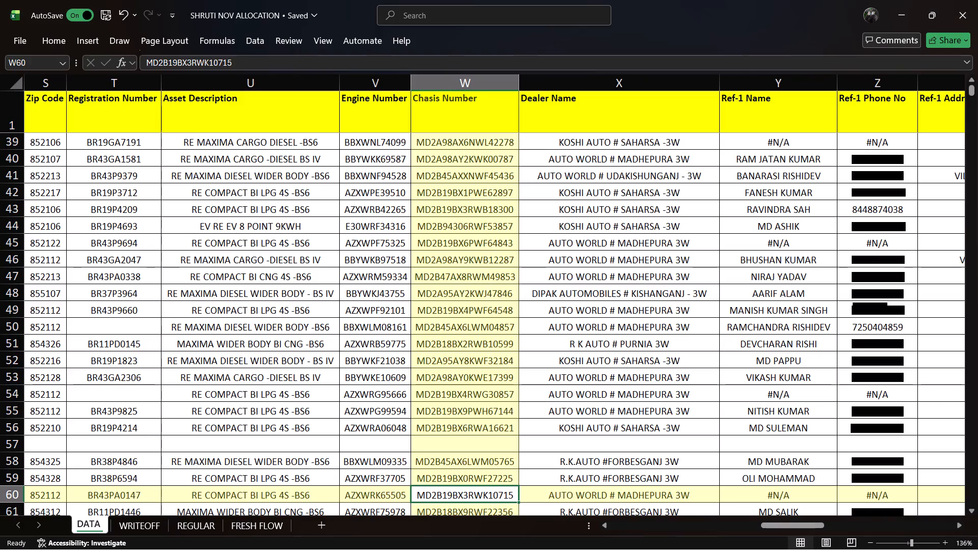
Fill in row 60's Nature of Contact as CALLING and its Contact Person as WIFE.
{"action": "key", "text": "Right"}
{"action": "key", "text": "Right"}
{"action": "key", "text": "Right"}
{"action": "key", "text": "Right"}
{"action": "key", "text": "Right"}
{"action": "key", "text": "Right"}
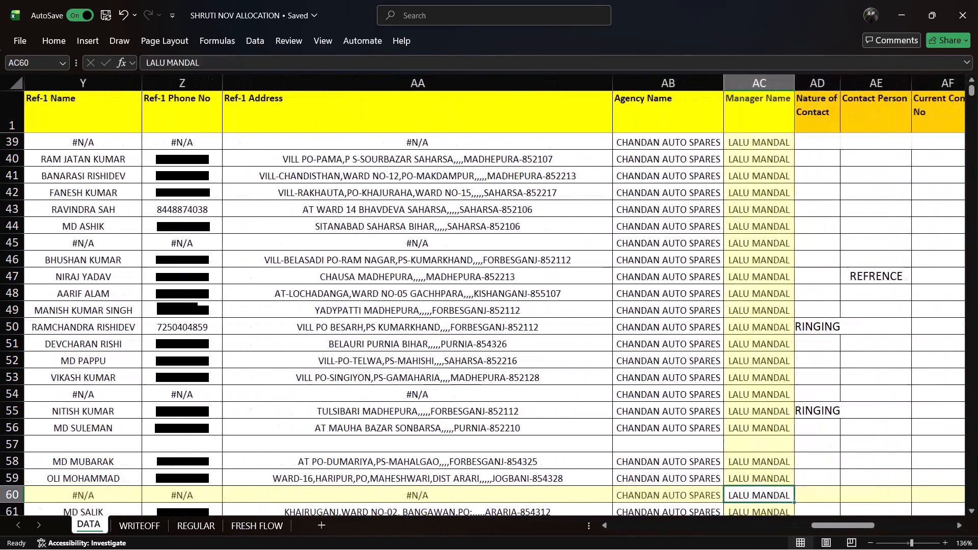
{"action": "key", "text": "Right"}
{"action": "type", "text": "CA"}
{"action": "type", "text": "LL"}
{"action": "type", "text": "ING"}
{"action": "key", "text": "Right"}
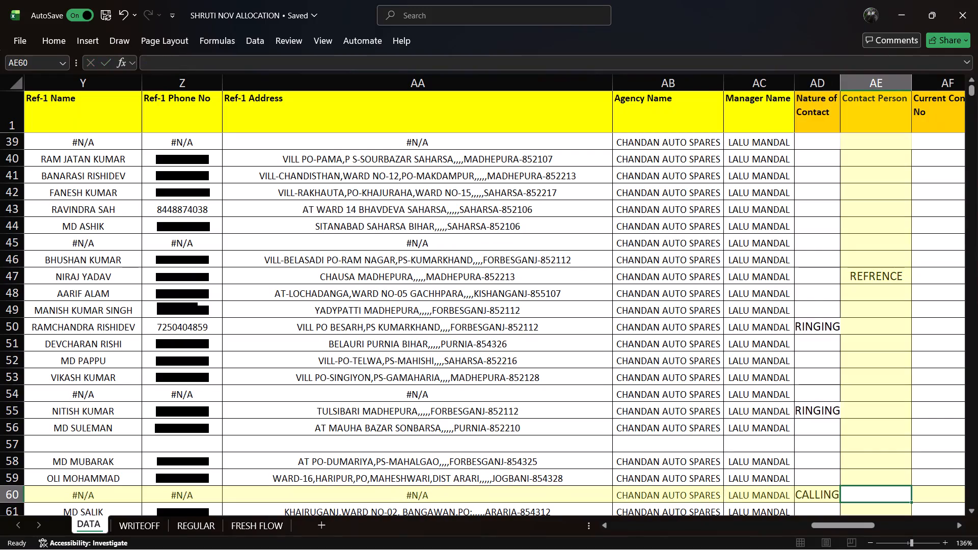
{"action": "type", "text": "WI"}
{"action": "type", "text": "FE"}
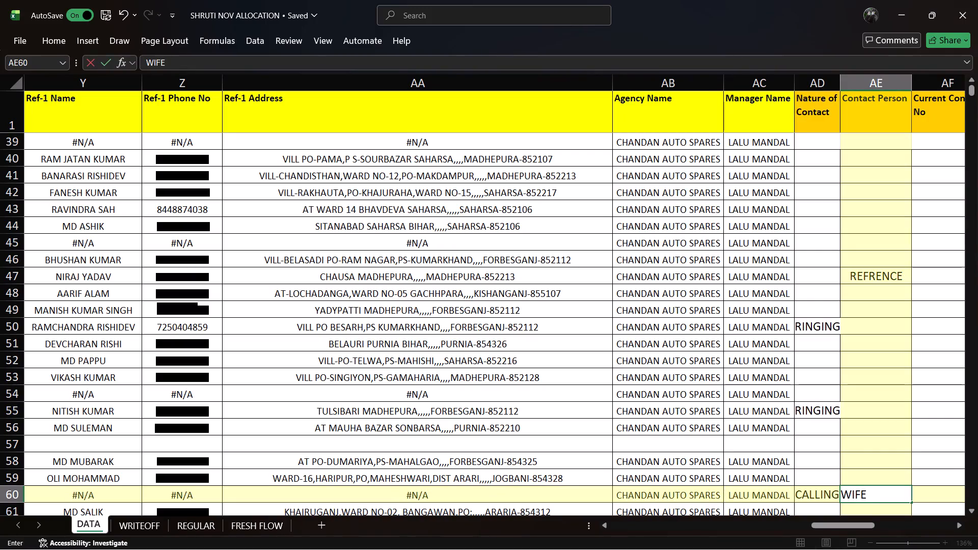
{"action": "key", "text": "Right"}
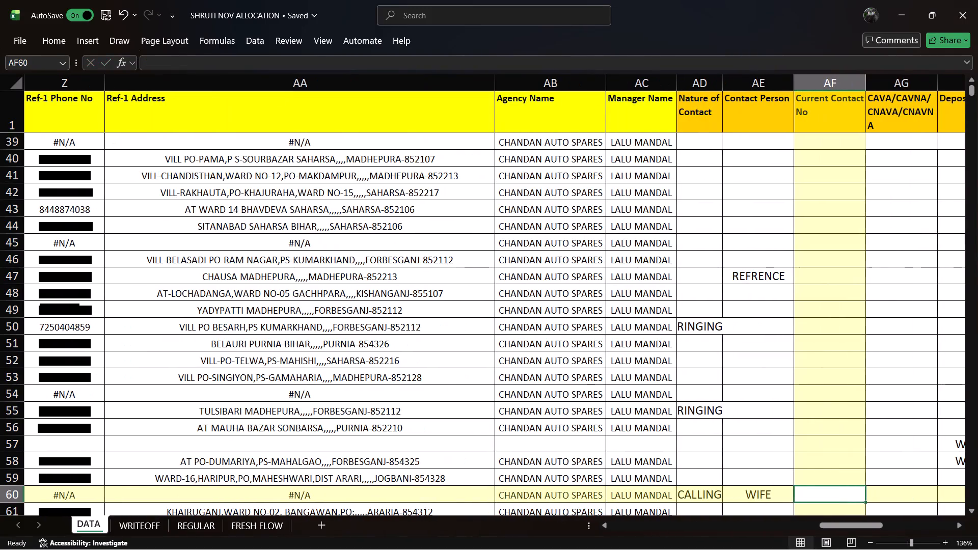
Enter the current date, 06-11-2026, as row 60's CALLING DATE.
{"action": "key", "text": "Right"}
{"action": "key", "text": "Right"}
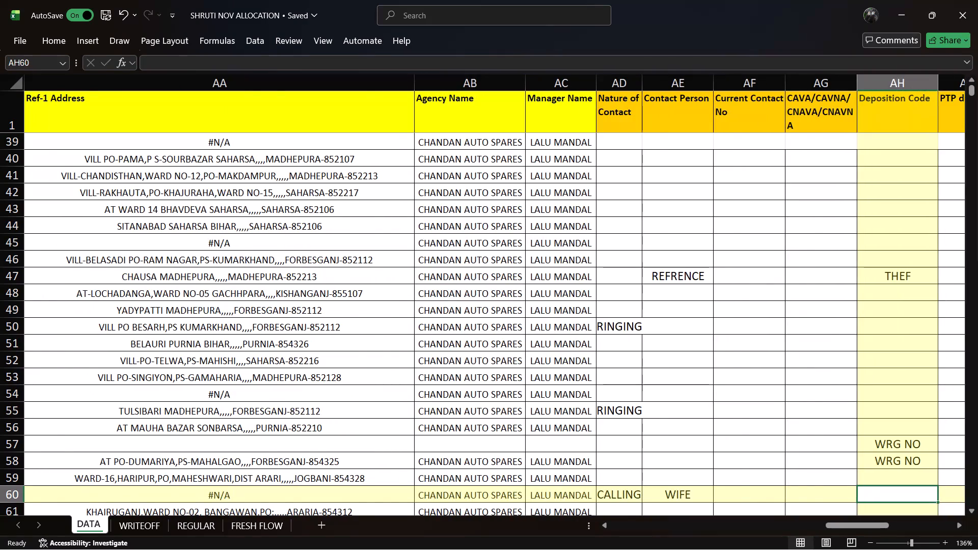
{"action": "key", "text": "Right"}
{"action": "key", "text": "Right"}
{"action": "key", "text": "Right"}
{"action": "key", "text": "Right"}
{"action": "key", "text": "Right"}
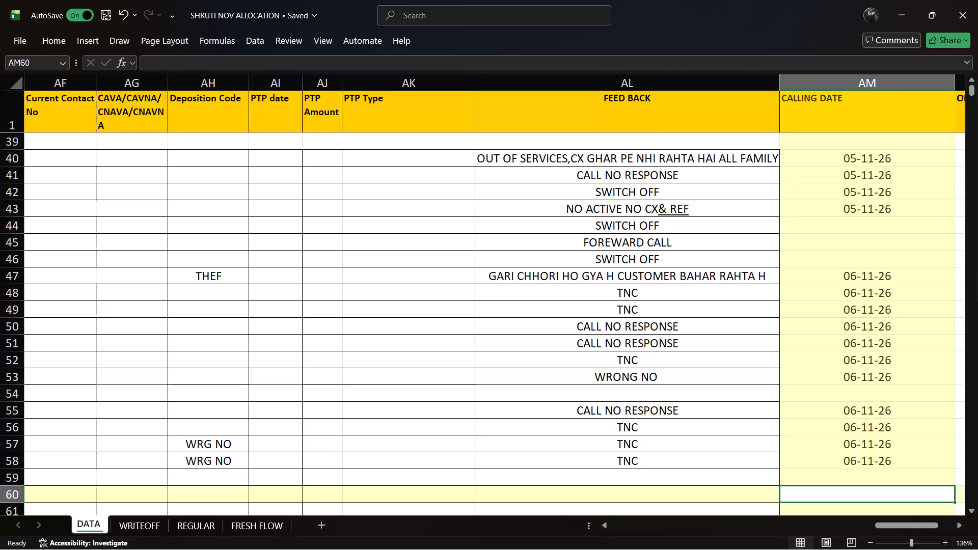
{"action": "key", "text": "ctrl+apostrophe"}
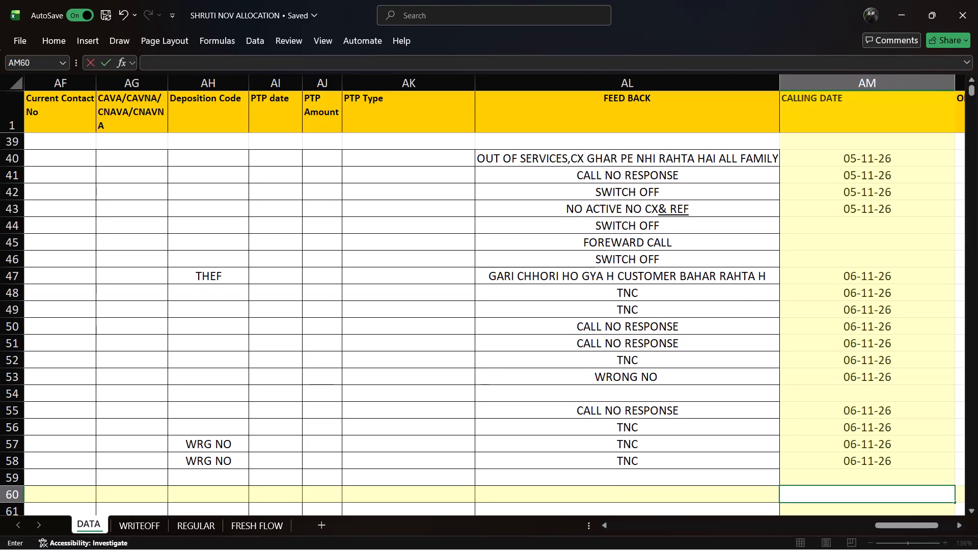
{"action": "key", "text": "ctrl+semicolon"}
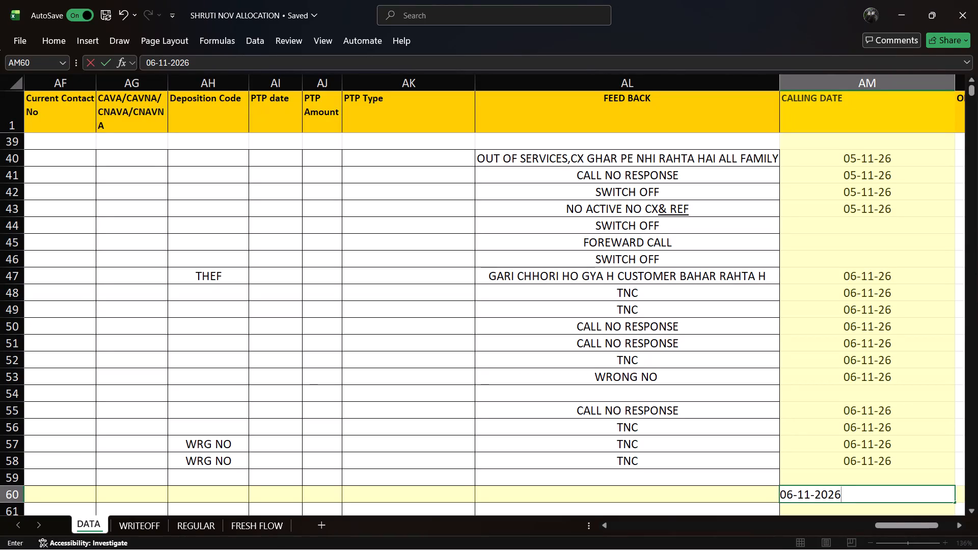
Enter CB as row 60's FEED BACK and save the workbook.
{"action": "left_click", "coordinate": [621, 495]}
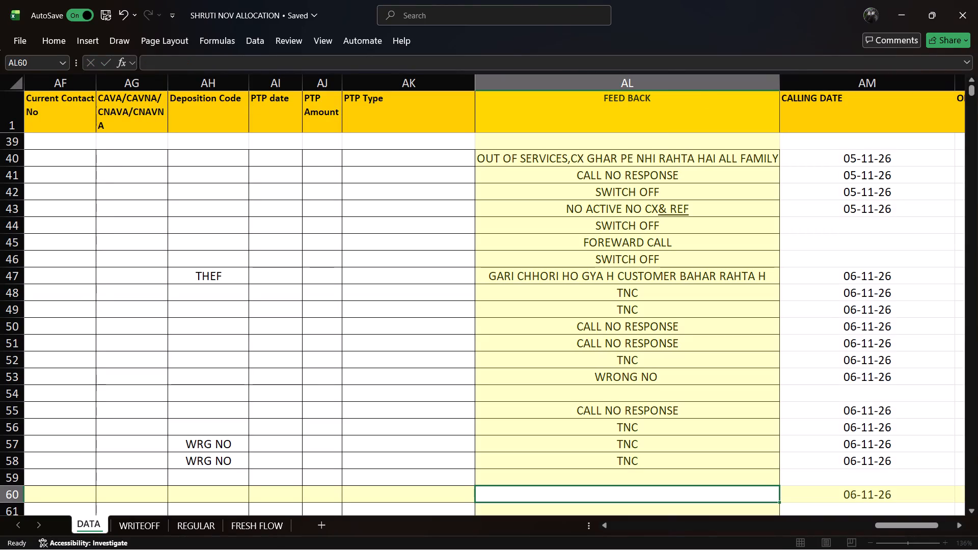
{"action": "type", "text": "CB"}
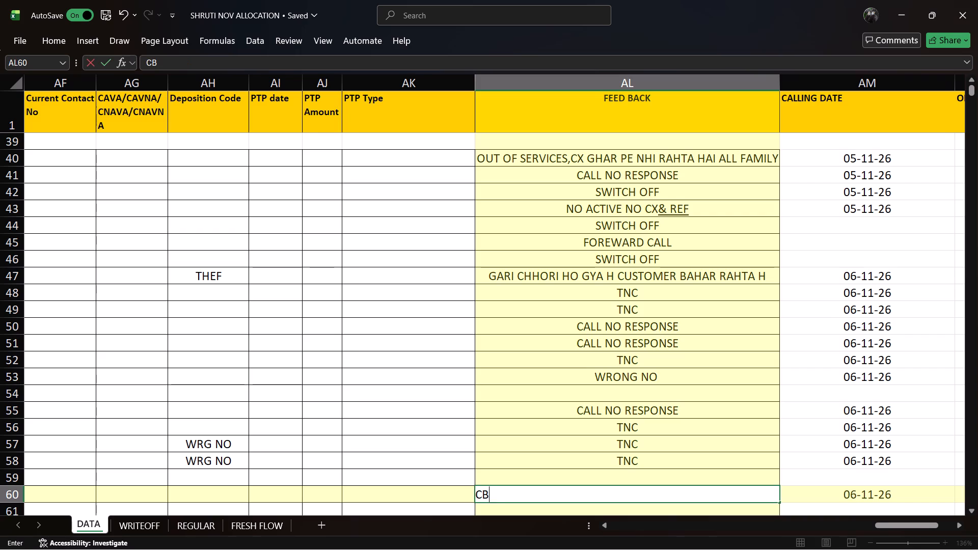
{"action": "key", "text": "Right"}
{"action": "key", "text": "Right"}
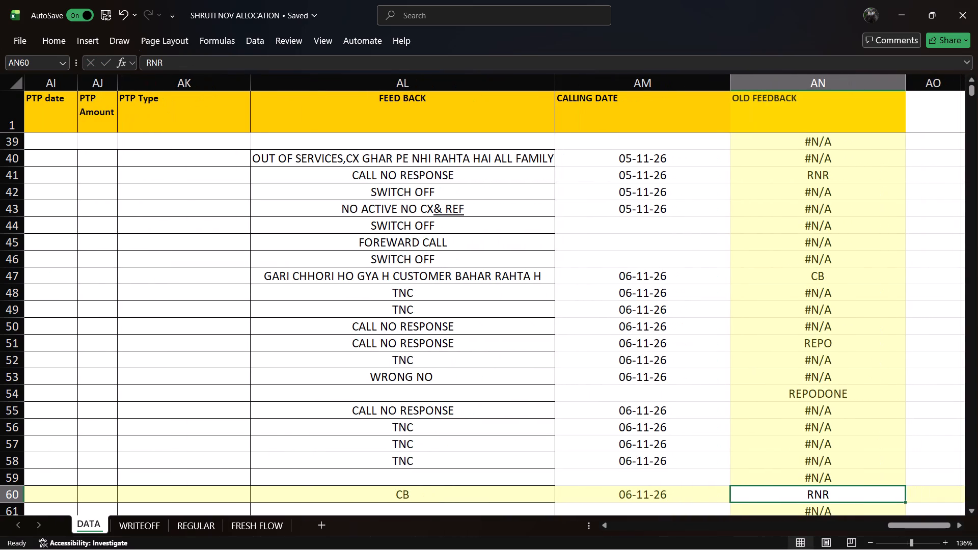
{"action": "key", "text": "Right"}
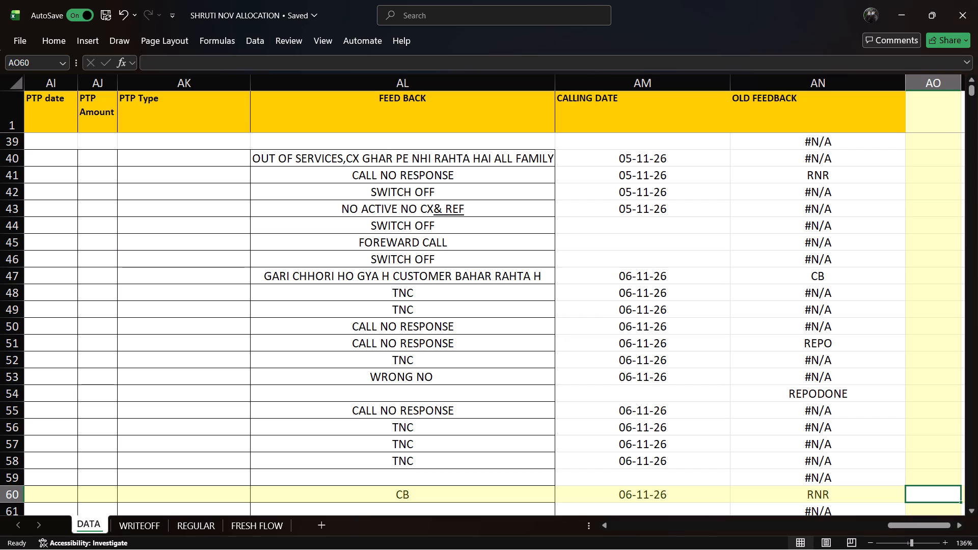
{"action": "key", "text": "Left"}
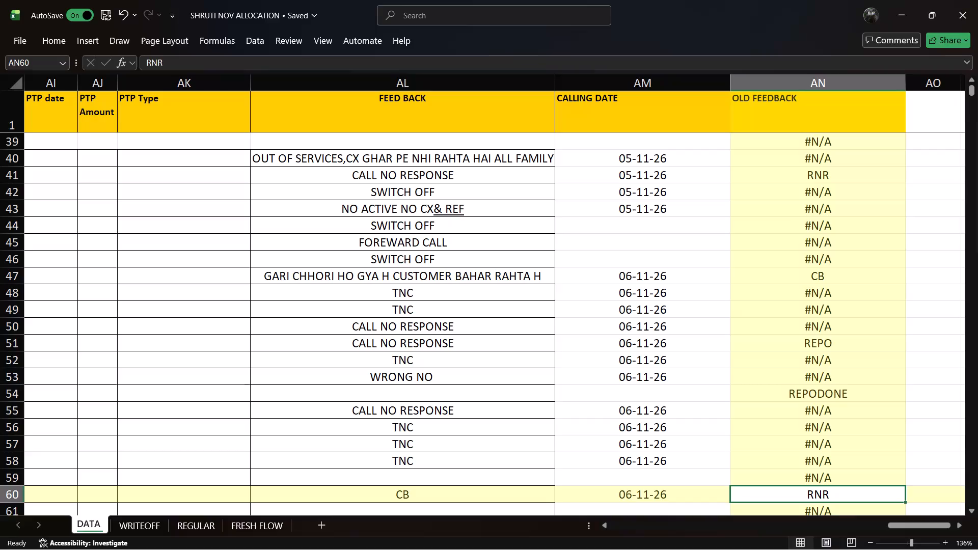
{"action": "key", "text": "Left"}
{"action": "key", "text": "Left"}
{"action": "key", "text": "ctrl+s"}
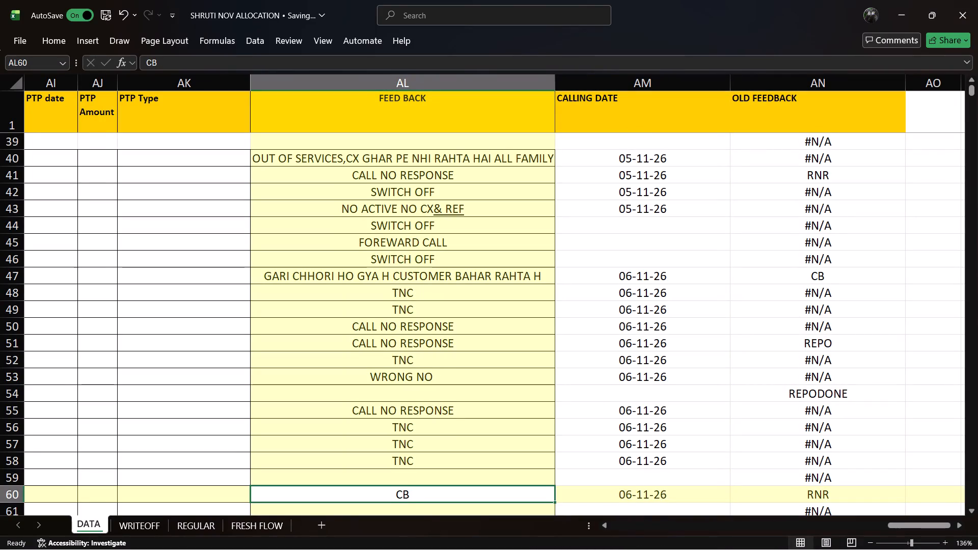
Move on to the row 61 record and check it from OLD FEEDBACK back to its Loan Number and Customer Name.
{"action": "key", "text": "Down"}
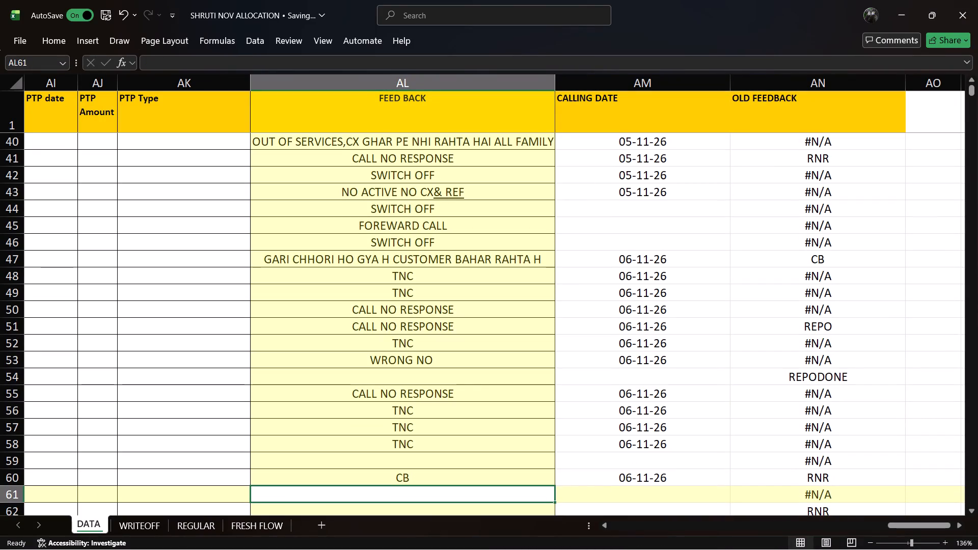
{"action": "left_click", "coordinate": [816, 498]}
{"action": "key", "text": "Left"}
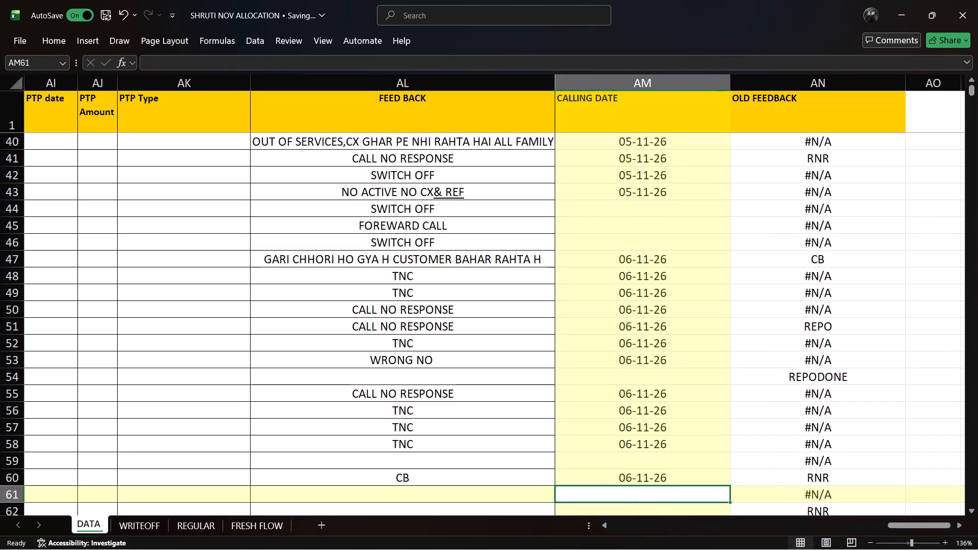
{"action": "key", "text": "Left"}
{"action": "key", "text": "Left"}
{"action": "key", "text": "Left"}
{"action": "key", "text": "Left"}
{"action": "key", "text": "Left"}
{"action": "key", "text": "Left"}
{"action": "key", "text": "Left"}
{"action": "key", "text": "Left"}
{"action": "key", "text": "Left"}
{"action": "key", "text": "Left"}
{"action": "key", "text": "Left"}
{"action": "key", "text": "Left"}
{"action": "key", "text": "Left"}
{"action": "key", "text": "Left"}
{"action": "key", "text": "Left"}
{"action": "key", "text": "Left"}
{"action": "key", "text": "Left"}
{"action": "key", "text": "Left"}
{"action": "key", "text": "Left"}
{"action": "key", "text": "Left"}
{"action": "key", "text": "Left"}
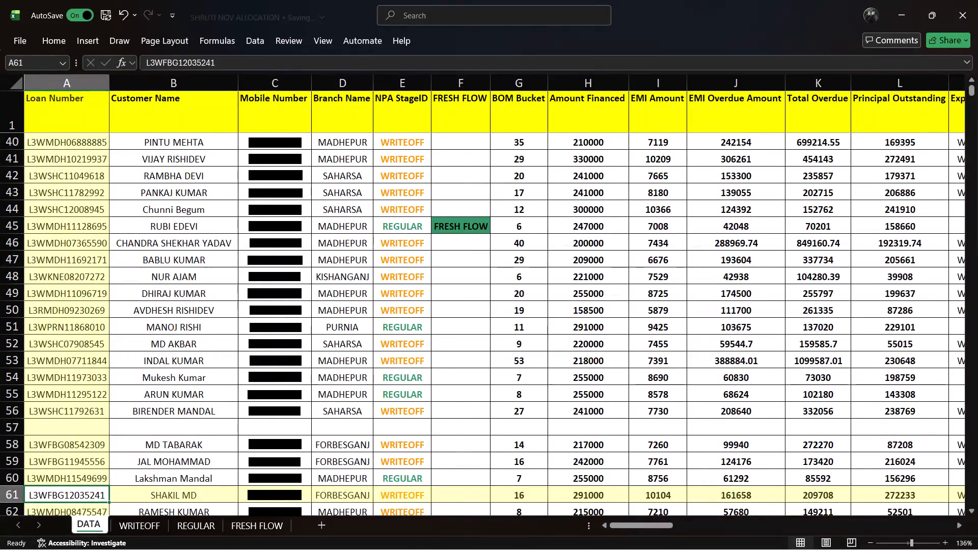
{"action": "key", "text": "Right"}
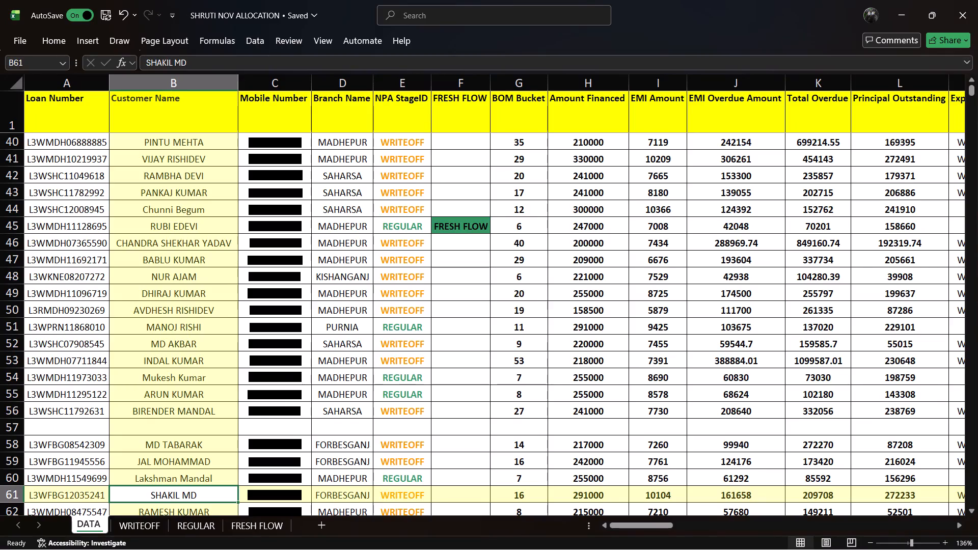
Highlight the entire row 61 with a yellow fill and red font colour.
{"action": "left_click", "coordinate": [7, 492]}
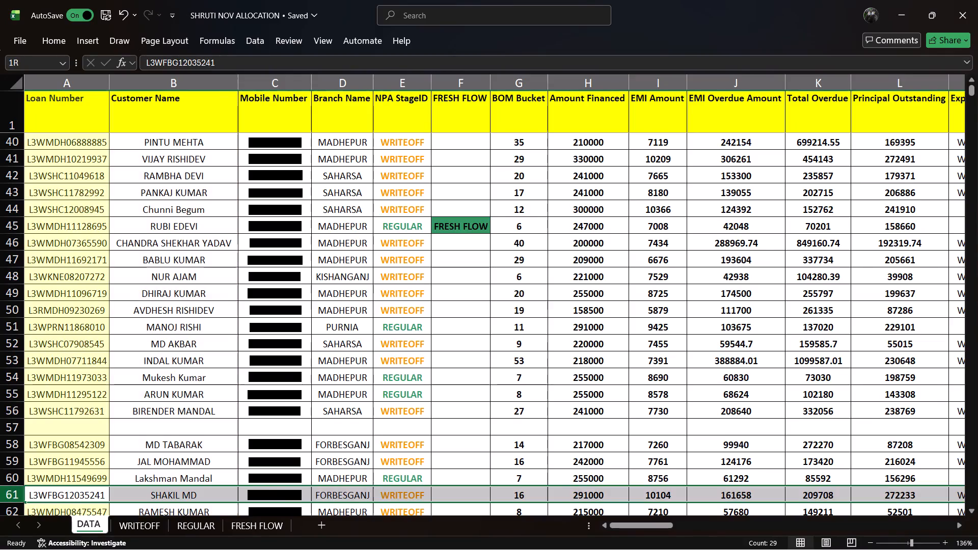
{"action": "left_click", "coordinate": [58, 40]}
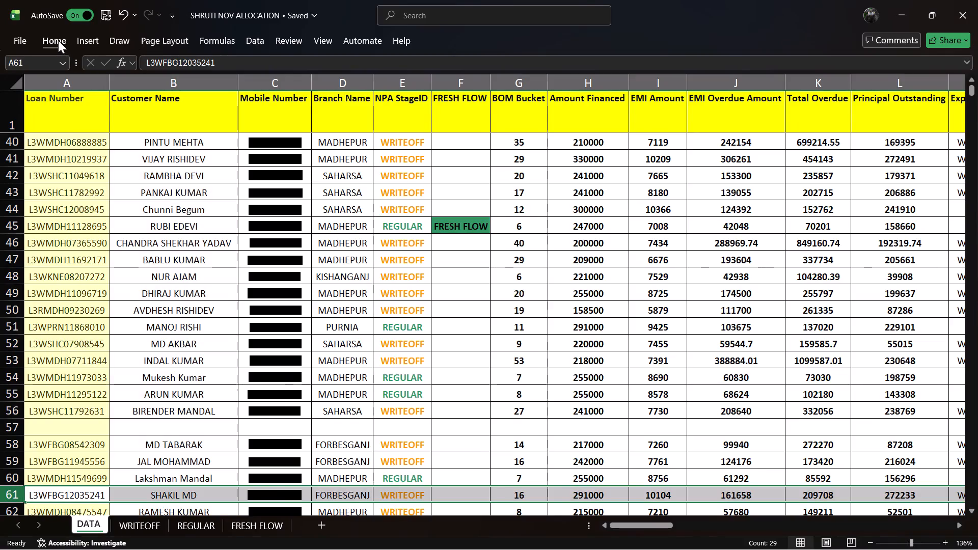
{"action": "left_click", "coordinate": [223, 85]}
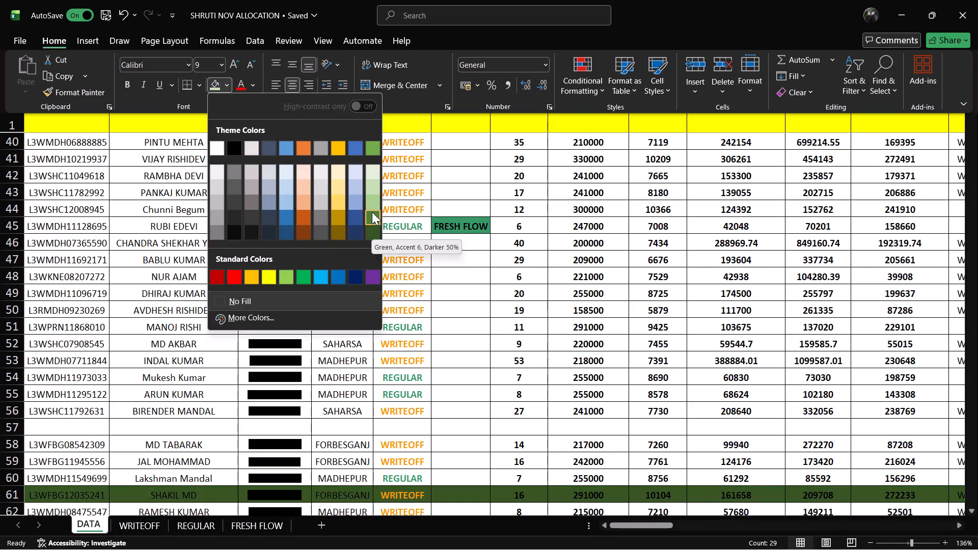
{"action": "left_click", "coordinate": [264, 280]}
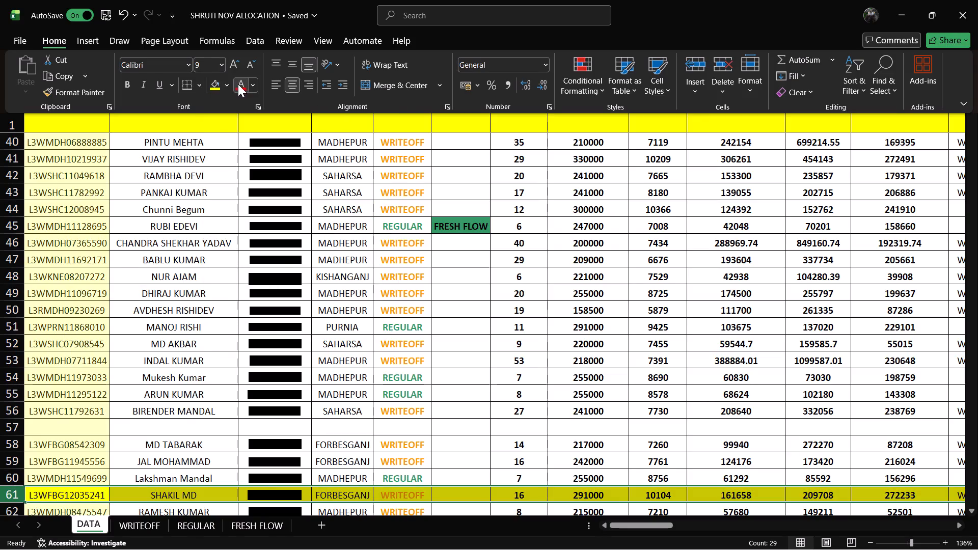
{"action": "left_click", "coordinate": [240, 85]}
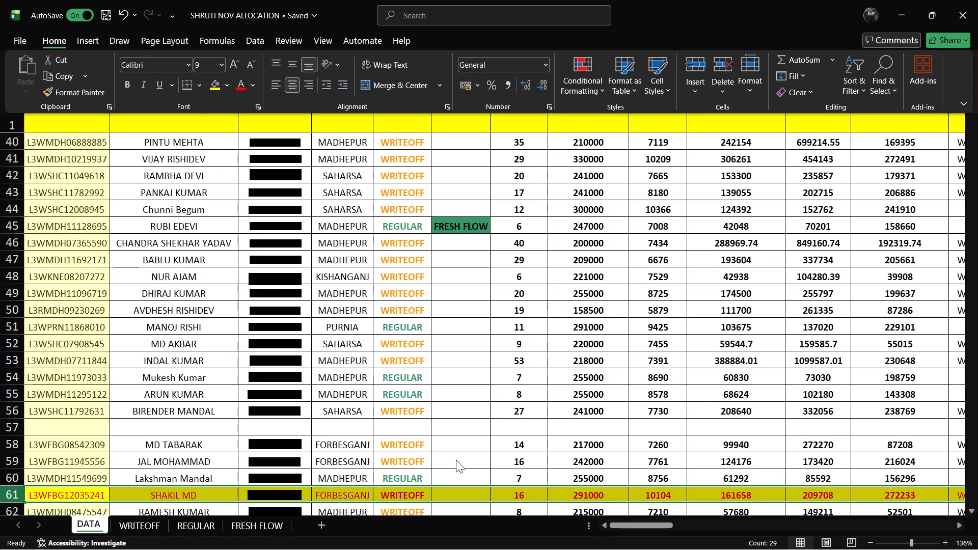
{"action": "left_click", "coordinate": [459, 497]}
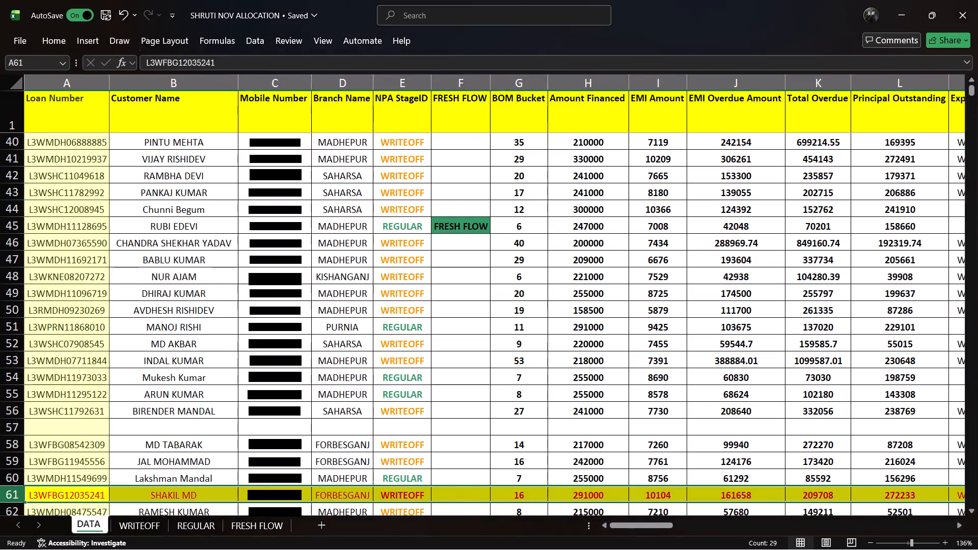
{"action": "left_click", "coordinate": [459, 497]}
Enter CALLING as row 61's Nature of Contact and FATHER as its Contact Person.
{"action": "key", "text": "Right"}
{"action": "key", "text": "Right"}
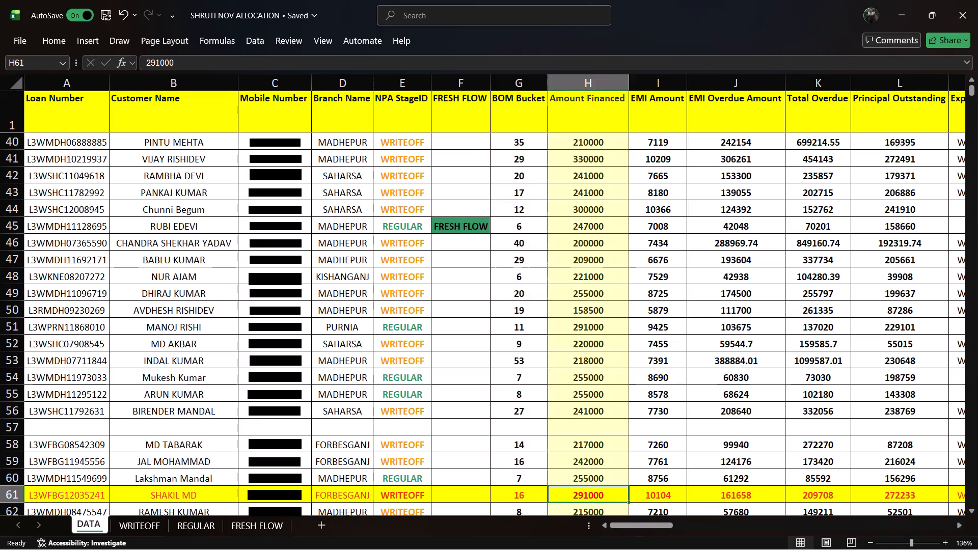
{"action": "key", "text": "Right"}
{"action": "key", "text": "Right"}
{"action": "key", "text": "Right"}
{"action": "key", "text": "Right"}
{"action": "key", "text": "Right"}
{"action": "key", "text": "Right"}
{"action": "key", "text": "Right"}
{"action": "key", "text": "Right"}
{"action": "key", "text": "Right"}
{"action": "key", "text": "Right"}
{"action": "key", "text": "Right"}
{"action": "key", "text": "Right"}
{"action": "key", "text": "Right"}
{"action": "key", "text": "Right"}
{"action": "key", "text": "Right"}
{"action": "key", "text": "Right"}
{"action": "key", "text": "Right"}
{"action": "key", "text": "Right"}
{"action": "key", "text": "Right"}
{"action": "key", "text": "Right"}
{"action": "key", "text": "Right"}
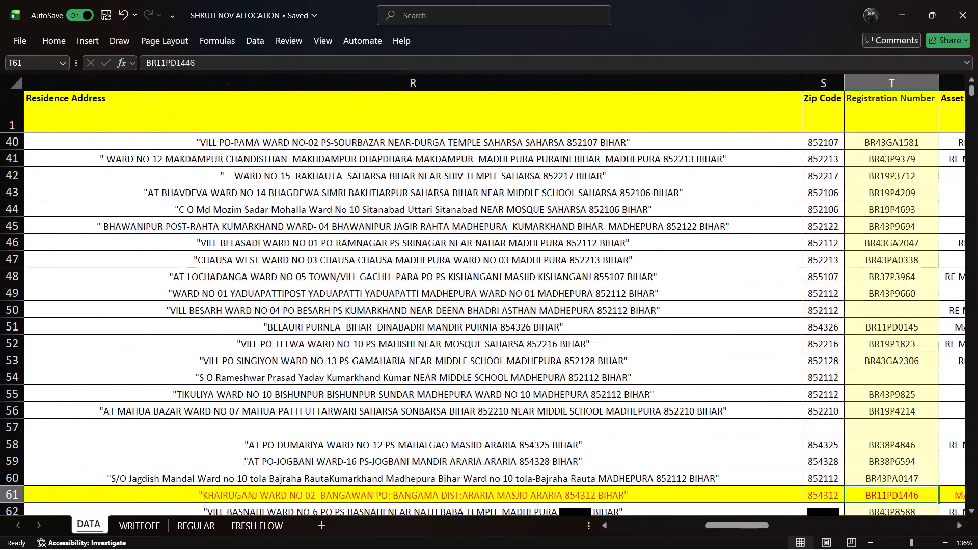
{"action": "key", "text": "Right"}
{"action": "key", "text": "Right"}
{"action": "key", "text": "Right"}
{"action": "key", "text": "Right"}
{"action": "key", "text": "Right"}
{"action": "key", "text": "Right"}
{"action": "key", "text": "Right"}
{"action": "key", "text": "Right"}
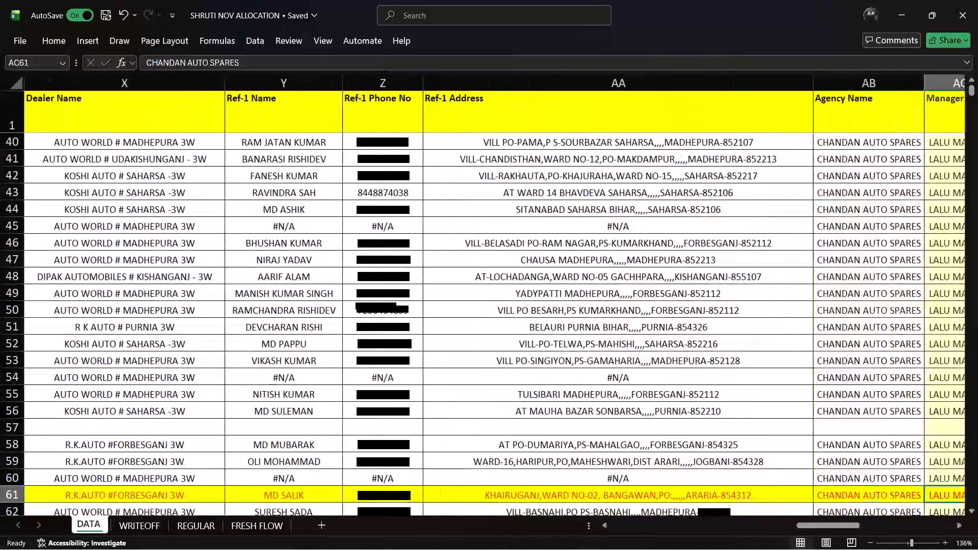
{"action": "key", "text": "Right"}
{"action": "key", "text": "Right"}
{"action": "key", "text": "Right"}
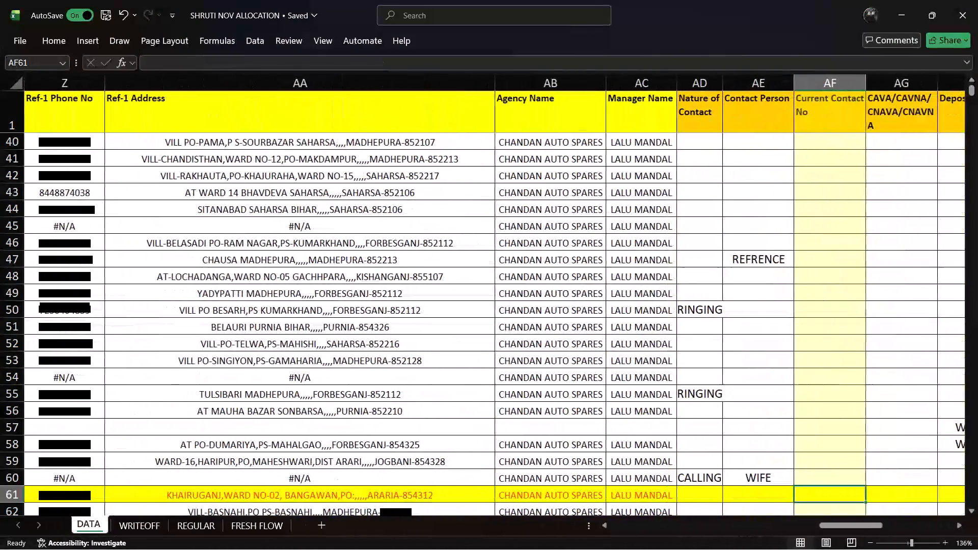
{"action": "key", "text": "Right"}
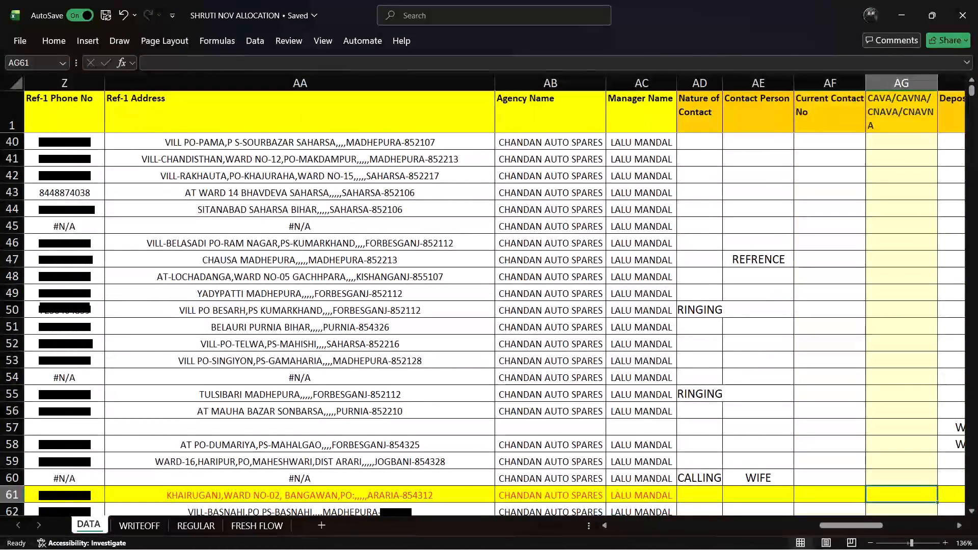
{"action": "key", "text": "Left"}
{"action": "key", "text": "Left"}
{"action": "key", "text": "Left"}
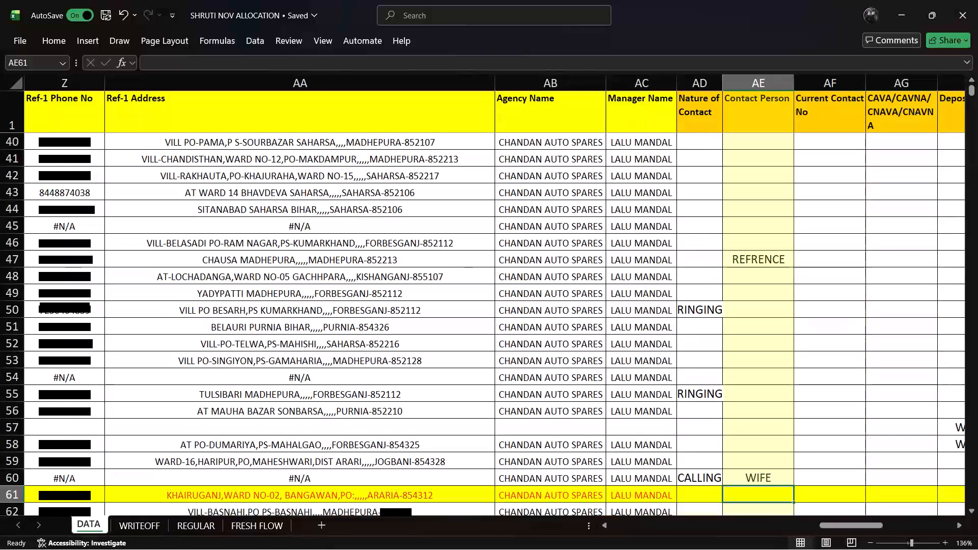
{"action": "type", "text": "CA"}
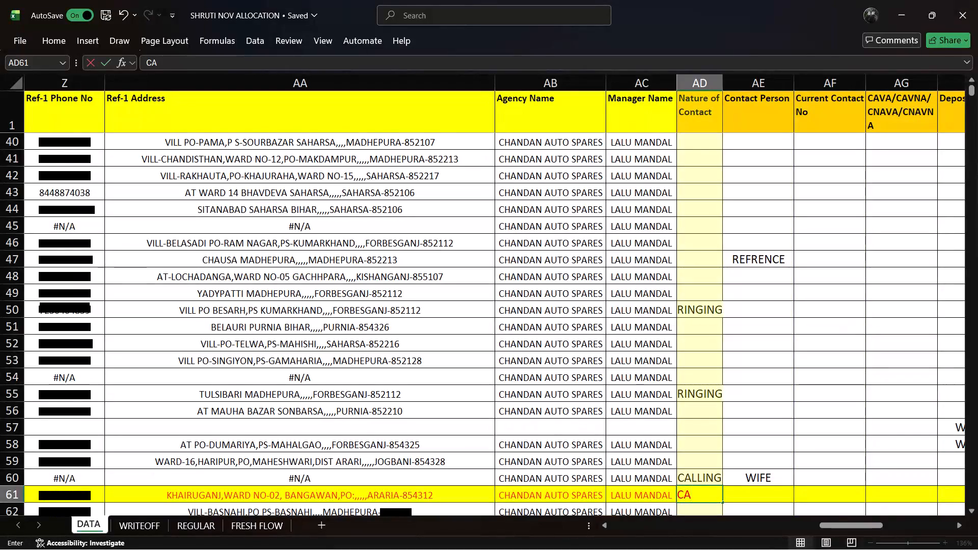
{"action": "type", "text": "LLING"}
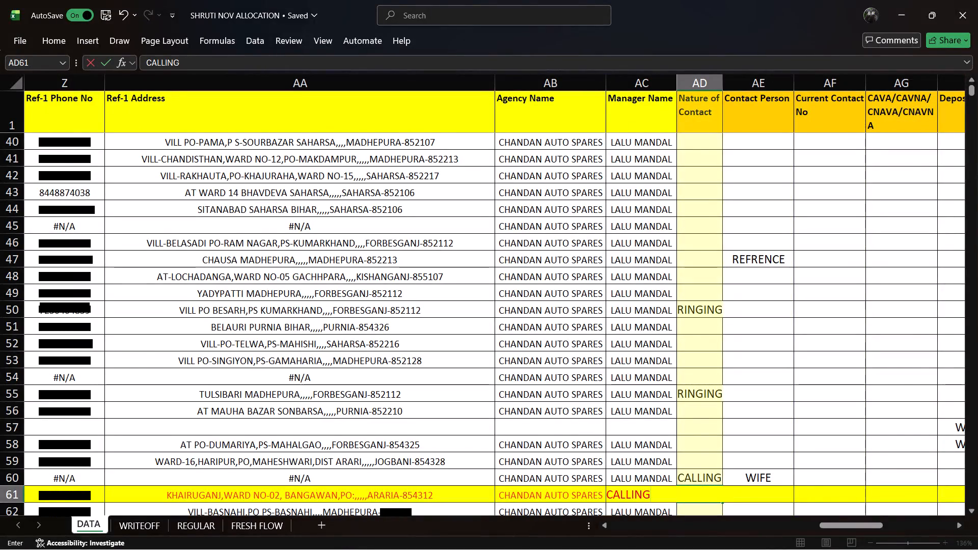
{"action": "key", "text": "Right"}
{"action": "type", "text": "FATHER"}
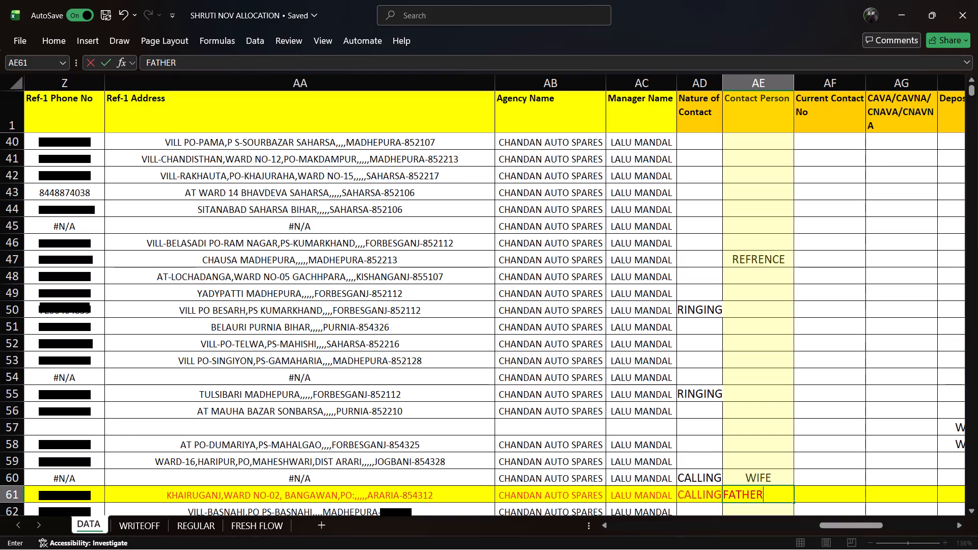
{"action": "key", "text": "Right"}
Enter DETH in row 61's CAVA/CAVNA/CNAVA/CNAVNA cell.
{"action": "key", "text": "Right"}
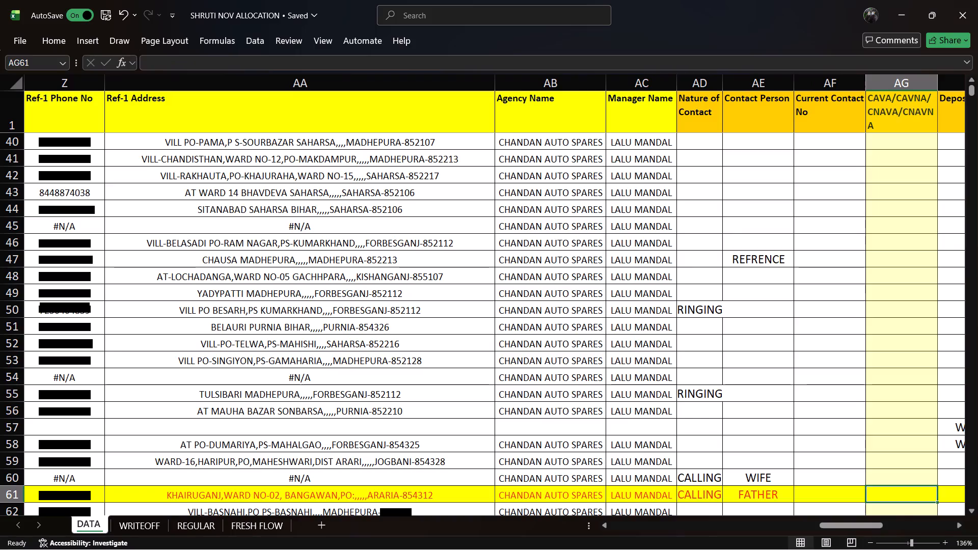
{"action": "type", "text": "DETH"}
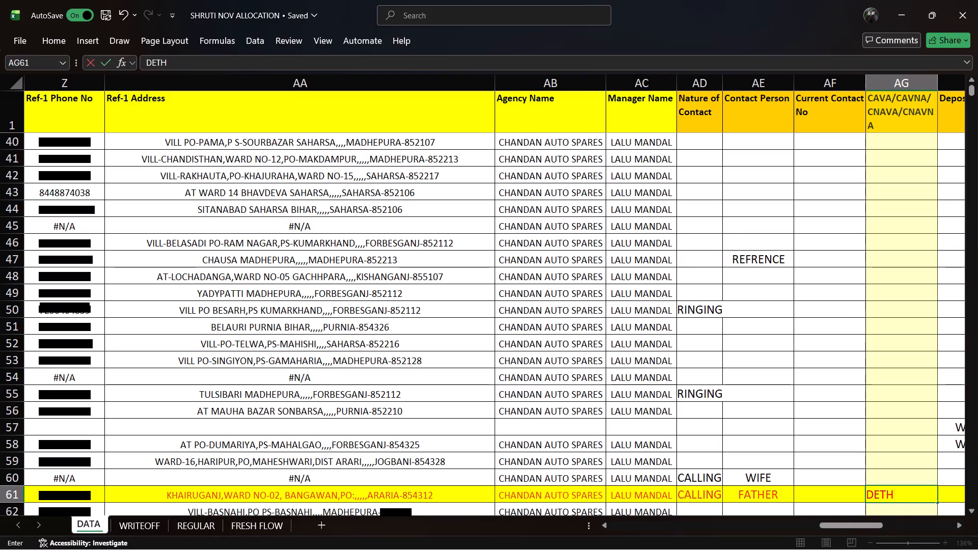
{"action": "key", "text": "space"}
{"action": "key", "text": "Right"}
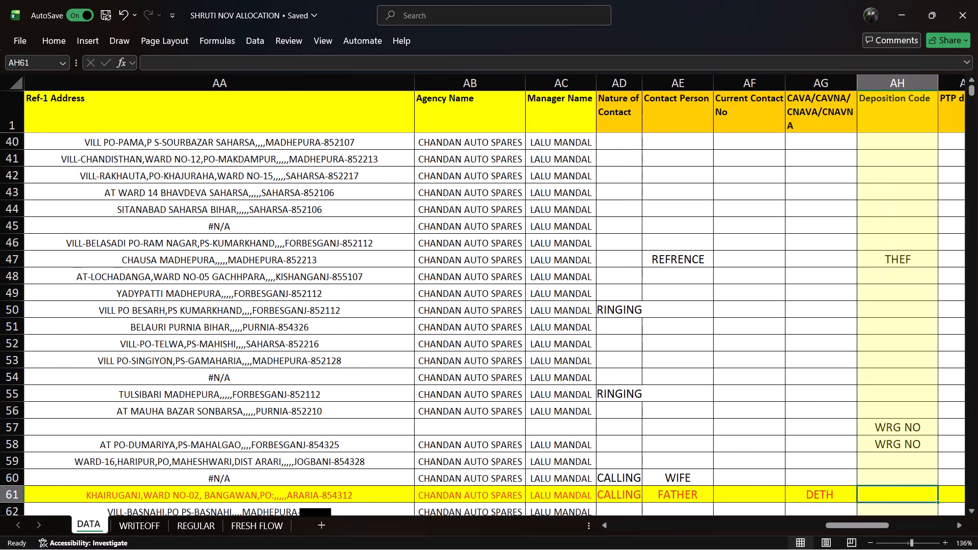
Move the DETH entry in row 61 from the CAVA/CAVNA/CNAVA/CNAVNA column to Deposition Code.
{"action": "key", "text": "Right"}
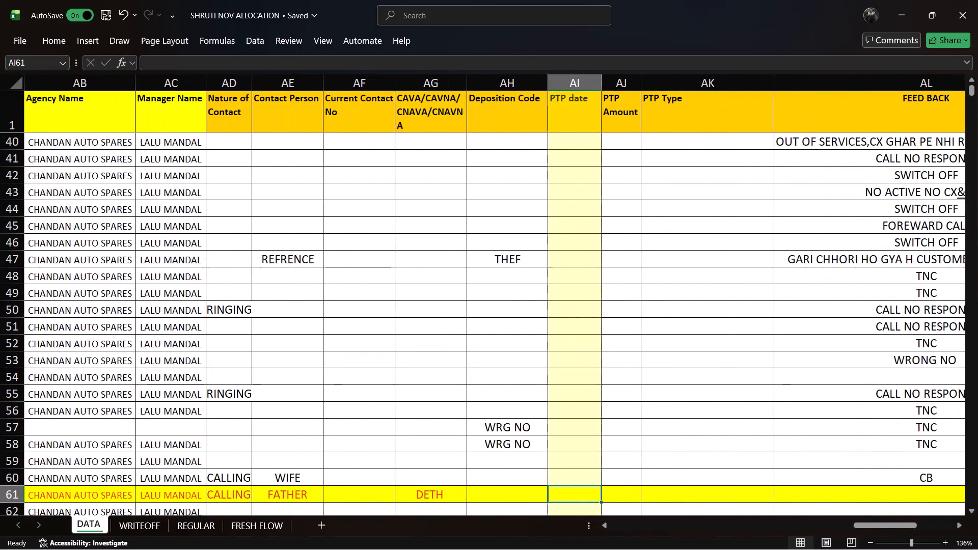
{"action": "key", "text": "Left"}
{"action": "key", "text": "Left"}
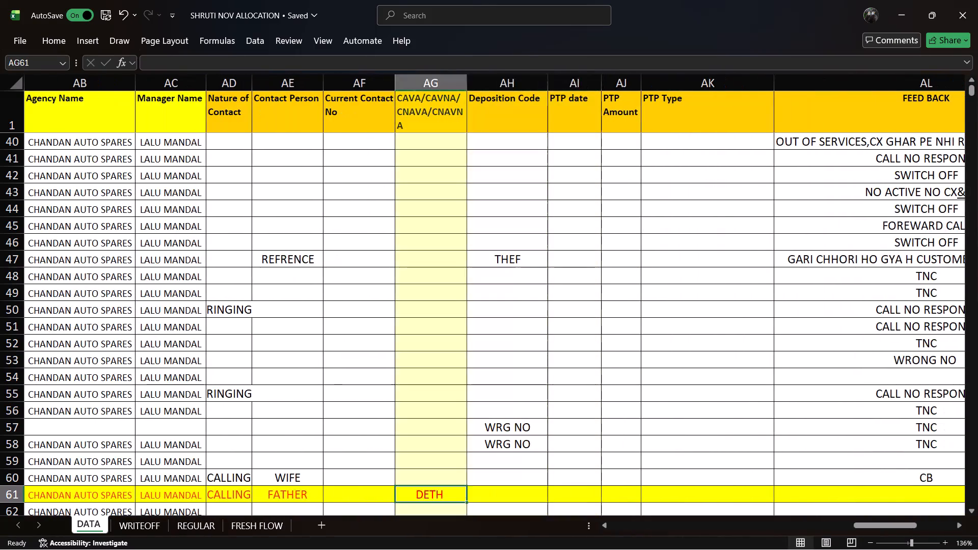
{"action": "key", "text": "ctrl+x"}
{"action": "key", "text": "Right"}
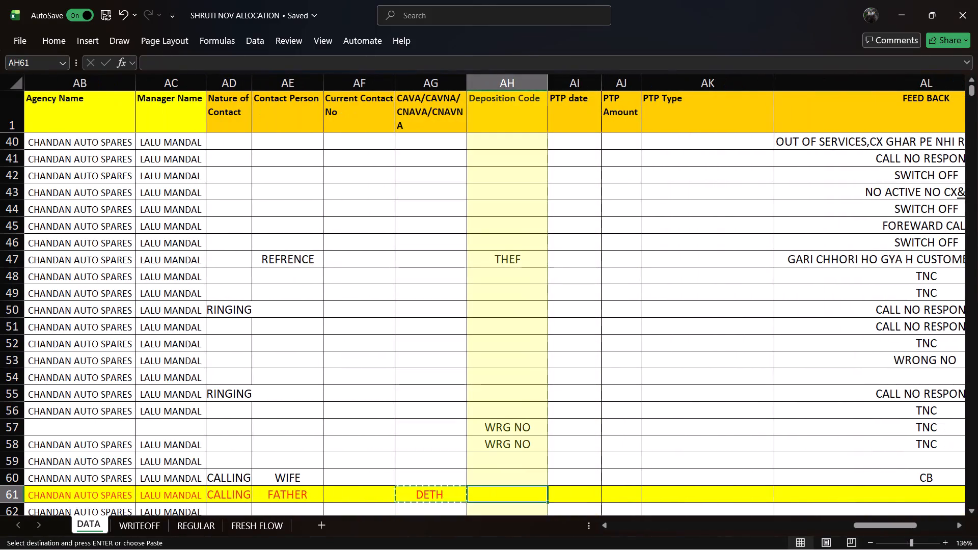
{"action": "key", "text": "ctrl+v"}
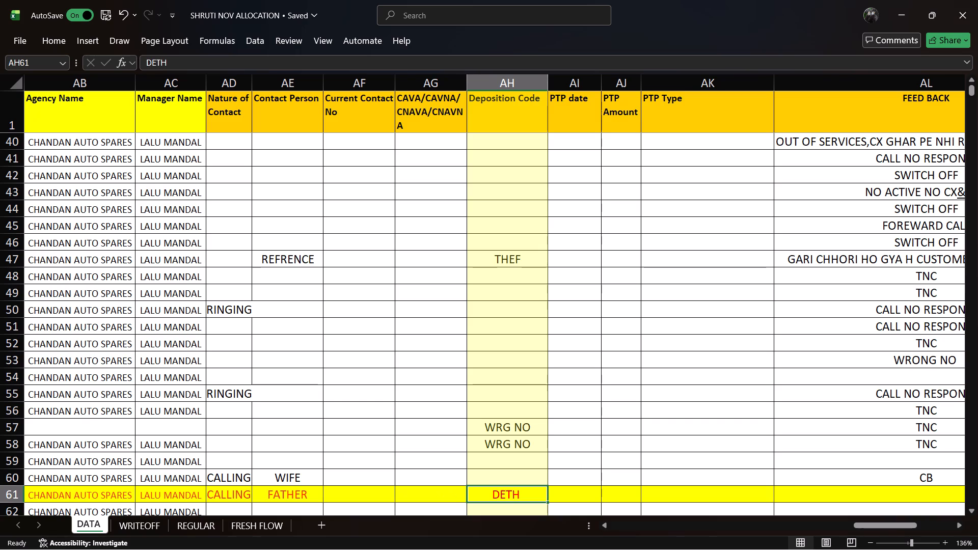
Enter 25-11-26 as row 61's PTP date and 1.5 as its PTP Amount.
{"action": "left_click", "coordinate": [576, 496]}
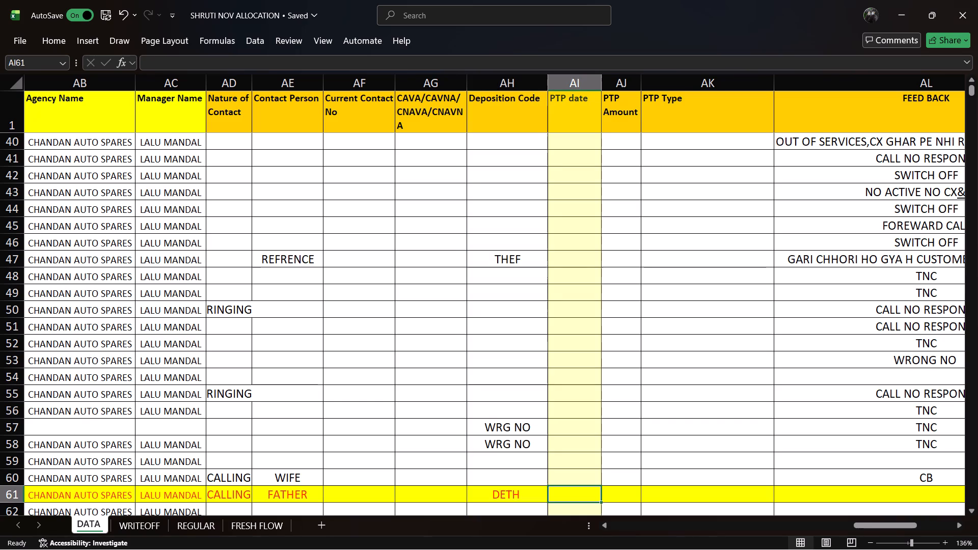
{"action": "type", "text": "25"}
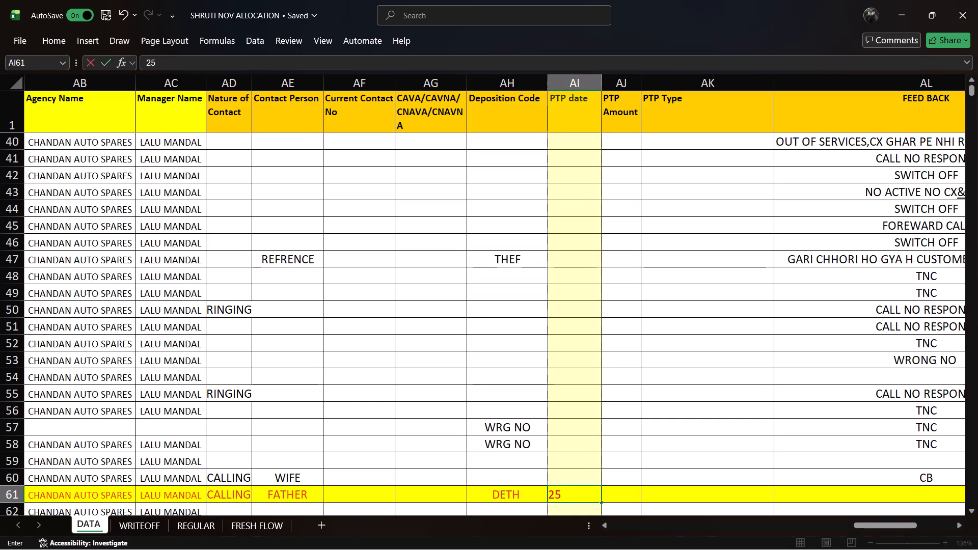
{"action": "key", "text": "minus"}
{"action": "key", "text": "1"}
{"action": "key", "text": "1"}
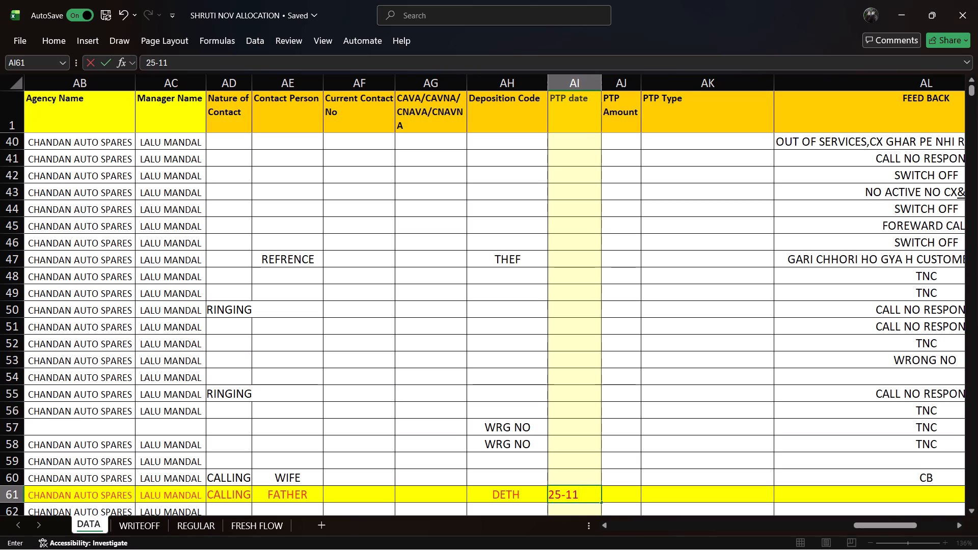
{"action": "key", "text": "minus"}
{"action": "type", "text": "26"}
{"action": "key", "text": "Right"}
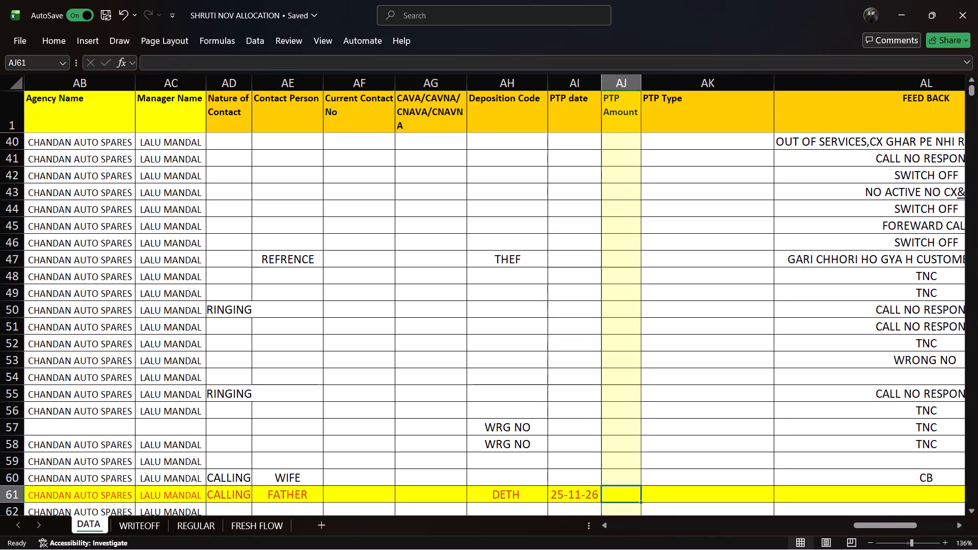
{"action": "type", "text": "1."}
{"action": "key", "text": "5"}
{"action": "key", "text": "Right"}
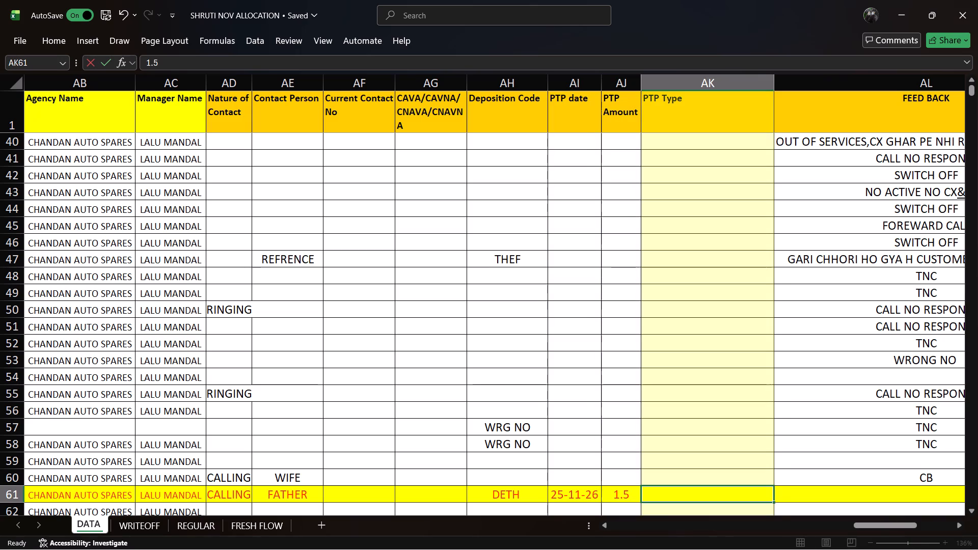
Enter SATTLEMENT as row 61's PTP Type.
{"action": "key", "text": "s"}
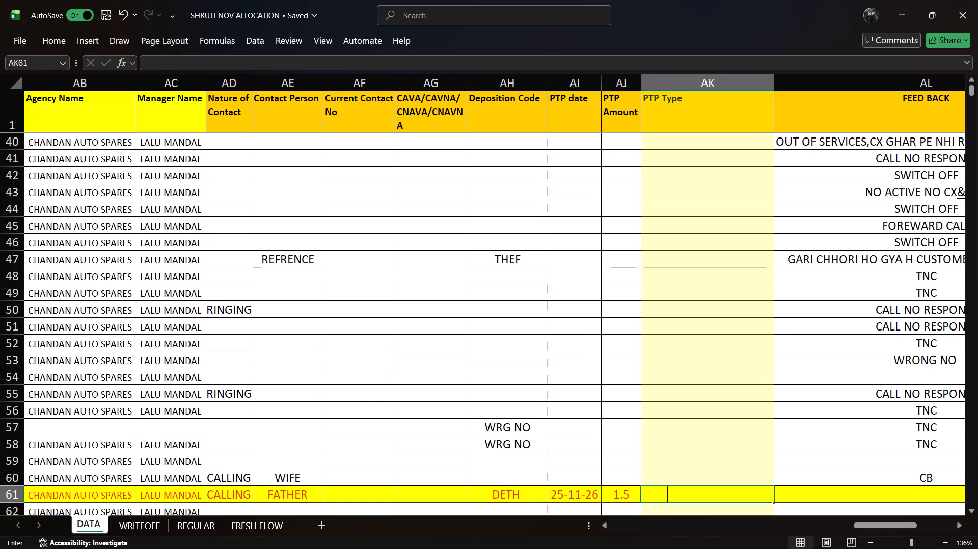
{"action": "key", "text": "a"}
{"action": "type", "text": "TT"}
{"action": "type", "text": "LE"}
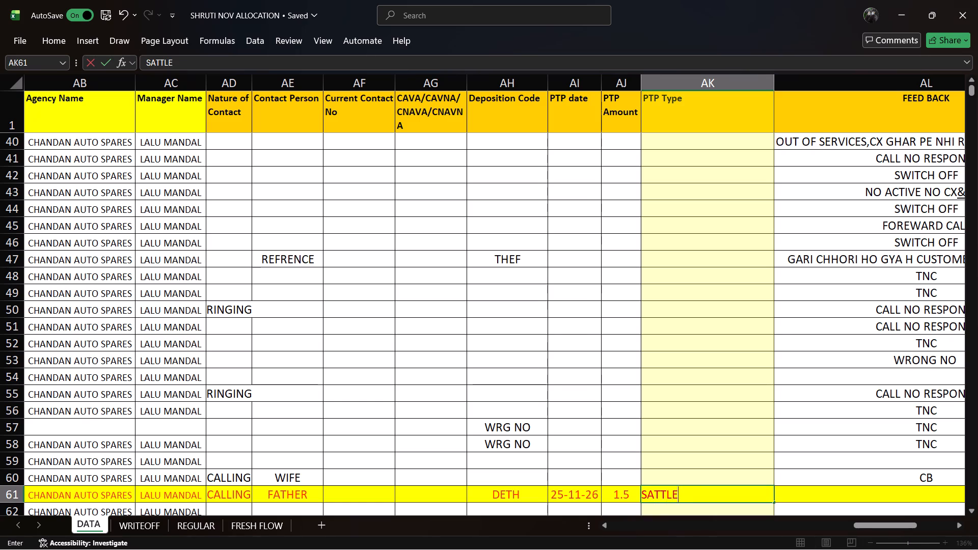
{"action": "key", "text": "m"}
{"action": "type", "text": "ENT"}
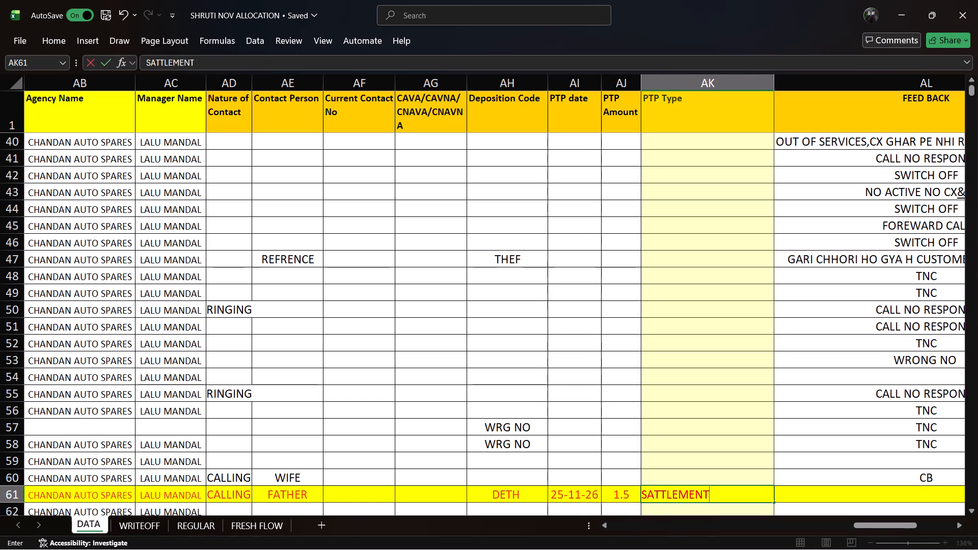
{"action": "key", "text": "Right"}
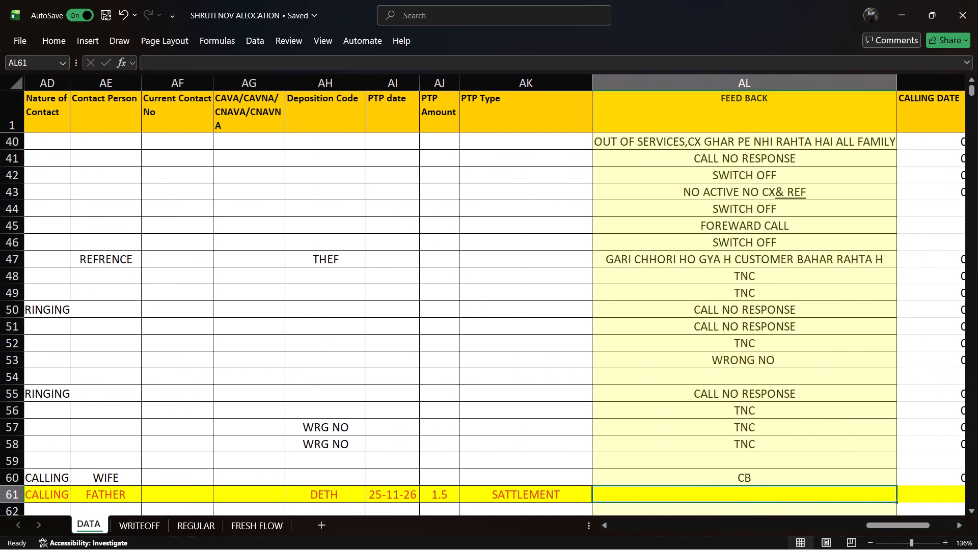
Enter the current date, 06-11-2026, as row 61's CALLING DATE and save the workbook.
{"action": "left_click", "coordinate": [675, 497]}
{"action": "key", "text": "Right"}
{"action": "key", "text": "Right"}
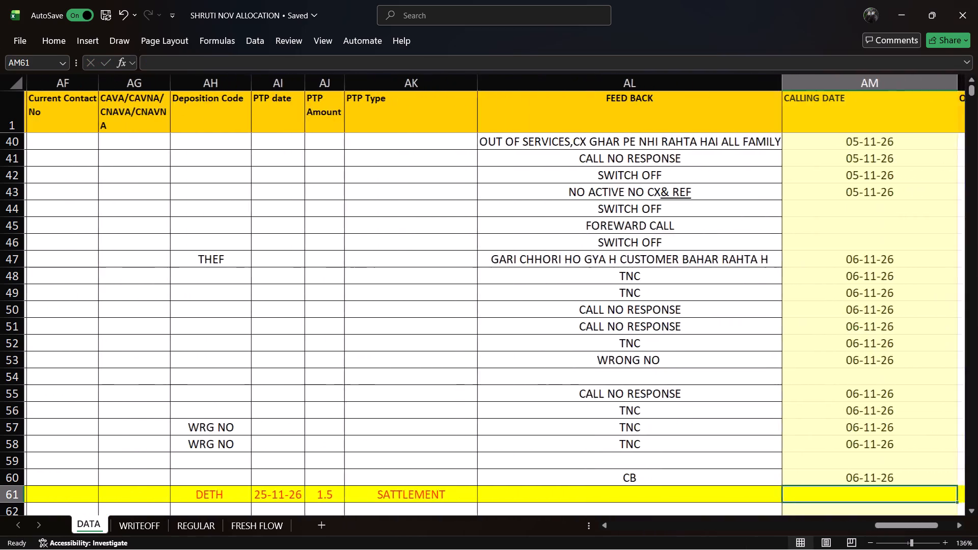
{"action": "key", "text": "Left"}
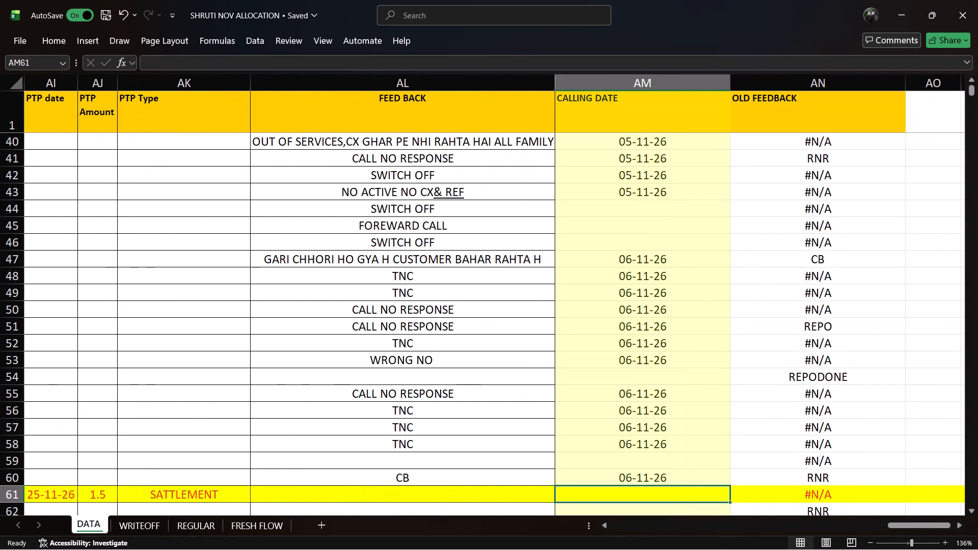
{"action": "key", "text": "ctrl+semicolon"}
{"action": "key", "text": "Right"}
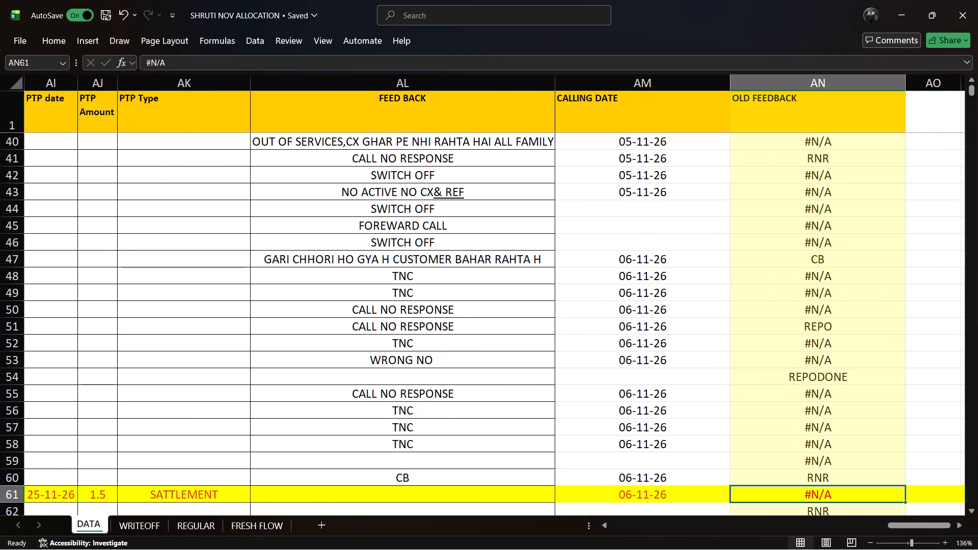
{"action": "key", "text": "ctrl+s"}
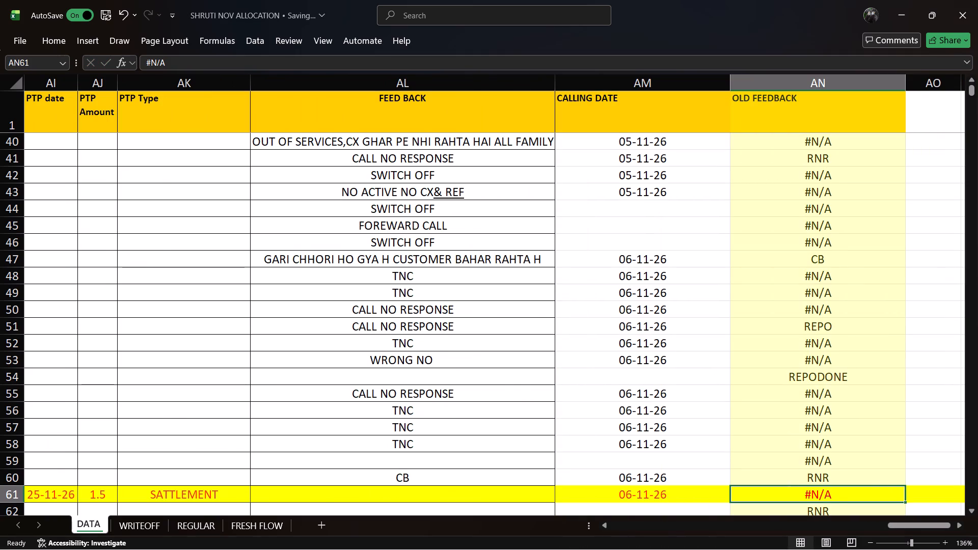
Go back along row 61 to its Loan Number and move on to the row 62 record.
{"action": "key", "text": "Left"}
{"action": "key", "text": "Left"}
{"action": "key", "text": "Left"}
{"action": "key", "text": "Left"}
{"action": "key", "text": "Left"}
{"action": "key", "text": "Left"}
{"action": "key", "text": "Left"}
{"action": "key", "text": "Left"}
{"action": "key", "text": "Left"}
{"action": "key", "text": "Left"}
{"action": "key", "text": "Left"}
{"action": "key", "text": "Left"}
{"action": "key", "text": "Left"}
{"action": "key", "text": "Left"}
{"action": "key", "text": "Left"}
{"action": "key", "text": "Left"}
{"action": "key", "text": "Left"}
{"action": "key", "text": "Left"}
{"action": "key", "text": "Left"}
{"action": "key", "text": "Left"}
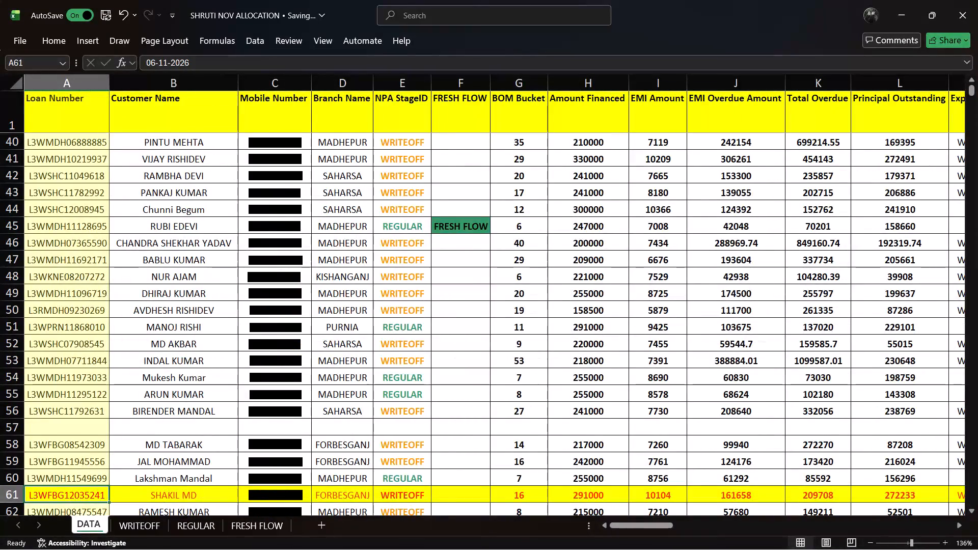
{"action": "key", "text": "Down"}
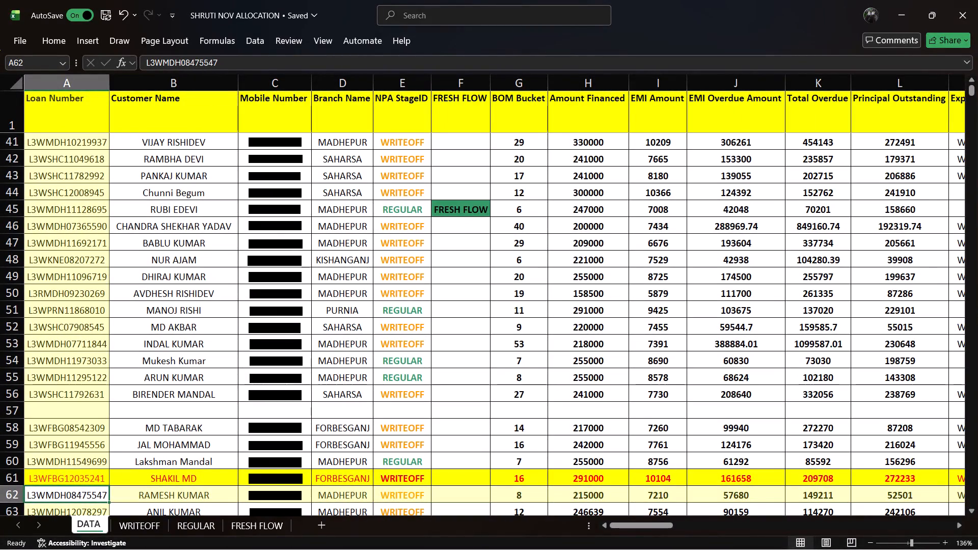
Switch to the WRITEOFF sheet and go back along row 45 to the Loan Number column to locate the RAMESH record.
{"action": "left_click", "coordinate": [139, 527]}
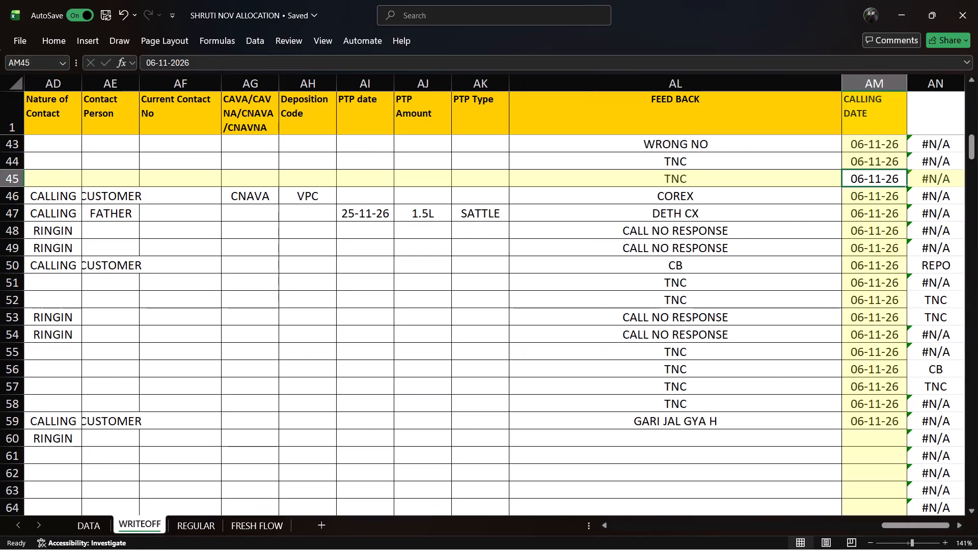
{"action": "key", "text": "Left"}
{"action": "key", "text": "Left"}
{"action": "key", "text": "Left"}
{"action": "key", "text": "Left"}
{"action": "key", "text": "Left"}
{"action": "key", "text": "Left"}
{"action": "key", "text": "Left"}
{"action": "key", "text": "Left"}
{"action": "key", "text": "Left"}
{"action": "key", "text": "Left"}
{"action": "key", "text": "Left"}
{"action": "key", "text": "Left"}
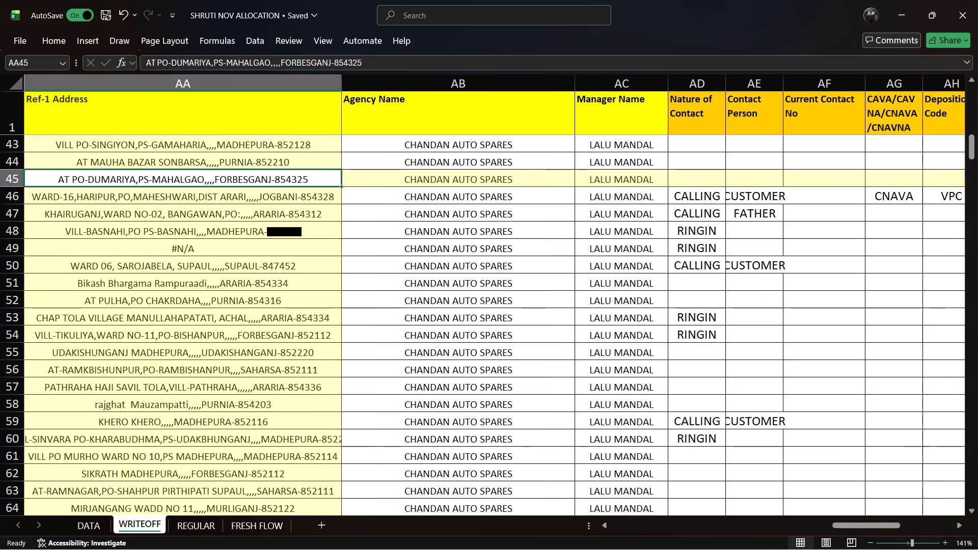
{"action": "key", "text": "Left"}
{"action": "key", "text": "Left"}
{"action": "key", "text": "Left"}
{"action": "key", "text": "Left"}
{"action": "key", "text": "Left"}
{"action": "key", "text": "Left"}
{"action": "key", "text": "Left"}
{"action": "key", "text": "Left"}
{"action": "key", "text": "Left"}
{"action": "key", "text": "Left"}
{"action": "key", "text": "Left"}
{"action": "key", "text": "Left"}
{"action": "key", "text": "Left"}
{"action": "key", "text": "Left"}
{"action": "key", "text": "Left"}
{"action": "key", "text": "Left"}
{"action": "key", "text": "Left"}
{"action": "key", "text": "Left"}
{"action": "key", "text": "Left"}
{"action": "key", "text": "Left"}
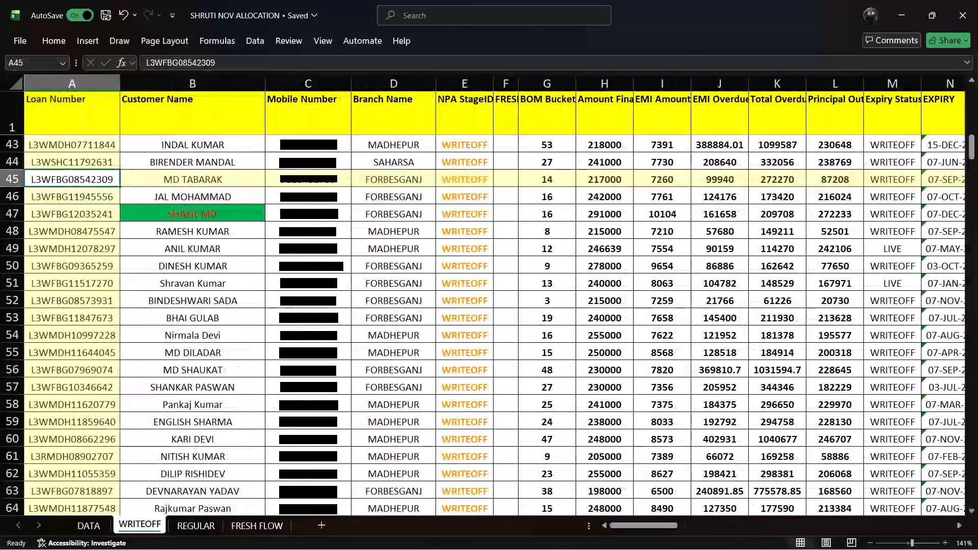
Follow row 48 of the WRITEOFF sheet across to examine its contact, PTP, feedback and calling date entries.
{"action": "left_click", "coordinate": [159, 234]}
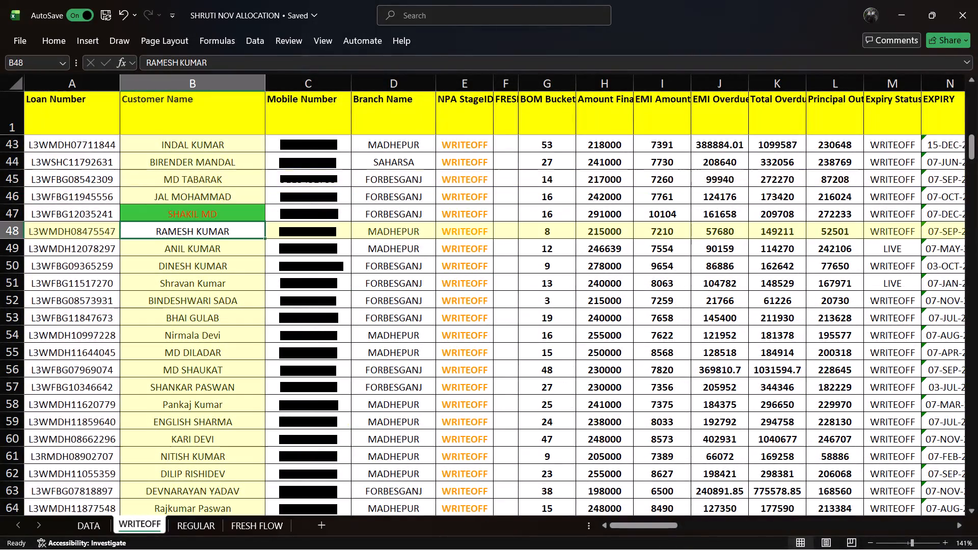
{"action": "key", "text": "Right"}
{"action": "key", "text": "Right"}
{"action": "key", "text": "Right"}
{"action": "key", "text": "Right"}
{"action": "key", "text": "Right"}
{"action": "key", "text": "Right"}
{"action": "key", "text": "Right"}
{"action": "key", "text": "Right"}
{"action": "key", "text": "Right"}
{"action": "key", "text": "Right"}
{"action": "key", "text": "Right"}
{"action": "key", "text": "Right"}
{"action": "key", "text": "Right"}
{"action": "key", "text": "Right"}
{"action": "key", "text": "Right"}
{"action": "key", "text": "Right"}
{"action": "key", "text": "Right"}
{"action": "key", "text": "Right"}
{"action": "key", "text": "Right"}
{"action": "key", "text": "Right"}
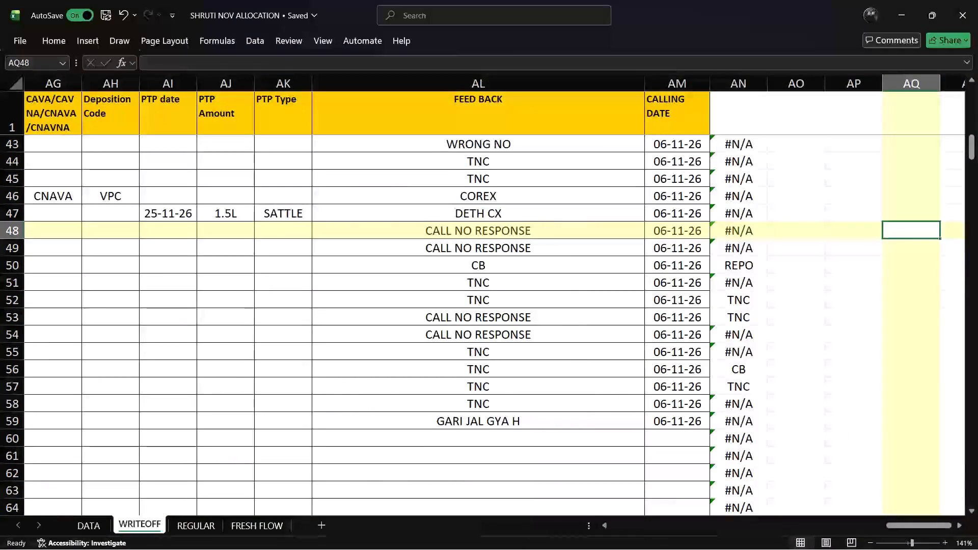
Return to the DATA sheet and enter CALL NO RESPONSE as row 62's FEED BACK.
{"action": "left_click", "coordinate": [93, 519]}
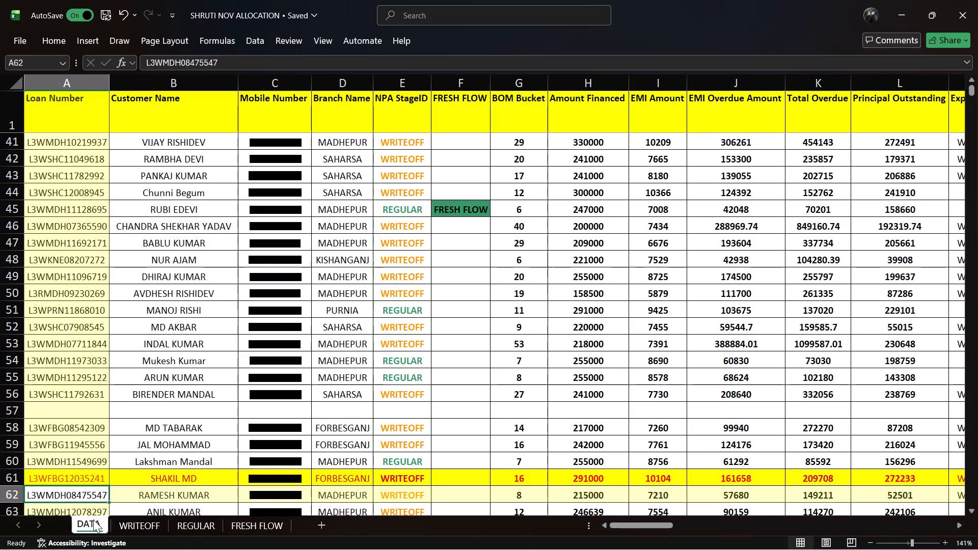
{"action": "left_click", "coordinate": [152, 497]}
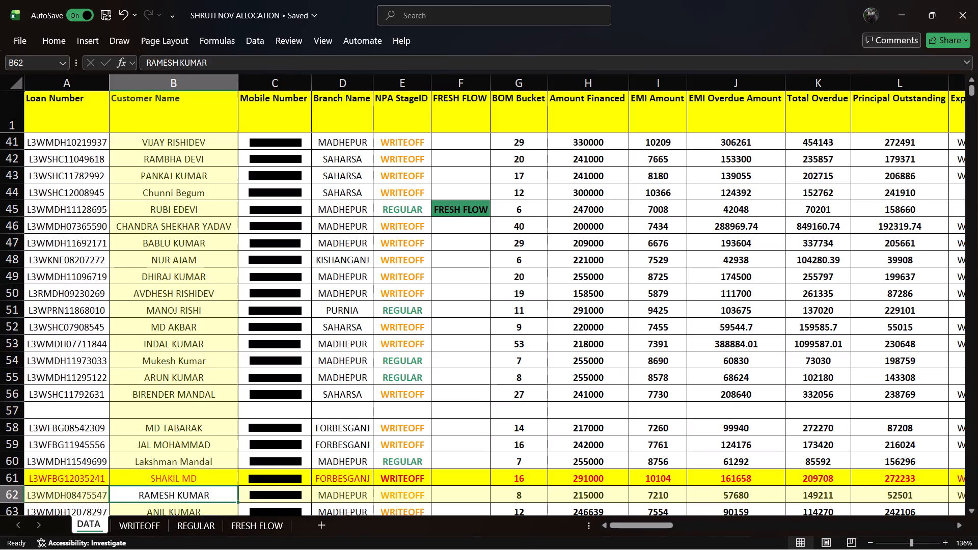
{"action": "key", "text": "Right"}
{"action": "key", "text": "Right"}
{"action": "key", "text": "Right"}
{"action": "key", "text": "Right"}
{"action": "key", "text": "Right"}
{"action": "key", "text": "Right"}
{"action": "key", "text": "Right"}
{"action": "key", "text": "Right"}
{"action": "key", "text": "Right"}
{"action": "key", "text": "Right"}
{"action": "key", "text": "Right"}
{"action": "key", "text": "Right"}
{"action": "key", "text": "Right"}
{"action": "key", "text": "Right"}
{"action": "key", "text": "Right"}
{"action": "key", "text": "Right"}
{"action": "key", "text": "Right"}
{"action": "key", "text": "Right"}
{"action": "key", "text": "Right"}
{"action": "key", "text": "Right"}
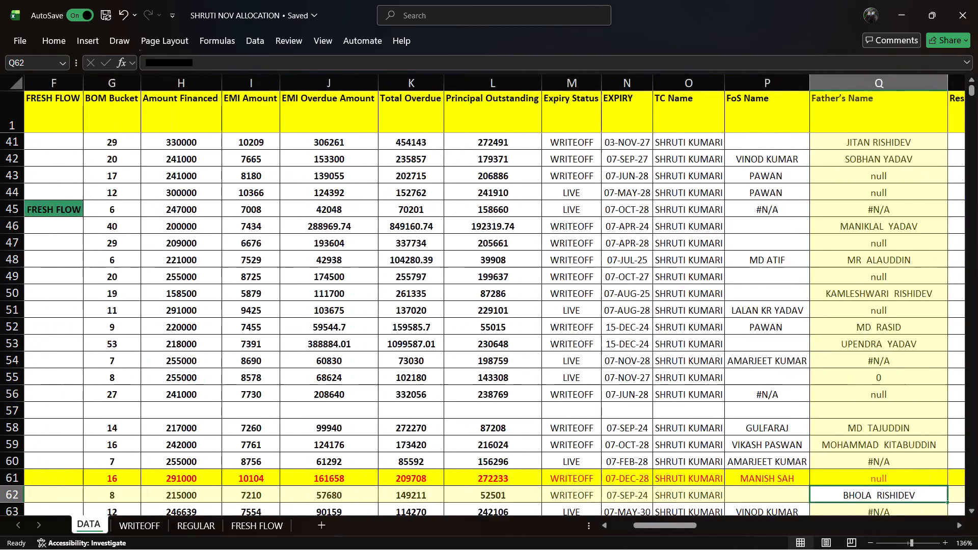
{"action": "key", "text": "Right"}
{"action": "key", "text": "Right"}
{"action": "key", "text": "Right"}
{"action": "key", "text": "Right"}
{"action": "key", "text": "Right"}
{"action": "key", "text": "Right"}
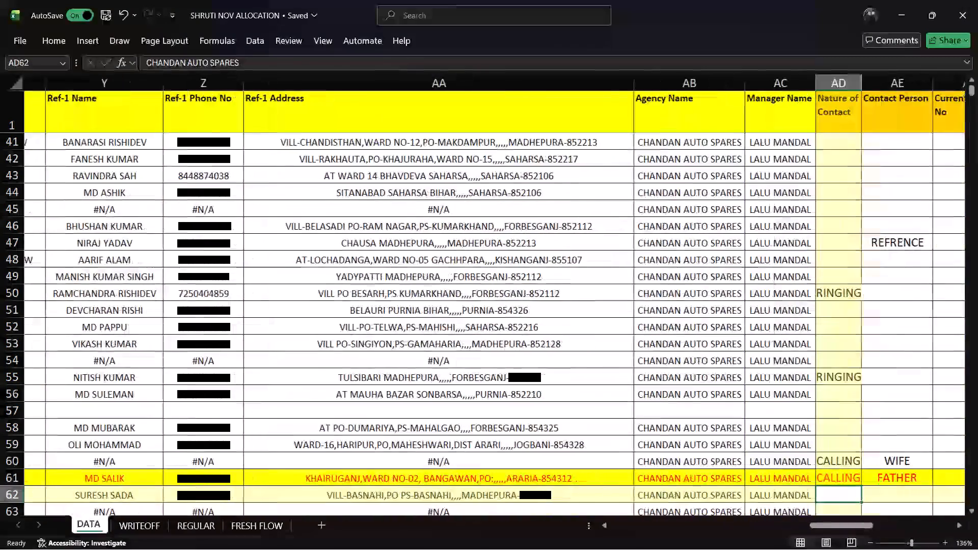
{"action": "key", "text": "Right"}
{"action": "key", "text": "Right"}
{"action": "key", "text": "Right"}
{"action": "key", "text": "Right"}
{"action": "key", "text": "Right"}
{"action": "key", "text": "Right"}
{"action": "key", "text": "Right"}
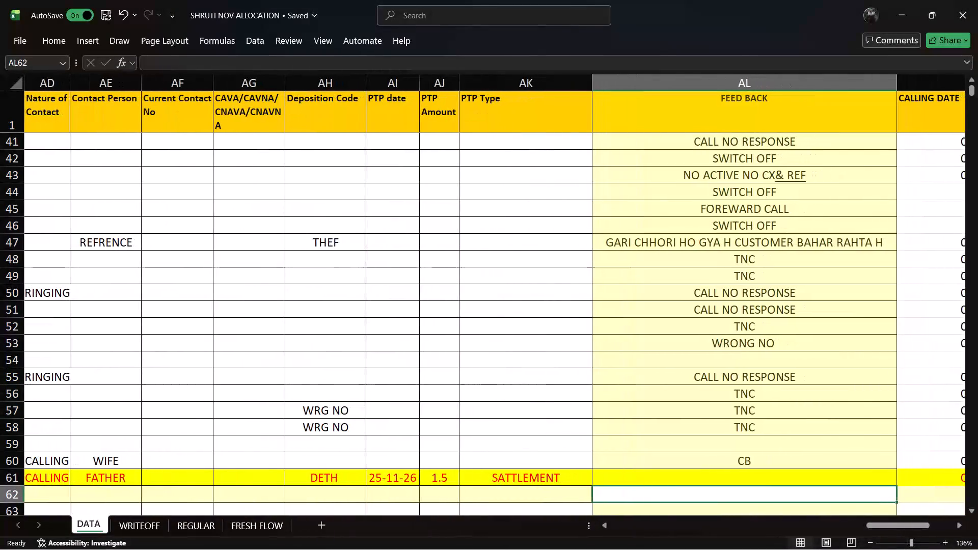
{"action": "type", "text": "CALL NO RES"}
{"action": "type", "text": "PONCE"}
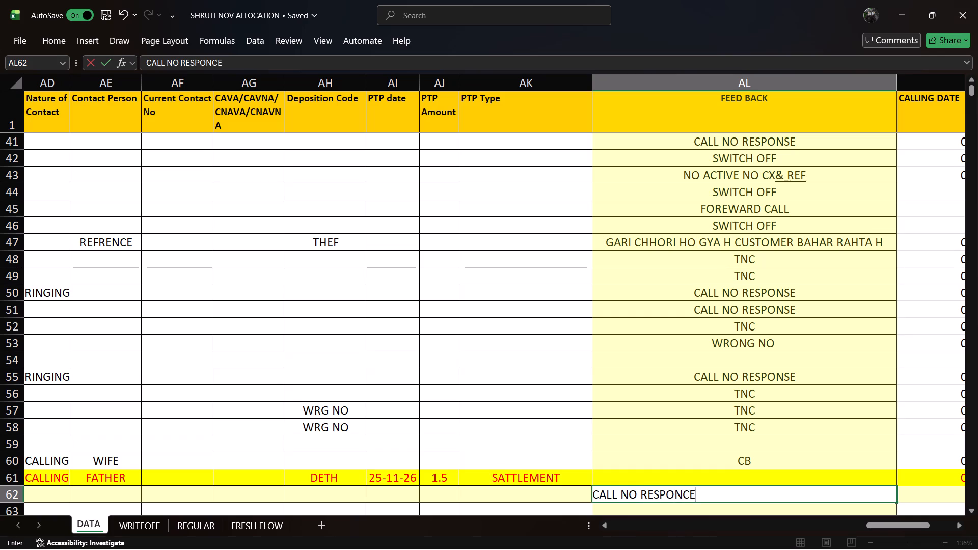
{"action": "key", "text": "Down"}
Enter CALL NO RESPONSE as row 63's FEED BACK.
{"action": "type", "text": "CALL NO RES"}
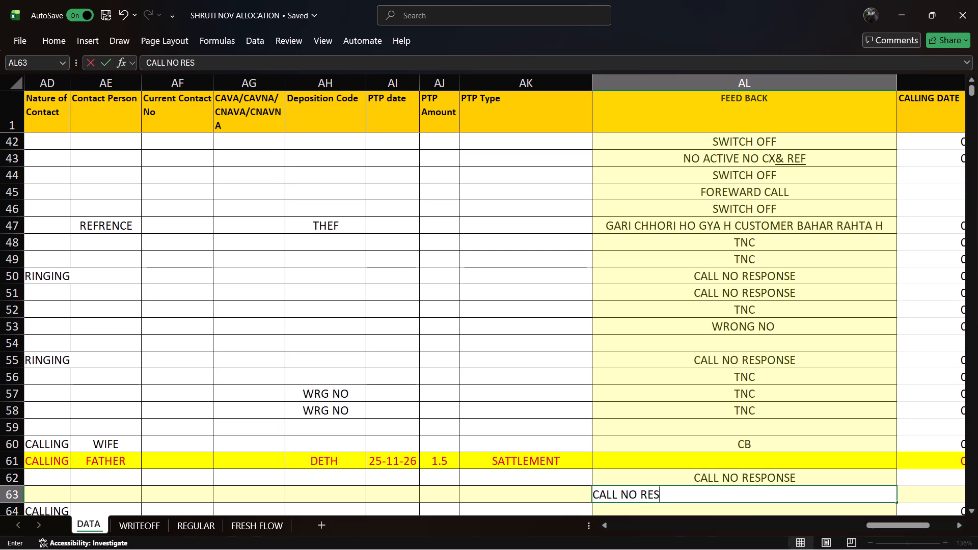
{"action": "type", "text": "POB"}
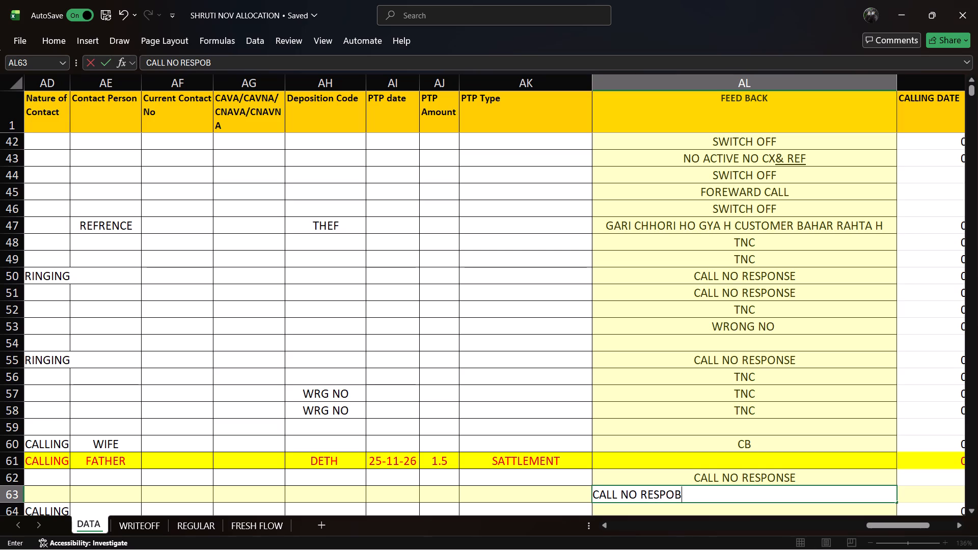
{"action": "key", "text": "BackSpace"}
{"action": "type", "text": "NCE"}
{"action": "key", "text": "Down"}
Enter the current date, 06-11-26, as the CALLING DATE of rows 63 and 62.
{"action": "key", "text": "Right"}
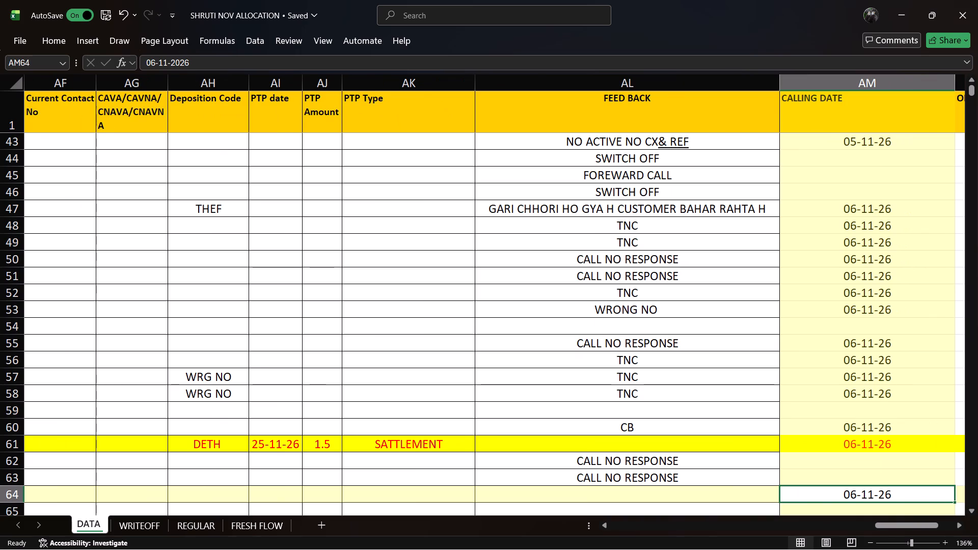
{"action": "left_click", "coordinate": [817, 479]}
{"action": "key", "text": "ctrl+semicolon"}
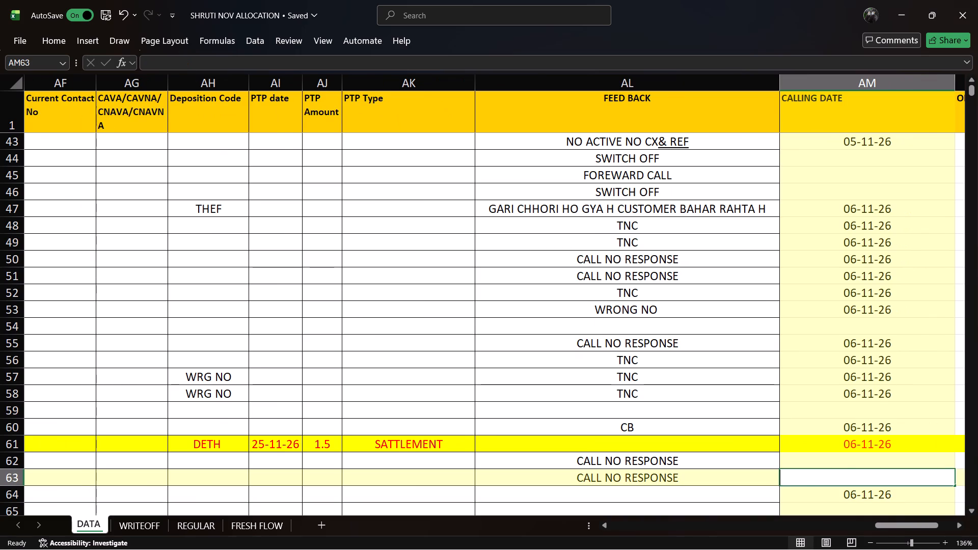
{"action": "key", "text": "Up"}
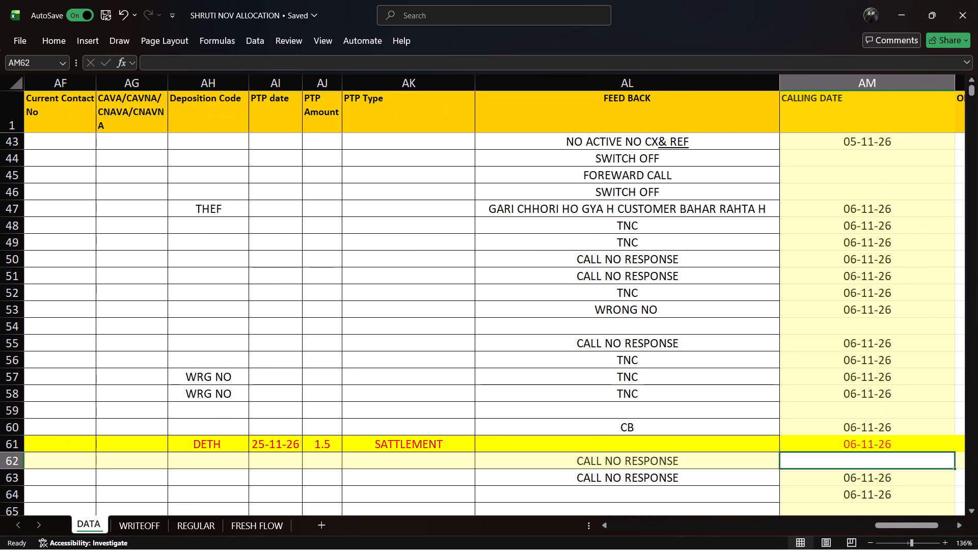
{"action": "key", "text": "ctrl+semicolon"}
Check the OLD FEEDBACK of rows 62 and 64, and go back along row 64 to its Customer Name.
{"action": "key", "text": "Right"}
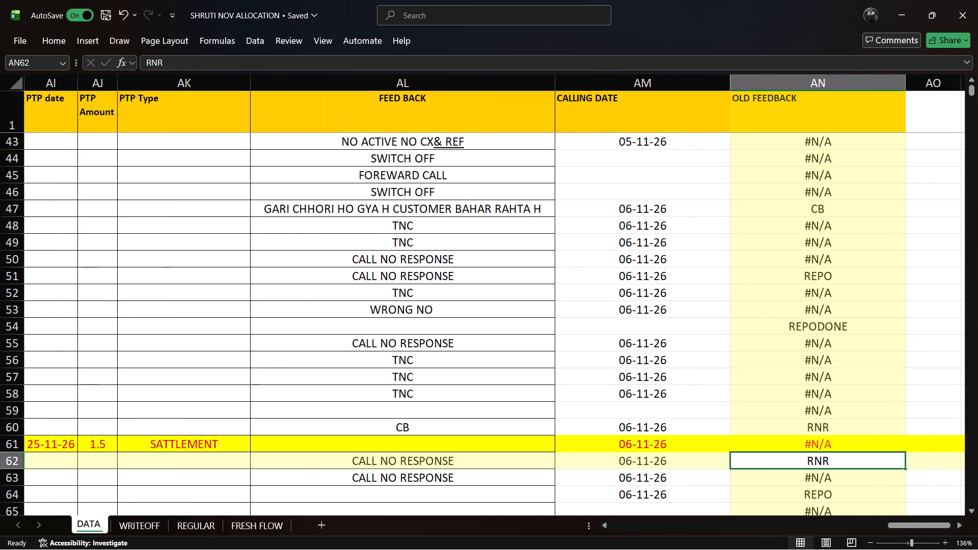
{"action": "left_click", "coordinate": [758, 498]}
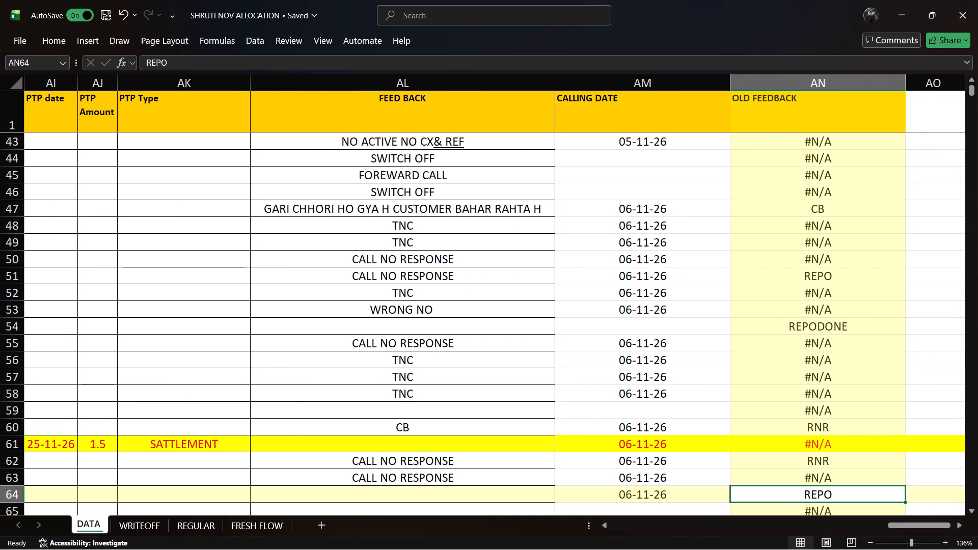
{"action": "key", "text": "Left"}
{"action": "key", "text": "Left"}
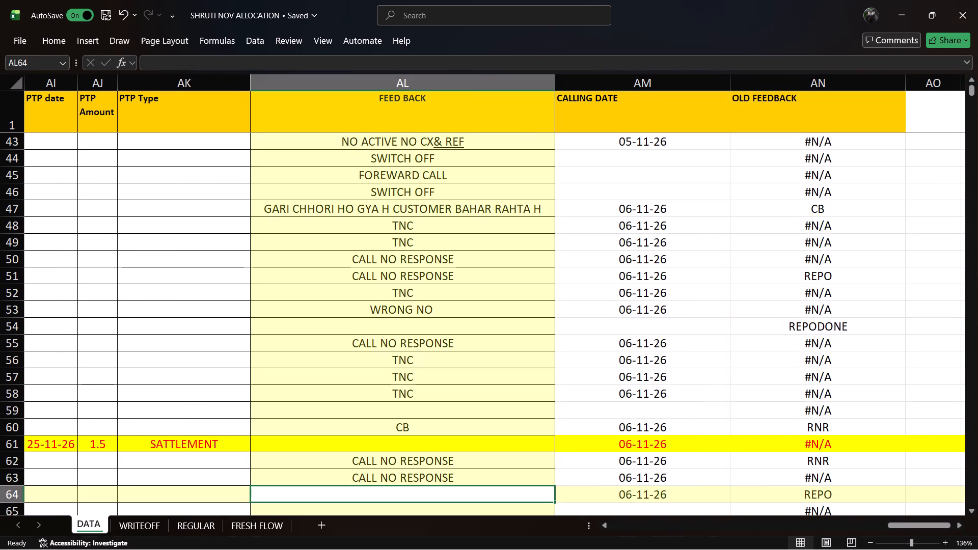
{"action": "key", "text": "Left"}
{"action": "key", "text": "Left"}
{"action": "key", "text": "Left"}
{"action": "key", "text": "Left"}
{"action": "key", "text": "Left"}
{"action": "key", "text": "Left"}
{"action": "key", "text": "Left"}
{"action": "key", "text": "Left"}
{"action": "key", "text": "Left"}
{"action": "key", "text": "Left"}
{"action": "key", "text": "Left"}
{"action": "key", "text": "Left"}
{"action": "key", "text": "Left"}
{"action": "key", "text": "Left"}
{"action": "key", "text": "Left"}
{"action": "key", "text": "Left"}
{"action": "key", "text": "Left"}
{"action": "key", "text": "Left"}
{"action": "key", "text": "Left"}
{"action": "key", "text": "Left"}
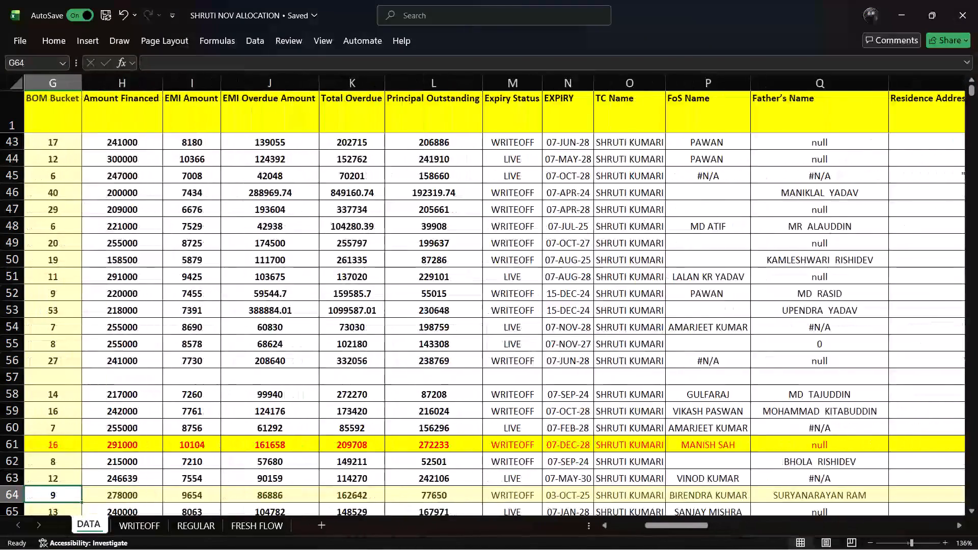
{"action": "key", "text": "Right"}
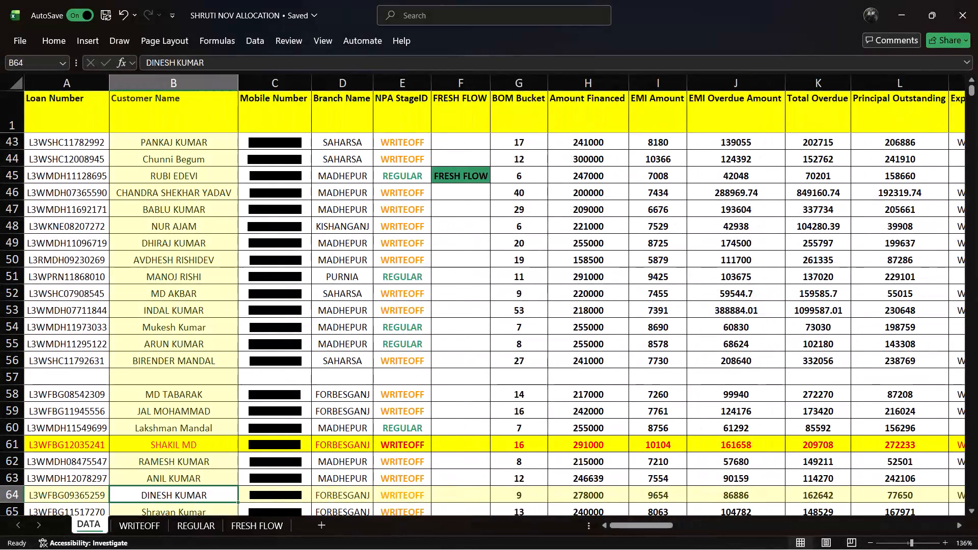
On the WRITEOFF sheet, examine the feedback entries of rows 50 to 52.
{"action": "left_click", "coordinate": [143, 525]}
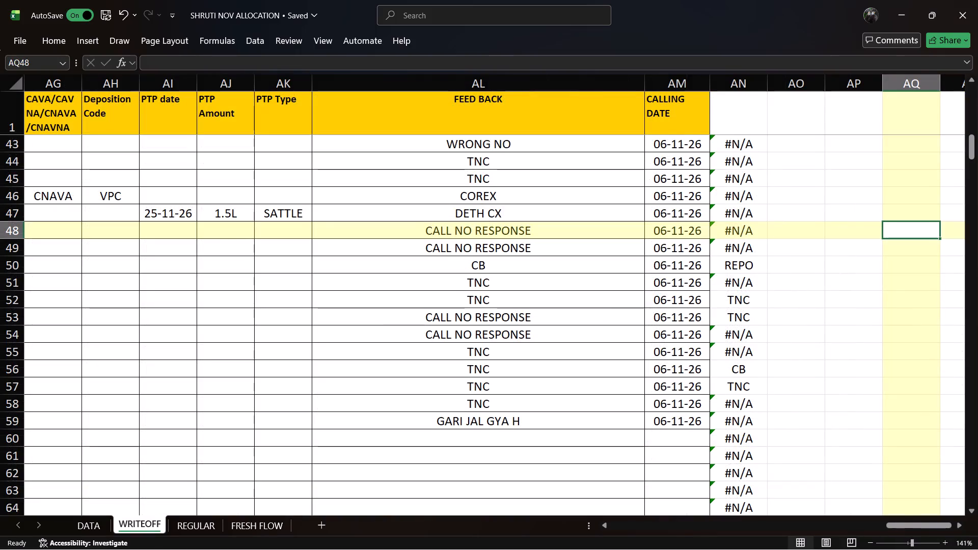
{"action": "left_click", "coordinate": [735, 265]}
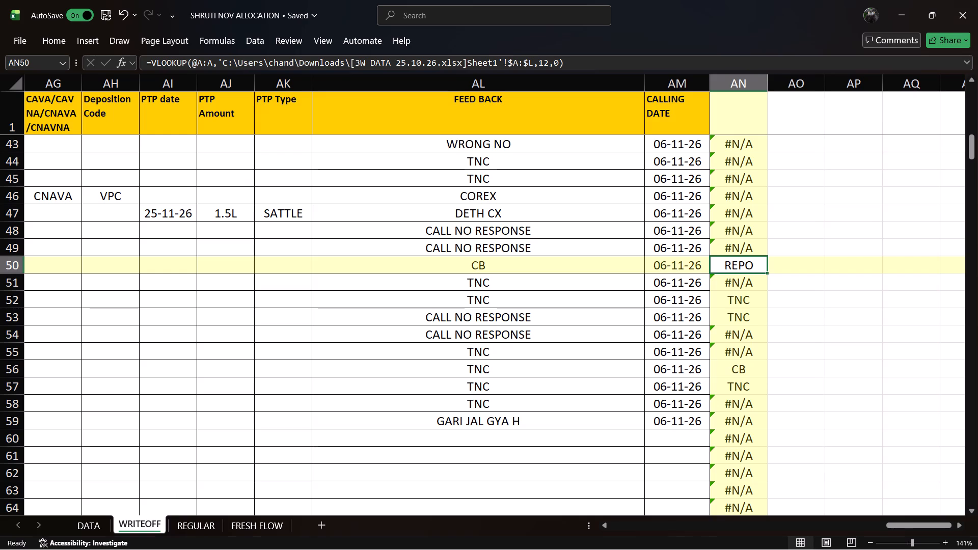
{"action": "left_click_drag", "start_coordinate": [524, 286], "coordinate": [524, 298]}
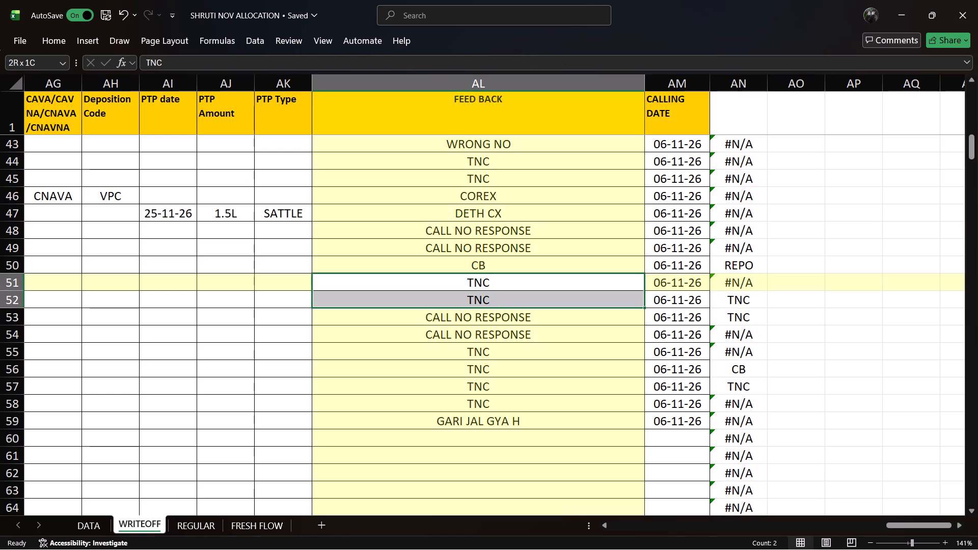
{"action": "left_click_drag", "start_coordinate": [524, 298], "coordinate": [225, 483]}
{"action": "left_click", "coordinate": [461, 297]}
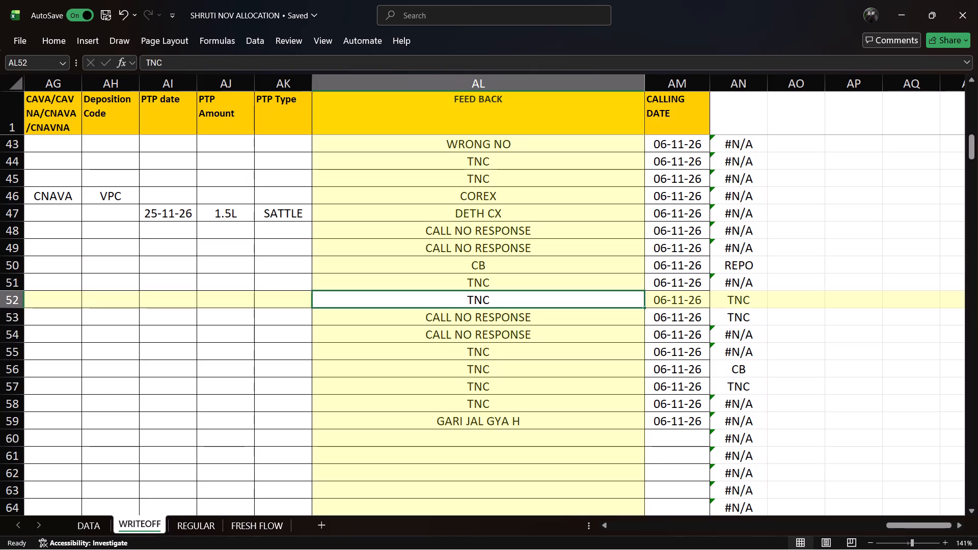
On the DATA sheet, enter TNC as the FEED BACK of rows 65 and 66.
{"action": "left_click", "coordinate": [86, 526]}
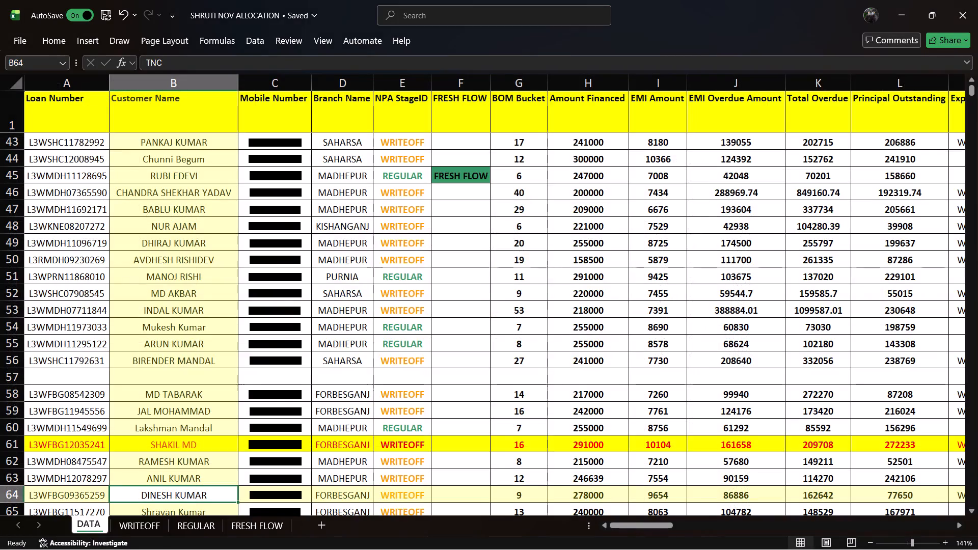
{"action": "key", "text": "Down"}
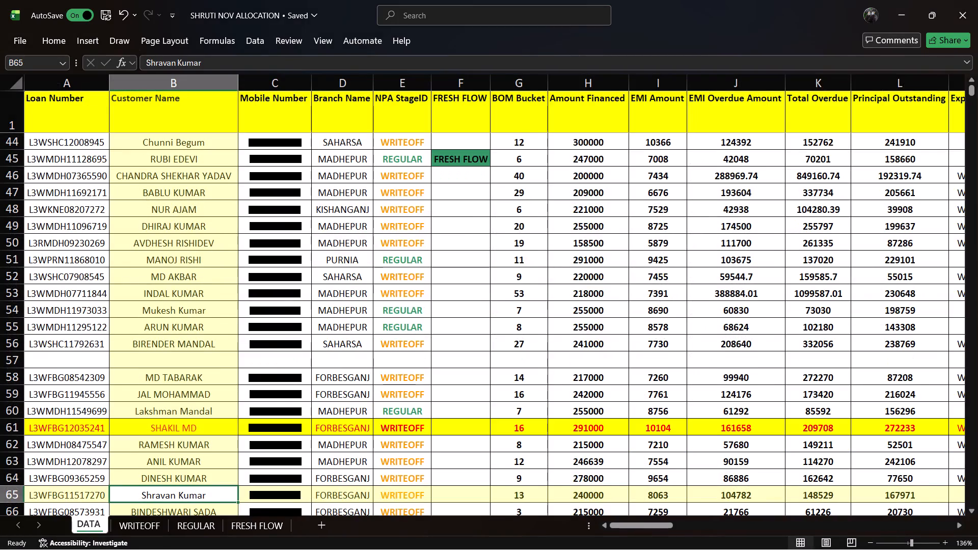
{"action": "key", "text": "Down"}
{"action": "key", "text": "Up"}
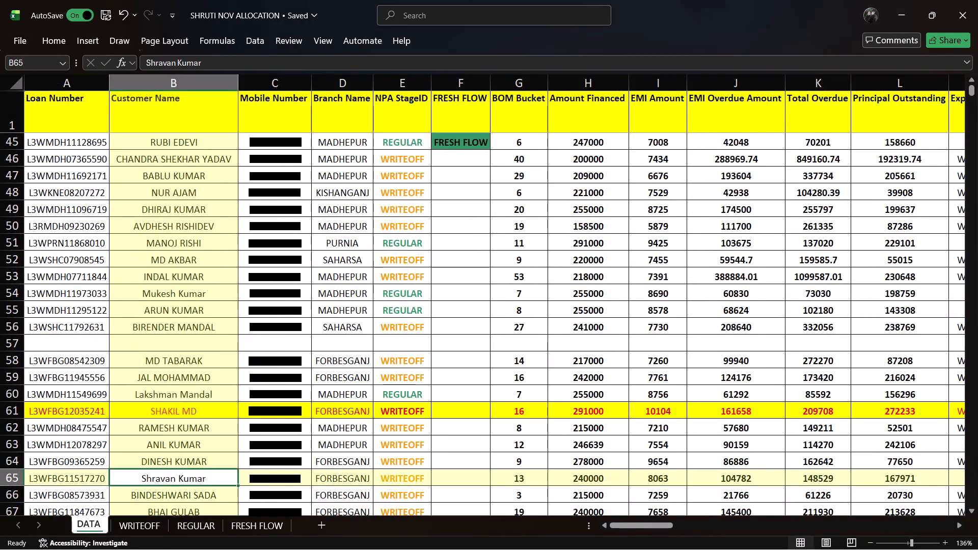
{"action": "key", "text": "Right"}
{"action": "key", "text": "Right"}
{"action": "key", "text": "Right"}
{"action": "key", "text": "Right"}
{"action": "key", "text": "Right"}
{"action": "key", "text": "Right"}
{"action": "key", "text": "Right"}
{"action": "key", "text": "Right"}
{"action": "key", "text": "Right"}
{"action": "key", "text": "Right"}
{"action": "key", "text": "Right"}
{"action": "key", "text": "Right"}
{"action": "key", "text": "Right"}
{"action": "key", "text": "Right"}
{"action": "key", "text": "Right"}
{"action": "key", "text": "Right"}
{"action": "key", "text": "Right"}
{"action": "key", "text": "Right"}
{"action": "key", "text": "Right"}
{"action": "key", "text": "Right"}
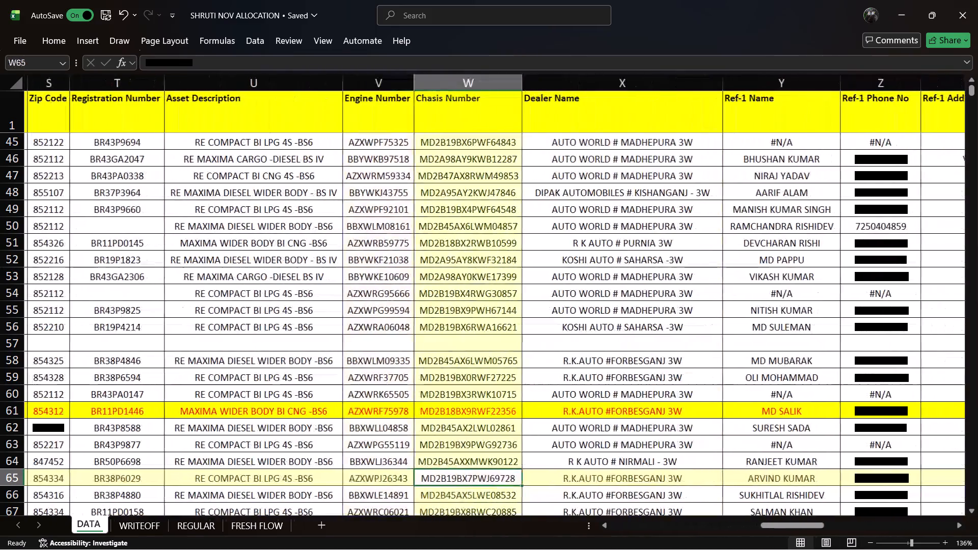
{"action": "key", "text": "Right"}
{"action": "key", "text": "Right"}
{"action": "key", "text": "Right"}
{"action": "key", "text": "Right"}
{"action": "key", "text": "Right"}
{"action": "key", "text": "Right"}
{"action": "key", "text": "Right"}
{"action": "key", "text": "Right"}
{"action": "key", "text": "Right"}
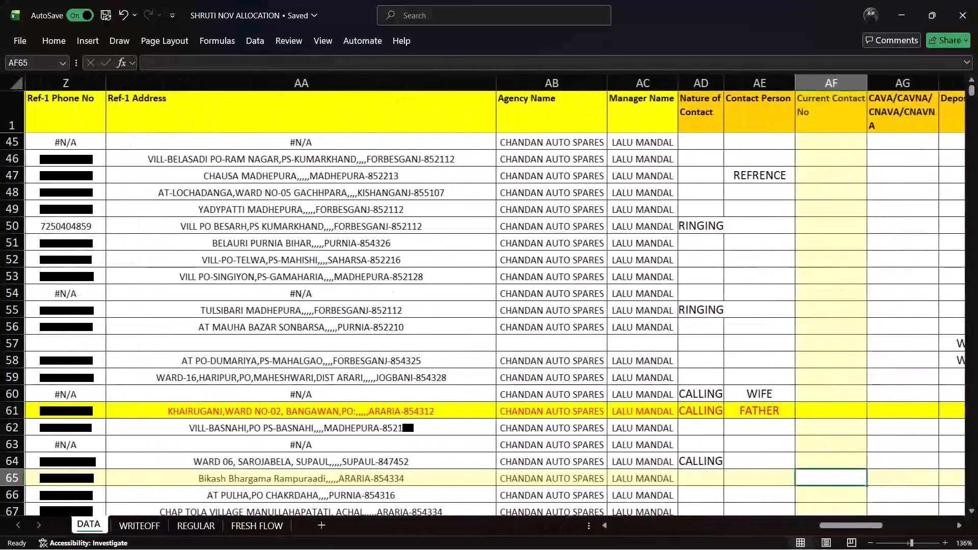
{"action": "key", "text": "Right"}
{"action": "key", "text": "Right"}
{"action": "key", "text": "Right"}
{"action": "key", "text": "Right"}
{"action": "key", "text": "Right"}
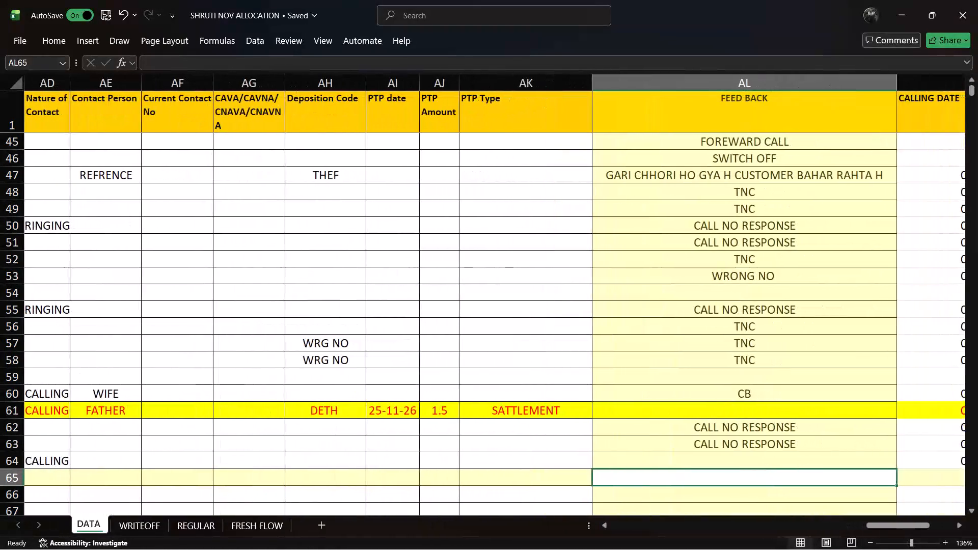
{"action": "type", "text": "TNC"}
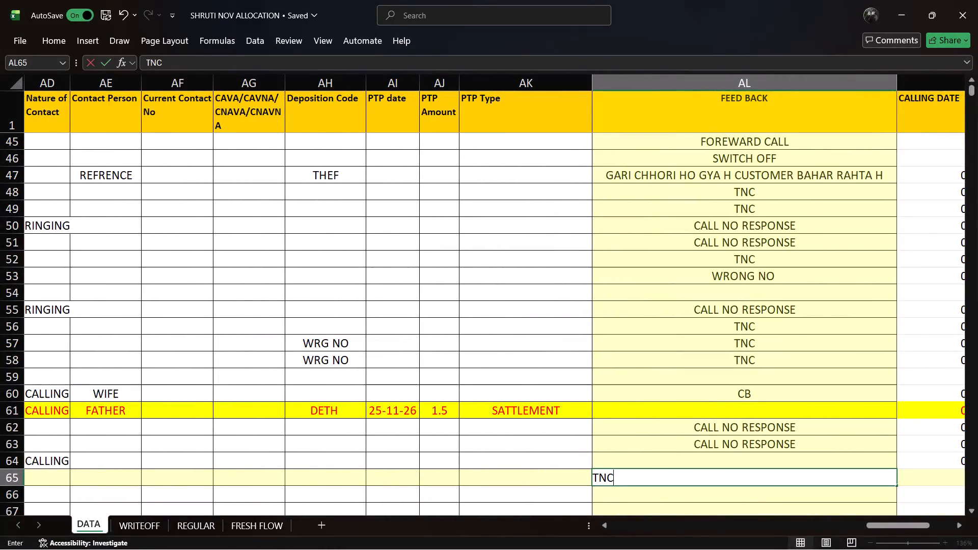
{"action": "key", "text": "Down"}
{"action": "type", "text": "TNC"}
{"action": "key", "text": "Down"}
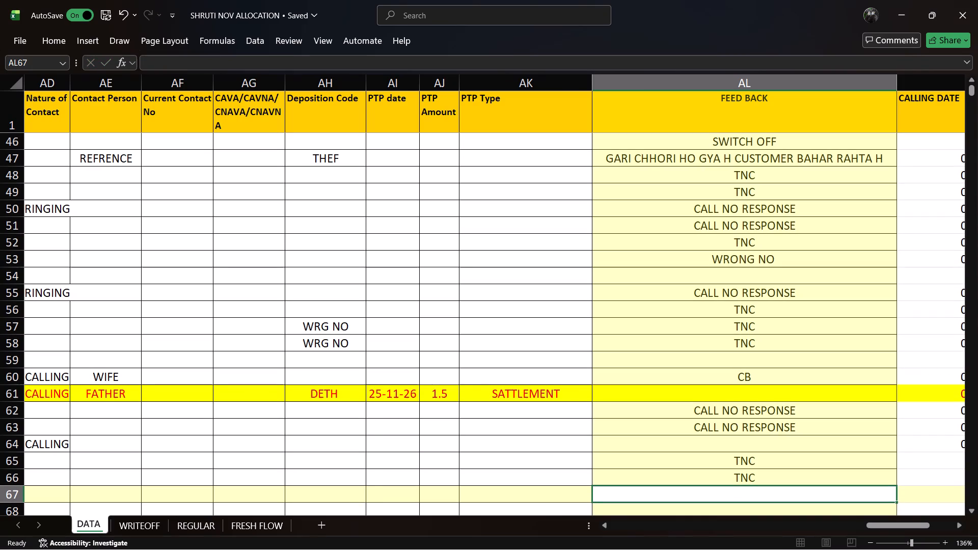
Enter the current date, 06-11-26, as the CALLING DATE of rows 65 and 66, and save the workbook.
{"action": "key", "text": "Up"}
{"action": "key", "text": "Up"}
{"action": "key", "text": "Right"}
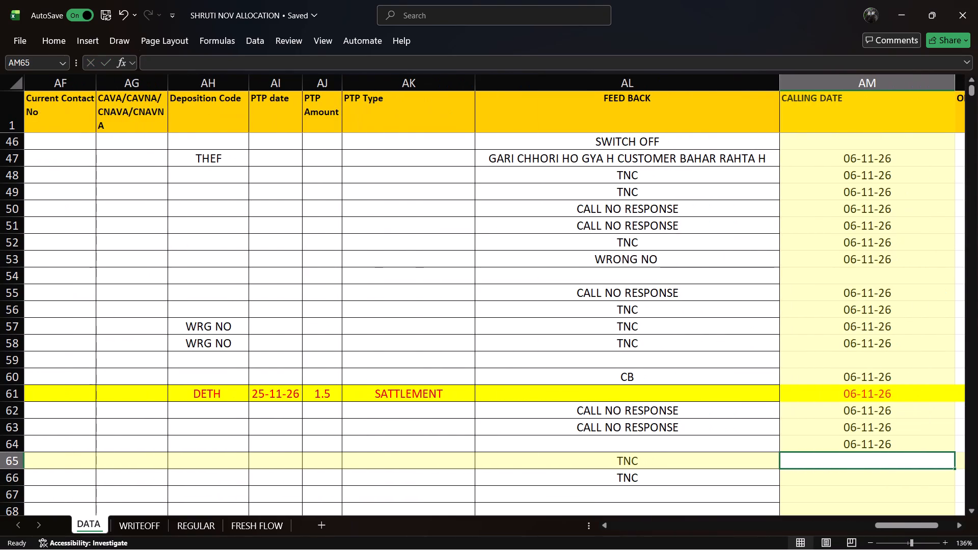
{"action": "key", "text": "ctrl+semicolon"}
{"action": "key", "text": "Down"}
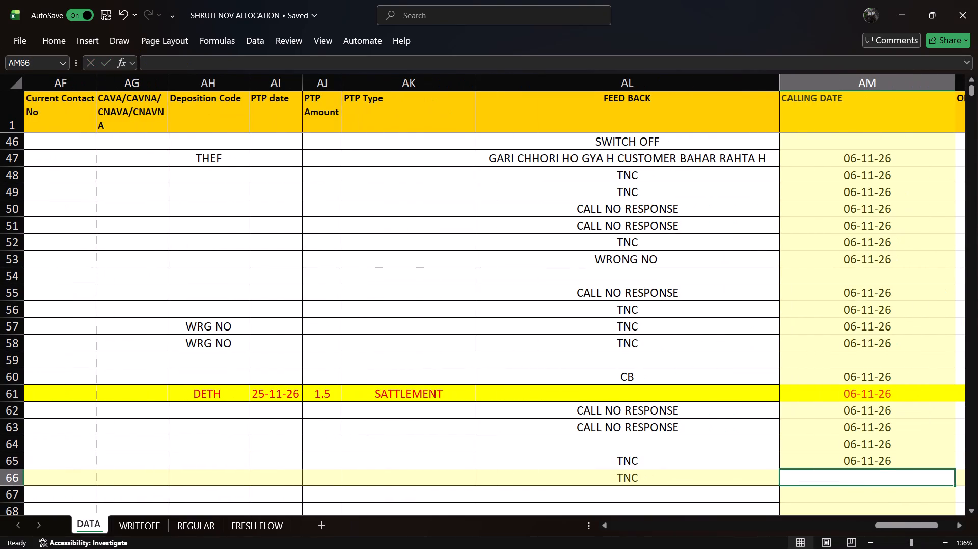
{"action": "key", "text": "ctrl+semicolon"}
{"action": "key", "text": "Down"}
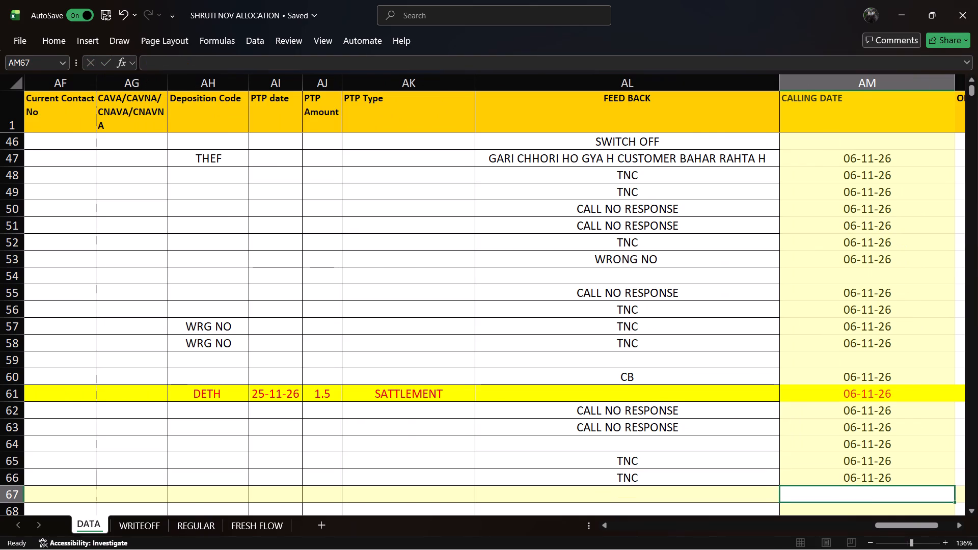
{"action": "key", "text": "ctrl+s"}
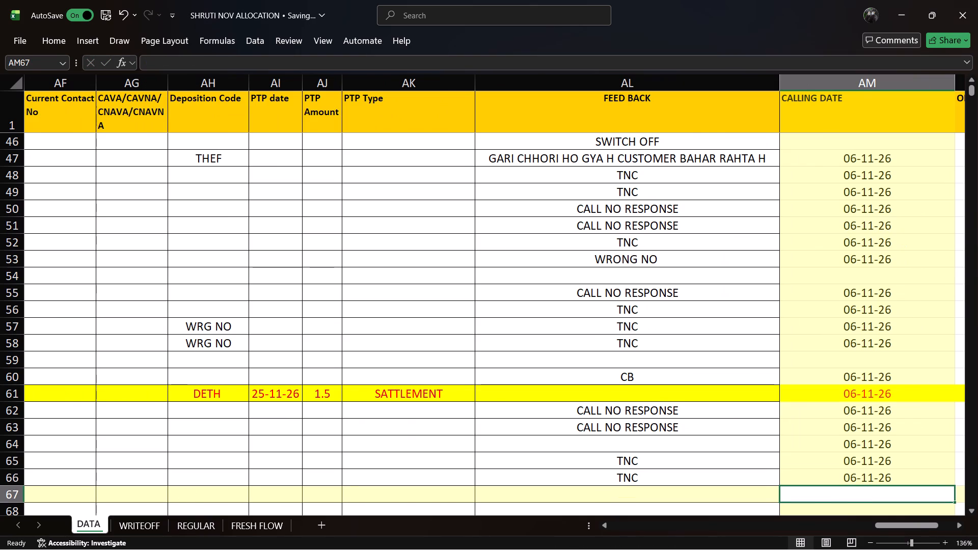
Go back along row 67 to check its Loan Number and Customer Name.
{"action": "key", "text": "Left"}
{"action": "key", "text": "Left"}
{"action": "key", "text": "Left"}
{"action": "key", "text": "Left"}
{"action": "key", "text": "Left"}
{"action": "key", "text": "Left"}
{"action": "key", "text": "Left"}
{"action": "key", "text": "Left"}
{"action": "key", "text": "Left"}
{"action": "key", "text": "Left"}
{"action": "key", "text": "Left"}
{"action": "key", "text": "Left"}
{"action": "key", "text": "Left"}
{"action": "key", "text": "Left"}
{"action": "key", "text": "Left"}
{"action": "key", "text": "Left"}
{"action": "key", "text": "Left"}
{"action": "key", "text": "Left"}
{"action": "key", "text": "Left"}
{"action": "key", "text": "Left"}
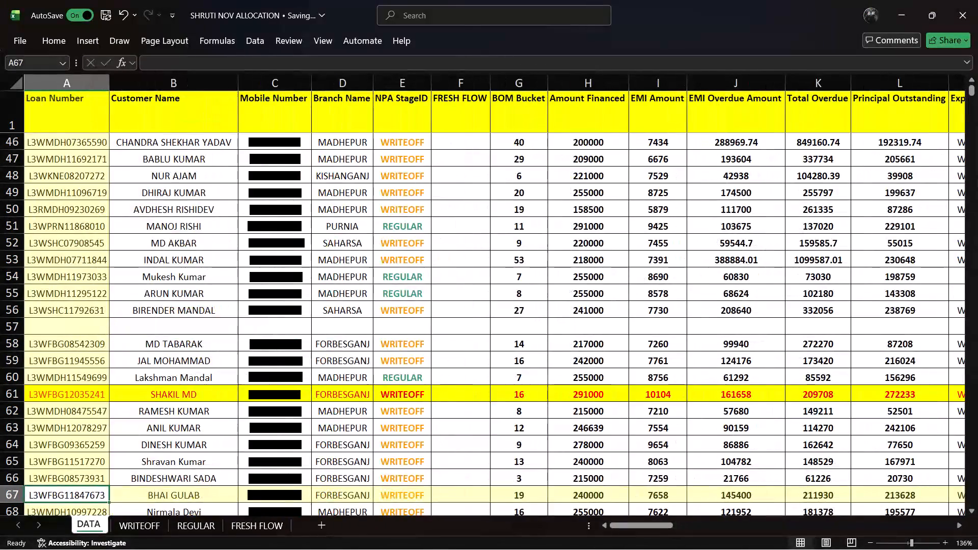
{"action": "key", "text": "Right"}
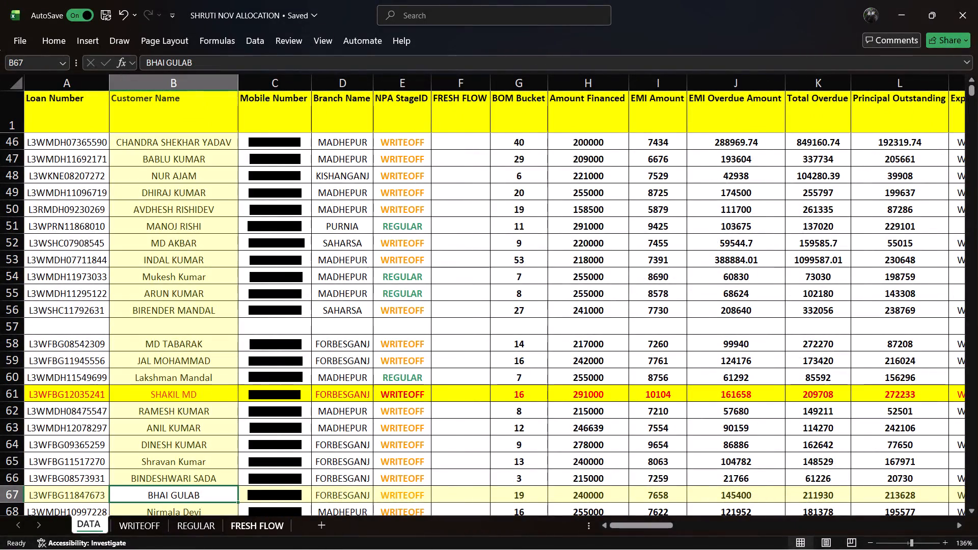
On the WRITEOFF sheet, examine the feedback of rows 53 and 54 and trace row 54 back to its Loan Number.
{"action": "left_click", "coordinate": [134, 520]}
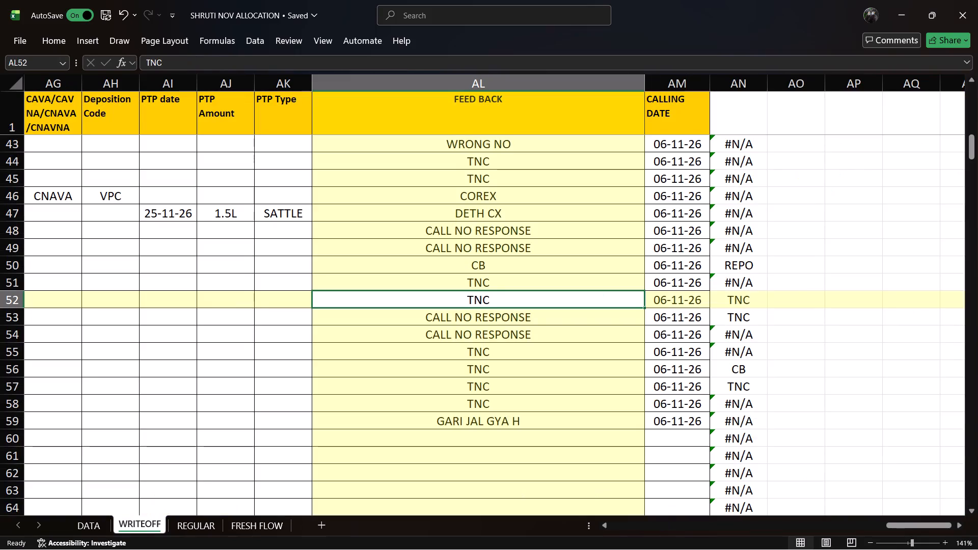
{"action": "key", "text": "Down"}
{"action": "key", "text": "Down"}
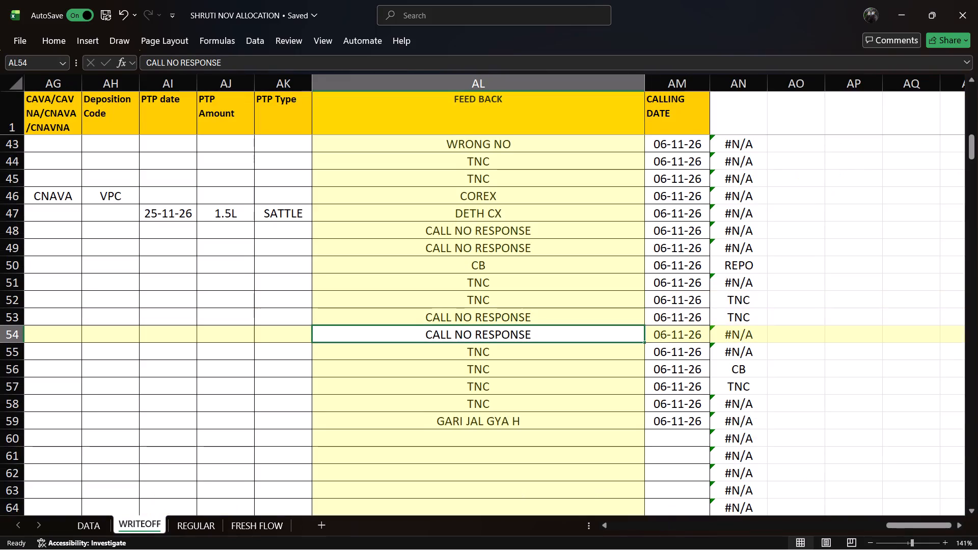
{"action": "key", "text": "Left"}
{"action": "key", "text": "Left"}
{"action": "key", "text": "Left"}
{"action": "key", "text": "Left"}
{"action": "key", "text": "Left"}
{"action": "key", "text": "Left"}
{"action": "key", "text": "Left"}
{"action": "key", "text": "Left"}
{"action": "key", "text": "Left"}
{"action": "key", "text": "Left"}
{"action": "key", "text": "Left"}
{"action": "key", "text": "Left"}
{"action": "key", "text": "Left"}
{"action": "key", "text": "Left"}
{"action": "key", "text": "Left"}
{"action": "key", "text": "Left"}
{"action": "key", "text": "Left"}
{"action": "key", "text": "Left"}
{"action": "key", "text": "Left"}
{"action": "key", "text": "Left"}
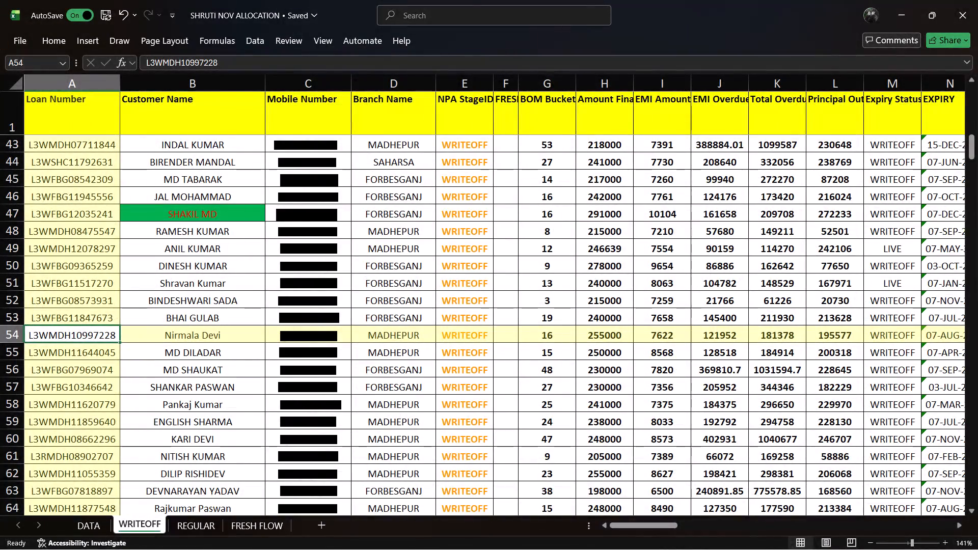
On the DATA sheet, enter CALL NO RESPONSE as the FEED BACK of rows 67 and 68.
{"action": "left_click", "coordinate": [96, 525]}
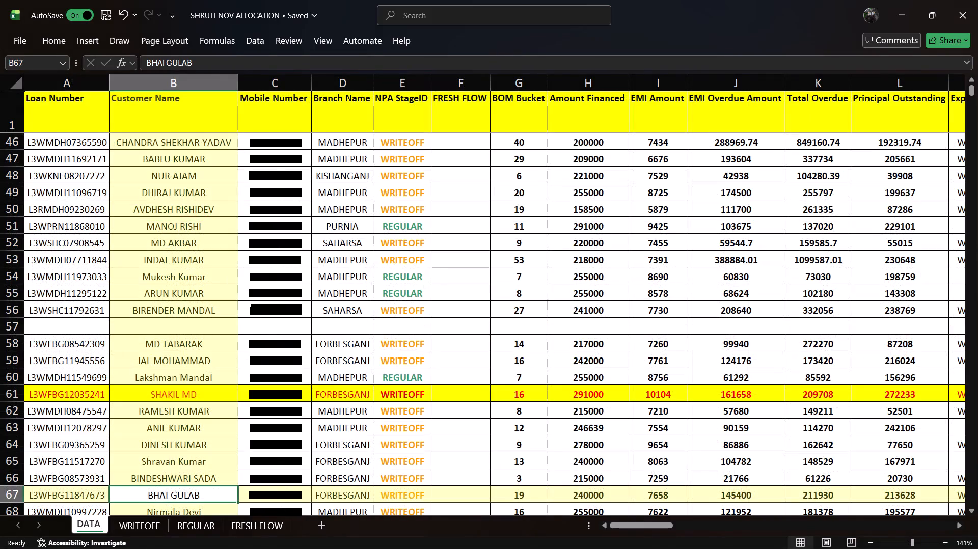
{"action": "key", "text": "Right"}
{"action": "key", "text": "Right"}
{"action": "key", "text": "Right"}
{"action": "key", "text": "Right"}
{"action": "key", "text": "Right"}
{"action": "key", "text": "Right"}
{"action": "key", "text": "Right"}
{"action": "key", "text": "Right"}
{"action": "key", "text": "Right"}
{"action": "key", "text": "Right"}
{"action": "key", "text": "Right"}
{"action": "key", "text": "Right"}
{"action": "key", "text": "Right"}
{"action": "key", "text": "Right"}
{"action": "key", "text": "Right"}
{"action": "key", "text": "Right"}
{"action": "key", "text": "Right"}
{"action": "key", "text": "Right"}
{"action": "key", "text": "Right"}
{"action": "key", "text": "Right"}
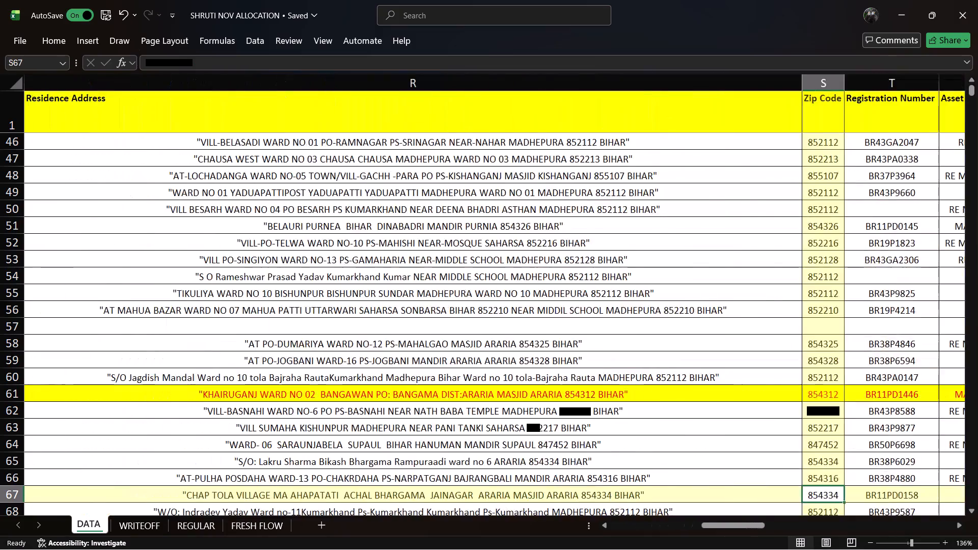
{"action": "key", "text": "Right"}
{"action": "key", "text": "Right"}
{"action": "key", "text": "Right"}
{"action": "key", "text": "Right"}
{"action": "key", "text": "Right"}
{"action": "key", "text": "Right"}
{"action": "key", "text": "Right"}
{"action": "key", "text": "Right"}
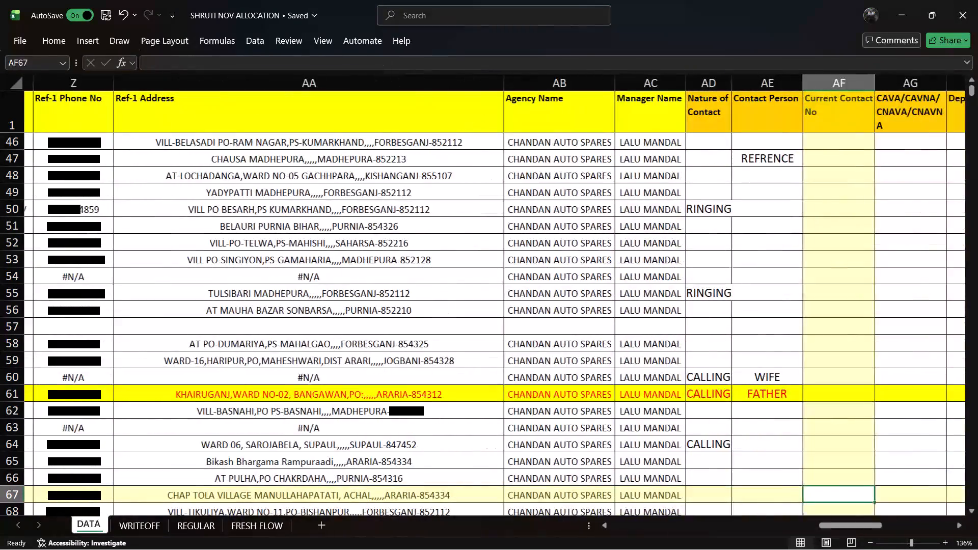
{"action": "key", "text": "Right"}
{"action": "key", "text": "Right"}
{"action": "key", "text": "Right"}
{"action": "key", "text": "Right"}
{"action": "key", "text": "Right"}
{"action": "key", "text": "Right"}
{"action": "key", "text": "Right"}
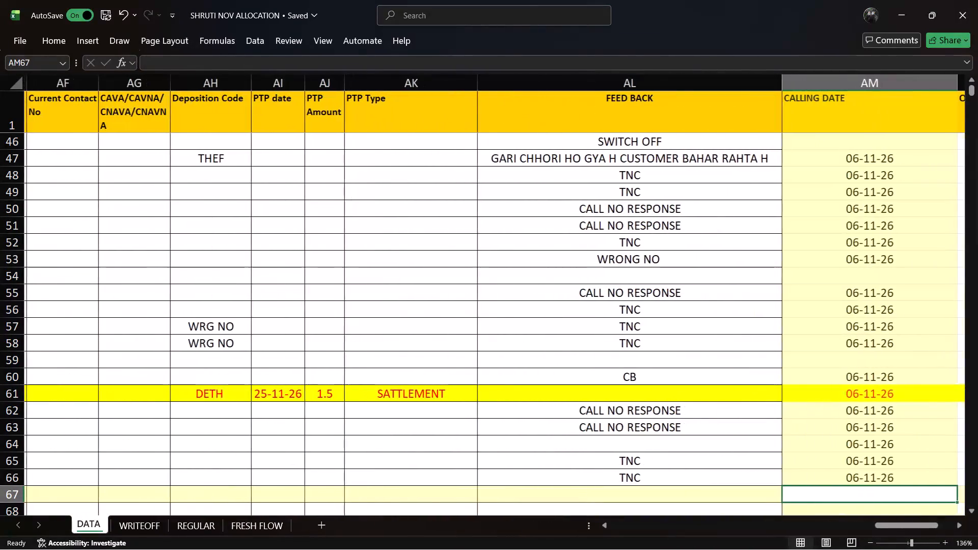
{"action": "key", "text": "Down"}
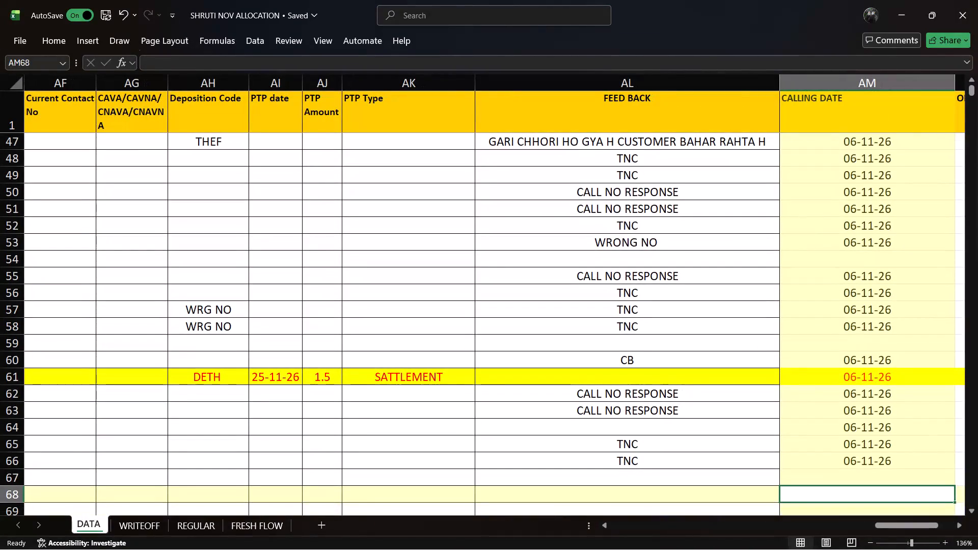
{"action": "left_click", "coordinate": [591, 480]}
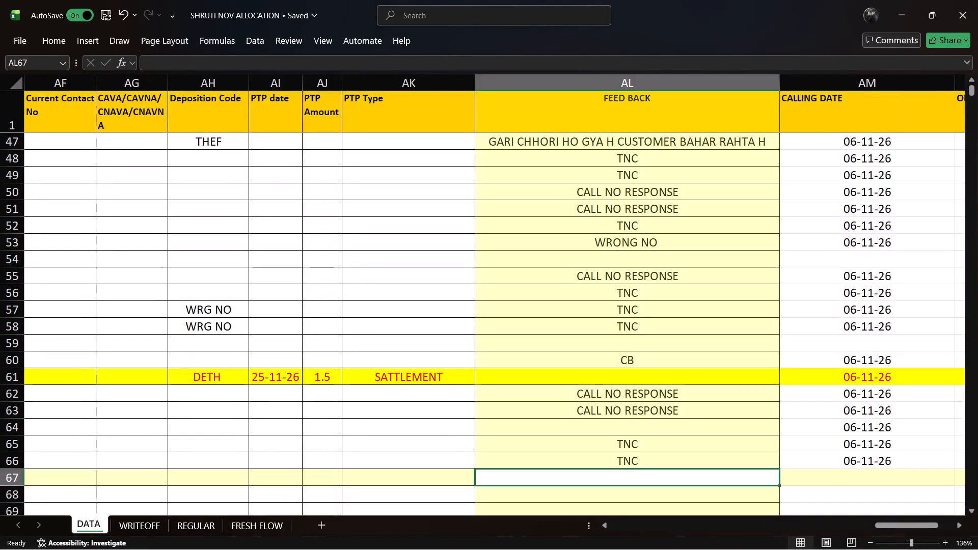
{"action": "type", "text": "CAL"}
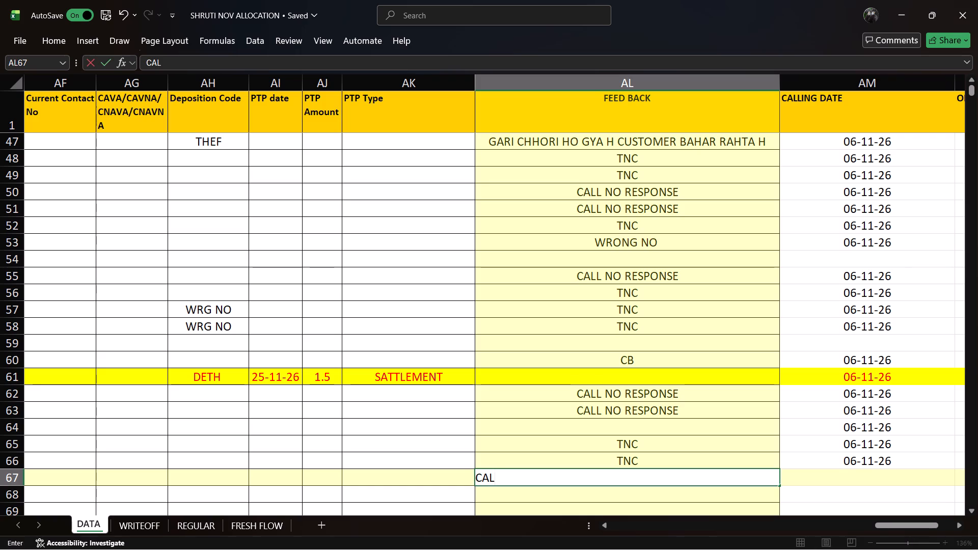
{"action": "type", "text": "L NO RES"}
{"action": "type", "text": "PONCE"}
{"action": "key", "text": "space"}
{"action": "key", "text": "Down"}
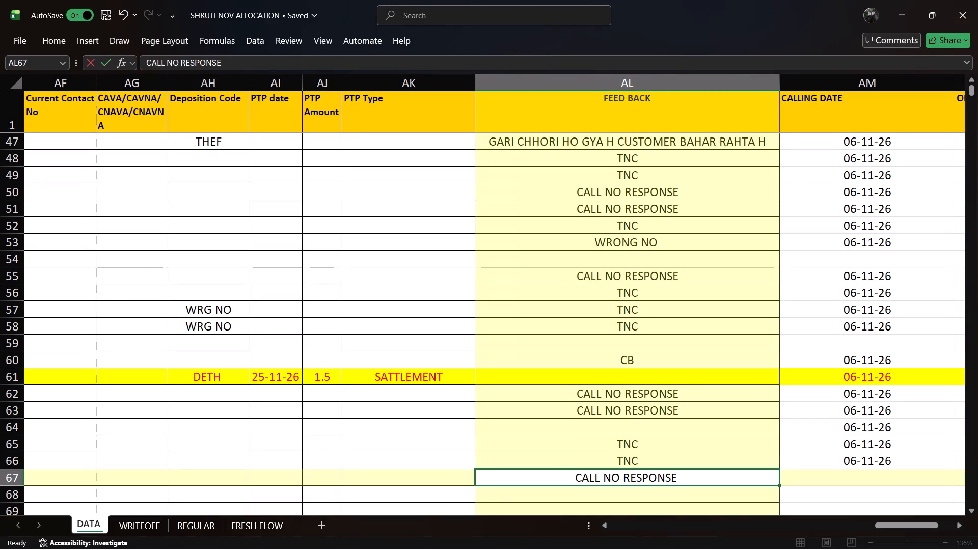
{"action": "type", "text": "CALL NO RS"}
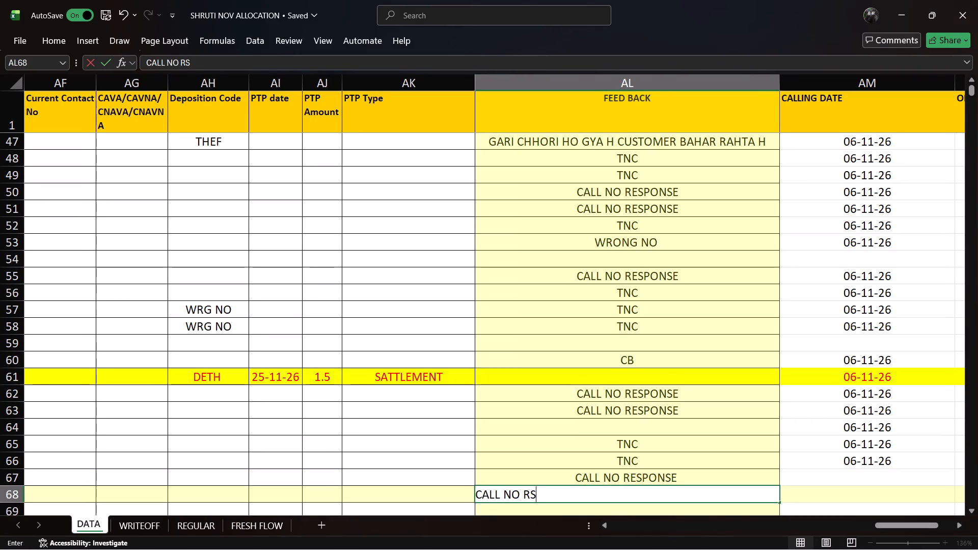
{"action": "key", "text": "BackSpace"}
{"action": "type", "text": "ESPONCE"}
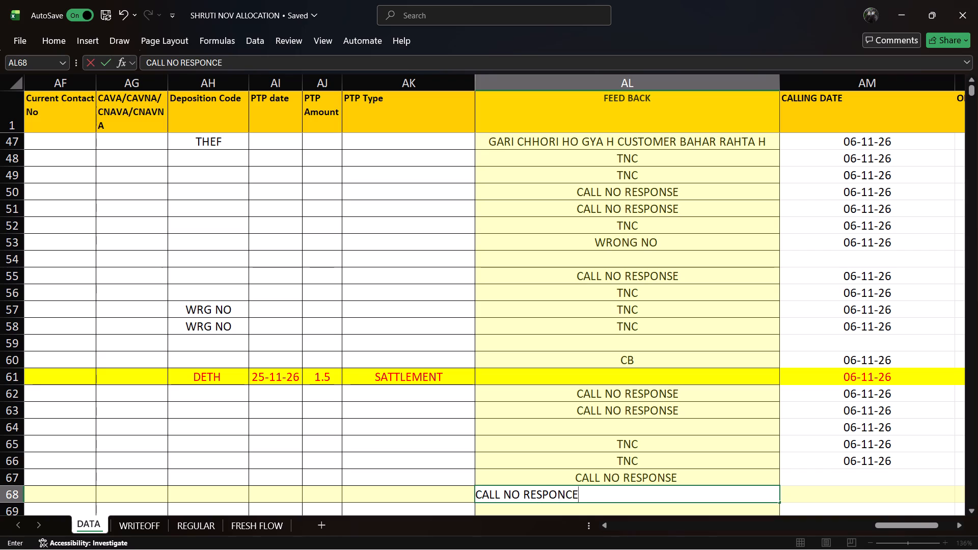
{"action": "key", "text": "Down"}
{"action": "key", "text": "Up"}
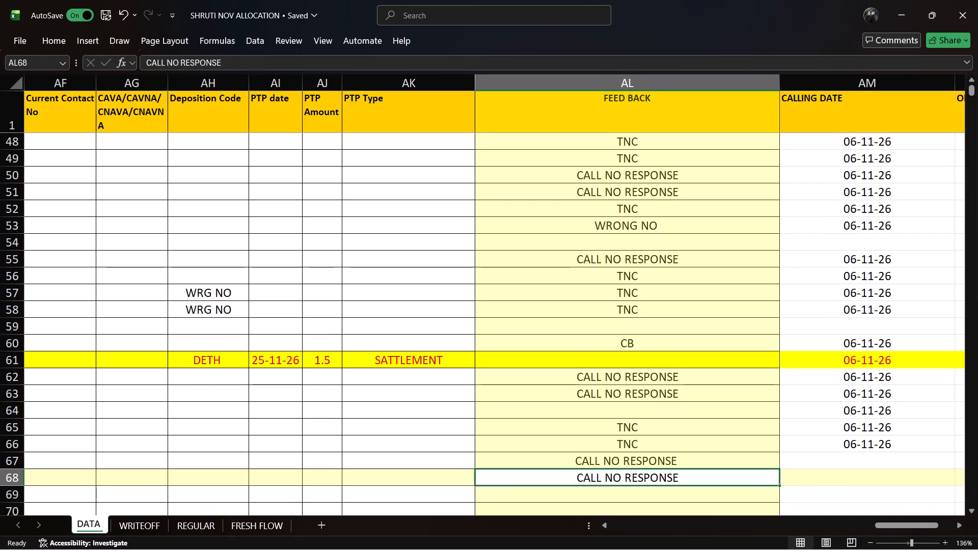
Enter the current date, 06-11-26, as the CALLING DATE of rows 68 and 67, and save the workbook.
{"action": "key", "text": "Right"}
{"action": "key", "text": "ctrl+semicolon"}
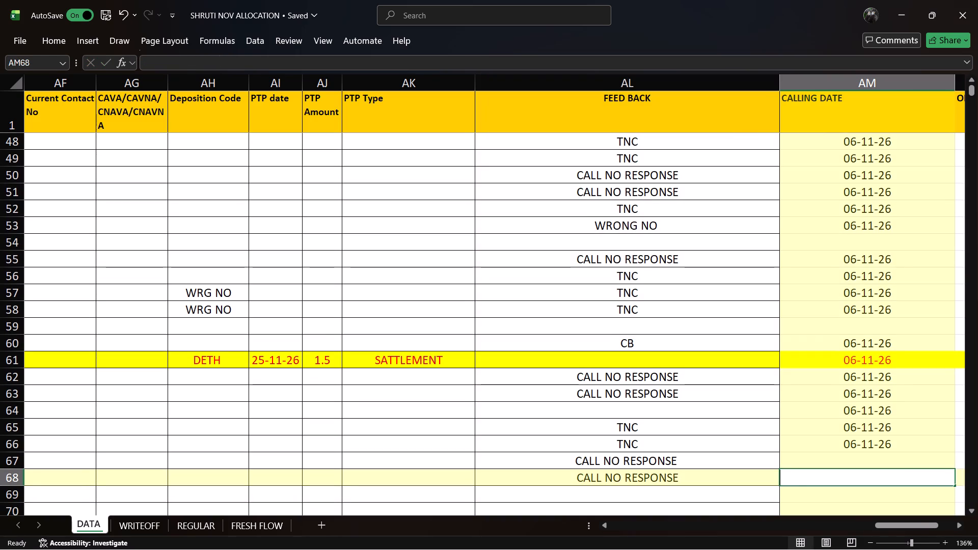
{"action": "key", "text": "Up"}
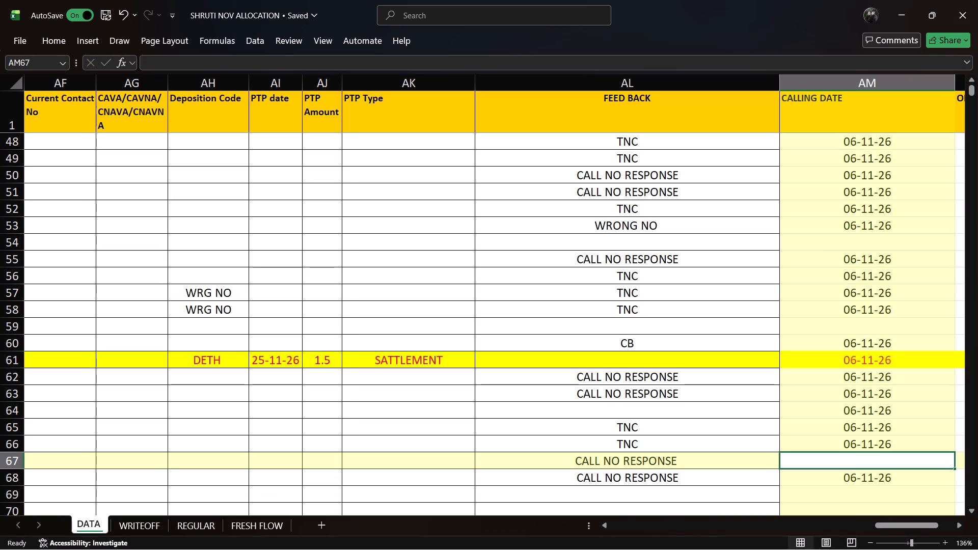
{"action": "key", "text": "ctrl+semicolon"}
{"action": "key", "text": "Right"}
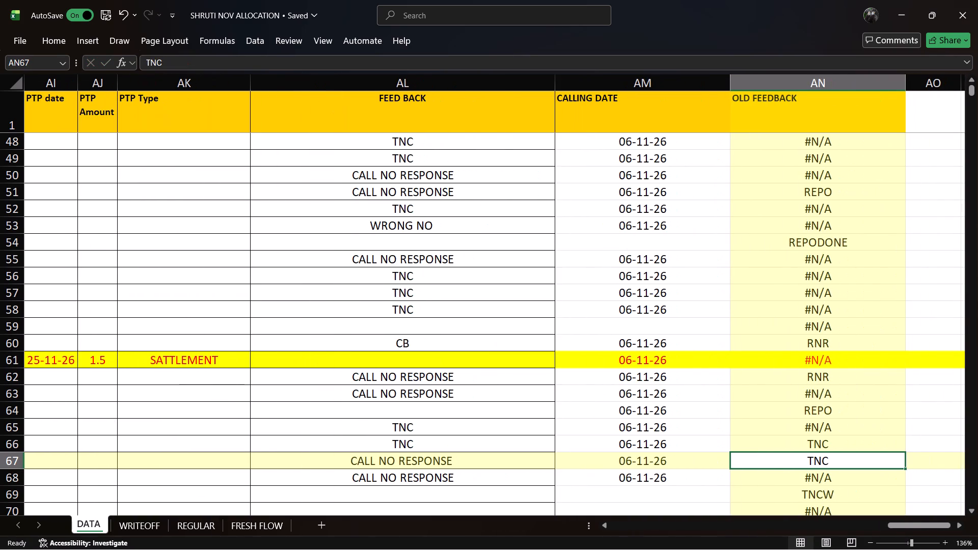
{"action": "key", "text": "ctrl+s"}
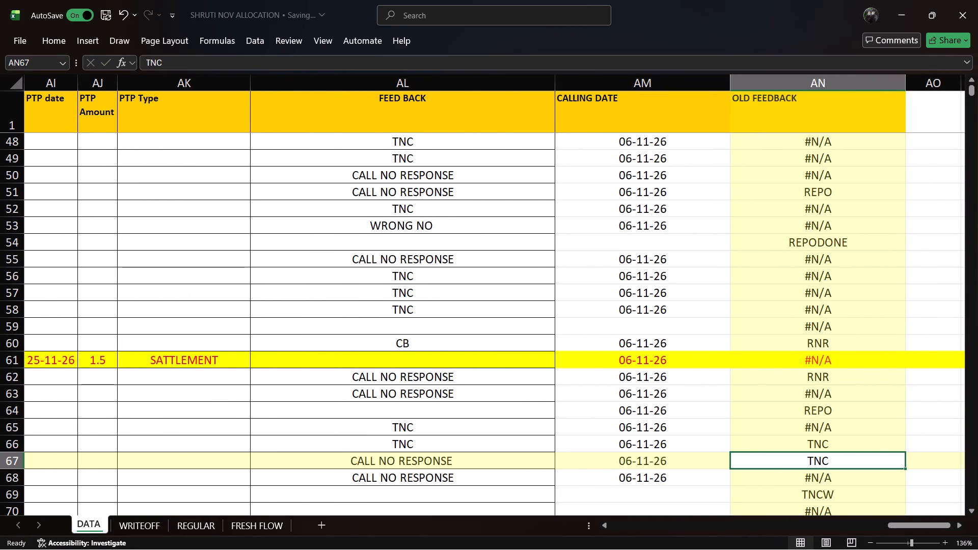
Trace row 69 of the DATA sheet back to its Loan Number and Customer Name.
{"action": "left_click", "coordinate": [577, 494]}
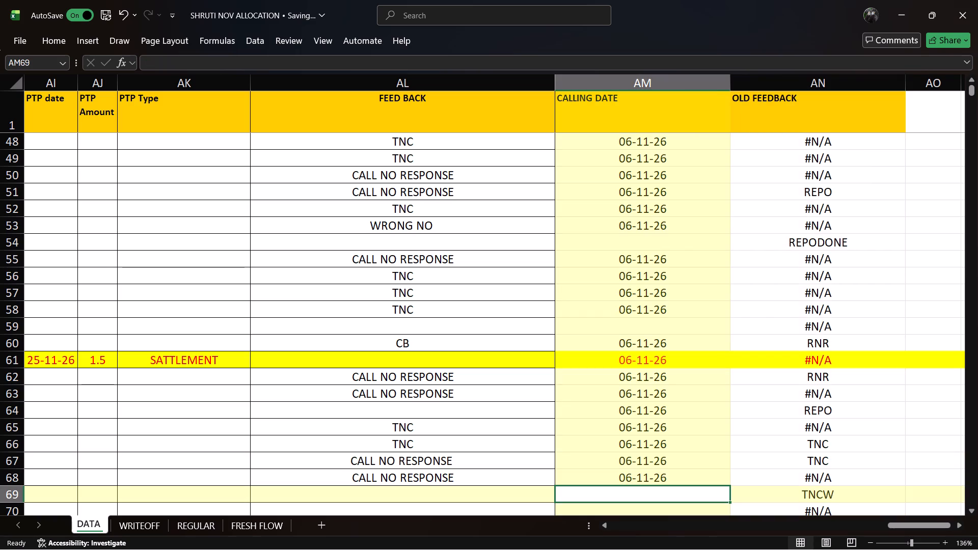
{"action": "key", "text": "Left"}
{"action": "key", "text": "Left"}
{"action": "key", "text": "Left"}
{"action": "key", "text": "Left"}
{"action": "key", "text": "Left"}
{"action": "key", "text": "Left"}
{"action": "key", "text": "Left"}
{"action": "key", "text": "Left"}
{"action": "key", "text": "Left"}
{"action": "key", "text": "Left"}
{"action": "key", "text": "Left"}
{"action": "key", "text": "Left"}
{"action": "key", "text": "Left"}
{"action": "key", "text": "Left"}
{"action": "key", "text": "Left"}
{"action": "key", "text": "Left"}
{"action": "key", "text": "Left"}
{"action": "key", "text": "Left"}
{"action": "key", "text": "Left"}
{"action": "key", "text": "Left"}
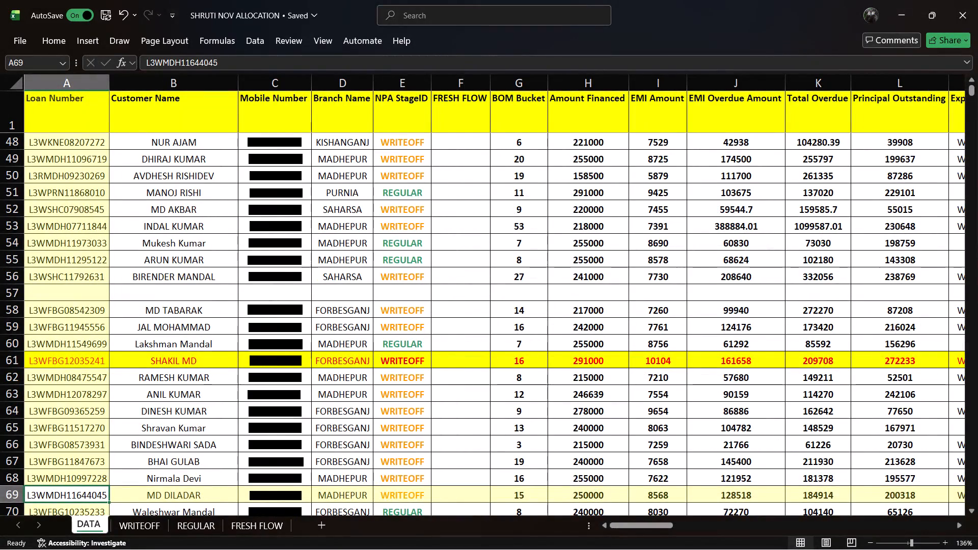
On the WRITEOFF sheet, find the same customer in row 55 and examine the row across to its FEED BACK entry.
{"action": "left_click", "coordinate": [158, 525]}
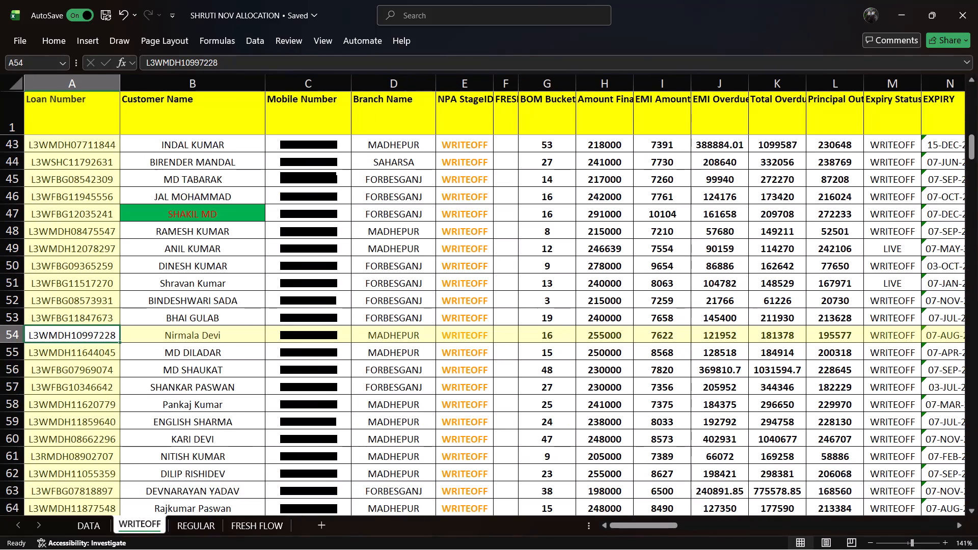
{"action": "left_click", "coordinate": [237, 351]}
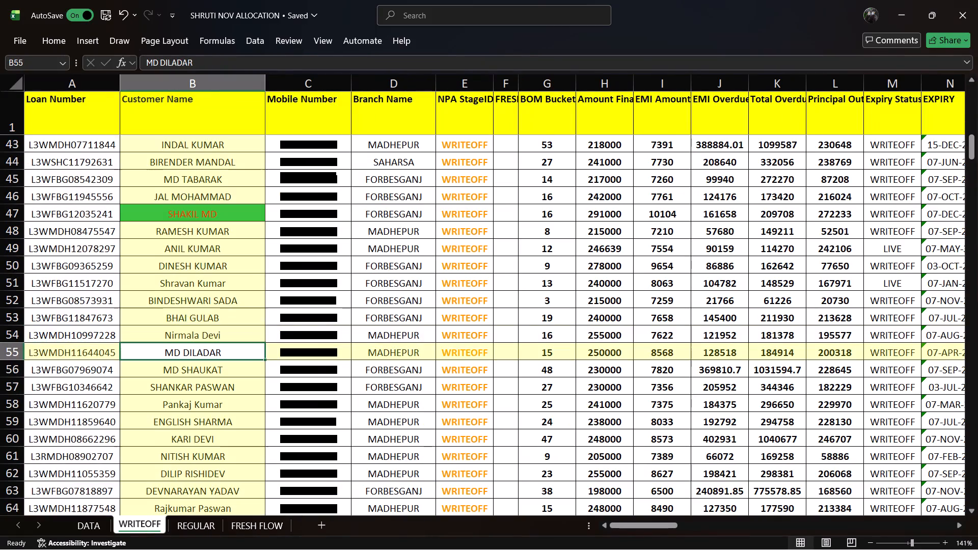
{"action": "key", "text": "Right"}
{"action": "key", "text": "Right"}
{"action": "key", "text": "Right"}
{"action": "key", "text": "Right"}
{"action": "key", "text": "Right"}
{"action": "key", "text": "Right"}
{"action": "key", "text": "Right"}
{"action": "key", "text": "Right"}
{"action": "key", "text": "Right"}
{"action": "key", "text": "Right"}
{"action": "key", "text": "Right"}
{"action": "key", "text": "Right"}
{"action": "key", "text": "Right"}
{"action": "key", "text": "Right"}
{"action": "key", "text": "Right"}
{"action": "key", "text": "Right"}
{"action": "key", "text": "Right"}
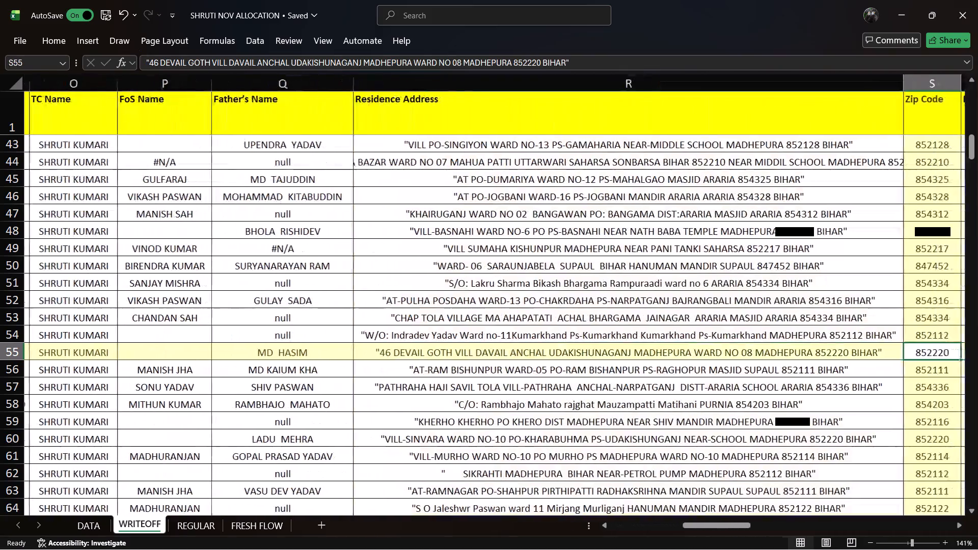
{"action": "key", "text": "Right"}
{"action": "key", "text": "Right"}
{"action": "key", "text": "Right"}
{"action": "key", "text": "Right"}
{"action": "key", "text": "Right"}
{"action": "key", "text": "Right"}
{"action": "key", "text": "Right"}
{"action": "key", "text": "Right"}
{"action": "key", "text": "Right"}
{"action": "key", "text": "Right"}
{"action": "key", "text": "Right"}
{"action": "key", "text": "Right"}
{"action": "key", "text": "Right"}
{"action": "key", "text": "Right"}
{"action": "key", "text": "Right"}
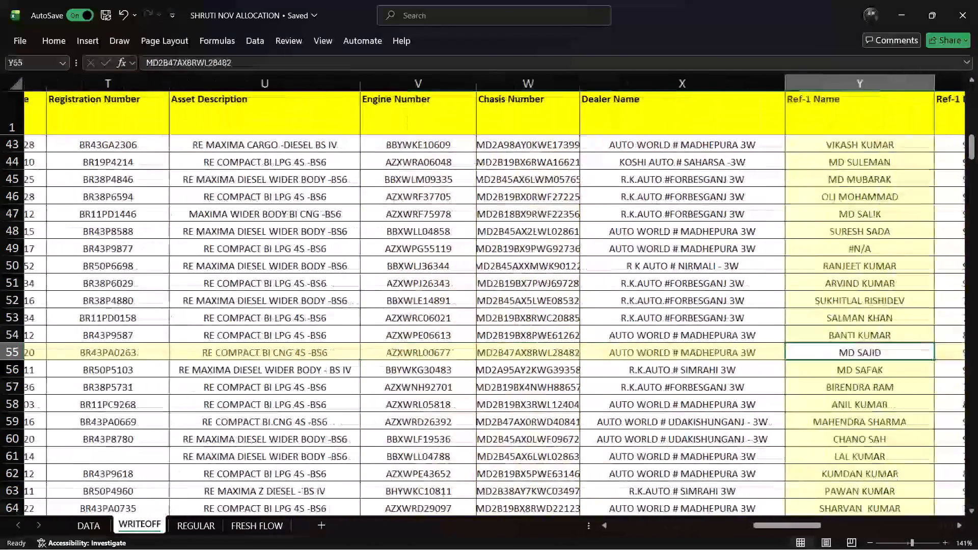
{"action": "key", "text": "Right"}
{"action": "key", "text": "Right"}
{"action": "key", "text": "Right"}
{"action": "key", "text": "Right"}
{"action": "key", "text": "Right"}
{"action": "key", "text": "Right"}
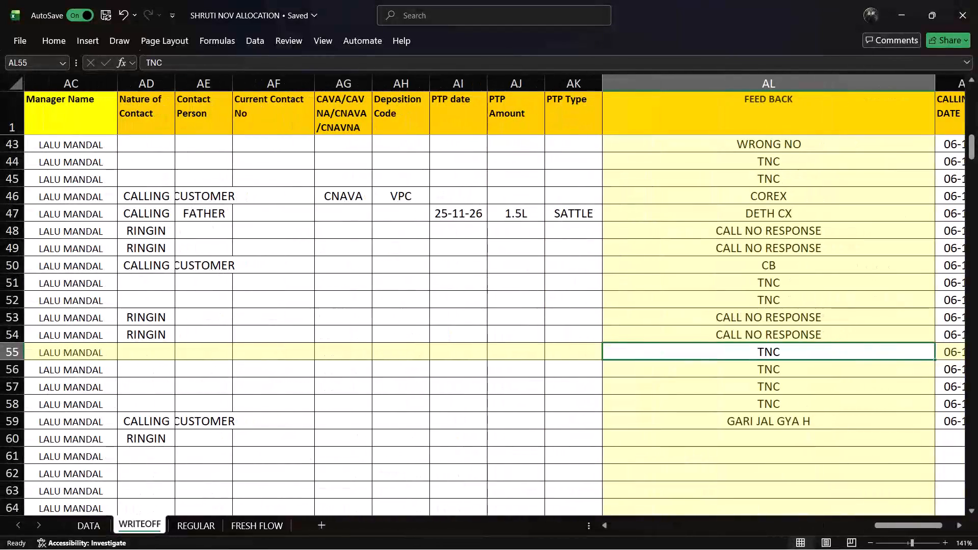
Identify the customer in row 70 of the DATA sheet and check their row 15 on the REGULAR sheet through FEED BACK and CALLING DATE.
{"action": "left_click", "coordinate": [85, 530]}
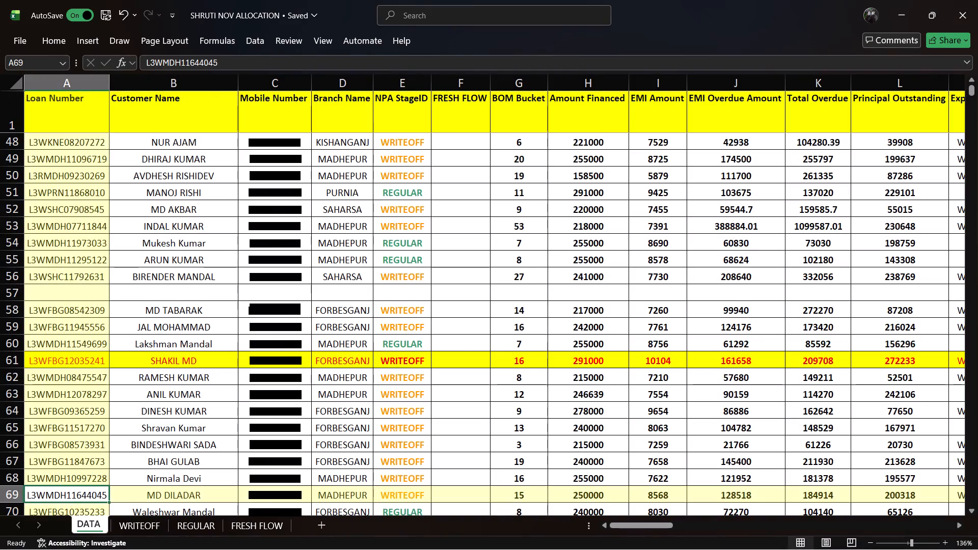
{"action": "left_click", "coordinate": [174, 512]}
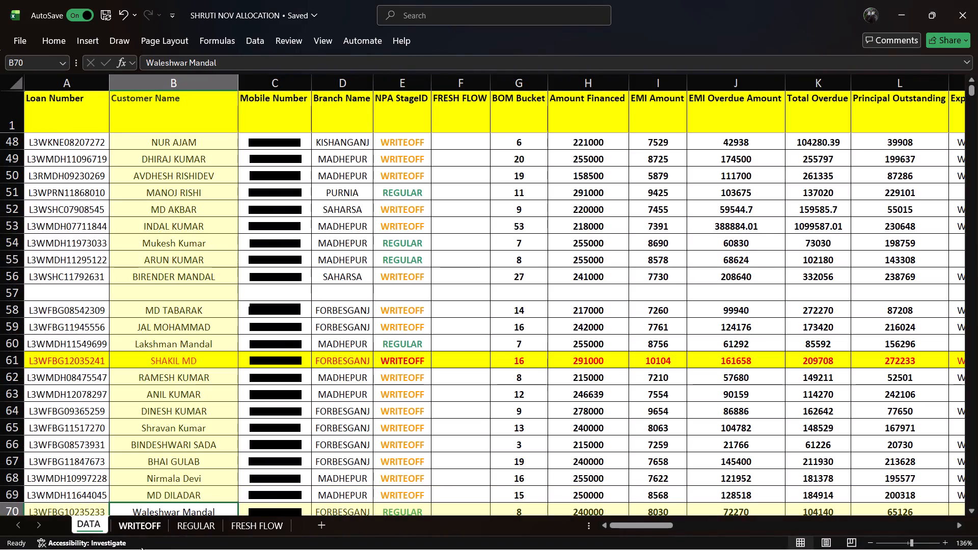
{"action": "left_click", "coordinate": [198, 525]}
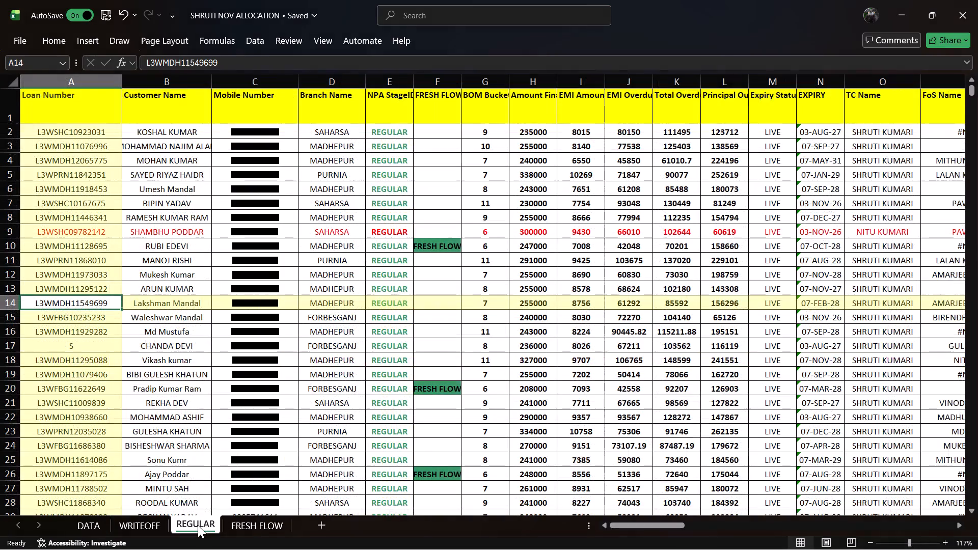
{"action": "left_click", "coordinate": [184, 317]}
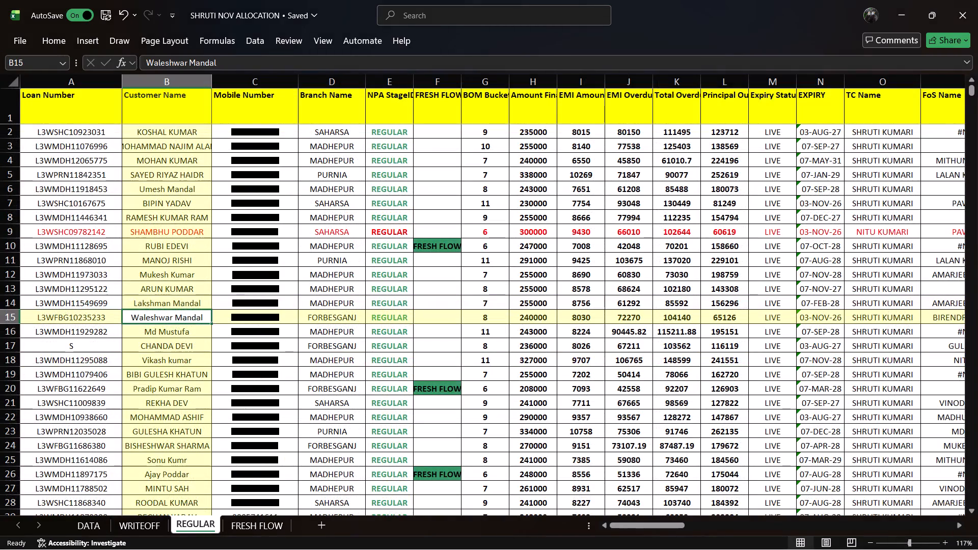
{"action": "key", "text": "Right"}
{"action": "key", "text": "Right"}
{"action": "key", "text": "Right"}
{"action": "key", "text": "Right"}
{"action": "key", "text": "Right"}
{"action": "key", "text": "Right"}
{"action": "key", "text": "Right"}
{"action": "key", "text": "Right"}
{"action": "key", "text": "Right"}
{"action": "key", "text": "Right"}
{"action": "key", "text": "Right"}
{"action": "key", "text": "Right"}
{"action": "key", "text": "Right"}
{"action": "key", "text": "Right"}
{"action": "key", "text": "Right"}
{"action": "key", "text": "Right"}
{"action": "key", "text": "Right"}
{"action": "key", "text": "Right"}
{"action": "key", "text": "Right"}
{"action": "key", "text": "Right"}
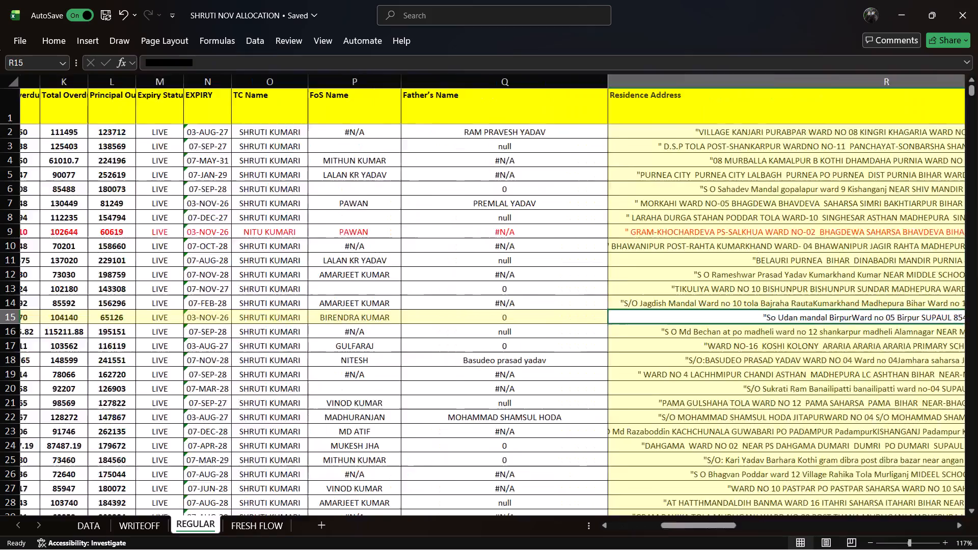
{"action": "key", "text": "Right"}
{"action": "key", "text": "Right"}
{"action": "key", "text": "Right"}
{"action": "key", "text": "Right"}
{"action": "key", "text": "Right"}
{"action": "key", "text": "Right"}
{"action": "key", "text": "Right"}
{"action": "key", "text": "Right"}
{"action": "key", "text": "Right"}
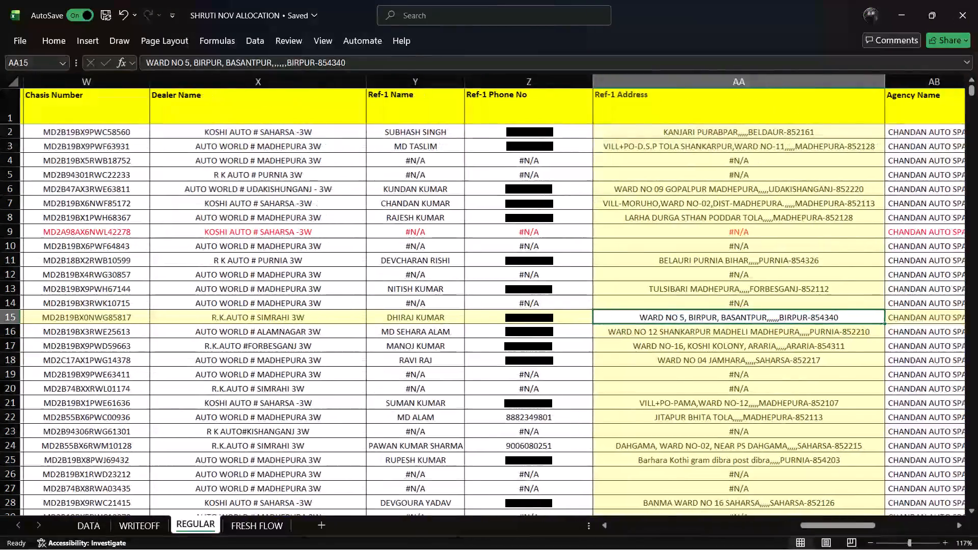
{"action": "key", "text": "Right"}
{"action": "key", "text": "Right"}
{"action": "key", "text": "Right"}
{"action": "key", "text": "Right"}
{"action": "key", "text": "Right"}
{"action": "key", "text": "Right"}
{"action": "key", "text": "Right"}
{"action": "key", "text": "Right"}
{"action": "key", "text": "Right"}
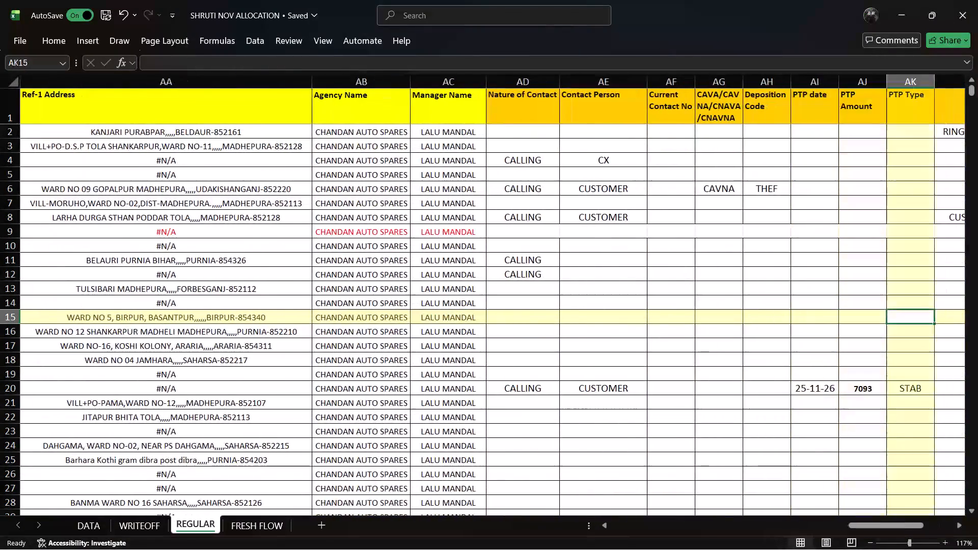
{"action": "key", "text": "Right"}
{"action": "key", "text": "Right"}
{"action": "key", "text": "Right"}
{"action": "key", "text": "Right"}
{"action": "key", "text": "Right"}
{"action": "key", "text": "Right"}
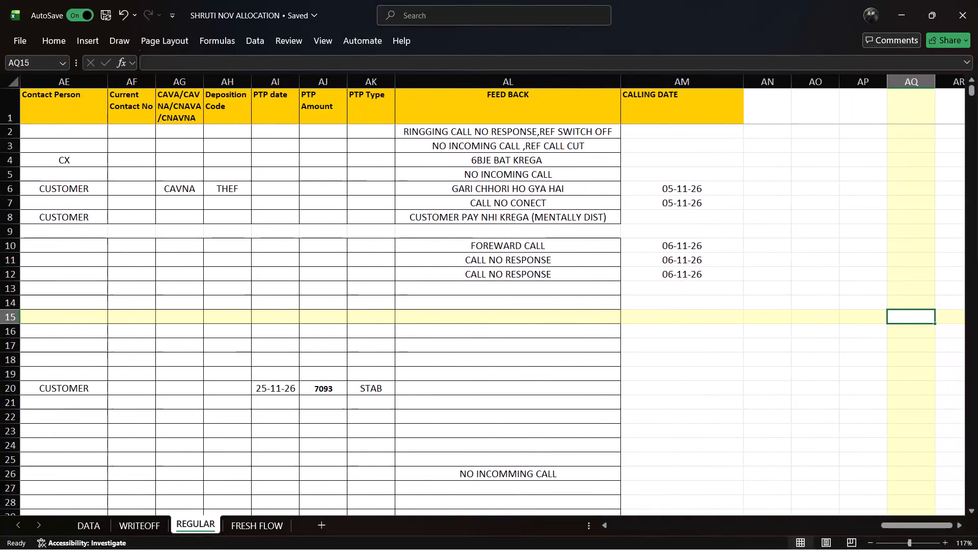
Trace row 15 of the REGULAR sheet back to its Loan Number.
{"action": "key", "text": "Left"}
{"action": "key", "text": "Left"}
{"action": "key", "text": "Left"}
{"action": "key", "text": "Left"}
{"action": "key", "text": "Left"}
{"action": "key", "text": "Left"}
{"action": "key", "text": "Left"}
{"action": "key", "text": "Left"}
{"action": "key", "text": "Left"}
{"action": "key", "text": "Left"}
{"action": "key", "text": "Left"}
{"action": "key", "text": "Left"}
{"action": "key", "text": "Left"}
{"action": "key", "text": "Left"}
{"action": "key", "text": "Left"}
{"action": "key", "text": "Left"}
{"action": "key", "text": "Left"}
{"action": "key", "text": "Left"}
{"action": "key", "text": "Left"}
{"action": "key", "text": "Left"}
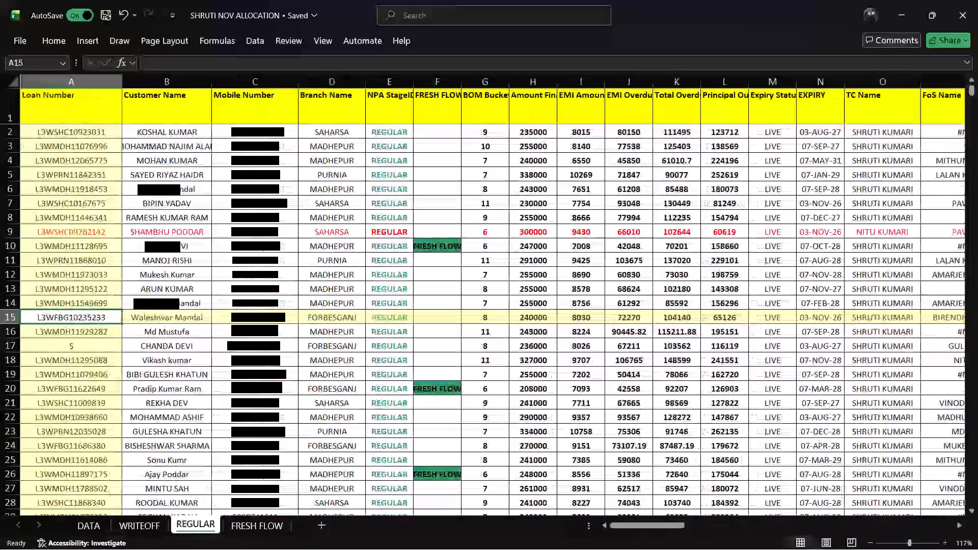
On the DATA sheet, look through the customer names from row 69 to row 81, and return to row 70's Mobile Number.
{"action": "left_click", "coordinate": [78, 521]}
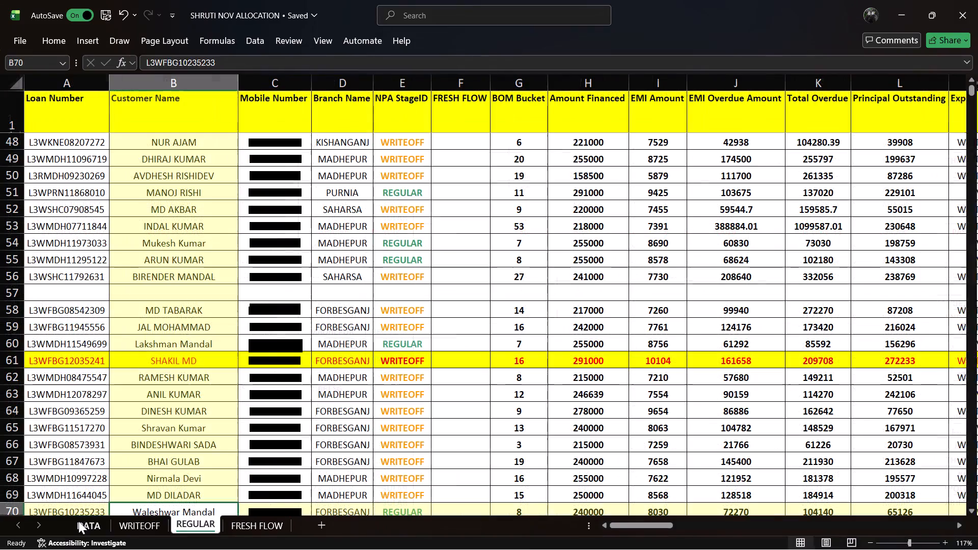
{"action": "left_click", "coordinate": [200, 494]}
{"action": "key", "text": "Down"}
{"action": "key", "text": "Down"}
{"action": "key", "text": "Down"}
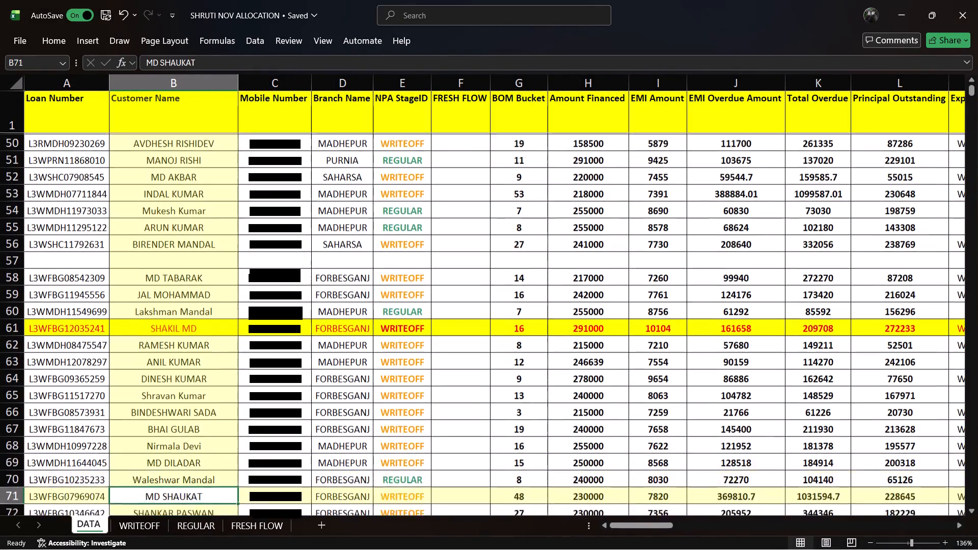
{"action": "key", "text": "Down"}
{"action": "key", "text": "Down"}
{"action": "key", "text": "Down"}
{"action": "key", "text": "Down"}
{"action": "key", "text": "Down"}
{"action": "key", "text": "Down"}
{"action": "key", "text": "Down"}
{"action": "key", "text": "Down"}
{"action": "key", "text": "Down"}
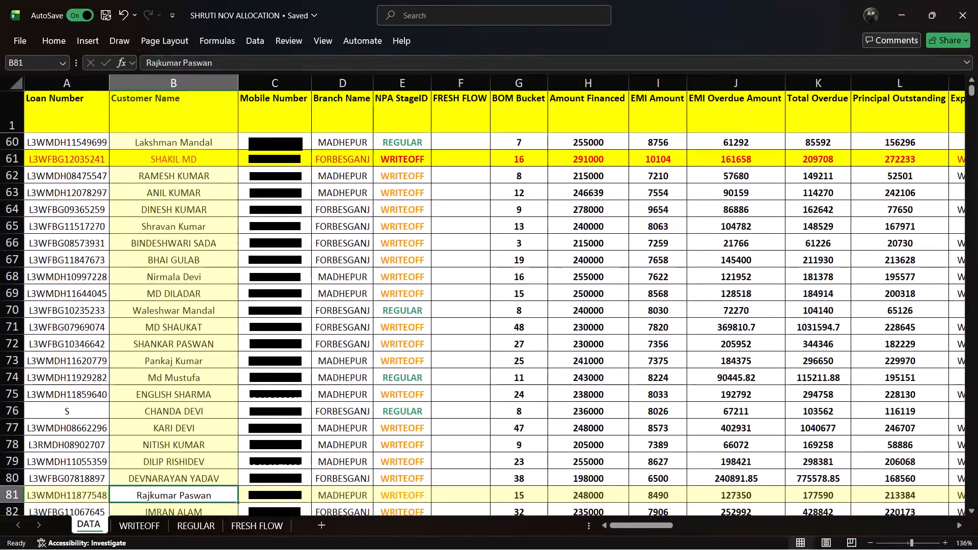
{"action": "left_click", "coordinate": [183, 286]}
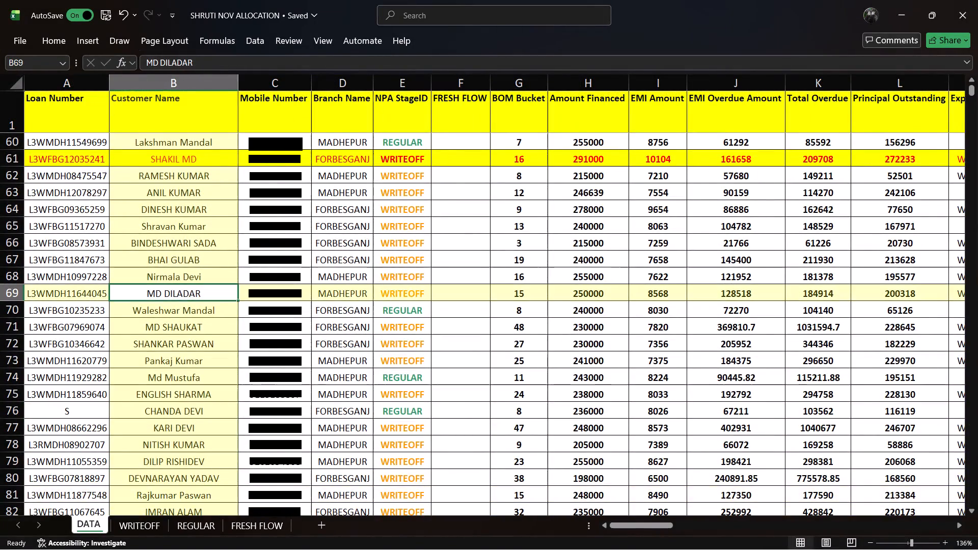
{"action": "left_click", "coordinate": [181, 307]}
{"action": "key", "text": "Right"}
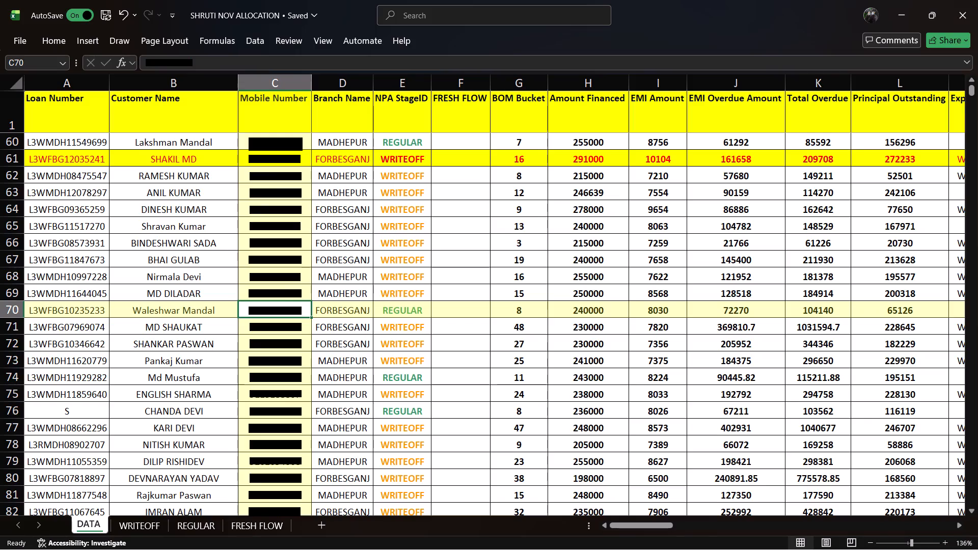
Enter TNC as the FEED BACK for the customers in rows 70 and 69 of the DATA sheet.
{"action": "key", "text": "Right"}
{"action": "key", "text": "Right"}
{"action": "key", "text": "Right"}
{"action": "key", "text": "Right"}
{"action": "key", "text": "Right"}
{"action": "key", "text": "Right"}
{"action": "key", "text": "Right"}
{"action": "key", "text": "Right"}
{"action": "key", "text": "Right"}
{"action": "key", "text": "Right"}
{"action": "key", "text": "Right"}
{"action": "key", "text": "Right"}
{"action": "key", "text": "Right"}
{"action": "key", "text": "Right"}
{"action": "key", "text": "Right"}
{"action": "key", "text": "Right"}
{"action": "key", "text": "Right"}
{"action": "key", "text": "Right"}
{"action": "key", "text": "Right"}
{"action": "key", "text": "Right"}
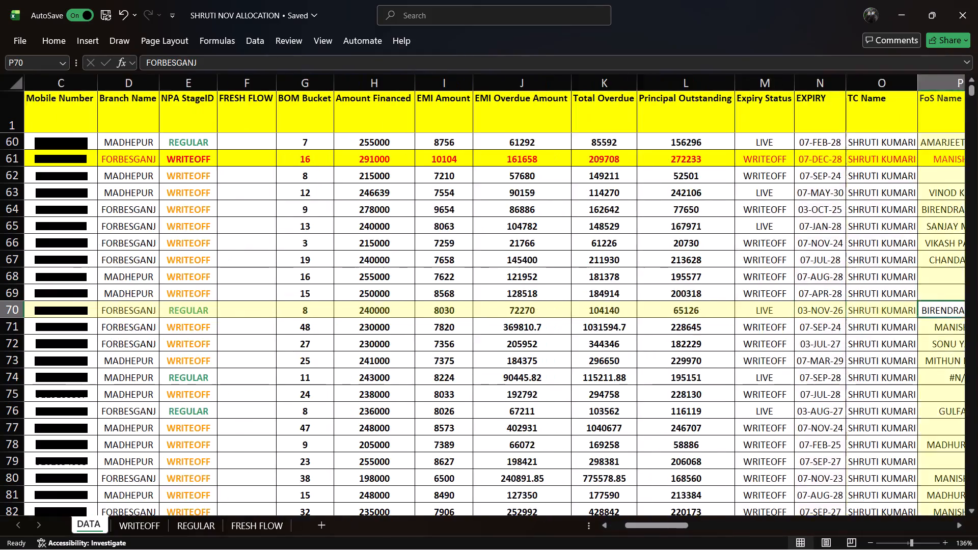
{"action": "key", "text": "Right"}
{"action": "key", "text": "Right"}
{"action": "key", "text": "Right"}
{"action": "key", "text": "Right"}
{"action": "key", "text": "Right"}
{"action": "key", "text": "Right"}
{"action": "key", "text": "Right"}
{"action": "key", "text": "Right"}
{"action": "key", "text": "Right"}
{"action": "key", "text": "Right"}
{"action": "key", "text": "Right"}
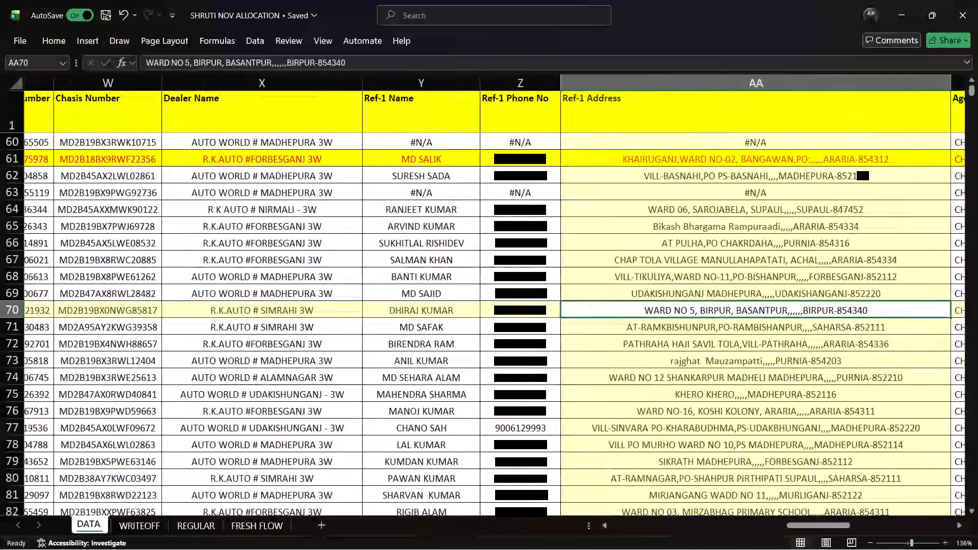
{"action": "key", "text": "Right"}
{"action": "key", "text": "Right"}
{"action": "key", "text": "Right"}
{"action": "key", "text": "Right"}
{"action": "key", "text": "Right"}
{"action": "key", "text": "Right"}
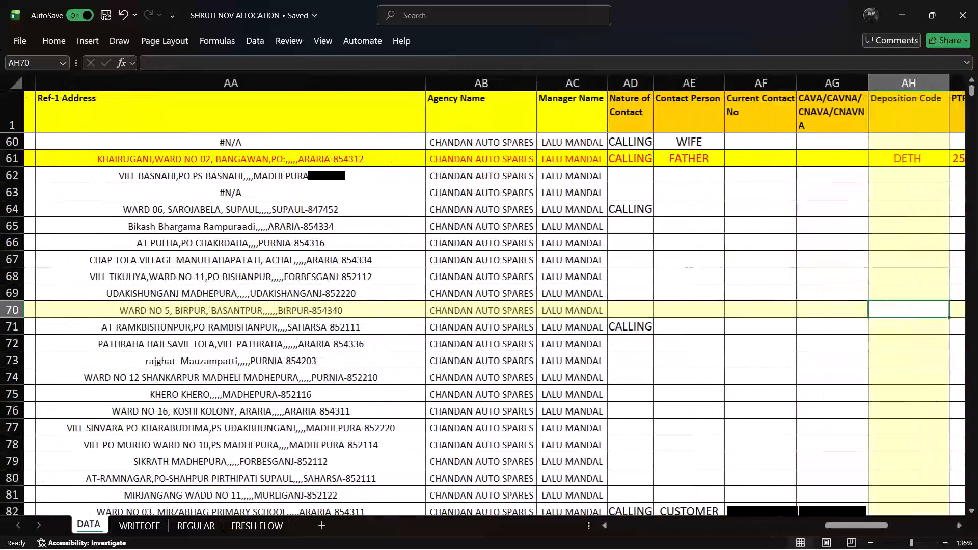
{"action": "key", "text": "Right"}
{"action": "key", "text": "Right"}
{"action": "key", "text": "Right"}
{"action": "key", "text": "Right"}
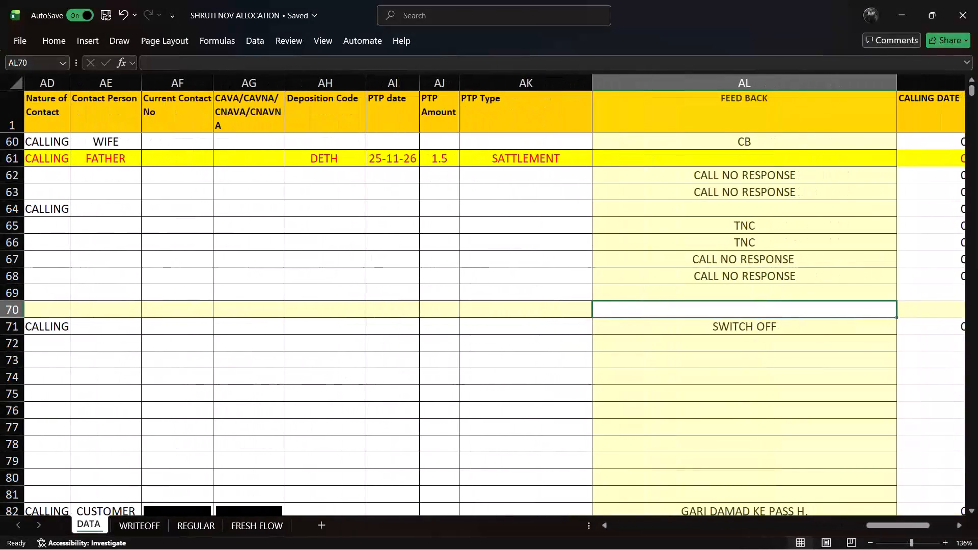
{"action": "type", "text": "TNC"}
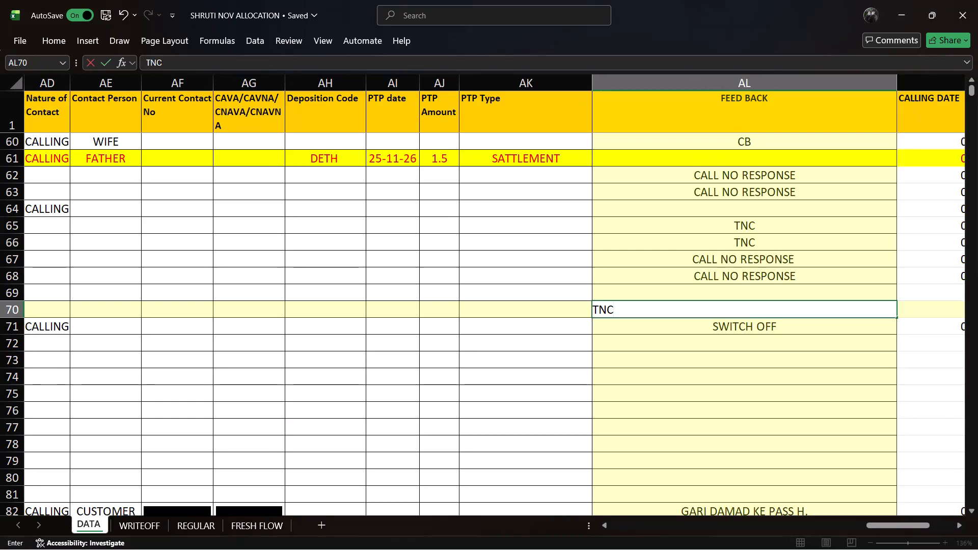
{"action": "key", "text": "Up"}
{"action": "type", "text": "TNC"}
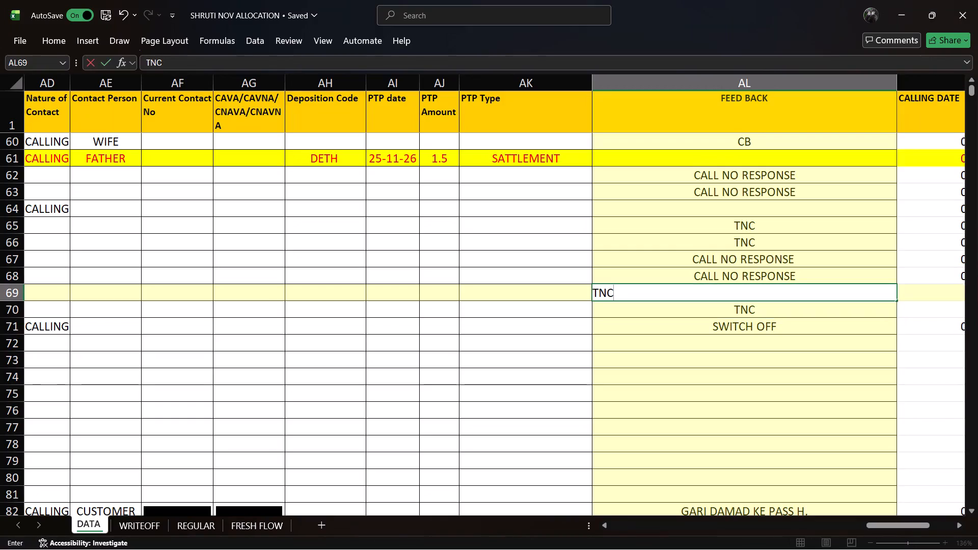
{"action": "key", "text": "Up"}
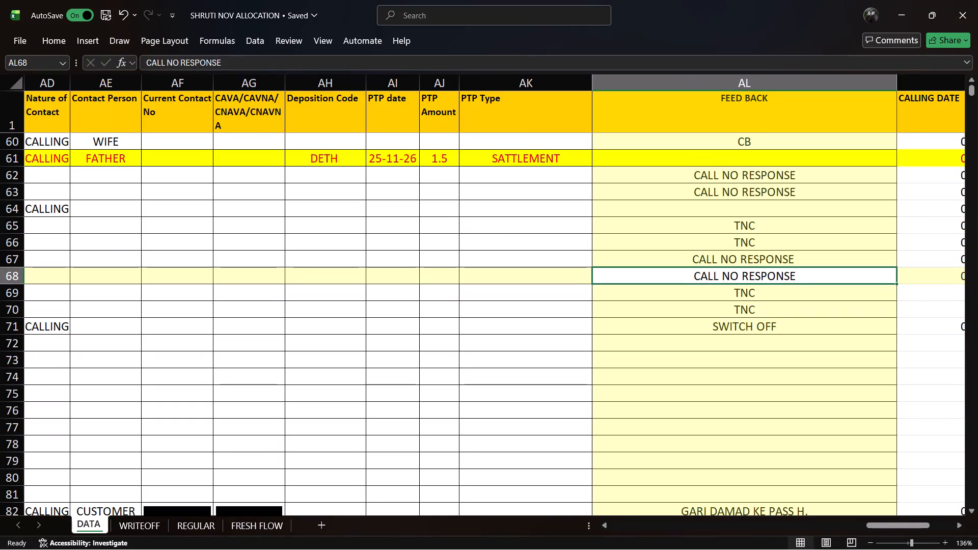
Fill in the current date, 06-11-26, as CALLING DATE for rows 69 and 70, and save the workbook.
{"action": "key", "text": "Down"}
{"action": "key", "text": "Right"}
{"action": "key", "text": "Right"}
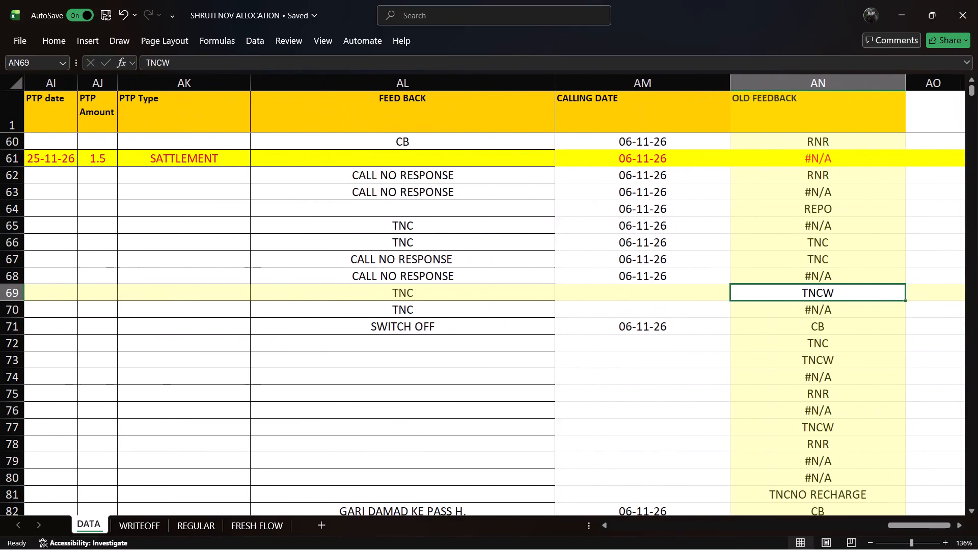
{"action": "key", "text": "Left"}
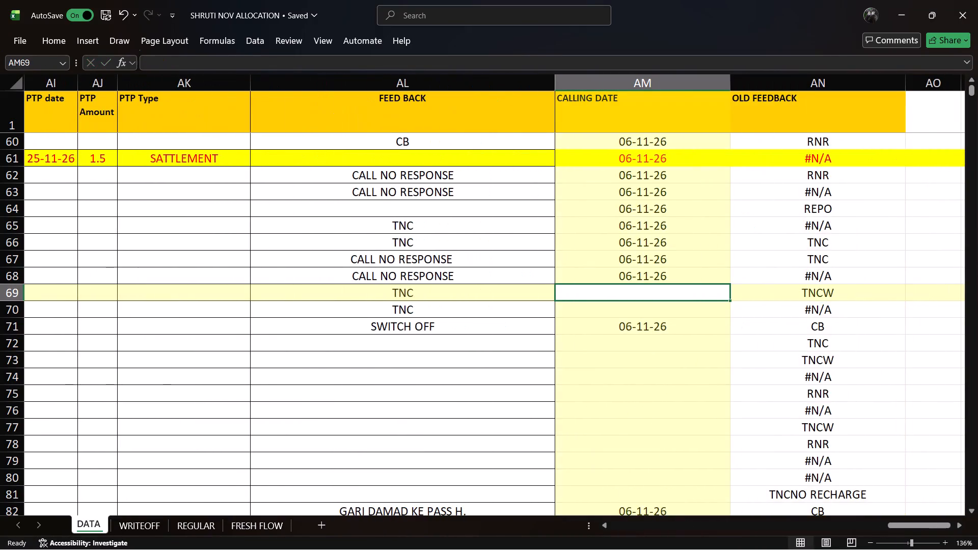
{"action": "key", "text": "ctrl+semicolon"}
{"action": "key", "text": "Down"}
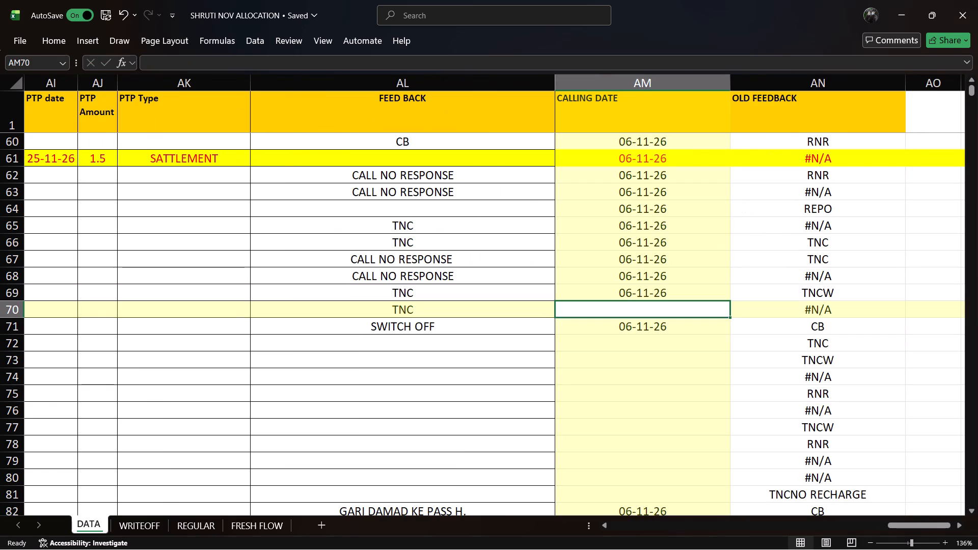
{"action": "key", "text": "ctrl+semicolon"}
{"action": "key", "text": "Down"}
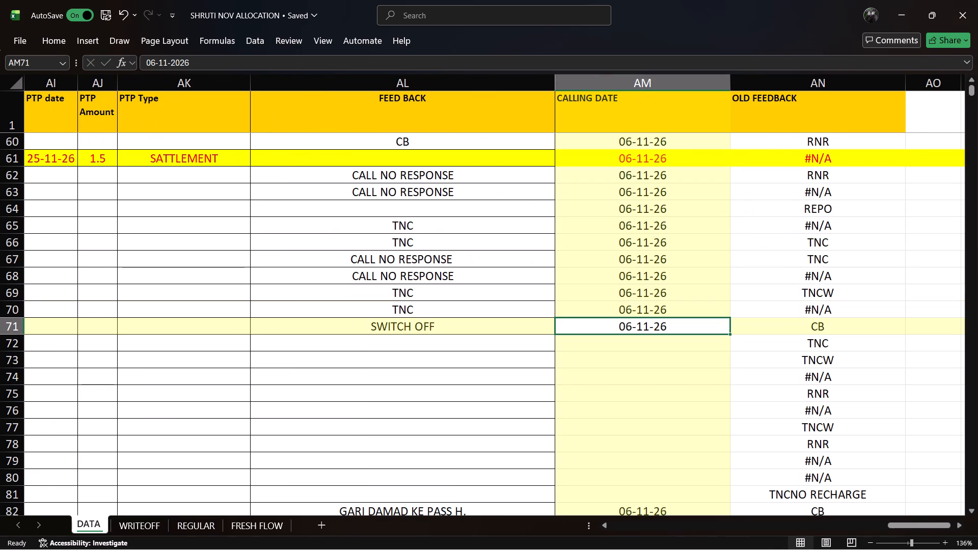
{"action": "key", "text": "ctrl+s"}
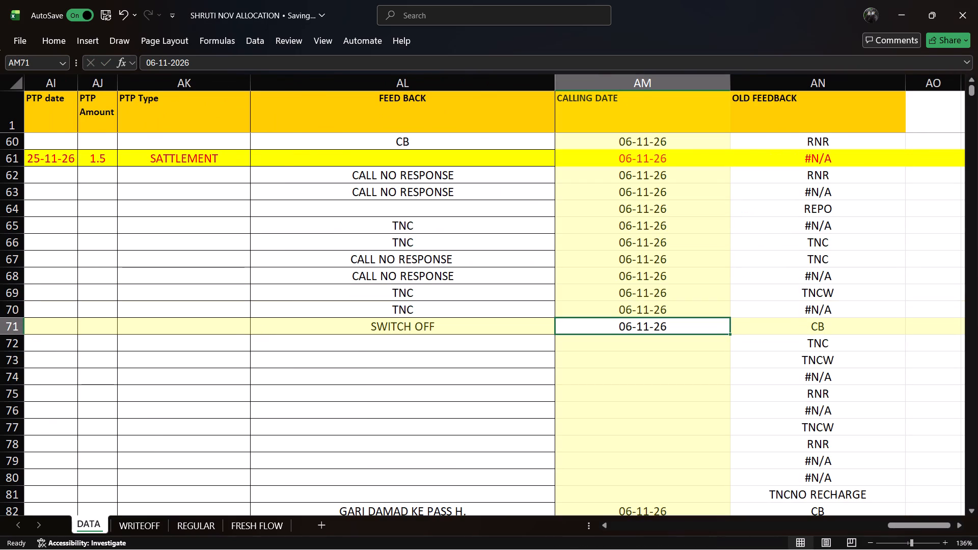
Trace row 72 of the DATA sheet back to its Loan Number to identify the next customer.
{"action": "key", "text": "Down"}
{"action": "key", "text": "Left"}
{"action": "key", "text": "Left"}
{"action": "key", "text": "Left"}
{"action": "key", "text": "Left"}
{"action": "key", "text": "Left"}
{"action": "key", "text": "Left"}
{"action": "key", "text": "Left"}
{"action": "key", "text": "Left"}
{"action": "key", "text": "Left"}
{"action": "key", "text": "Left"}
{"action": "key", "text": "Left"}
{"action": "key", "text": "Left"}
{"action": "key", "text": "Left"}
{"action": "key", "text": "Left"}
{"action": "key", "text": "Left"}
{"action": "key", "text": "Left"}
{"action": "key", "text": "Left"}
{"action": "key", "text": "Left"}
{"action": "key", "text": "Left"}
{"action": "key", "text": "Left"}
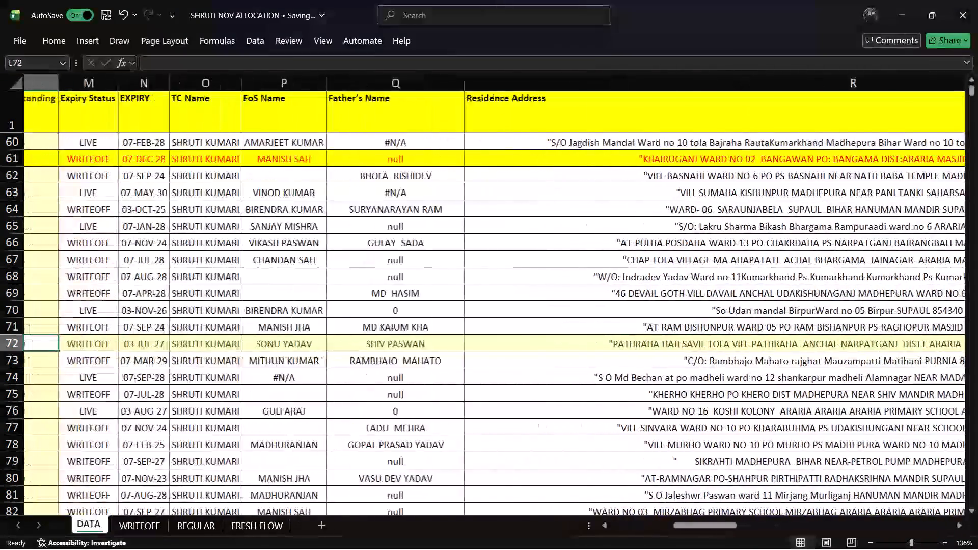
{"action": "key", "text": "Left"}
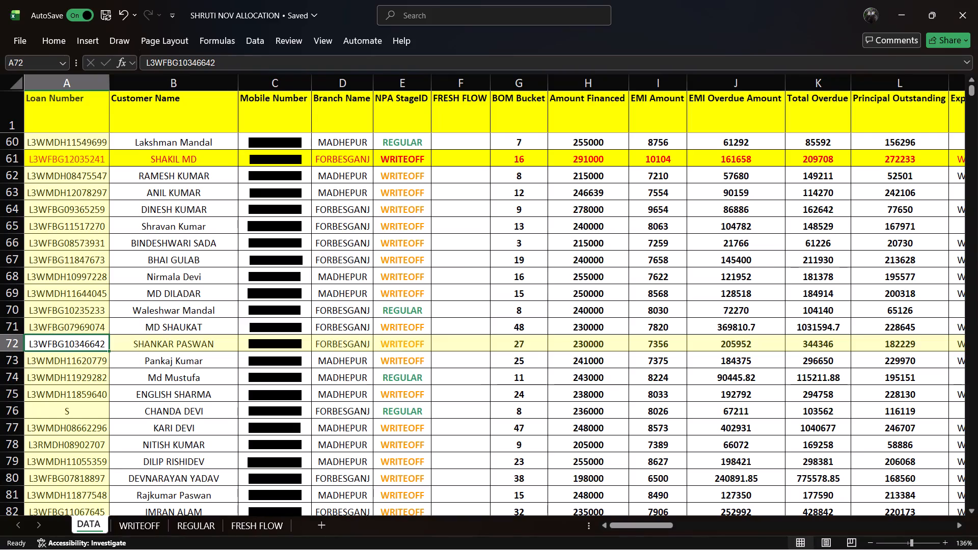
Find the same customer by Loan Number in row 57 of the WRITEOFF sheet.
{"action": "left_click", "coordinate": [148, 530]}
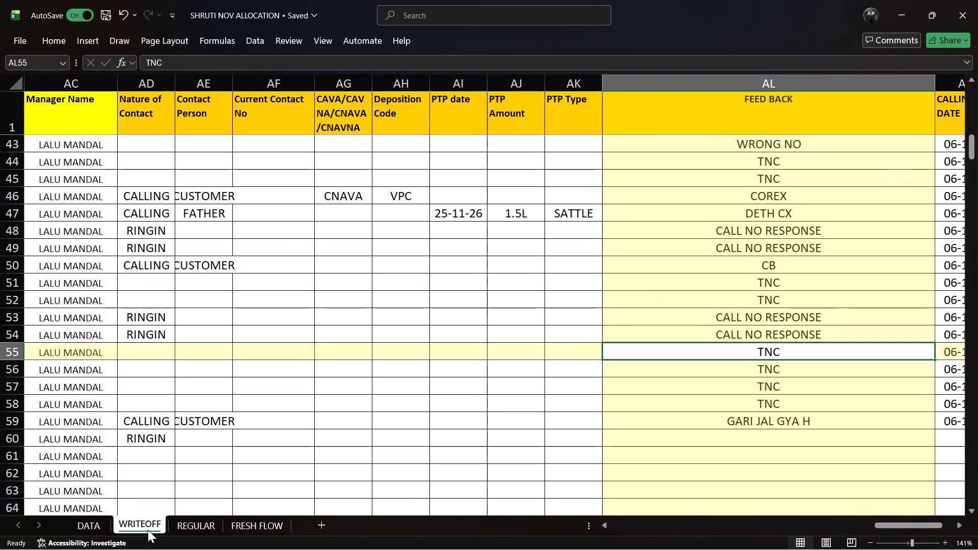
{"action": "key", "text": "Left"}
{"action": "key", "text": "Left"}
{"action": "key", "text": "Left"}
{"action": "key", "text": "Left"}
{"action": "key", "text": "Left"}
{"action": "key", "text": "Left"}
{"action": "key", "text": "Left"}
{"action": "key", "text": "Left"}
{"action": "key", "text": "Left"}
{"action": "key", "text": "Left"}
{"action": "key", "text": "Left"}
{"action": "key", "text": "Left"}
{"action": "key", "text": "Left"}
{"action": "key", "text": "Left"}
{"action": "key", "text": "Left"}
{"action": "key", "text": "Left"}
{"action": "key", "text": "Left"}
{"action": "key", "text": "Left"}
{"action": "key", "text": "Left"}
{"action": "key", "text": "Left"}
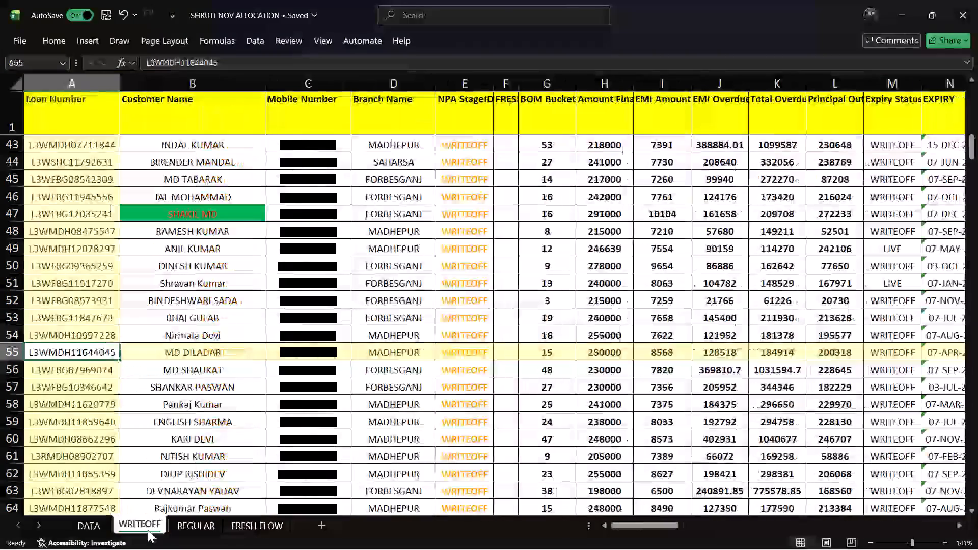
{"action": "key", "text": "Down"}
{"action": "key", "text": "Down"}
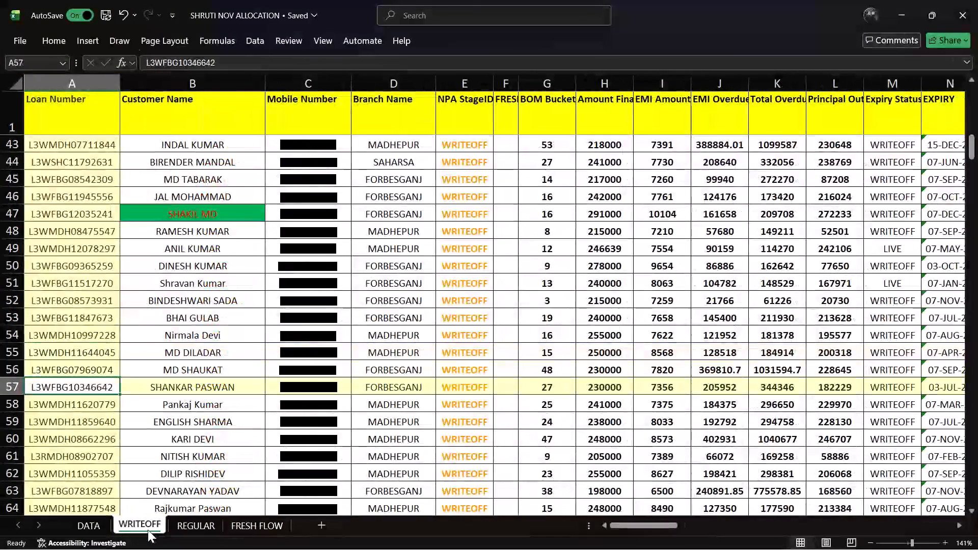
Examine row 57 of the WRITEOFF sheet across to its FEED BACK and CALLING DATE entries.
{"action": "key", "text": "Right"}
{"action": "key", "text": "Right"}
{"action": "key", "text": "Right"}
{"action": "key", "text": "Right"}
{"action": "key", "text": "Right"}
{"action": "key", "text": "Right"}
{"action": "key", "text": "Right"}
{"action": "key", "text": "Right"}
{"action": "key", "text": "Right"}
{"action": "key", "text": "Right"}
{"action": "key", "text": "Right"}
{"action": "key", "text": "Right"}
{"action": "key", "text": "Right"}
{"action": "key", "text": "Right"}
{"action": "key", "text": "Right"}
{"action": "key", "text": "Right"}
{"action": "key", "text": "Right"}
{"action": "key", "text": "Right"}
{"action": "key", "text": "Right"}
{"action": "key", "text": "Right"}
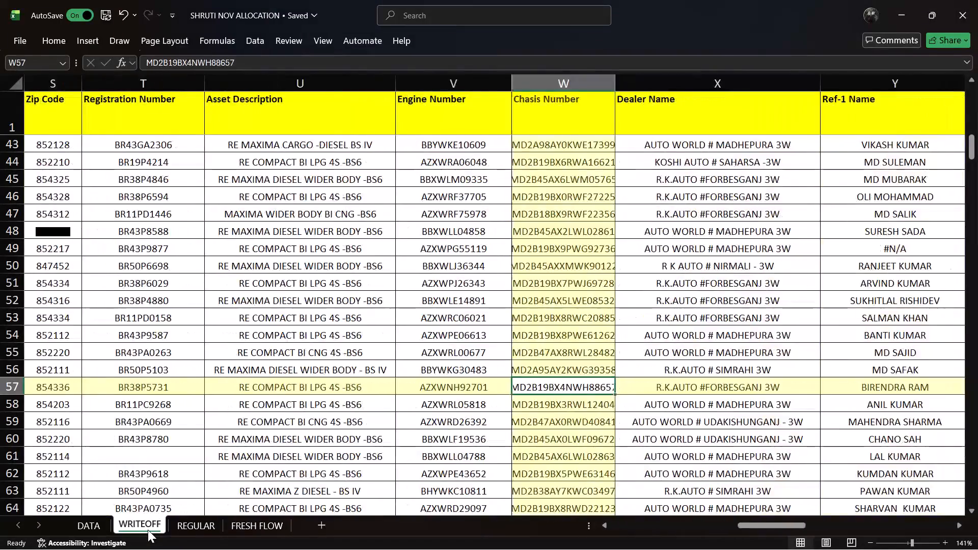
Trace row 57 of the WRITEOFF sheet back to its Loan Number.
{"action": "key", "text": "Left"}
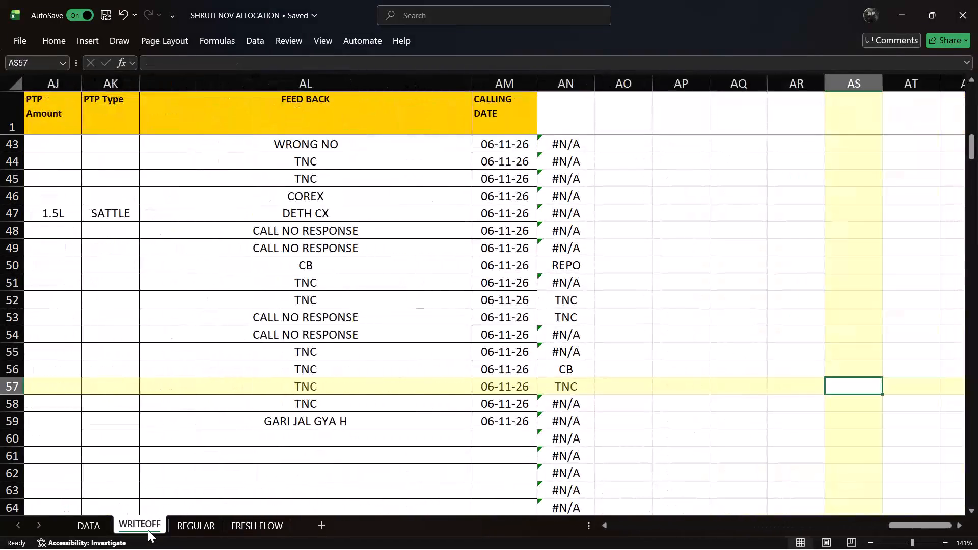
{"action": "key", "text": "Left"}
{"action": "key", "text": "Left"}
{"action": "key", "text": "Left"}
{"action": "key", "text": "Left"}
{"action": "key", "text": "Left"}
{"action": "key", "text": "Left"}
{"action": "key", "text": "Left"}
{"action": "key", "text": "Left"}
{"action": "key", "text": "Left"}
{"action": "key", "text": "Left"}
{"action": "key", "text": "Left"}
{"action": "key", "text": "Left"}
{"action": "key", "text": "Left"}
{"action": "key", "text": "Left"}
{"action": "key", "text": "Left"}
{"action": "key", "text": "Left"}
{"action": "key", "text": "Left"}
{"action": "key", "text": "Left"}
{"action": "key", "text": "Left"}
{"action": "key", "text": "Left"}
{"action": "key", "text": "Left"}
{"action": "key", "text": "Left"}
{"action": "key", "text": "Left"}
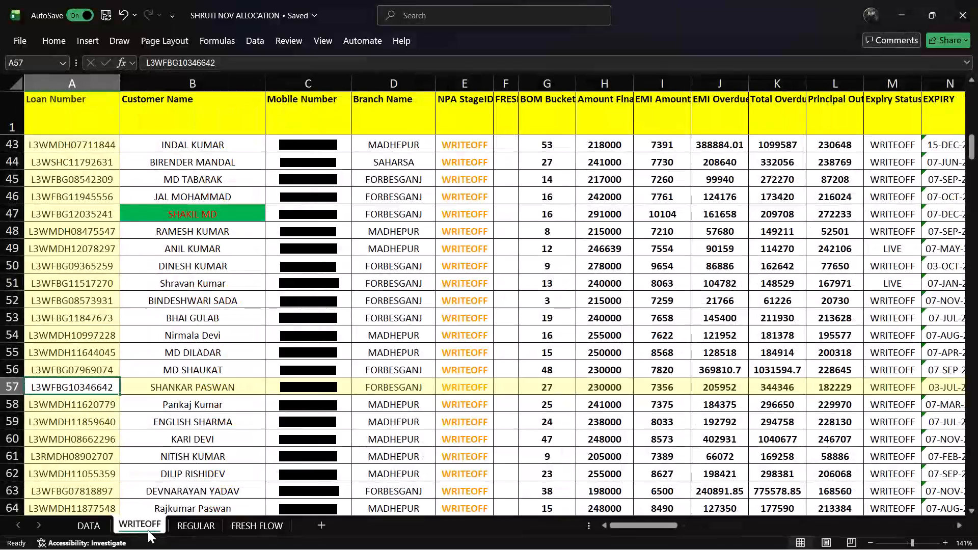
Examine row 58 of the WRITEOFF sheet across to its FEED BACK and CALLING DATE entries.
{"action": "left_click", "coordinate": [173, 403]}
{"action": "key", "text": "Right"}
{"action": "key", "text": "Right"}
{"action": "key", "text": "Right"}
{"action": "key", "text": "Right"}
{"action": "key", "text": "Right"}
{"action": "key", "text": "Right"}
{"action": "key", "text": "Right"}
{"action": "key", "text": "Right"}
{"action": "key", "text": "Right"}
{"action": "key", "text": "Right"}
{"action": "key", "text": "Right"}
{"action": "key", "text": "Right"}
{"action": "key", "text": "Right"}
{"action": "key", "text": "Right"}
{"action": "key", "text": "Right"}
{"action": "key", "text": "Right"}
{"action": "key", "text": "Right"}
{"action": "key", "text": "Right"}
{"action": "key", "text": "Right"}
{"action": "key", "text": "Right"}
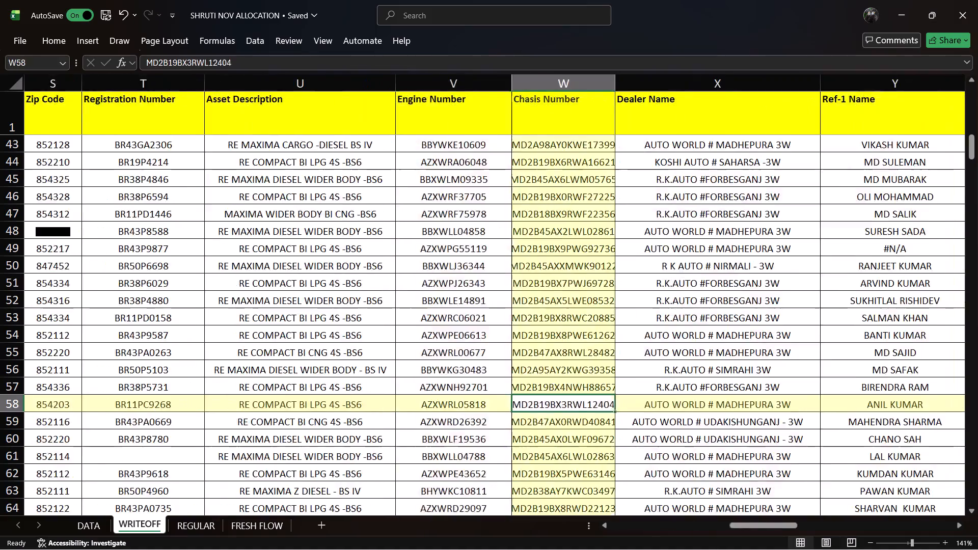
{"action": "key", "text": "Right"}
{"action": "key", "text": "Right"}
{"action": "key", "text": "Right"}
{"action": "key", "text": "Right"}
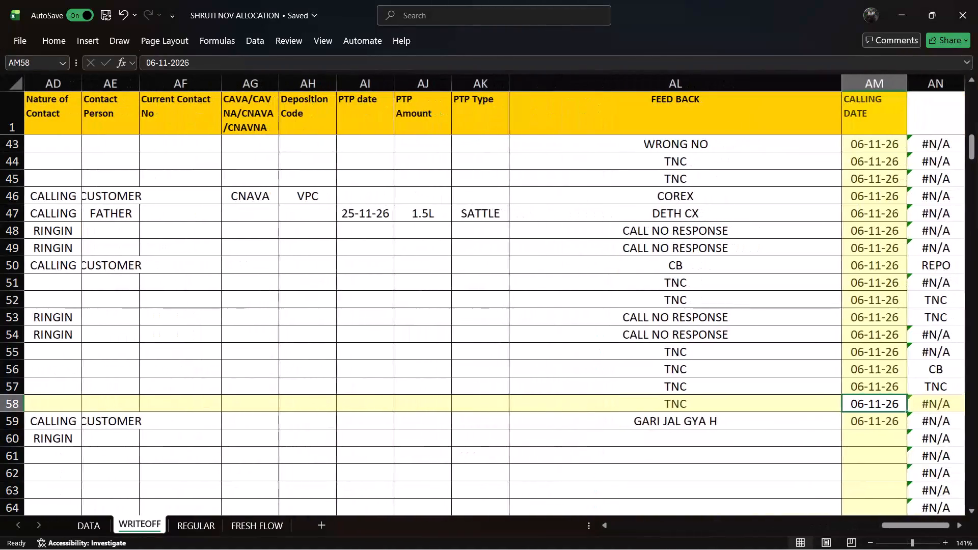
{"action": "key", "text": "Right"}
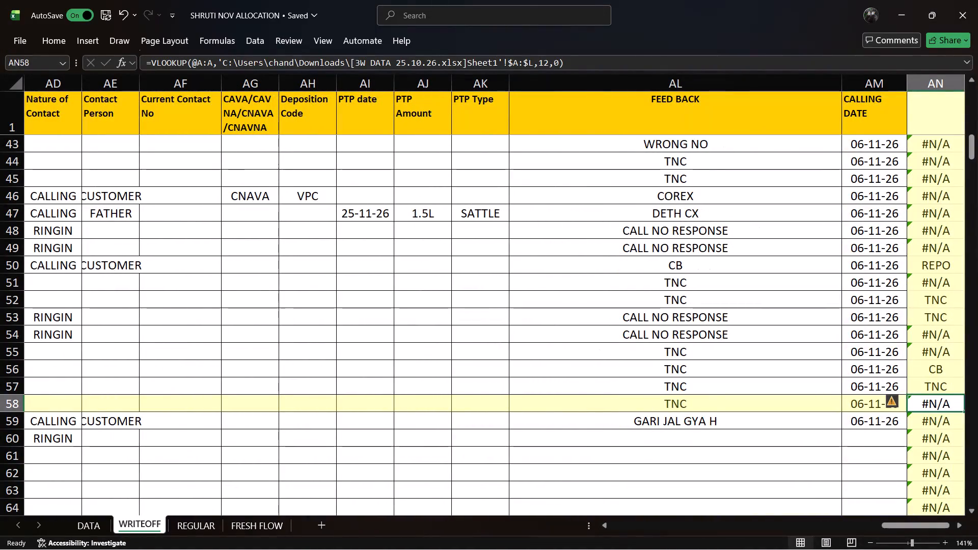
Trace row 59 of the WRITEOFF sheet, with its GARI JAL GYA H feedback, back to its Loan Number.
{"action": "left_click", "coordinate": [651, 422]}
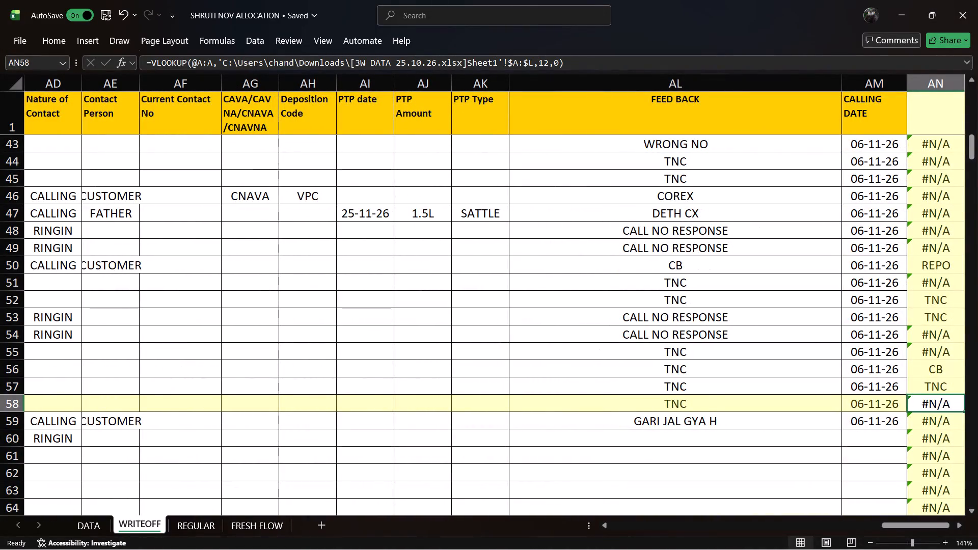
{"action": "key", "text": "Left"}
{"action": "key", "text": "Left"}
{"action": "key", "text": "Left"}
{"action": "key", "text": "Left"}
{"action": "key", "text": "Left"}
{"action": "key", "text": "Left"}
{"action": "key", "text": "Left"}
{"action": "key", "text": "Left"}
{"action": "key", "text": "Left"}
{"action": "key", "text": "Left"}
{"action": "key", "text": "Left"}
{"action": "key", "text": "Left"}
{"action": "key", "text": "Left"}
{"action": "key", "text": "Left"}
{"action": "key", "text": "Left"}
{"action": "key", "text": "Left"}
{"action": "key", "text": "Left"}
{"action": "key", "text": "Left"}
{"action": "key", "text": "Left"}
{"action": "key", "text": "Left"}
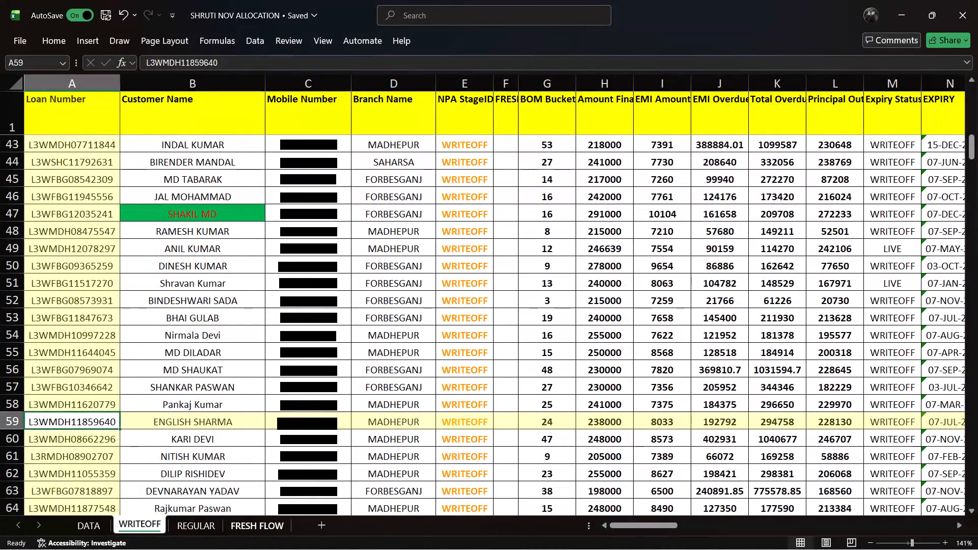
In row 75 of the DATA sheet, enter CALLING as Nature of Contact and CUSTOMER as Contact Person.
{"action": "left_click", "coordinate": [95, 525]}
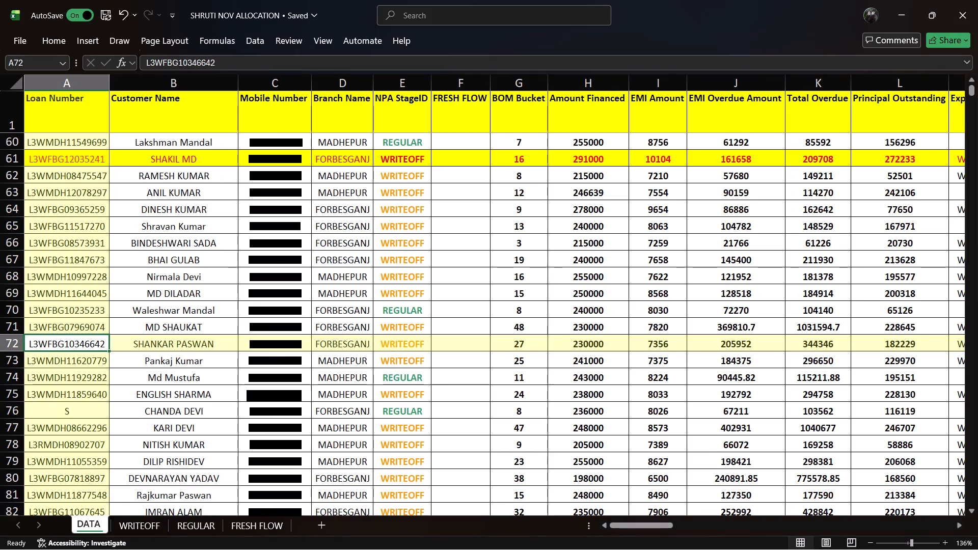
{"action": "left_click", "coordinate": [191, 396]}
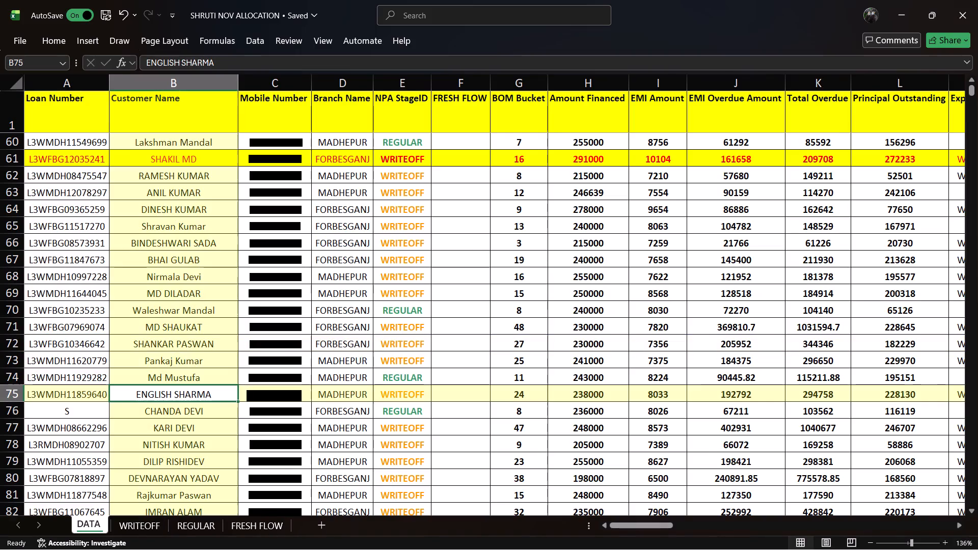
{"action": "key", "text": "Right"}
{"action": "key", "text": "Right"}
{"action": "key", "text": "Right"}
{"action": "key", "text": "Right"}
{"action": "key", "text": "Right"}
{"action": "key", "text": "Right"}
{"action": "key", "text": "Right"}
{"action": "key", "text": "Right"}
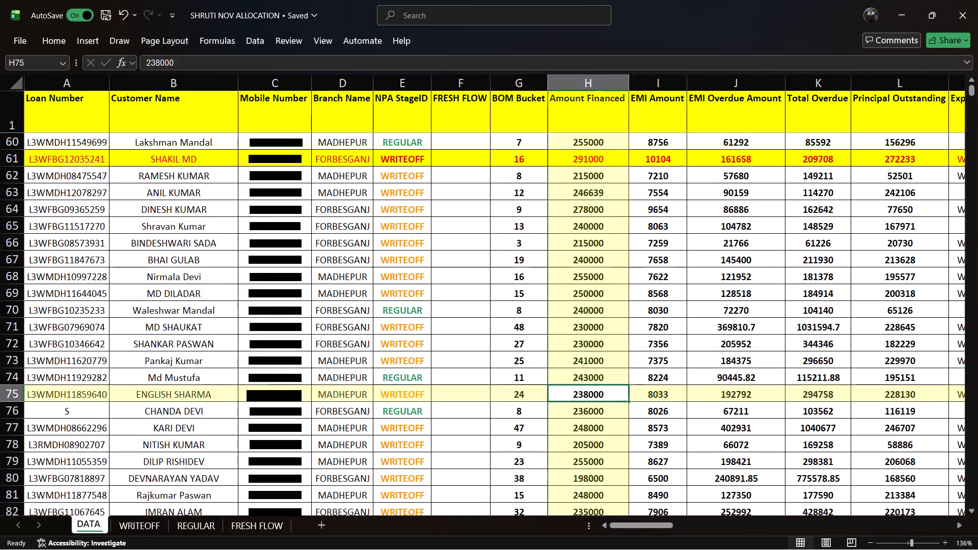
{"action": "key", "text": "Right"}
{"action": "key", "text": "Right"}
{"action": "key", "text": "Right"}
{"action": "key", "text": "Right"}
{"action": "key", "text": "Right"}
{"action": "key", "text": "Right"}
{"action": "key", "text": "Right"}
{"action": "key", "text": "Right"}
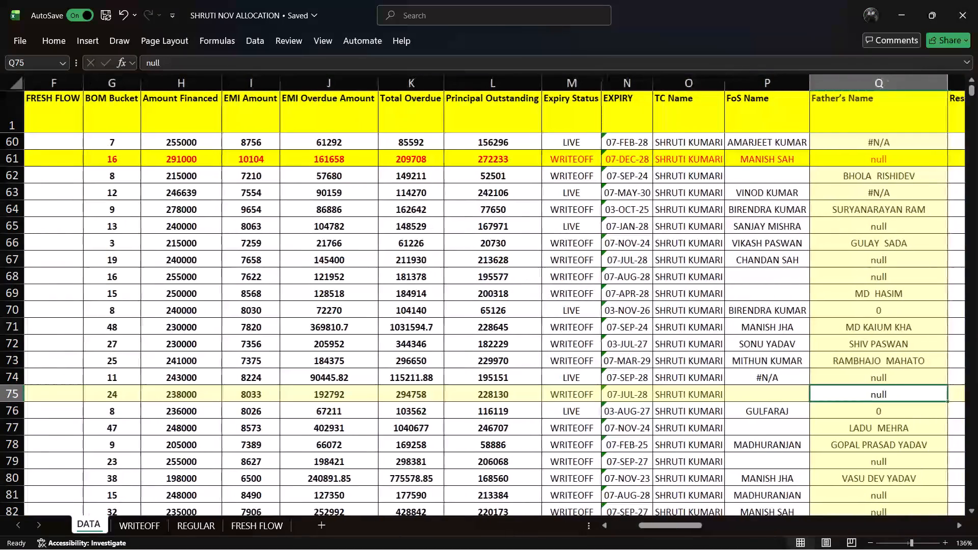
{"action": "key", "text": "Right"}
{"action": "key", "text": "Right"}
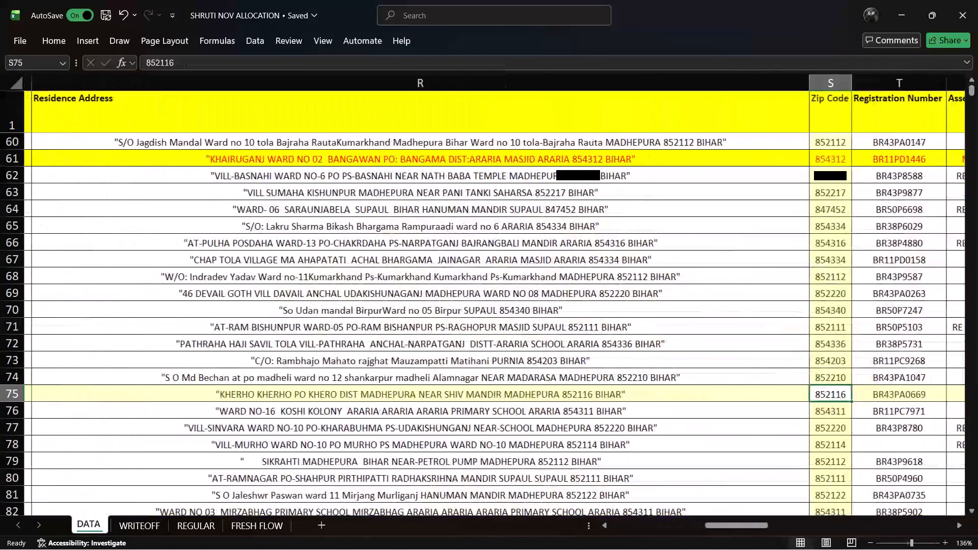
{"action": "key", "text": "Right"}
{"action": "key", "text": "Right"}
{"action": "key", "text": "Right"}
{"action": "key", "text": "Right"}
{"action": "key", "text": "Right"}
{"action": "key", "text": "Right"}
{"action": "key", "text": "Right"}
{"action": "key", "text": "Right"}
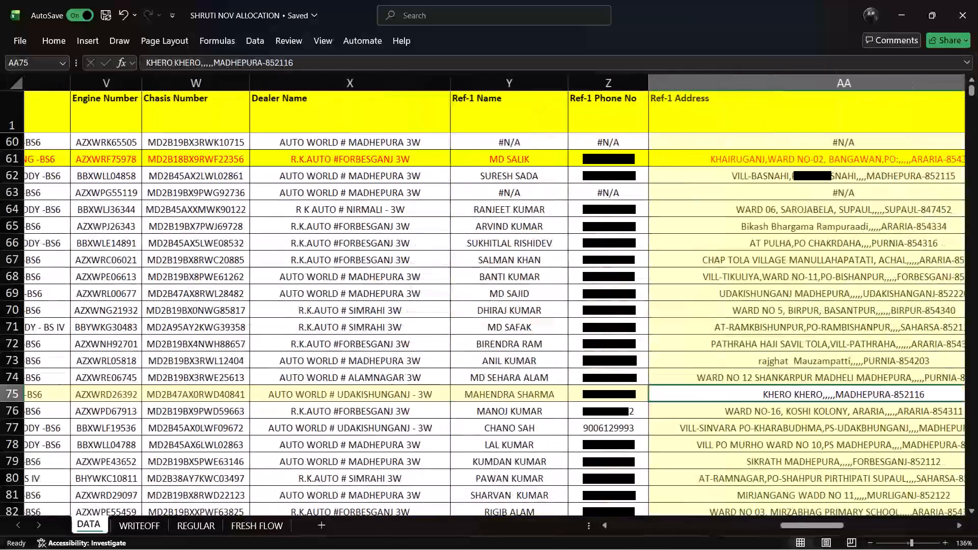
{"action": "key", "text": "Right"}
{"action": "key", "text": "Right"}
{"action": "key", "text": "Right"}
{"action": "key", "text": "Right"}
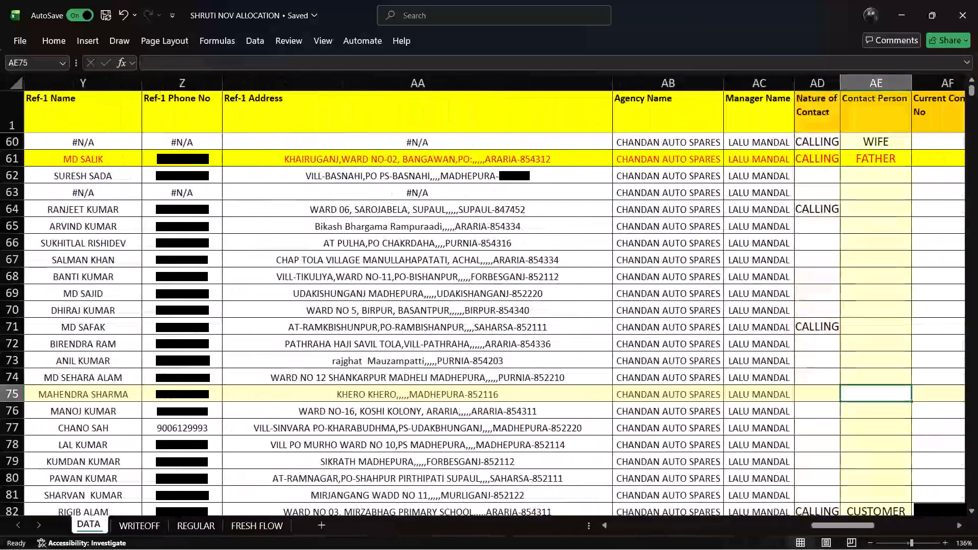
{"action": "key", "text": "Left"}
{"action": "type", "text": "CALLING"}
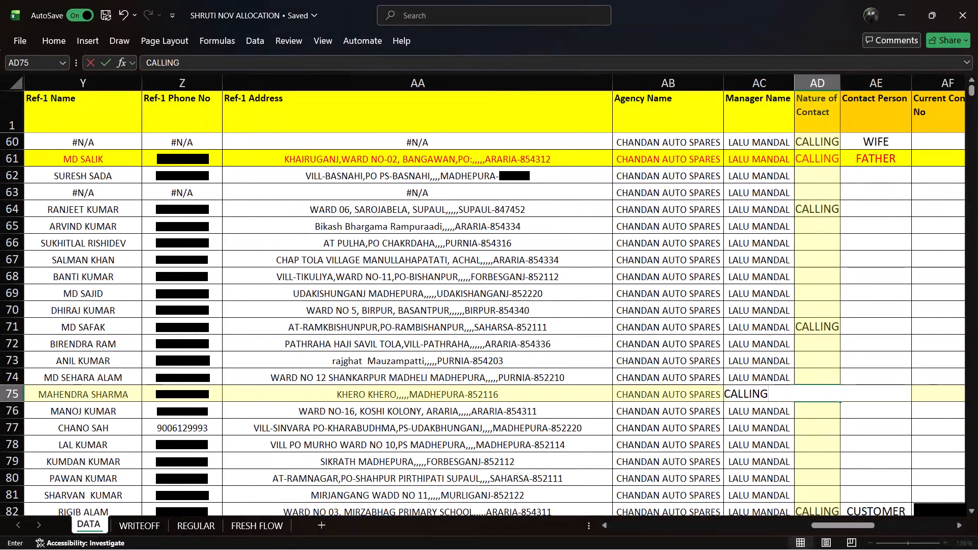
{"action": "key", "text": "Right"}
{"action": "type", "text": "CUS"}
{"action": "key", "text": "Right"}
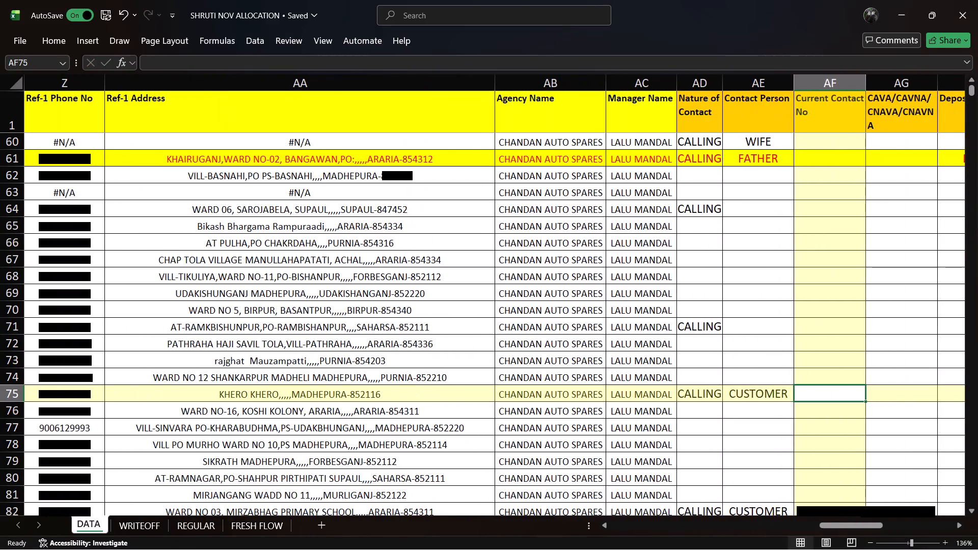
Enter GARI JAL GYA HAI as the FEED BACK for row 75.
{"action": "key", "text": "Right"}
{"action": "key", "text": "Right"}
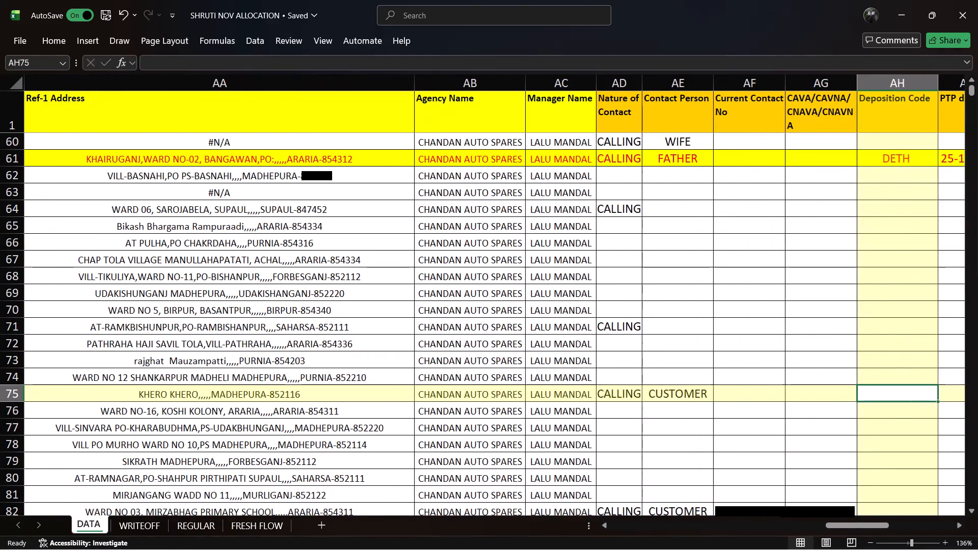
{"action": "key", "text": "Right"}
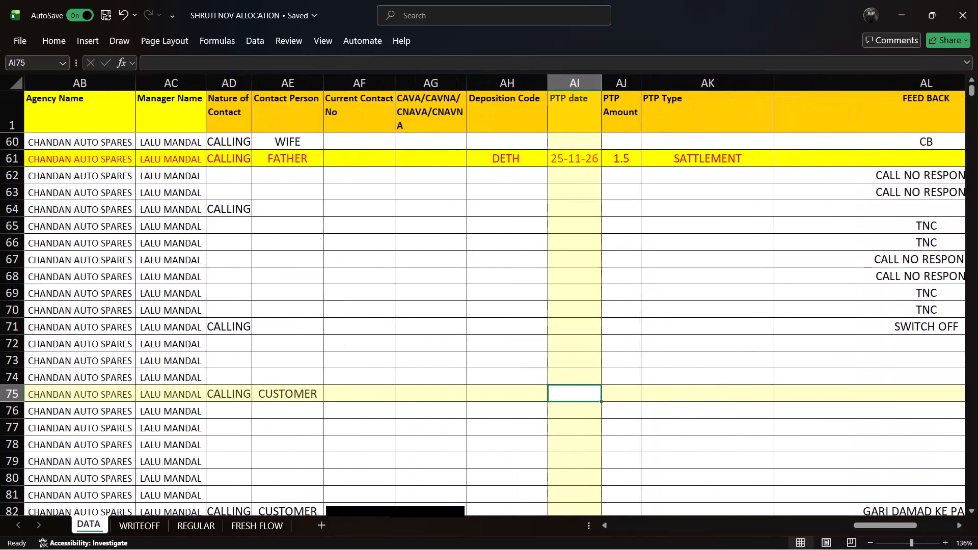
{"action": "key", "text": "Right"}
{"action": "key", "text": "Right"}
{"action": "key", "text": "Right"}
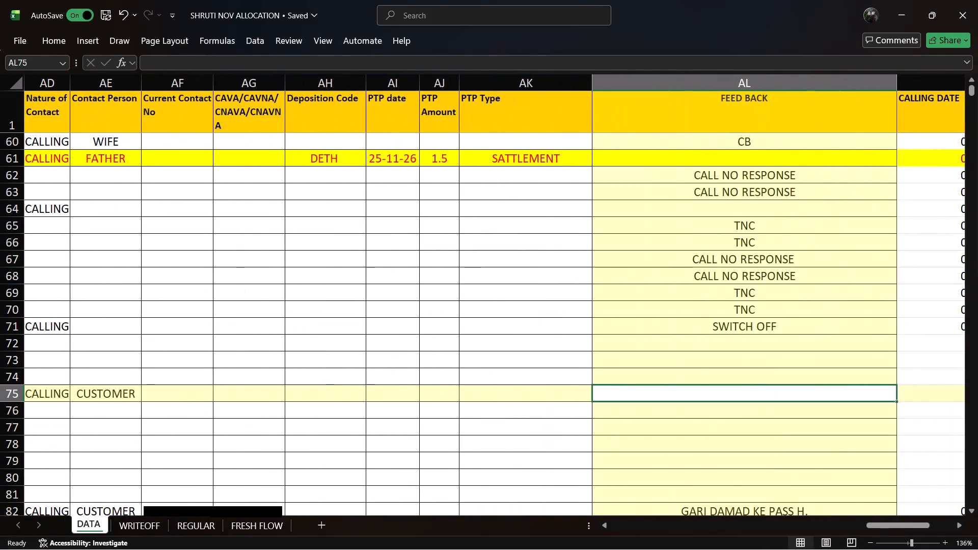
{"action": "type", "text": "GARI"}
{"action": "key", "text": "space"}
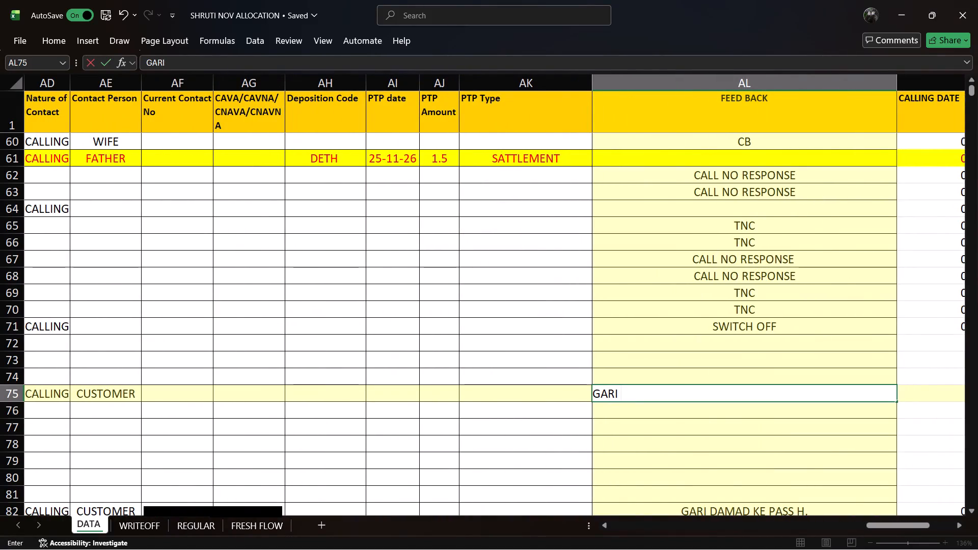
{"action": "type", "text": "JAL"}
{"action": "key", "text": "space"}
{"action": "type", "text": "GYA HAI"}
{"action": "key", "text": "Right"}
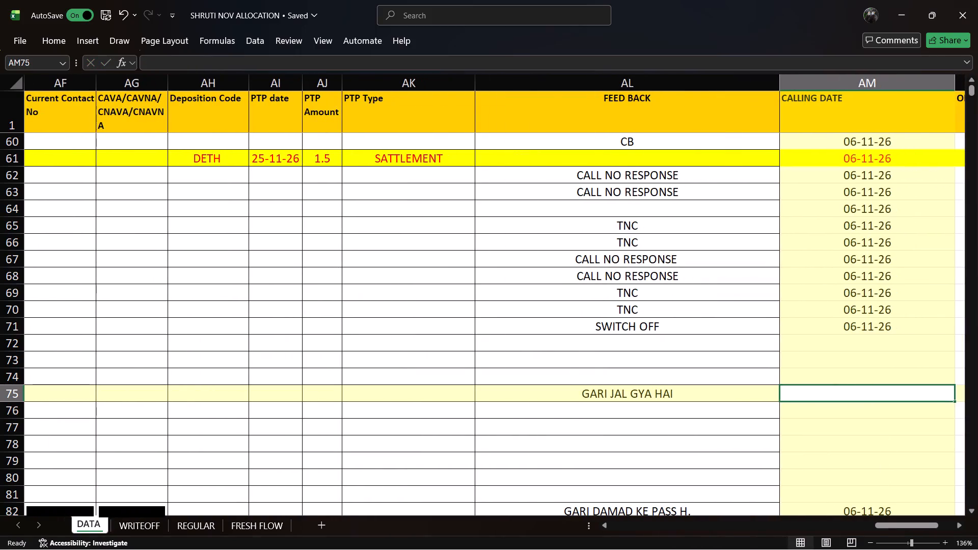
Enter the current date, 06-11-2026, as the CALLING DATE for rows 75, 74, 73 and 72.
{"action": "key", "text": "ctrl+semicolon"}
{"action": "key", "text": "Up"}
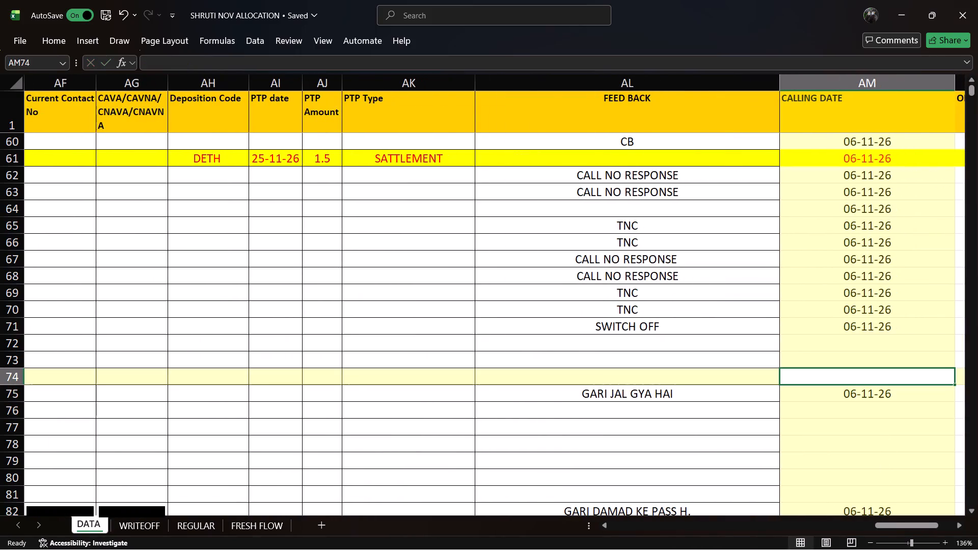
{"action": "key", "text": "ctrl+semicolon"}
{"action": "key", "text": "Up"}
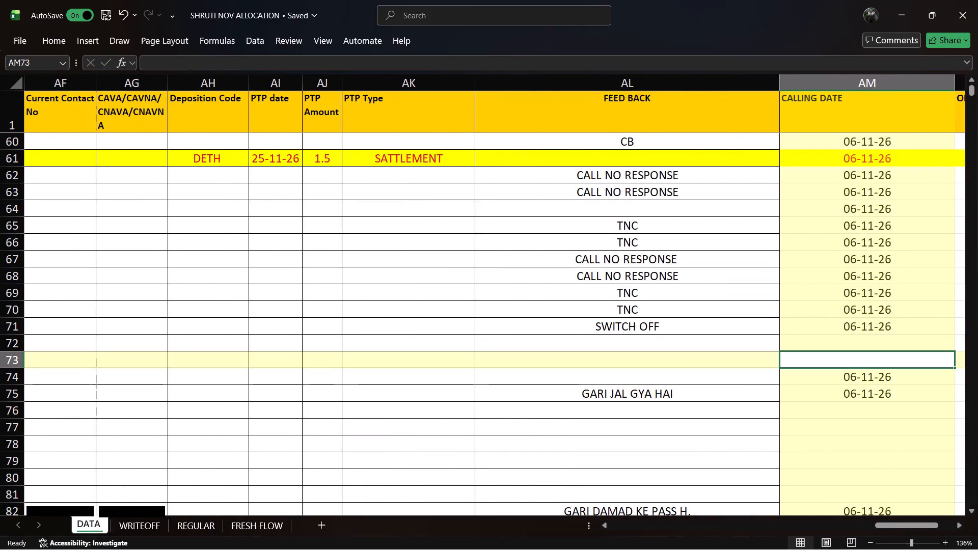
{"action": "key", "text": "ctrl+semicolon"}
{"action": "key", "text": "Up"}
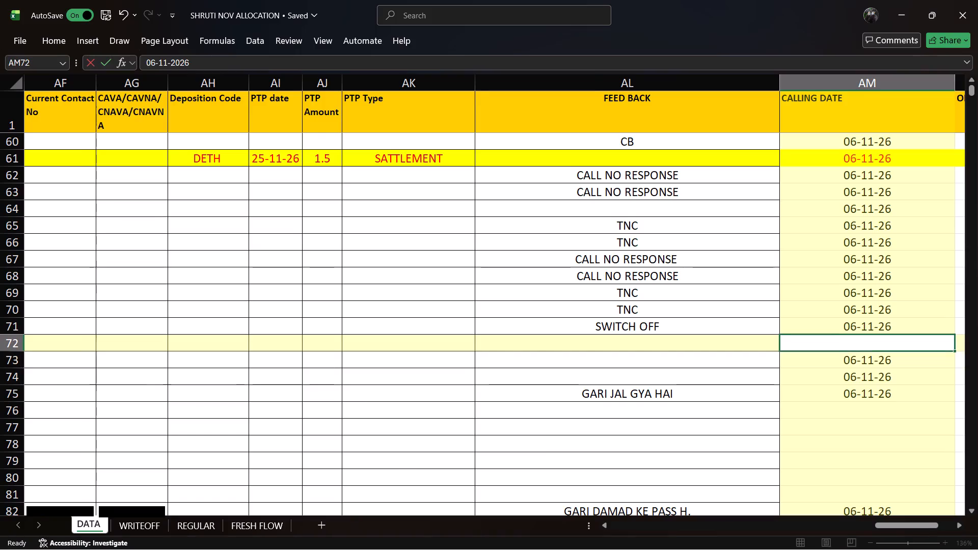
{"action": "key", "text": "ctrl+semicolon"}
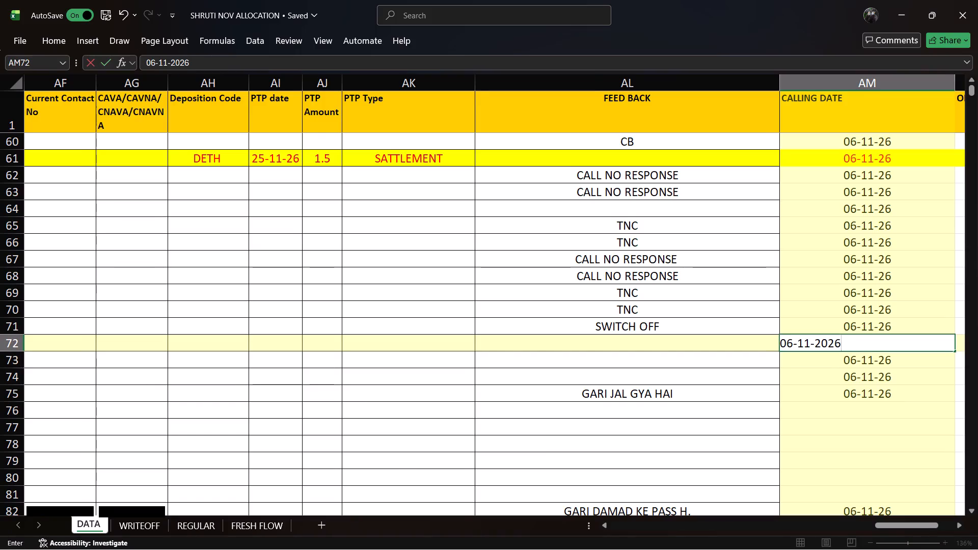
Enter TC as the FEED BACK for row 72 and fill it down through row 74.
{"action": "key", "text": "Left"}
{"action": "type", "text": "TC"}
{"action": "key", "text": "Down"}
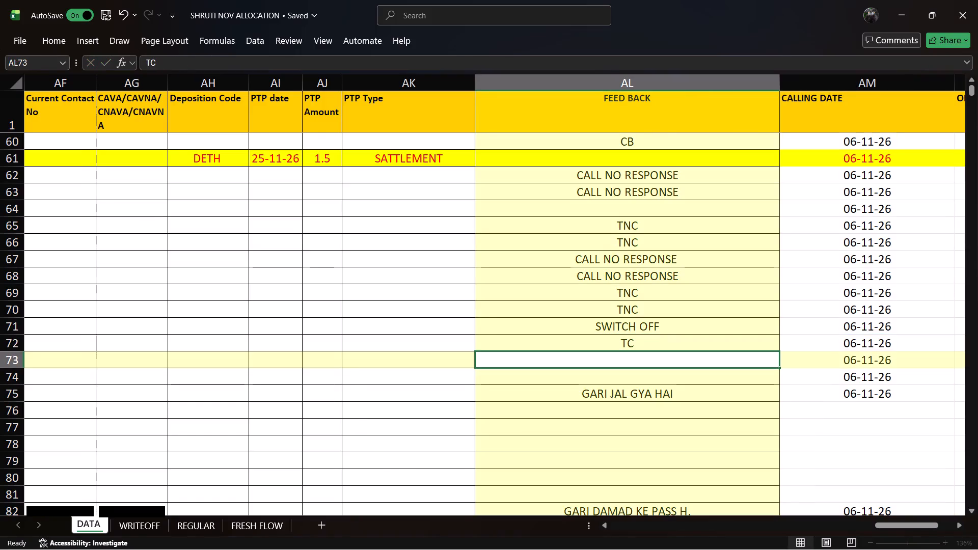
{"action": "left_click", "coordinate": [664, 337]}
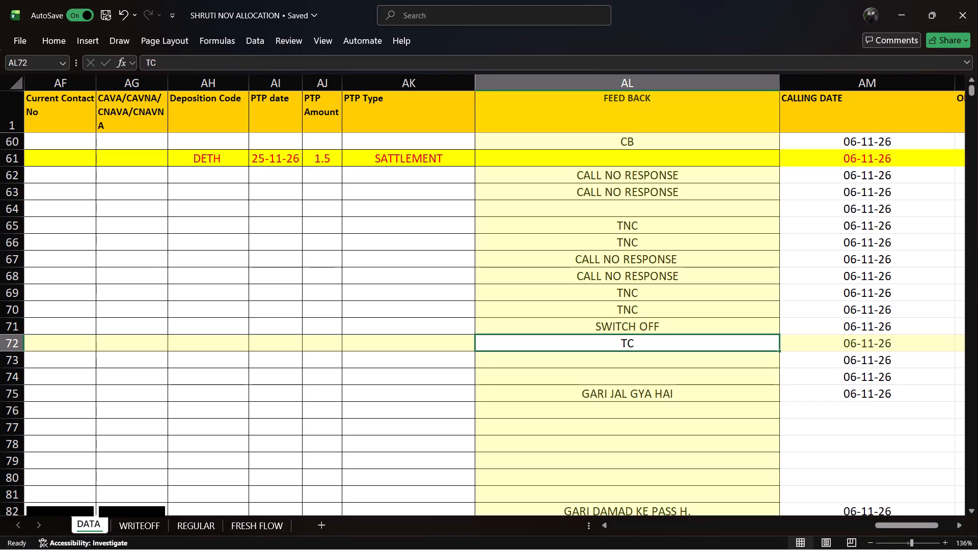
{"action": "left_click_drag", "start_coordinate": [781, 350], "coordinate": [771, 389]}
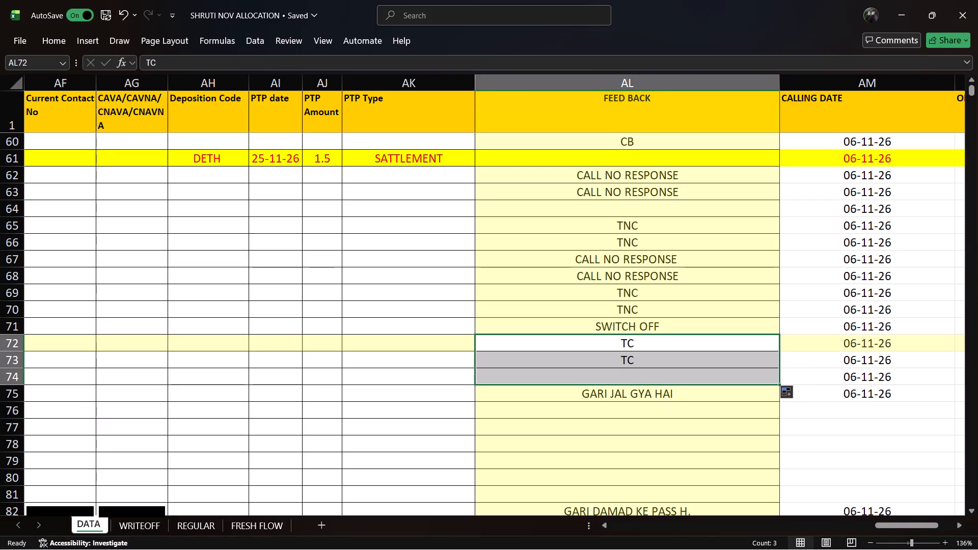
{"action": "left_click", "coordinate": [460, 393]}
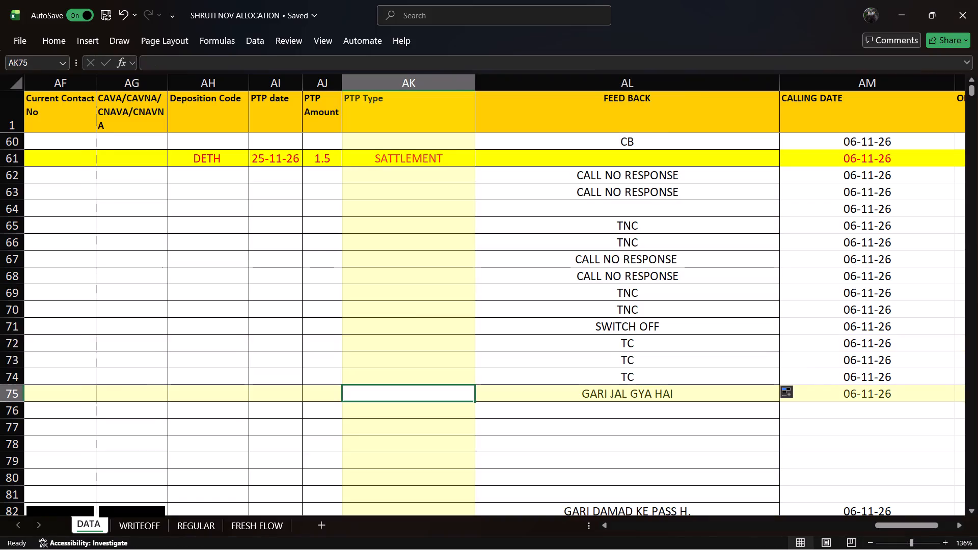
Set the PTP Amount in the yellow-highlighted row 61 to 1.5L.
{"action": "double_click", "coordinate": [329, 157]}
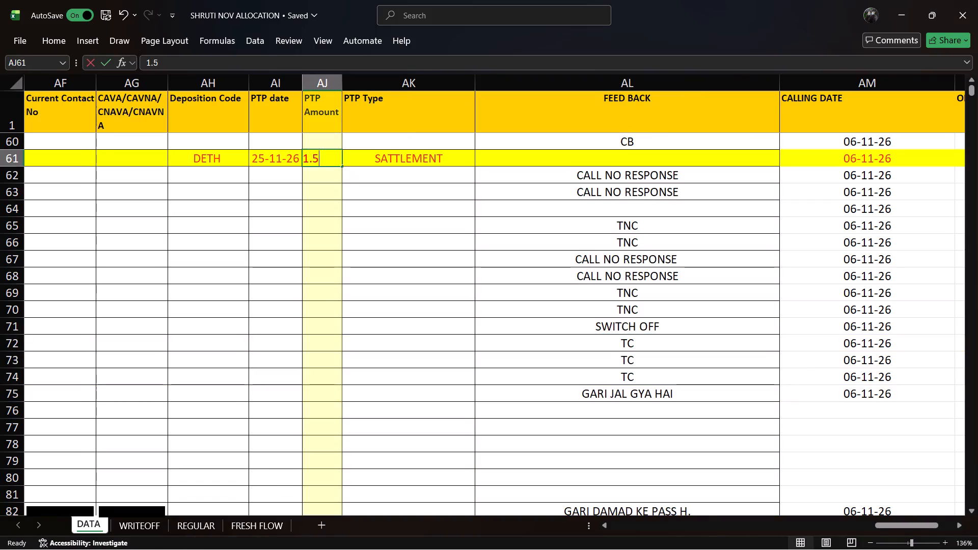
{"action": "key", "text": "l"}
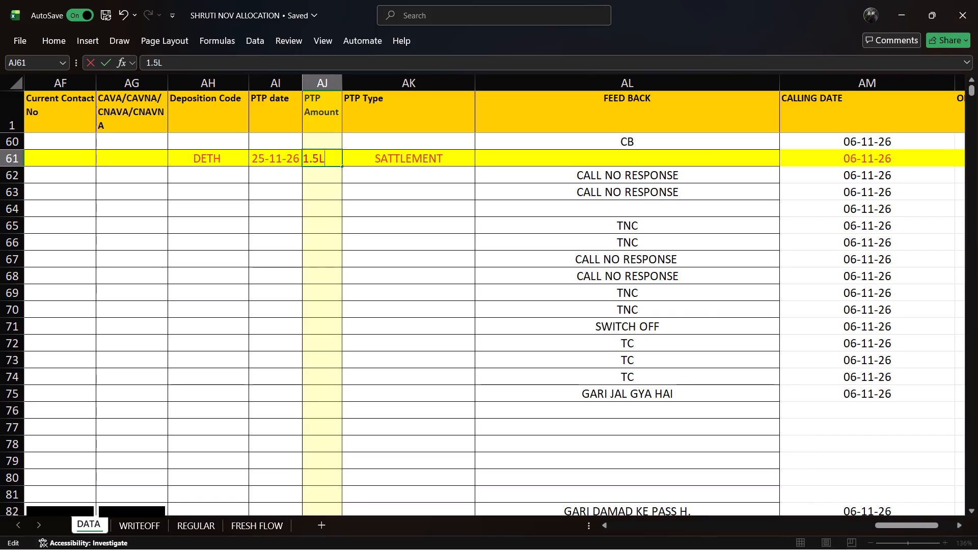
{"action": "left_click", "coordinate": [574, 393]}
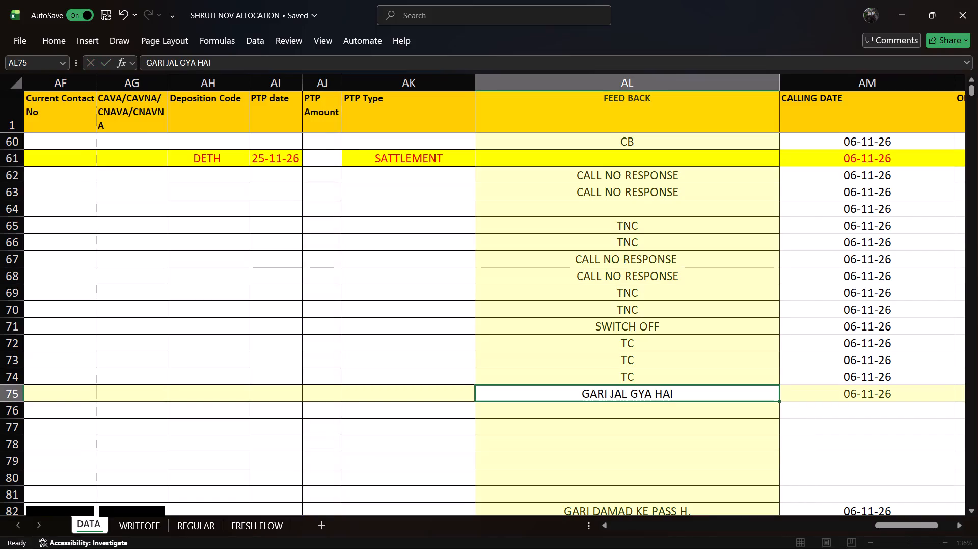
Save the workbook.
{"action": "key", "text": "ctrl+s"}
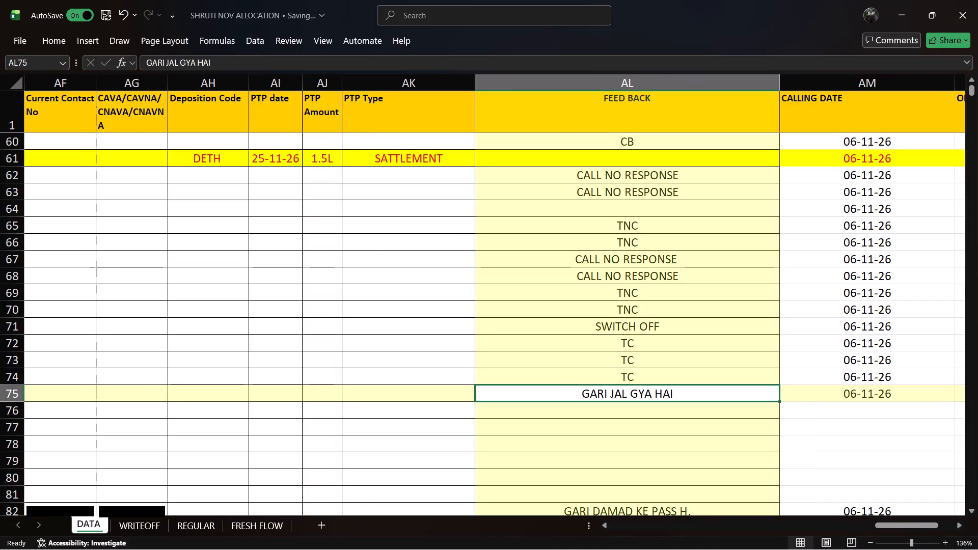
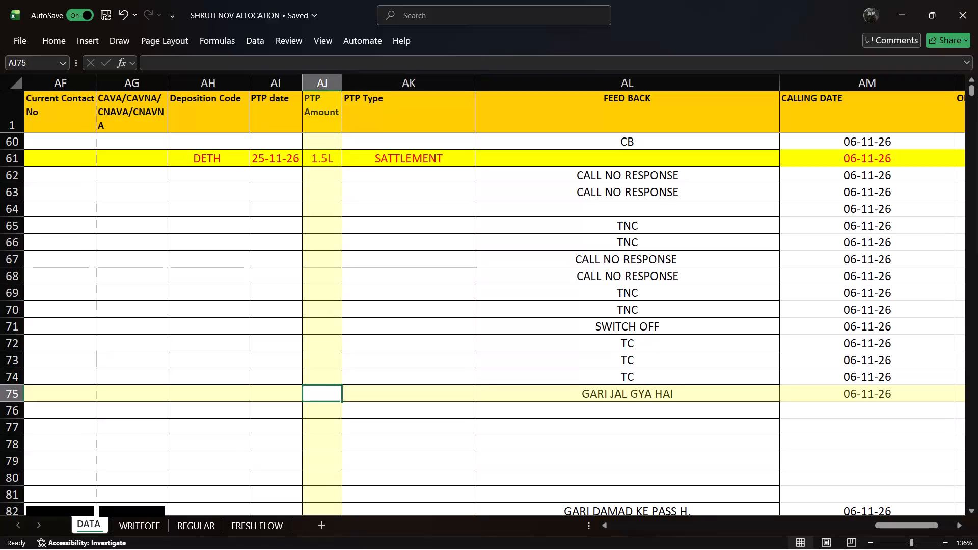
Go back to the identifying columns of the DATA sheet and look at the customer in row 76.
{"action": "key", "text": "Left"}
{"action": "key", "text": "Left"}
{"action": "key", "text": "Left"}
{"action": "key", "text": "Left"}
{"action": "key", "text": "Left"}
{"action": "key", "text": "Left"}
{"action": "key", "text": "Left"}
{"action": "key", "text": "Left"}
{"action": "key", "text": "Left"}
{"action": "key", "text": "Left"}
{"action": "key", "text": "Left"}
{"action": "key", "text": "Left"}
{"action": "key", "text": "Left"}
{"action": "key", "text": "Left"}
{"action": "key", "text": "Left"}
{"action": "key", "text": "Left"}
{"action": "key", "text": "Left"}
{"action": "key", "text": "Left"}
{"action": "key", "text": "Left"}
{"action": "key", "text": "Left"}
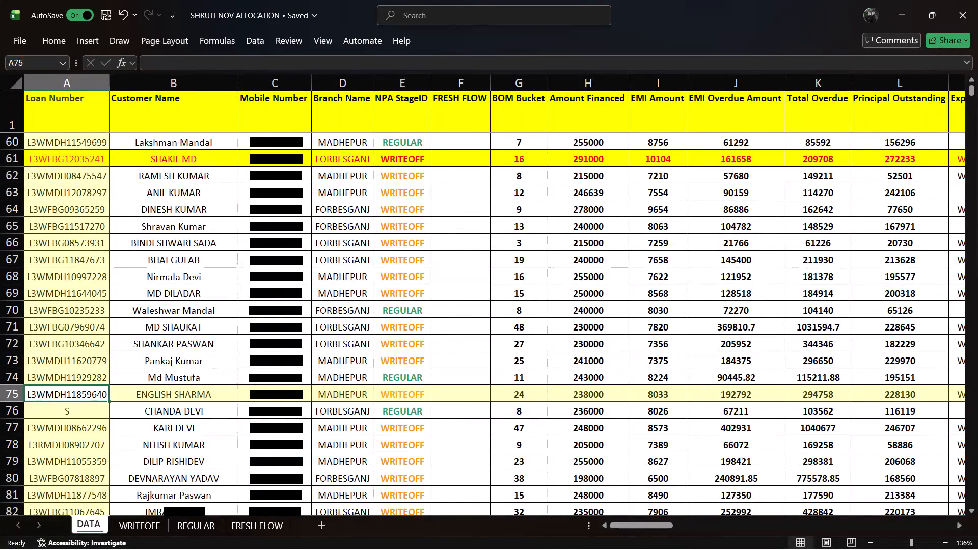
{"action": "left_click", "coordinate": [214, 409]}
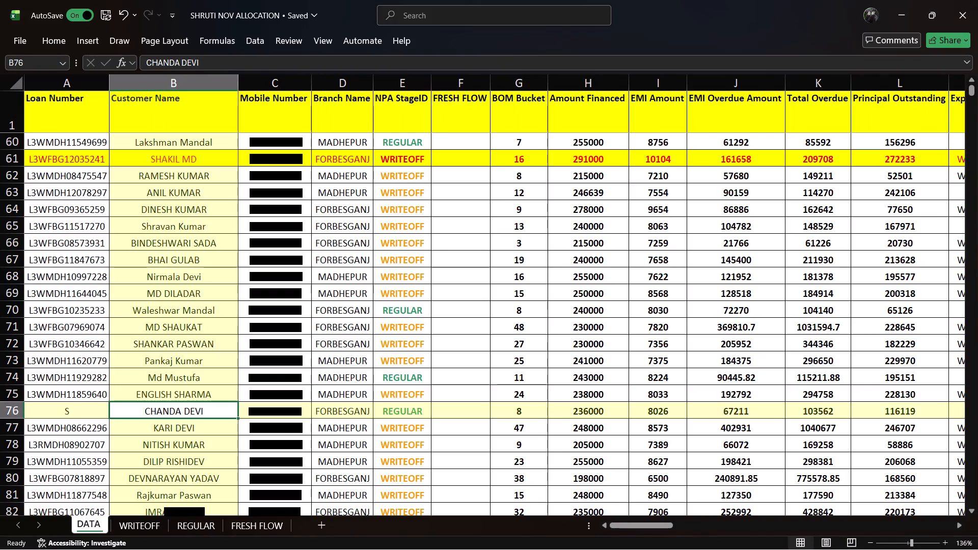
Find the DATA row 76 customer in the REGULAR sheet, row 17, and review that row through the contact, PTP, feedback and calling date columns.
{"action": "left_click", "coordinate": [190, 528]}
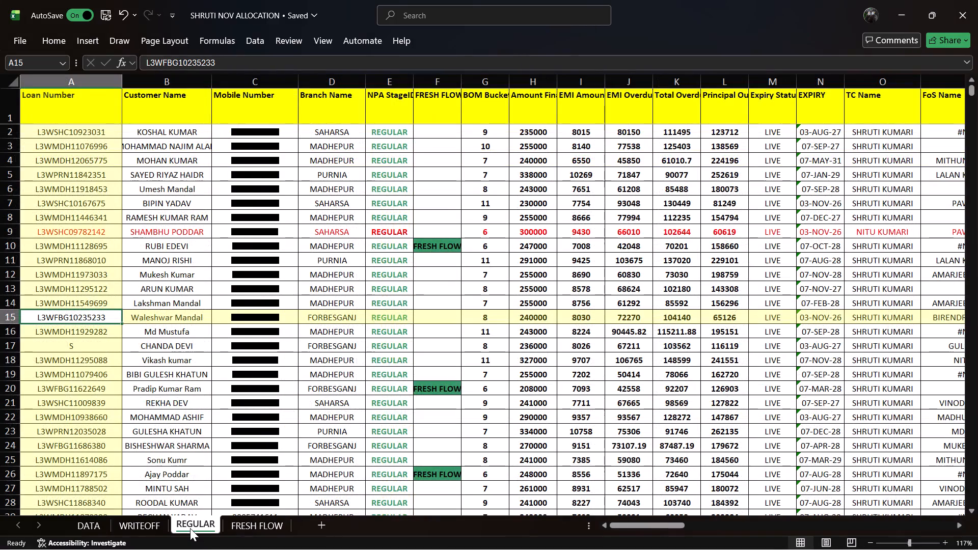
{"action": "left_click", "coordinate": [180, 347]}
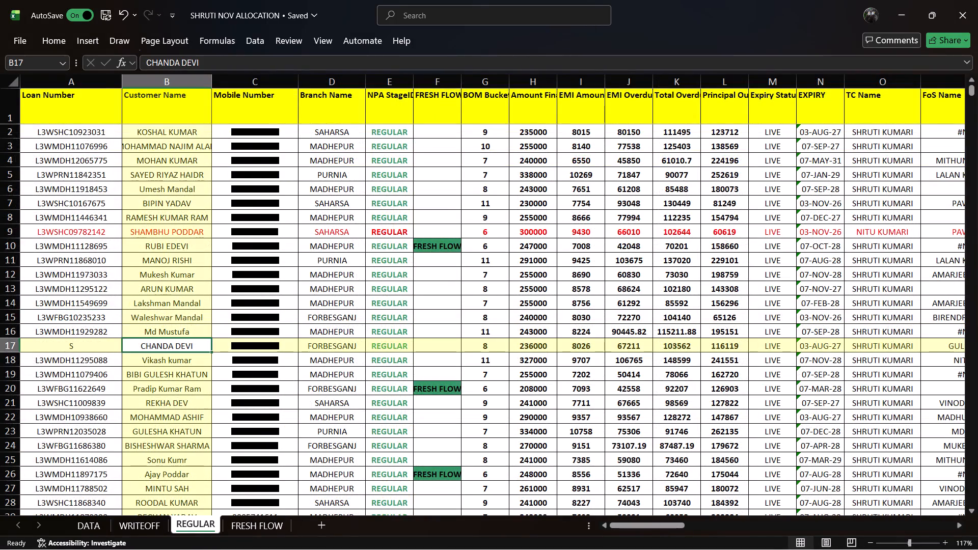
{"action": "key", "text": "Right"}
{"action": "key", "text": "Right"}
{"action": "key", "text": "Right"}
{"action": "key", "text": "Right"}
{"action": "key", "text": "Right"}
{"action": "key", "text": "Right"}
{"action": "key", "text": "Right"}
{"action": "key", "text": "Right"}
{"action": "key", "text": "Right"}
{"action": "key", "text": "Right"}
{"action": "key", "text": "Right"}
{"action": "key", "text": "Right"}
{"action": "key", "text": "Right"}
{"action": "key", "text": "Right"}
{"action": "key", "text": "Right"}
{"action": "key", "text": "Right"}
{"action": "key", "text": "Right"}
{"action": "key", "text": "Right"}
{"action": "key", "text": "Right"}
{"action": "key", "text": "Right"}
{"action": "key", "text": "Right"}
{"action": "key", "text": "Right"}
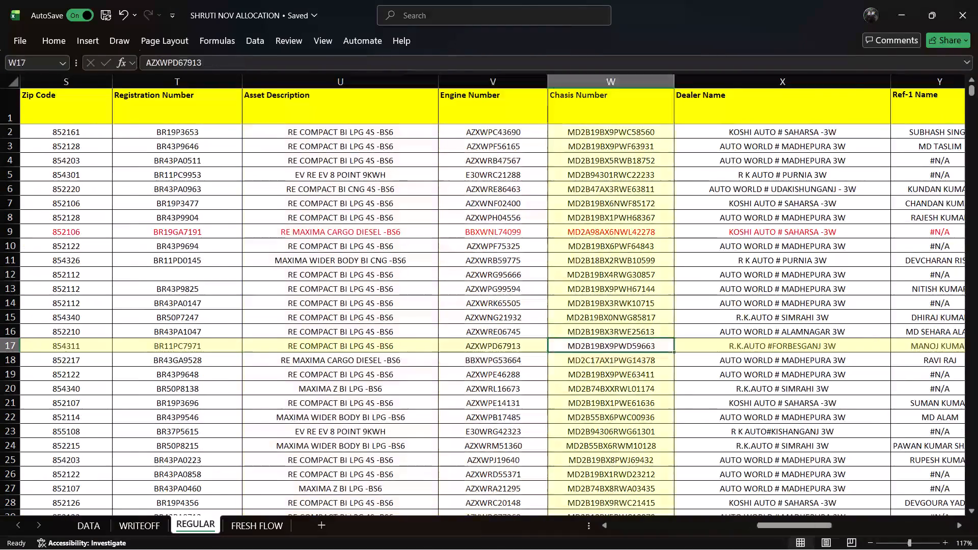
{"action": "key", "text": "Right"}
{"action": "key", "text": "Right"}
{"action": "key", "text": "Right"}
{"action": "key", "text": "Right"}
{"action": "key", "text": "Right"}
{"action": "key", "text": "Right"}
{"action": "key", "text": "Right"}
{"action": "key", "text": "Right"}
{"action": "key", "text": "Right"}
{"action": "key", "text": "Right"}
{"action": "key", "text": "Right"}
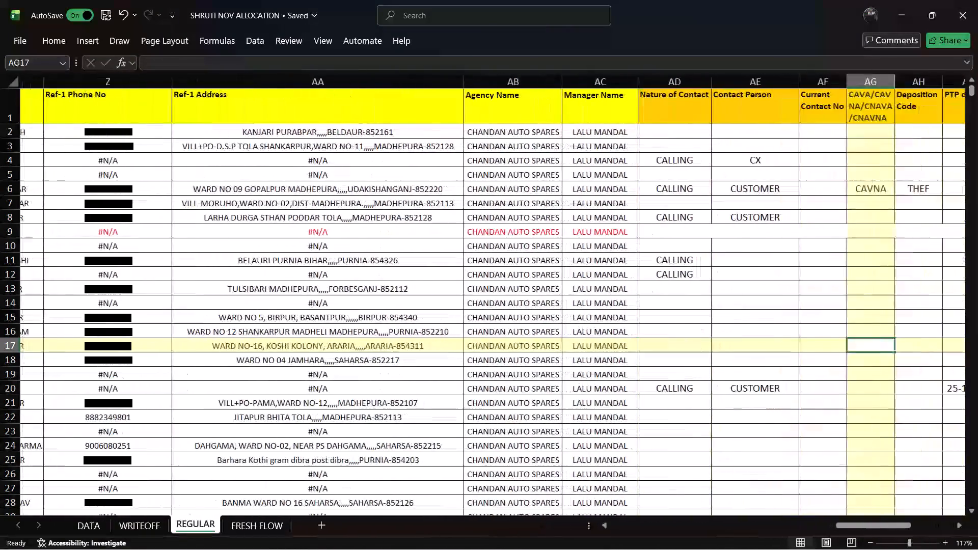
{"action": "key", "text": "Right"}
{"action": "key", "text": "Right"}
{"action": "key", "text": "Right"}
{"action": "key", "text": "Right"}
{"action": "key", "text": "Right"}
{"action": "key", "text": "Right"}
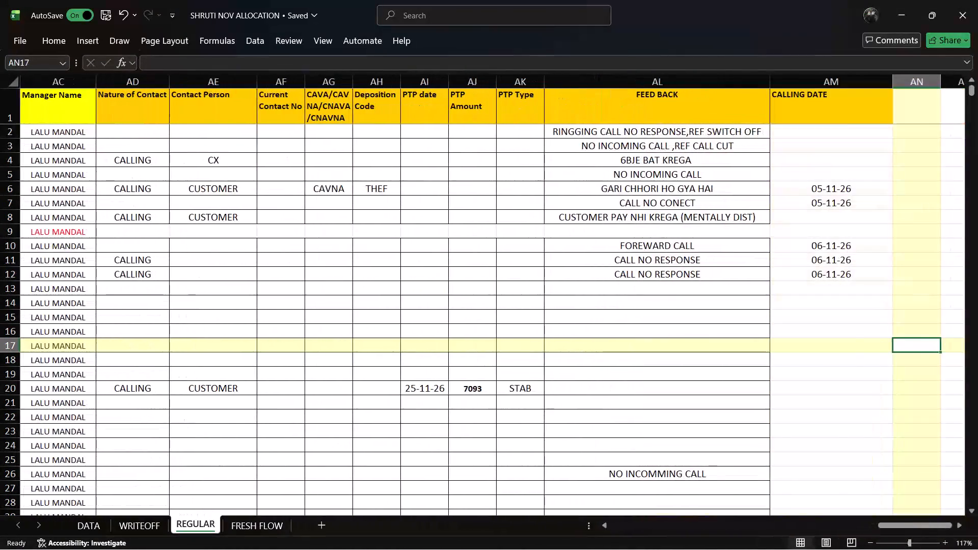
{"action": "key", "text": "Right"}
{"action": "key", "text": "Right"}
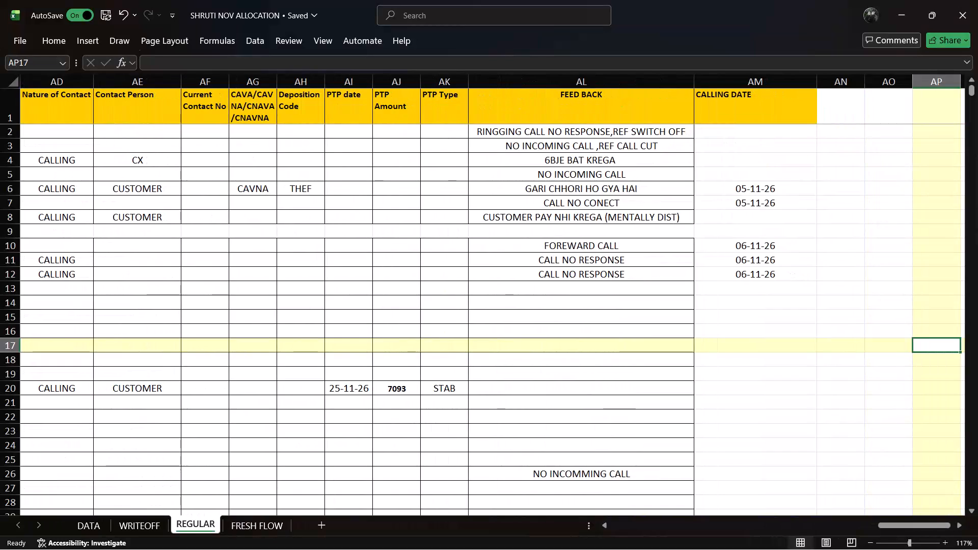
Return to the DATA sheet and check the mobile number and loan number entries in row 76.
{"action": "left_click", "coordinate": [83, 527]}
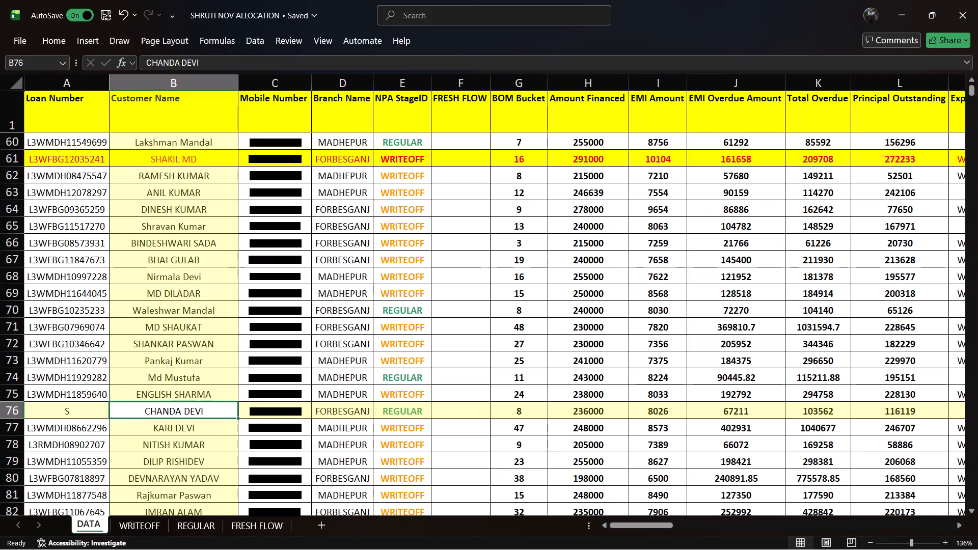
{"action": "key", "text": "Right"}
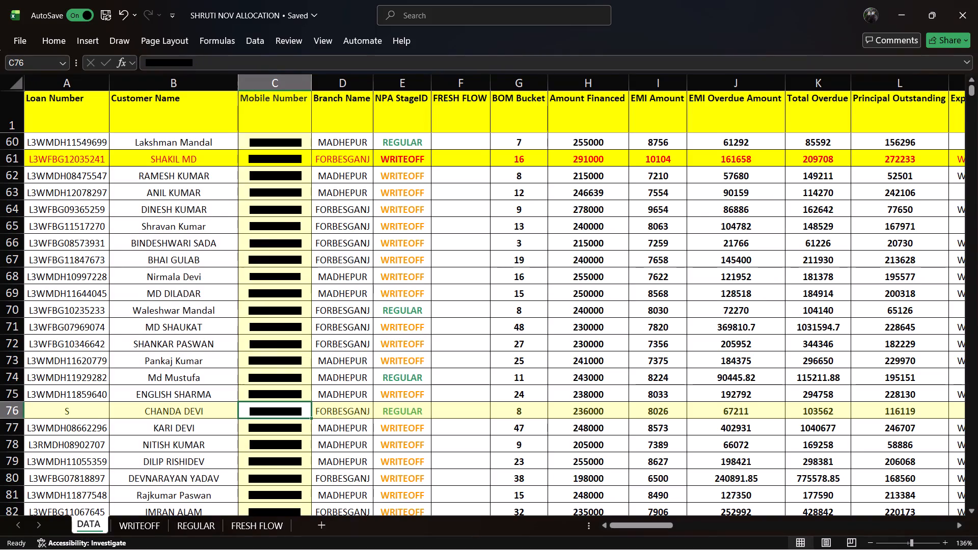
{"action": "left_click", "coordinate": [70, 418]}
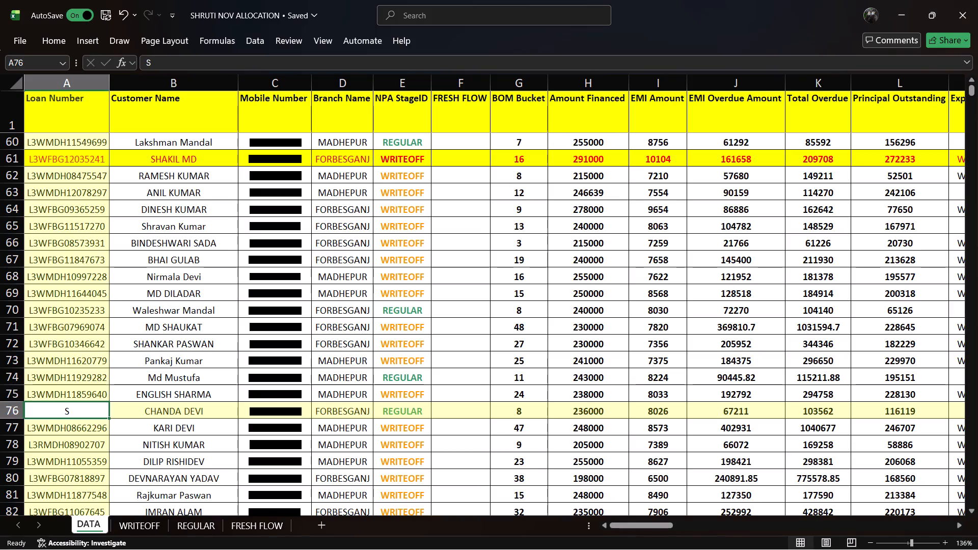
{"action": "left_click", "coordinate": [70, 418]}
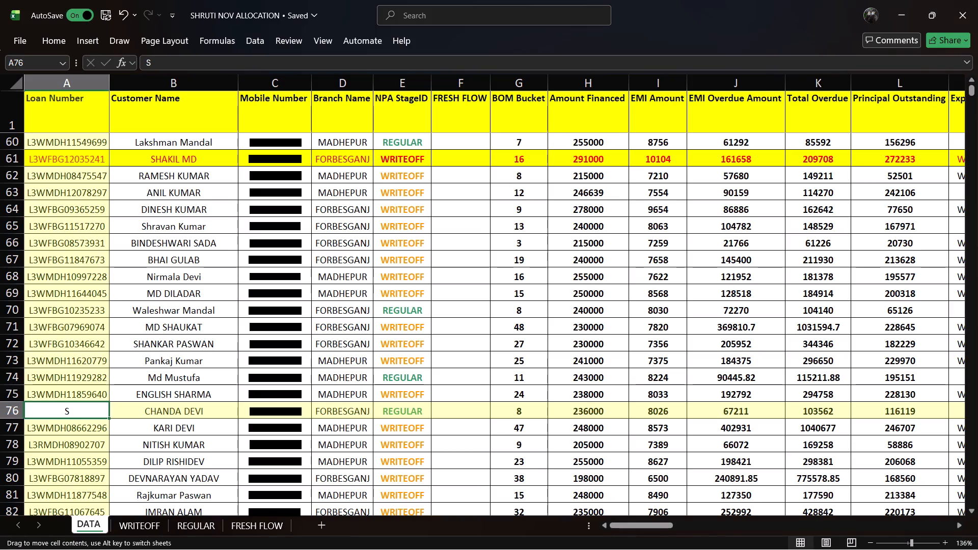
Clear the previous search term and try to search the DATA sheet for 62.
{"action": "key", "text": "ctrl+f"}
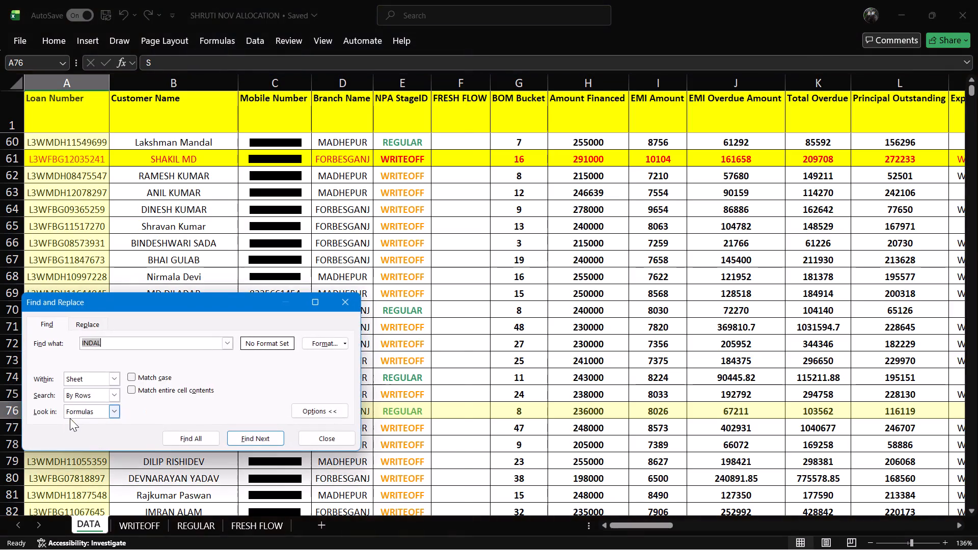
{"action": "key", "text": "BackSpace"}
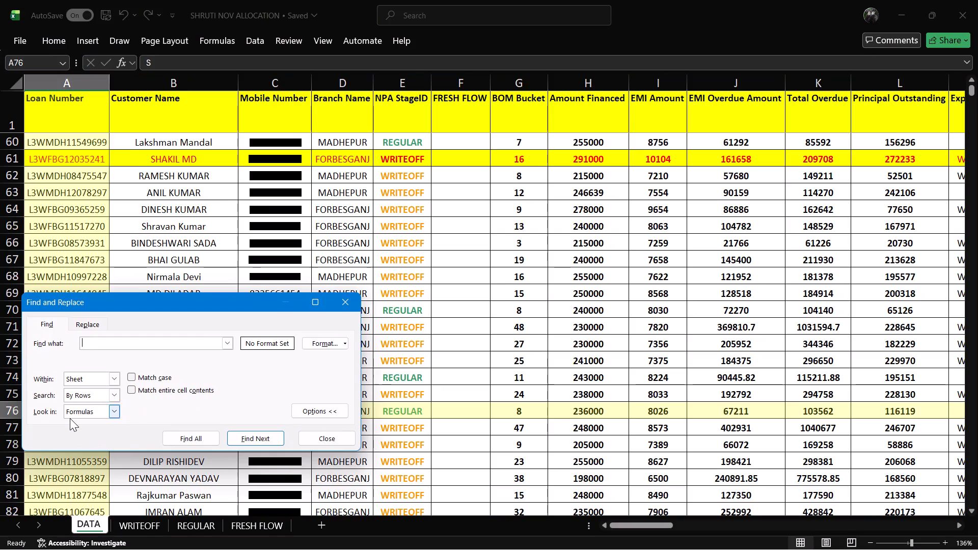
{"action": "double_click", "coordinate": [70, 418]}
{"action": "type", "text": "62"}
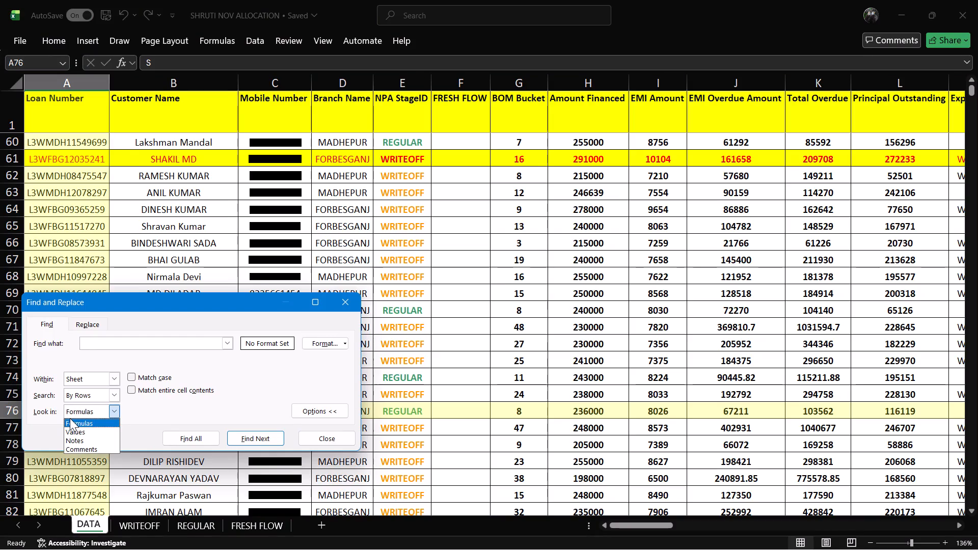
{"action": "left_click", "coordinate": [250, 394]}
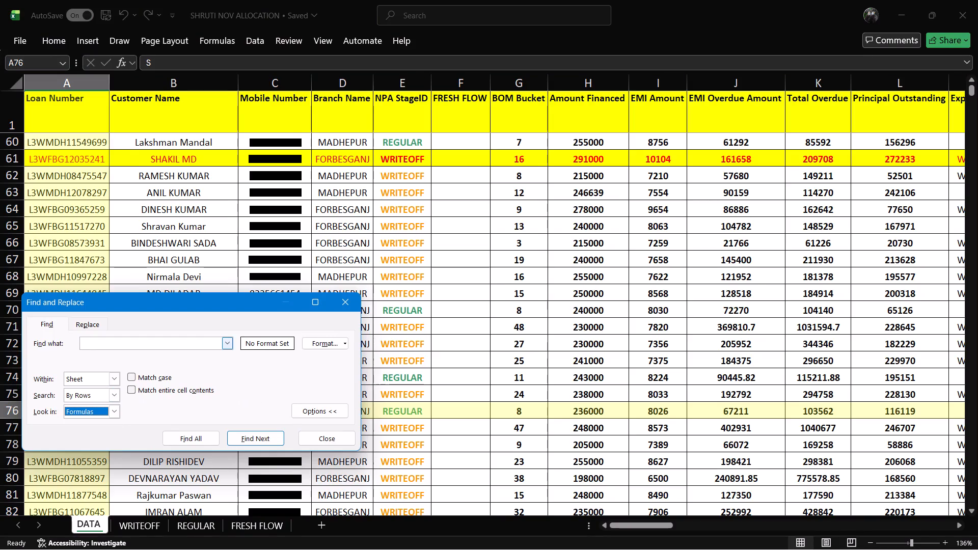
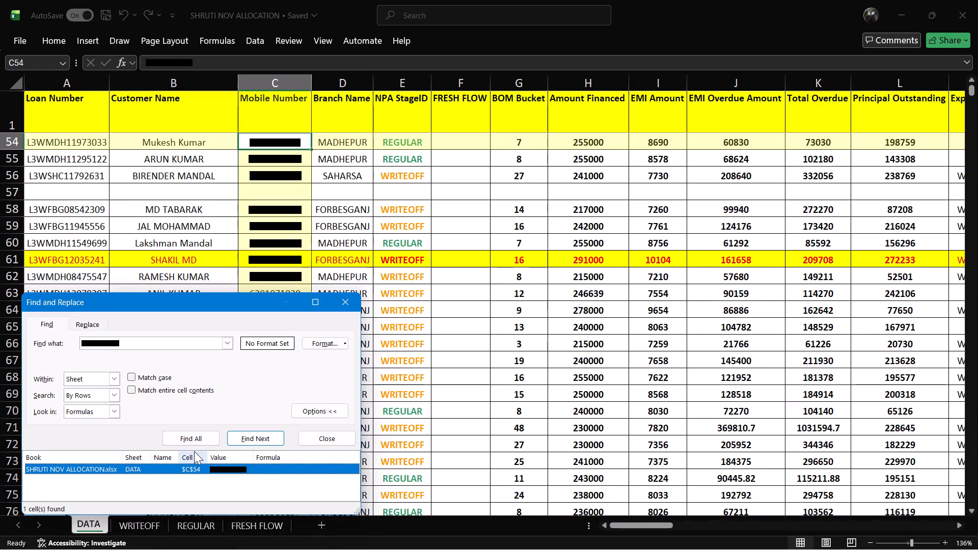
Close the search and enter the current date, 06-11-26, as the calling date for the row 54 customer in the DATA sheet.
{"action": "left_click", "coordinate": [337, 301]}
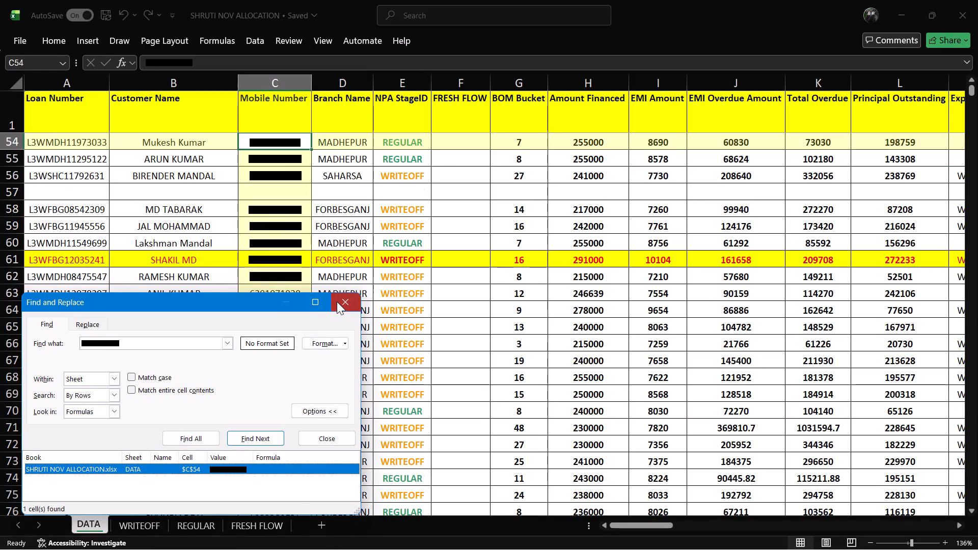
{"action": "left_click", "coordinate": [205, 139]}
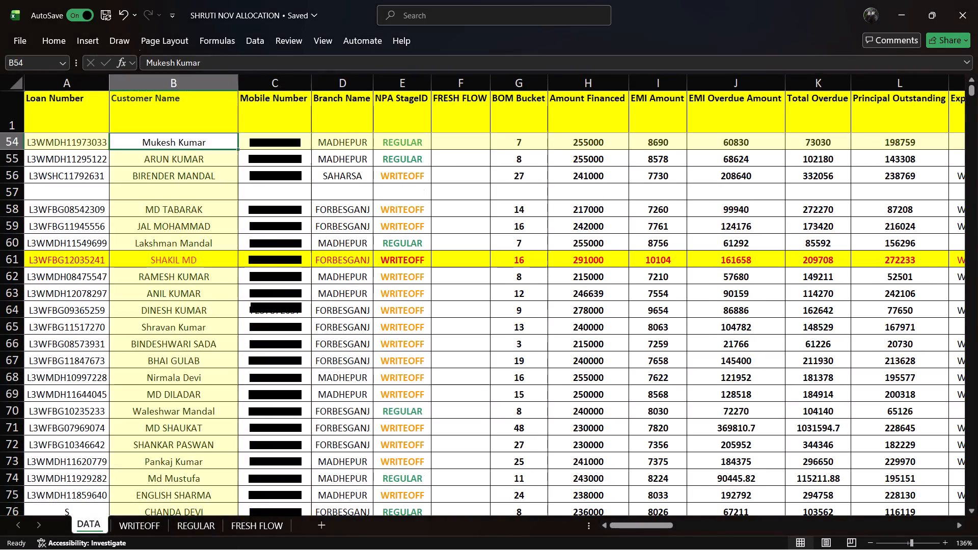
{"action": "left_click", "coordinate": [70, 141]}
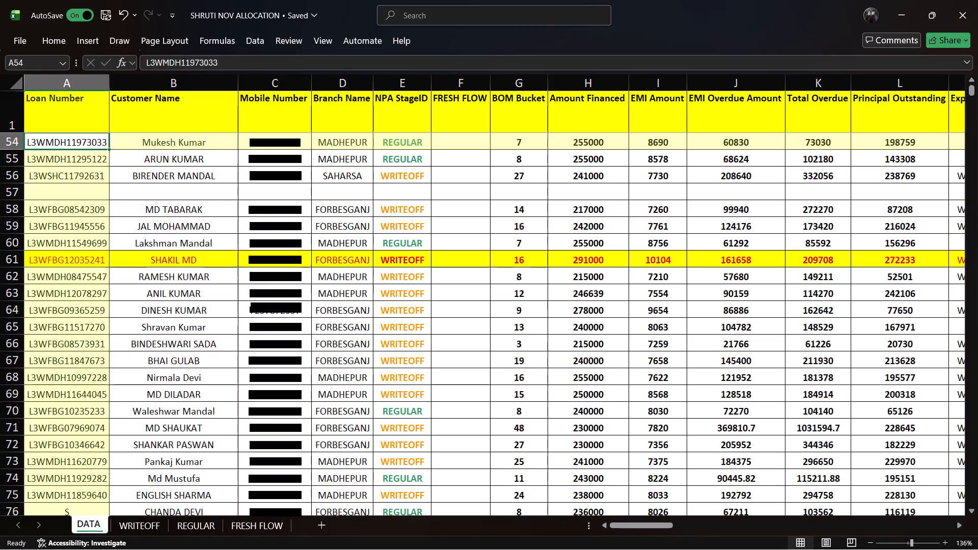
{"action": "key", "text": "Right"}
{"action": "key", "text": "Right"}
{"action": "key", "text": "Right"}
{"action": "key", "text": "Right"}
{"action": "key", "text": "Right"}
{"action": "key", "text": "Right"}
{"action": "key", "text": "Right"}
{"action": "key", "text": "Right"}
{"action": "key", "text": "Right"}
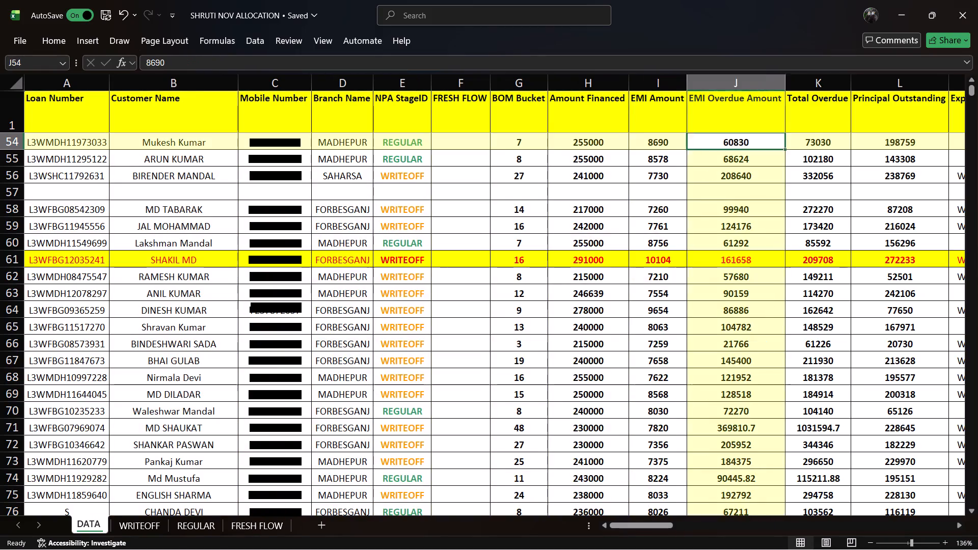
{"action": "key", "text": "Right"}
{"action": "key", "text": "Right"}
{"action": "key", "text": "Right"}
{"action": "key", "text": "Right"}
{"action": "key", "text": "Right"}
{"action": "key", "text": "Right"}
{"action": "key", "text": "Right"}
{"action": "key", "text": "Right"}
{"action": "key", "text": "Right"}
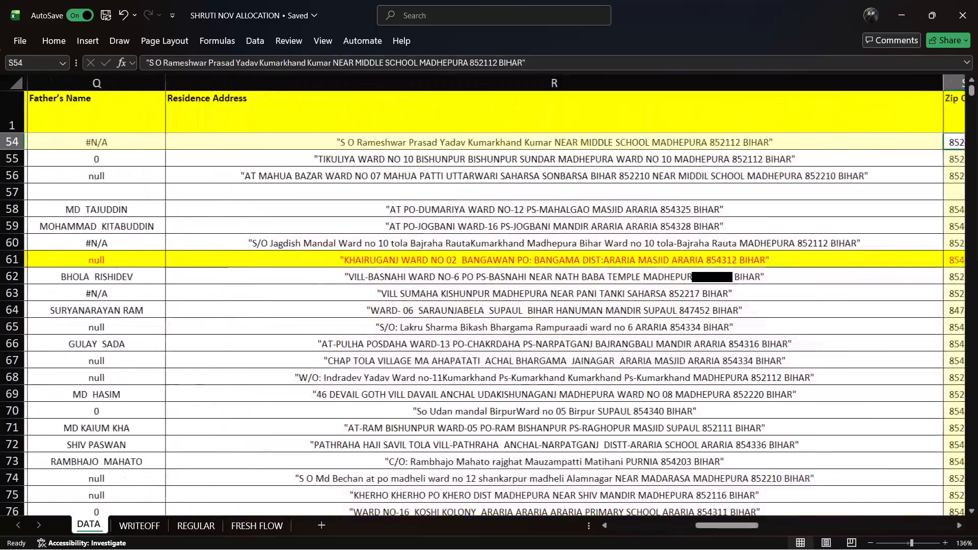
{"action": "key", "text": "Right"}
{"action": "key", "text": "Right"}
{"action": "key", "text": "Right"}
{"action": "key", "text": "Right"}
{"action": "key", "text": "Right"}
{"action": "key", "text": "Right"}
{"action": "key", "text": "Right"}
{"action": "key", "text": "Right"}
{"action": "key", "text": "Right"}
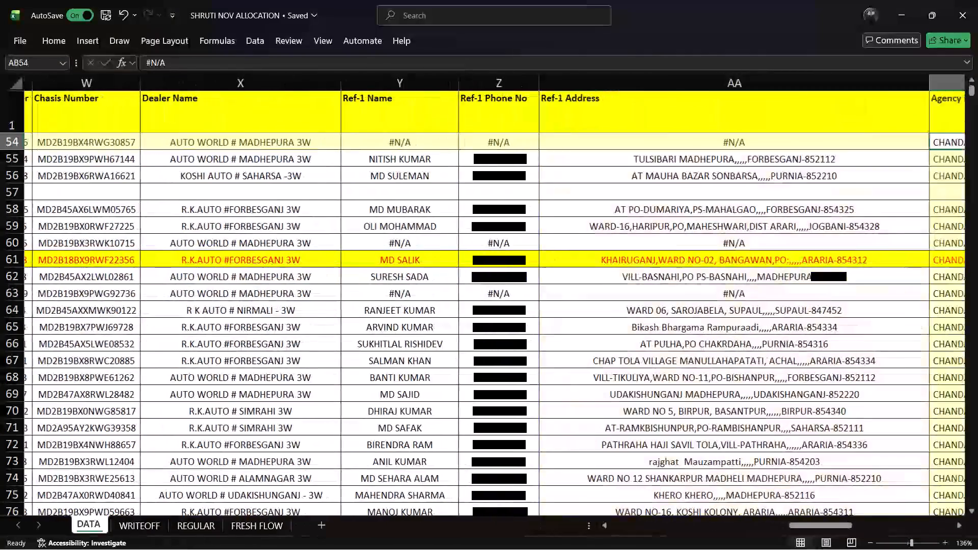
{"action": "key", "text": "Right"}
{"action": "key", "text": "Right"}
{"action": "key", "text": "Right"}
{"action": "key", "text": "Right"}
{"action": "key", "text": "Right"}
{"action": "key", "text": "Right"}
{"action": "key", "text": "Right"}
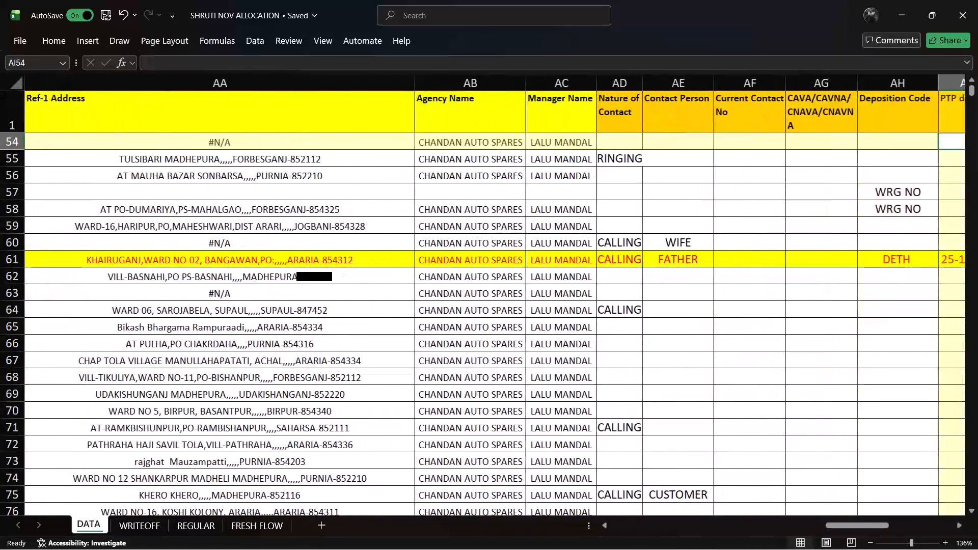
{"action": "key", "text": "Right"}
{"action": "key", "text": "Right"}
{"action": "key", "text": "Right"}
{"action": "key", "text": "Right"}
{"action": "key", "text": "Right"}
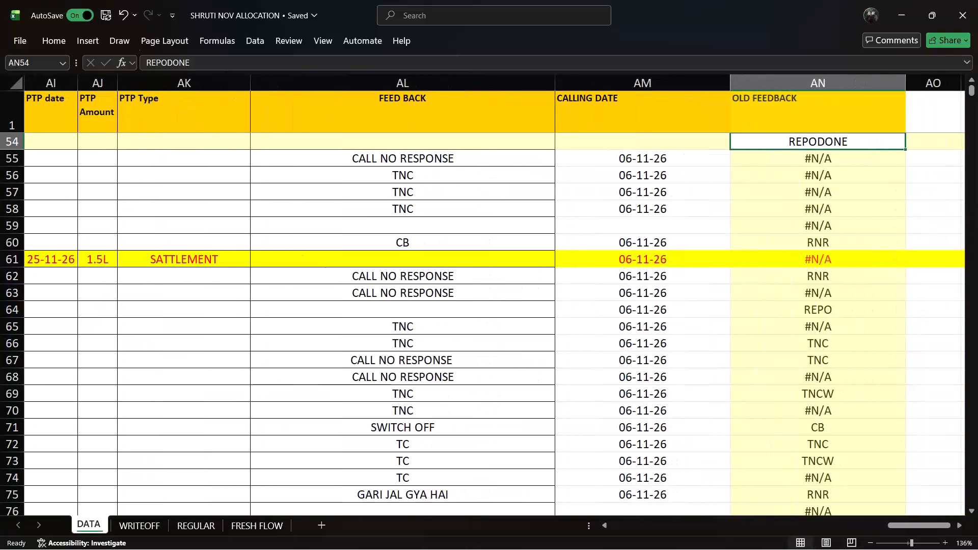
{"action": "key", "text": "Left"}
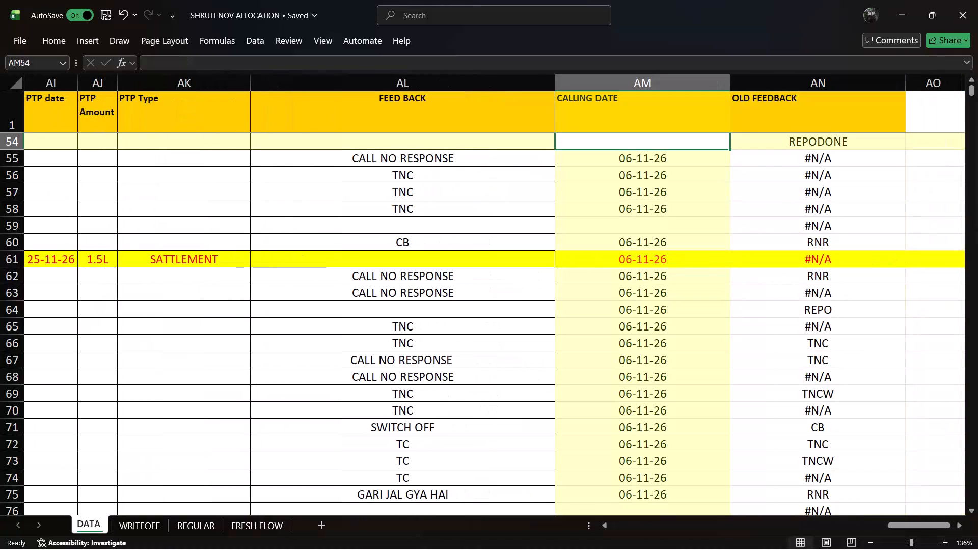
{"action": "key", "text": "ctrl+semicolon"}
Log the nature of contact as CALLING and the contact person as CUSTOMER in DATA row 54.
{"action": "key", "text": "Left"}
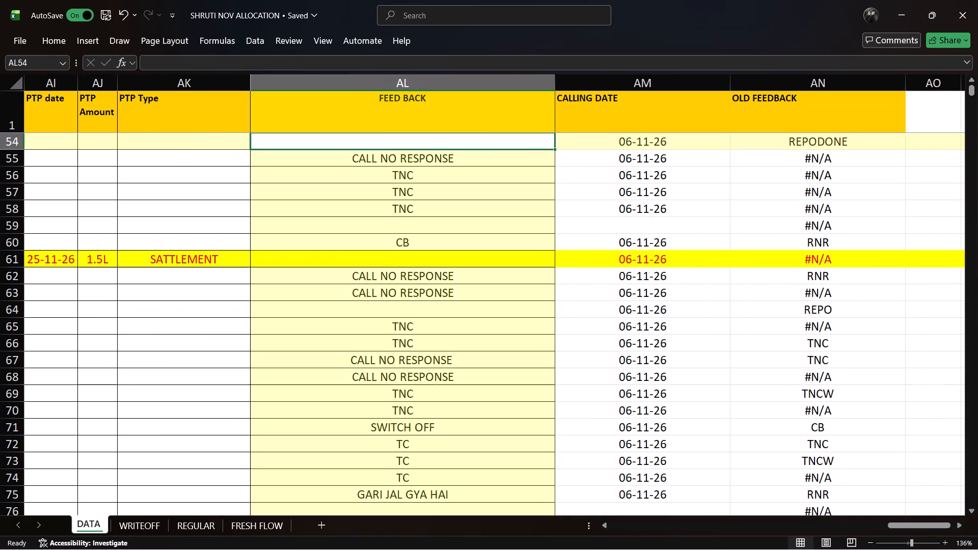
{"action": "key", "text": "Left"}
{"action": "key", "text": "Left"}
{"action": "key", "text": "Left"}
{"action": "key", "text": "Left"}
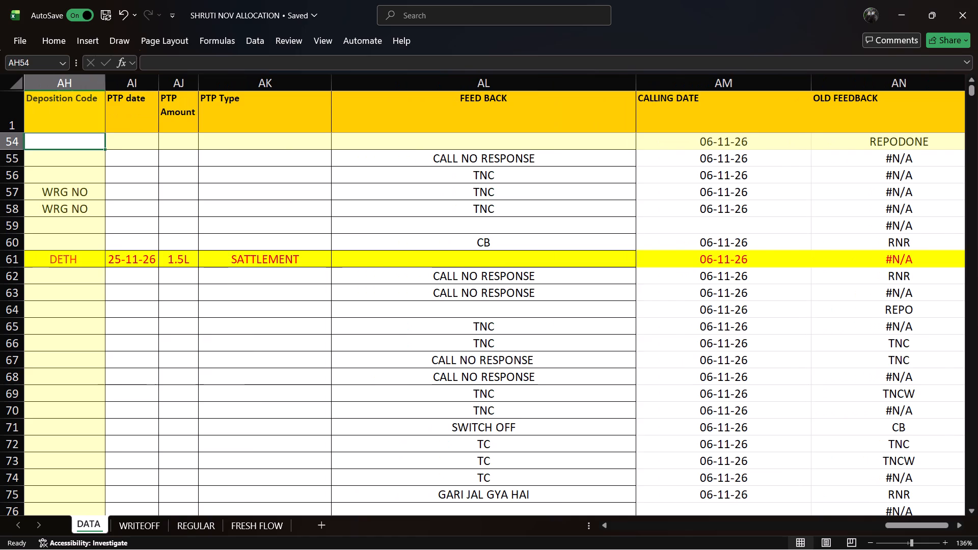
{"action": "key", "text": "Left"}
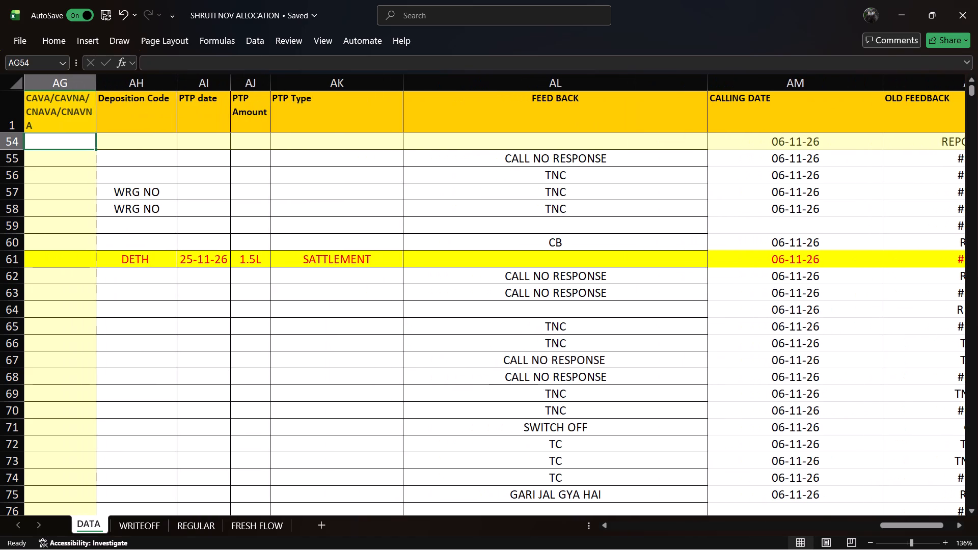
{"action": "key", "text": "Right"}
{"action": "key", "text": "Right"}
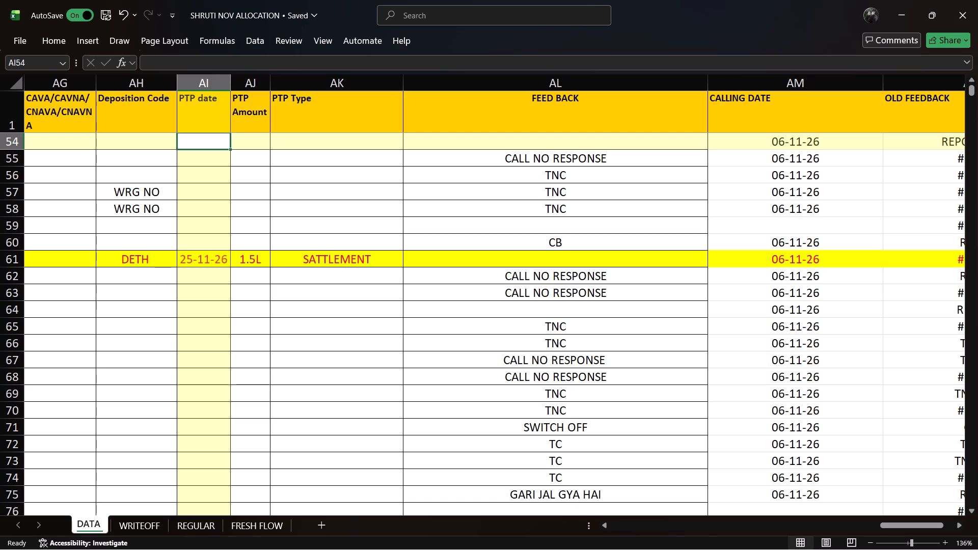
{"action": "key", "text": "Left"}
{"action": "key", "text": "Left"}
{"action": "key", "text": "Left"}
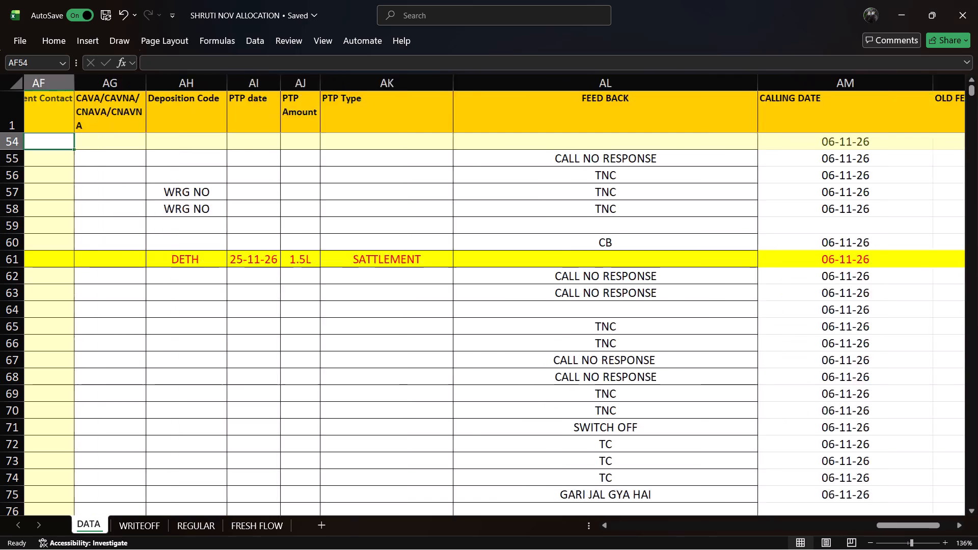
{"action": "key", "text": "Left"}
{"action": "key", "text": "Left"}
{"action": "key", "text": "Left"}
{"action": "key", "text": "Left"}
{"action": "key", "text": "Right"}
{"action": "key", "text": "Right"}
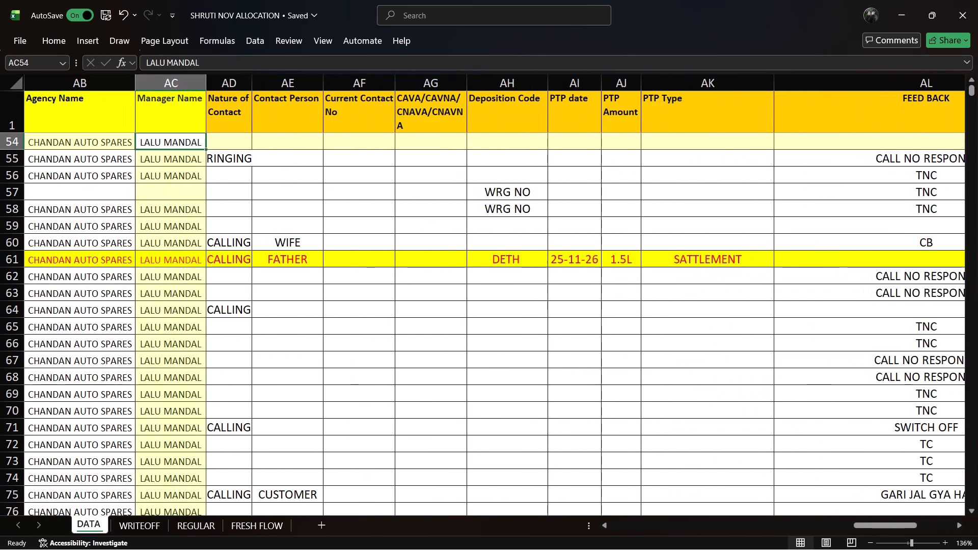
{"action": "type", "text": "CA"}
{"action": "type", "text": "LLING"}
{"action": "key", "text": "Right"}
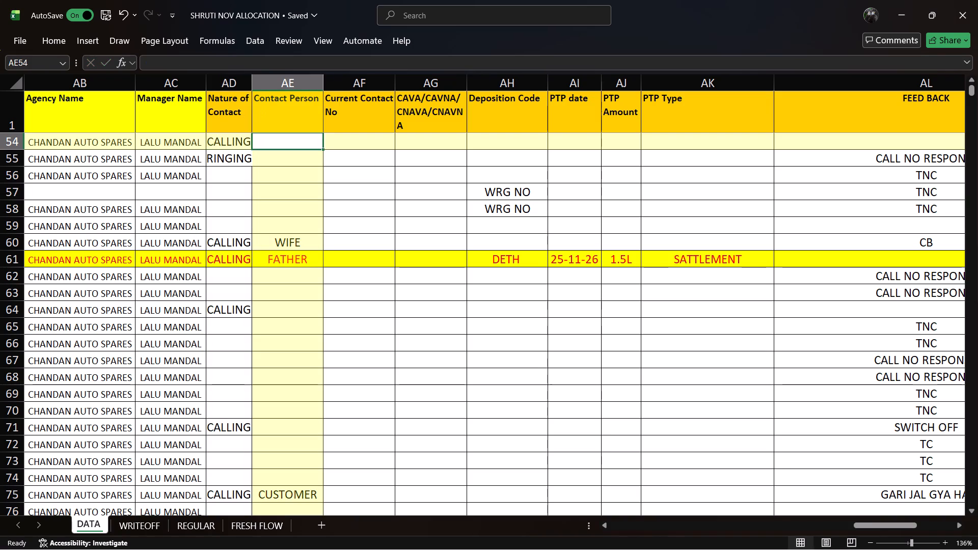
{"action": "key", "text": "c"}
{"action": "key", "text": "i"}
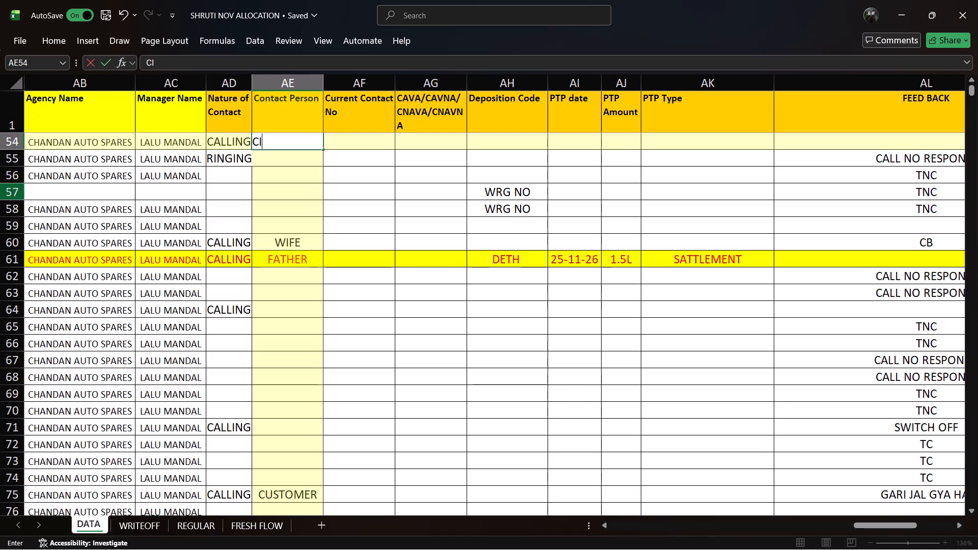
{"action": "key", "text": "BackSpace"}
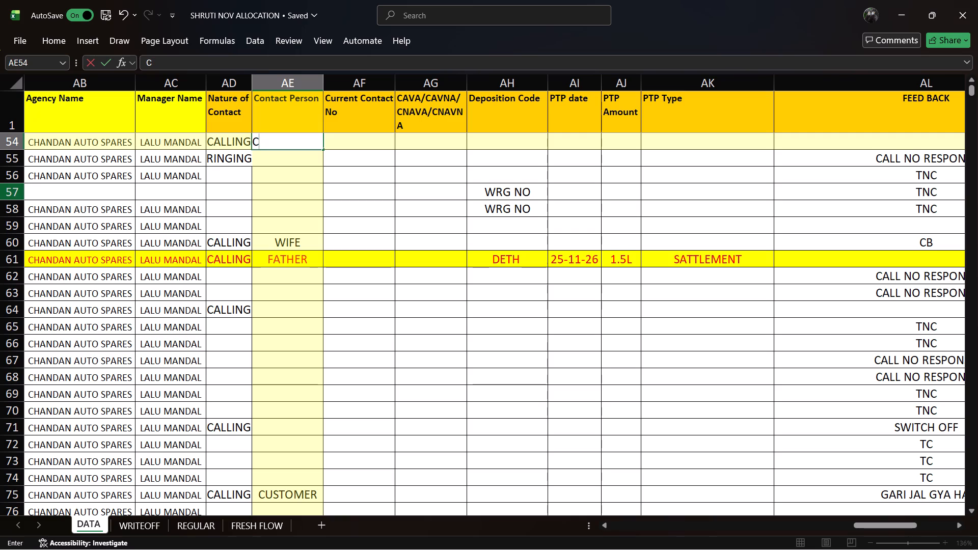
{"action": "type", "text": "US"}
{"action": "key", "text": "Right"}
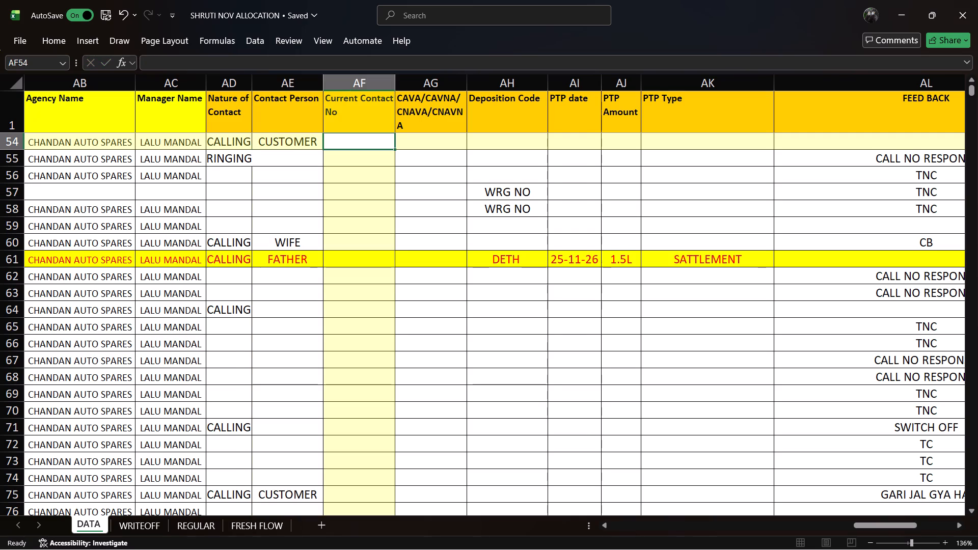
Enter REPO DONE as the feedback for the row 54 customer and save the workbook.
{"action": "key", "text": "Right"}
{"action": "key", "text": "Right"}
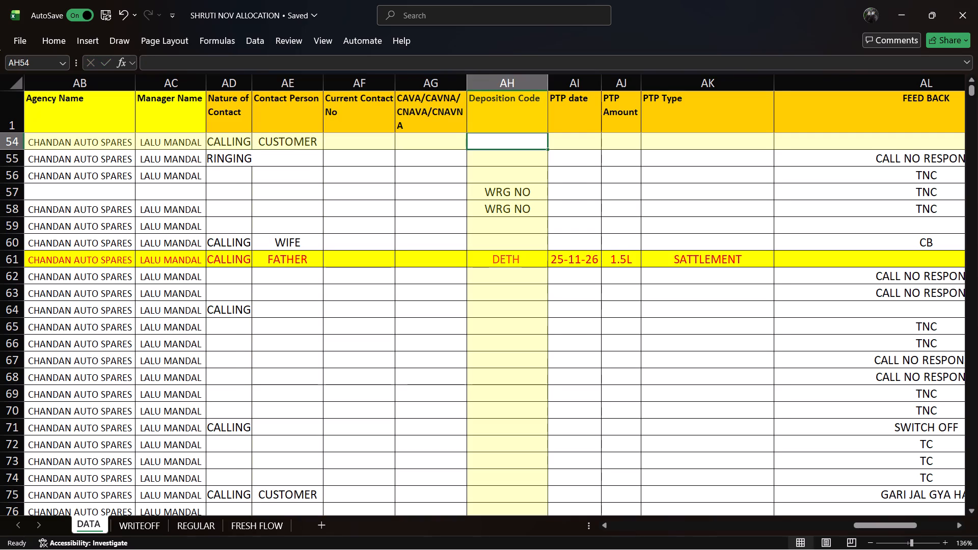
{"action": "key", "text": "Right"}
{"action": "key", "text": "Right"}
{"action": "key", "text": "Right"}
{"action": "key", "text": "Right"}
{"action": "key", "text": "Right"}
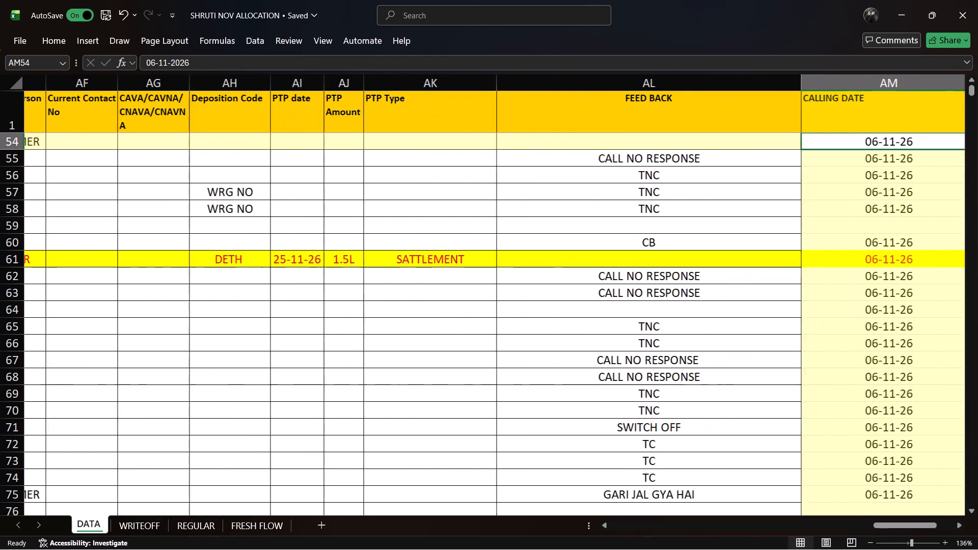
{"action": "key", "text": "Left"}
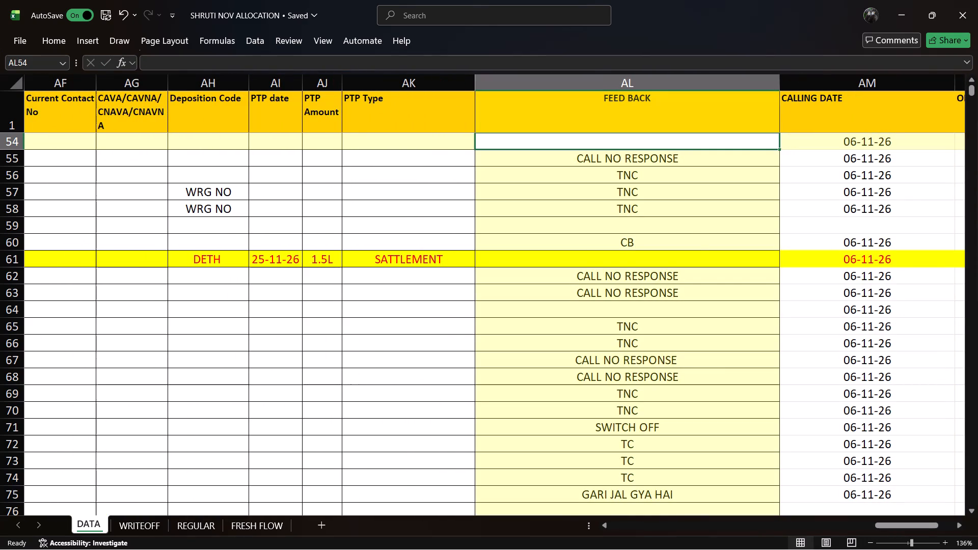
{"action": "left_click", "coordinate": [584, 145]}
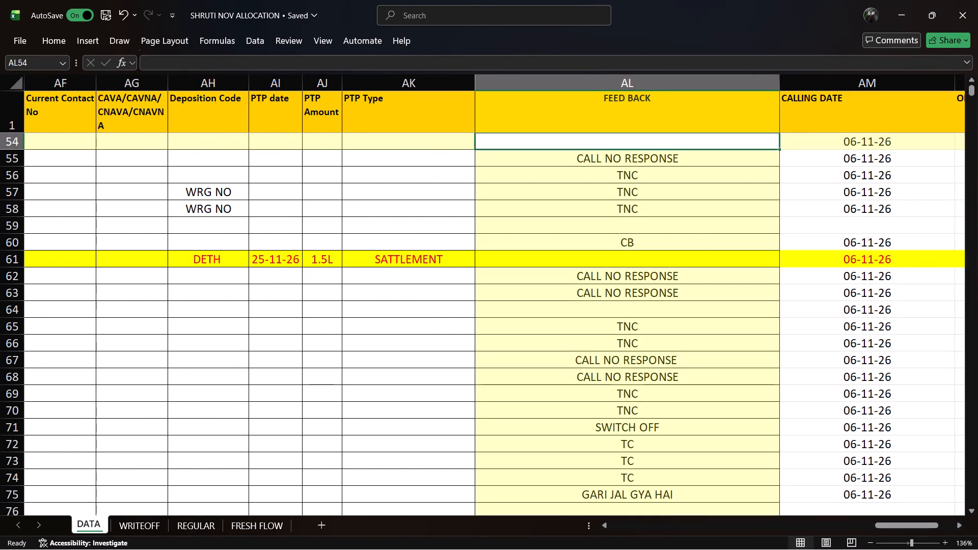
{"action": "double_click", "coordinate": [584, 145]}
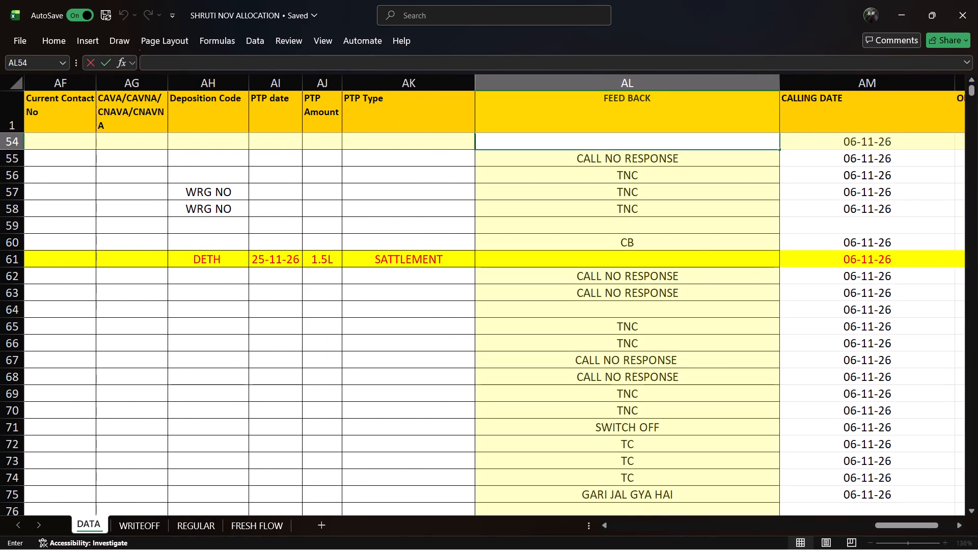
{"action": "left_click", "coordinate": [585, 137]}
{"action": "key", "text": "Right"}
{"action": "key", "text": "Right"}
{"action": "key", "text": "Right"}
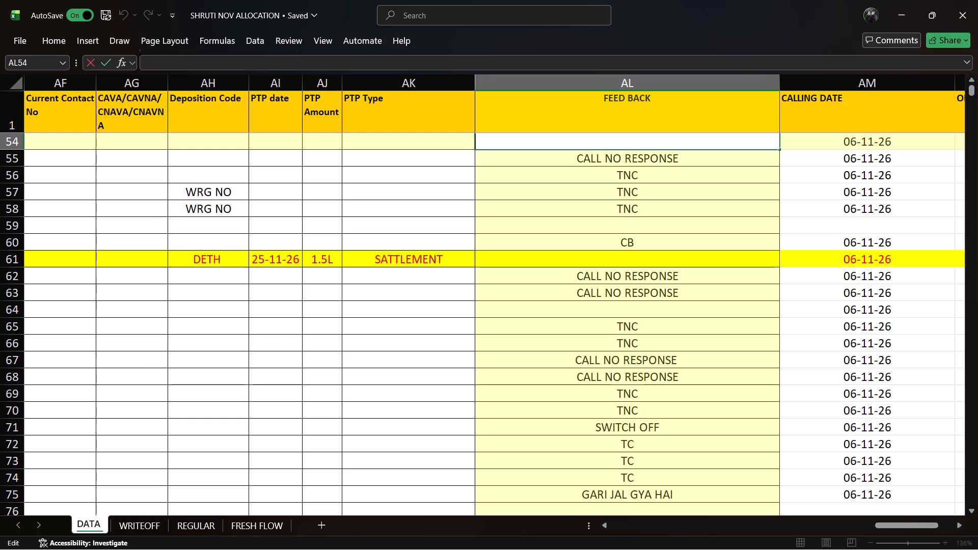
{"action": "type", "text": "RE"}
{"action": "type", "text": "PO"}
{"action": "key", "text": "space"}
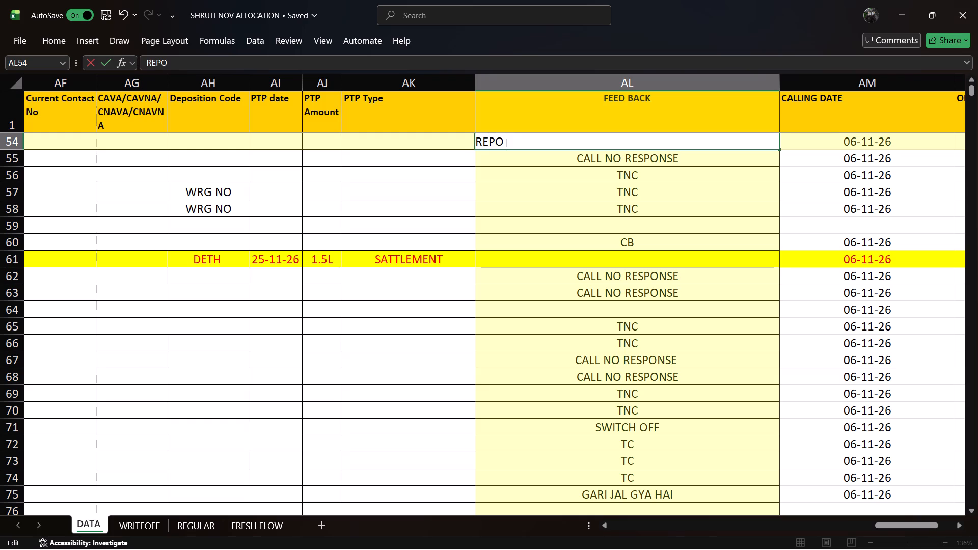
{"action": "type", "text": "DONR"}
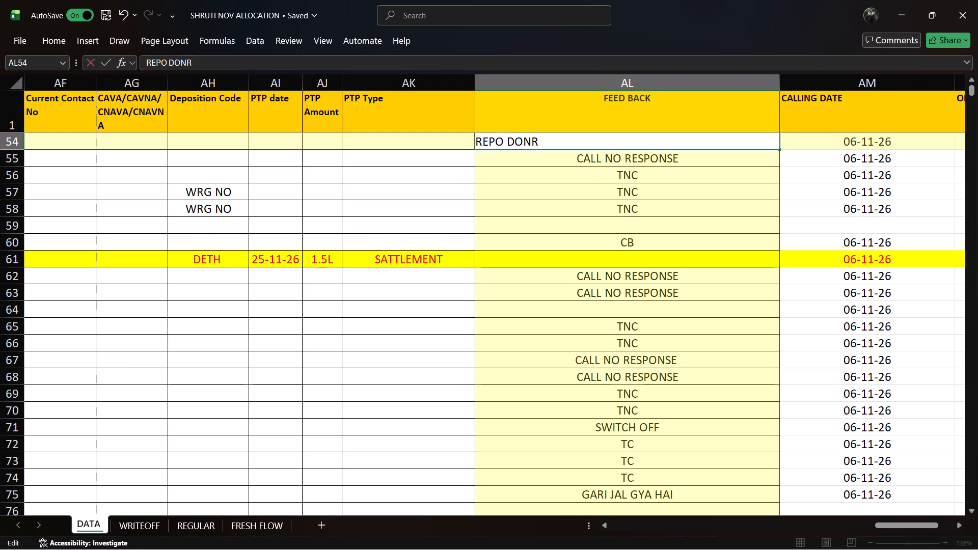
{"action": "key", "text": "BackSpace"}
{"action": "key", "text": "e"}
{"action": "key", "text": "Right"}
{"action": "key", "text": "Right"}
{"action": "key", "text": "Right"}
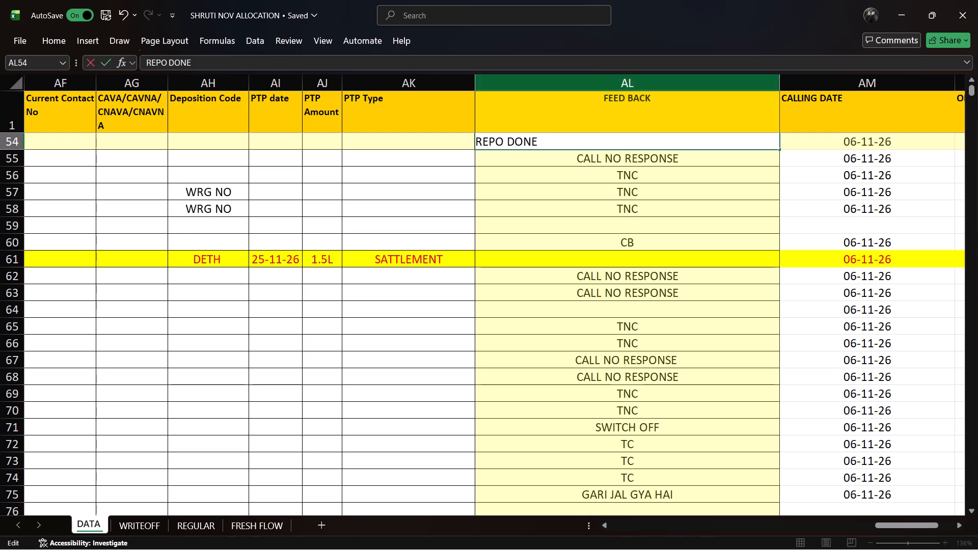
{"action": "left_click", "coordinate": [850, 128]}
{"action": "left_click", "coordinate": [840, 148]}
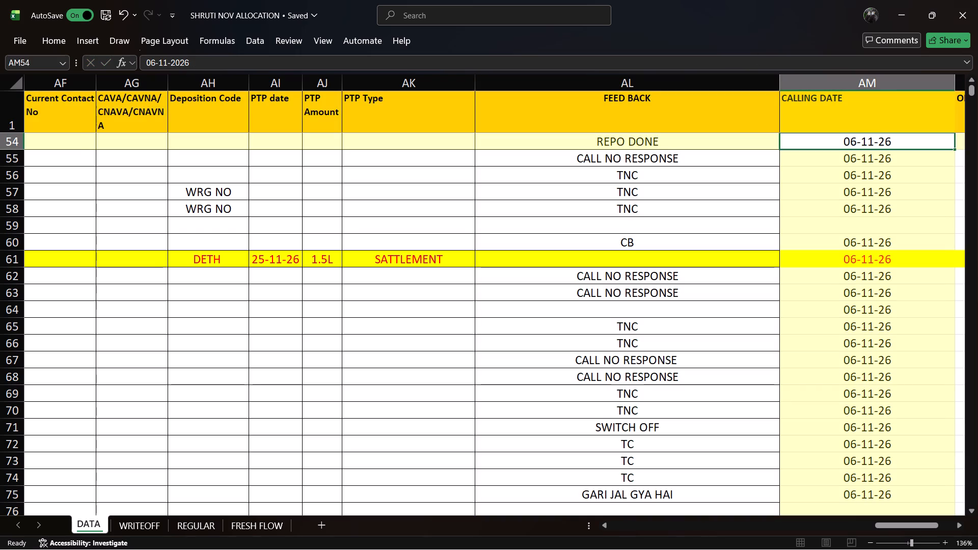
{"action": "key", "text": "ctrl+s"}
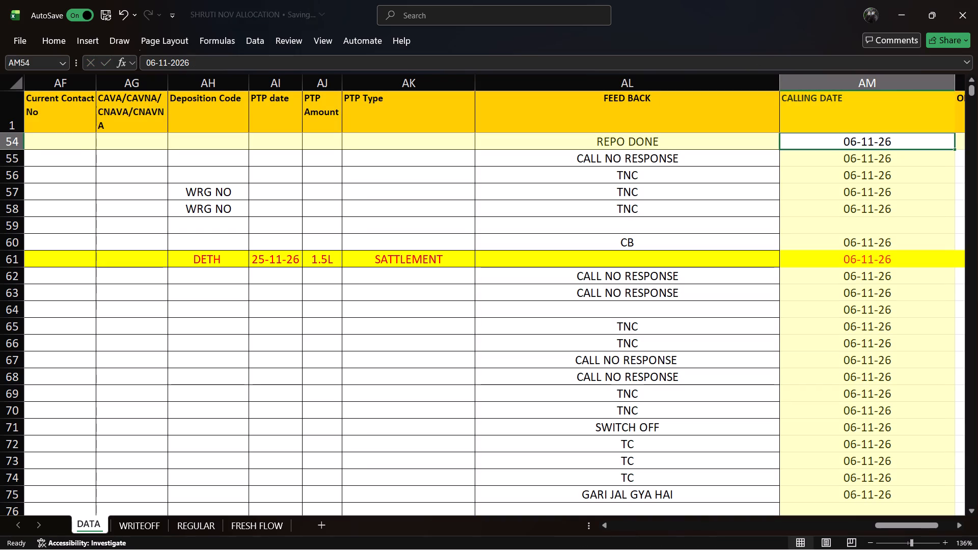
Review the row 54 record in the DATA sheet from its calling date back to its loan number.
{"action": "key", "text": "Left"}
{"action": "key", "text": "Left"}
{"action": "key", "text": "Left"}
{"action": "key", "text": "Left"}
{"action": "key", "text": "Left"}
{"action": "key", "text": "Left"}
{"action": "key", "text": "Left"}
{"action": "key", "text": "Left"}
{"action": "key", "text": "Left"}
{"action": "key", "text": "Left"}
{"action": "key", "text": "Left"}
{"action": "key", "text": "Left"}
{"action": "key", "text": "Left"}
{"action": "key", "text": "Left"}
{"action": "key", "text": "Left"}
{"action": "key", "text": "Left"}
{"action": "key", "text": "Left"}
{"action": "key", "text": "Left"}
{"action": "key", "text": "Left"}
{"action": "key", "text": "Left"}
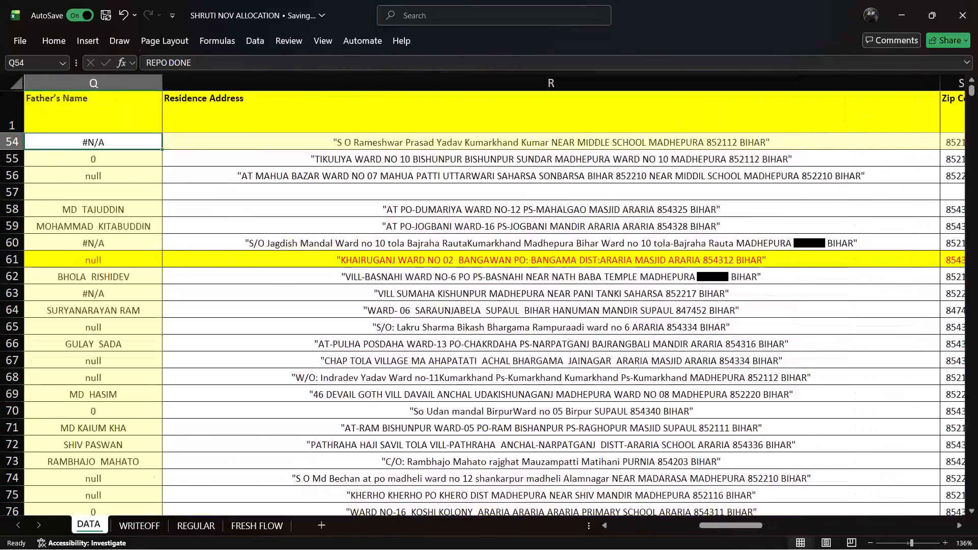
{"action": "key", "text": "Left"}
{"action": "key", "text": "Left"}
{"action": "key", "text": "Left"}
{"action": "key", "text": "Left"}
{"action": "key", "text": "Left"}
{"action": "key", "text": "Left"}
{"action": "key", "text": "Left"}
{"action": "key", "text": "Left"}
{"action": "key", "text": "Left"}
{"action": "key", "text": "Left"}
{"action": "key", "text": "Left"}
{"action": "key", "text": "Left"}
{"action": "key", "text": "Left"}
{"action": "key", "text": "Left"}
{"action": "key", "text": "Left"}
{"action": "key", "text": "Left"}
{"action": "key", "text": "Left"}
{"action": "key", "text": "Left"}
{"action": "key", "text": "Left"}
{"action": "key", "text": "Left"}
{"action": "key", "text": "Left"}
{"action": "key", "text": "Left"}
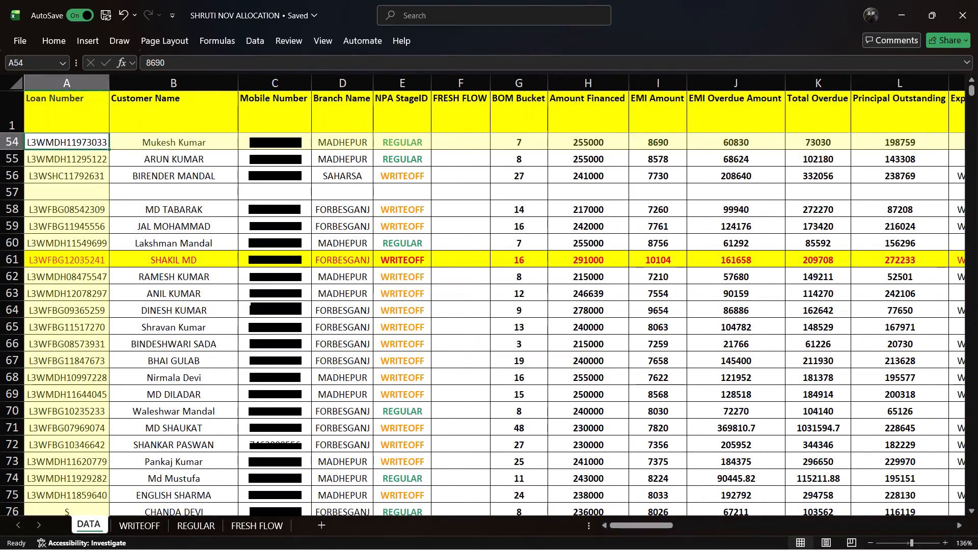
Look through the customer names and account details in the DATA sheet from row 71 down to row 95.
{"action": "left_click", "coordinate": [202, 435]}
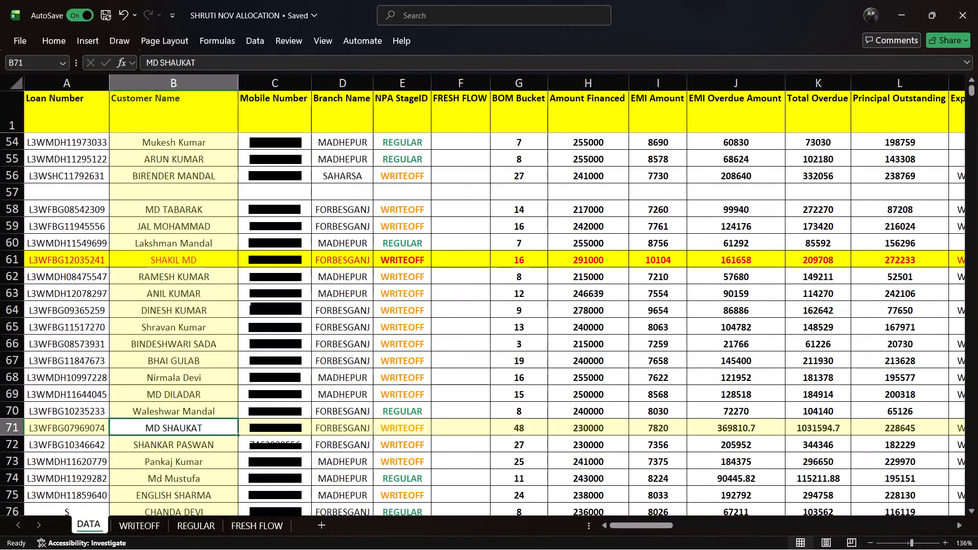
{"action": "key", "text": "Down"}
{"action": "key", "text": "Down"}
{"action": "key", "text": "Down"}
{"action": "key", "text": "Down"}
{"action": "key", "text": "Down"}
{"action": "key", "text": "Down"}
{"action": "key", "text": "Down"}
{"action": "key", "text": "Down"}
{"action": "key", "text": "Down"}
{"action": "key", "text": "Down"}
{"action": "key", "text": "Down"}
{"action": "key", "text": "Down"}
{"action": "key", "text": "Down"}
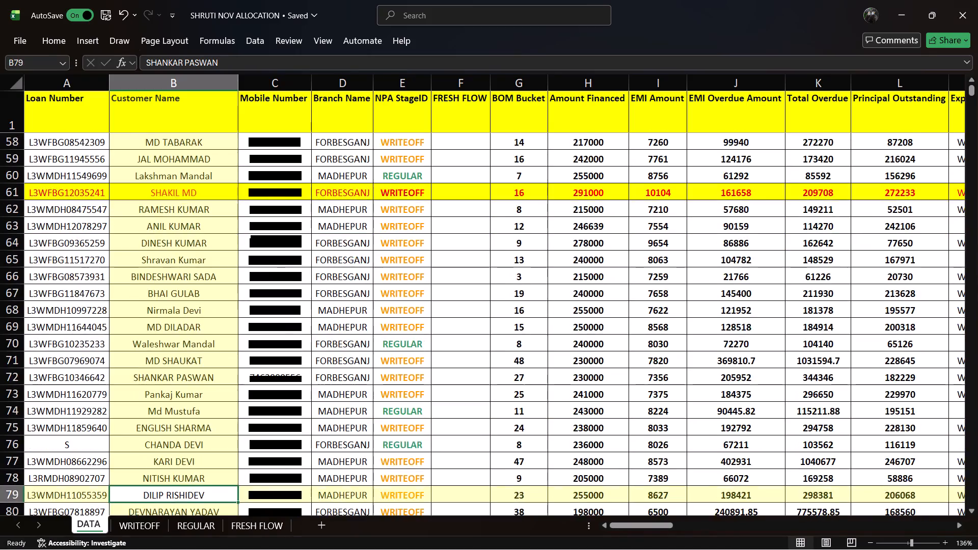
{"action": "key", "text": "Down"}
{"action": "key", "text": "Down"}
{"action": "key", "text": "Down"}
{"action": "key", "text": "Down"}
{"action": "key", "text": "Down"}
{"action": "key", "text": "Down"}
{"action": "key", "text": "Down"}
{"action": "key", "text": "Down"}
{"action": "key", "text": "Down"}
{"action": "key", "text": "Down"}
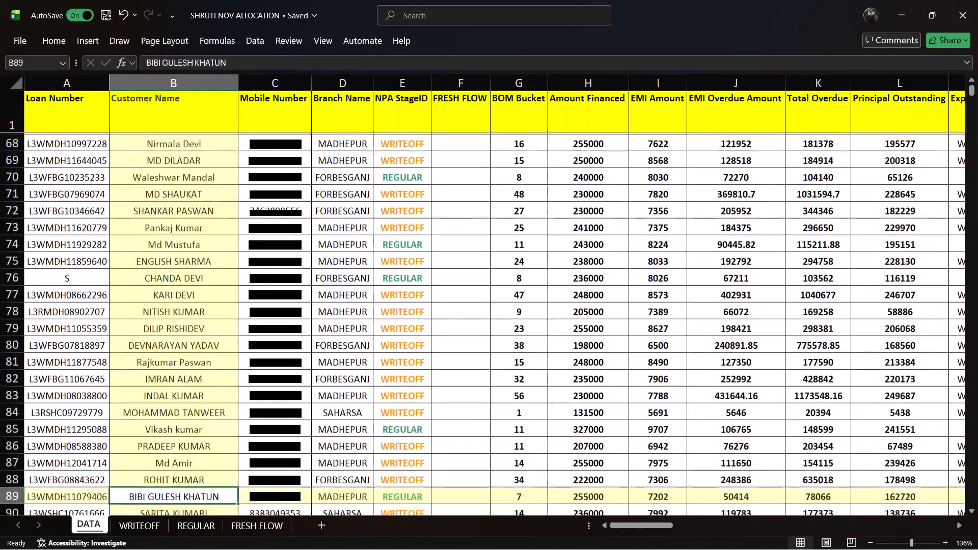
{"action": "key", "text": "Down"}
{"action": "key", "text": "Down"}
{"action": "key", "text": "Down"}
{"action": "key", "text": "Down"}
{"action": "key", "text": "Down"}
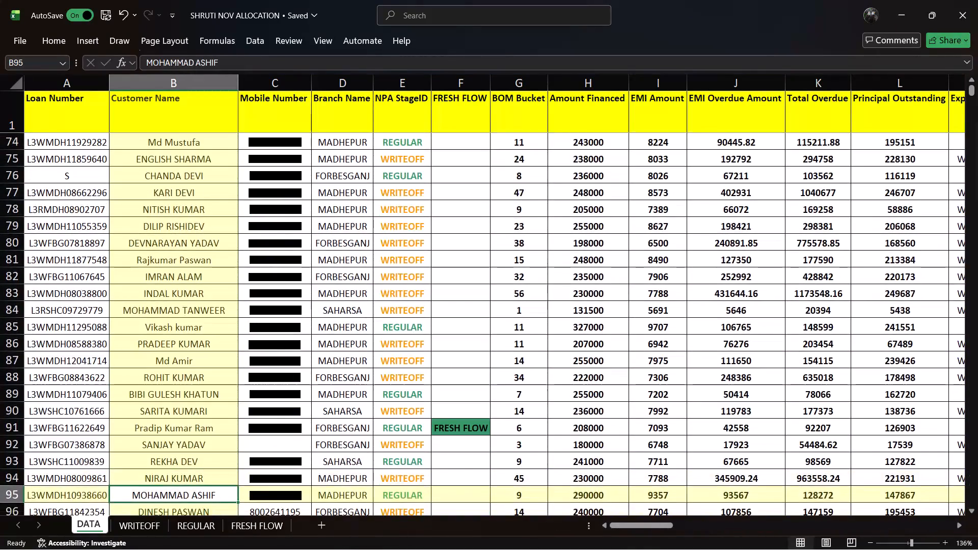
Examine the loan number and the mobile number of the row 76 customer in the DATA sheet.
{"action": "left_click", "coordinate": [69, 183]}
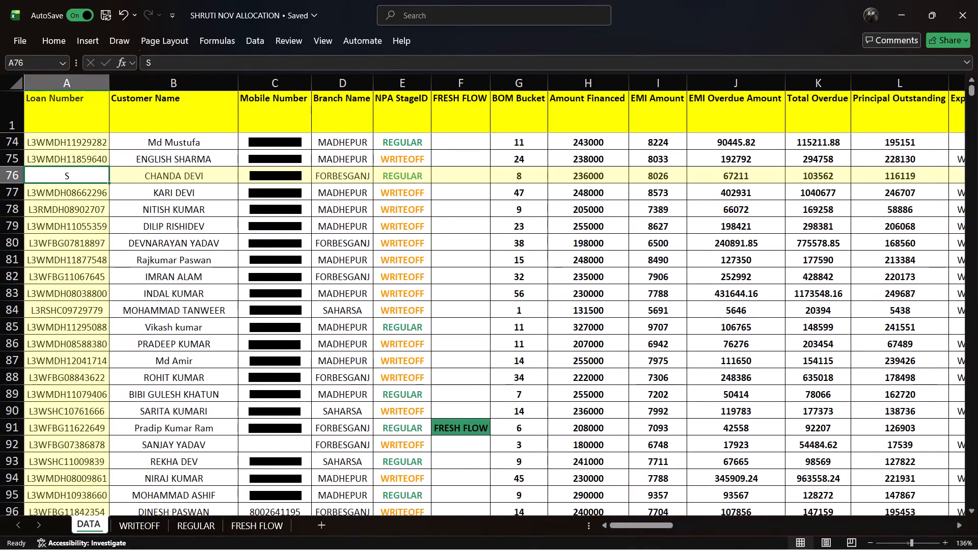
{"action": "left_click", "coordinate": [298, 175]}
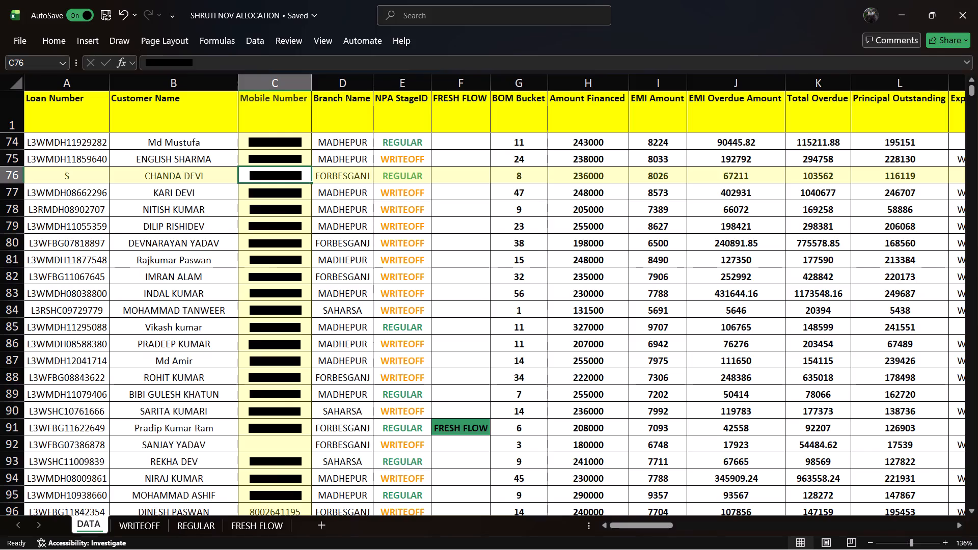
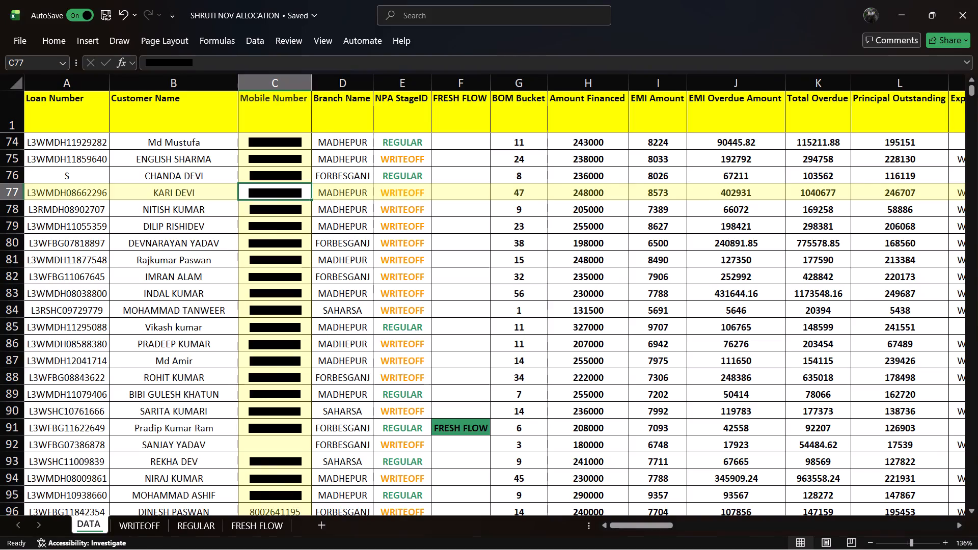
Check the row 60 customer's record in the WRITEOFF sheet, from the customer name across to the feedback and calling date.
{"action": "left_click", "coordinate": [141, 528]}
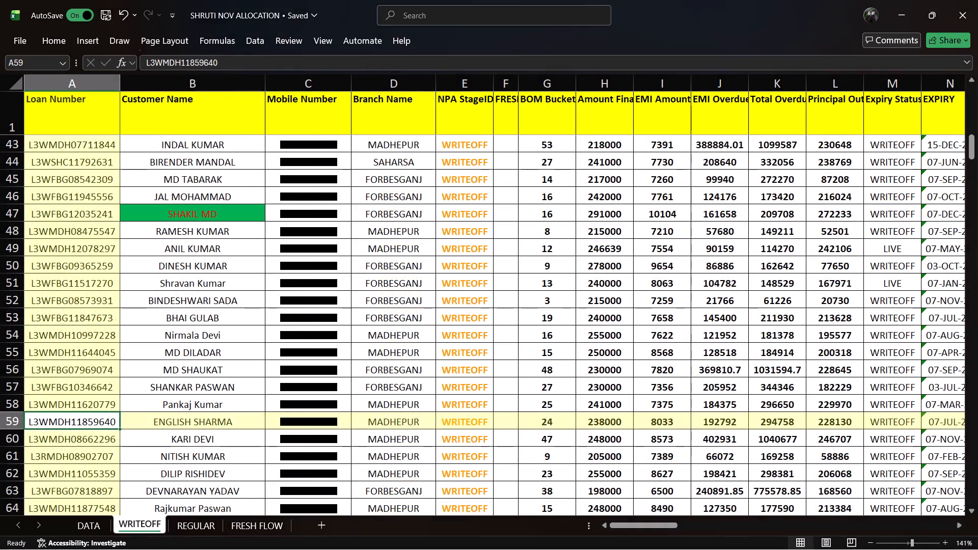
{"action": "left_click", "coordinate": [202, 442]}
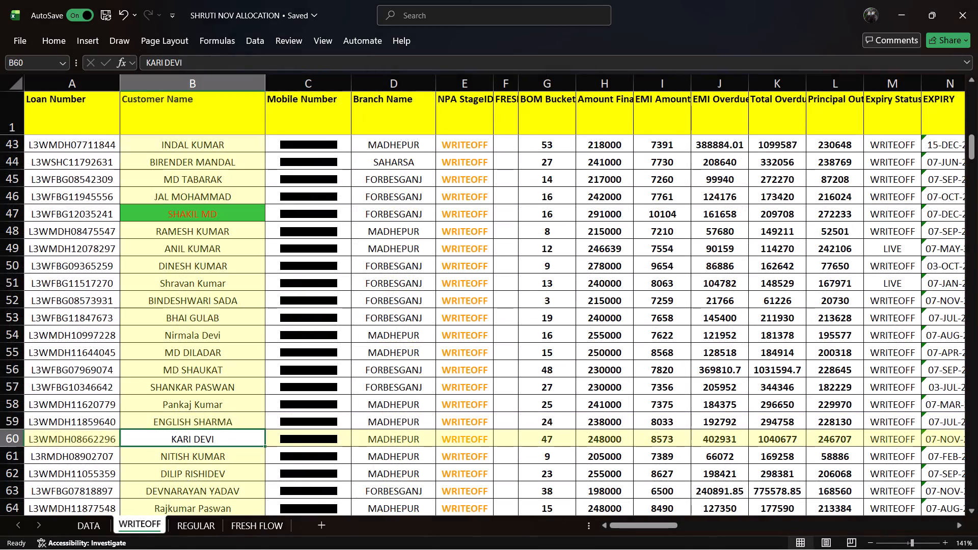
{"action": "key", "text": "Right"}
{"action": "key", "text": "Right"}
{"action": "key", "text": "Right"}
{"action": "key", "text": "Right"}
{"action": "key", "text": "Right"}
{"action": "key", "text": "Right"}
{"action": "key", "text": "Right"}
{"action": "key", "text": "Right"}
{"action": "key", "text": "Right"}
{"action": "key", "text": "Right"}
{"action": "key", "text": "Right"}
{"action": "key", "text": "Right"}
{"action": "key", "text": "Right"}
{"action": "key", "text": "Right"}
{"action": "key", "text": "Right"}
{"action": "key", "text": "Right"}
{"action": "key", "text": "Right"}
{"action": "key", "text": "Right"}
{"action": "key", "text": "Right"}
{"action": "key", "text": "Right"}
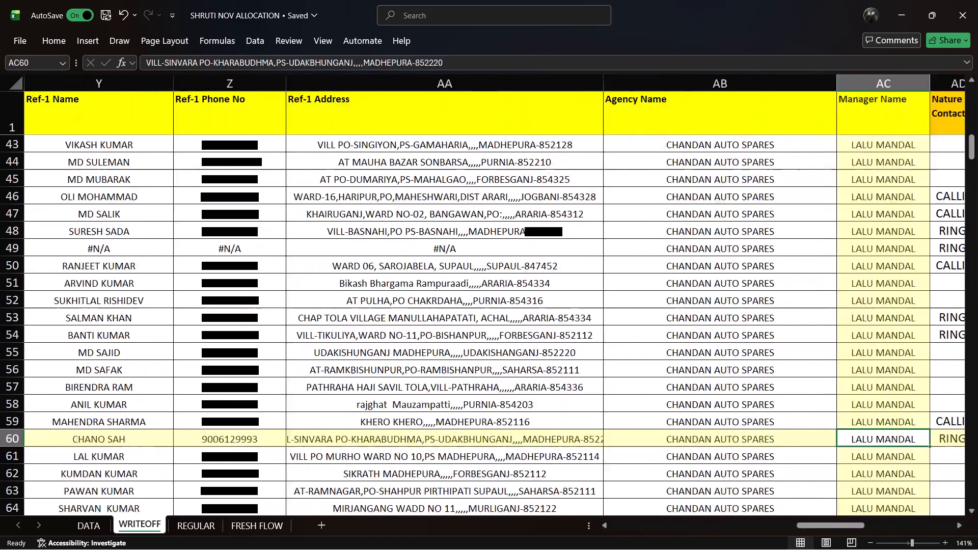
{"action": "key", "text": "Right"}
{"action": "key", "text": "Right"}
{"action": "key", "text": "Right"}
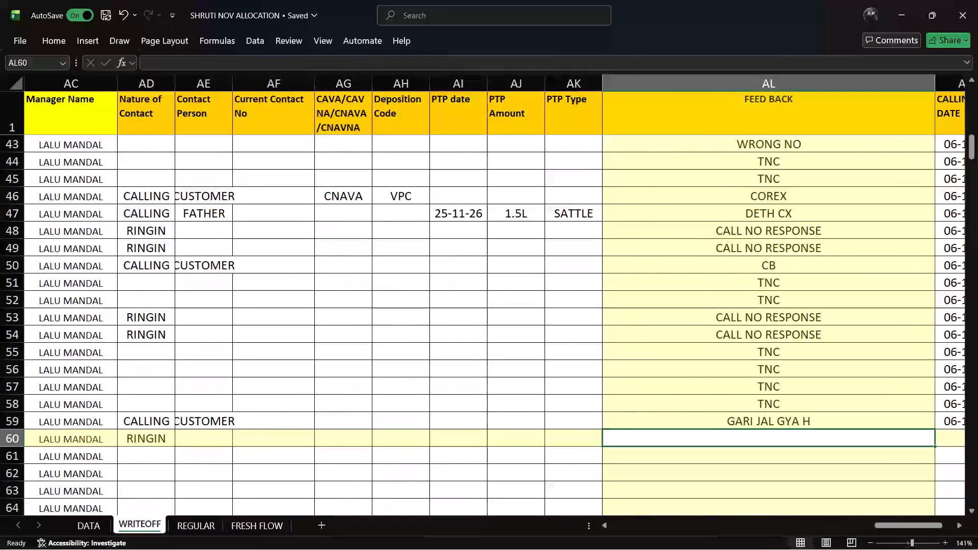
{"action": "key", "text": "Right"}
Review the row 60 record in the WRITEOFF sheet from its calling date back to its loan number and customer name.
{"action": "key", "text": "Left"}
{"action": "key", "text": "Left"}
{"action": "key", "text": "Left"}
{"action": "key", "text": "Left"}
{"action": "key", "text": "Left"}
{"action": "key", "text": "Left"}
{"action": "key", "text": "Left"}
{"action": "key", "text": "Left"}
{"action": "key", "text": "Left"}
{"action": "key", "text": "Left"}
{"action": "key", "text": "Left"}
{"action": "key", "text": "Left"}
{"action": "key", "text": "Left"}
{"action": "key", "text": "Left"}
{"action": "key", "text": "Left"}
{"action": "key", "text": "Left"}
{"action": "key", "text": "Left"}
{"action": "key", "text": "Left"}
{"action": "key", "text": "Left"}
{"action": "key", "text": "Left"}
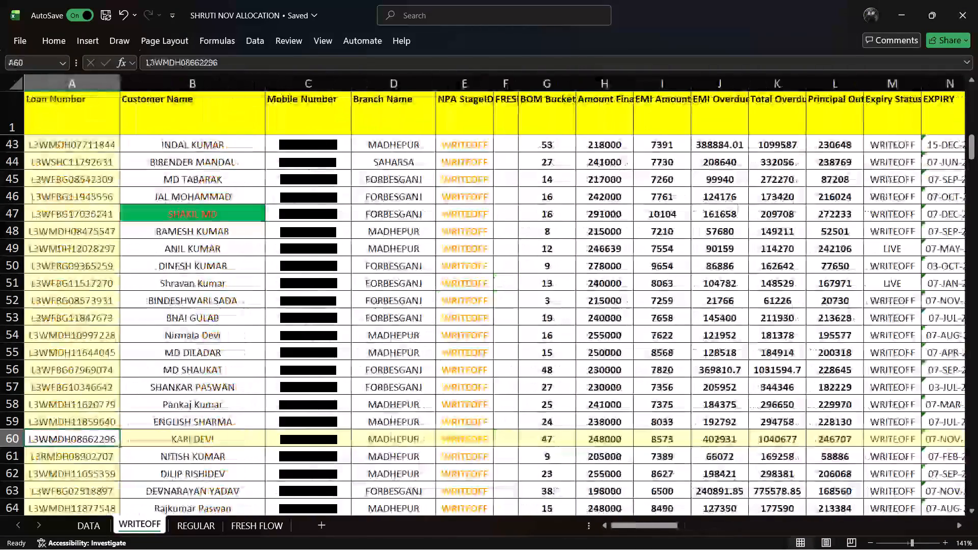
{"action": "left_click", "coordinate": [228, 440]}
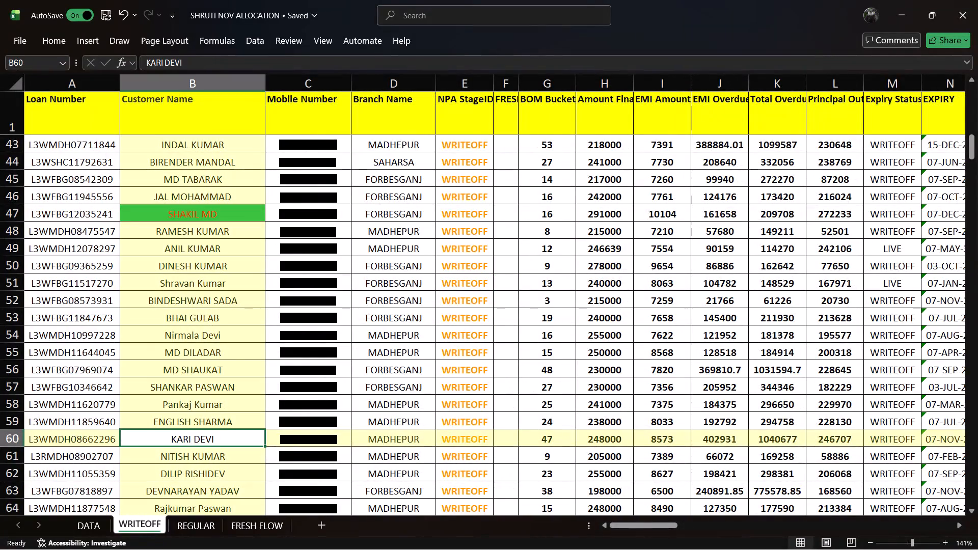
Examine the row 77 customer's record in the DATA sheet, from the customer name through the loan amounts and expiry to the TC name.
{"action": "left_click", "coordinate": [92, 522]}
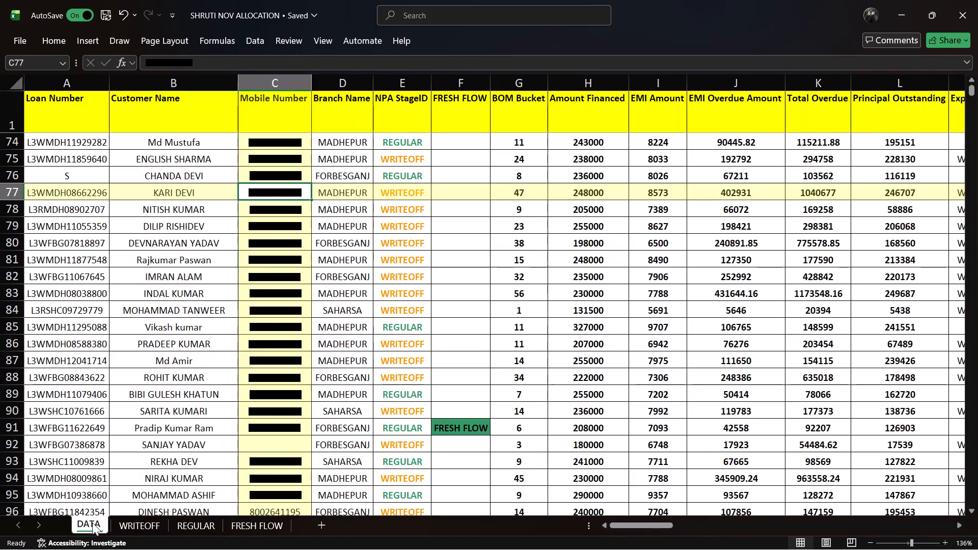
{"action": "left_click", "coordinate": [170, 192]}
{"action": "key", "text": "Right"}
{"action": "key", "text": "Right"}
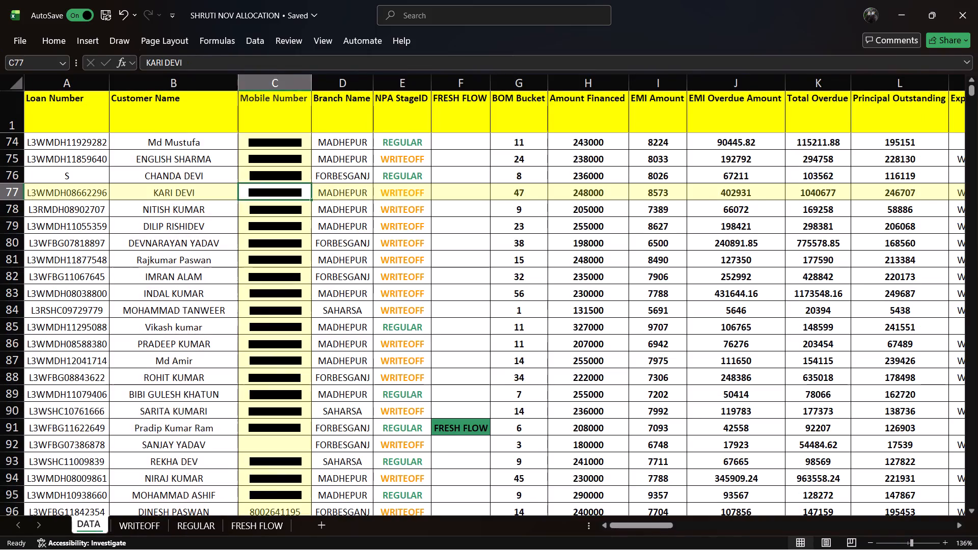
{"action": "key", "text": "Right"}
{"action": "key", "text": "Right"}
{"action": "key", "text": "Right"}
{"action": "key", "text": "Right"}
{"action": "key", "text": "Right"}
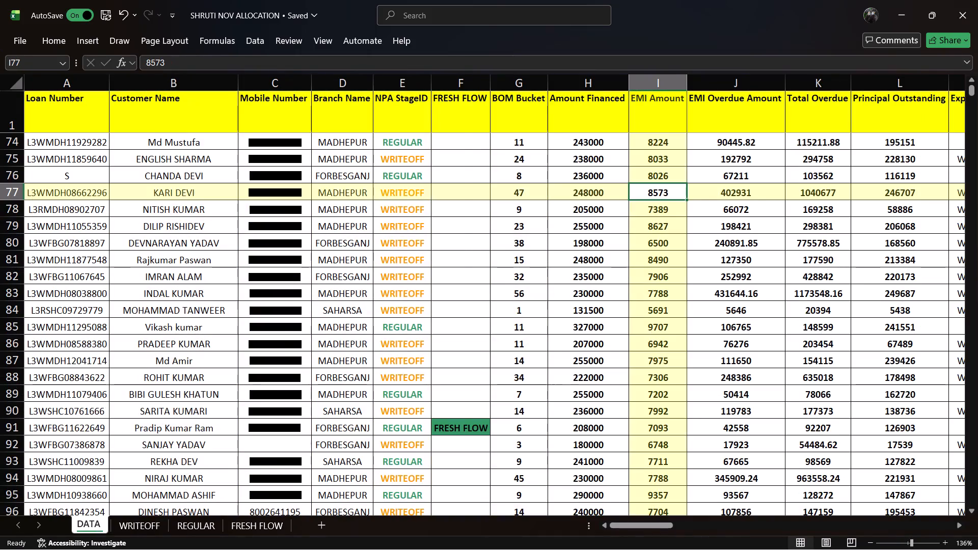
{"action": "key", "text": "Right"}
{"action": "key", "text": "Right"}
{"action": "key", "text": "Right"}
{"action": "key", "text": "Right"}
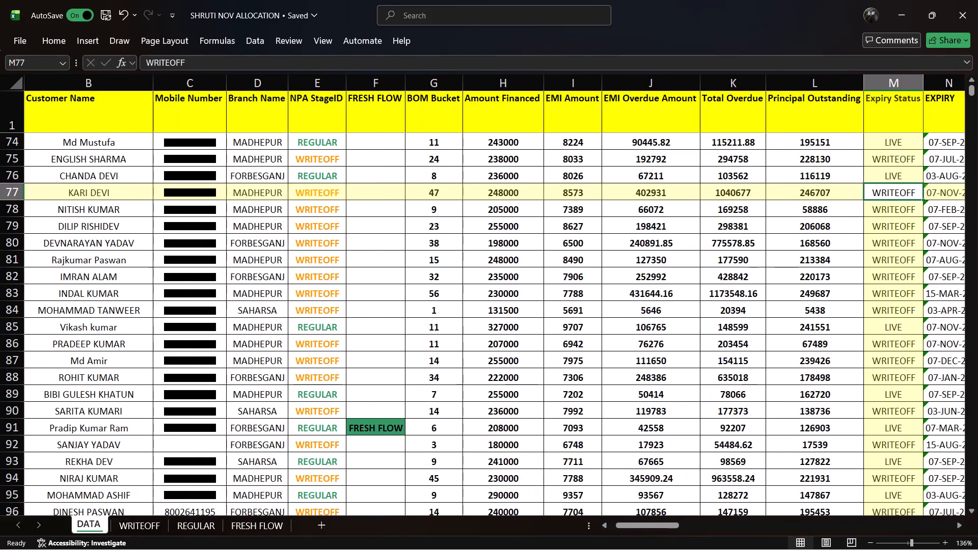
{"action": "key", "text": "Right"}
{"action": "key", "text": "Right"}
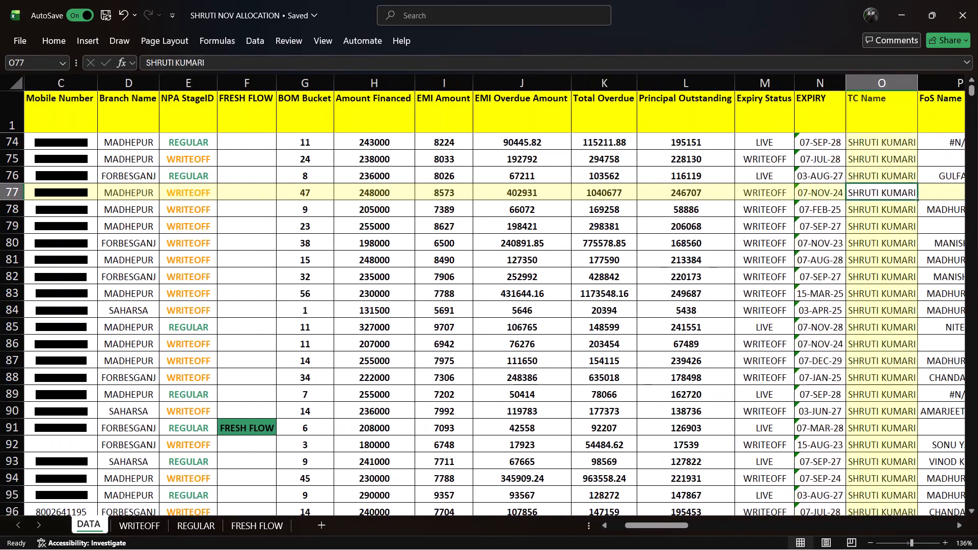
Recheck the row 77 customer's expiry details, total overdue, principal outstanding and EMI amounts in the DATA sheet.
{"action": "key", "text": "Left"}
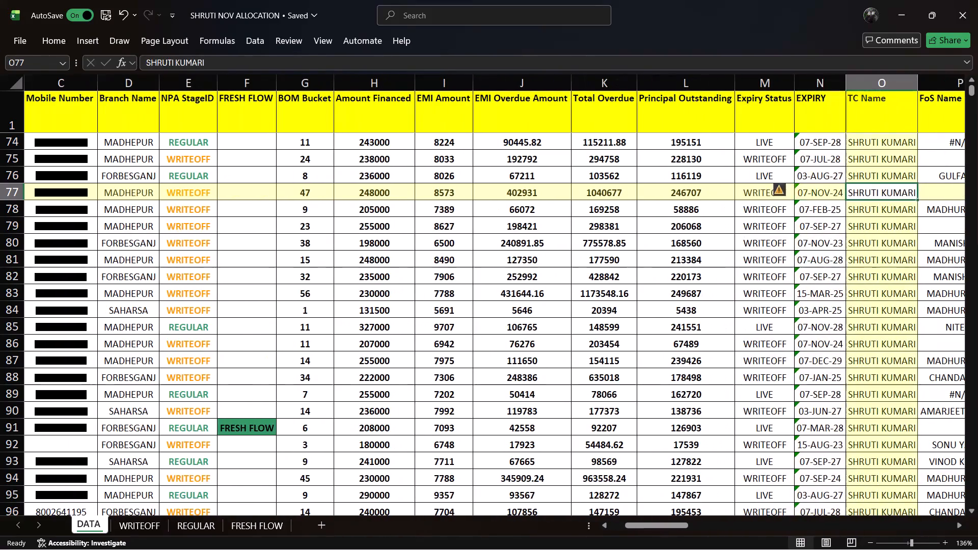
{"action": "key", "text": "Left"}
{"action": "key", "text": "Left"}
{"action": "key", "text": "Left"}
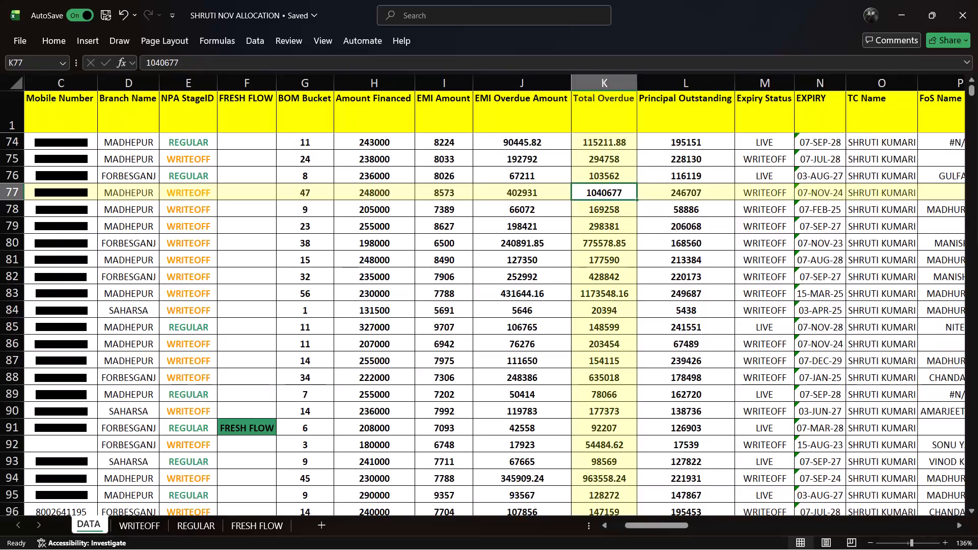
{"action": "key", "text": "Right"}
{"action": "key", "text": "Right"}
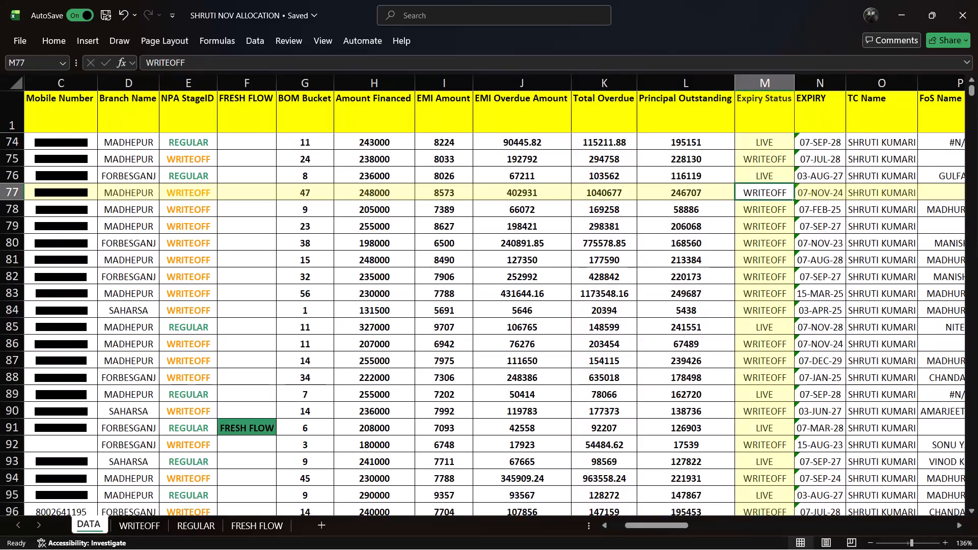
{"action": "key", "text": "Left"}
{"action": "key", "text": "Left"}
{"action": "key", "text": "Left"}
{"action": "key", "text": "Left"}
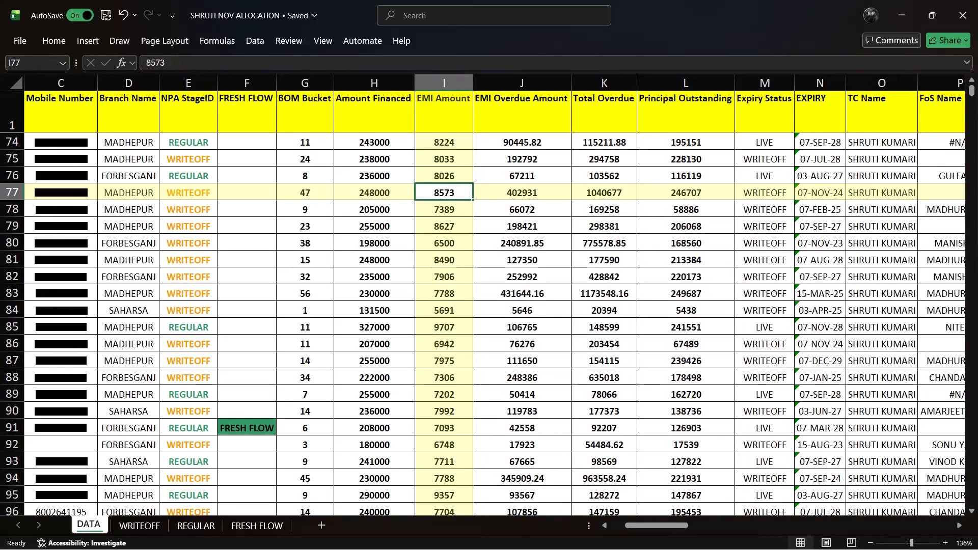
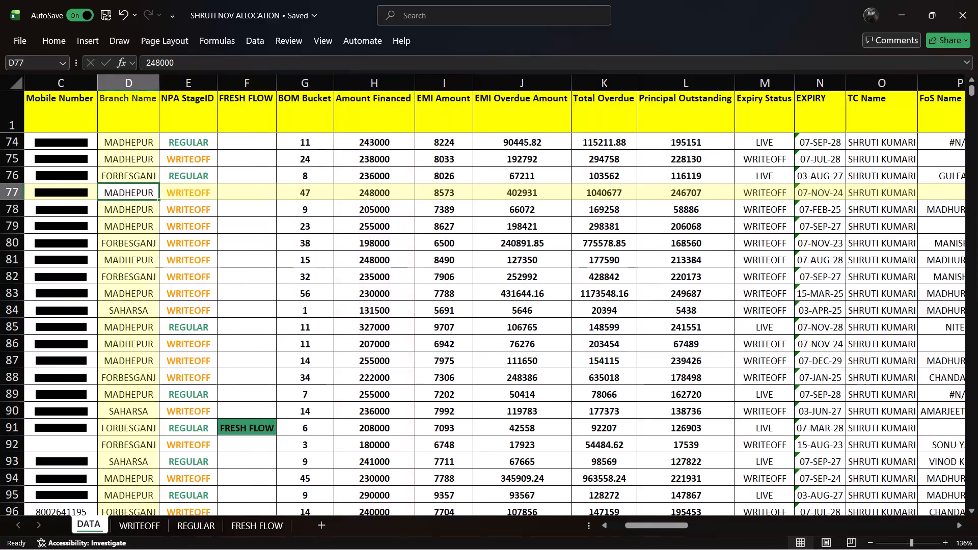
Log CALL NO RESPONSE as the feedback and 06-11-26 as the calling date for row 77 in the DATA sheet.
{"action": "key", "text": "Right"}
{"action": "key", "text": "Right"}
{"action": "key", "text": "Right"}
{"action": "key", "text": "Right"}
{"action": "key", "text": "Right"}
{"action": "key", "text": "Right"}
{"action": "key", "text": "Right"}
{"action": "key", "text": "Right"}
{"action": "key", "text": "Right"}
{"action": "key", "text": "Right"}
{"action": "key", "text": "Right"}
{"action": "key", "text": "Right"}
{"action": "key", "text": "Right"}
{"action": "key", "text": "Right"}
{"action": "key", "text": "Right"}
{"action": "key", "text": "Right"}
{"action": "key", "text": "Right"}
{"action": "key", "text": "Right"}
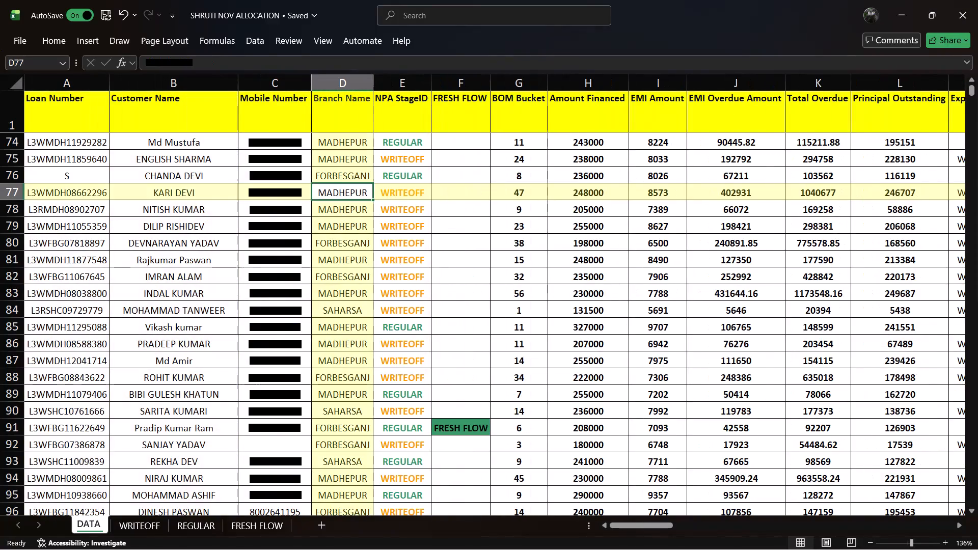
{"action": "key", "text": "Right"}
{"action": "key", "text": "Right"}
{"action": "key", "text": "Right"}
{"action": "key", "text": "Right"}
{"action": "key", "text": "Right"}
{"action": "key", "text": "Right"}
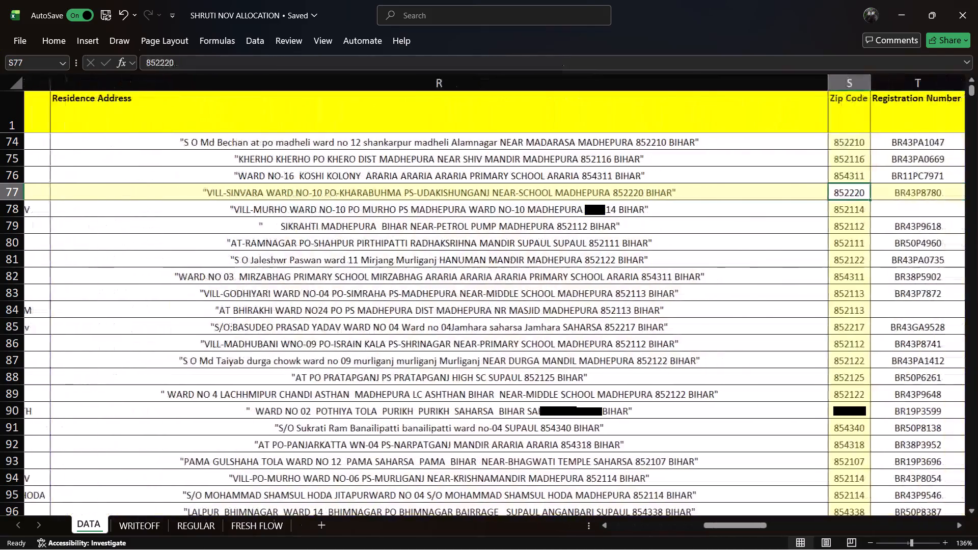
{"action": "key", "text": "Right"}
{"action": "key", "text": "Right"}
{"action": "key", "text": "Right"}
{"action": "key", "text": "Right"}
{"action": "key", "text": "Right"}
{"action": "key", "text": "Right"}
{"action": "key", "text": "Right"}
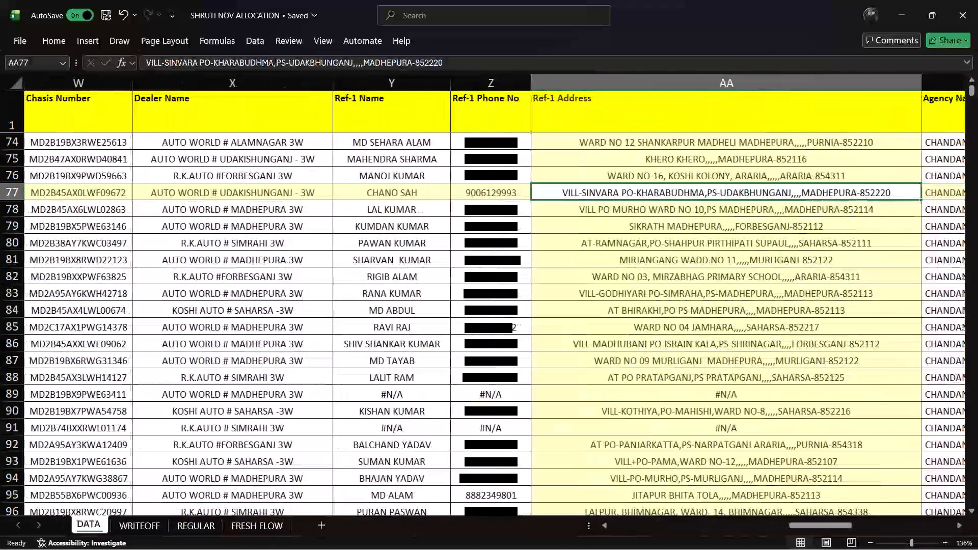
{"action": "key", "text": "Right"}
{"action": "key", "text": "Right"}
{"action": "key", "text": "Right"}
{"action": "key", "text": "Right"}
{"action": "key", "text": "Right"}
{"action": "key", "text": "Right"}
{"action": "key", "text": "Right"}
{"action": "key", "text": "Right"}
{"action": "key", "text": "Right"}
{"action": "key", "text": "Right"}
{"action": "key", "text": "Right"}
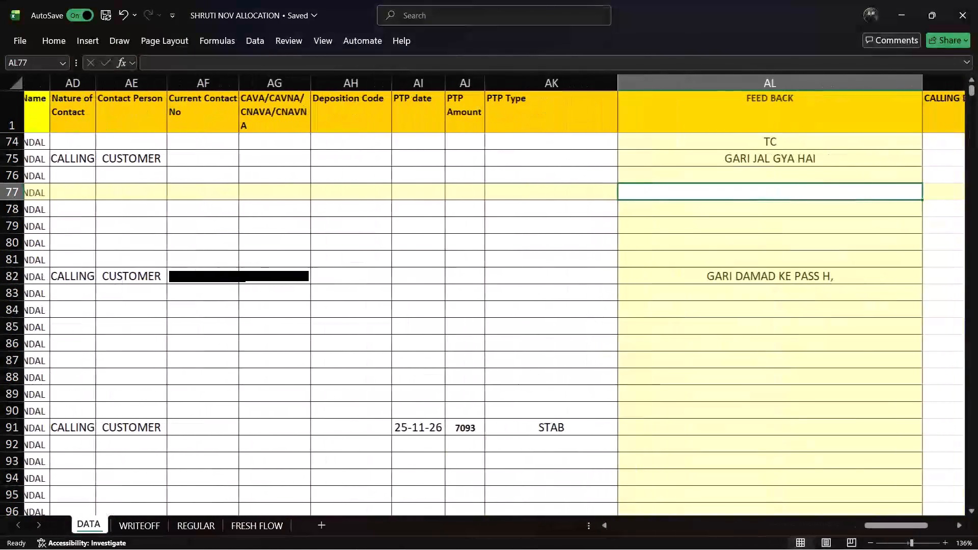
{"action": "type", "text": "CA"}
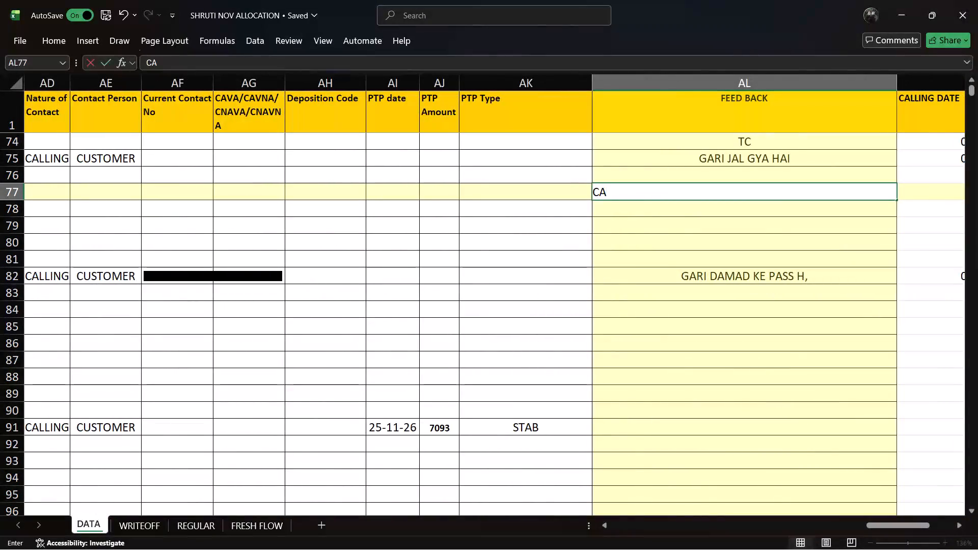
{"action": "key", "text": "k"}
{"action": "key", "text": "BackSpace"}
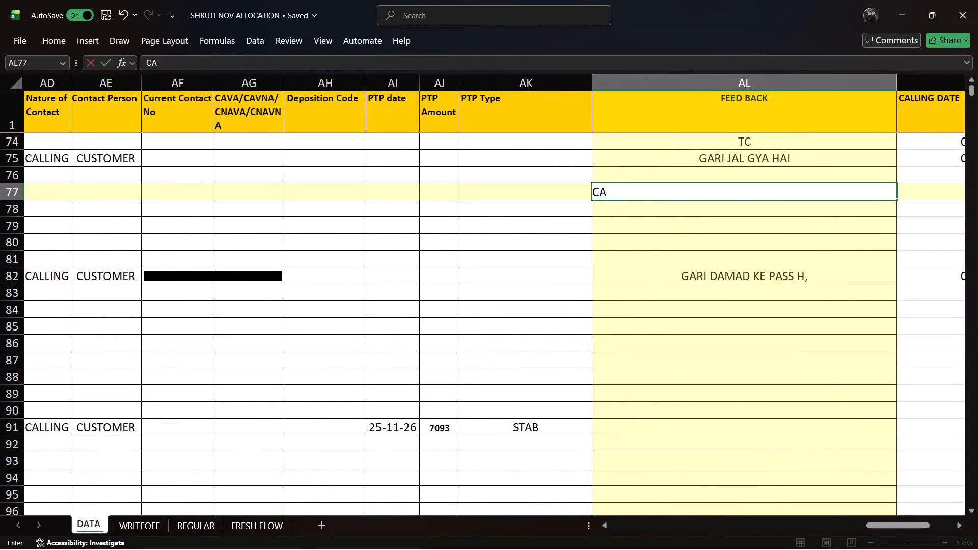
{"action": "type", "text": "LL NO RES"}
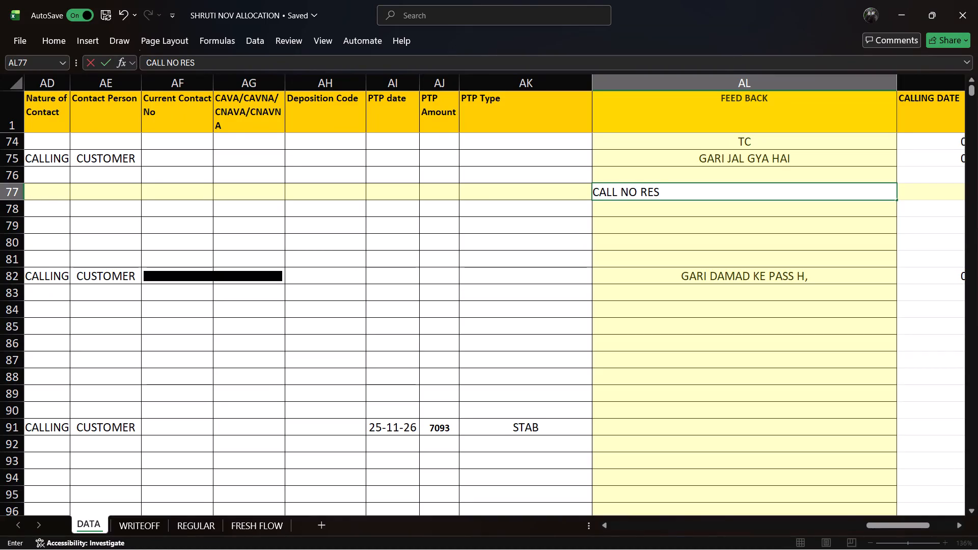
{"action": "type", "text": "PONCE"}
{"action": "key", "text": "Right"}
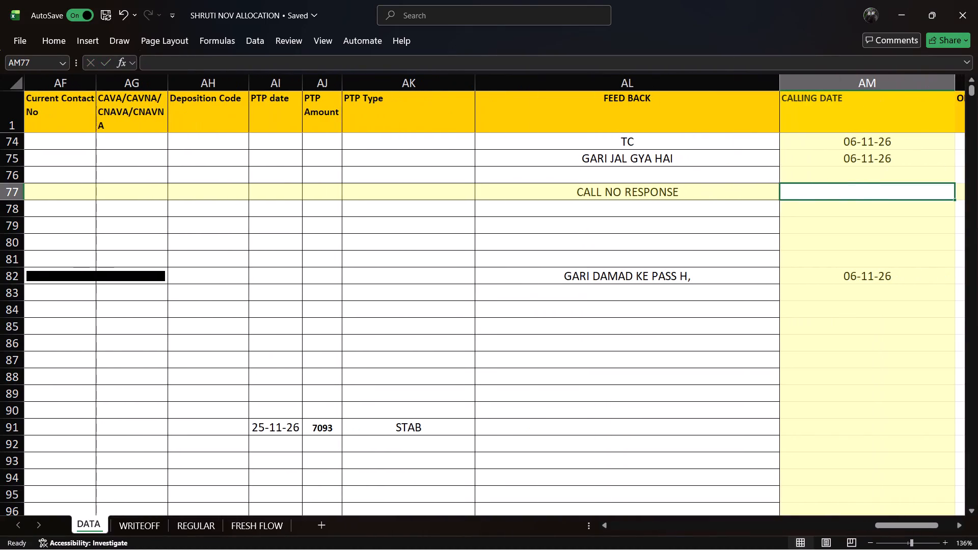
{"action": "key", "text": "ctrl+semicolon"}
{"action": "key", "text": "Left"}
{"action": "key", "text": "Left"}
{"action": "key", "text": "Left"}
{"action": "key", "text": "Left"}
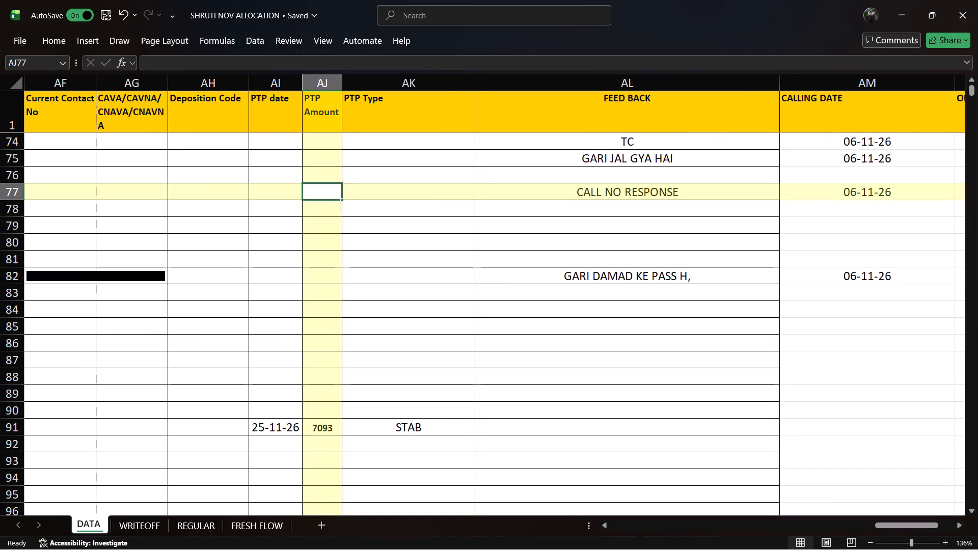
{"action": "key", "text": "Left"}
{"action": "key", "text": "Left"}
{"action": "key", "text": "Left"}
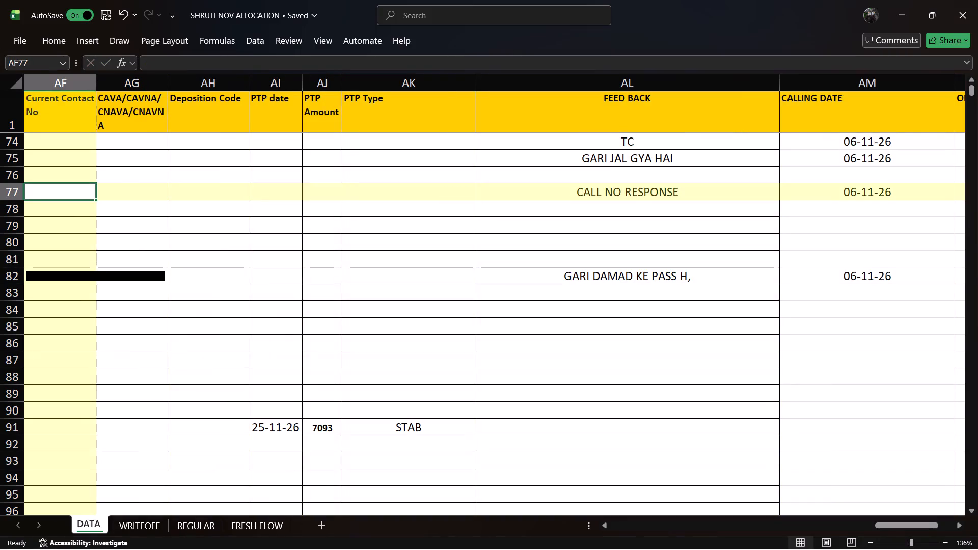
Correct the TC feedback entries in rows 72 to 74 of the DATA sheet to TCN.
{"action": "left_click", "coordinate": [572, 181]}
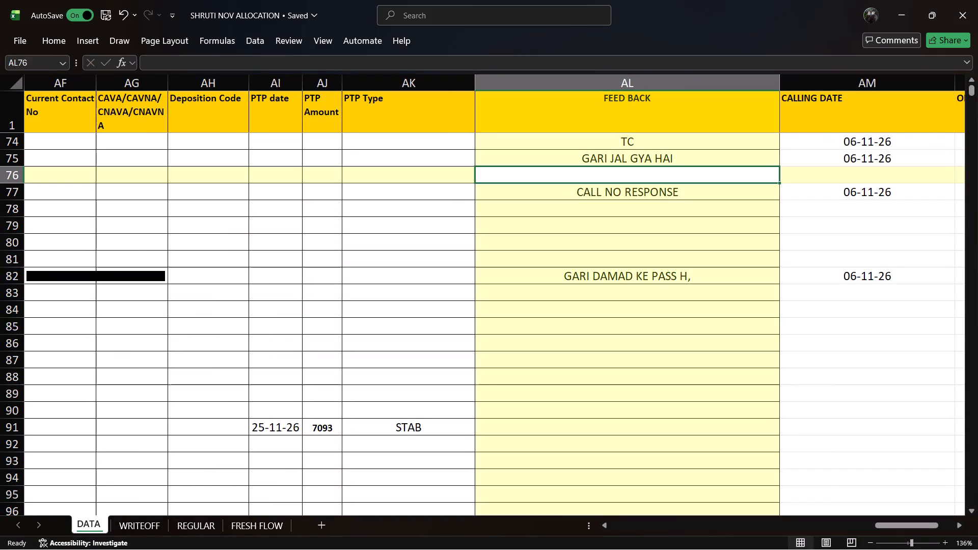
{"action": "key", "text": "Up"}
{"action": "key", "text": "Up"}
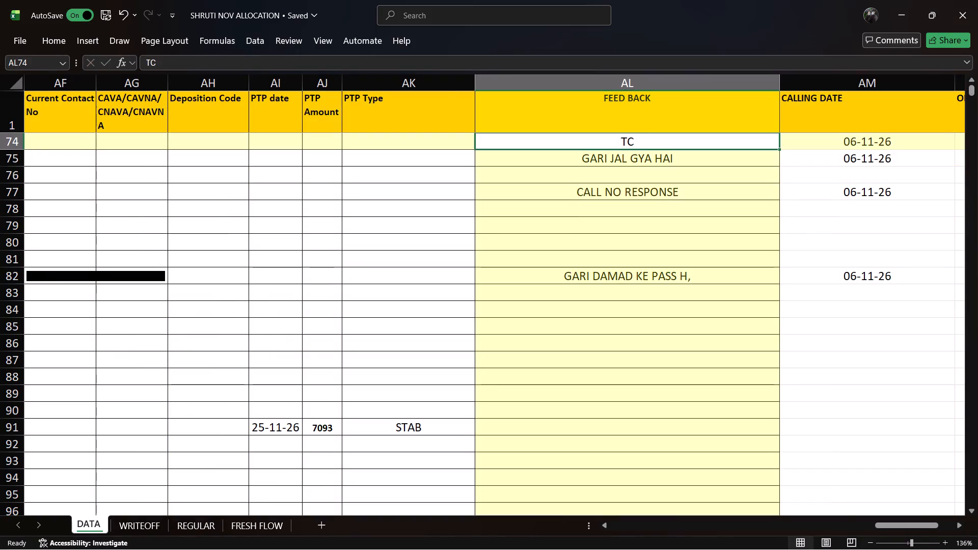
{"action": "key", "text": "Up"}
{"action": "key", "text": "Up"}
{"action": "key", "text": "Up"}
{"action": "key", "text": "Up"}
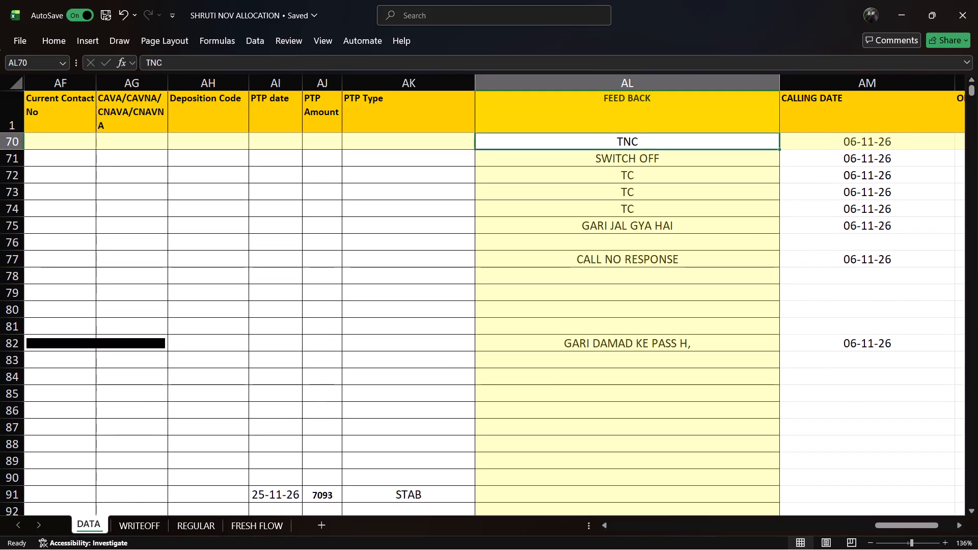
{"action": "left_click", "coordinate": [637, 179]}
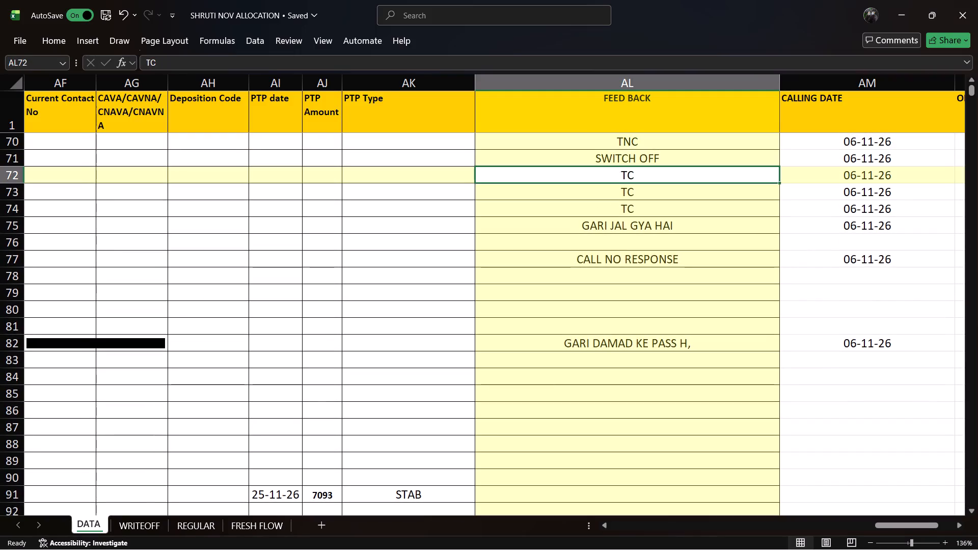
{"action": "left_click", "coordinate": [637, 179]}
{"action": "double_click", "coordinate": [637, 179]}
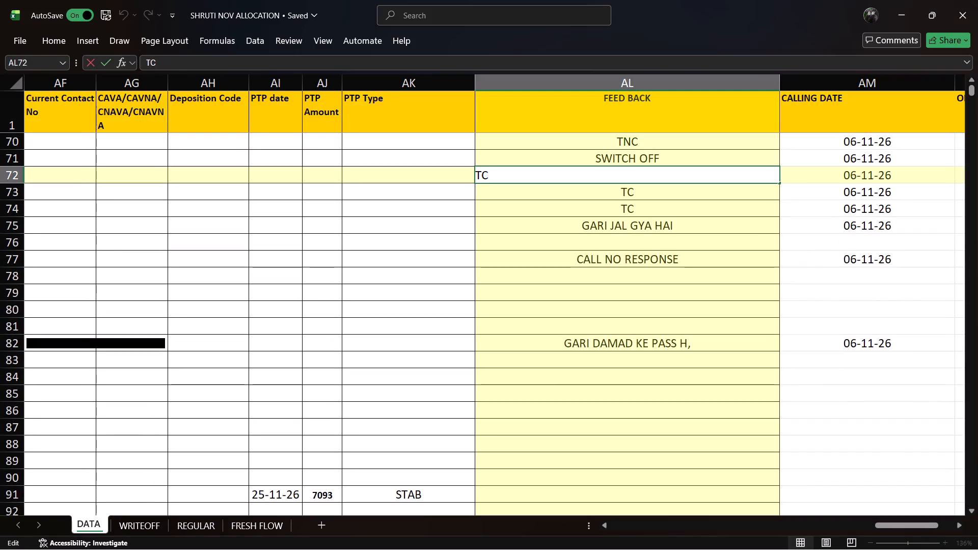
{"action": "key", "text": "n"}
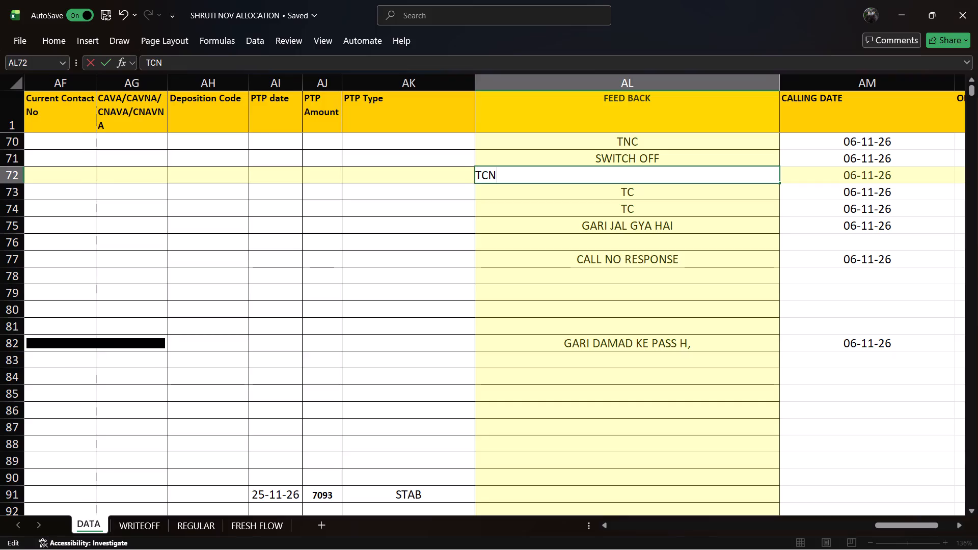
{"action": "left_click", "coordinate": [696, 202]}
{"action": "left_click", "coordinate": [695, 179]}
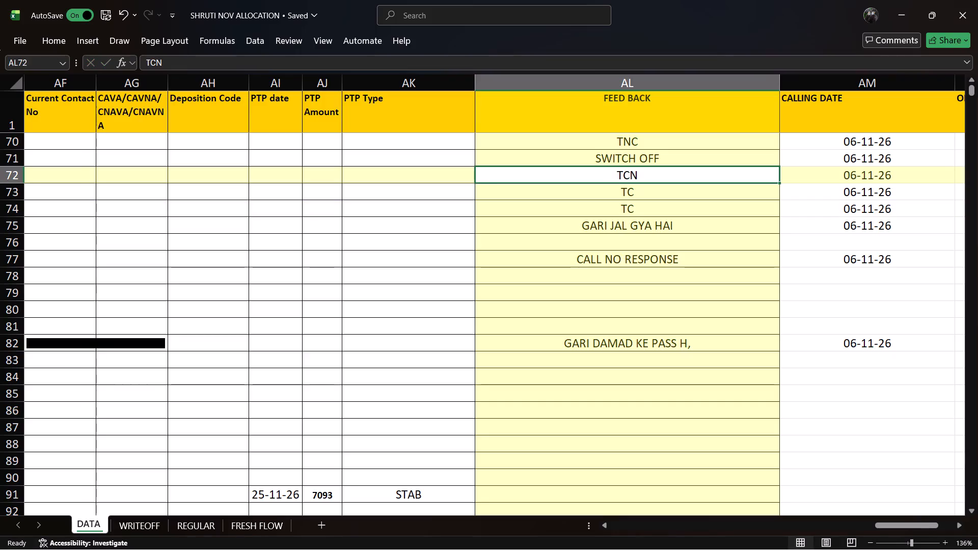
{"action": "left_click_drag", "start_coordinate": [778, 181], "coordinate": [776, 217]}
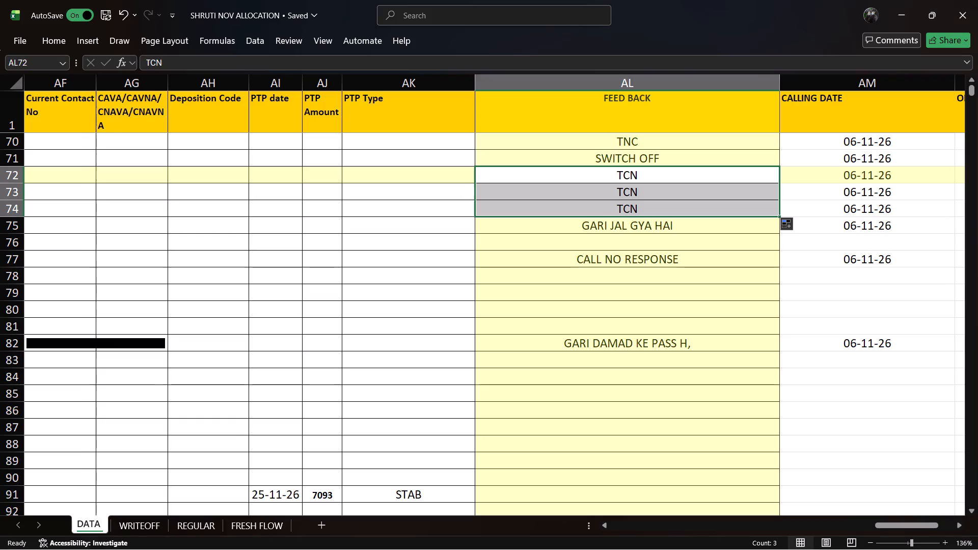
Record TCN feedback and calling date 06-11-26 for row 76 in the DATA sheet, and save the workbook.
{"action": "left_click", "coordinate": [623, 239]}
{"action": "type", "text": "TCN"}
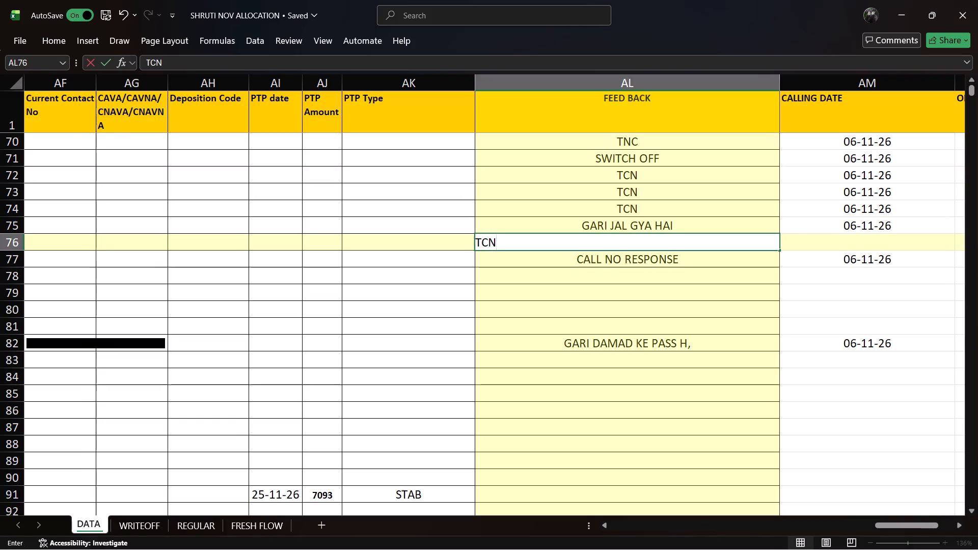
{"action": "left_click", "coordinate": [637, 275]}
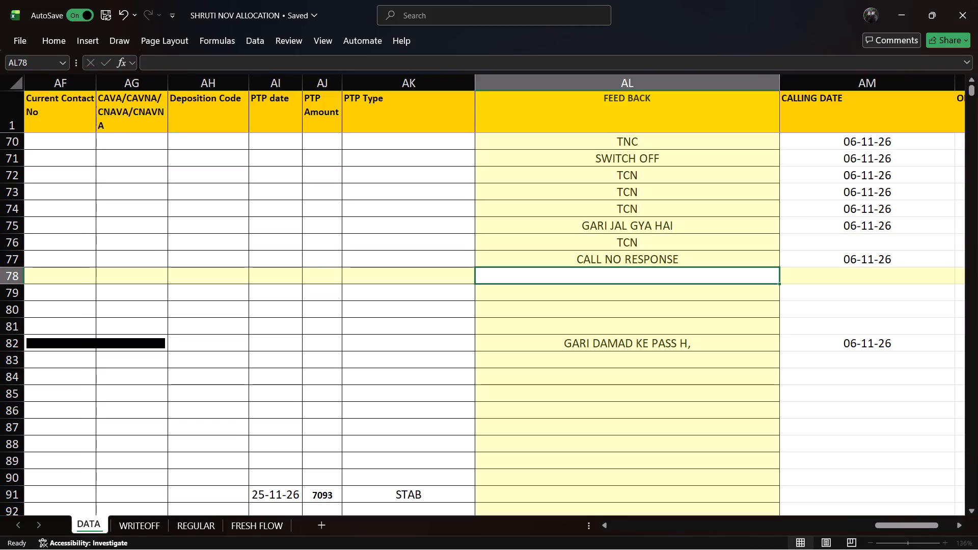
{"action": "left_click", "coordinate": [831, 244]}
{"action": "key", "text": "ctrl+semicolon"}
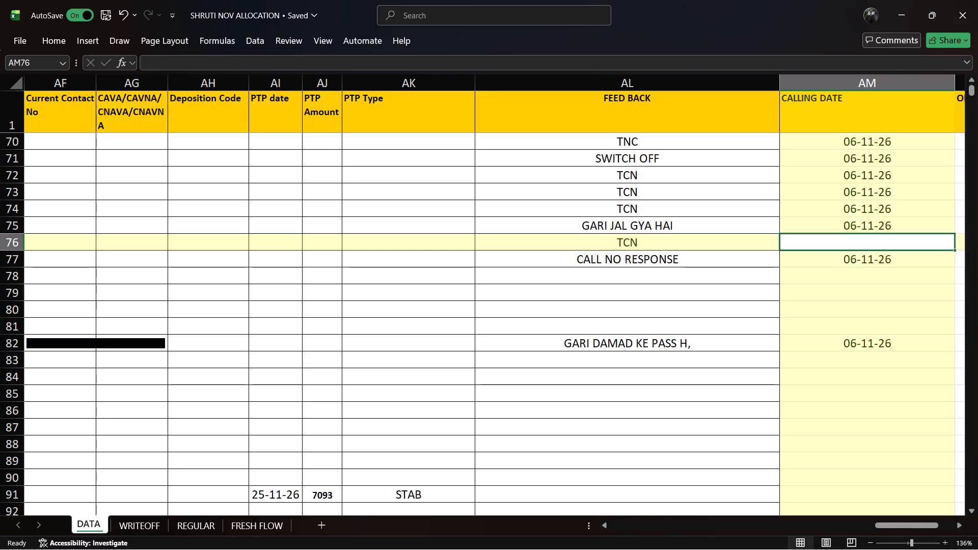
{"action": "key", "text": "Down"}
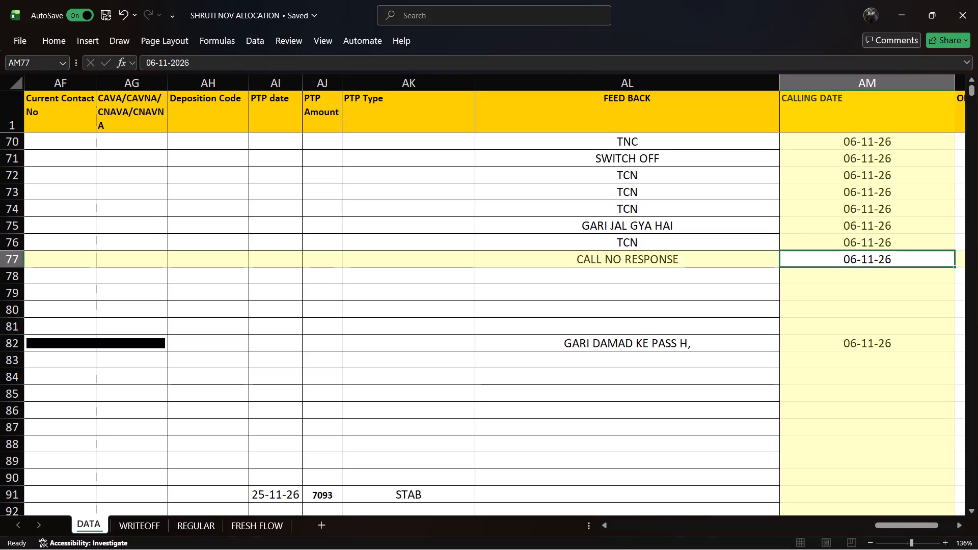
{"action": "key", "text": "ctrl+s"}
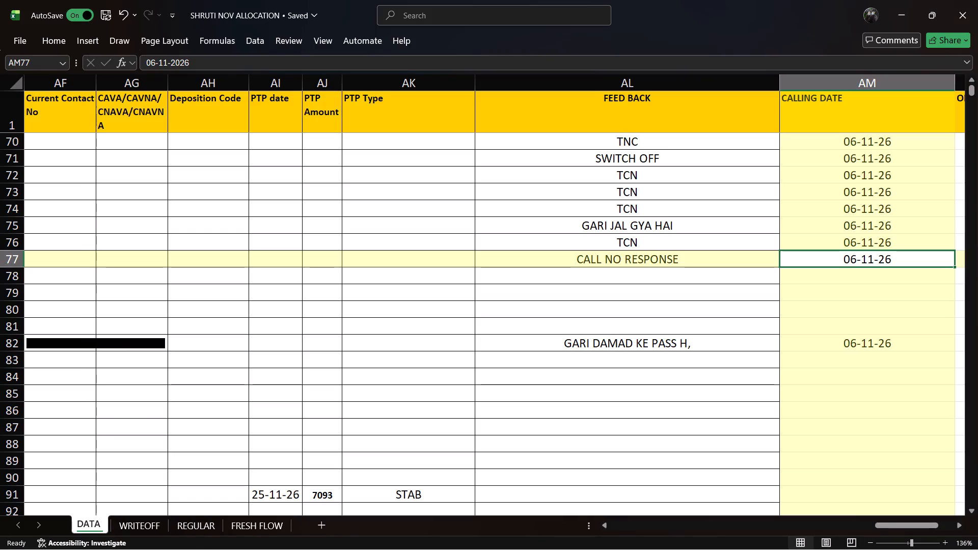
Review the row 78 record in the DATA sheet from its calling date back to the mobile number and customer name.
{"action": "key", "text": "Down"}
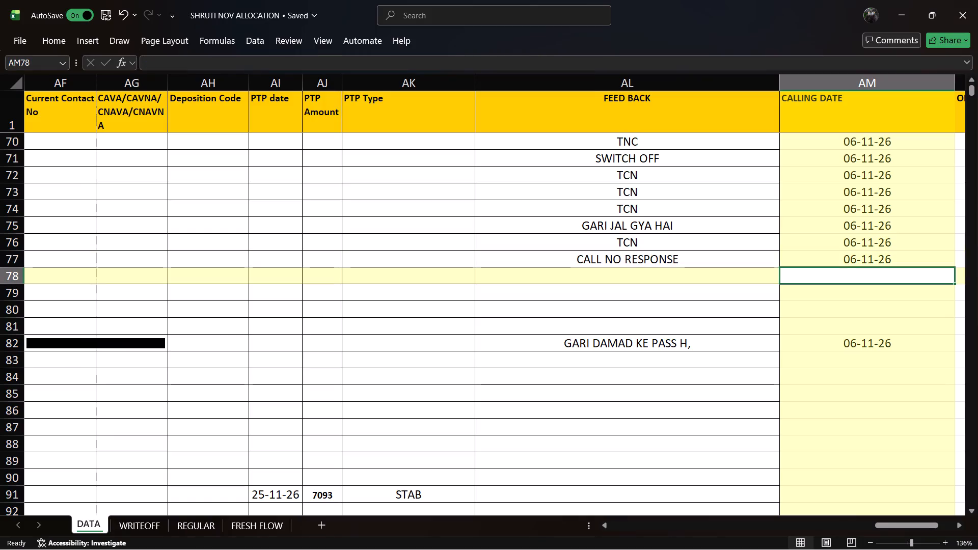
{"action": "key", "text": "Left"}
{"action": "key", "text": "Left"}
{"action": "key", "text": "Left"}
{"action": "key", "text": "Left"}
{"action": "key", "text": "Left"}
{"action": "key", "text": "Left"}
{"action": "key", "text": "Left"}
{"action": "key", "text": "Left"}
{"action": "key", "text": "Left"}
{"action": "key", "text": "Left"}
{"action": "key", "text": "Left"}
{"action": "key", "text": "Left"}
{"action": "key", "text": "Left"}
{"action": "key", "text": "Left"}
{"action": "key", "text": "Left"}
{"action": "key", "text": "Left"}
{"action": "key", "text": "Left"}
{"action": "key", "text": "Left"}
{"action": "key", "text": "Left"}
{"action": "key", "text": "Left"}
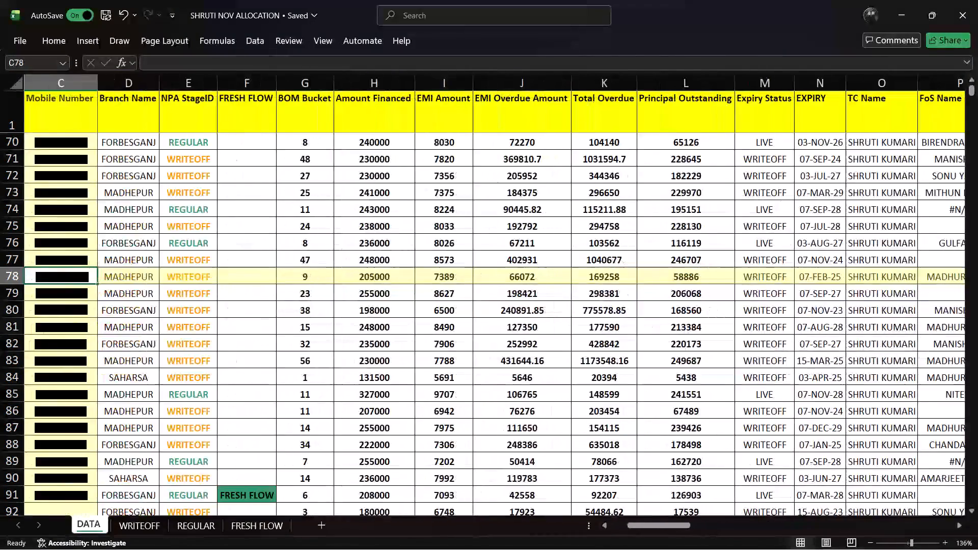
{"action": "key", "text": "Right"}
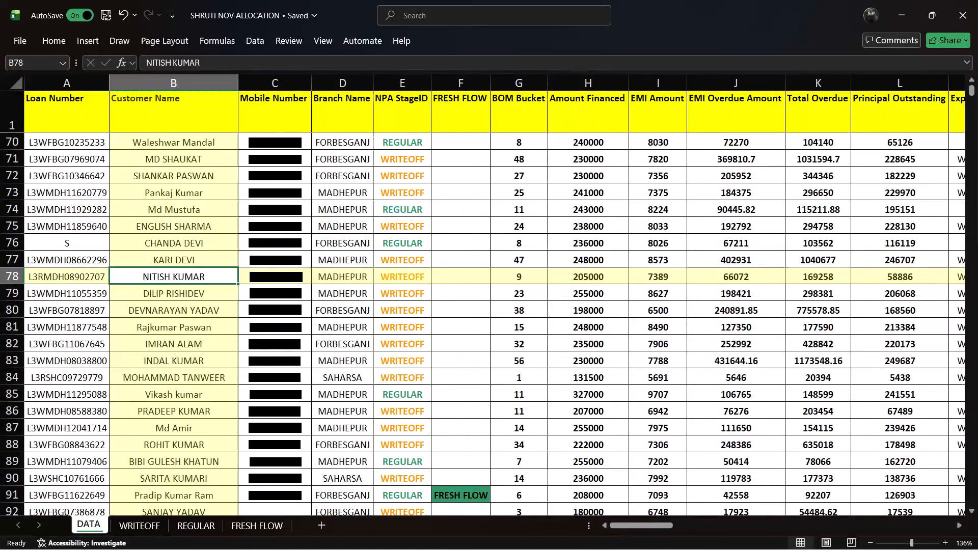
Check the row 61 customer's record in the WRITEOFF sheet, from the customer name across to the feedback and calling date.
{"action": "left_click", "coordinate": [146, 530]}
{"action": "left_click", "coordinate": [188, 457]}
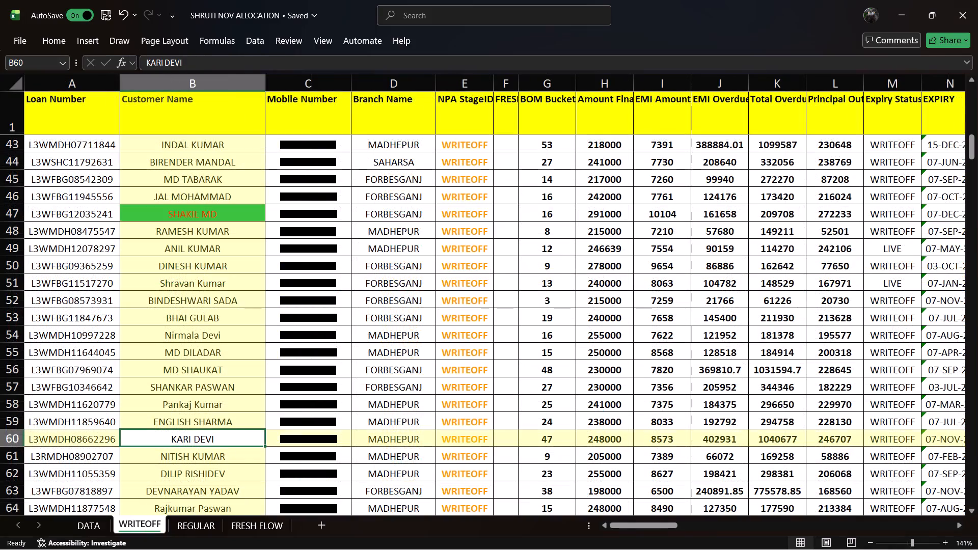
{"action": "key", "text": "Right"}
{"action": "key", "text": "Right"}
{"action": "key", "text": "Right"}
{"action": "key", "text": "Right"}
{"action": "key", "text": "Right"}
{"action": "key", "text": "Right"}
{"action": "key", "text": "Right"}
{"action": "key", "text": "Right"}
{"action": "key", "text": "Right"}
{"action": "key", "text": "Right"}
{"action": "key", "text": "Right"}
{"action": "key", "text": "Right"}
{"action": "key", "text": "Right"}
{"action": "key", "text": "Right"}
{"action": "key", "text": "Right"}
{"action": "key", "text": "Right"}
{"action": "key", "text": "Right"}
{"action": "key", "text": "Right"}
{"action": "key", "text": "Right"}
{"action": "key", "text": "Right"}
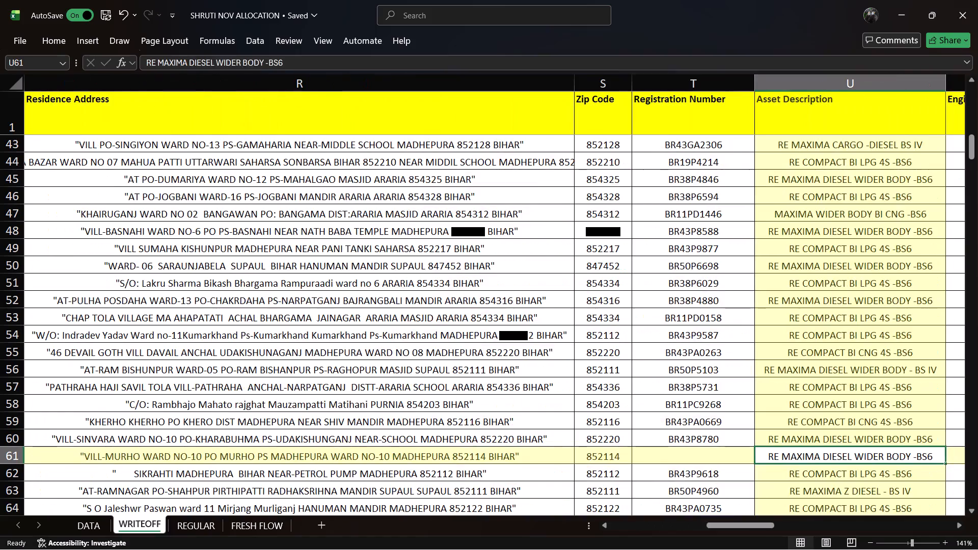
{"action": "key", "text": "Right"}
{"action": "key", "text": "Right"}
{"action": "key", "text": "Right"}
{"action": "key", "text": "Right"}
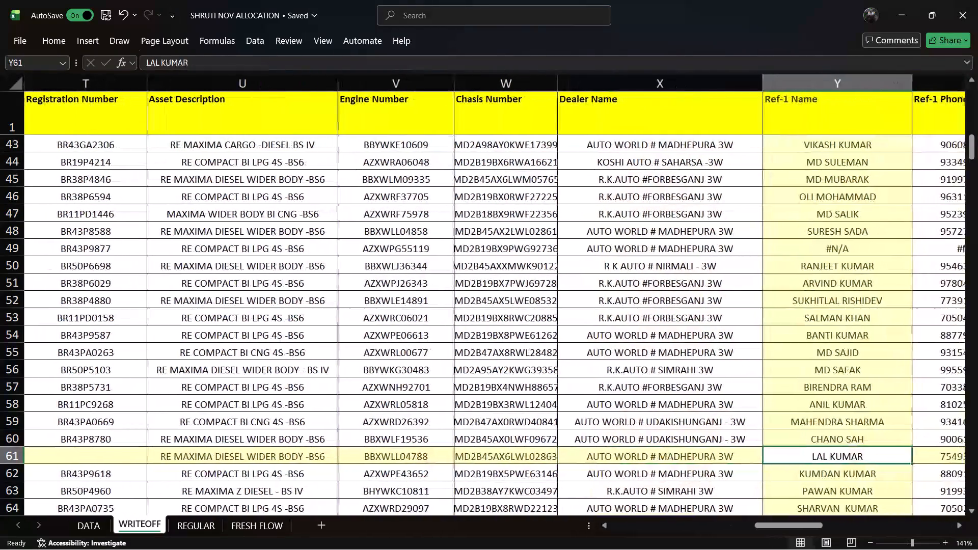
{"action": "key", "text": "Right"}
{"action": "key", "text": "Right"}
{"action": "key", "text": "Right"}
{"action": "key", "text": "Right"}
{"action": "key", "text": "Right"}
{"action": "key", "text": "Right"}
{"action": "key", "text": "Right"}
{"action": "key", "text": "Right"}
{"action": "key", "text": "Right"}
{"action": "key", "text": "Right"}
{"action": "key", "text": "Right"}
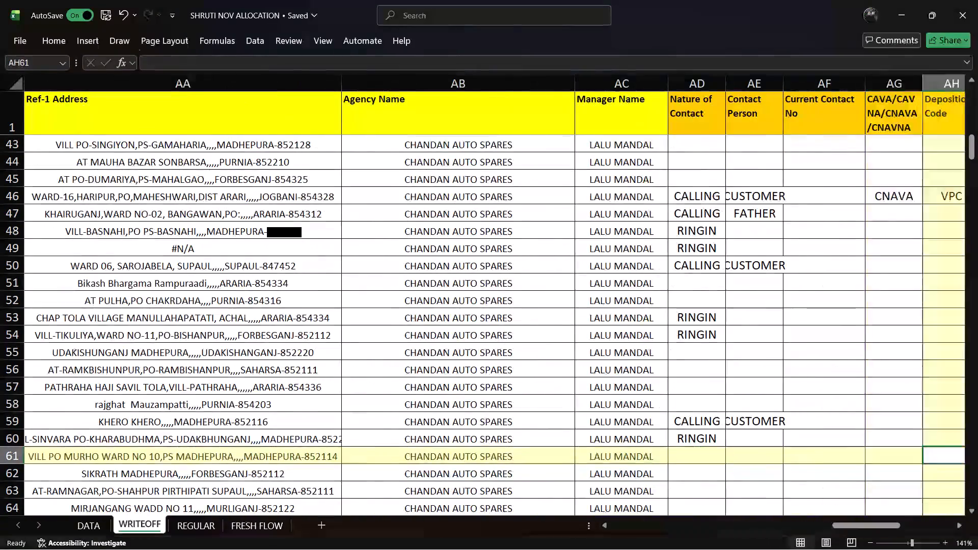
{"action": "key", "text": "Right"}
{"action": "key", "text": "Right"}
{"action": "key", "text": "Right"}
{"action": "key", "text": "Right"}
{"action": "key", "text": "Right"}
{"action": "key", "text": "Right"}
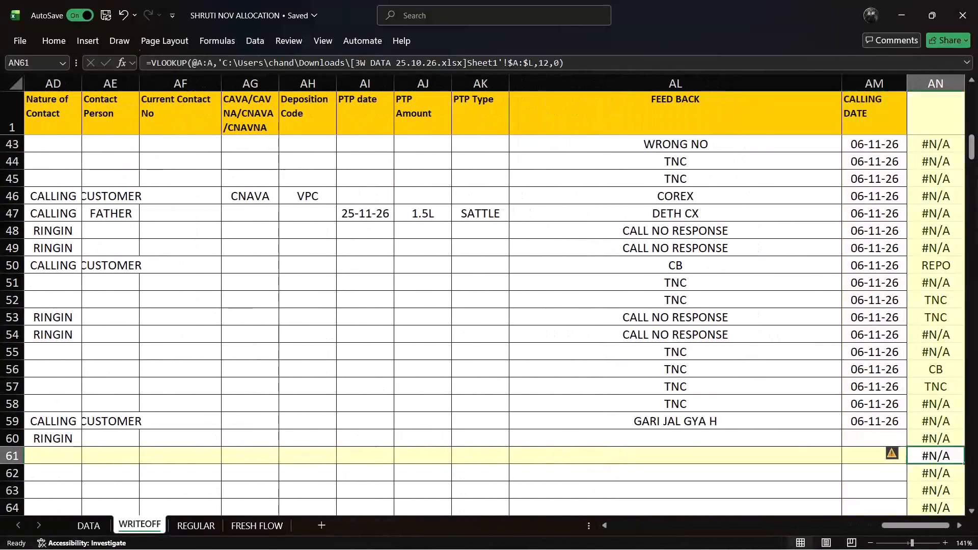
Review the row 61 record in the WRITEOFF sheet from the lookup column back to the loan number.
{"action": "key", "text": "Left"}
{"action": "key", "text": "Left"}
{"action": "key", "text": "Left"}
{"action": "key", "text": "Left"}
{"action": "key", "text": "Left"}
{"action": "key", "text": "Left"}
{"action": "key", "text": "Left"}
{"action": "key", "text": "Left"}
{"action": "key", "text": "Left"}
{"action": "key", "text": "Left"}
{"action": "key", "text": "Left"}
{"action": "key", "text": "Left"}
{"action": "key", "text": "Left"}
{"action": "key", "text": "Left"}
{"action": "key", "text": "Left"}
{"action": "key", "text": "Left"}
{"action": "key", "text": "Left"}
{"action": "key", "text": "Left"}
{"action": "key", "text": "Left"}
{"action": "key", "text": "Left"}
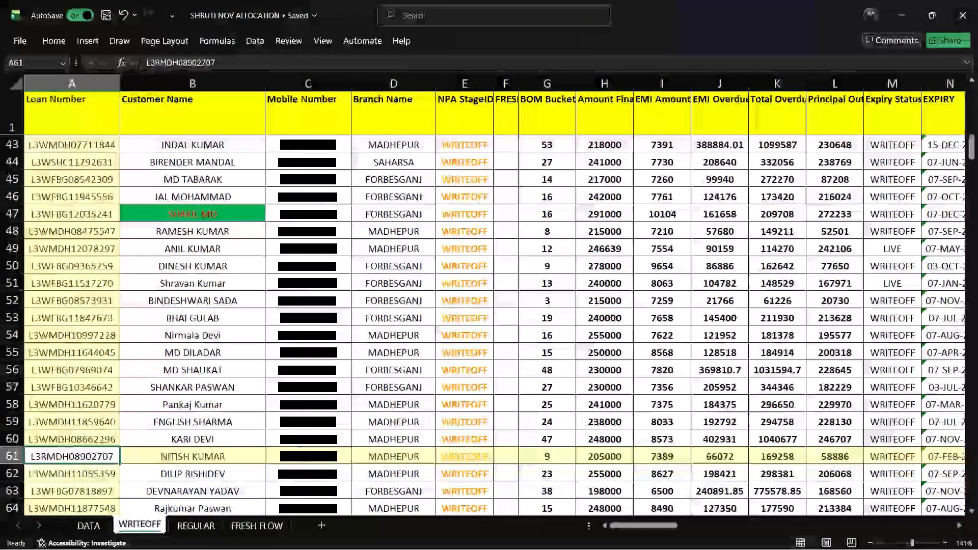
Return to the DATA sheet and look up the mobile number of the row 78 customer.
{"action": "left_click", "coordinate": [90, 526]}
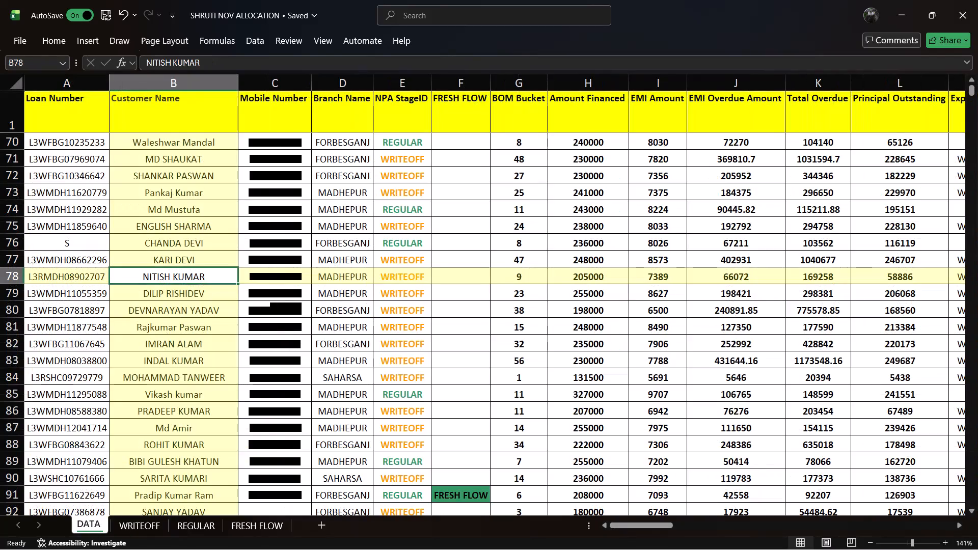
{"action": "left_click", "coordinate": [272, 284]}
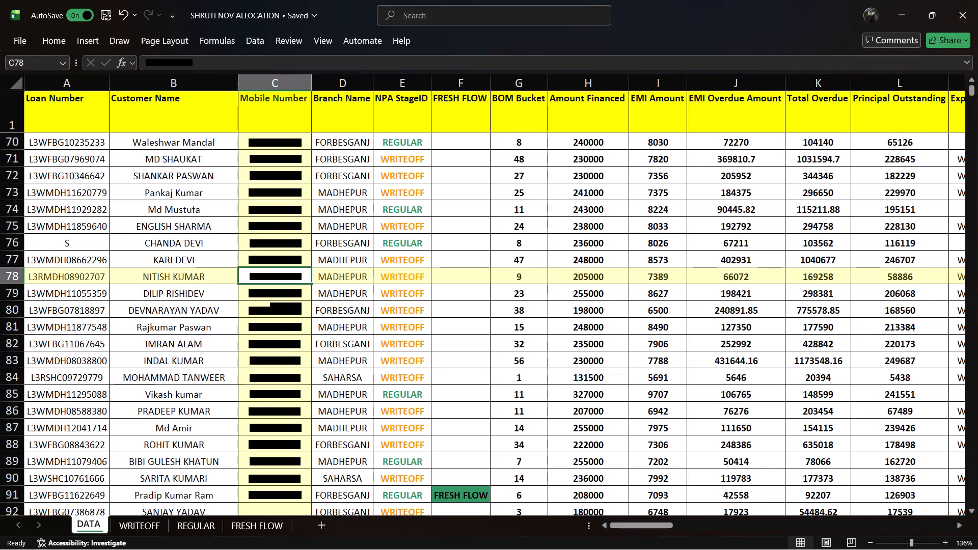
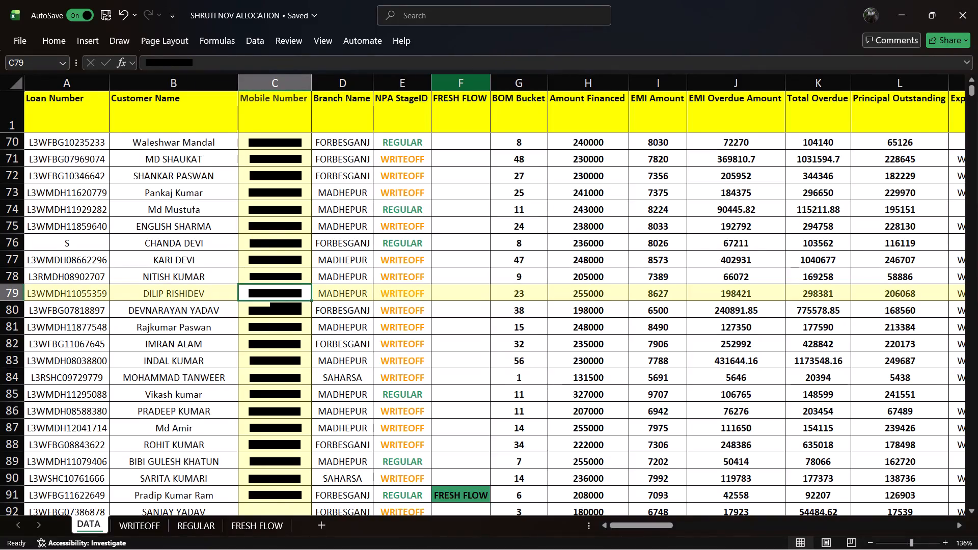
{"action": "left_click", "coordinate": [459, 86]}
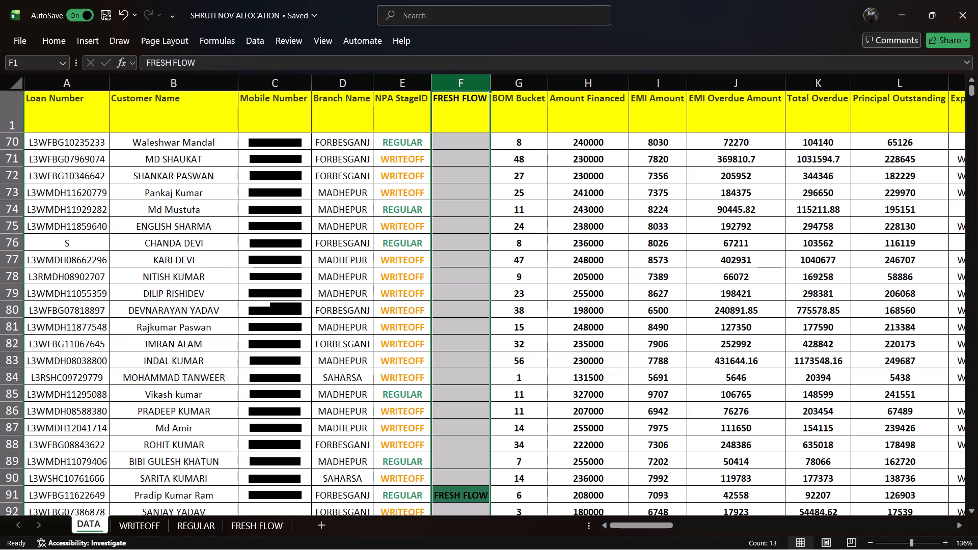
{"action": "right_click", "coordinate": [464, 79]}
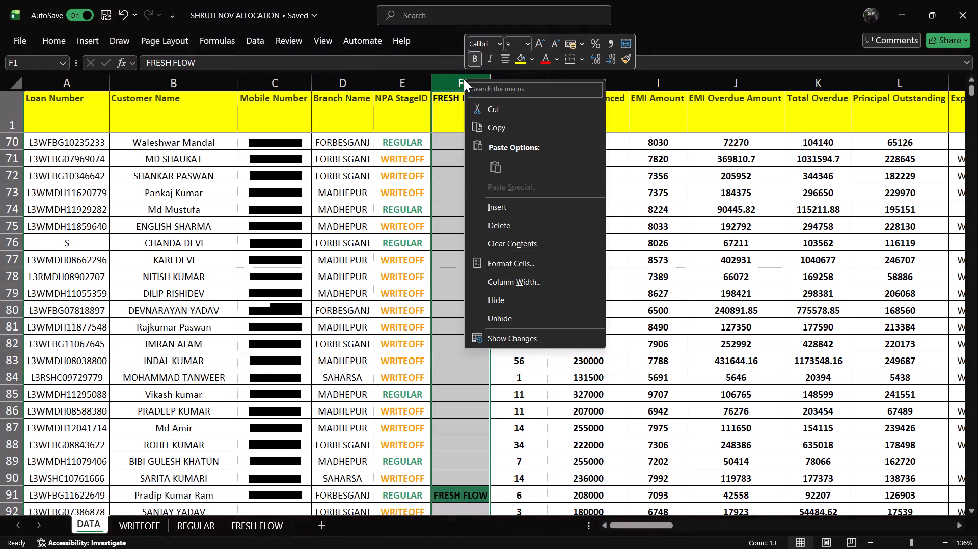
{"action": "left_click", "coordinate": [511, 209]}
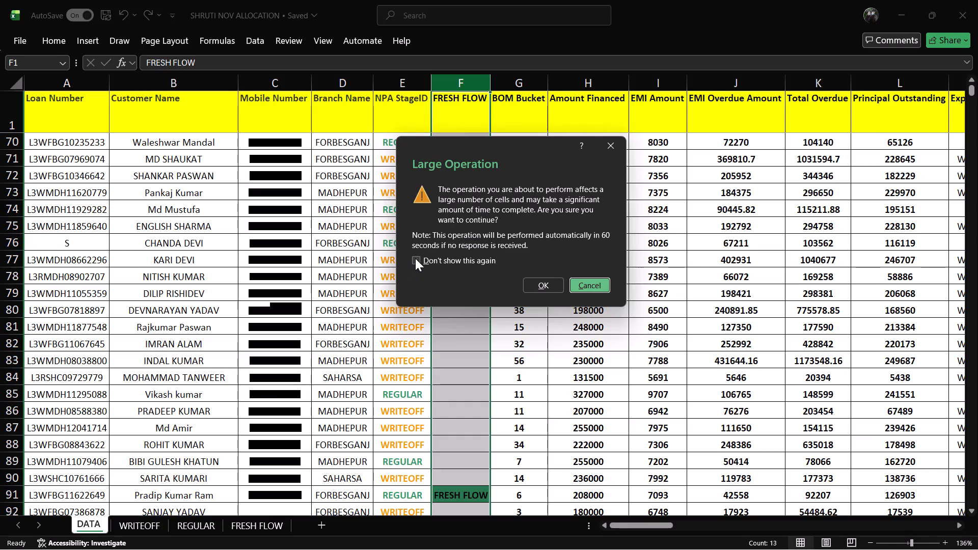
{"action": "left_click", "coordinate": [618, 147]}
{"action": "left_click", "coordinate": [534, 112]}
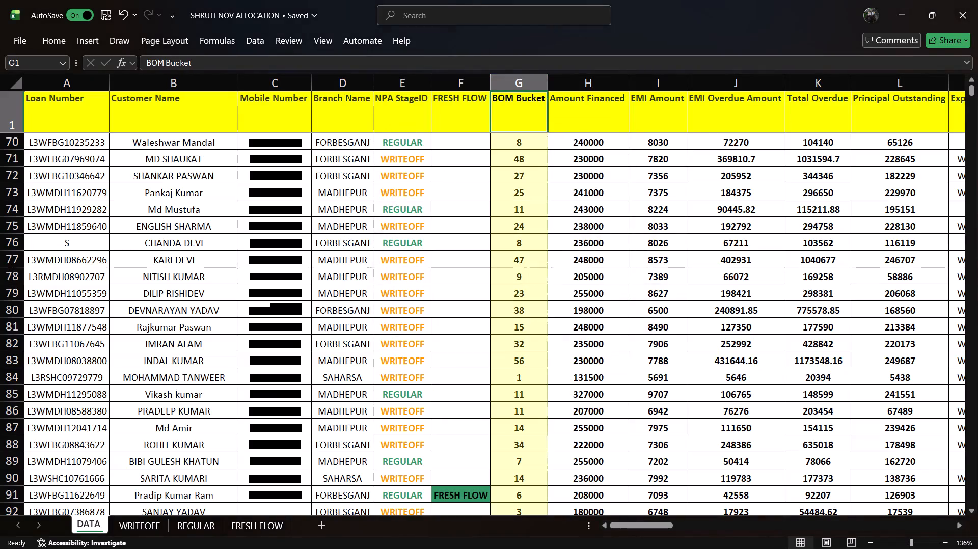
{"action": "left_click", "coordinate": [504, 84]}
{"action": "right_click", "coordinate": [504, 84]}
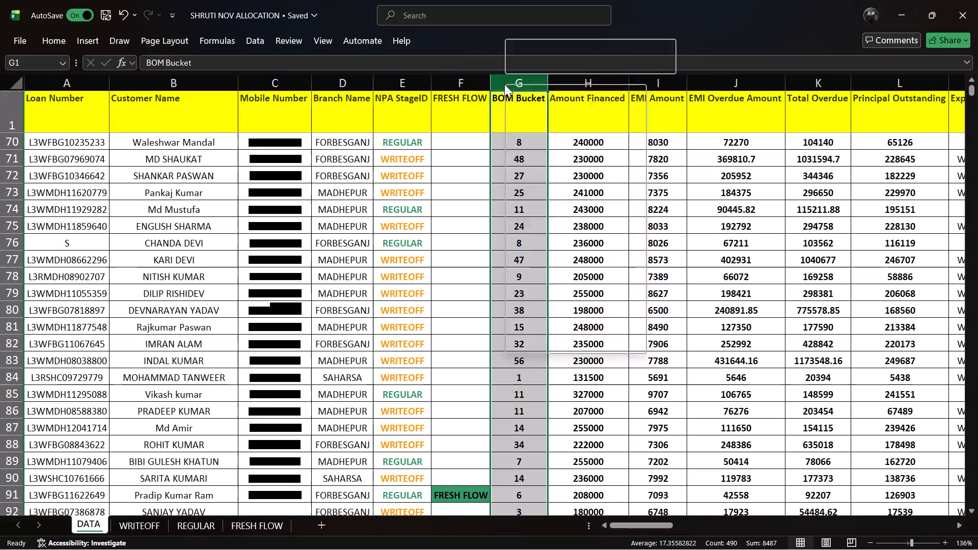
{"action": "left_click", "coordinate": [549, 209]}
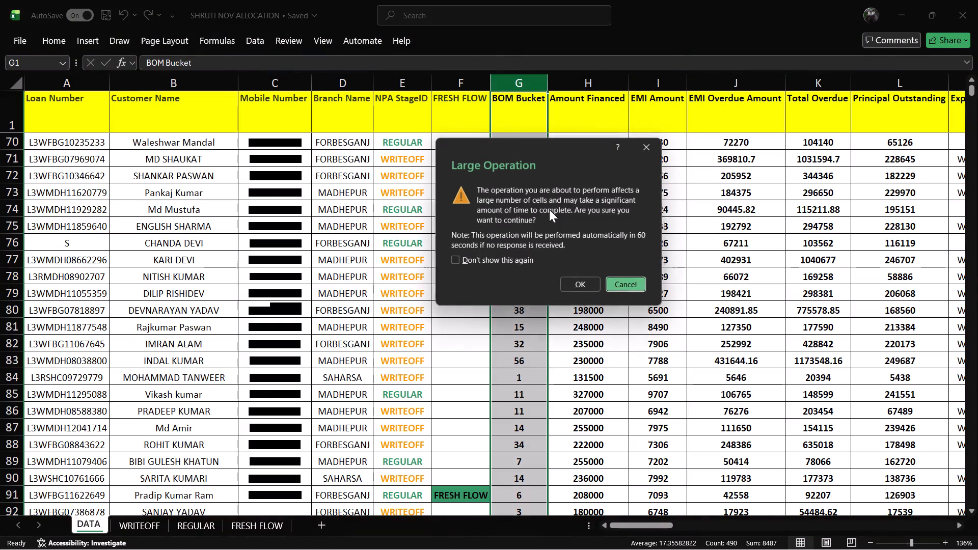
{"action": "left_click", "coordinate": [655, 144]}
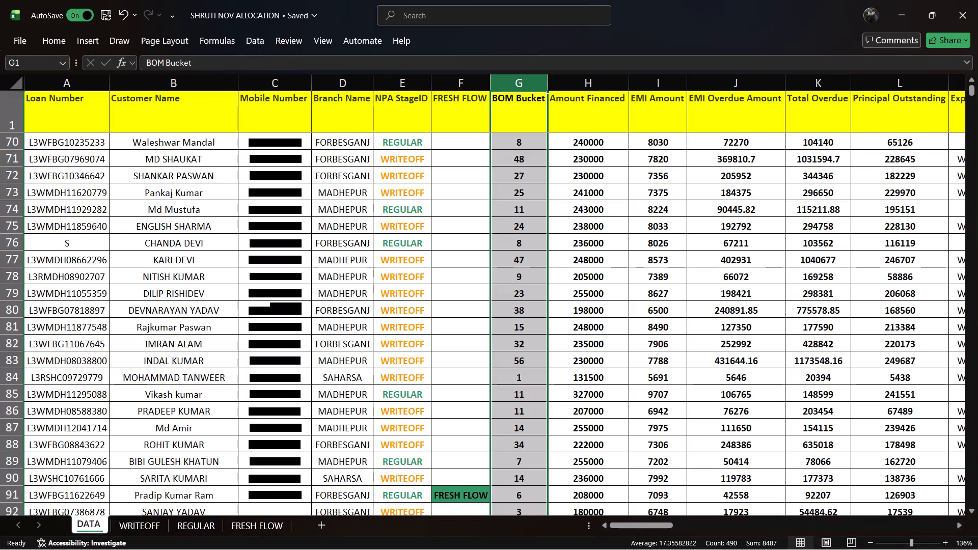
Enter TCN as the feedback for the row 79 customer in the DATA sheet.
{"action": "left_click", "coordinate": [289, 290]}
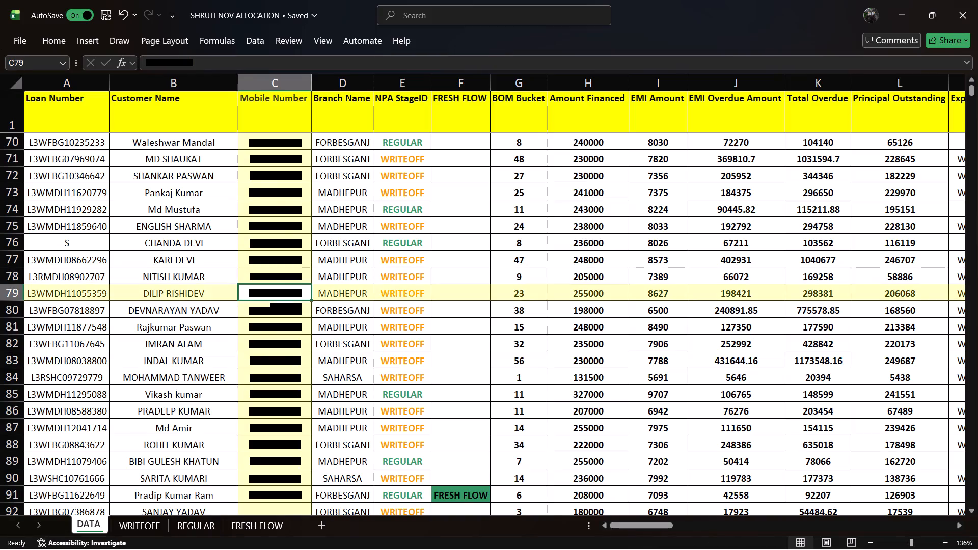
{"action": "left_click", "coordinate": [265, 296]}
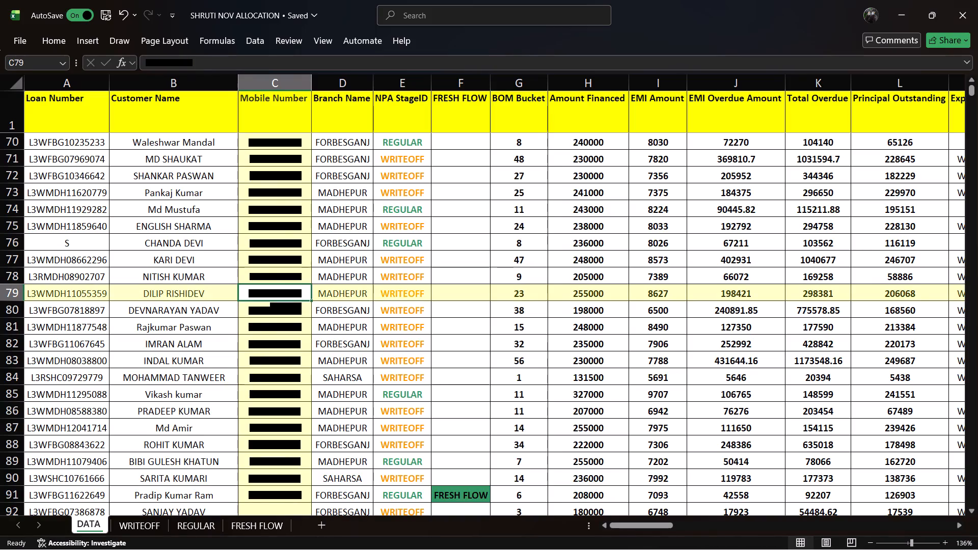
{"action": "key", "text": "Right"}
{"action": "key", "text": "Right"}
{"action": "key", "text": "Right"}
{"action": "key", "text": "Right"}
{"action": "key", "text": "Right"}
{"action": "key", "text": "Right"}
{"action": "key", "text": "Right"}
{"action": "key", "text": "Right"}
{"action": "key", "text": "Right"}
{"action": "key", "text": "Right"}
{"action": "key", "text": "Right"}
{"action": "key", "text": "Right"}
{"action": "key", "text": "Right"}
{"action": "key", "text": "Right"}
{"action": "key", "text": "Right"}
{"action": "key", "text": "Right"}
{"action": "key", "text": "Right"}
{"action": "key", "text": "Right"}
{"action": "key", "text": "Right"}
{"action": "key", "text": "Right"}
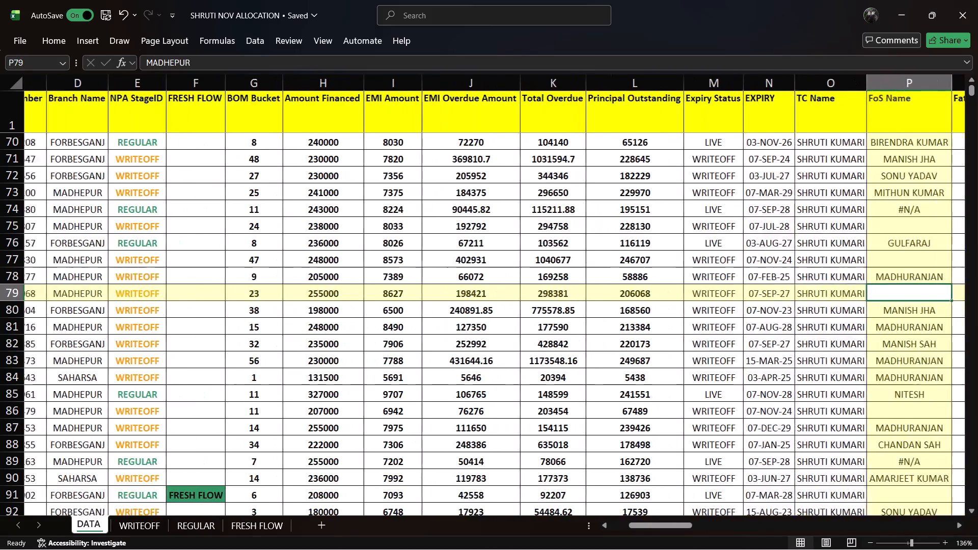
{"action": "key", "text": "Right"}
{"action": "key", "text": "Right"}
{"action": "key", "text": "Right"}
{"action": "key", "text": "Right"}
{"action": "key", "text": "Right"}
{"action": "key", "text": "Right"}
{"action": "key", "text": "Right"}
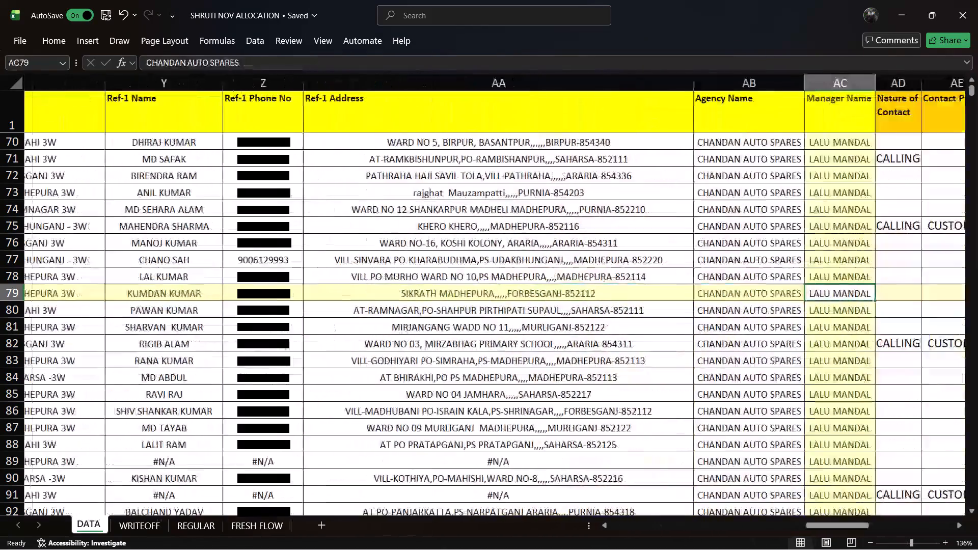
{"action": "key", "text": "Right"}
{"action": "key", "text": "Right"}
{"action": "key", "text": "Right"}
{"action": "key", "text": "Right"}
{"action": "key", "text": "Right"}
{"action": "key", "text": "Right"}
{"action": "key", "text": "Right"}
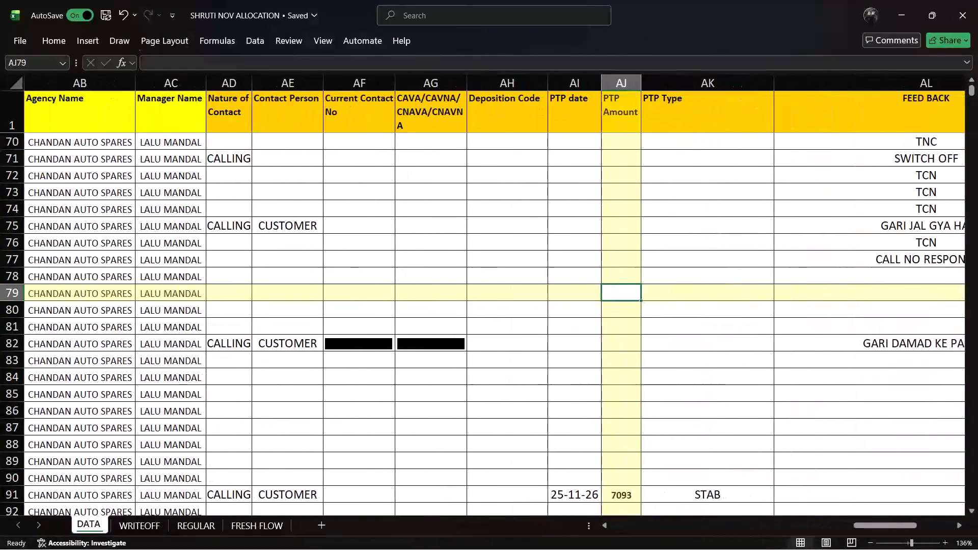
{"action": "key", "text": "Right"}
{"action": "key", "text": "Right"}
{"action": "key", "text": "Right"}
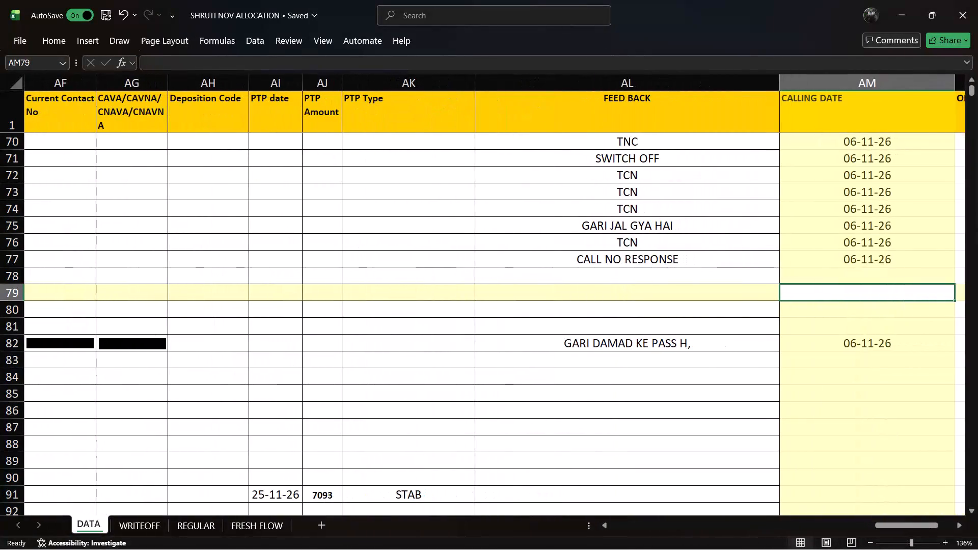
{"action": "key", "text": "Left"}
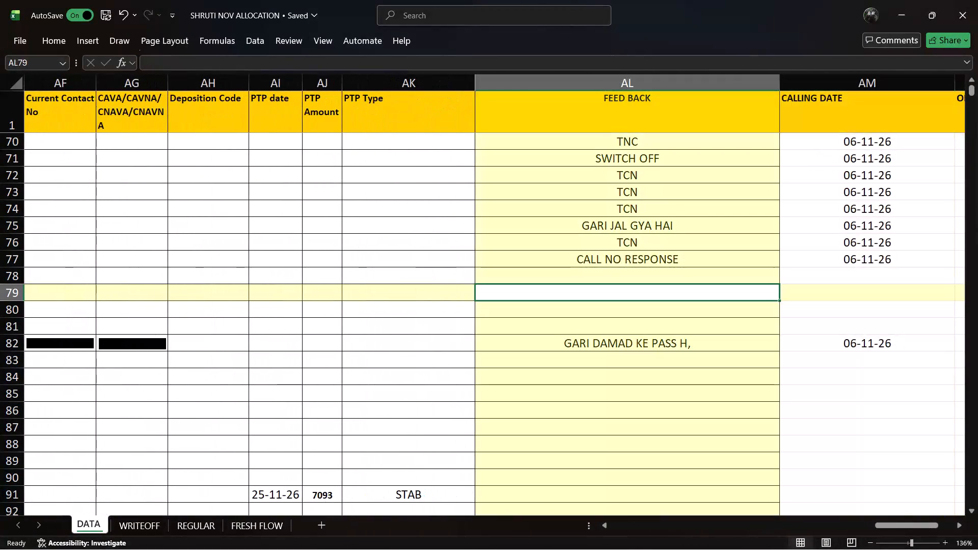
{"action": "key", "text": "t"}
{"action": "type", "text": "CN"}
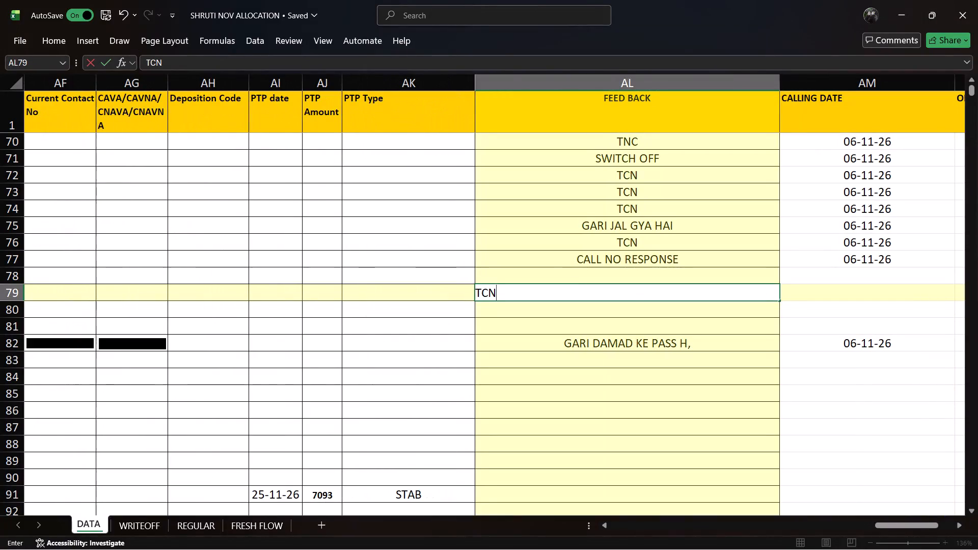
{"action": "key", "text": "Right"}
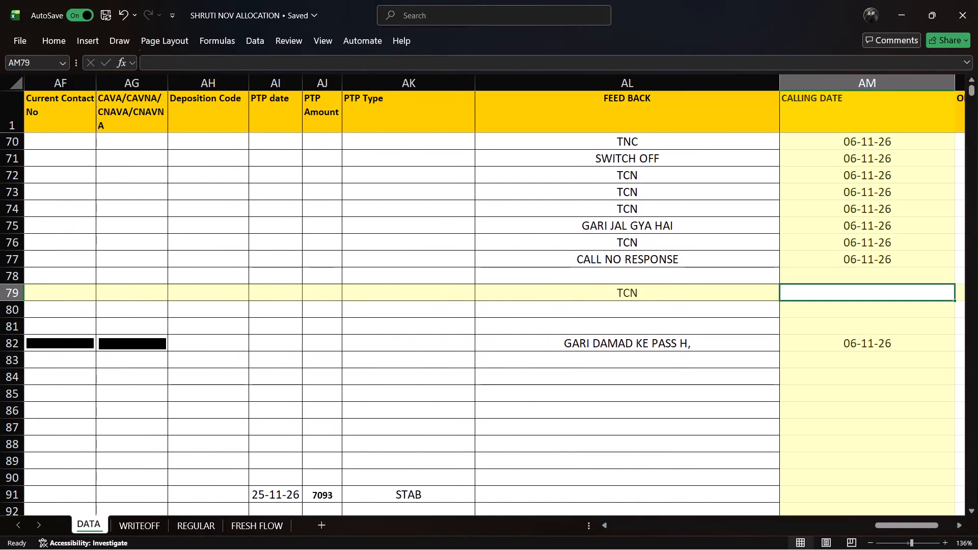
Enter CALL NO RESPONSE as the feedback for the row 78 customer.
{"action": "left_click", "coordinate": [545, 282]}
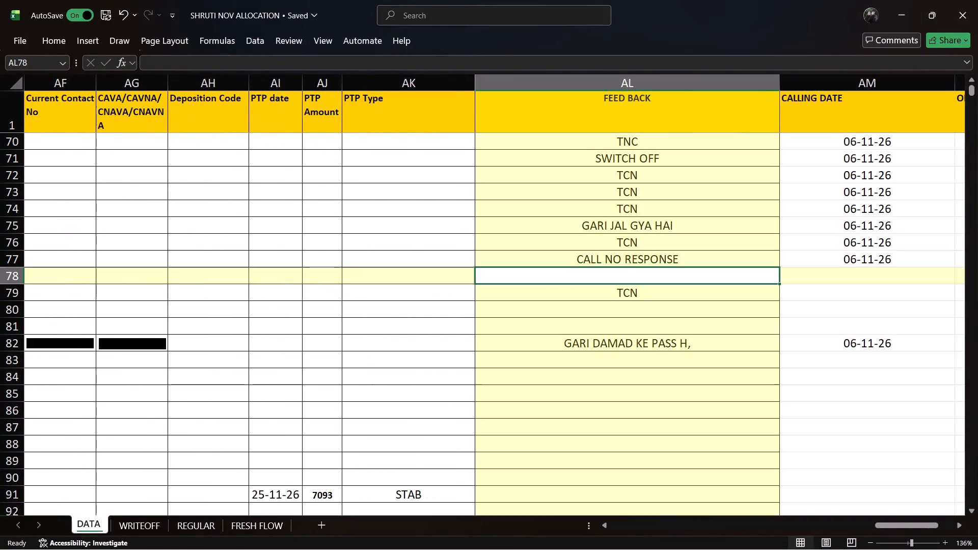
{"action": "type", "text": "CA"}
{"action": "type", "text": "LL NO RES"}
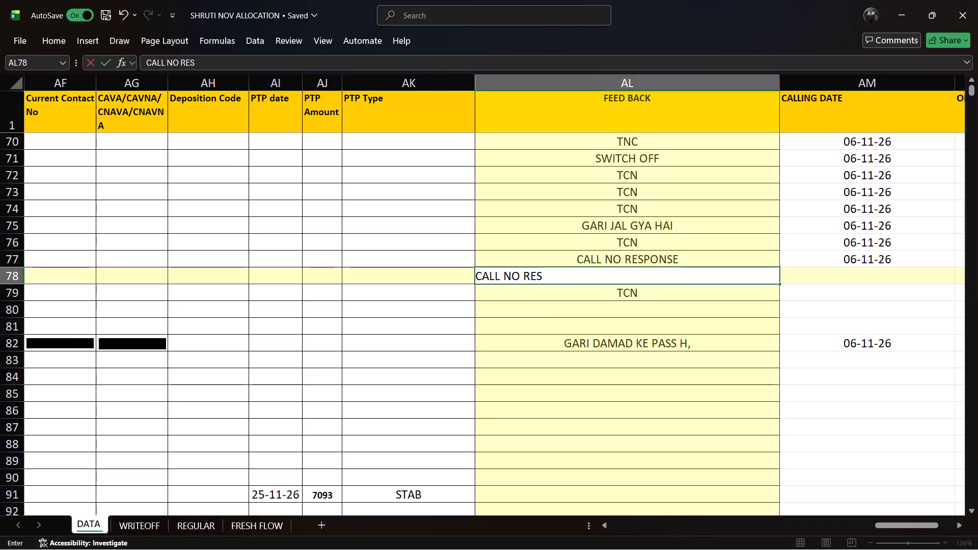
{"action": "type", "text": "PONCE"}
{"action": "key", "text": "Right"}
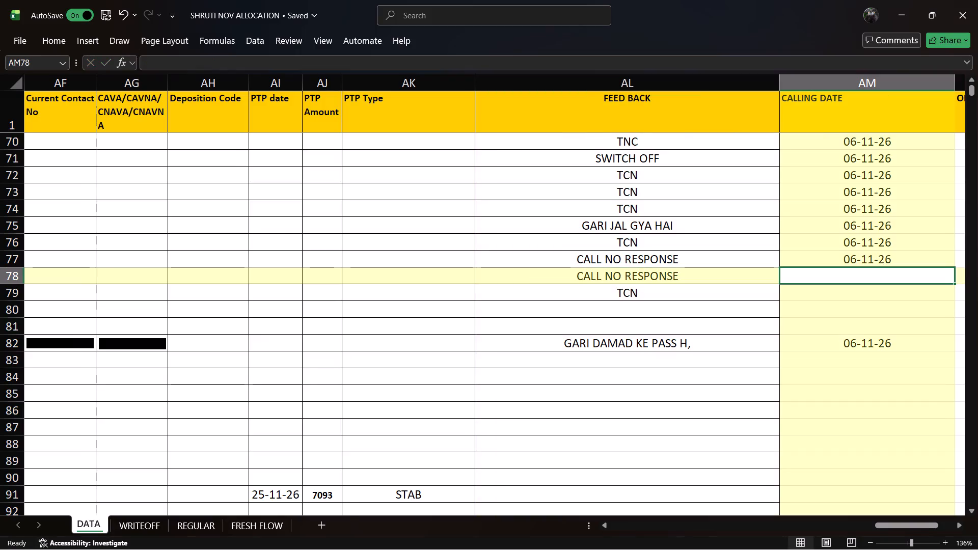
Enter the calling date 06-11-26 for rows 78 and 79 and save the workbook.
{"action": "key", "text": "ctrl+semicolon"}
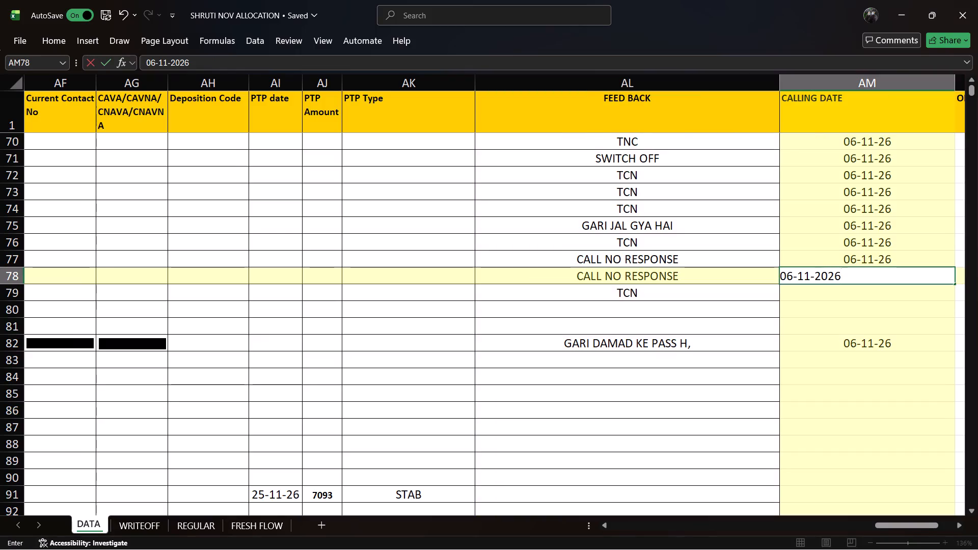
{"action": "key", "text": "Down"}
{"action": "key", "text": "ctrl+semicolon"}
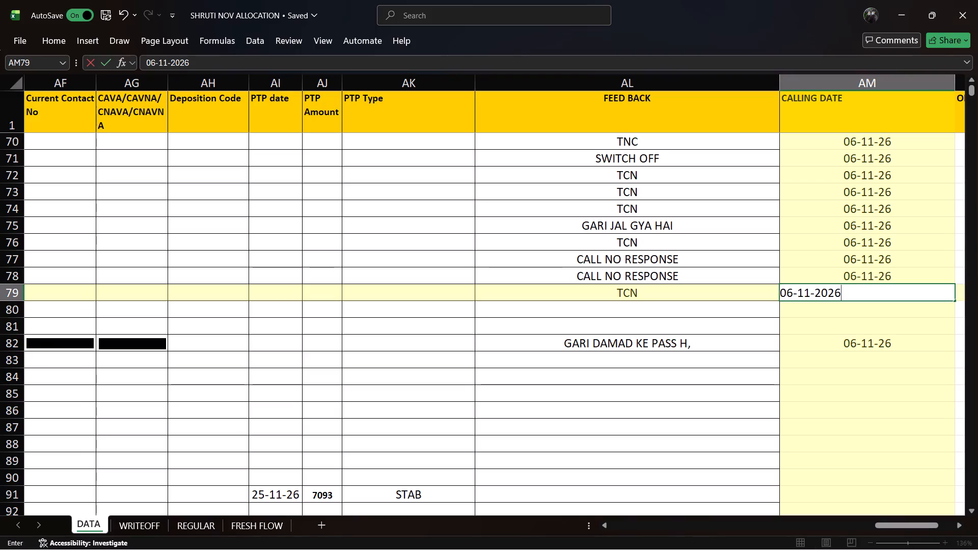
{"action": "left_click", "coordinate": [617, 310]}
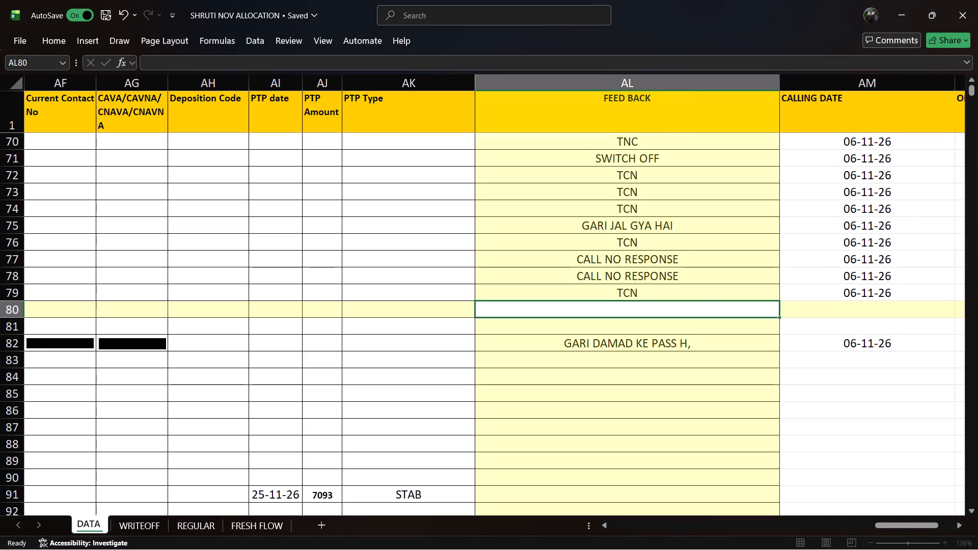
{"action": "key", "text": "ctrl+s"}
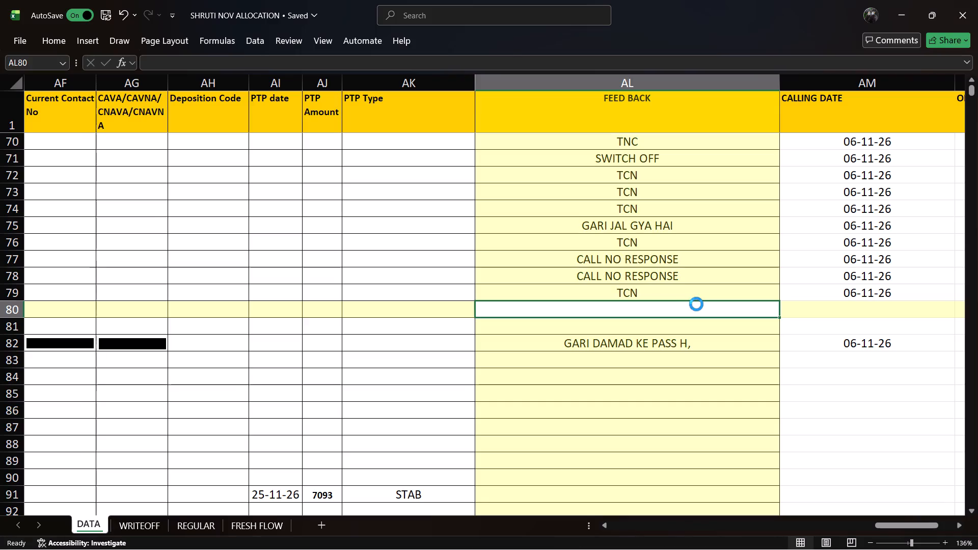
Go back along row 80 to the loan number and look up that customer's mobile number.
{"action": "key", "text": "Left"}
{"action": "key", "text": "Left"}
{"action": "key", "text": "Left"}
{"action": "key", "text": "Left"}
{"action": "key", "text": "Left"}
{"action": "key", "text": "Left"}
{"action": "key", "text": "Left"}
{"action": "key", "text": "Left"}
{"action": "key", "text": "Left"}
{"action": "key", "text": "Left"}
{"action": "key", "text": "Left"}
{"action": "key", "text": "Left"}
{"action": "key", "text": "Left"}
{"action": "key", "text": "Left"}
{"action": "key", "text": "Left"}
{"action": "key", "text": "Left"}
{"action": "key", "text": "Left"}
{"action": "key", "text": "Left"}
{"action": "key", "text": "Left"}
{"action": "key", "text": "Left"}
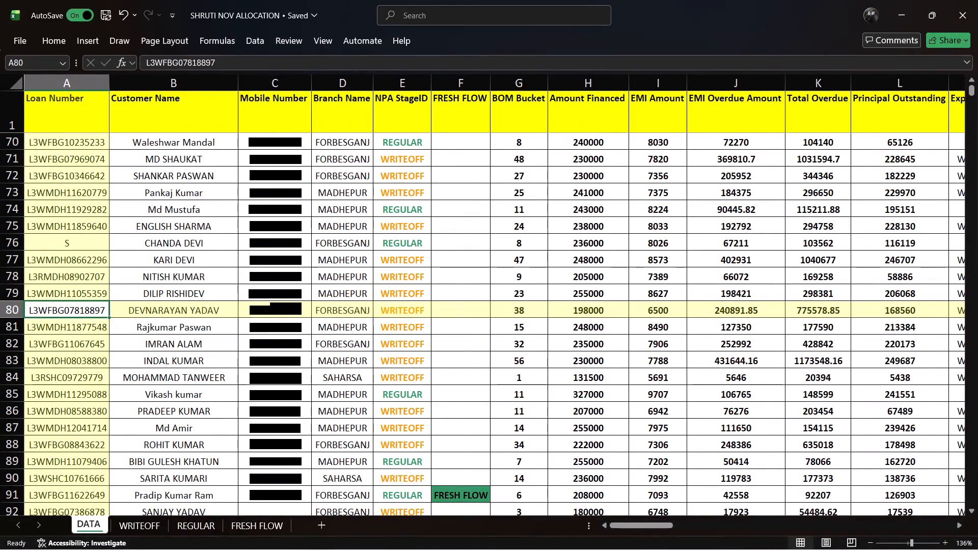
{"action": "key", "text": "Right"}
{"action": "key", "text": "Right"}
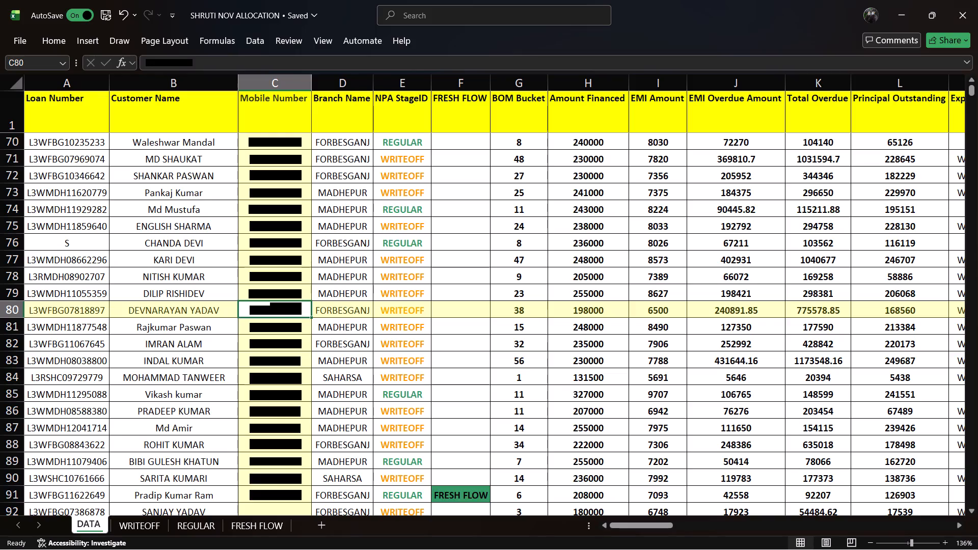
Enter TCN as the feedback for the row 80 customer and save the workbook.
{"action": "key", "text": "Right"}
{"action": "key", "text": "Right"}
{"action": "key", "text": "Right"}
{"action": "key", "text": "Right"}
{"action": "key", "text": "Right"}
{"action": "key", "text": "Right"}
{"action": "key", "text": "Right"}
{"action": "key", "text": "Right"}
{"action": "key", "text": "Right"}
{"action": "key", "text": "Right"}
{"action": "key", "text": "Right"}
{"action": "key", "text": "Right"}
{"action": "key", "text": "Right"}
{"action": "key", "text": "Right"}
{"action": "key", "text": "Right"}
{"action": "key", "text": "Right"}
{"action": "key", "text": "Right"}
{"action": "key", "text": "Right"}
{"action": "key", "text": "Right"}
{"action": "key", "text": "Right"}
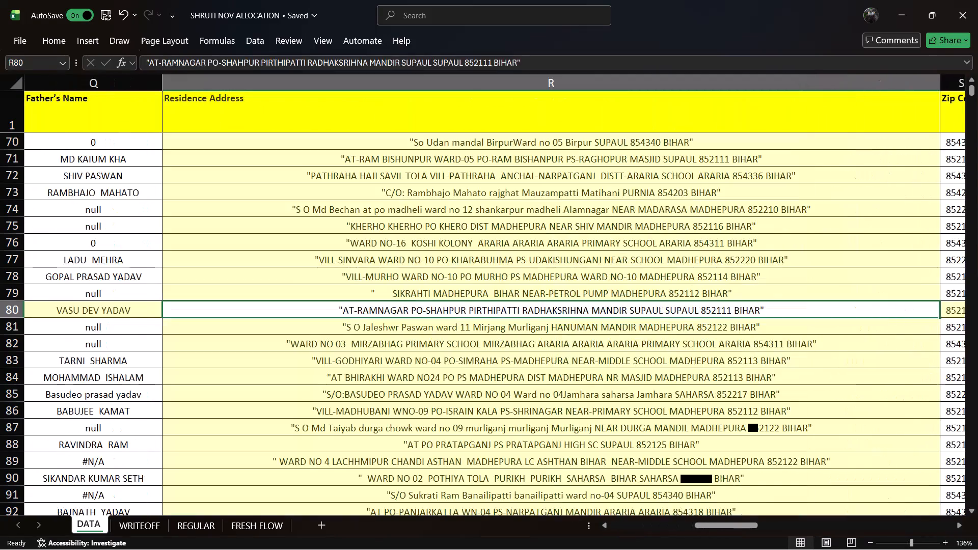
{"action": "key", "text": "Right"}
{"action": "key", "text": "Right"}
{"action": "key", "text": "Right"}
{"action": "key", "text": "Right"}
{"action": "key", "text": "Right"}
{"action": "key", "text": "Right"}
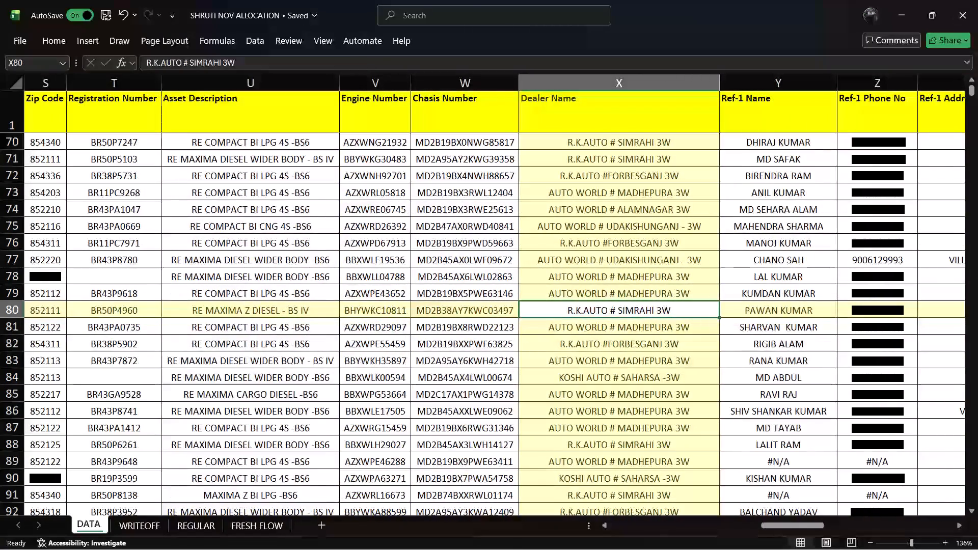
{"action": "key", "text": "Right"}
{"action": "key", "text": "Right"}
{"action": "key", "text": "Right"}
{"action": "key", "text": "Right"}
{"action": "key", "text": "Right"}
{"action": "key", "text": "Right"}
{"action": "key", "text": "Right"}
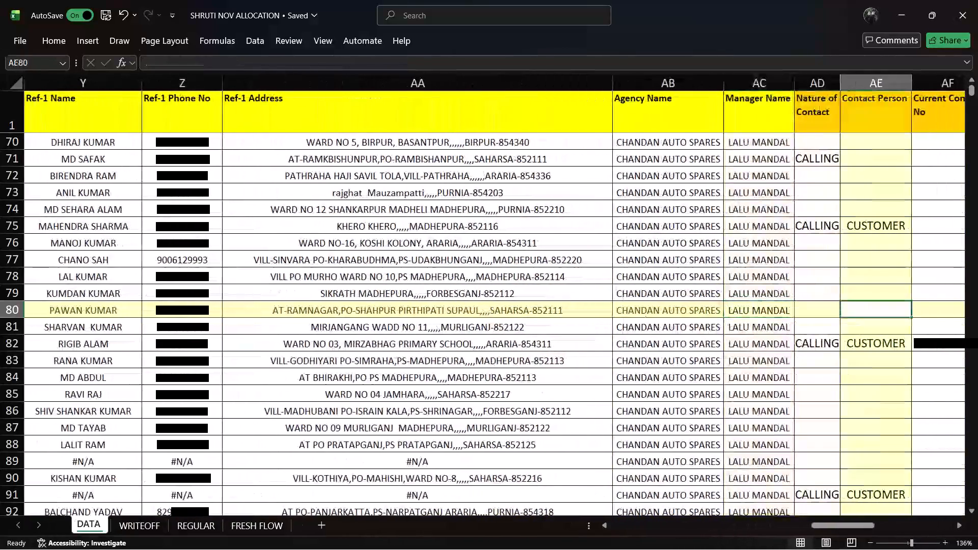
{"action": "key", "text": "Right"}
{"action": "key", "text": "Right"}
{"action": "key", "text": "Right"}
{"action": "key", "text": "Right"}
{"action": "key", "text": "Right"}
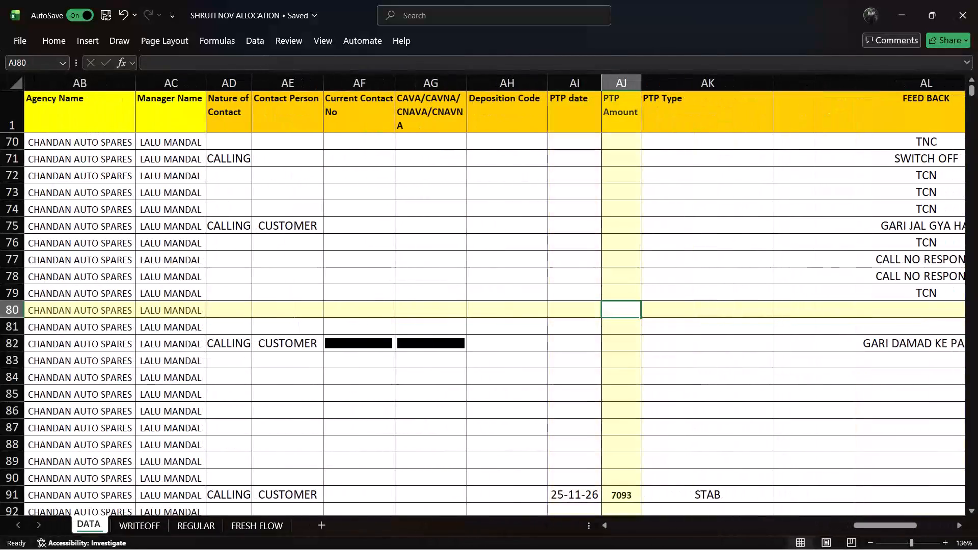
{"action": "key", "text": "Right"}
{"action": "key", "text": "Right"}
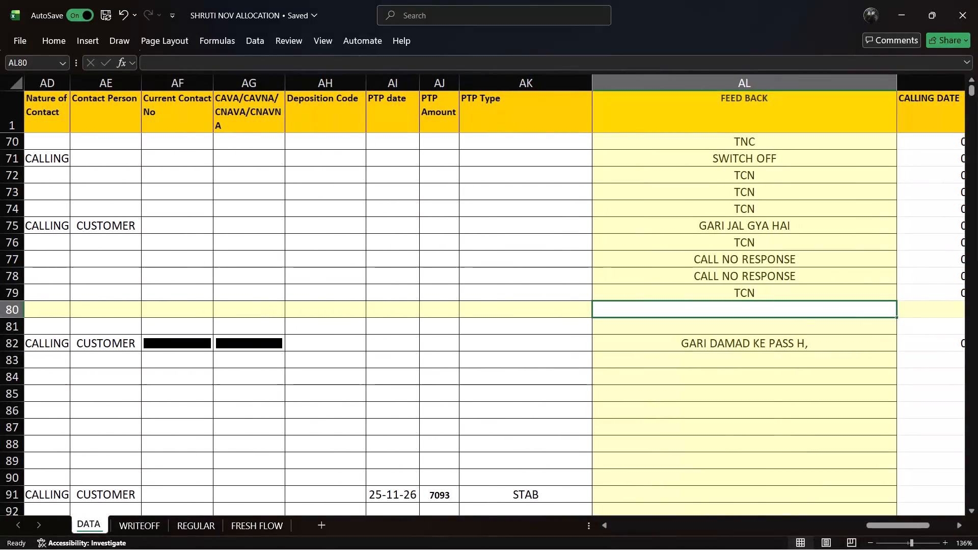
{"action": "type", "text": "TCN"}
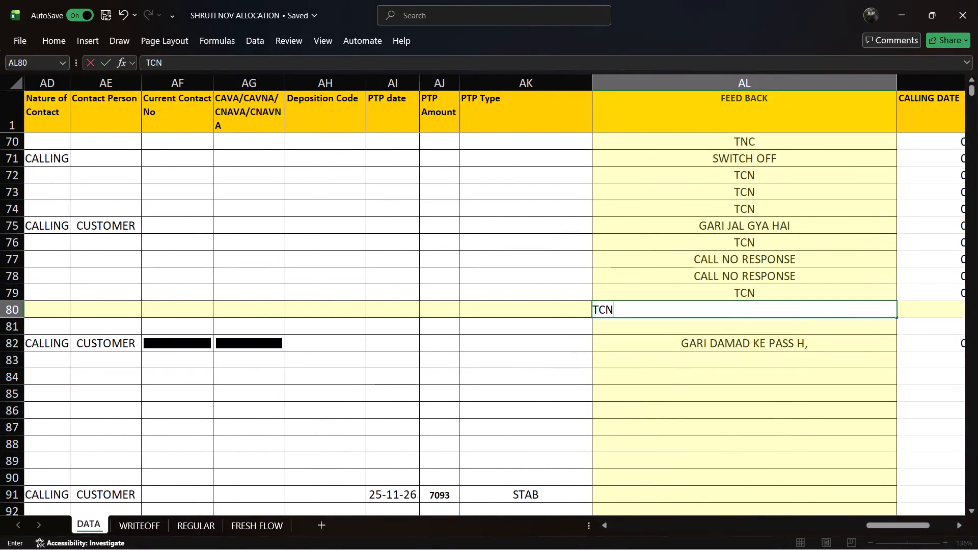
{"action": "key", "text": "Down"}
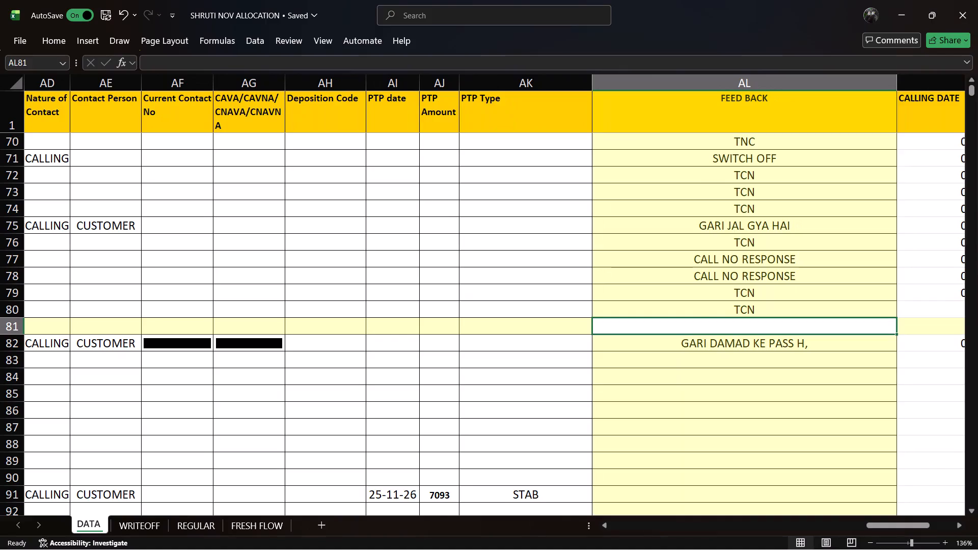
{"action": "key", "text": "ctrl+s"}
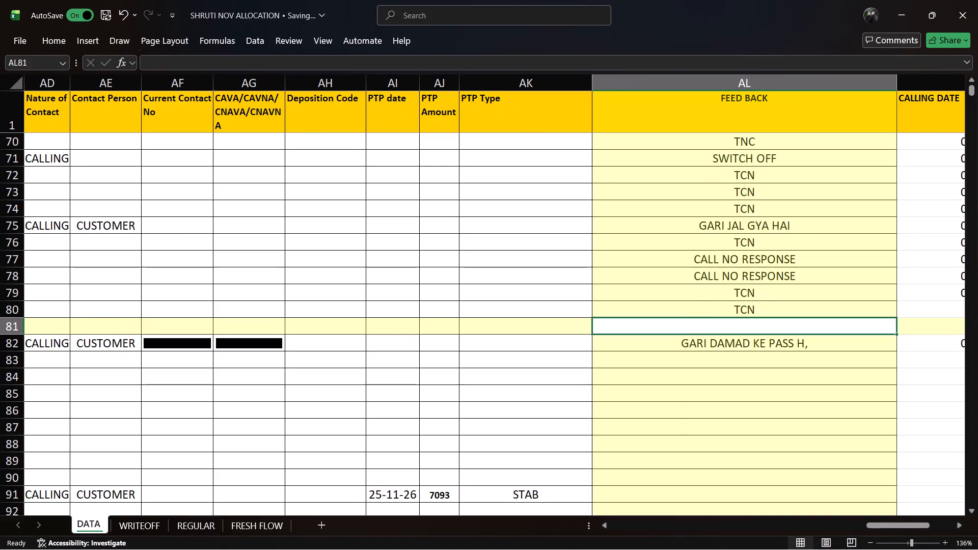
Go back along row 81 to the loan number and look up that customer's mobile number.
{"action": "key", "text": "Left"}
{"action": "key", "text": "Left"}
{"action": "key", "text": "Left"}
{"action": "key", "text": "Left"}
{"action": "key", "text": "Left"}
{"action": "key", "text": "Left"}
{"action": "key", "text": "Left"}
{"action": "key", "text": "Left"}
{"action": "key", "text": "Left"}
{"action": "key", "text": "Left"}
{"action": "key", "text": "Left"}
{"action": "key", "text": "Left"}
{"action": "key", "text": "Left"}
{"action": "key", "text": "Left"}
{"action": "key", "text": "Left"}
{"action": "key", "text": "Left"}
{"action": "key", "text": "Left"}
{"action": "key", "text": "Left"}
{"action": "key", "text": "Left"}
{"action": "key", "text": "Left"}
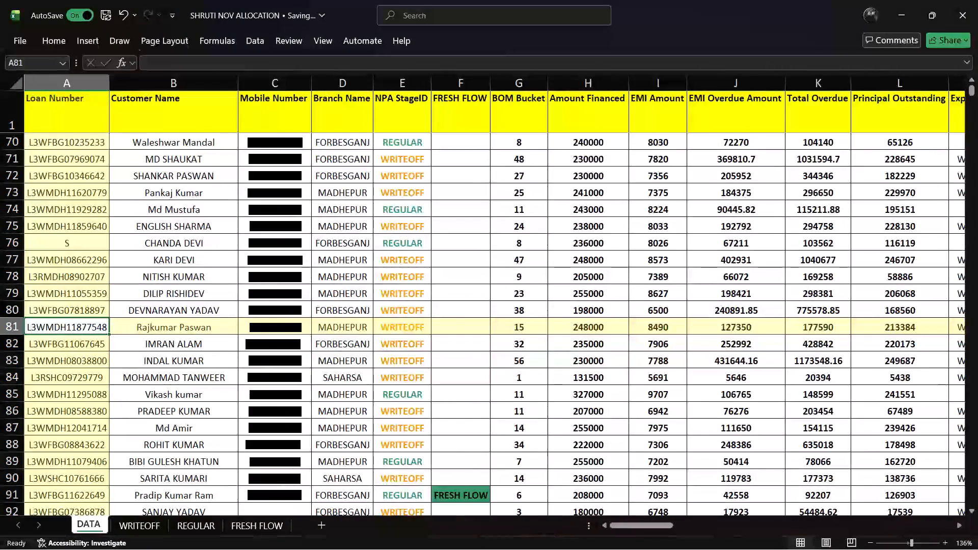
{"action": "key", "text": "Right"}
{"action": "key", "text": "Right"}
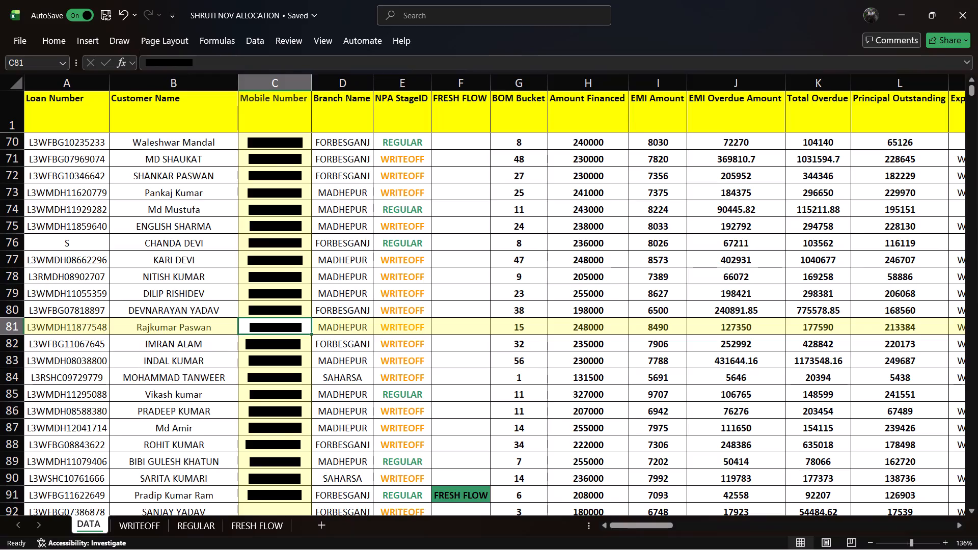
Enter TCN as the feedback for the row 81 customer.
{"action": "key", "text": "Right"}
{"action": "key", "text": "Right"}
{"action": "key", "text": "Right"}
{"action": "key", "text": "Right"}
{"action": "key", "text": "Right"}
{"action": "key", "text": "Right"}
{"action": "key", "text": "Right"}
{"action": "key", "text": "Right"}
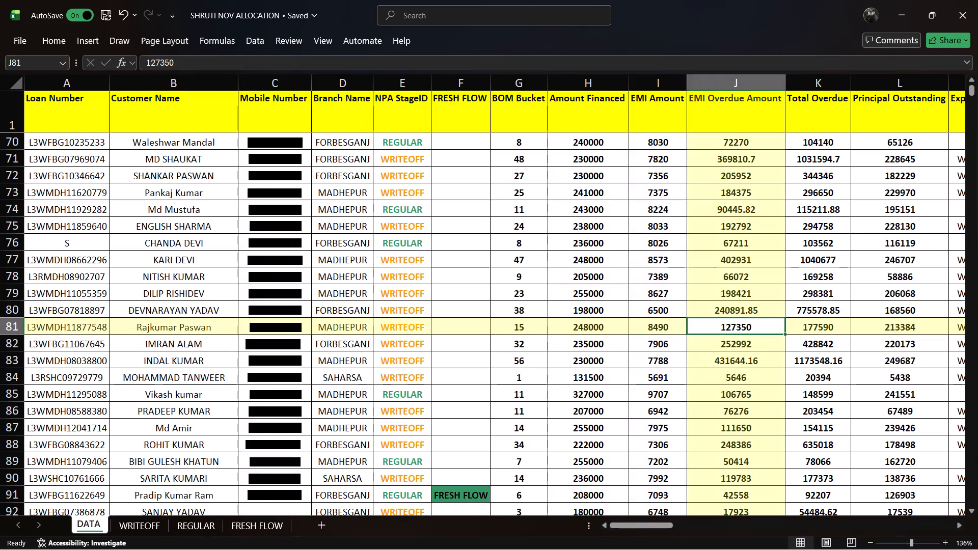
{"action": "key", "text": "Right"}
{"action": "key", "text": "Right"}
{"action": "key", "text": "Right"}
{"action": "key", "text": "Right"}
{"action": "key", "text": "Right"}
{"action": "key", "text": "Right"}
{"action": "key", "text": "Right"}
{"action": "key", "text": "Right"}
{"action": "key", "text": "Right"}
{"action": "key", "text": "Right"}
{"action": "key", "text": "Right"}
{"action": "key", "text": "Right"}
{"action": "key", "text": "Right"}
{"action": "key", "text": "Right"}
{"action": "key", "text": "Right"}
{"action": "key", "text": "Right"}
{"action": "key", "text": "Right"}
{"action": "key", "text": "Right"}
{"action": "key", "text": "Right"}
{"action": "key", "text": "Right"}
{"action": "key", "text": "Right"}
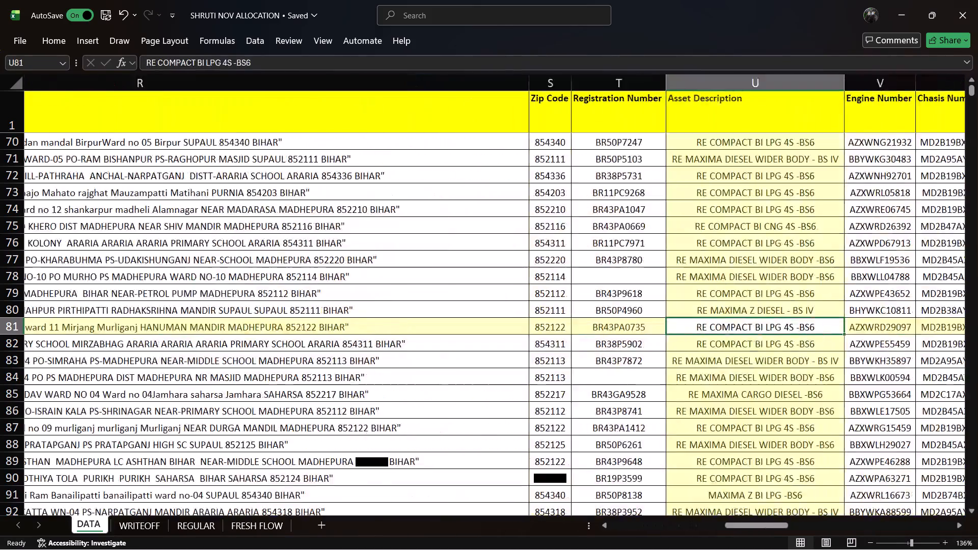
{"action": "key", "text": "Right"}
{"action": "key", "text": "Right"}
{"action": "key", "text": "Right"}
{"action": "key", "text": "Right"}
{"action": "key", "text": "Right"}
{"action": "key", "text": "Right"}
{"action": "key", "text": "Right"}
{"action": "key", "text": "Right"}
{"action": "key", "text": "Right"}
{"action": "key", "text": "Right"}
{"action": "key", "text": "Right"}
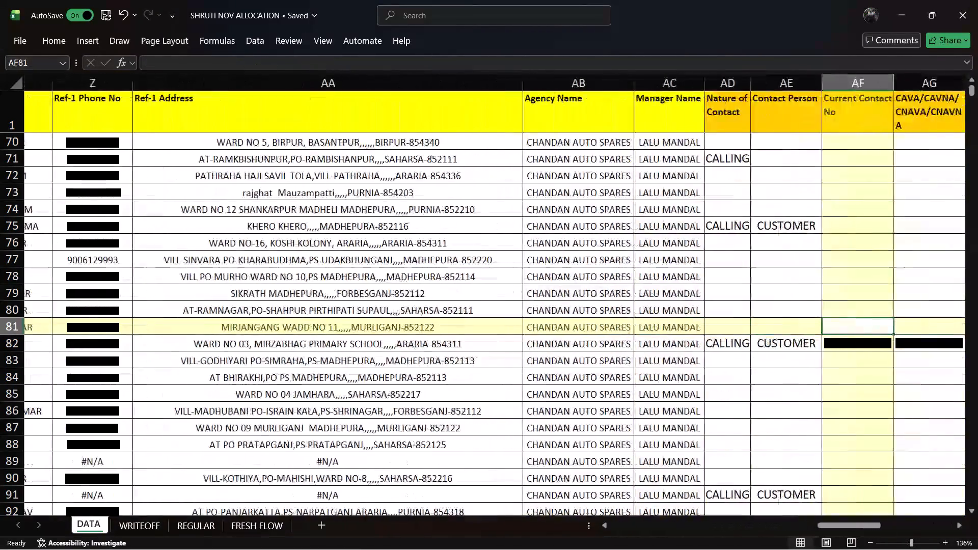
{"action": "key", "text": "Right"}
{"action": "key", "text": "Right"}
{"action": "key", "text": "Right"}
{"action": "key", "text": "Right"}
{"action": "key", "text": "Right"}
{"action": "key", "text": "Right"}
{"action": "key", "text": "Right"}
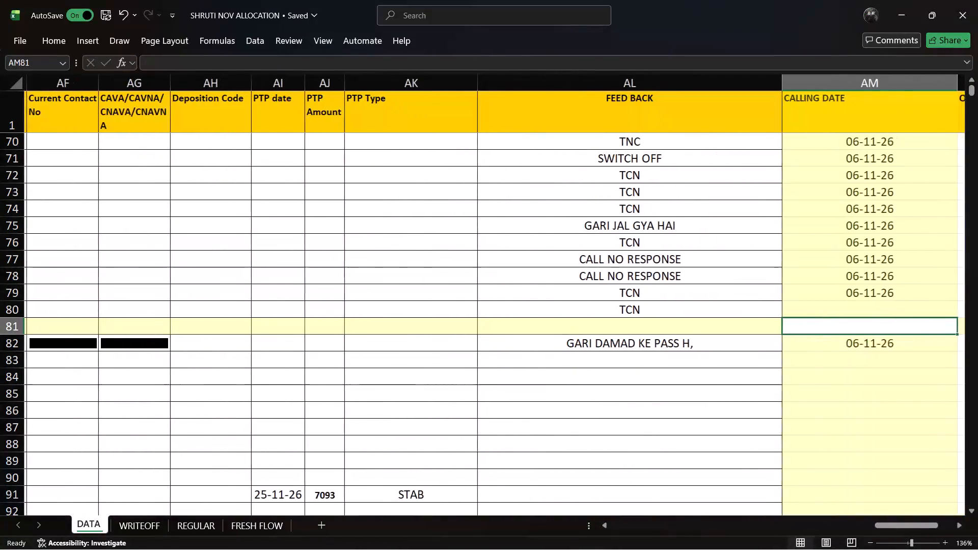
{"action": "key", "text": "Left"}
{"action": "type", "text": "TCN"}
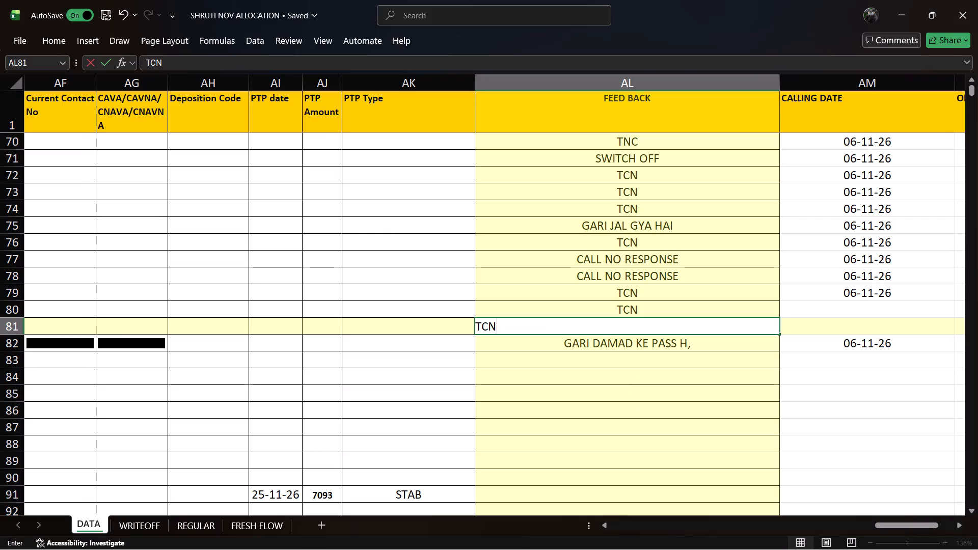
{"action": "key", "text": "Right"}
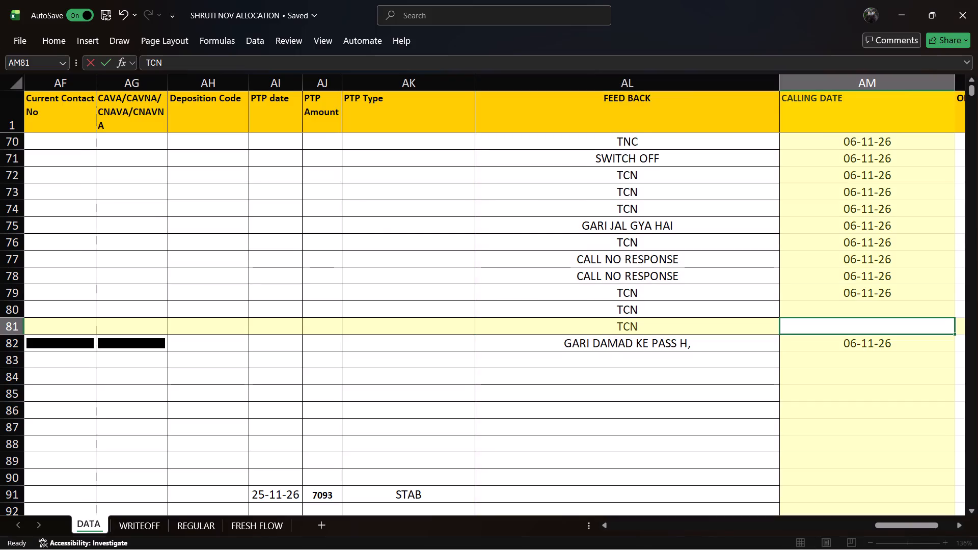
Enter the calling date 06-11-26 for rows 81 and 80 and save the workbook.
{"action": "key", "text": "ctrl+semicolon"}
{"action": "key", "text": "Up"}
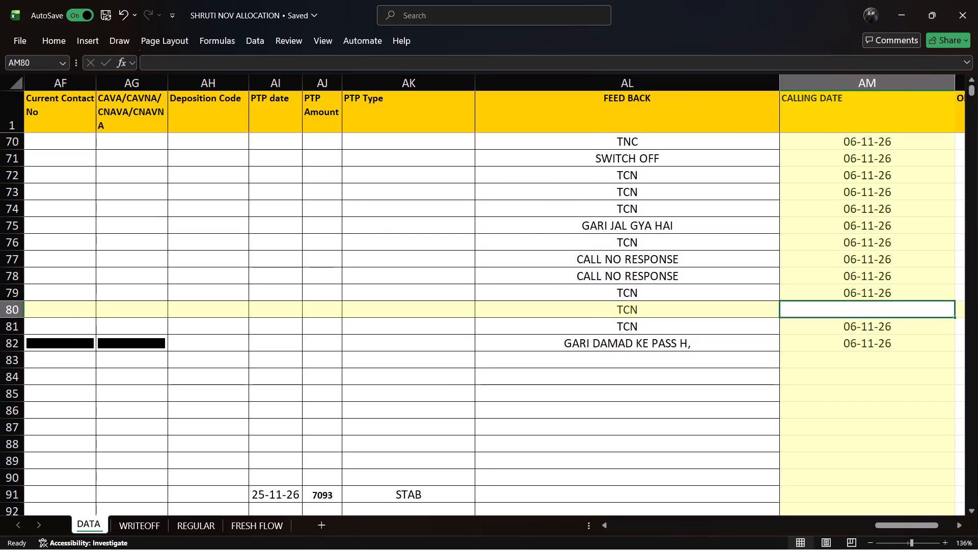
{"action": "key", "text": "ctrl+semicolon"}
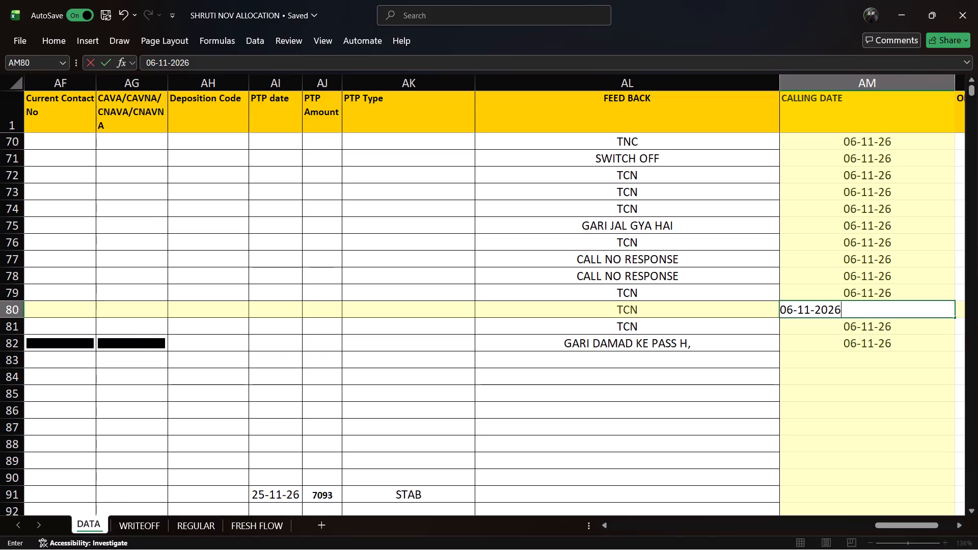
{"action": "key", "text": "ctrl+s"}
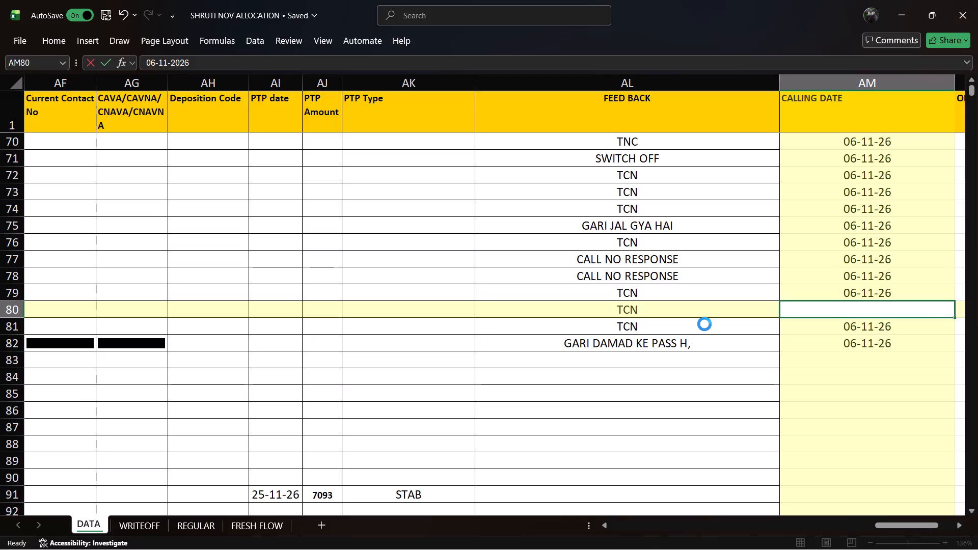
Go back along the already logged row 82 to its loan number and move on to the row 83 loan.
{"action": "left_click", "coordinate": [829, 341]}
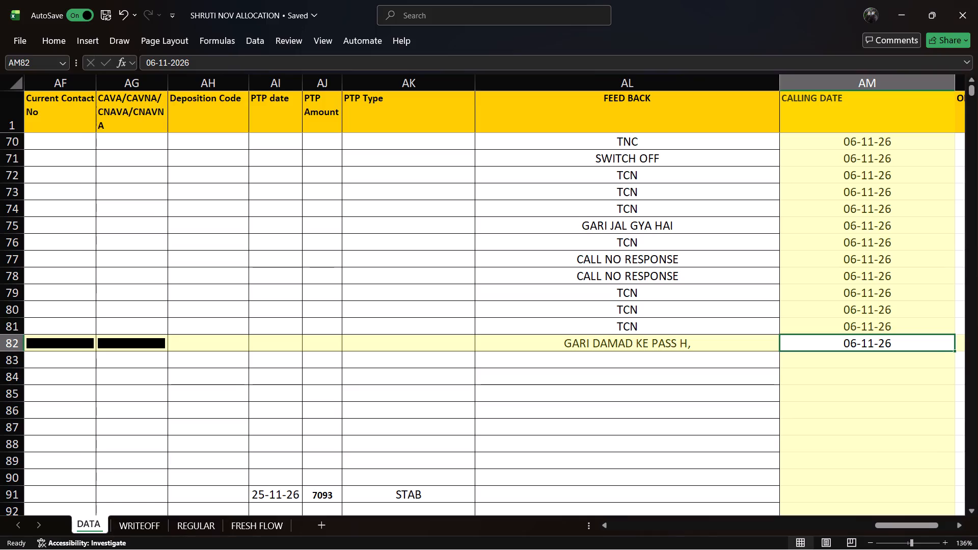
{"action": "key", "text": "Left"}
{"action": "key", "text": "Left"}
{"action": "key", "text": "Left"}
{"action": "key", "text": "Left"}
{"action": "key", "text": "Left"}
{"action": "key", "text": "Left"}
{"action": "key", "text": "Left"}
{"action": "key", "text": "Left"}
{"action": "key", "text": "Left"}
{"action": "key", "text": "Left"}
{"action": "key", "text": "Left"}
{"action": "key", "text": "Left"}
{"action": "key", "text": "Left"}
{"action": "key", "text": "Left"}
{"action": "key", "text": "Left"}
{"action": "key", "text": "Left"}
{"action": "key", "text": "Left"}
{"action": "key", "text": "Left"}
{"action": "key", "text": "Left"}
{"action": "key", "text": "Left"}
{"action": "key", "text": "Left"}
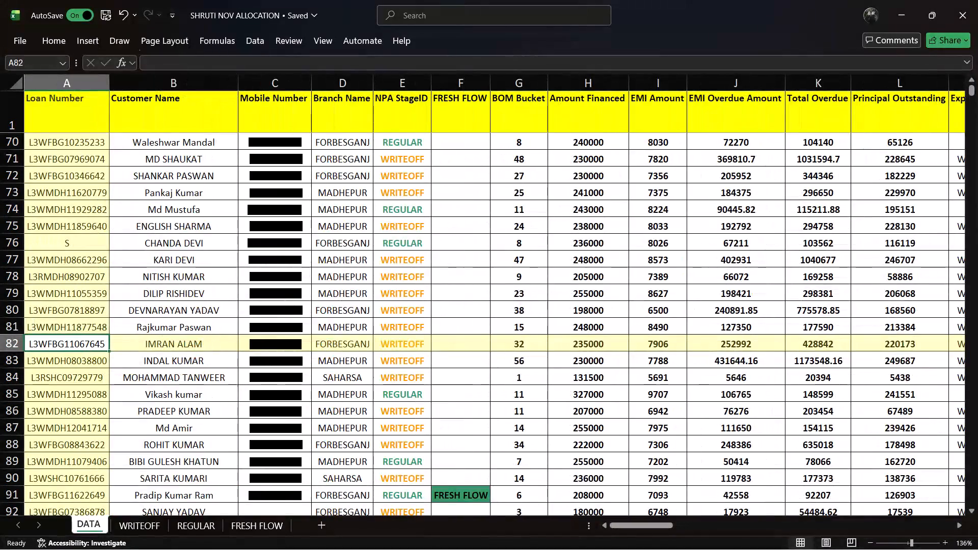
{"action": "key", "text": "Down"}
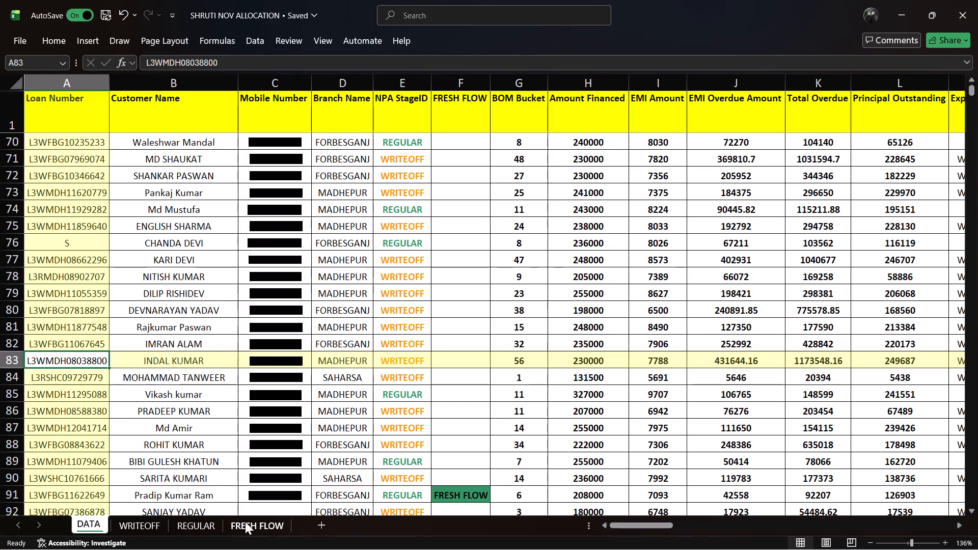
Find the DATA row 83 customer's loan in the WRITEOFF sheet and select that customer's name.
{"action": "left_click", "coordinate": [144, 529]}
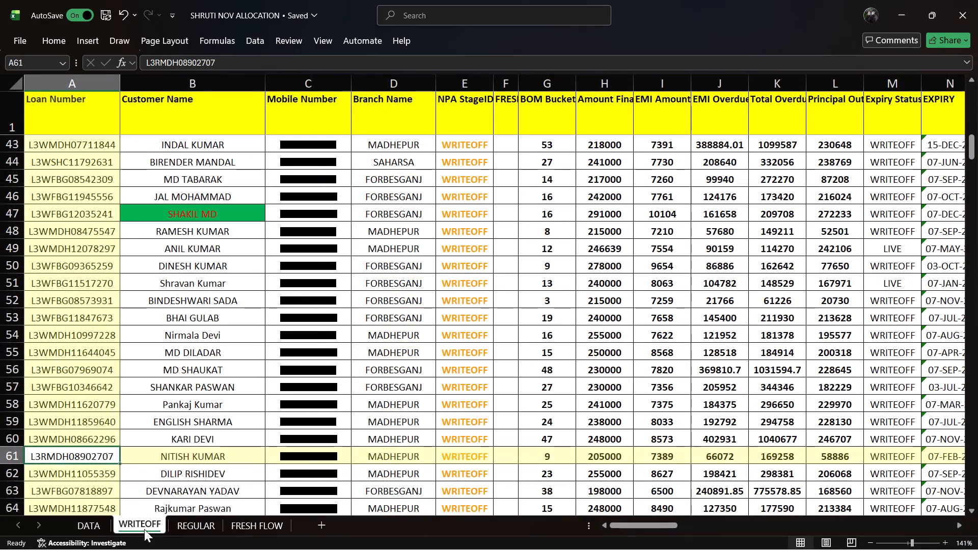
{"action": "key", "text": "Down"}
{"action": "key", "text": "Down"}
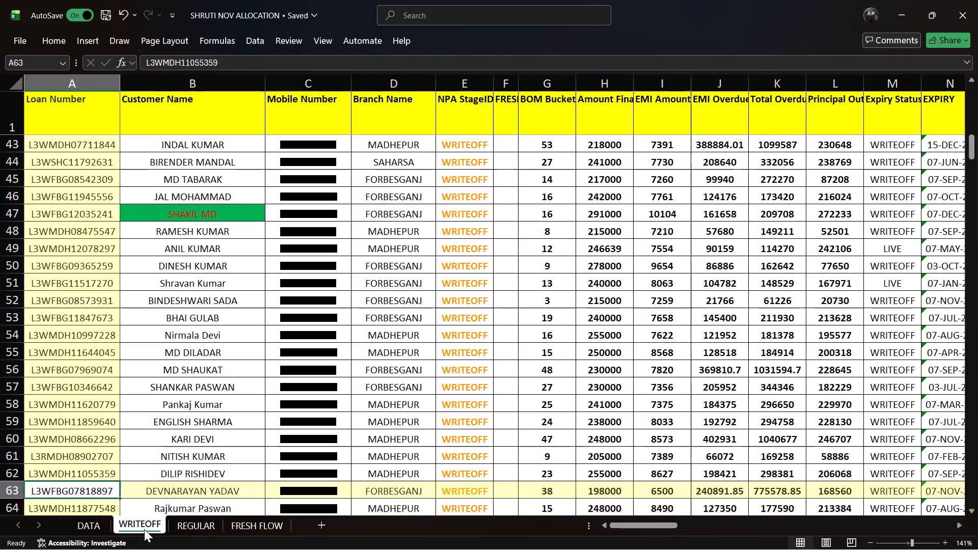
{"action": "key", "text": "Down"}
{"action": "key", "text": "Down"}
{"action": "key", "text": "Down"}
{"action": "key", "text": "Down"}
{"action": "key", "text": "Down"}
{"action": "key", "text": "Down"}
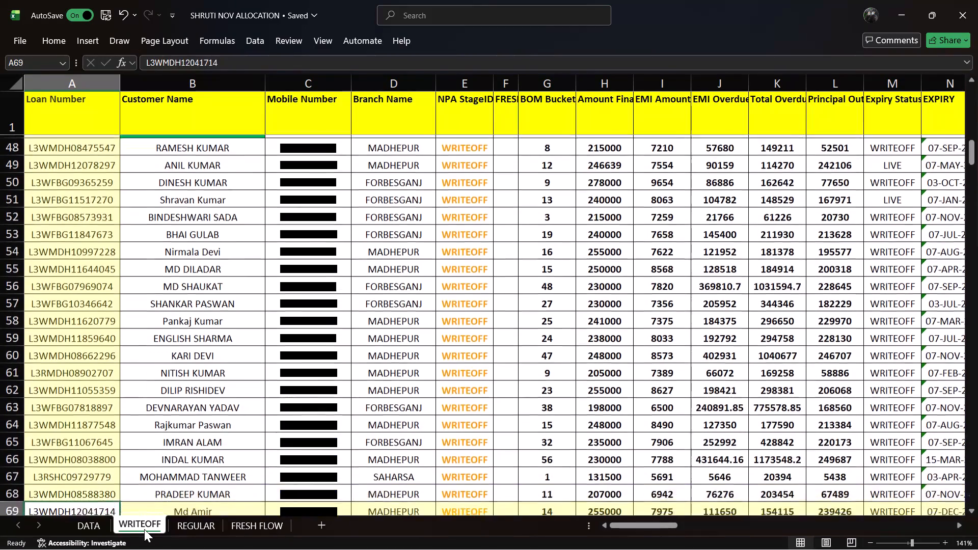
{"action": "key", "text": "Down"}
{"action": "key", "text": "Down"}
{"action": "key", "text": "Down"}
{"action": "key", "text": "Down"}
{"action": "key", "text": "Down"}
{"action": "key", "text": "Down"}
{"action": "key", "text": "Down"}
{"action": "key", "text": "Down"}
{"action": "key", "text": "Down"}
{"action": "key", "text": "Down"}
{"action": "key", "text": "Down"}
{"action": "key", "text": "Down"}
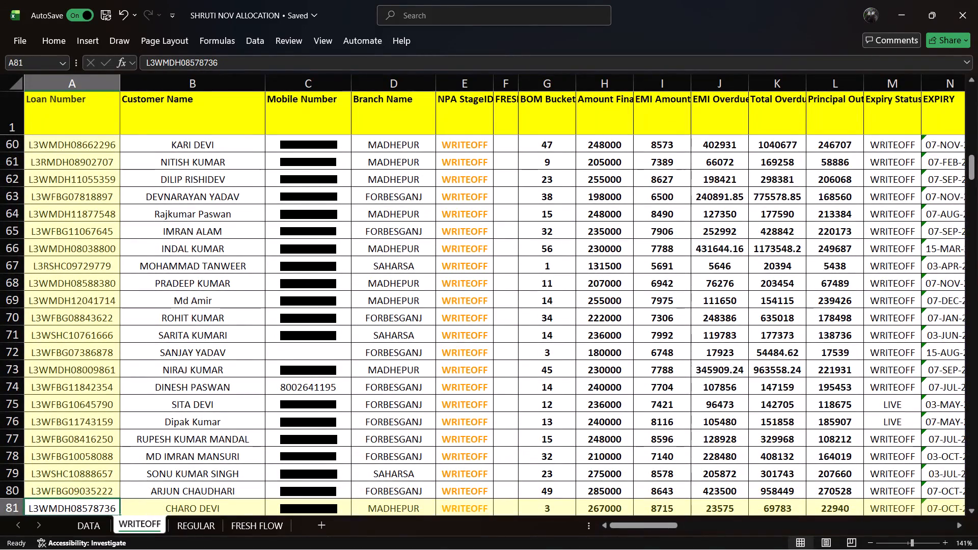
{"action": "left_click", "coordinate": [187, 251]}
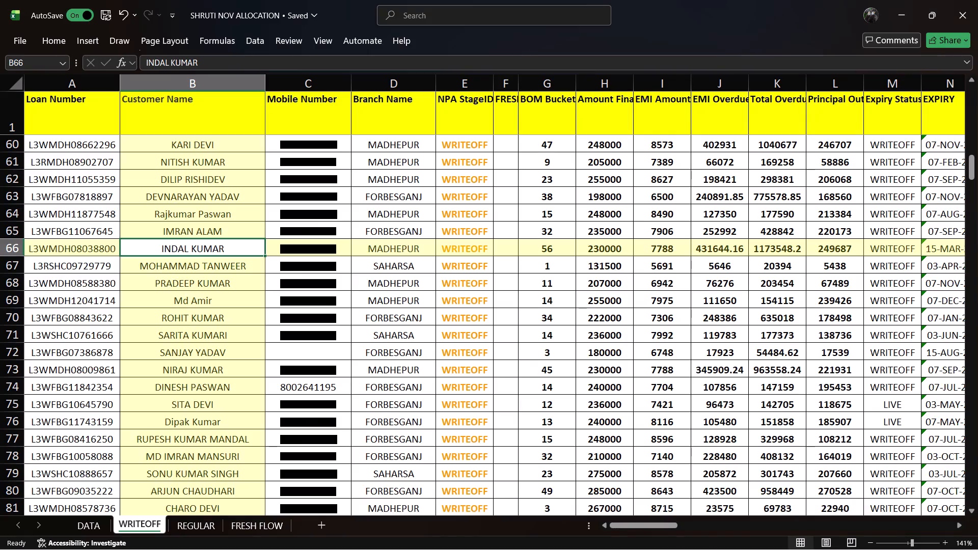
Examine the customer's WRITEOFF row 66 through the PTP, feedback and calling date columns to the unlabelled columns beyond.
{"action": "key", "text": "Right"}
{"action": "key", "text": "Right"}
{"action": "key", "text": "Right"}
{"action": "key", "text": "Right"}
{"action": "key", "text": "Right"}
{"action": "key", "text": "Right"}
{"action": "key", "text": "Right"}
{"action": "key", "text": "Right"}
{"action": "key", "text": "Right"}
{"action": "key", "text": "Right"}
{"action": "key", "text": "Right"}
{"action": "key", "text": "Right"}
{"action": "key", "text": "Right"}
{"action": "key", "text": "Right"}
{"action": "key", "text": "Right"}
{"action": "key", "text": "Right"}
{"action": "key", "text": "Right"}
{"action": "key", "text": "Right"}
{"action": "key", "text": "Right"}
{"action": "key", "text": "Right"}
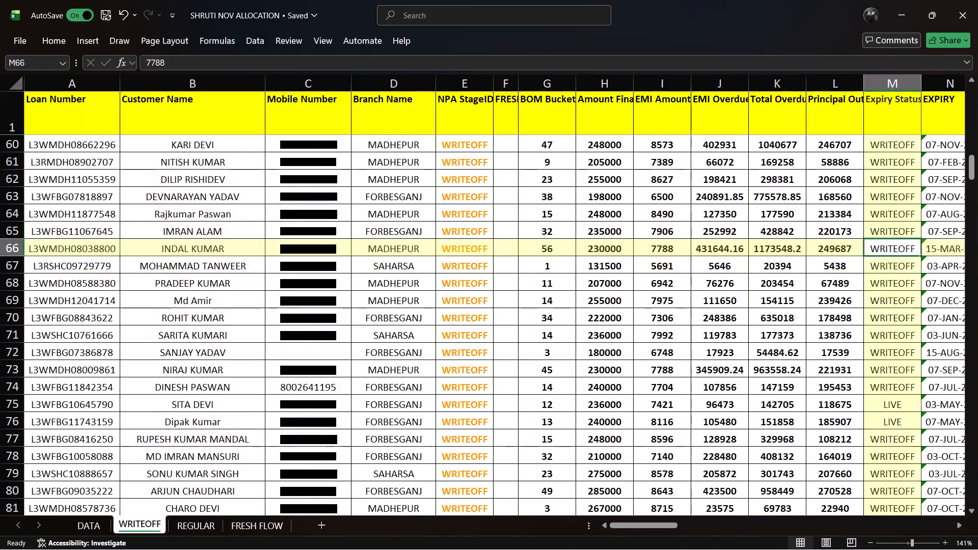
{"action": "key", "text": "Right"}
{"action": "key", "text": "Right"}
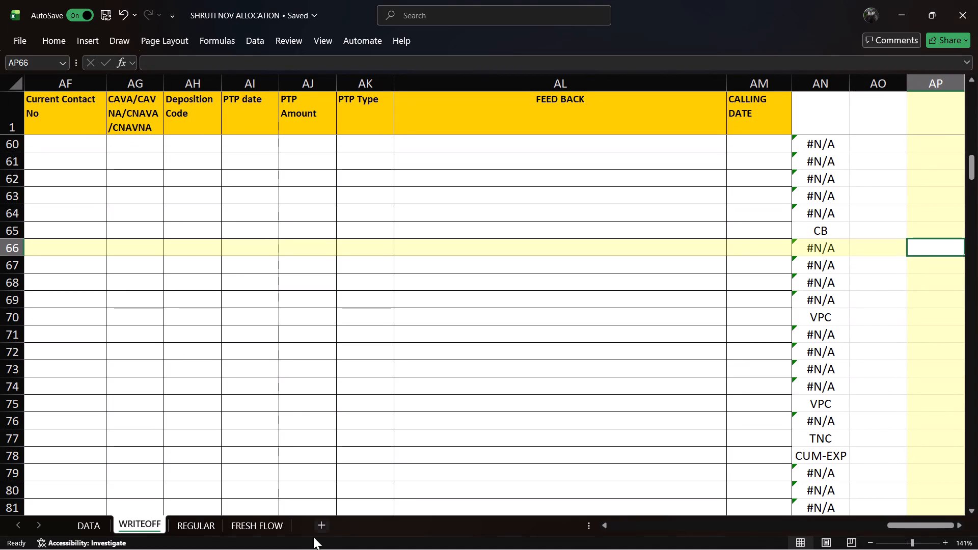
Return to the DATA sheet and look up the row 83 customer's mobile number.
{"action": "left_click", "coordinate": [88, 527]}
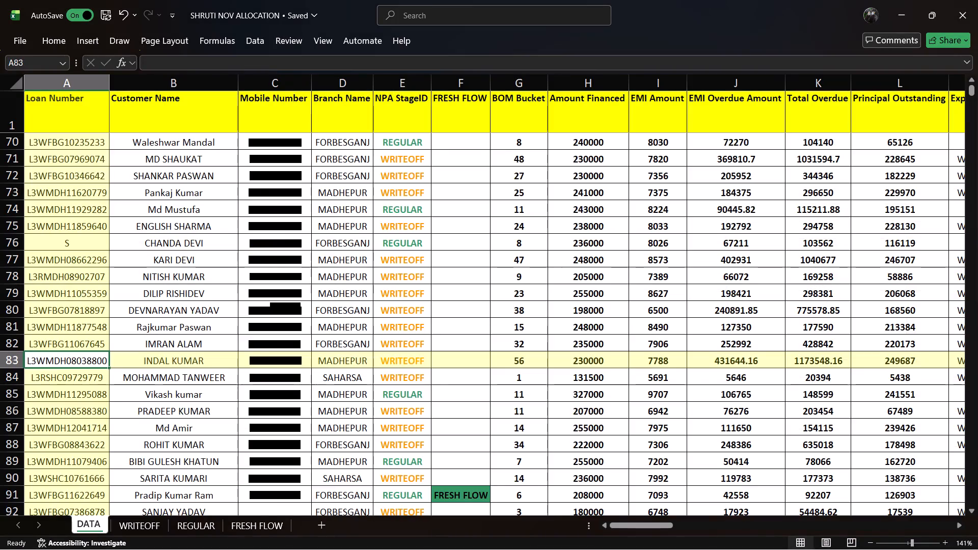
{"action": "left_click", "coordinate": [284, 362]}
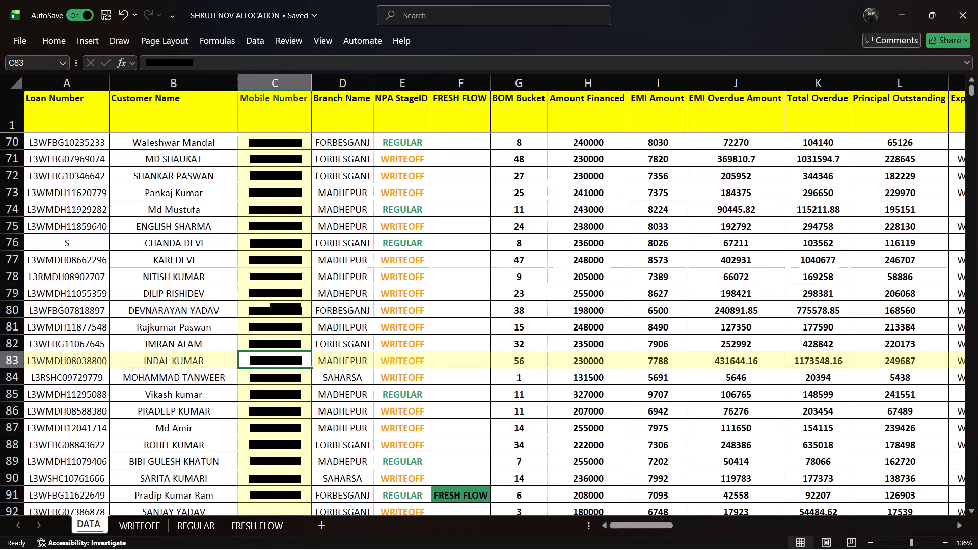
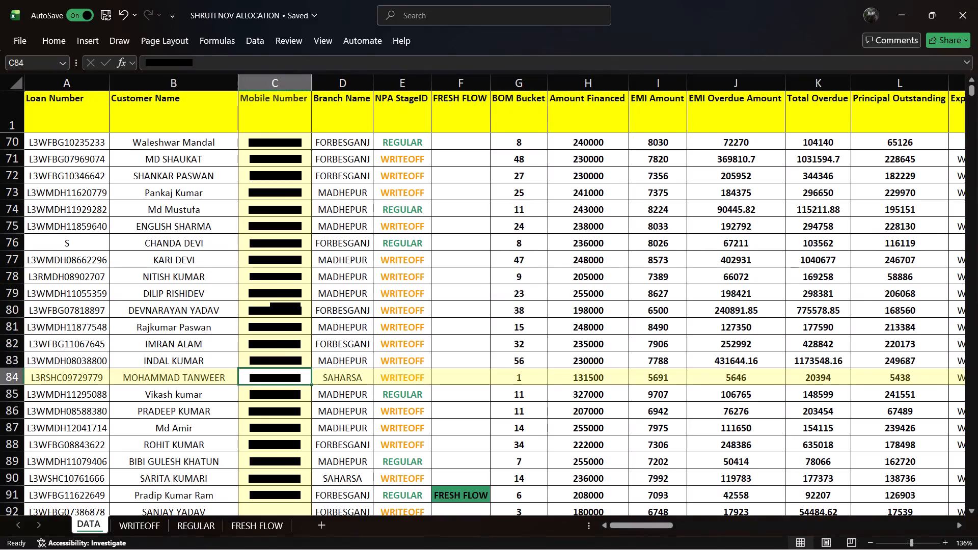
Move from the row 83 customer to the row 84 customer and examine that loan's details through the TC Name column.
{"action": "left_click", "coordinate": [214, 358]}
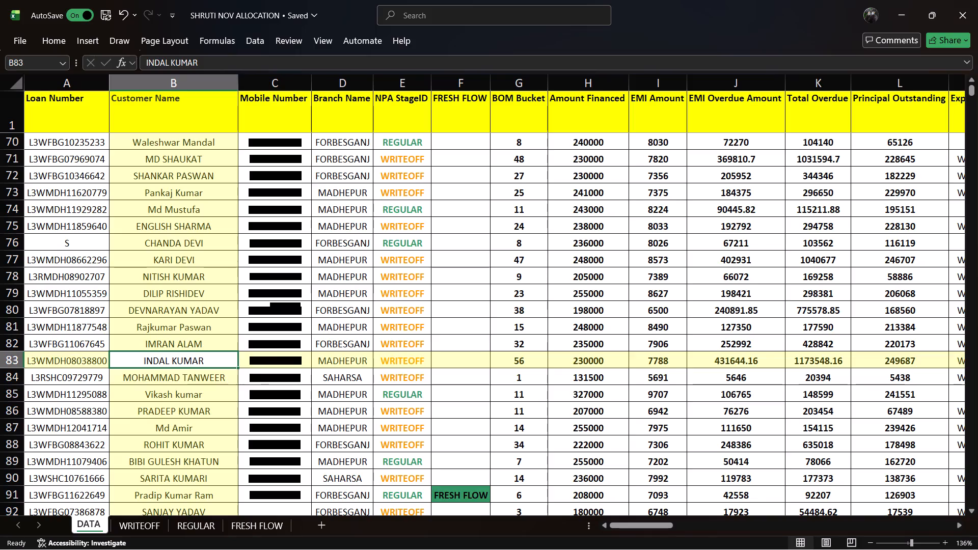
{"action": "key", "text": "Down"}
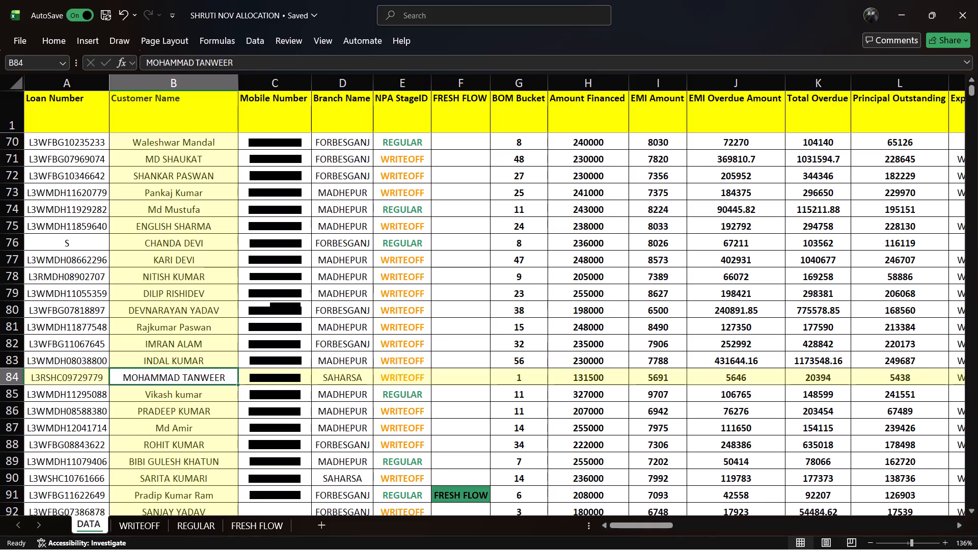
{"action": "key", "text": "Right"}
{"action": "key", "text": "Right"}
{"action": "key", "text": "Right"}
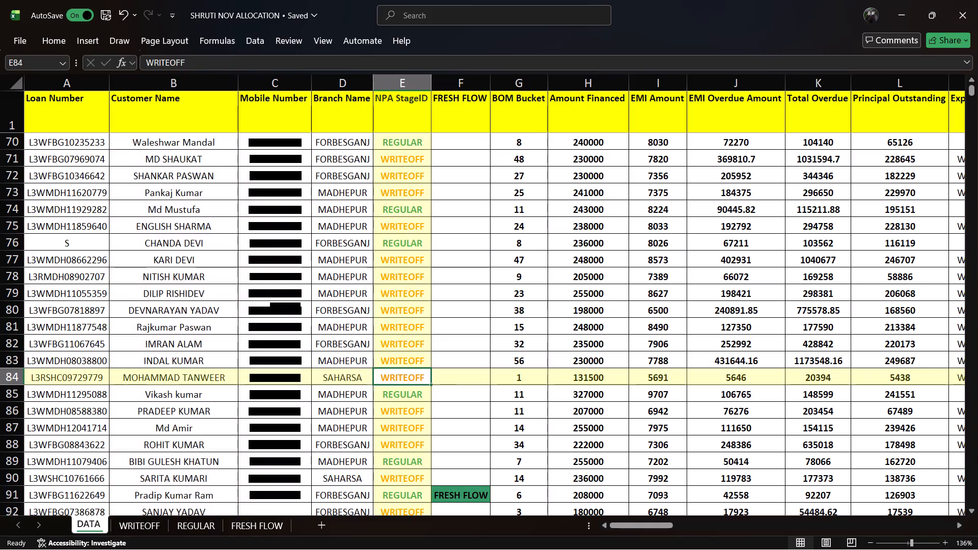
{"action": "key", "text": "Right"}
{"action": "key", "text": "Right"}
{"action": "key", "text": "Right"}
{"action": "key", "text": "Right"}
{"action": "key", "text": "Right"}
{"action": "key", "text": "Right"}
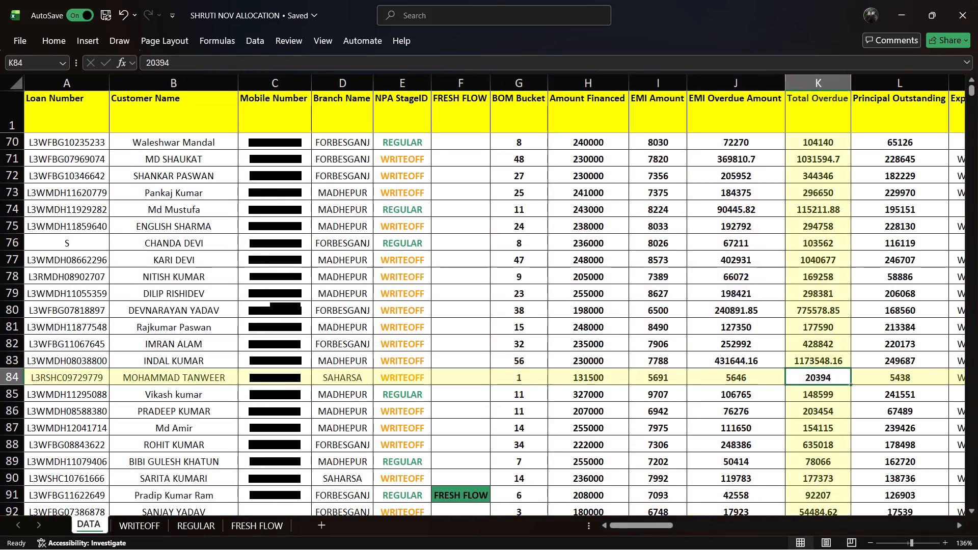
{"action": "key", "text": "Right"}
{"action": "key", "text": "Right"}
{"action": "key", "text": "Right"}
{"action": "key", "text": "Right"}
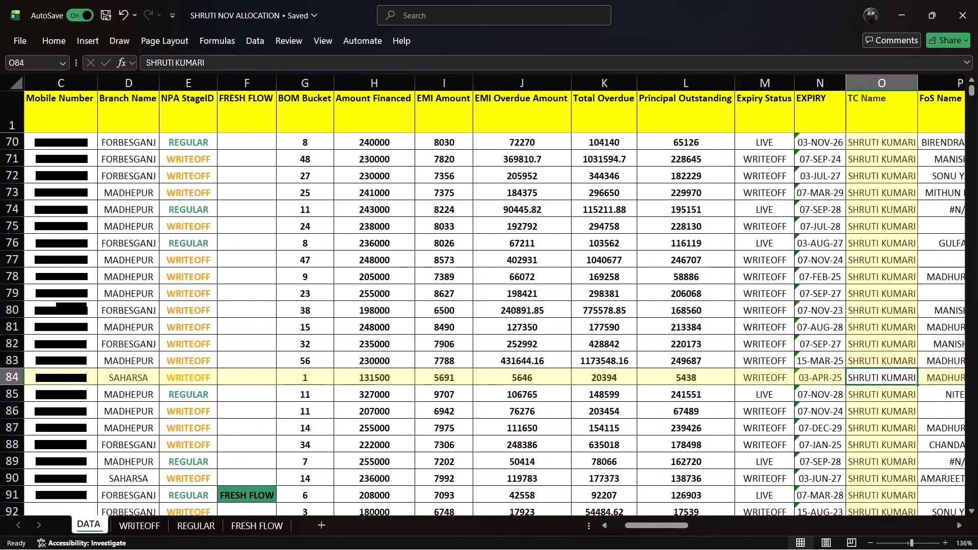
Recheck row 84's total overdue, principal outstanding, expiry status and expiry date.
{"action": "key", "text": "Left"}
{"action": "key", "text": "Left"}
{"action": "key", "text": "Left"}
{"action": "key", "text": "Left"}
{"action": "key", "text": "Left"}
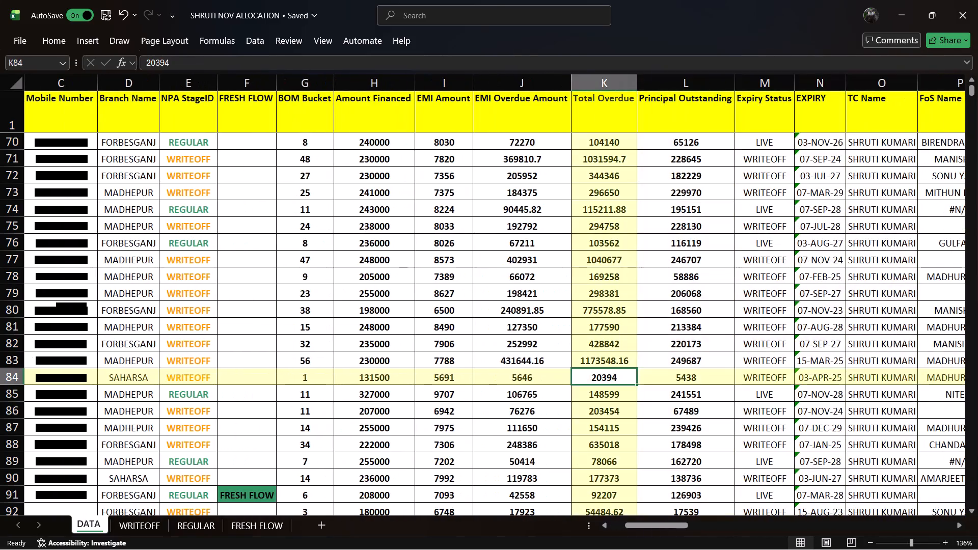
{"action": "key", "text": "Right"}
{"action": "key", "text": "Right"}
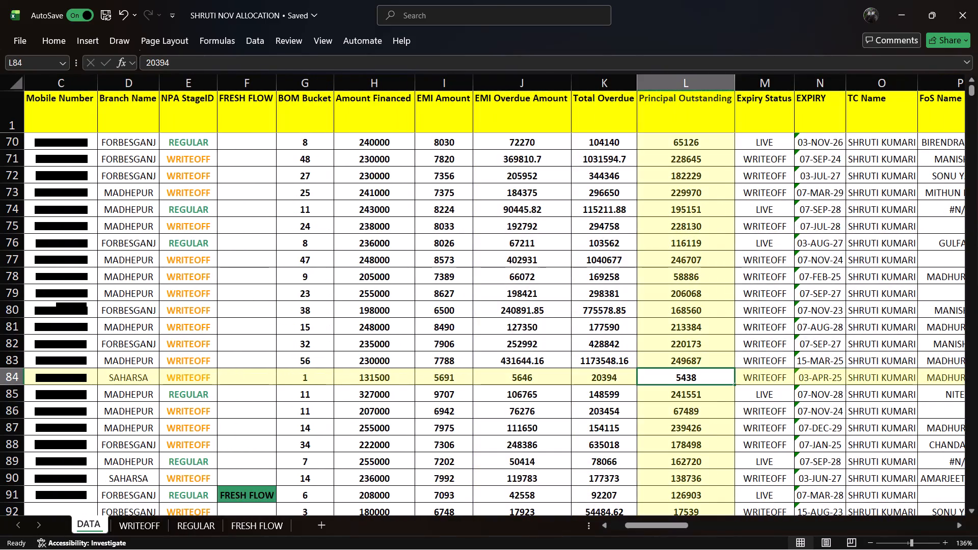
{"action": "key", "text": "Right"}
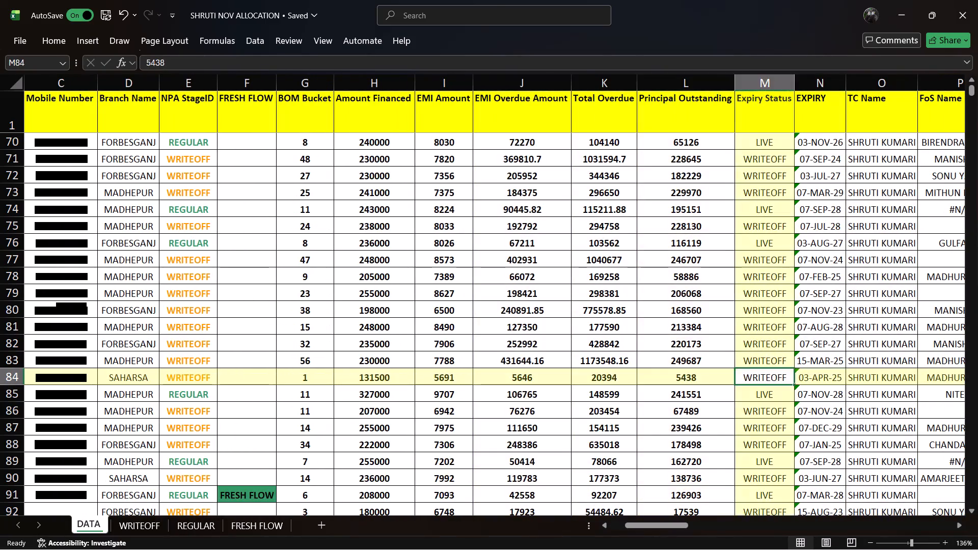
{"action": "key", "text": "Right"}
Go back along row 84 to its loan number and look up the customer's name and mobile number.
{"action": "key", "text": "Left"}
{"action": "key", "text": "Left"}
{"action": "key", "text": "Left"}
{"action": "key", "text": "Left"}
{"action": "key", "text": "Left"}
{"action": "key", "text": "Left"}
{"action": "key", "text": "Left"}
{"action": "key", "text": "Left"}
{"action": "key", "text": "Left"}
{"action": "key", "text": "Left"}
{"action": "key", "text": "Left"}
{"action": "key", "text": "Left"}
{"action": "key", "text": "Left"}
{"action": "key", "text": "Left"}
{"action": "key", "text": "Left"}
{"action": "key", "text": "Left"}
{"action": "key", "text": "Left"}
{"action": "key", "text": "Left"}
{"action": "key", "text": "Left"}
{"action": "key", "text": "Left"}
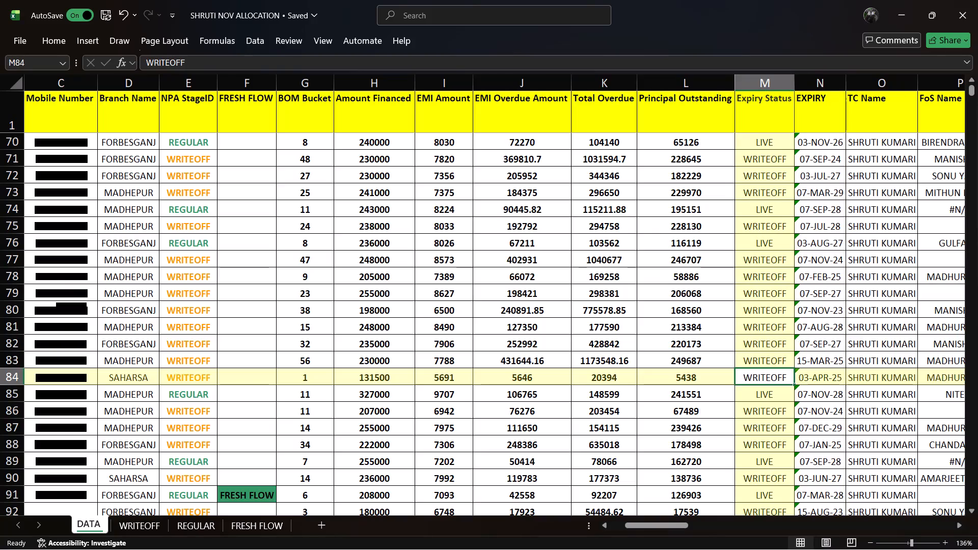
{"action": "key", "text": "Right"}
{"action": "key", "text": "Right"}
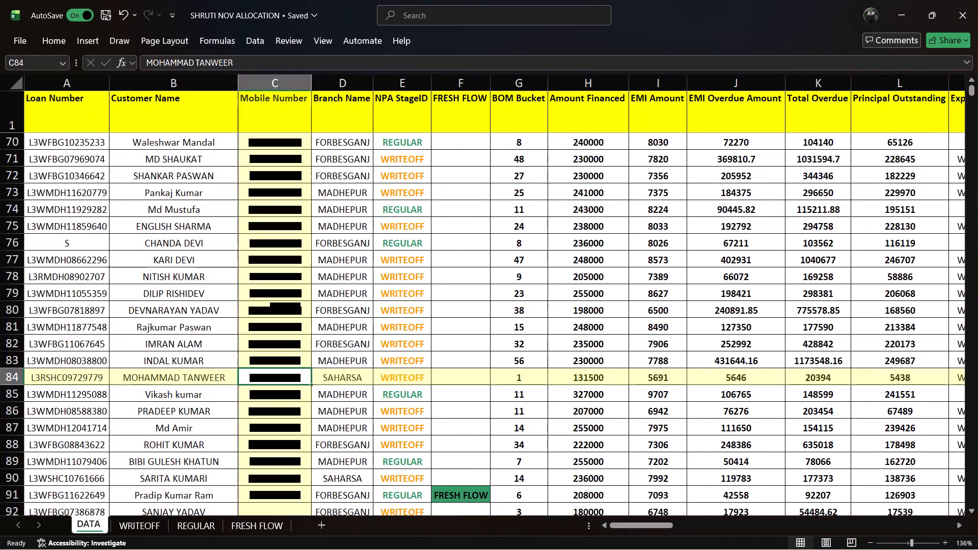
Review row 84's stage, BOM bucket, amount financed, EMI, overdue amounts, principal outstanding and expiry status again.
{"action": "key", "text": "Right"}
{"action": "key", "text": "Right"}
{"action": "key", "text": "Right"}
{"action": "key", "text": "Right"}
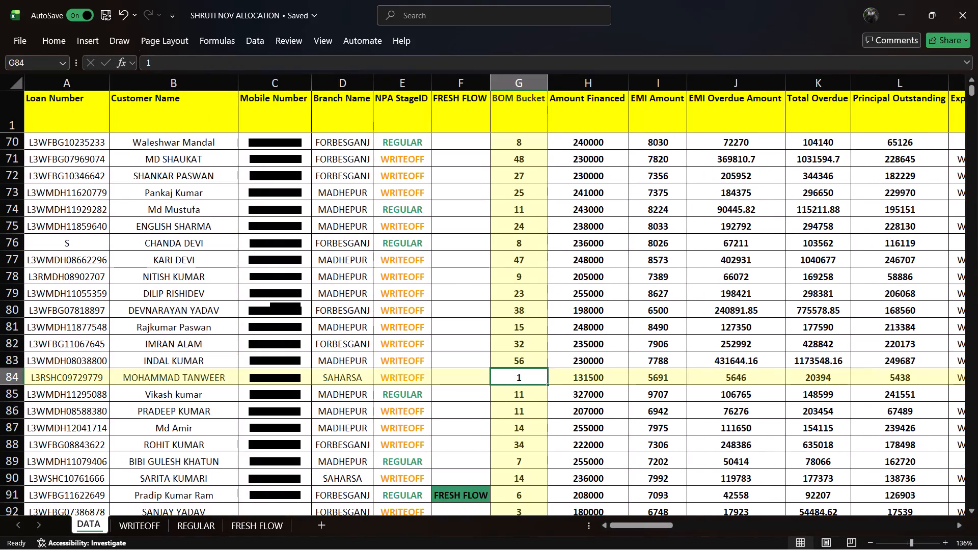
{"action": "key", "text": "Right"}
{"action": "key", "text": "Right"}
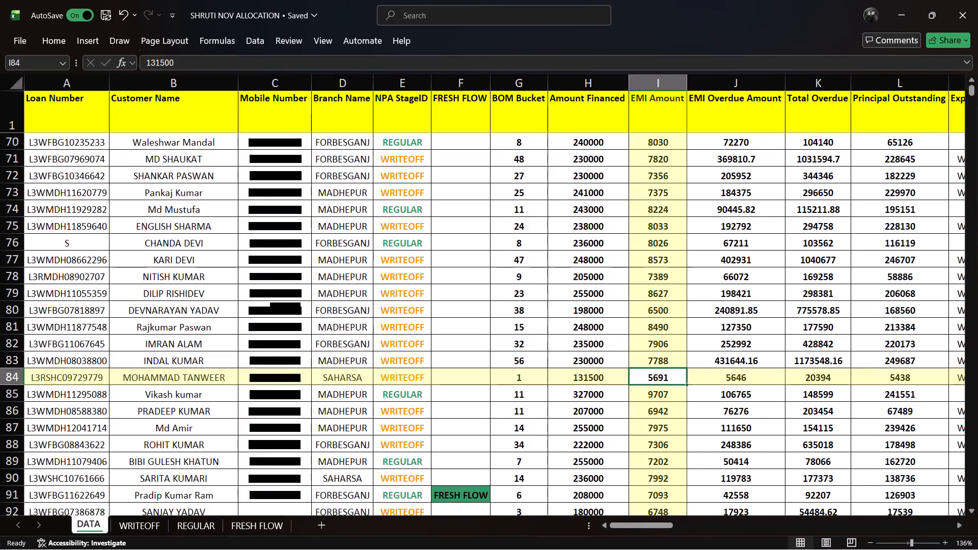
{"action": "key", "text": "Right"}
{"action": "key", "text": "Right"}
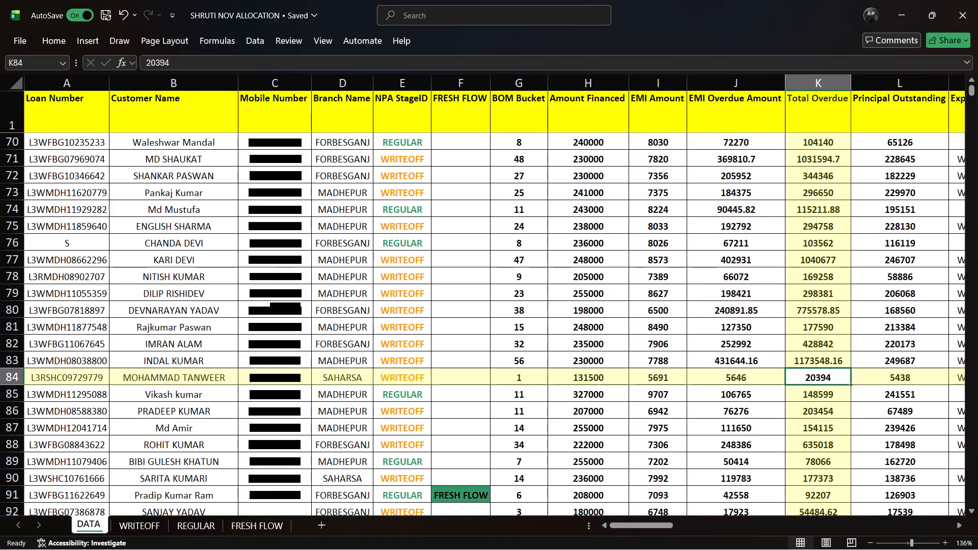
{"action": "key", "text": "Right"}
{"action": "key", "text": "Left"}
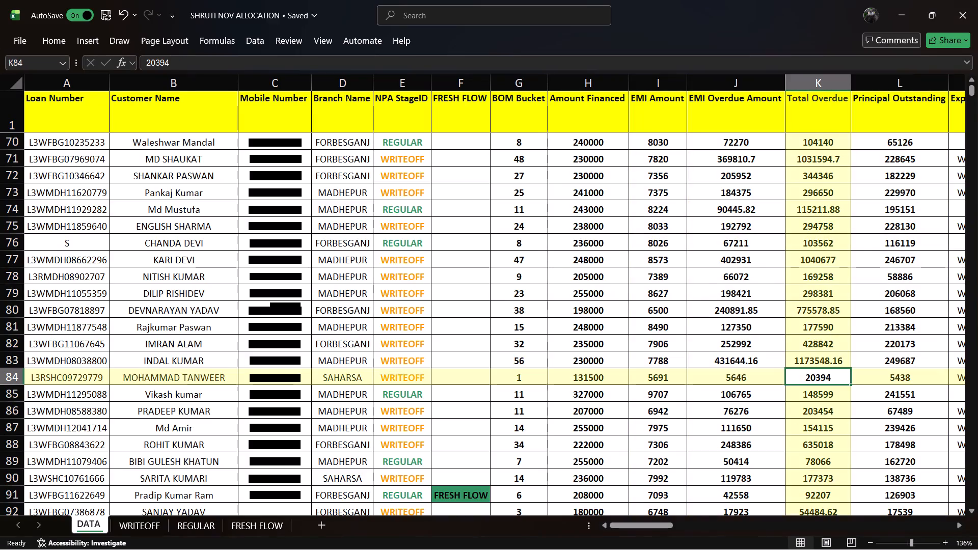
{"action": "key", "text": "Right"}
{"action": "key", "text": "Right"}
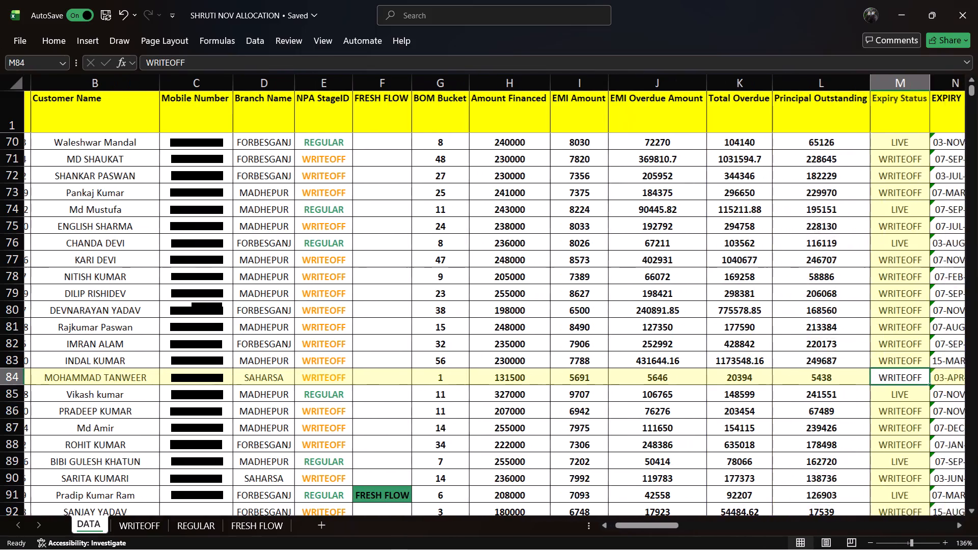
Examine row 84's expiry date, TC name and FoS name, rechecking the principal outstanding along the way.
{"action": "key", "text": "Right"}
{"action": "key", "text": "Right"}
{"action": "key", "text": "Right"}
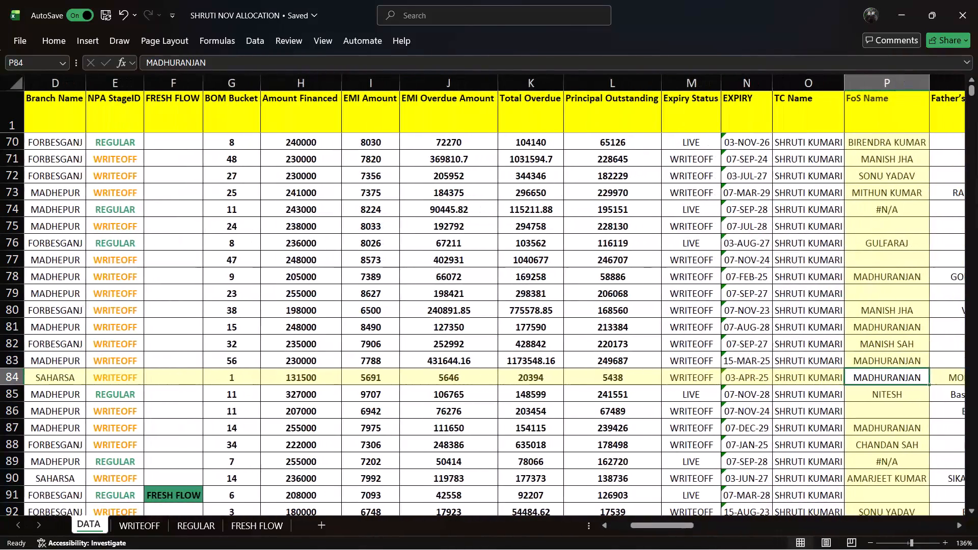
{"action": "key", "text": "Left"}
{"action": "key", "text": "Left"}
{"action": "key", "text": "Left"}
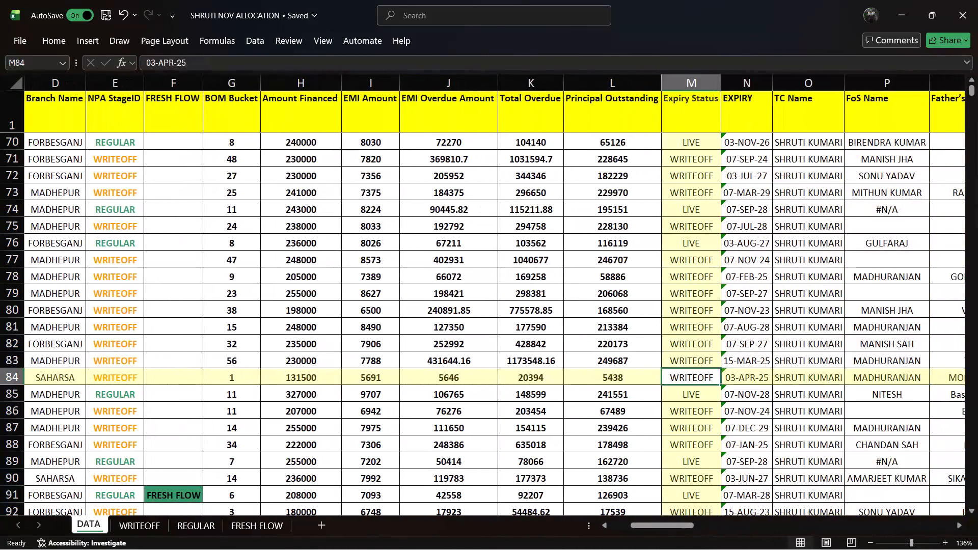
{"action": "key", "text": "Left"}
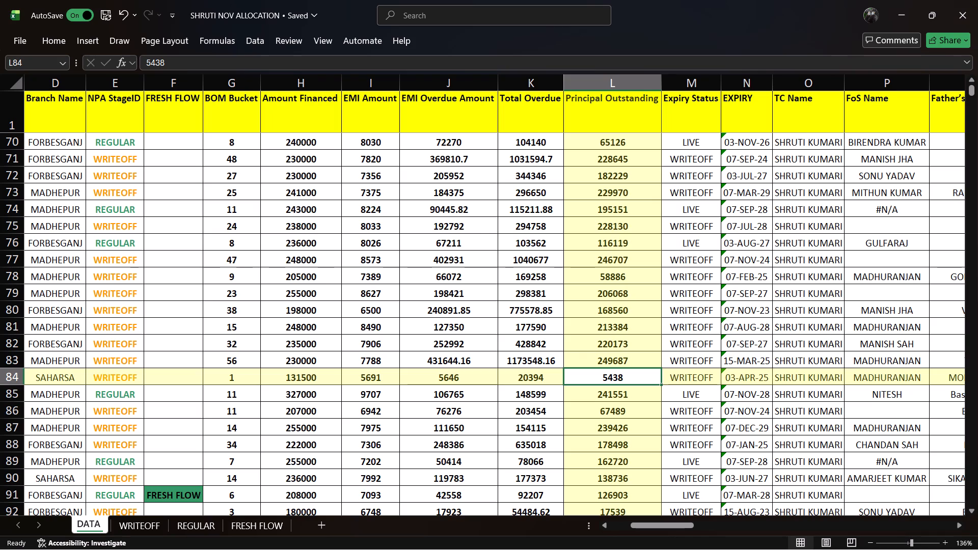
{"action": "key", "text": "Right"}
{"action": "key", "text": "Right"}
{"action": "key", "text": "Right"}
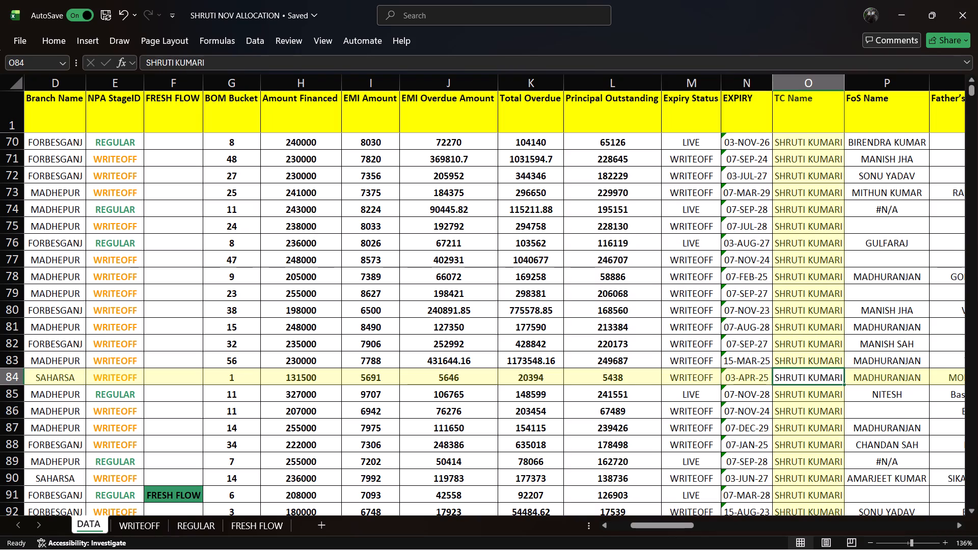
{"action": "key", "text": "Right"}
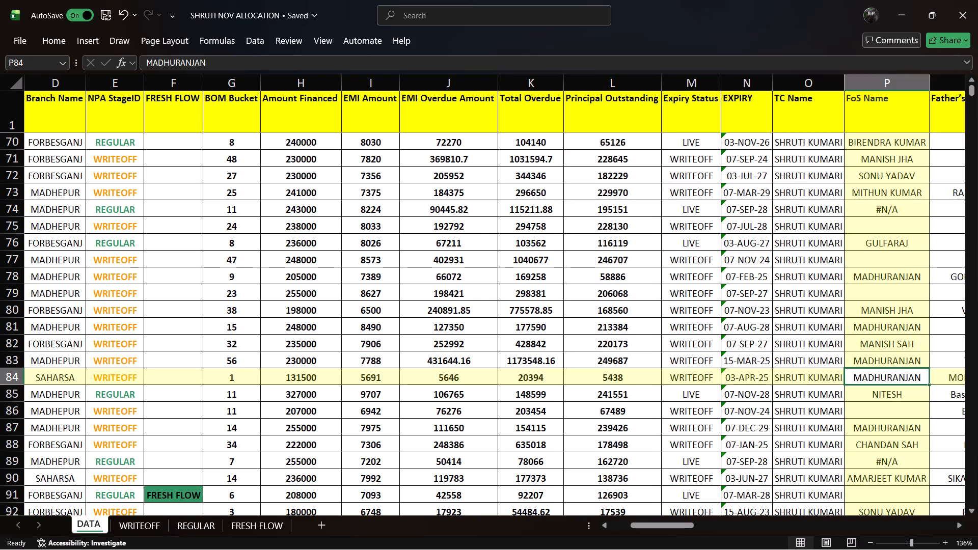
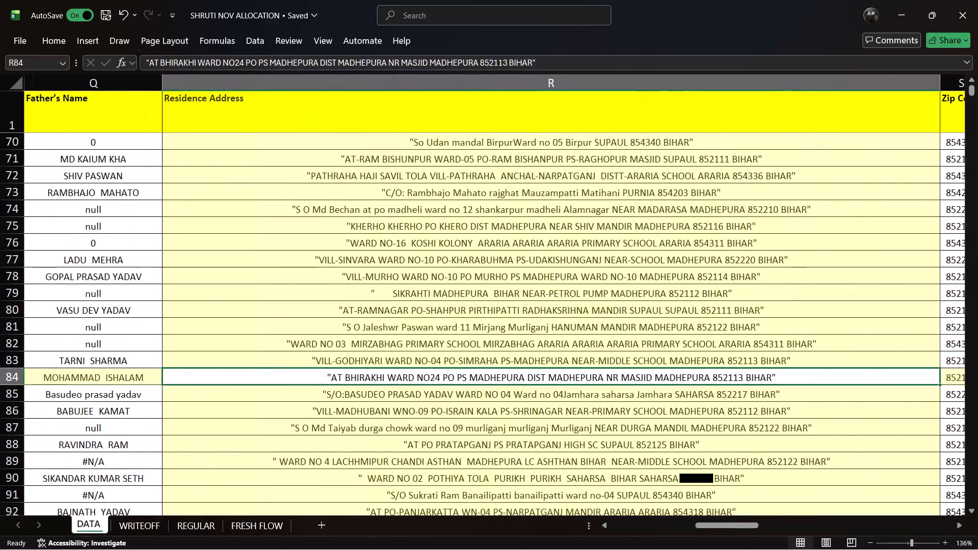
Go back along row 84 from the residence address and recheck the expiry details, principal outstanding and total overdue.
{"action": "key", "text": "Left"}
{"action": "key", "text": "Left"}
{"action": "key", "text": "Left"}
{"action": "key", "text": "Left"}
{"action": "key", "text": "Left"}
{"action": "key", "text": "Left"}
{"action": "key", "text": "Left"}
{"action": "key", "text": "Left"}
{"action": "key", "text": "Left"}
{"action": "key", "text": "Left"}
{"action": "key", "text": "Left"}
{"action": "key", "text": "Left"}
{"action": "key", "text": "Left"}
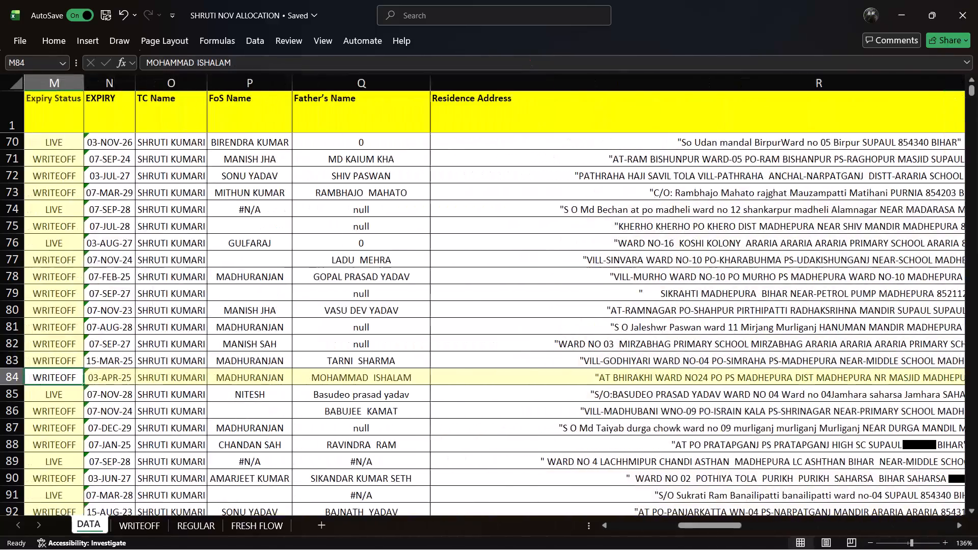
{"action": "key", "text": "Left"}
{"action": "key", "text": "Left"}
{"action": "key", "text": "Right"}
{"action": "key", "text": "Right"}
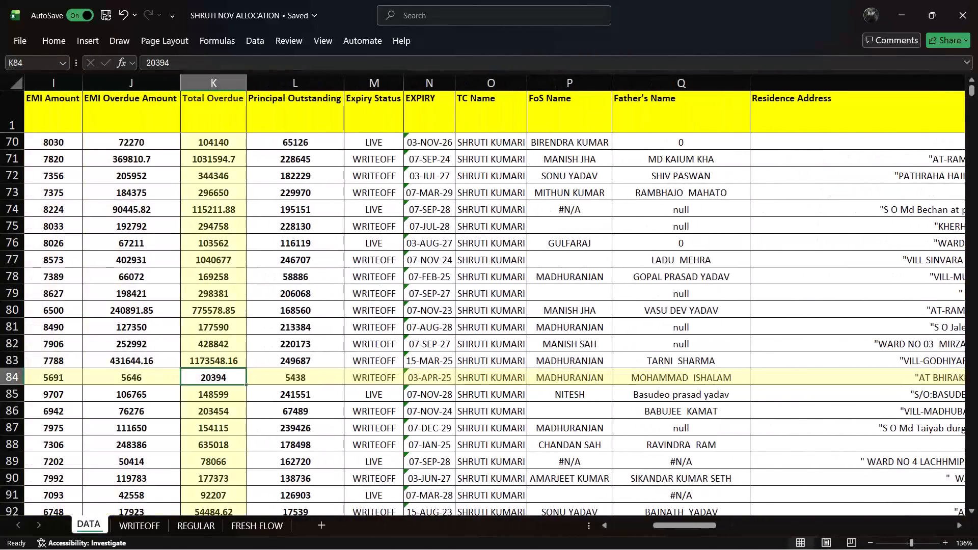
Recheck row 84's EMI, amount financed, BOM bucket and NPA stage on the way back to its loan number.
{"action": "key", "text": "Left"}
{"action": "key", "text": "Left"}
{"action": "key", "text": "Left"}
{"action": "key", "text": "Left"}
{"action": "key", "text": "Left"}
{"action": "key", "text": "Left"}
{"action": "key", "text": "Left"}
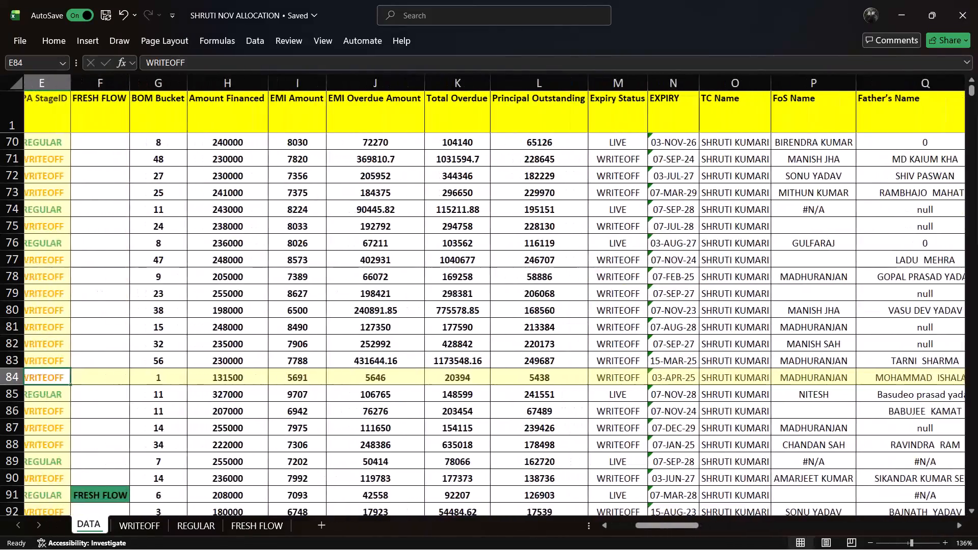
{"action": "key", "text": "Left"}
{"action": "key", "text": "Left"}
{"action": "key", "text": "Left"}
Review row 84's mobile number, branch, NPA stage, BOM bucket, amount financed, EMI and overdue amounts again.
{"action": "key", "text": "Right"}
{"action": "key", "text": "Right"}
{"action": "key", "text": "Right"}
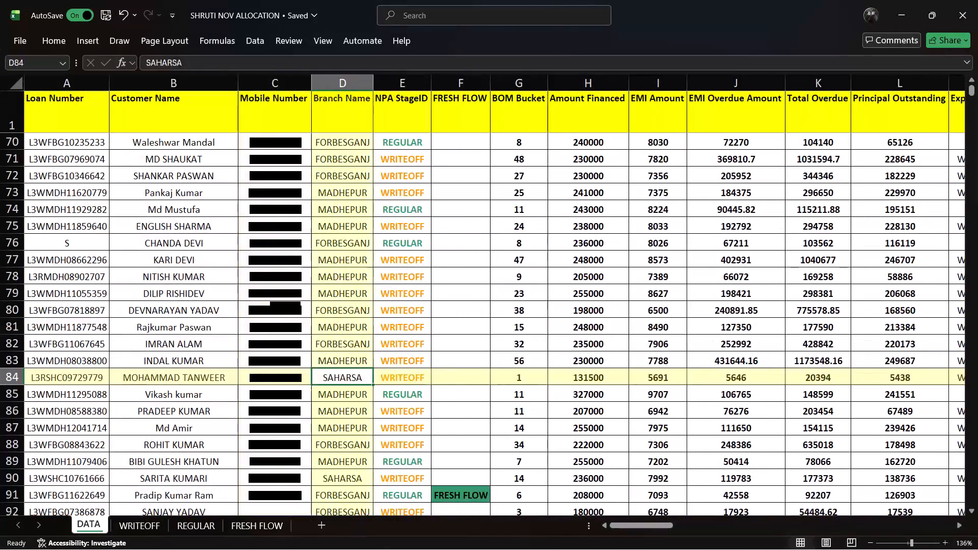
{"action": "key", "text": "Right"}
{"action": "key", "text": "Right"}
{"action": "key", "text": "Right"}
{"action": "key", "text": "Right"}
{"action": "key", "text": "Right"}
{"action": "key", "text": "Right"}
{"action": "key", "text": "Right"}
{"action": "key", "text": "Right"}
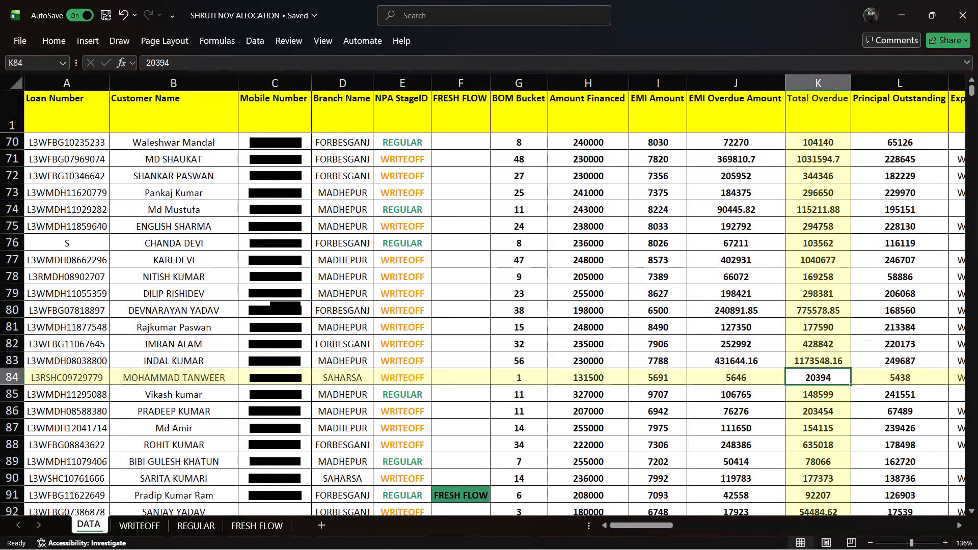
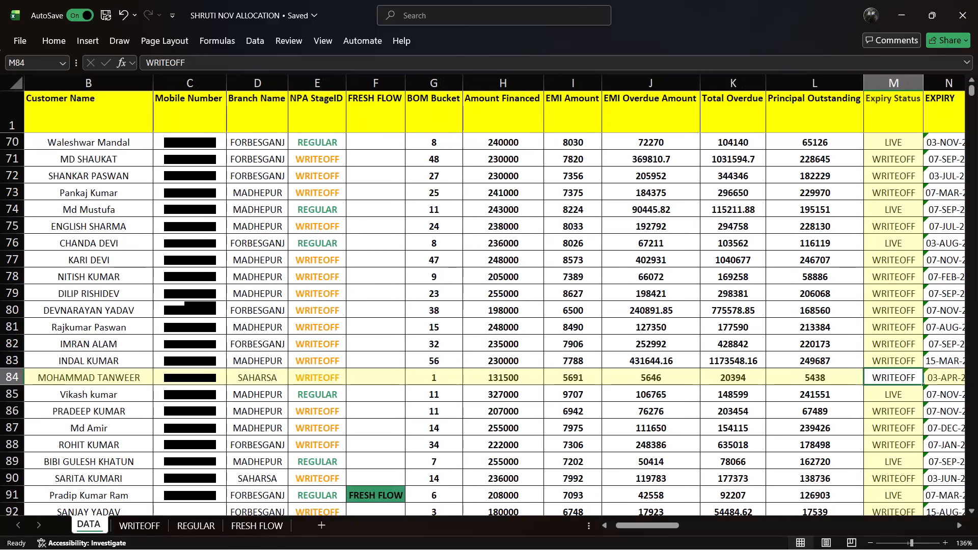
Review row 84's expiry date, residence address, vehicle, dealer and first reference details up to the reference address.
{"action": "key", "text": "Right"}
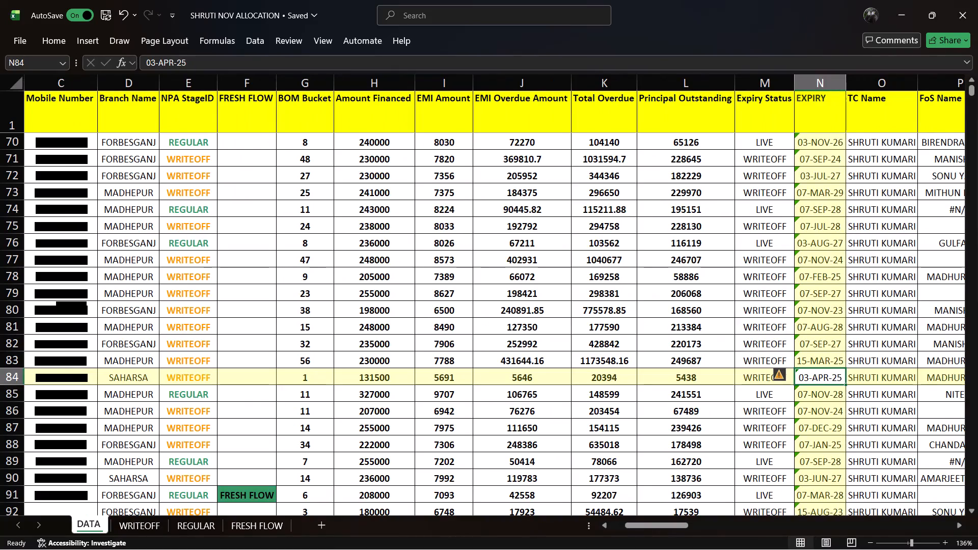
{"action": "key", "text": "Right"}
{"action": "key", "text": "Right"}
{"action": "key", "text": "Right"}
{"action": "key", "text": "Right"}
{"action": "key", "text": "Right"}
{"action": "key", "text": "Right"}
{"action": "key", "text": "Right"}
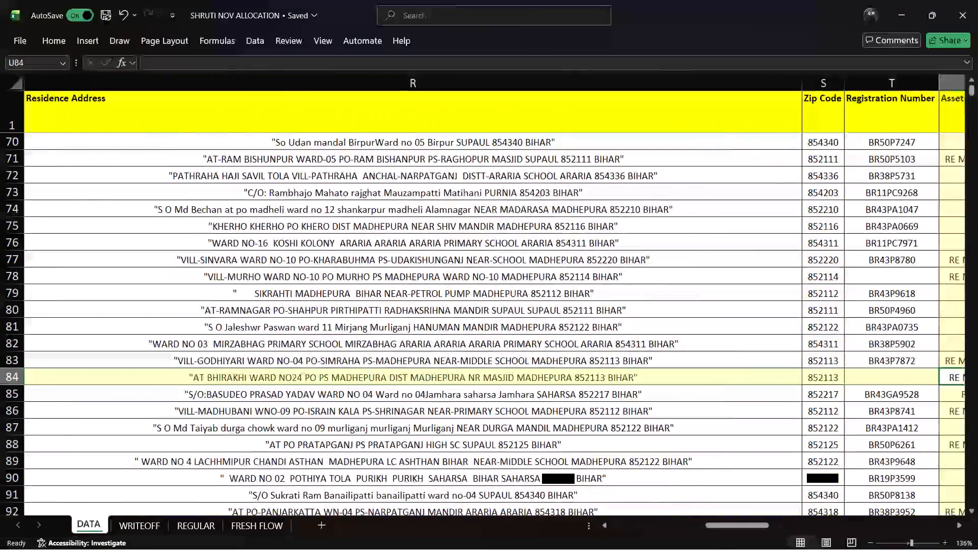
{"action": "key", "text": "Right"}
{"action": "key", "text": "Right"}
{"action": "key", "text": "Right"}
{"action": "key", "text": "Right"}
{"action": "key", "text": "Right"}
{"action": "key", "text": "Right"}
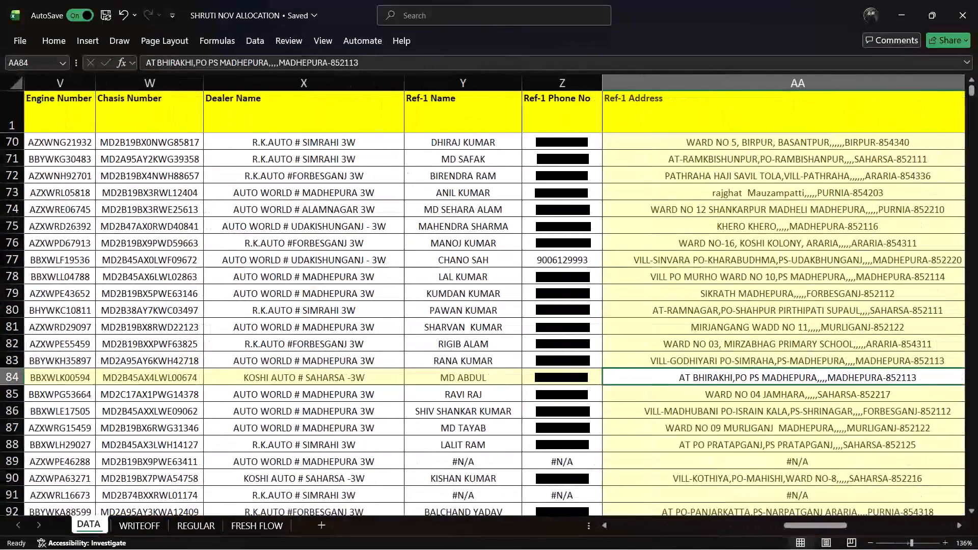
Check row 84's agency, contact, deposition, PTP, feedback and old feedback fields, finishing at its calling date.
{"action": "key", "text": "Right"}
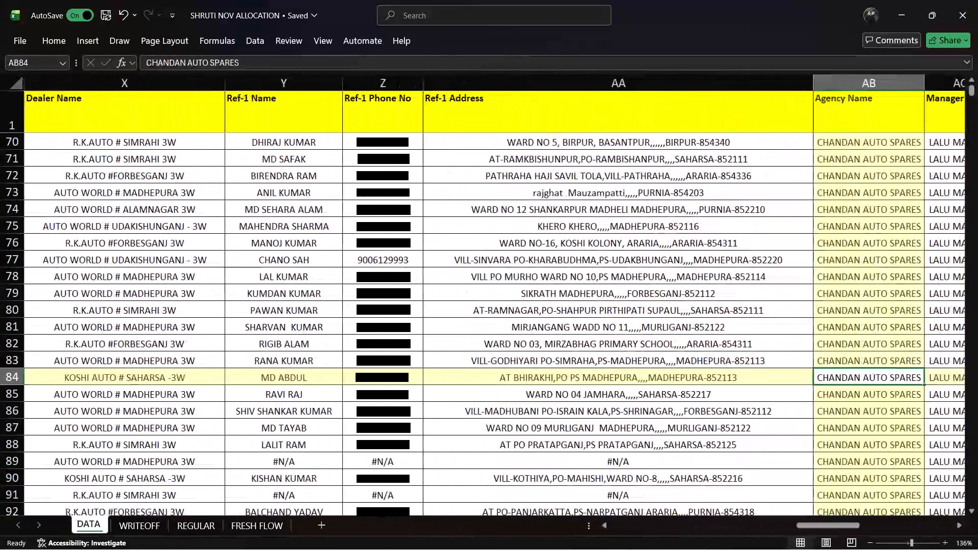
{"action": "key", "text": "Right"}
{"action": "key", "text": "Right"}
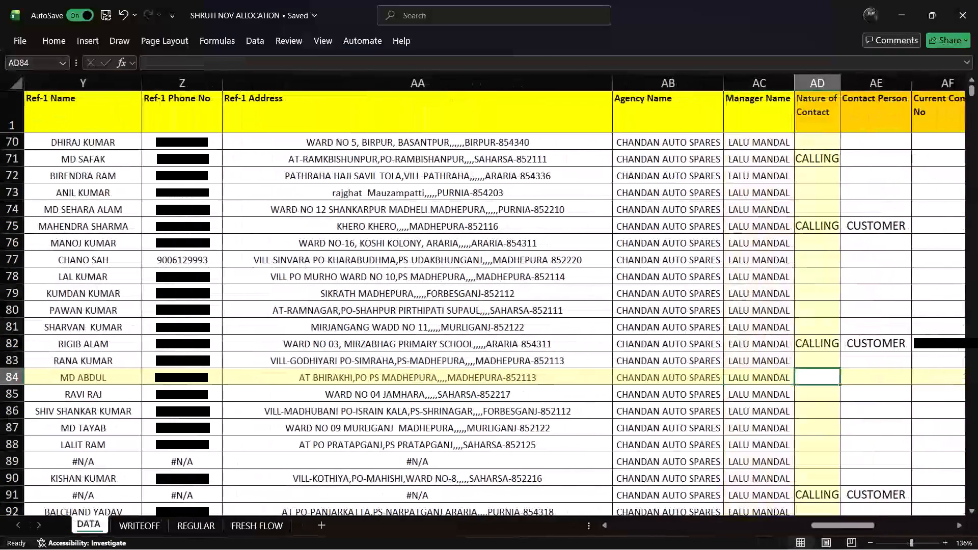
{"action": "key", "text": "Right"}
{"action": "key", "text": "Right"}
{"action": "key", "text": "Right"}
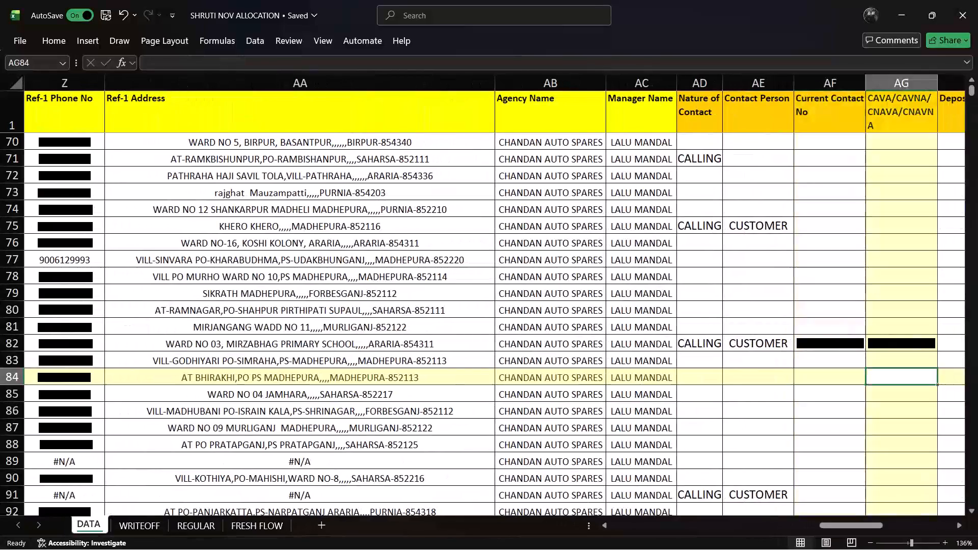
{"action": "key", "text": "Right"}
{"action": "key", "text": "Right"}
{"action": "key", "text": "Right"}
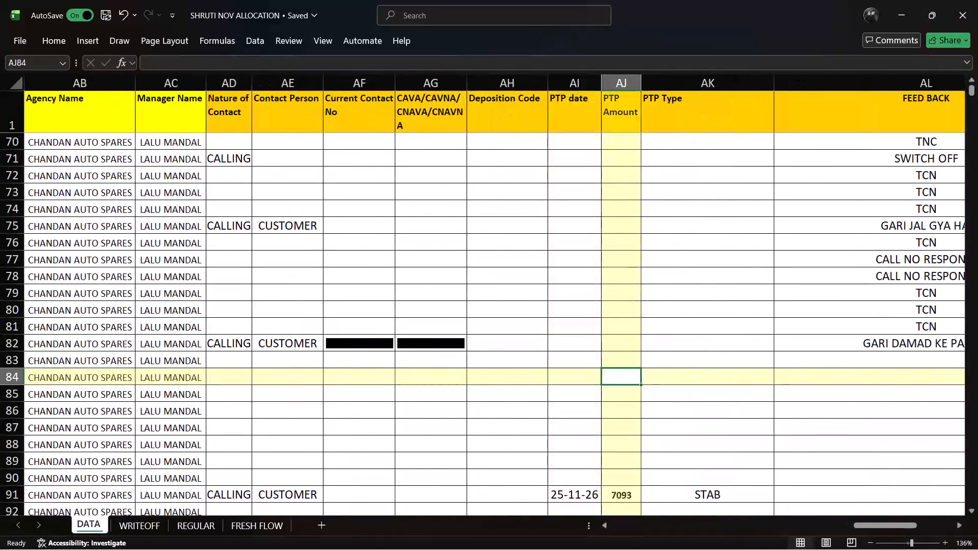
{"action": "key", "text": "Right"}
{"action": "key", "text": "Right"}
{"action": "key", "text": "Right"}
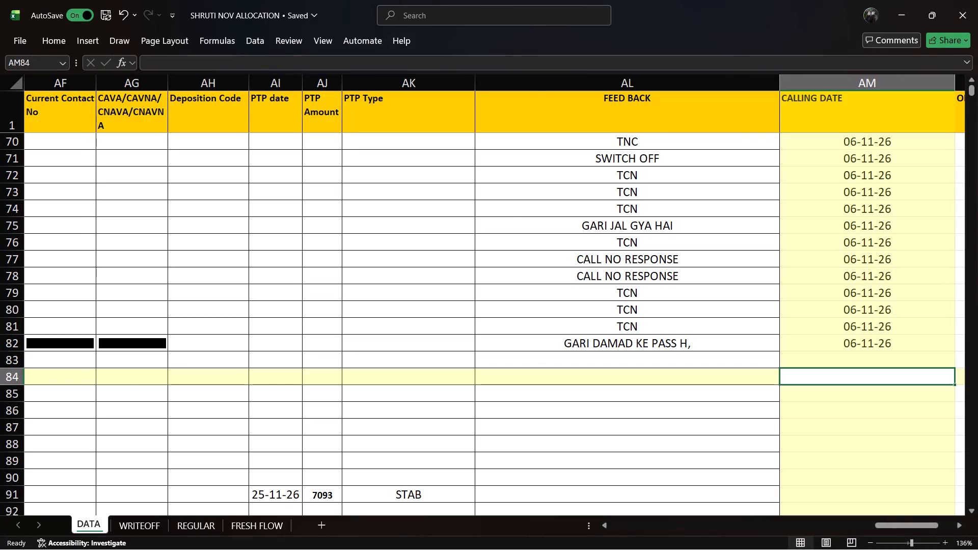
{"action": "key", "text": "Right"}
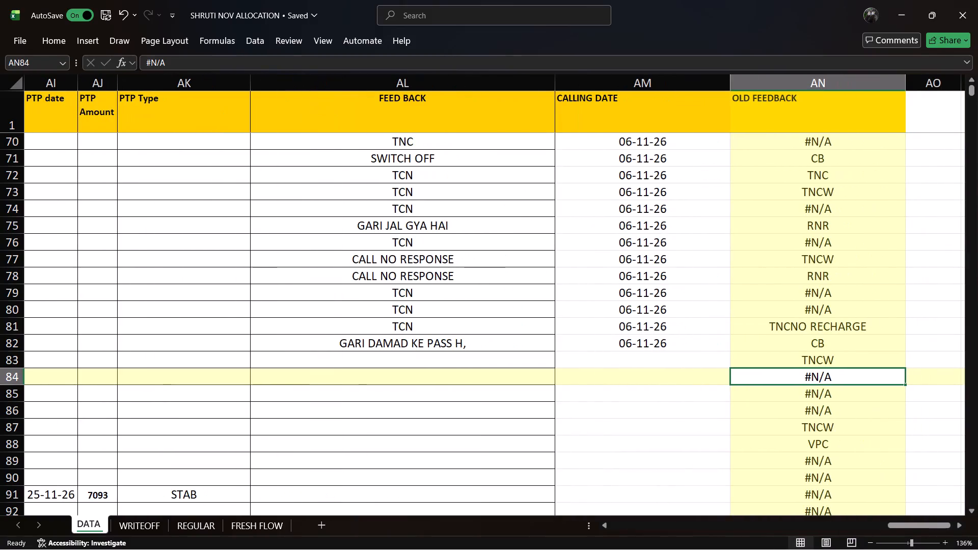
{"action": "key", "text": "Left"}
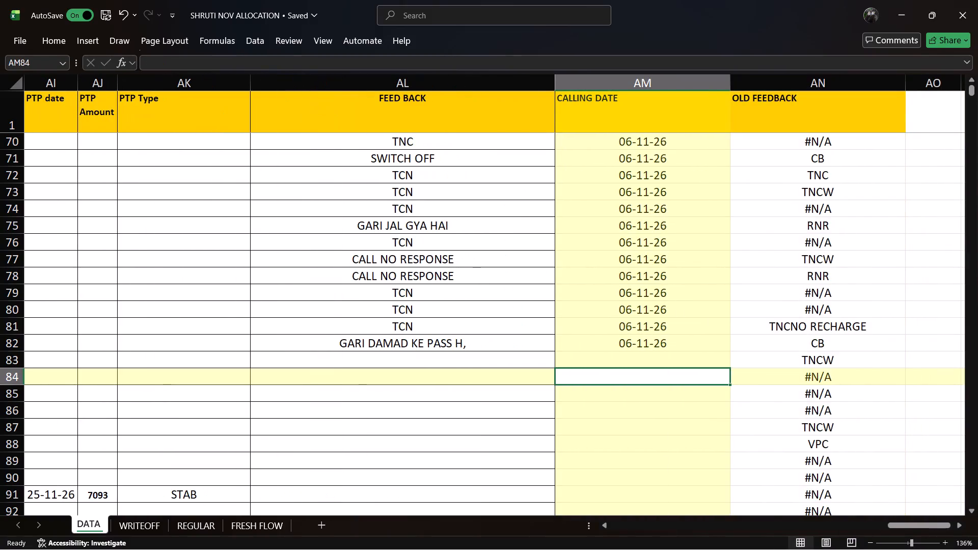
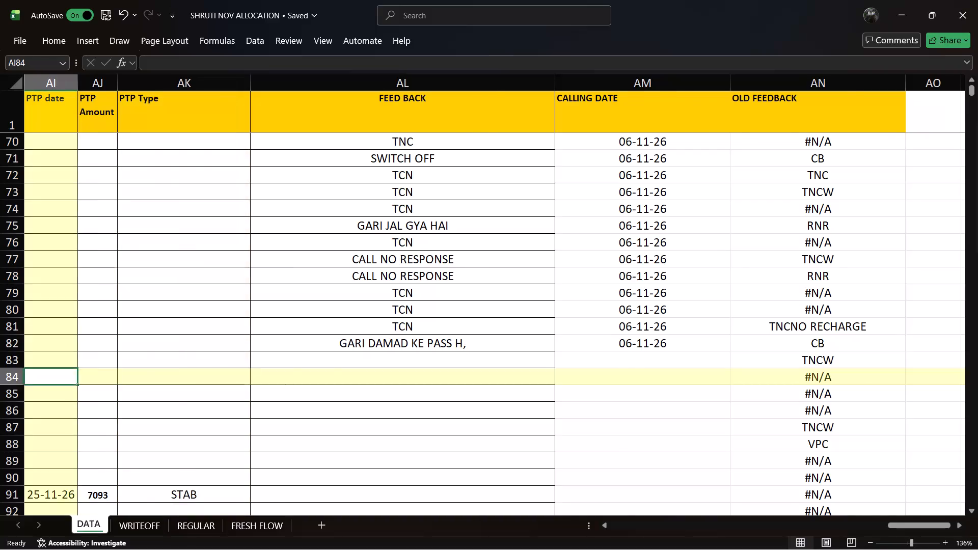
Enter the current date, 06-11-2026, as row 84's calling date.
{"action": "key", "text": "Left"}
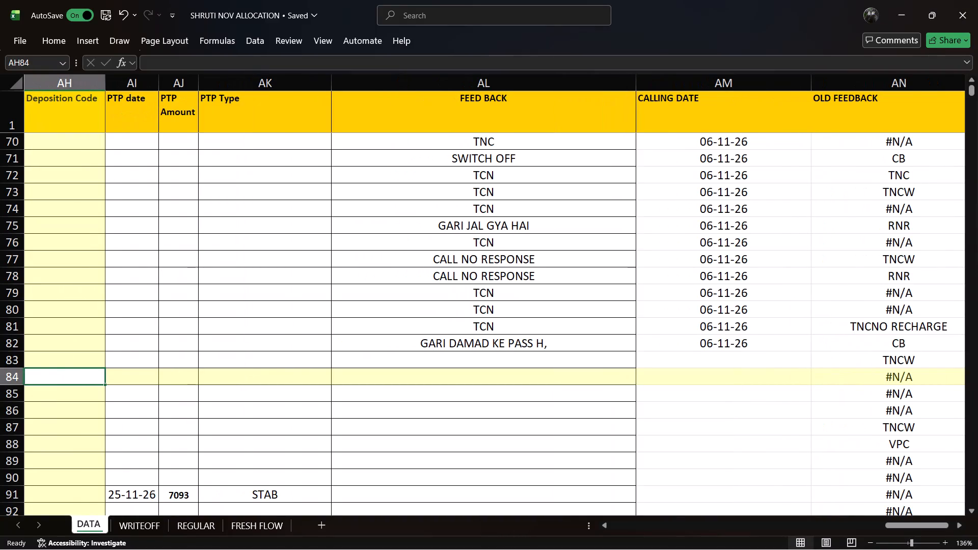
{"action": "key", "text": "Right"}
{"action": "key", "text": "Right"}
{"action": "key", "text": "Right"}
{"action": "key", "text": "Right"}
{"action": "key", "text": "Right"}
{"action": "key", "text": "Right"}
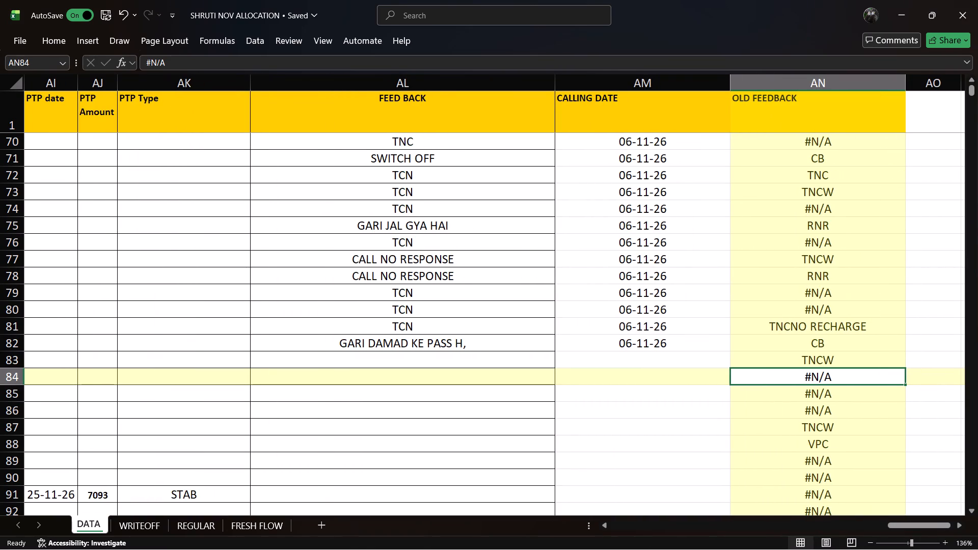
{"action": "key", "text": "Right"}
{"action": "key", "text": "Right"}
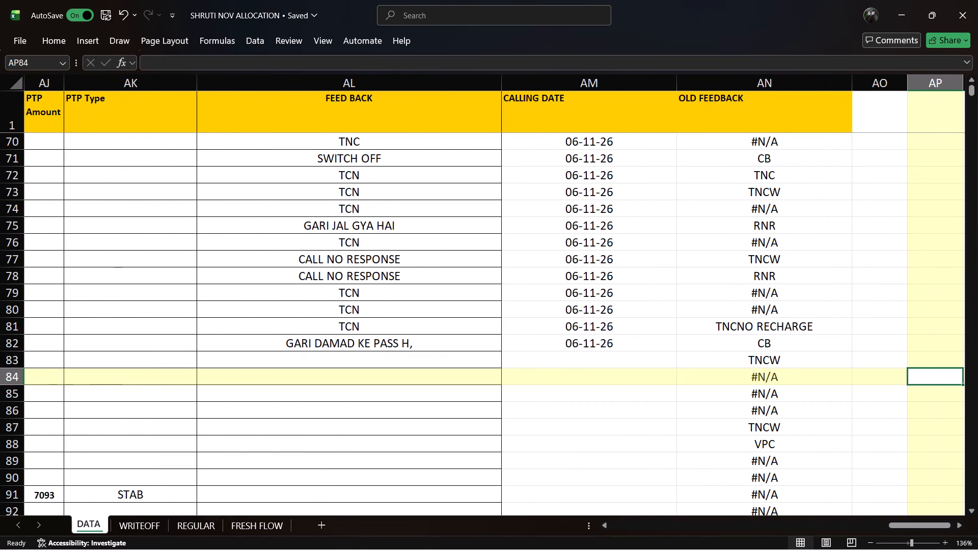
{"action": "key", "text": "Left"}
{"action": "key", "text": "Left"}
{"action": "key", "text": "Left"}
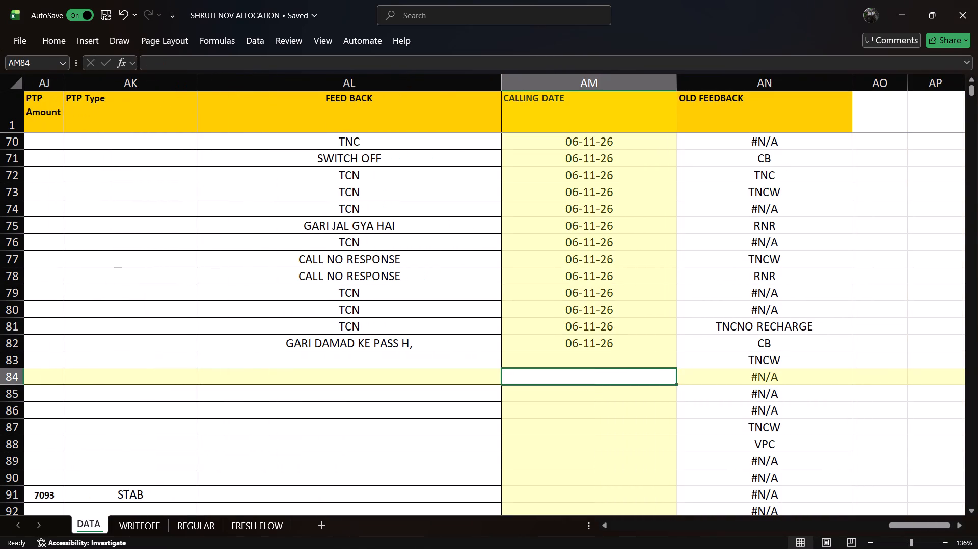
{"action": "key", "text": "ctrl+semicolon"}
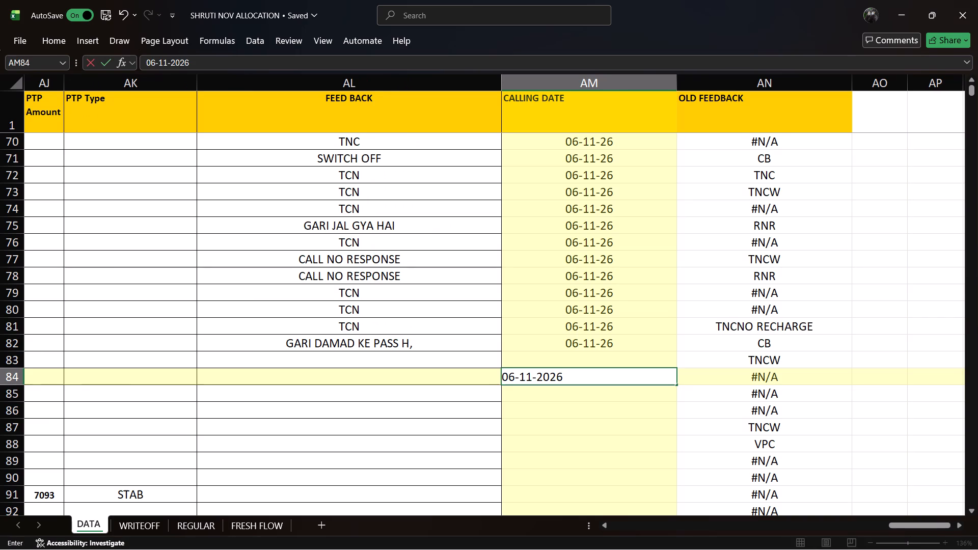
{"action": "key", "text": "Right"}
{"action": "key", "text": "Right"}
{"action": "key", "text": "Right"}
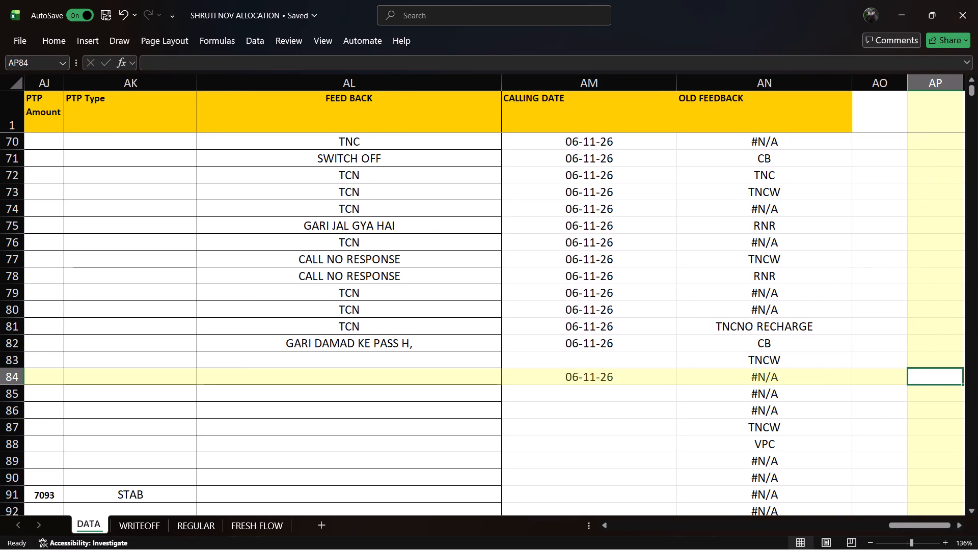
Set row 84's PTP type to SATTLEMENT.
{"action": "key", "text": "Left"}
{"action": "key", "text": "Left"}
{"action": "key", "text": "Left"}
{"action": "key", "text": "Left"}
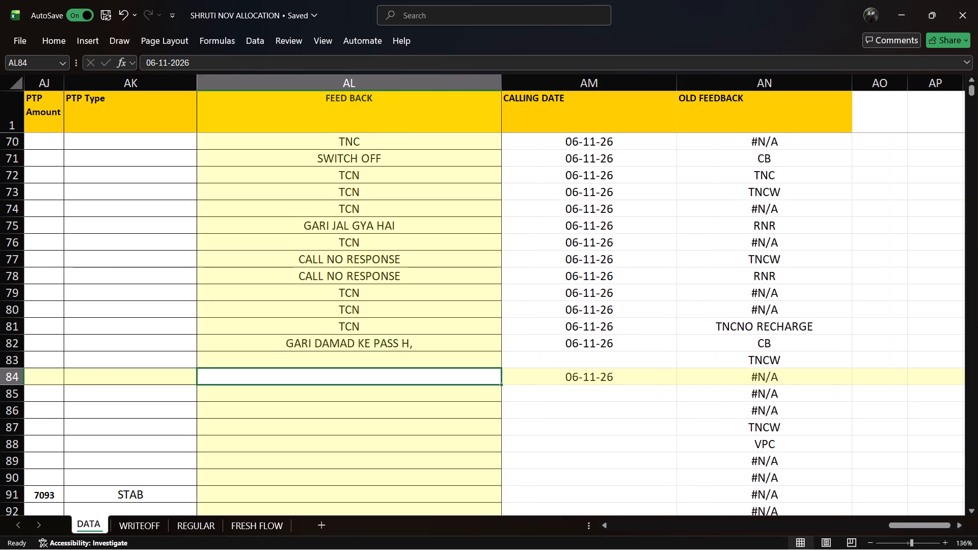
{"action": "key", "text": "Left"}
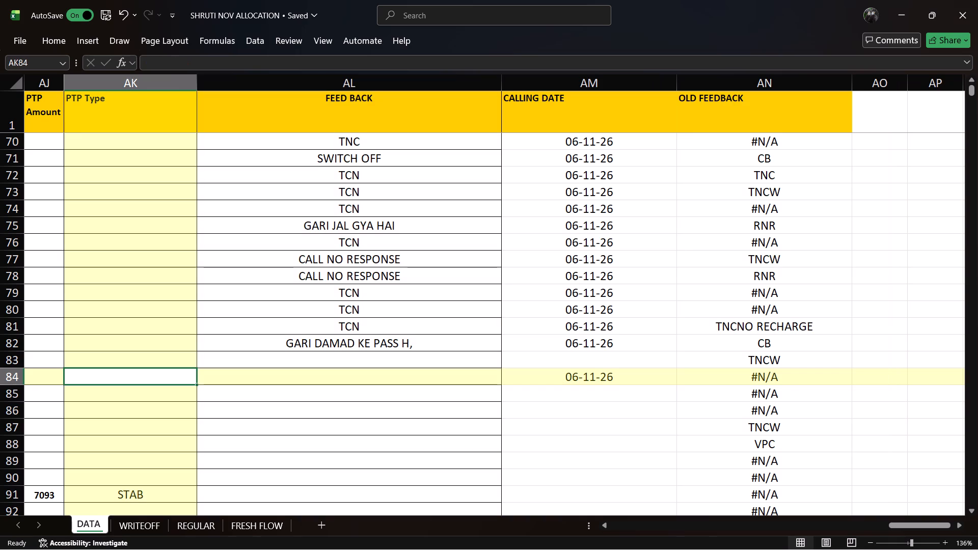
{"action": "type", "text": "SA"}
{"action": "type", "text": "TTLEMENT"}
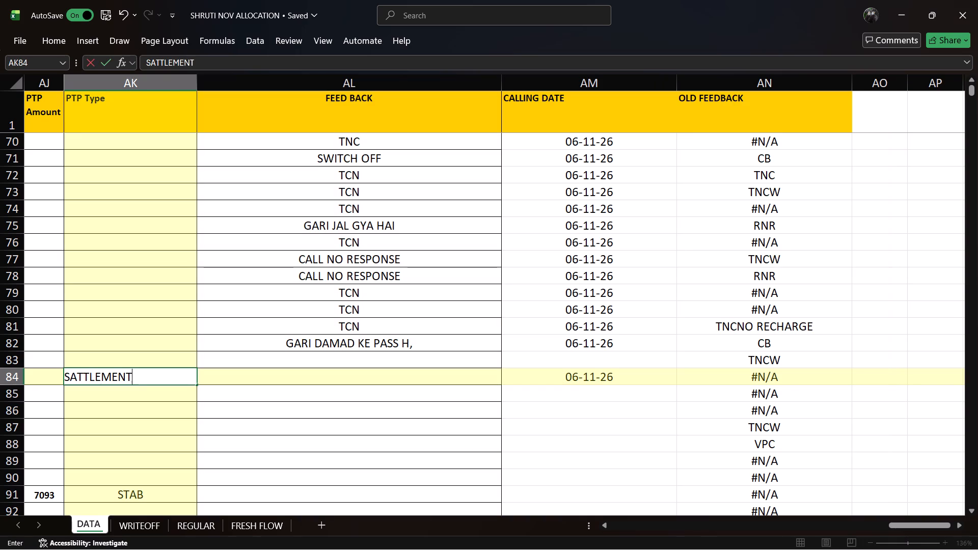
{"action": "key", "text": "Left"}
Set row 84's PTP amount to 20K.
{"action": "key", "text": "Left"}
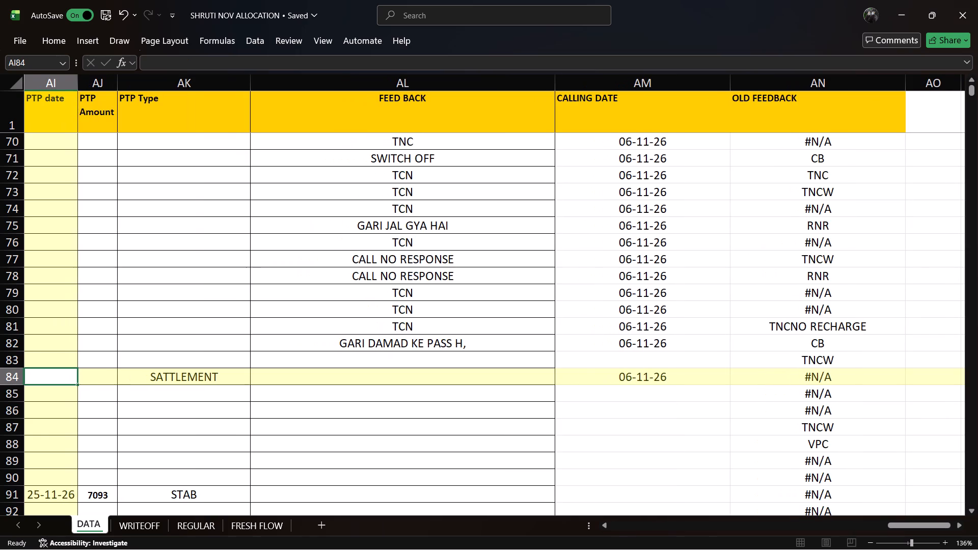
{"action": "left_click", "coordinate": [98, 376]}
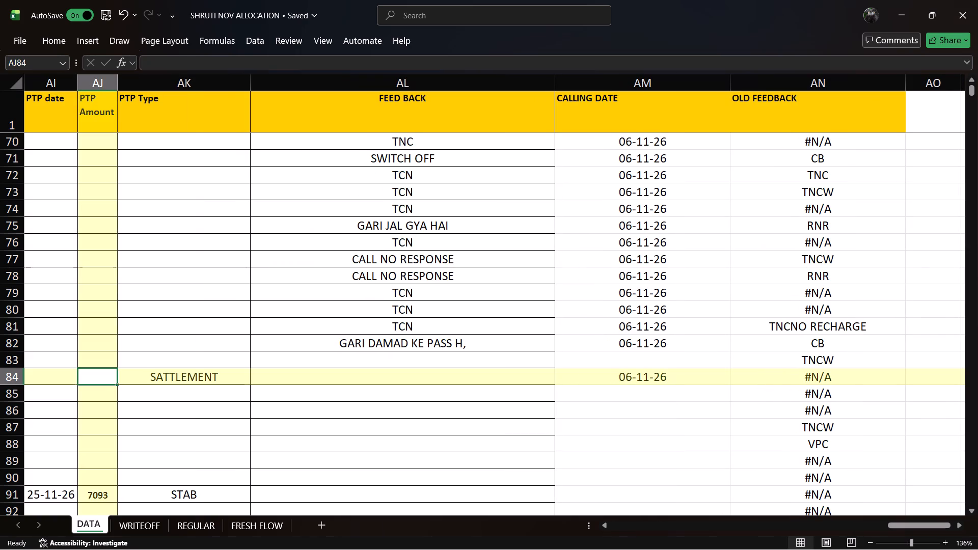
{"action": "type", "text": "20L"}
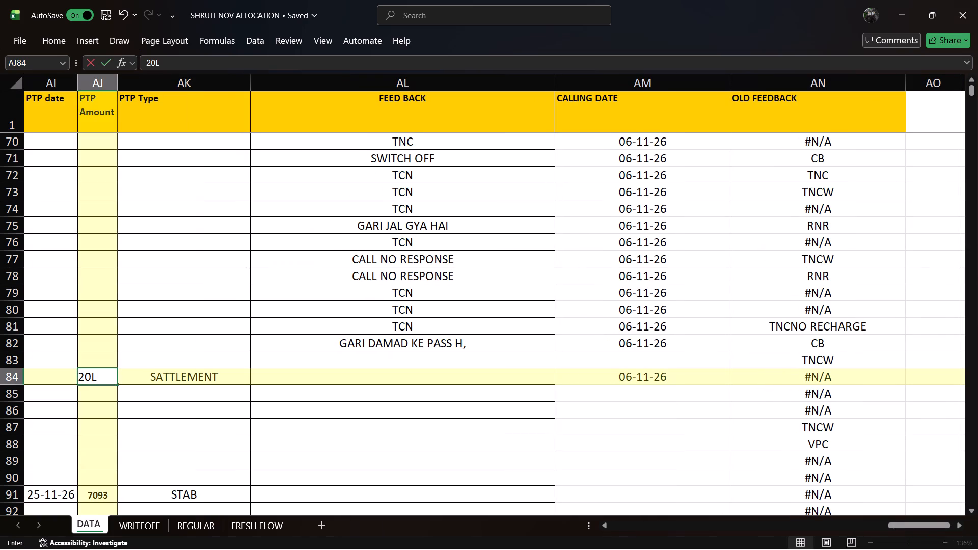
{"action": "key", "text": "BackSpace"}
{"action": "key", "text": "k"}
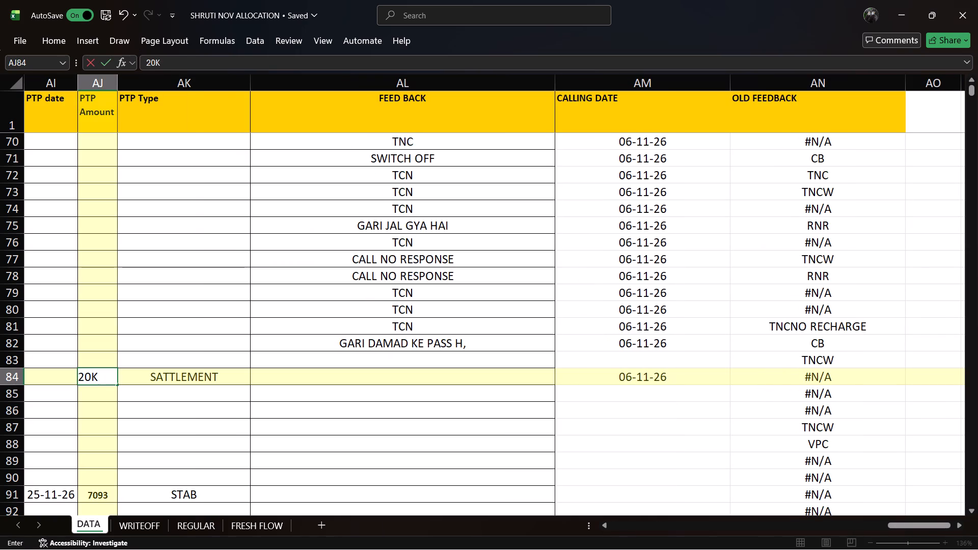
{"action": "key", "text": "Left"}
Set row 84's PTP date to 25-11-26.
{"action": "key", "text": "Left"}
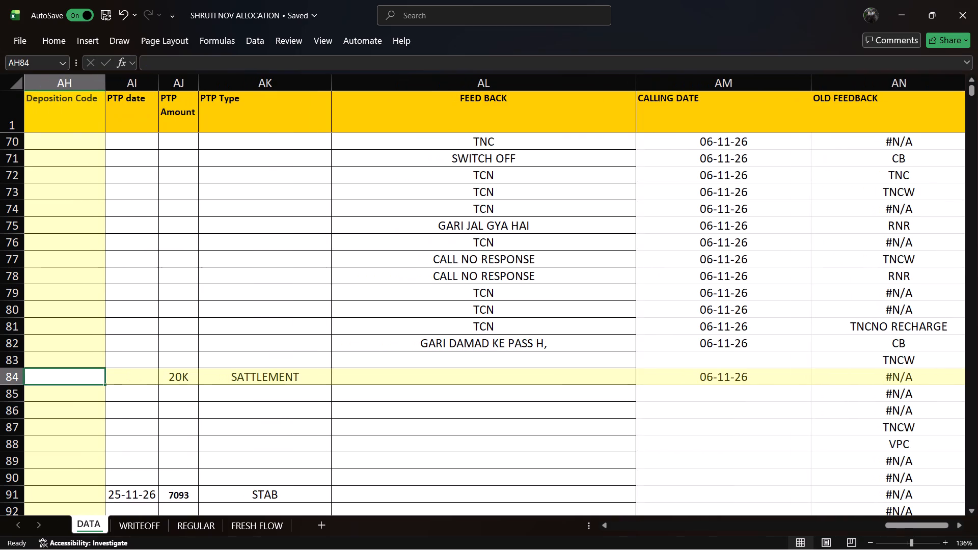
{"action": "key", "text": "Right"}
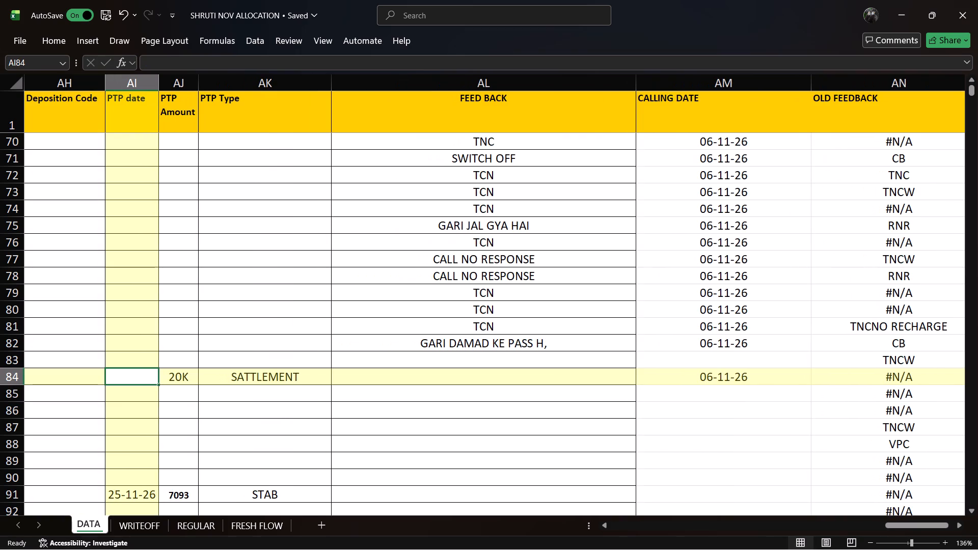
{"action": "type", "text": "25-11"}
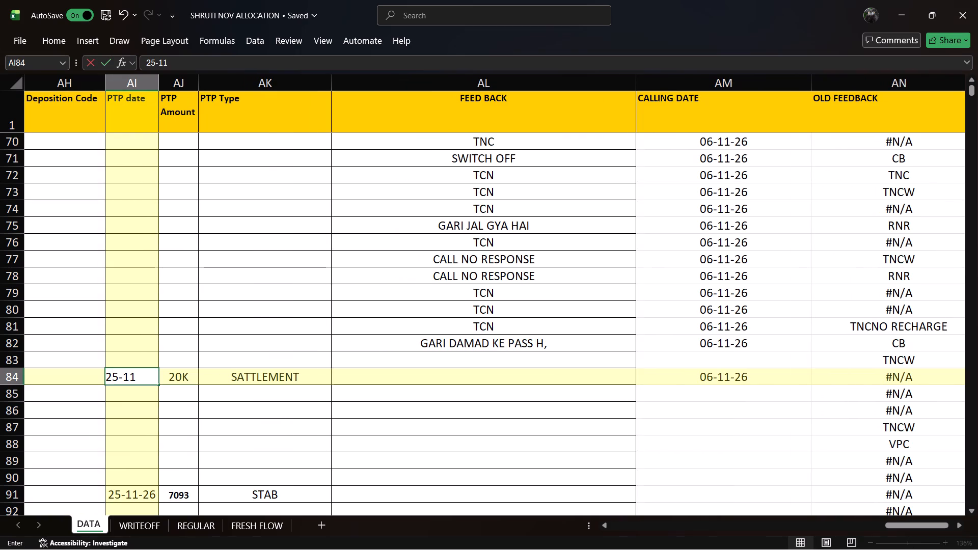
{"action": "key", "text": "minus"}
{"action": "key", "text": "2"}
{"action": "key", "text": "6"}
{"action": "key", "text": "Left"}
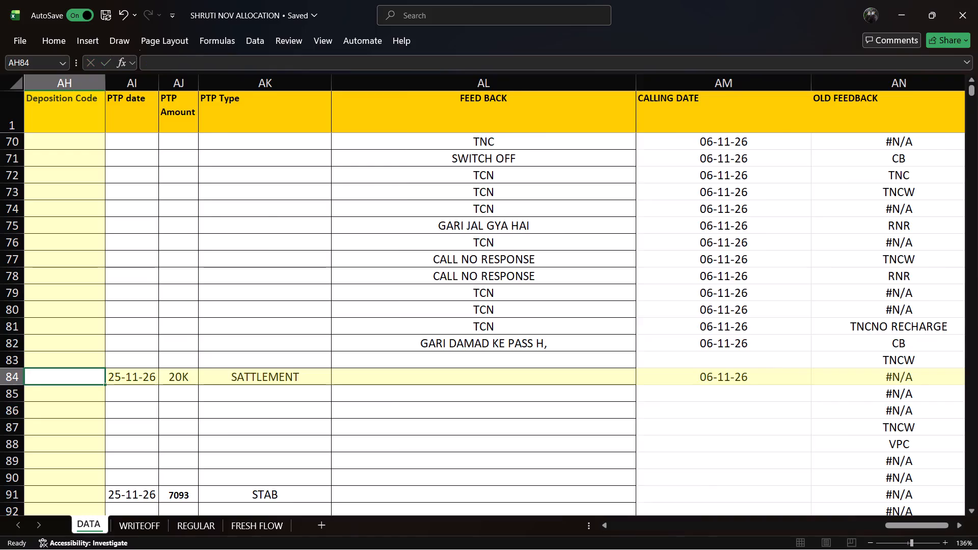
Record SON as the contact person and CALLING as the nature of contact in row 84, and save the workbook.
{"action": "key", "text": "Left"}
{"action": "key", "text": "Right"}
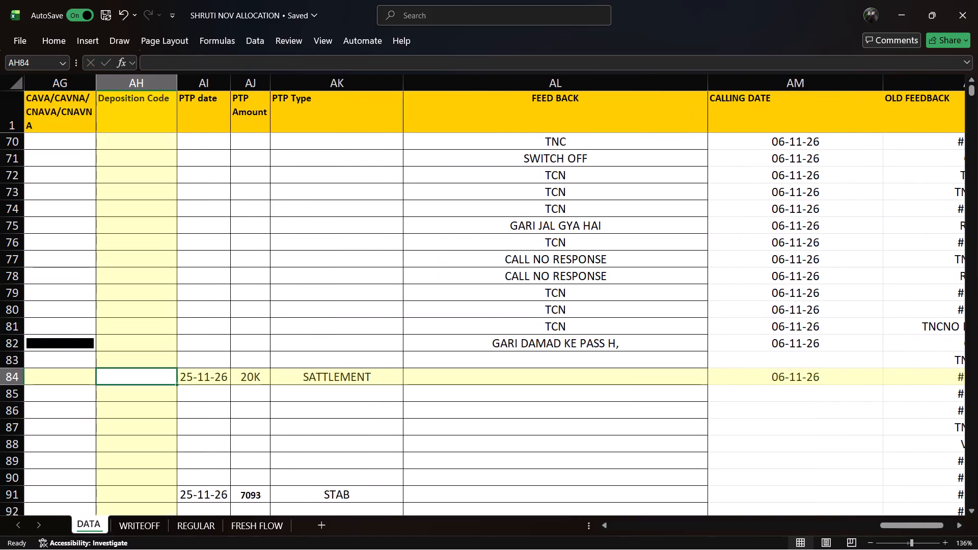
{"action": "key", "text": "Left"}
{"action": "key", "text": "Left"}
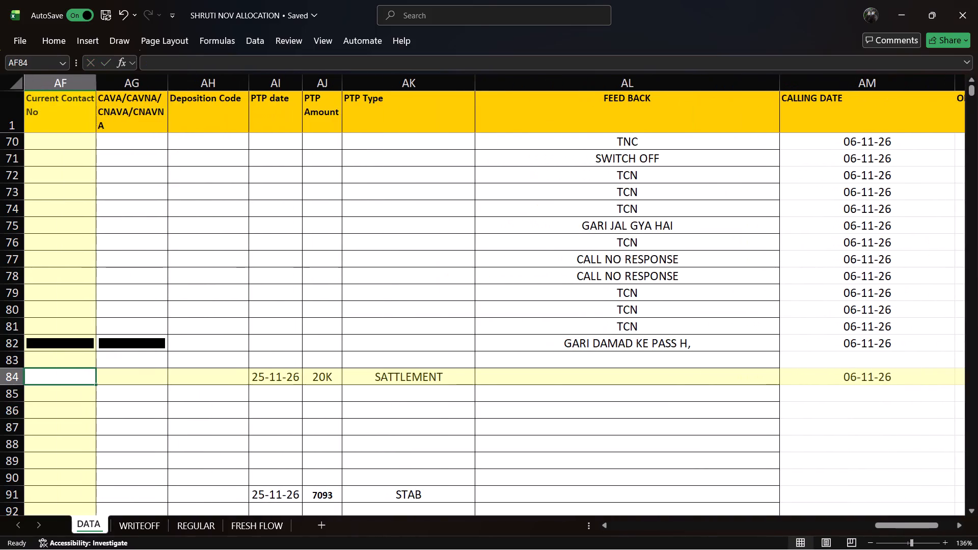
{"action": "key", "text": "Right"}
{"action": "key", "text": "Left"}
{"action": "key", "text": "Left"}
{"action": "key", "text": "Left"}
{"action": "key", "text": "Right"}
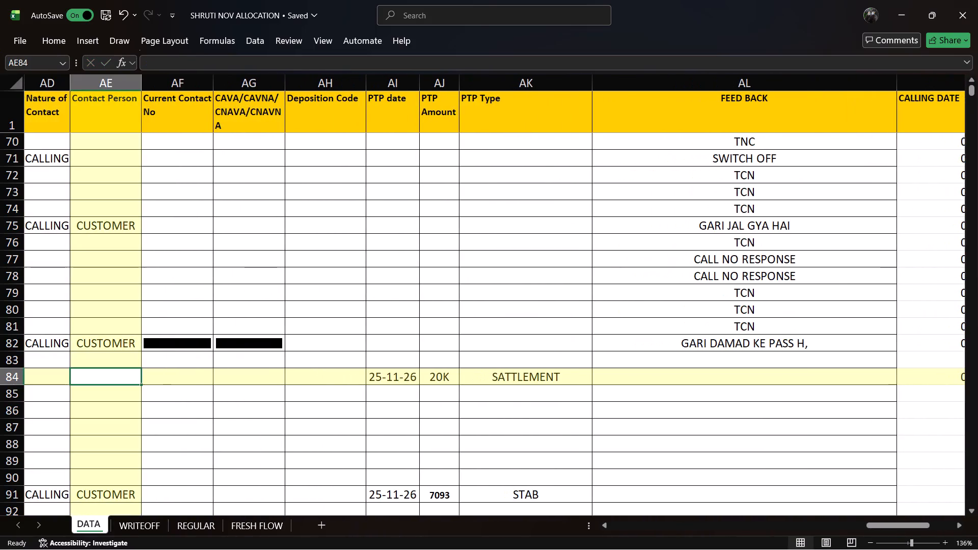
{"action": "type", "text": "SON"}
{"action": "key", "text": "Left"}
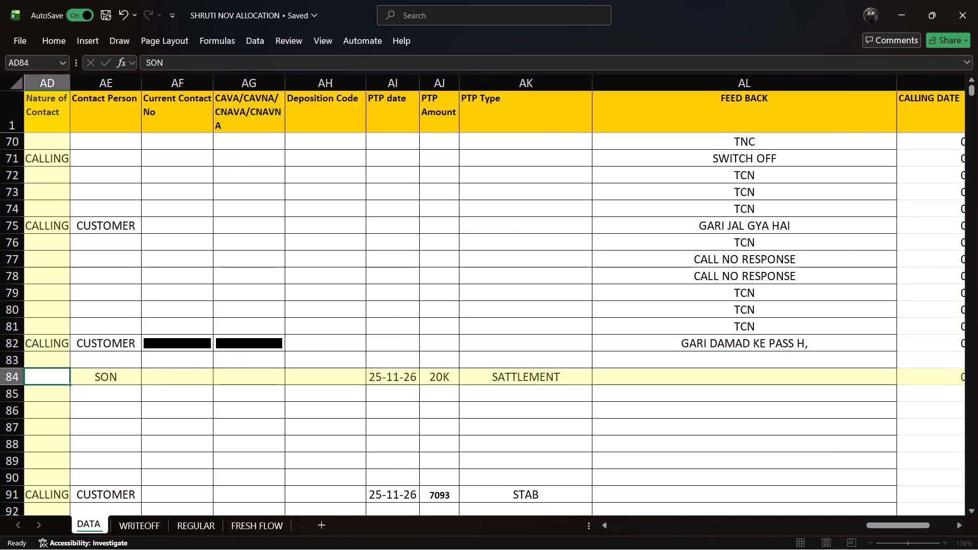
{"action": "type", "text": "CALLING"}
{"action": "key", "text": "Left"}
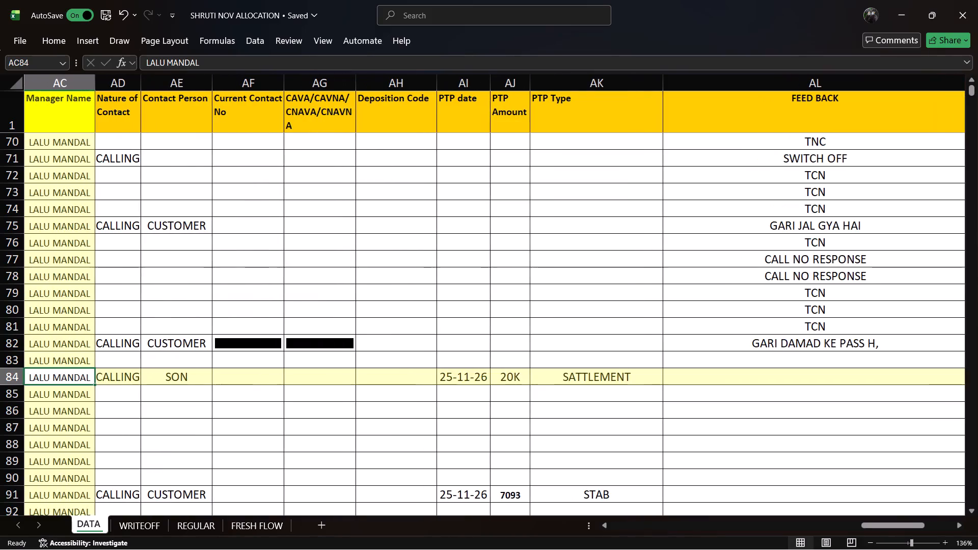
{"action": "left_click", "coordinate": [194, 383]}
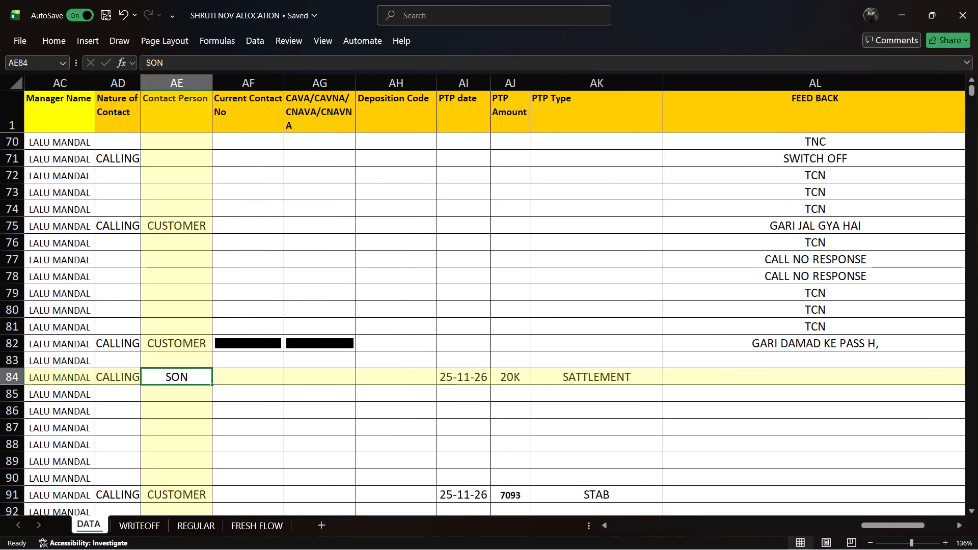
{"action": "key", "text": "ctrl+s"}
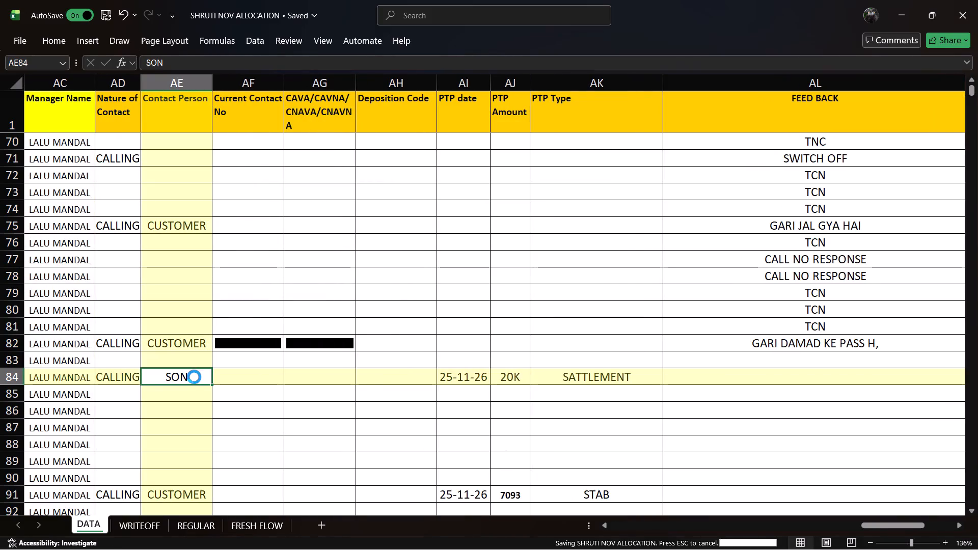
Return to row 84's loan number and save the workbook again.
{"action": "key", "text": "Left"}
{"action": "key", "text": "Left"}
{"action": "key", "text": "Left"}
{"action": "key", "text": "Left"}
{"action": "key", "text": "Left"}
{"action": "key", "text": "Left"}
{"action": "key", "text": "Left"}
{"action": "key", "text": "Left"}
{"action": "key", "text": "Left"}
{"action": "key", "text": "Left"}
{"action": "key", "text": "Left"}
{"action": "key", "text": "Left"}
{"action": "key", "text": "Left"}
{"action": "key", "text": "Left"}
{"action": "key", "text": "Left"}
{"action": "key", "text": "Left"}
{"action": "key", "text": "Left"}
{"action": "key", "text": "Left"}
{"action": "key", "text": "Left"}
{"action": "key", "text": "Left"}
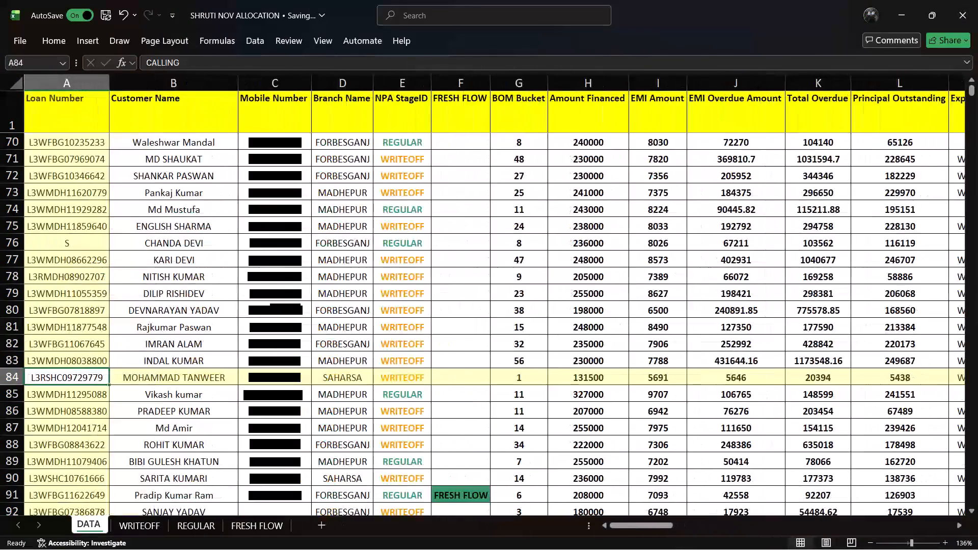
{"action": "key", "text": "ctrl+s"}
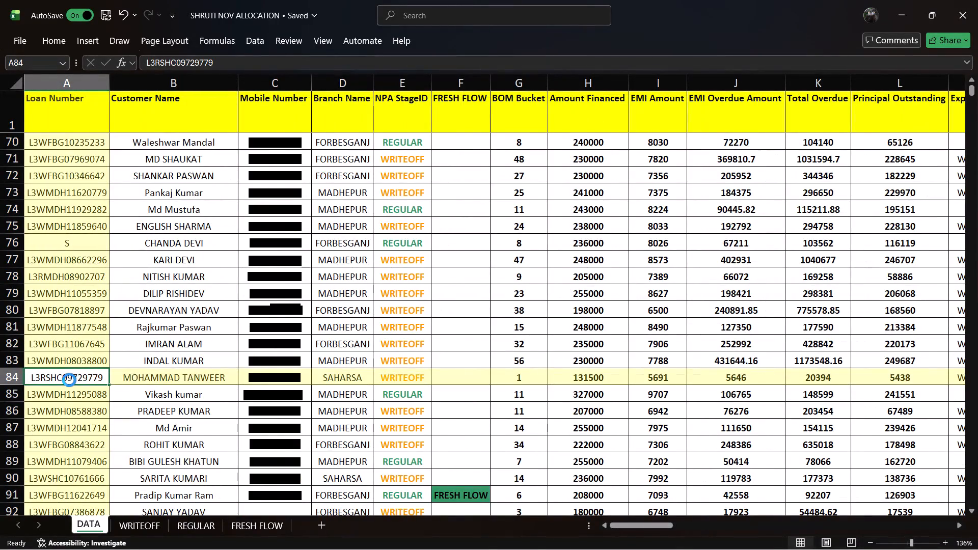
Shade the whole of row 84 with a light green theme fill and save the workbook.
{"action": "left_click", "coordinate": [13, 376]}
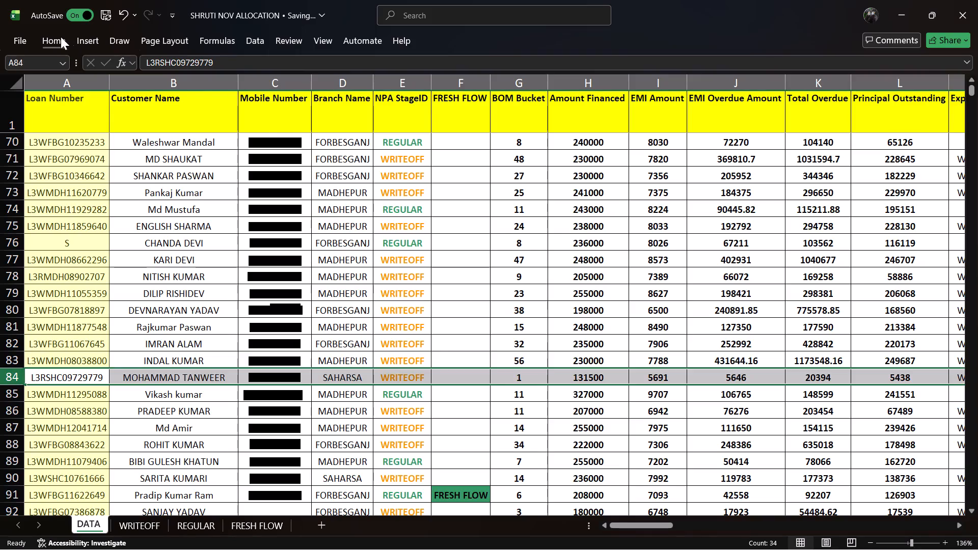
{"action": "left_click", "coordinate": [56, 37]}
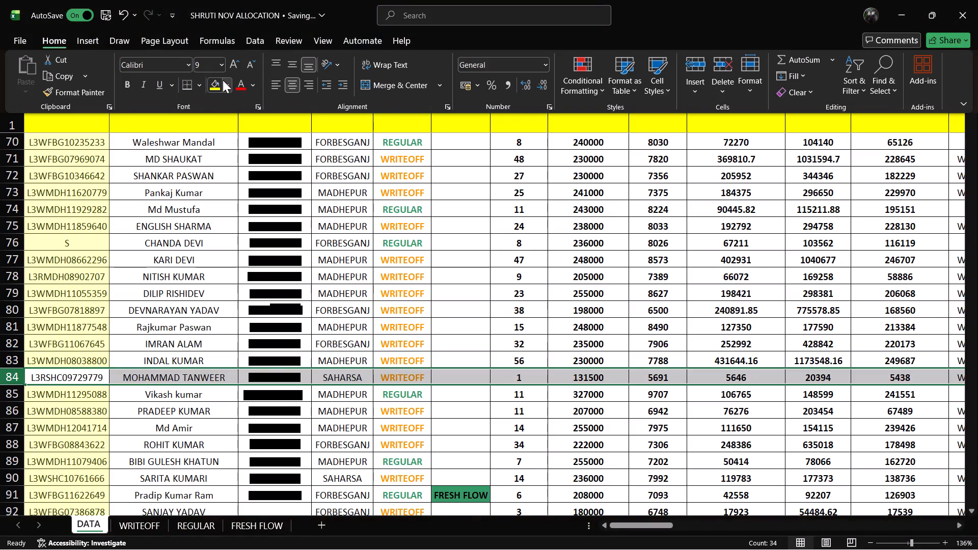
{"action": "left_click", "coordinate": [223, 81]}
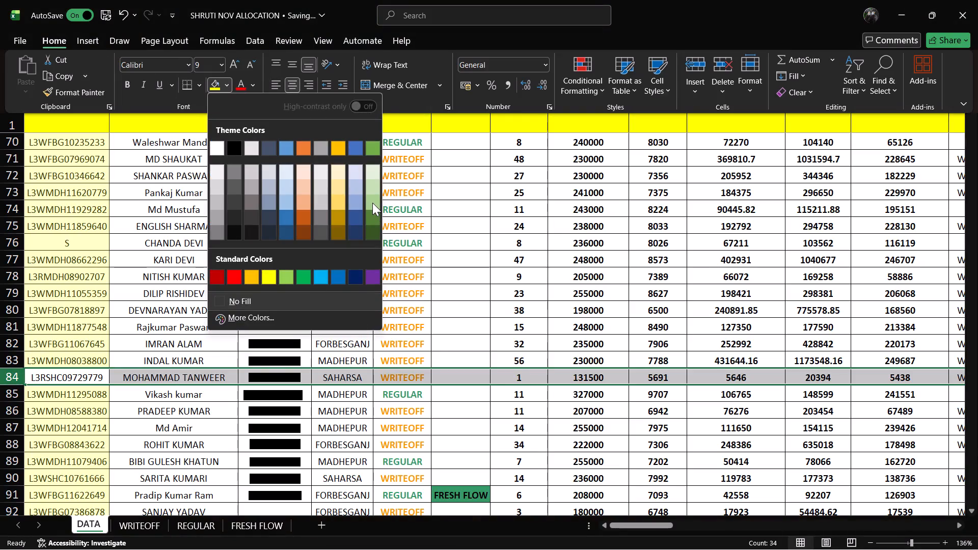
{"action": "left_click", "coordinate": [372, 202]}
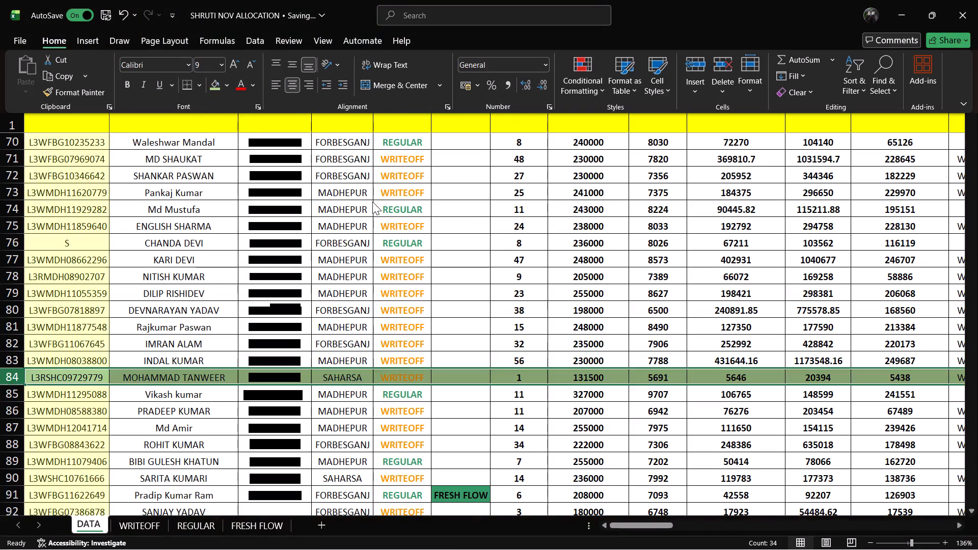
{"action": "left_click", "coordinate": [483, 370]}
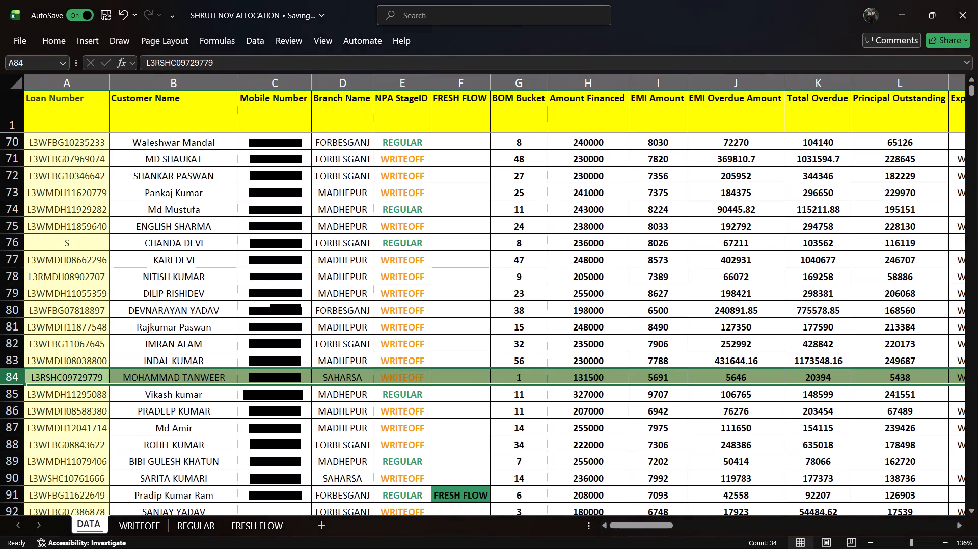
{"action": "left_click", "coordinate": [476, 379]}
{"action": "key", "text": "ctrl+s"}
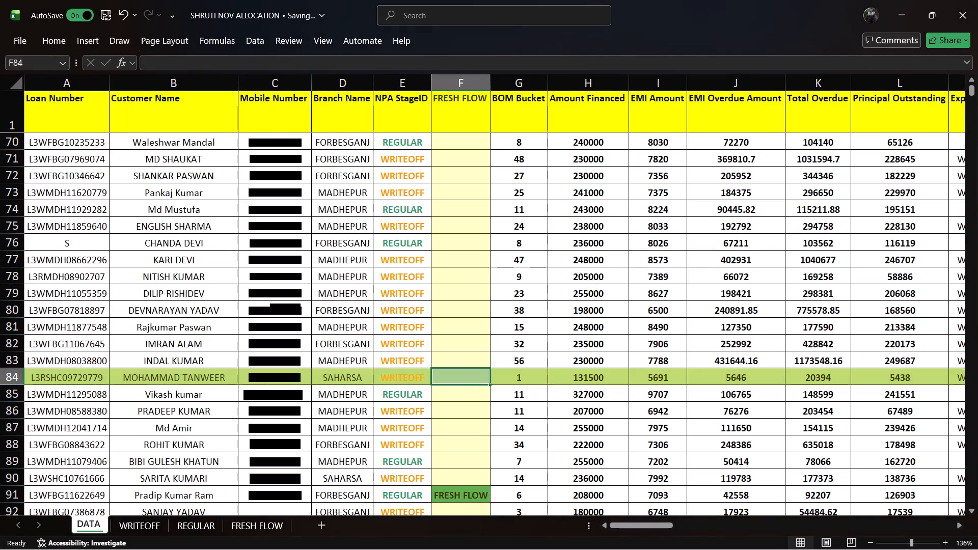
Go to the start of row 85 and examine the next customer's loan number and name.
{"action": "left_click", "coordinate": [392, 394]}
{"action": "key", "text": "Left"}
{"action": "key", "text": "Left"}
{"action": "key", "text": "Left"}
{"action": "key", "text": "Left"}
{"action": "key", "text": "Left"}
{"action": "key", "text": "Left"}
{"action": "key", "text": "Left"}
{"action": "key", "text": "Left"}
{"action": "key", "text": "Left"}
{"action": "key", "text": "Left"}
{"action": "key", "text": "Left"}
{"action": "key", "text": "Left"}
{"action": "key", "text": "Left"}
{"action": "key", "text": "Left"}
{"action": "key", "text": "Left"}
{"action": "key", "text": "Left"}
{"action": "key", "text": "Left"}
{"action": "key", "text": "Left"}
{"action": "key", "text": "Left"}
{"action": "key", "text": "Left"}
{"action": "key", "text": "Left"}
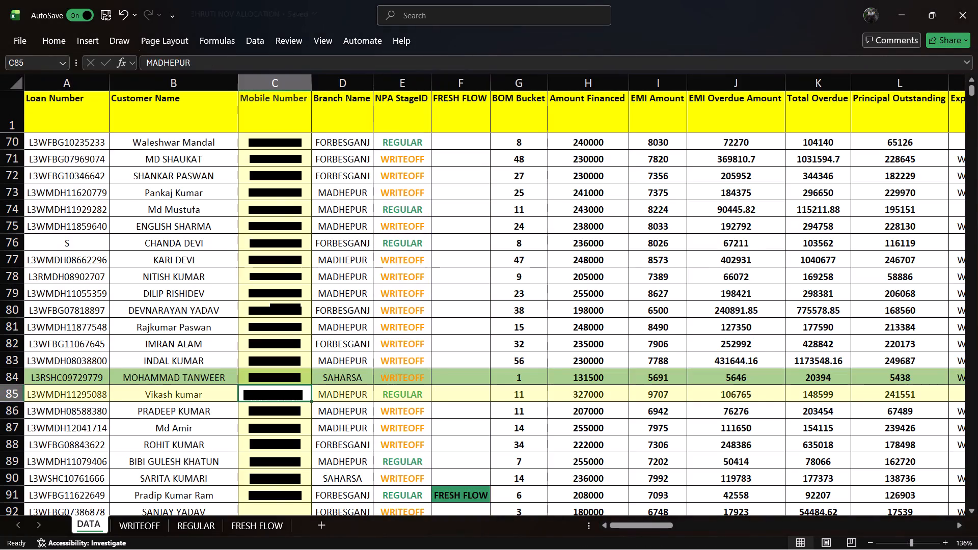
{"action": "key", "text": "Right"}
{"action": "key", "text": "Right"}
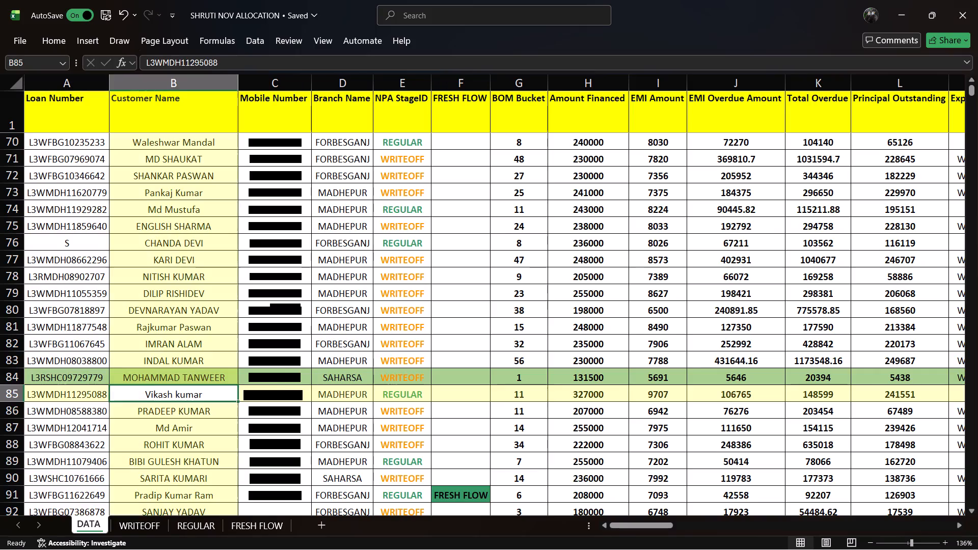
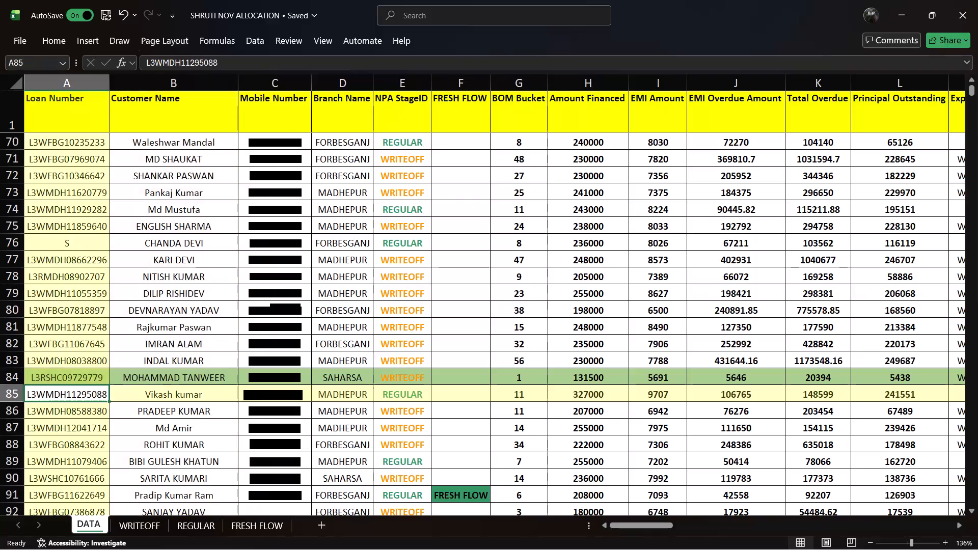
Move from the loan number to the customer name in row 85.
{"action": "key", "text": "Right"}
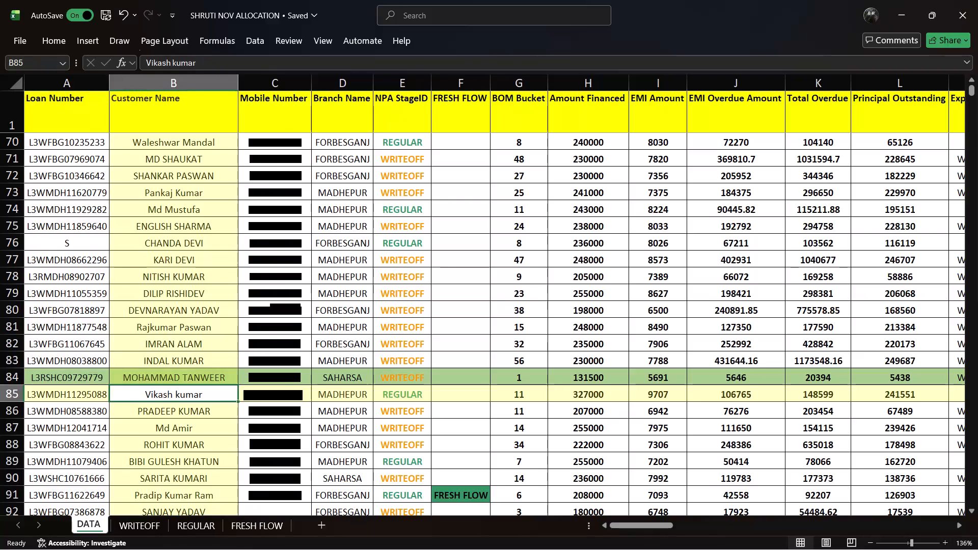
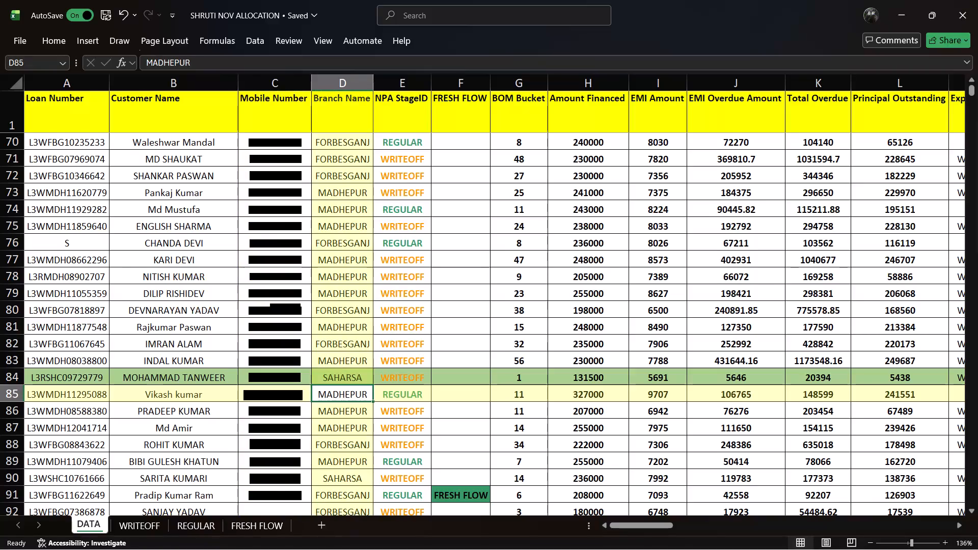
Enter CALL NO RESPONSE as the feedback for the customer in row 85.
{"action": "key", "text": "Right"}
{"action": "key", "text": "Right"}
{"action": "key", "text": "Right"}
{"action": "key", "text": "Right"}
{"action": "key", "text": "Right"}
{"action": "key", "text": "Right"}
{"action": "key", "text": "Right"}
{"action": "key", "text": "Right"}
{"action": "key", "text": "Right"}
{"action": "key", "text": "Right"}
{"action": "key", "text": "Right"}
{"action": "key", "text": "Right"}
{"action": "key", "text": "Right"}
{"action": "key", "text": "Right"}
{"action": "key", "text": "Right"}
{"action": "key", "text": "Right"}
{"action": "key", "text": "Right"}
{"action": "key", "text": "Right"}
{"action": "key", "text": "Right"}
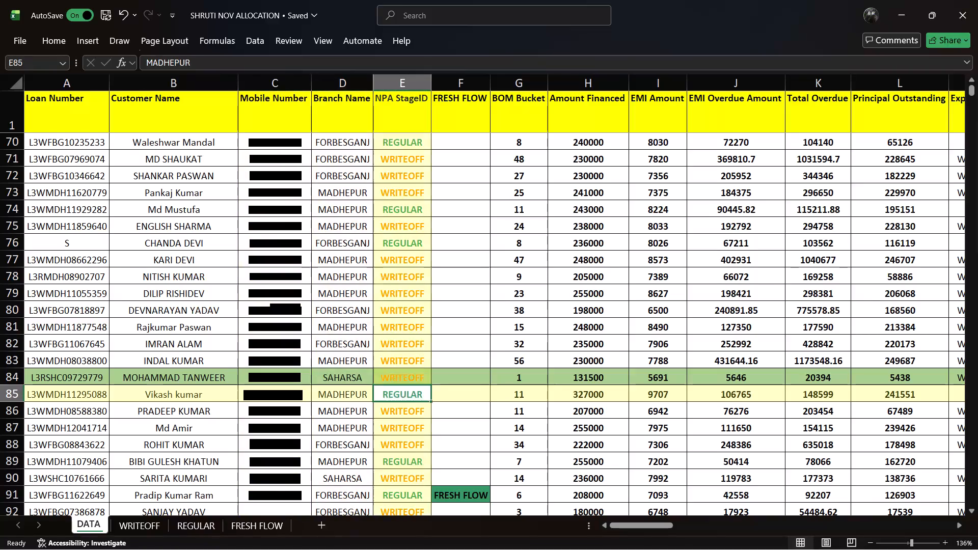
{"action": "key", "text": "Right"}
{"action": "key", "text": "Right"}
{"action": "key", "text": "Right"}
{"action": "key", "text": "Right"}
{"action": "key", "text": "Right"}
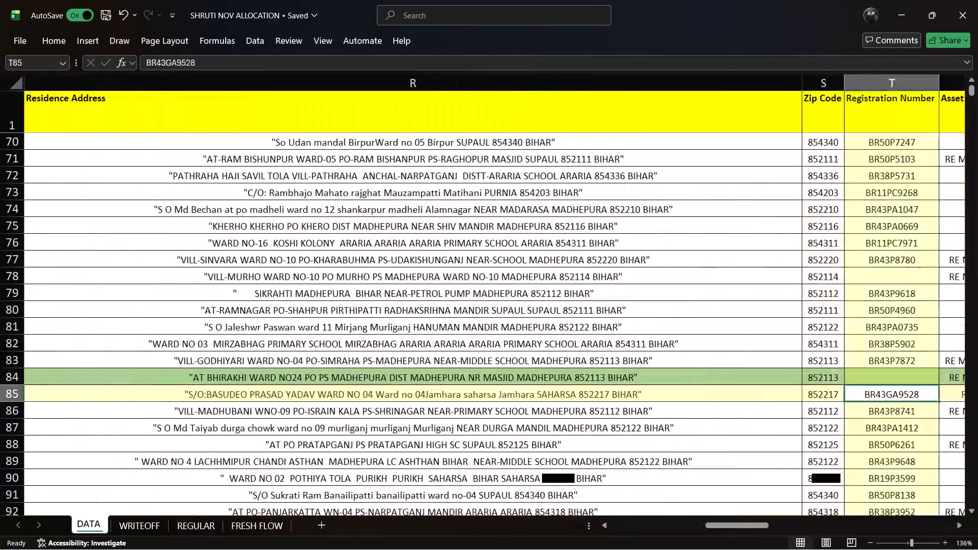
{"action": "key", "text": "Right"}
{"action": "key", "text": "Right"}
{"action": "key", "text": "Right"}
{"action": "key", "text": "Right"}
{"action": "key", "text": "Right"}
{"action": "key", "text": "Right"}
{"action": "key", "text": "Right"}
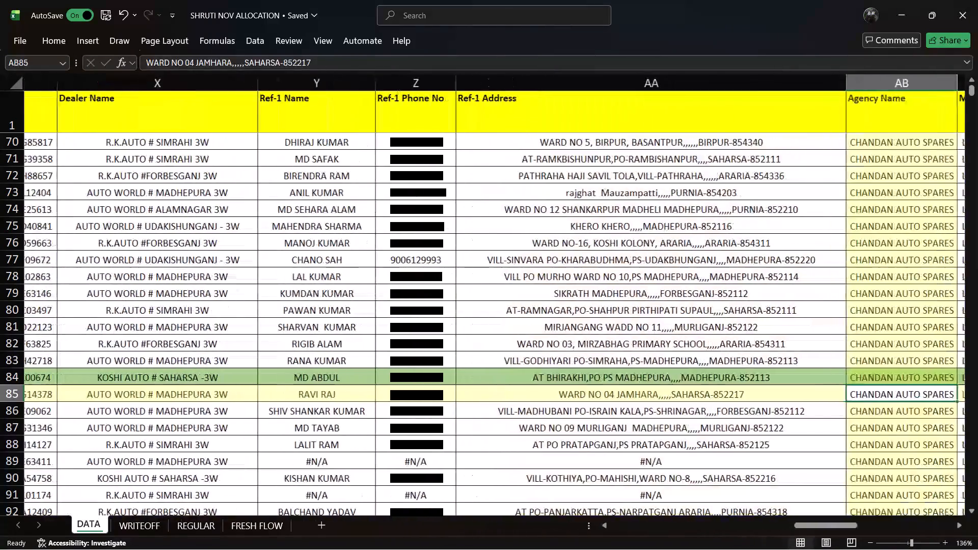
{"action": "key", "text": "Right"}
{"action": "key", "text": "Right"}
{"action": "key", "text": "Right"}
{"action": "key", "text": "Right"}
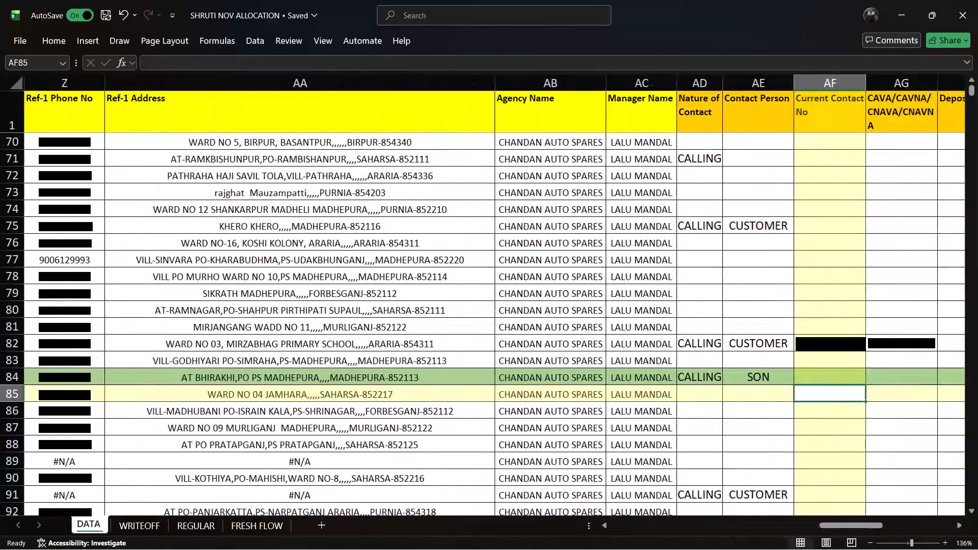
{"action": "key", "text": "Right"}
{"action": "key", "text": "Right"}
{"action": "key", "text": "Right"}
{"action": "key", "text": "Right"}
{"action": "key", "text": "Right"}
{"action": "key", "text": "Right"}
{"action": "key", "text": "Right"}
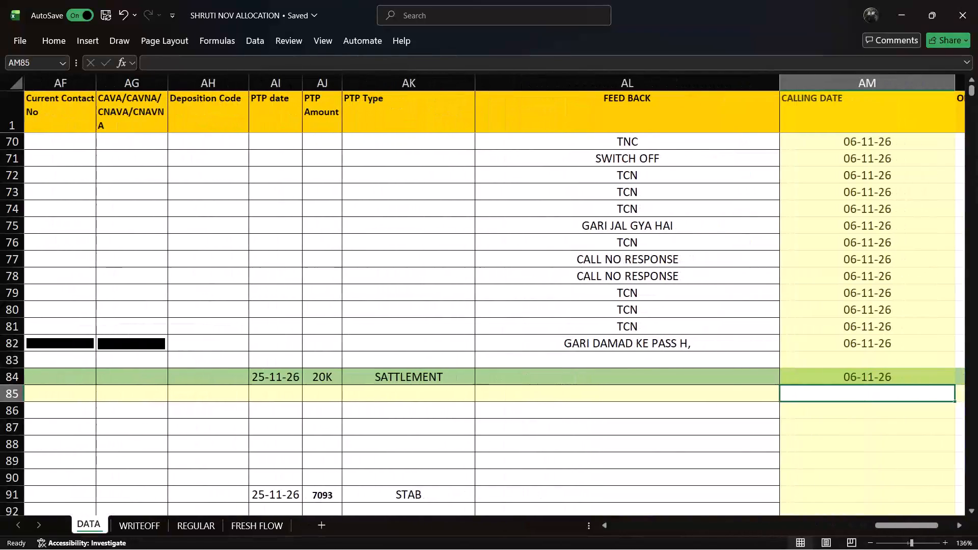
{"action": "key", "text": "Left"}
{"action": "type", "text": "CALLIN"}
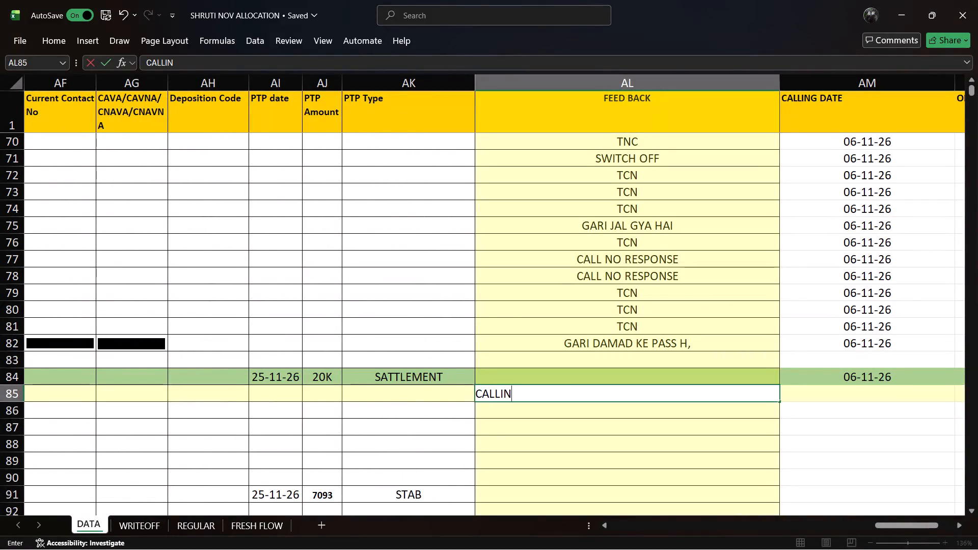
{"action": "key", "text": "BackSpace"}
{"action": "key", "text": "BackSpace"}
{"action": "key", "text": "BackSpace"}
{"action": "key", "text": "BackSpace"}
{"action": "key", "text": "BackSpace"}
{"action": "key", "text": "BackSpace"}
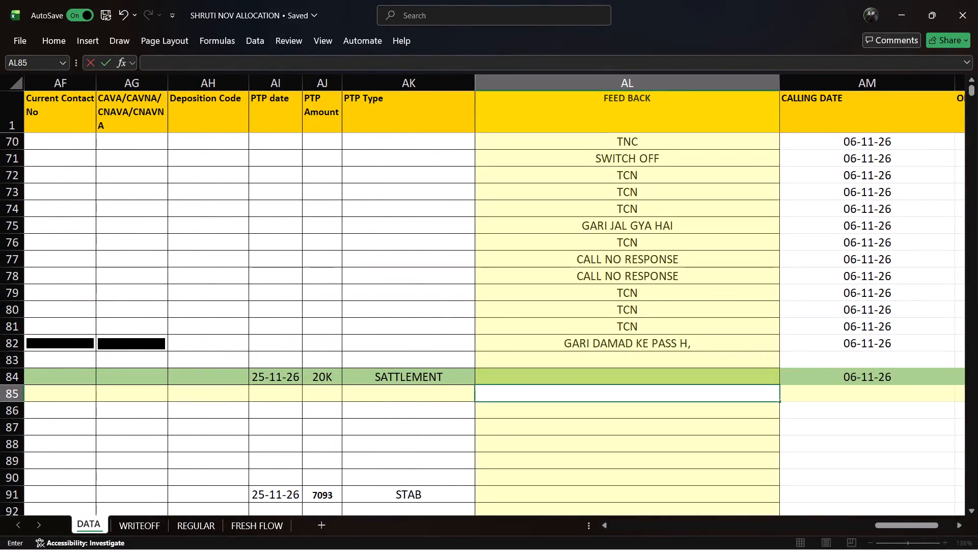
{"action": "type", "text": "CALL NO RES"}
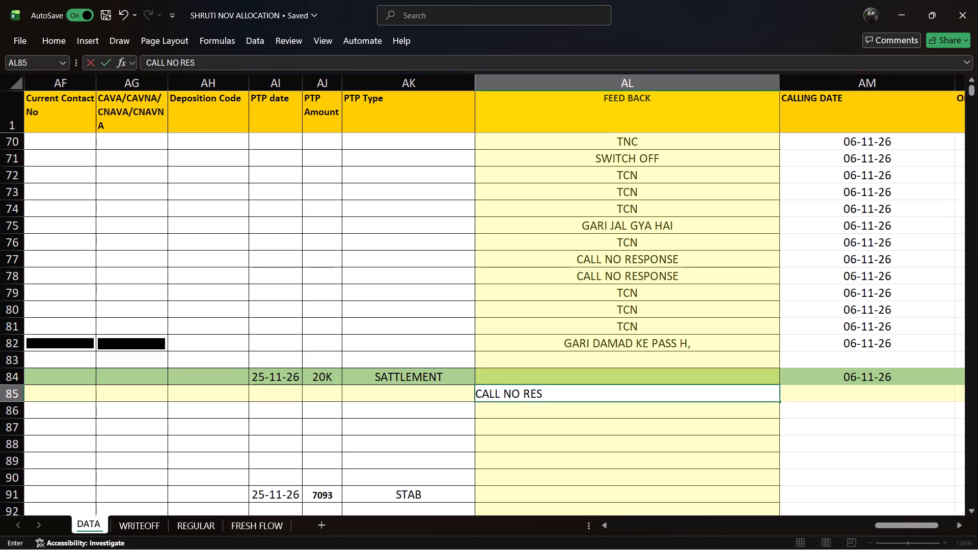
{"action": "type", "text": "PONCE"}
{"action": "key", "text": "Right"}
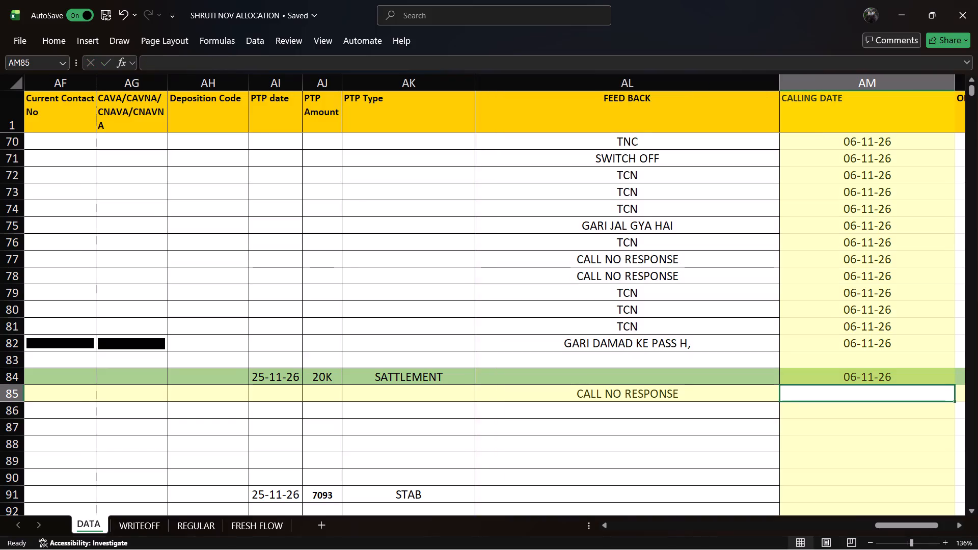
Enter the current date, 06-11-26, as the calling date in row 85 and save the workbook.
{"action": "key", "text": "ctrl+semicolon"}
{"action": "key", "text": "Right"}
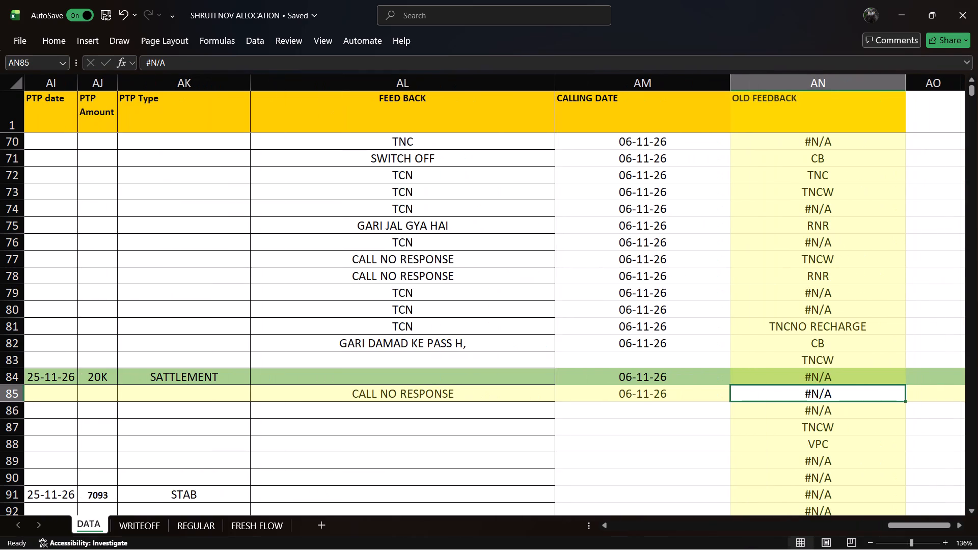
{"action": "key", "text": "Left"}
{"action": "key", "text": "Left"}
{"action": "key", "text": "ctrl+s"}
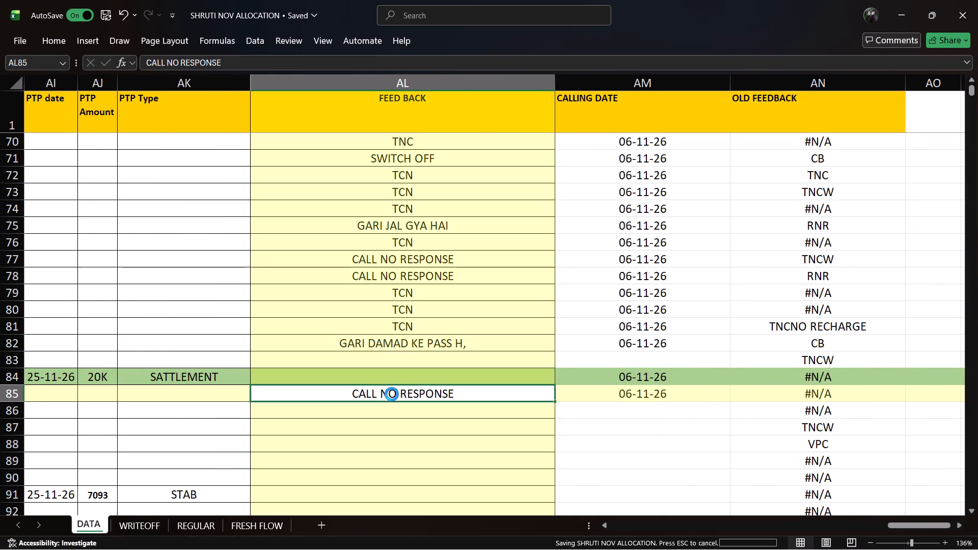
Set the nature of contact in row 85 to RINGING and save the workbook.
{"action": "key", "text": "Left"}
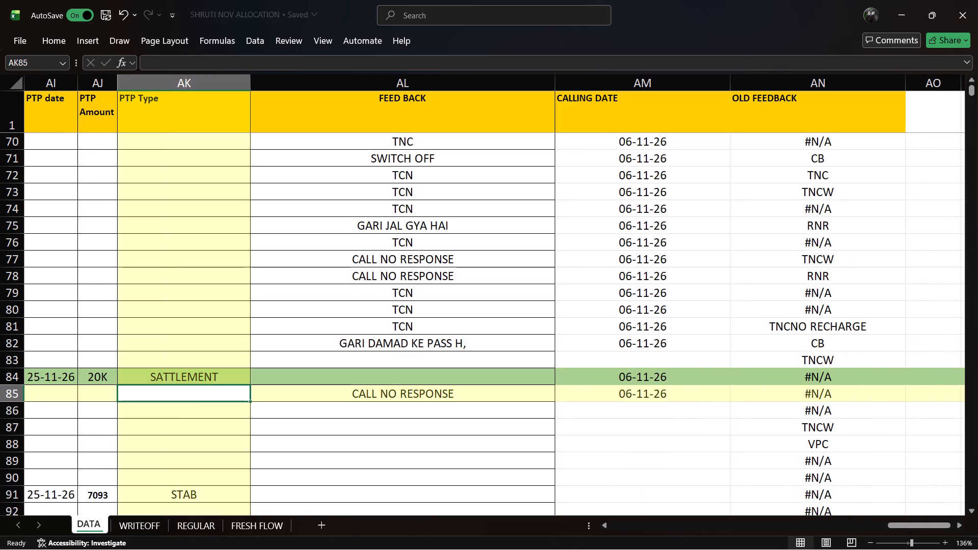
{"action": "key", "text": "Left"}
{"action": "key", "text": "Left"}
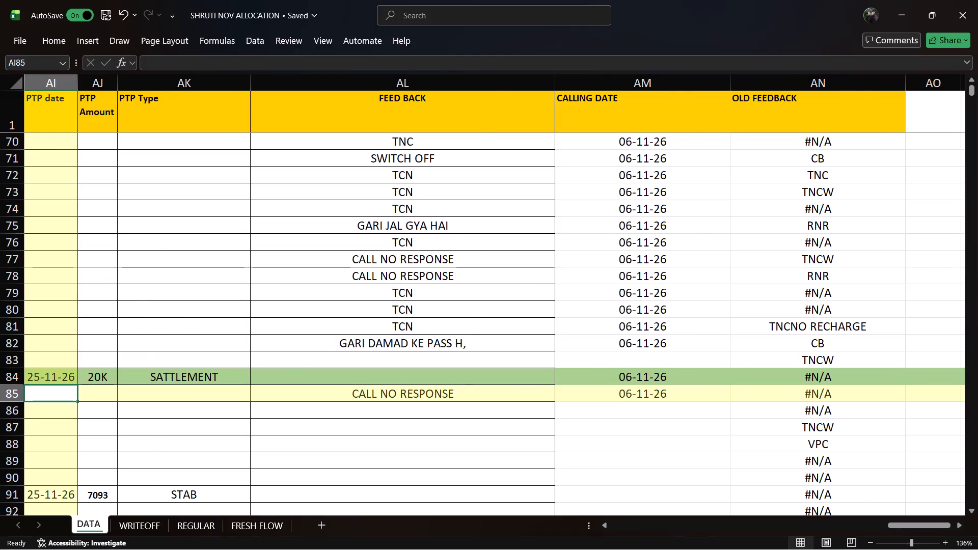
{"action": "key", "text": "Left"}
{"action": "key", "text": "Left"}
{"action": "key", "text": "Left"}
{"action": "key", "text": "Left"}
{"action": "key", "text": "Left"}
{"action": "key", "text": "Left"}
{"action": "key", "text": "Left"}
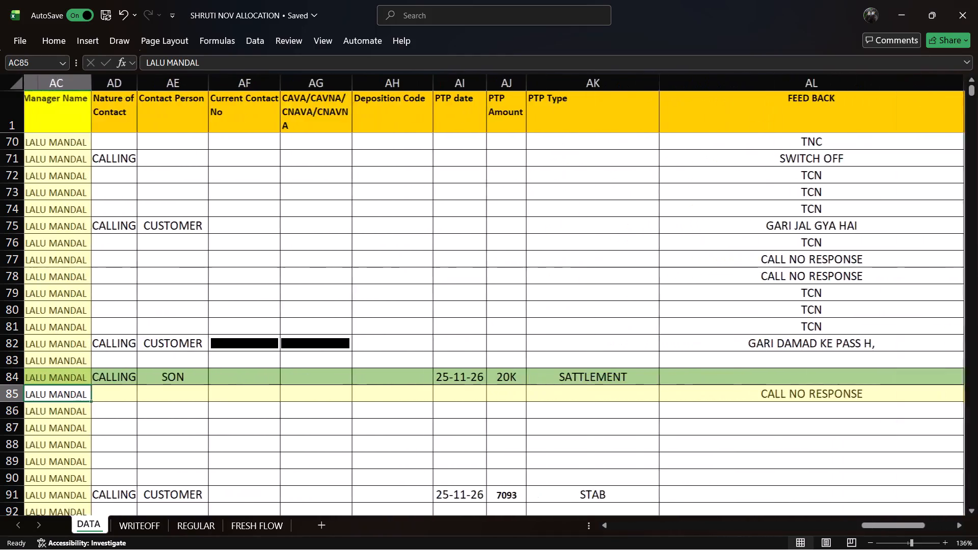
{"action": "key", "text": "Right"}
{"action": "key", "text": "Right"}
{"action": "type", "text": "RIN"}
{"action": "key", "text": "g"}
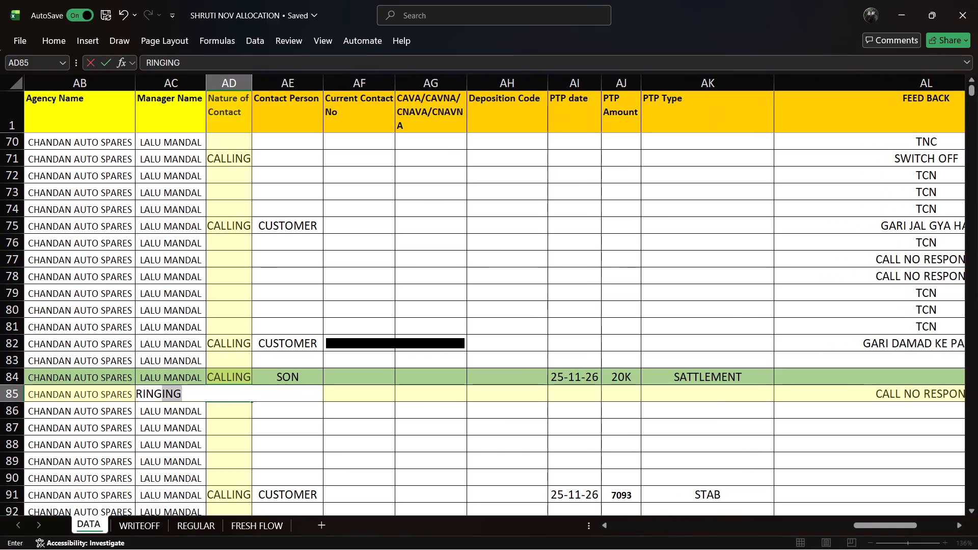
{"action": "key", "text": "Right"}
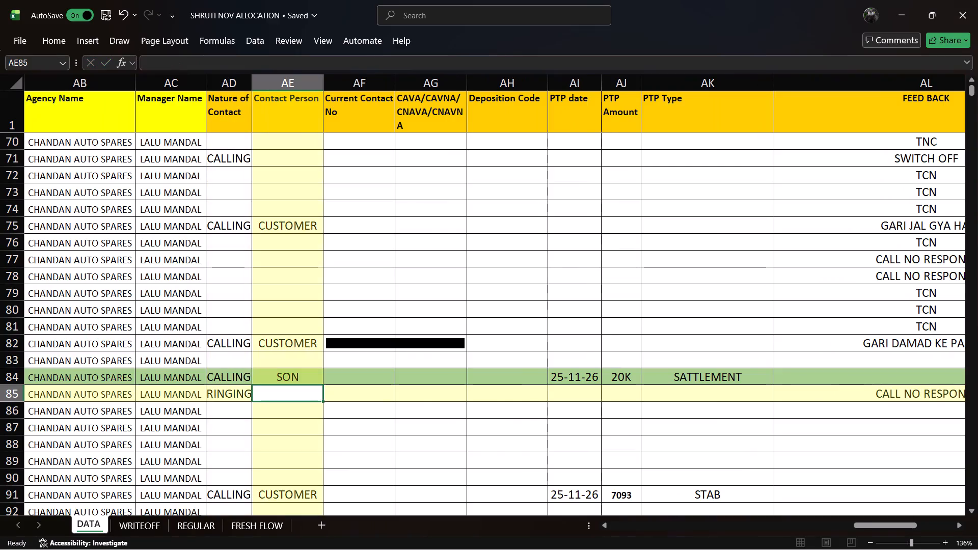
{"action": "key", "text": "ctrl+s"}
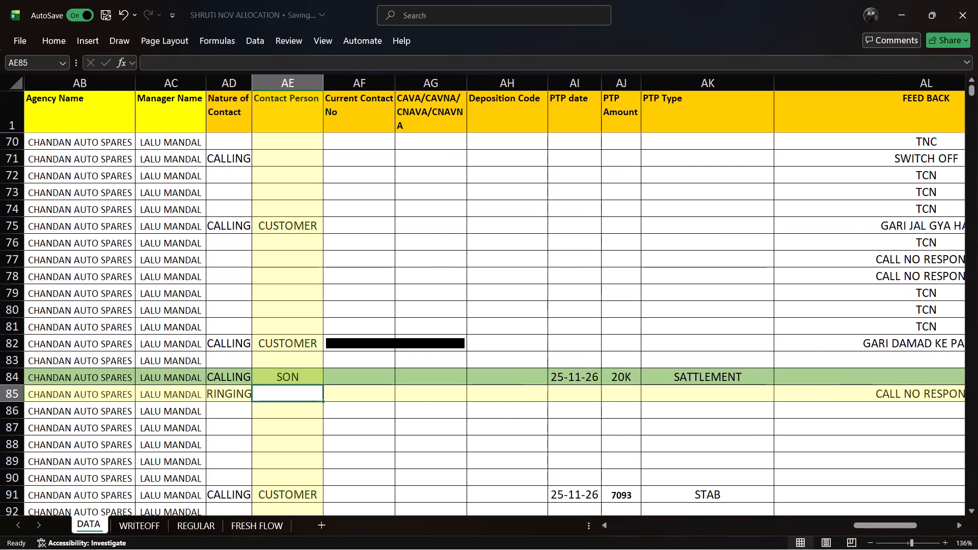
Go to the mobile number of the next customer, in row 86, and save the workbook.
{"action": "key", "text": "Left"}
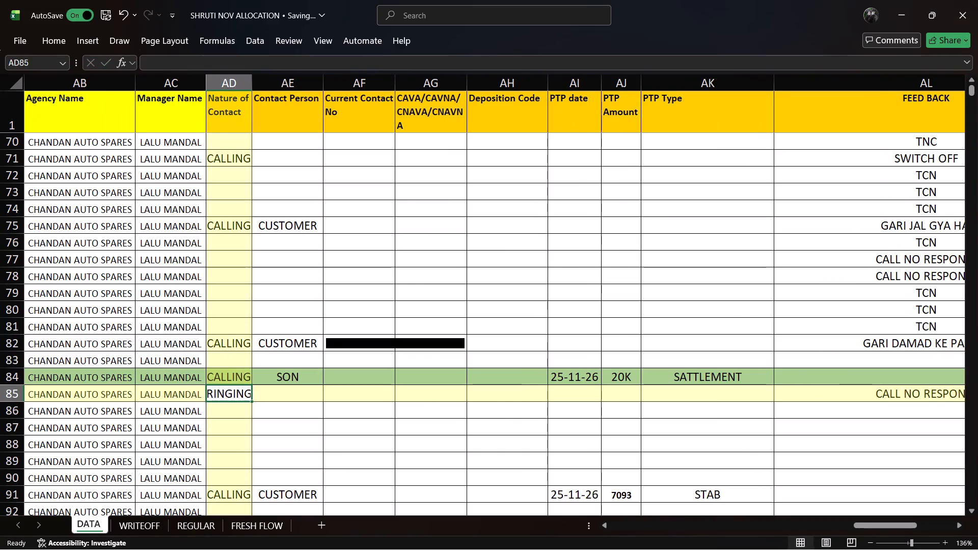
{"action": "key", "text": "Left"}
{"action": "key", "text": "Left"}
{"action": "key", "text": "Left"}
{"action": "key", "text": "Left"}
{"action": "key", "text": "Left"}
{"action": "key", "text": "Left"}
{"action": "key", "text": "Left"}
{"action": "key", "text": "Left"}
{"action": "key", "text": "Left"}
{"action": "key", "text": "Left"}
{"action": "key", "text": "Left"}
{"action": "key", "text": "Left"}
{"action": "key", "text": "Left"}
{"action": "key", "text": "Left"}
{"action": "key", "text": "Left"}
{"action": "key", "text": "Left"}
{"action": "key", "text": "Left"}
{"action": "key", "text": "Left"}
{"action": "key", "text": "Left"}
{"action": "key", "text": "Left"}
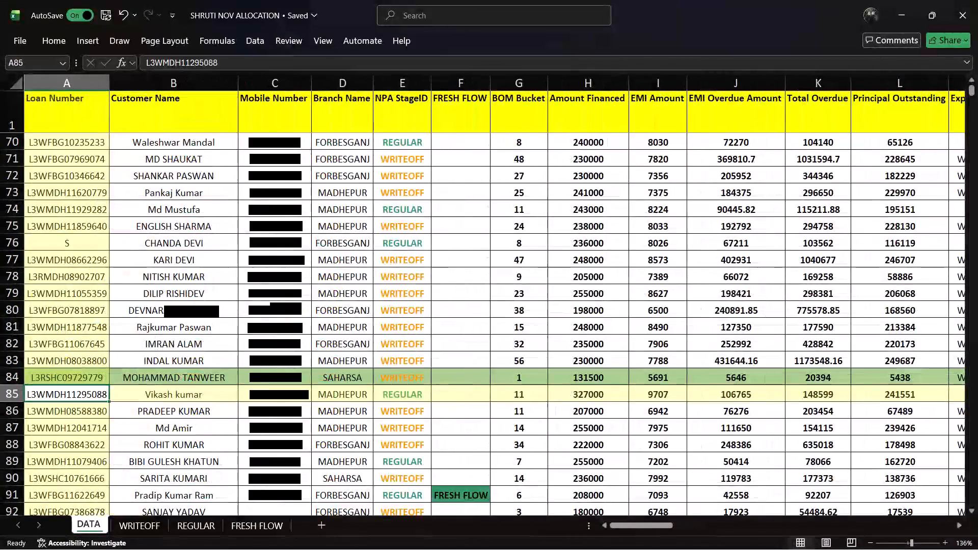
{"action": "key", "text": "Down"}
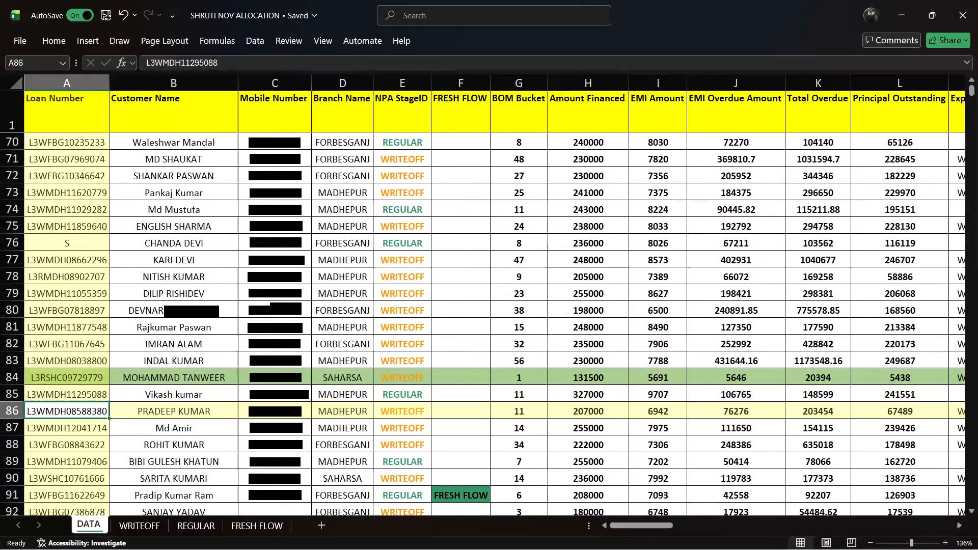
{"action": "key", "text": "Right"}
{"action": "key", "text": "Right"}
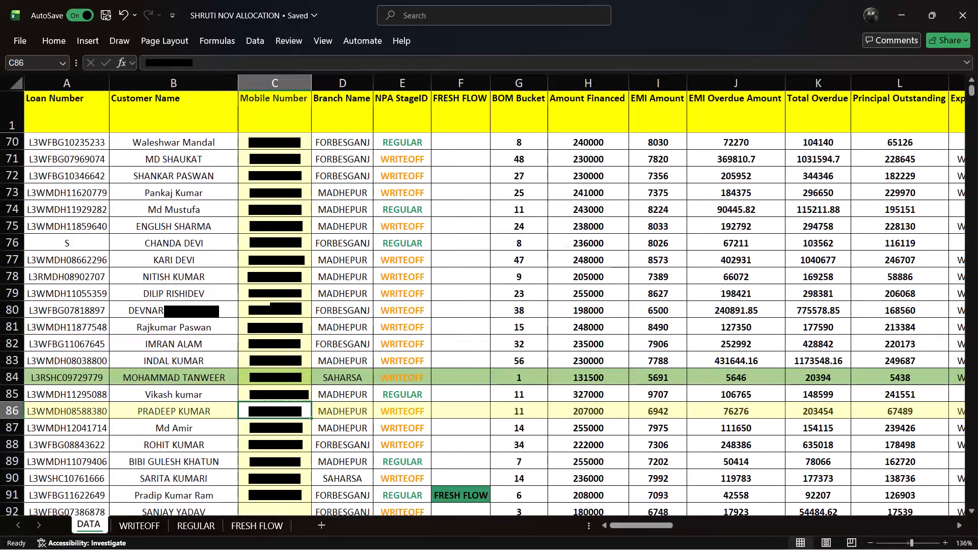
{"action": "key", "text": "ctrl+s"}
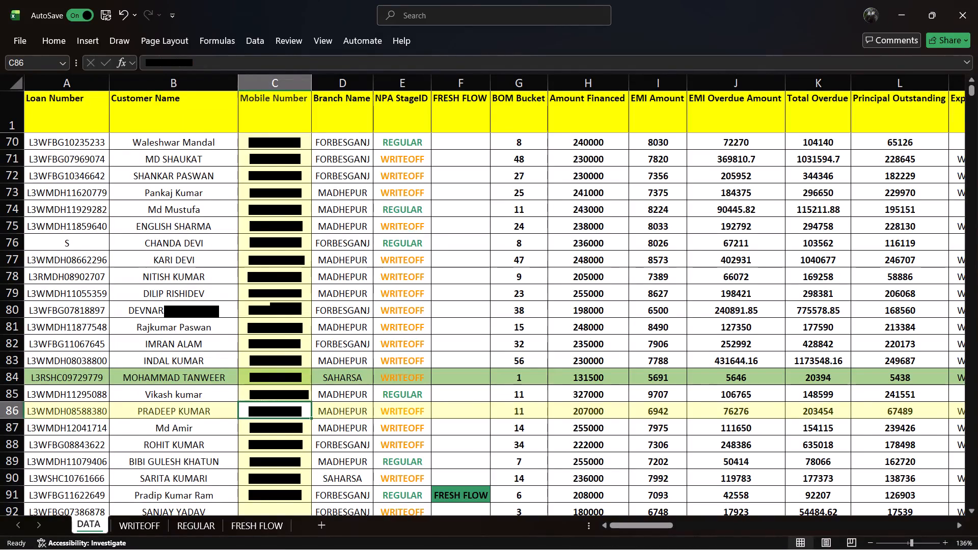
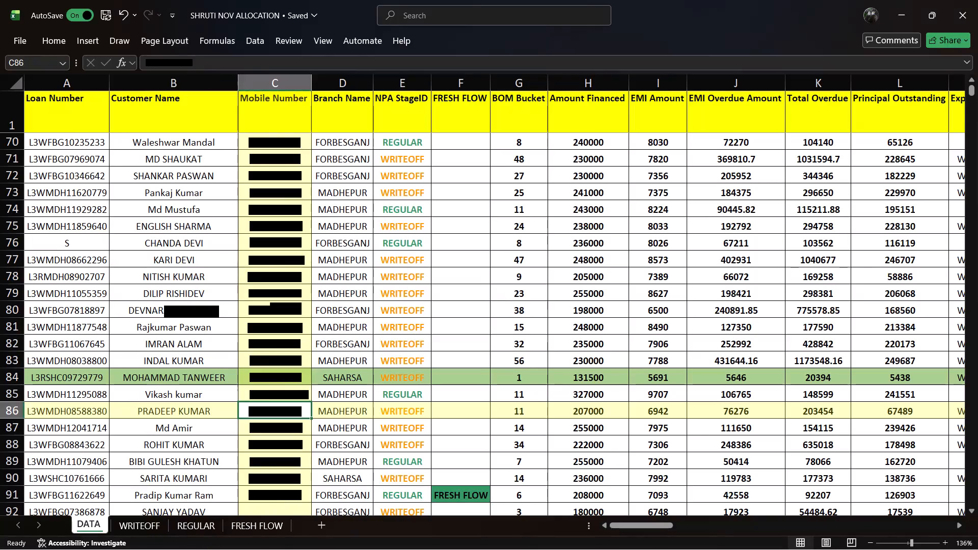
Review the row 85 customer's loan details, from the loan number through the overdue amounts, expiry status and TC name.
{"action": "left_click", "coordinate": [165, 398]}
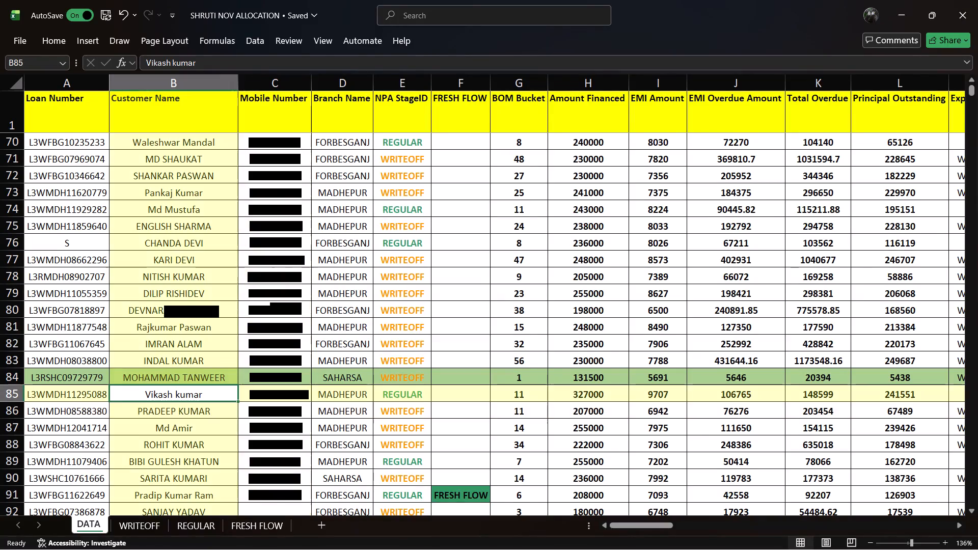
{"action": "key", "text": "Left"}
{"action": "key", "text": "Left"}
{"action": "key", "text": "Left"}
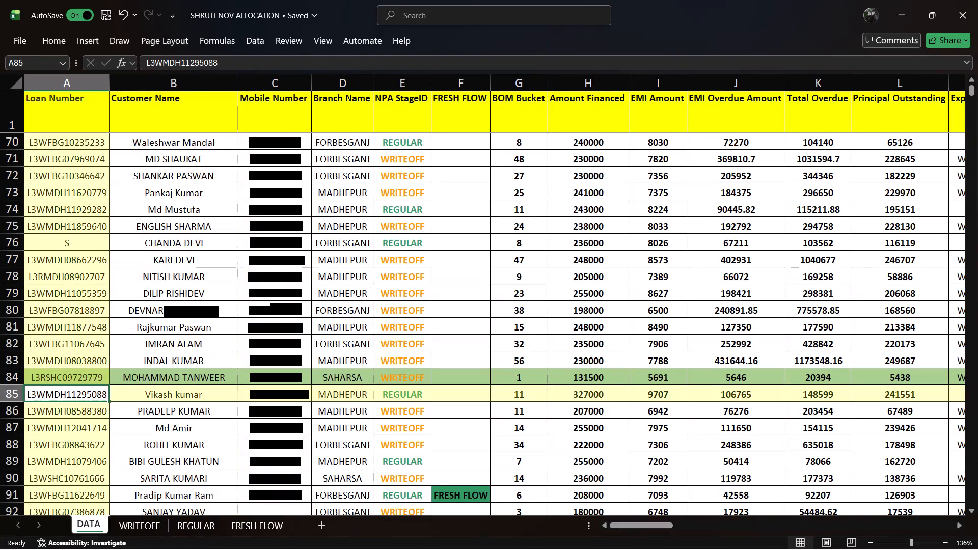
{"action": "key", "text": "Left"}
{"action": "key", "text": "Right"}
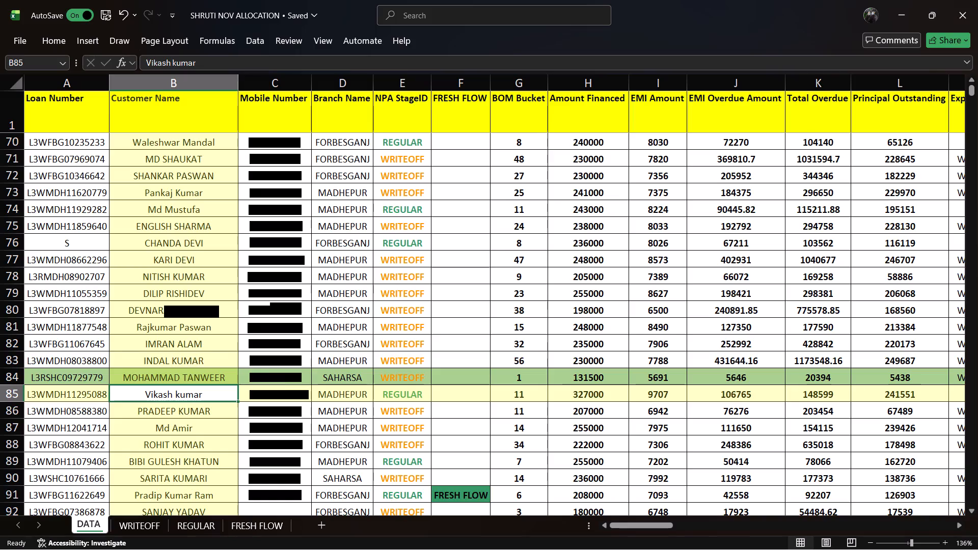
{"action": "key", "text": "Right"}
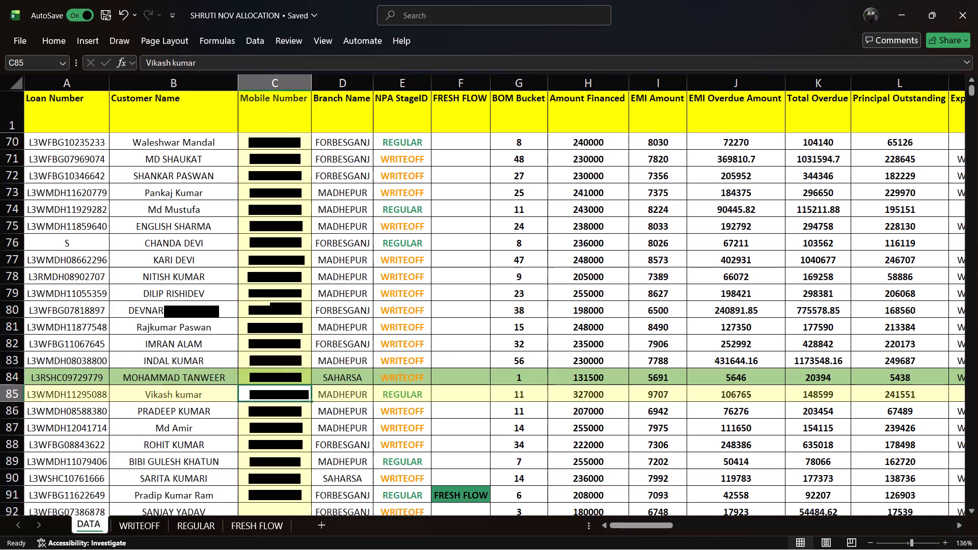
{"action": "key", "text": "Right"}
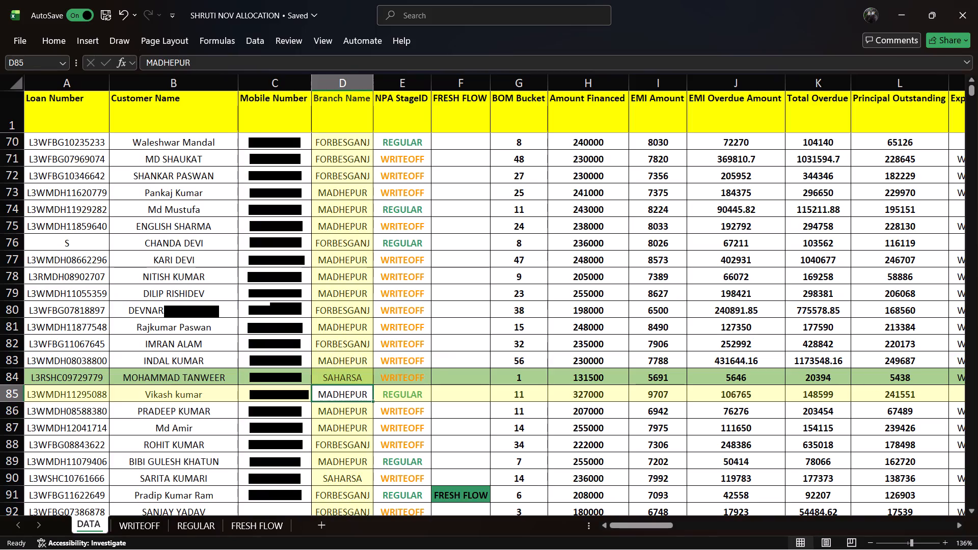
{"action": "key", "text": "Right"}
{"action": "key", "text": "Right"}
{"action": "key", "text": "Right"}
{"action": "key", "text": "Right"}
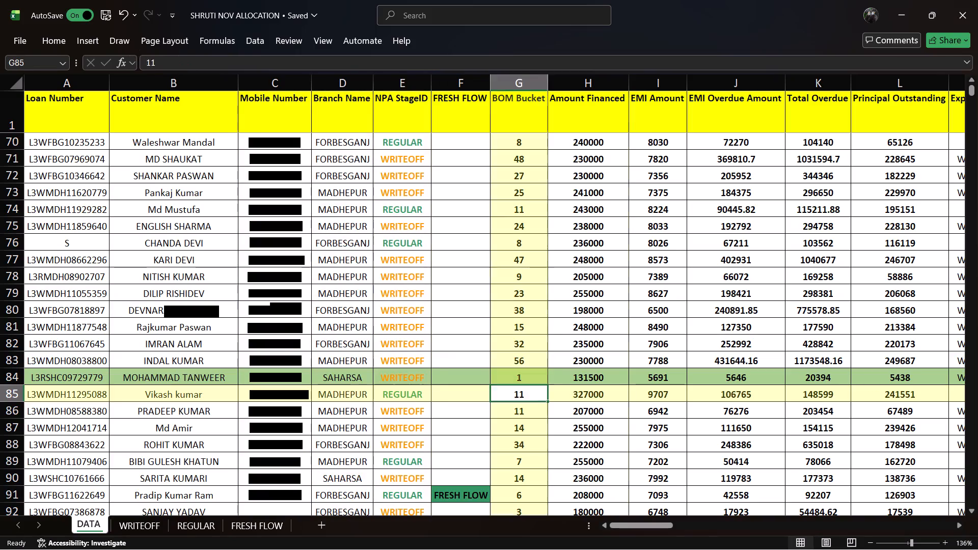
{"action": "key", "text": "Right"}
{"action": "key", "text": "Right"}
{"action": "key", "text": "Right"}
{"action": "key", "text": "Right"}
{"action": "key", "text": "Right"}
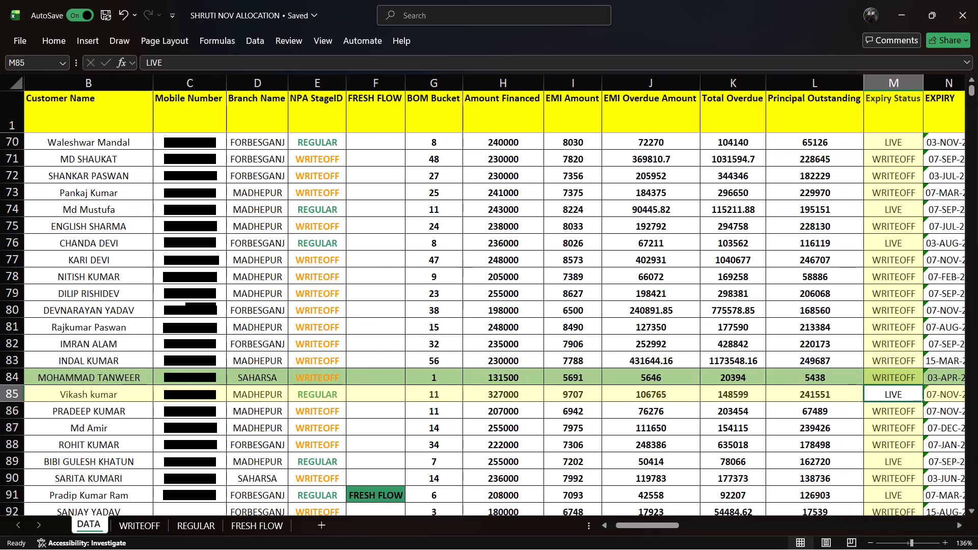
{"action": "key", "text": "Right"}
{"action": "key", "text": "Right"}
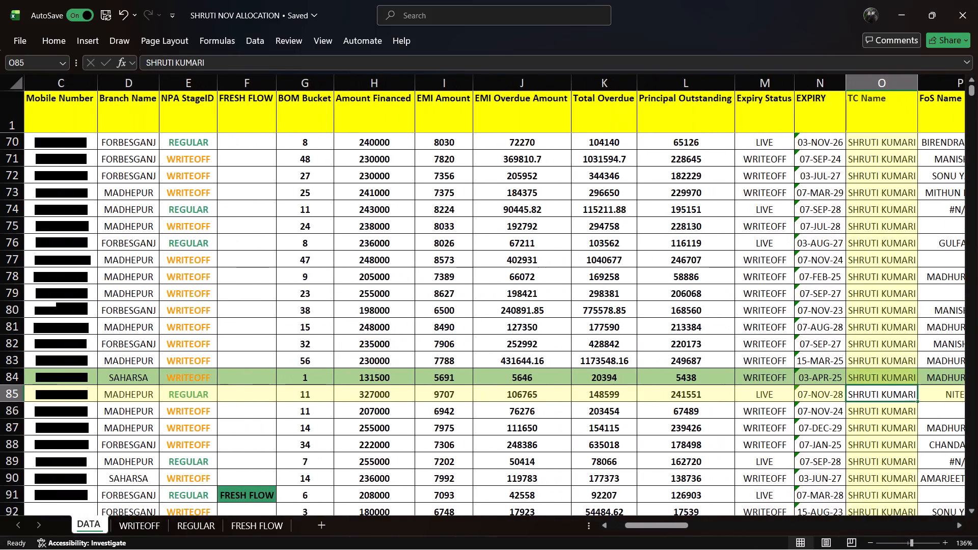
{"action": "key", "text": "Left"}
{"action": "key", "text": "Left"}
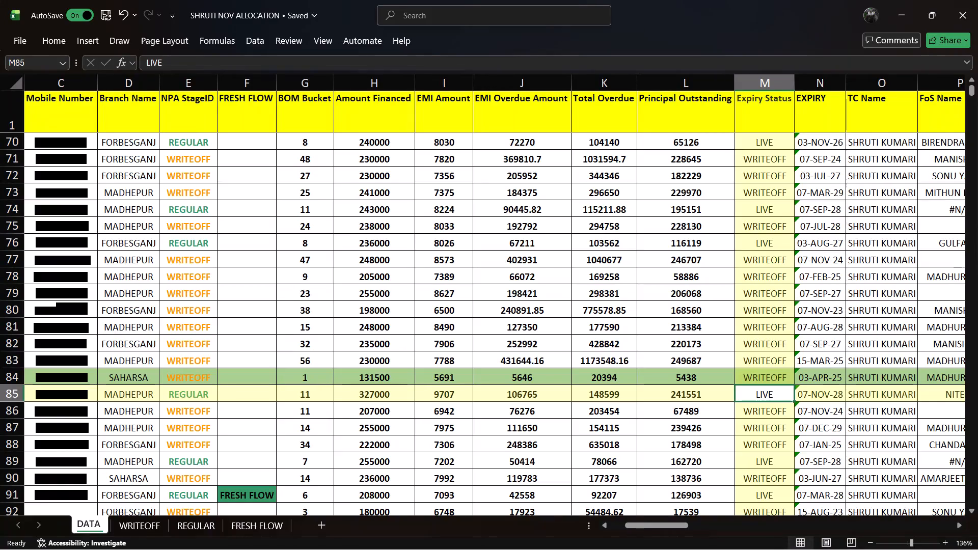
Read across the full row 85 record, from the loan number through the address, vehicle, reference, contact and feedback details to old feedback.
{"action": "key", "text": "Left"}
{"action": "key", "text": "Left"}
{"action": "key", "text": "Left"}
{"action": "key", "text": "Left"}
{"action": "key", "text": "Left"}
{"action": "key", "text": "Left"}
{"action": "key", "text": "Left"}
{"action": "key", "text": "Left"}
{"action": "key", "text": "Left"}
{"action": "key", "text": "Left"}
{"action": "key", "text": "Left"}
{"action": "key", "text": "Left"}
{"action": "key", "text": "Left"}
{"action": "key", "text": "Left"}
{"action": "key", "text": "Left"}
{"action": "key", "text": "Left"}
{"action": "key", "text": "Left"}
{"action": "key", "text": "Left"}
{"action": "key", "text": "Left"}
{"action": "key", "text": "Left"}
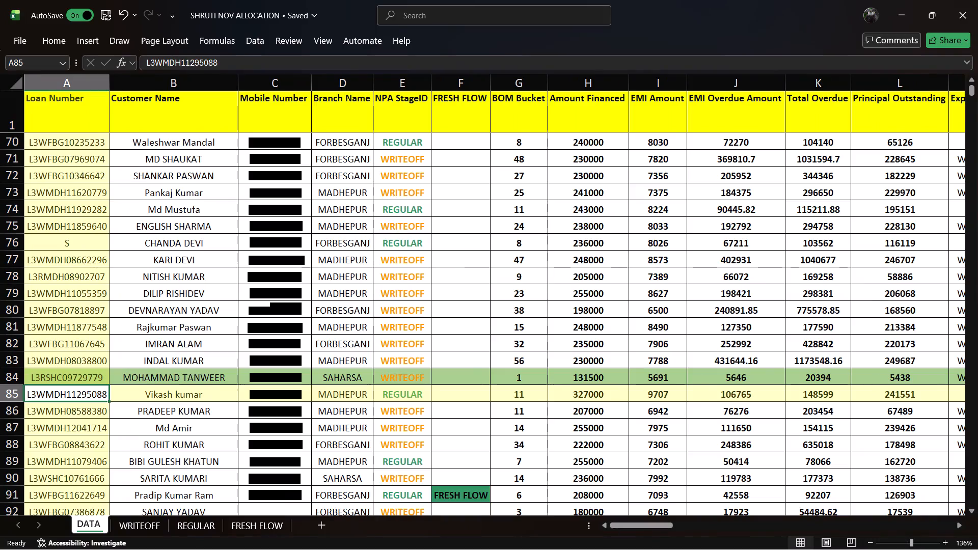
{"action": "key", "text": "Right"}
{"action": "key", "text": "Right"}
{"action": "key", "text": "Right"}
{"action": "key", "text": "Right"}
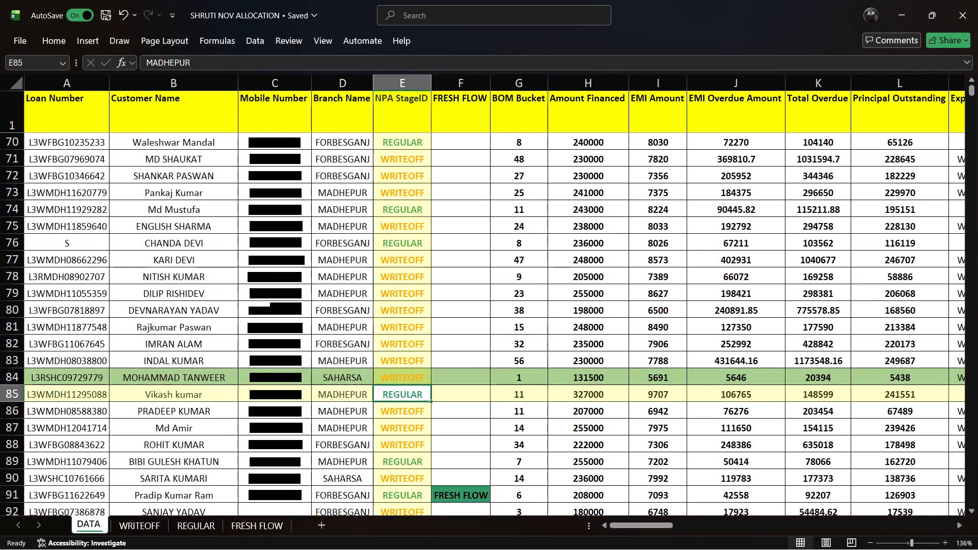
{"action": "key", "text": "Right"}
{"action": "key", "text": "Right"}
{"action": "key", "text": "Right"}
{"action": "key", "text": "Right"}
{"action": "key", "text": "Right"}
{"action": "key", "text": "Right"}
{"action": "key", "text": "Right"}
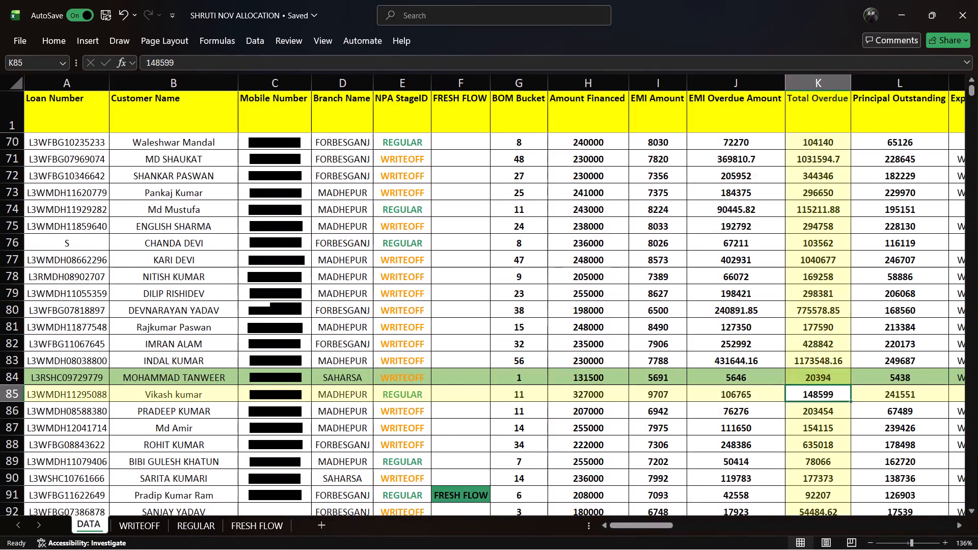
{"action": "key", "text": "Right"}
{"action": "key", "text": "Right"}
{"action": "key", "text": "Right"}
{"action": "key", "text": "Right"}
{"action": "key", "text": "Right"}
{"action": "key", "text": "Right"}
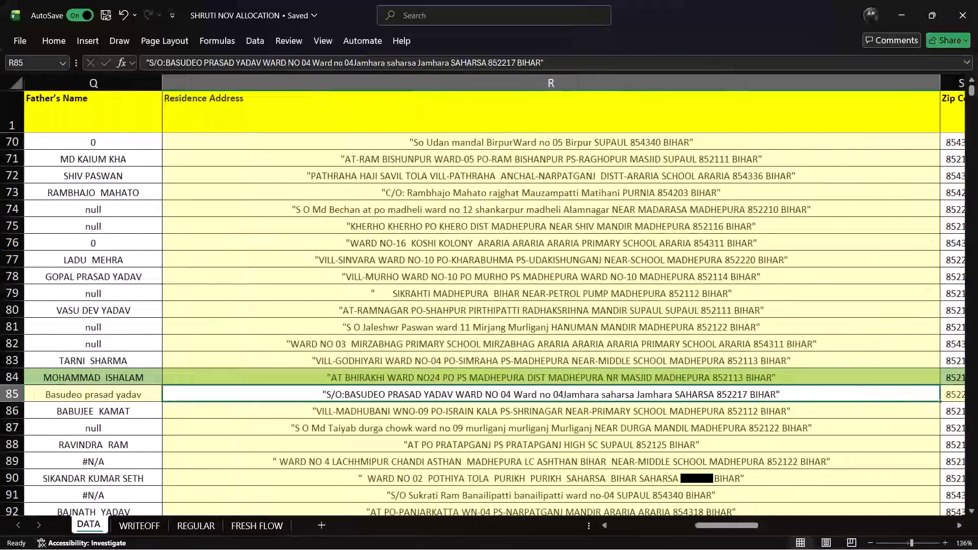
{"action": "key", "text": "Right"}
{"action": "key", "text": "Right"}
{"action": "key", "text": "Right"}
{"action": "key", "text": "Right"}
{"action": "key", "text": "Right"}
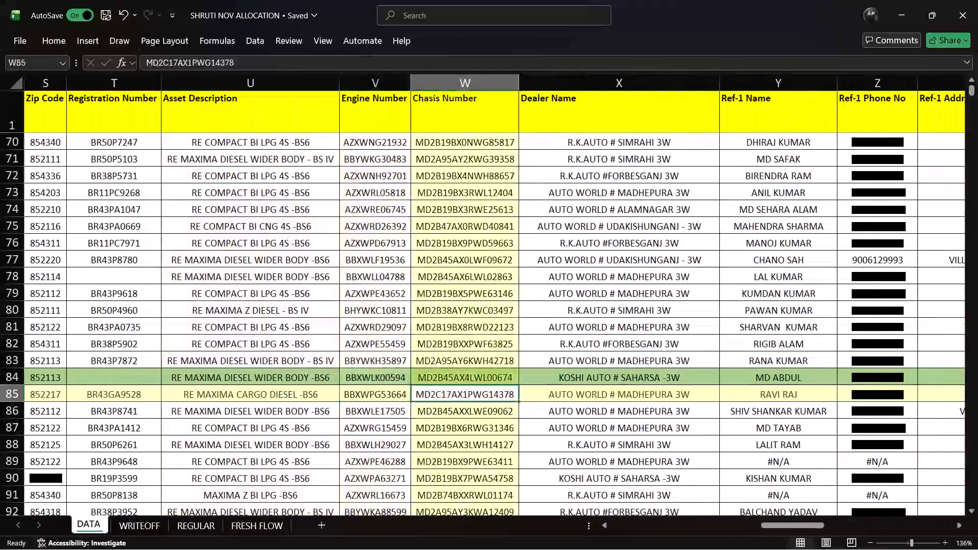
{"action": "key", "text": "Right"}
{"action": "key", "text": "Right"}
{"action": "key", "text": "Right"}
{"action": "key", "text": "Right"}
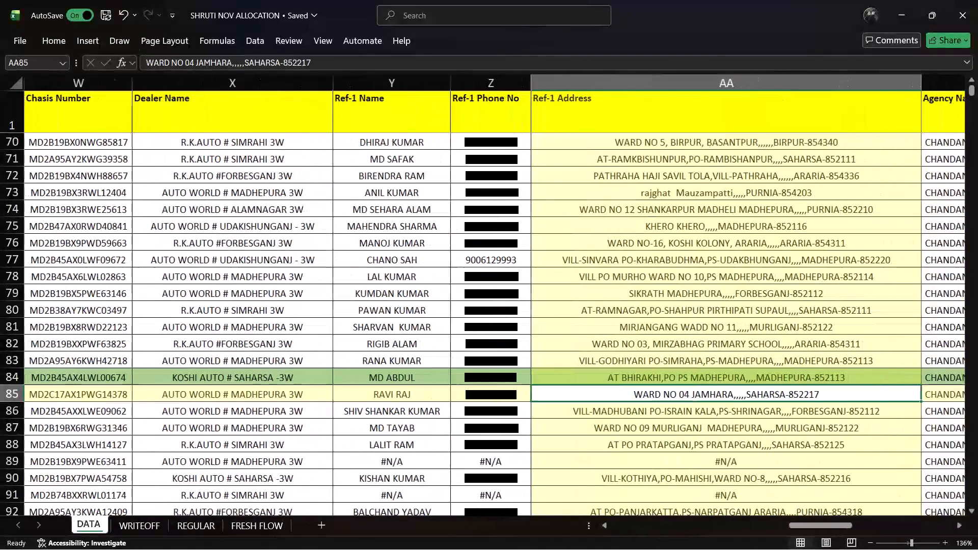
{"action": "key", "text": "Right"}
{"action": "key", "text": "Right"}
{"action": "key", "text": "Right"}
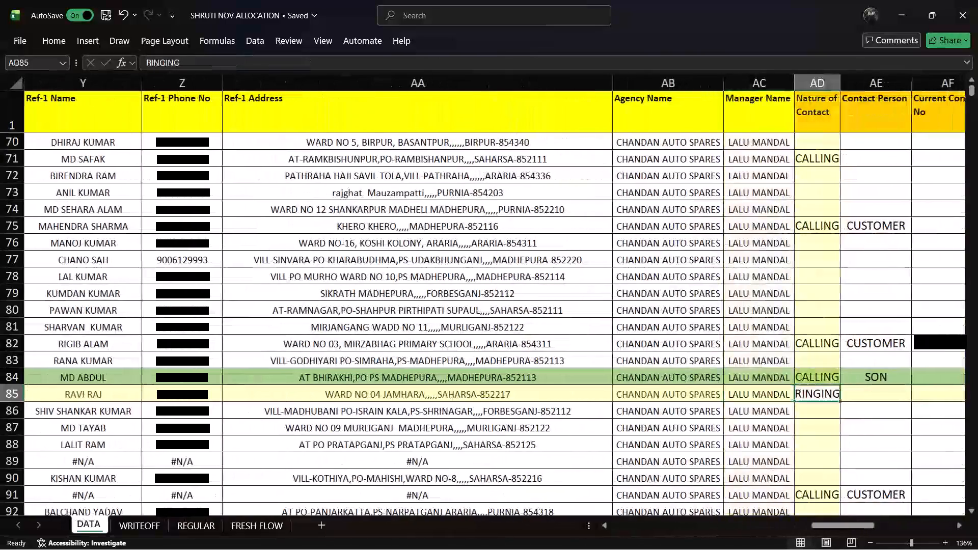
{"action": "key", "text": "Right"}
{"action": "key", "text": "Right"}
{"action": "key", "text": "Right"}
{"action": "key", "text": "Right"}
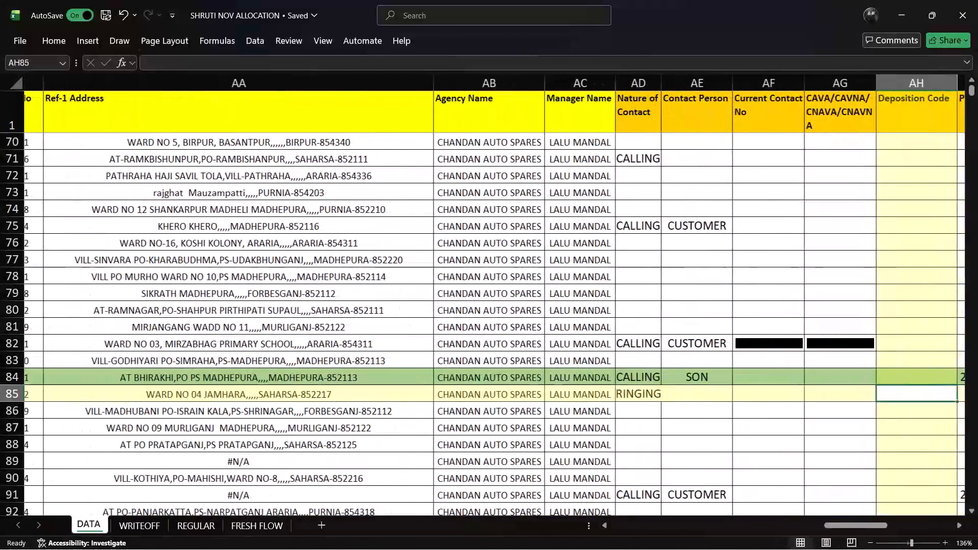
{"action": "key", "text": "Right"}
{"action": "key", "text": "Right"}
{"action": "key", "text": "Right"}
{"action": "key", "text": "Right"}
{"action": "key", "text": "Right"}
{"action": "key", "text": "Right"}
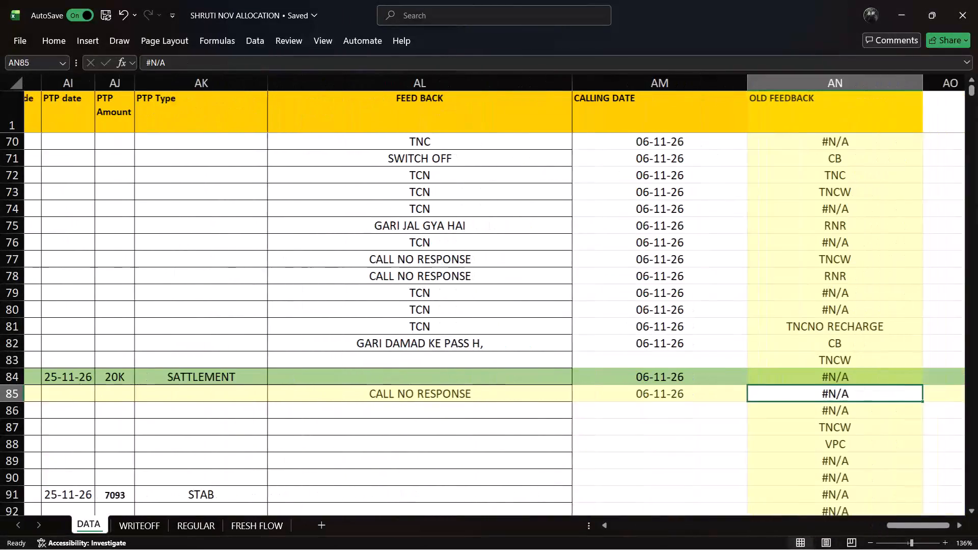
{"action": "key", "text": "Right"}
Go back to row 85's customer name and recheck the branch, loan amounts, expiry, FoS name and father's name.
{"action": "key", "text": "Left"}
{"action": "key", "text": "Left"}
{"action": "key", "text": "Left"}
{"action": "key", "text": "Left"}
{"action": "key", "text": "Left"}
{"action": "key", "text": "Left"}
{"action": "key", "text": "Left"}
{"action": "key", "text": "Left"}
{"action": "key", "text": "Left"}
{"action": "key", "text": "Left"}
{"action": "key", "text": "Left"}
{"action": "key", "text": "Left"}
{"action": "key", "text": "Left"}
{"action": "key", "text": "Left"}
{"action": "key", "text": "Left"}
{"action": "key", "text": "Left"}
{"action": "key", "text": "Left"}
{"action": "key", "text": "Left"}
{"action": "key", "text": "Left"}
{"action": "key", "text": "Left"}
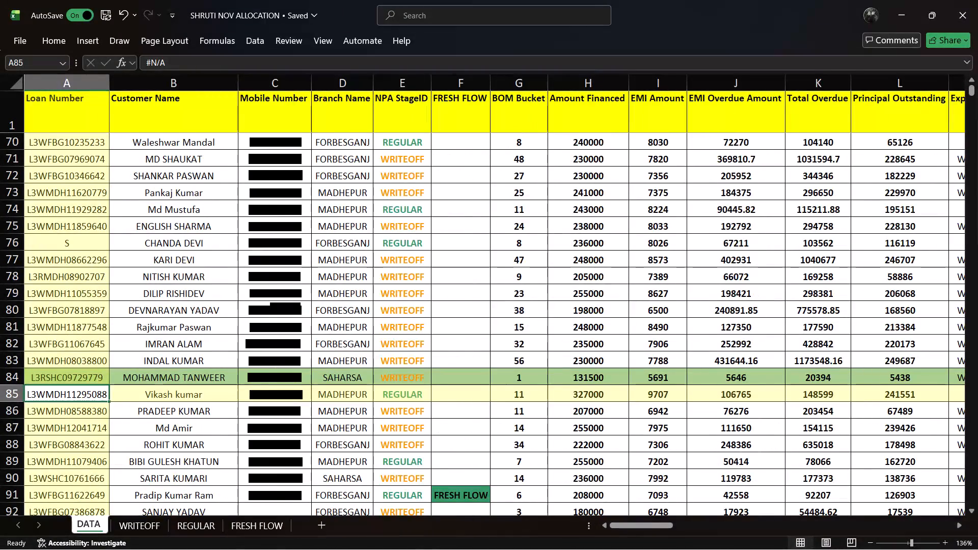
{"action": "left_click", "coordinate": [173, 394]}
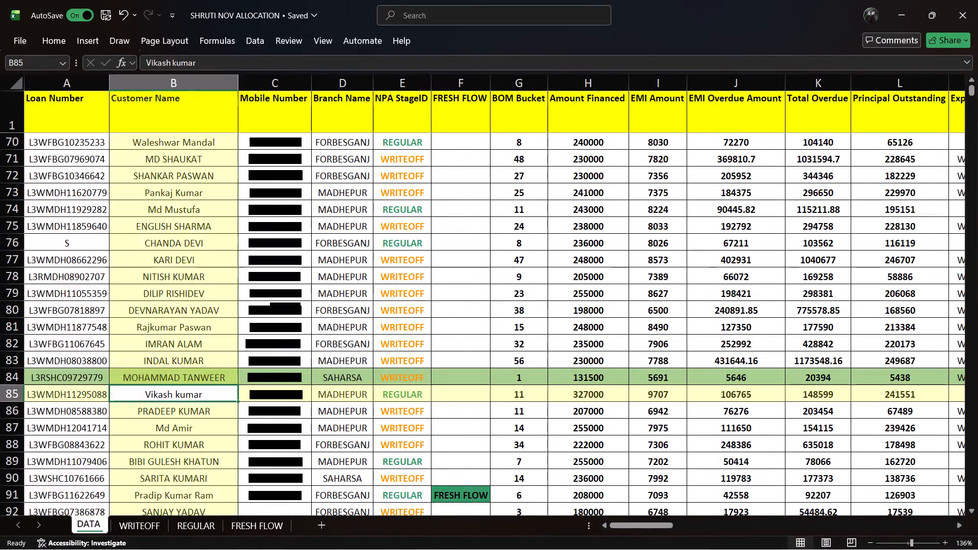
{"action": "key", "text": "Right"}
{"action": "key", "text": "Right"}
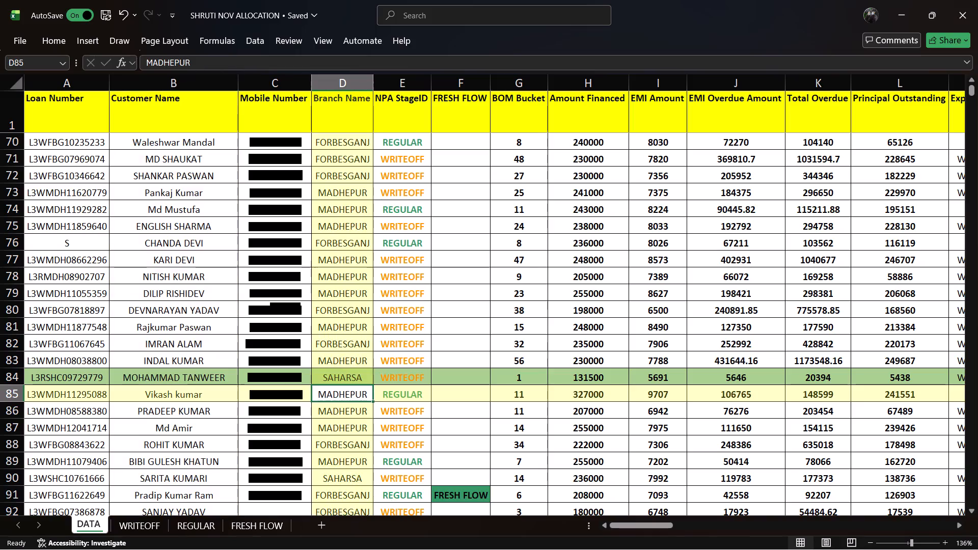
{"action": "key", "text": "Right"}
{"action": "key", "text": "Right"}
{"action": "key", "text": "Right"}
{"action": "key", "text": "Right"}
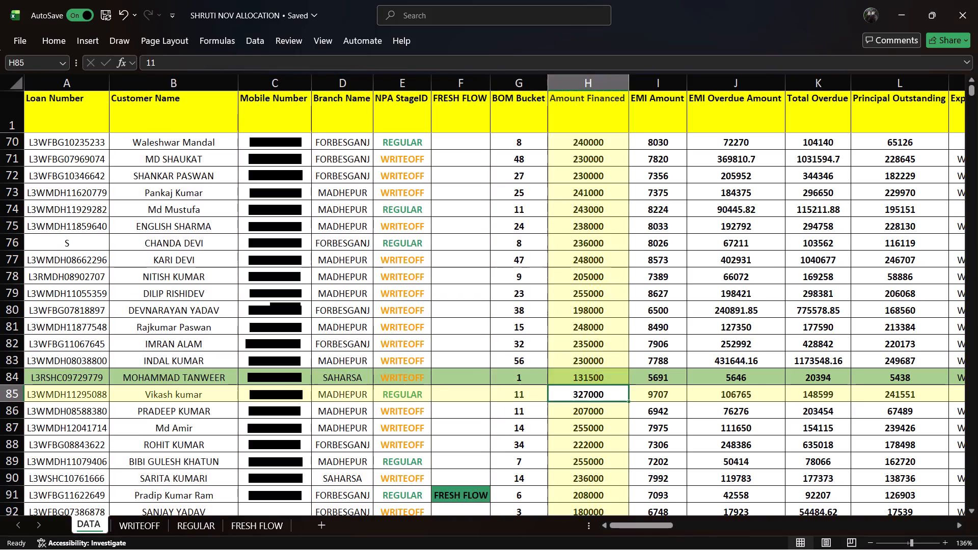
{"action": "key", "text": "Right"}
{"action": "key", "text": "Right"}
{"action": "key", "text": "Right"}
{"action": "key", "text": "Right"}
{"action": "key", "text": "Right"}
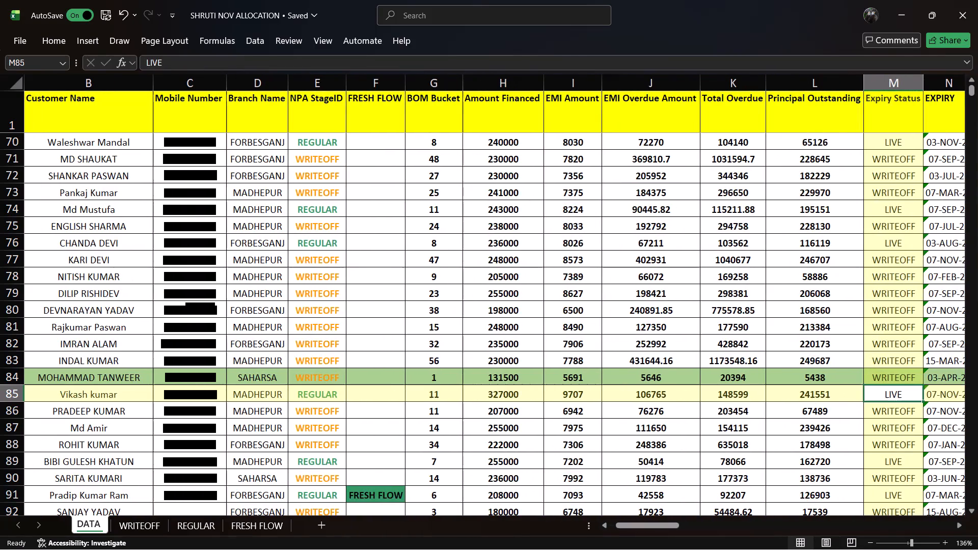
{"action": "key", "text": "Right"}
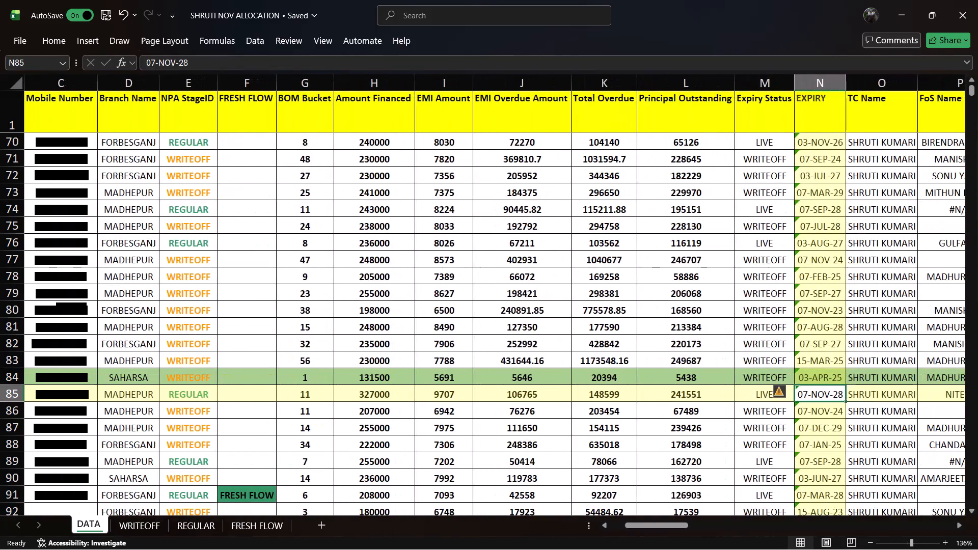
{"action": "left_click", "coordinate": [751, 396]}
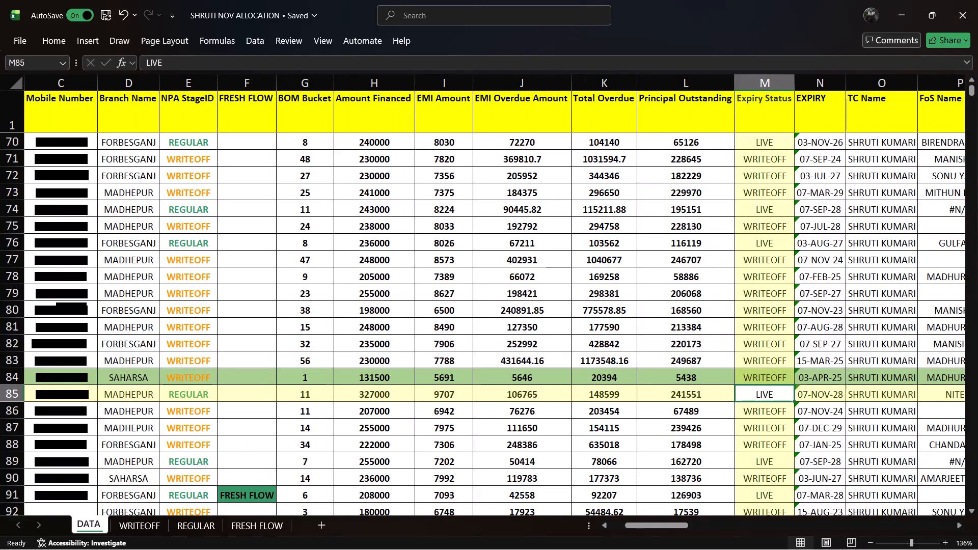
{"action": "key", "text": "Right"}
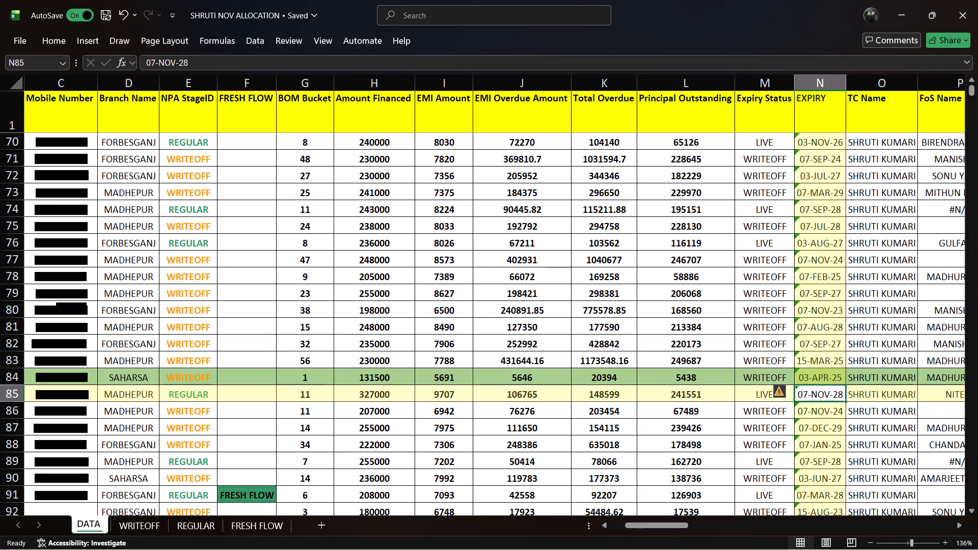
{"action": "key", "text": "Right"}
{"action": "key", "text": "Right"}
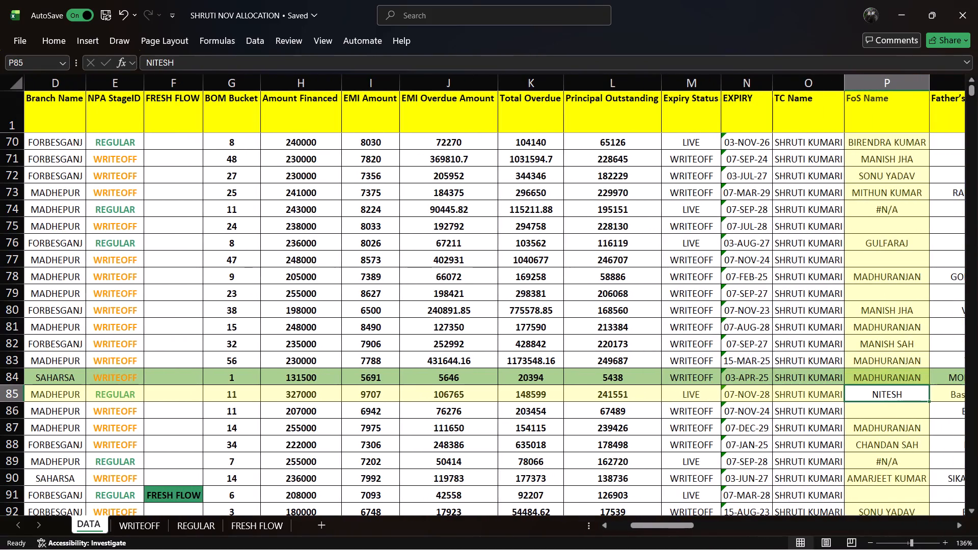
{"action": "key", "text": "Left"}
{"action": "key", "text": "Right"}
{"action": "key", "text": "Right"}
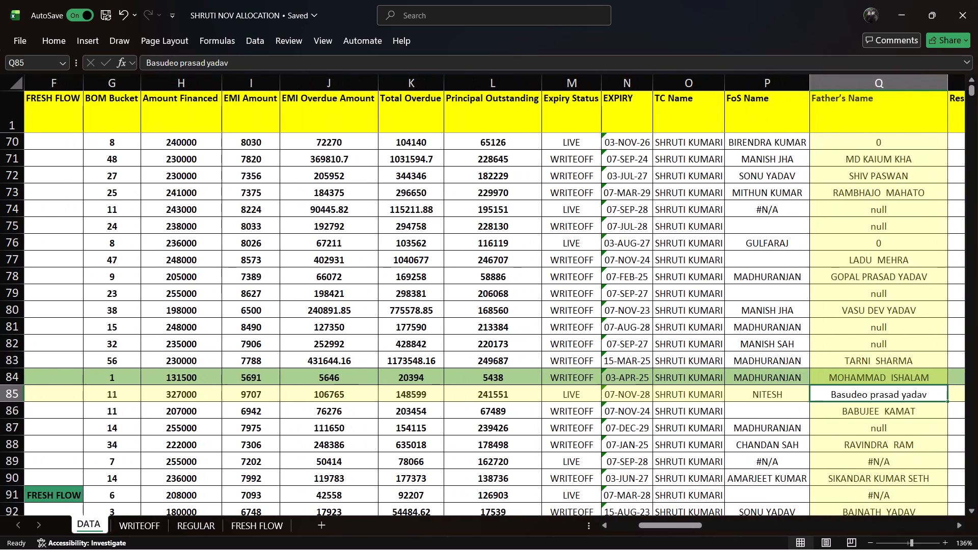
Examine row 85's expiry status, residence address, zip code, principal outstanding and EMI overdue amount, returning to the loan number.
{"action": "left_click", "coordinate": [554, 392]}
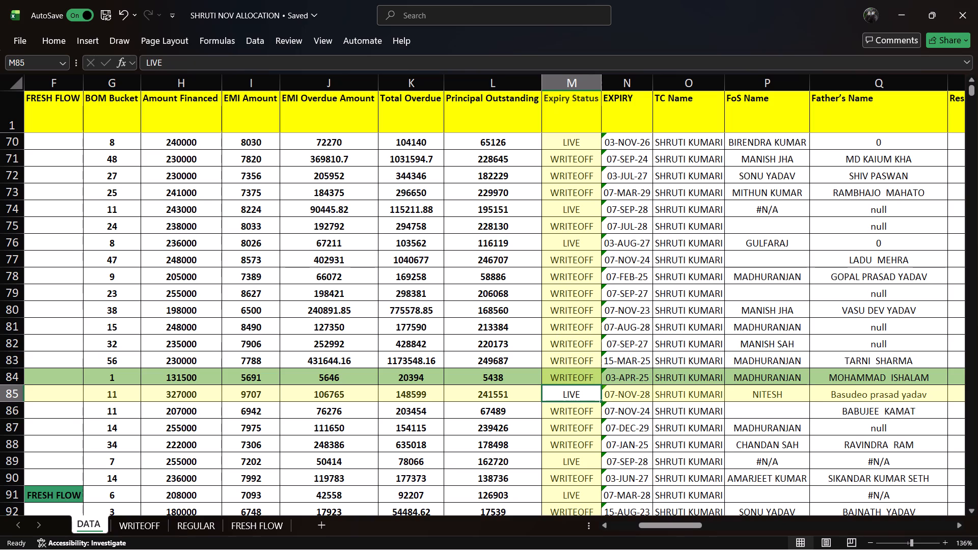
{"action": "key", "text": "Right"}
{"action": "key", "text": "Right"}
{"action": "key", "text": "Right"}
{"action": "key", "text": "Right"}
{"action": "key", "text": "Right"}
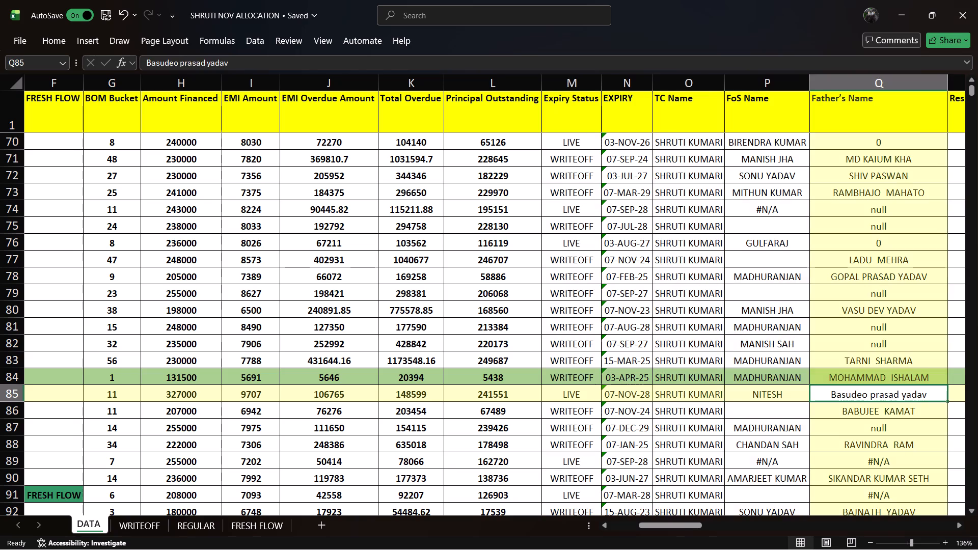
{"action": "key", "text": "Right"}
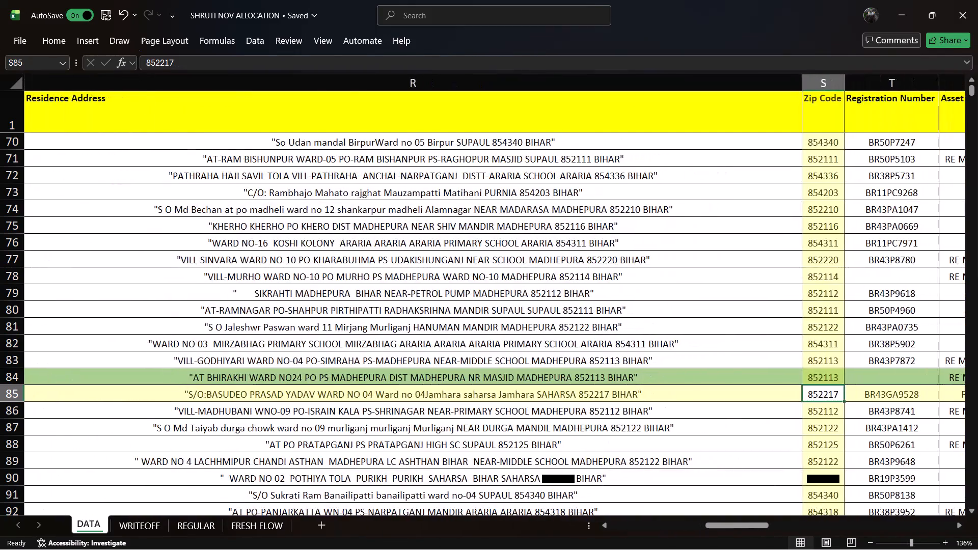
{"action": "key", "text": "Left"}
{"action": "key", "text": "Left"}
{"action": "key", "text": "Left"}
{"action": "key", "text": "Left"}
{"action": "key", "text": "Left"}
{"action": "key", "text": "Left"}
{"action": "key", "text": "Left"}
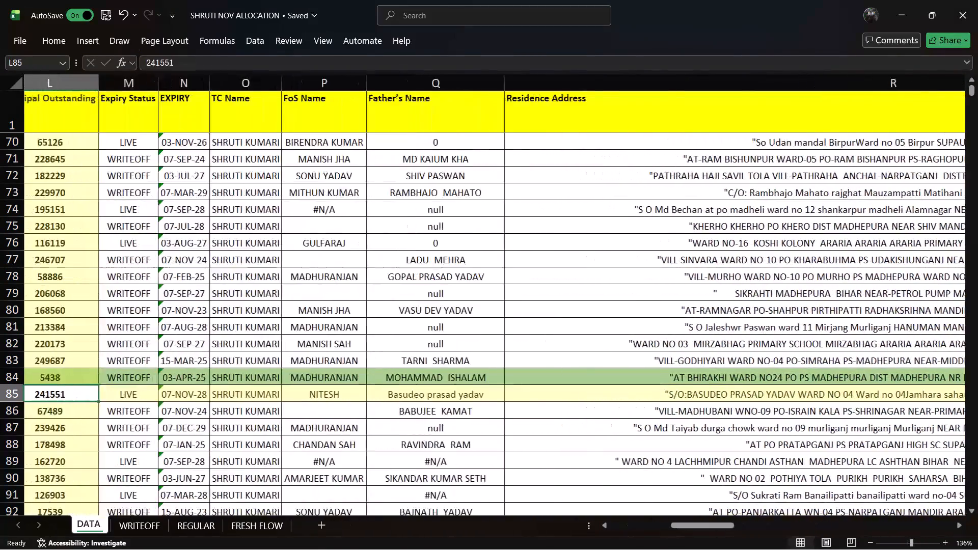
{"action": "key", "text": "Left"}
{"action": "key", "text": "Right"}
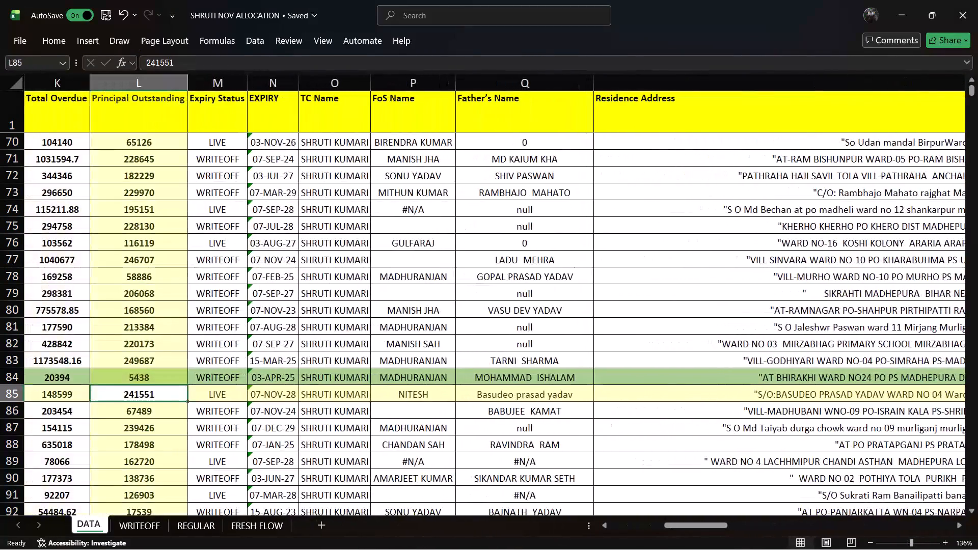
{"action": "key", "text": "Left"}
{"action": "key", "text": "Left"}
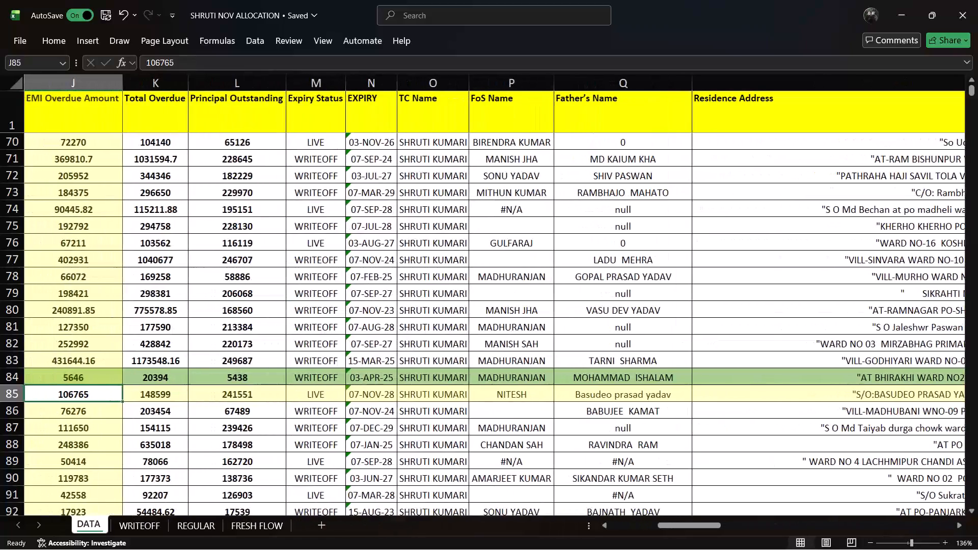
{"action": "key", "text": "Left"}
{"action": "key", "text": "Left"}
{"action": "key", "text": "Left"}
{"action": "key", "text": "Left"}
{"action": "key", "text": "Left"}
{"action": "key", "text": "Left"}
{"action": "key", "text": "Left"}
{"action": "key", "text": "Left"}
{"action": "key", "text": "Left"}
{"action": "key", "text": "Left"}
{"action": "key", "text": "Left"}
{"action": "key", "text": "Left"}
{"action": "key", "text": "Left"}
{"action": "key", "text": "Left"}
{"action": "key", "text": "Left"}
{"action": "key", "text": "Left"}
{"action": "key", "text": "Left"}
{"action": "key", "text": "Left"}
{"action": "key", "text": "Left"}
{"action": "key", "text": "Left"}
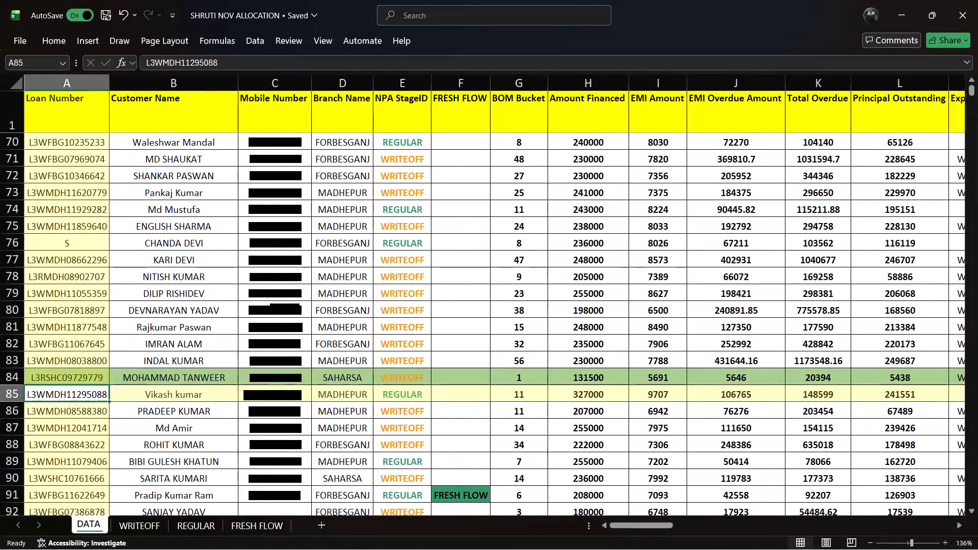
Check the mobile number in row 85's record and return to the customer name.
{"action": "key", "text": "Right"}
{"action": "key", "text": "Right"}
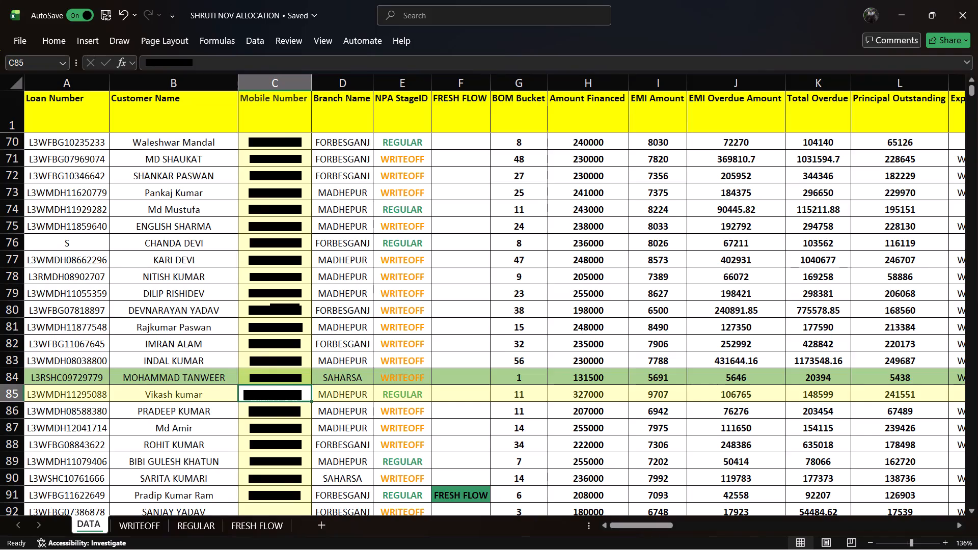
{"action": "key", "text": "Left"}
{"action": "key", "text": "Left"}
{"action": "key", "text": "Left"}
{"action": "key", "text": "Left"}
{"action": "key", "text": "Left"}
{"action": "key", "text": "Right"}
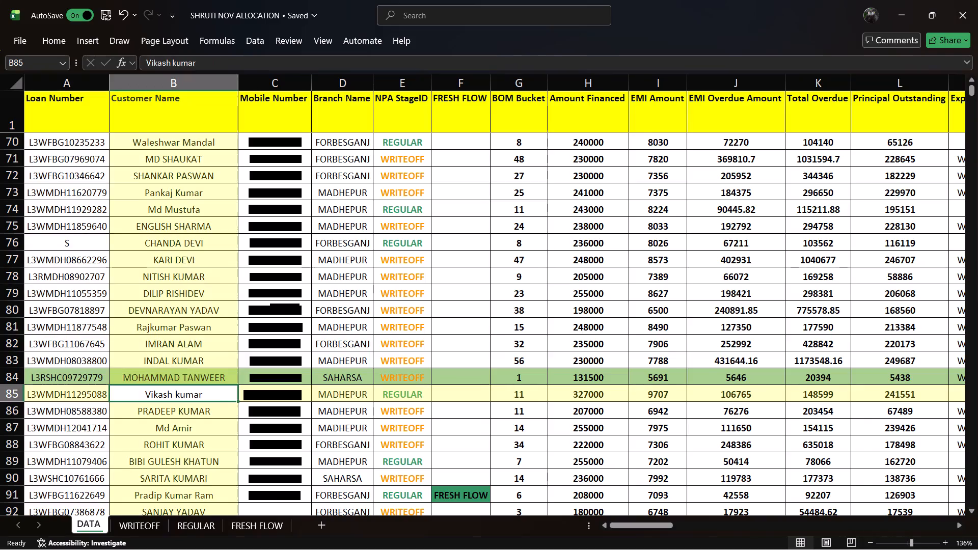
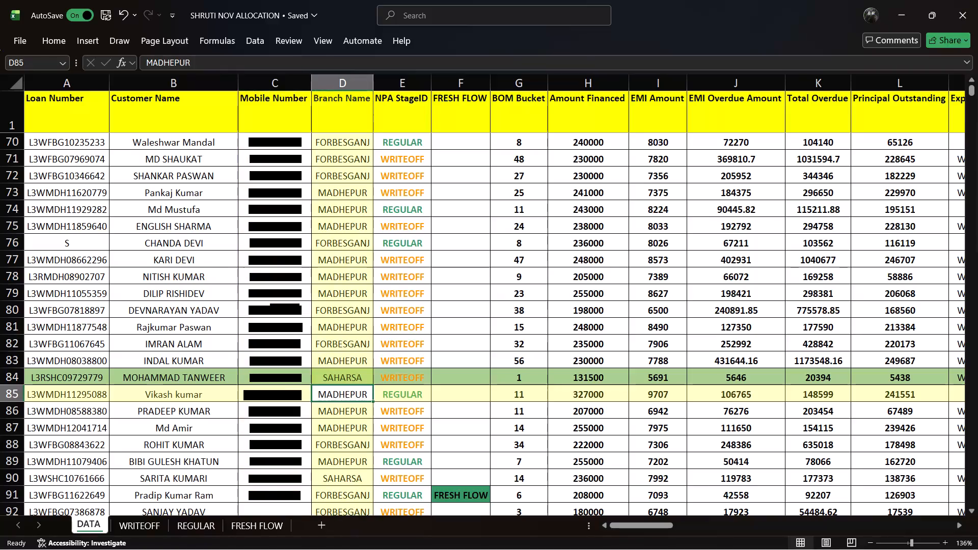
Check the branch name, NPA stage, fresh flow and BOM bucket in row 85's record, returning to the loan number.
{"action": "key", "text": "Right"}
{"action": "key", "text": "Right"}
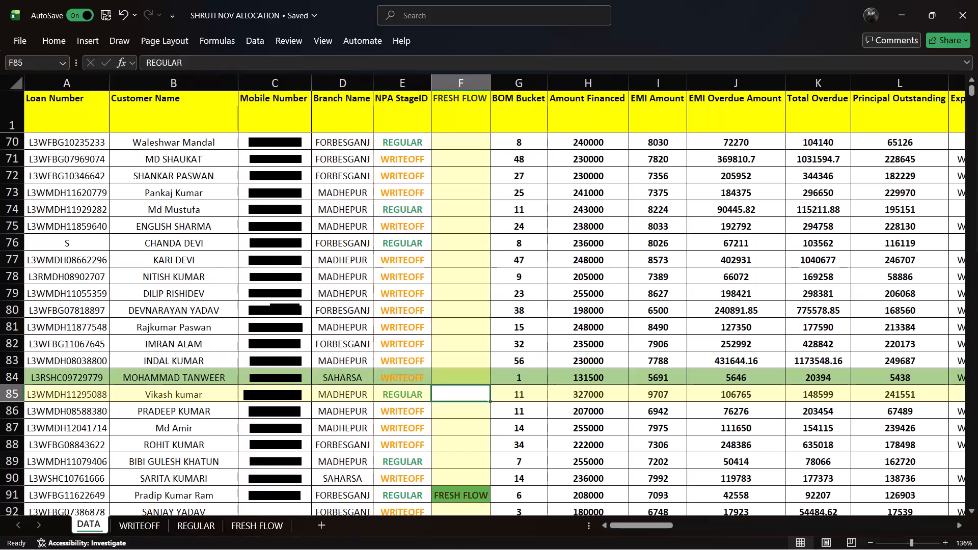
{"action": "key", "text": "Right"}
{"action": "key", "text": "Left"}
{"action": "key", "text": "Left"}
{"action": "key", "text": "Left"}
{"action": "key", "text": "Left"}
{"action": "key", "text": "Left"}
{"action": "key", "text": "Left"}
{"action": "key", "text": "Left"}
{"action": "key", "text": "Left"}
{"action": "key", "text": "Left"}
{"action": "key", "text": "Left"}
{"action": "key", "text": "Left"}
{"action": "key", "text": "Left"}
{"action": "key", "text": "Left"}
{"action": "key", "text": "Left"}
{"action": "key", "text": "Left"}
{"action": "key", "text": "Left"}
{"action": "key", "text": "Left"}
{"action": "key", "text": "Left"}
{"action": "key", "text": "Left"}
{"action": "key", "text": "Left"}
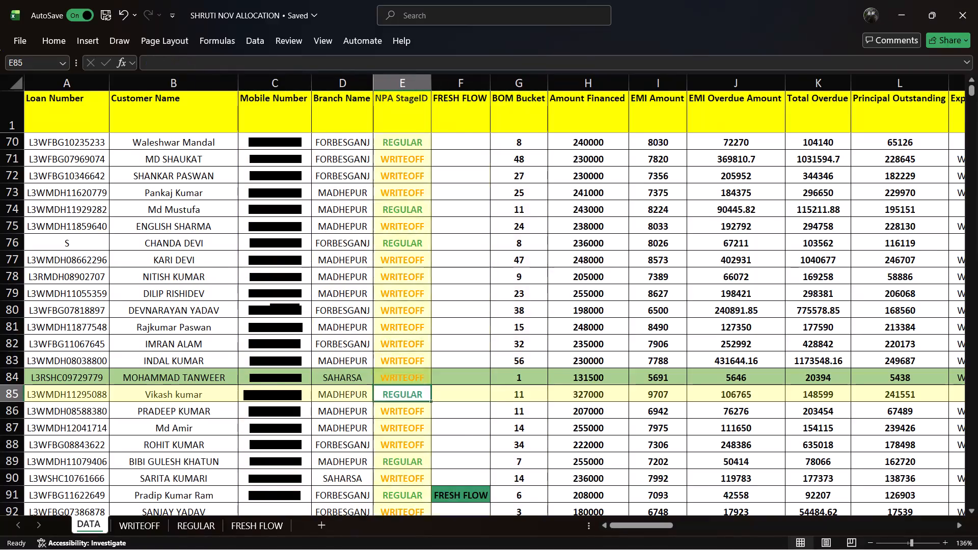
Examine row 85's record from the branch through the loan and overdue amounts to the expiry date, returning to principal outstanding.
{"action": "key", "text": "Right"}
{"action": "key", "text": "Right"}
{"action": "key", "text": "Right"}
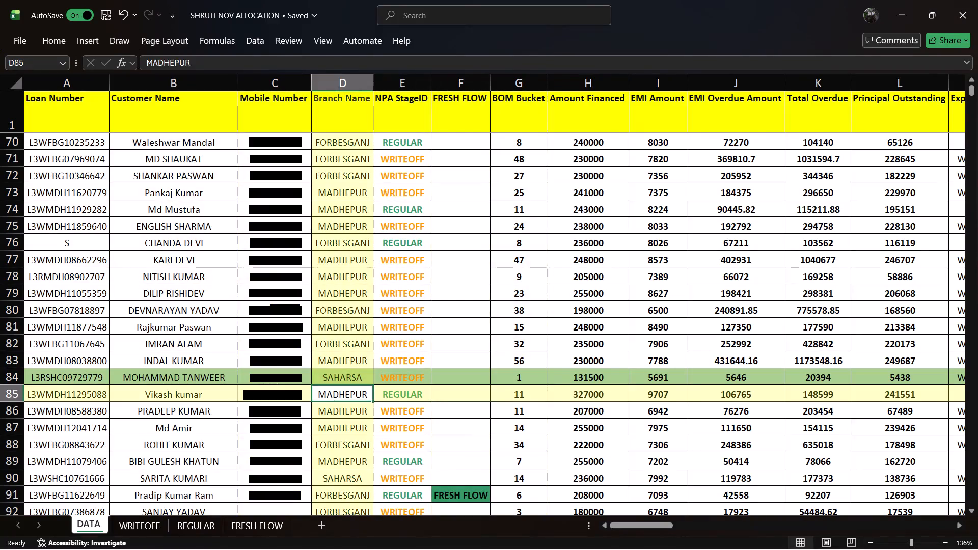
{"action": "key", "text": "Right"}
{"action": "key", "text": "Right"}
{"action": "key", "text": "Right"}
{"action": "key", "text": "Right"}
{"action": "key", "text": "Right"}
{"action": "key", "text": "Right"}
{"action": "key", "text": "Right"}
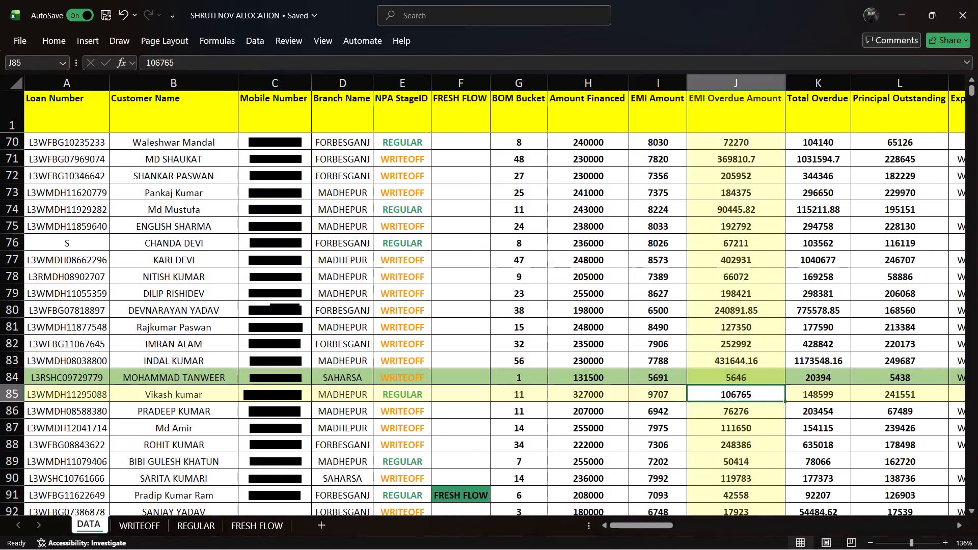
{"action": "key", "text": "Right"}
{"action": "key", "text": "Right"}
{"action": "key", "text": "Right"}
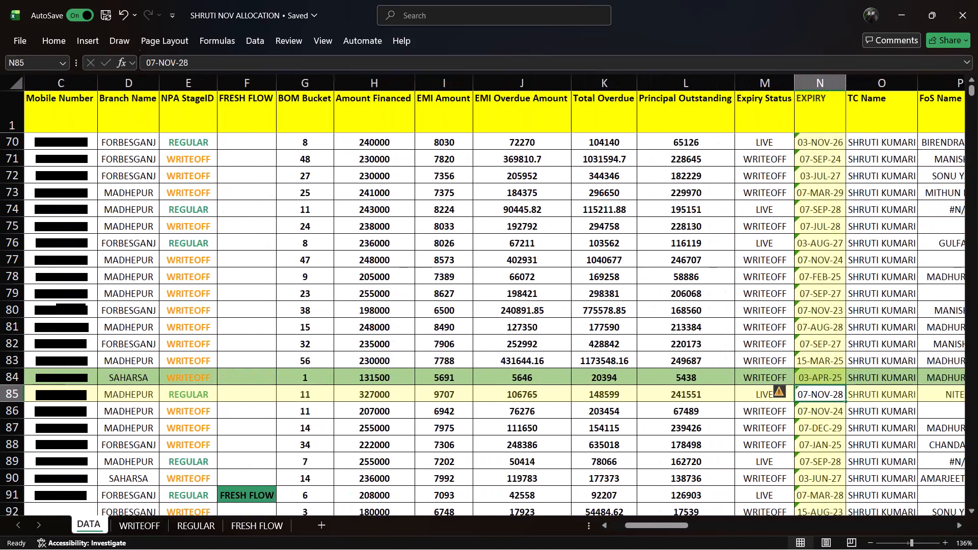
{"action": "key", "text": "Left"}
{"action": "key", "text": "Left"}
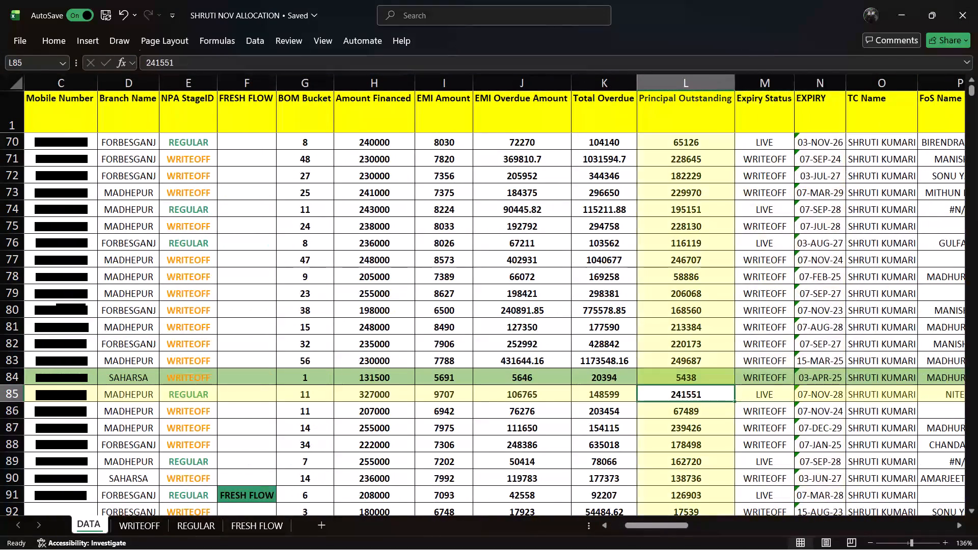
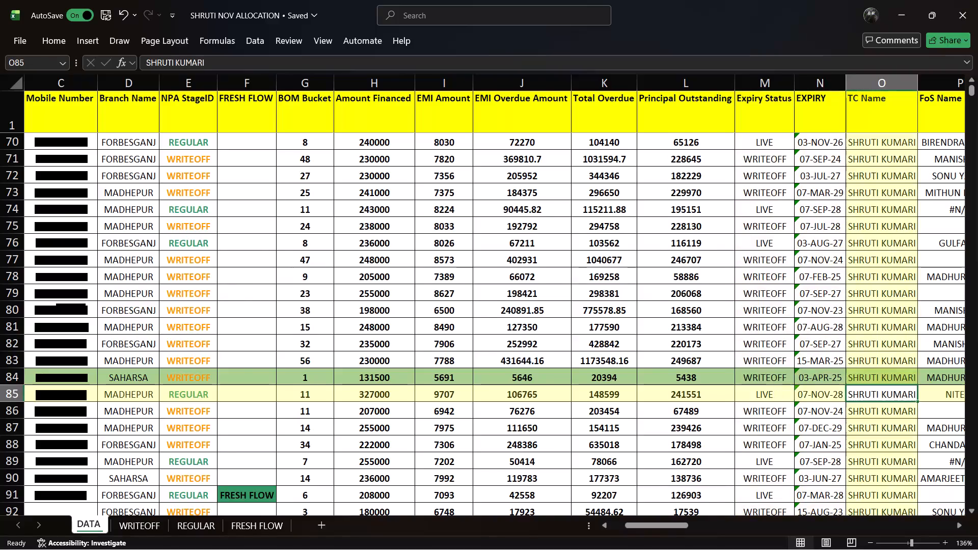
Examine row 85's record from the FoS name through the residence address, vehicle and dealer details to the reference address.
{"action": "key", "text": "Right"}
{"action": "key", "text": "Right"}
{"action": "key", "text": "Right"}
{"action": "key", "text": "Right"}
{"action": "key", "text": "Right"}
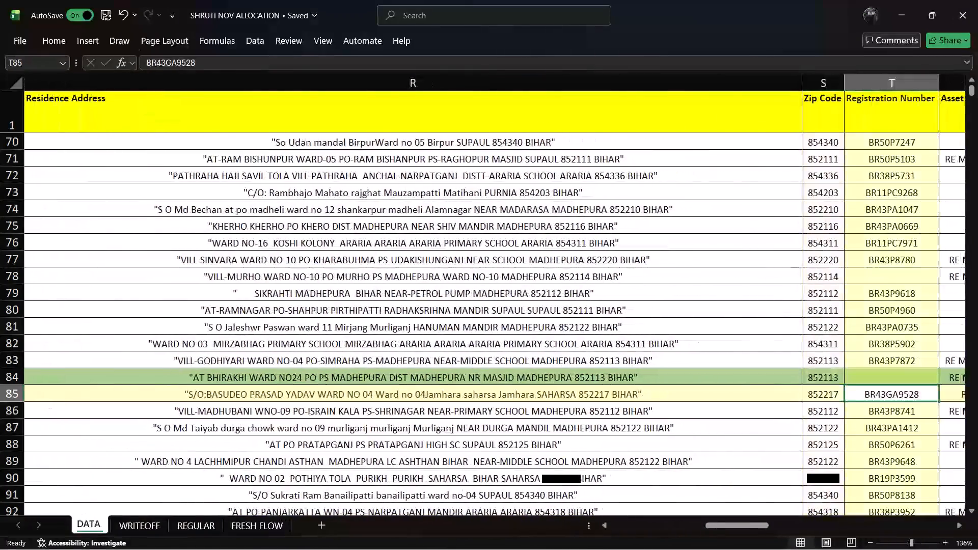
{"action": "key", "text": "Right"}
{"action": "key", "text": "Right"}
{"action": "key", "text": "Right"}
{"action": "key", "text": "Right"}
{"action": "key", "text": "Right"}
{"action": "key", "text": "Right"}
{"action": "key", "text": "Right"}
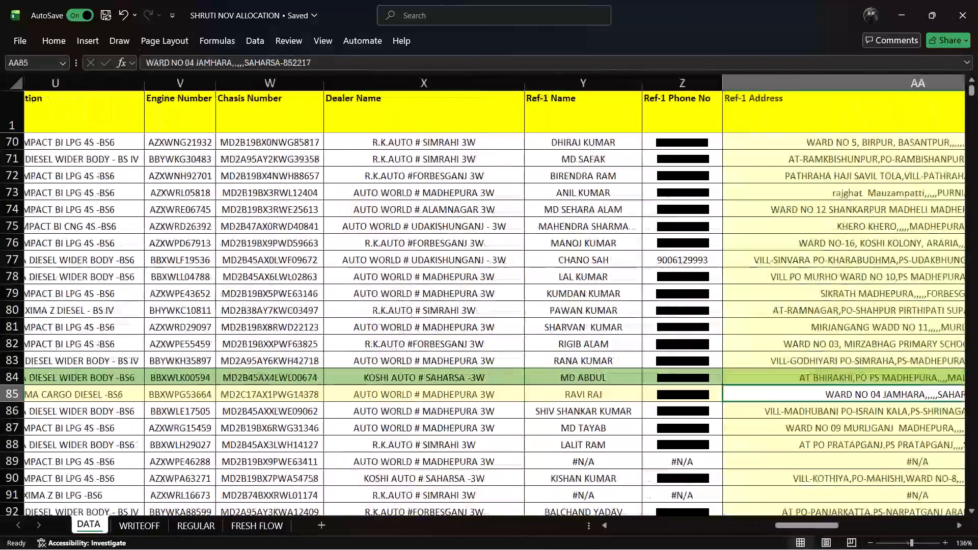
Check row 85's agency, manager, contact, deposition code and PTP fields through to the feedback.
{"action": "key", "text": "Right"}
{"action": "key", "text": "Right"}
{"action": "key", "text": "Right"}
{"action": "key", "text": "Right"}
{"action": "key", "text": "Right"}
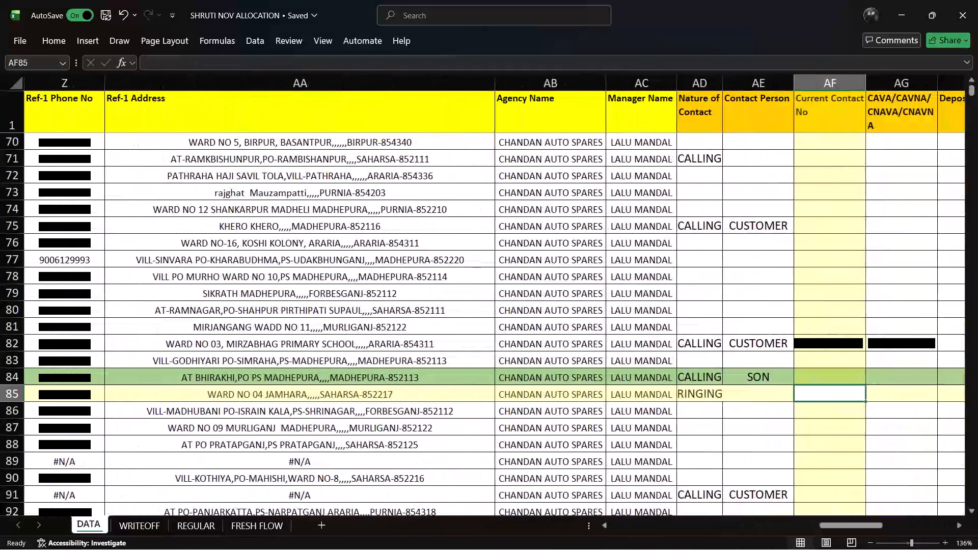
{"action": "key", "text": "Right"}
{"action": "key", "text": "Right"}
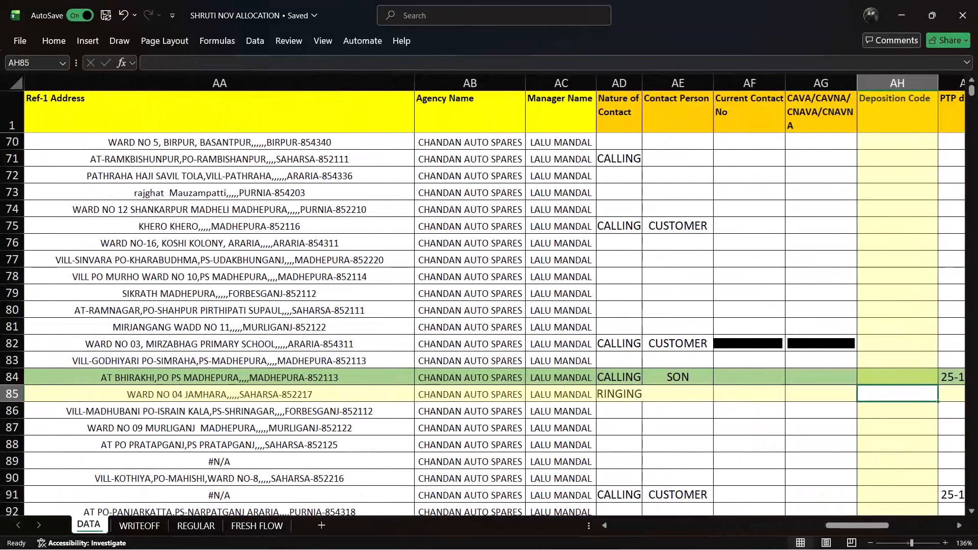
{"action": "key", "text": "Right"}
{"action": "key", "text": "Right"}
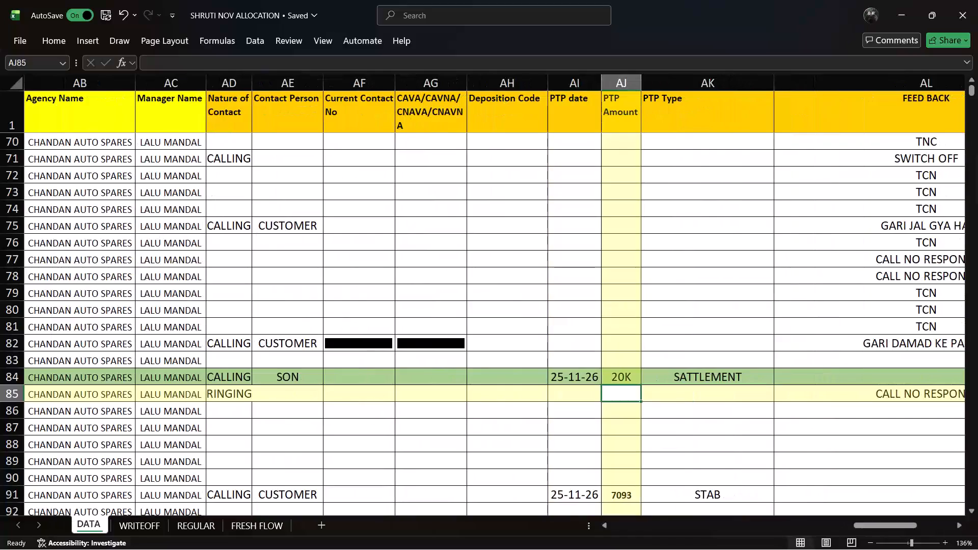
{"action": "key", "text": "Right"}
{"action": "key", "text": "Right"}
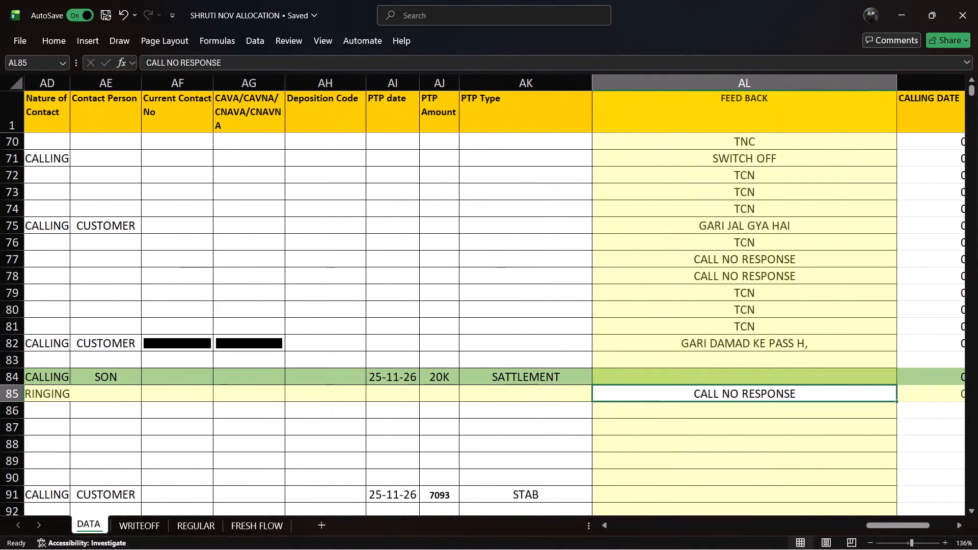
Review row 85 back from the feedback to the customer name, ending on the loan number.
{"action": "key", "text": "Left"}
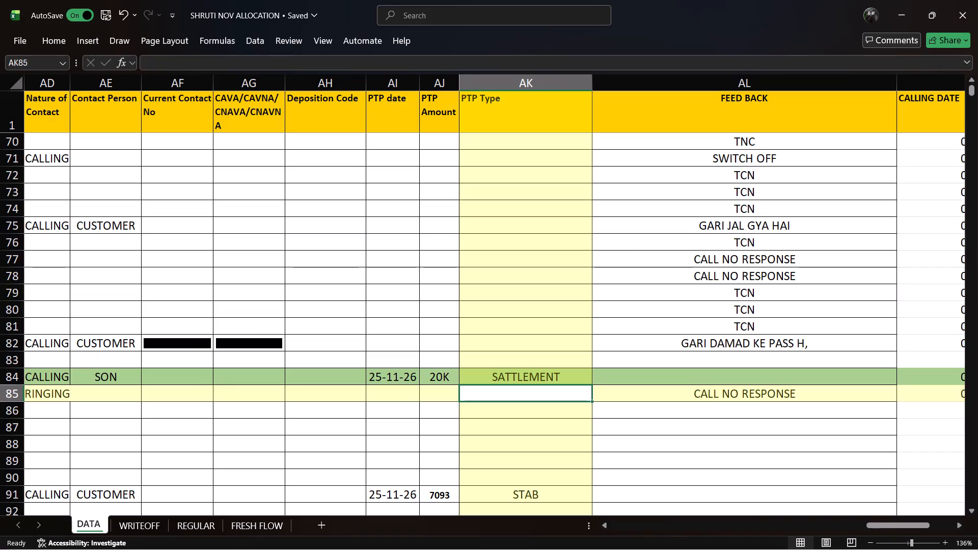
{"action": "key", "text": "Left"}
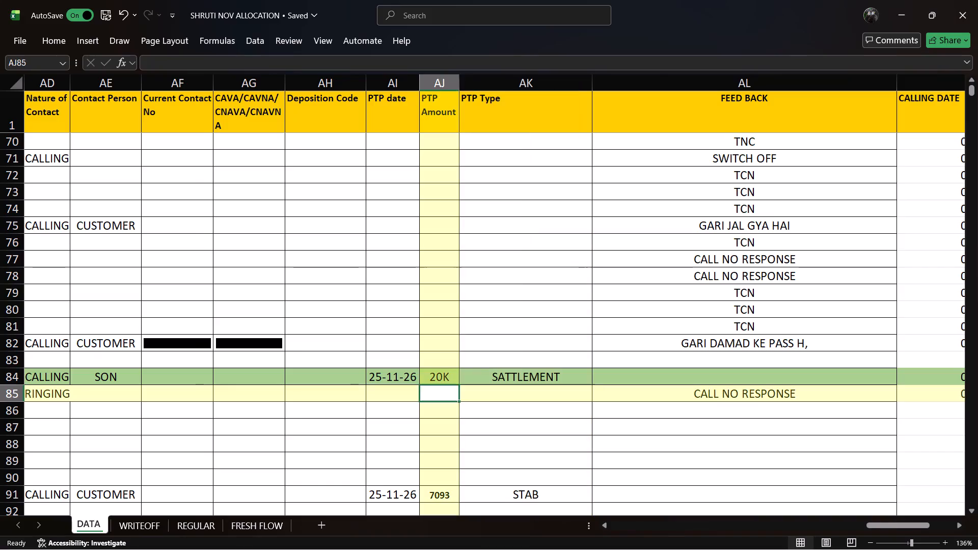
{"action": "key", "text": "Left"}
{"action": "key", "text": "Left"}
{"action": "key", "text": "Left"}
{"action": "key", "text": "Left"}
{"action": "key", "text": "Left"}
{"action": "key", "text": "Left"}
{"action": "key", "text": "Left"}
{"action": "key", "text": "Left"}
{"action": "key", "text": "Left"}
{"action": "key", "text": "Left"}
{"action": "key", "text": "Left"}
{"action": "key", "text": "Left"}
{"action": "key", "text": "Left"}
{"action": "key", "text": "Left"}
{"action": "key", "text": "Left"}
{"action": "key", "text": "Left"}
{"action": "key", "text": "Left"}
{"action": "key", "text": "Left"}
{"action": "key", "text": "Left"}
{"action": "key", "text": "Left"}
{"action": "key", "text": "Left"}
{"action": "key", "text": "Left"}
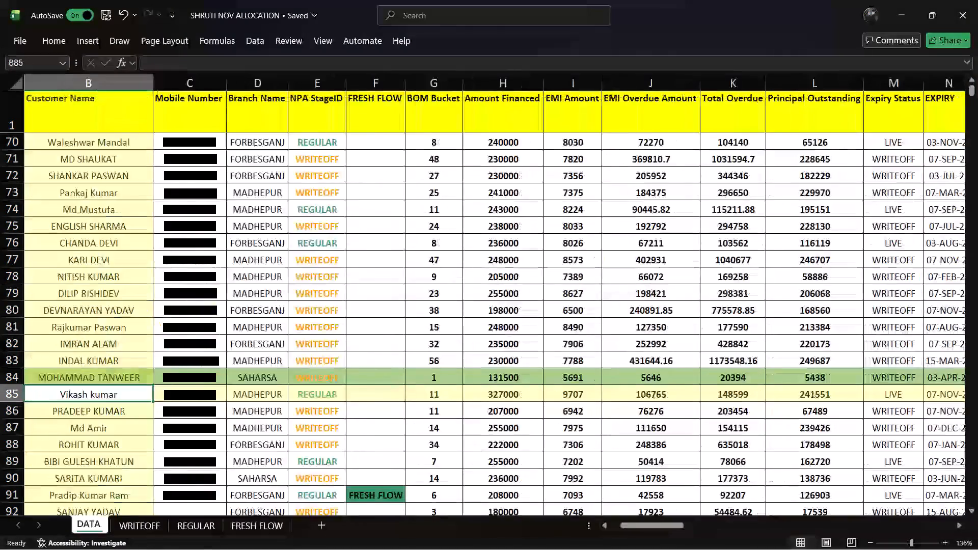
{"action": "key", "text": "Right"}
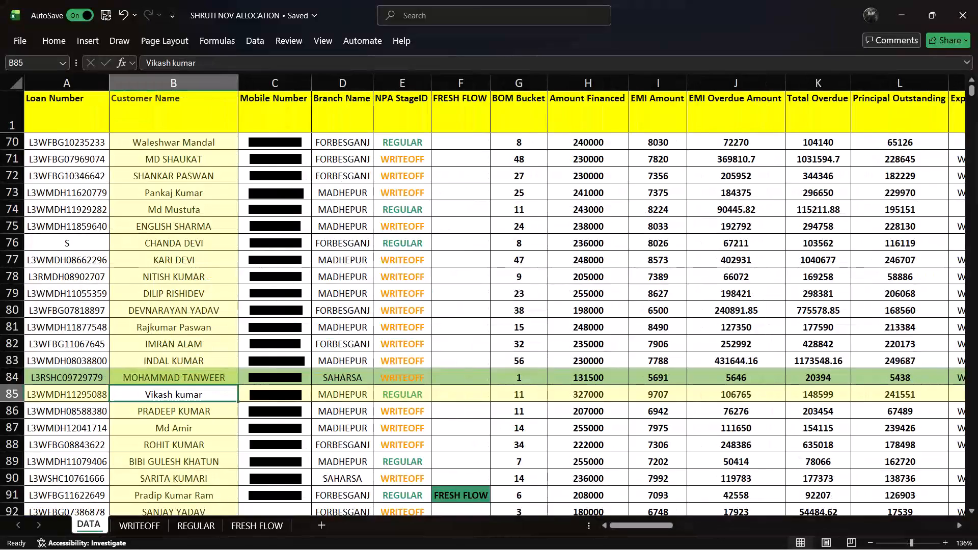
{"action": "key", "text": "Left"}
{"action": "key", "text": "Right"}
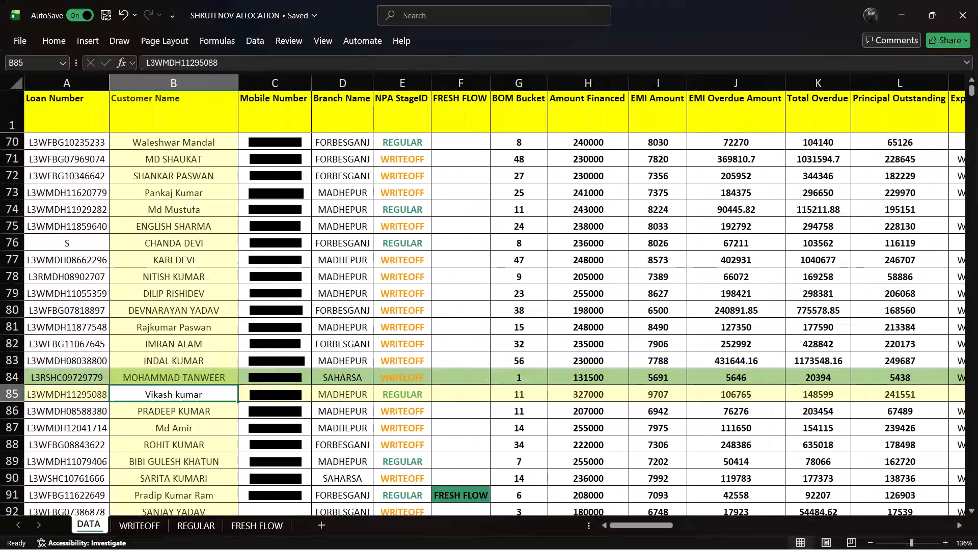
{"action": "key", "text": "Right"}
{"action": "key", "text": "Left"}
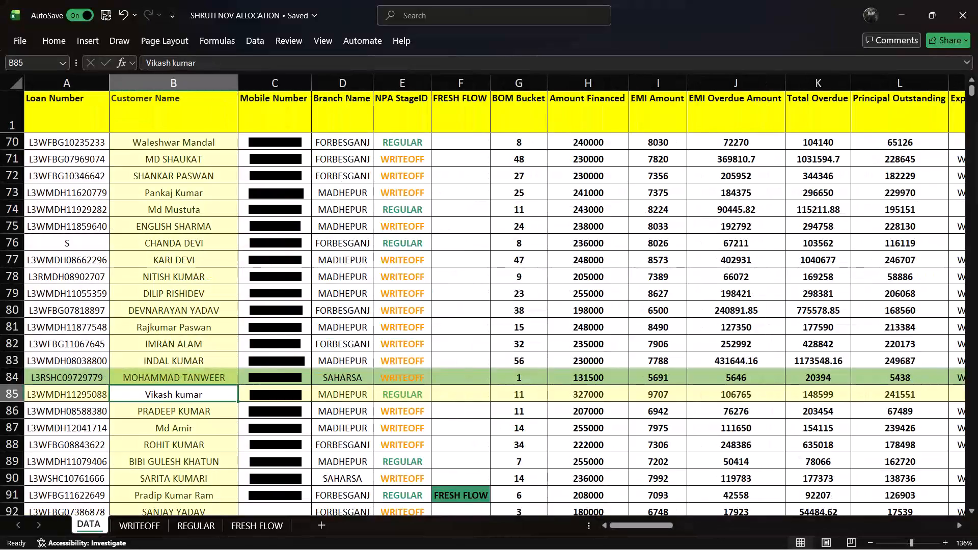
{"action": "key", "text": "Left"}
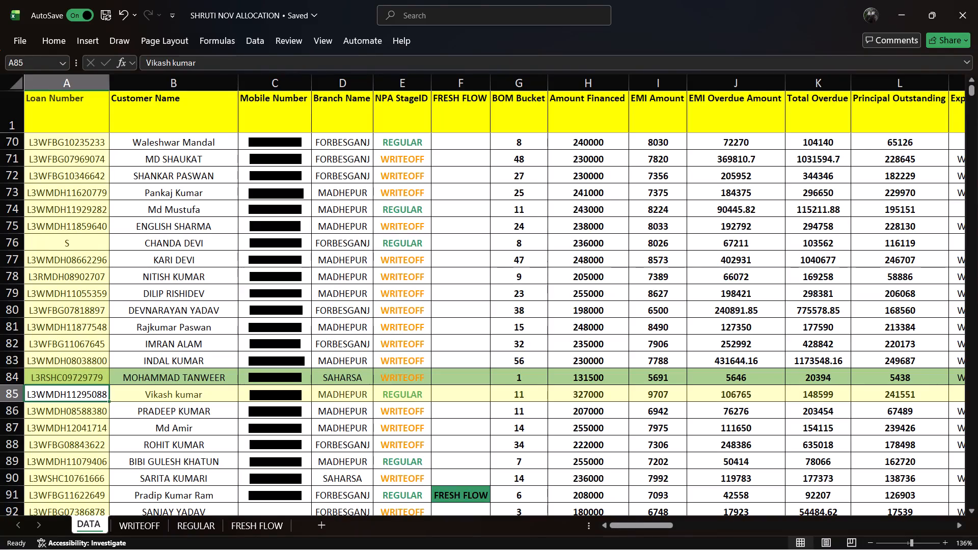
Examine row 85's branch, loan and overdue amounts, FoS name and residence address, returning to the loan number.
{"action": "key", "text": "Right"}
{"action": "key", "text": "Right"}
{"action": "key", "text": "Right"}
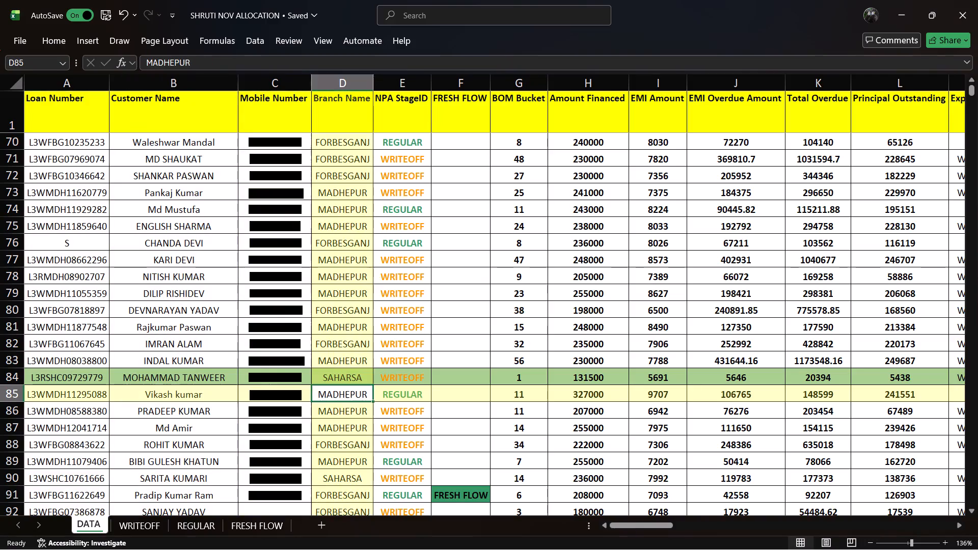
{"action": "key", "text": "Right"}
{"action": "key", "text": "Right"}
{"action": "key", "text": "Right"}
{"action": "key", "text": "Right"}
{"action": "key", "text": "Right"}
{"action": "key", "text": "Right"}
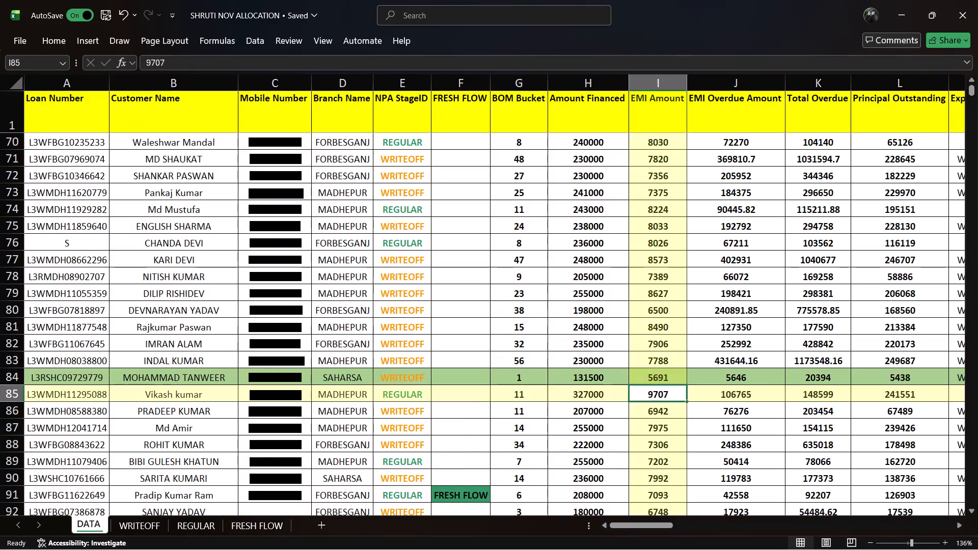
{"action": "key", "text": "Right"}
{"action": "key", "text": "Right"}
{"action": "key", "text": "Right"}
{"action": "key", "text": "Right"}
{"action": "key", "text": "Right"}
{"action": "key", "text": "Right"}
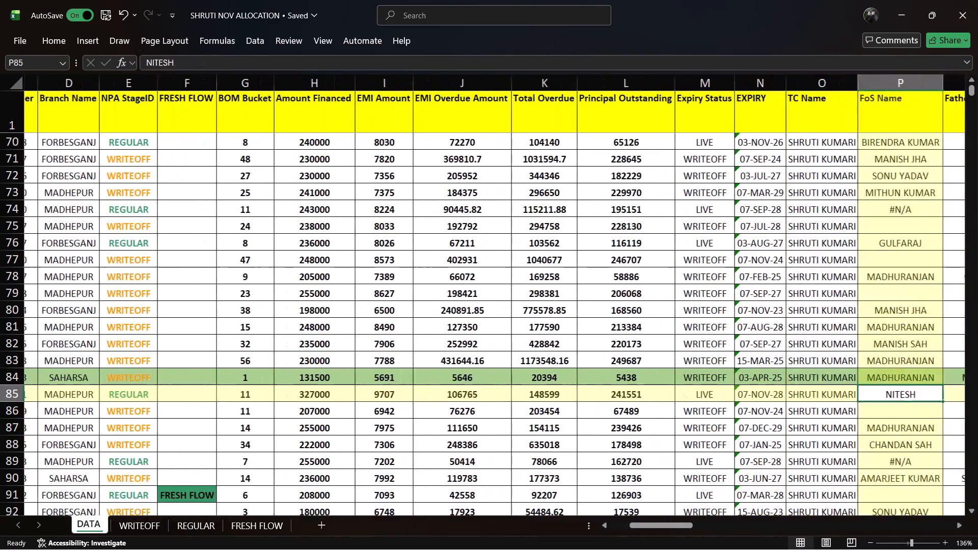
{"action": "key", "text": "Right"}
{"action": "key", "text": "Right"}
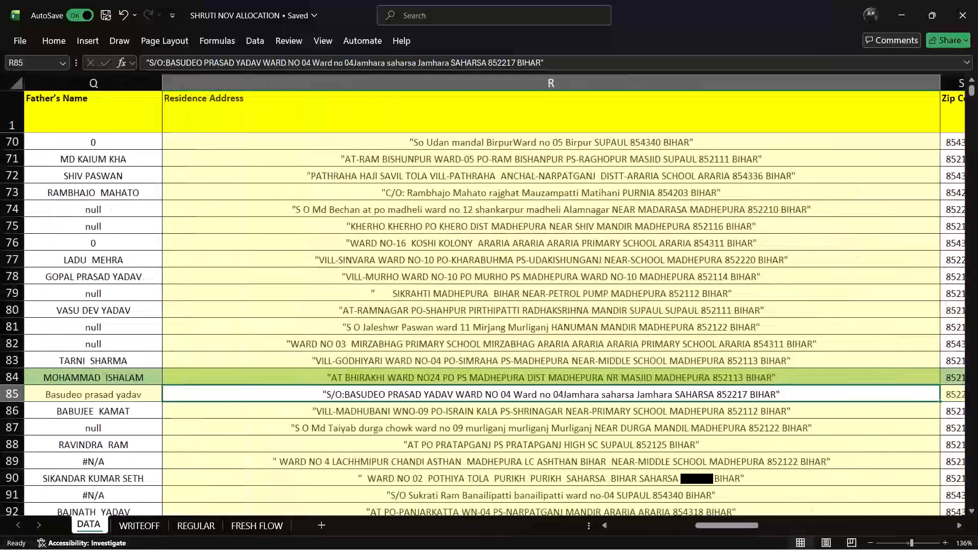
{"action": "key", "text": "Left"}
{"action": "key", "text": "Left"}
{"action": "key", "text": "Left"}
{"action": "key", "text": "Left"}
{"action": "key", "text": "Left"}
{"action": "key", "text": "Left"}
{"action": "key", "text": "Left"}
{"action": "key", "text": "Left"}
{"action": "key", "text": "Left"}
{"action": "key", "text": "Left"}
{"action": "key", "text": "Left"}
{"action": "key", "text": "Left"}
{"action": "key", "text": "Left"}
{"action": "key", "text": "Left"}
{"action": "key", "text": "Left"}
{"action": "key", "text": "Left"}
{"action": "key", "text": "Left"}
{"action": "key", "text": "Left"}
{"action": "key", "text": "Left"}
{"action": "key", "text": "Left"}
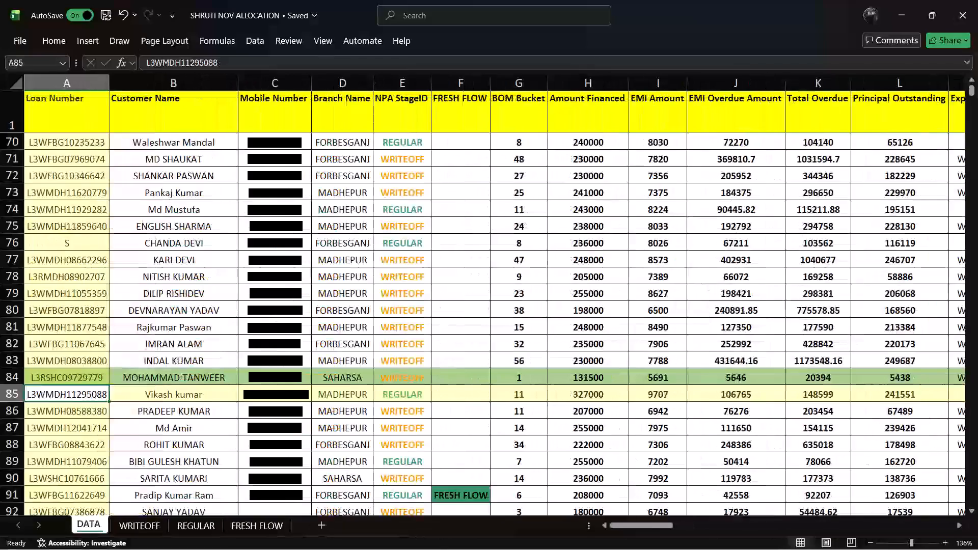
{"action": "key", "text": "Left"}
{"action": "key", "text": "Left"}
{"action": "key", "text": "Left"}
{"action": "key", "text": "Left"}
{"action": "key", "text": "Left"}
{"action": "key", "text": "Left"}
{"action": "key", "text": "Left"}
{"action": "key", "text": "Left"}
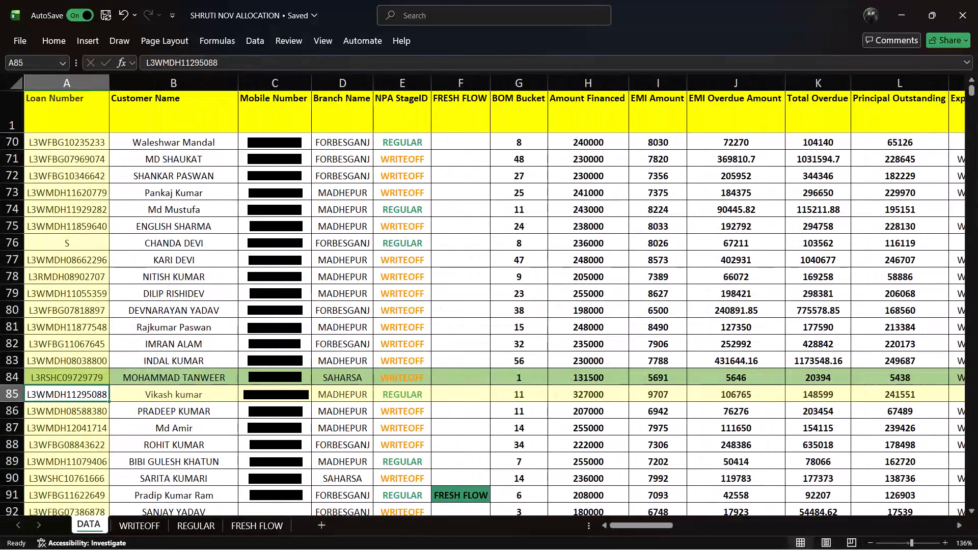
{"action": "key", "text": "Left"}
Examine row 85's record again from the customer name through the mobile number, overdue amounts and FoS name to the residence address.
{"action": "key", "text": "Right"}
{"action": "key", "text": "Right"}
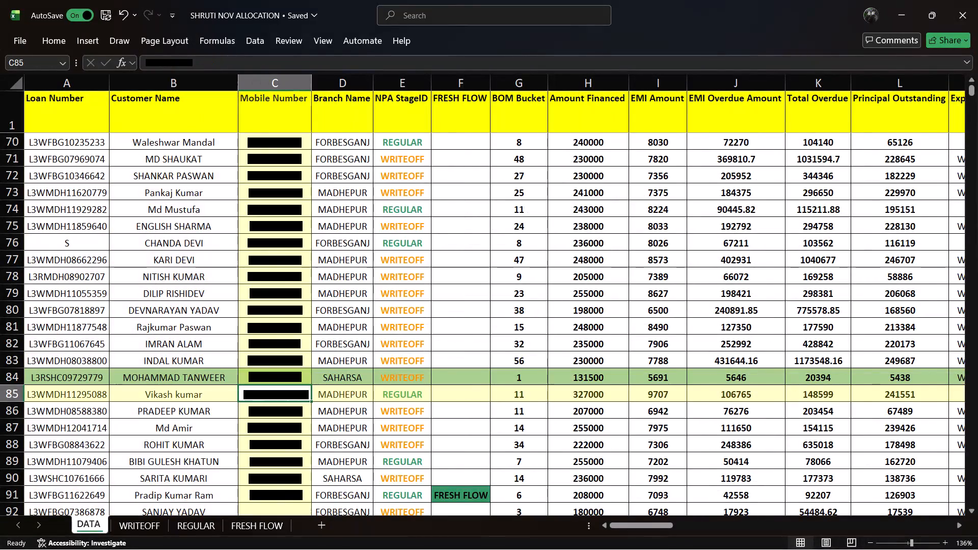
{"action": "key", "text": "Right"}
{"action": "key", "text": "Right"}
{"action": "key", "text": "Right"}
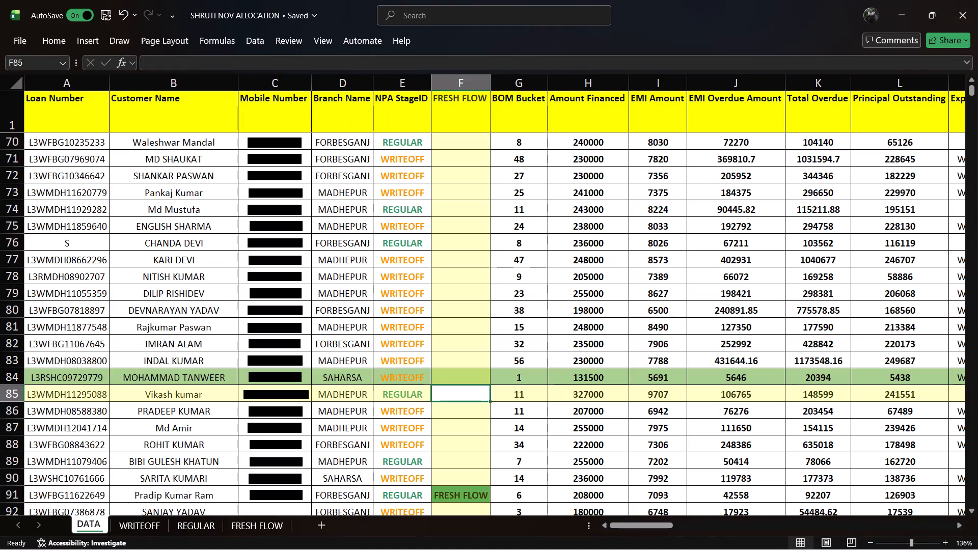
{"action": "key", "text": "Right"}
{"action": "key", "text": "Right"}
{"action": "key", "text": "Right"}
{"action": "key", "text": "Right"}
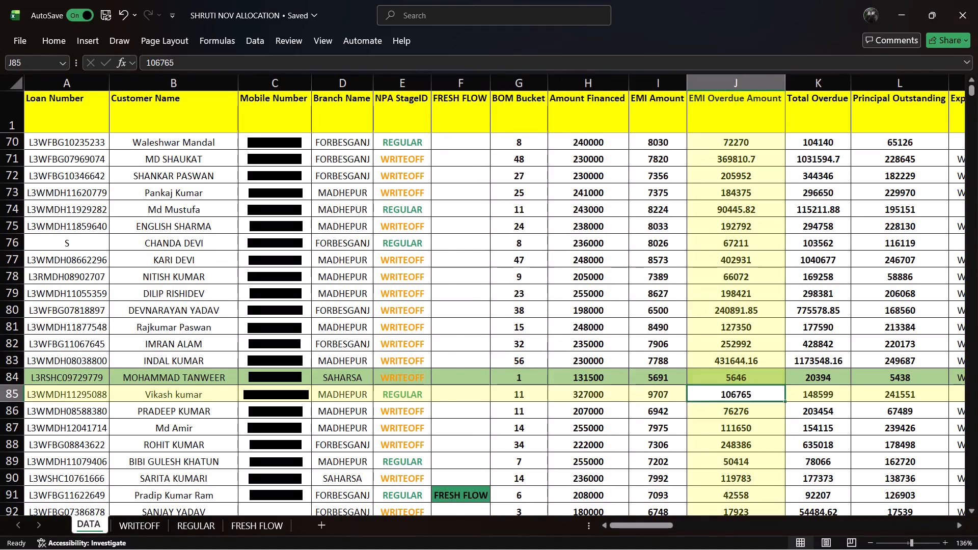
{"action": "key", "text": "Right"}
{"action": "key", "text": "Right"}
{"action": "key", "text": "Right"}
{"action": "key", "text": "Right"}
{"action": "key", "text": "Right"}
{"action": "key", "text": "Right"}
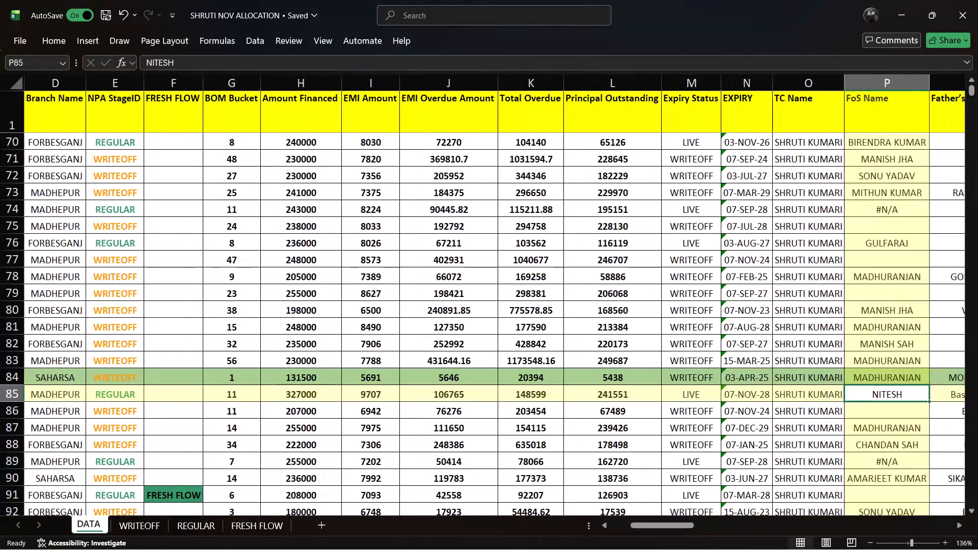
{"action": "key", "text": "Right"}
{"action": "key", "text": "Right"}
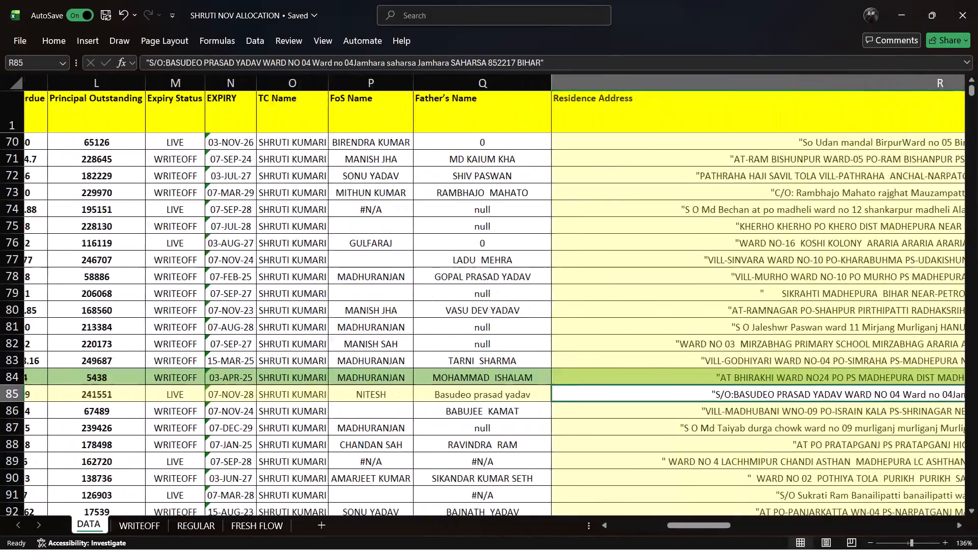
Check row 85's zip code, registration, asset, engine, chassis, dealer and reference details through to the manager name.
{"action": "key", "text": "Right"}
{"action": "key", "text": "Right"}
{"action": "key", "text": "Right"}
{"action": "key", "text": "Right"}
{"action": "key", "text": "Right"}
{"action": "key", "text": "Right"}
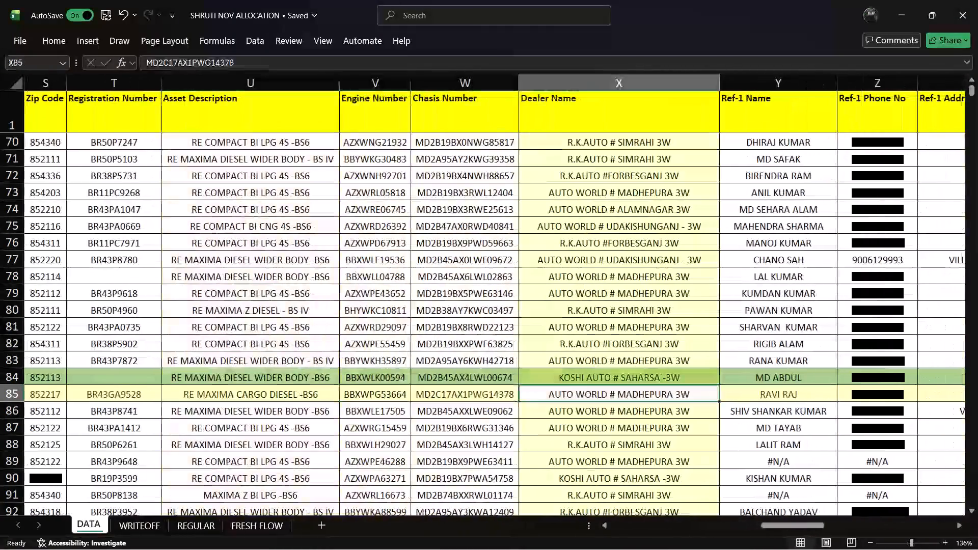
{"action": "key", "text": "Right"}
{"action": "key", "text": "Right"}
{"action": "key", "text": "Right"}
{"action": "key", "text": "Right"}
{"action": "key", "text": "Right"}
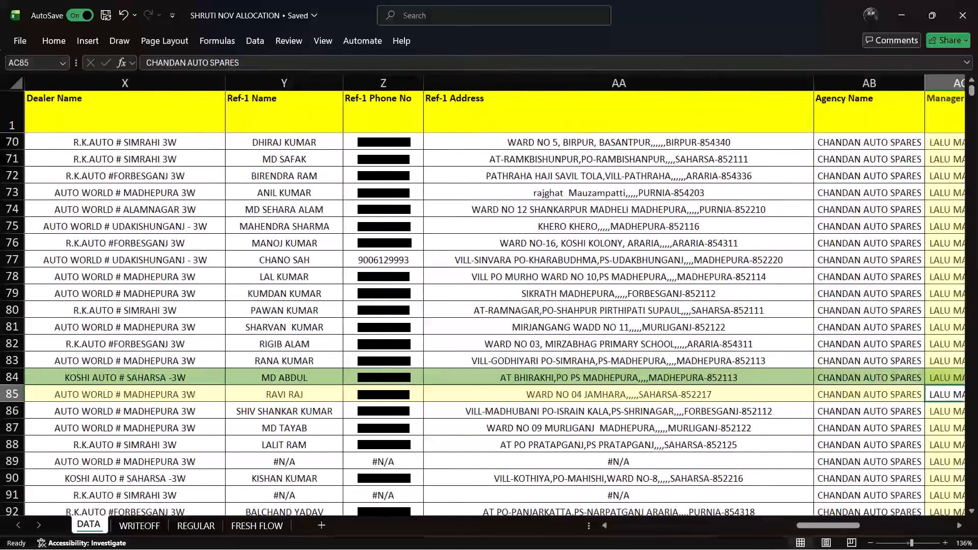
Check row 85's nature of contact, contact person, deposition code, PTP and feedback entries through to the calling date.
{"action": "key", "text": "Right"}
{"action": "key", "text": "Right"}
{"action": "key", "text": "Right"}
{"action": "key", "text": "Right"}
{"action": "key", "text": "Right"}
{"action": "key", "text": "Right"}
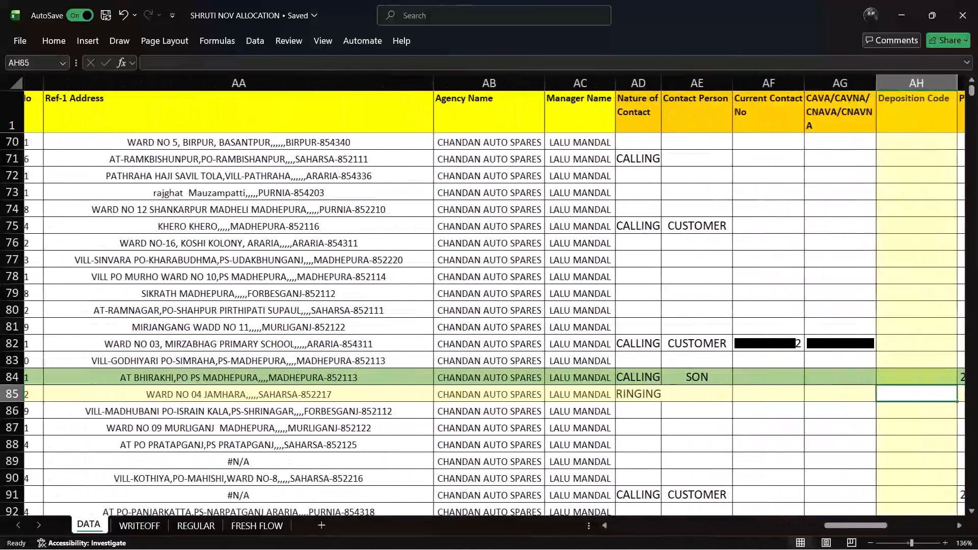
{"action": "key", "text": "Right"}
{"action": "key", "text": "Right"}
{"action": "key", "text": "Right"}
{"action": "key", "text": "Right"}
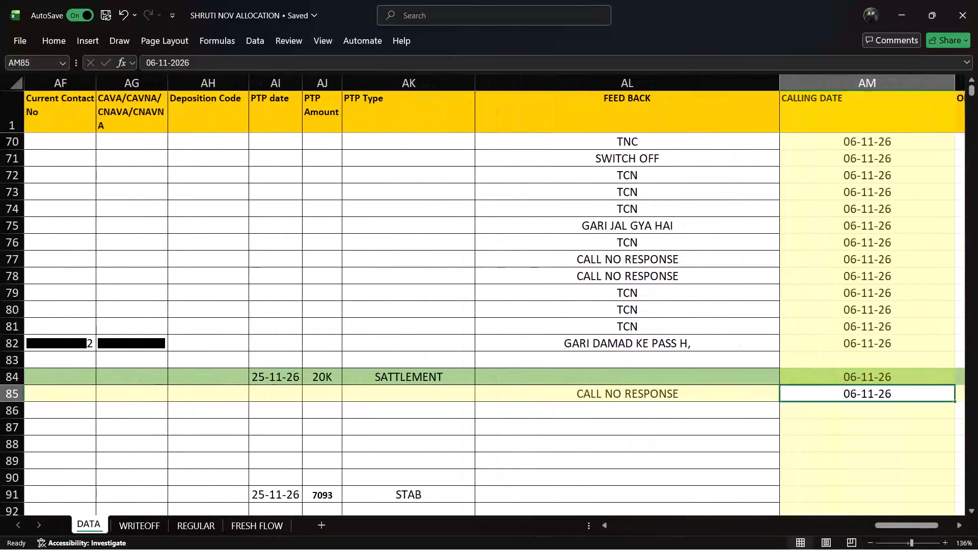
{"action": "key", "text": "Right"}
Return to the start of row 85's record and check the loan number and customer name.
{"action": "key", "text": "Left"}
{"action": "key", "text": "Left"}
{"action": "key", "text": "Left"}
{"action": "key", "text": "Left"}
{"action": "key", "text": "Left"}
{"action": "key", "text": "Left"}
{"action": "key", "text": "Left"}
{"action": "key", "text": "Left"}
{"action": "key", "text": "Left"}
{"action": "key", "text": "Left"}
{"action": "key", "text": "Left"}
{"action": "key", "text": "Left"}
{"action": "key", "text": "Left"}
{"action": "key", "text": "Left"}
{"action": "key", "text": "Left"}
{"action": "key", "text": "Left"}
{"action": "key", "text": "Left"}
{"action": "key", "text": "Left"}
{"action": "key", "text": "Left"}
{"action": "key", "text": "Left"}
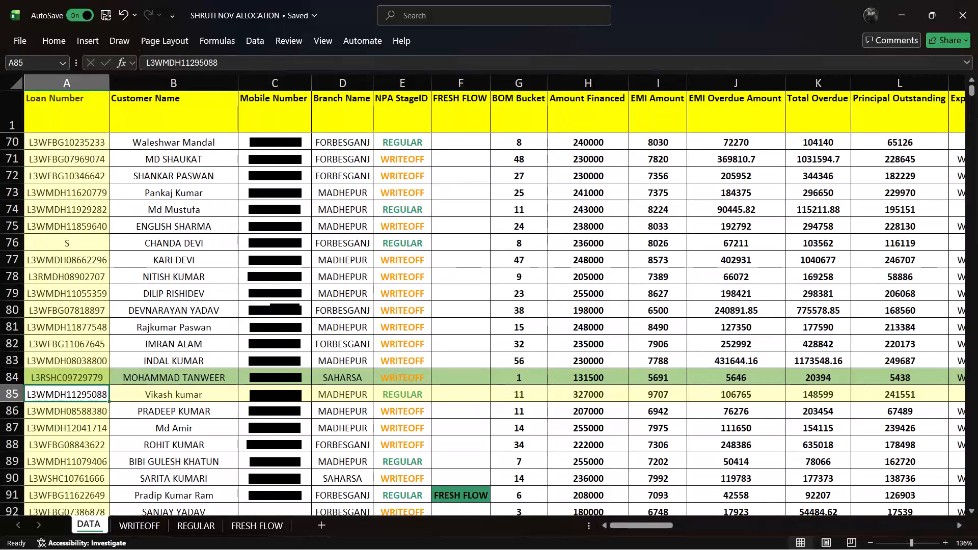
{"action": "key", "text": "Right"}
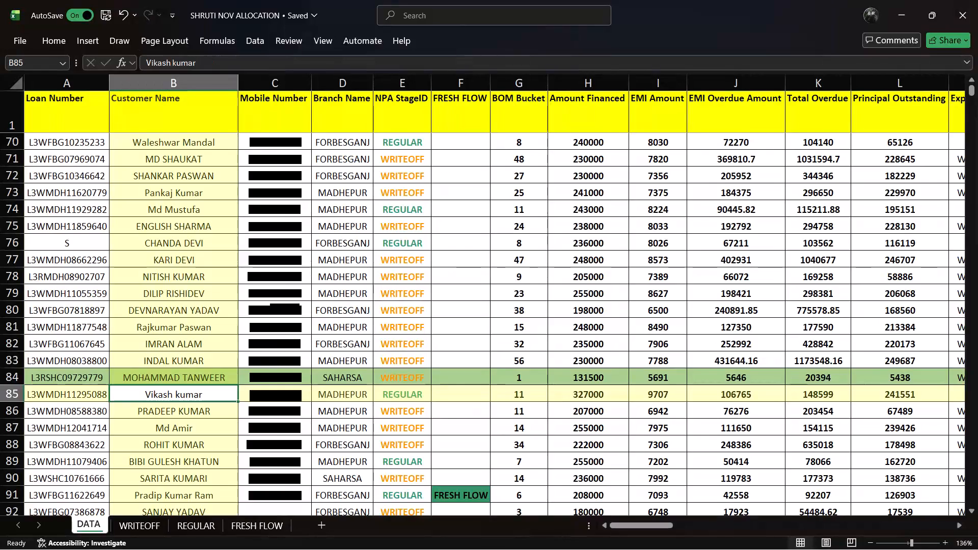
Check row 85's record from the mobile number through the branch name and NPA stage to the fresh flow field.
{"action": "key", "text": "Right"}
{"action": "key", "text": "Right"}
{"action": "key", "text": "Right"}
{"action": "key", "text": "Right"}
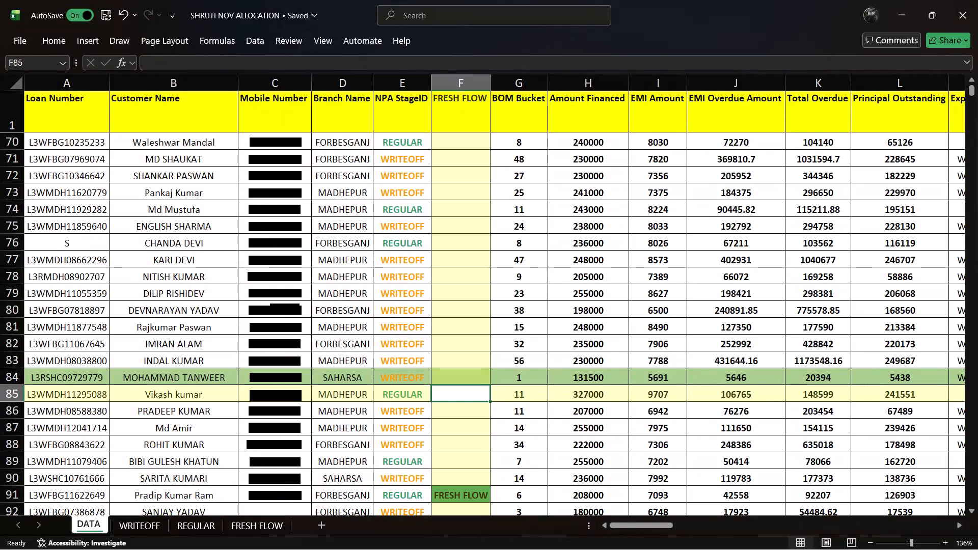
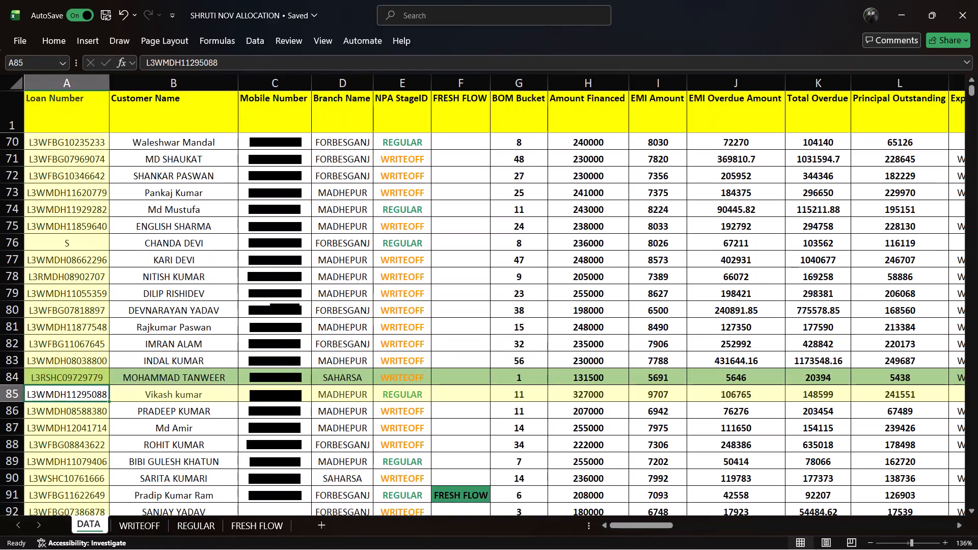
Go to the mobile number in row 85's customer record.
{"action": "key", "text": "Right"}
{"action": "key", "text": "Right"}
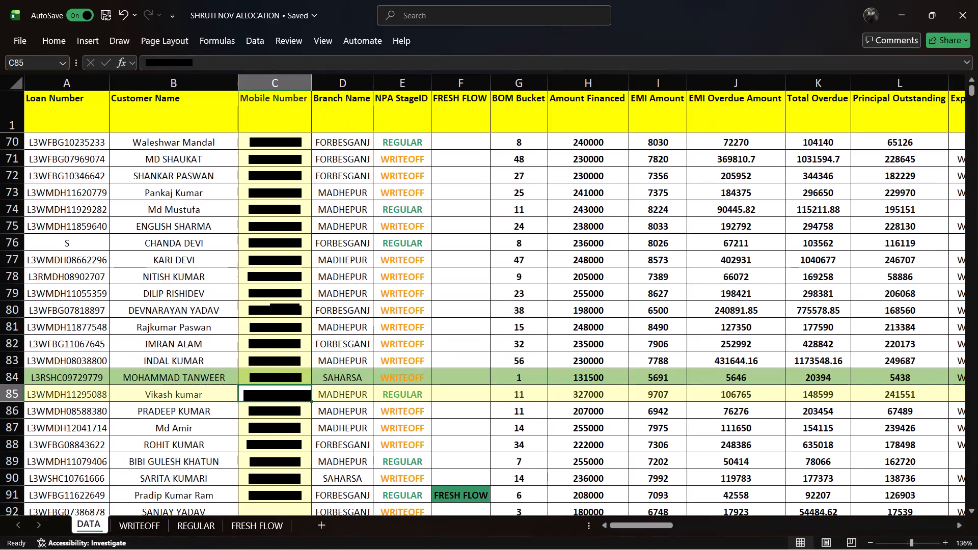
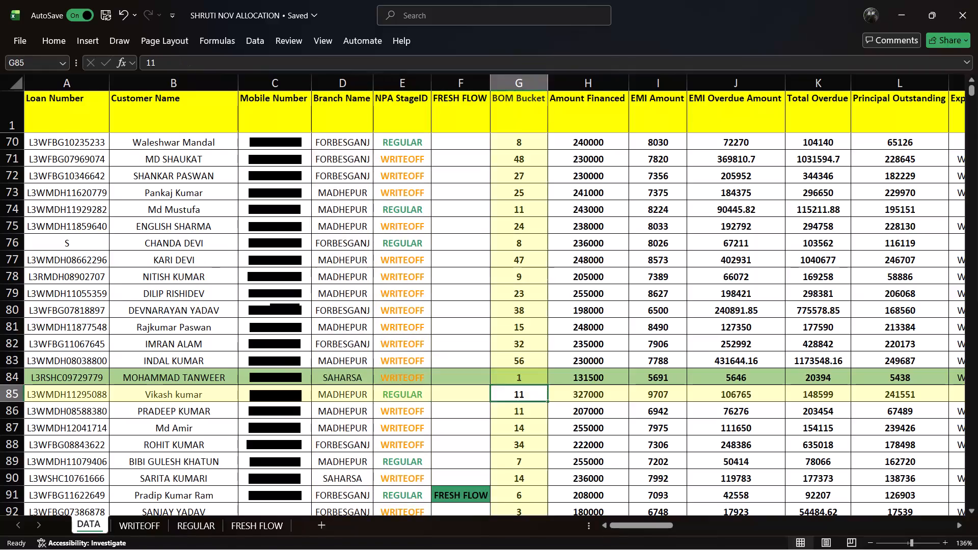
Review row 85's financed, EMI, overdue and principal amounts, expiry details, assigned staff, father's name and residence address.
{"action": "key", "text": "Right"}
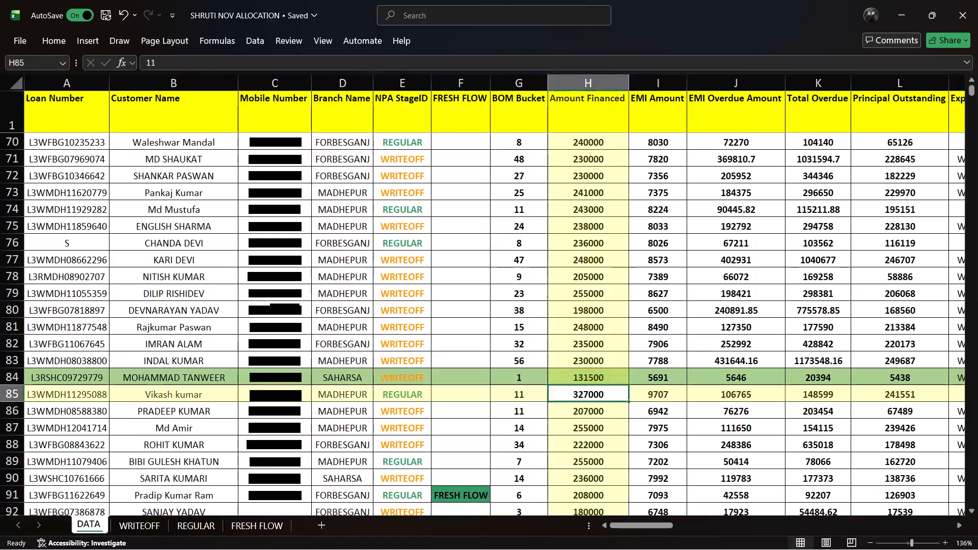
{"action": "key", "text": "Right"}
{"action": "key", "text": "Right"}
{"action": "key", "text": "Right"}
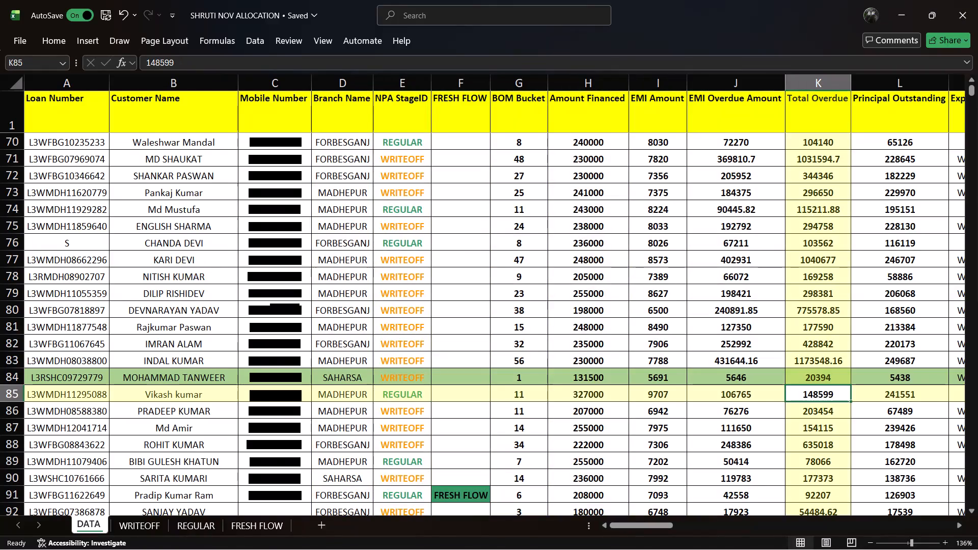
{"action": "key", "text": "Right"}
{"action": "key", "text": "Right"}
{"action": "key", "text": "Right"}
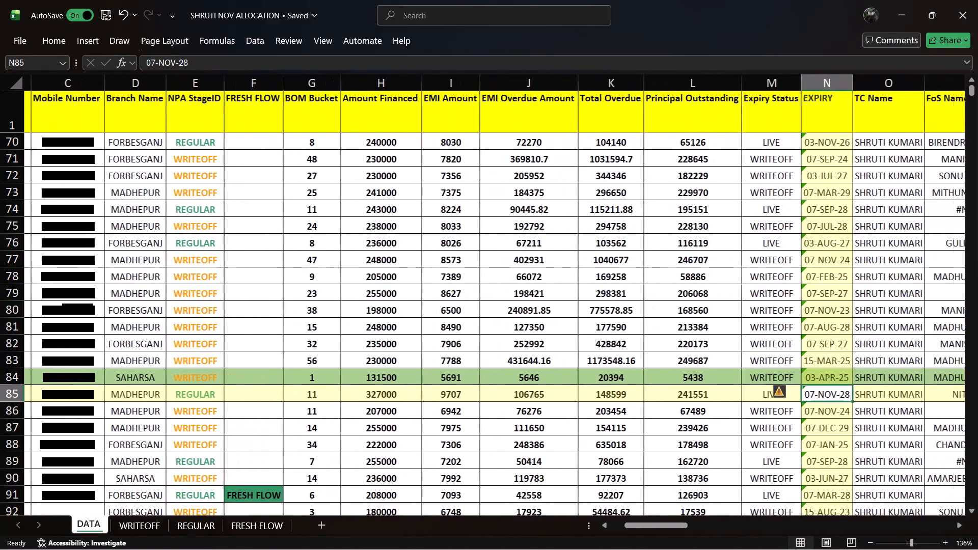
{"action": "key", "text": "Right"}
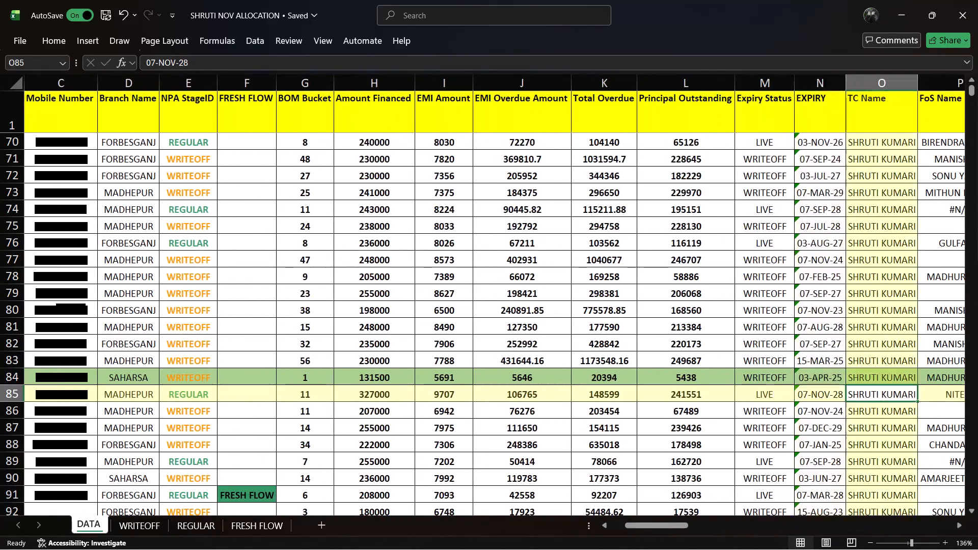
{"action": "key", "text": "Right"}
{"action": "key", "text": "Right"}
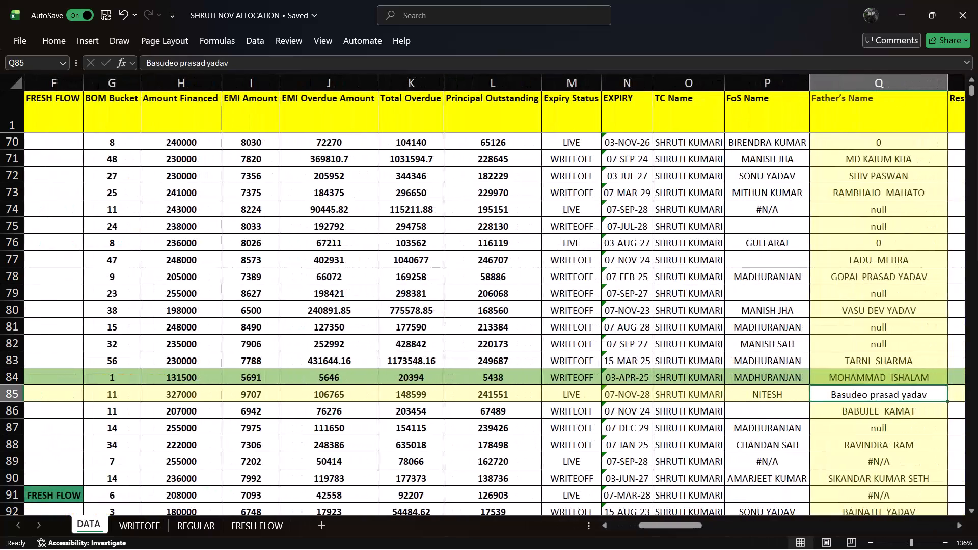
{"action": "key", "text": "Right"}
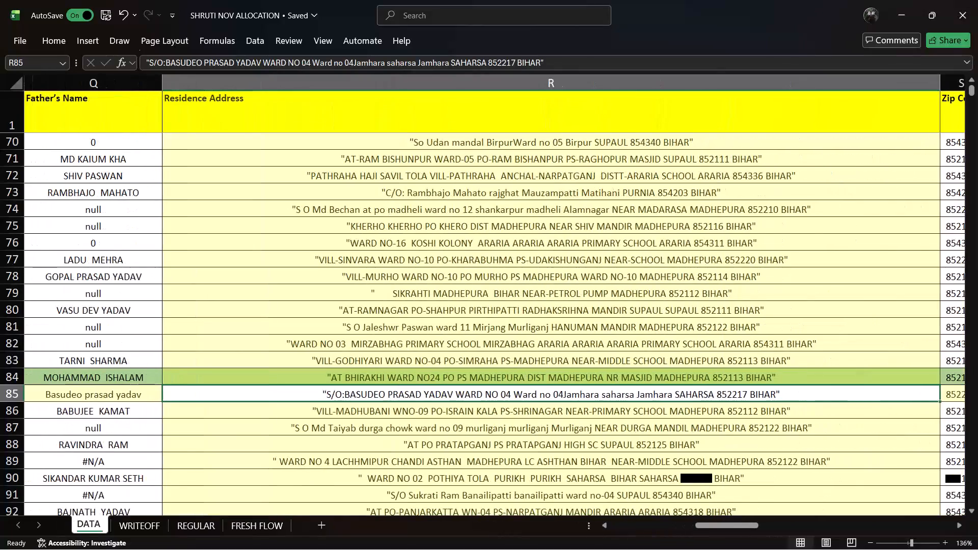
{"action": "key", "text": "Right"}
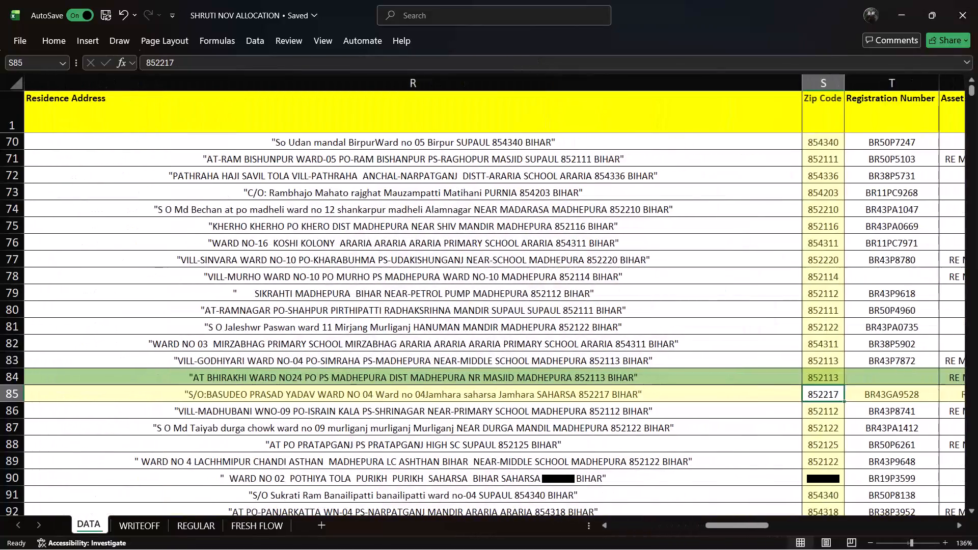
Examine row 85's vehicle registration, asset, engine, chassis and dealer details, plus its reference contact, agency and manager.
{"action": "key", "text": "Right"}
{"action": "key", "text": "Right"}
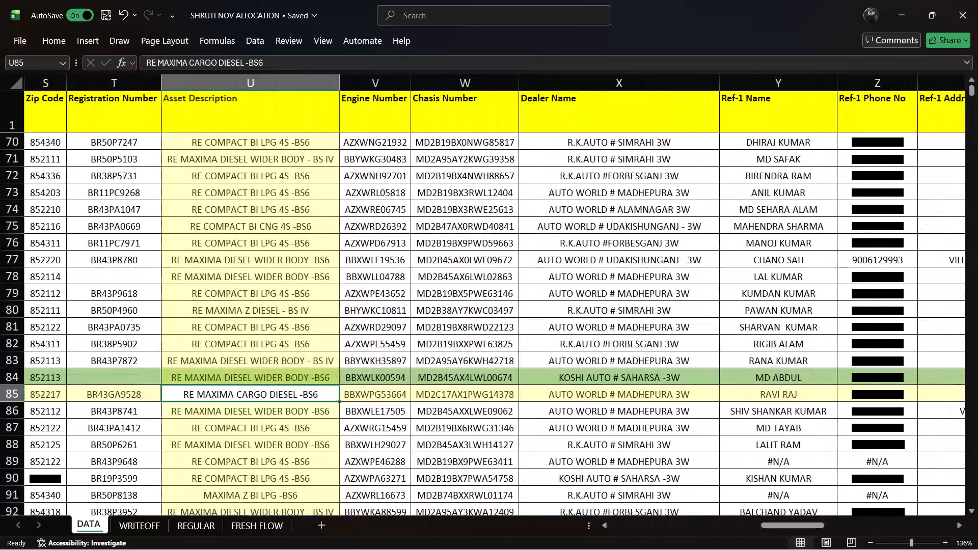
{"action": "key", "text": "Right"}
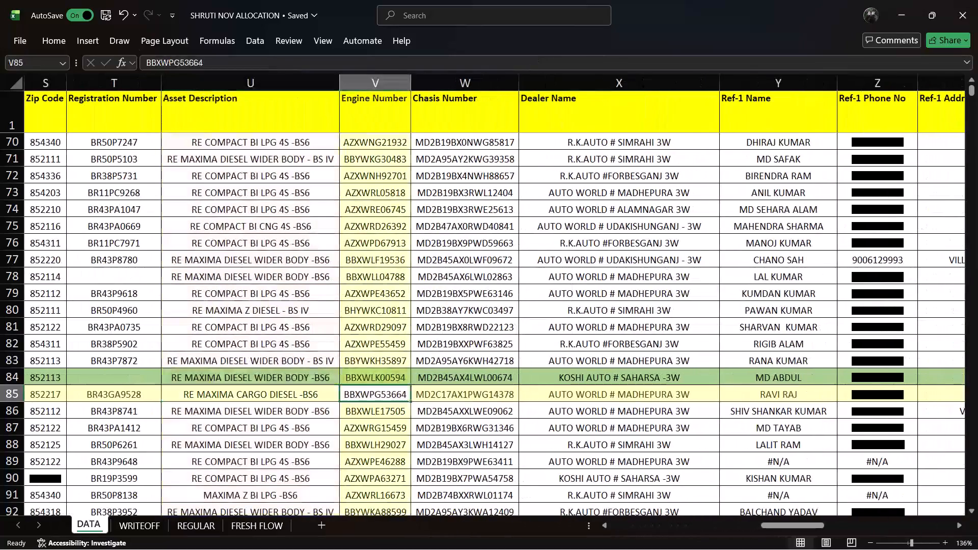
{"action": "key", "text": "Right"}
{"action": "key", "text": "Right"}
{"action": "key", "text": "Right"}
{"action": "key", "text": "Right"}
{"action": "key", "text": "Right"}
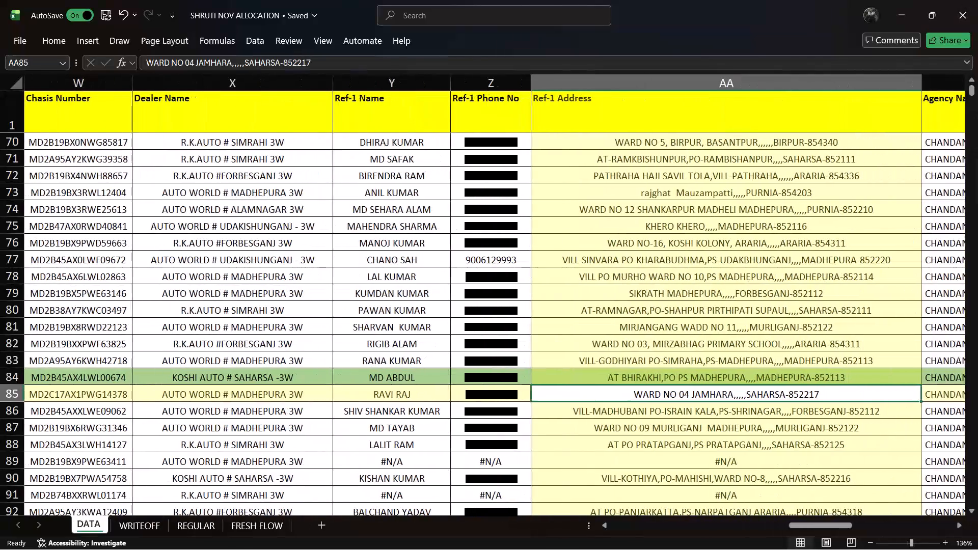
{"action": "key", "text": "Right"}
{"action": "key", "text": "Right"}
Check row 85's contact, disposition, PTP, feedback, calling date and old feedback entries, returning to the PTP Type cell.
{"action": "key", "text": "Right"}
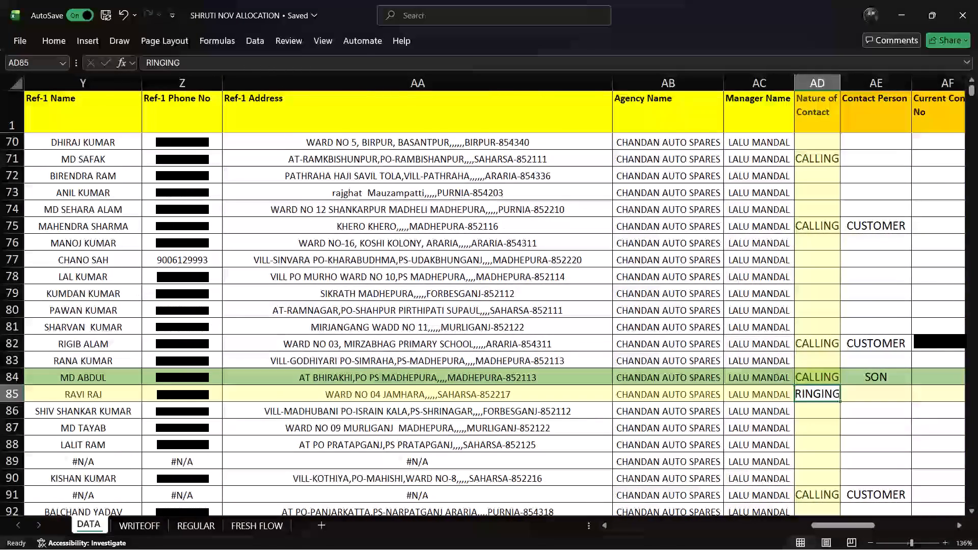
{"action": "key", "text": "Right"}
{"action": "key", "text": "Right"}
{"action": "key", "text": "Right"}
{"action": "key", "text": "Right"}
{"action": "key", "text": "Right"}
{"action": "key", "text": "Right"}
{"action": "key", "text": "Right"}
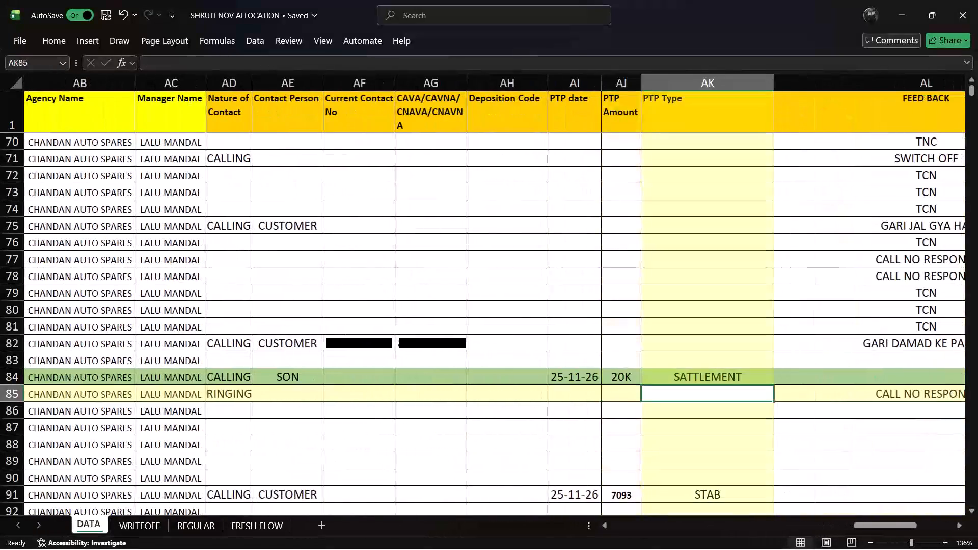
{"action": "key", "text": "Right"}
{"action": "key", "text": "Right"}
{"action": "key", "text": "Right"}
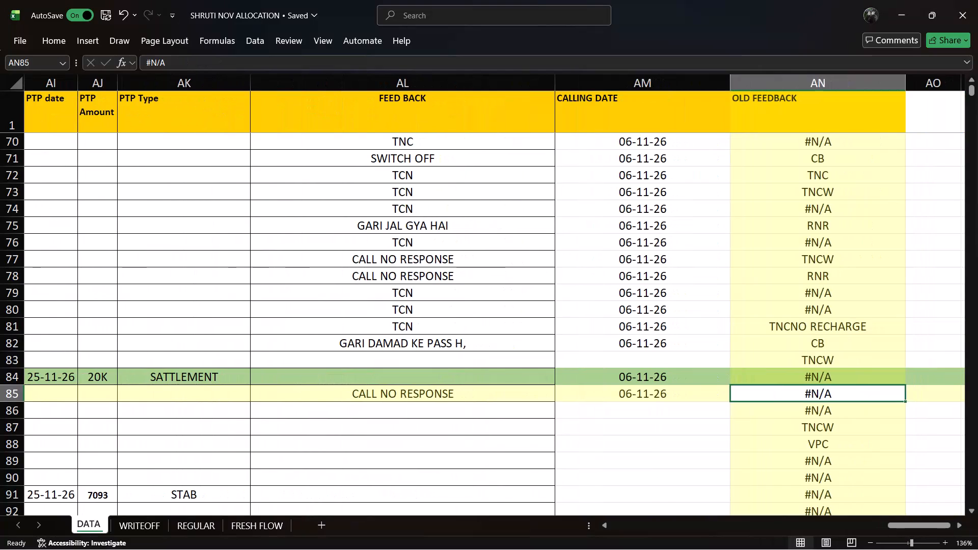
{"action": "key", "text": "Left"}
{"action": "key", "text": "Left"}
{"action": "key", "text": "Left"}
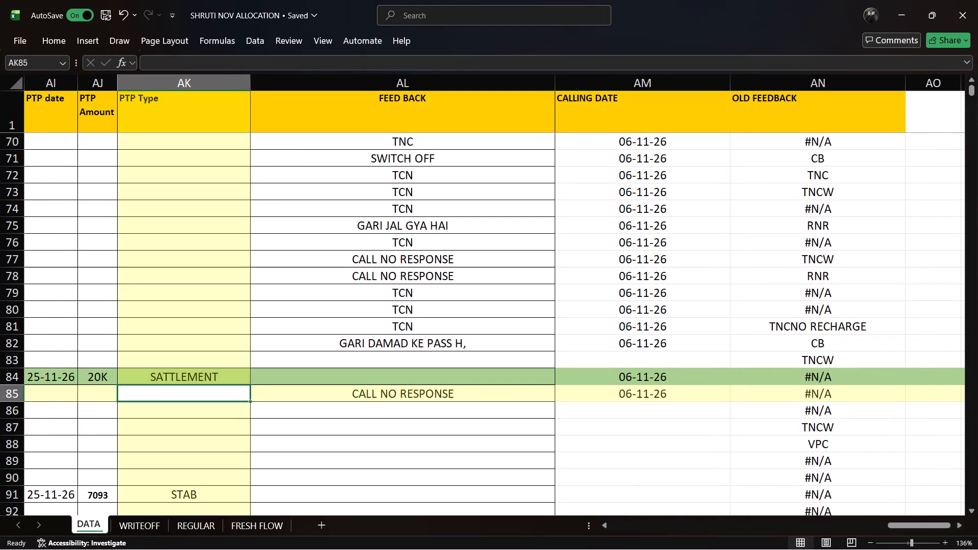
{"action": "key", "text": "Left"}
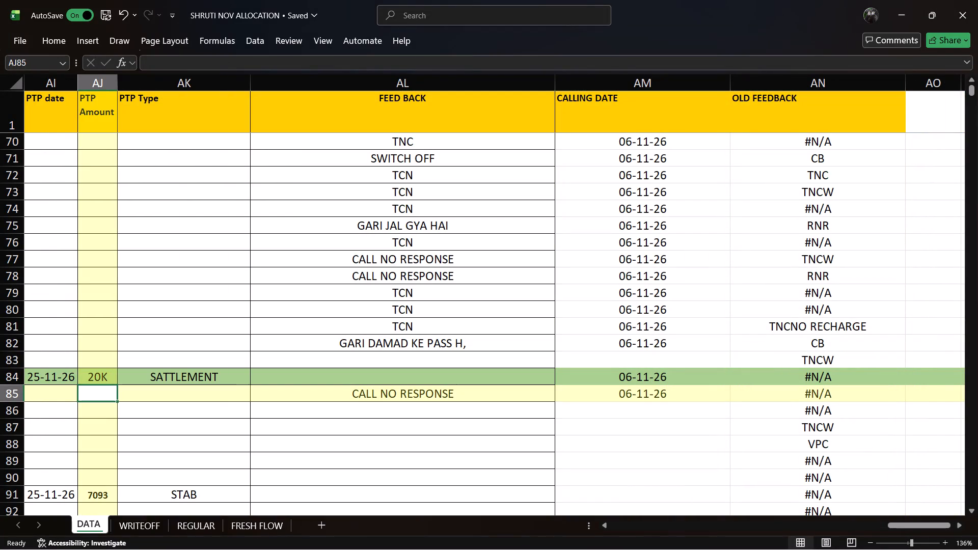
{"action": "key", "text": "Right"}
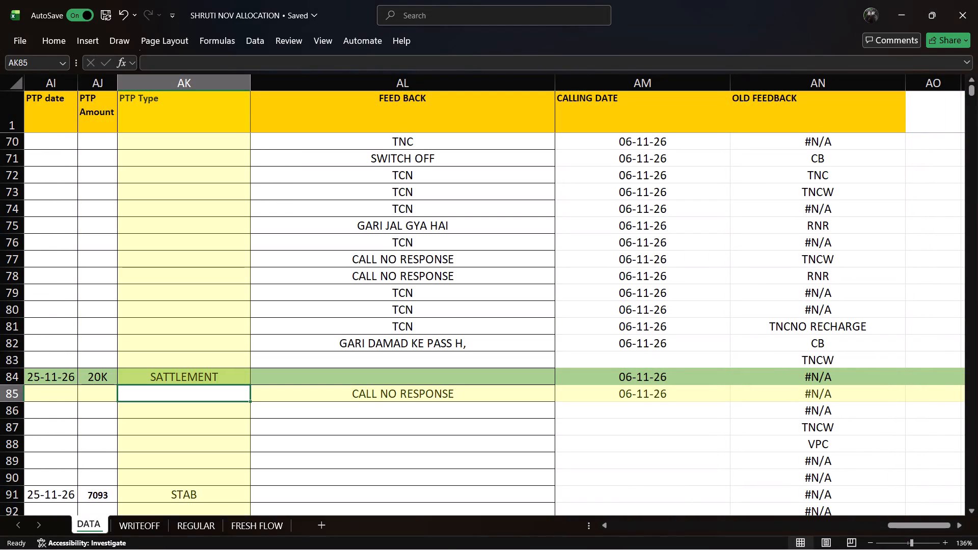
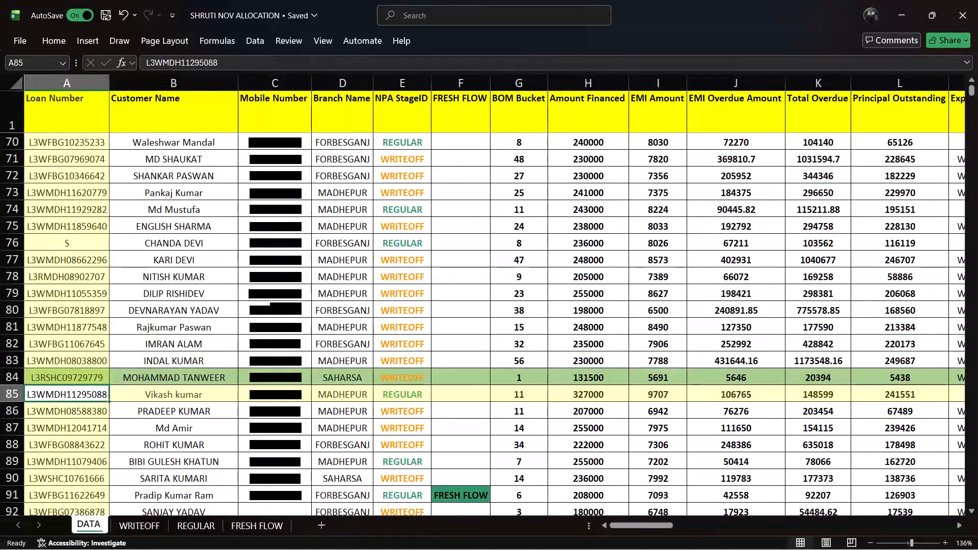
Review row 85's mobile, branch, NPA stage, bucket, loan amounts and expiry details through to the FoS name.
{"action": "key", "text": "Right"}
{"action": "key", "text": "Right"}
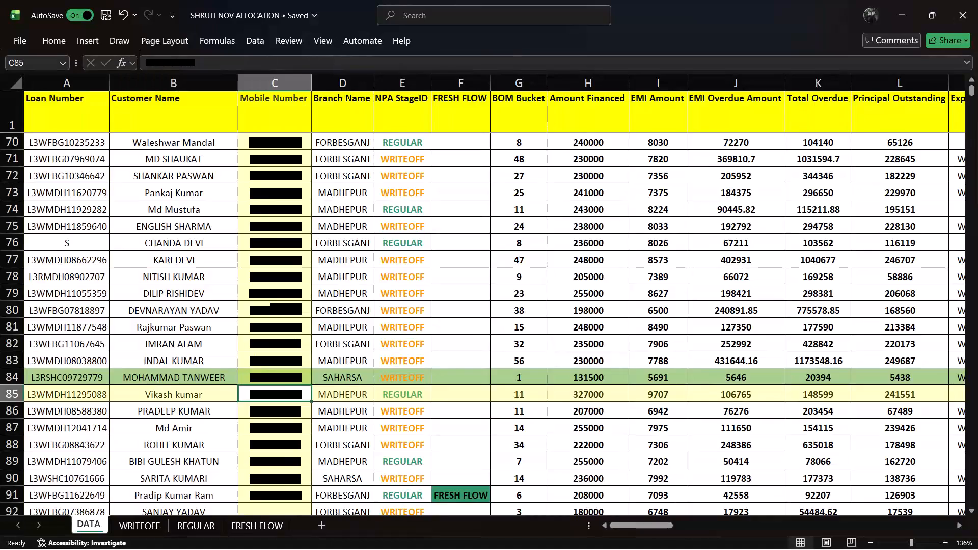
{"action": "key", "text": "Right"}
{"action": "key", "text": "Right"}
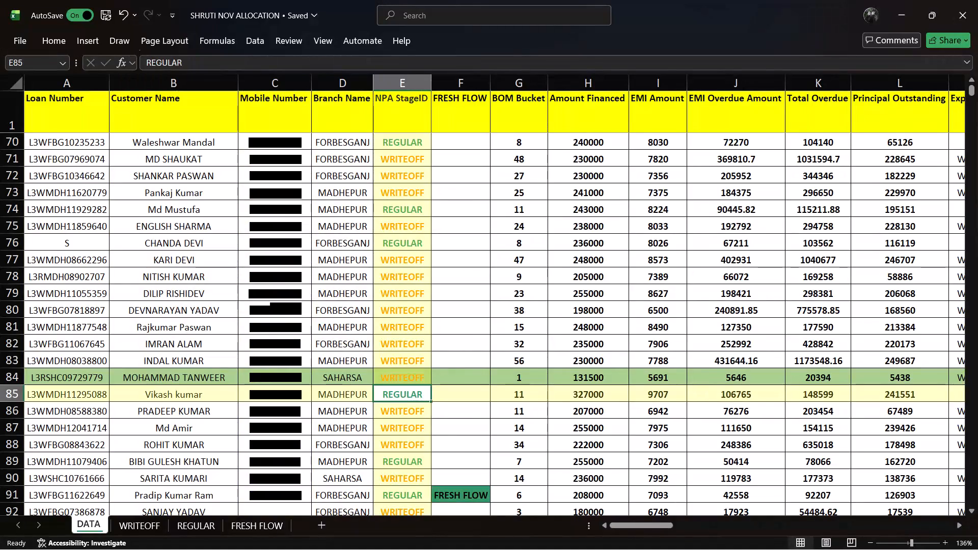
{"action": "key", "text": "Right"}
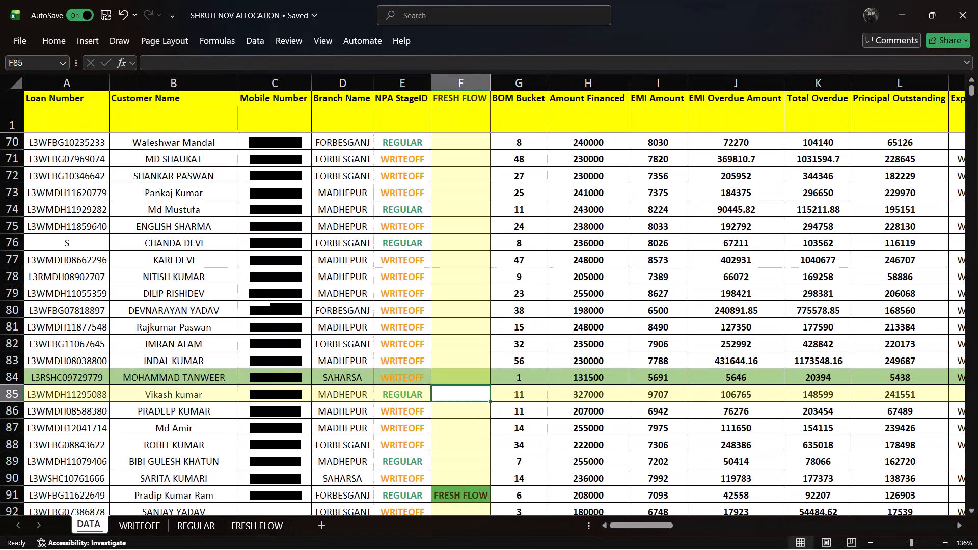
{"action": "key", "text": "Right"}
{"action": "key", "text": "Right"}
{"action": "key", "text": "Right"}
{"action": "key", "text": "Right"}
{"action": "key", "text": "Right"}
{"action": "key", "text": "Right"}
{"action": "key", "text": "Right"}
{"action": "key", "text": "Right"}
{"action": "key", "text": "Right"}
{"action": "key", "text": "Right"}
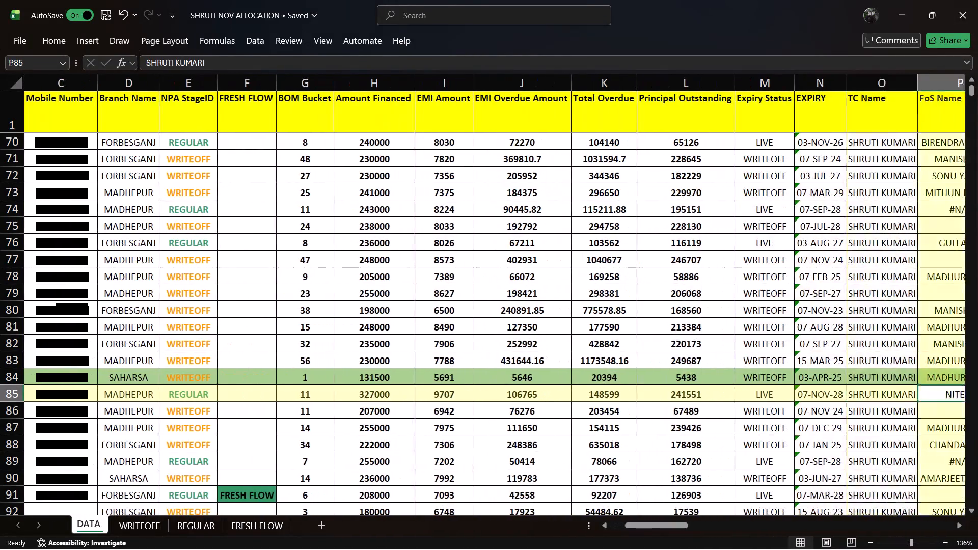
Examine row 85's residence, vehicle registration, asset, engine, chassis, dealer and reference details through to the agency name.
{"action": "key", "text": "Right"}
{"action": "key", "text": "Right"}
{"action": "key", "text": "Right"}
{"action": "key", "text": "Right"}
{"action": "key", "text": "Right"}
{"action": "key", "text": "Right"}
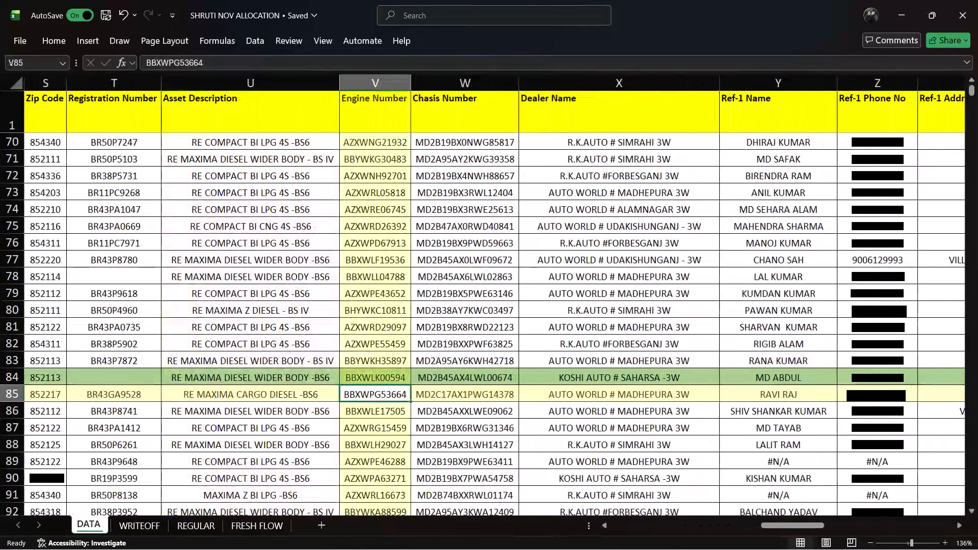
{"action": "key", "text": "Right"}
{"action": "key", "text": "Right"}
{"action": "key", "text": "Right"}
{"action": "key", "text": "Right"}
{"action": "key", "text": "Right"}
{"action": "key", "text": "Right"}
{"action": "key", "text": "Right"}
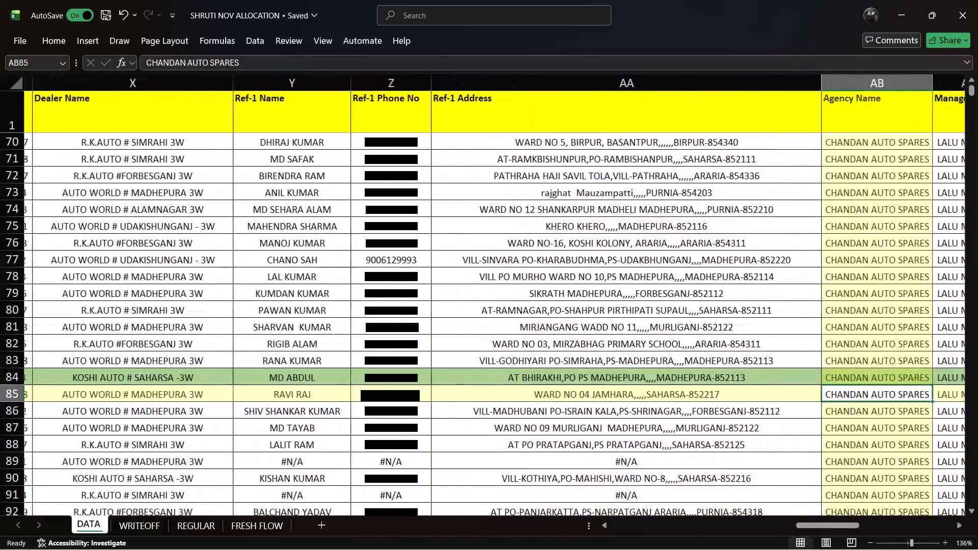
Check row 85's nature of contact, disposition, PTP, feedback and calling date entries.
{"action": "key", "text": "Right"}
{"action": "key", "text": "Right"}
{"action": "key", "text": "Right"}
{"action": "key", "text": "Right"}
{"action": "key", "text": "Right"}
{"action": "key", "text": "Right"}
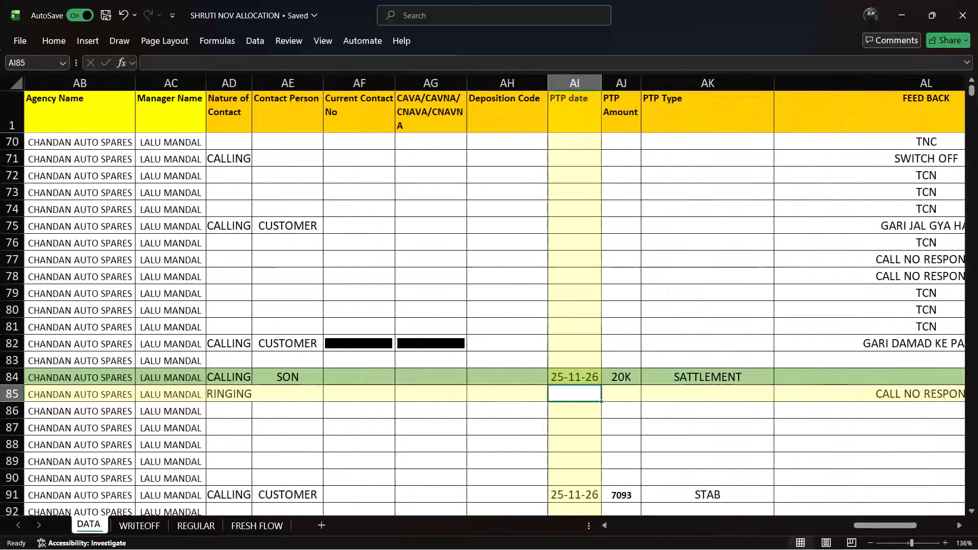
{"action": "key", "text": "Right"}
{"action": "key", "text": "Right"}
{"action": "key", "text": "Right"}
{"action": "key", "text": "Right"}
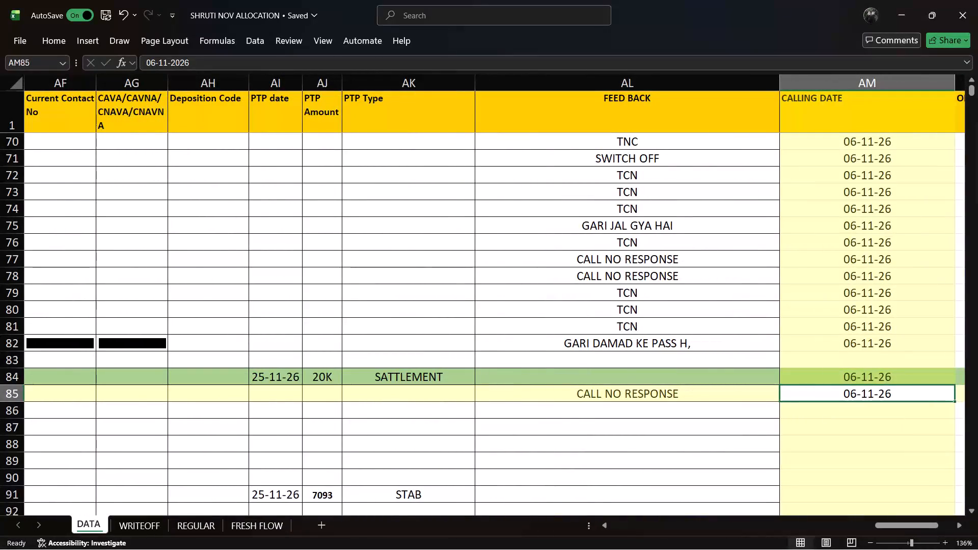
Replace row 85's FEED BACK entry with "PYM NHI KREGA".
{"action": "left_click", "coordinate": [645, 400]}
{"action": "key", "text": "BackSpace"}
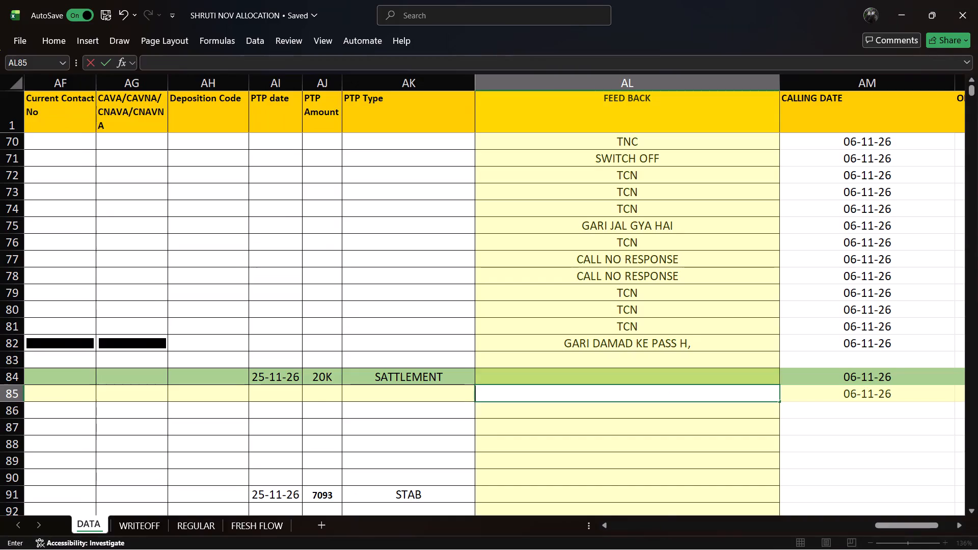
{"action": "key", "text": "p"}
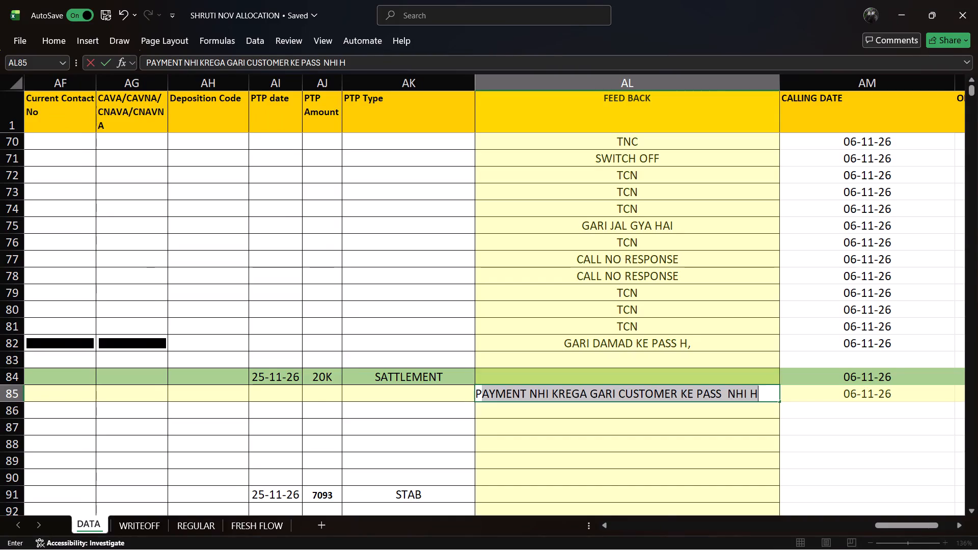
{"action": "type", "text": "YM NHI KREGA"}
{"action": "key", "text": "space"}
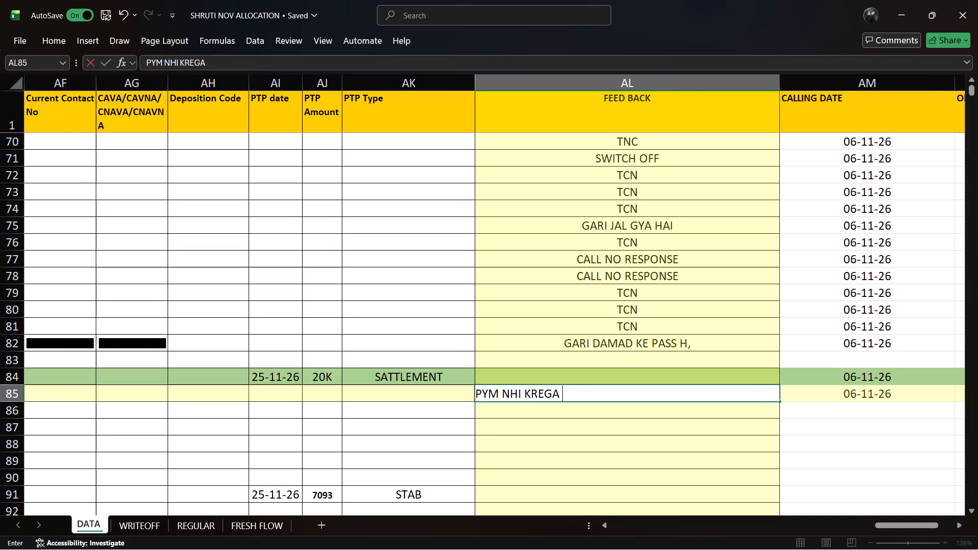
{"action": "left_click", "coordinate": [873, 436]}
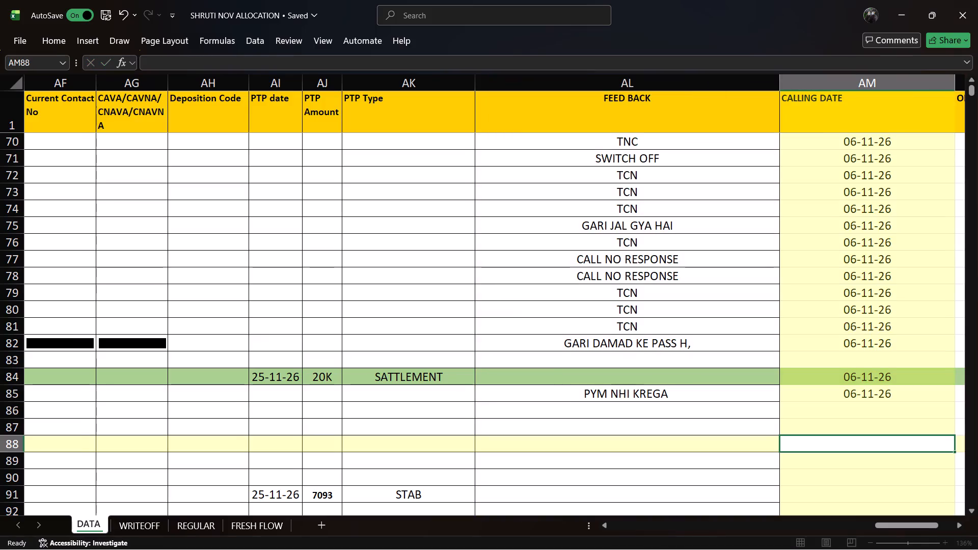
{"action": "left_click", "coordinate": [847, 394]}
{"action": "left_click", "coordinate": [693, 396]}
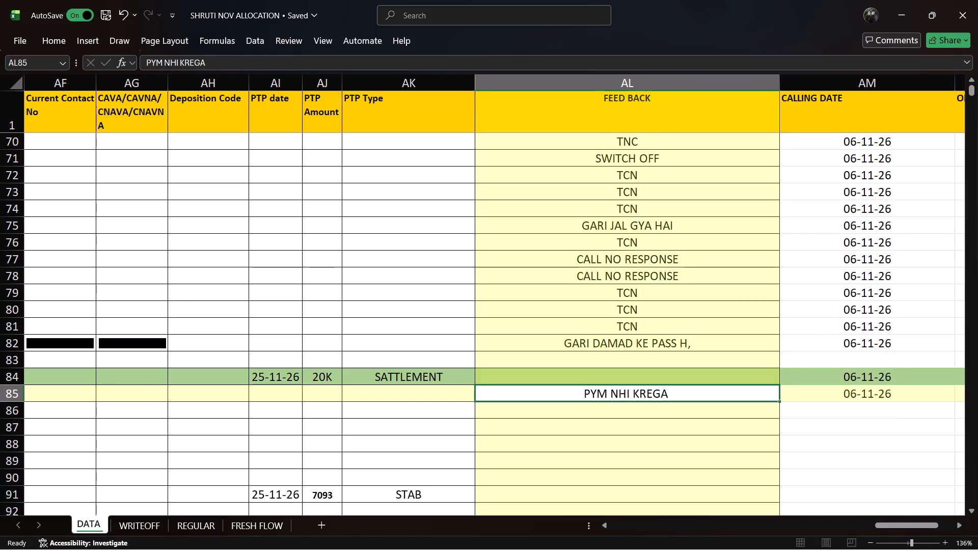
Extend row 85's feedback to read "PYM NHI KREGA BAKWAS KAR RAHA H" and save the workbook.
{"action": "double_click", "coordinate": [693, 396]}
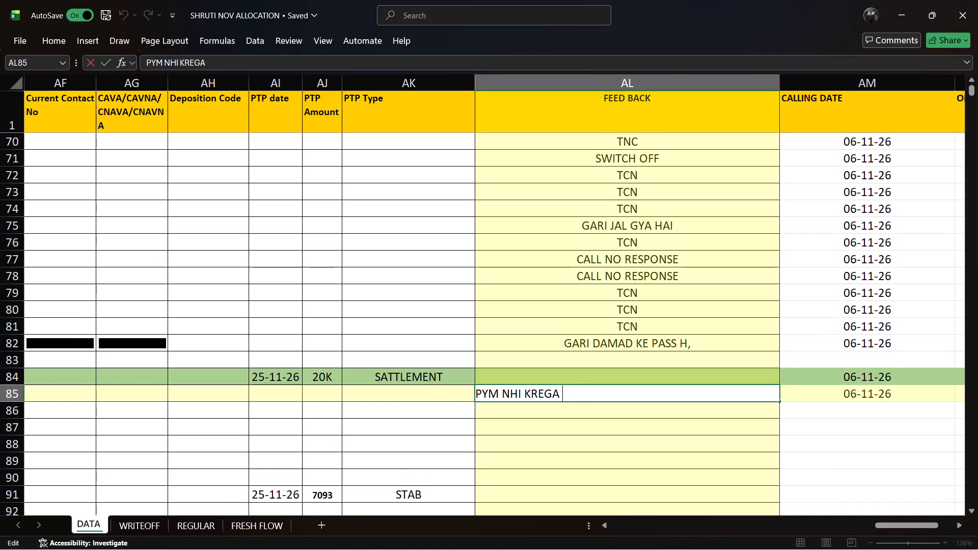
{"action": "type", "text": "BAK"}
{"action": "type", "text": "WAS"}
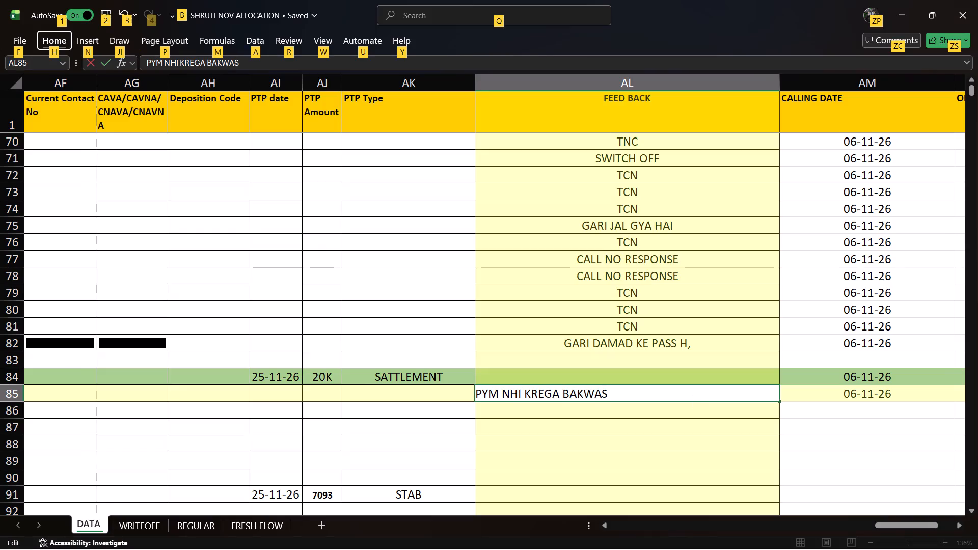
{"action": "left_click", "coordinate": [651, 396]}
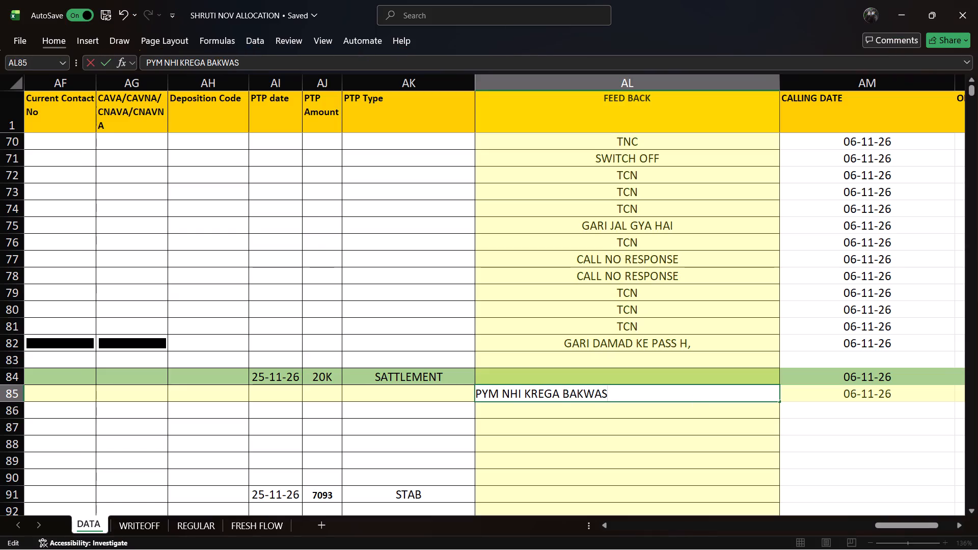
{"action": "key", "text": "space"}
{"action": "type", "text": "KAR"}
{"action": "key", "text": "space"}
{"action": "type", "text": "RAHA H"}
{"action": "left_click", "coordinate": [818, 397]}
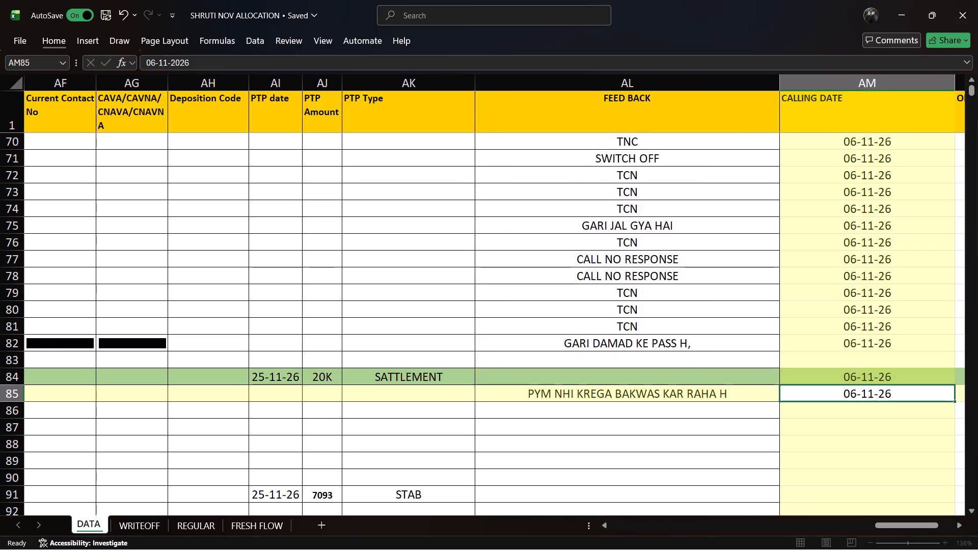
{"action": "left_click", "coordinate": [673, 386]}
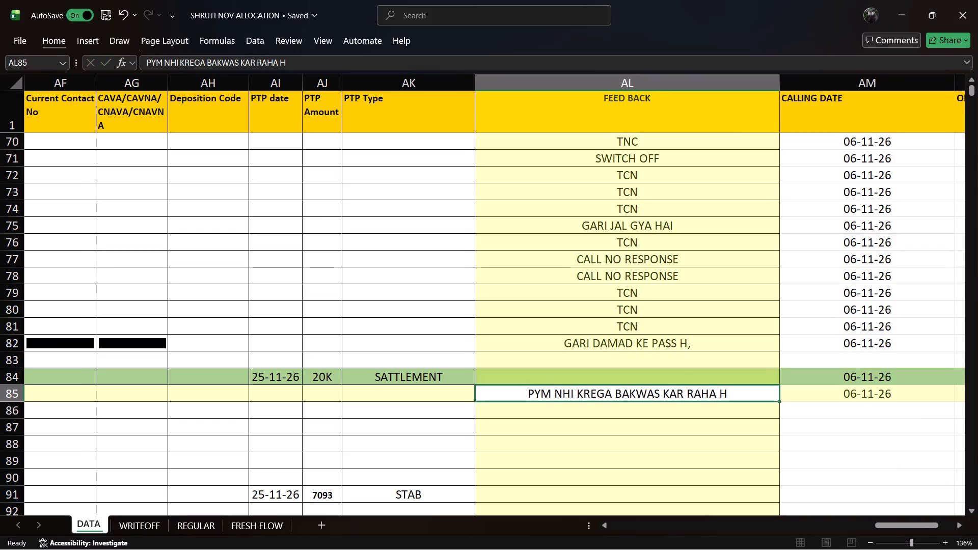
{"action": "key", "text": "ctrl+s"}
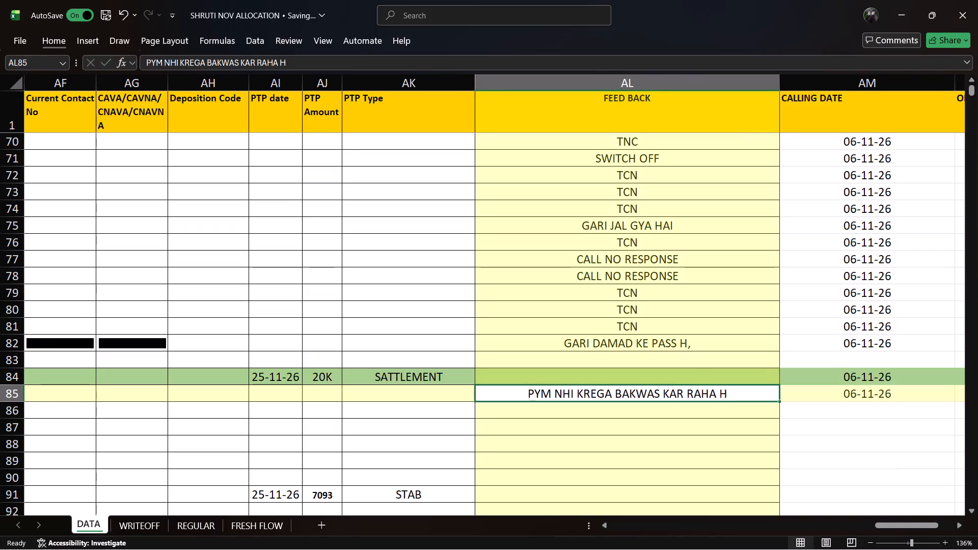
Go to row 86's customer record and examine its loan number, customer name and mobile number.
{"action": "key", "text": "Down"}
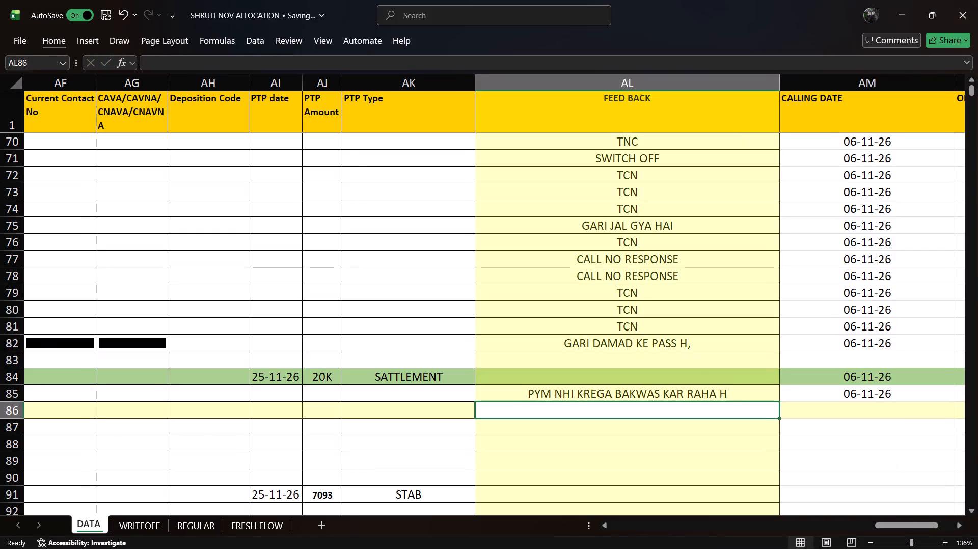
{"action": "key", "text": "Left"}
{"action": "key", "text": "Left"}
{"action": "key", "text": "Left"}
{"action": "key", "text": "Left"}
{"action": "key", "text": "Left"}
{"action": "key", "text": "Left"}
{"action": "key", "text": "Left"}
{"action": "key", "text": "Left"}
{"action": "key", "text": "Left"}
{"action": "key", "text": "Left"}
{"action": "key", "text": "Left"}
{"action": "key", "text": "Left"}
{"action": "key", "text": "Left"}
{"action": "key", "text": "Left"}
{"action": "key", "text": "Left"}
{"action": "key", "text": "Left"}
{"action": "key", "text": "Left"}
{"action": "key", "text": "Left"}
{"action": "key", "text": "Left"}
{"action": "key", "text": "Left"}
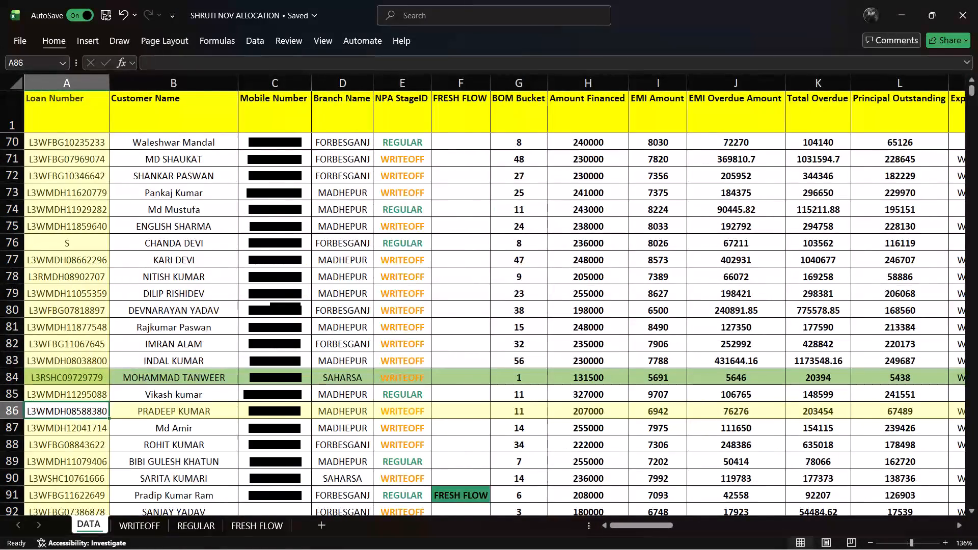
{"action": "key", "text": "Right"}
{"action": "key", "text": "Right"}
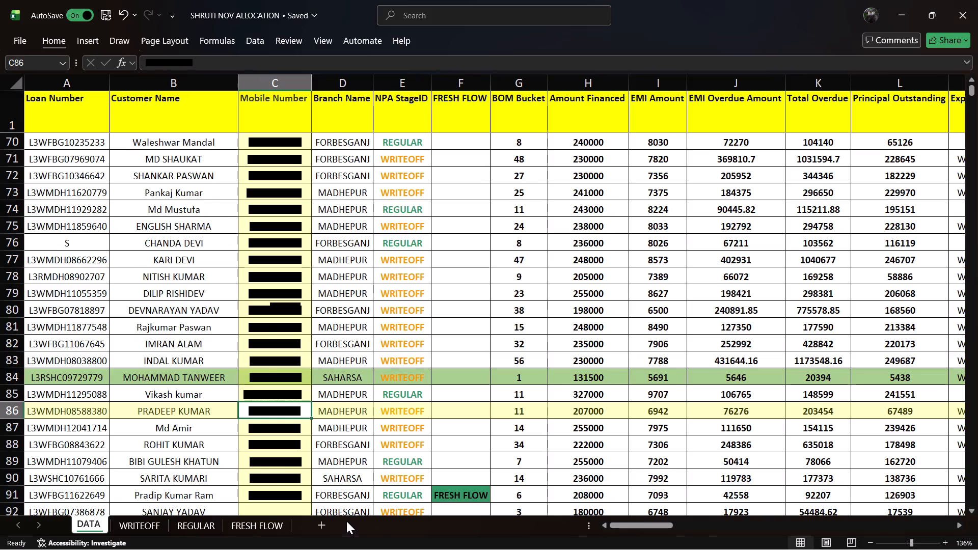
Switch to the WRITEOFF sheet and locate in row 68 the same customer as DATA row 86.
{"action": "left_click", "coordinate": [139, 524]}
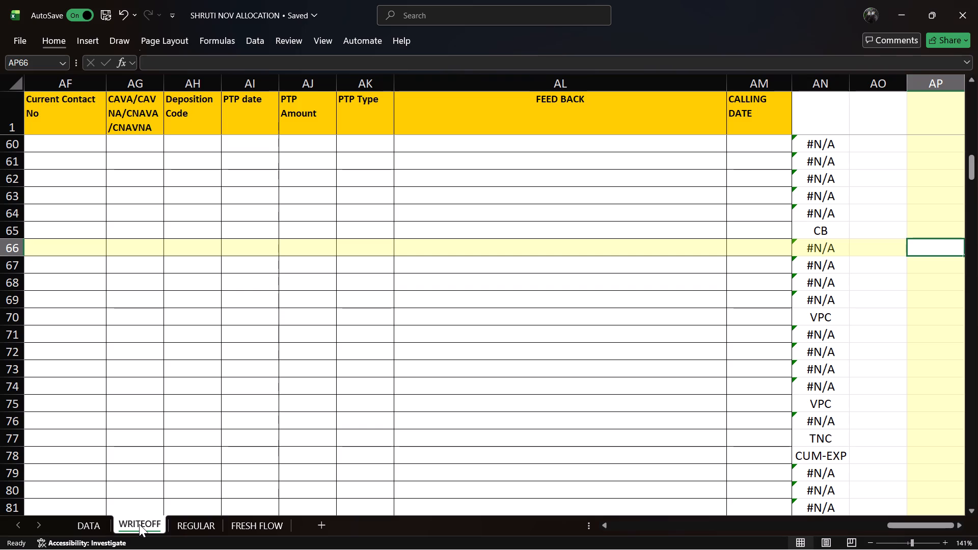
{"action": "key", "text": "Left"}
{"action": "key", "text": "Left"}
{"action": "key", "text": "Left"}
{"action": "key", "text": "Left"}
{"action": "key", "text": "Left"}
{"action": "key", "text": "Left"}
{"action": "key", "text": "Left"}
{"action": "key", "text": "Left"}
{"action": "key", "text": "Left"}
{"action": "key", "text": "Left"}
{"action": "key", "text": "Left"}
{"action": "key", "text": "Left"}
{"action": "key", "text": "Left"}
{"action": "key", "text": "Left"}
{"action": "key", "text": "Left"}
{"action": "key", "text": "Left"}
{"action": "key", "text": "Left"}
{"action": "key", "text": "Left"}
{"action": "key", "text": "Left"}
{"action": "key", "text": "Left"}
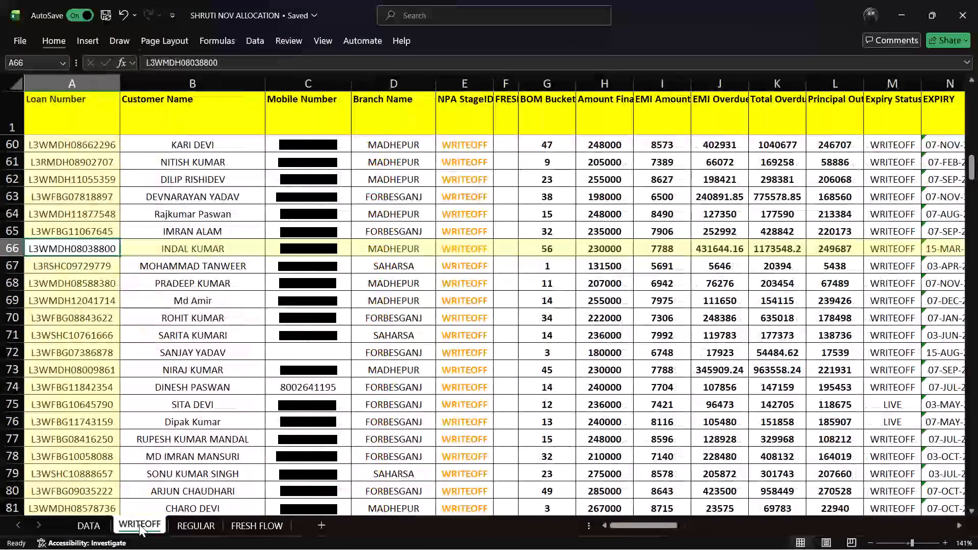
{"action": "left_click", "coordinate": [130, 285]}
Review WRITEOFF row 68's contact, branch, loan amounts, expiry, address, registration, asset and engine details.
{"action": "key", "text": "Right"}
{"action": "key", "text": "Right"}
{"action": "key", "text": "Right"}
{"action": "key", "text": "Right"}
{"action": "key", "text": "Right"}
{"action": "key", "text": "Right"}
{"action": "key", "text": "Right"}
{"action": "key", "text": "Right"}
{"action": "key", "text": "Right"}
{"action": "key", "text": "Right"}
{"action": "key", "text": "Right"}
{"action": "key", "text": "Right"}
{"action": "key", "text": "Right"}
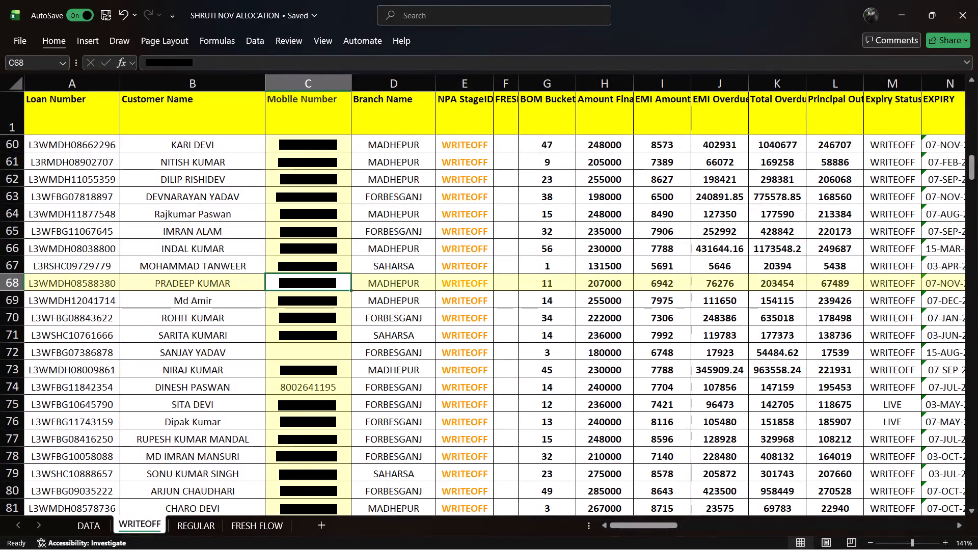
{"action": "key", "text": "Right"}
{"action": "key", "text": "Right"}
{"action": "key", "text": "Right"}
{"action": "key", "text": "Right"}
{"action": "key", "text": "Right"}
{"action": "key", "text": "Right"}
{"action": "key", "text": "Right"}
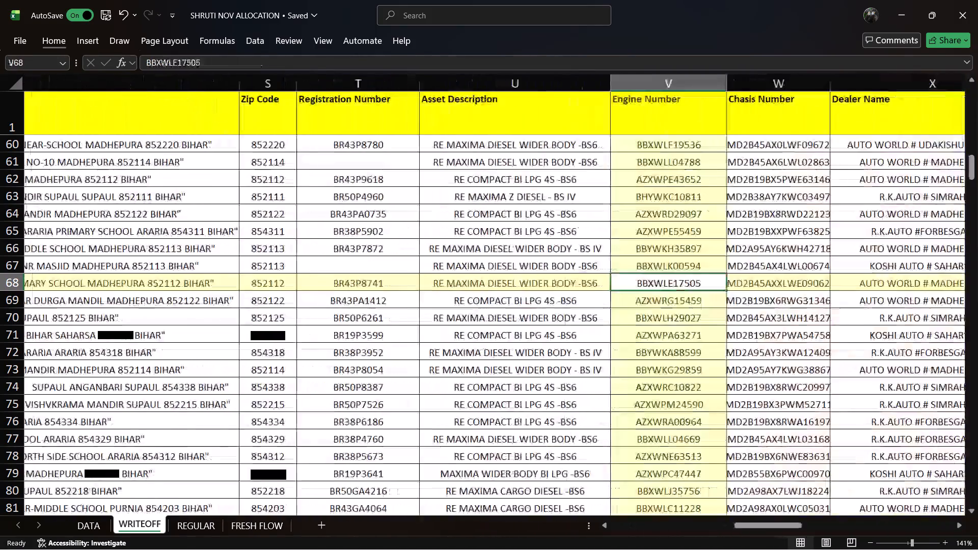
Examine WRITEOFF row 68's chassis, dealer, reference contact, agency, manager and contact person details.
{"action": "key", "text": "Right"}
{"action": "key", "text": "Right"}
{"action": "key", "text": "Right"}
{"action": "key", "text": "Right"}
{"action": "key", "text": "Right"}
{"action": "key", "text": "Right"}
{"action": "key", "text": "Right"}
{"action": "key", "text": "Right"}
{"action": "key", "text": "Right"}
{"action": "key", "text": "Right"}
{"action": "key", "text": "Right"}
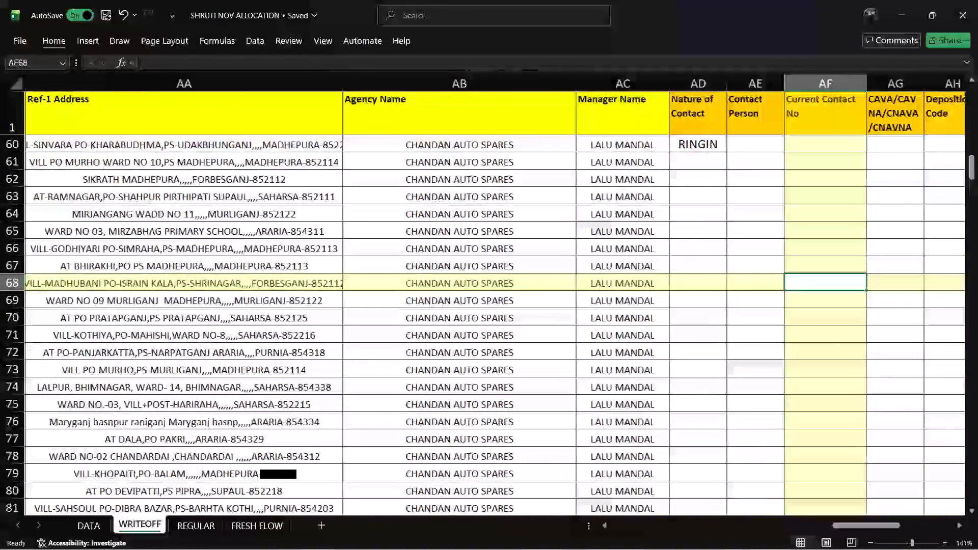
Check WRITEOFF row 68's disposition, PTP, feedback and calling date cells and the lookup column beyond them.
{"action": "key", "text": "Right"}
{"action": "key", "text": "Right"}
{"action": "key", "text": "Right"}
{"action": "key", "text": "Right"}
{"action": "key", "text": "Right"}
{"action": "key", "text": "Right"}
{"action": "key", "text": "Right"}
{"action": "key", "text": "Right"}
{"action": "key", "text": "Right"}
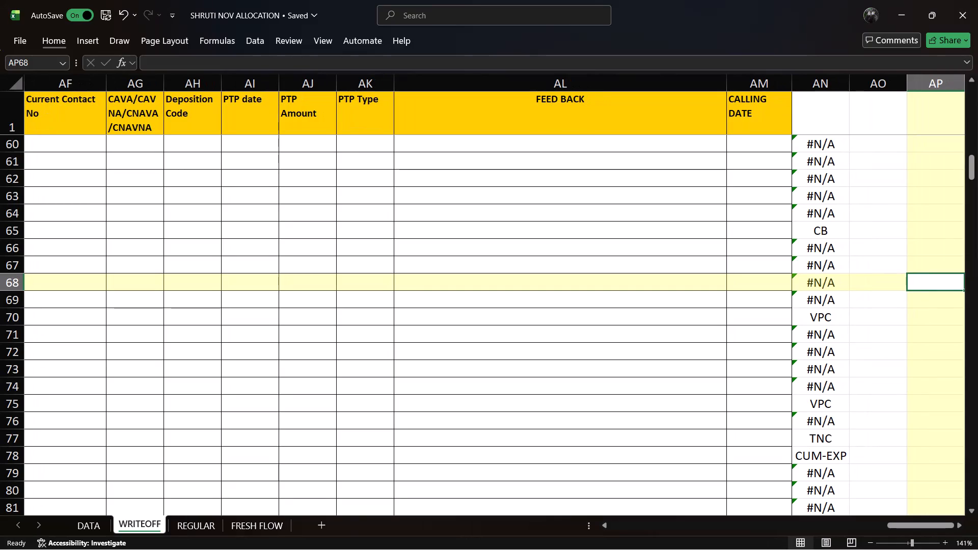
Return to the loan number in WRITEOFF row 68 and look over the customer name and mobile number of rows 68 and 69.
{"action": "key", "text": "Left"}
{"action": "key", "text": "Left"}
{"action": "key", "text": "Left"}
{"action": "key", "text": "Left"}
{"action": "key", "text": "Left"}
{"action": "key", "text": "Left"}
{"action": "key", "text": "Left"}
{"action": "key", "text": "Left"}
{"action": "key", "text": "Left"}
{"action": "key", "text": "Left"}
{"action": "key", "text": "Left"}
{"action": "key", "text": "Left"}
{"action": "key", "text": "Left"}
{"action": "key", "text": "Left"}
{"action": "key", "text": "Left"}
{"action": "key", "text": "Left"}
{"action": "key", "text": "Left"}
{"action": "key", "text": "Left"}
{"action": "key", "text": "Left"}
{"action": "key", "text": "Left"}
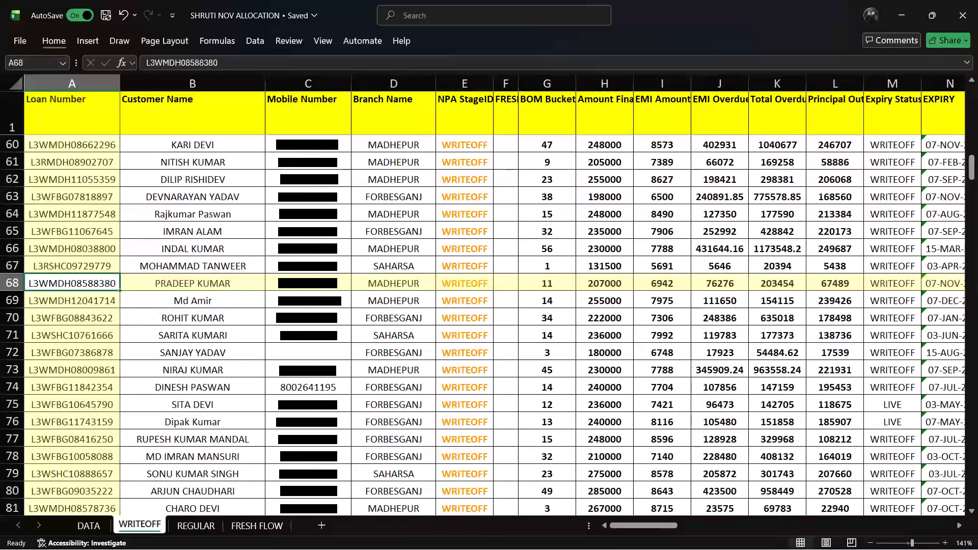
{"action": "key", "text": "Down"}
{"action": "key", "text": "Right"}
{"action": "key", "text": "Right"}
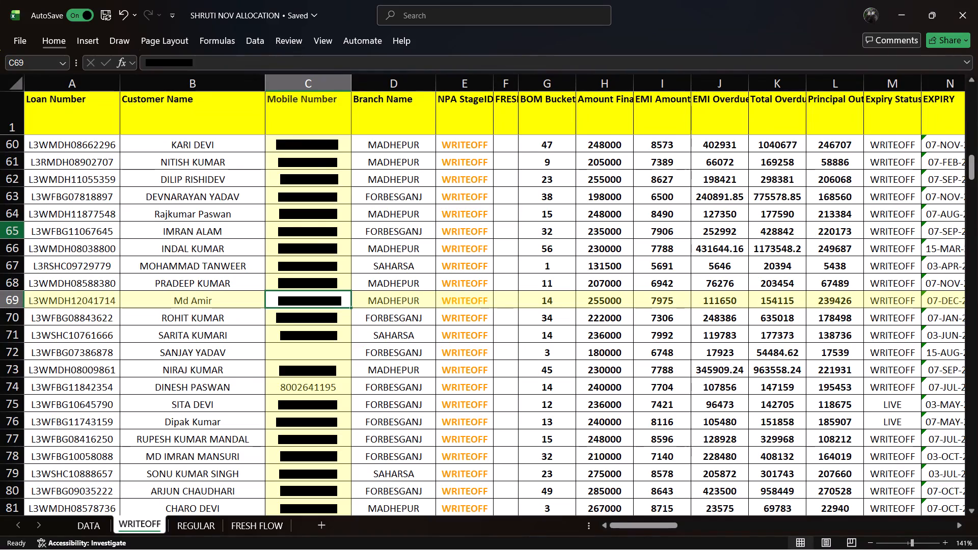
{"action": "left_click", "coordinate": [191, 278]}
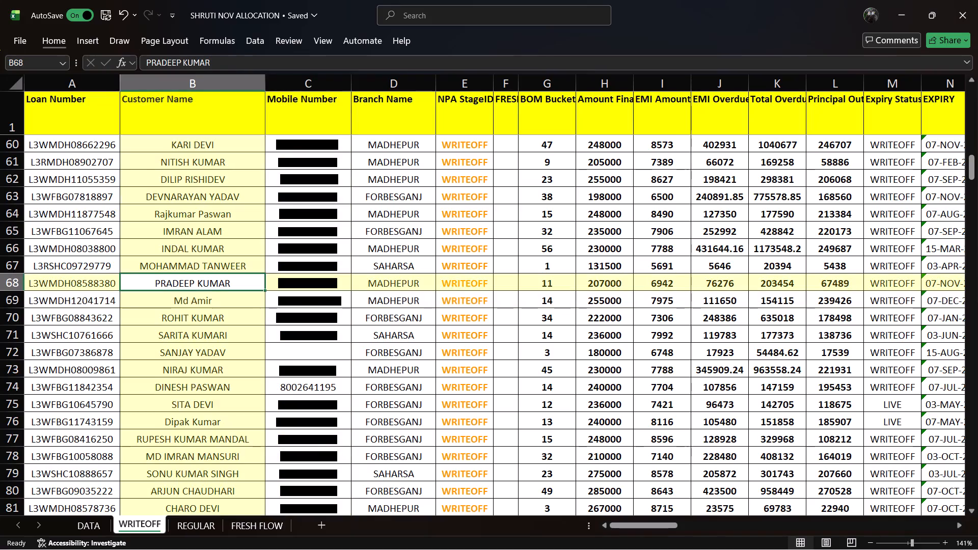
{"action": "key", "text": "Down"}
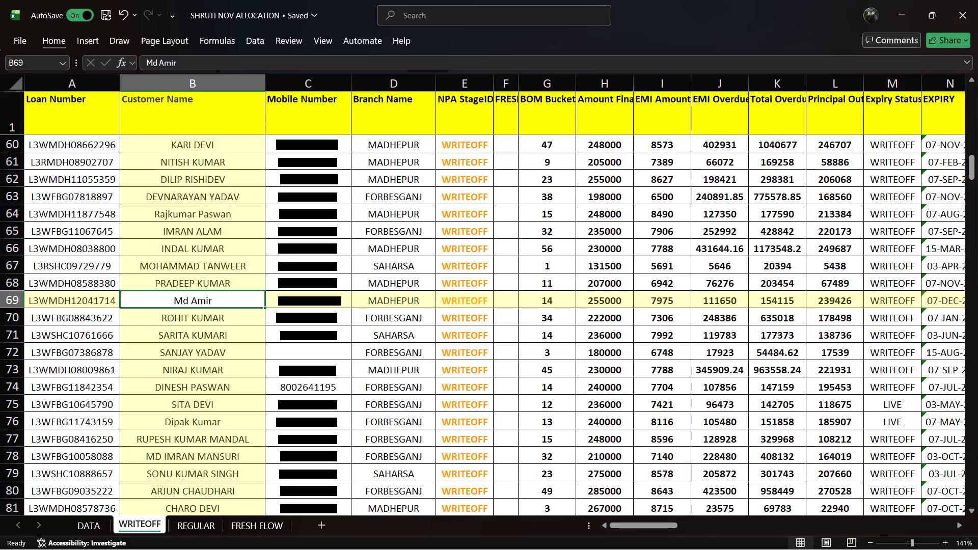
Review WRITEOFF row 69's mobile number, branch, loan amounts, expiry, residence address, registration, asset, engine and chassis details.
{"action": "key", "text": "Right"}
{"action": "key", "text": "Right"}
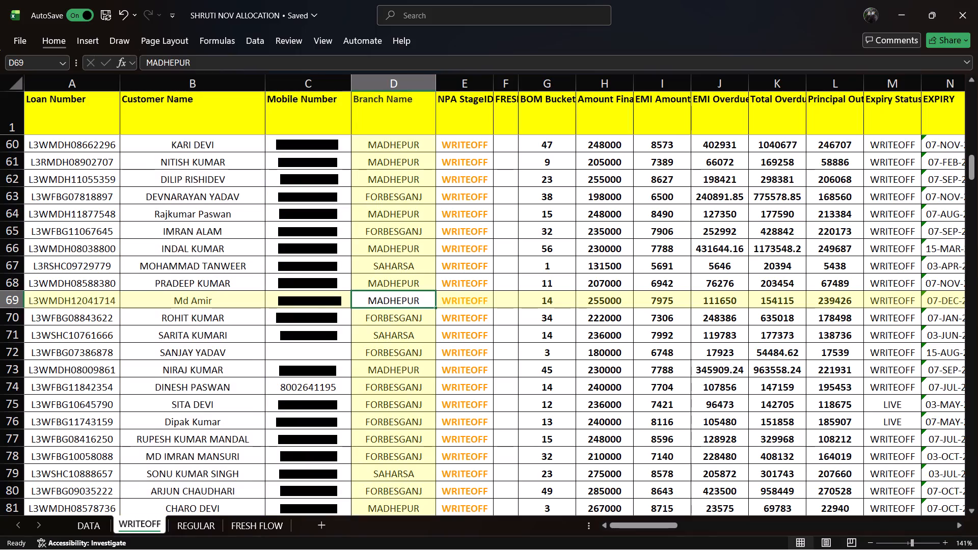
{"action": "key", "text": "Right"}
{"action": "key", "text": "Right"}
{"action": "key", "text": "Right"}
{"action": "key", "text": "Right"}
{"action": "key", "text": "Right"}
{"action": "key", "text": "Right"}
{"action": "key", "text": "Right"}
{"action": "key", "text": "Right"}
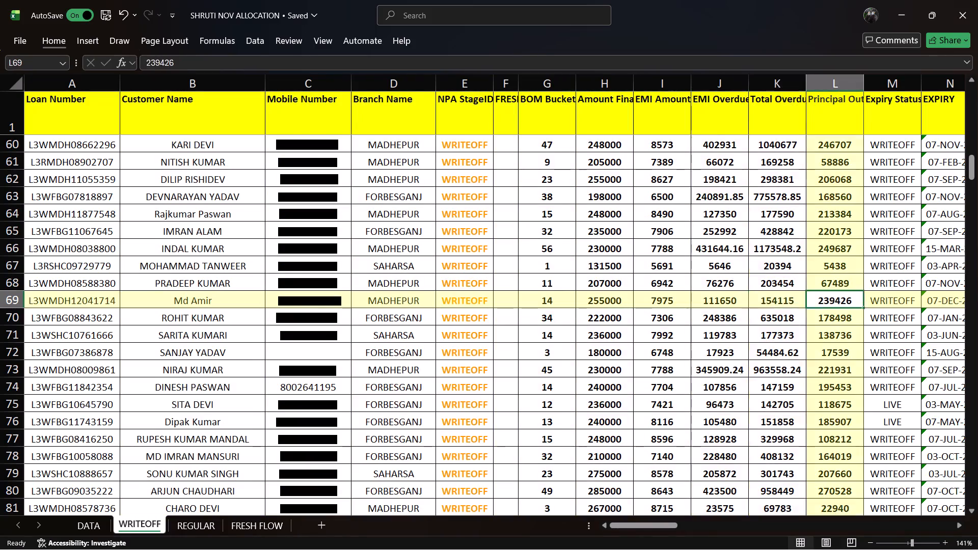
{"action": "key", "text": "Right"}
{"action": "key", "text": "Right"}
{"action": "key", "text": "Right"}
{"action": "key", "text": "Right"}
{"action": "key", "text": "Right"}
{"action": "key", "text": "Right"}
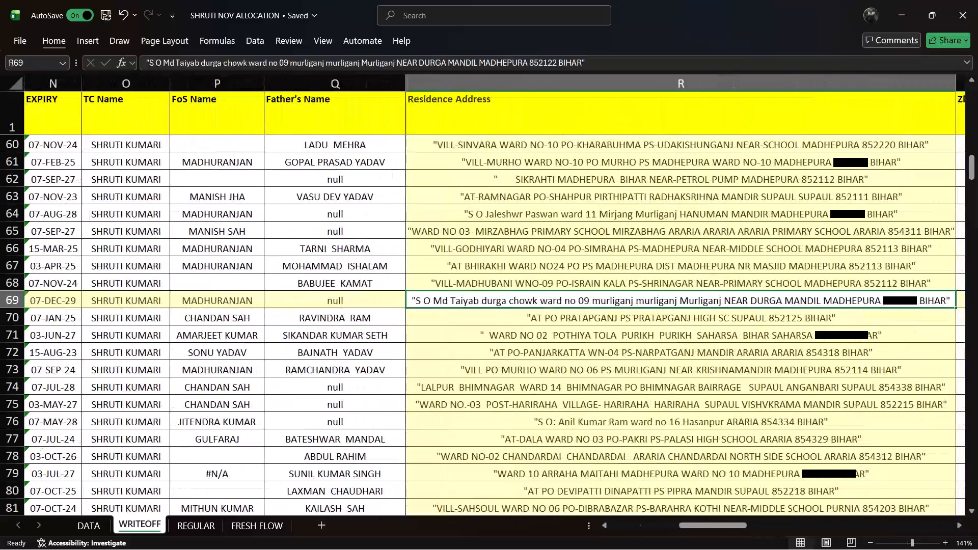
{"action": "key", "text": "Right"}
{"action": "key", "text": "Right"}
{"action": "key", "text": "Right"}
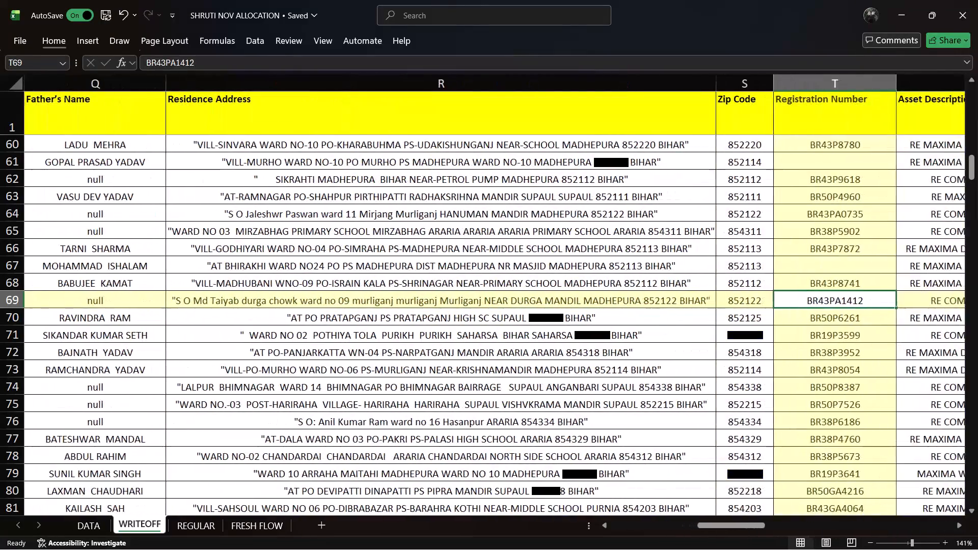
{"action": "key", "text": "Right"}
{"action": "key", "text": "Right"}
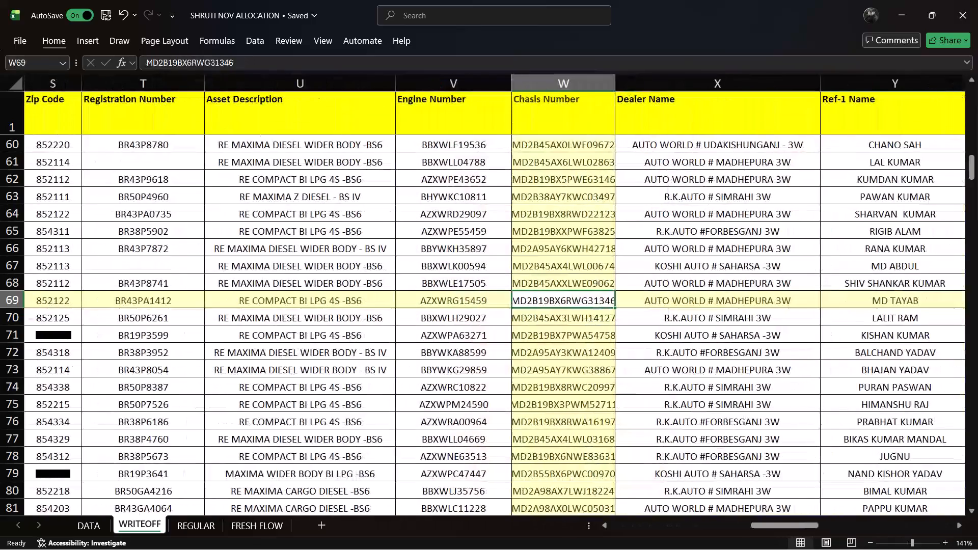
Examine WRITEOFF row 69's dealer, agency, manager and first reference contact's name, phone and address.
{"action": "key", "text": "Right"}
{"action": "key", "text": "Right"}
{"action": "key", "text": "Right"}
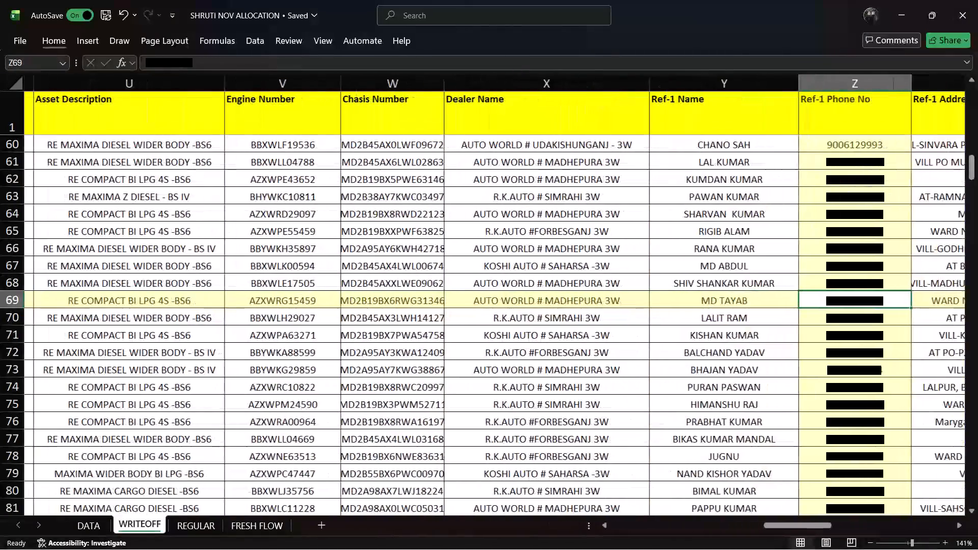
{"action": "key", "text": "Right"}
{"action": "key", "text": "Right"}
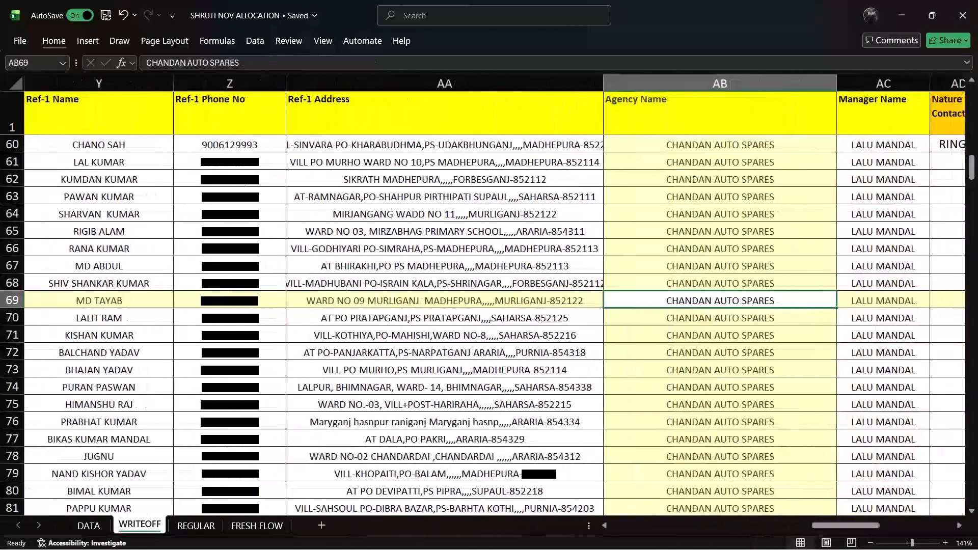
{"action": "key", "text": "Right"}
{"action": "key", "text": "Right"}
{"action": "key", "text": "Left"}
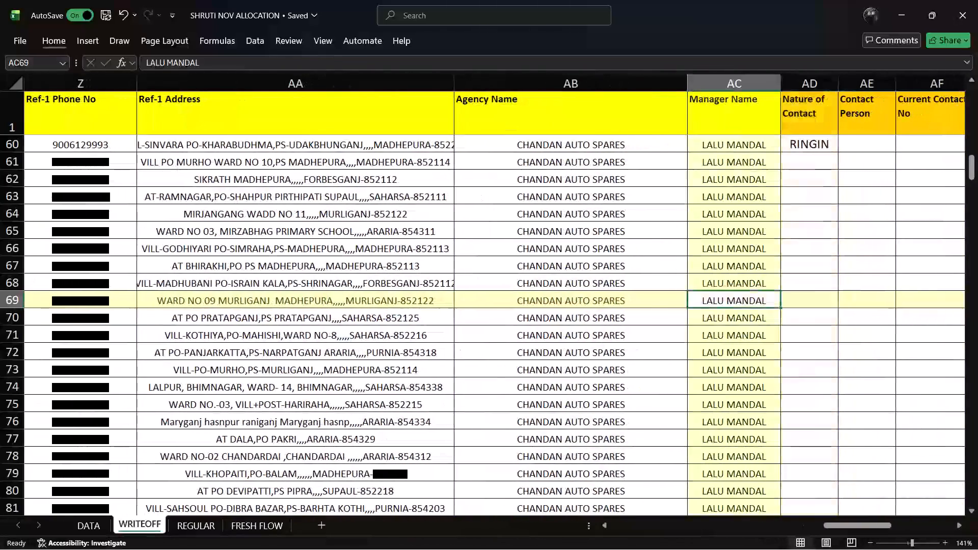
{"action": "key", "text": "Left"}
{"action": "key", "text": "Left"}
{"action": "key", "text": "Left"}
{"action": "key", "text": "Left"}
{"action": "key", "text": "Right"}
{"action": "key", "text": "Right"}
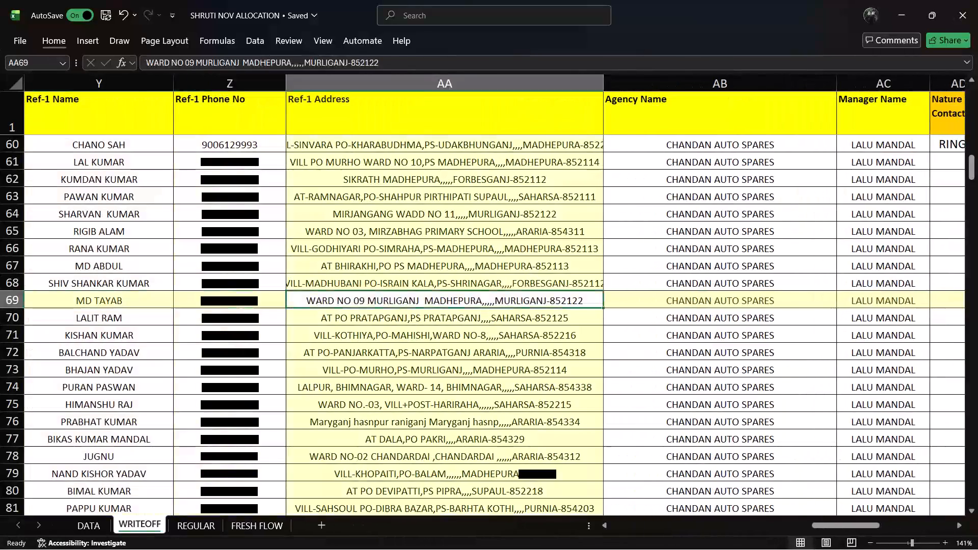
{"action": "key", "text": "Left"}
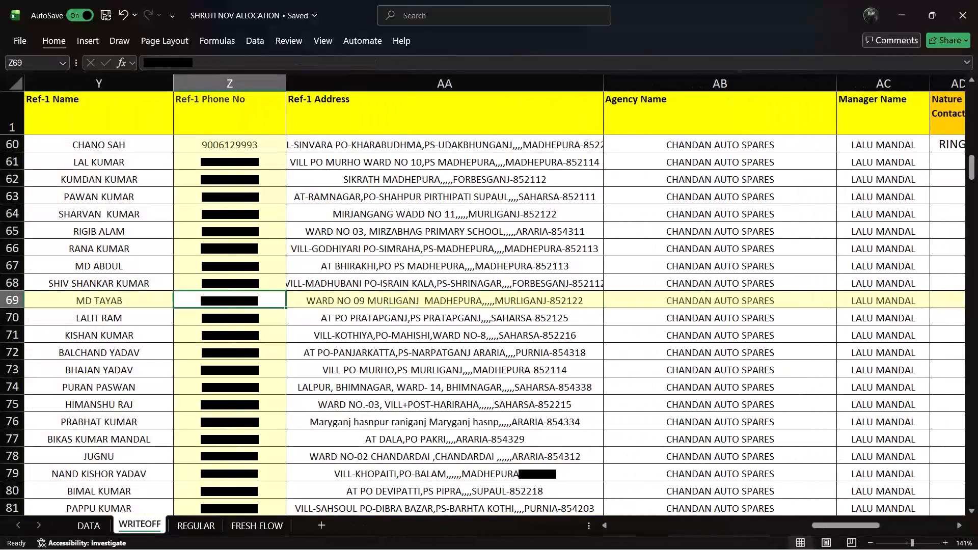
{"action": "key", "text": "Left"}
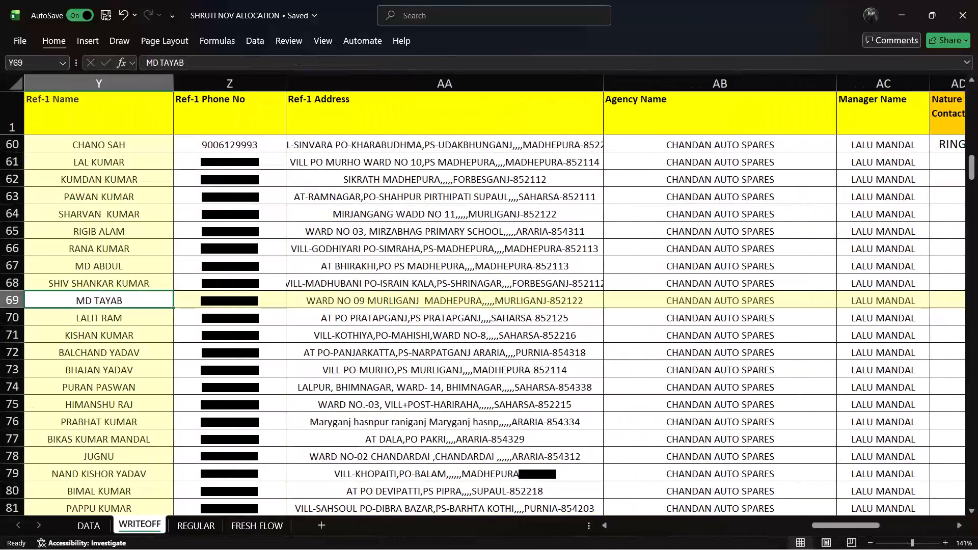
{"action": "key", "text": "Right"}
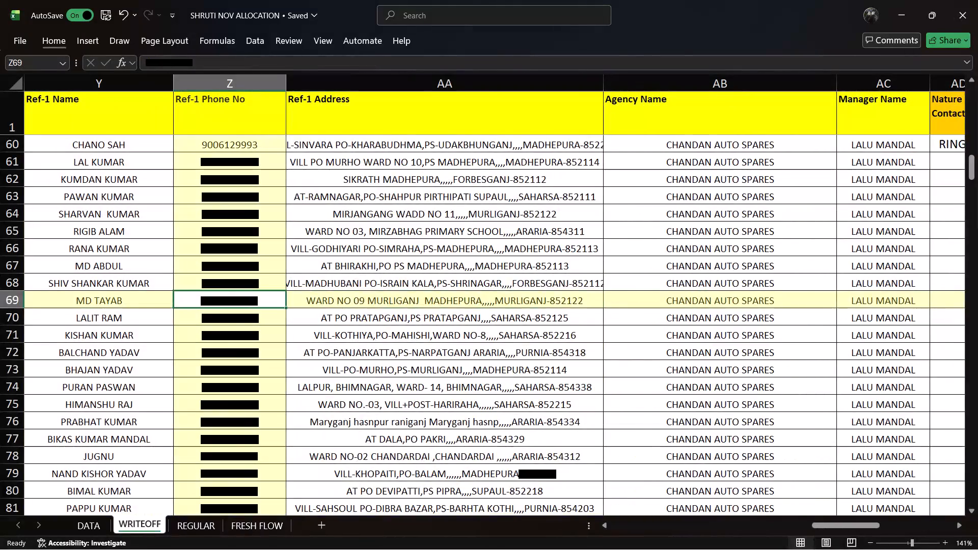
{"action": "key", "text": "Right"}
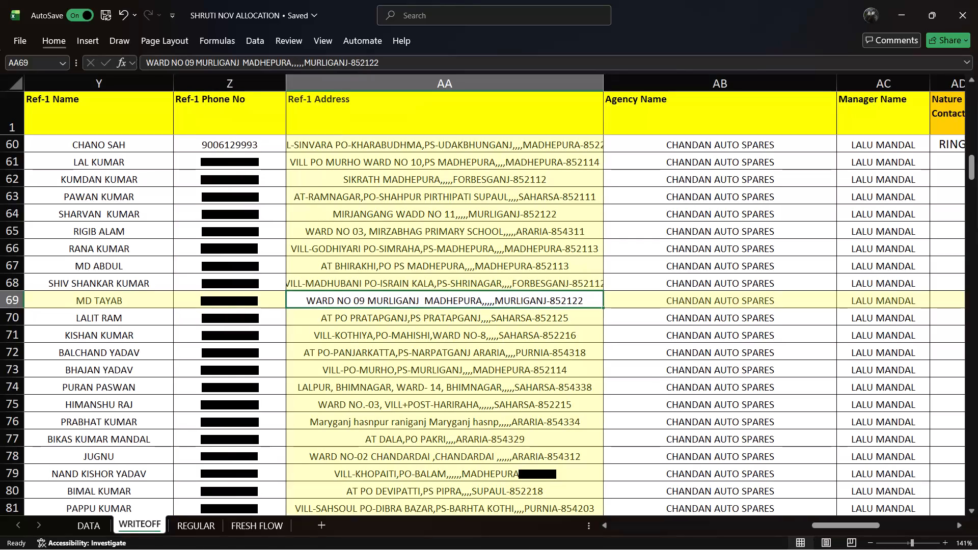
Go back to the start of WRITEOFF row 69 and recheck its loan number, customer name and mobile number.
{"action": "key", "text": "Left"}
{"action": "key", "text": "Left"}
{"action": "key", "text": "Left"}
{"action": "key", "text": "Left"}
{"action": "key", "text": "Left"}
{"action": "key", "text": "Left"}
{"action": "key", "text": "Left"}
{"action": "key", "text": "Left"}
{"action": "key", "text": "Left"}
{"action": "key", "text": "Left"}
{"action": "key", "text": "Left"}
{"action": "key", "text": "Left"}
{"action": "key", "text": "Left"}
{"action": "key", "text": "Left"}
{"action": "key", "text": "Left"}
{"action": "key", "text": "Left"}
{"action": "key", "text": "Left"}
{"action": "key", "text": "Left"}
{"action": "key", "text": "Left"}
{"action": "key", "text": "Left"}
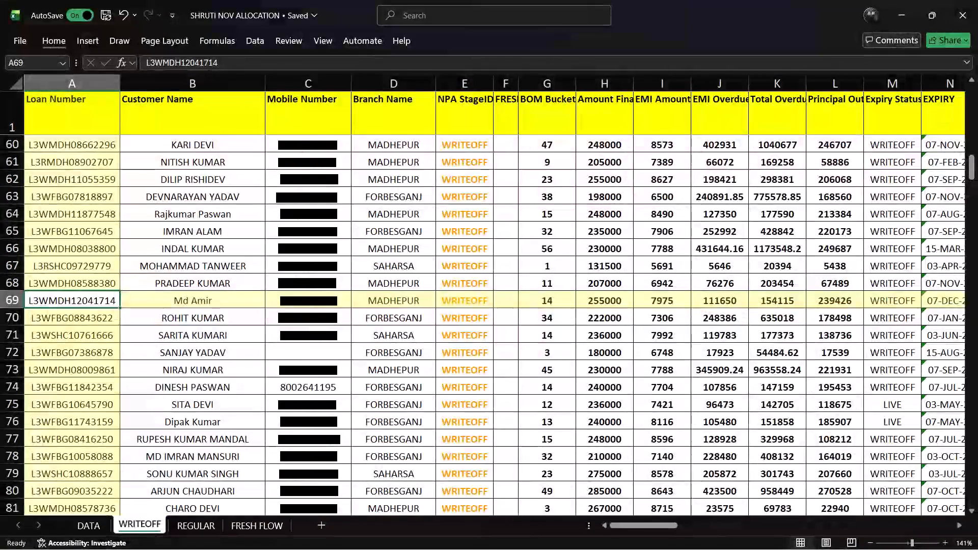
{"action": "key", "text": "Right"}
{"action": "key", "text": "Right"}
{"action": "key", "text": "Right"}
{"action": "key", "text": "Left"}
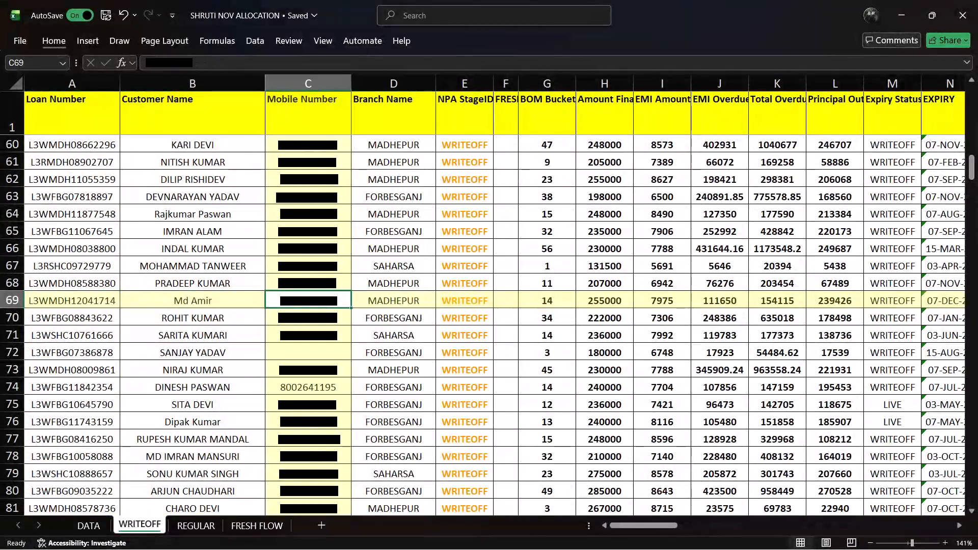
{"action": "key", "text": "Left"}
{"action": "key", "text": "Left"}
{"action": "key", "text": "Left"}
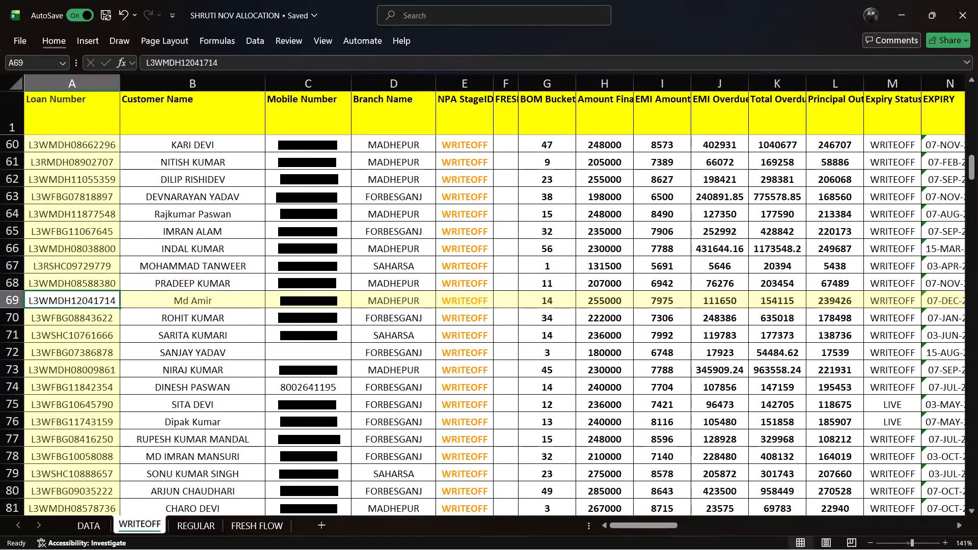
{"action": "key", "text": "Right"}
{"action": "key", "text": "Right"}
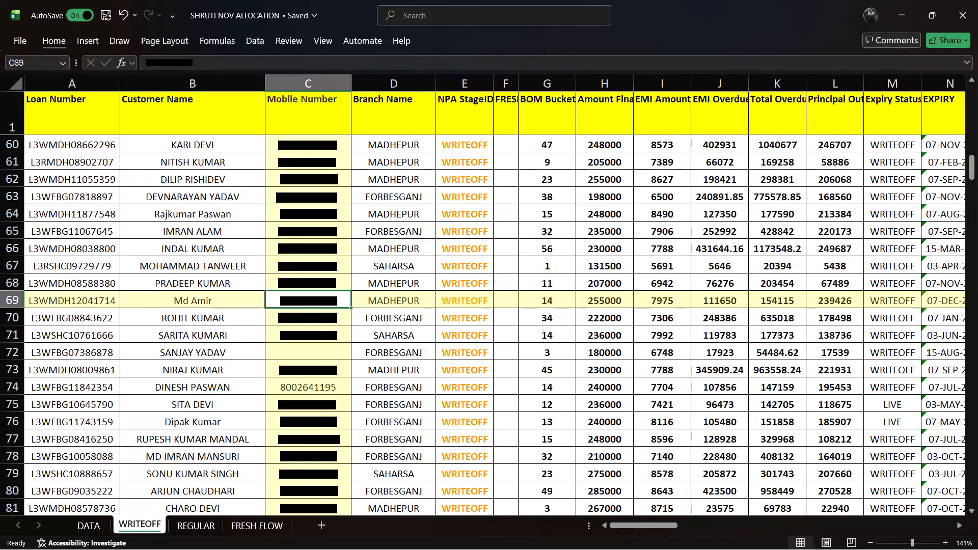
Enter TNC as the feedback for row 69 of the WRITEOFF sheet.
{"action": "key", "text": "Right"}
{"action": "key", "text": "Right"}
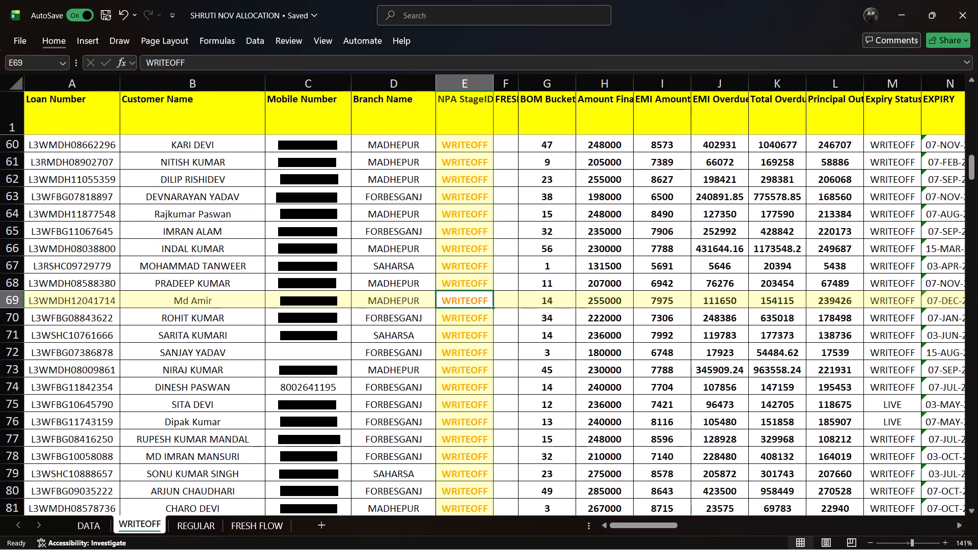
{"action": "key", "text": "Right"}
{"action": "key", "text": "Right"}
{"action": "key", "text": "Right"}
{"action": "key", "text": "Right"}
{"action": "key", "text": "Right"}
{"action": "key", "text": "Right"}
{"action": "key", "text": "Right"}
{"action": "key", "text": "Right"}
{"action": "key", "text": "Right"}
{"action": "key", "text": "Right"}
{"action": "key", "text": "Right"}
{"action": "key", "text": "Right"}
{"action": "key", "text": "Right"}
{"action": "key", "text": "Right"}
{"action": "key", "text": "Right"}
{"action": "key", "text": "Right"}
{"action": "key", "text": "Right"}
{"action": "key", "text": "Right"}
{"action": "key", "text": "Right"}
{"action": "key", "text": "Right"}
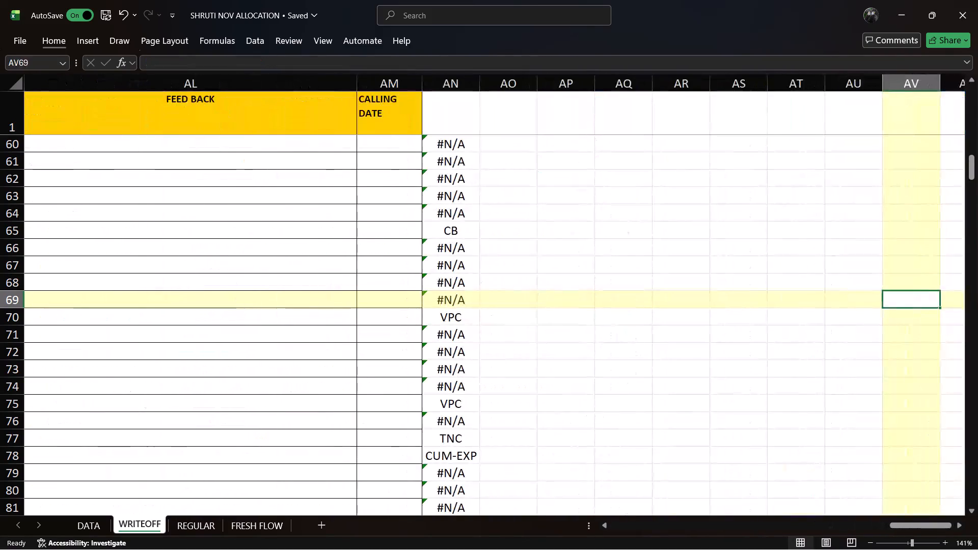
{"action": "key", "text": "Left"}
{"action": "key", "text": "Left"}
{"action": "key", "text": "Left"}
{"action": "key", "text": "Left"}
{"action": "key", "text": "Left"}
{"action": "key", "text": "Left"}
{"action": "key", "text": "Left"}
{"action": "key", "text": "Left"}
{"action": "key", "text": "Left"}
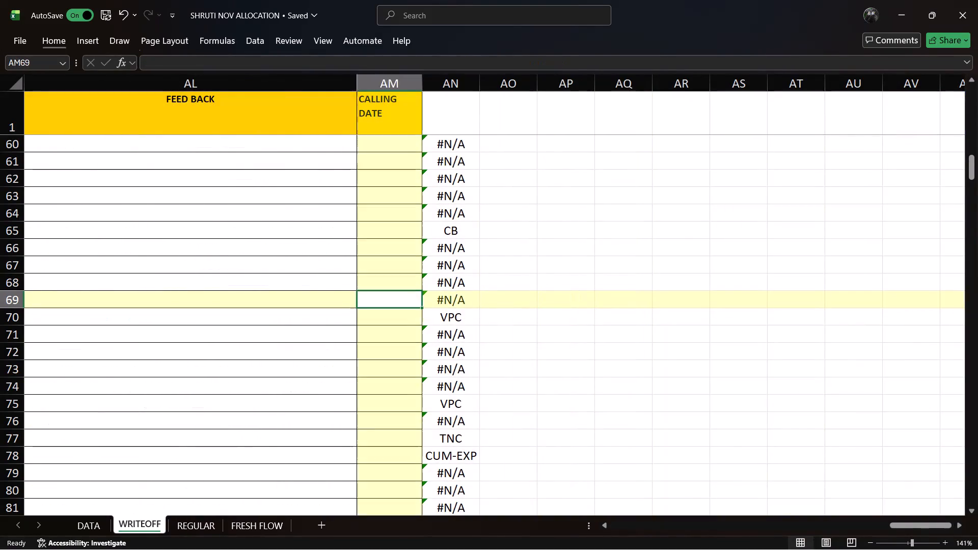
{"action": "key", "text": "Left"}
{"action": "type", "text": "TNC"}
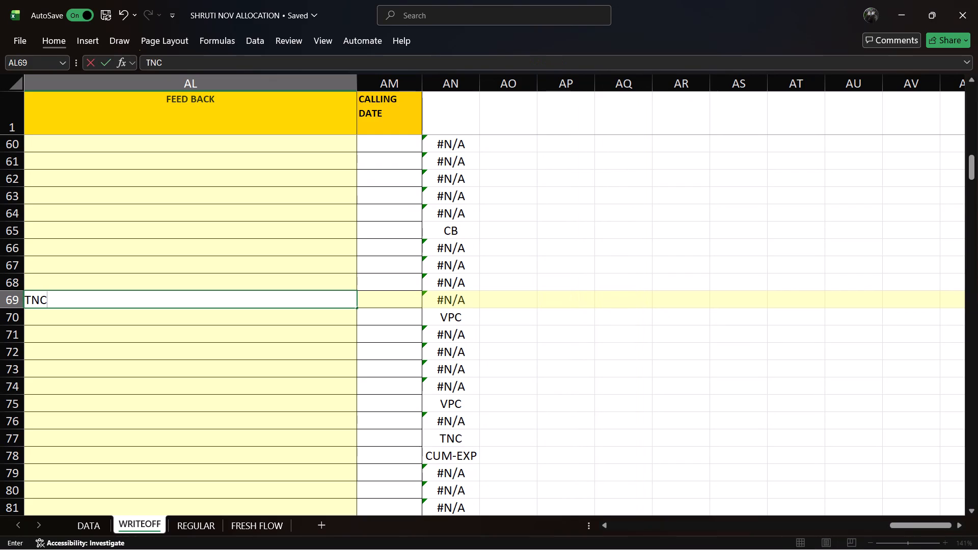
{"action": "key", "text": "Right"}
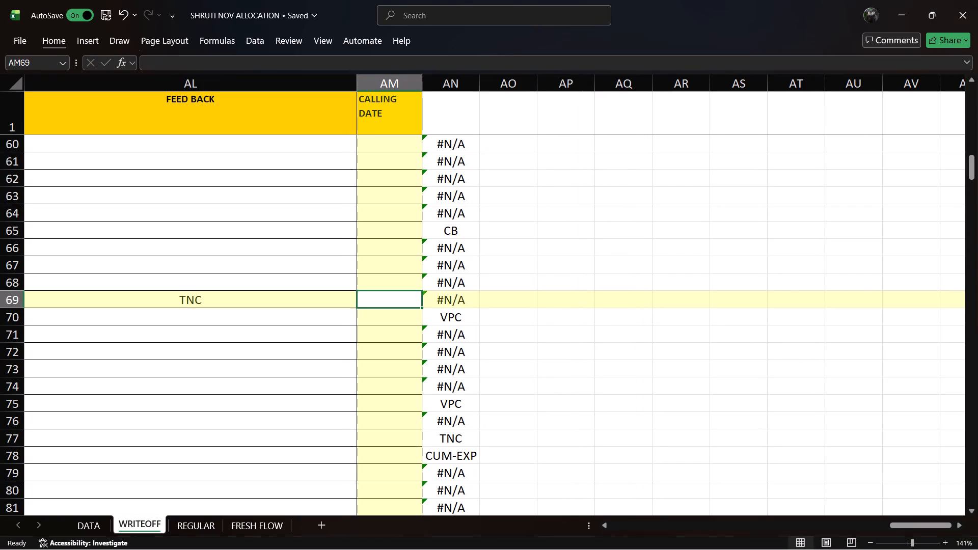
Replace the feedback for WRITEOFF row 69 with WRONG NO.
{"action": "left_click", "coordinate": [191, 305]}
{"action": "key", "text": "BackSpace"}
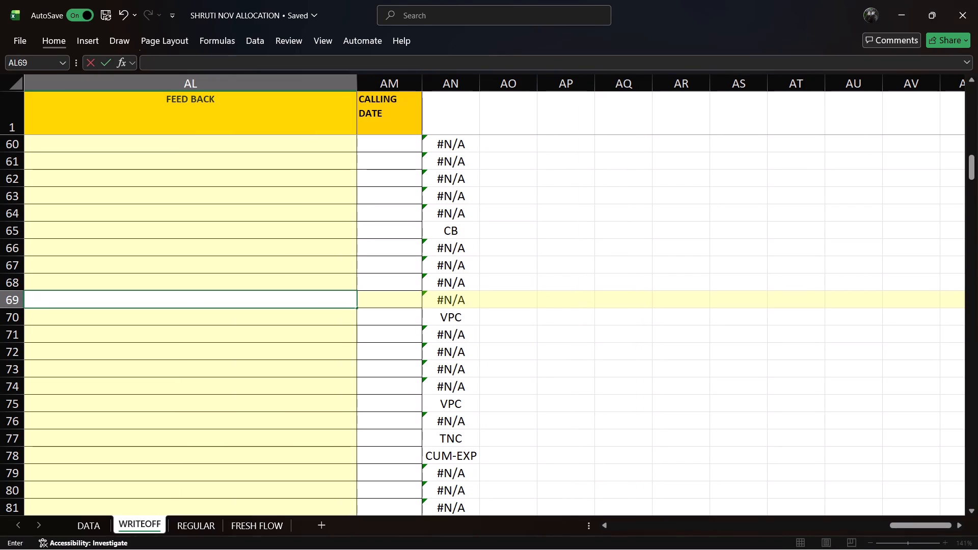
{"action": "type", "text": "WRONG NO"}
{"action": "key", "text": "space"}
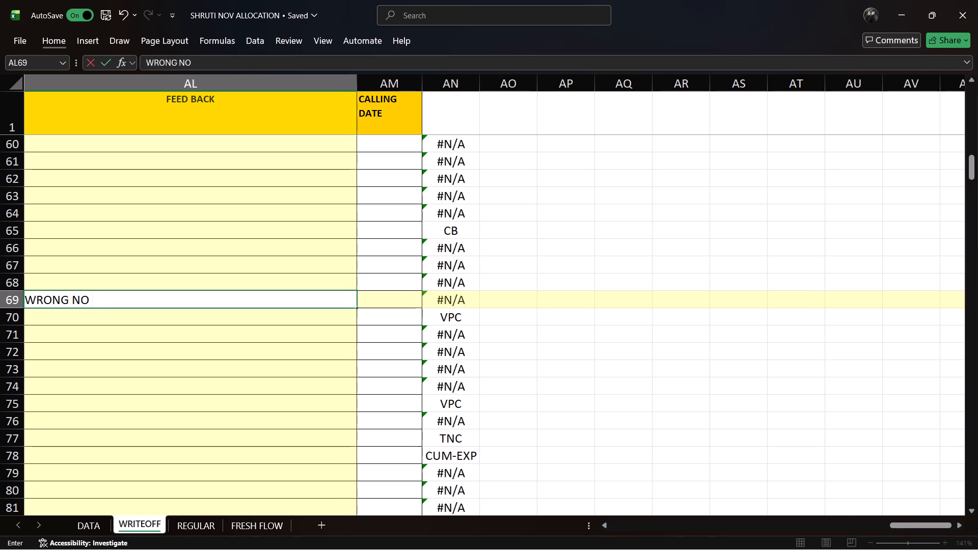
Enter TNC as the feedback for WRITEOFF row 68.
{"action": "left_click", "coordinate": [143, 282]}
{"action": "type", "text": "TN"}
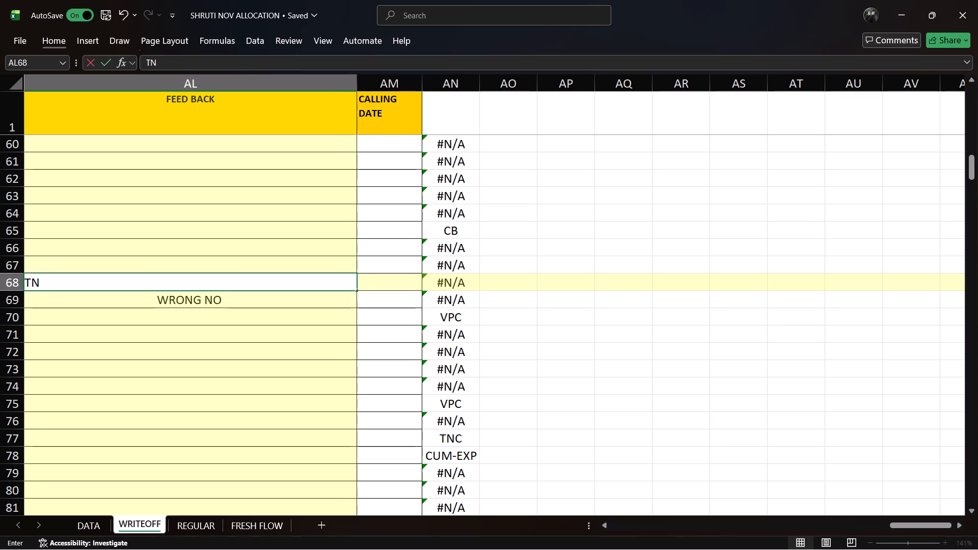
{"action": "key", "text": "BackSpace"}
{"action": "key", "text": "c"}
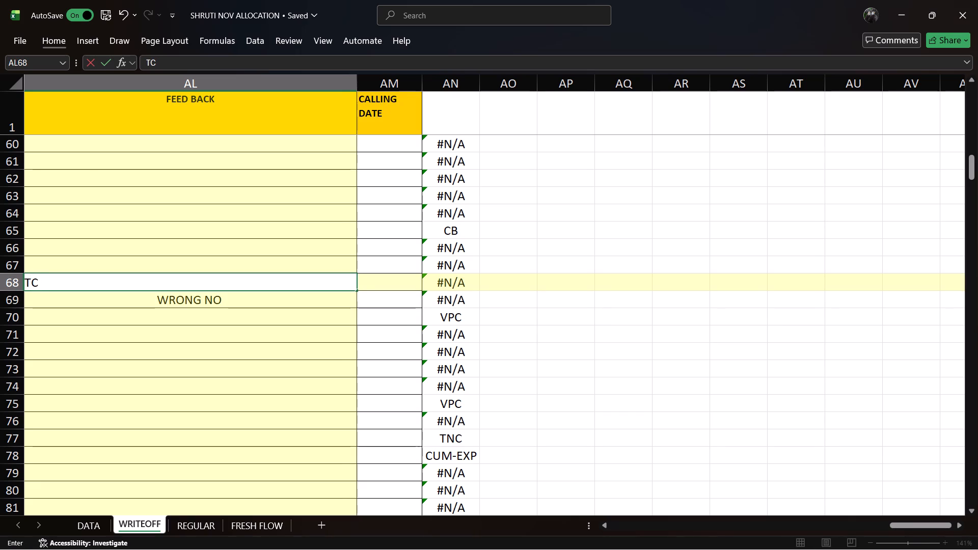
{"action": "key", "text": "BackSpace"}
{"action": "type", "text": "NC"}
{"action": "key", "text": "Right"}
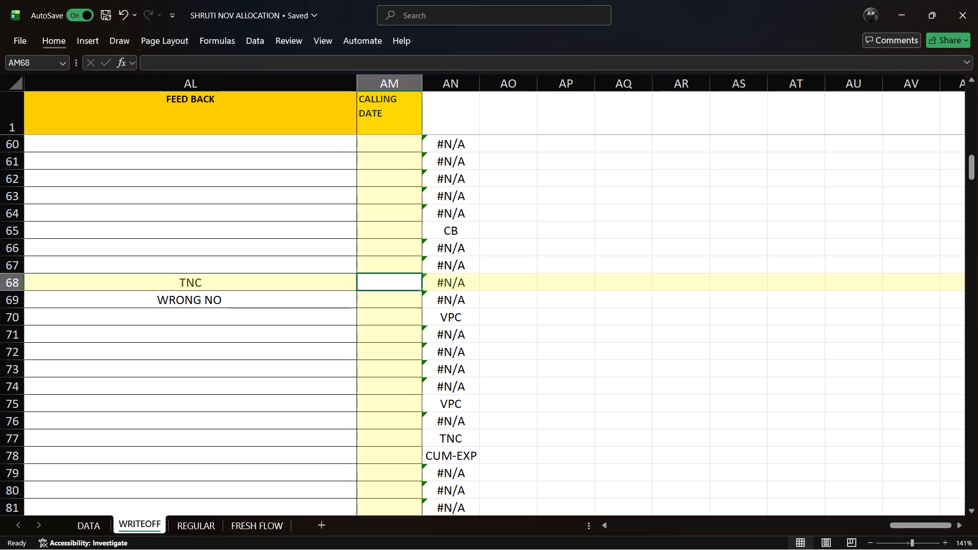
Go to WRITEOFF row 68's deposition code cell and save the workbook.
{"action": "key", "text": "Left"}
{"action": "key", "text": "Left"}
{"action": "key", "text": "Left"}
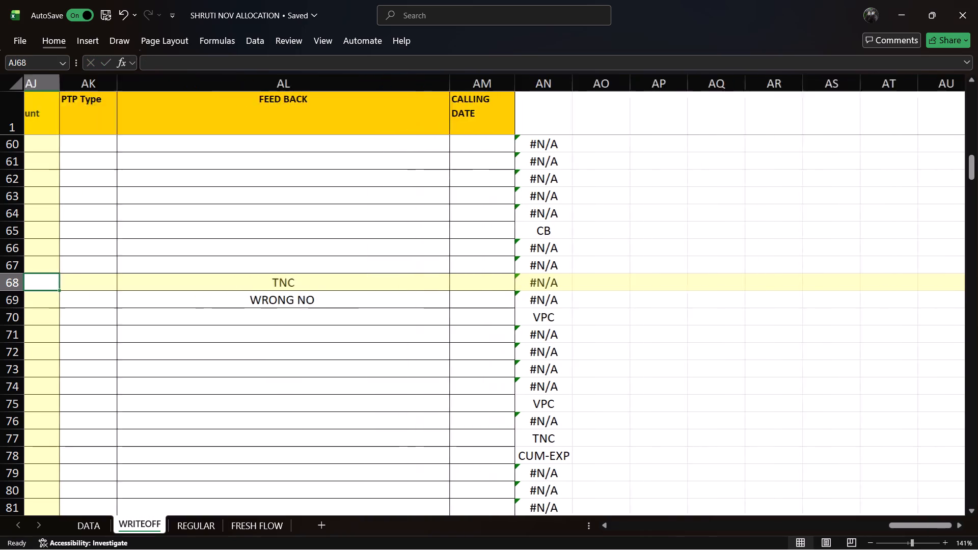
{"action": "key", "text": "Left"}
{"action": "key", "text": "Left"}
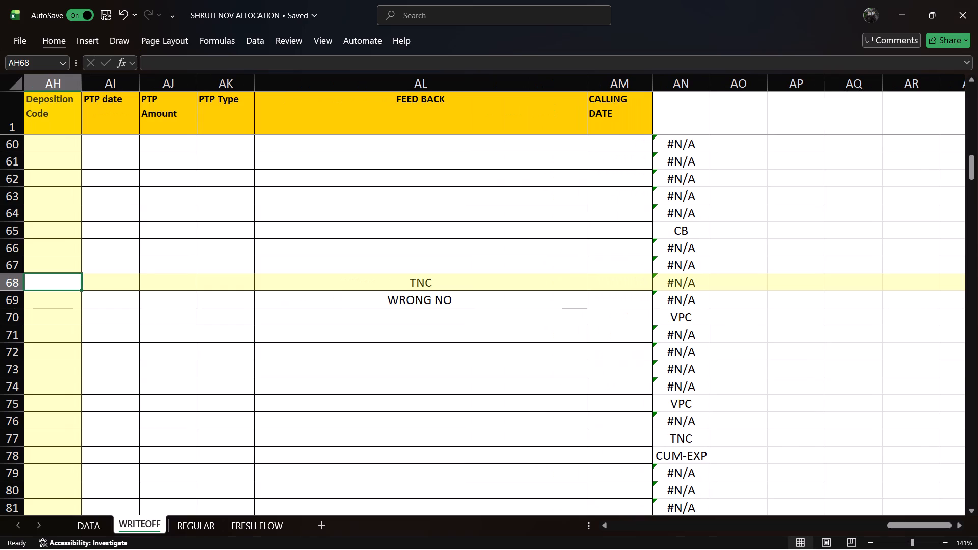
{"action": "key", "text": "ctrl+s"}
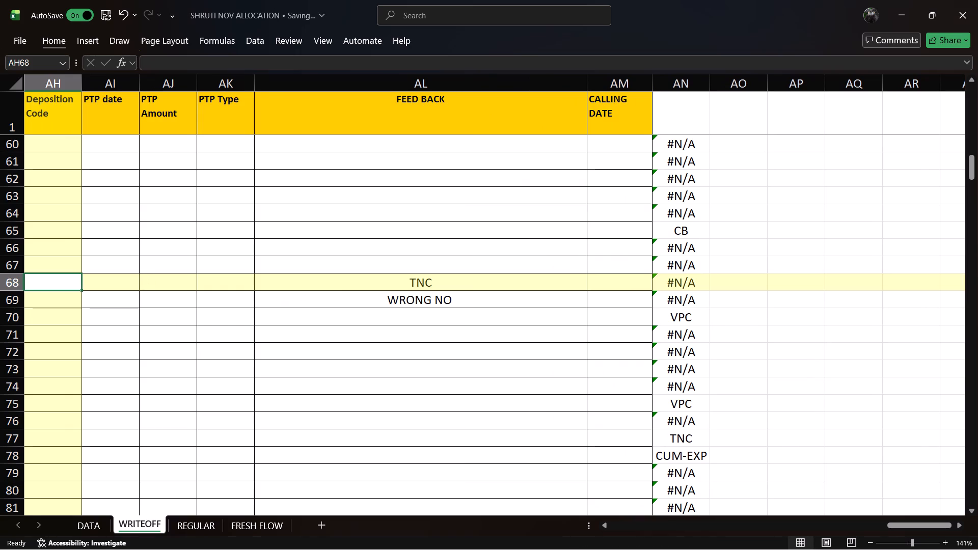
Go back along row 69 of the WRITEOFF sheet to its loan number cell and save the workbook.
{"action": "left_click", "coordinate": [368, 300]}
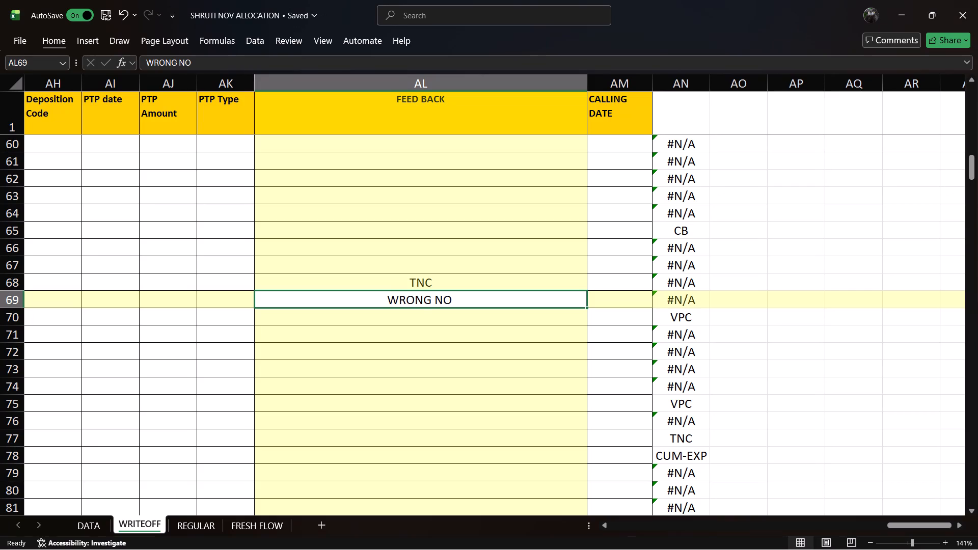
{"action": "key", "text": "Left"}
{"action": "key", "text": "Left"}
{"action": "key", "text": "Left"}
{"action": "key", "text": "Left"}
{"action": "key", "text": "Left"}
{"action": "key", "text": "Left"}
{"action": "key", "text": "Left"}
{"action": "key", "text": "Left"}
{"action": "key", "text": "Left"}
{"action": "key", "text": "Left"}
{"action": "key", "text": "Left"}
{"action": "key", "text": "Left"}
{"action": "key", "text": "Left"}
{"action": "key", "text": "Left"}
{"action": "key", "text": "Left"}
{"action": "key", "text": "Left"}
{"action": "key", "text": "Left"}
{"action": "key", "text": "Left"}
{"action": "key", "text": "Left"}
{"action": "key", "text": "Left"}
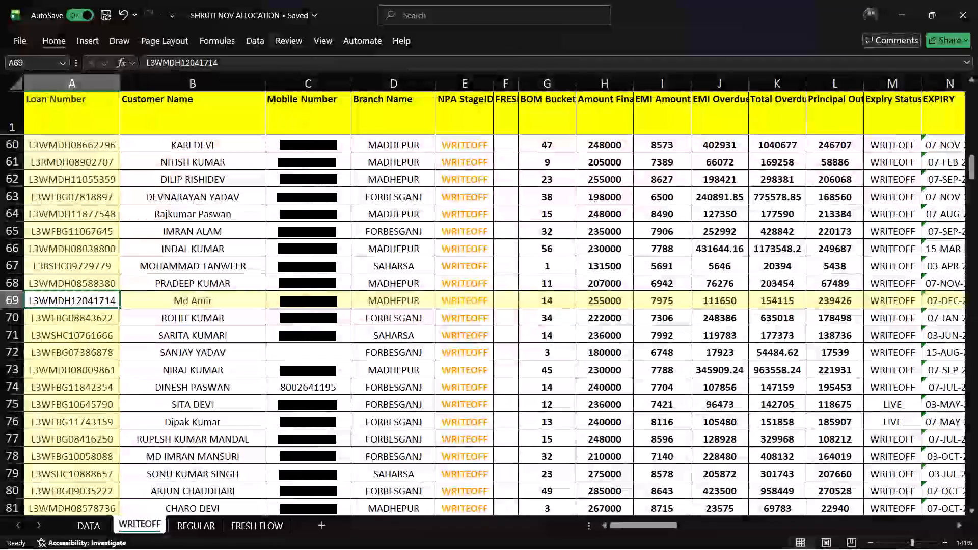
{"action": "key", "text": "ctrl+s"}
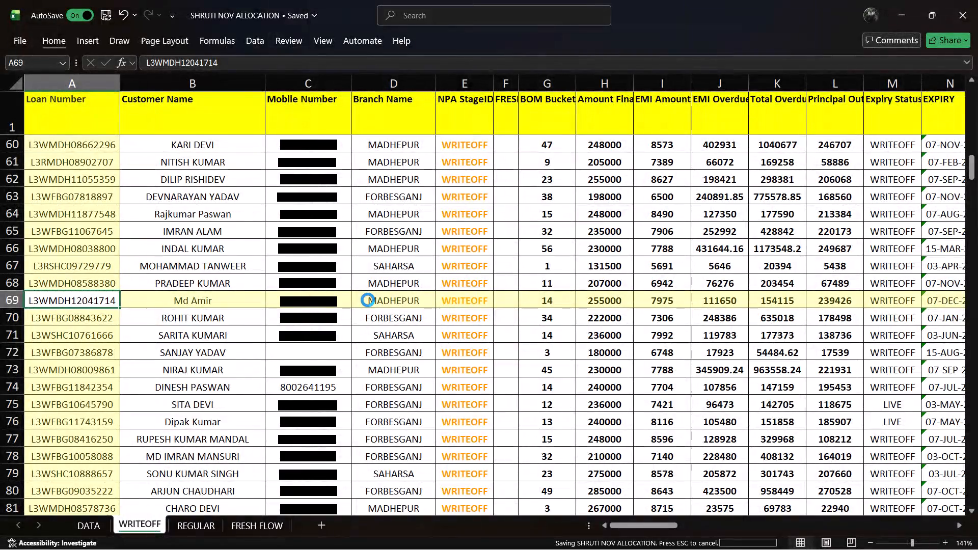
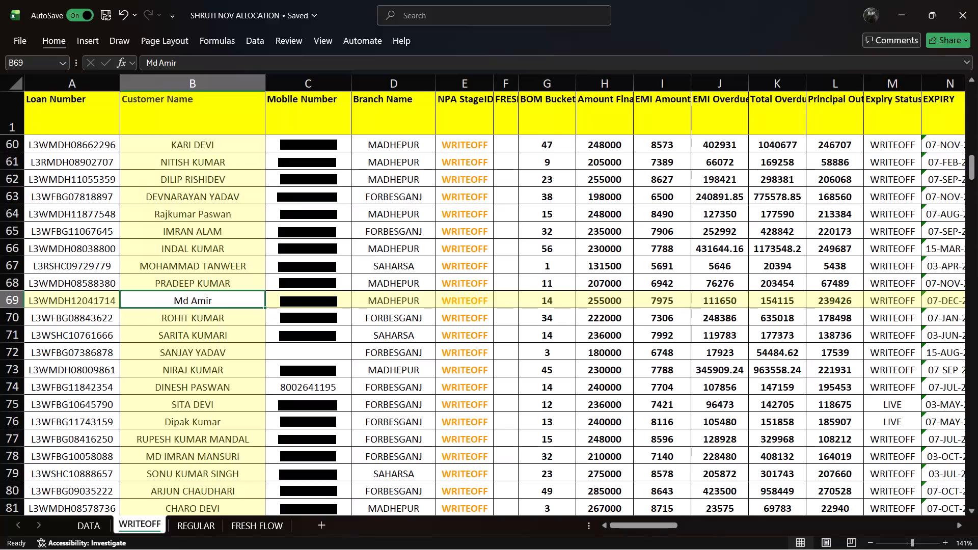
Check the customer names from row 68 down to row 70 of the WRITEOFF sheet and go to row 70's mobile number.
{"action": "left_click", "coordinate": [234, 282]}
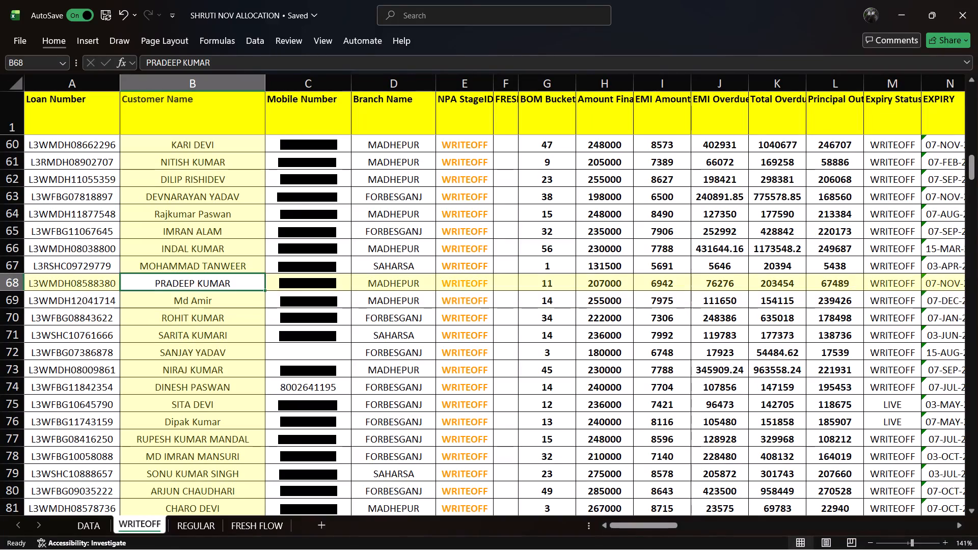
{"action": "key", "text": "Down"}
{"action": "key", "text": "Down"}
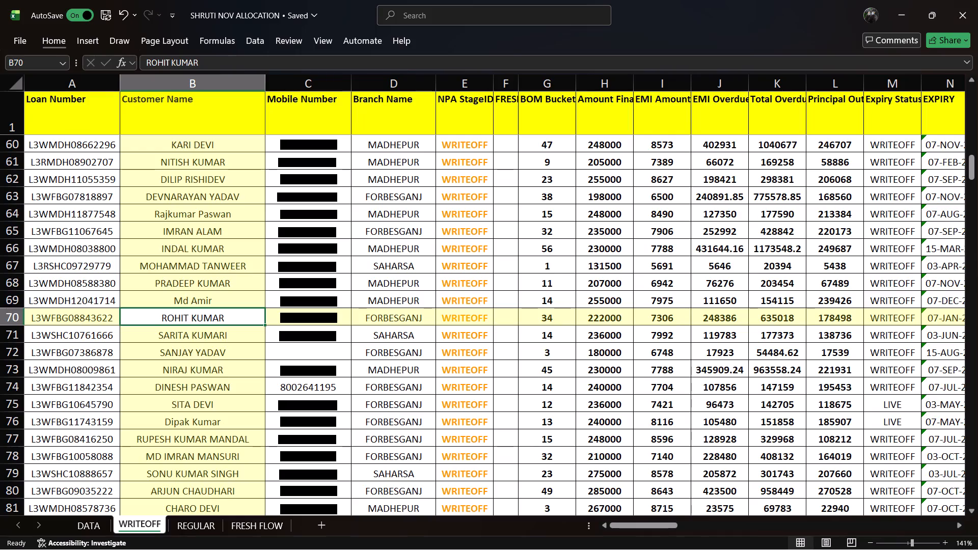
{"action": "key", "text": "Right"}
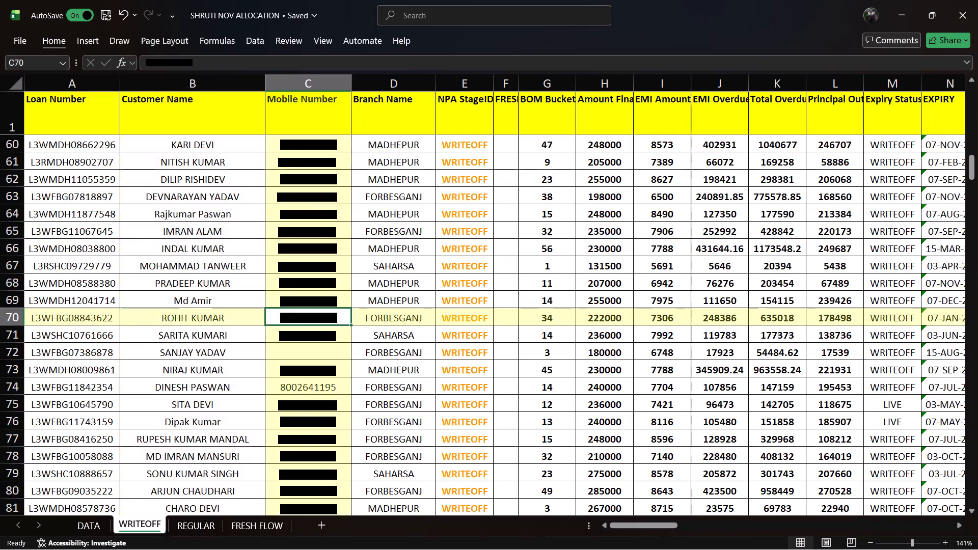
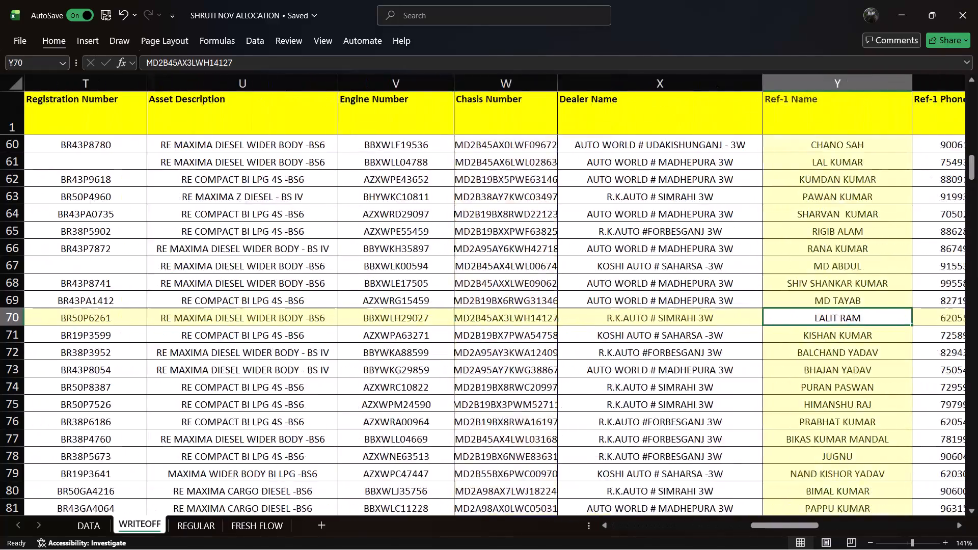
Enter CALL NO RESPONSE as the feedback for row 70 of the WRITEOFF sheet.
{"action": "key", "text": "Right"}
{"action": "key", "text": "Right"}
{"action": "key", "text": "Right"}
{"action": "key", "text": "Right"}
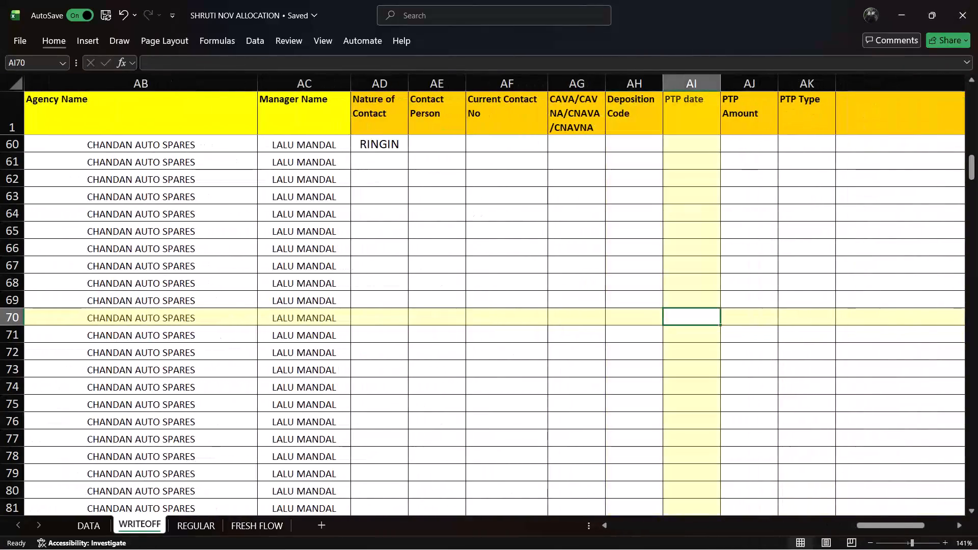
{"action": "key", "text": "Right"}
{"action": "key", "text": "Right"}
{"action": "key", "text": "Right"}
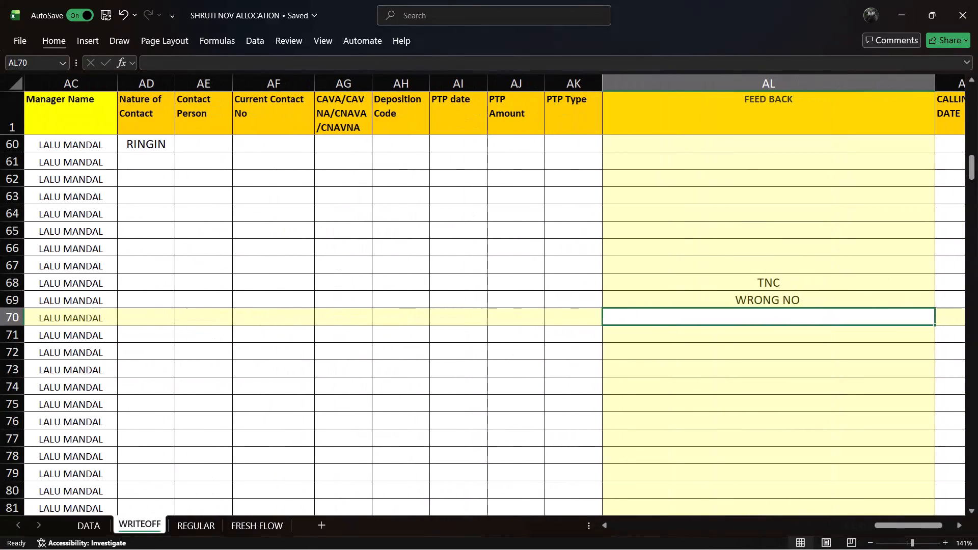
{"action": "type", "text": "CALL NO RES"}
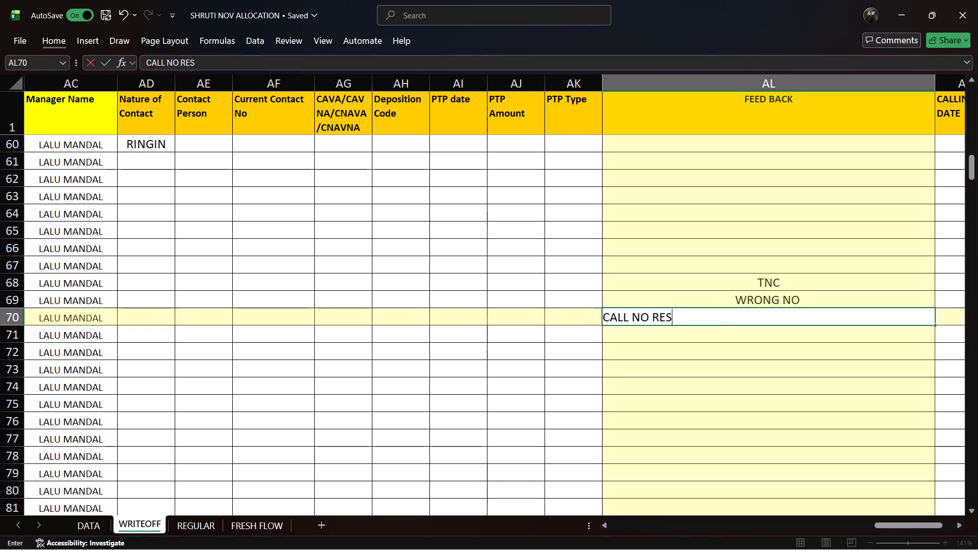
{"action": "type", "text": "PONCE"}
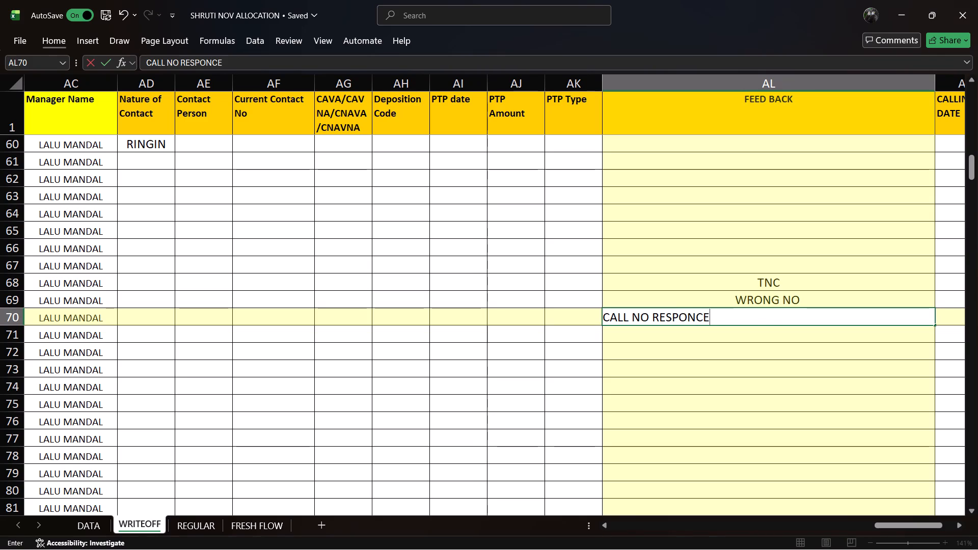
{"action": "key", "text": "Left"}
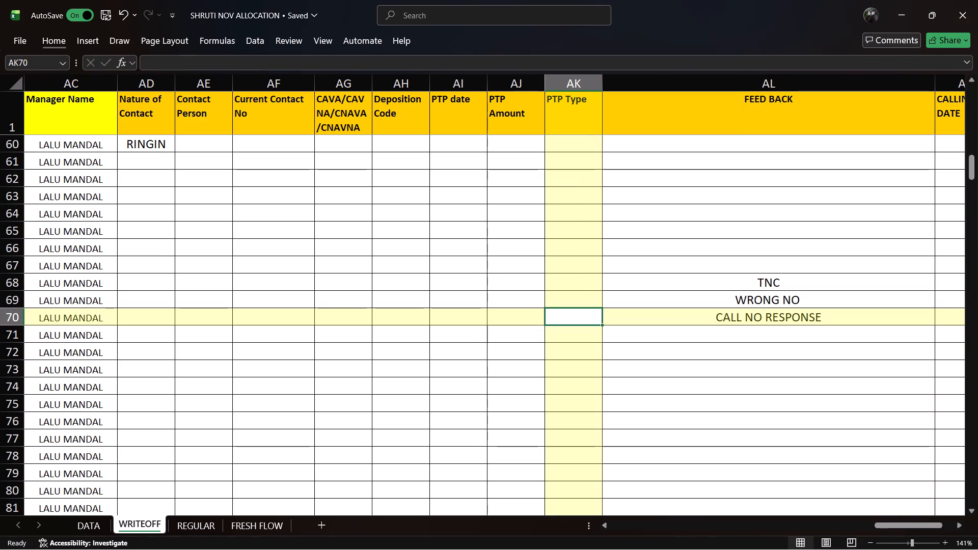
Set the nature of contact for row 70 to RINGIN.
{"action": "key", "text": "Left"}
{"action": "key", "text": "Left"}
{"action": "key", "text": "Left"}
{"action": "key", "text": "Left"}
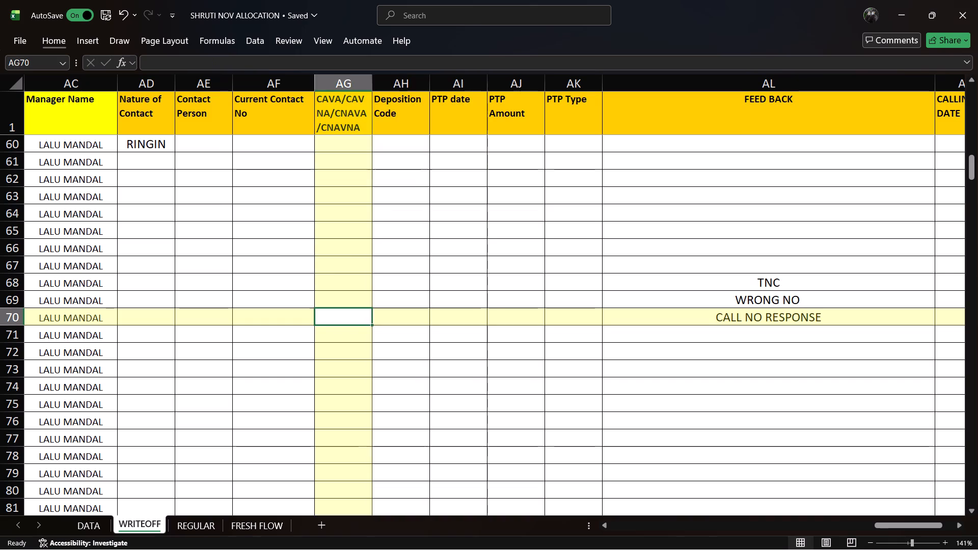
{"action": "key", "text": "Left"}
{"action": "key", "text": "Left"}
{"action": "key", "text": "Left"}
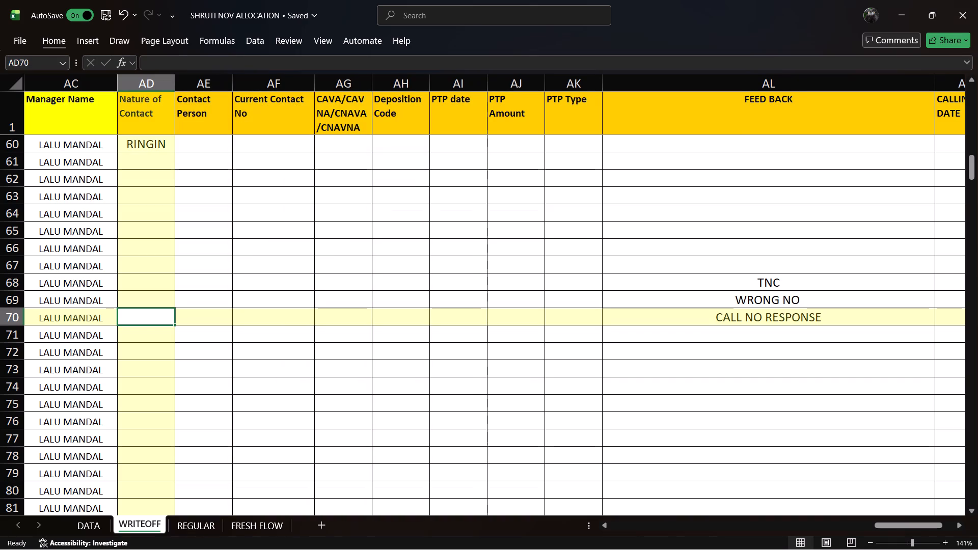
{"action": "type", "text": "RIN"}
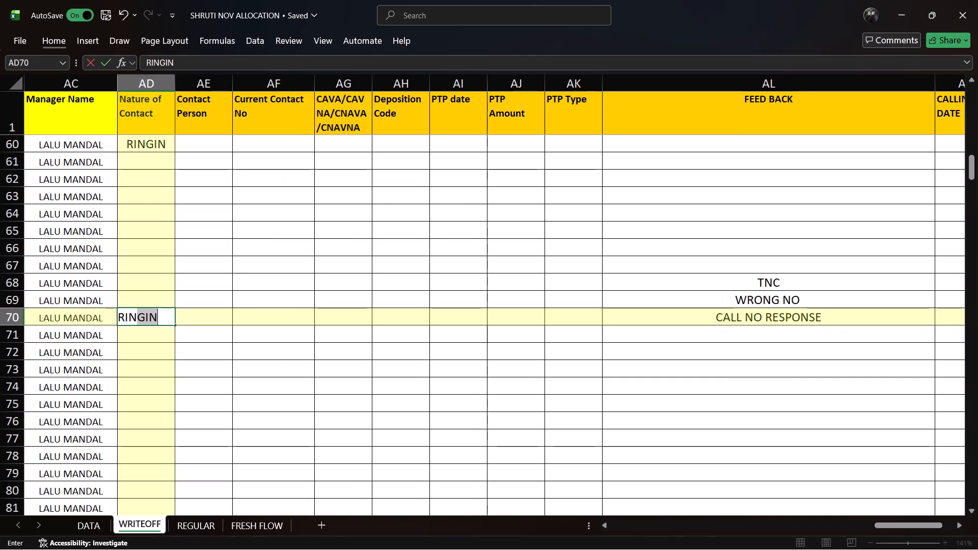
{"action": "key", "text": "Right"}
Enter the calling date 06-11-2026 for rows 67 to 71 of the WRITEOFF sheet and save the workbook.
{"action": "key", "text": "Right"}
{"action": "key", "text": "Right"}
{"action": "key", "text": "Right"}
{"action": "key", "text": "Right"}
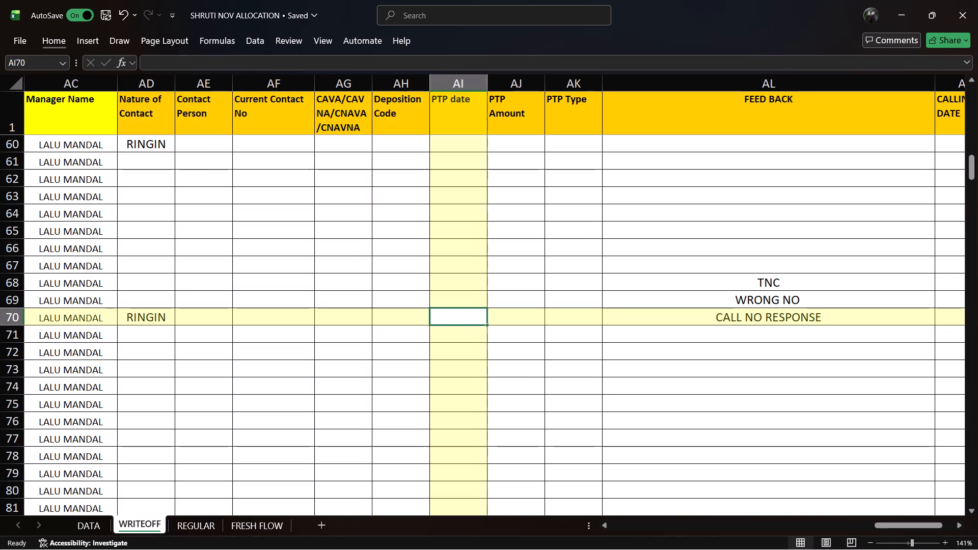
{"action": "key", "text": "Right"}
{"action": "key", "text": "Right"}
{"action": "key", "text": "Right"}
{"action": "key", "text": "Right"}
{"action": "key", "text": "Right"}
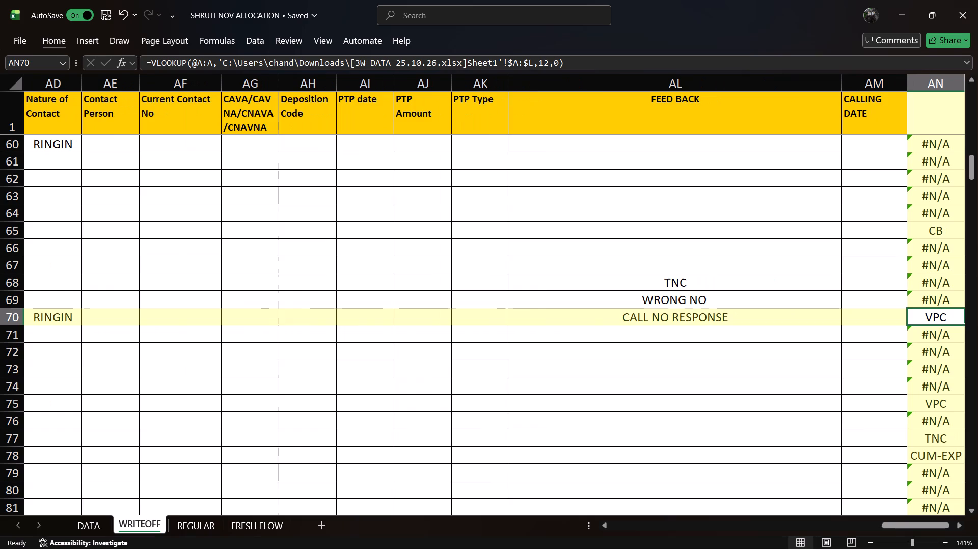
{"action": "left_click", "coordinate": [872, 325]}
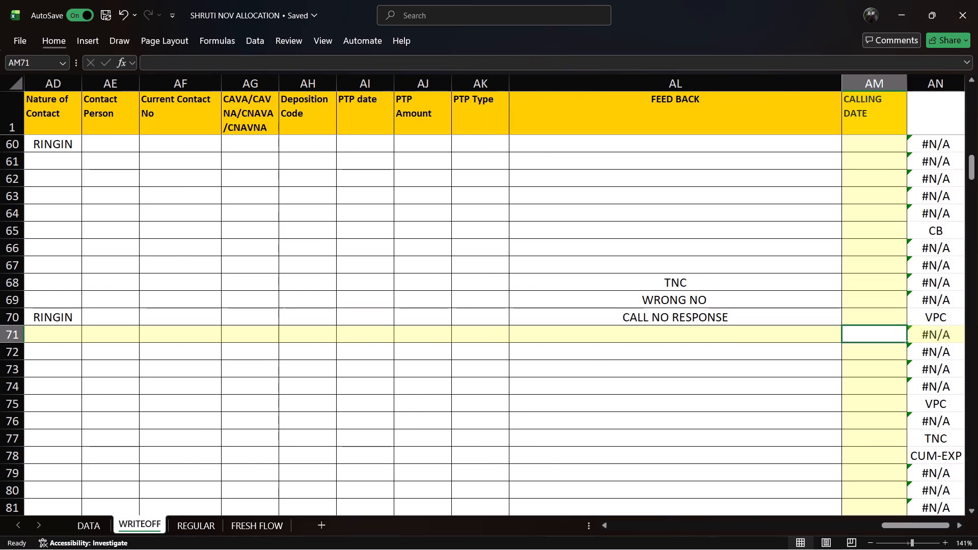
{"action": "key", "text": "ctrl+semicolon"}
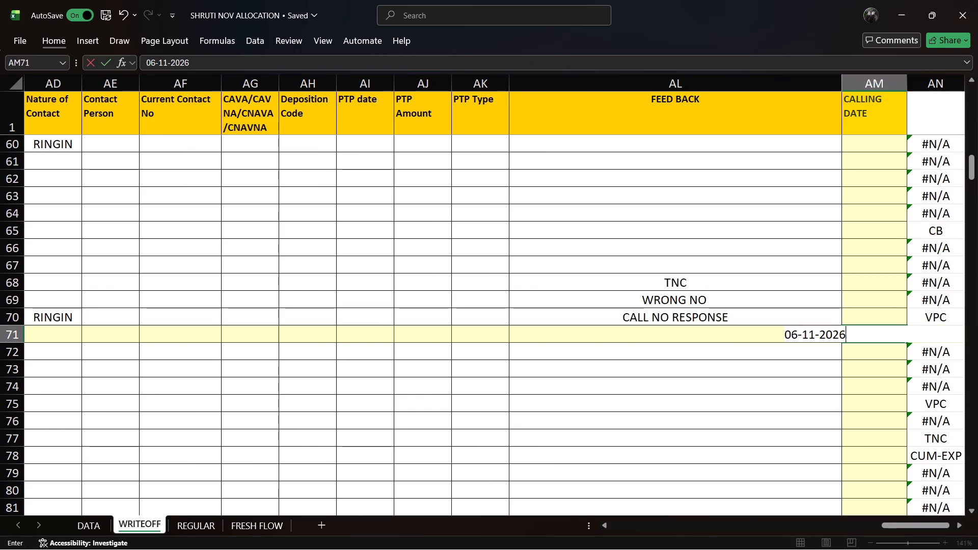
{"action": "key", "text": "Up"}
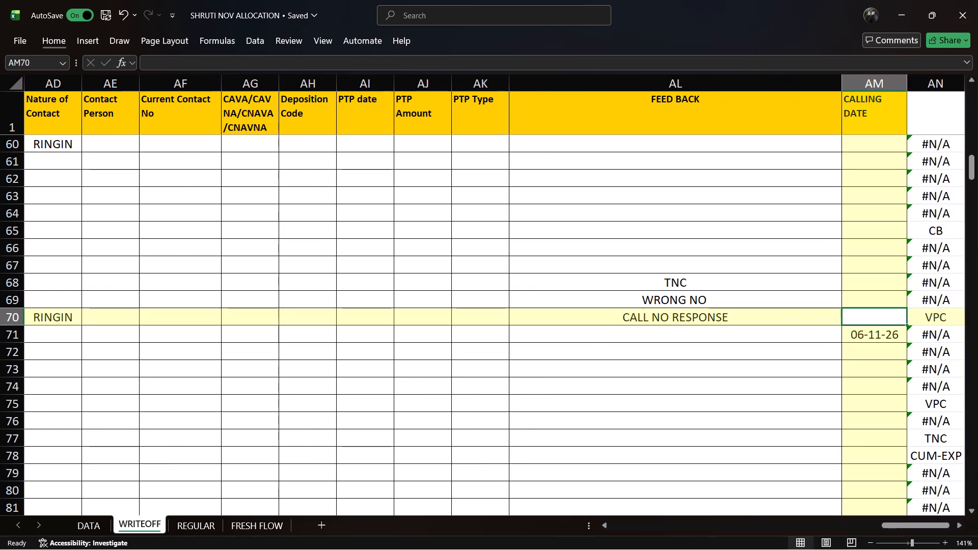
{"action": "key", "text": "ctrl+semicolon"}
{"action": "key", "text": "Up"}
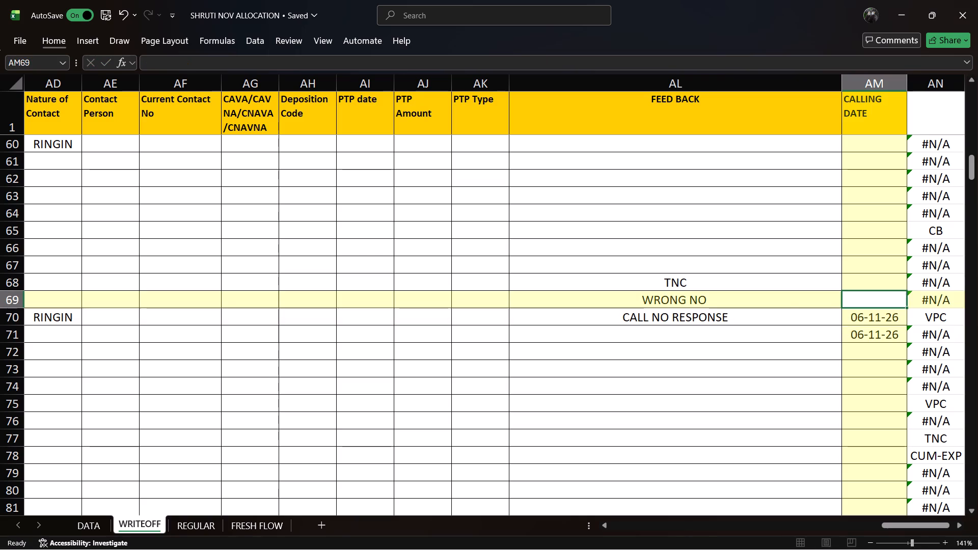
{"action": "key", "text": "ctrl+semicolon"}
{"action": "key", "text": "Up"}
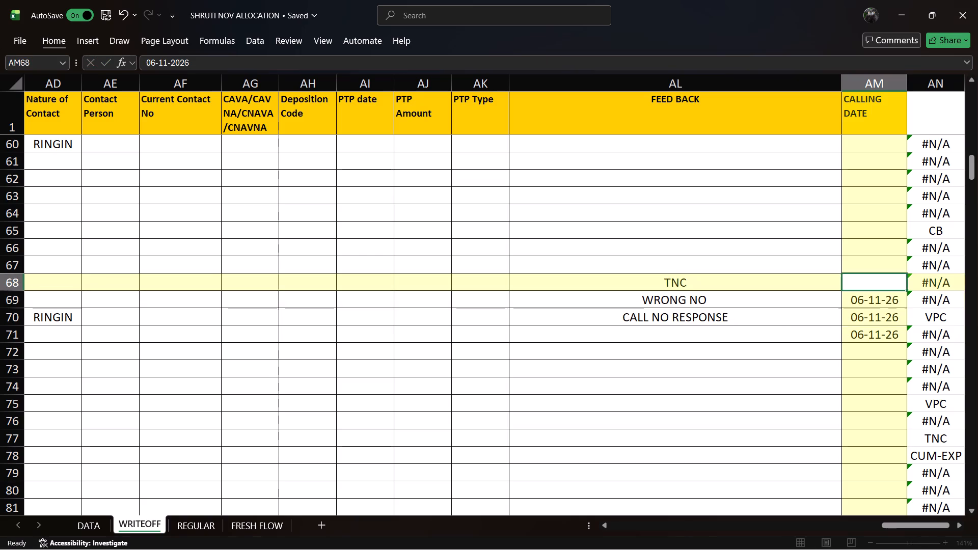
{"action": "key", "text": "ctrl+semicolon"}
{"action": "key", "text": "Up"}
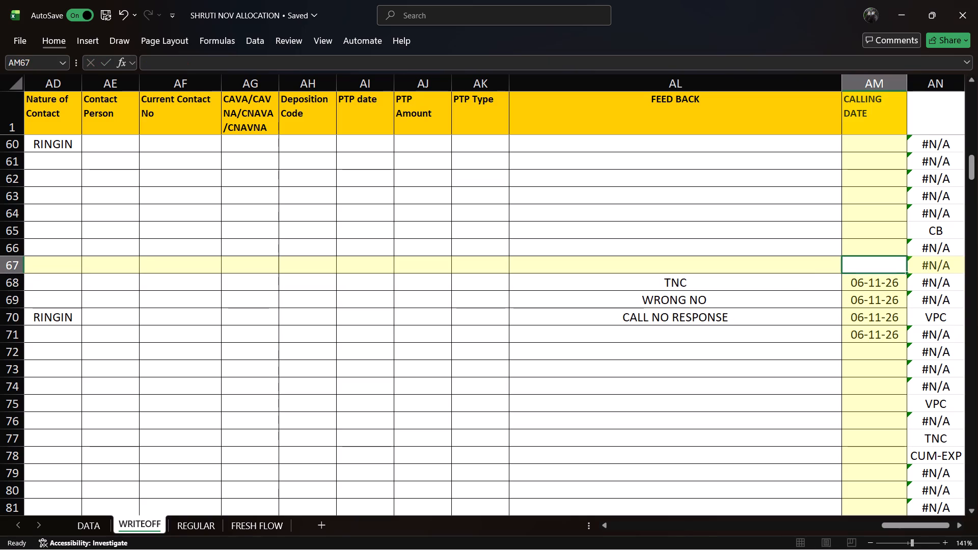
{"action": "key", "text": "ctrl+semicolon"}
{"action": "key", "text": "Return"}
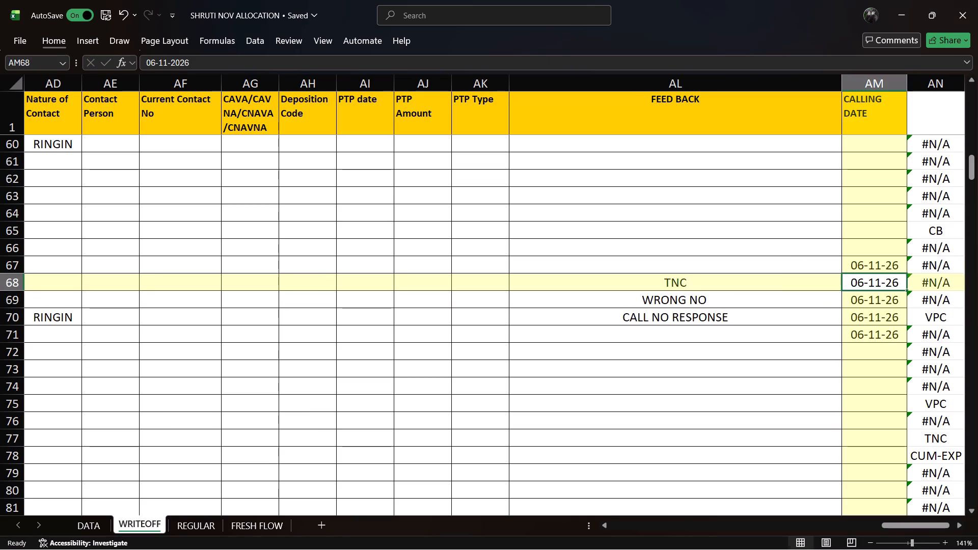
{"action": "key", "text": "ctrl+s"}
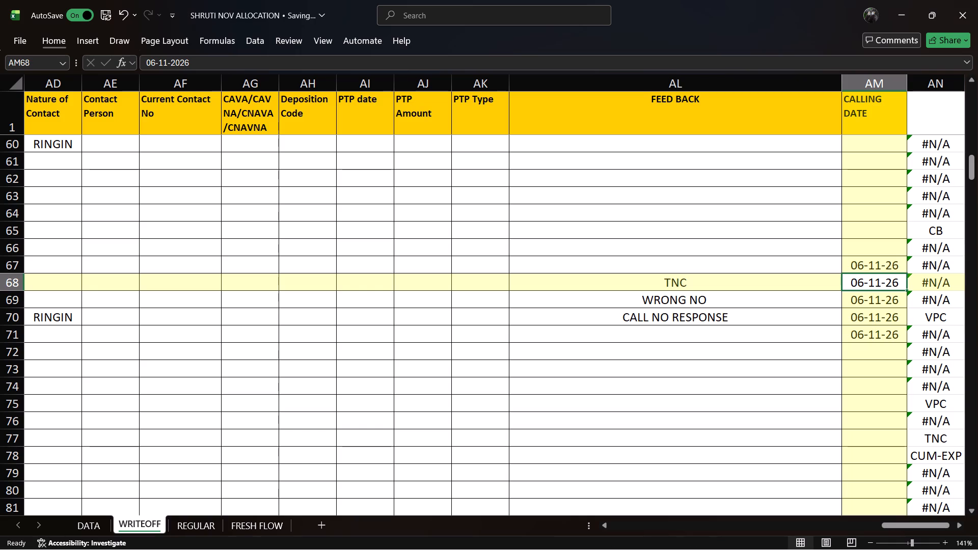
Review the WRITEOFF record in row 70 from its nature of contact back to its loan number.
{"action": "left_click", "coordinate": [691, 253]}
{"action": "key", "text": "Left"}
{"action": "key", "text": "Left"}
{"action": "key", "text": "Left"}
{"action": "key", "text": "Left"}
{"action": "key", "text": "Left"}
{"action": "key", "text": "Left"}
{"action": "key", "text": "Left"}
{"action": "key", "text": "Left"}
{"action": "key", "text": "Left"}
{"action": "key", "text": "Left"}
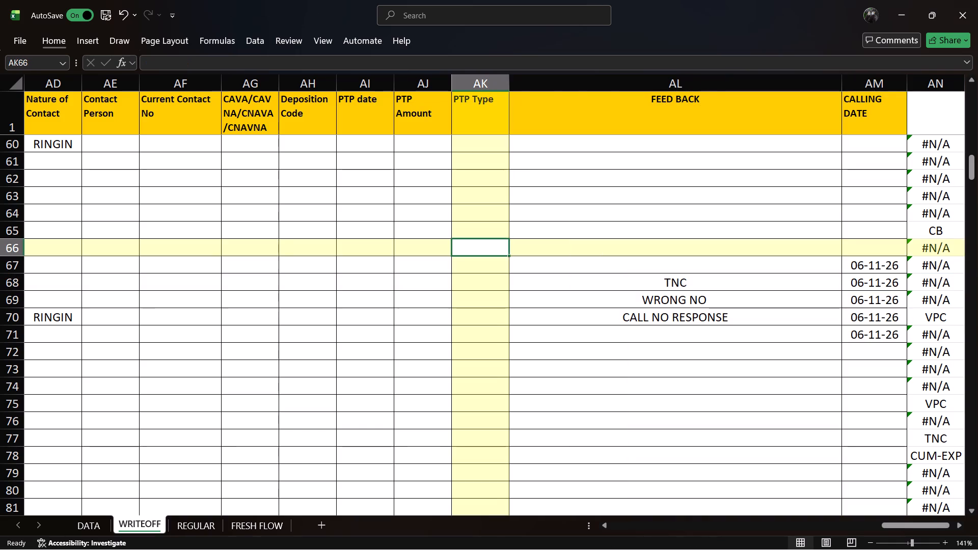
{"action": "key", "text": "Right"}
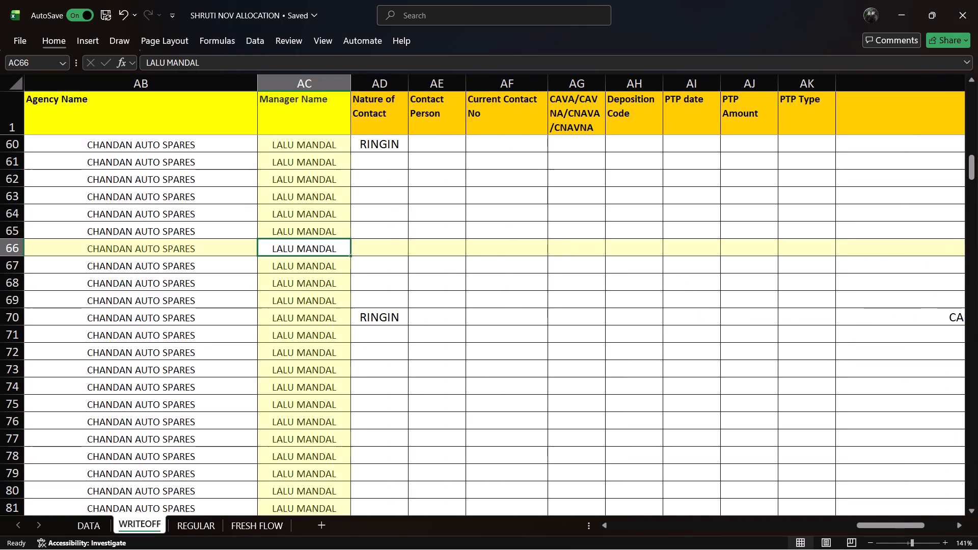
{"action": "left_click", "coordinate": [398, 318]}
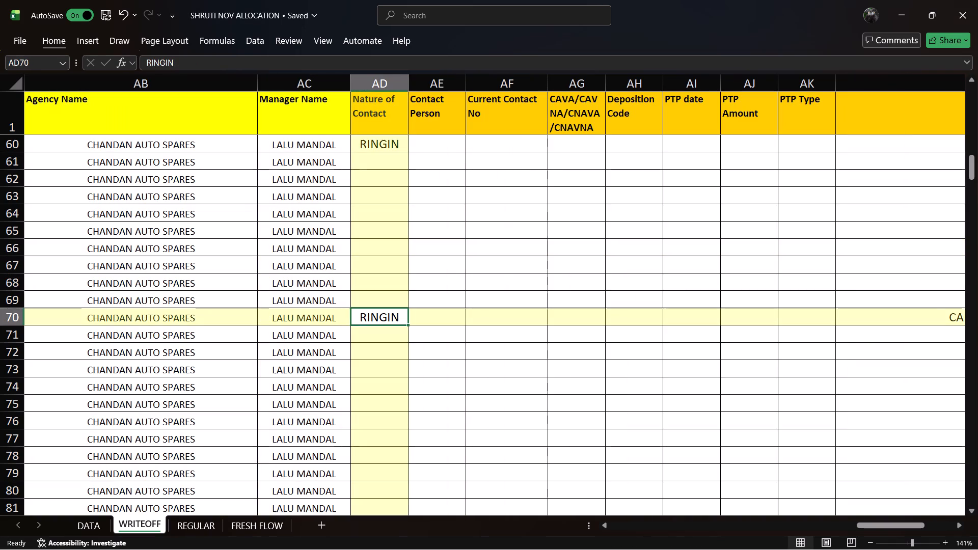
{"action": "key", "text": "Left"}
{"action": "key", "text": "Left"}
{"action": "key", "text": "Left"}
{"action": "key", "text": "Left"}
{"action": "key", "text": "Left"}
{"action": "key", "text": "Left"}
{"action": "key", "text": "Left"}
{"action": "key", "text": "Left"}
{"action": "key", "text": "Left"}
{"action": "key", "text": "Left"}
{"action": "key", "text": "Left"}
{"action": "key", "text": "Left"}
{"action": "key", "text": "Left"}
{"action": "key", "text": "Left"}
{"action": "key", "text": "Left"}
{"action": "key", "text": "Left"}
{"action": "key", "text": "Left"}
{"action": "key", "text": "Left"}
{"action": "key", "text": "Left"}
{"action": "key", "text": "Left"}
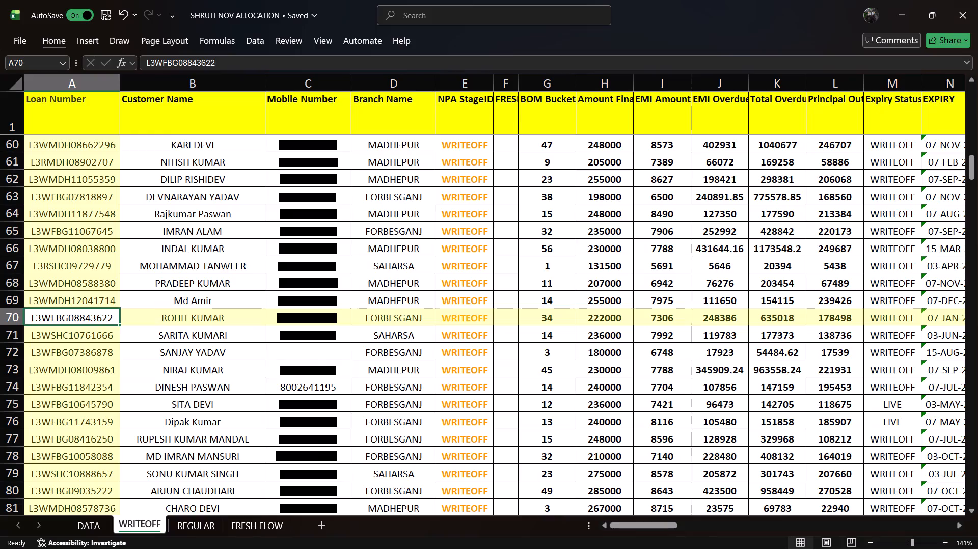
Examine row 69's record from the customer name and mobile number across to its feedback.
{"action": "left_click", "coordinate": [194, 302]}
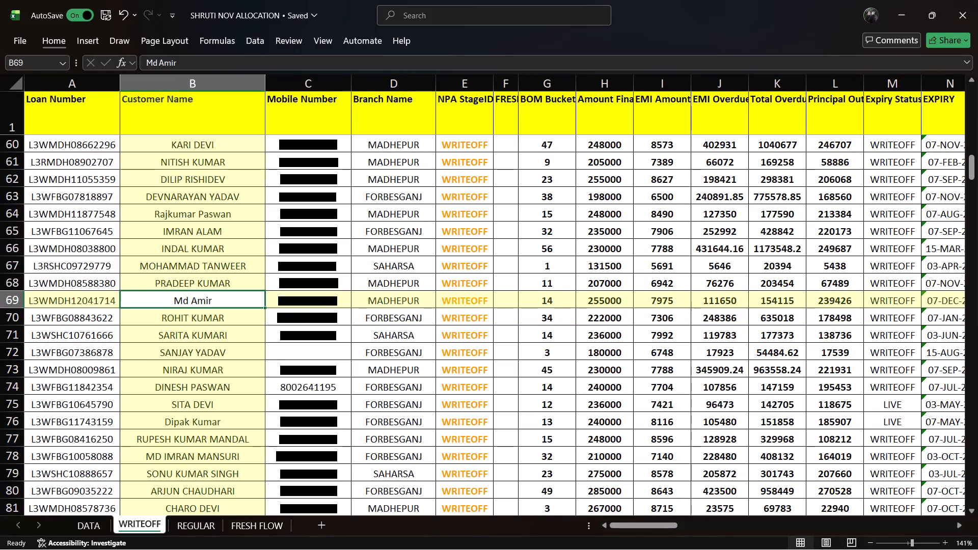
{"action": "key", "text": "Right"}
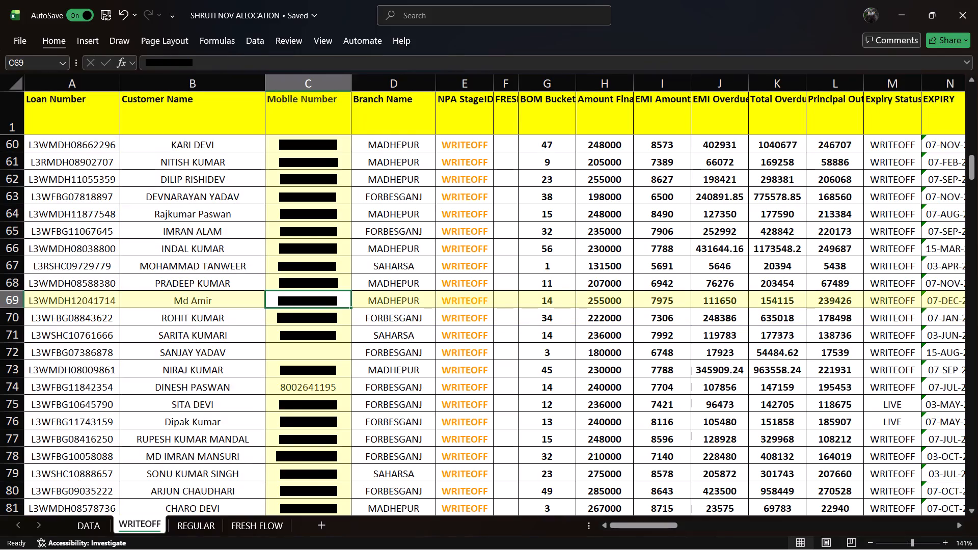
{"action": "key", "text": "Right"}
{"action": "key", "text": "Right"}
{"action": "key", "text": "Right"}
{"action": "key", "text": "Right"}
{"action": "key", "text": "Right"}
{"action": "key", "text": "Right"}
{"action": "key", "text": "Right"}
{"action": "key", "text": "Right"}
{"action": "key", "text": "Right"}
{"action": "key", "text": "Right"}
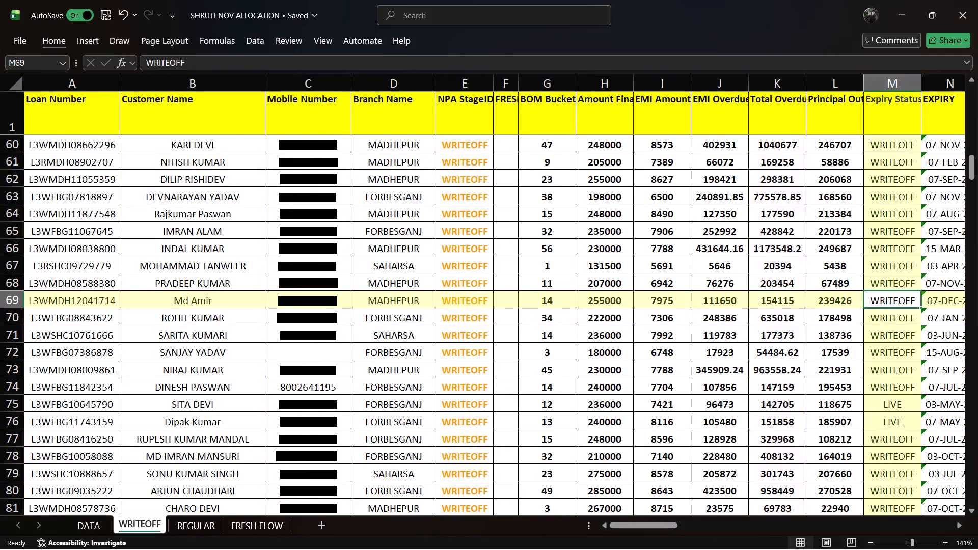
{"action": "key", "text": "Right"}
{"action": "key", "text": "Right"}
{"action": "key", "text": "Right"}
{"action": "key", "text": "Right"}
{"action": "key", "text": "Right"}
{"action": "key", "text": "Right"}
{"action": "key", "text": "Right"}
{"action": "key", "text": "Right"}
{"action": "key", "text": "Right"}
{"action": "key", "text": "Right"}
{"action": "key", "text": "Right"}
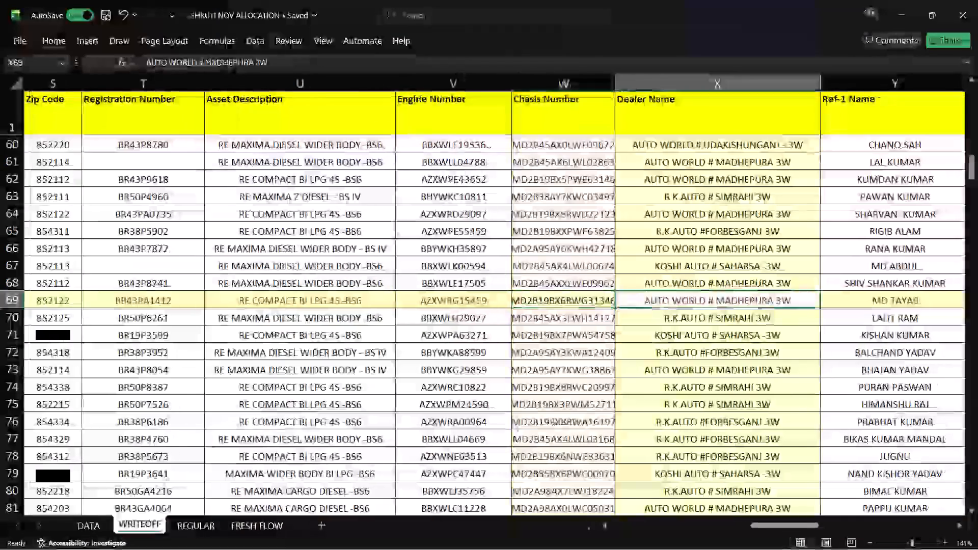
{"action": "key", "text": "Right"}
{"action": "key", "text": "Right"}
{"action": "key", "text": "Right"}
{"action": "key", "text": "Right"}
{"action": "key", "text": "Right"}
{"action": "key", "text": "Right"}
{"action": "key", "text": "Right"}
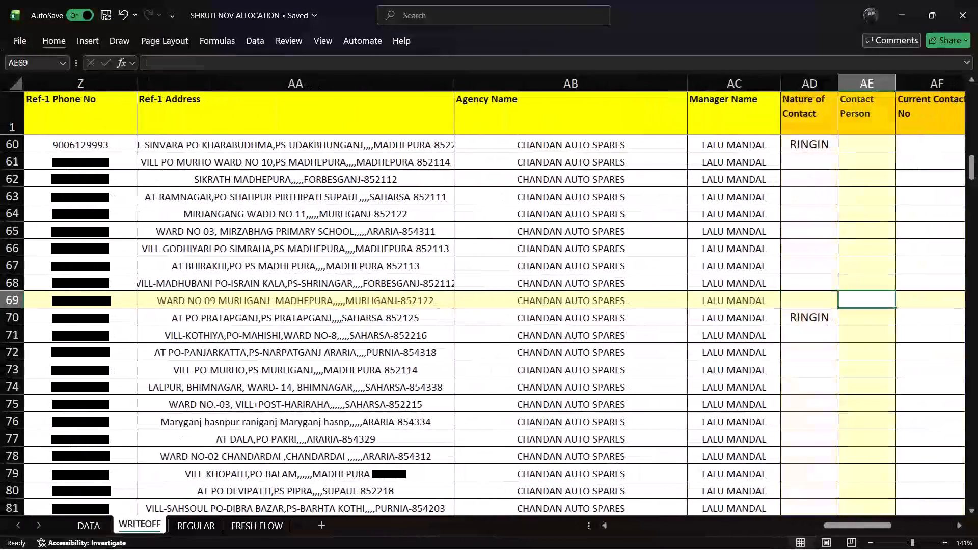
{"action": "key", "text": "Right"}
{"action": "key", "text": "Right"}
{"action": "key", "text": "Right"}
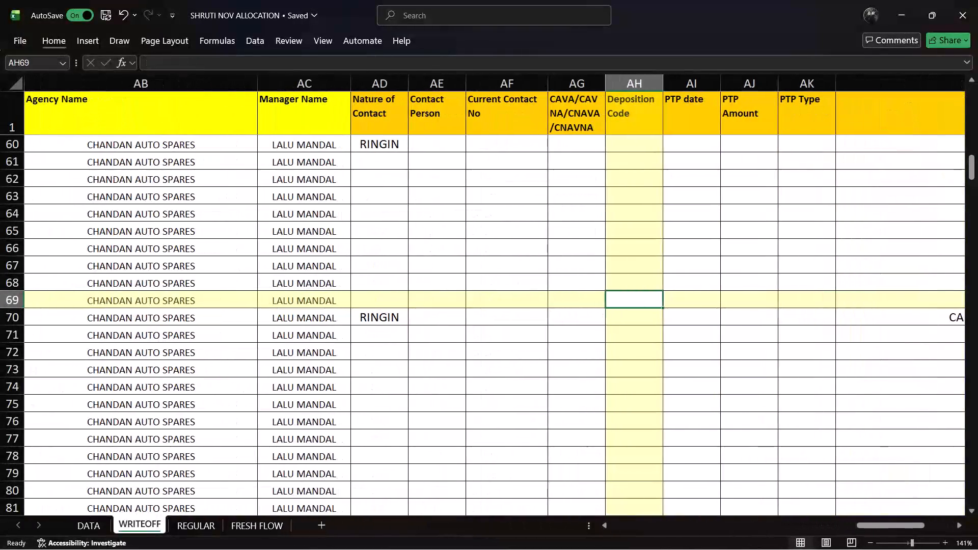
{"action": "key", "text": "Right"}
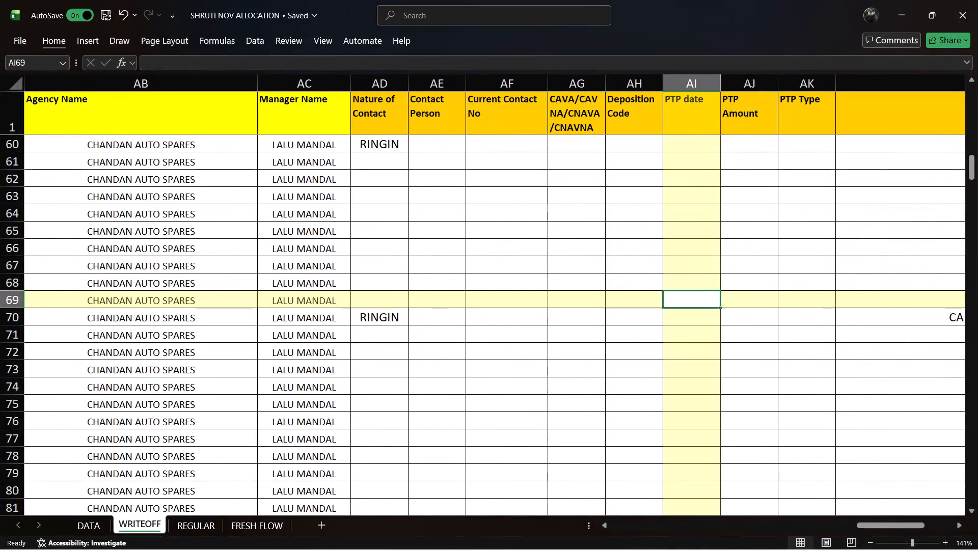
{"action": "key", "text": "Right"}
{"action": "key", "text": "Right"}
{"action": "key", "text": "Right"}
{"action": "key", "text": "End"}
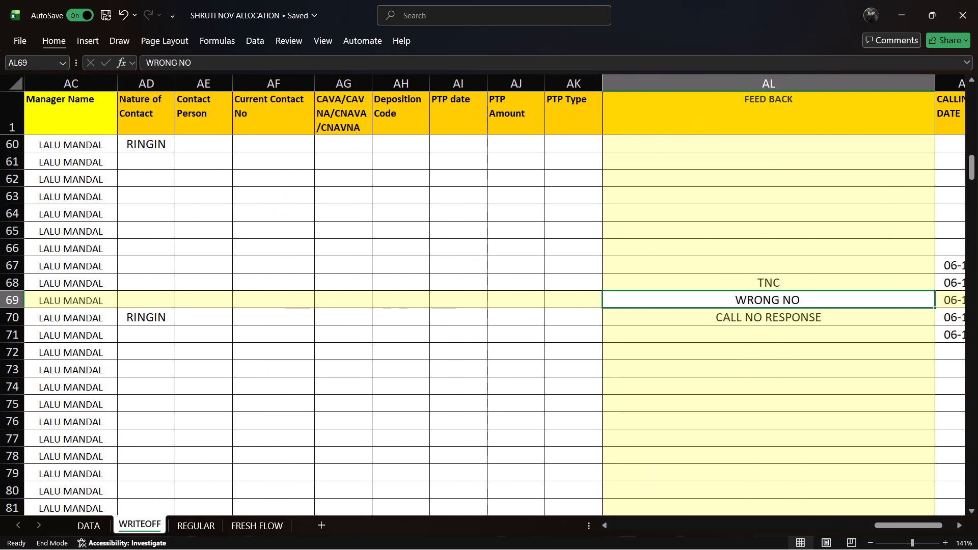
{"action": "key", "text": "End"}
{"action": "key", "text": "End"}
Check the feedback entries from row 69 up to row 53 of the WRITEOFF sheet.
{"action": "key", "text": "Up"}
{"action": "key", "text": "Up"}
{"action": "key", "text": "Up"}
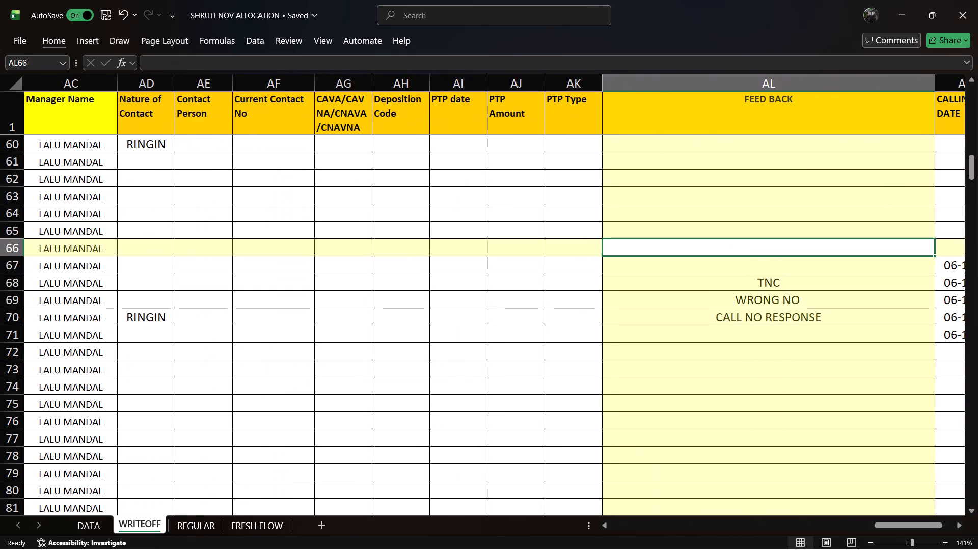
{"action": "key", "text": "Up"}
{"action": "key", "text": "Up"}
{"action": "key", "text": "Up"}
{"action": "key", "text": "Up"}
{"action": "key", "text": "Up"}
{"action": "key", "text": "Up"}
{"action": "key", "text": "Up"}
{"action": "key", "text": "Up"}
{"action": "key", "text": "Up"}
{"action": "key", "text": "Up"}
{"action": "key", "text": "Up"}
{"action": "key", "text": "Up"}
{"action": "key", "text": "Up"}
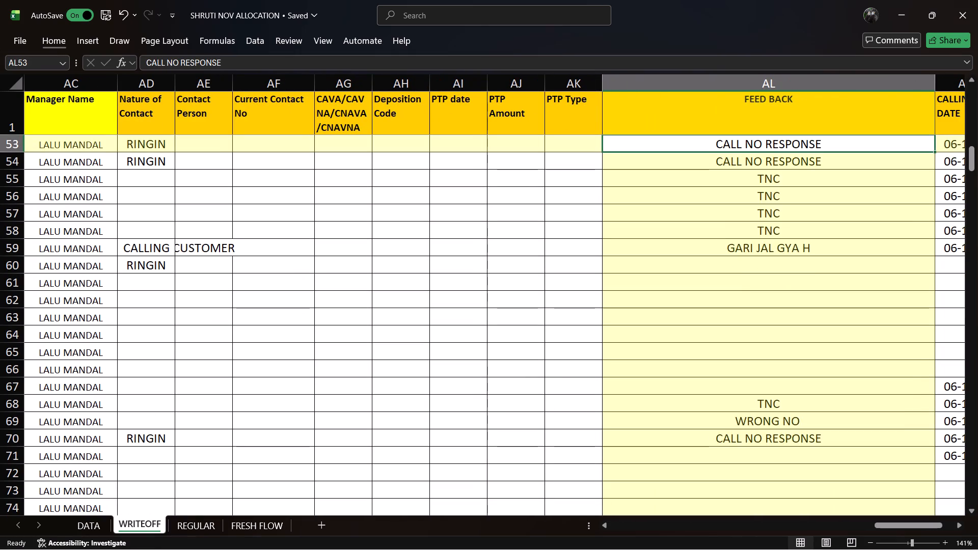
Enter the feedback CALL NO RESPONSE for the RINGIN record in row 60 of the WRITEOFF sheet.
{"action": "left_click", "coordinate": [149, 258]}
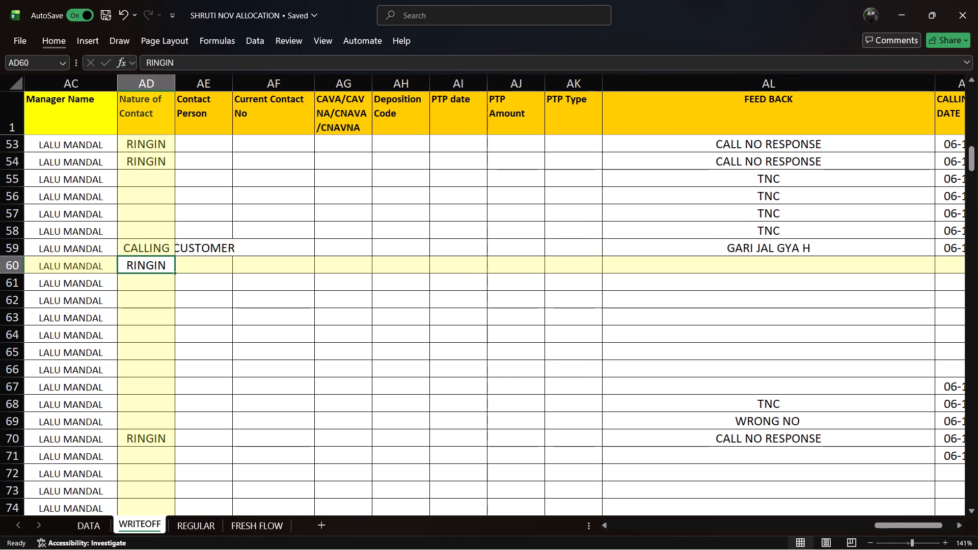
{"action": "left_click", "coordinate": [157, 267]}
{"action": "key", "text": "Right"}
{"action": "key", "text": "Right"}
{"action": "key", "text": "Right"}
{"action": "key", "text": "Right"}
{"action": "key", "text": "Right"}
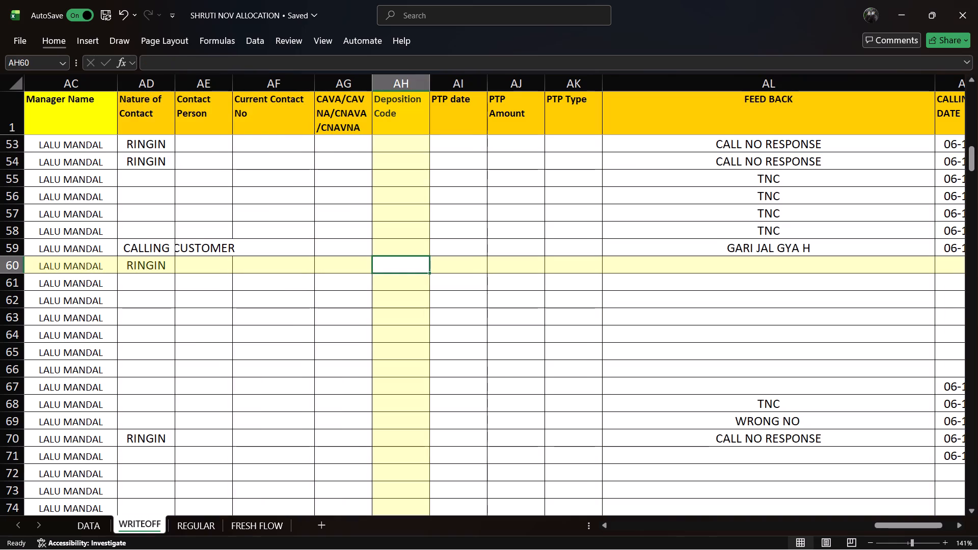
{"action": "key", "text": "Right"}
{"action": "key", "text": "Right"}
{"action": "key", "text": "Right"}
{"action": "key", "text": "Right"}
{"action": "key", "text": "Left"}
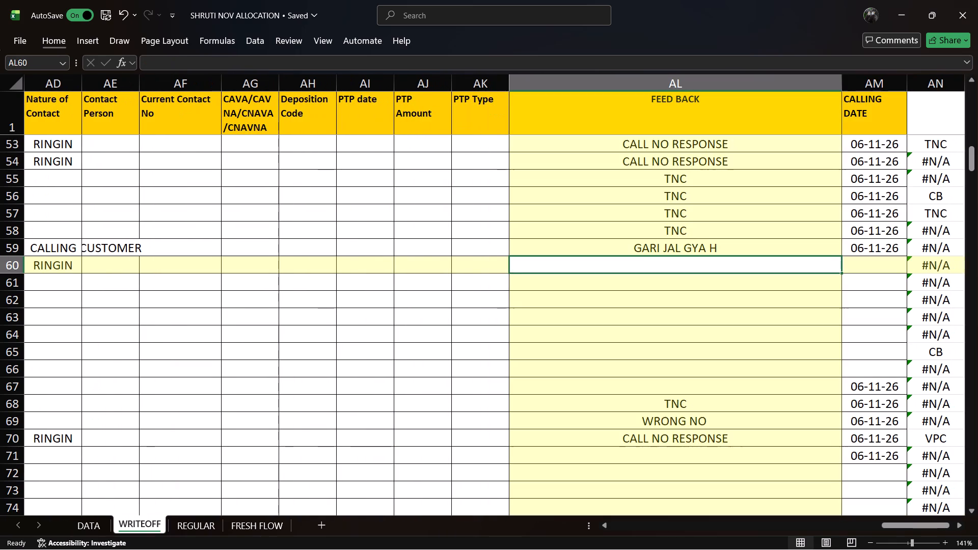
{"action": "type", "text": "CALL NO RES"}
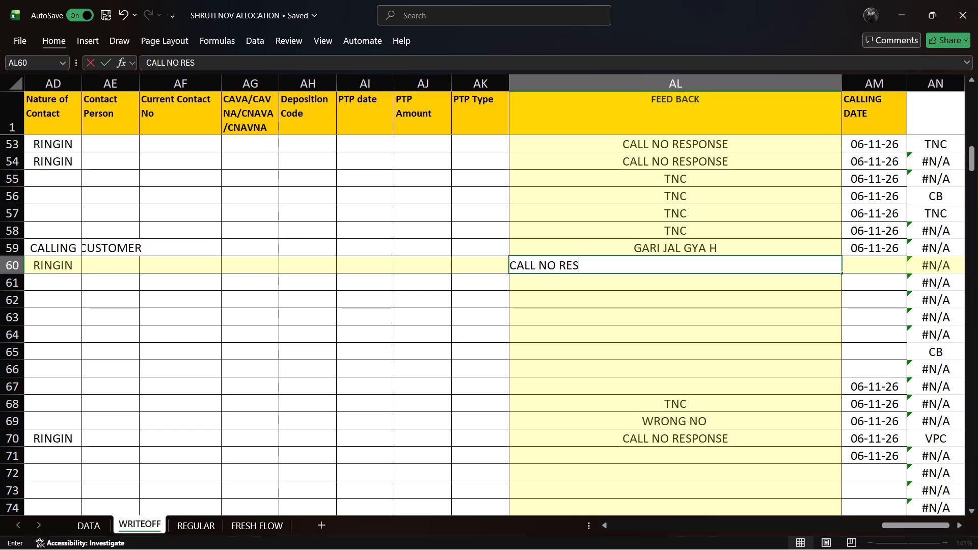
{"action": "type", "text": "PONCE"}
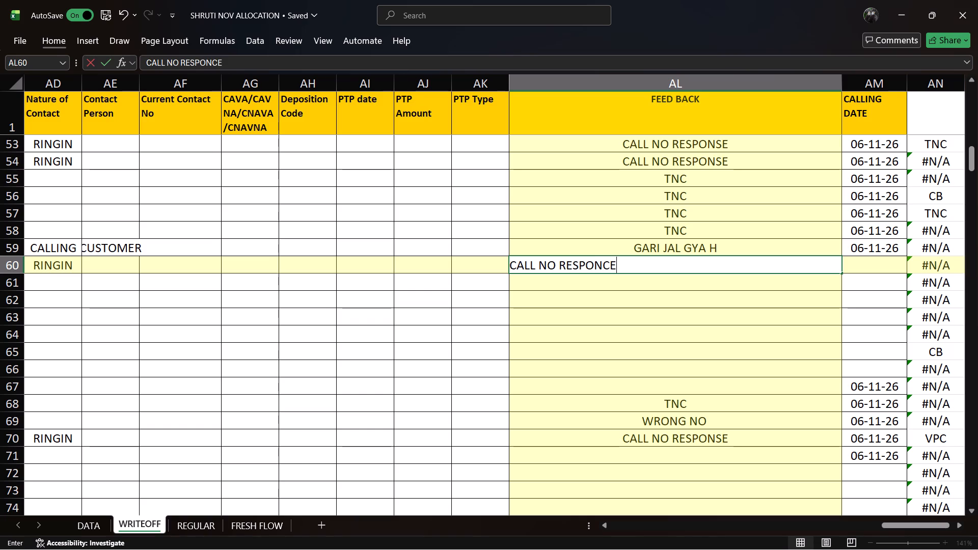
{"action": "key", "text": "Down"}
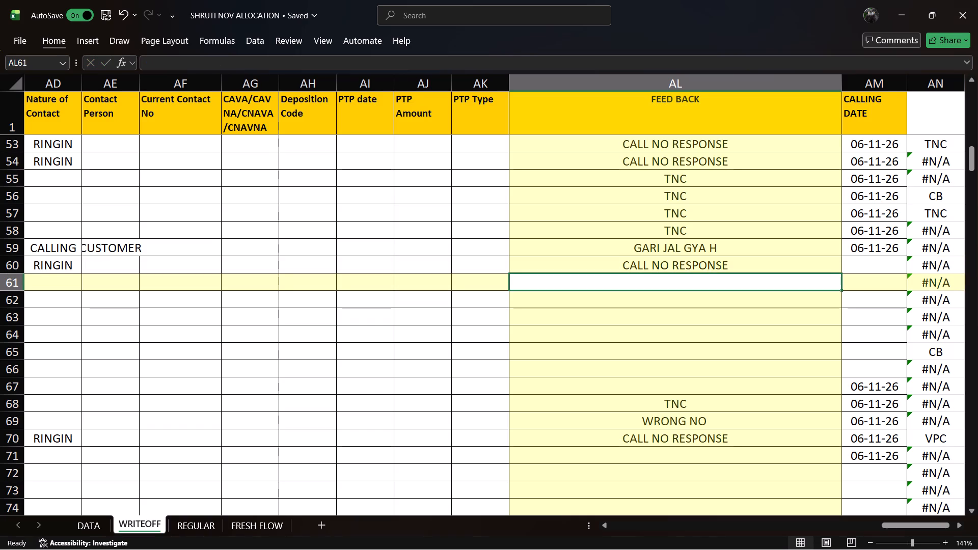
Enter the feedback TNC for rows 61 to 63 of the WRITEOFF sheet and save the workbook.
{"action": "type", "text": "TNC"}
{"action": "key", "text": "Down"}
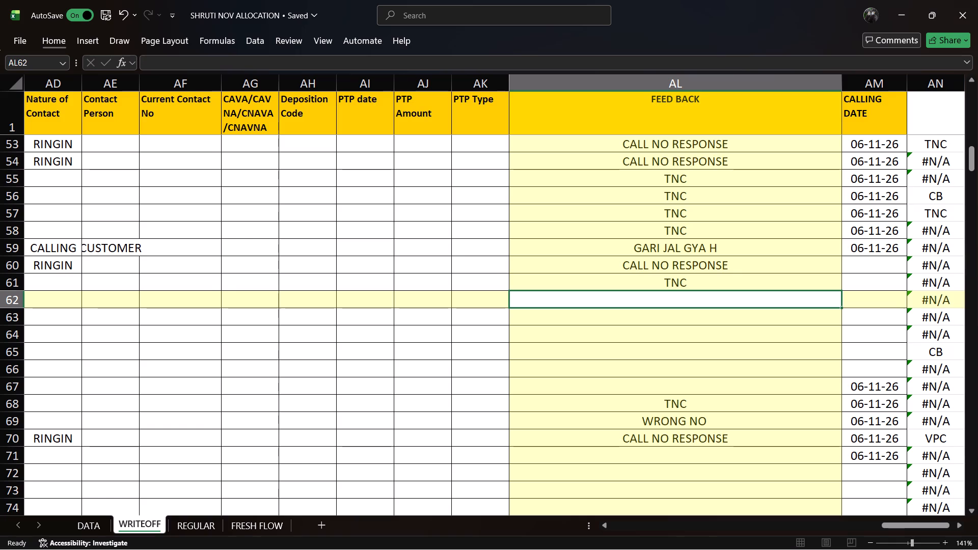
{"action": "type", "text": "TNC"}
{"action": "key", "text": "Down"}
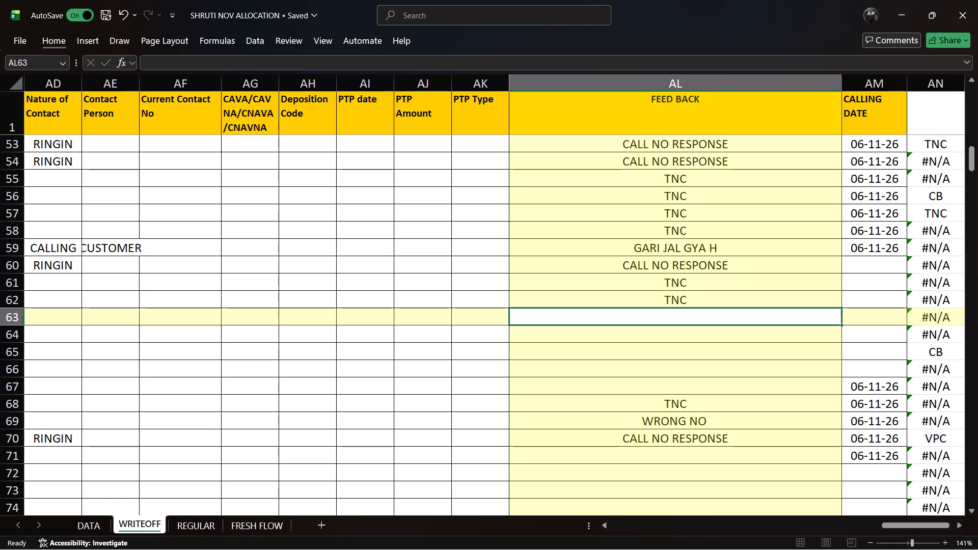
{"action": "type", "text": "TNC"}
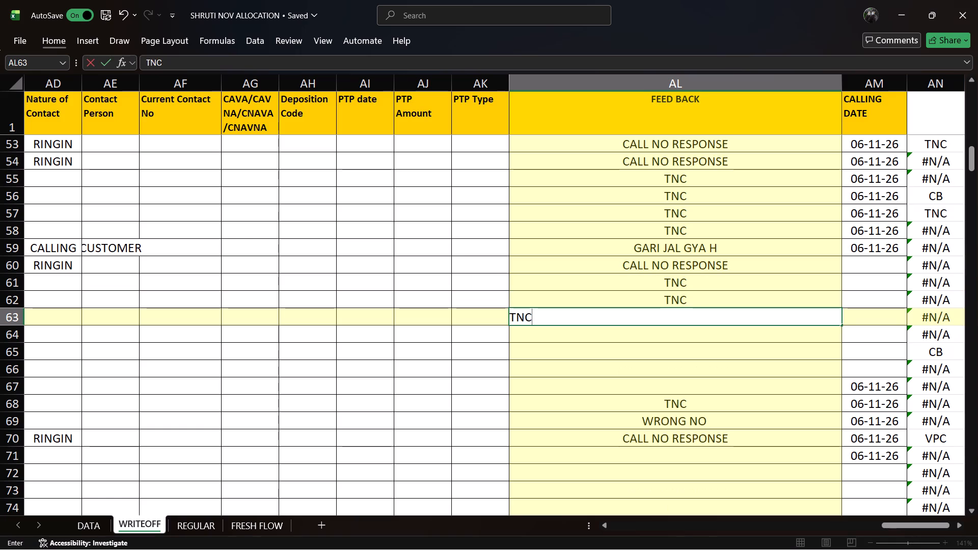
{"action": "key", "text": "Down"}
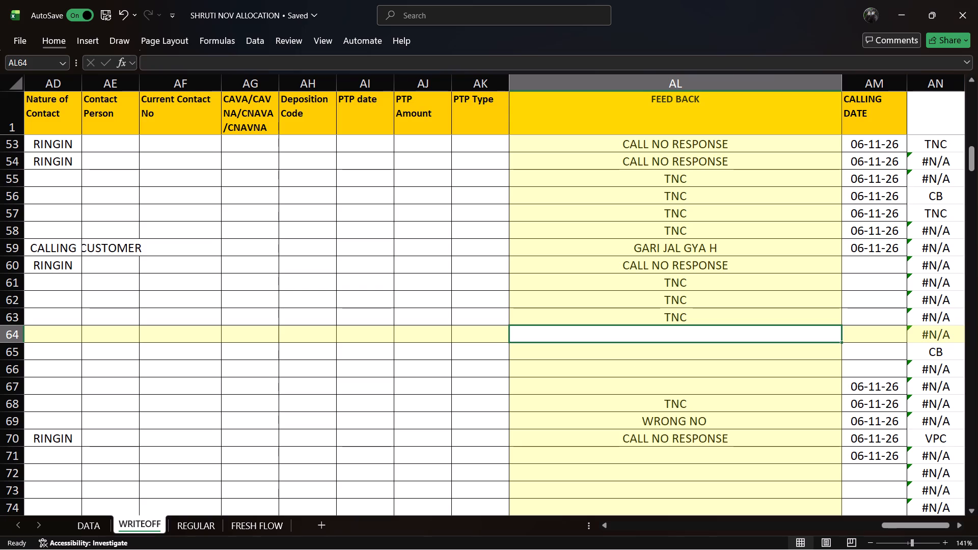
{"action": "key", "text": "Right"}
{"action": "key", "text": "Right"}
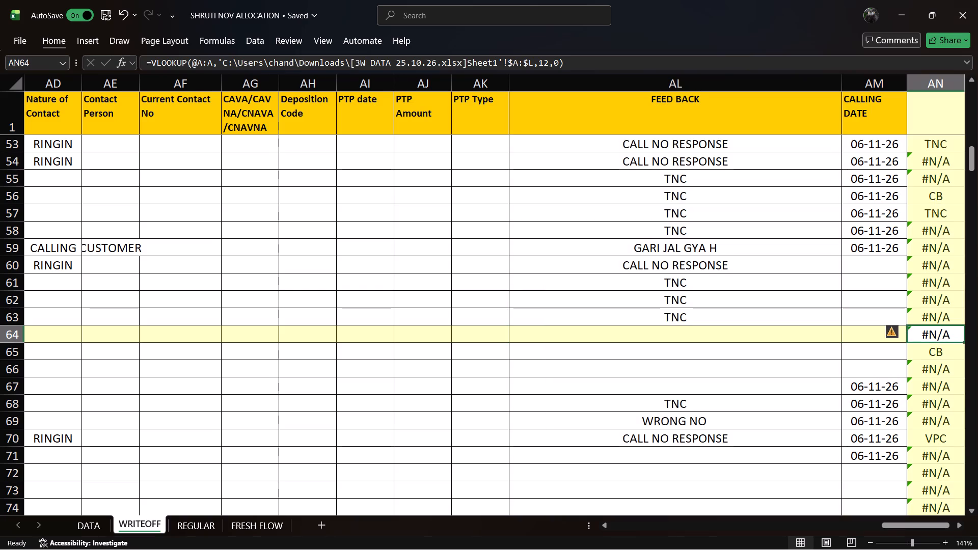
{"action": "key", "text": "Left"}
{"action": "key", "text": "Left"}
{"action": "key", "text": "Left"}
{"action": "key", "text": "Left"}
{"action": "key", "text": "Left"}
{"action": "key", "text": "Left"}
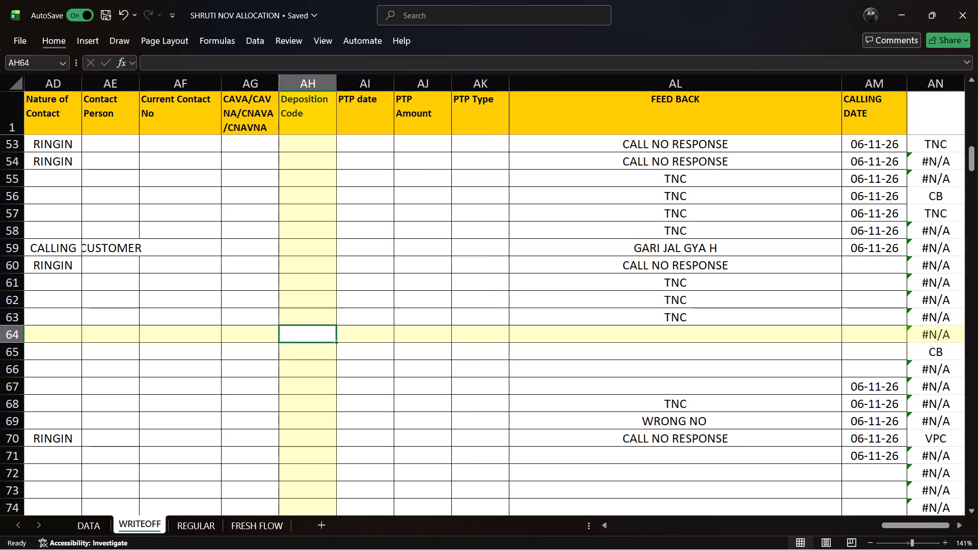
{"action": "key", "text": "Left"}
{"action": "key", "text": "Left"}
{"action": "key", "text": "Left"}
{"action": "key", "text": "Left"}
{"action": "key", "text": "Left"}
{"action": "key", "text": "ctrl+s"}
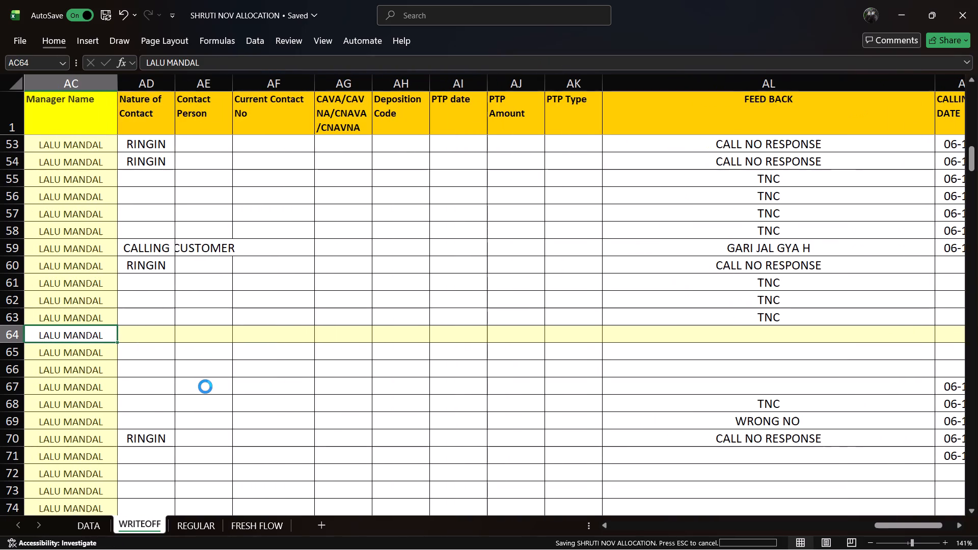
Review row 64's record from the manager name back to its loan number.
{"action": "key", "text": "Left"}
{"action": "key", "text": "Left"}
{"action": "key", "text": "Left"}
{"action": "key", "text": "Left"}
{"action": "key", "text": "Left"}
{"action": "key", "text": "Left"}
{"action": "key", "text": "Left"}
{"action": "key", "text": "Left"}
{"action": "key", "text": "Left"}
{"action": "key", "text": "Left"}
{"action": "key", "text": "Left"}
{"action": "key", "text": "Left"}
{"action": "key", "text": "Left"}
{"action": "key", "text": "Left"}
{"action": "key", "text": "Left"}
{"action": "key", "text": "Left"}
{"action": "key", "text": "Left"}
{"action": "key", "text": "Left"}
{"action": "key", "text": "Left"}
{"action": "key", "text": "Left"}
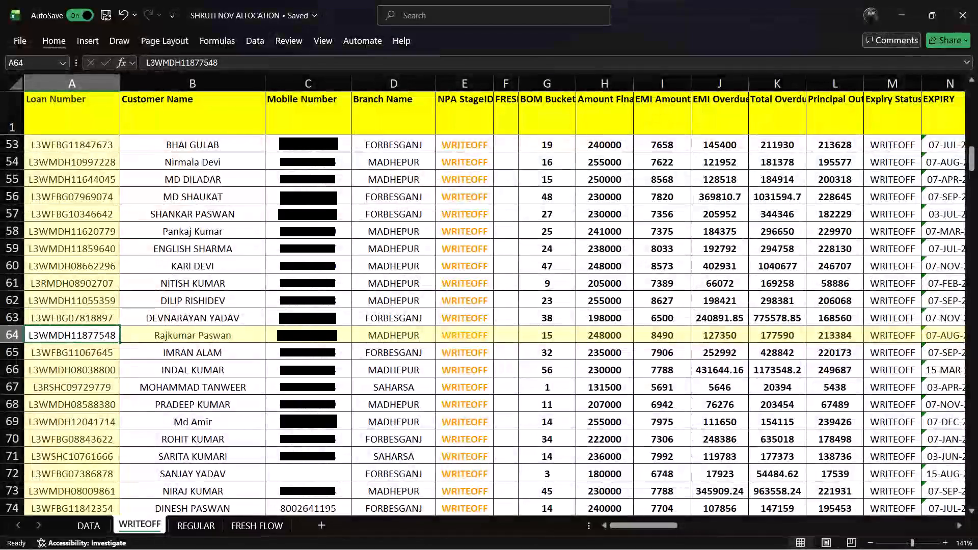
Examine row 69's record on the WRITEOFF sheet from the customer name across to its feedback.
{"action": "left_click", "coordinate": [203, 422]}
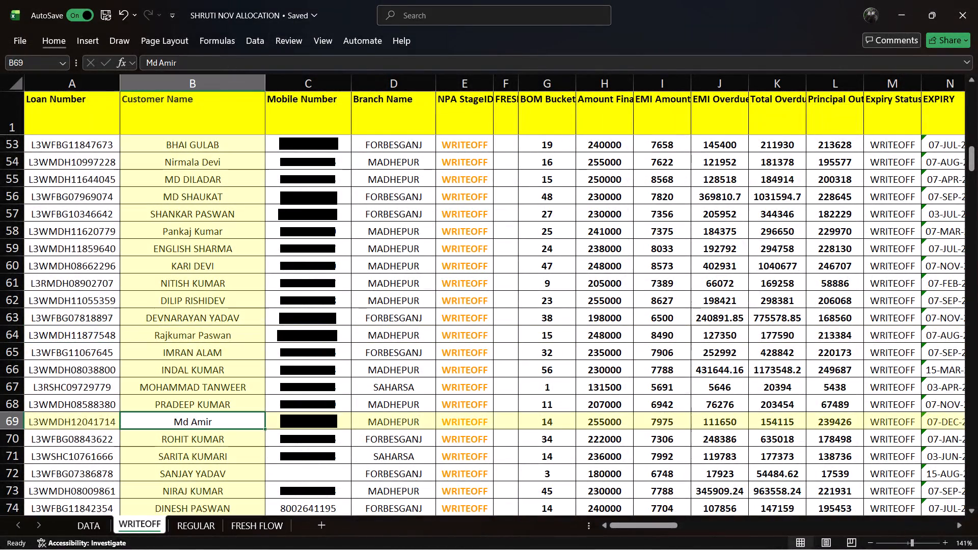
{"action": "key", "text": "Right"}
{"action": "key", "text": "Right"}
{"action": "key", "text": "Right"}
{"action": "key", "text": "Right"}
{"action": "key", "text": "Right"}
{"action": "key", "text": "Right"}
{"action": "key", "text": "Right"}
{"action": "key", "text": "Right"}
{"action": "key", "text": "Right"}
{"action": "key", "text": "Right"}
{"action": "key", "text": "Right"}
{"action": "key", "text": "Right"}
{"action": "key", "text": "Right"}
{"action": "key", "text": "Right"}
{"action": "key", "text": "Right"}
{"action": "key", "text": "Right"}
{"action": "key", "text": "Right"}
{"action": "key", "text": "Right"}
{"action": "key", "text": "Right"}
{"action": "key", "text": "Right"}
{"action": "key", "text": "Right"}
{"action": "key", "text": "Right"}
{"action": "key", "text": "Right"}
{"action": "key", "text": "Right"}
{"action": "key", "text": "Right"}
{"action": "key", "text": "Right"}
{"action": "key", "text": "Right"}
{"action": "key", "text": "Right"}
{"action": "key", "text": "Right"}
{"action": "key", "text": "Right"}
{"action": "key", "text": "Right"}
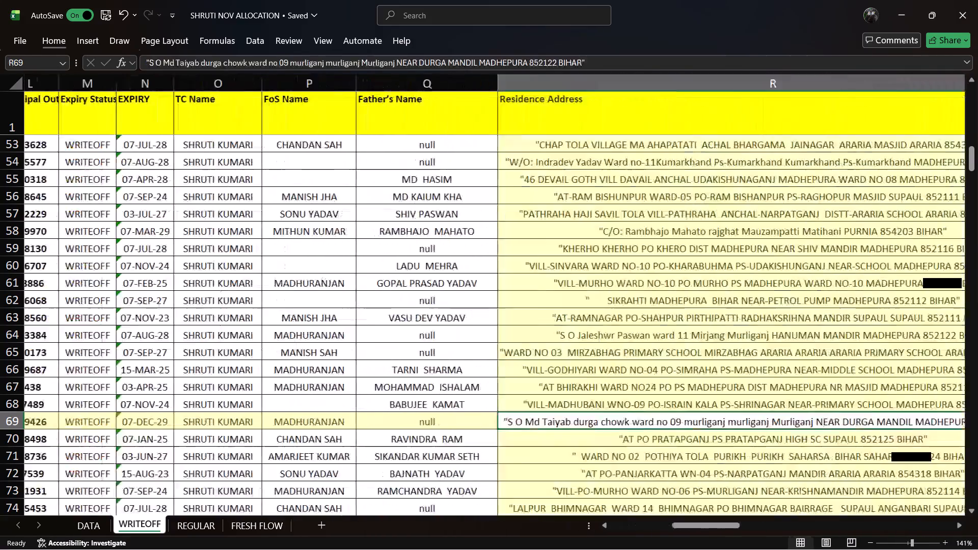
{"action": "key", "text": "Right"}
{"action": "key", "text": "Right"}
{"action": "key", "text": "Right"}
{"action": "key", "text": "Right"}
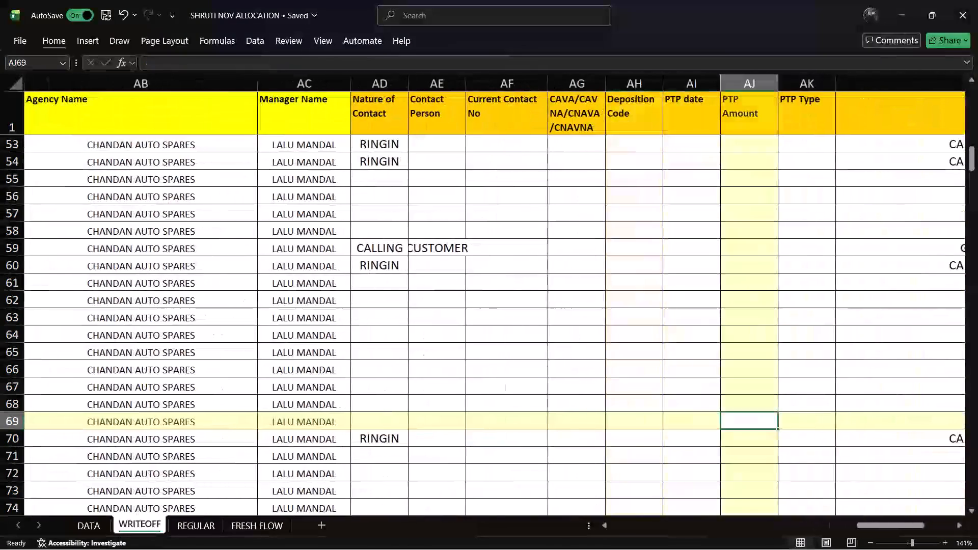
{"action": "key", "text": "Right"}
{"action": "key", "text": "Right"}
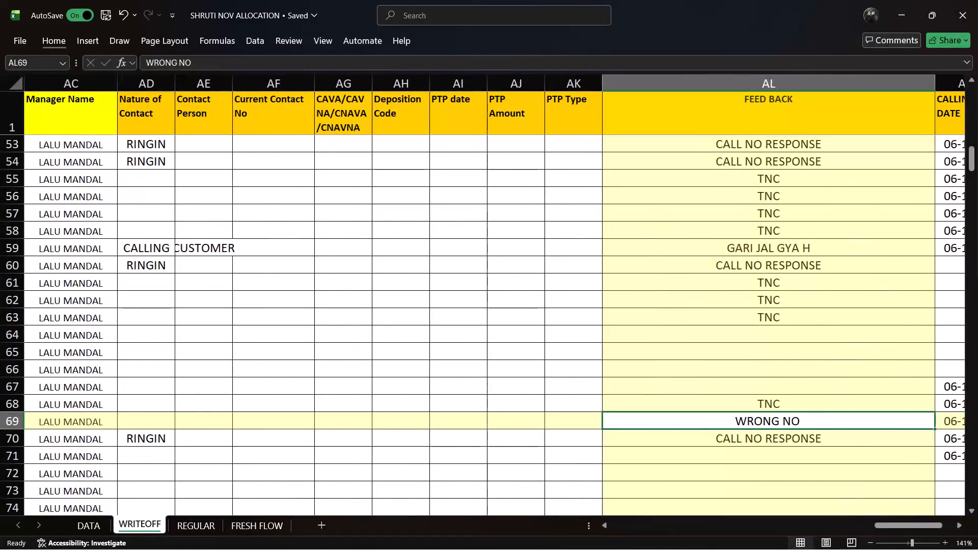
Enter the feedback TNC for rows 67 up to 64 of the WRITEOFF sheet.
{"action": "key", "text": "Up"}
{"action": "key", "text": "Up"}
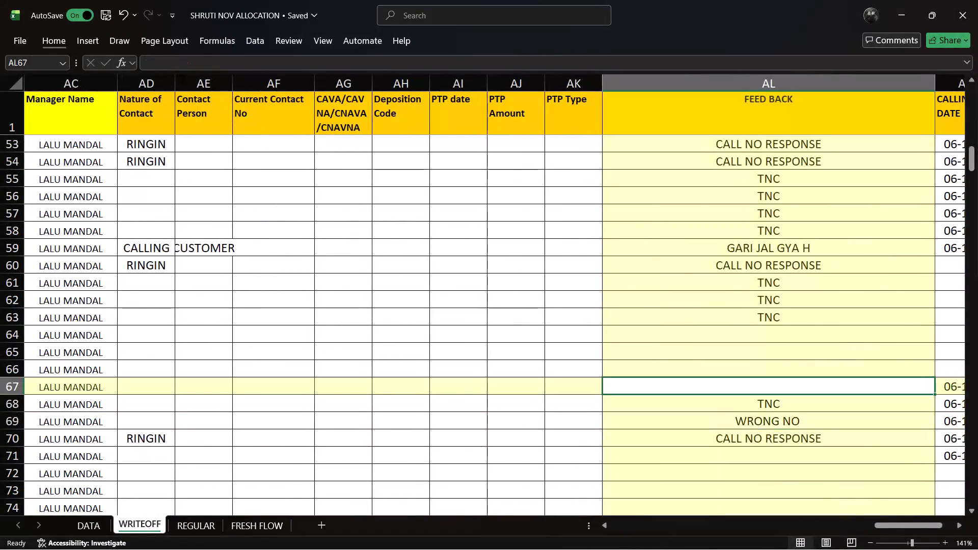
{"action": "type", "text": "TNC"}
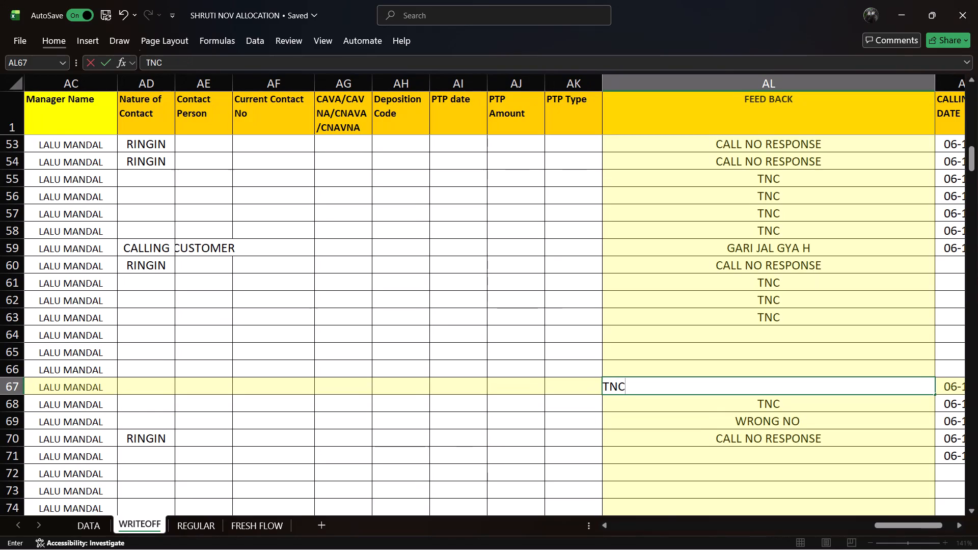
{"action": "key", "text": "Up"}
{"action": "type", "text": "TNC"}
{"action": "key", "text": "Up"}
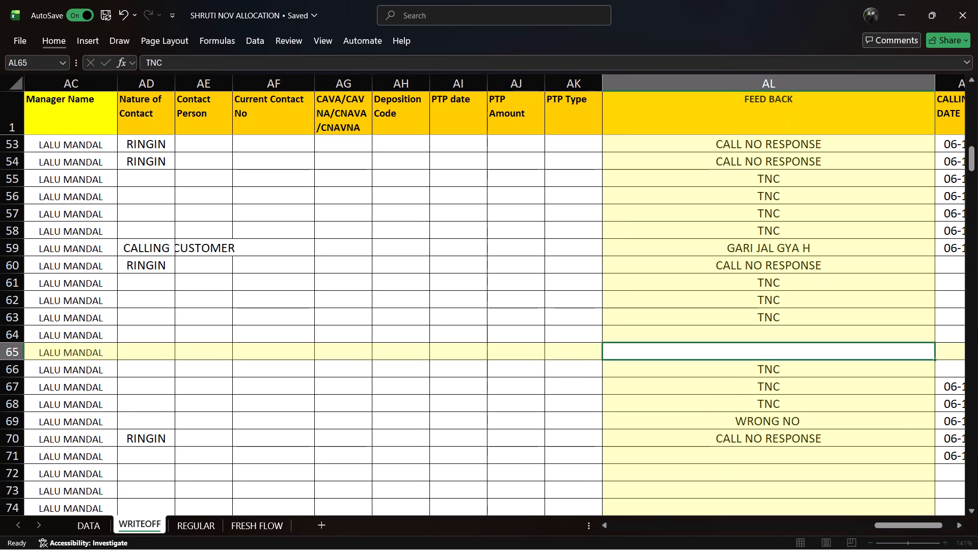
{"action": "type", "text": "TNC"}
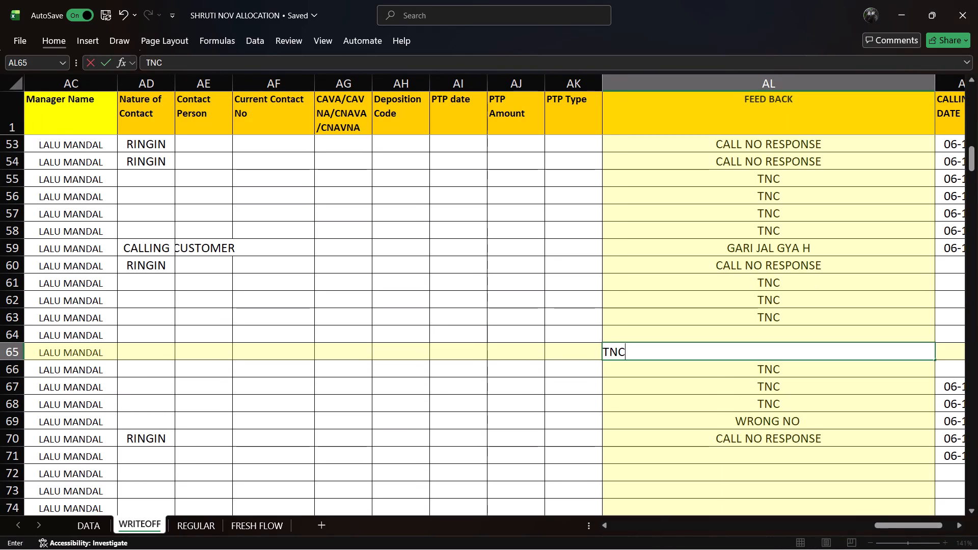
{"action": "key", "text": "Up"}
{"action": "type", "text": "TNC"}
{"action": "key", "text": "Right"}
{"action": "key", "text": "Right"}
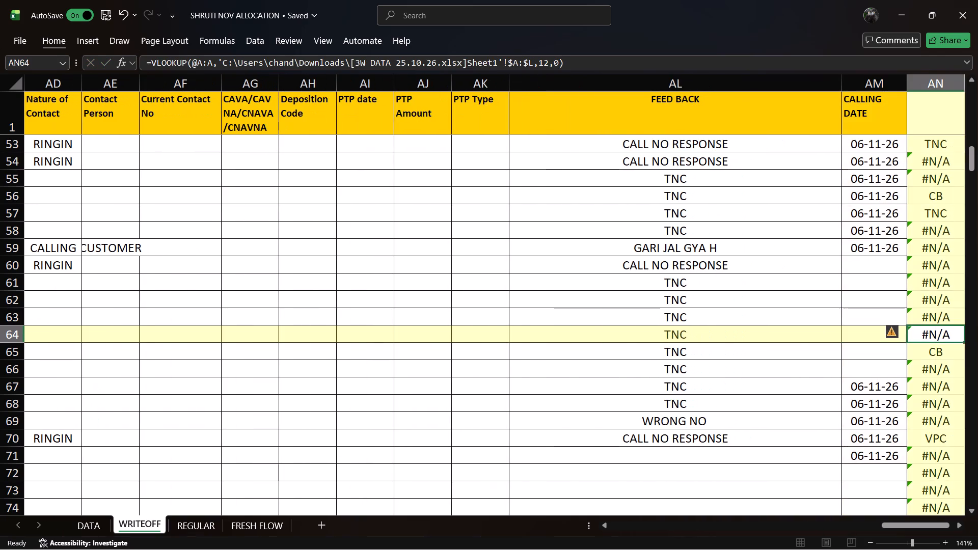
Enter the calling date 06-11-2026 for rows 60 to 66 of the WRITEOFF sheet and save the workbook.
{"action": "left_click", "coordinate": [864, 267]}
{"action": "key", "text": "ctrl+semicolon"}
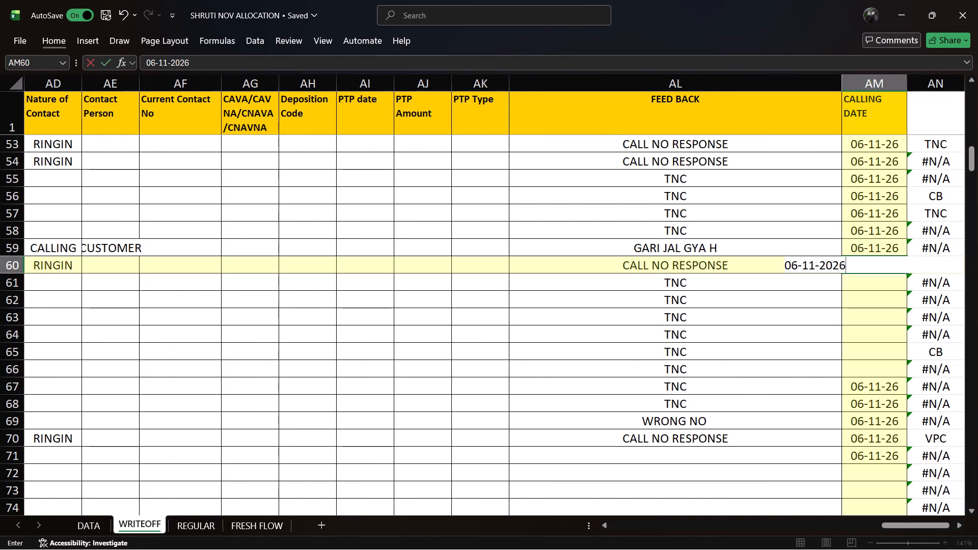
{"action": "key", "text": "Down"}
{"action": "key", "text": "ctrl+semicolon"}
{"action": "key", "text": "Down"}
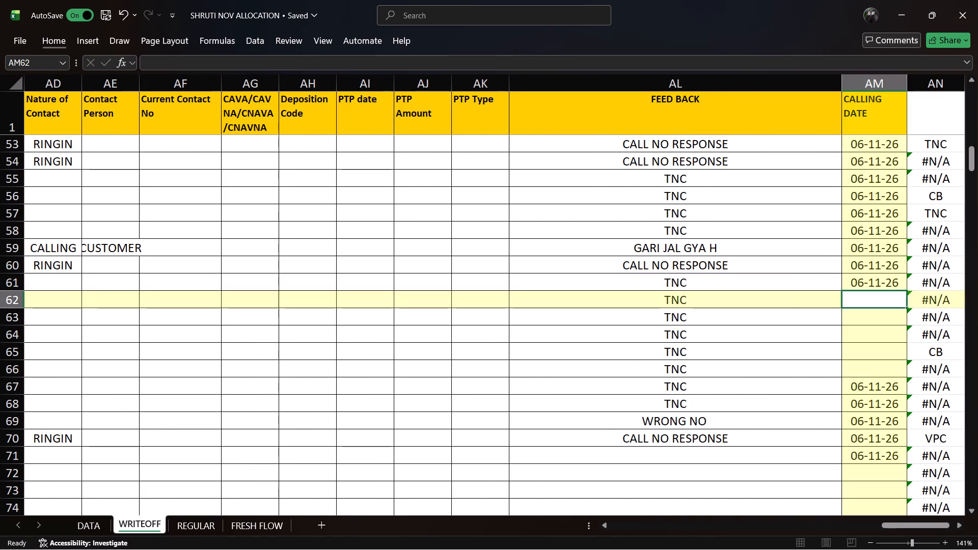
{"action": "key", "text": "ctrl+semicolon"}
{"action": "key", "text": "Down"}
{"action": "key", "text": "ctrl+semicolon"}
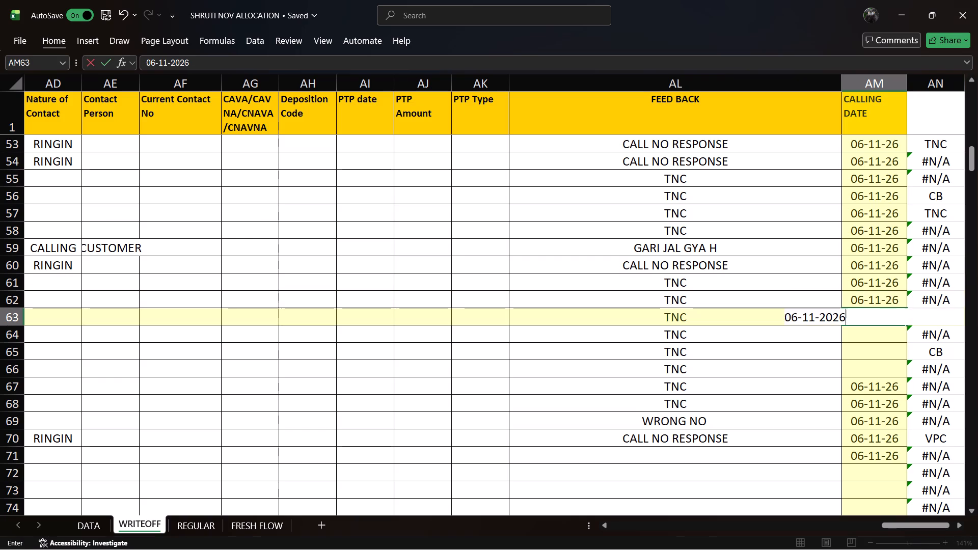
{"action": "key", "text": "Down"}
{"action": "key", "text": "ctrl+semicolon"}
{"action": "key", "text": "Down"}
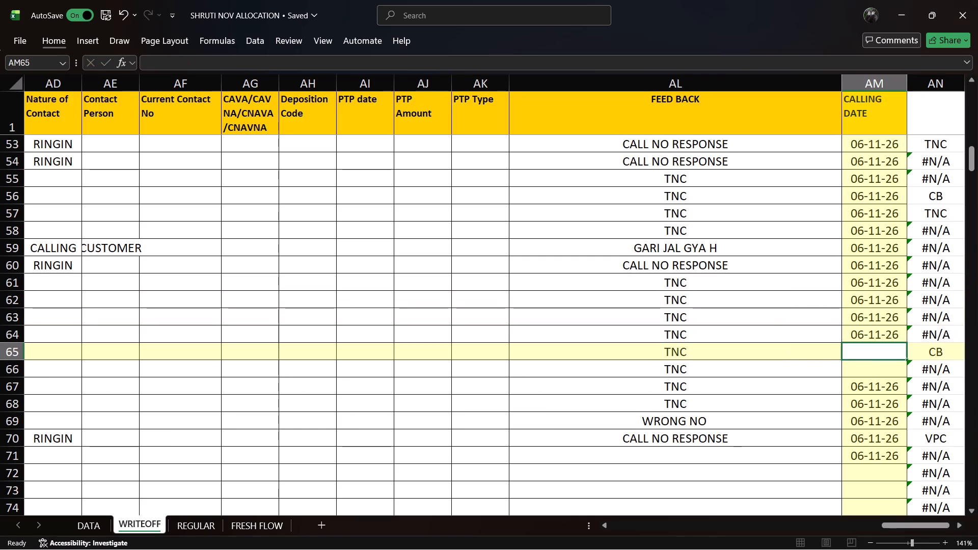
{"action": "key", "text": "ctrl+semicolon"}
{"action": "key", "text": "Down"}
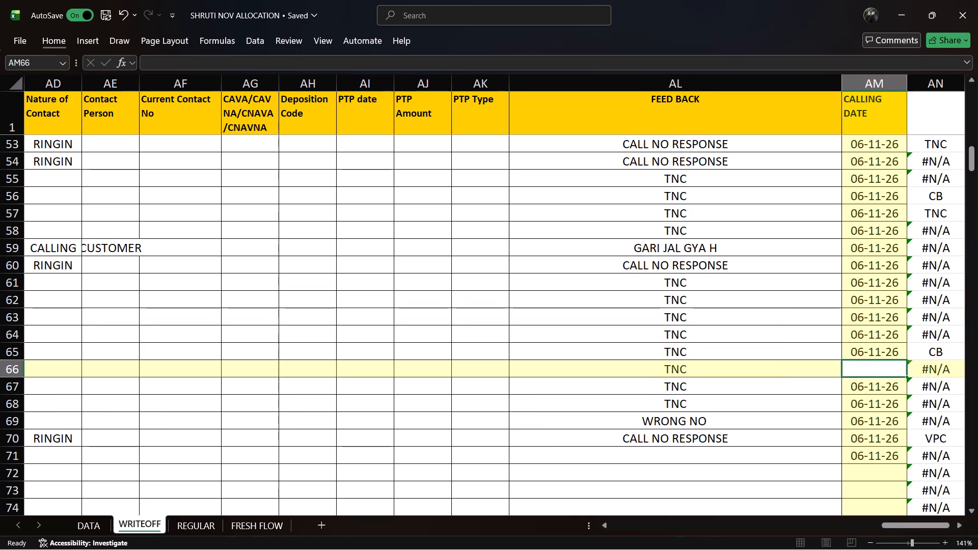
{"action": "key", "text": "ctrl+semicolon"}
{"action": "key", "text": "Down"}
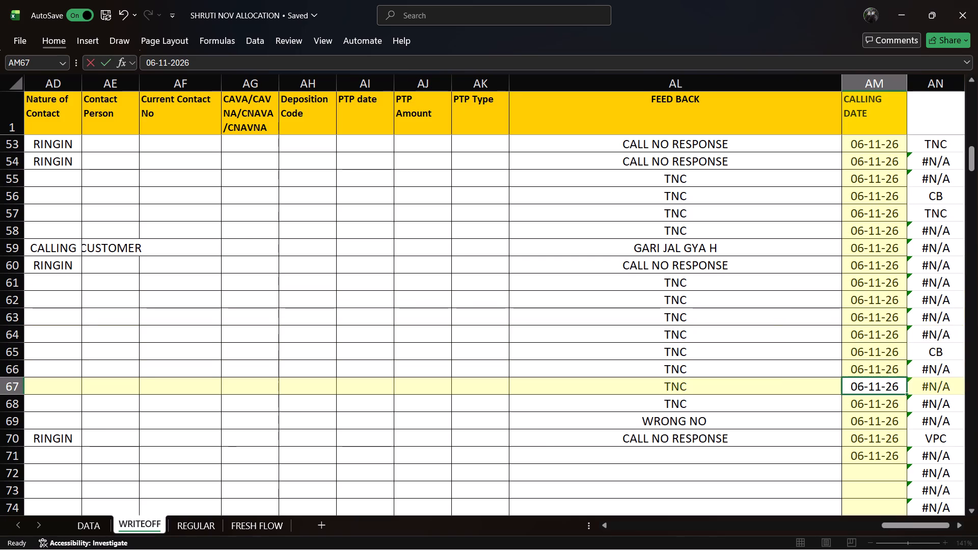
{"action": "key", "text": "ctrl+s"}
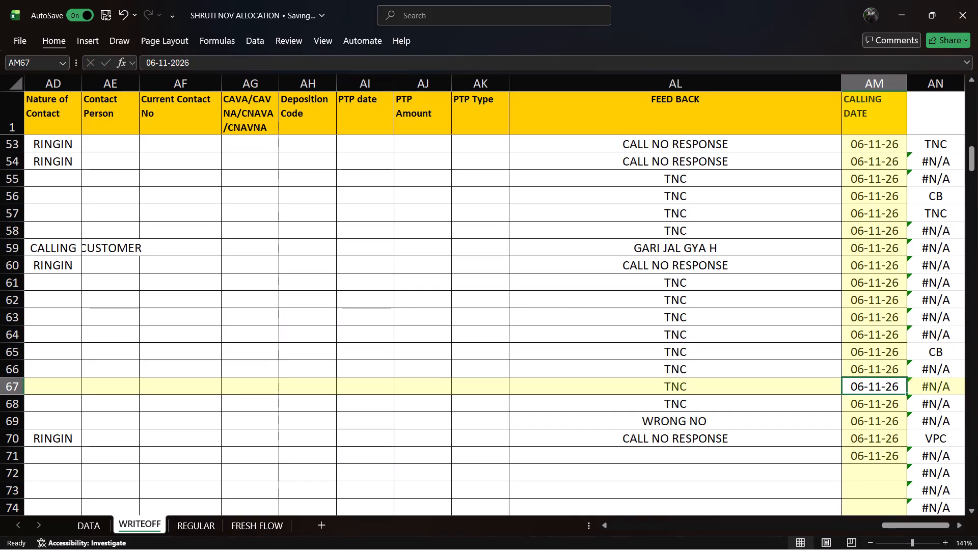
Review row 71's record from its feedback cell back to the customer name and save the workbook.
{"action": "left_click", "coordinate": [787, 460]}
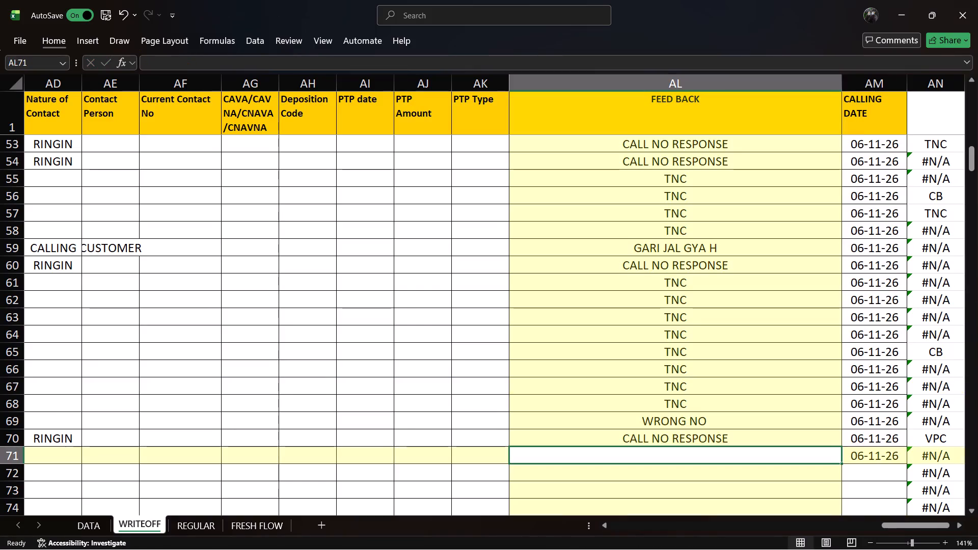
{"action": "key", "text": "Left"}
{"action": "key", "text": "Left"}
{"action": "key", "text": "Left"}
{"action": "key", "text": "Left"}
{"action": "key", "text": "Left"}
{"action": "key", "text": "Left"}
{"action": "key", "text": "Left"}
{"action": "key", "text": "Left"}
{"action": "key", "text": "Left"}
{"action": "key", "text": "Left"}
{"action": "key", "text": "Left"}
{"action": "key", "text": "Left"}
{"action": "key", "text": "Left"}
{"action": "key", "text": "Left"}
{"action": "key", "text": "Left"}
{"action": "key", "text": "Left"}
{"action": "key", "text": "Left"}
{"action": "key", "text": "Left"}
{"action": "key", "text": "Left"}
{"action": "key", "text": "Left"}
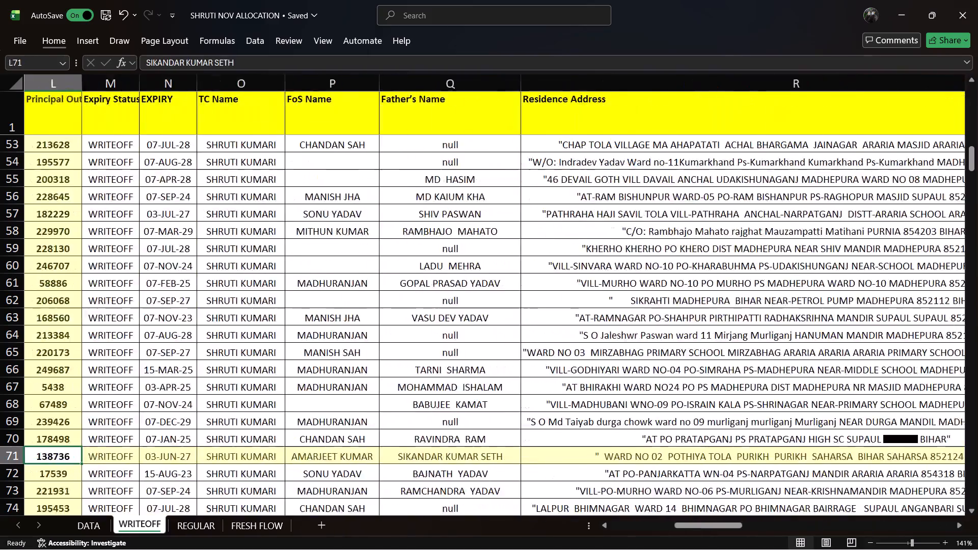
{"action": "key", "text": "Right"}
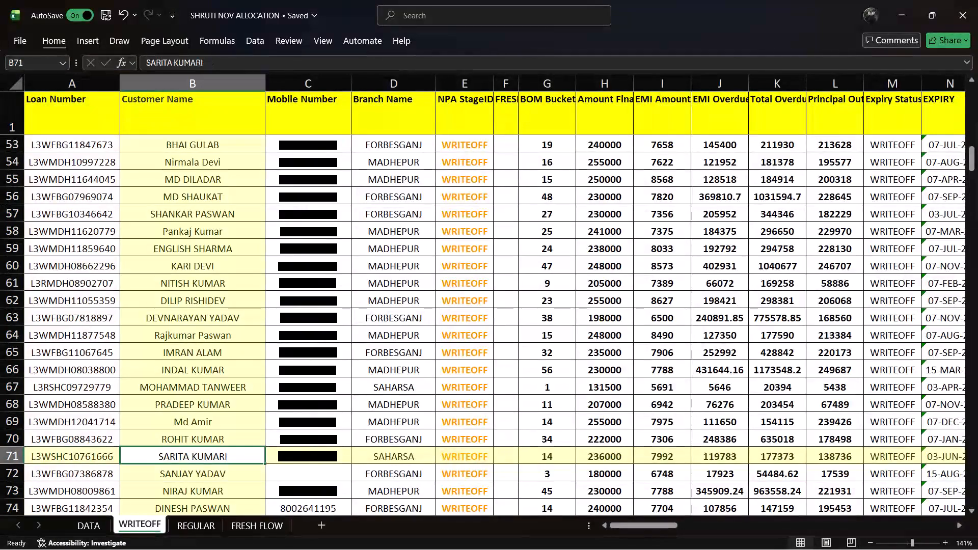
{"action": "key", "text": "ctrl+s"}
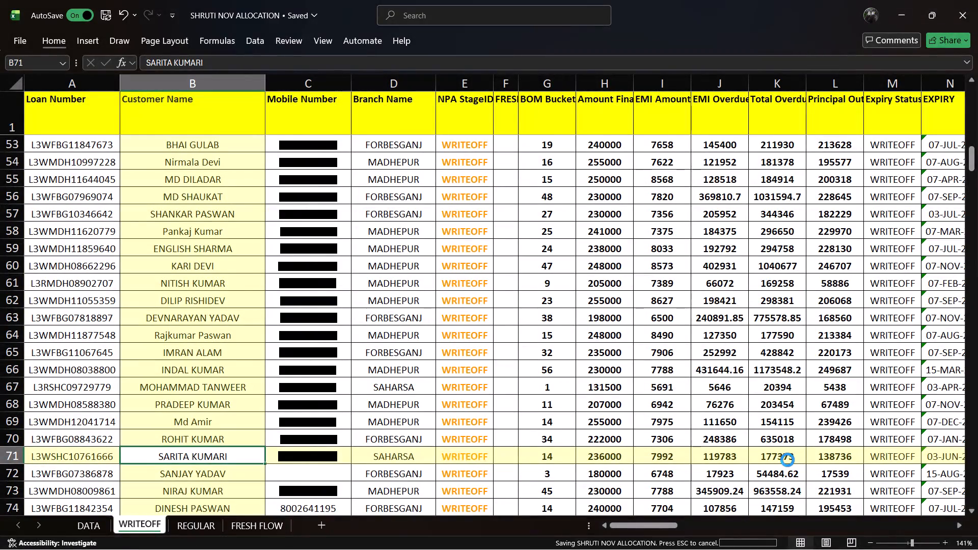
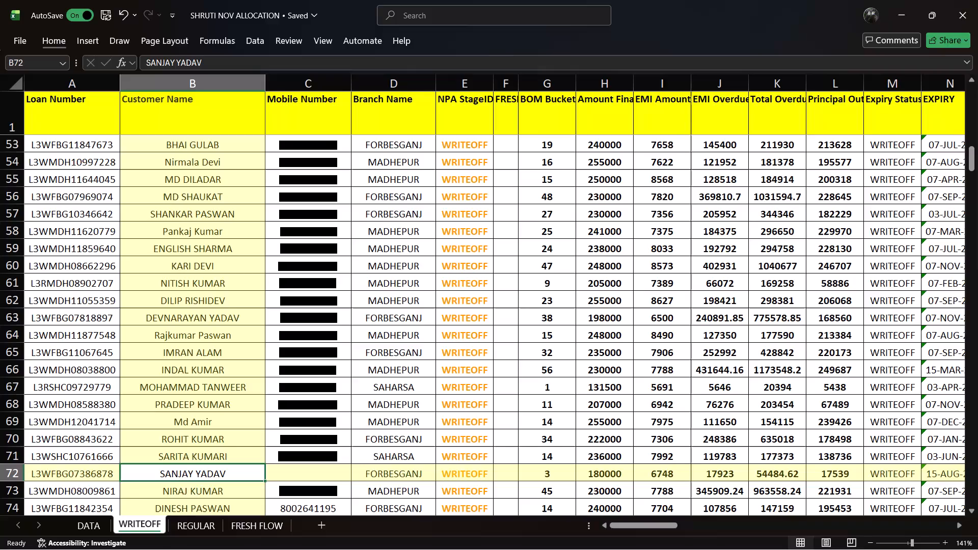
Check the mobile number in row 71's record on the WRITEOFF sheet.
{"action": "key", "text": "Up"}
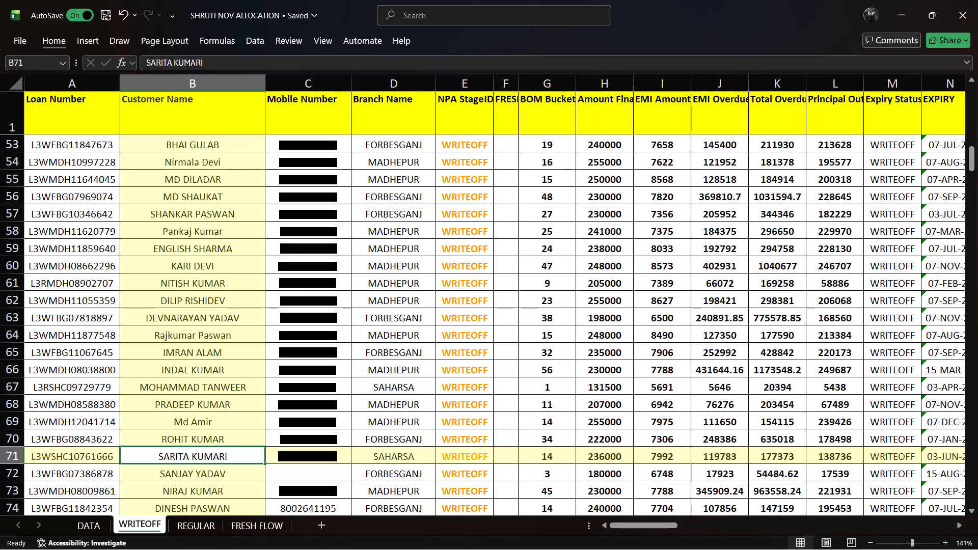
{"action": "key", "text": "Right"}
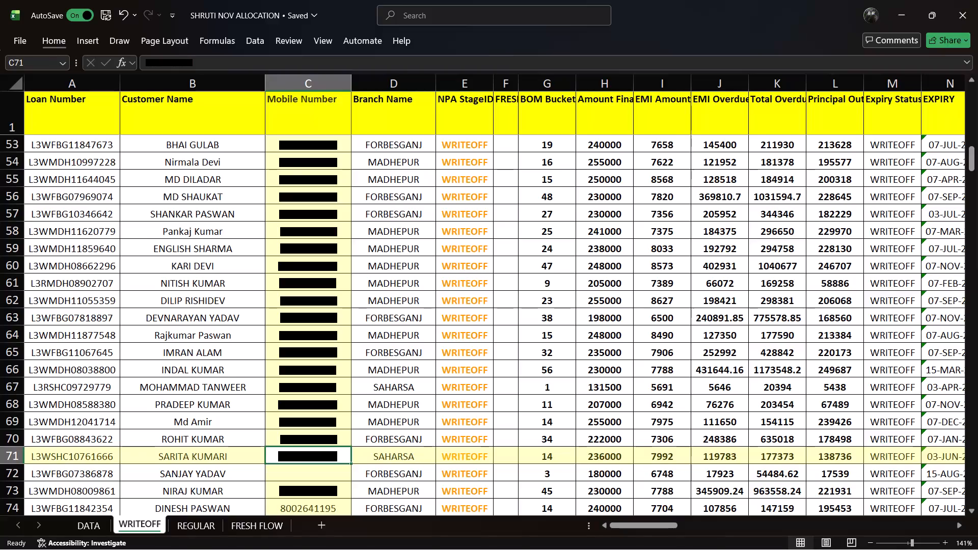
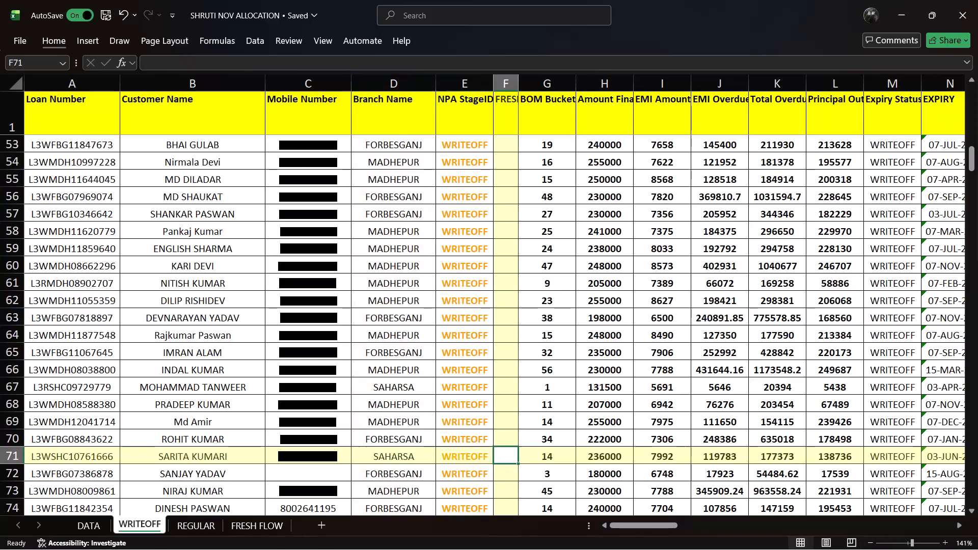
Review row 71's record on the WRITEOFF sheet across to the feedback and calling date columns.
{"action": "key", "text": "Right"}
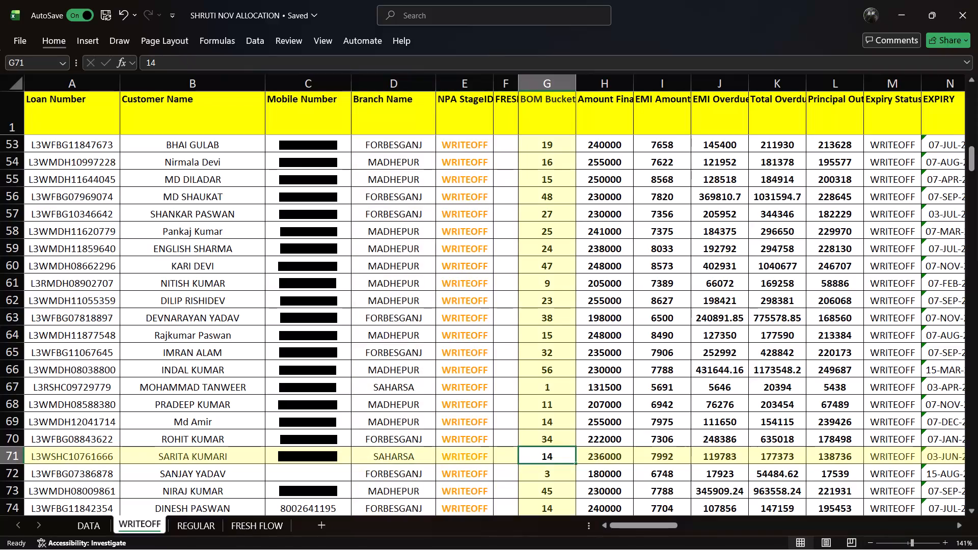
{"action": "key", "text": "Right"}
{"action": "key", "text": "Right"}
{"action": "key", "text": "Right"}
{"action": "key", "text": "Right"}
{"action": "key", "text": "Right"}
{"action": "key", "text": "Right"}
{"action": "key", "text": "Right"}
{"action": "key", "text": "Right"}
{"action": "key", "text": "Right"}
{"action": "key", "text": "Right"}
{"action": "key", "text": "Right"}
{"action": "key", "text": "Right"}
{"action": "key", "text": "Right"}
{"action": "key", "text": "Right"}
{"action": "key", "text": "Right"}
{"action": "key", "text": "Right"}
{"action": "key", "text": "Right"}
{"action": "key", "text": "Right"}
{"action": "key", "text": "Right"}
{"action": "key", "text": "Right"}
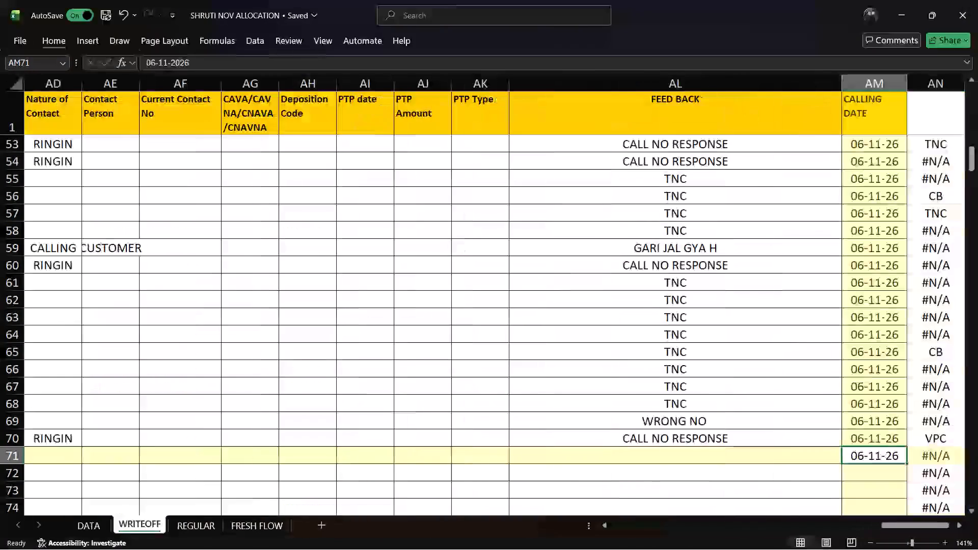
{"action": "key", "text": "Right"}
{"action": "key", "text": "Right"}
{"action": "key", "text": "Right"}
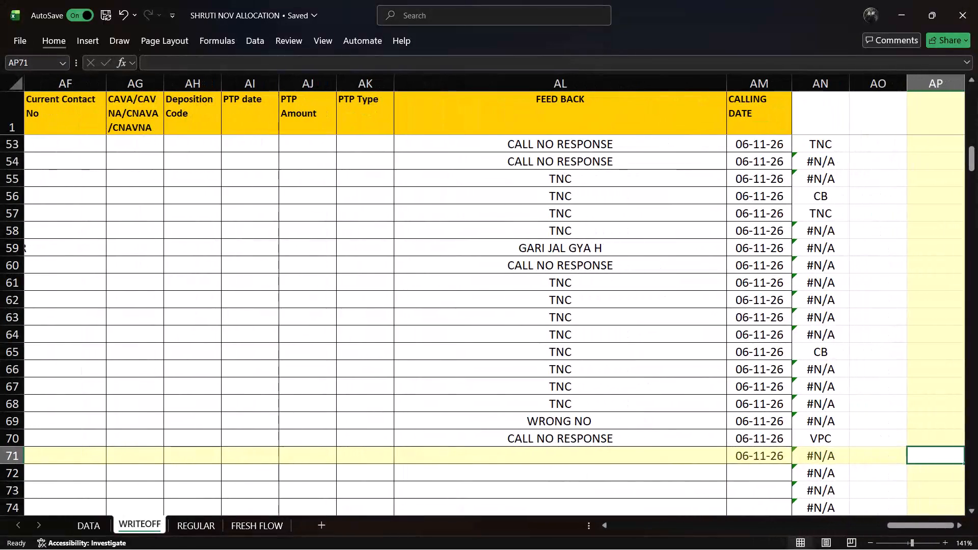
Recheck the loan number and mobile number in row 71's record on the WRITEOFF sheet.
{"action": "key", "text": "Left"}
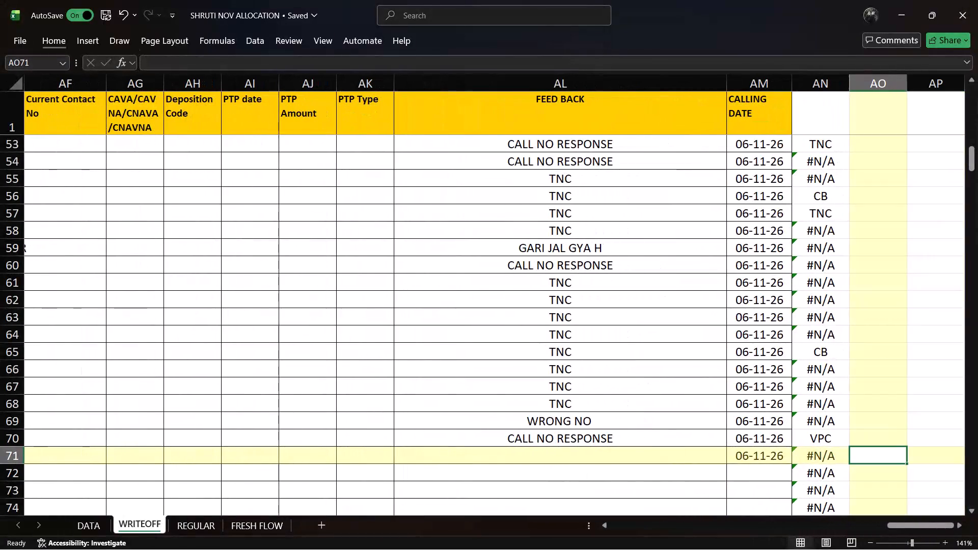
{"action": "key", "text": "Left"}
{"action": "key", "text": "Left"}
{"action": "key", "text": "Left"}
{"action": "key", "text": "Left"}
{"action": "key", "text": "Left"}
{"action": "key", "text": "Left"}
{"action": "key", "text": "Left"}
{"action": "key", "text": "Left"}
{"action": "key", "text": "Left"}
{"action": "key", "text": "Left"}
{"action": "key", "text": "Left"}
{"action": "key", "text": "Left"}
{"action": "key", "text": "Left"}
{"action": "key", "text": "Left"}
{"action": "key", "text": "Left"}
{"action": "key", "text": "Left"}
{"action": "key", "text": "Left"}
{"action": "key", "text": "Left"}
{"action": "key", "text": "Left"}
{"action": "key", "text": "Left"}
{"action": "key", "text": "Left"}
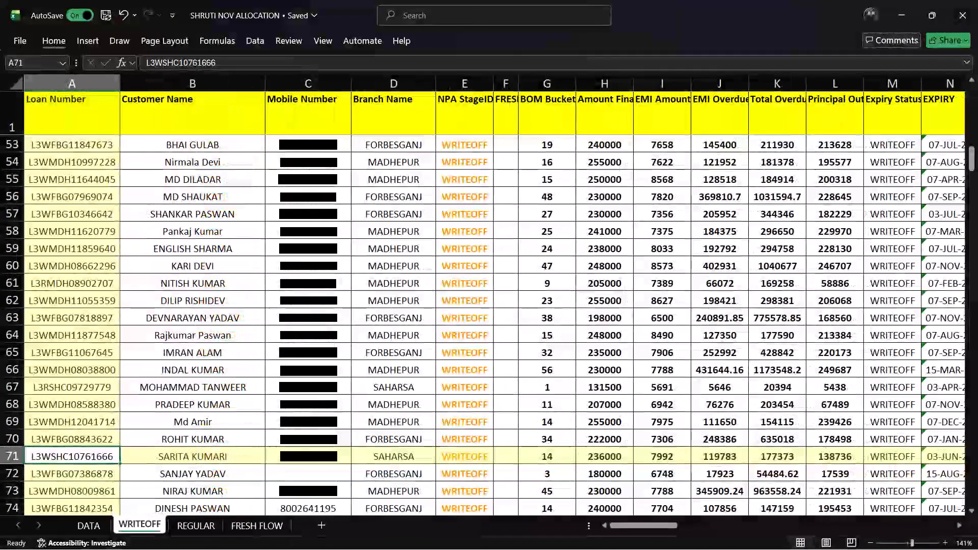
{"action": "key", "text": "Right"}
{"action": "key", "text": "Right"}
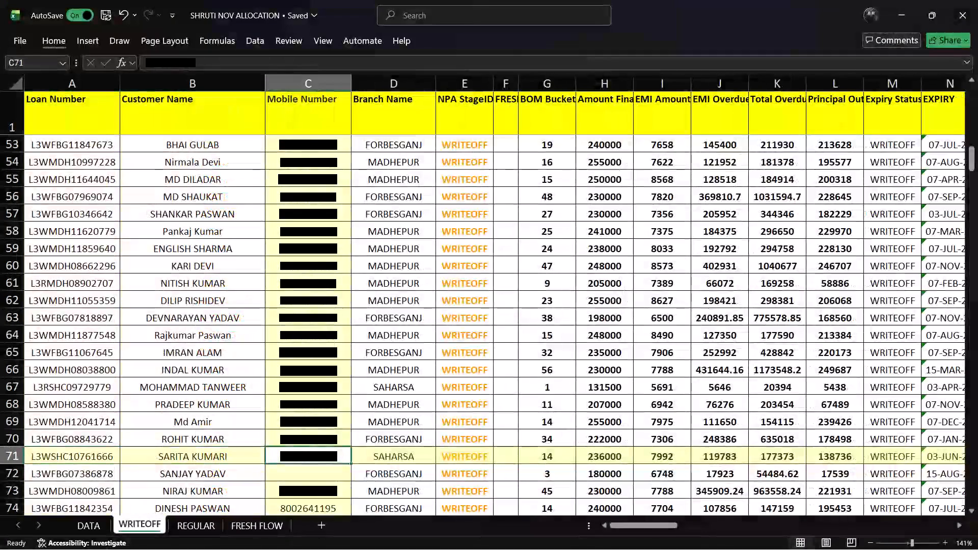
Examine row 71's branch, loan, residence address and vehicle details through to the first reference's name and phone number.
{"action": "key", "text": "Right"}
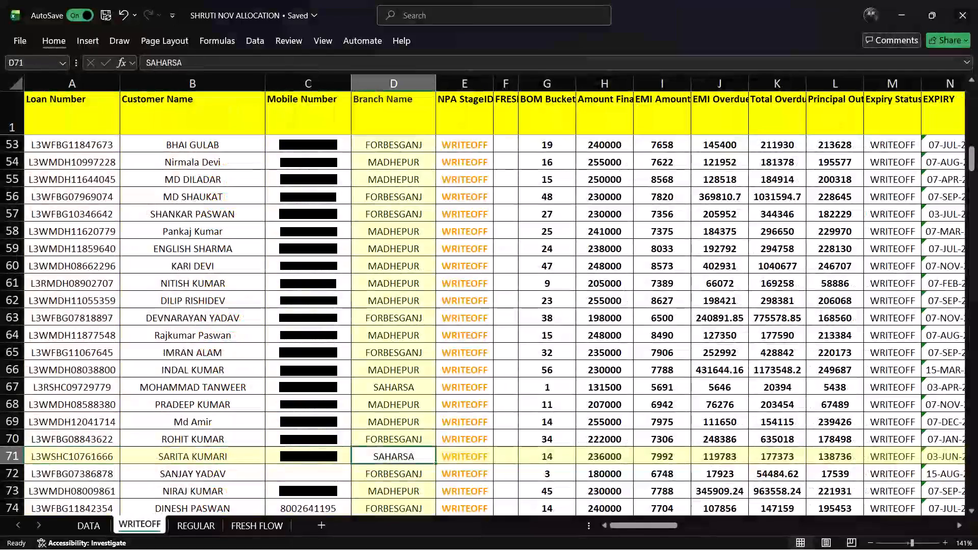
{"action": "key", "text": "Right"}
{"action": "key", "text": "Right"}
{"action": "key", "text": "Right"}
{"action": "key", "text": "Right"}
{"action": "key", "text": "Right"}
{"action": "key", "text": "Right"}
{"action": "key", "text": "Right"}
{"action": "key", "text": "Right"}
{"action": "key", "text": "Right"}
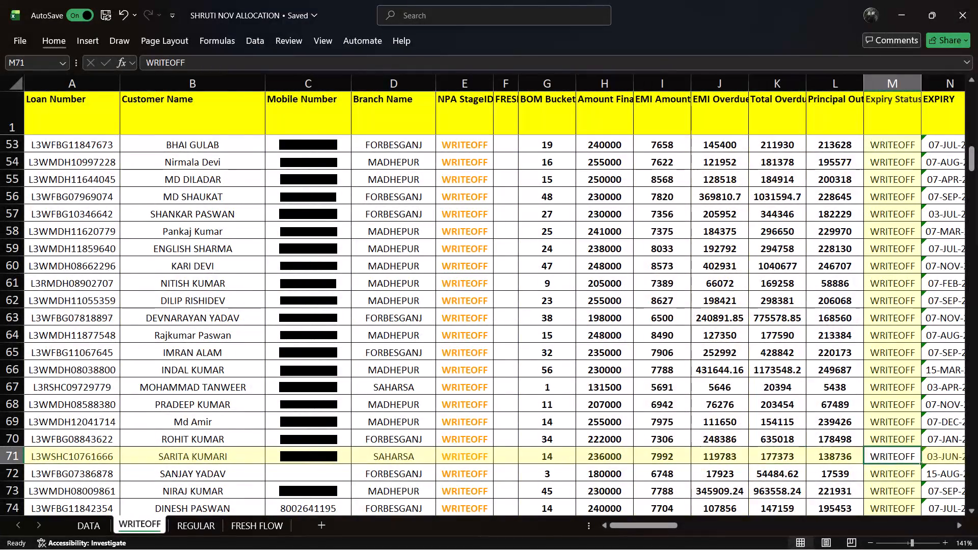
{"action": "key", "text": "Right"}
{"action": "key", "text": "Right"}
{"action": "key", "text": "Right"}
{"action": "key", "text": "Right"}
{"action": "key", "text": "Right"}
{"action": "key", "text": "Right"}
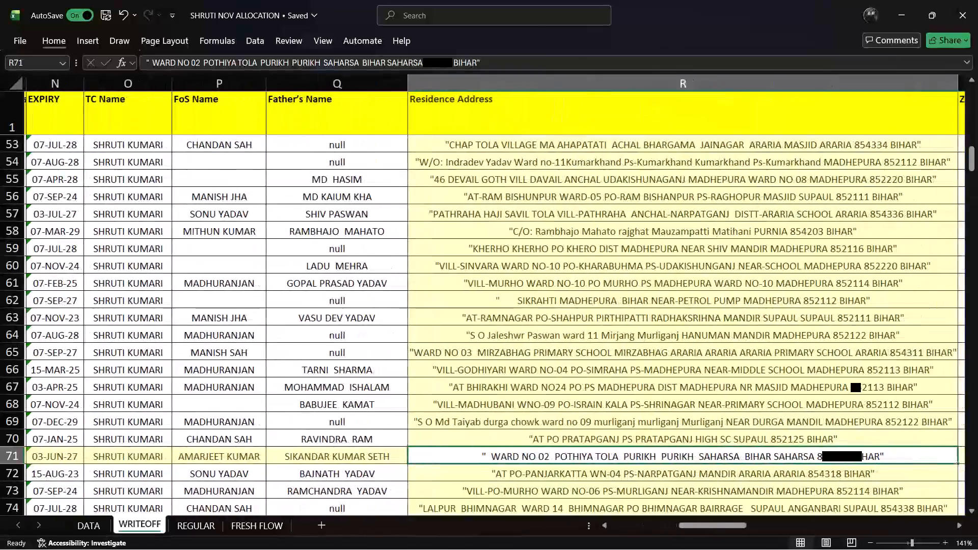
{"action": "key", "text": "Right"}
{"action": "key", "text": "Right"}
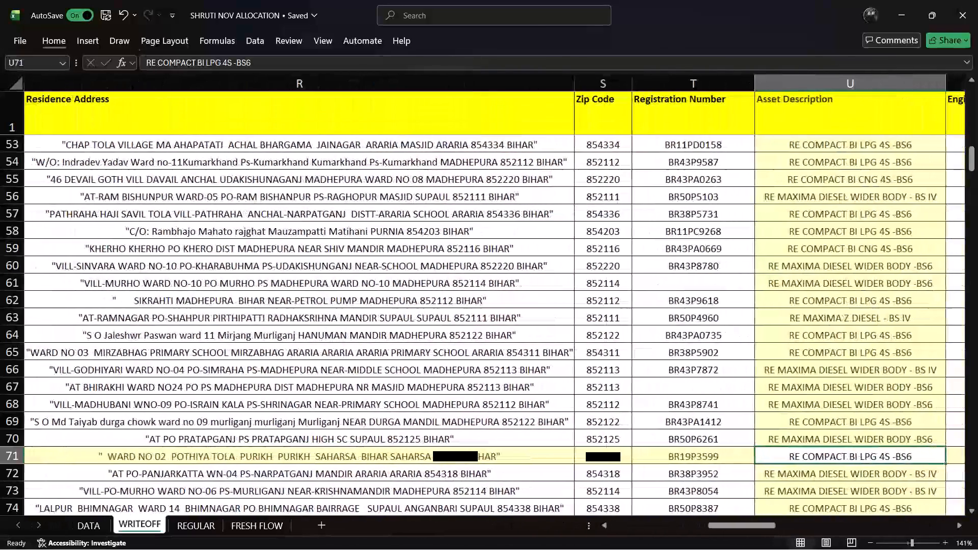
{"action": "key", "text": "Right"}
{"action": "key", "text": "Right"}
{"action": "key", "text": "Right"}
{"action": "key", "text": "Right"}
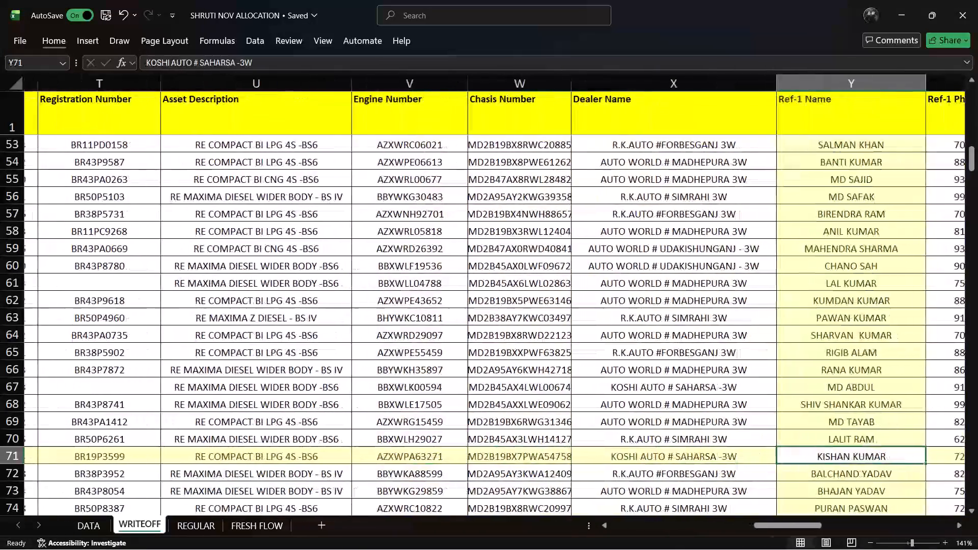
{"action": "key", "text": "Right"}
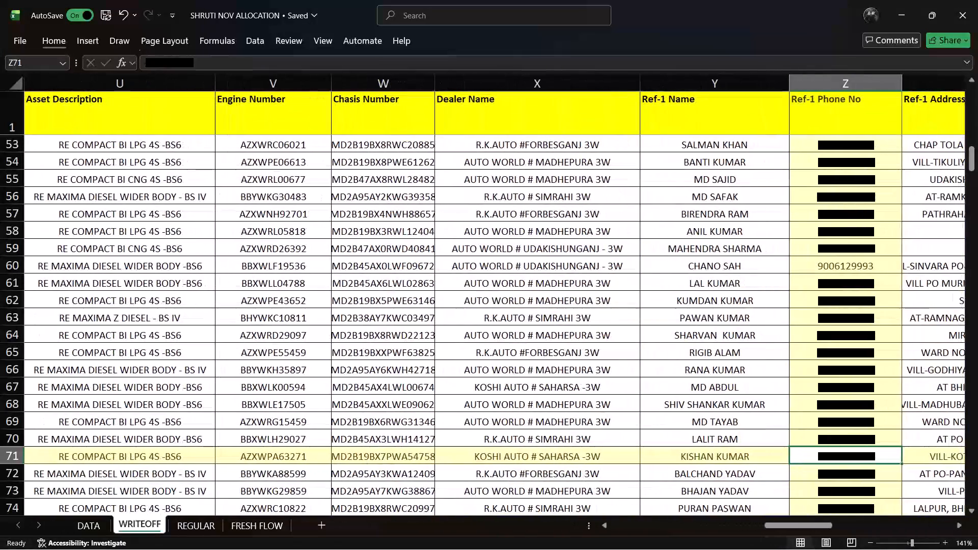
{"action": "key", "text": "Left"}
{"action": "key", "text": "Right"}
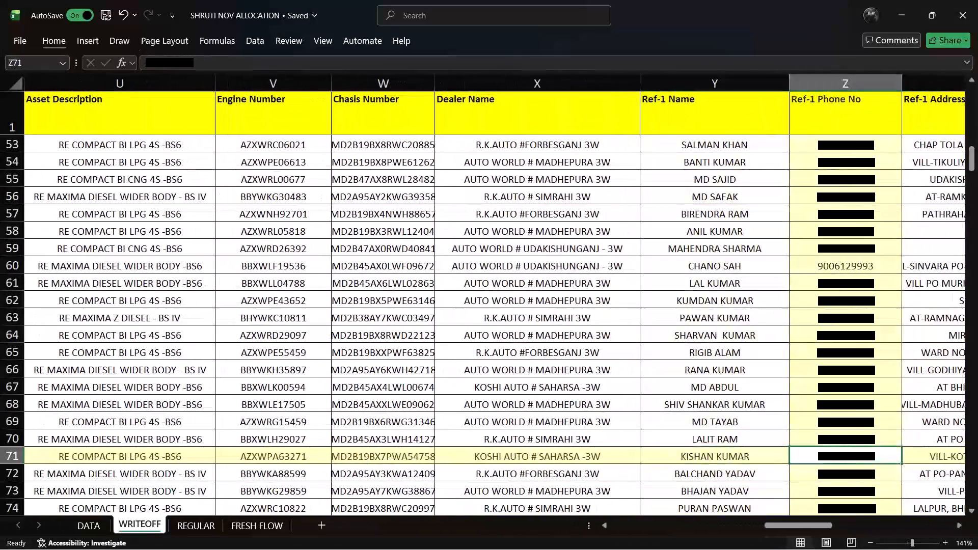
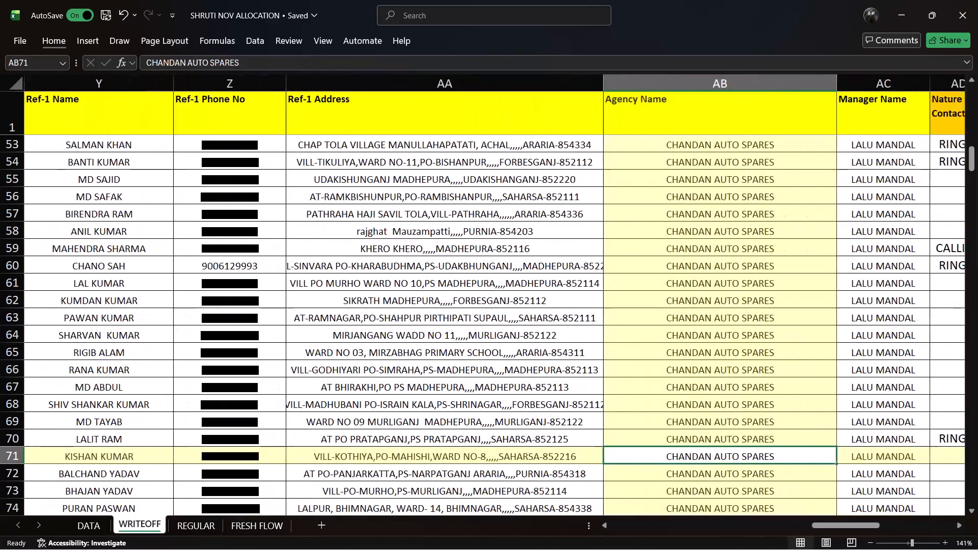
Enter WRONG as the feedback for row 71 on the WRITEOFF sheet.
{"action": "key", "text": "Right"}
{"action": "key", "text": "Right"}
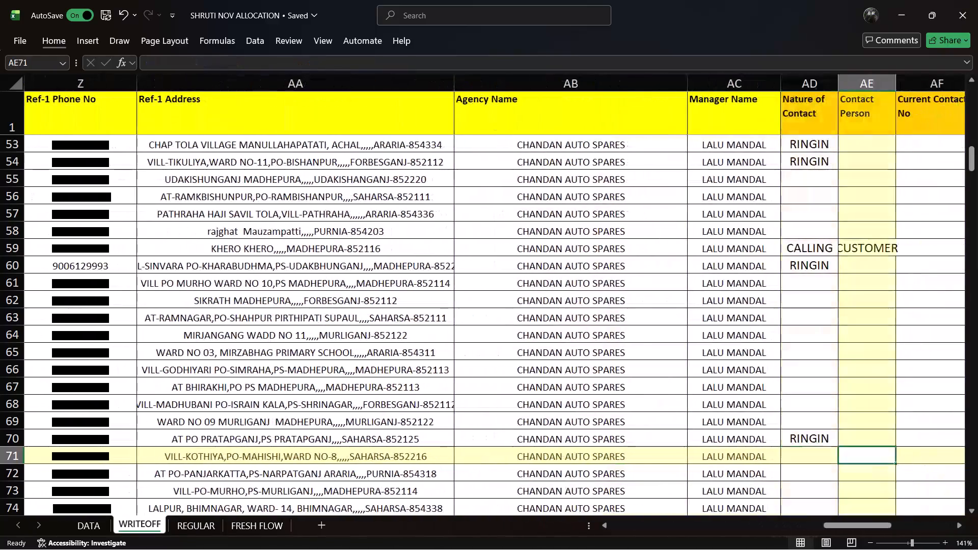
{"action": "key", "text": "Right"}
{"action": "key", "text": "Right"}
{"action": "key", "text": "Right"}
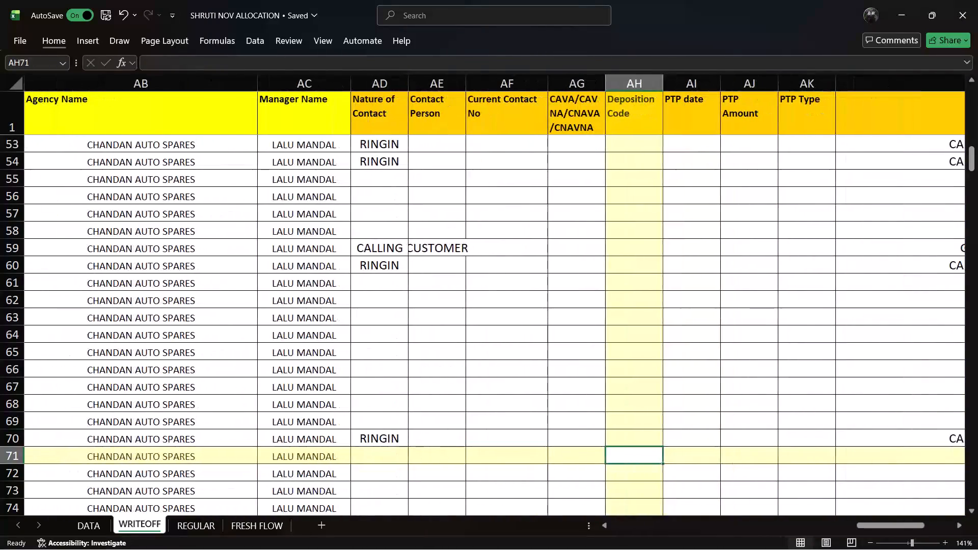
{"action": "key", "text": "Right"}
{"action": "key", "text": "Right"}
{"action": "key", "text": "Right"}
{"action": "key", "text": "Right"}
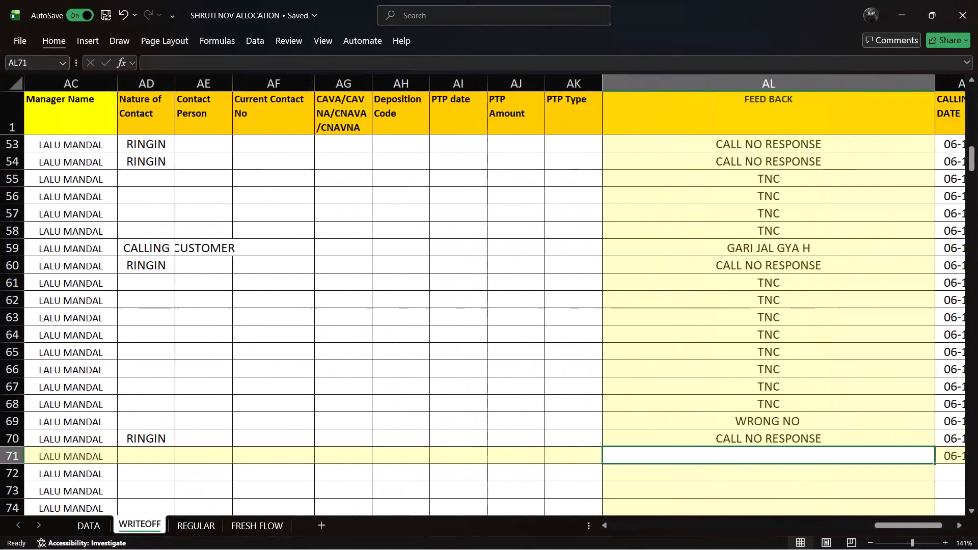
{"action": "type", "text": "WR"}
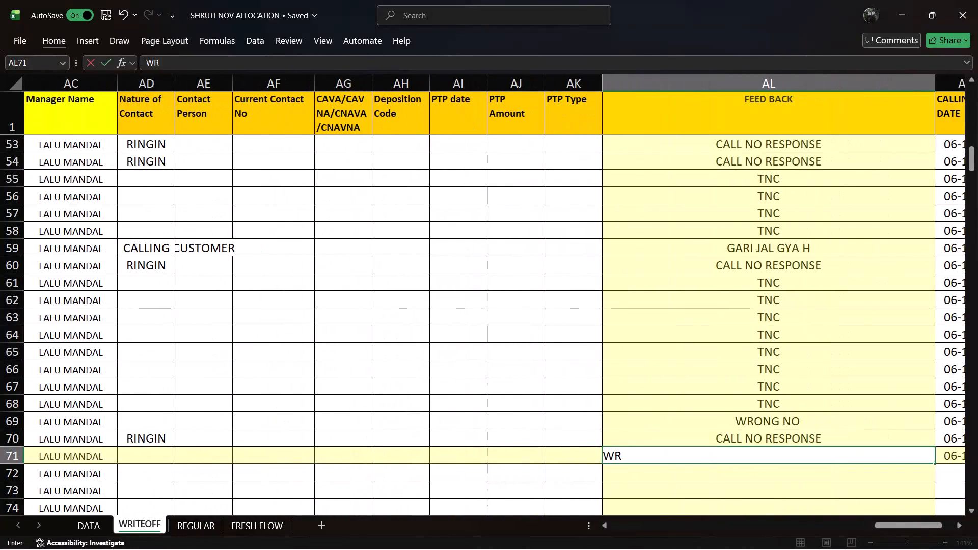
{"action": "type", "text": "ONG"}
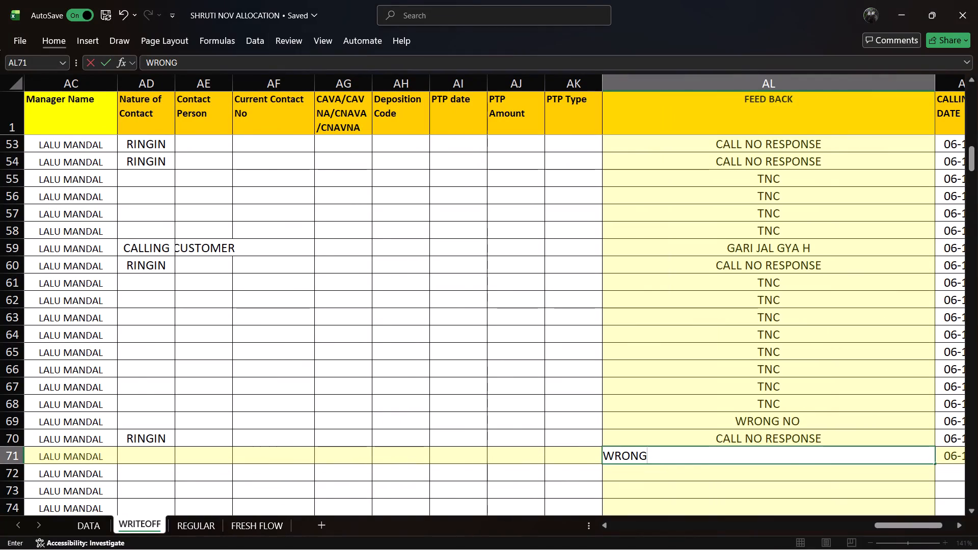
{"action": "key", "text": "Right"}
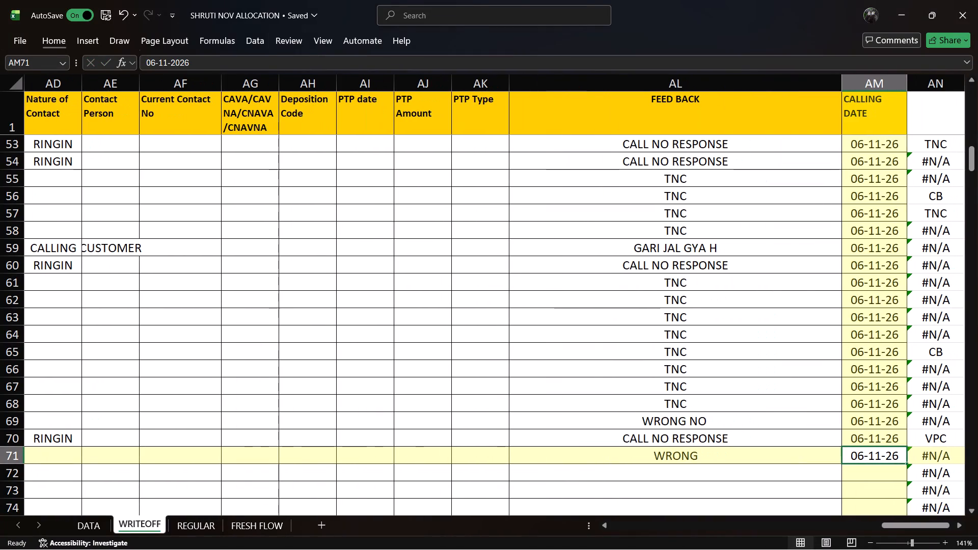
Recheck the first reference's name and phone number in row 71's record.
{"action": "key", "text": "Left"}
{"action": "key", "text": "Left"}
{"action": "key", "text": "Left"}
{"action": "key", "text": "Left"}
{"action": "key", "text": "Left"}
{"action": "key", "text": "Left"}
{"action": "key", "text": "Left"}
{"action": "key", "text": "Left"}
{"action": "key", "text": "Left"}
{"action": "key", "text": "Left"}
{"action": "key", "text": "Left"}
{"action": "key", "text": "Left"}
{"action": "key", "text": "Left"}
{"action": "key", "text": "Left"}
{"action": "key", "text": "Left"}
{"action": "key", "text": "Left"}
{"action": "key", "text": "Left"}
{"action": "key", "text": "Left"}
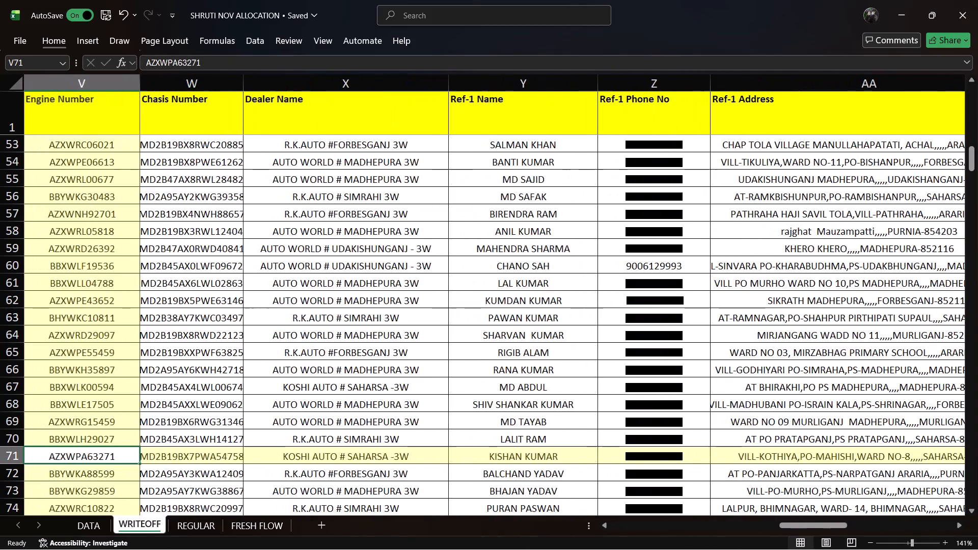
{"action": "key", "text": "Right"}
{"action": "key", "text": "Right"}
{"action": "key", "text": "Right"}
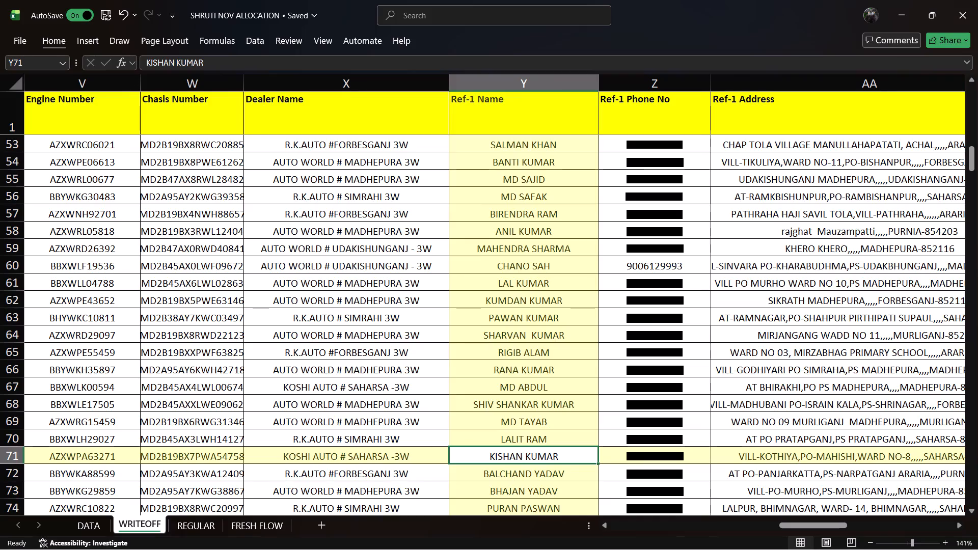
{"action": "key", "text": "Right"}
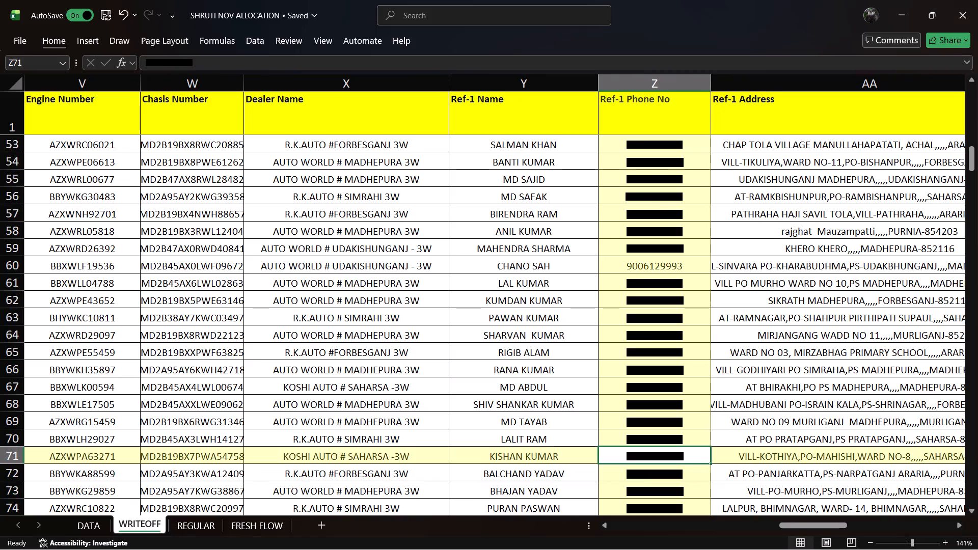
Recheck the customer name and mobile number in row 71's record.
{"action": "key", "text": "Left"}
{"action": "key", "text": "Left"}
{"action": "key", "text": "Left"}
{"action": "key", "text": "Left"}
{"action": "key", "text": "Left"}
{"action": "key", "text": "Left"}
{"action": "key", "text": "Left"}
{"action": "key", "text": "Left"}
{"action": "key", "text": "Left"}
{"action": "key", "text": "Left"}
{"action": "key", "text": "Left"}
{"action": "key", "text": "Left"}
{"action": "key", "text": "Left"}
{"action": "key", "text": "Left"}
{"action": "key", "text": "Left"}
{"action": "key", "text": "Left"}
{"action": "key", "text": "Left"}
{"action": "key", "text": "Left"}
{"action": "key", "text": "Left"}
{"action": "key", "text": "Left"}
{"action": "key", "text": "Left"}
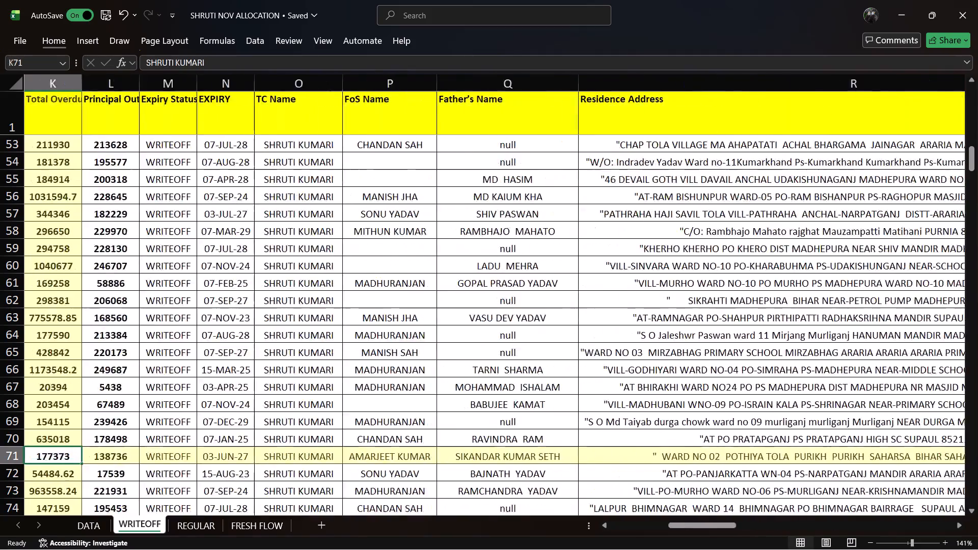
{"action": "key", "text": "Right"}
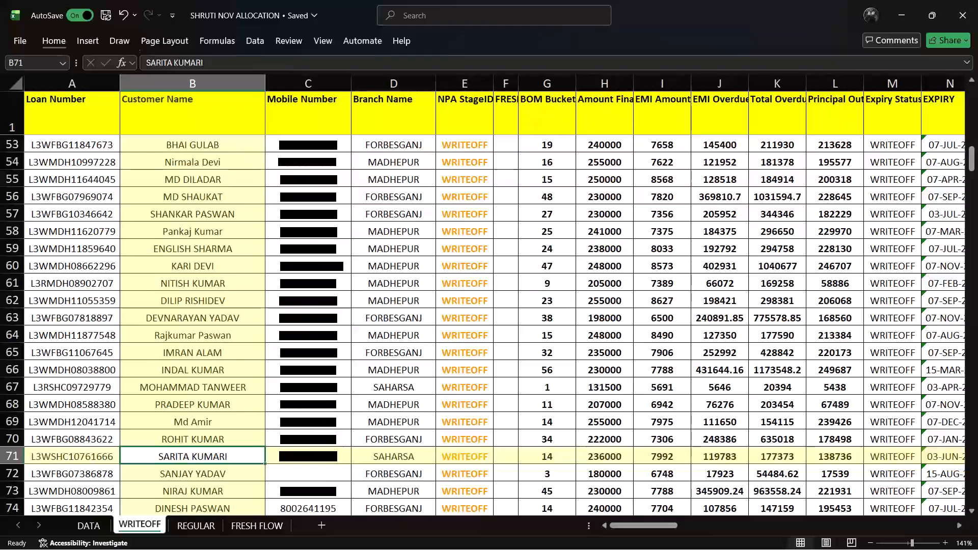
{"action": "key", "text": "Right"}
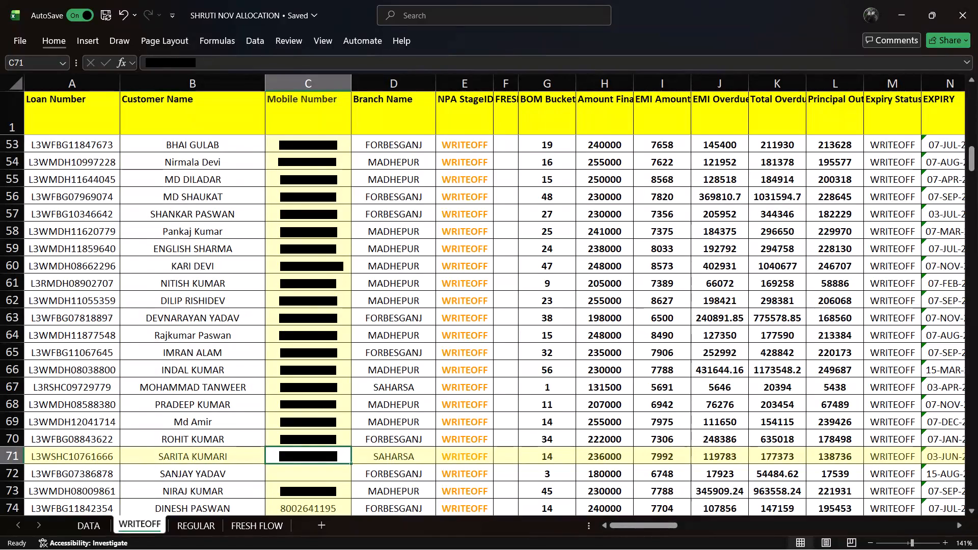
Clear the feedback entry in row 71 on the WRITEOFF sheet.
{"action": "key", "text": "Right"}
{"action": "key", "text": "Right"}
{"action": "key", "text": "Right"}
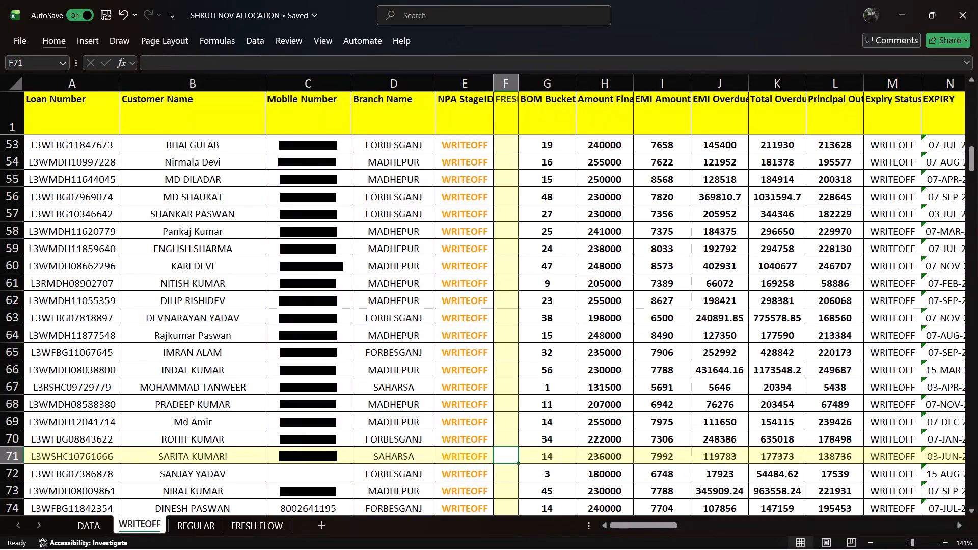
{"action": "key", "text": "Right"}
{"action": "key", "text": "Right"}
{"action": "key", "text": "Right"}
{"action": "key", "text": "Right"}
{"action": "key", "text": "Right"}
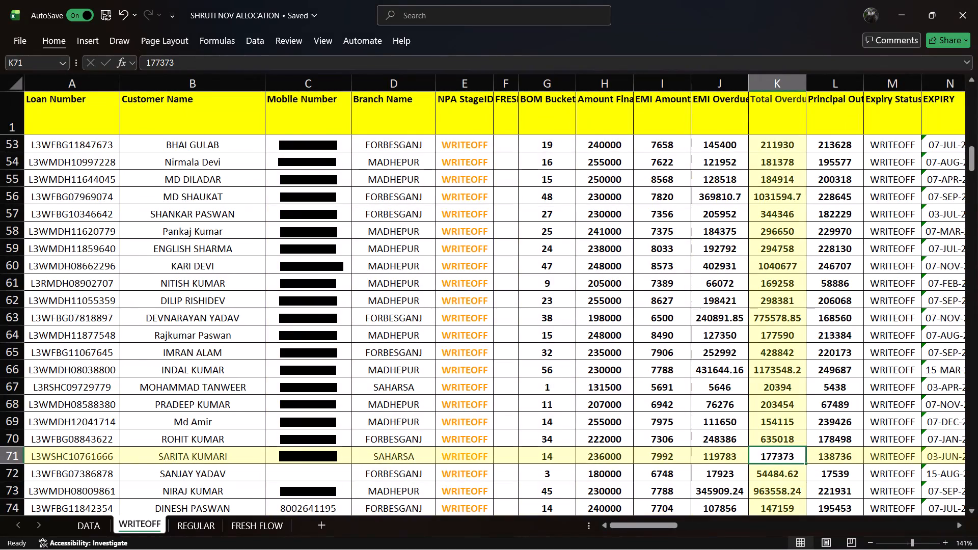
{"action": "key", "text": "Right"}
{"action": "key", "text": "Right"}
{"action": "key", "text": "Right"}
{"action": "key", "text": "Right"}
{"action": "key", "text": "Right"}
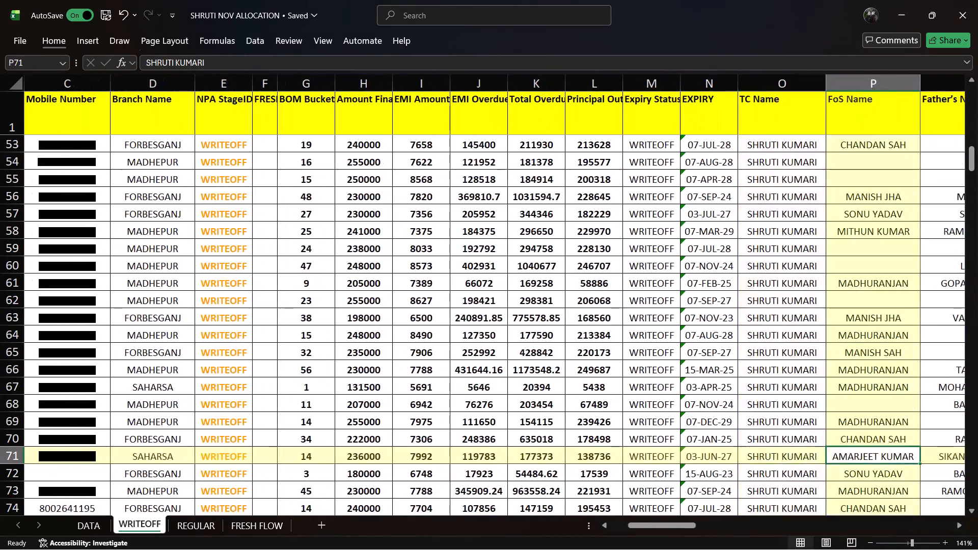
{"action": "key", "text": "Right"}
{"action": "key", "text": "Right"}
{"action": "key", "text": "Right"}
{"action": "key", "text": "Right"}
{"action": "key", "text": "Right"}
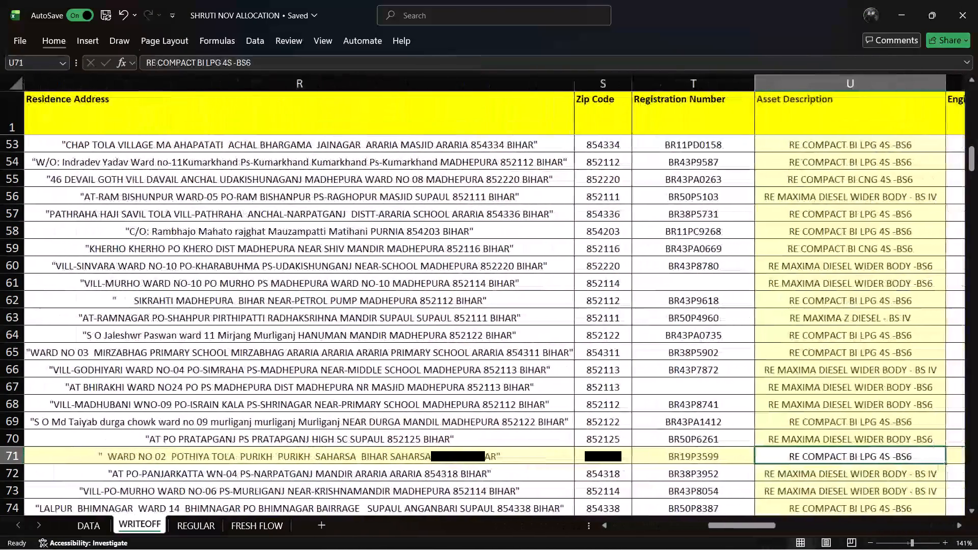
{"action": "key", "text": "Right"}
{"action": "key", "text": "Right"}
{"action": "key", "text": "Right"}
{"action": "key", "text": "Right"}
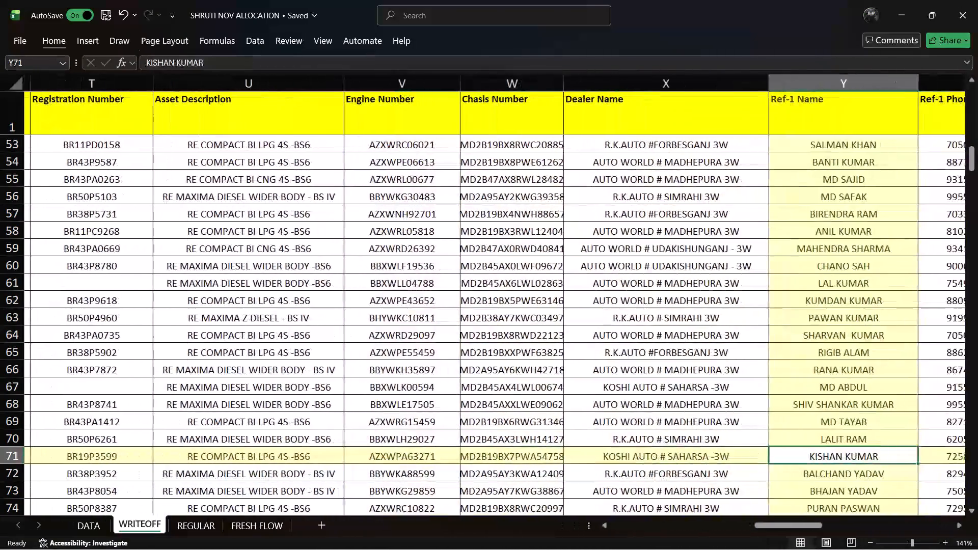
{"action": "key", "text": "Right"}
{"action": "key", "text": "Right"}
{"action": "key", "text": "Right"}
{"action": "key", "text": "Right"}
{"action": "key", "text": "Right"}
{"action": "key", "text": "Right"}
{"action": "key", "text": "Right"}
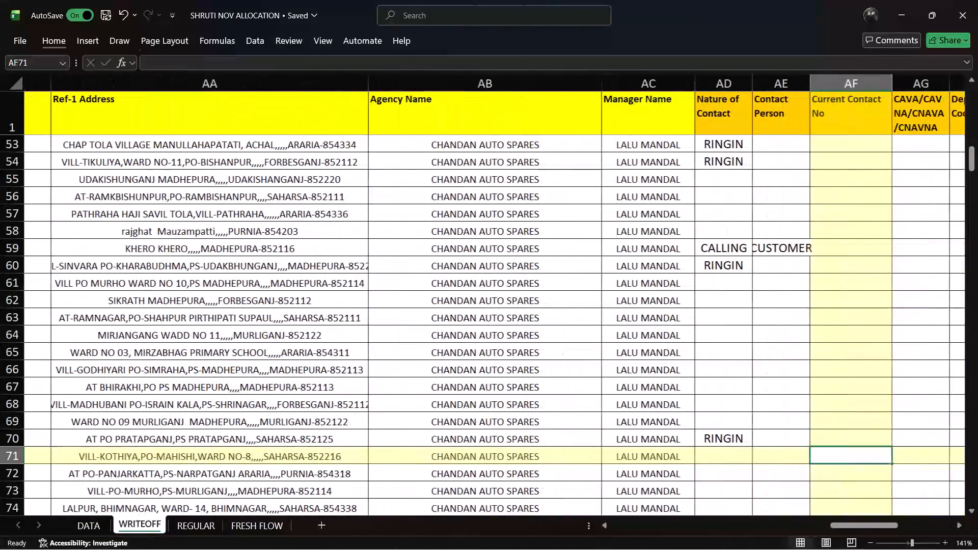
{"action": "key", "text": "Right"}
{"action": "key", "text": "Right"}
{"action": "key", "text": "Right"}
{"action": "key", "text": "Right"}
{"action": "key", "text": "Right"}
{"action": "key", "text": "Right"}
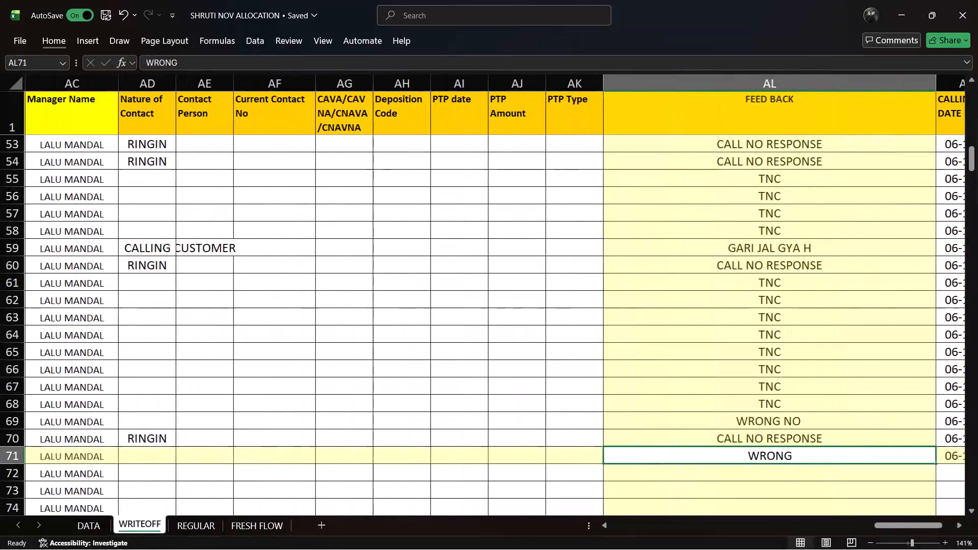
{"action": "key", "text": "Right"}
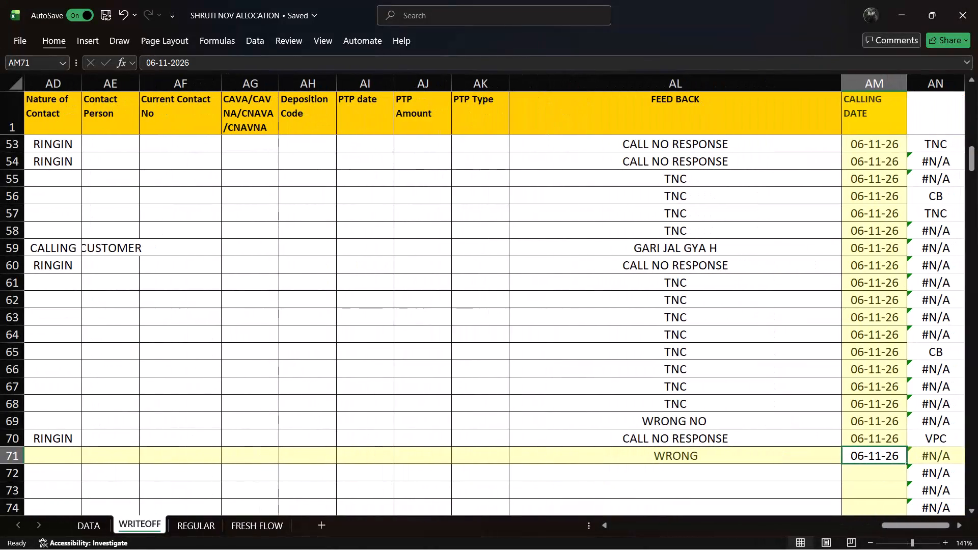
{"action": "key", "text": "Left"}
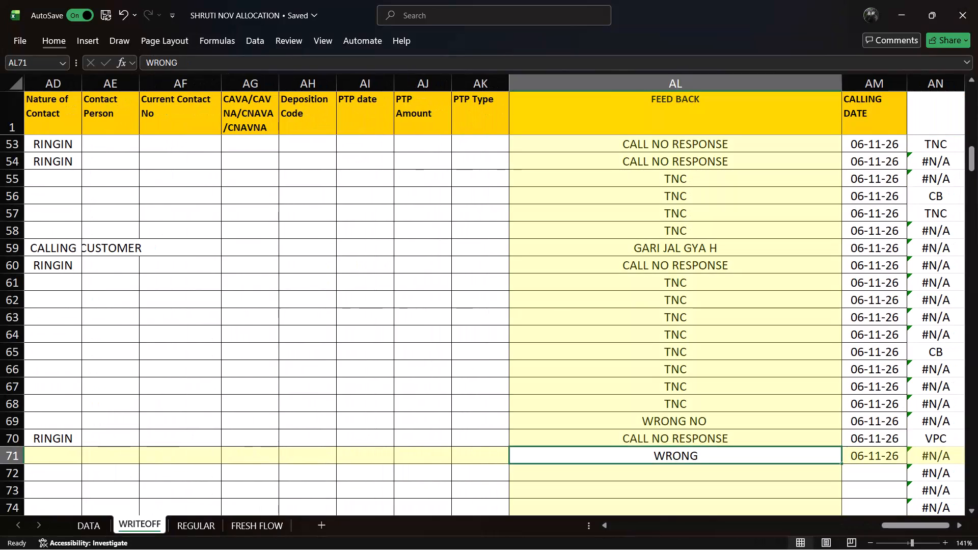
{"action": "key", "text": "BackSpace"}
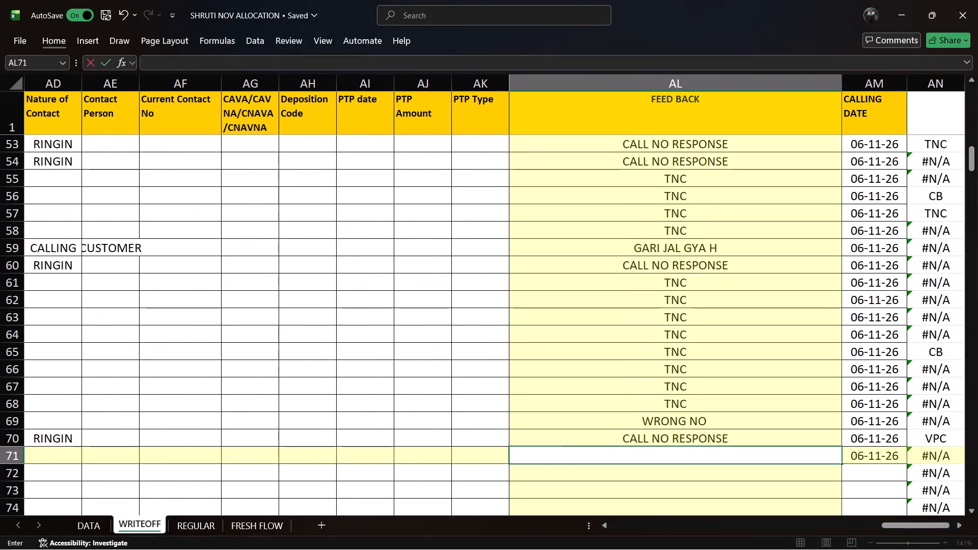
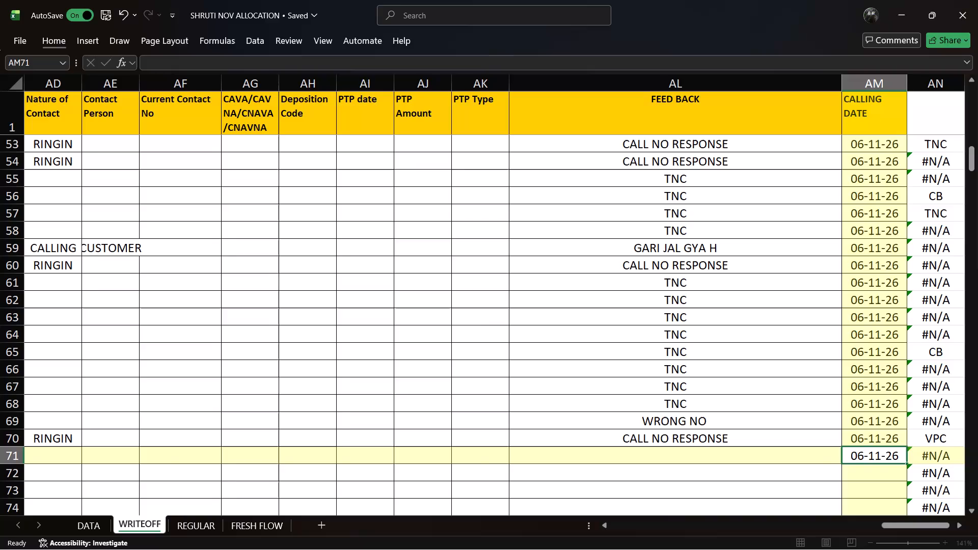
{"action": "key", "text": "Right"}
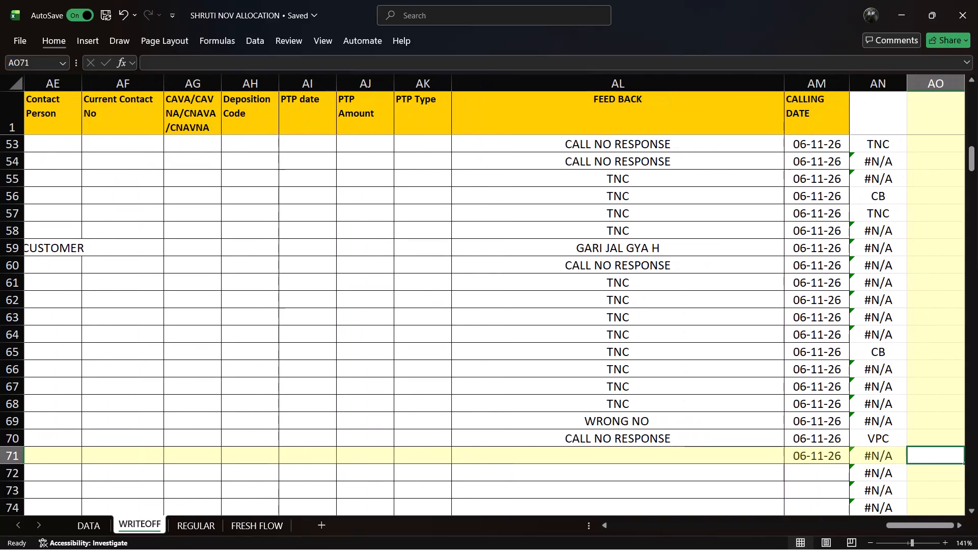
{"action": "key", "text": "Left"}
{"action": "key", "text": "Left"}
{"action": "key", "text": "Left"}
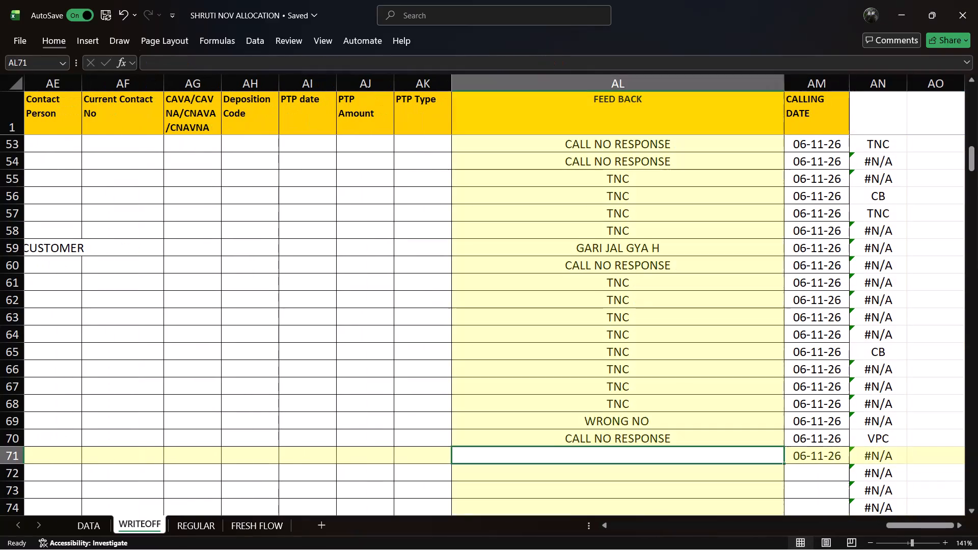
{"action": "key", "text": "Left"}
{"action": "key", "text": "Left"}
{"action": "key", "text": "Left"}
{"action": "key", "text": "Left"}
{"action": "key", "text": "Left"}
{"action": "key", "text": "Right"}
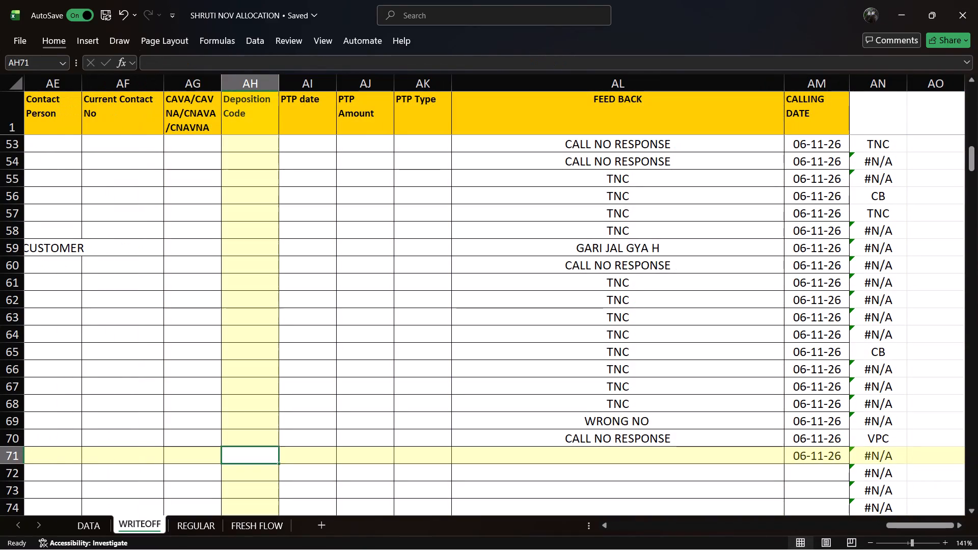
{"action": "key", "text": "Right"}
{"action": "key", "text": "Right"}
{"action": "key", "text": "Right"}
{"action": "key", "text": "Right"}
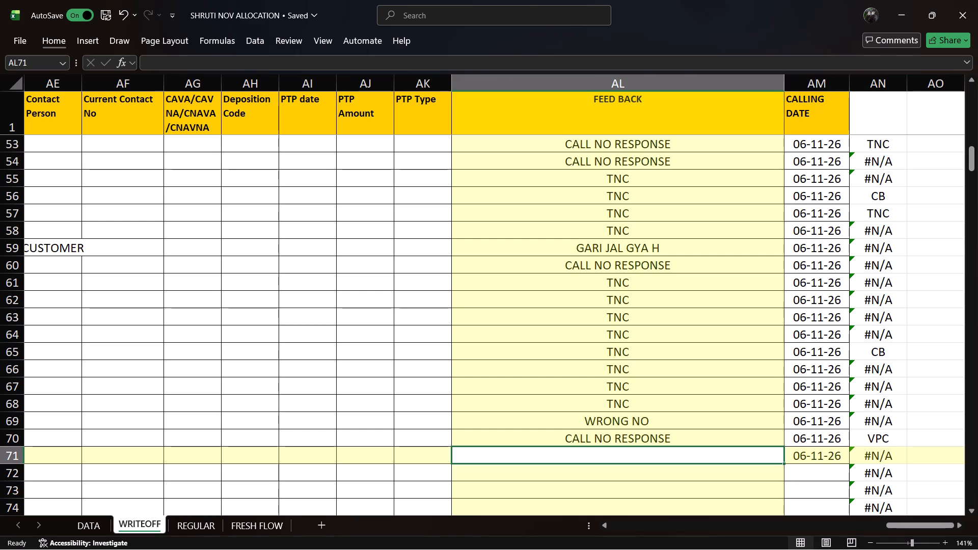
Recheck the loan number, customer name and mobile number in row 71's record on the WRITEOFF sheet.
{"action": "key", "text": "Left"}
{"action": "key", "text": "Left"}
{"action": "key", "text": "Left"}
{"action": "key", "text": "Left"}
{"action": "key", "text": "Left"}
{"action": "key", "text": "Left"}
{"action": "key", "text": "Left"}
{"action": "key", "text": "Left"}
{"action": "key", "text": "Left"}
{"action": "key", "text": "Left"}
{"action": "key", "text": "Left"}
{"action": "key", "text": "Left"}
{"action": "key", "text": "Left"}
{"action": "key", "text": "Left"}
{"action": "key", "text": "Left"}
{"action": "key", "text": "Left"}
{"action": "key", "text": "Left"}
{"action": "key", "text": "Left"}
{"action": "key", "text": "Left"}
{"action": "key", "text": "Left"}
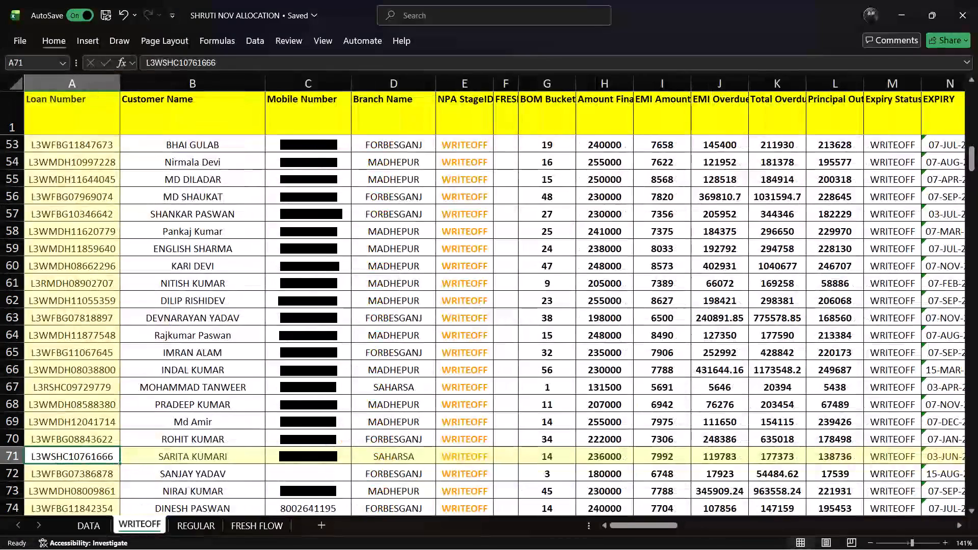
{"action": "key", "text": "Right"}
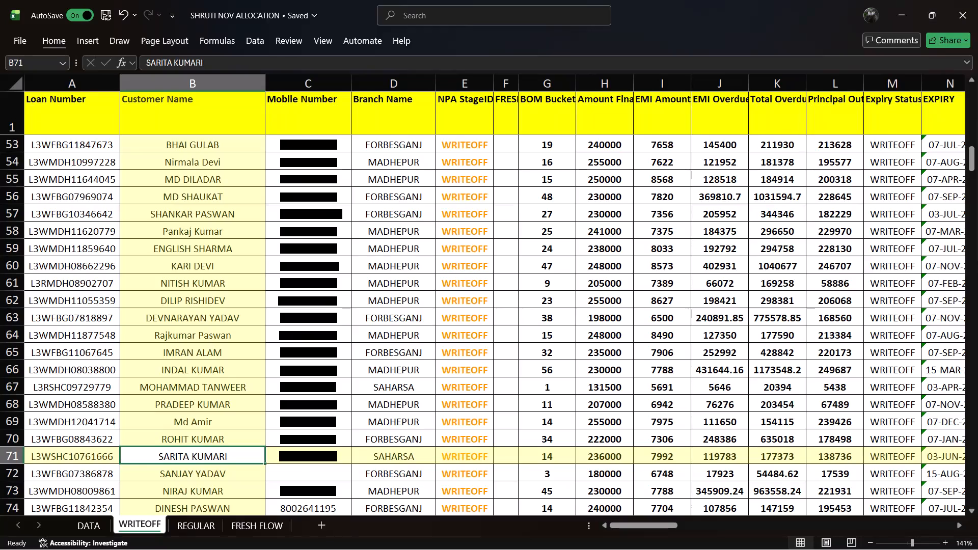
{"action": "key", "text": "Right"}
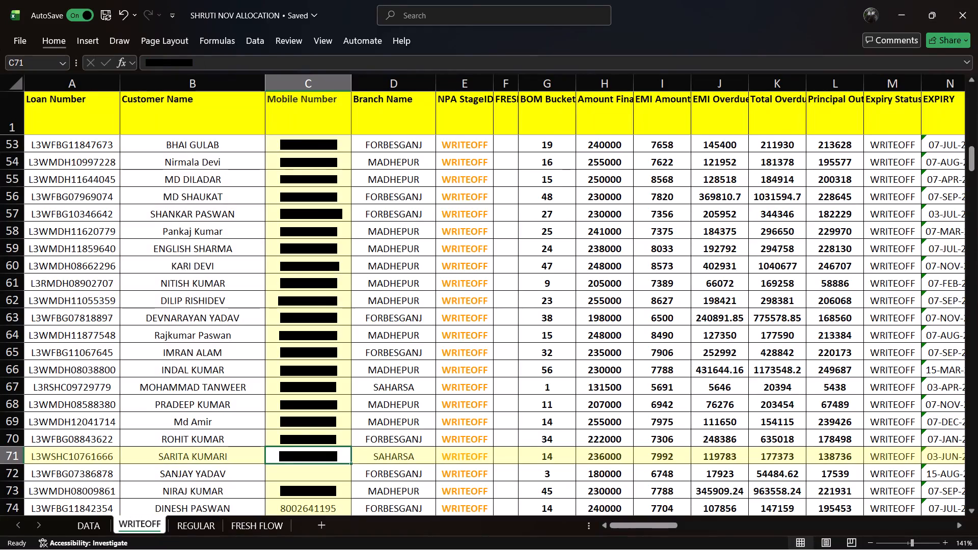
Review row 71's loan details on the WRITEOFF sheet, from branch name and amounts through expiry to TC name.
{"action": "key", "text": "Right"}
{"action": "key", "text": "Right"}
{"action": "key", "text": "Right"}
{"action": "key", "text": "Right"}
{"action": "key", "text": "Right"}
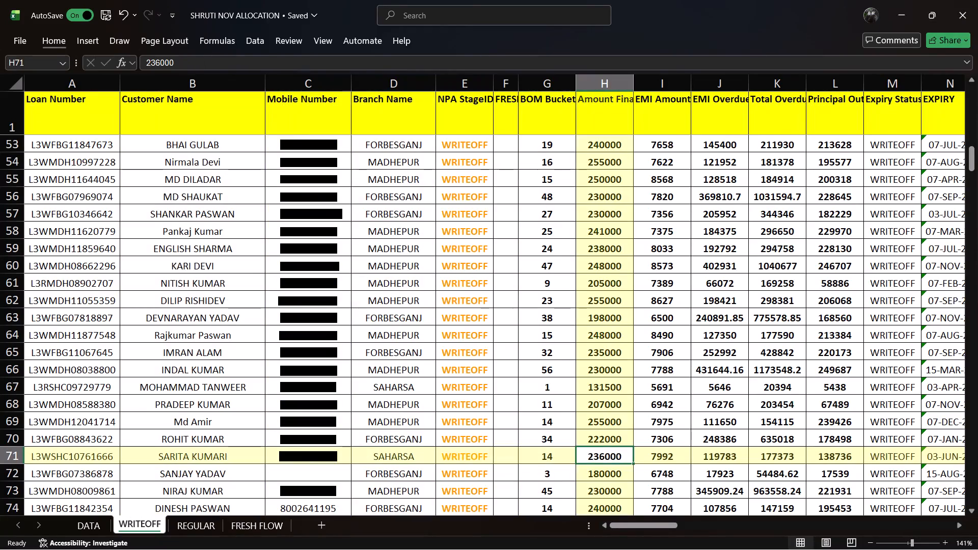
{"action": "key", "text": "Right"}
{"action": "key", "text": "Right"}
{"action": "key", "text": "Right"}
{"action": "key", "text": "Right"}
{"action": "key", "text": "Right"}
{"action": "key", "text": "Right"}
{"action": "key", "text": "Right"}
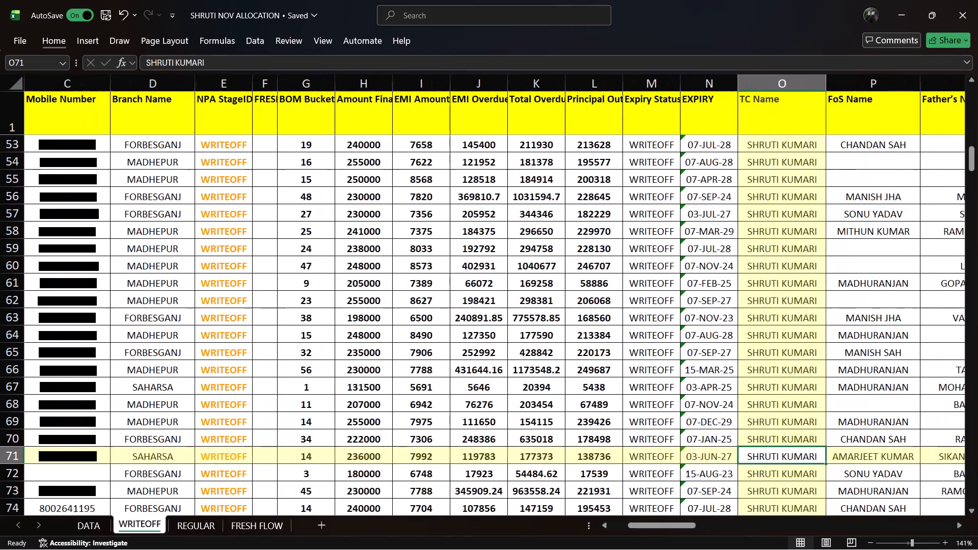
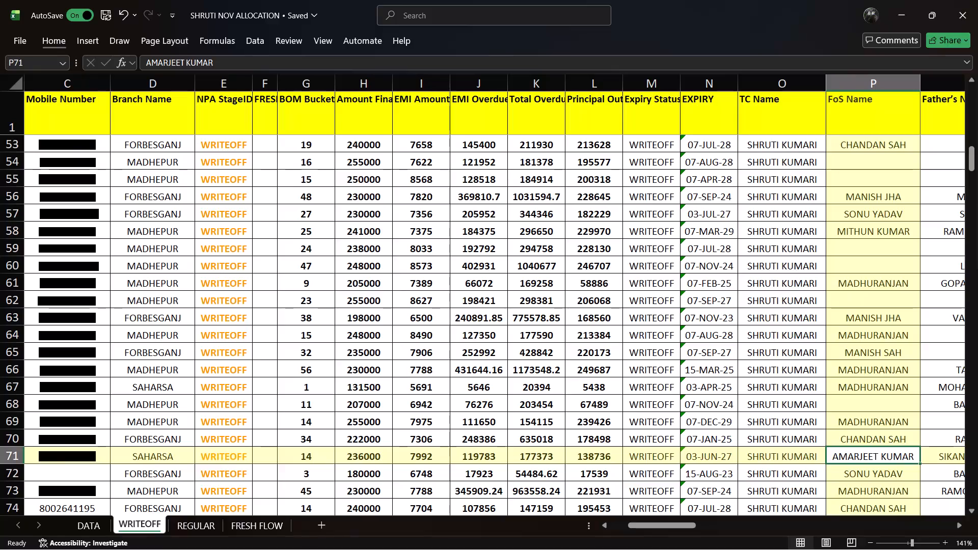
Review row 71's FoS name, father's name, residence address, vehicle, dealer, reference and agency details on the WRITEOFF sheet.
{"action": "key", "text": "Right"}
{"action": "key", "text": "Right"}
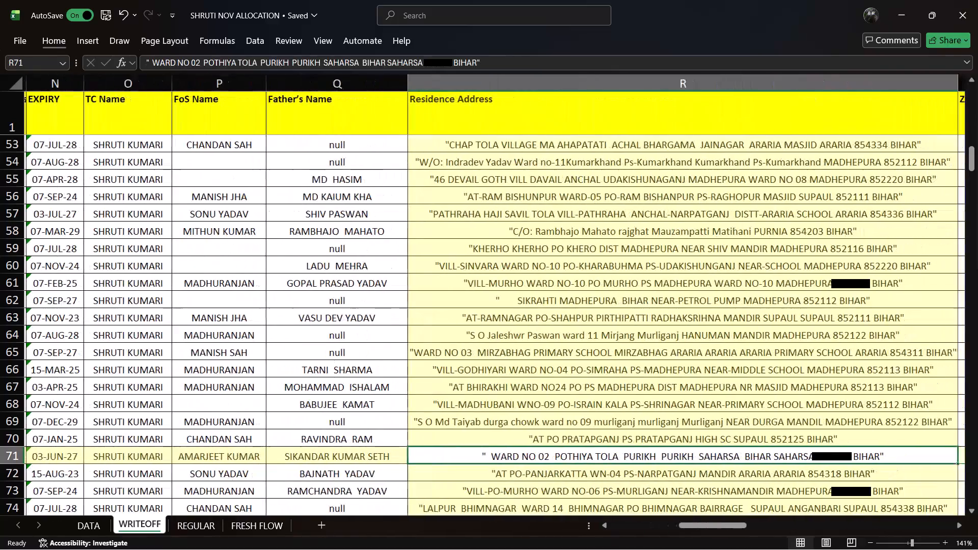
{"action": "key", "text": "Right"}
{"action": "key", "text": "Right"}
{"action": "key", "text": "Right"}
{"action": "key", "text": "Right"}
{"action": "key", "text": "Right"}
{"action": "key", "text": "Right"}
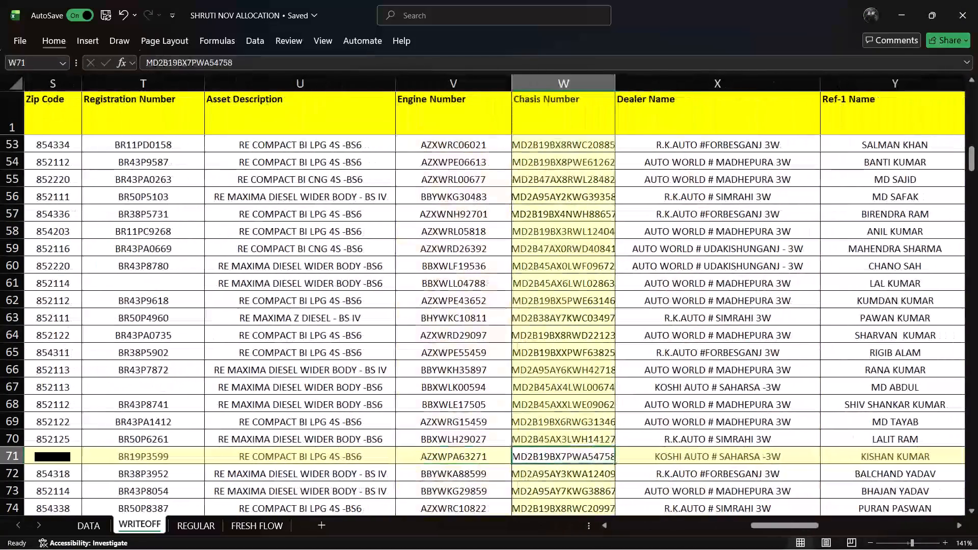
{"action": "key", "text": "Right"}
{"action": "key", "text": "Right"}
{"action": "key", "text": "Right"}
{"action": "key", "text": "Right"}
{"action": "key", "text": "Right"}
{"action": "key", "text": "Right"}
{"action": "key", "text": "Right"}
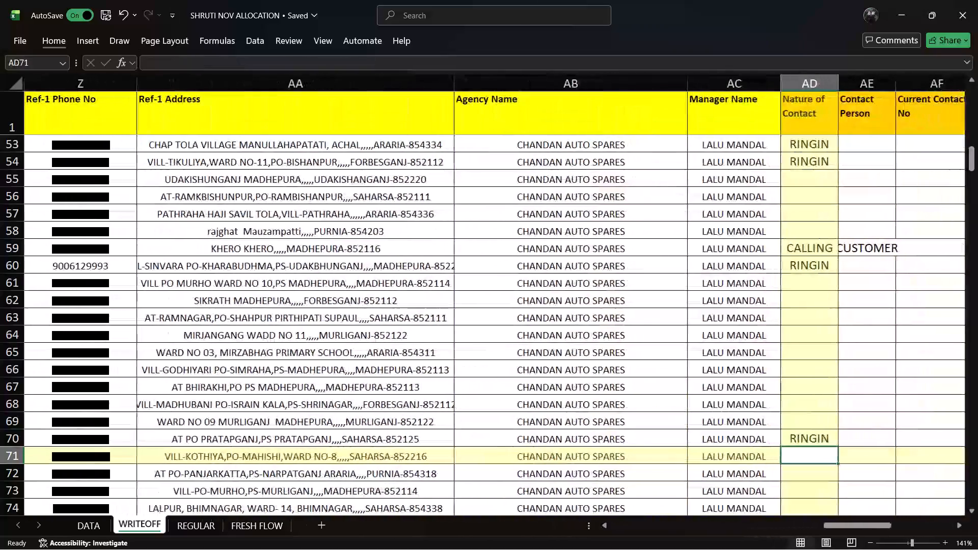
Check row 71's contact, deposition, PTP, feedback and calling date fields and the lookup value beside them.
{"action": "key", "text": "Right"}
{"action": "key", "text": "Right"}
{"action": "key", "text": "Right"}
{"action": "key", "text": "Right"}
{"action": "key", "text": "Right"}
{"action": "key", "text": "Right"}
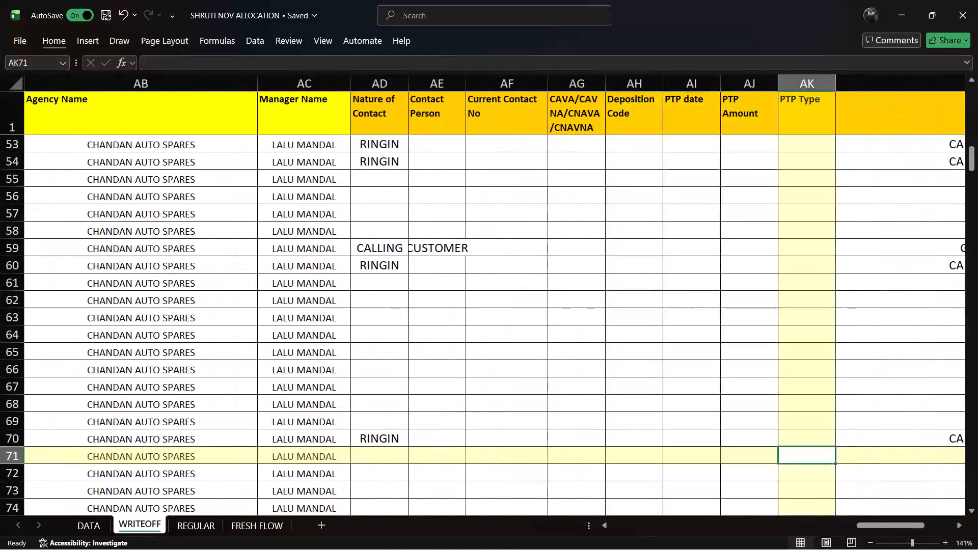
{"action": "key", "text": "Right"}
{"action": "key", "text": "Right"}
{"action": "key", "text": "Right"}
{"action": "key", "text": "Right"}
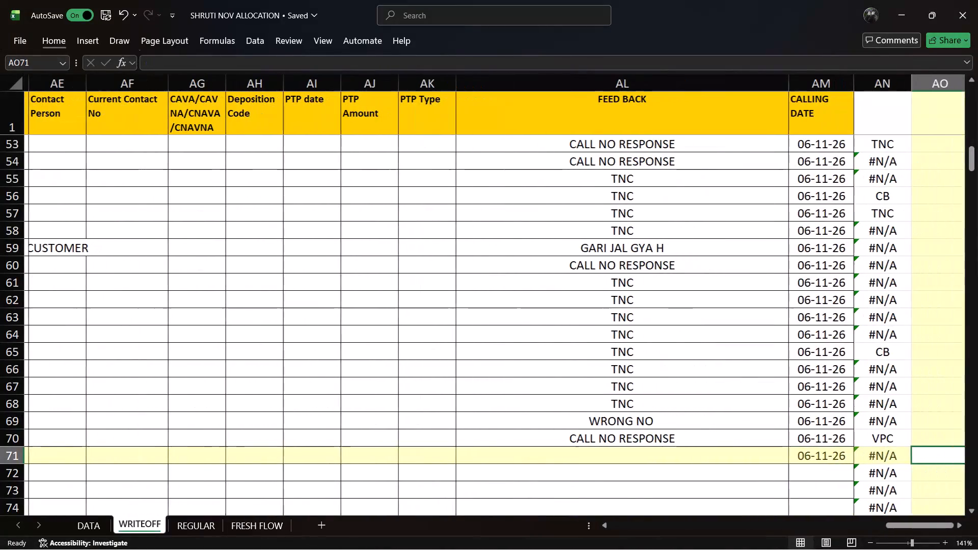
{"action": "key", "text": "Left"}
{"action": "key", "text": "Left"}
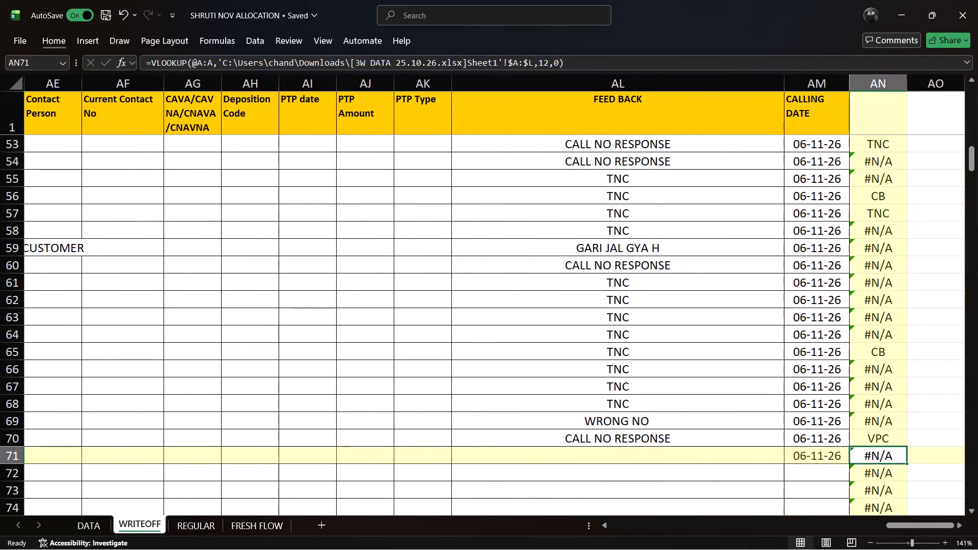
{"action": "key", "text": "Left"}
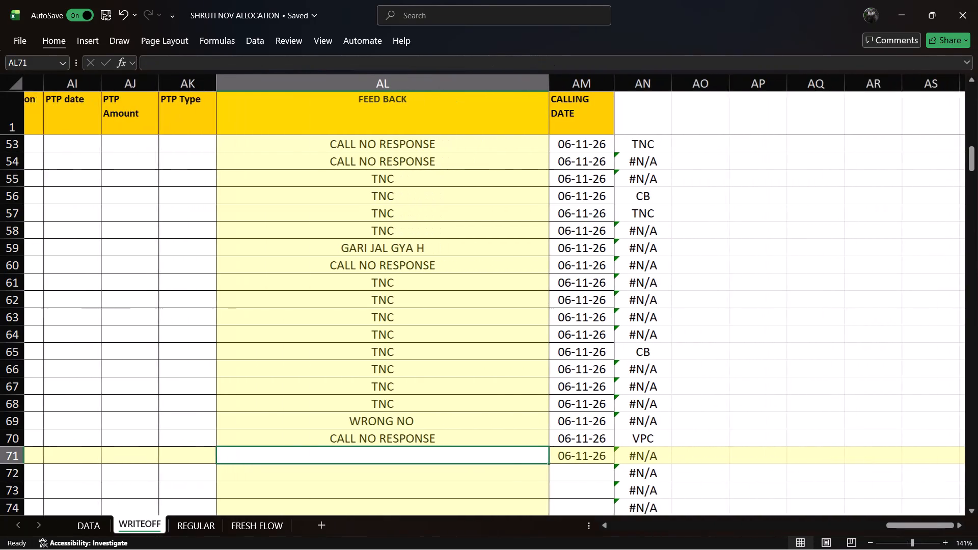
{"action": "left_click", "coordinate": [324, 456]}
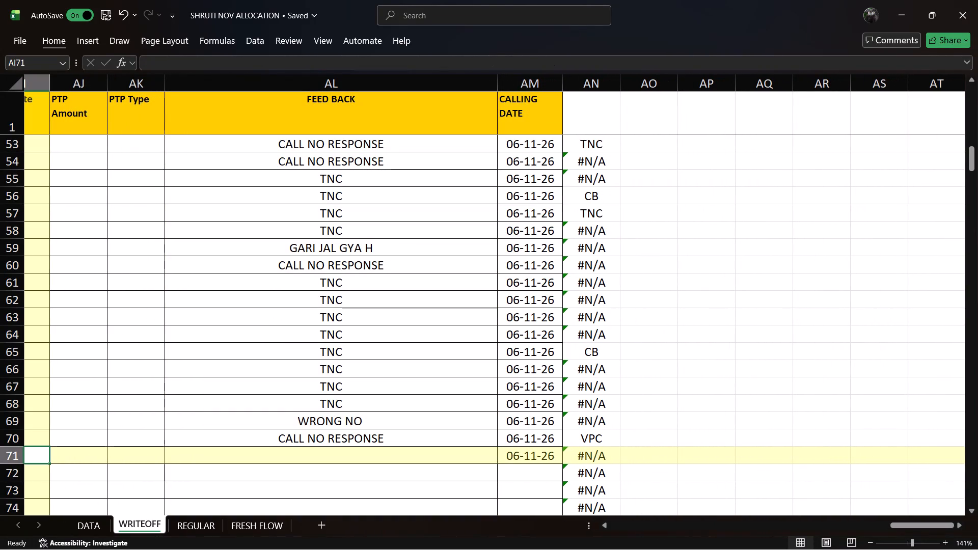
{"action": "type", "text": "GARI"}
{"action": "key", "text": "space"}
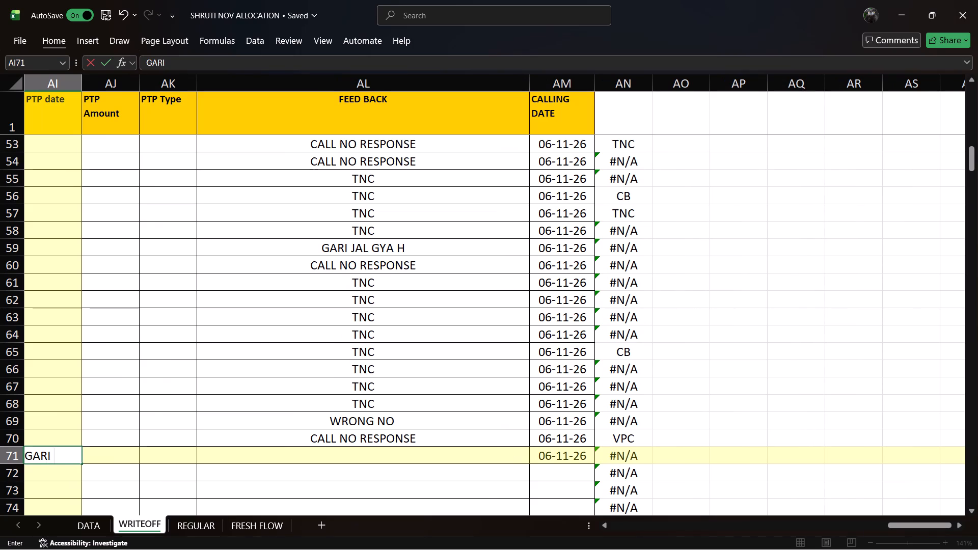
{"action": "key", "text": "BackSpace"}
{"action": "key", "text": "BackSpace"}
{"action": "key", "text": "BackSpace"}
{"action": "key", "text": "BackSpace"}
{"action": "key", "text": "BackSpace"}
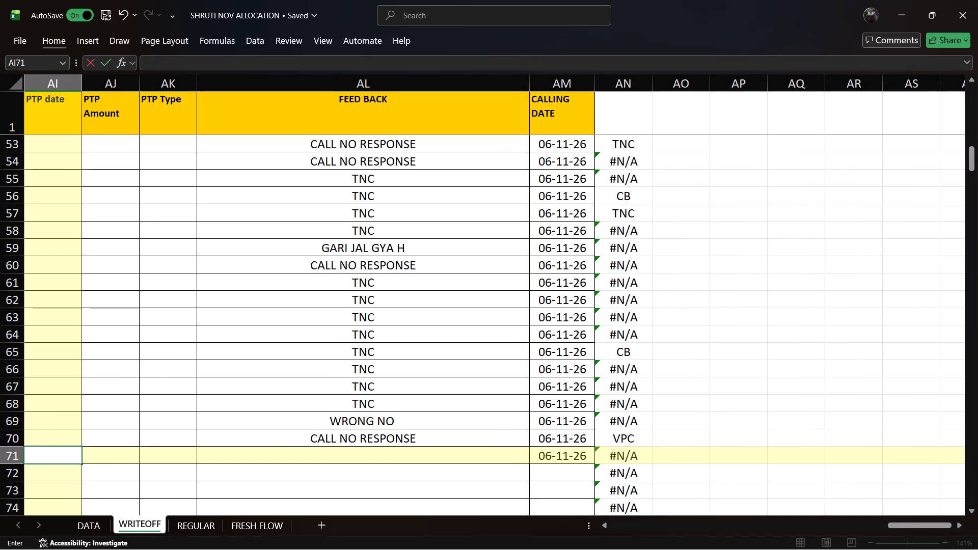
Enter "GARI GHAR SE LE GYA HAI" as the feedback in row 71 of the WRITEOFF sheet.
{"action": "left_click", "coordinate": [323, 457]}
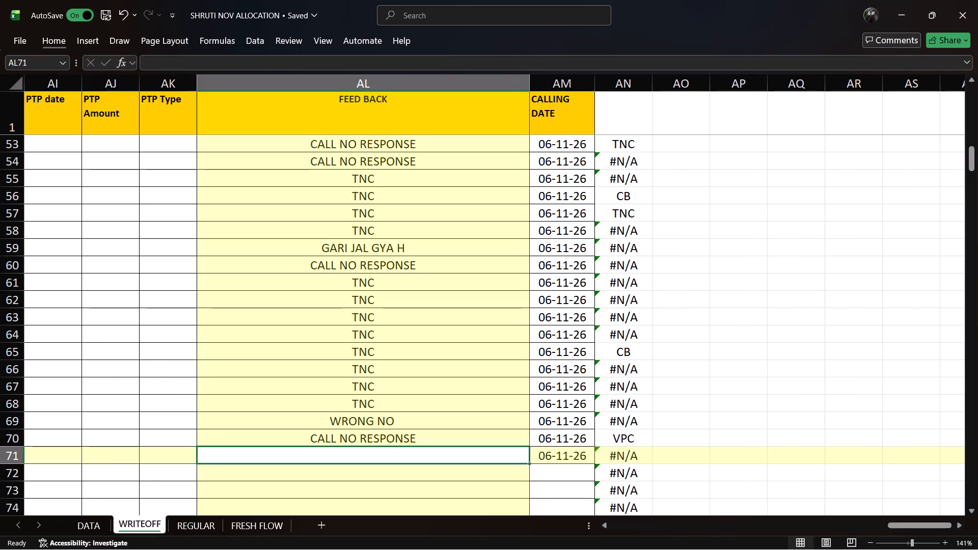
{"action": "type", "text": "GARI"}
{"action": "key", "text": "space"}
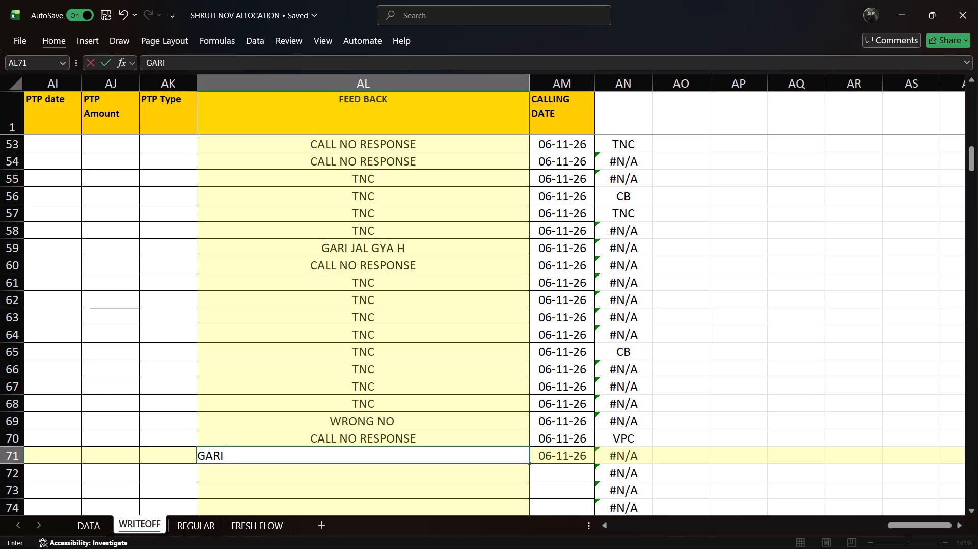
{"action": "type", "text": "GHAR SE LE"}
{"action": "key", "text": "space"}
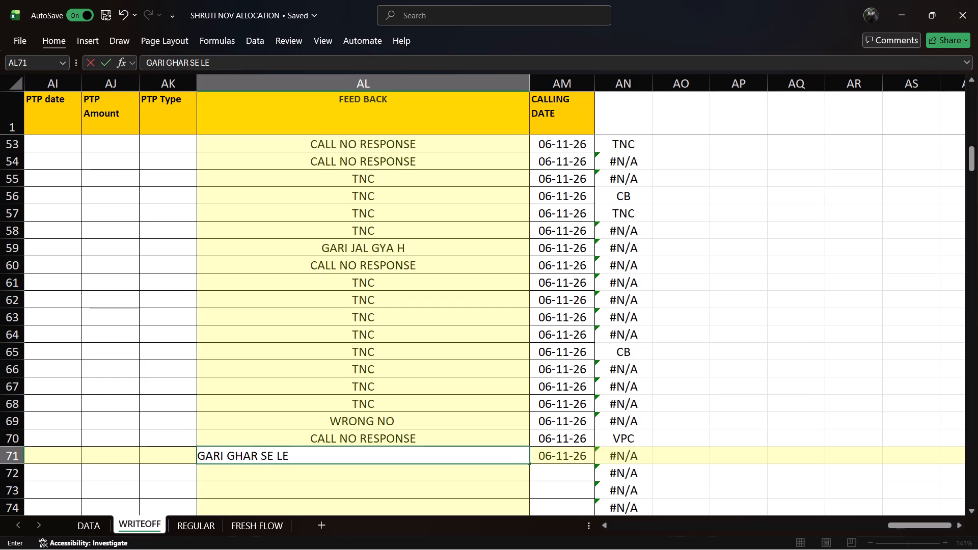
{"action": "key", "text": "space"}
{"action": "type", "text": "GYA"}
{"action": "key", "text": "space"}
{"action": "type", "text": "HAI"}
{"action": "left_click", "coordinate": [550, 456]}
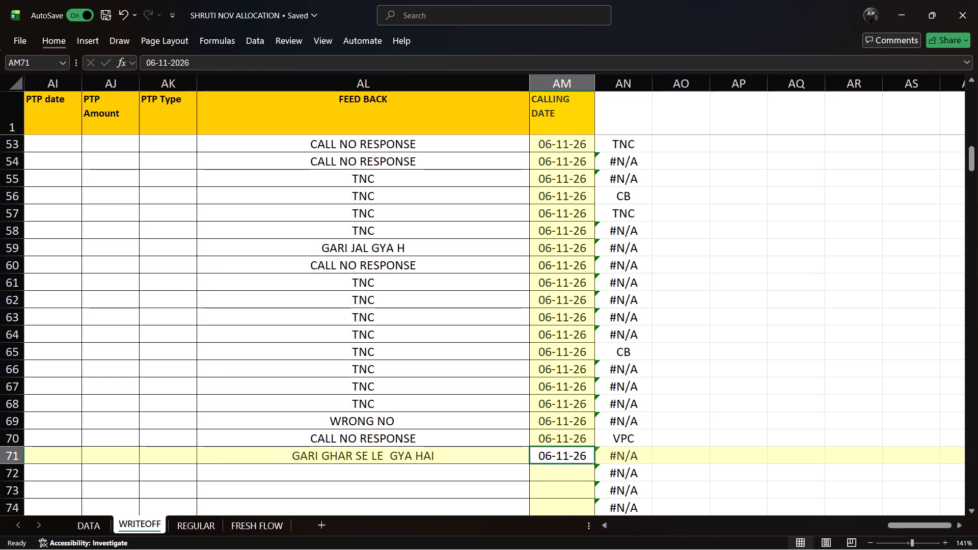
Enter REFRENCE as row 71's contact person and save the workbook.
{"action": "key", "text": "Left"}
{"action": "key", "text": "Left"}
{"action": "key", "text": "Left"}
{"action": "key", "text": "Left"}
{"action": "key", "text": "Left"}
{"action": "key", "text": "Left"}
{"action": "key", "text": "Left"}
{"action": "key", "text": "Left"}
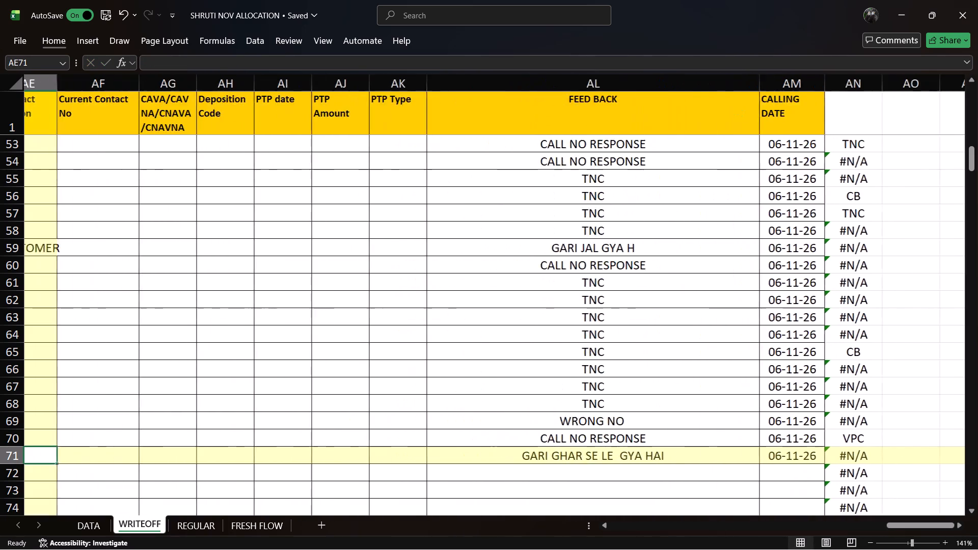
{"action": "key", "text": "Left"}
{"action": "key", "text": "Left"}
{"action": "key", "text": "Right"}
{"action": "key", "text": "Right"}
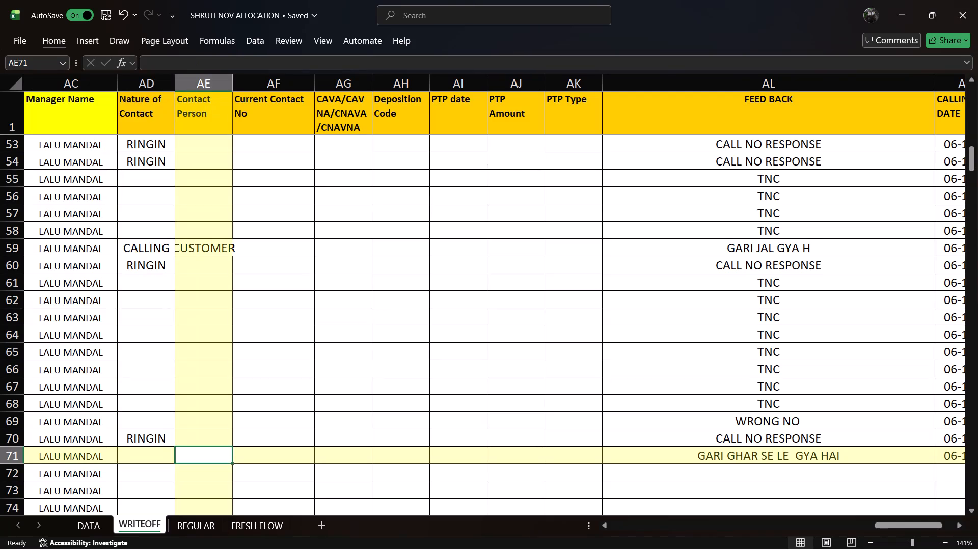
{"action": "type", "text": "RE"}
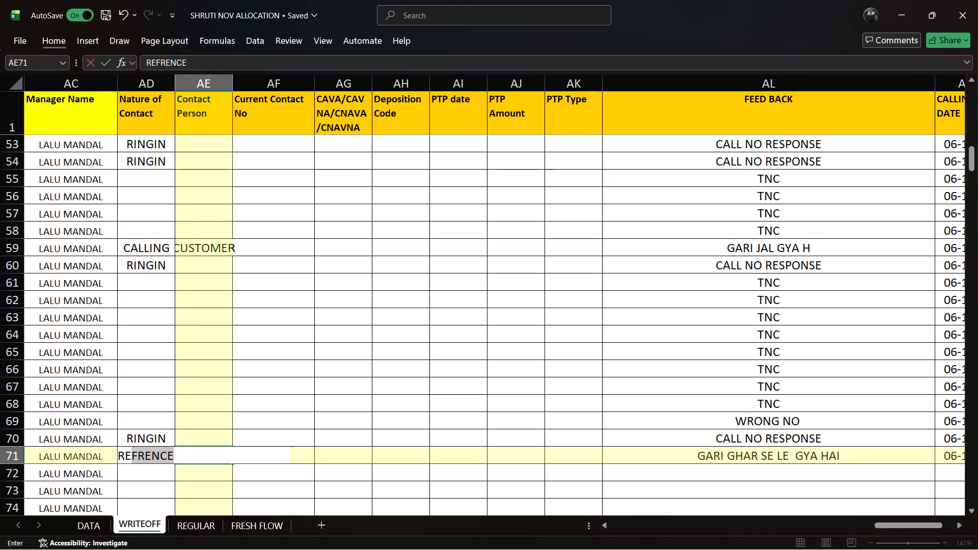
{"action": "key", "text": "BackSpace"}
{"action": "key", "text": "BackSpace"}
{"action": "key", "text": "BackSpace"}
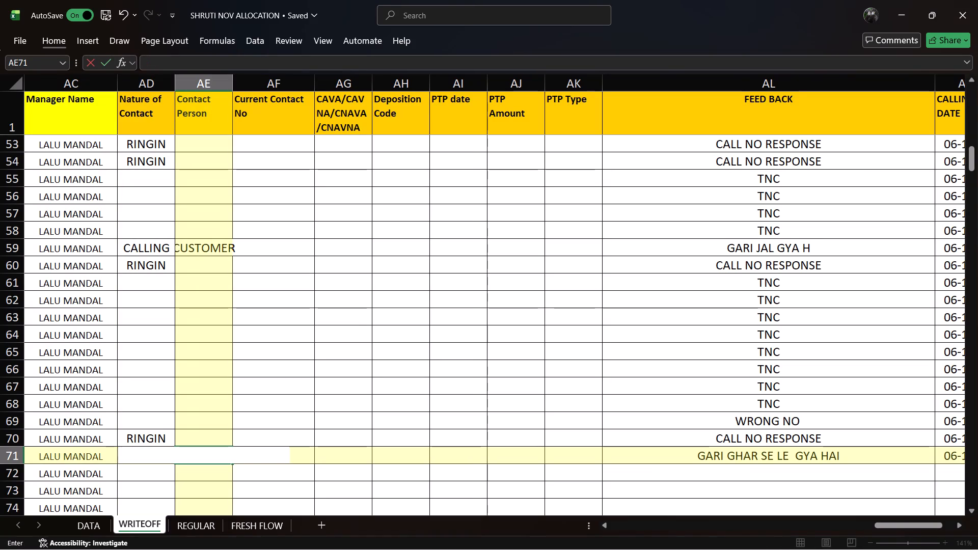
{"action": "left_click", "coordinate": [201, 455]}
{"action": "left_click", "coordinate": [278, 455]}
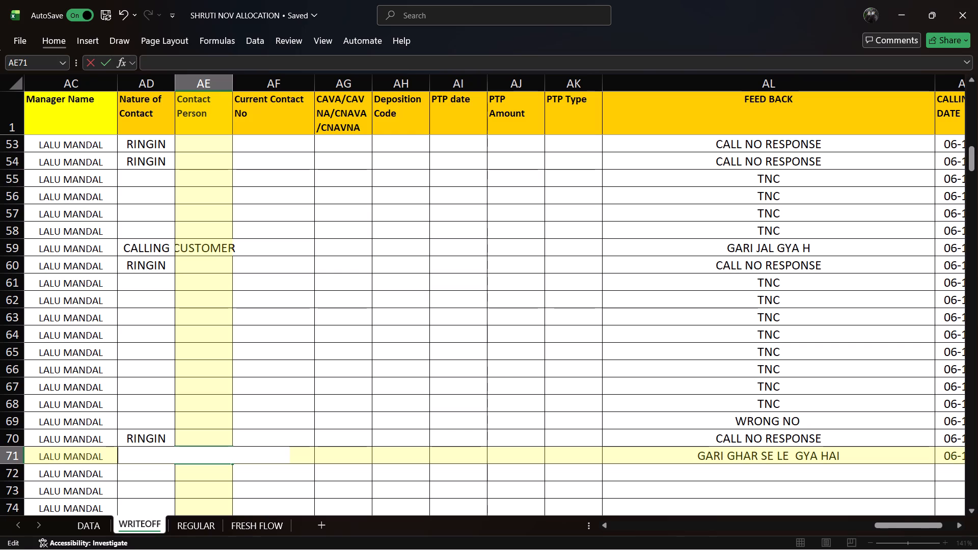
{"action": "left_click", "coordinate": [205, 434]}
{"action": "left_click", "coordinate": [203, 459]}
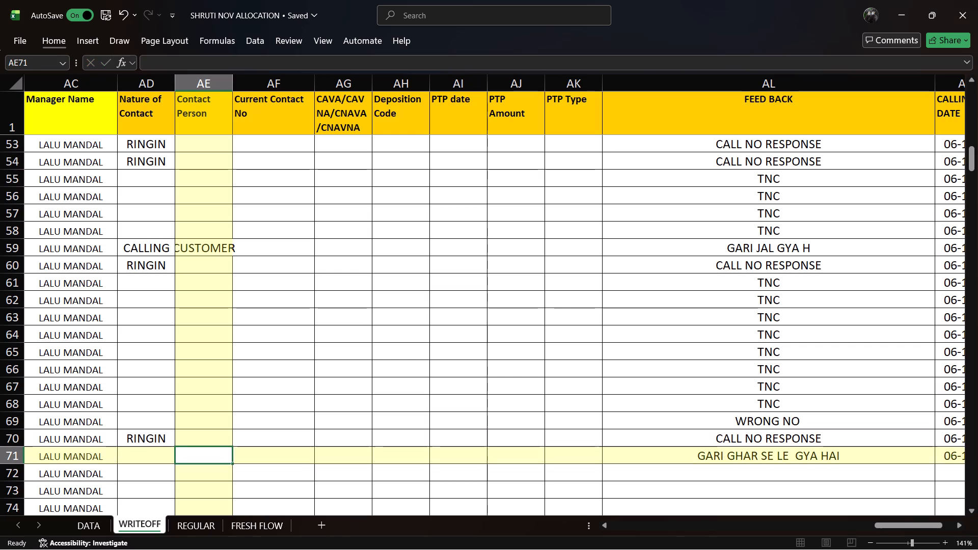
{"action": "type", "text": "REF"}
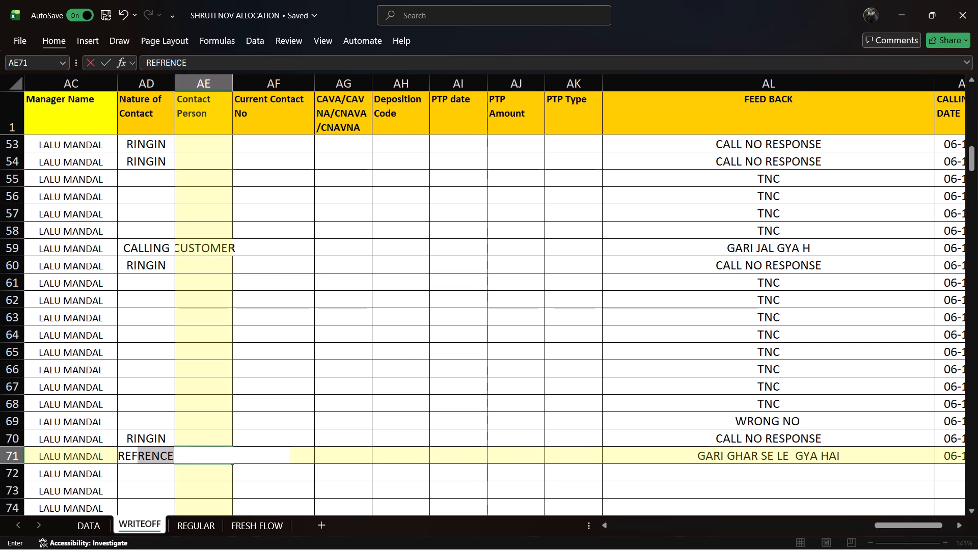
{"action": "key", "text": "Right"}
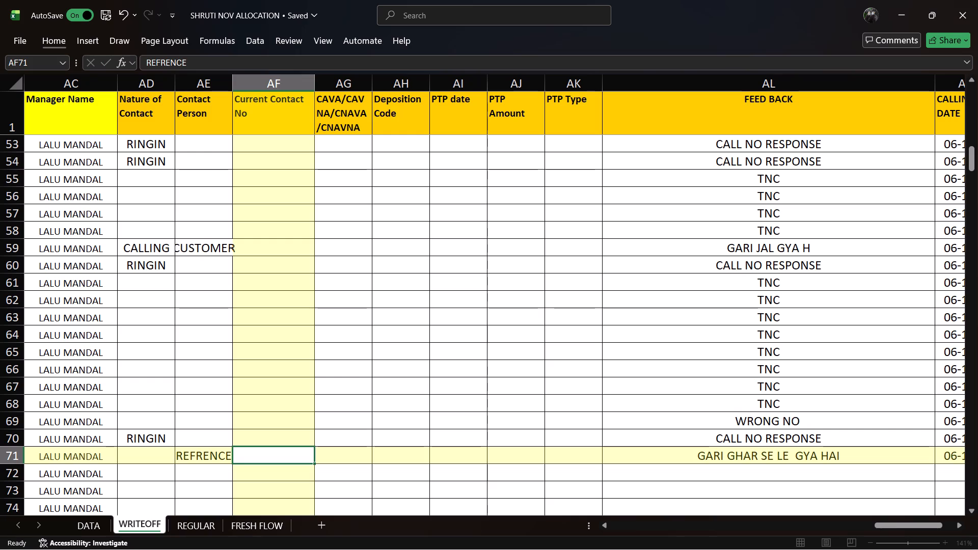
{"action": "key", "text": "ctrl+s"}
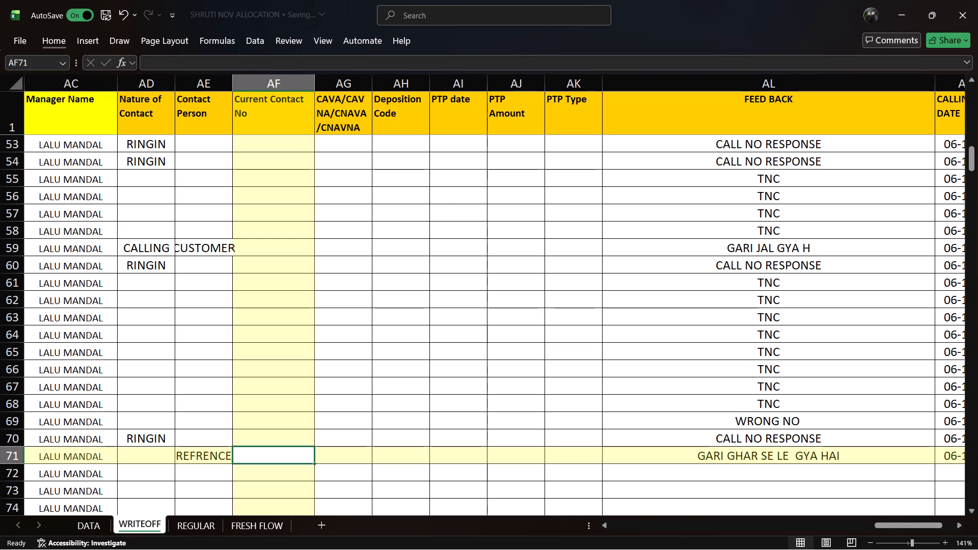
Return to the beginning of the records and check row 73's loan number, customer name and mobile number.
{"action": "key", "text": "Left"}
{"action": "key", "text": "Left"}
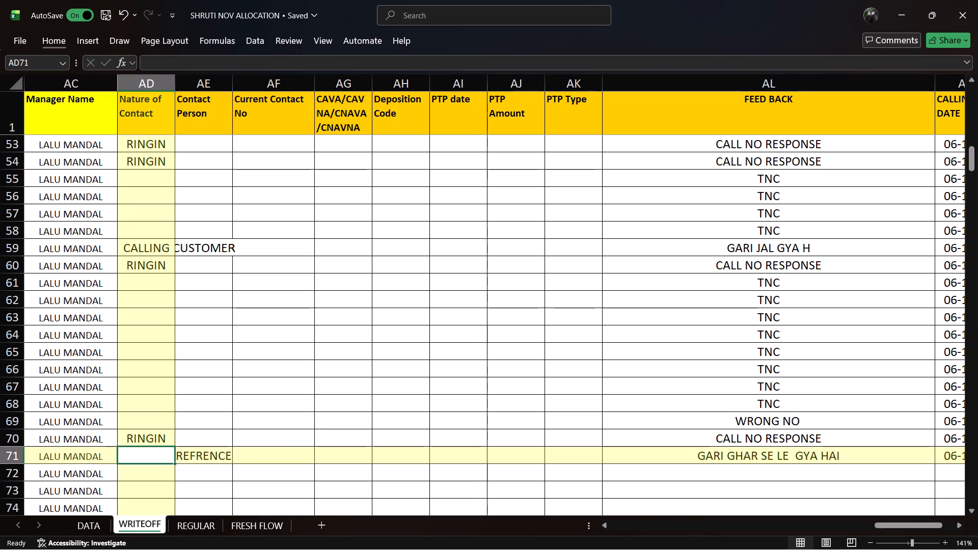
{"action": "key", "text": "Left"}
{"action": "key", "text": "Left"}
{"action": "key", "text": "Left"}
{"action": "key", "text": "Left"}
{"action": "key", "text": "Left"}
{"action": "key", "text": "Left"}
{"action": "key", "text": "Left"}
{"action": "key", "text": "Left"}
{"action": "key", "text": "Left"}
{"action": "key", "text": "Left"}
{"action": "key", "text": "Left"}
{"action": "key", "text": "Left"}
{"action": "key", "text": "Left"}
{"action": "key", "text": "Left"}
{"action": "key", "text": "Left"}
{"action": "key", "text": "Left"}
{"action": "key", "text": "Left"}
{"action": "key", "text": "Left"}
{"action": "key", "text": "Left"}
{"action": "key", "text": "Left"}
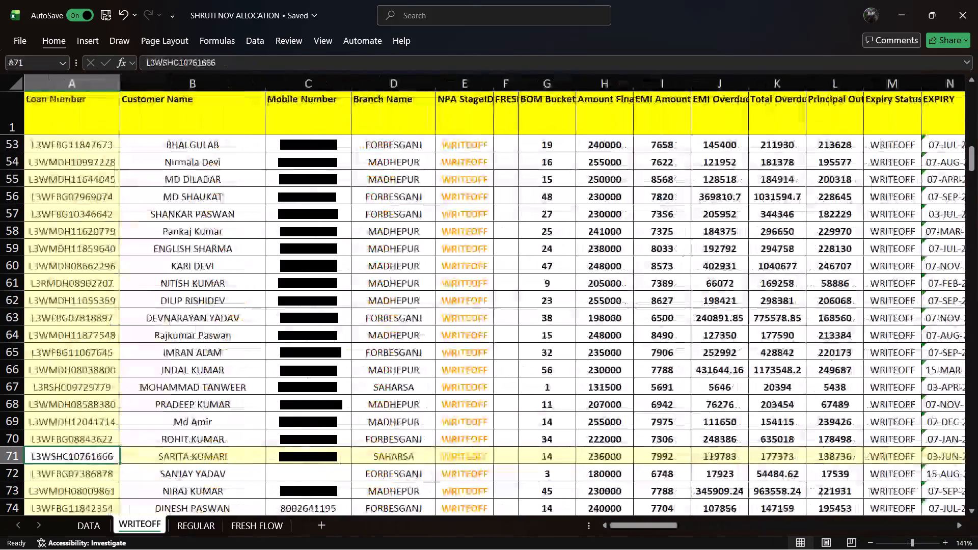
{"action": "key", "text": "Down"}
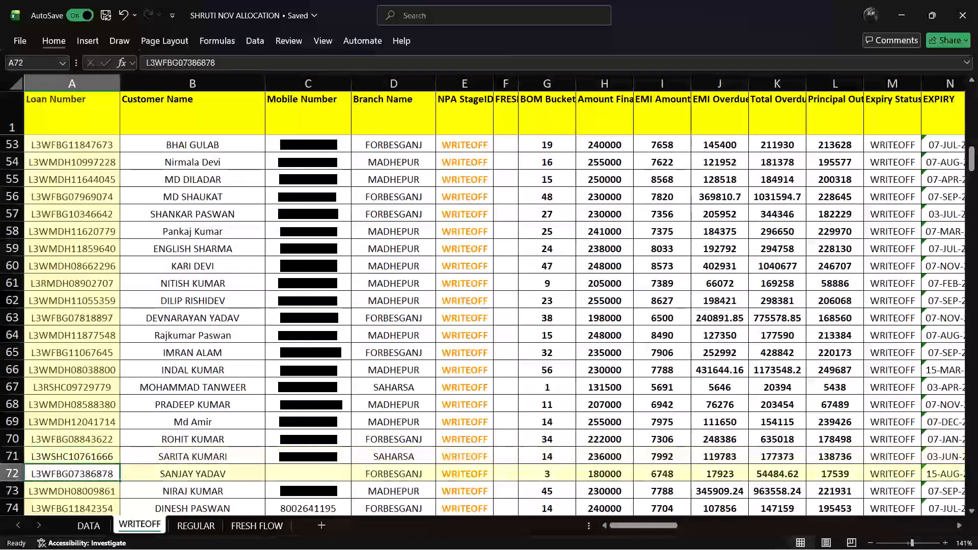
{"action": "key", "text": "Down"}
{"action": "key", "text": "Right"}
{"action": "key", "text": "Right"}
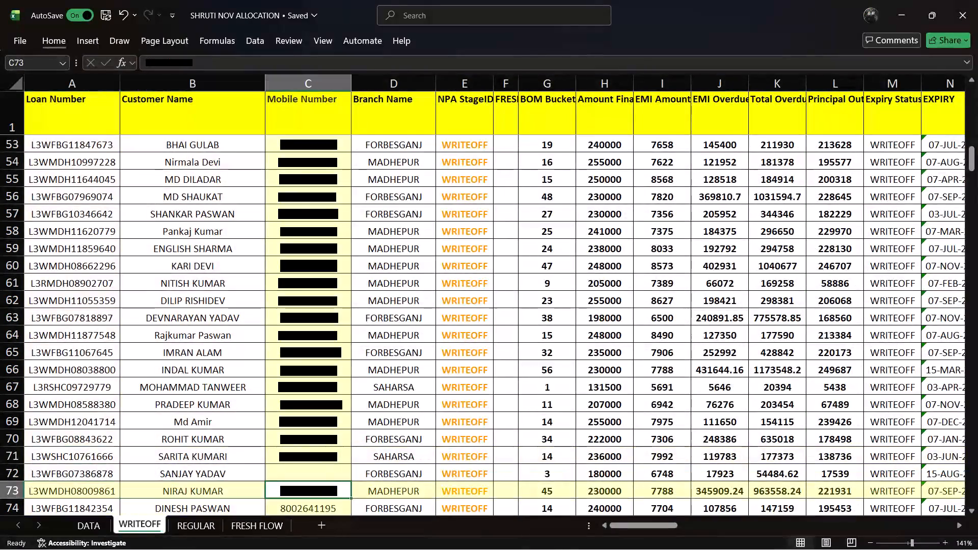
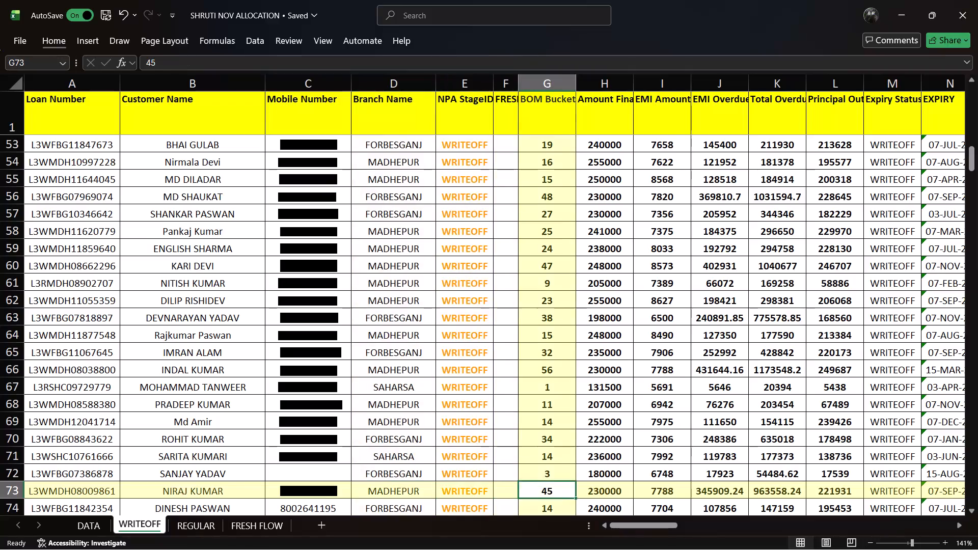
Enter RINGIN as the nature of contact in row 73 of the WRITEOFF sheet.
{"action": "key", "text": "Right"}
{"action": "key", "text": "Right"}
{"action": "key", "text": "Right"}
{"action": "key", "text": "Right"}
{"action": "key", "text": "Right"}
{"action": "key", "text": "Right"}
{"action": "key", "text": "Right"}
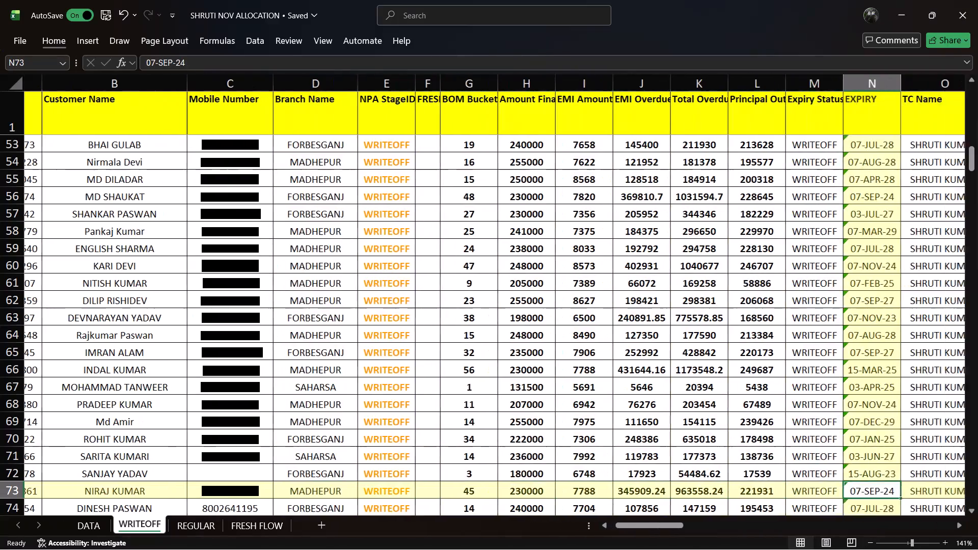
{"action": "key", "text": "Right"}
{"action": "key", "text": "Right"}
{"action": "key", "text": "Right"}
{"action": "key", "text": "Right"}
{"action": "key", "text": "Right"}
{"action": "key", "text": "Right"}
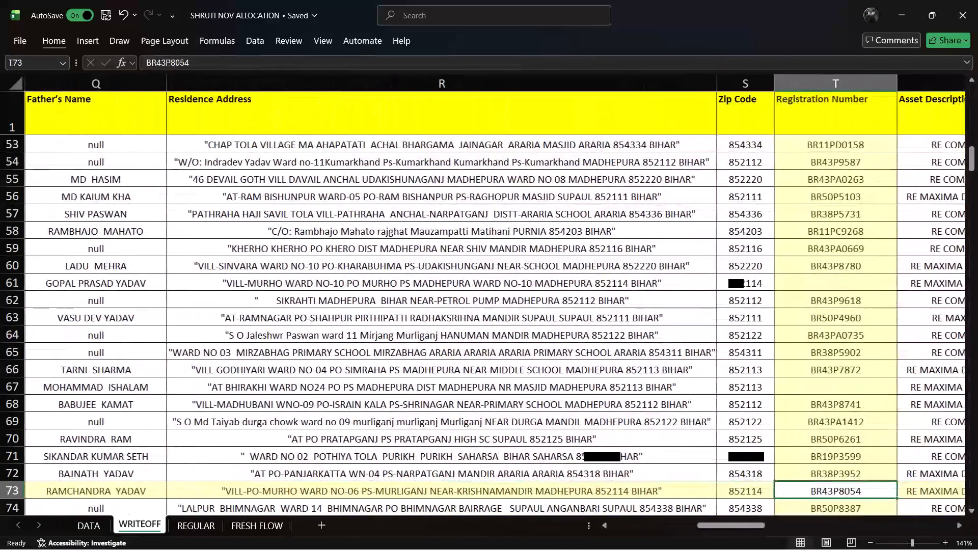
{"action": "key", "text": "Right"}
{"action": "key", "text": "Right"}
{"action": "key", "text": "Right"}
{"action": "key", "text": "Right"}
{"action": "key", "text": "Right"}
{"action": "key", "text": "Right"}
{"action": "key", "text": "Right"}
{"action": "key", "text": "Right"}
{"action": "key", "text": "Right"}
{"action": "key", "text": "Right"}
{"action": "key", "text": "Right"}
{"action": "key", "text": "Right"}
{"action": "key", "text": "Right"}
{"action": "key", "text": "Right"}
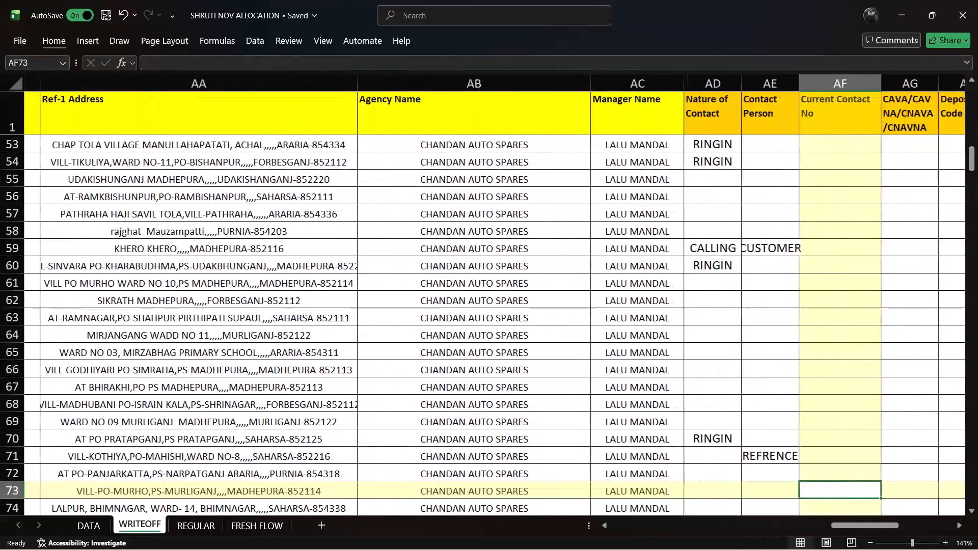
{"action": "key", "text": "Right"}
{"action": "key", "text": "Right"}
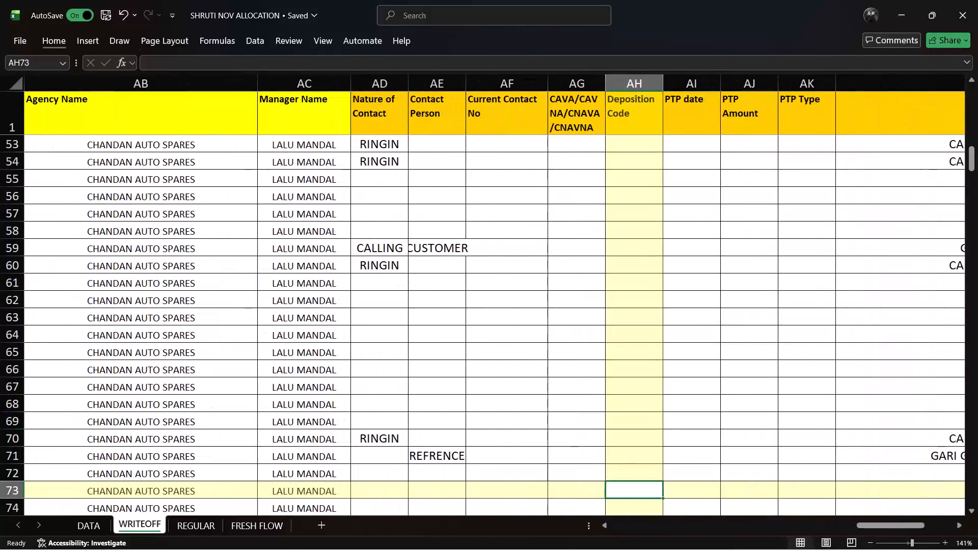
{"action": "key", "text": "Left"}
{"action": "key", "text": "Left"}
{"action": "key", "text": "Left"}
{"action": "key", "text": "Left"}
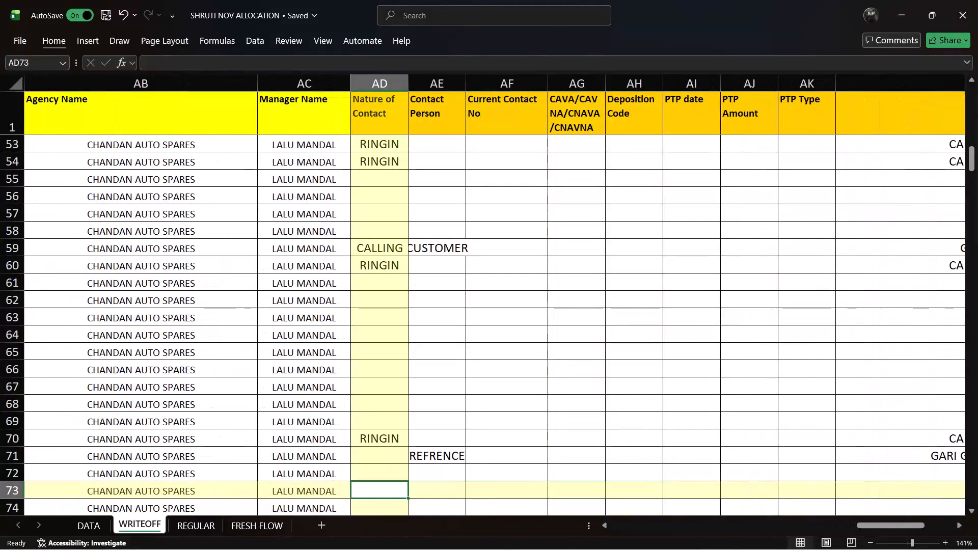
{"action": "key", "text": "r"}
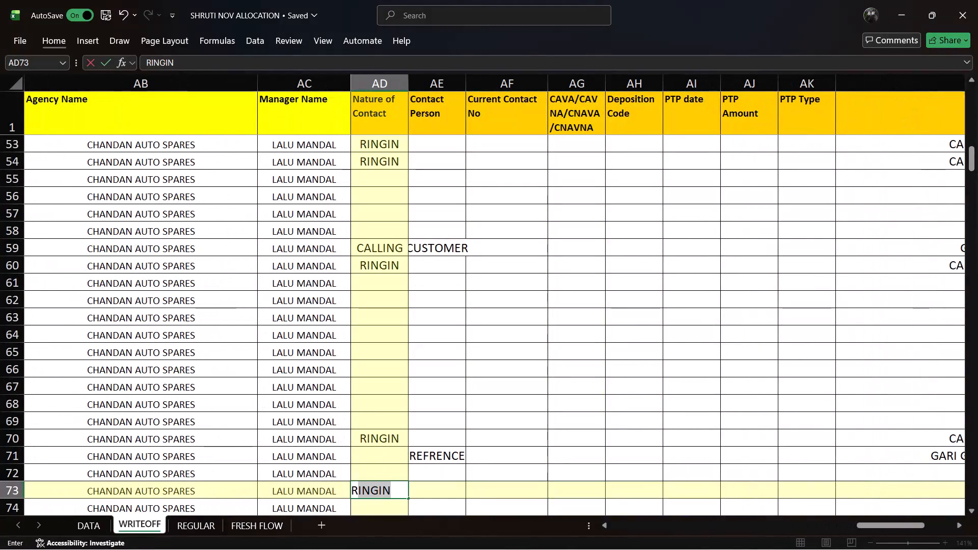
{"action": "key", "text": "Right"}
Enter "CALL NO RESPONSE" as the feedback in row 73.
{"action": "key", "text": "Right"}
{"action": "key", "text": "Right"}
{"action": "key", "text": "Right"}
{"action": "key", "text": "Right"}
{"action": "key", "text": "Right"}
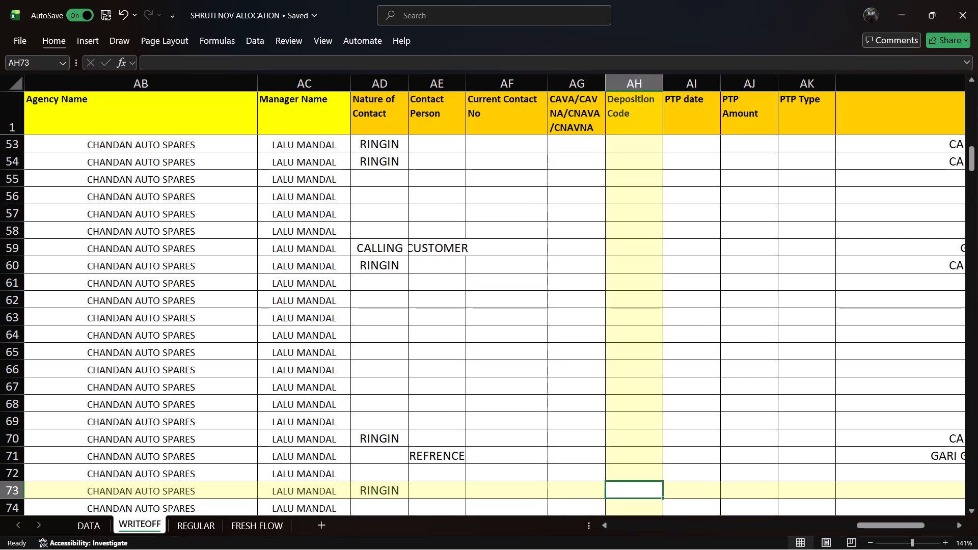
{"action": "key", "text": "Right"}
{"action": "key", "text": "Right"}
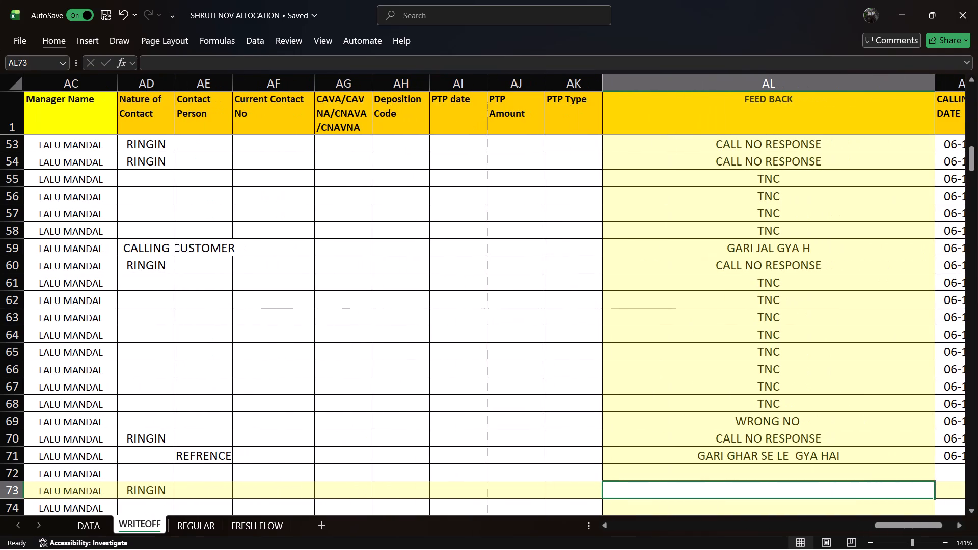
{"action": "type", "text": "CA"}
{"action": "type", "text": "LL NO RES"}
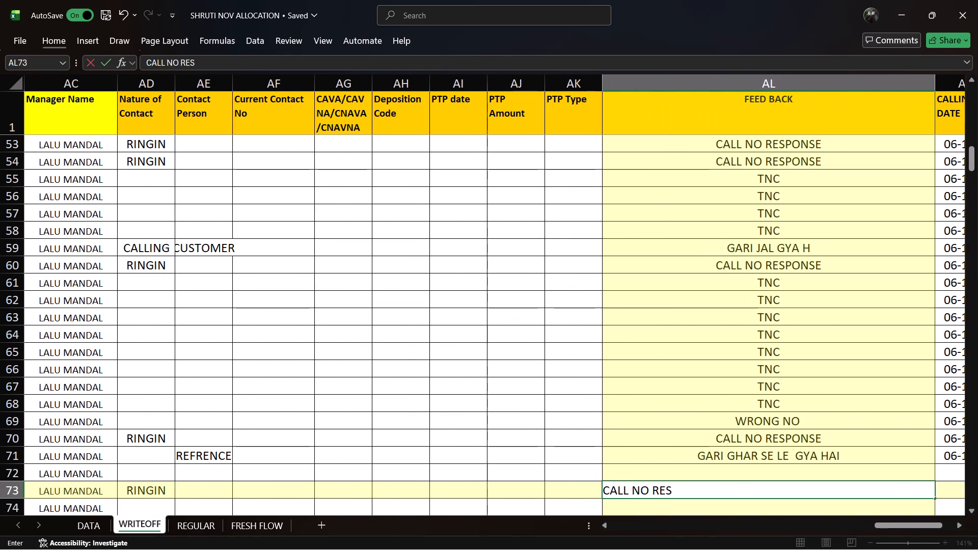
{"action": "type", "text": "PONCE"}
{"action": "key", "text": "Right"}
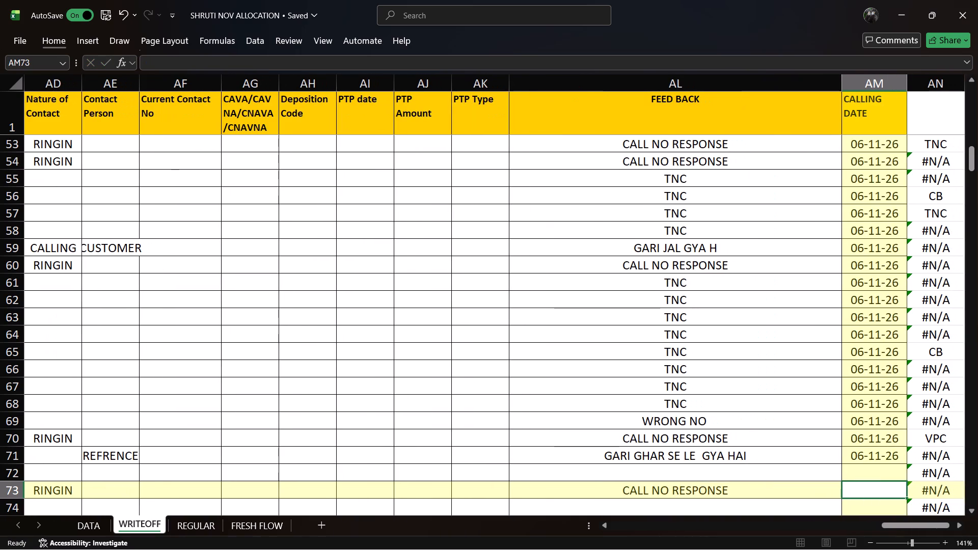
Enter 06-11-2026 as row 73's calling date and save the workbook.
{"action": "key", "text": "ctrl+semicolon"}
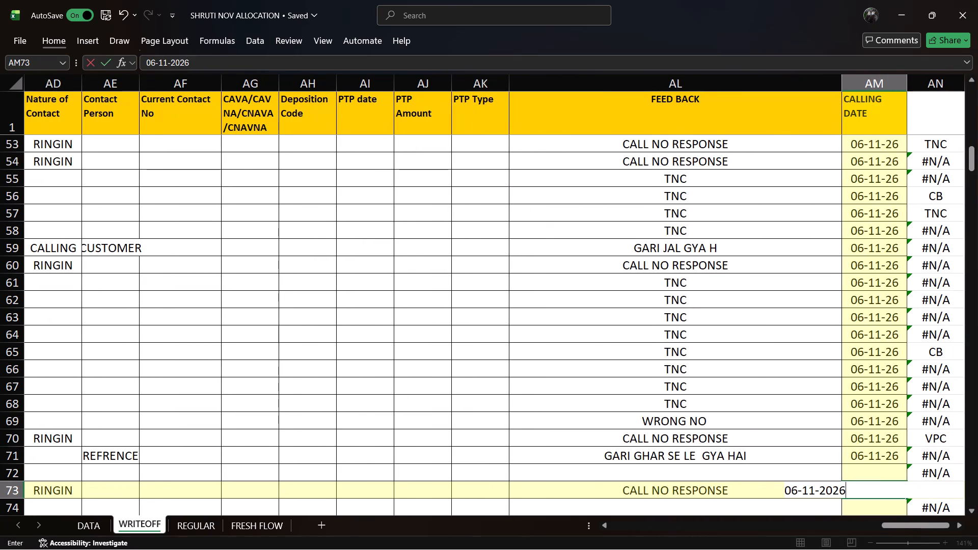
{"action": "key", "text": "ctrl+s"}
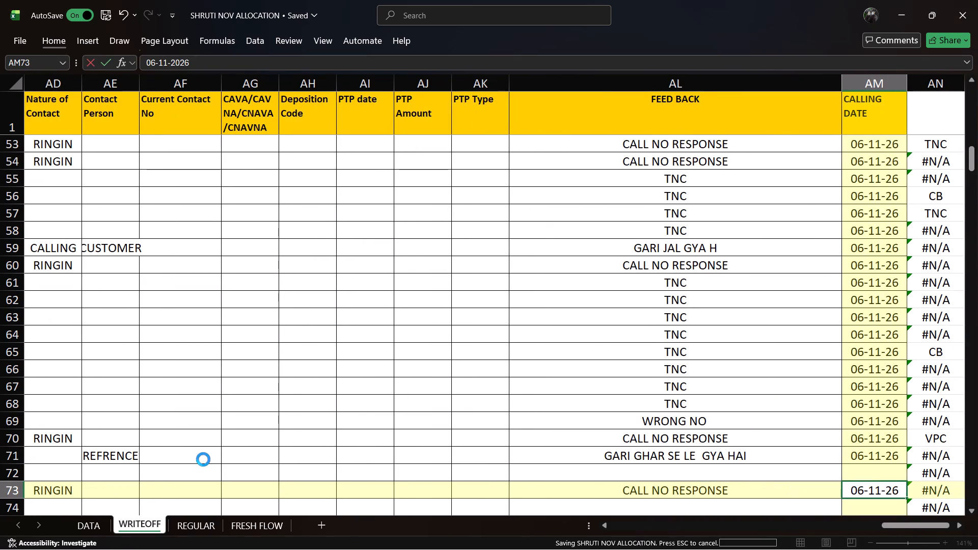
Return to the beginning of the records and check row 74's loan number, customer name and mobile number.
{"action": "key", "text": "Down"}
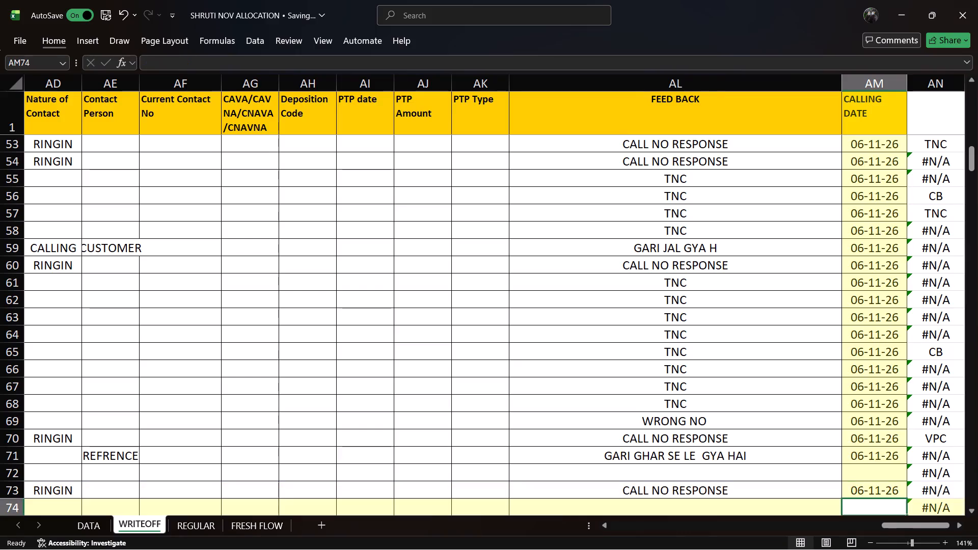
{"action": "key", "text": "Left"}
{"action": "key", "text": "Left"}
{"action": "key", "text": "Left"}
{"action": "key", "text": "Left"}
{"action": "key", "text": "Left"}
{"action": "key", "text": "Left"}
{"action": "key", "text": "Left"}
{"action": "key", "text": "Left"}
{"action": "key", "text": "Left"}
{"action": "key", "text": "Left"}
{"action": "key", "text": "Left"}
{"action": "key", "text": "Left"}
{"action": "key", "text": "Left"}
{"action": "key", "text": "Left"}
{"action": "key", "text": "Left"}
{"action": "key", "text": "Left"}
{"action": "key", "text": "Left"}
{"action": "key", "text": "Left"}
{"action": "key", "text": "Left"}
{"action": "key", "text": "Left"}
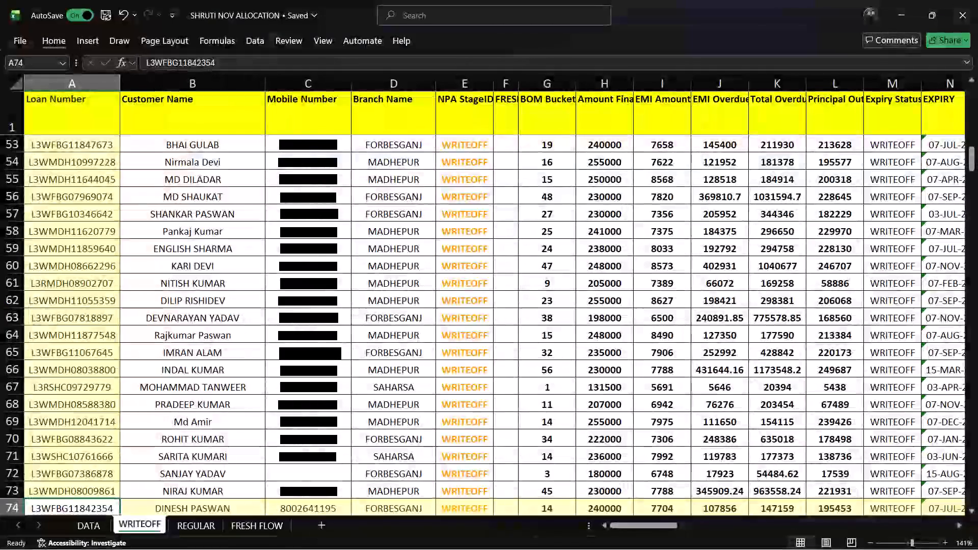
{"action": "key", "text": "Right"}
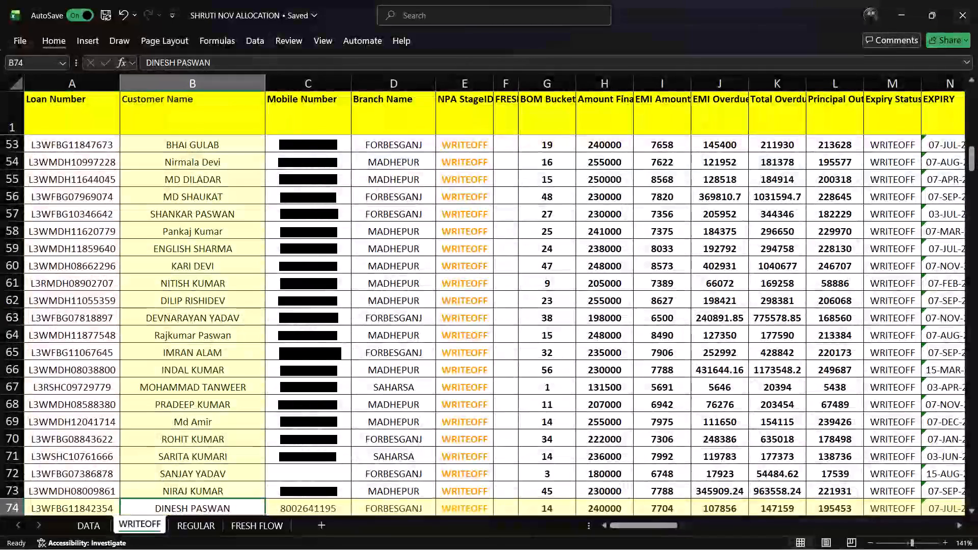
{"action": "key", "text": "Down"}
{"action": "key", "text": "Down"}
{"action": "key", "text": "Down"}
{"action": "key", "text": "Down"}
{"action": "key", "text": "Down"}
{"action": "key", "text": "Down"}
{"action": "key", "text": "Down"}
{"action": "key", "text": "Down"}
{"action": "key", "text": "Down"}
{"action": "key", "text": "Down"}
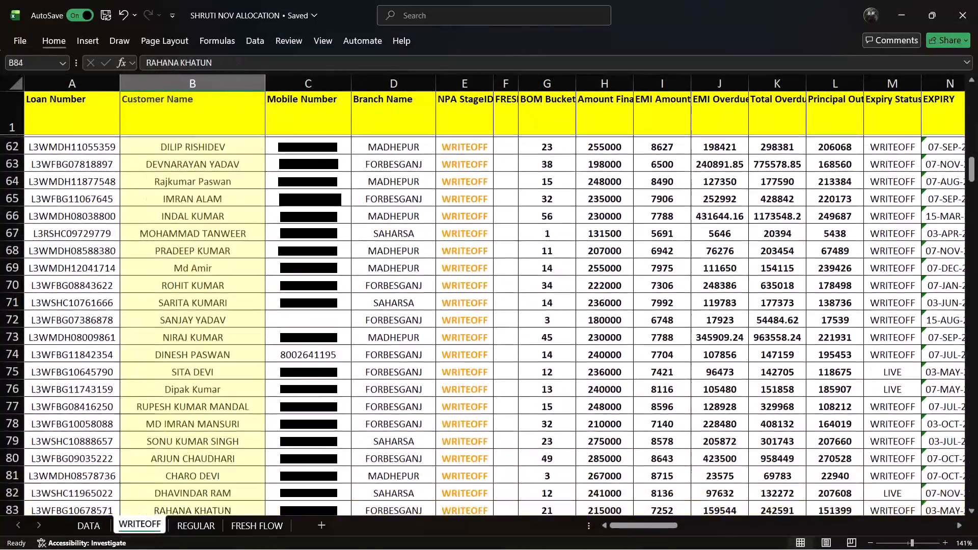
{"action": "key", "text": "Down"}
{"action": "key", "text": "Down"}
{"action": "key", "text": "Down"}
{"action": "key", "text": "Down"}
{"action": "key", "text": "Down"}
{"action": "key", "text": "Down"}
{"action": "key", "text": "Down"}
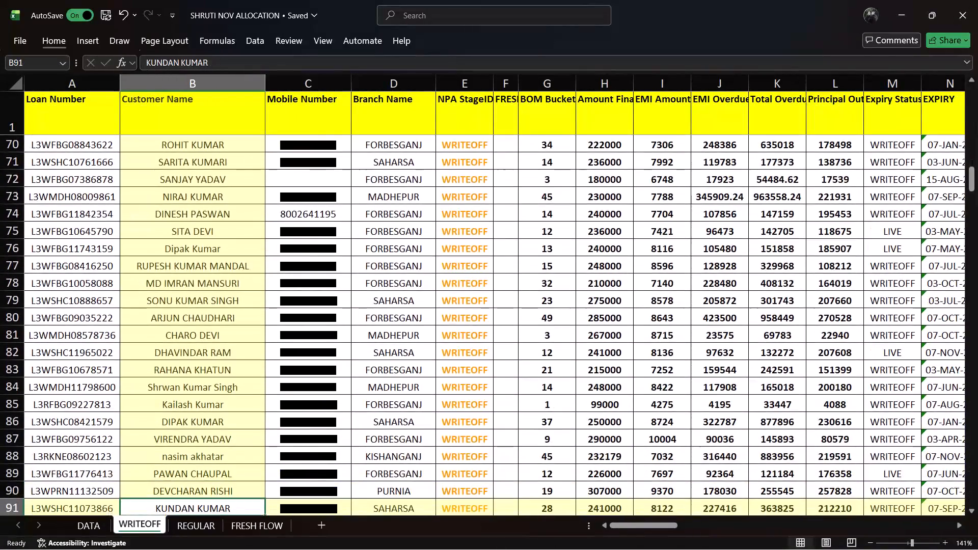
{"action": "left_click", "coordinate": [222, 218]}
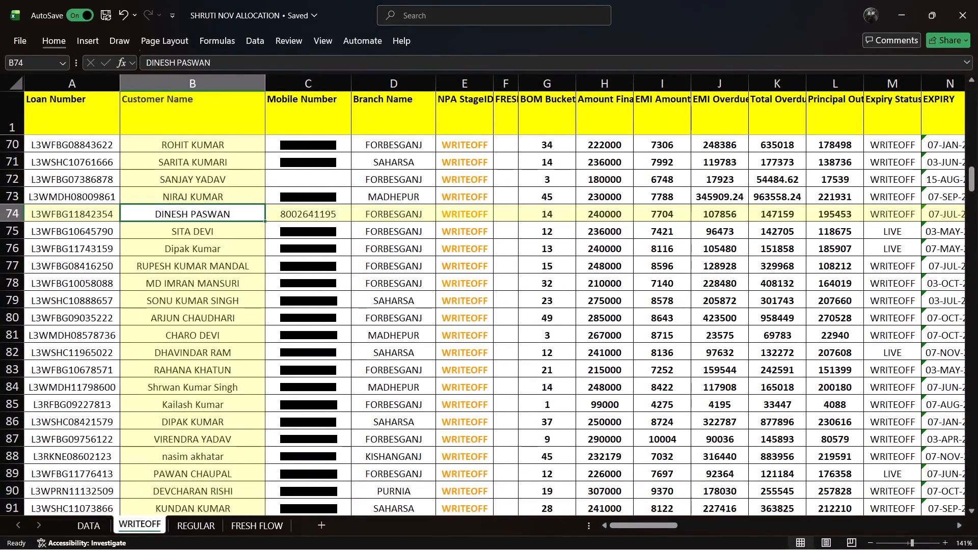
{"action": "key", "text": "Right"}
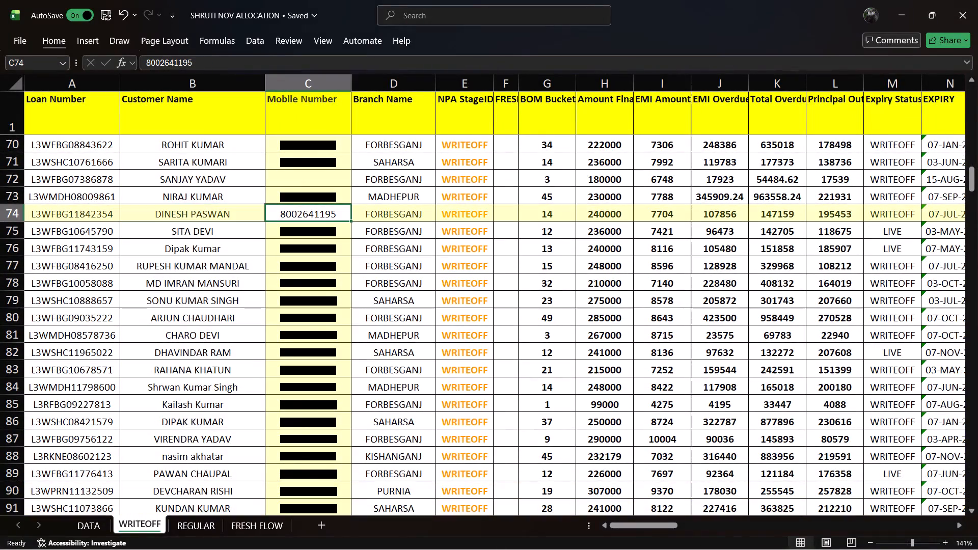
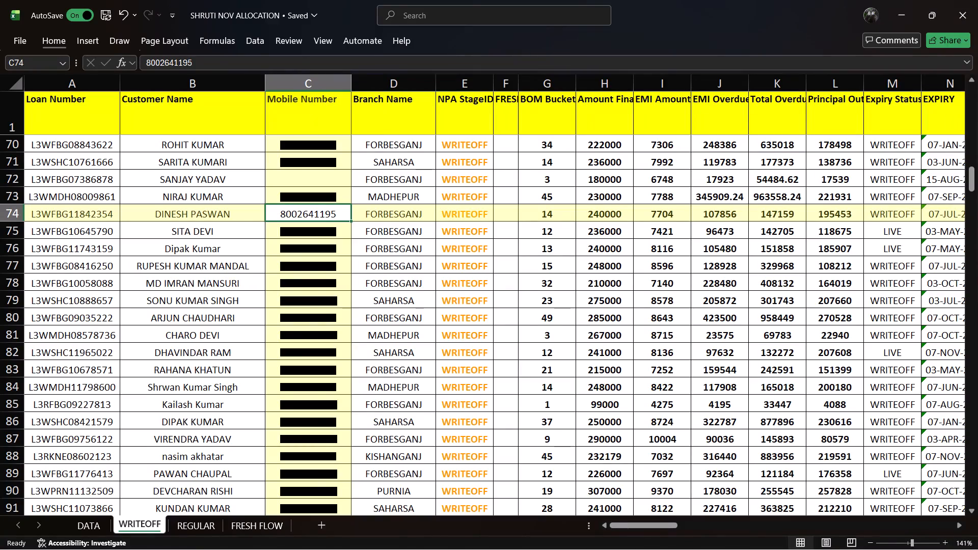
Check the customer name, loan number and mobile number of the row 74 account on the WRITEOFF sheet.
{"action": "left_click", "coordinate": [234, 211]}
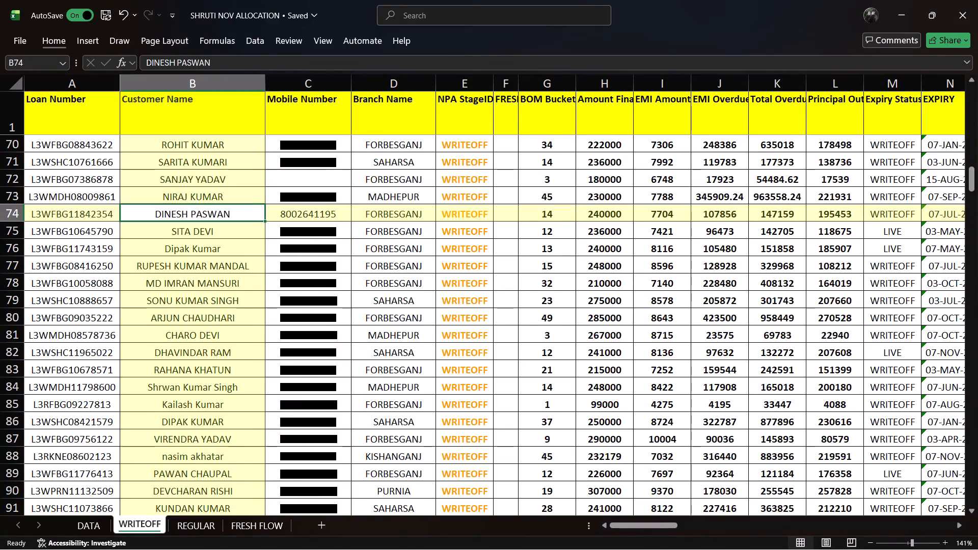
{"action": "key", "text": "Left"}
{"action": "key", "text": "Left"}
{"action": "key", "text": "Left"}
{"action": "key", "text": "Left"}
{"action": "key", "text": "Left"}
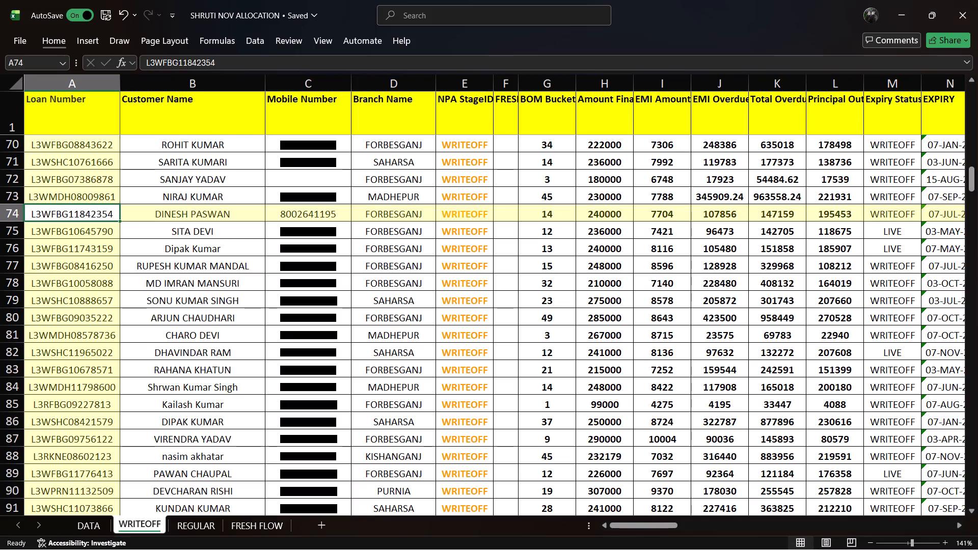
{"action": "key", "text": "Right"}
{"action": "key", "text": "Right"}
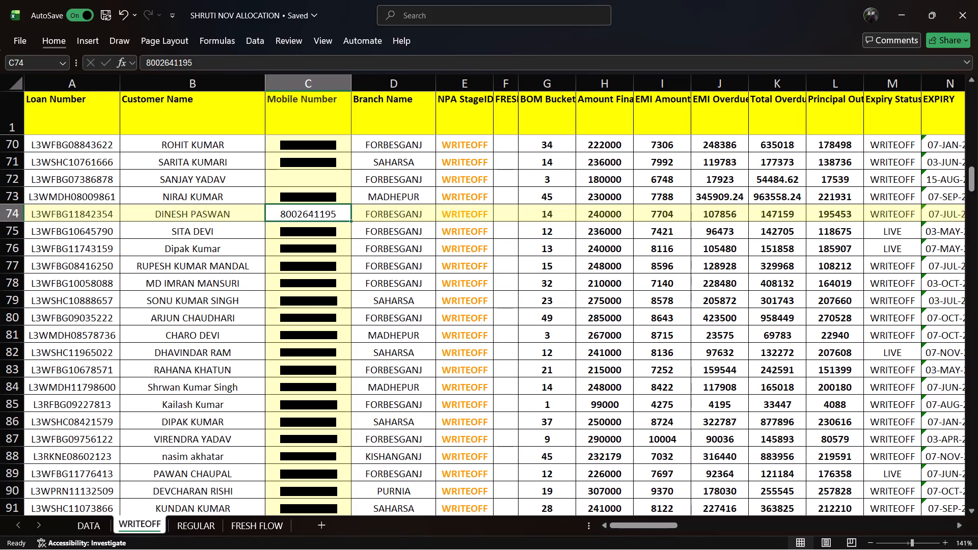
Review the remaining row 74 account details, from the branch and overdue amounts across to the Residence Address column.
{"action": "key", "text": "Right"}
{"action": "key", "text": "Right"}
{"action": "key", "text": "Right"}
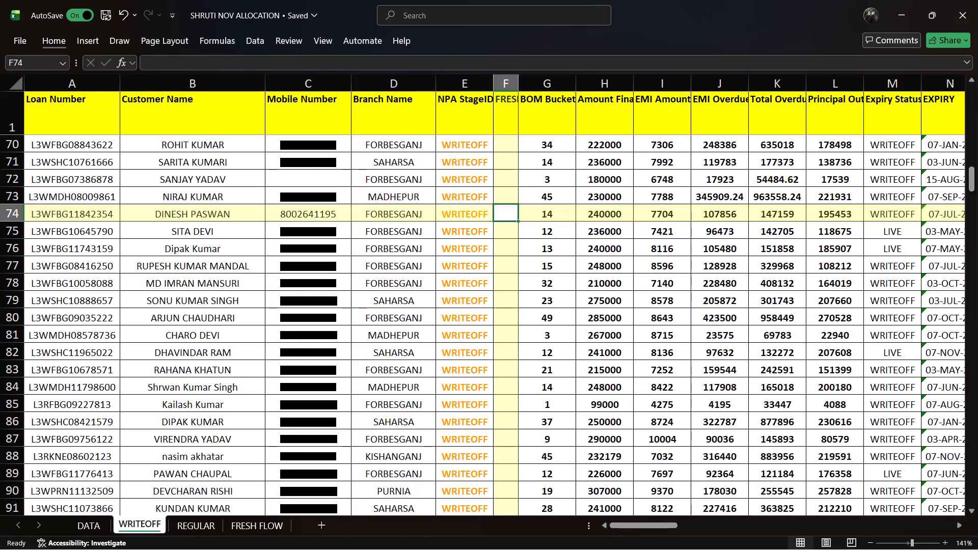
{"action": "key", "text": "Right"}
{"action": "key", "text": "Right"}
{"action": "key", "text": "Right"}
{"action": "key", "text": "Right"}
{"action": "key", "text": "Right"}
{"action": "key", "text": "Right"}
{"action": "key", "text": "Right"}
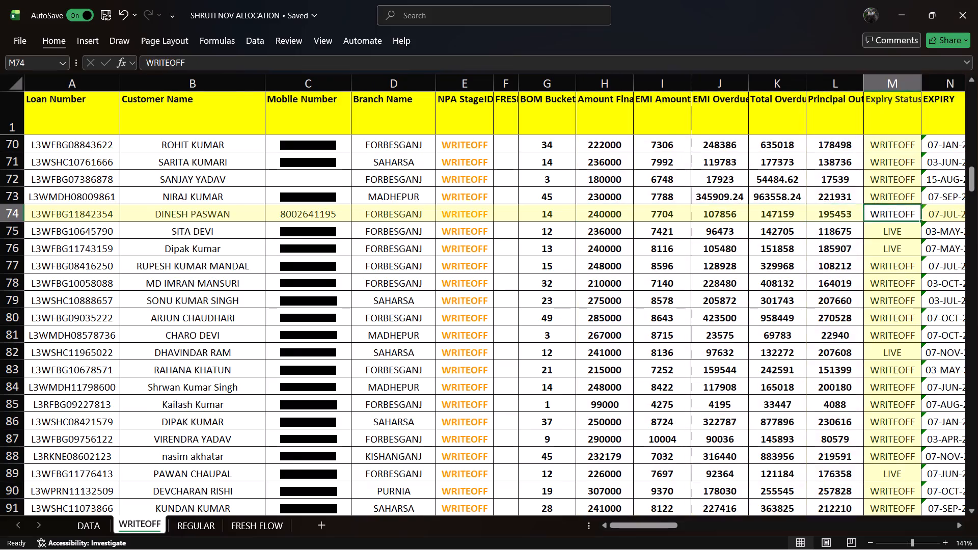
{"action": "key", "text": "Right"}
{"action": "key", "text": "Right"}
{"action": "key", "text": "Right"}
{"action": "key", "text": "Right"}
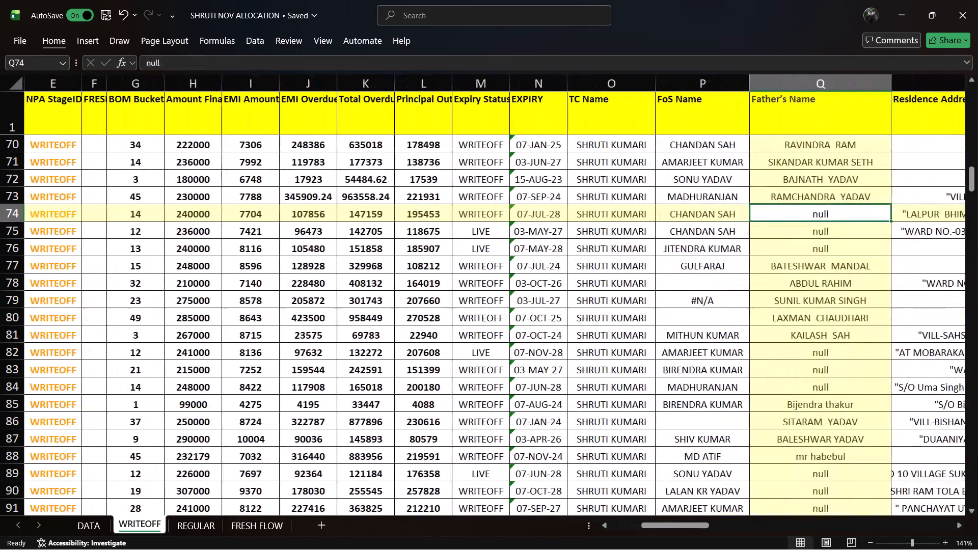
{"action": "key", "text": "Right"}
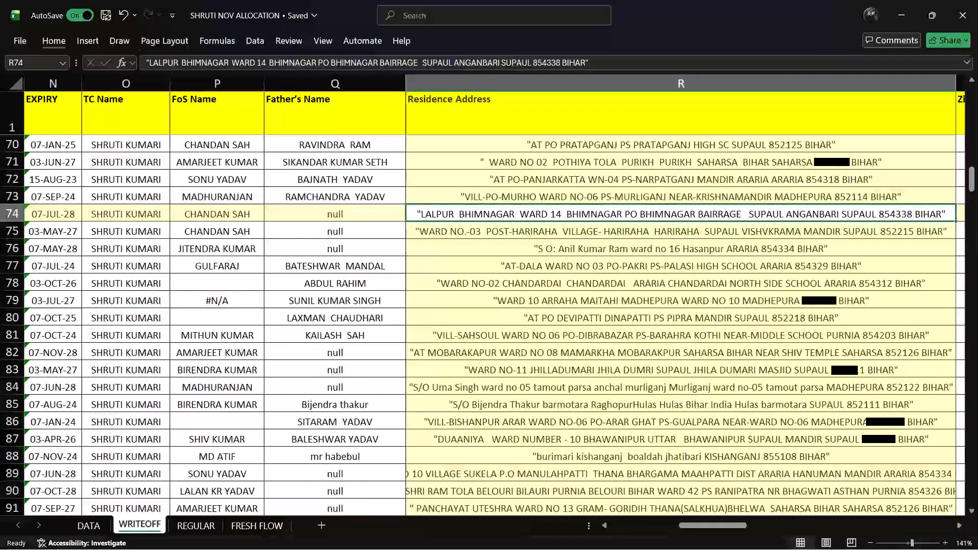
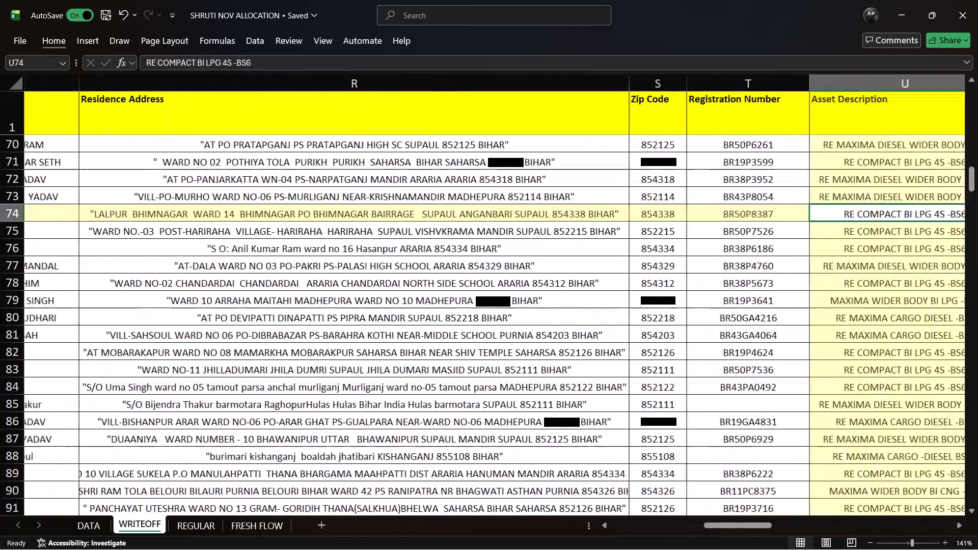
Review the rest of the row 74 account record, from Registration and vehicle details through Ref-1 details to the CALLING DATE column.
{"action": "key", "text": "Right"}
{"action": "key", "text": "Right"}
{"action": "key", "text": "Right"}
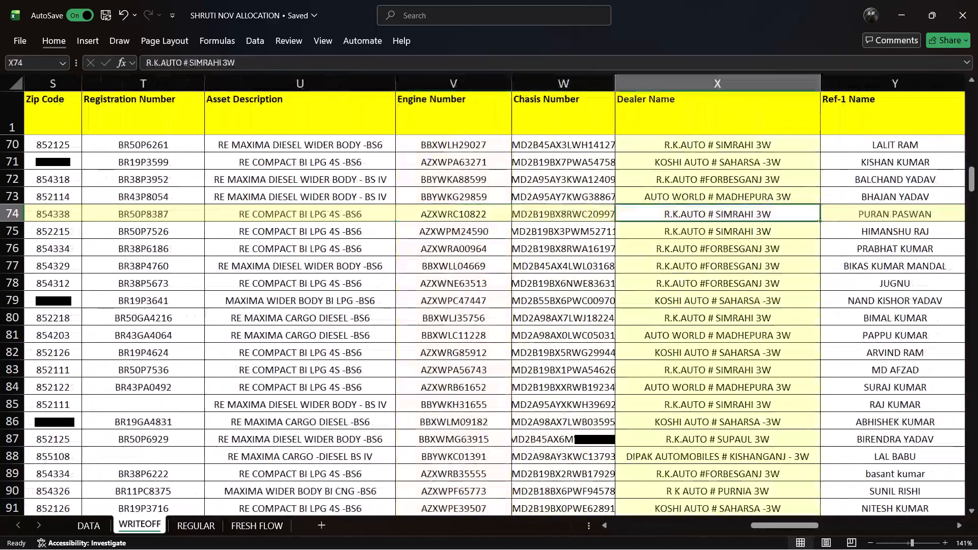
{"action": "key", "text": "Right"}
{"action": "key", "text": "Right"}
{"action": "key", "text": "Right"}
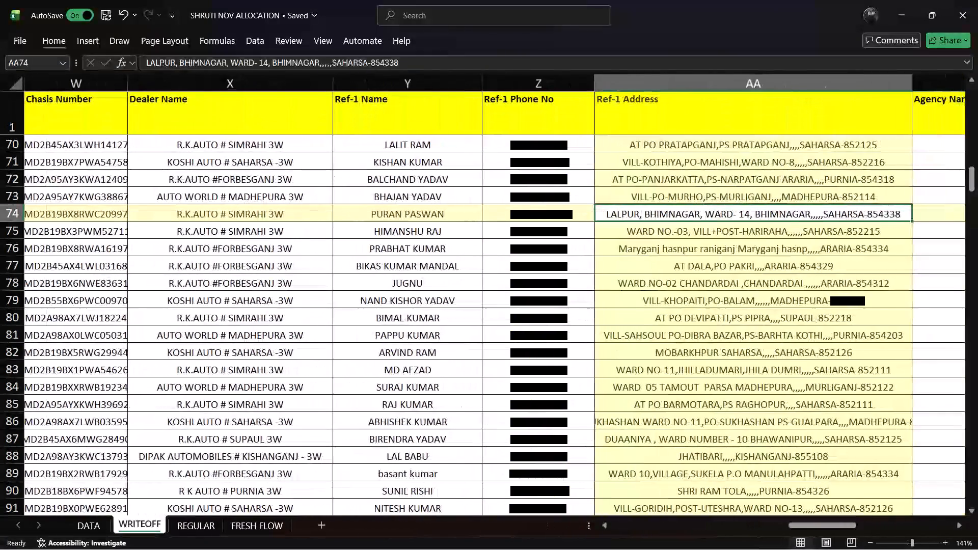
{"action": "key", "text": "Right"}
{"action": "key", "text": "Right"}
{"action": "key", "text": "Right"}
{"action": "key", "text": "Right"}
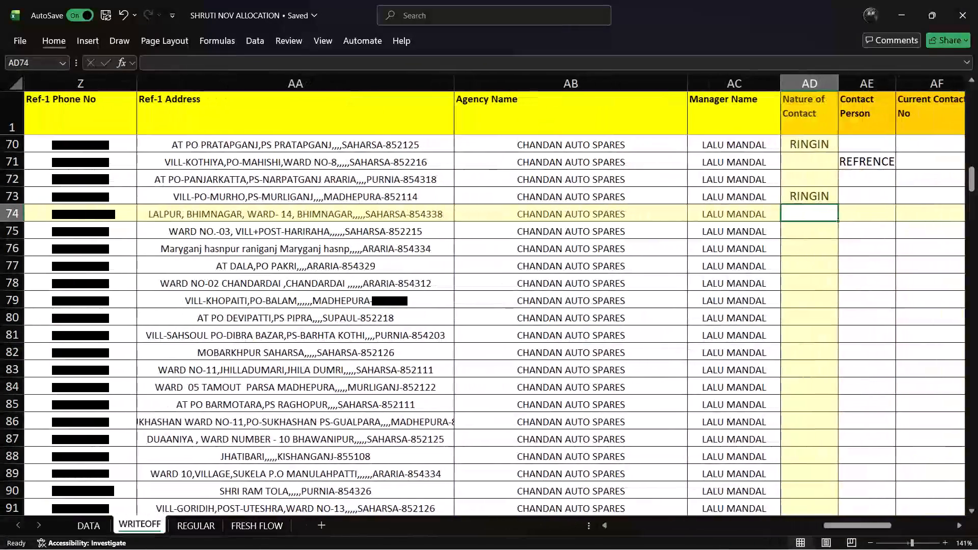
{"action": "key", "text": "Right"}
{"action": "key", "text": "Right"}
{"action": "key", "text": "Right"}
{"action": "key", "text": "Right"}
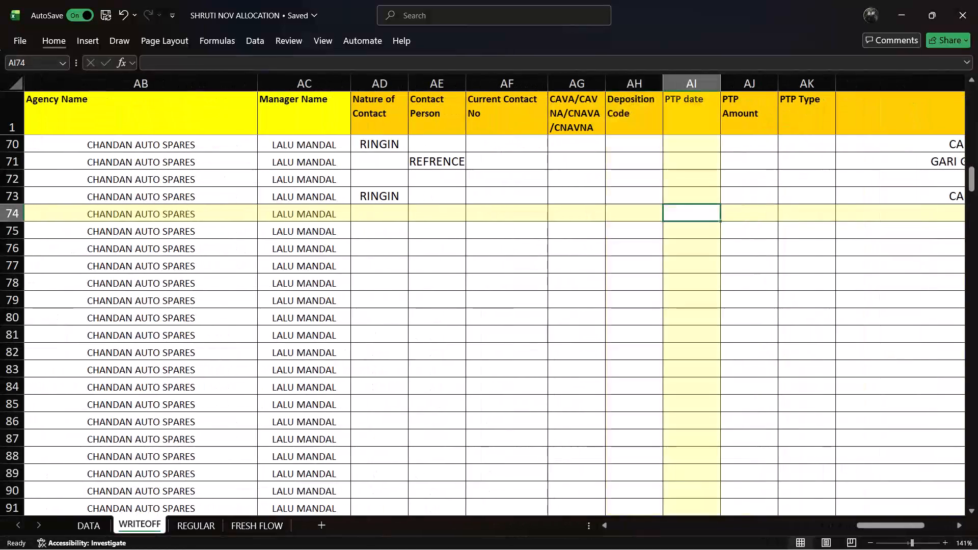
{"action": "key", "text": "Right"}
{"action": "key", "text": "Right"}
{"action": "key", "text": "Right"}
{"action": "key", "text": "Right"}
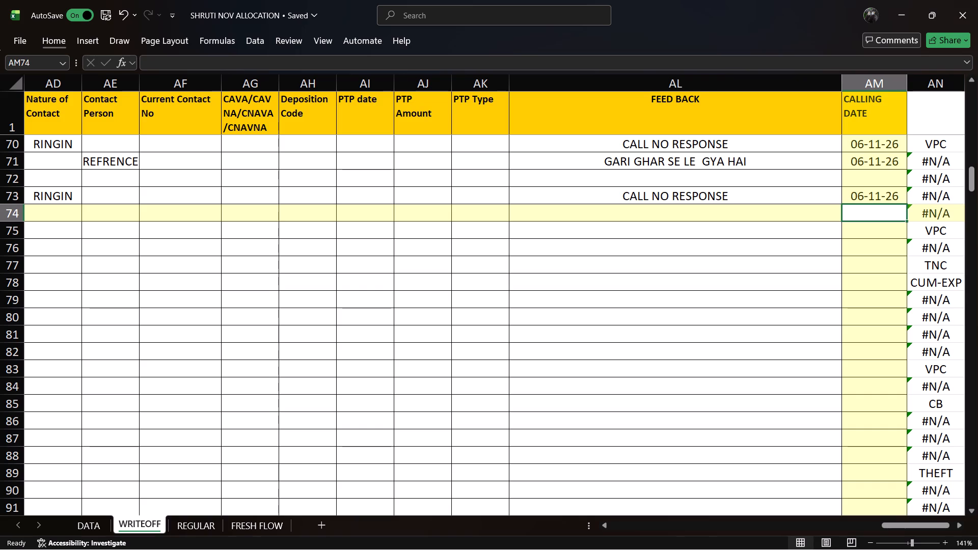
Go back to the start of row 74 and check the account's loan number, customer name and mobile number.
{"action": "key", "text": "Left"}
{"action": "key", "text": "Left"}
{"action": "key", "text": "Left"}
{"action": "key", "text": "Left"}
{"action": "key", "text": "Left"}
{"action": "key", "text": "Left"}
{"action": "key", "text": "Left"}
{"action": "key", "text": "Left"}
{"action": "key", "text": "Left"}
{"action": "key", "text": "Left"}
{"action": "key", "text": "Left"}
{"action": "key", "text": "Left"}
{"action": "key", "text": "Left"}
{"action": "key", "text": "Left"}
{"action": "key", "text": "Left"}
{"action": "key", "text": "Left"}
{"action": "key", "text": "Left"}
{"action": "key", "text": "Left"}
{"action": "key", "text": "Left"}
{"action": "key", "text": "Left"}
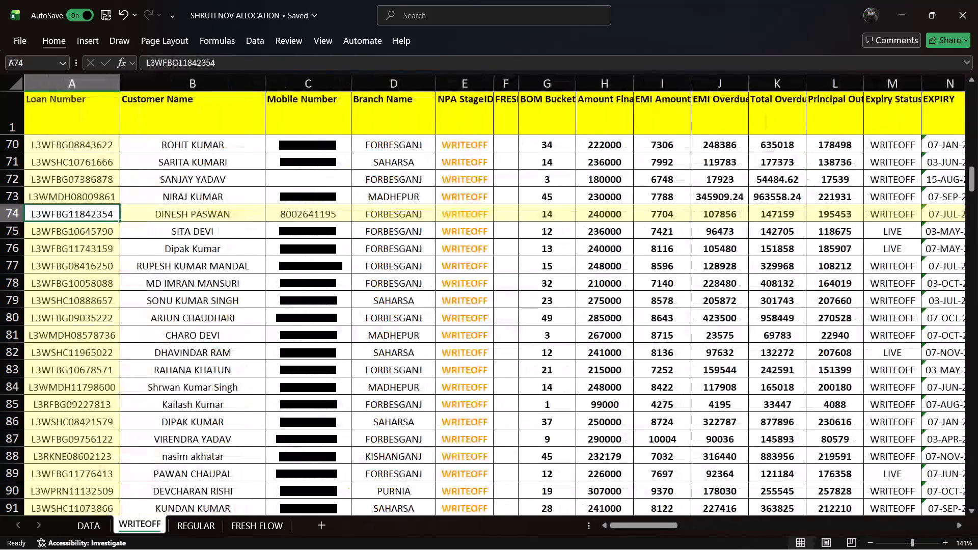
{"action": "key", "text": "Right"}
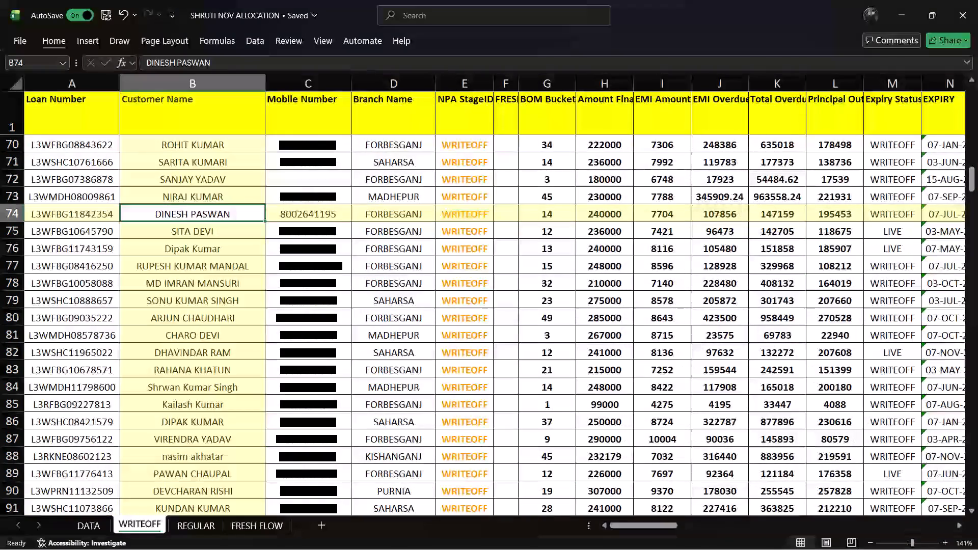
Review row 74 again across all columns, from Mobile Number to the lookup status in column AN.
{"action": "key", "text": "Right"}
{"action": "key", "text": "Right"}
{"action": "key", "text": "Right"}
{"action": "key", "text": "Right"}
{"action": "key", "text": "Right"}
{"action": "key", "text": "Right"}
{"action": "key", "text": "Right"}
{"action": "key", "text": "Right"}
{"action": "key", "text": "Right"}
{"action": "key", "text": "Right"}
{"action": "key", "text": "Right"}
{"action": "key", "text": "Right"}
{"action": "key", "text": "Right"}
{"action": "key", "text": "Right"}
{"action": "key", "text": "Right"}
{"action": "key", "text": "Right"}
{"action": "key", "text": "Right"}
{"action": "key", "text": "Right"}
{"action": "key", "text": "Right"}
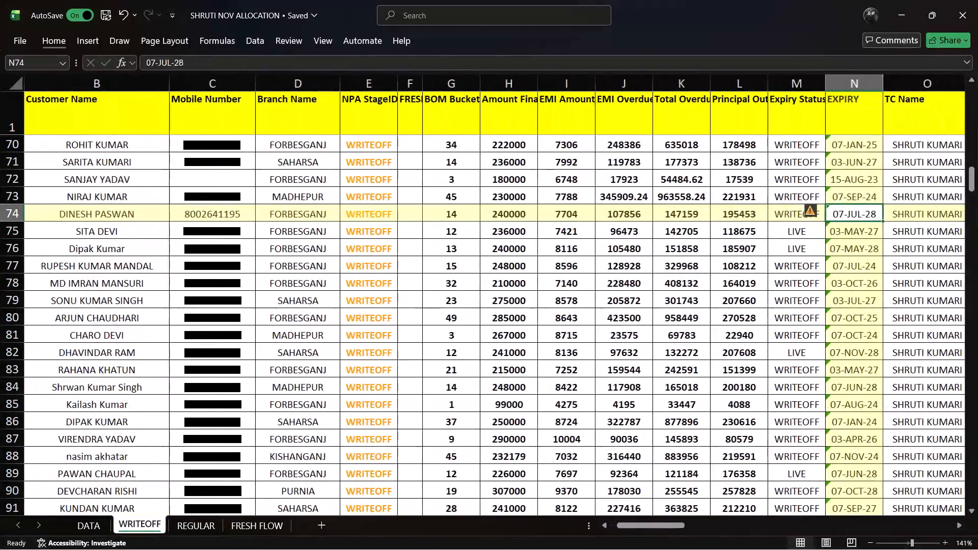
{"action": "key", "text": "Right"}
{"action": "key", "text": "Right"}
{"action": "key", "text": "Right"}
{"action": "key", "text": "Right"}
{"action": "key", "text": "Right"}
{"action": "key", "text": "Right"}
{"action": "key", "text": "Right"}
{"action": "key", "text": "Right"}
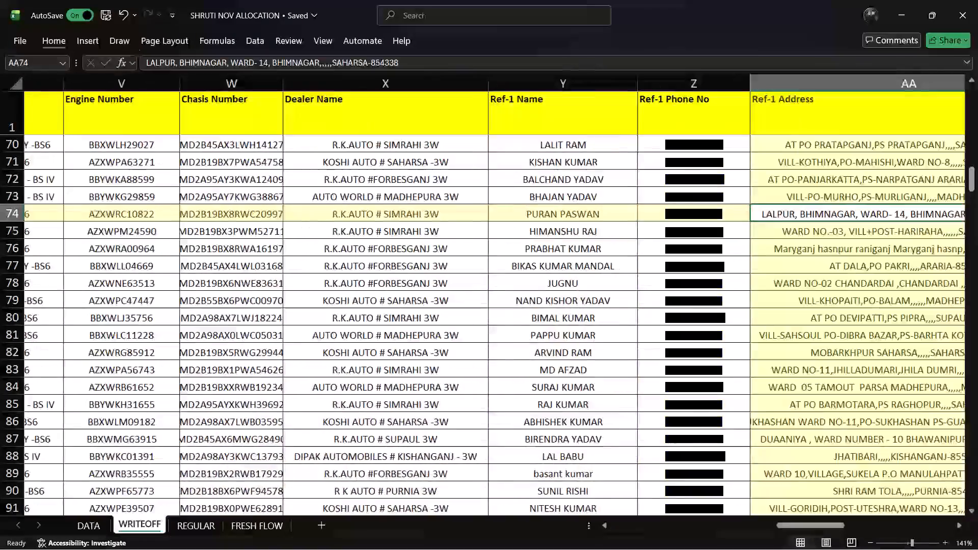
{"action": "key", "text": "Right"}
{"action": "key", "text": "Right"}
{"action": "key", "text": "Right"}
{"action": "key", "text": "Right"}
{"action": "key", "text": "Right"}
{"action": "key", "text": "Right"}
{"action": "key", "text": "Right"}
{"action": "key", "text": "Right"}
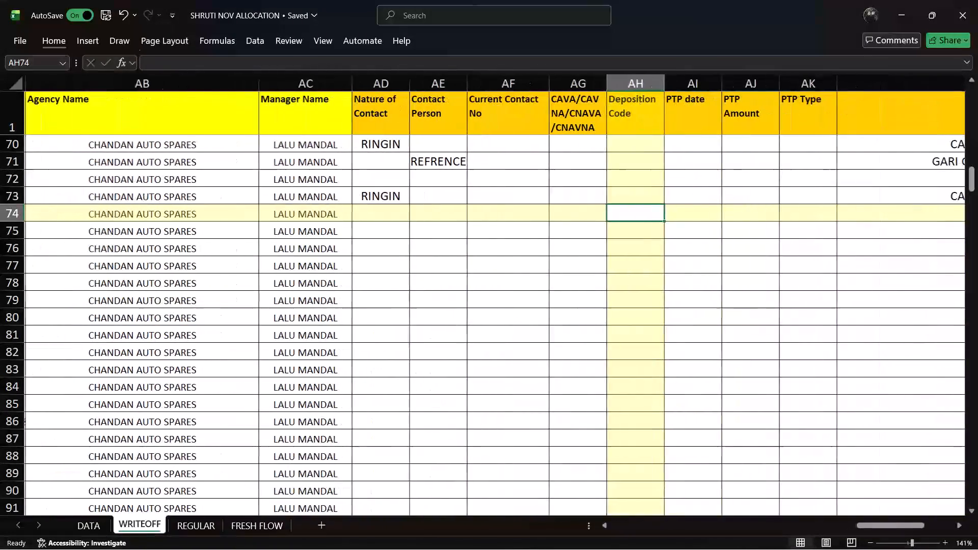
{"action": "key", "text": "Right"}
{"action": "key", "text": "Right"}
{"action": "key", "text": "Right"}
{"action": "key", "text": "Right"}
{"action": "key", "text": "Right"}
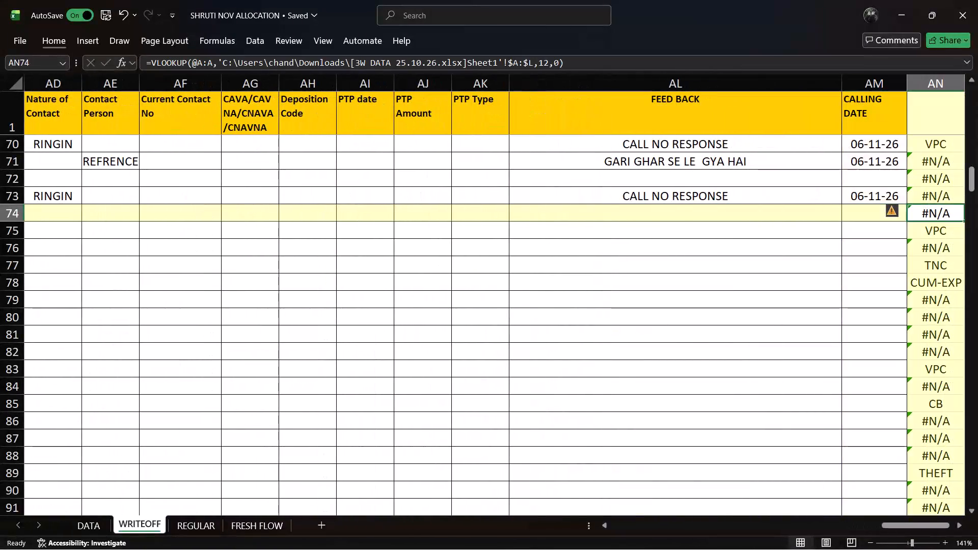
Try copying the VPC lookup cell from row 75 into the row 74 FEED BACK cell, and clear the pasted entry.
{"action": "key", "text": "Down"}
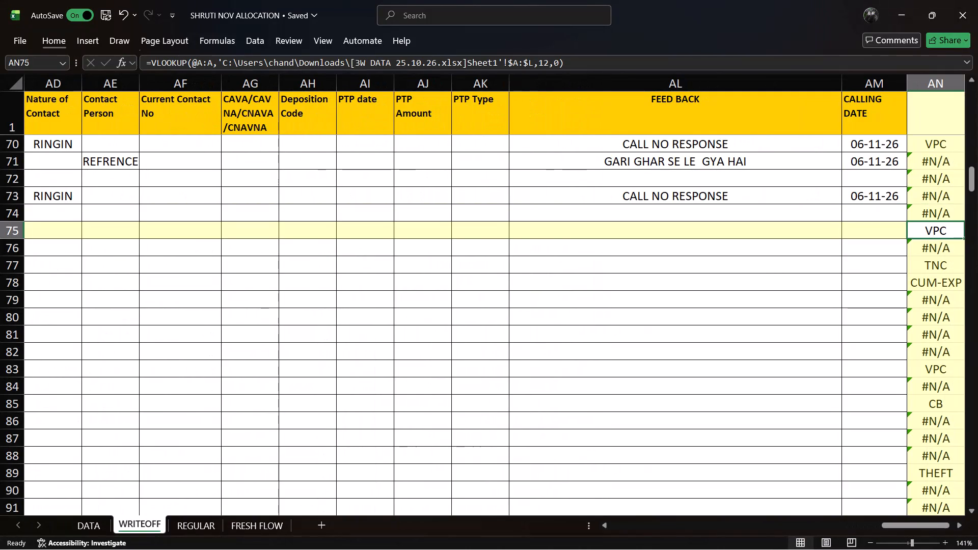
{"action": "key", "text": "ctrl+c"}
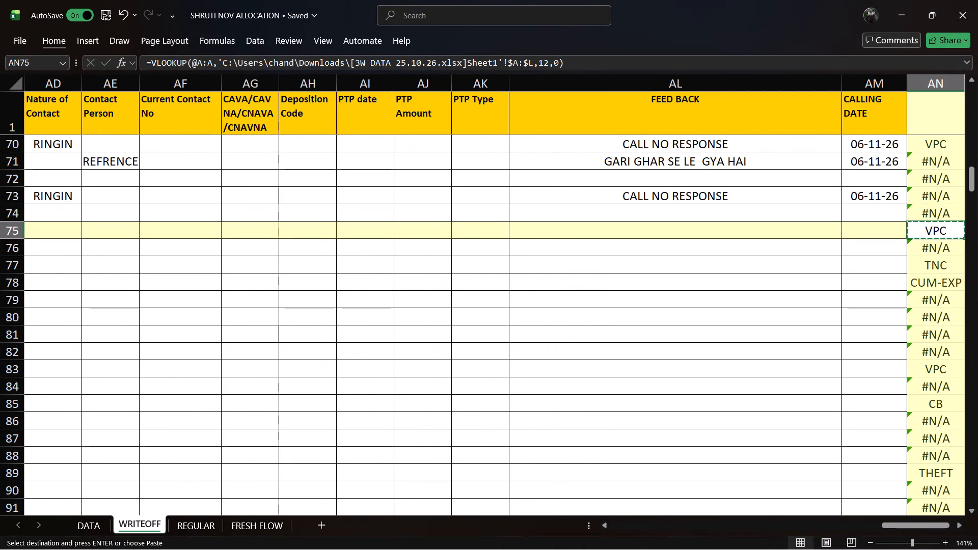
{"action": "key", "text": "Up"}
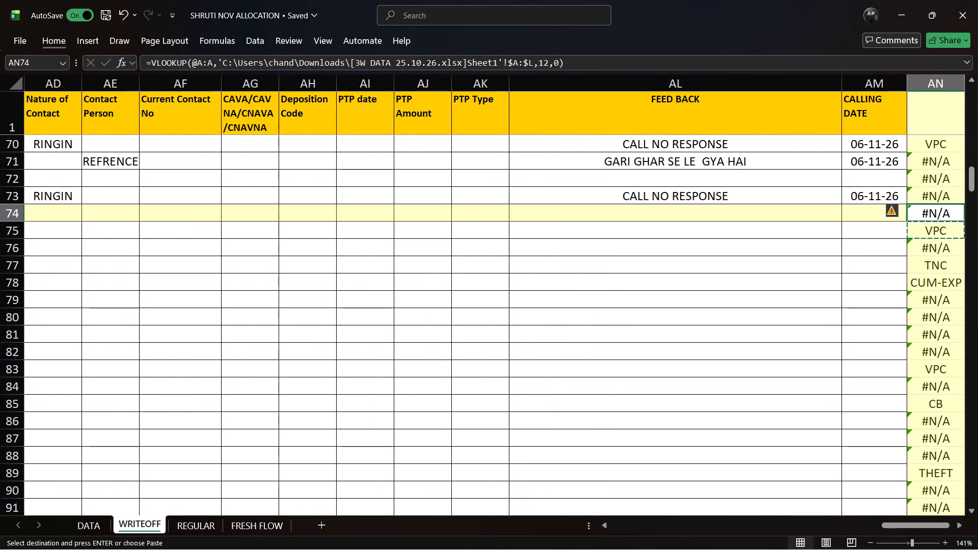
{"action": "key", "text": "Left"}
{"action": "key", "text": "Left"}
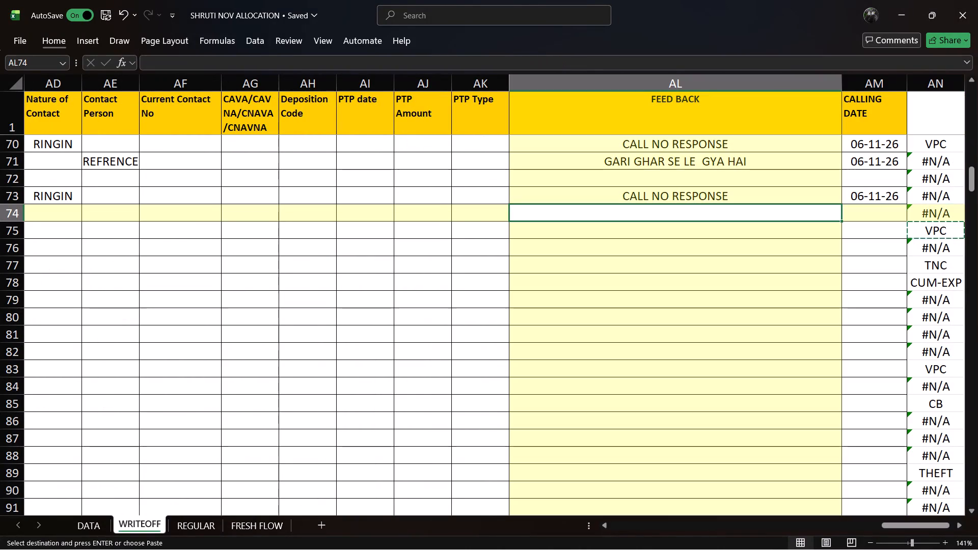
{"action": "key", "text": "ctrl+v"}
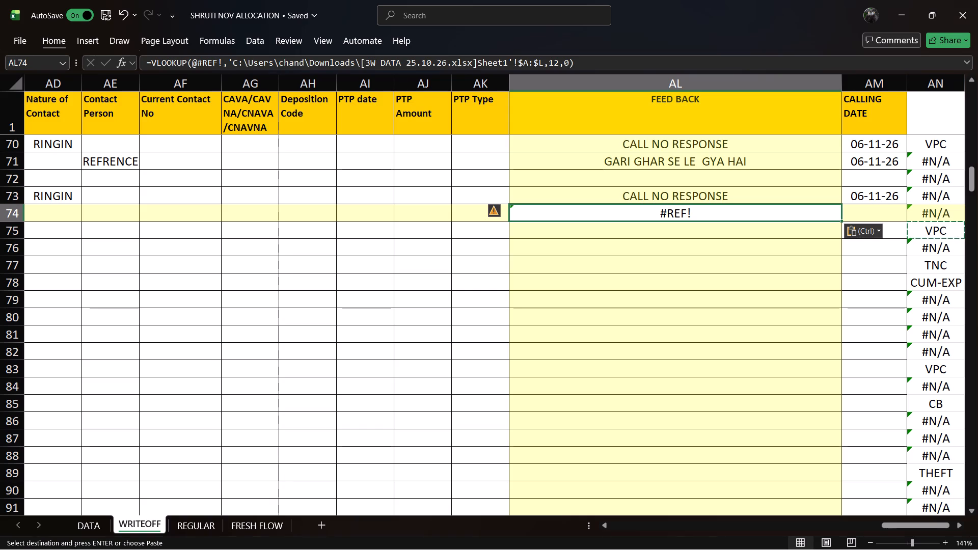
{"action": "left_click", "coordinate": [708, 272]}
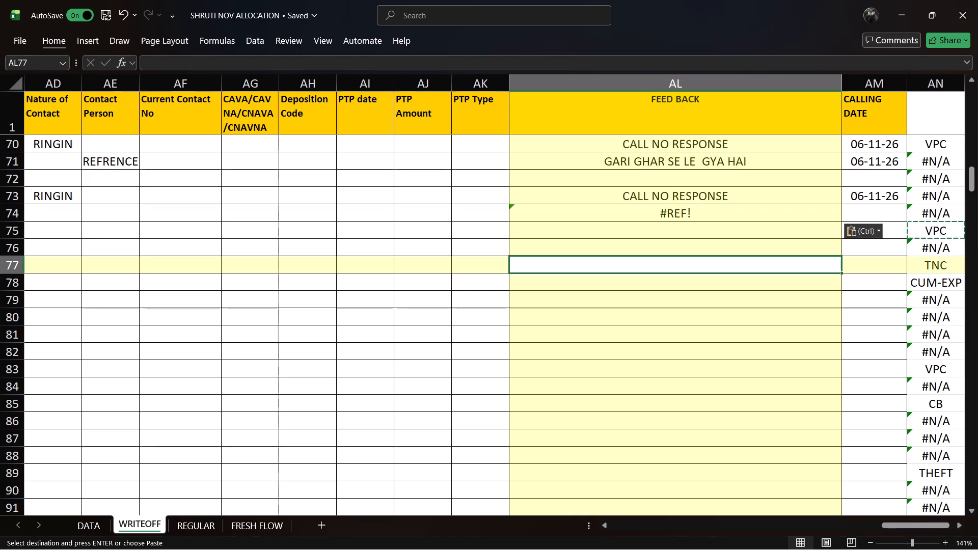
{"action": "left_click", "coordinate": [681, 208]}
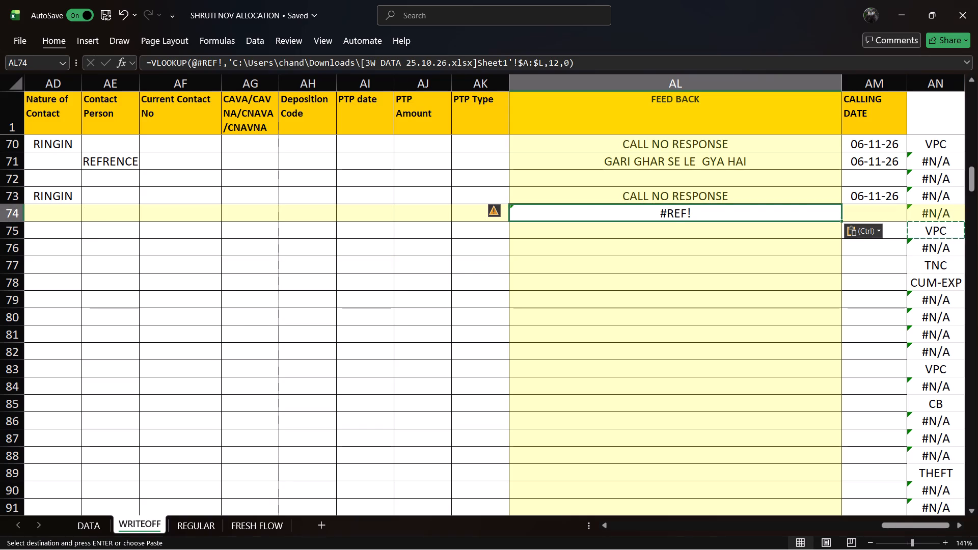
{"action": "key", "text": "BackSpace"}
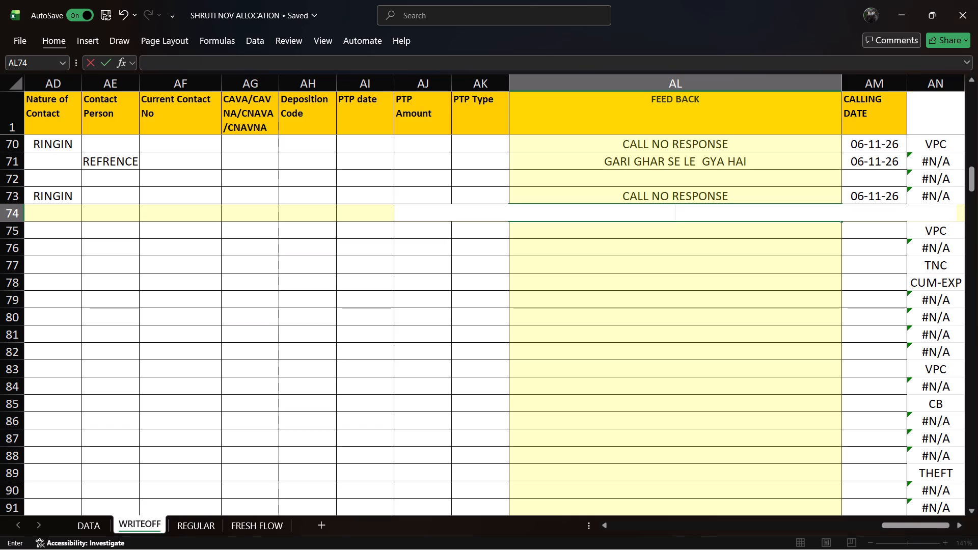
Enter VPC as the FEED BACK for the row 74 account.
{"action": "left_click", "coordinate": [933, 233]}
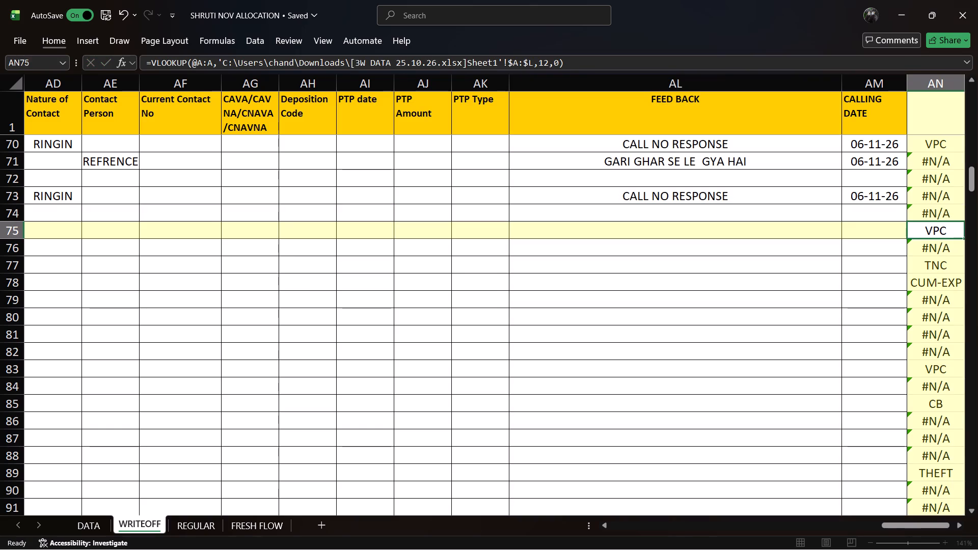
{"action": "left_click", "coordinate": [702, 216]}
{"action": "key", "text": "v"}
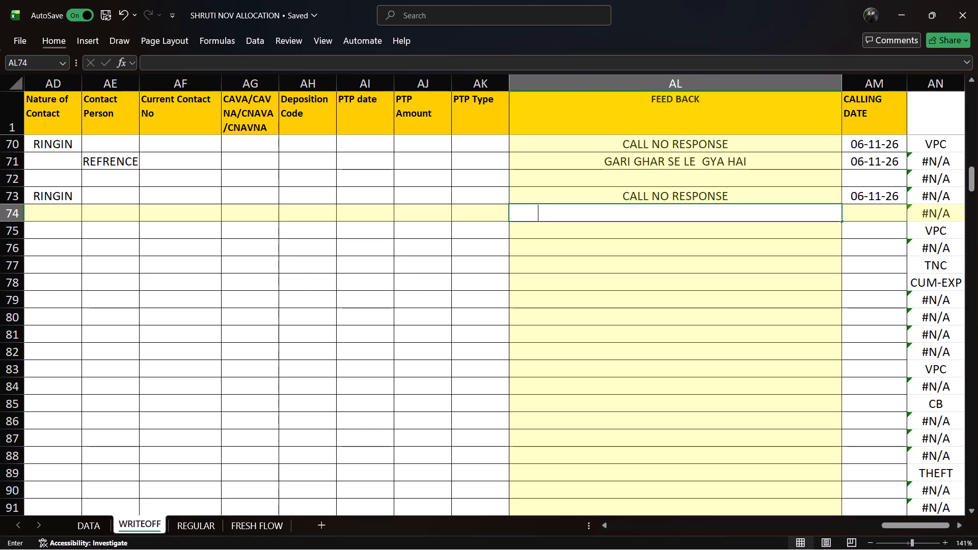
{"action": "key", "text": "p"}
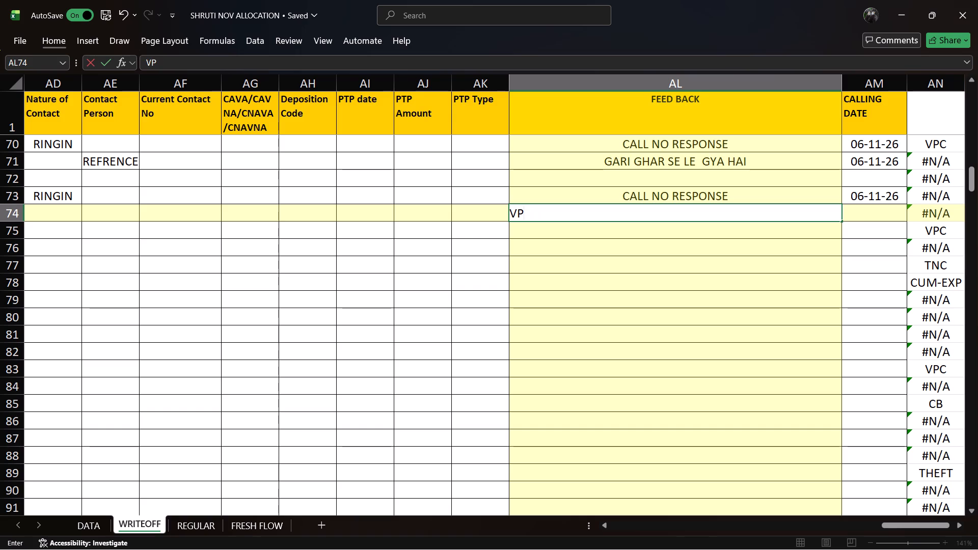
{"action": "key", "text": "c"}
{"action": "left_click", "coordinate": [668, 234]}
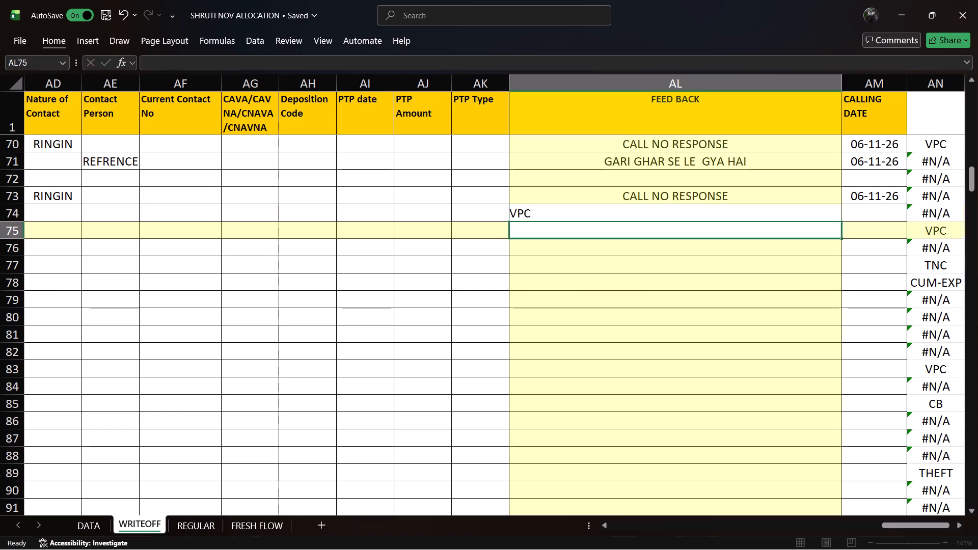
{"action": "left_click", "coordinate": [685, 228]}
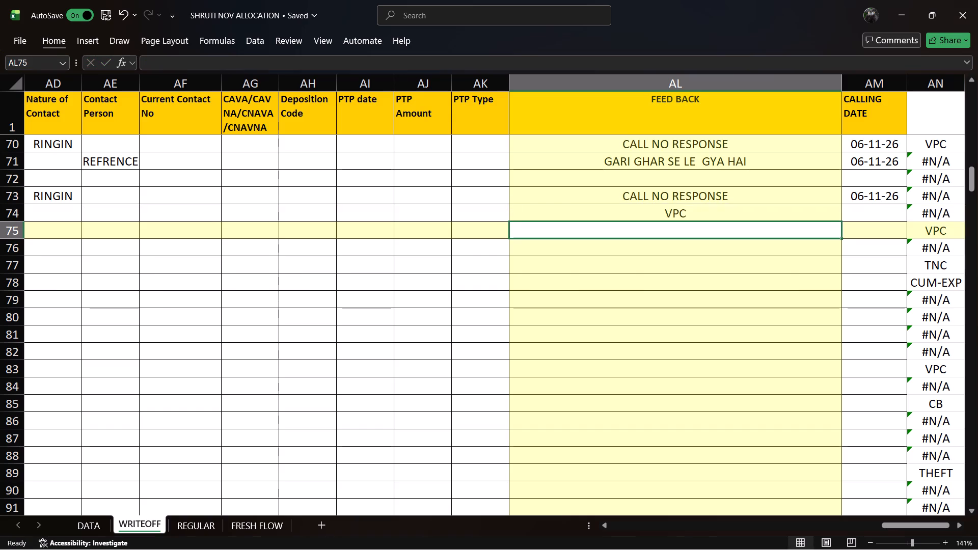
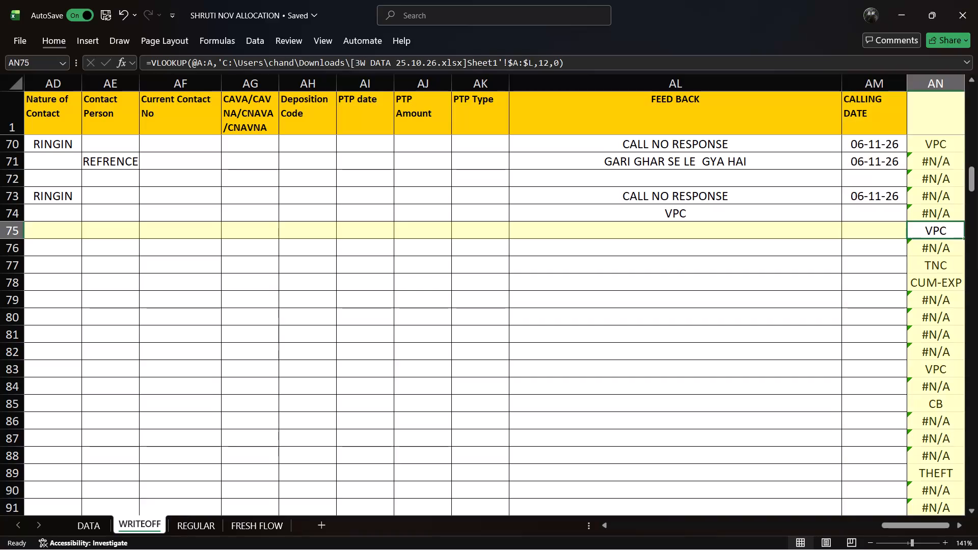
Enter the date 06-11-2026 as the CALLING DATE for the row 74 account and save the workbook.
{"action": "left_click", "coordinate": [862, 215]}
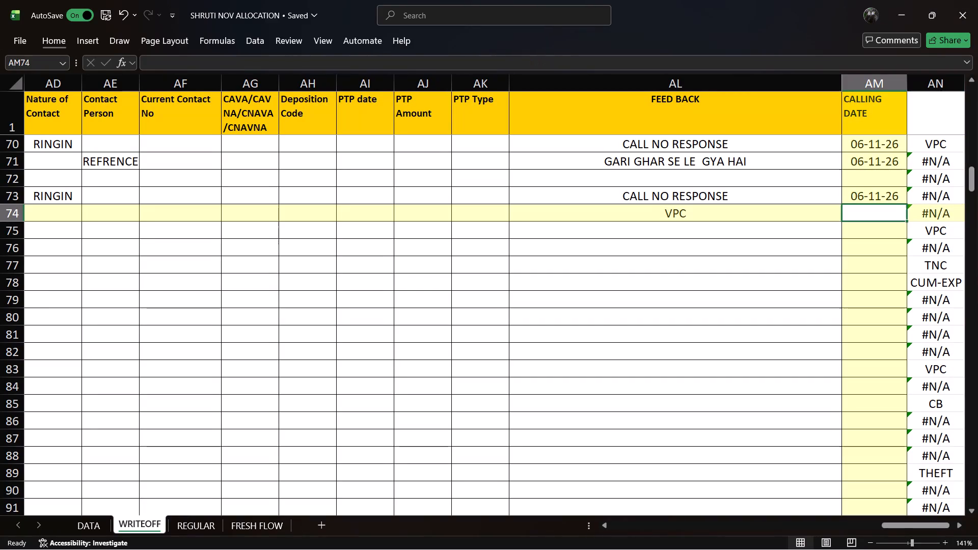
{"action": "key", "text": "ctrl+semicolon"}
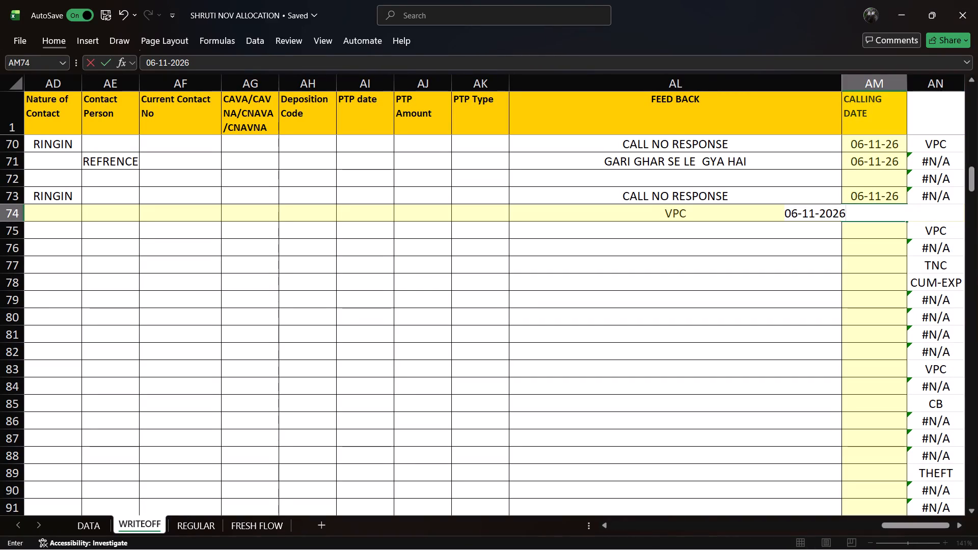
{"action": "left_click", "coordinate": [726, 219]}
{"action": "left_click_drag", "start_coordinate": [726, 219], "coordinate": [727, 219]}
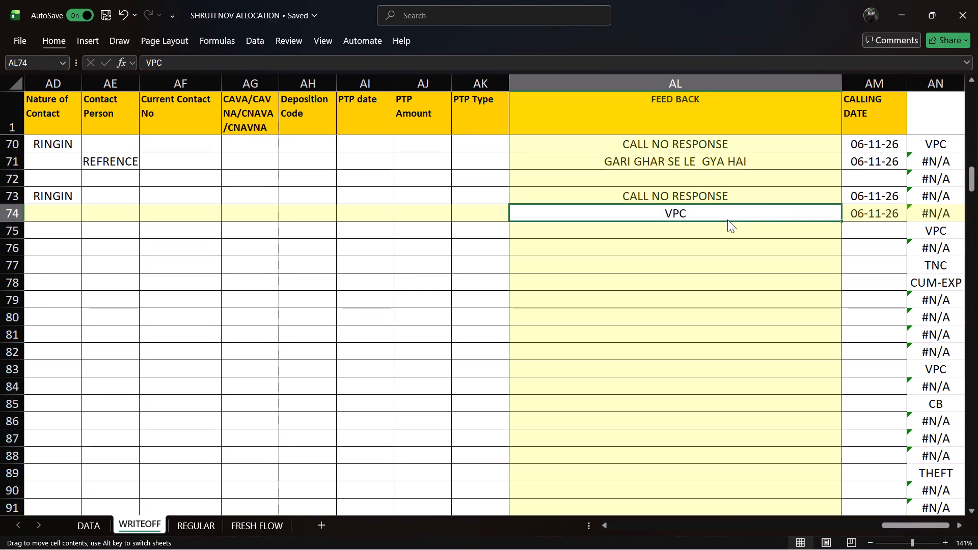
{"action": "left_click_drag", "start_coordinate": [727, 219], "coordinate": [731, 211]}
{"action": "left_click", "coordinate": [731, 211]}
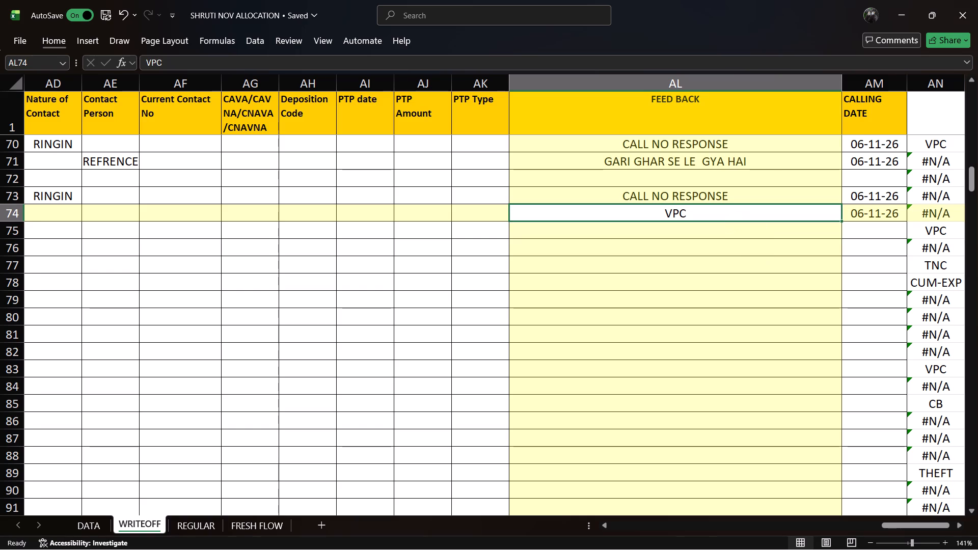
{"action": "left_click", "coordinate": [478, 213]}
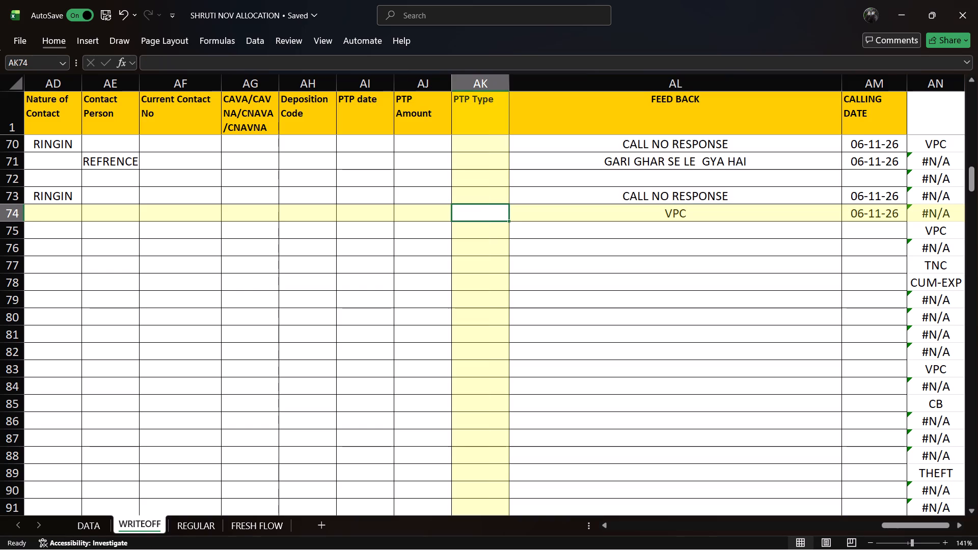
{"action": "key", "text": "ctrl+s"}
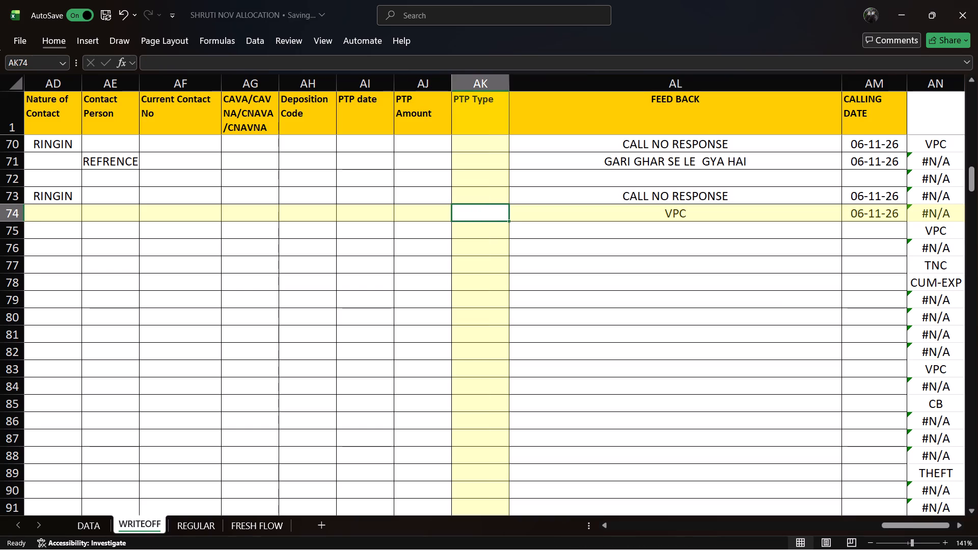
Go back along row 74 from the FEED BACK column to the Loan Number column, checking the account's reference and customer details.
{"action": "left_click", "coordinate": [585, 217]}
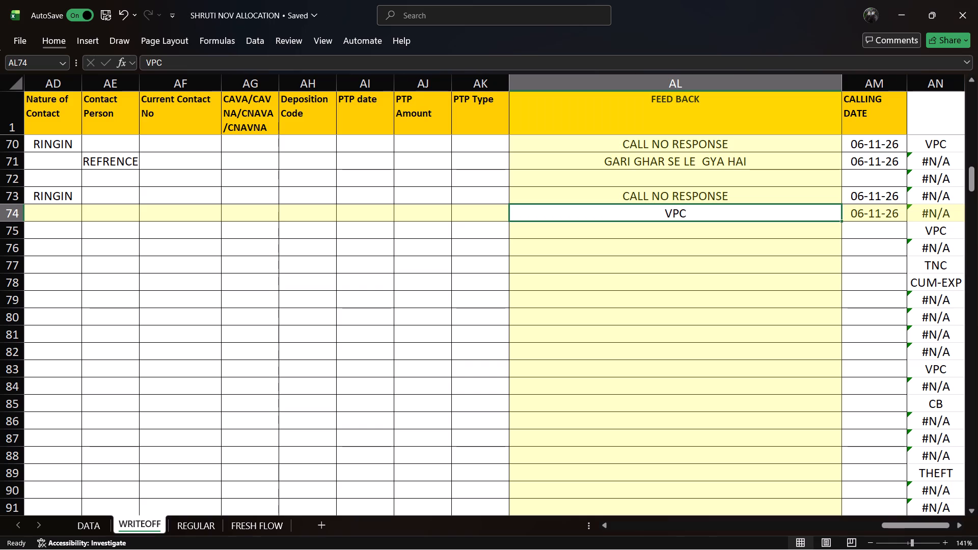
{"action": "key", "text": "Left"}
{"action": "key", "text": "Left"}
{"action": "key", "text": "Left"}
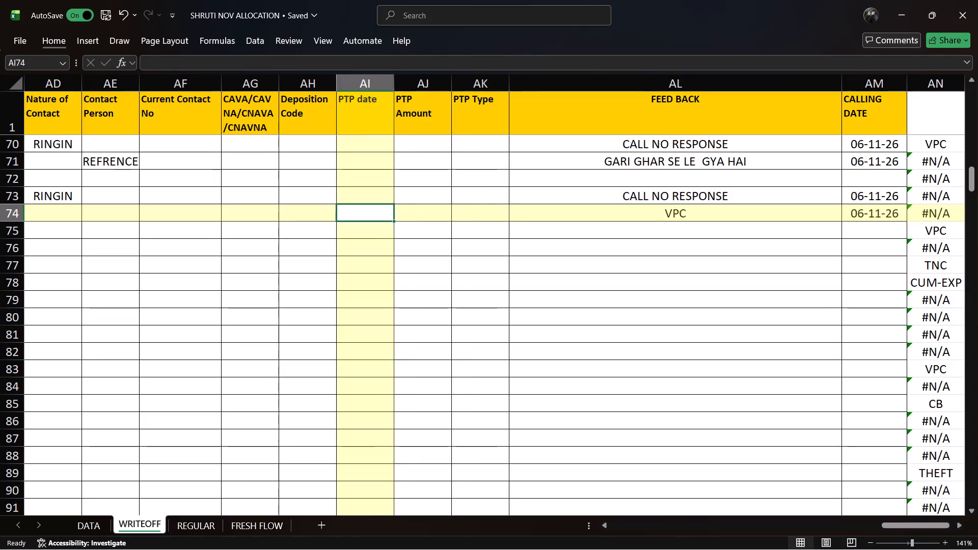
{"action": "key", "text": "Left"}
{"action": "key", "text": "Left"}
{"action": "key", "text": "Left"}
{"action": "key", "text": "Left"}
{"action": "key", "text": "Left"}
{"action": "key", "text": "Left"}
{"action": "key", "text": "Left"}
{"action": "key", "text": "Left"}
{"action": "key", "text": "Left"}
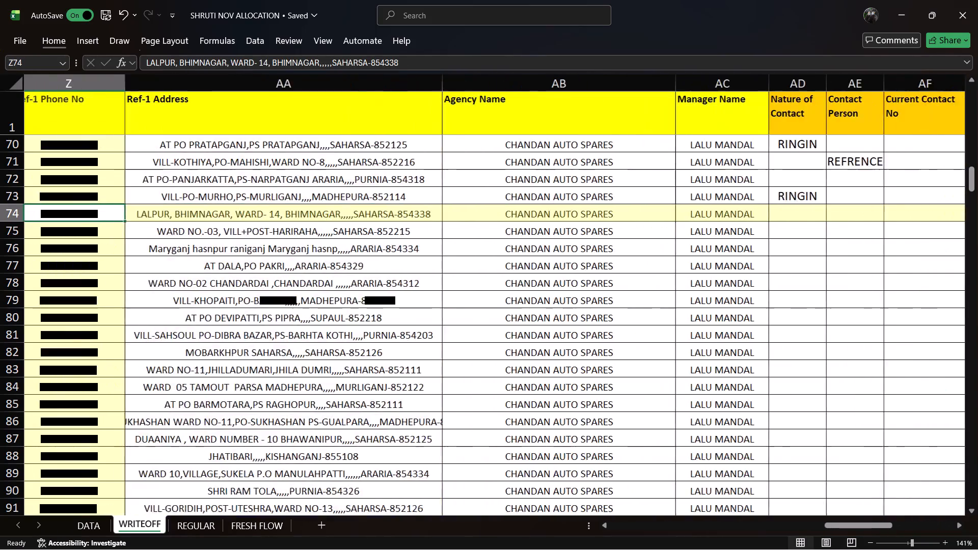
{"action": "key", "text": "Left"}
{"action": "key", "text": "Left"}
{"action": "key", "text": "Left"}
{"action": "key", "text": "Left"}
{"action": "key", "text": "Left"}
{"action": "key", "text": "Left"}
{"action": "key", "text": "Left"}
{"action": "key", "text": "Left"}
{"action": "key", "text": "Left"}
{"action": "key", "text": "Left"}
{"action": "key", "text": "Left"}
{"action": "key", "text": "Left"}
{"action": "key", "text": "Left"}
{"action": "key", "text": "Left"}
{"action": "key", "text": "Left"}
{"action": "key", "text": "Left"}
{"action": "key", "text": "Left"}
{"action": "key", "text": "Left"}
{"action": "key", "text": "Left"}
{"action": "key", "text": "Left"}
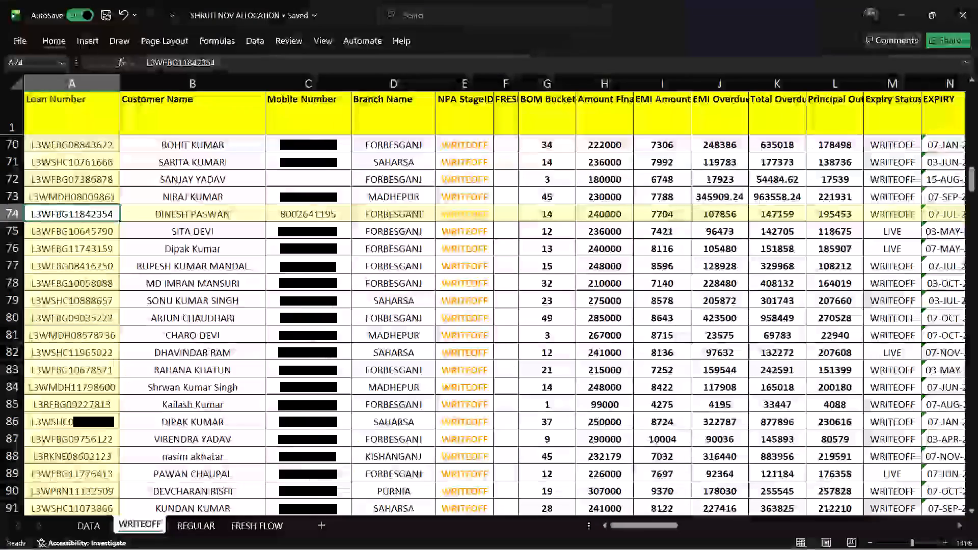
Review the row 74 account's loan figures across the columns, from Customer Name through the EMI and overdue amounts to the outstanding principal.
{"action": "key", "text": "Right"}
{"action": "key", "text": "Right"}
{"action": "key", "text": "Right"}
{"action": "key", "text": "Right"}
{"action": "key", "text": "Right"}
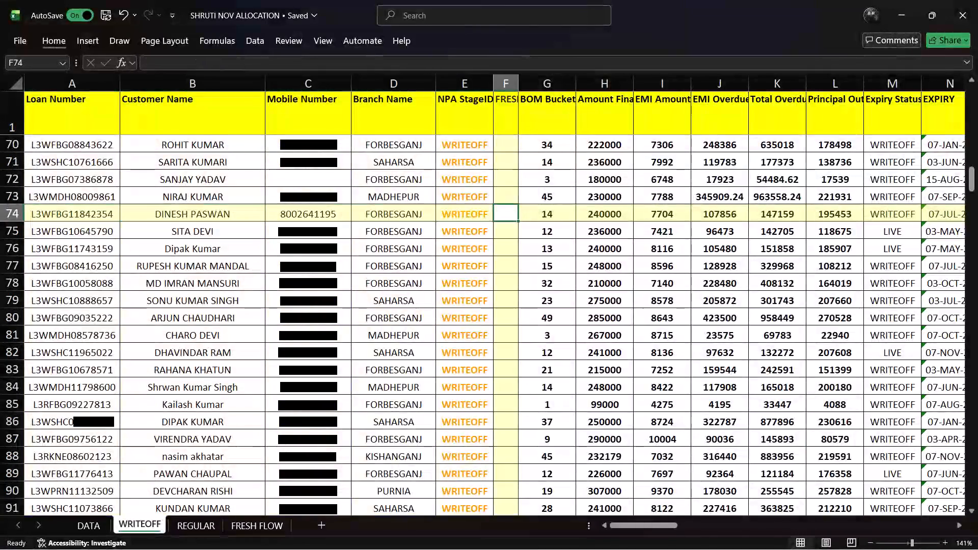
{"action": "key", "text": "Right"}
{"action": "key", "text": "Right"}
{"action": "key", "text": "Right"}
{"action": "key", "text": "Right"}
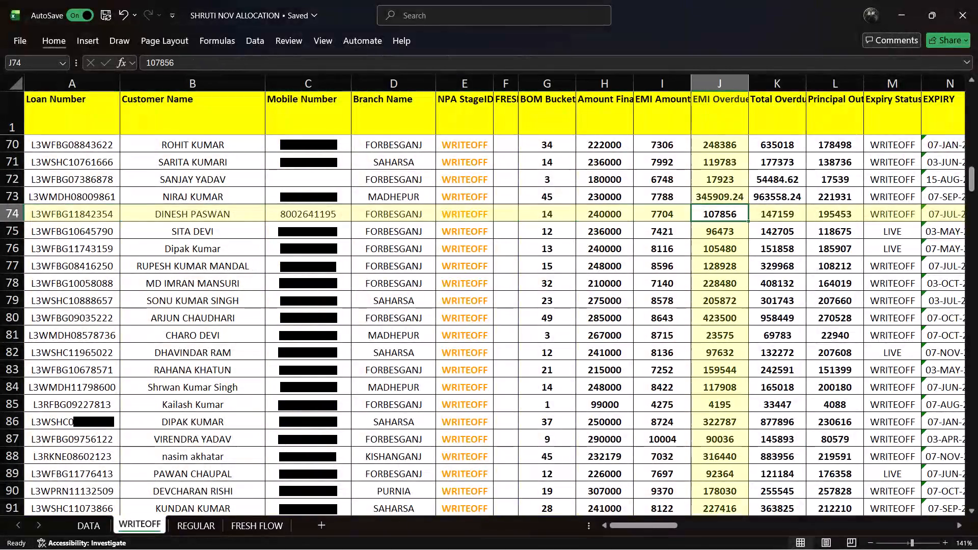
{"action": "key", "text": "Right"}
{"action": "key", "text": "Right"}
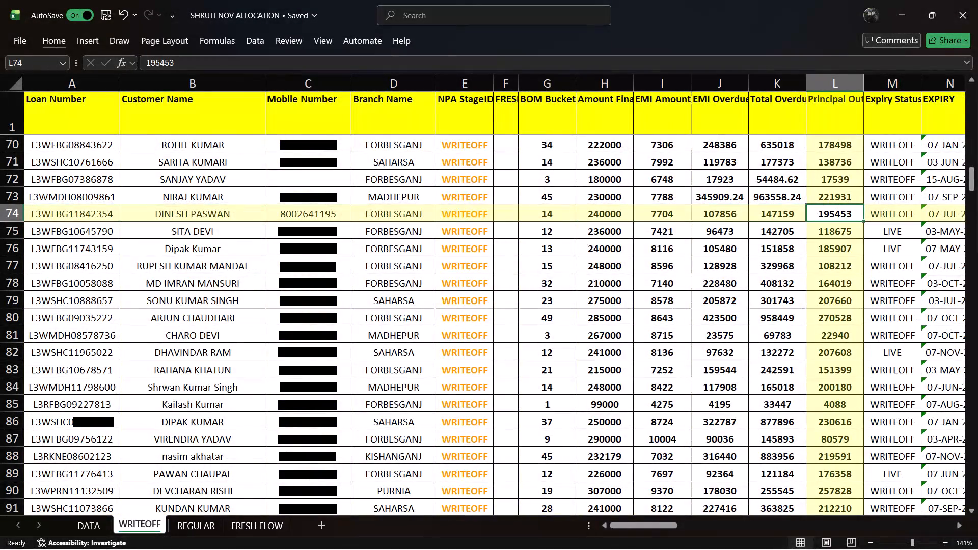
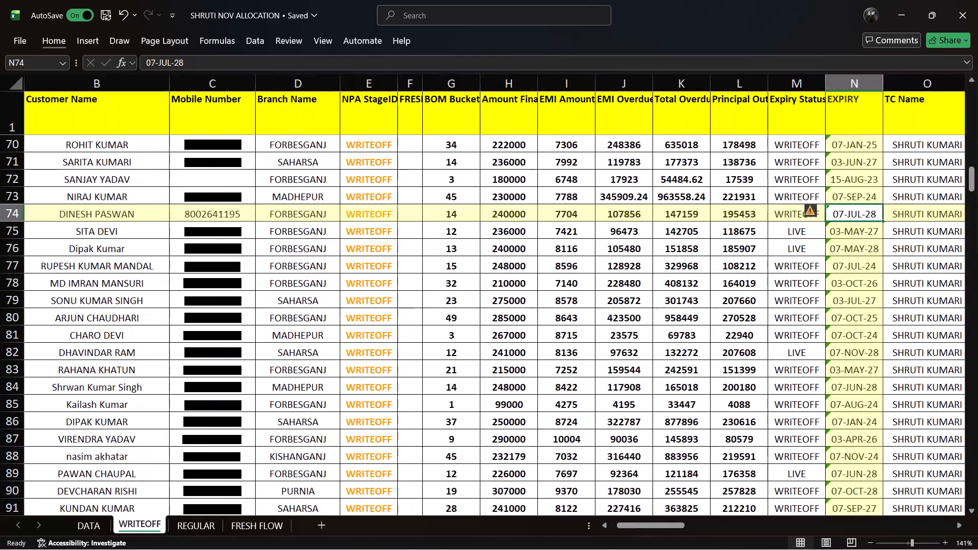
Go back along row 74 from the EXPIRY column to check the account's outstanding principal.
{"action": "key", "text": "Left"}
{"action": "key", "text": "Left"}
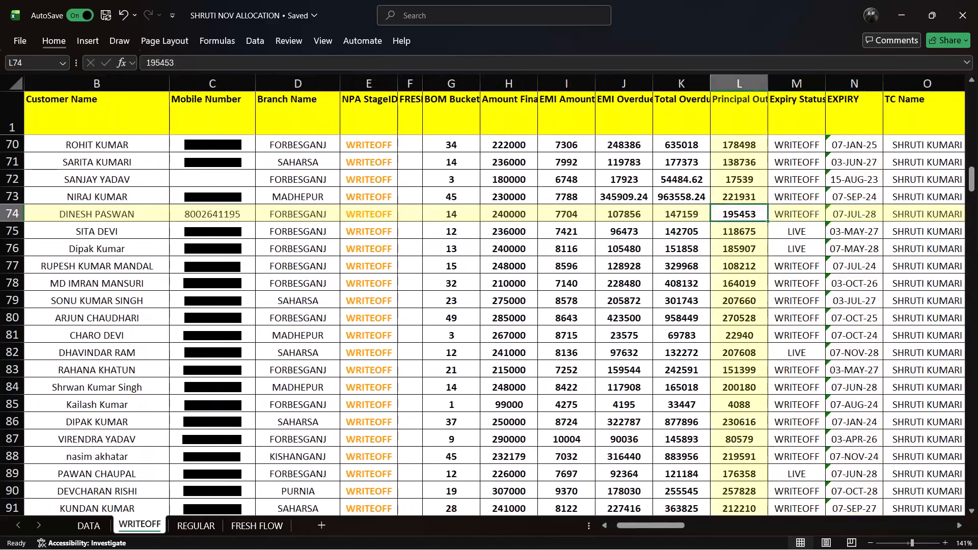
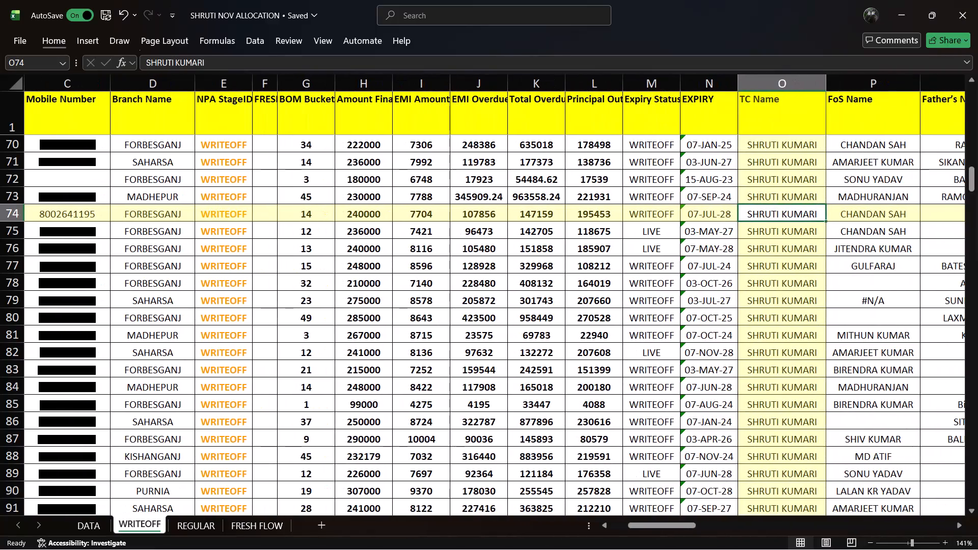
Enter CALLING as the Nature of Contact for the account in row 74.
{"action": "key", "text": "Right"}
{"action": "key", "text": "Right"}
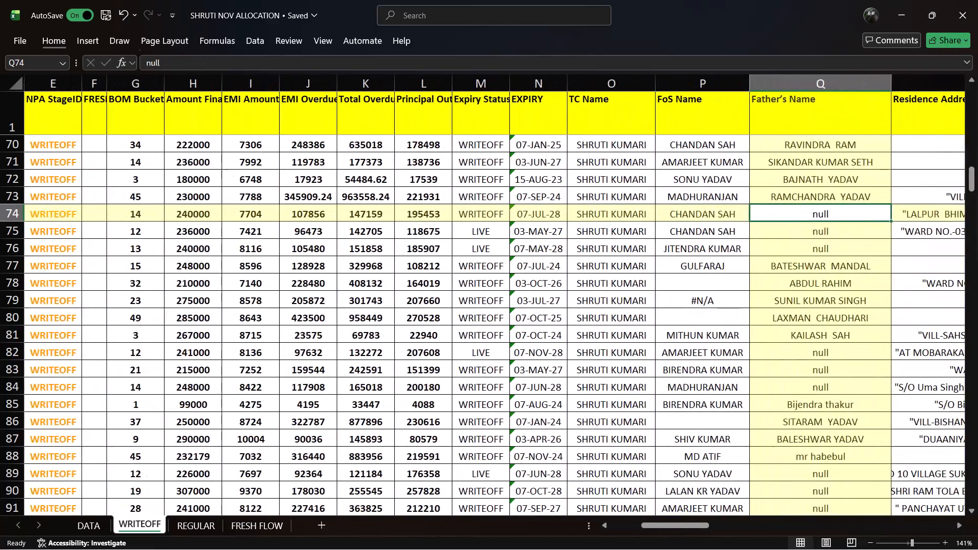
{"action": "key", "text": "Right"}
{"action": "key", "text": "Right"}
{"action": "key", "text": "Right"}
{"action": "key", "text": "Right"}
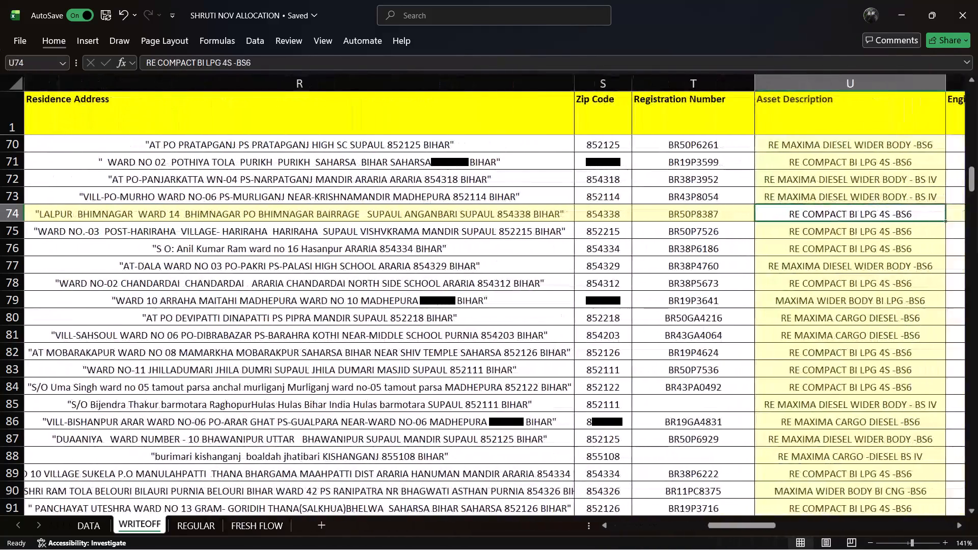
{"action": "key", "text": "Right"}
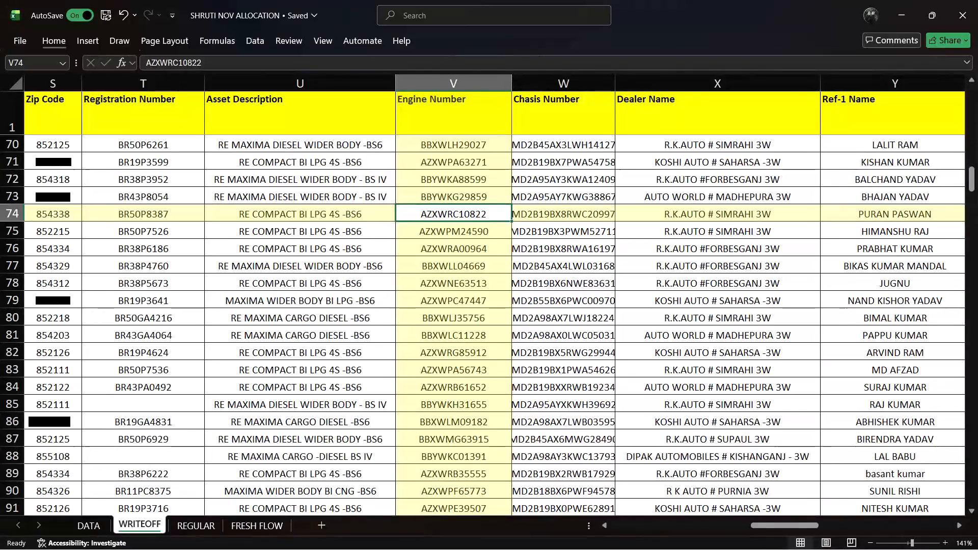
{"action": "key", "text": "Right"}
{"action": "key", "text": "Right"}
{"action": "key", "text": "Right"}
{"action": "key", "text": "Right"}
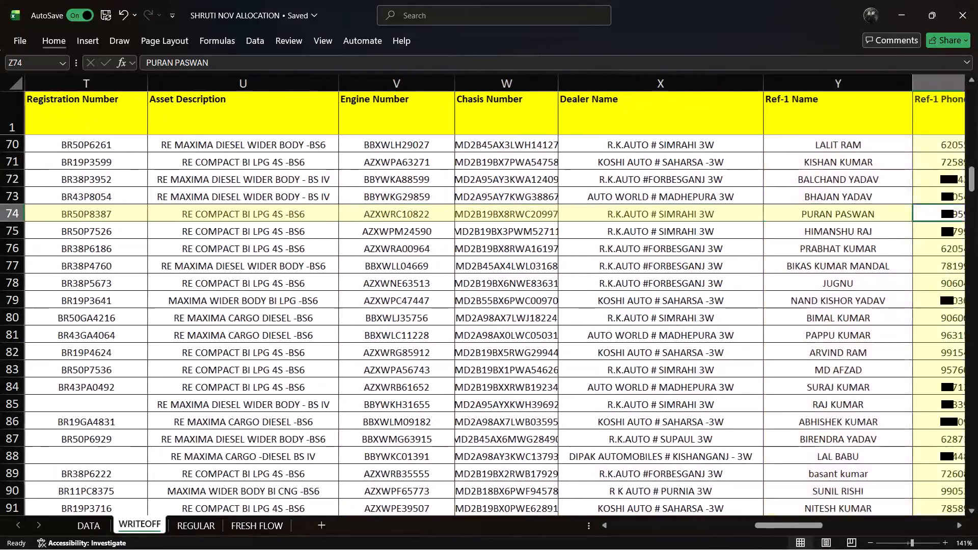
{"action": "key", "text": "Right"}
{"action": "key", "text": "Right"}
{"action": "key", "text": "Right"}
{"action": "key", "text": "Right"}
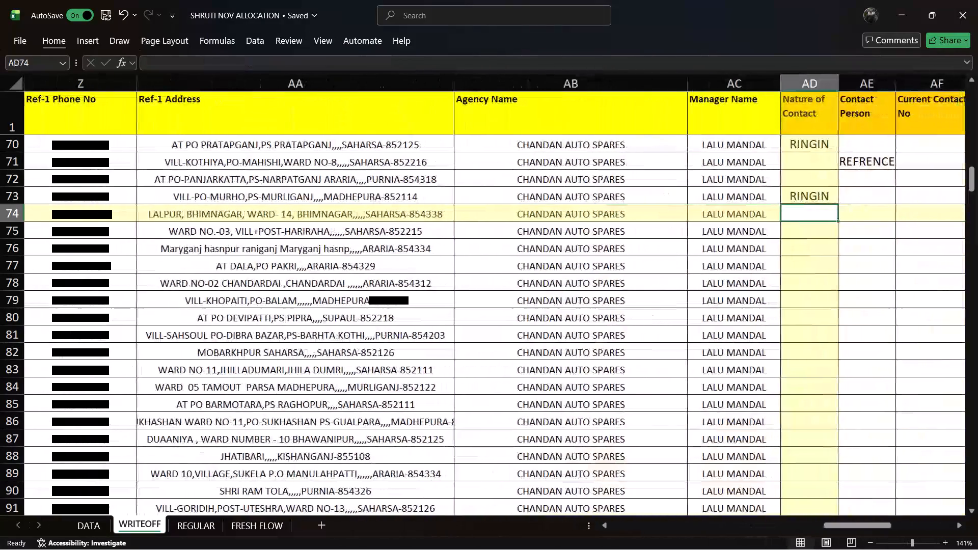
{"action": "type", "text": "CALLL"}
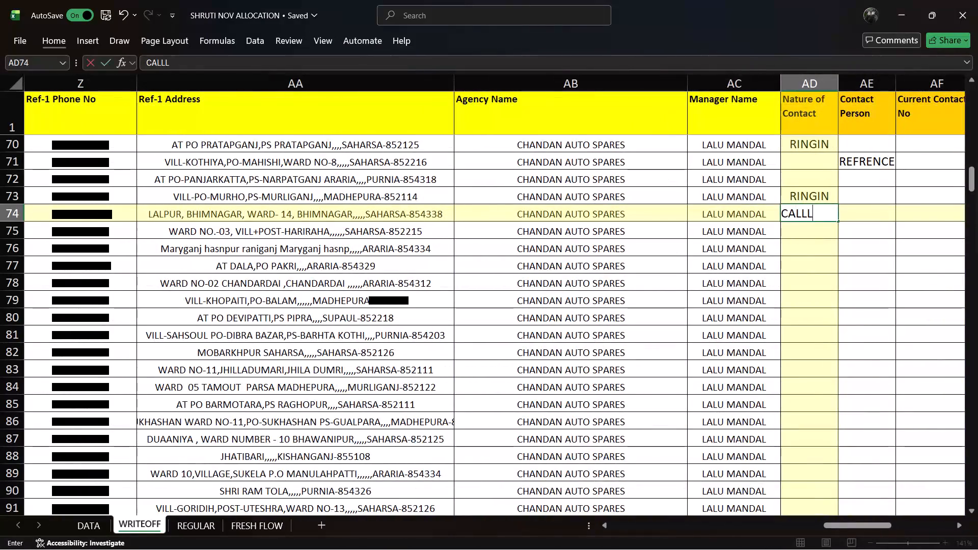
{"action": "key", "text": "BackSpace"}
{"action": "type", "text": "ING"}
{"action": "key", "text": "Right"}
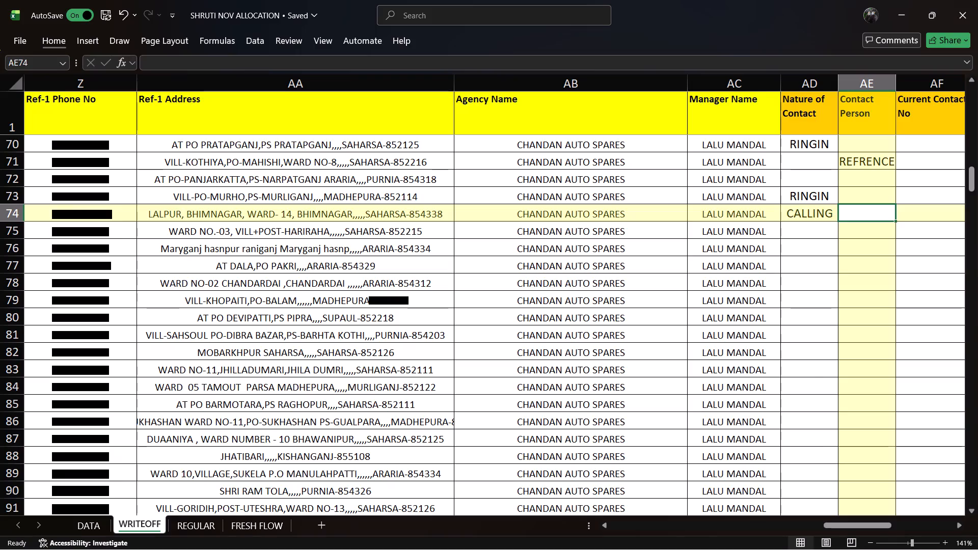
Enter FRD as the Contact Person for the account in row 74.
{"action": "key", "text": "f"}
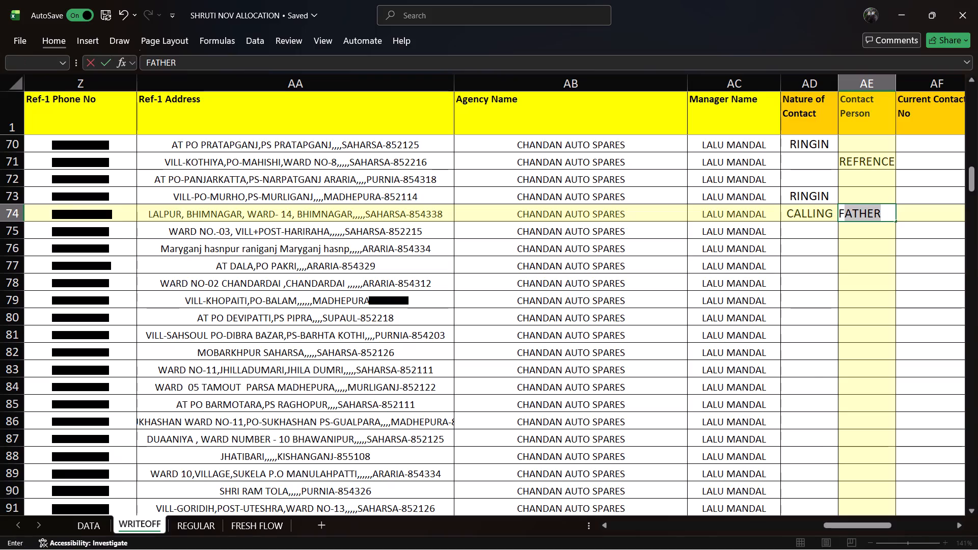
{"action": "key", "text": "BackSpace"}
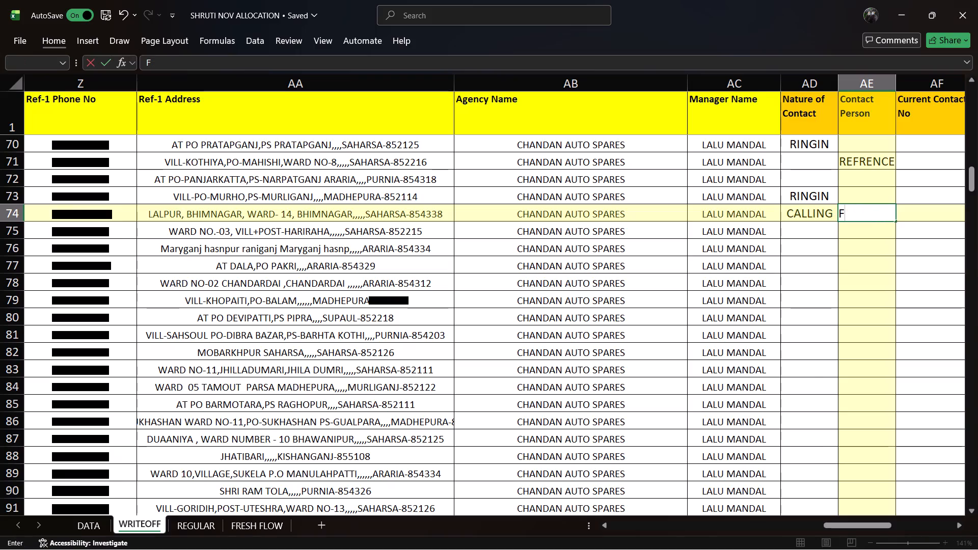
{"action": "type", "text": "RD"}
{"action": "key", "text": "Right"}
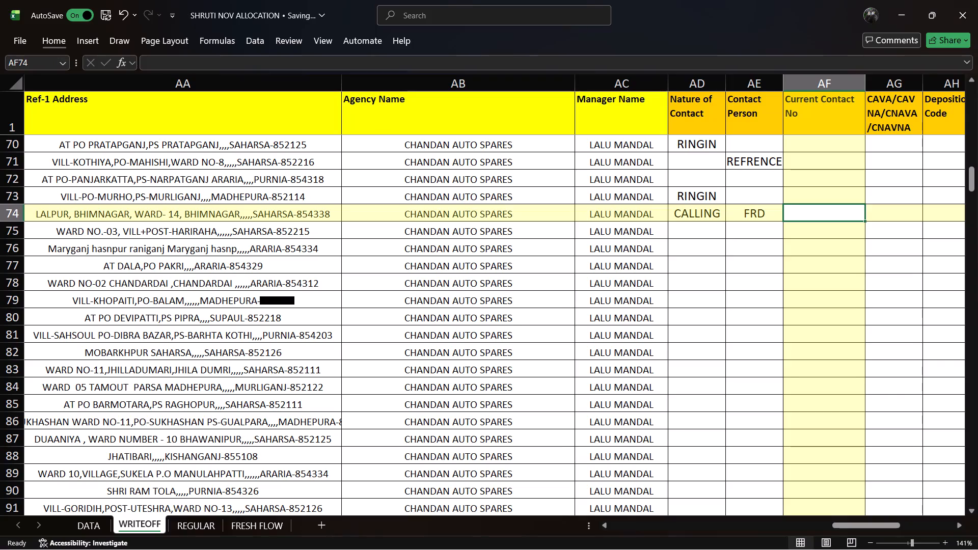
Go along row 74 to its feedback and calling date entries and save the workbook.
{"action": "key", "text": "Right"}
{"action": "key", "text": "Right"}
{"action": "key", "text": "Right"}
{"action": "key", "text": "Right"}
{"action": "key", "text": "Right"}
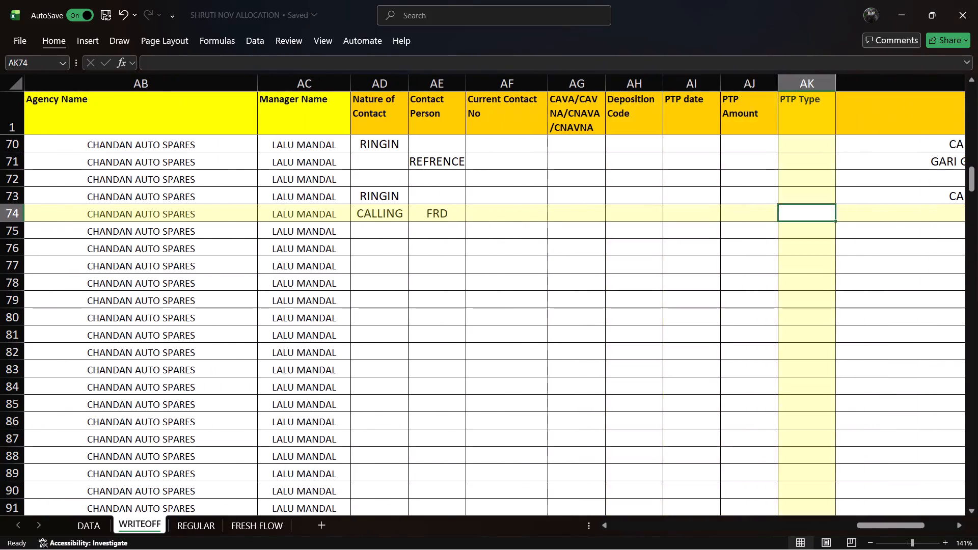
{"action": "key", "text": "Right"}
{"action": "key", "text": "Right"}
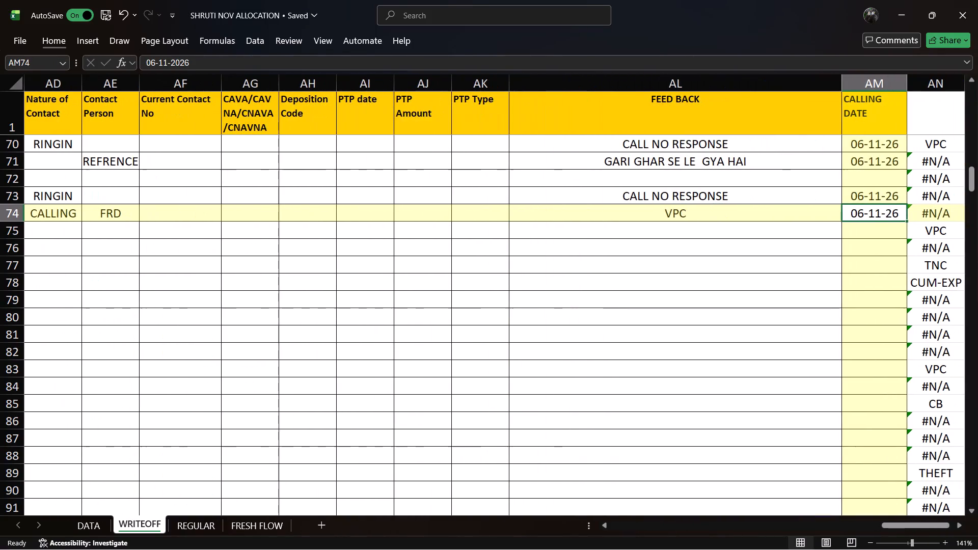
{"action": "key", "text": "ctrl+s"}
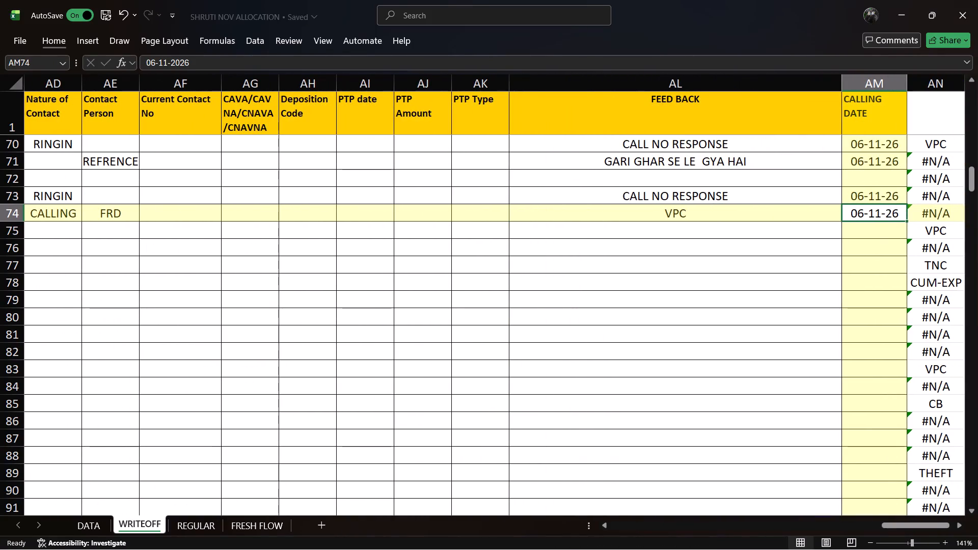
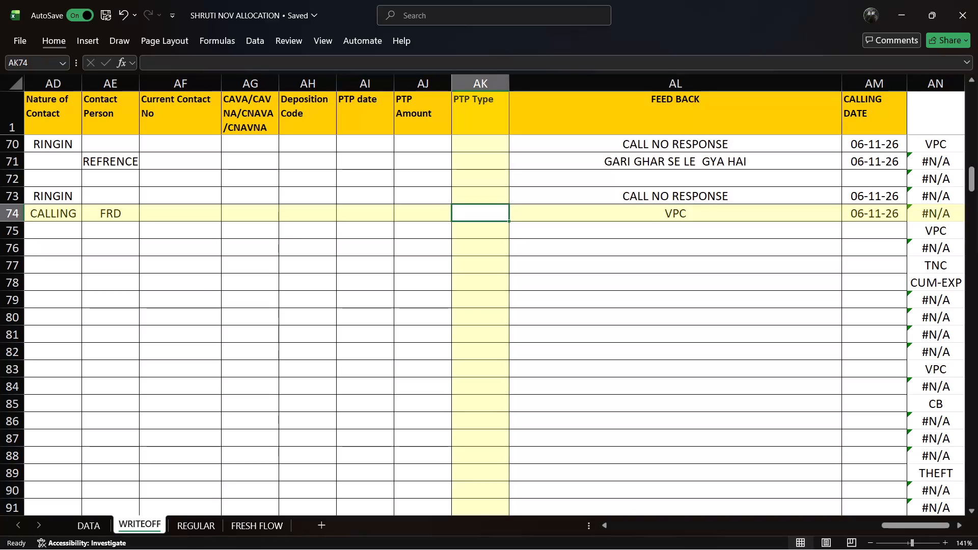
Copy the VPC feedback of the account in row 74 into its Deposition Code cell.
{"action": "key", "text": "Right"}
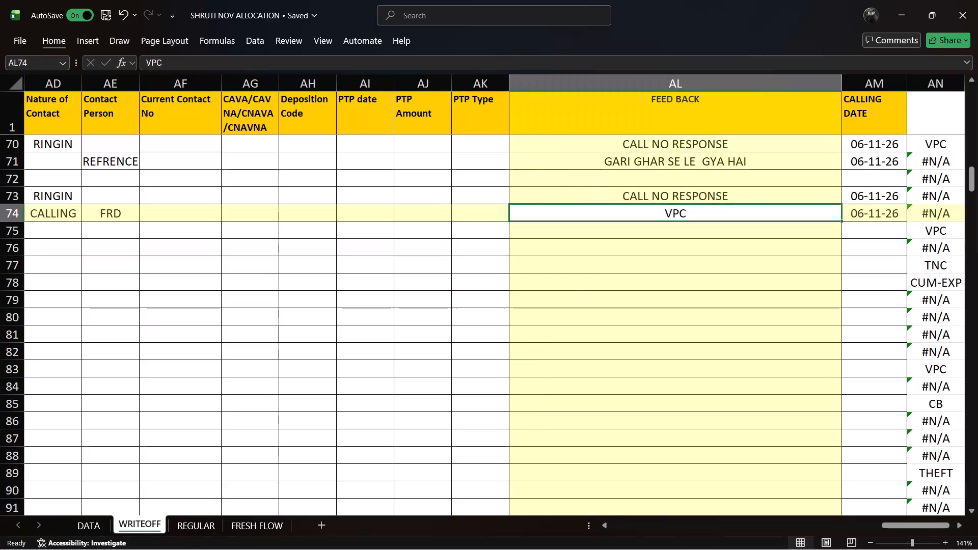
{"action": "left_click", "coordinate": [673, 214]}
{"action": "key", "text": "ctrl+c"}
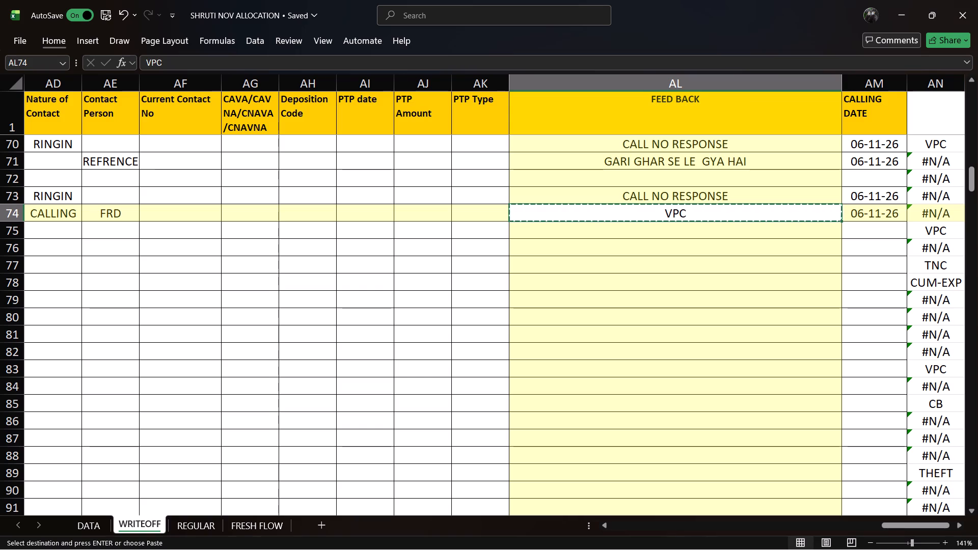
{"action": "left_click", "coordinate": [320, 216]}
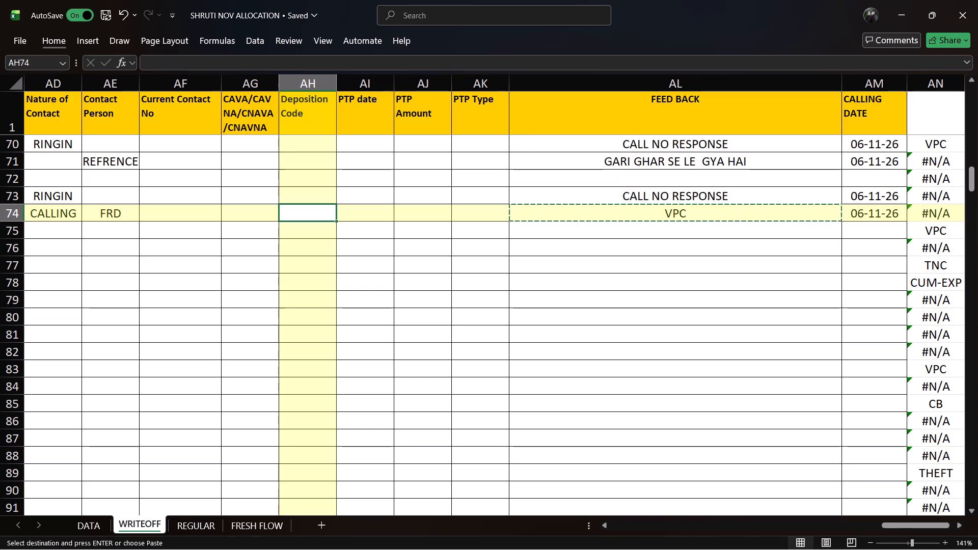
{"action": "key", "text": "ctrl+v"}
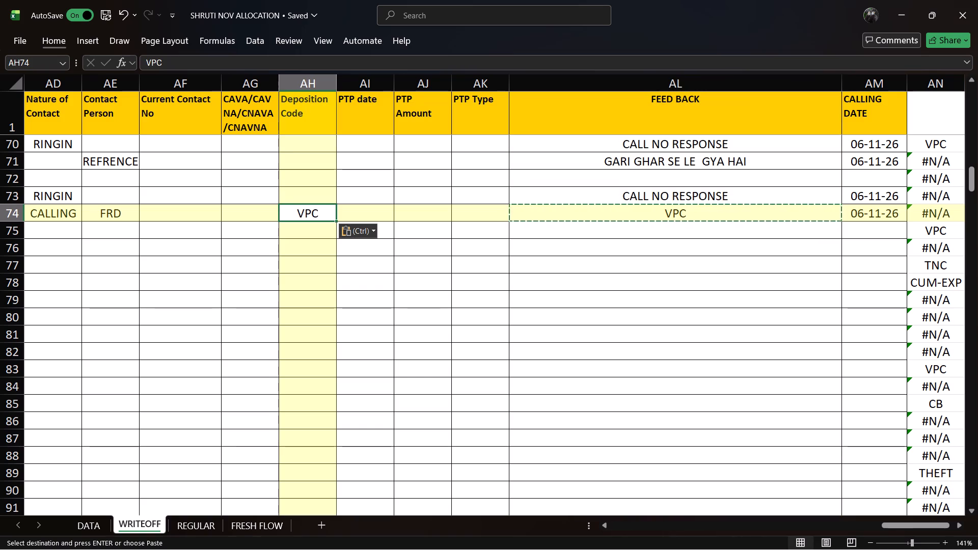
{"action": "key", "text": "BackSpace"}
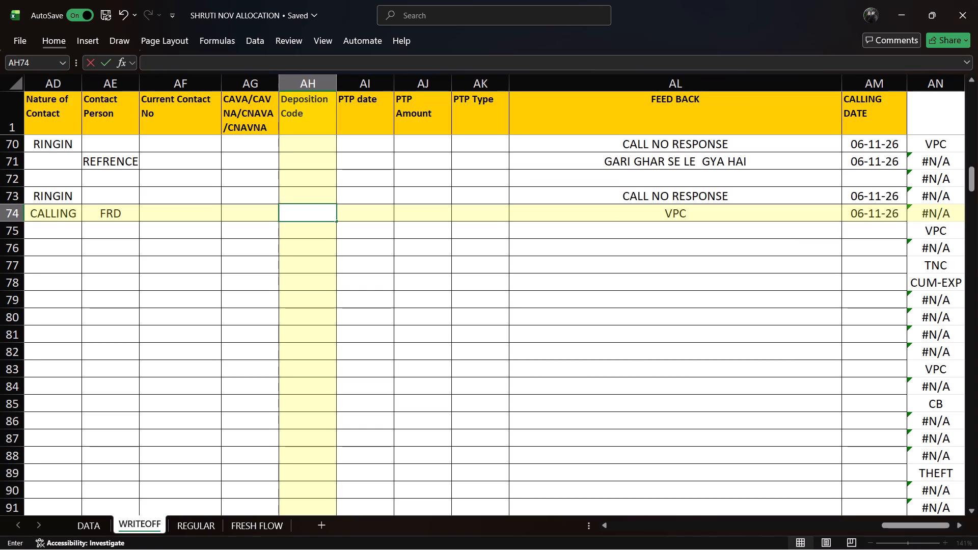
{"action": "key", "text": "ctrl+z"}
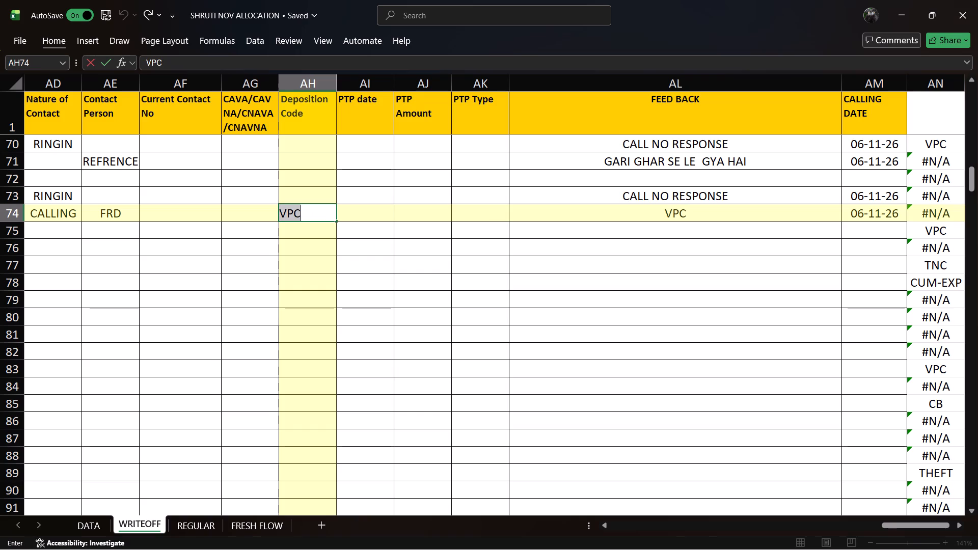
Replace the feedback of the account in row 74 with CALL BACK and save the workbook.
{"action": "left_click", "coordinate": [694, 218]}
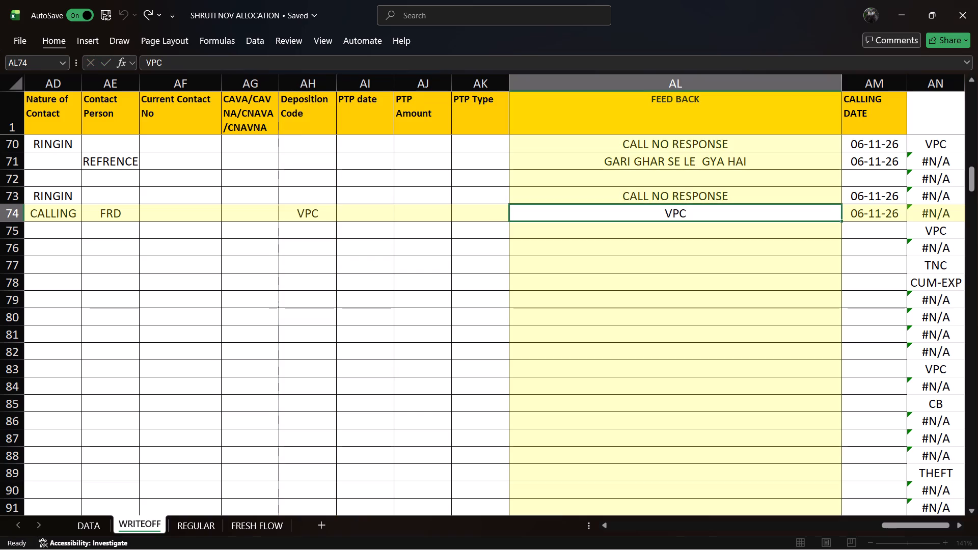
{"action": "key", "text": "BackSpace"}
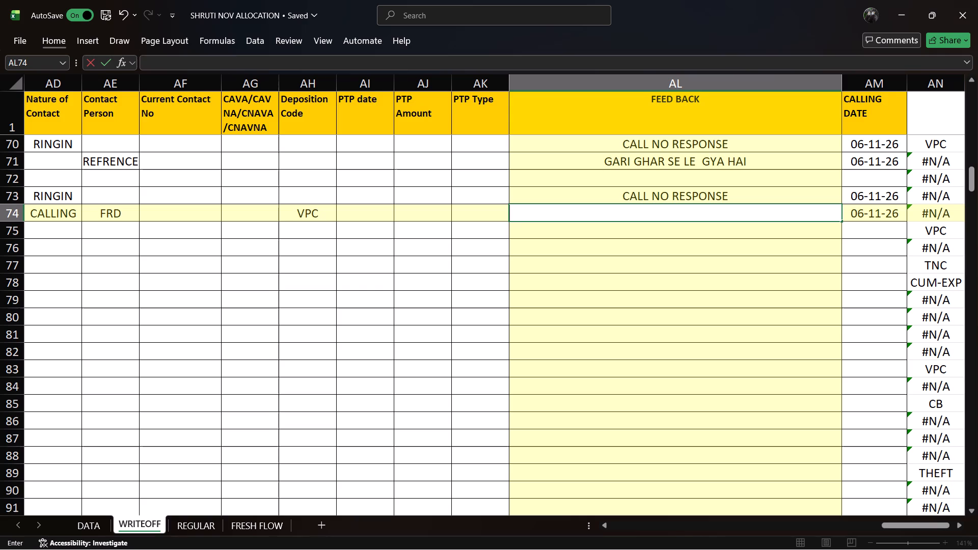
{"action": "key", "text": "Left"}
{"action": "key", "text": "Right"}
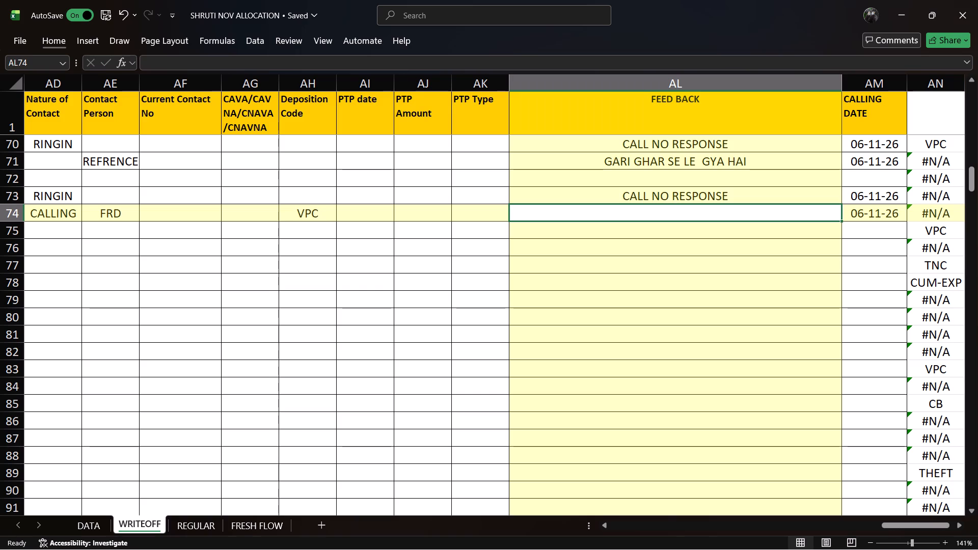
{"action": "type", "text": "CALL BCK"}
{"action": "key", "text": "space"}
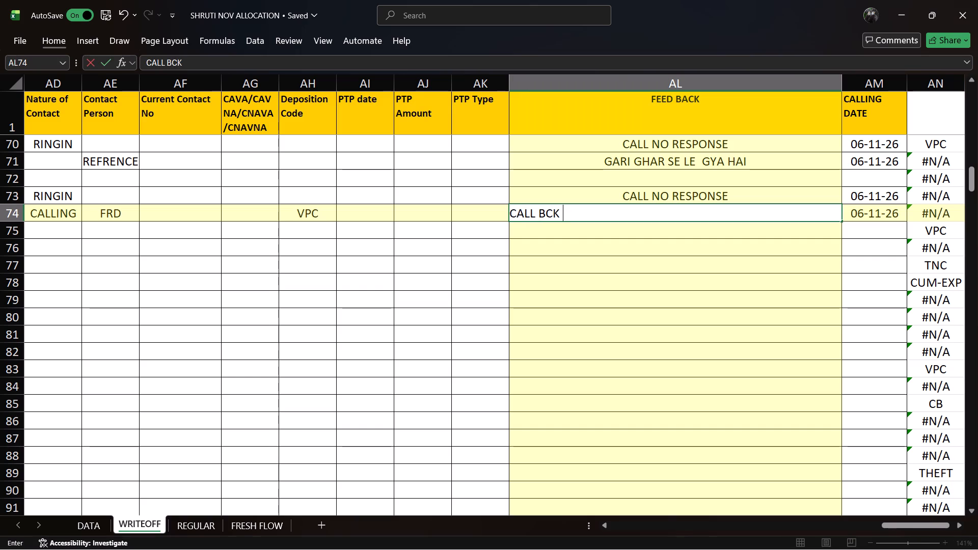
{"action": "key", "text": "BackSpace"}
{"action": "key", "text": "BackSpace"}
{"action": "key", "text": "BackSpace"}
{"action": "type", "text": "ACK"}
{"action": "key", "text": "Right"}
{"action": "key", "text": "ctrl+s"}
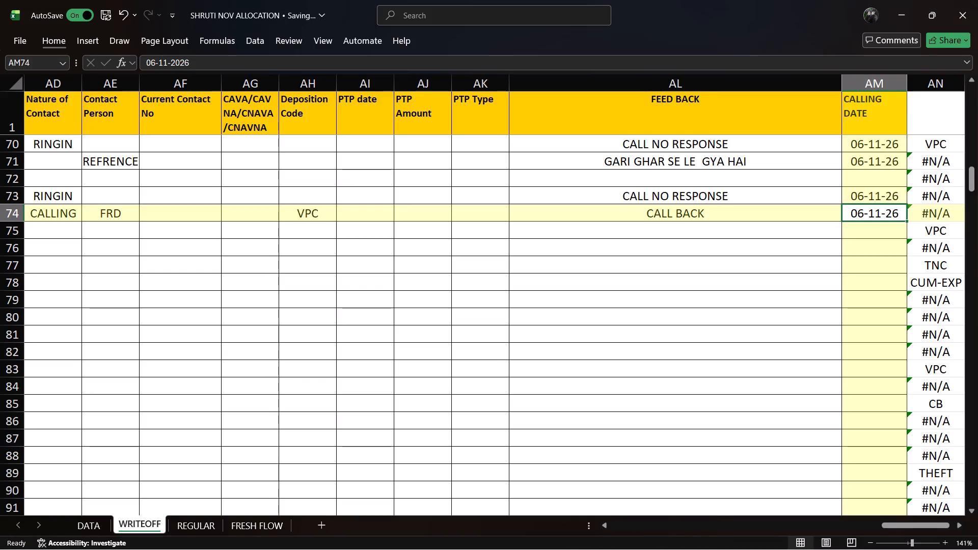
Go back to the start of row 74, save the workbook, and move on to the mobile number of the account in row 75.
{"action": "key", "text": "Left"}
{"action": "key", "text": "Left"}
{"action": "key", "text": "Left"}
{"action": "key", "text": "Left"}
{"action": "key", "text": "Left"}
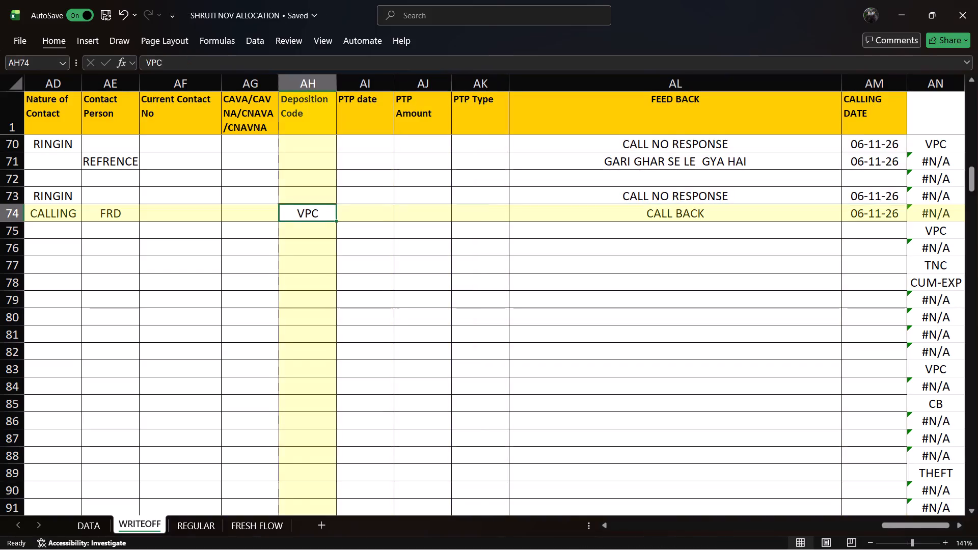
{"action": "key", "text": "Left"}
{"action": "key", "text": "Left"}
{"action": "key", "text": "Left"}
{"action": "key", "text": "Left"}
{"action": "key", "text": "Left"}
{"action": "key", "text": "Left"}
{"action": "key", "text": "Left"}
{"action": "key", "text": "Left"}
{"action": "key", "text": "Left"}
{"action": "key", "text": "Left"}
{"action": "key", "text": "Left"}
{"action": "key", "text": "Left"}
{"action": "key", "text": "Left"}
{"action": "key", "text": "Left"}
{"action": "key", "text": "Left"}
{"action": "key", "text": "Left"}
{"action": "key", "text": "Left"}
{"action": "key", "text": "Left"}
{"action": "key", "text": "Left"}
{"action": "key", "text": "Left"}
{"action": "key", "text": "Left"}
{"action": "key", "text": "Left"}
{"action": "key", "text": "Left"}
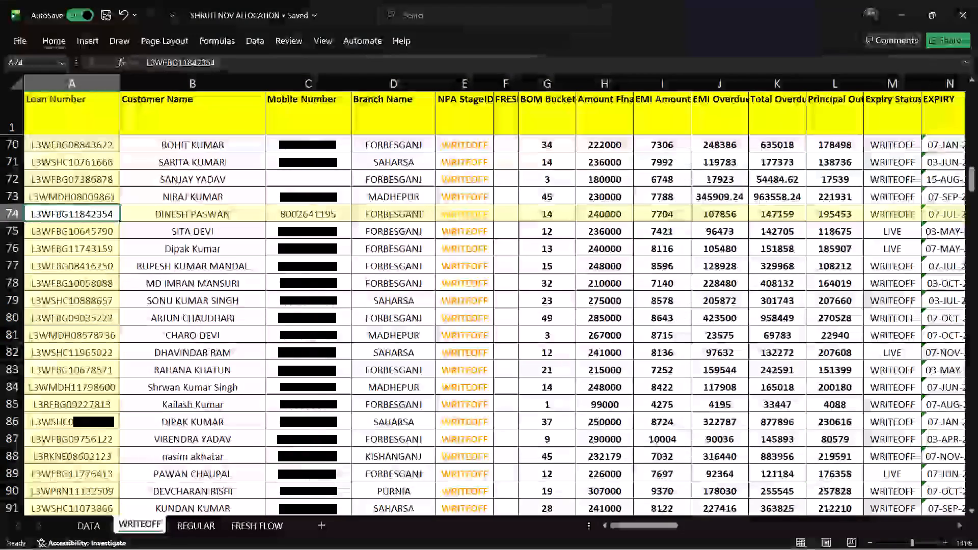
{"action": "key", "text": "ctrl+s"}
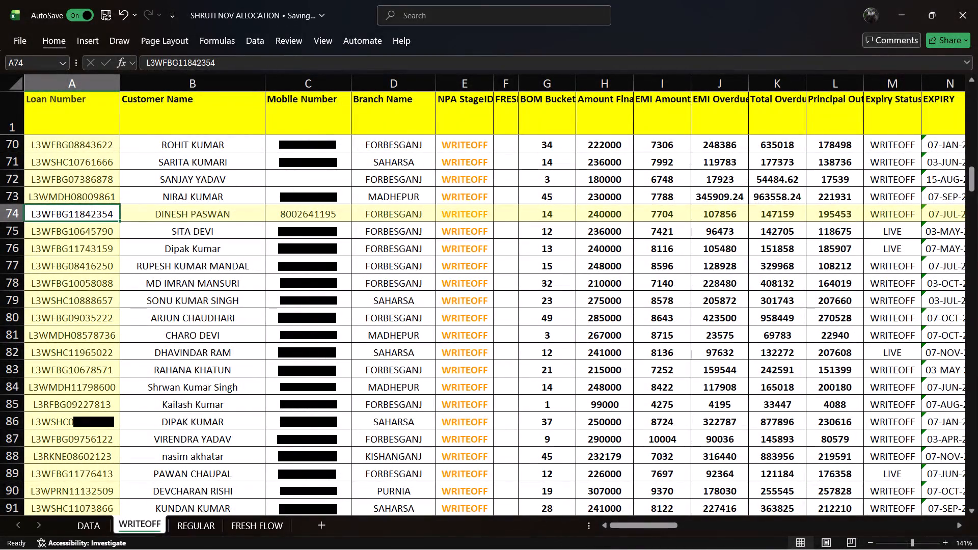
{"action": "left_click", "coordinate": [234, 232]}
{"action": "key", "text": "ctrl+s"}
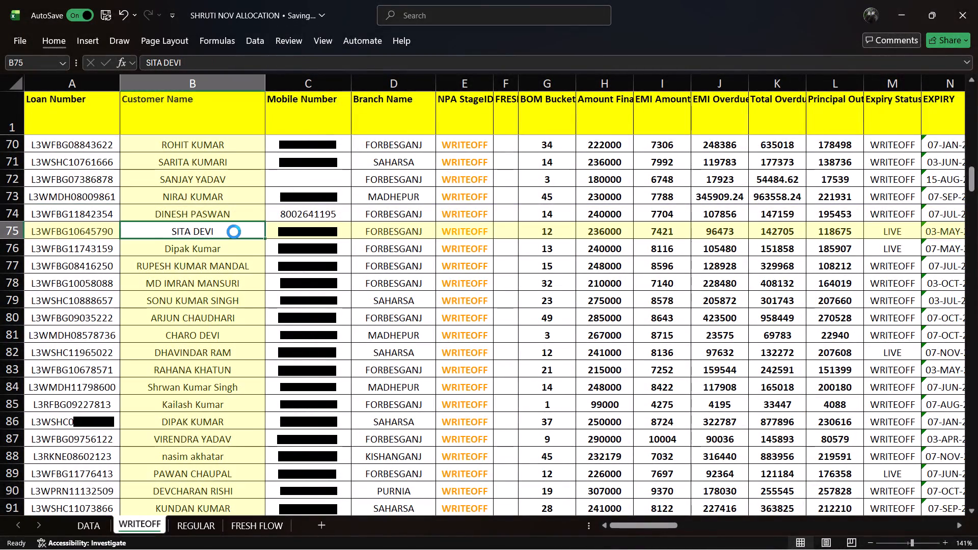
{"action": "key", "text": "Right"}
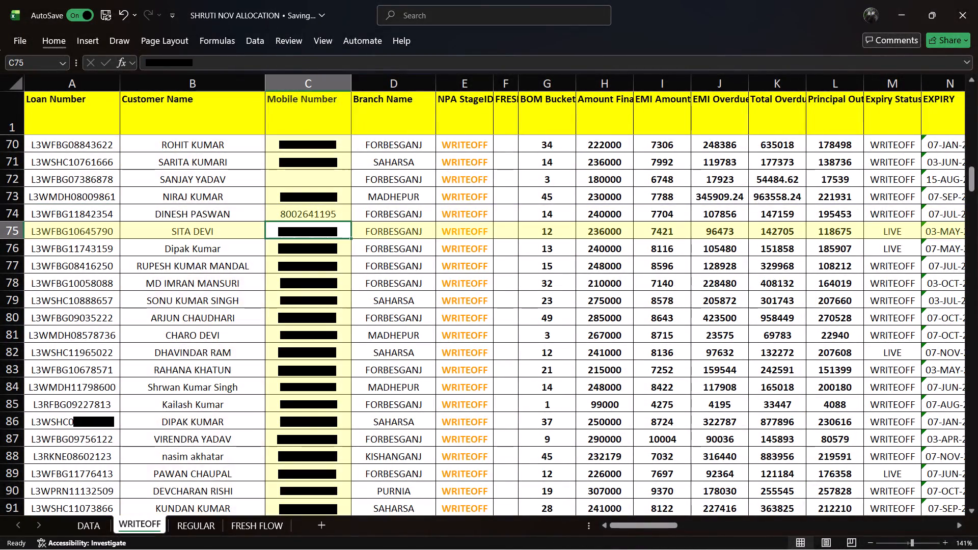
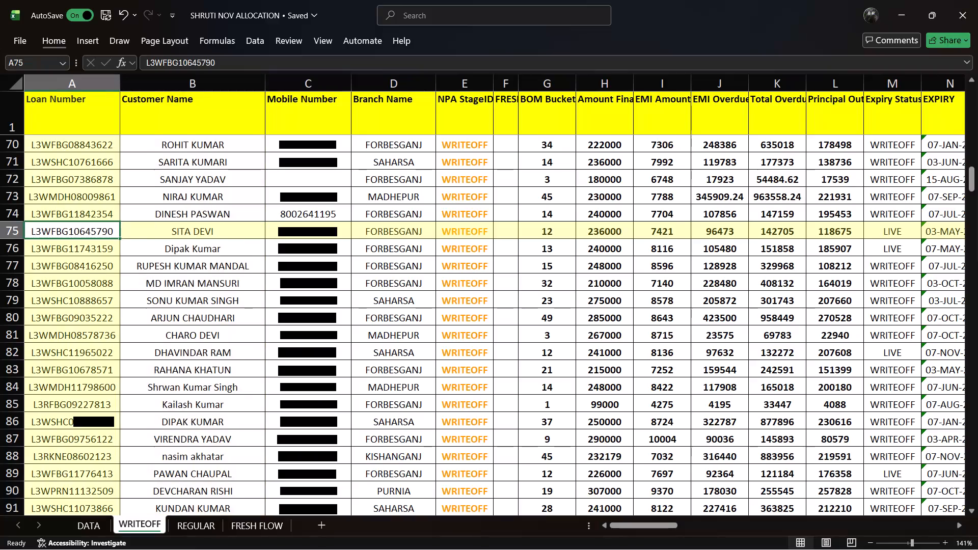
Review the loan details of the account in row 75, from the branch name through the overdue amounts to the expiry date.
{"action": "key", "text": "Right"}
{"action": "key", "text": "Right"}
{"action": "key", "text": "Right"}
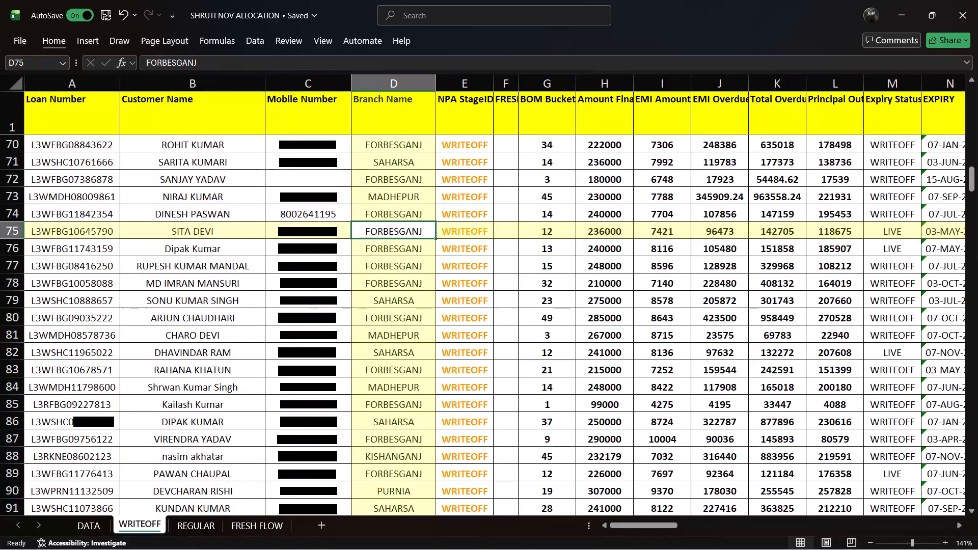
{"action": "key", "text": "Right"}
{"action": "key", "text": "Right"}
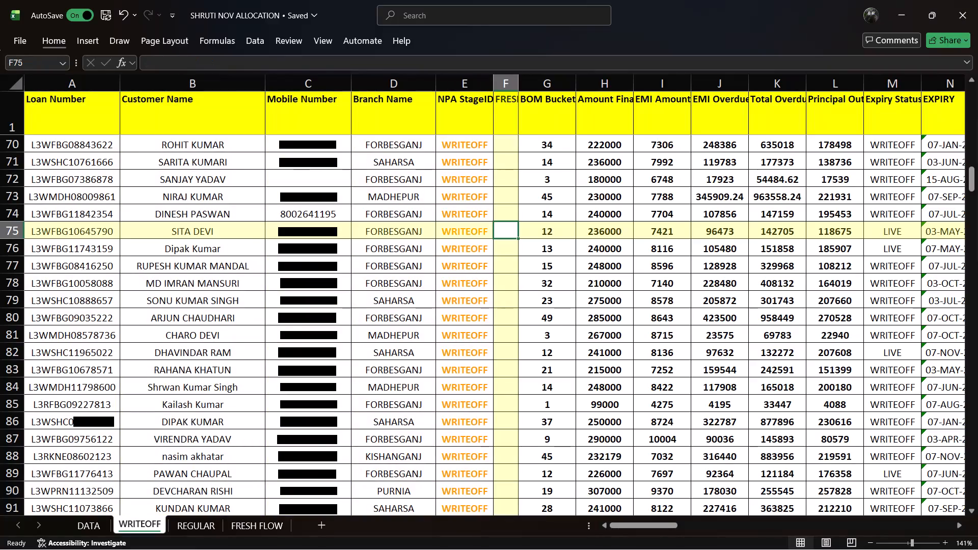
{"action": "key", "text": "Right"}
{"action": "key", "text": "Right"}
{"action": "key", "text": "Right"}
{"action": "key", "text": "Right"}
{"action": "key", "text": "Right"}
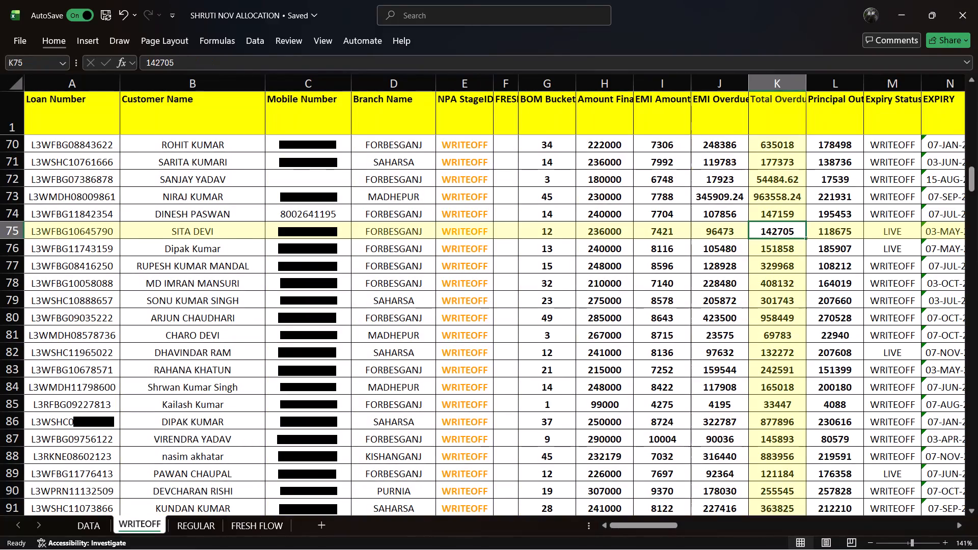
{"action": "key", "text": "Right"}
{"action": "key", "text": "Right"}
{"action": "key", "text": "Right"}
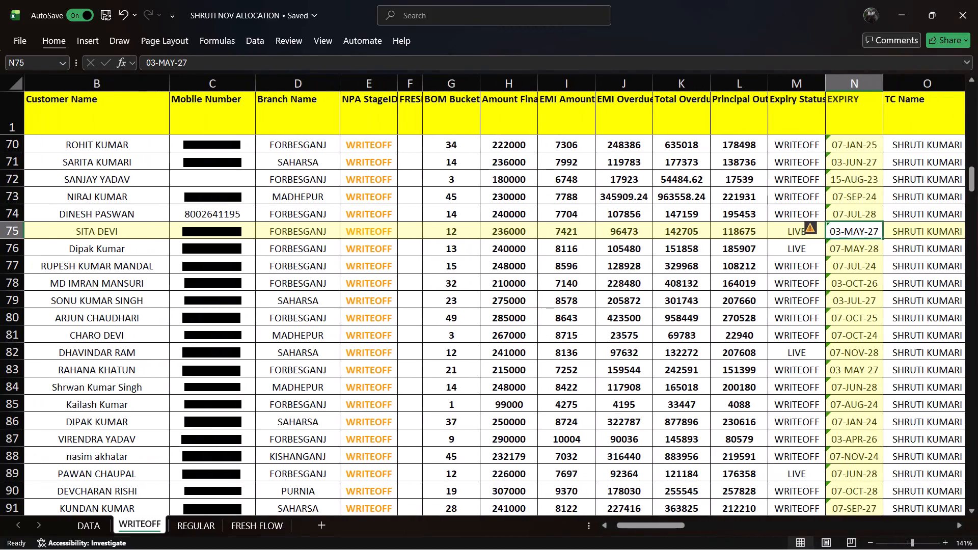
Return to the start of row 75 and check the account's loan number, customer name and mobile number.
{"action": "key", "text": "Left"}
{"action": "key", "text": "Left"}
{"action": "key", "text": "Left"}
{"action": "key", "text": "Left"}
{"action": "key", "text": "Left"}
{"action": "key", "text": "Left"}
{"action": "key", "text": "Left"}
{"action": "key", "text": "Left"}
{"action": "key", "text": "Left"}
{"action": "key", "text": "Left"}
{"action": "key", "text": "Left"}
{"action": "key", "text": "Left"}
{"action": "key", "text": "Left"}
{"action": "key", "text": "Left"}
{"action": "key", "text": "Left"}
{"action": "key", "text": "Left"}
{"action": "key", "text": "Left"}
{"action": "key", "text": "Left"}
{"action": "key", "text": "Left"}
{"action": "key", "text": "Left"}
{"action": "key", "text": "Left"}
{"action": "key", "text": "Left"}
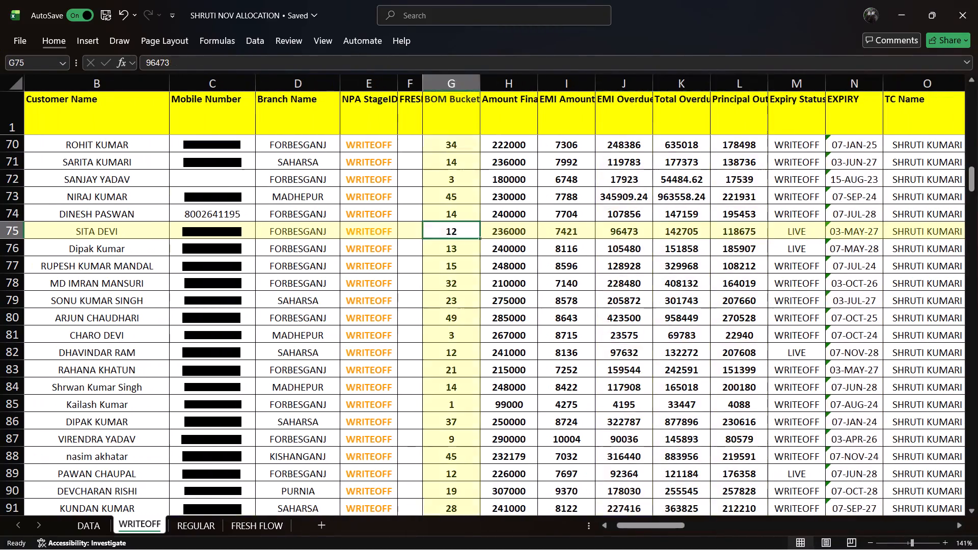
{"action": "key", "text": "Right"}
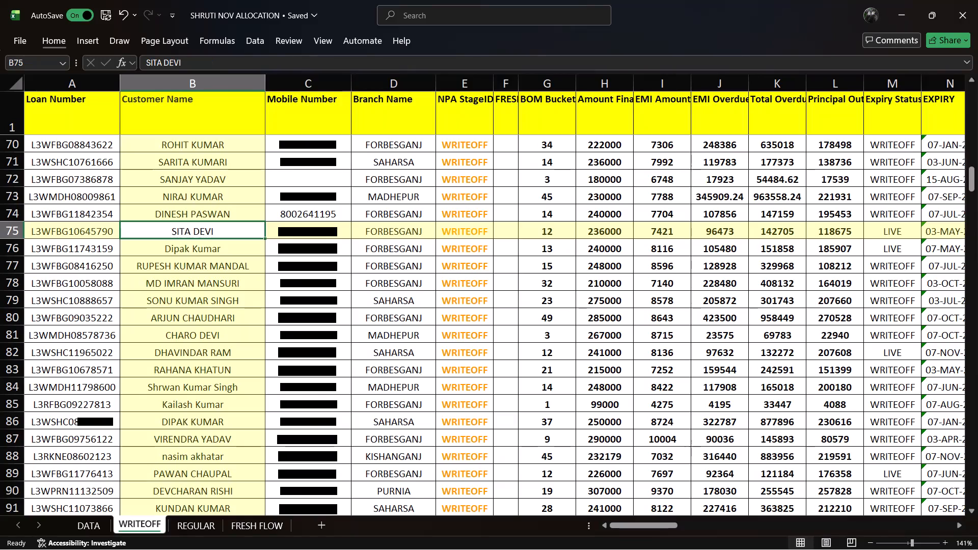
{"action": "key", "text": "Right"}
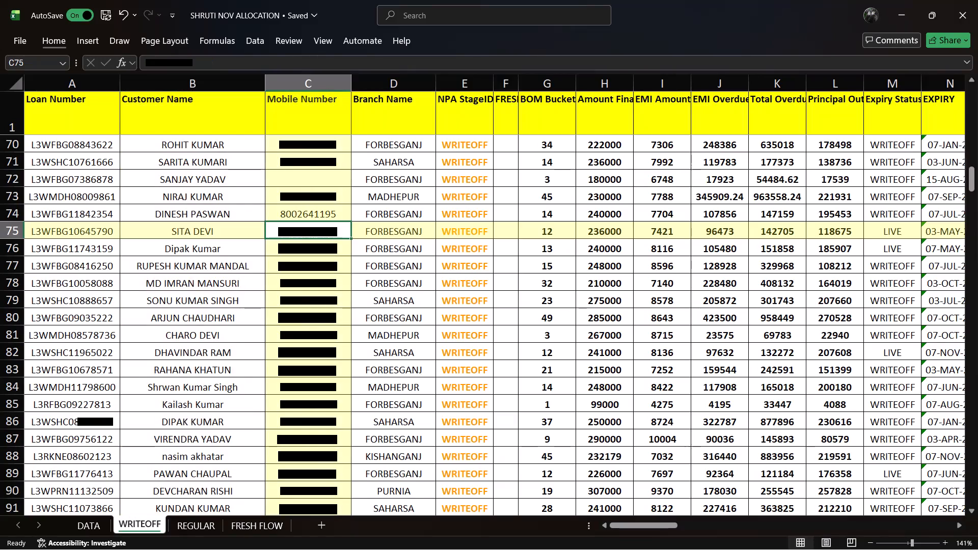
{"action": "key", "text": "Left"}
{"action": "key", "text": "Right"}
{"action": "key", "text": "Left"}
{"action": "key", "text": "Left"}
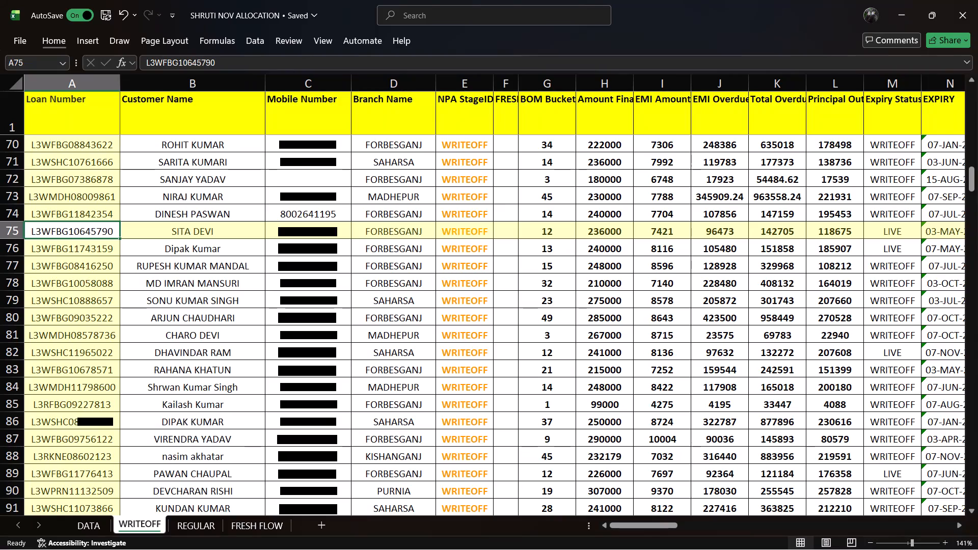
Open the Customer Name cell of the account in row 75 for editing.
{"action": "key", "text": "Right"}
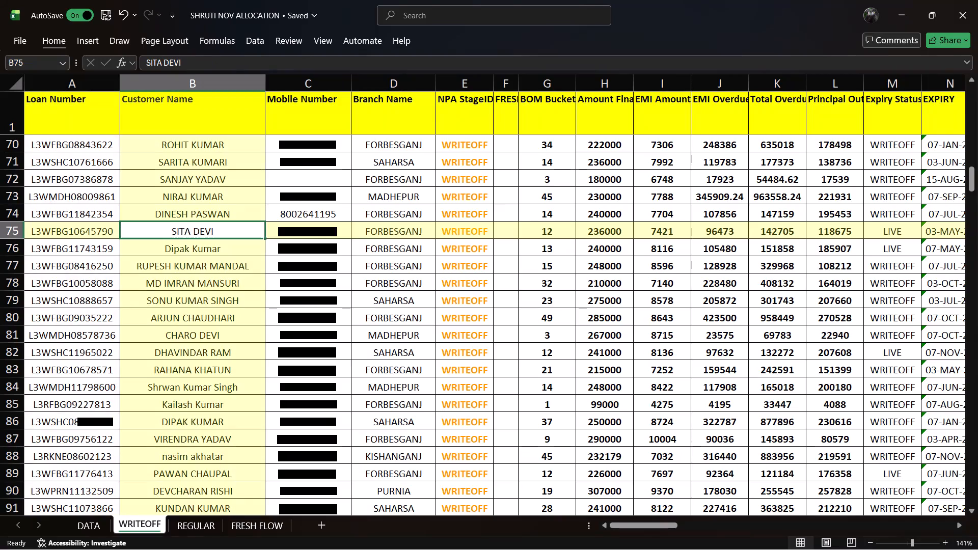
{"action": "double_click", "coordinate": [234, 232]}
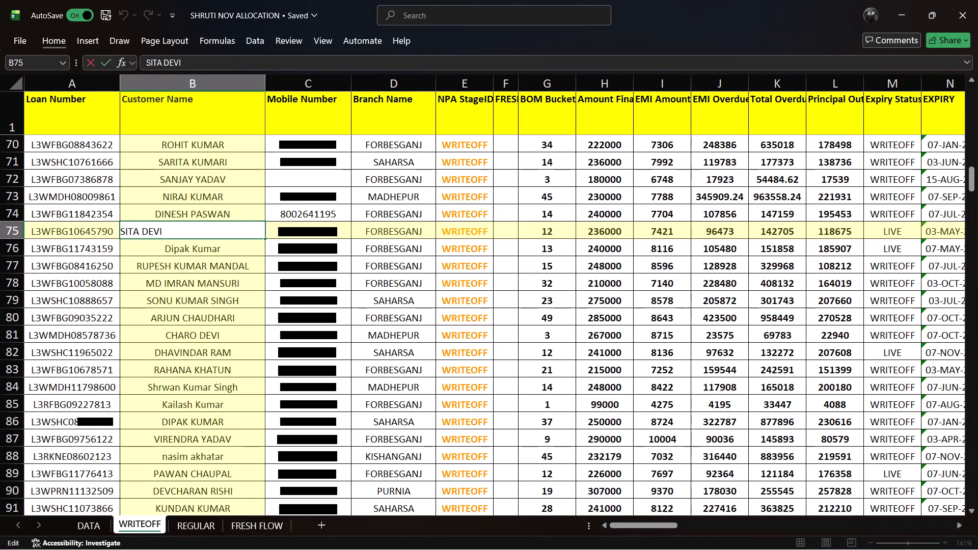
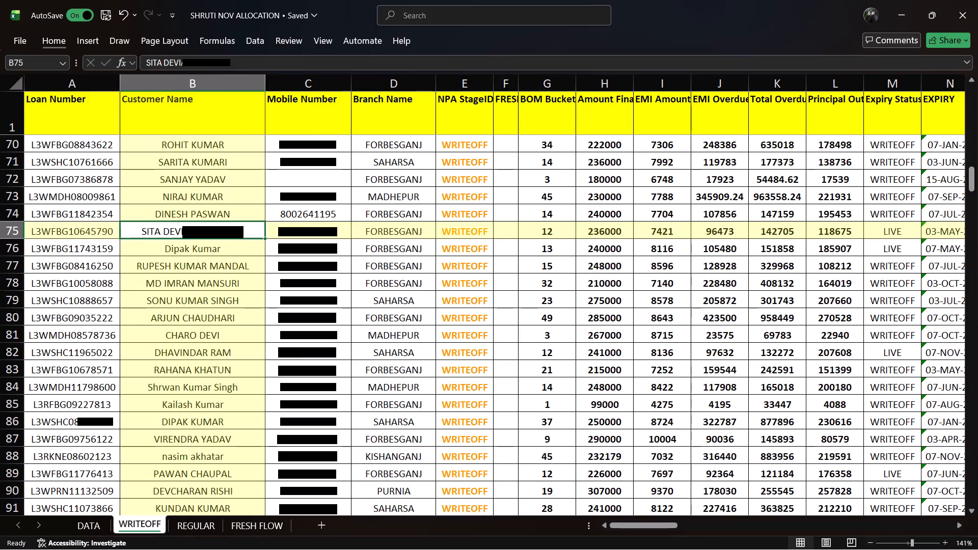
Check the row 75 account from its mobile number to the BOM bucket, and return to the customer name.
{"action": "key", "text": "Right"}
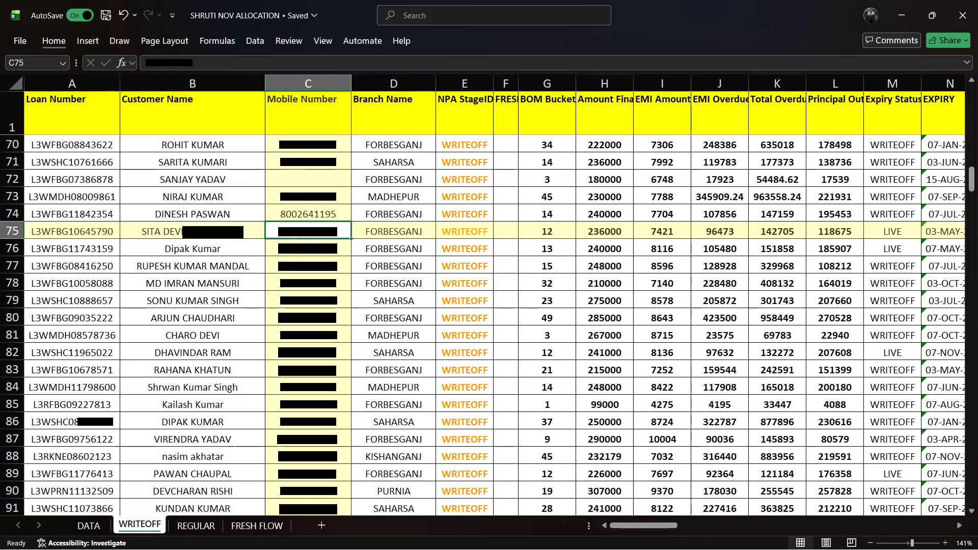
{"action": "key", "text": "Right"}
{"action": "key", "text": "Right"}
{"action": "key", "text": "Right"}
{"action": "key", "text": "Right"}
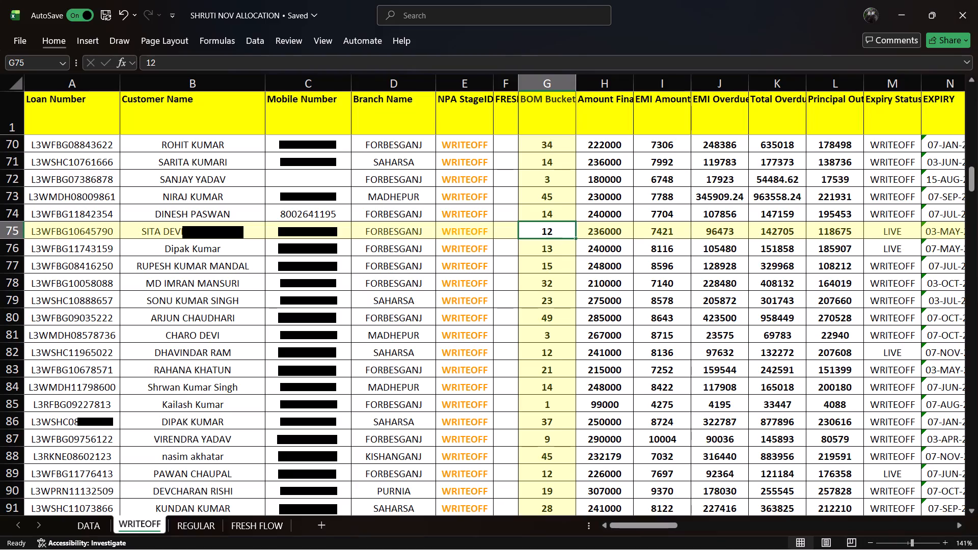
{"action": "left_click", "coordinate": [251, 232]}
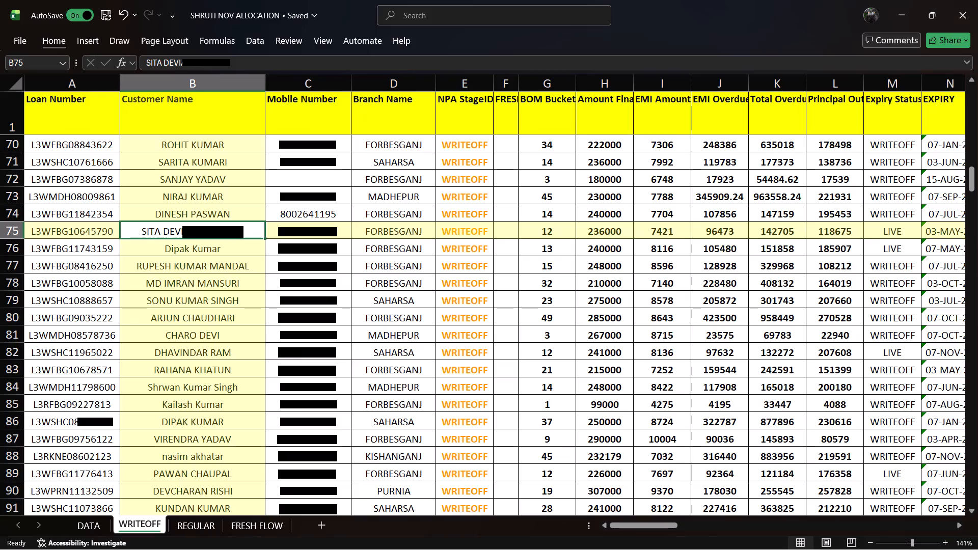
Enter VPC as the Deposition Code for the account in row 75 and save the workbook.
{"action": "key", "text": "Right"}
{"action": "key", "text": "Right"}
{"action": "key", "text": "Right"}
{"action": "key", "text": "Right"}
{"action": "key", "text": "Right"}
{"action": "key", "text": "Right"}
{"action": "key", "text": "Right"}
{"action": "key", "text": "Right"}
{"action": "key", "text": "Right"}
{"action": "key", "text": "Right"}
{"action": "key", "text": "Right"}
{"action": "key", "text": "Right"}
{"action": "key", "text": "Right"}
{"action": "key", "text": "Right"}
{"action": "key", "text": "Right"}
{"action": "key", "text": "Right"}
{"action": "key", "text": "Right"}
{"action": "key", "text": "Right"}
{"action": "key", "text": "Right"}
{"action": "key", "text": "Right"}
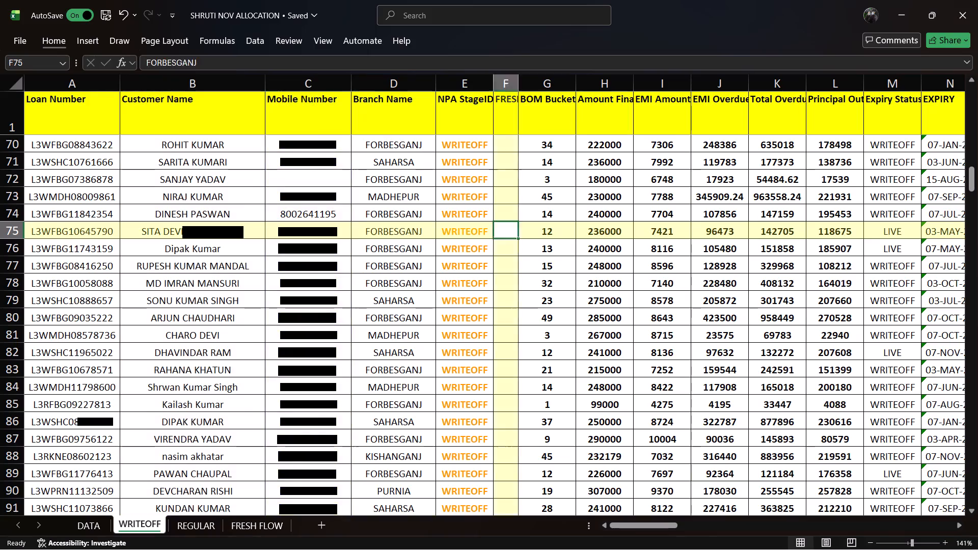
{"action": "key", "text": "Right"}
{"action": "key", "text": "Right"}
{"action": "key", "text": "Right"}
{"action": "key", "text": "Right"}
{"action": "key", "text": "Right"}
{"action": "key", "text": "Right"}
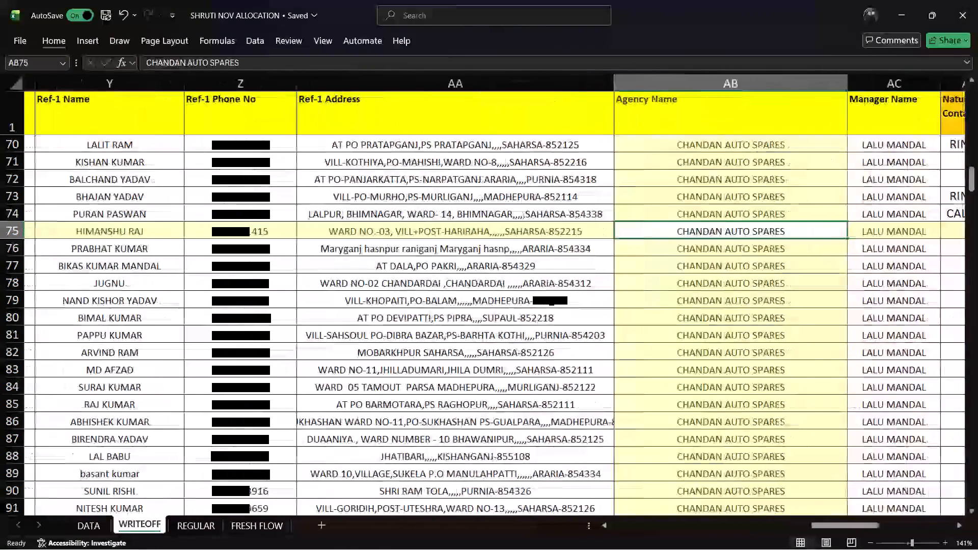
{"action": "key", "text": "Right"}
{"action": "key", "text": "Right"}
{"action": "key", "text": "Right"}
{"action": "key", "text": "Right"}
{"action": "key", "text": "Right"}
{"action": "key", "text": "Right"}
{"action": "key", "text": "Right"}
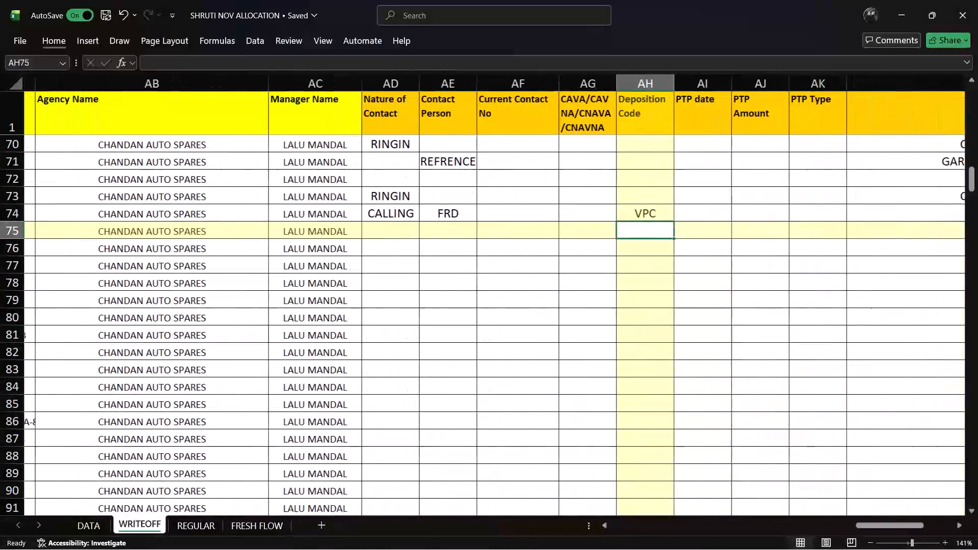
{"action": "key", "text": "Right"}
{"action": "key", "text": "Right"}
{"action": "key", "text": "Right"}
{"action": "key", "text": "Right"}
{"action": "key", "text": "Right"}
{"action": "key", "text": "Right"}
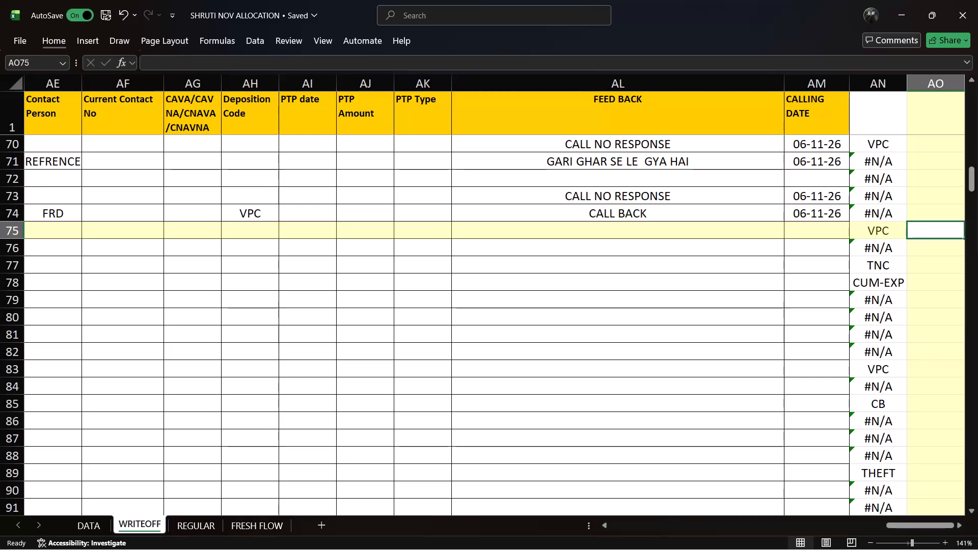
{"action": "left_click", "coordinate": [255, 233]}
{"action": "type", "text": "VPC"}
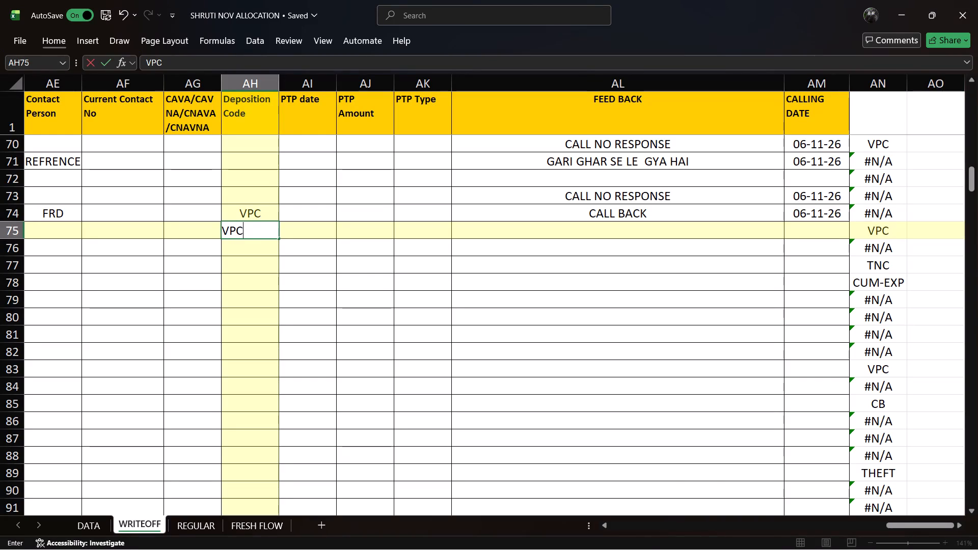
{"action": "key", "text": "ctrl+s"}
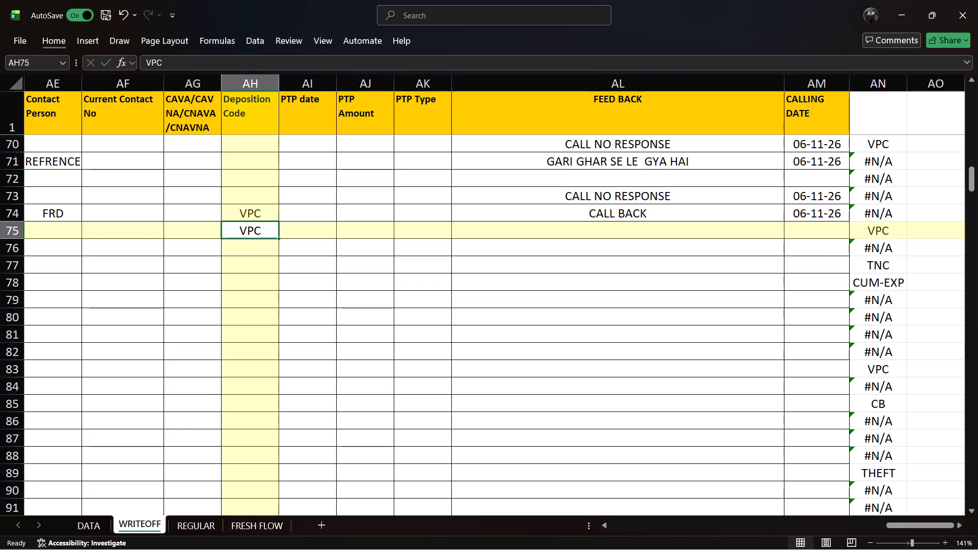
Return to the start of row 75 and check the account's loan number and customer name.
{"action": "key", "text": "Left"}
{"action": "key", "text": "Left"}
{"action": "key", "text": "Left"}
{"action": "key", "text": "Left"}
{"action": "key", "text": "Left"}
{"action": "key", "text": "Left"}
{"action": "key", "text": "Left"}
{"action": "key", "text": "Left"}
{"action": "key", "text": "Left"}
{"action": "key", "text": "Left"}
{"action": "key", "text": "Left"}
{"action": "key", "text": "Left"}
{"action": "key", "text": "Left"}
{"action": "key", "text": "Left"}
{"action": "key", "text": "Left"}
{"action": "key", "text": "Left"}
{"action": "key", "text": "Left"}
{"action": "key", "text": "Left"}
{"action": "key", "text": "Left"}
{"action": "key", "text": "Left"}
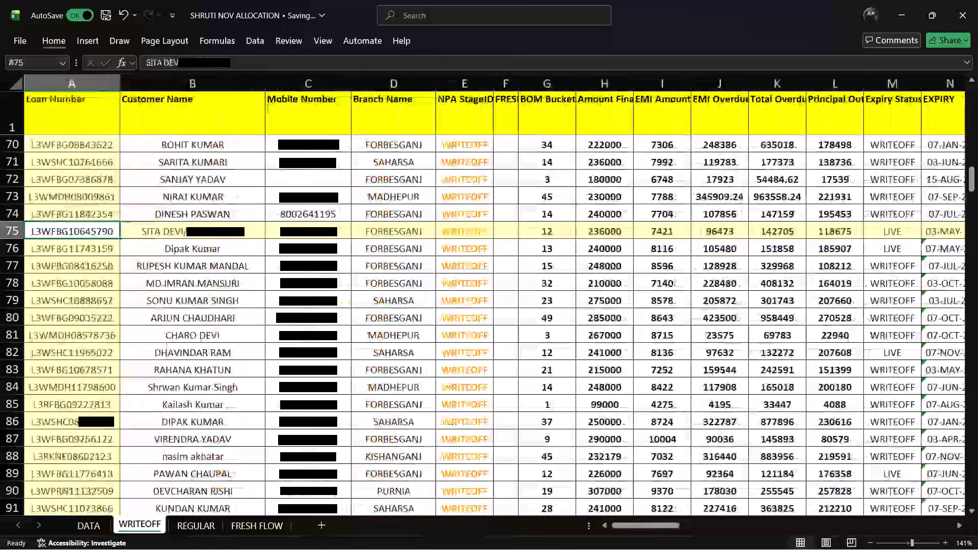
{"action": "key", "text": "Right"}
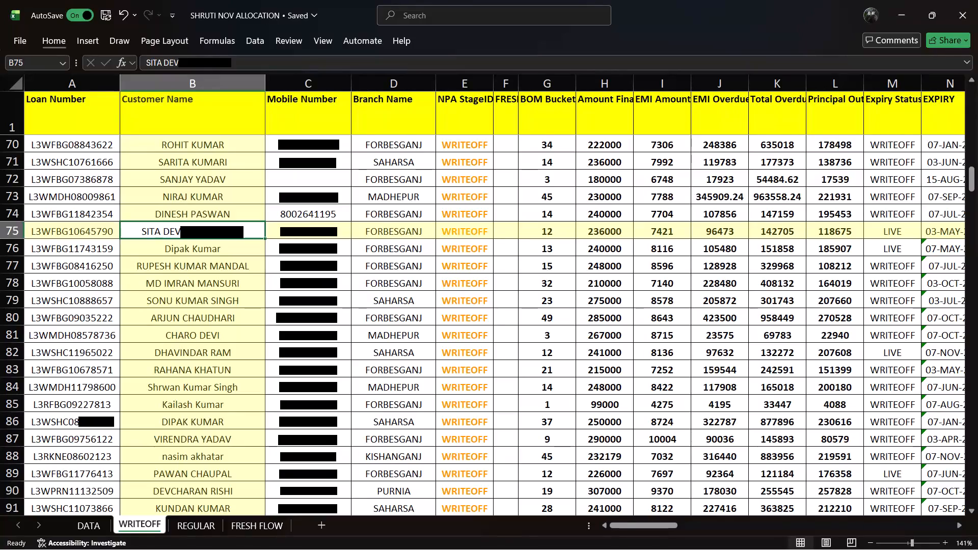
Review the row 75 account from its mobile number through the loan amounts, expiry and residence address to the registration number, saving the workbook along the way.
{"action": "key", "text": "Right"}
{"action": "key", "text": "Right"}
{"action": "key", "text": "Right"}
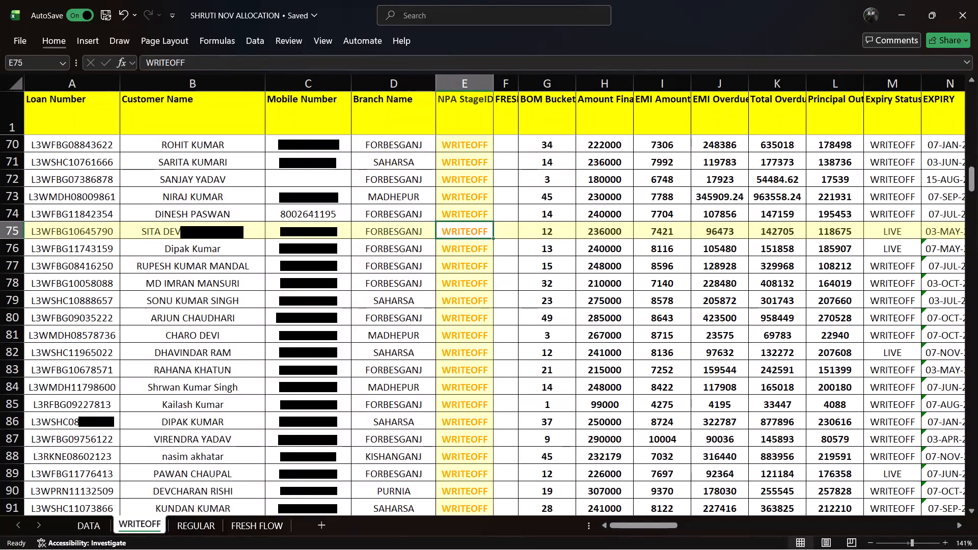
{"action": "key", "text": "Right"}
{"action": "key", "text": "Right"}
{"action": "key", "text": "Right"}
{"action": "key", "text": "Right"}
{"action": "key", "text": "Right"}
{"action": "key", "text": "Right"}
{"action": "key", "text": "Right"}
{"action": "key", "text": "Right"}
{"action": "key", "text": "Right"}
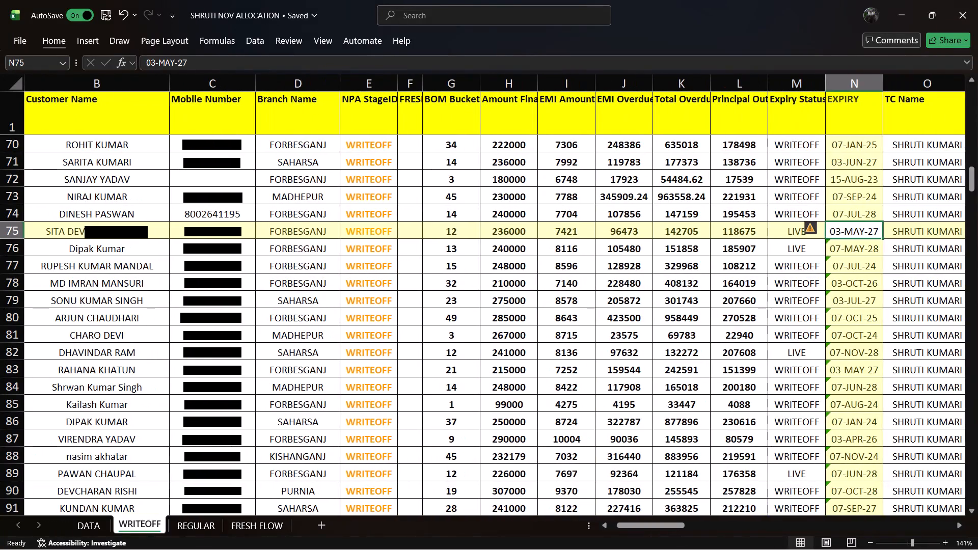
{"action": "key", "text": "ctrl+s"}
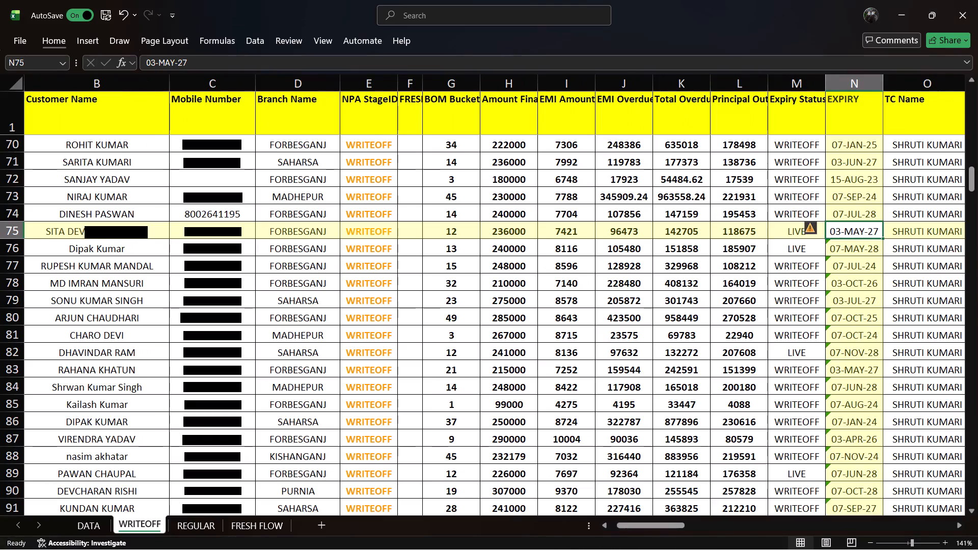
{"action": "key", "text": "Right"}
{"action": "key", "text": "Right"}
{"action": "key", "text": "Right"}
{"action": "key", "text": "Right"}
{"action": "key", "text": "Right"}
{"action": "key", "text": "Right"}
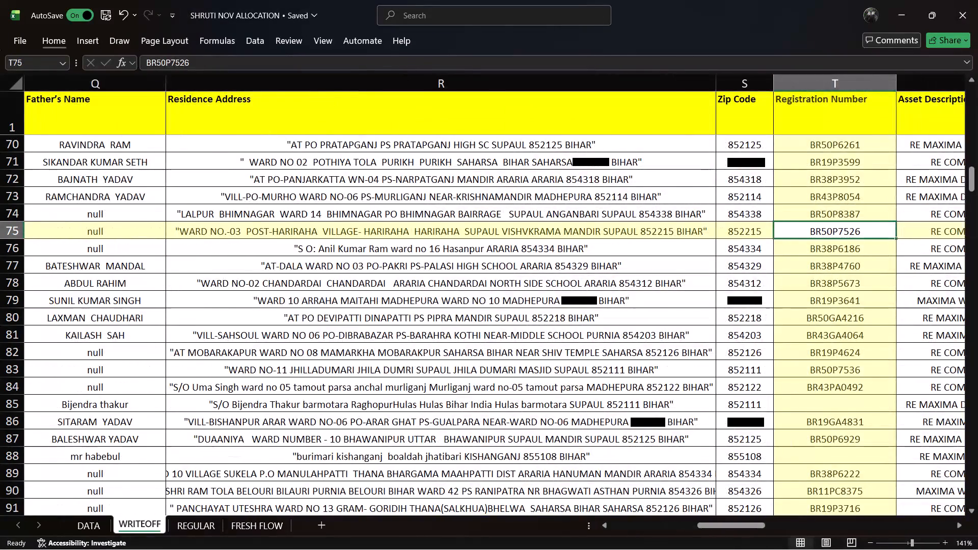
Go to the start of row 76 and check that account's loan number, customer name and mobile number.
{"action": "key", "text": "Left"}
{"action": "key", "text": "Left"}
{"action": "key", "text": "Left"}
{"action": "key", "text": "Left"}
{"action": "key", "text": "Left"}
{"action": "key", "text": "Left"}
{"action": "key", "text": "Left"}
{"action": "key", "text": "Left"}
{"action": "key", "text": "Left"}
{"action": "key", "text": "Left"}
{"action": "key", "text": "Left"}
{"action": "key", "text": "Left"}
{"action": "key", "text": "Left"}
{"action": "key", "text": "Left"}
{"action": "key", "text": "Left"}
{"action": "key", "text": "Left"}
{"action": "key", "text": "Left"}
{"action": "key", "text": "Left"}
{"action": "key", "text": "Left"}
{"action": "key", "text": "Left"}
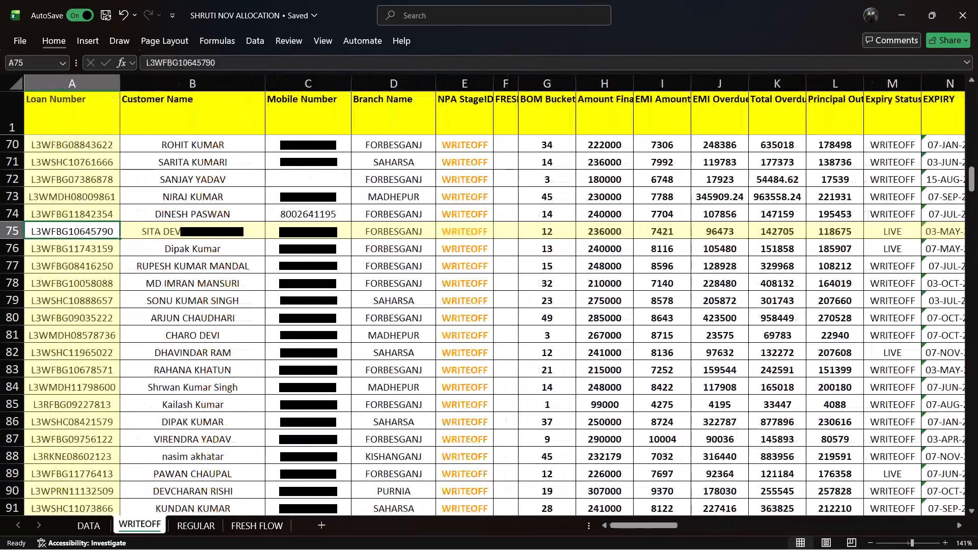
{"action": "key", "text": "Down"}
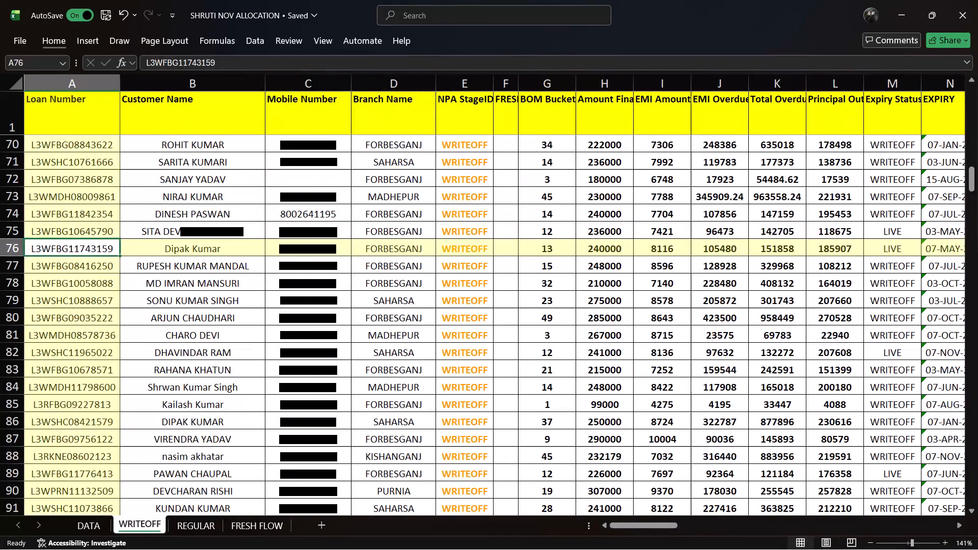
{"action": "key", "text": "Right"}
{"action": "key", "text": "Right"}
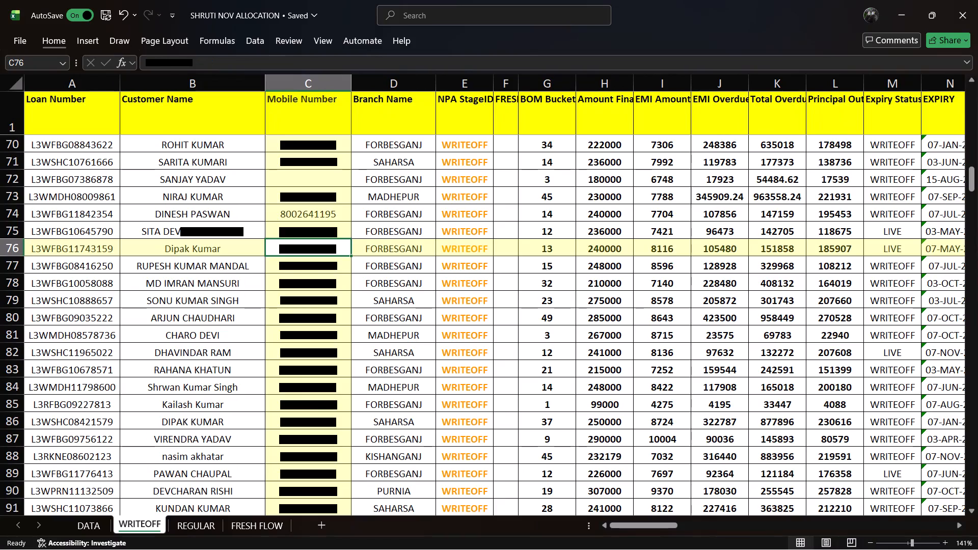
Review the account in row 76 from the branch name through the loan, vehicle and reference details to the Current Contact No column.
{"action": "key", "text": "Right"}
{"action": "key", "text": "Right"}
{"action": "key", "text": "Right"}
{"action": "key", "text": "Right"}
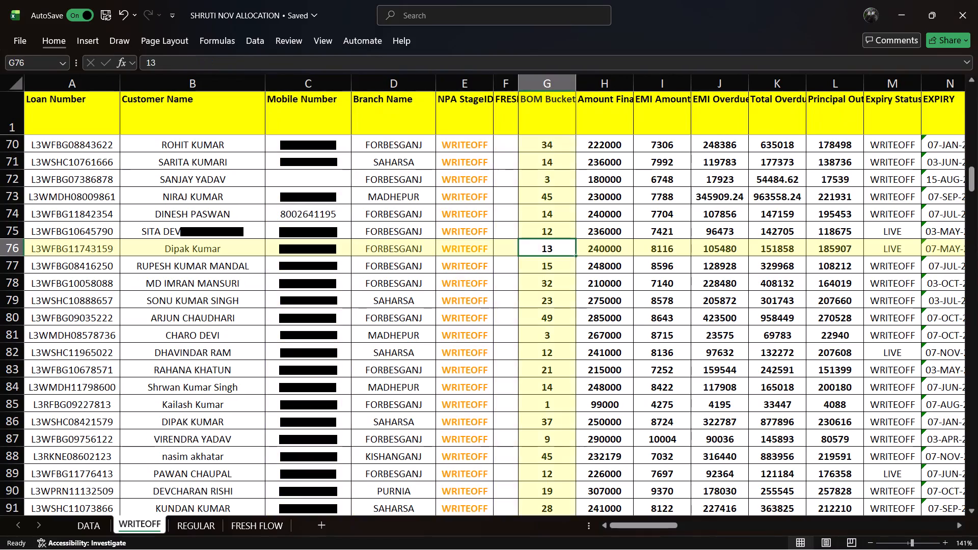
{"action": "key", "text": "Right"}
{"action": "key", "text": "Right"}
{"action": "key", "text": "Right"}
{"action": "key", "text": "Right"}
{"action": "key", "text": "Right"}
{"action": "key", "text": "Right"}
{"action": "key", "text": "Right"}
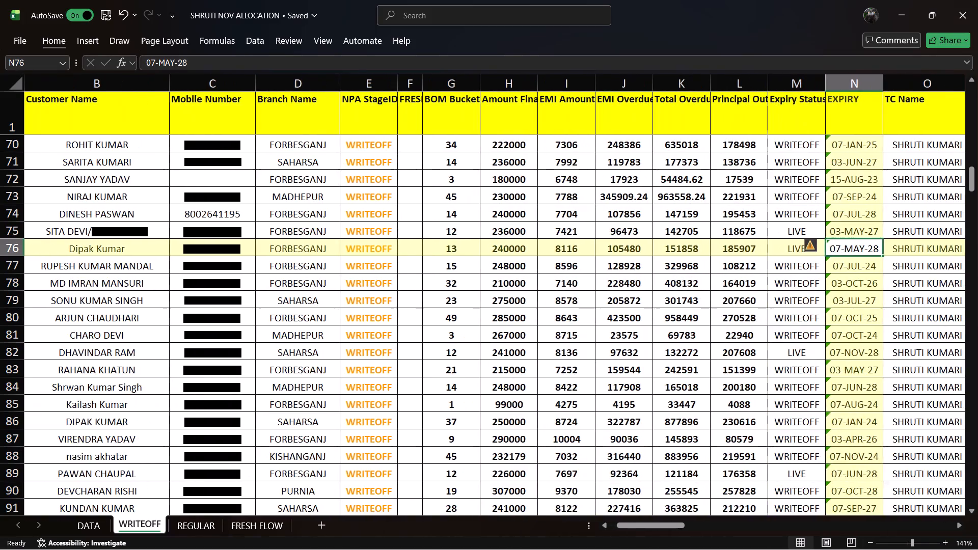
{"action": "key", "text": "Right"}
{"action": "key", "text": "Right"}
{"action": "key", "text": "Right"}
{"action": "key", "text": "Right"}
{"action": "key", "text": "Right"}
{"action": "key", "text": "Right"}
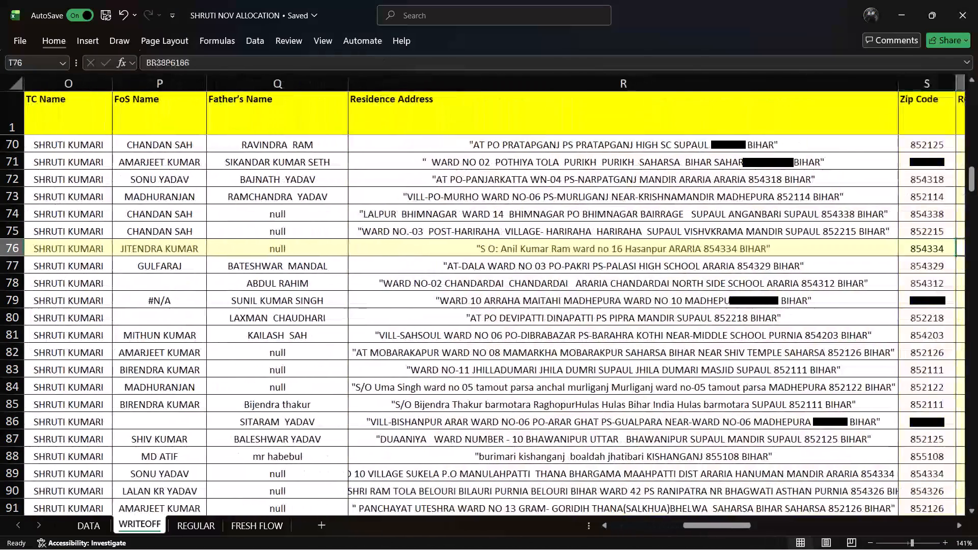
{"action": "key", "text": "Right"}
{"action": "key", "text": "Right"}
{"action": "key", "text": "Right"}
{"action": "key", "text": "Right"}
{"action": "key", "text": "Right"}
{"action": "key", "text": "Right"}
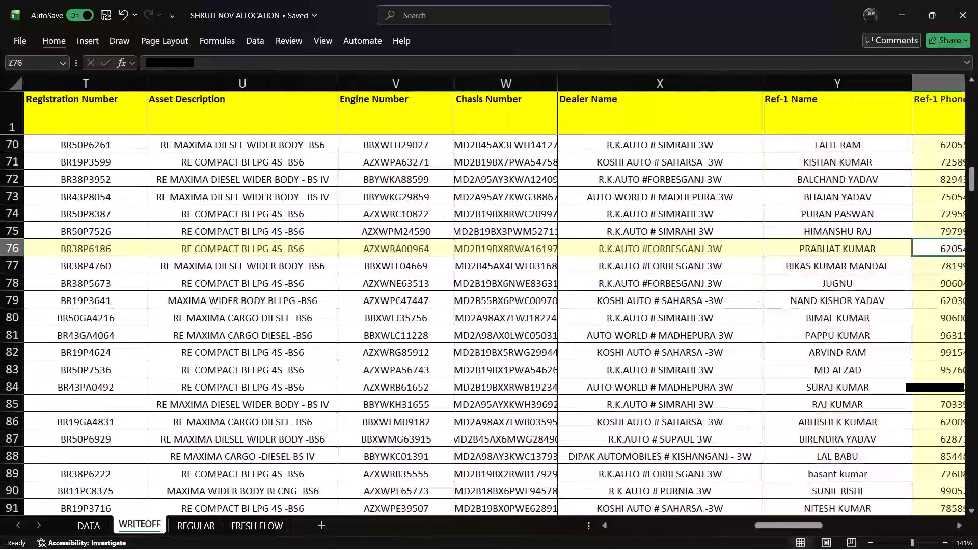
{"action": "key", "text": "Right"}
{"action": "key", "text": "Right"}
{"action": "key", "text": "Right"}
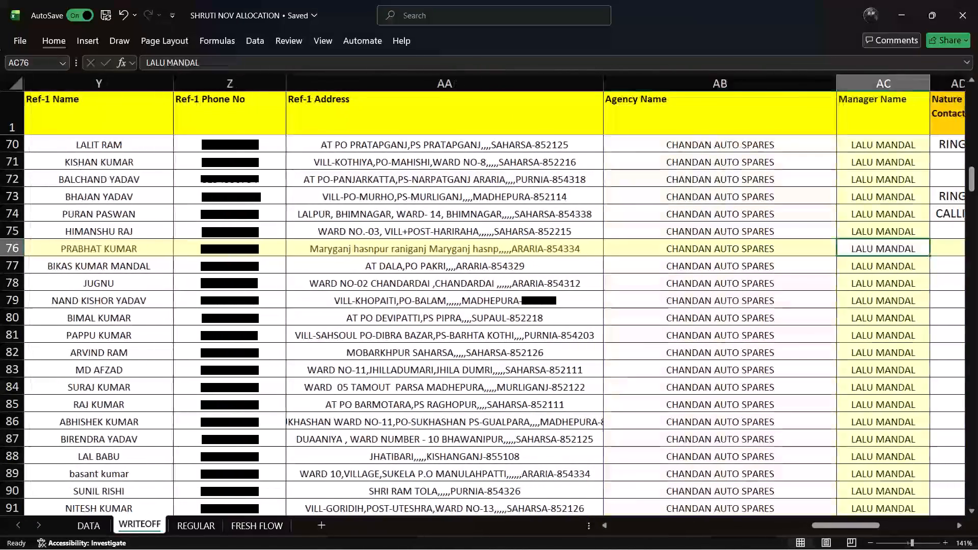
{"action": "key", "text": "Right"}
{"action": "key", "text": "Right"}
{"action": "key", "text": "Right"}
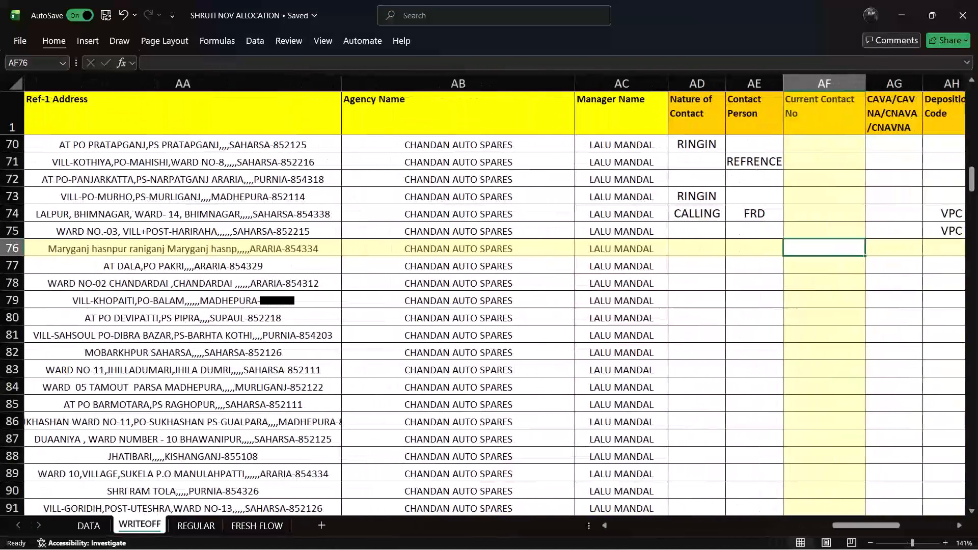
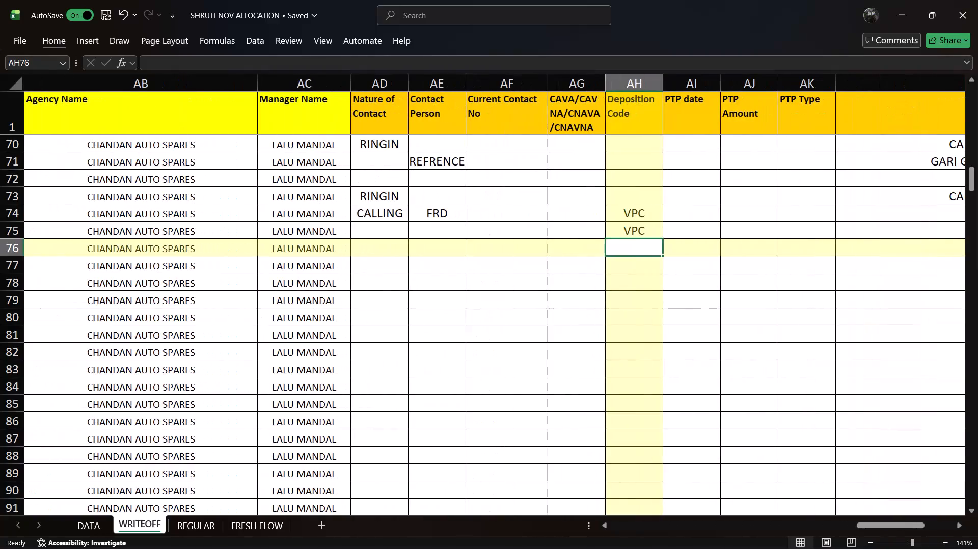
Enter TNC as the feedback for the account in row 76.
{"action": "key", "text": "Right"}
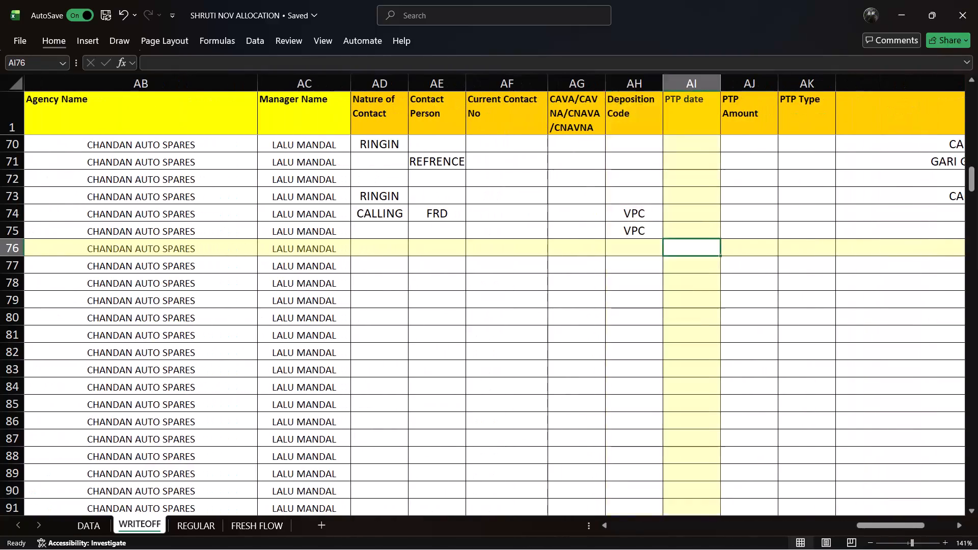
{"action": "key", "text": "Right"}
{"action": "key", "text": "Right"}
{"action": "key", "text": "Right"}
{"action": "key", "text": "Right"}
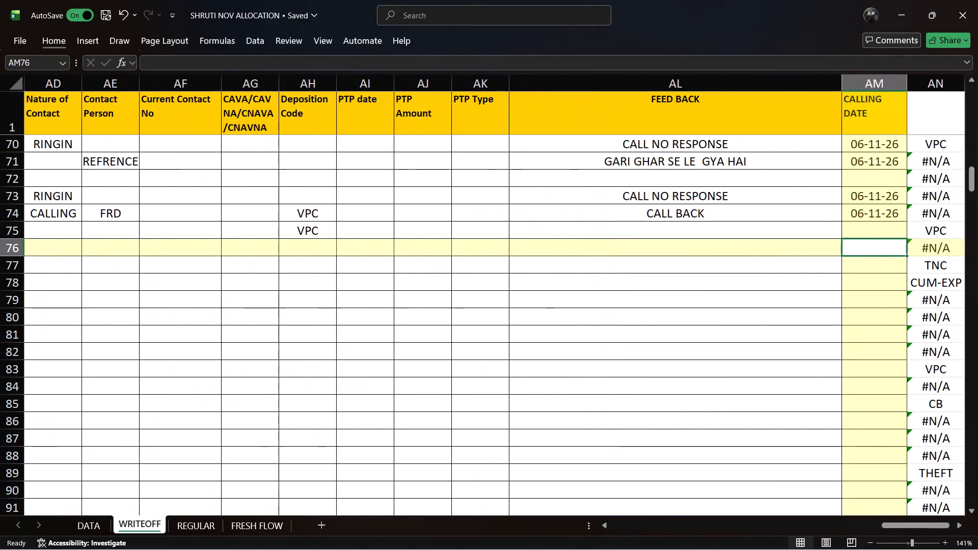
{"action": "key", "text": "Left"}
{"action": "type", "text": "TNC"}
{"action": "key", "text": "Down"}
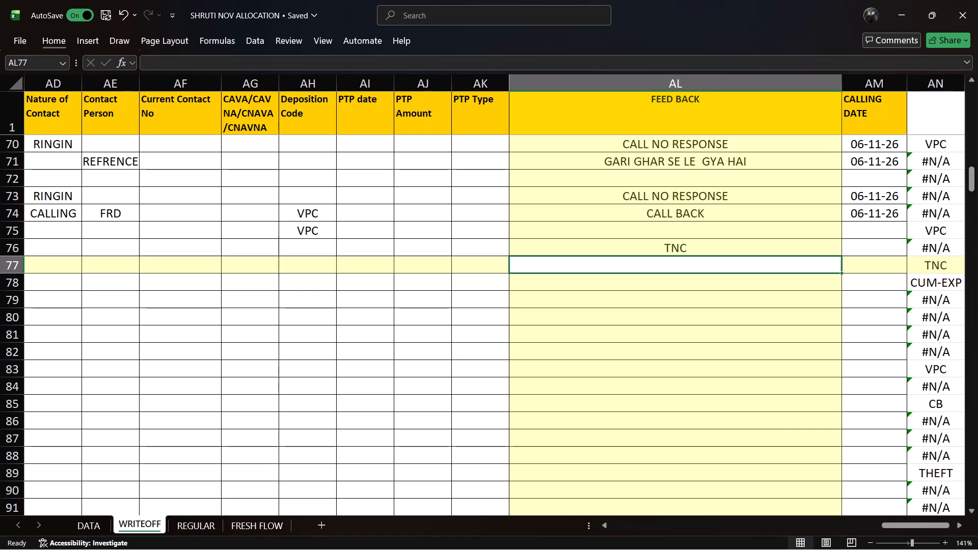
Check the row 75 feedback cell, then examine row 76 from PTP Type back through Deposition Code and the contact columns to Manager Name.
{"action": "key", "text": "Up"}
{"action": "key", "text": "Up"}
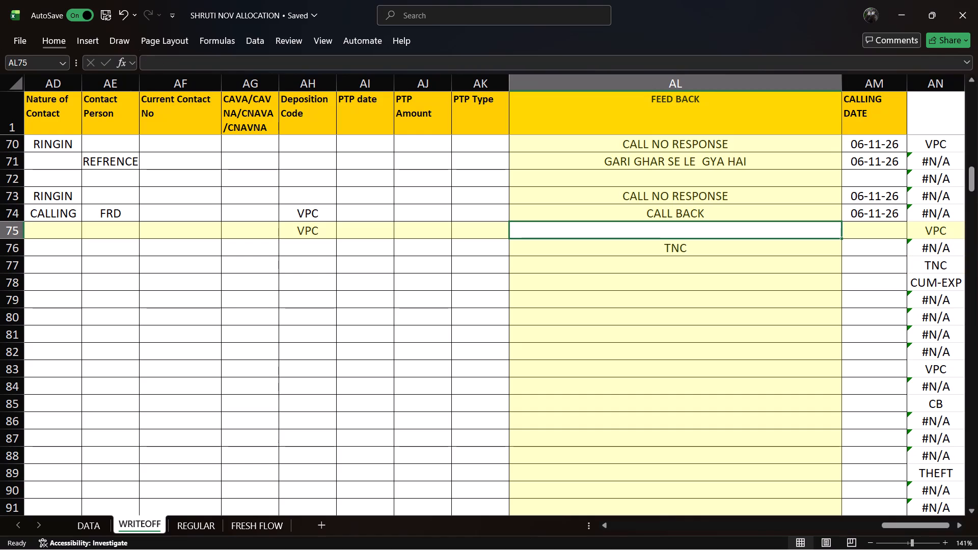
{"action": "key", "text": "Down"}
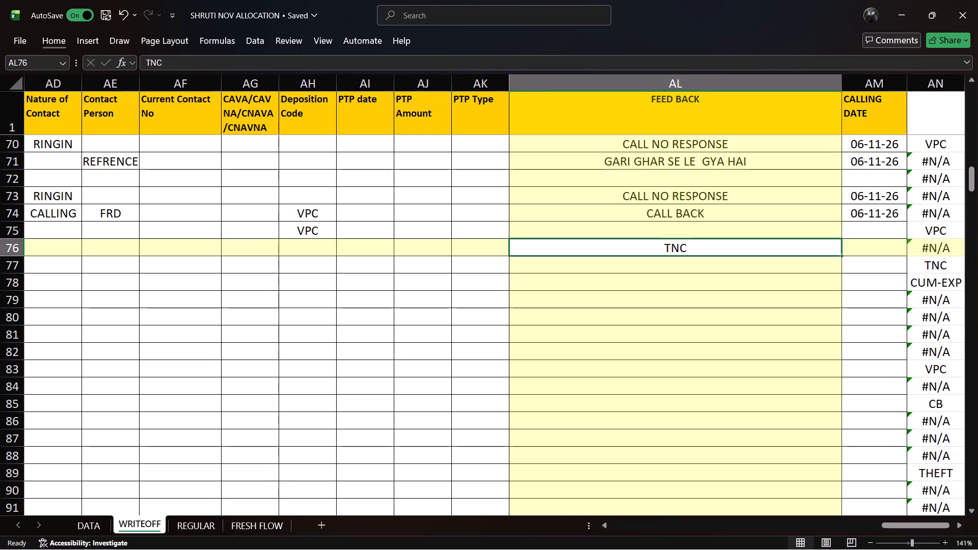
{"action": "key", "text": "Left"}
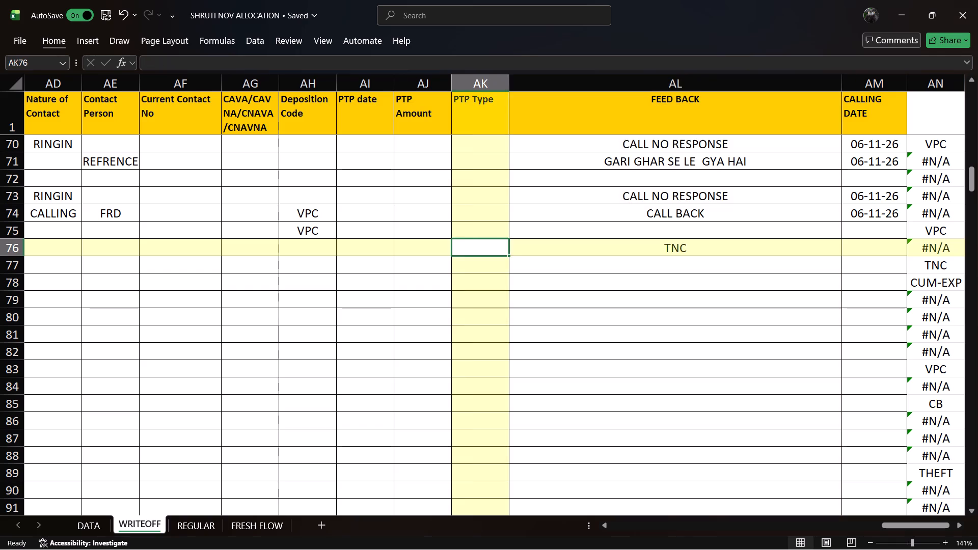
{"action": "key", "text": "Left"}
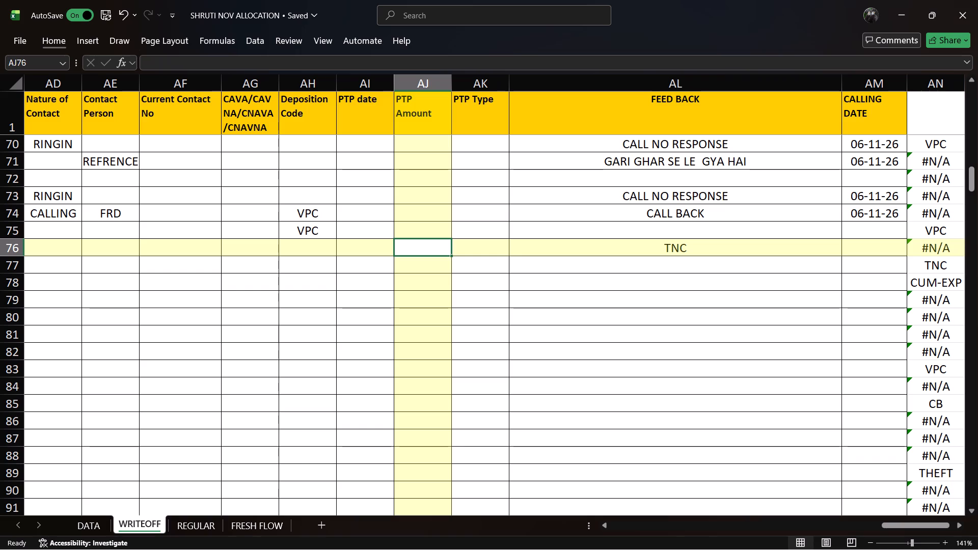
{"action": "key", "text": "Left"}
{"action": "key", "text": "Left"}
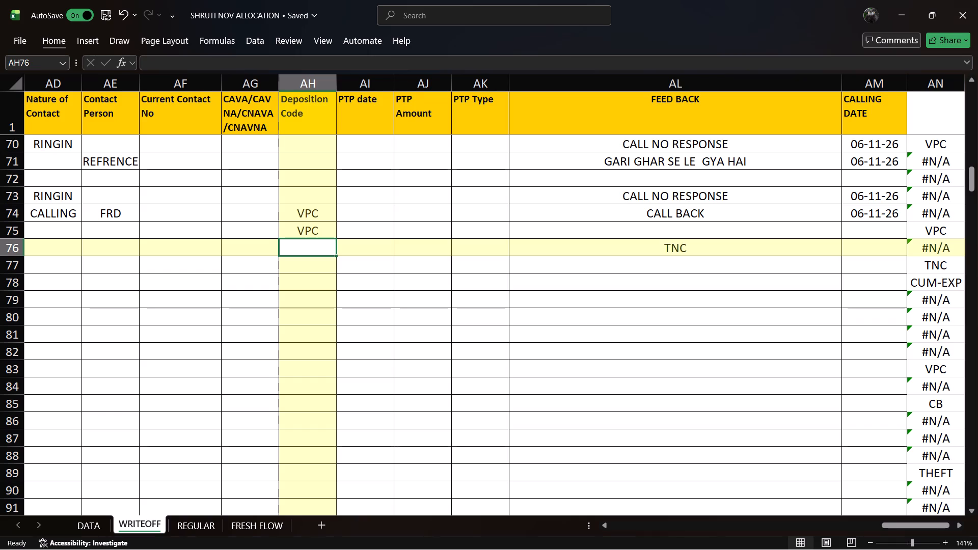
{"action": "key", "text": "Left"}
{"action": "key", "text": "Left"}
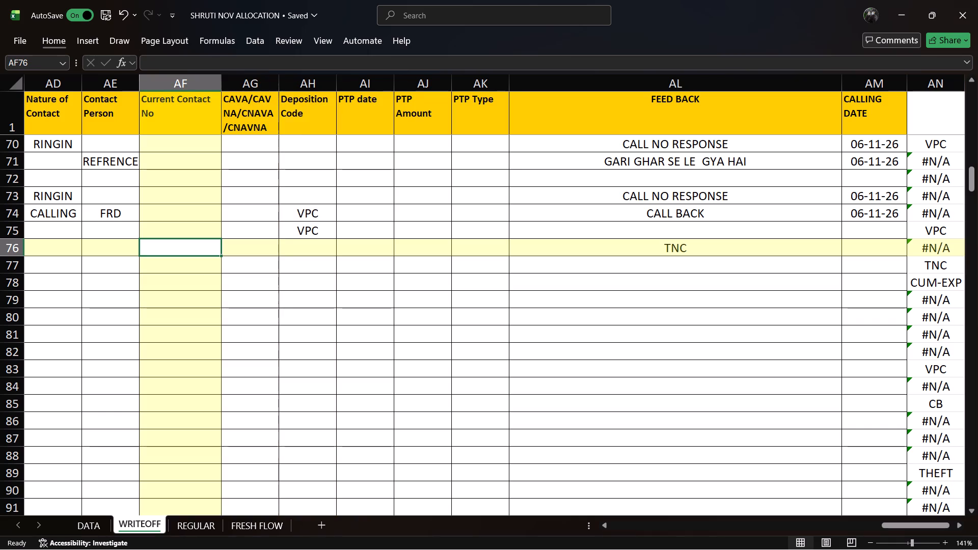
{"action": "key", "text": "Left"}
{"action": "key", "text": "Left"}
{"action": "key", "text": "Left"}
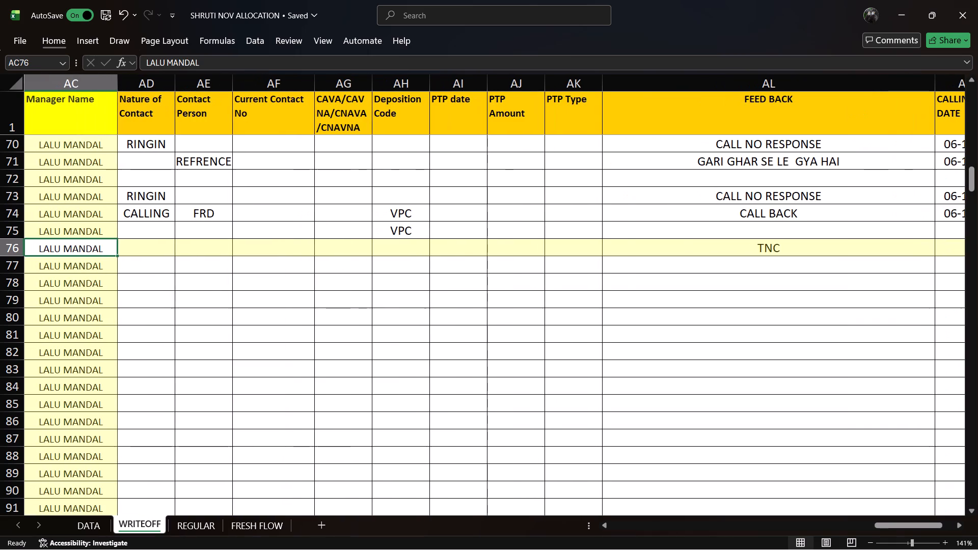
Enter the current date, 06-11-26, as the calling date for row 76 and save the workbook.
{"action": "key", "text": "Right"}
{"action": "key", "text": "Right"}
{"action": "key", "text": "Right"}
{"action": "key", "text": "Right"}
{"action": "key", "text": "Right"}
{"action": "key", "text": "Right"}
{"action": "key", "text": "Right"}
{"action": "key", "text": "Right"}
{"action": "key", "text": "Right"}
{"action": "key", "text": "Right"}
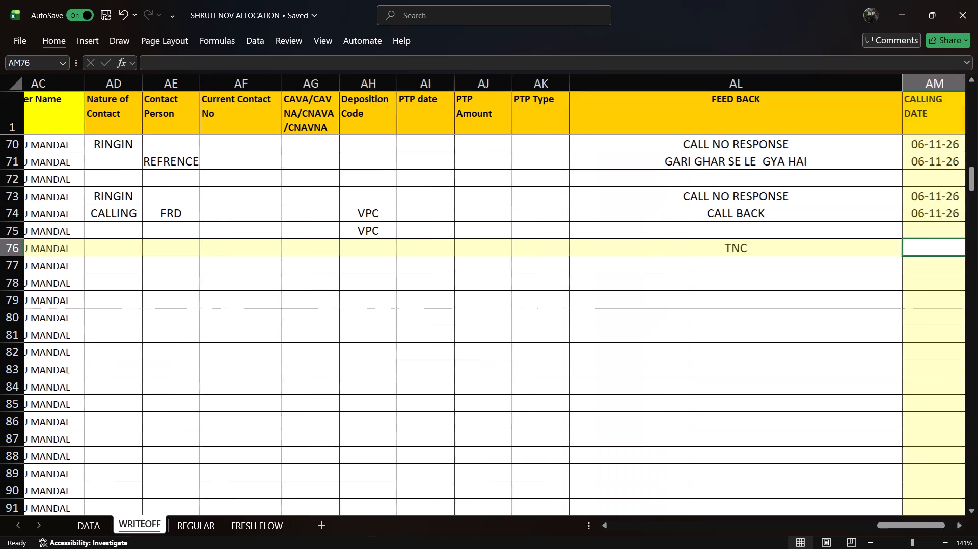
{"action": "key", "text": "Right"}
{"action": "key", "text": "Left"}
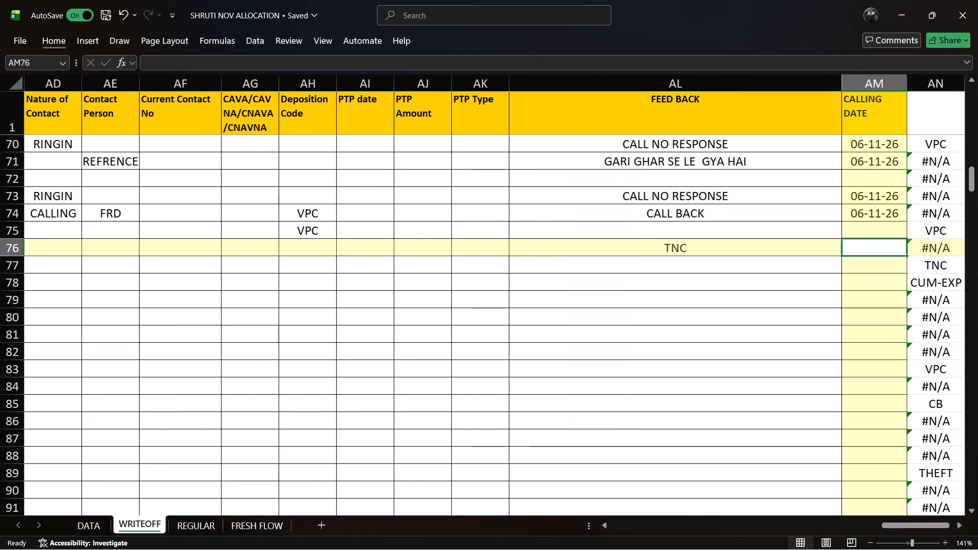
{"action": "key", "text": "ctrl+semicolon"}
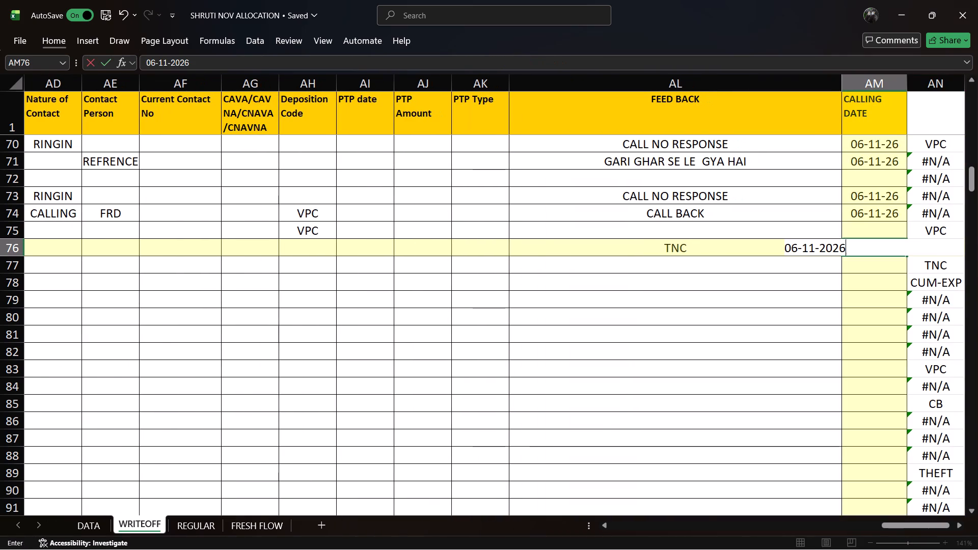
{"action": "key", "text": "Right"}
{"action": "key", "text": "ctrl+s"}
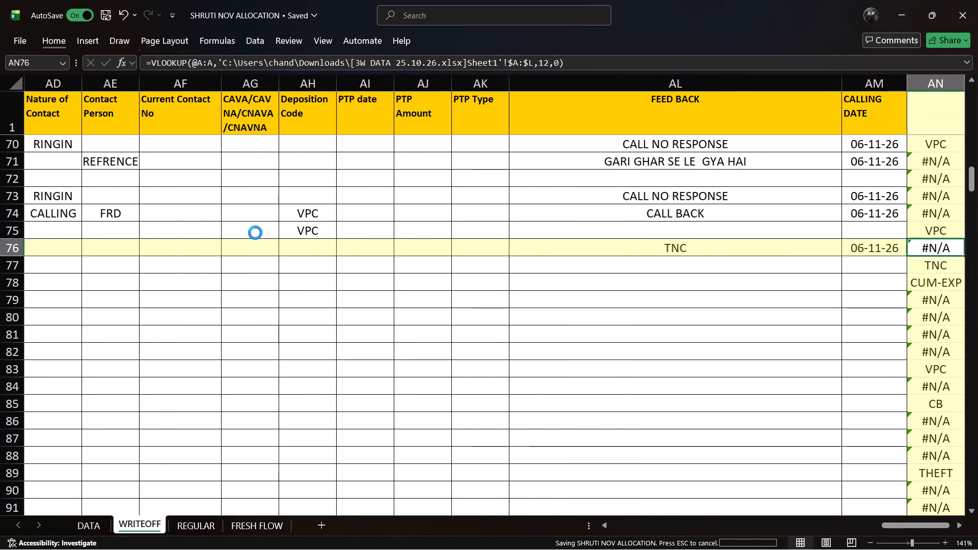
Go to the start of row 77 and check that account's loan number, customer name and mobile number.
{"action": "left_click", "coordinate": [871, 267]}
{"action": "key", "text": "Left"}
{"action": "key", "text": "Left"}
{"action": "key", "text": "Left"}
{"action": "key", "text": "Left"}
{"action": "key", "text": "Left"}
{"action": "key", "text": "Left"}
{"action": "key", "text": "Left"}
{"action": "key", "text": "Left"}
{"action": "key", "text": "Left"}
{"action": "key", "text": "Left"}
{"action": "key", "text": "Left"}
{"action": "key", "text": "Left"}
{"action": "key", "text": "Left"}
{"action": "key", "text": "Left"}
{"action": "key", "text": "Left"}
{"action": "key", "text": "Left"}
{"action": "key", "text": "Left"}
{"action": "key", "text": "Left"}
{"action": "key", "text": "Left"}
{"action": "key", "text": "Left"}
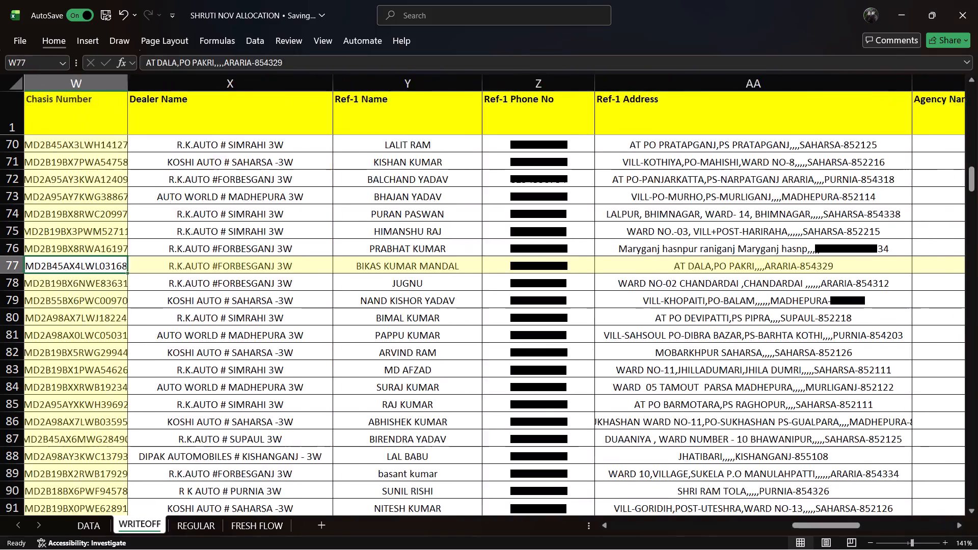
{"action": "key", "text": "Right"}
{"action": "key", "text": "Right"}
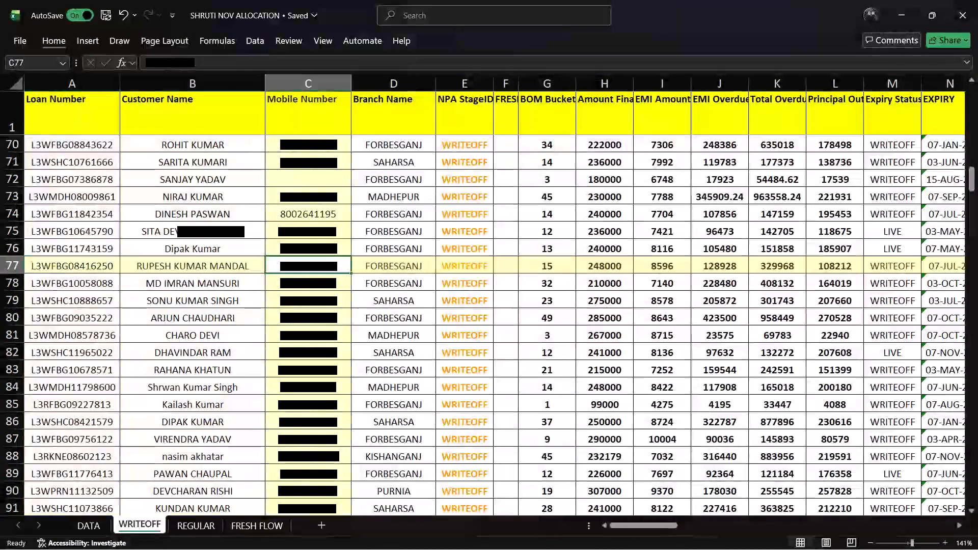
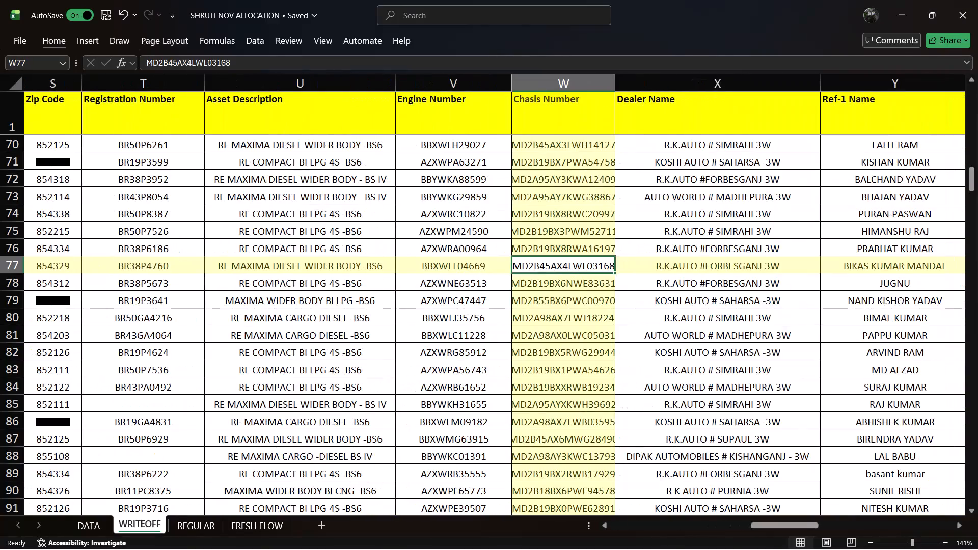
Enter TNC as the feedback for the account in row 77.
{"action": "key", "text": "Right"}
{"action": "key", "text": "Right"}
{"action": "key", "text": "Right"}
{"action": "key", "text": "Right"}
{"action": "key", "text": "Right"}
{"action": "key", "text": "Right"}
{"action": "key", "text": "Right"}
{"action": "key", "text": "Right"}
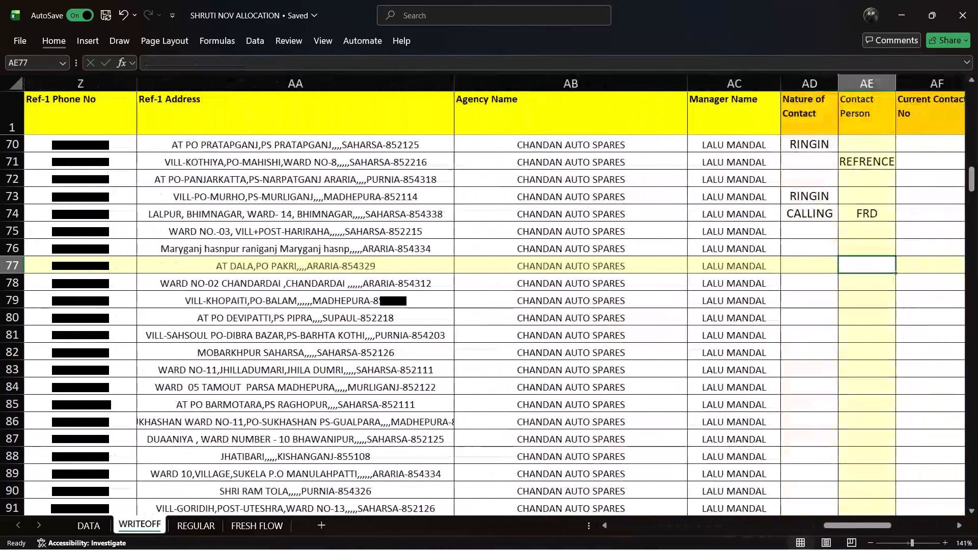
{"action": "key", "text": "Right"}
{"action": "key", "text": "Right"}
{"action": "key", "text": "Right"}
{"action": "key", "text": "Right"}
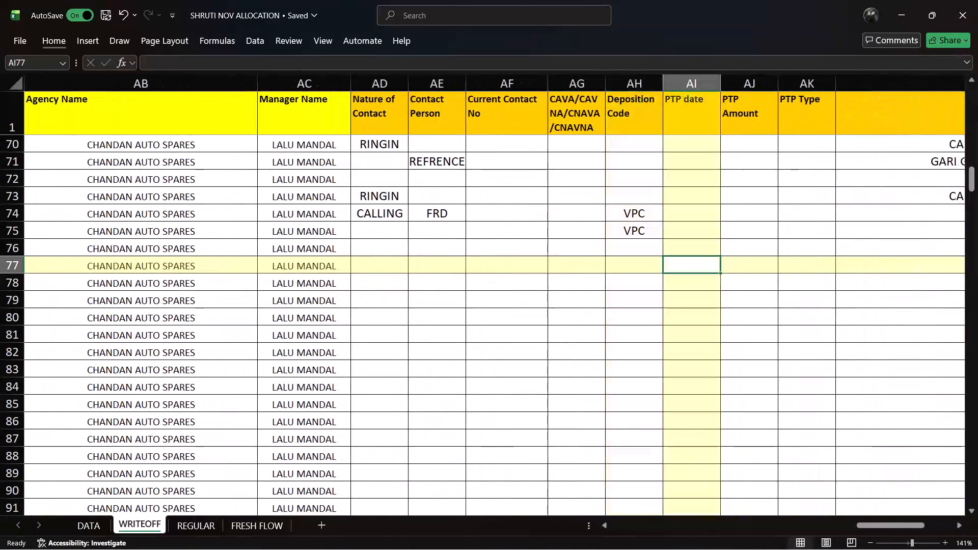
{"action": "key", "text": "Right"}
{"action": "key", "text": "Right"}
{"action": "key", "text": "Right"}
{"action": "type", "text": "TNC"}
{"action": "key", "text": "Right"}
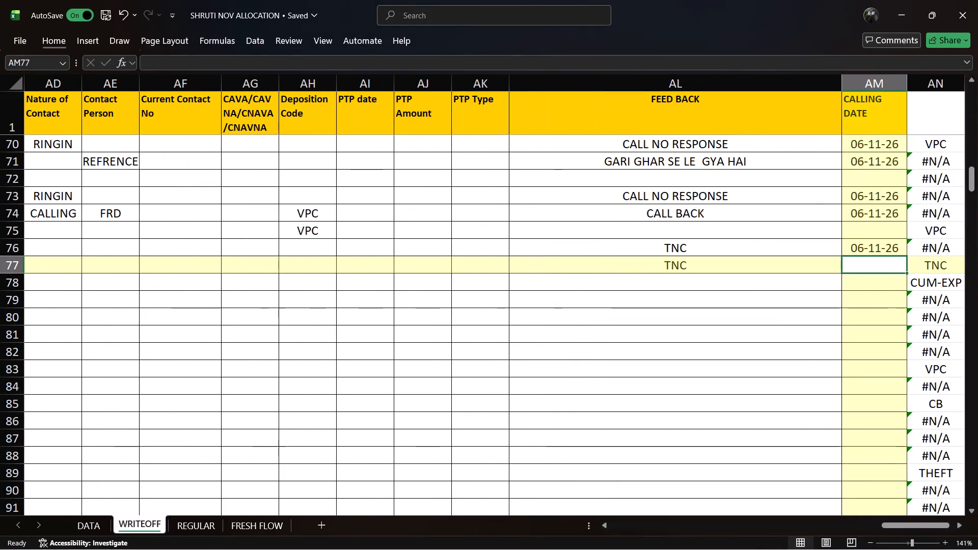
Enter the current date, 06-11-26, as the calling date for row 77.
{"action": "key", "text": "ctrl+semicolon"}
{"action": "key", "text": "Down"}
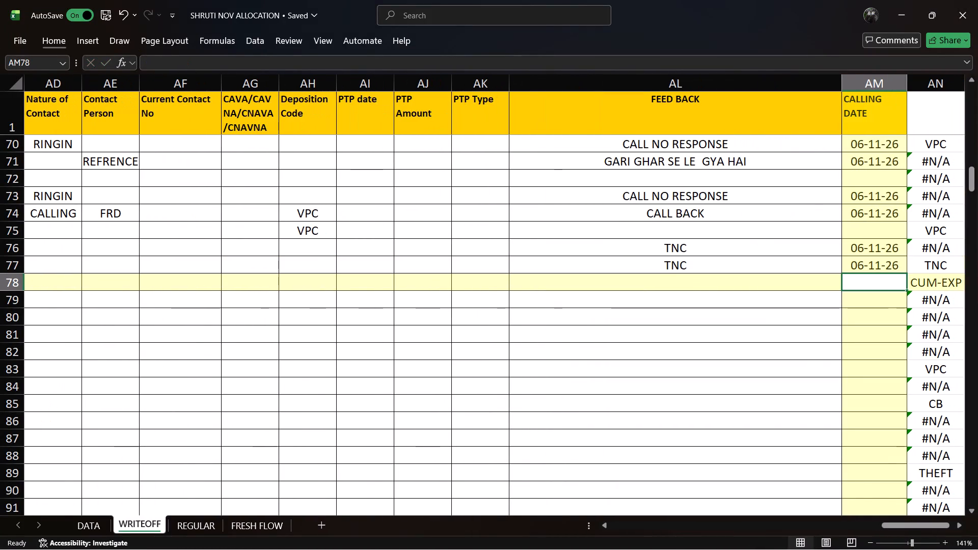
Go back to the start of row 78 and check that account's loan number, customer name and mobile number.
{"action": "key", "text": "Left"}
{"action": "key", "text": "Left"}
{"action": "key", "text": "Left"}
{"action": "key", "text": "Left"}
{"action": "key", "text": "Left"}
{"action": "key", "text": "Left"}
{"action": "key", "text": "Left"}
{"action": "key", "text": "Left"}
{"action": "key", "text": "Left"}
{"action": "key", "text": "Left"}
{"action": "key", "text": "Left"}
{"action": "key", "text": "Left"}
{"action": "key", "text": "Left"}
{"action": "key", "text": "Left"}
{"action": "key", "text": "Left"}
{"action": "key", "text": "Left"}
{"action": "key", "text": "Left"}
{"action": "key", "text": "Left"}
{"action": "key", "text": "Left"}
{"action": "key", "text": "Left"}
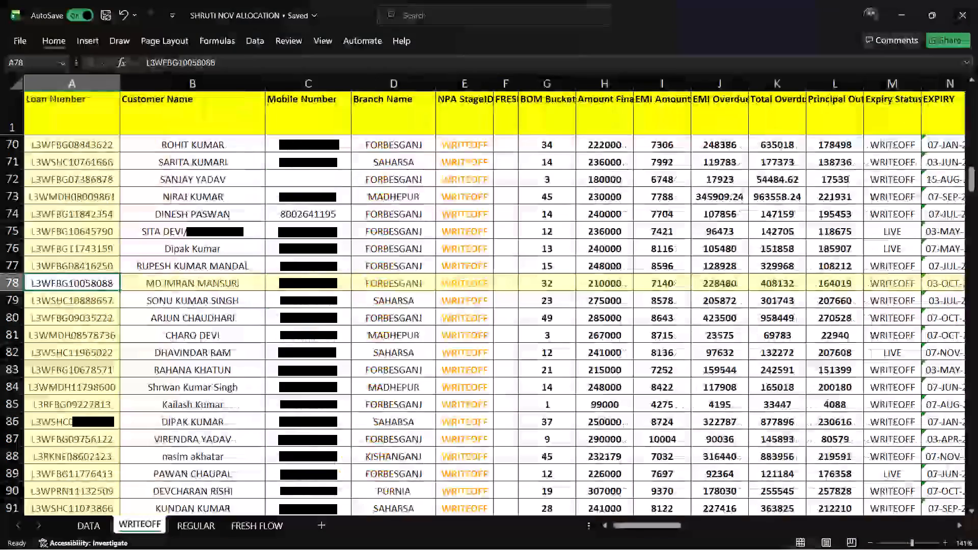
{"action": "key", "text": "Right"}
{"action": "key", "text": "Right"}
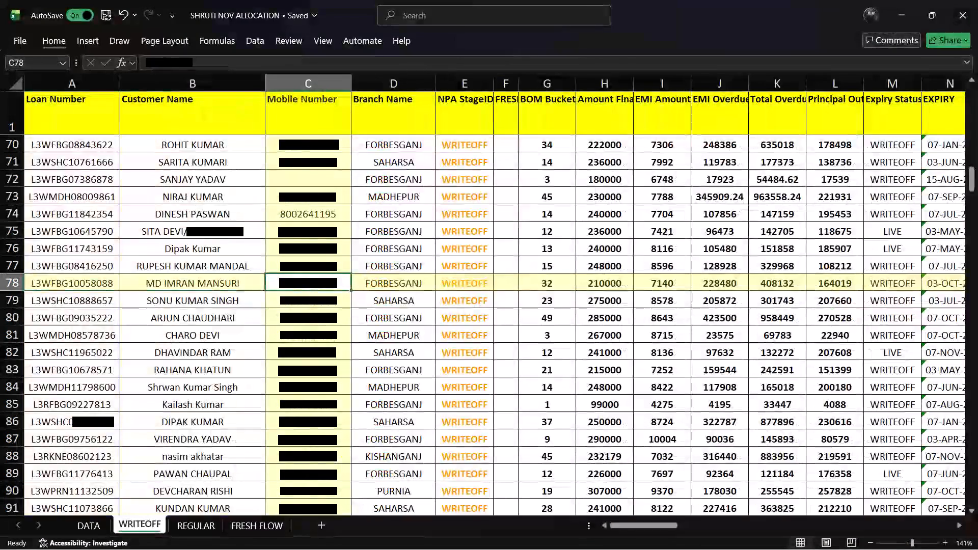
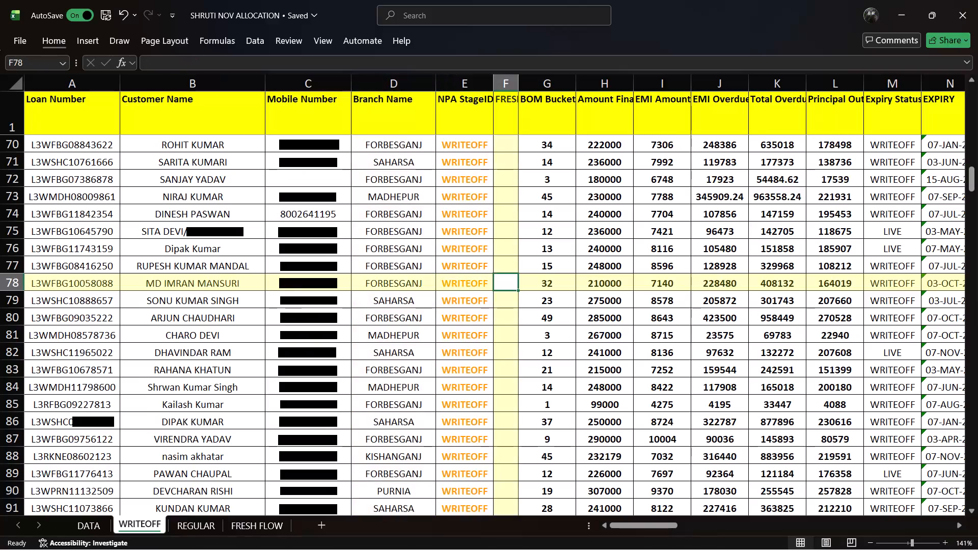
Review row 78's BOM bucket, financed amount, EMI, overdue, principal and expiry details, ending back at its loan number.
{"action": "key", "text": "Right"}
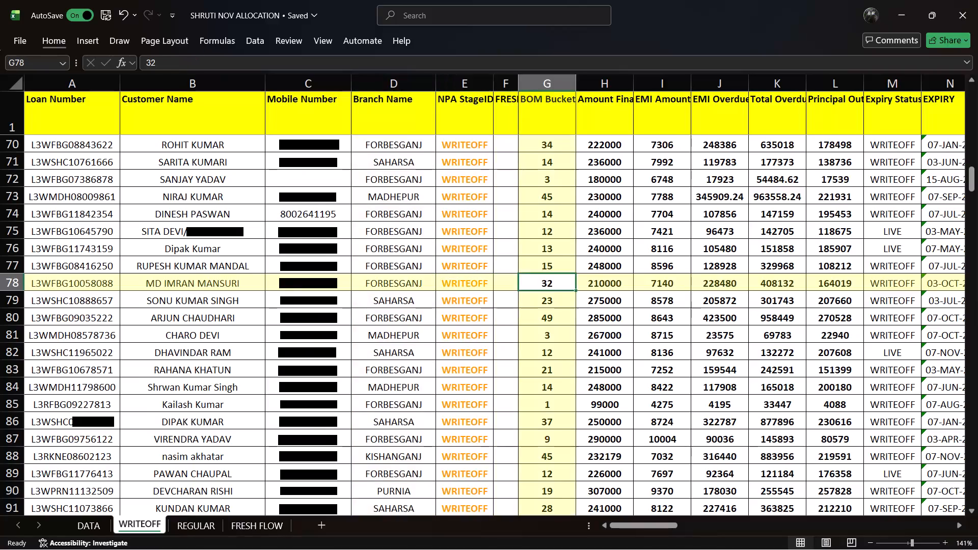
{"action": "key", "text": "Right"}
{"action": "key", "text": "Right"}
{"action": "key", "text": "Right"}
{"action": "key", "text": "Right"}
{"action": "key", "text": "Right"}
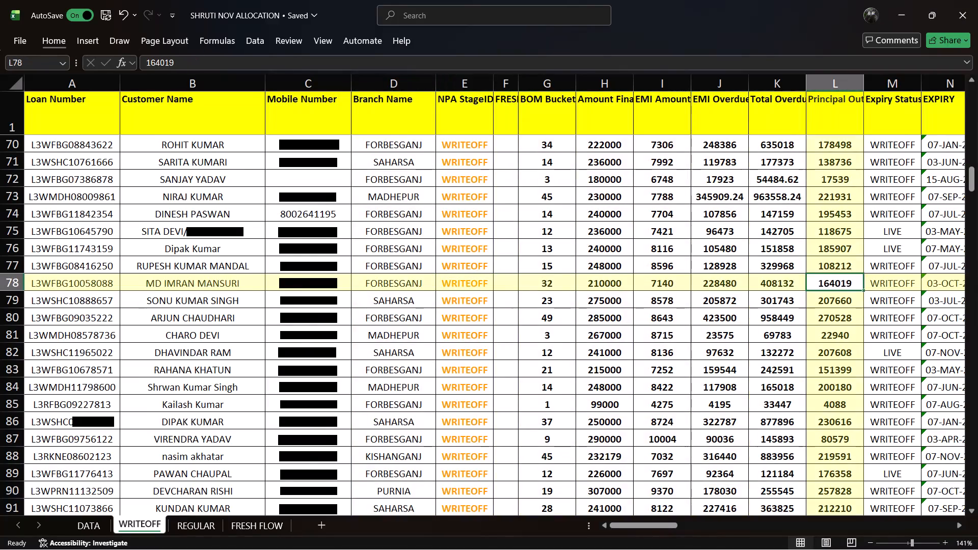
{"action": "key", "text": "Right"}
{"action": "key", "text": "Right"}
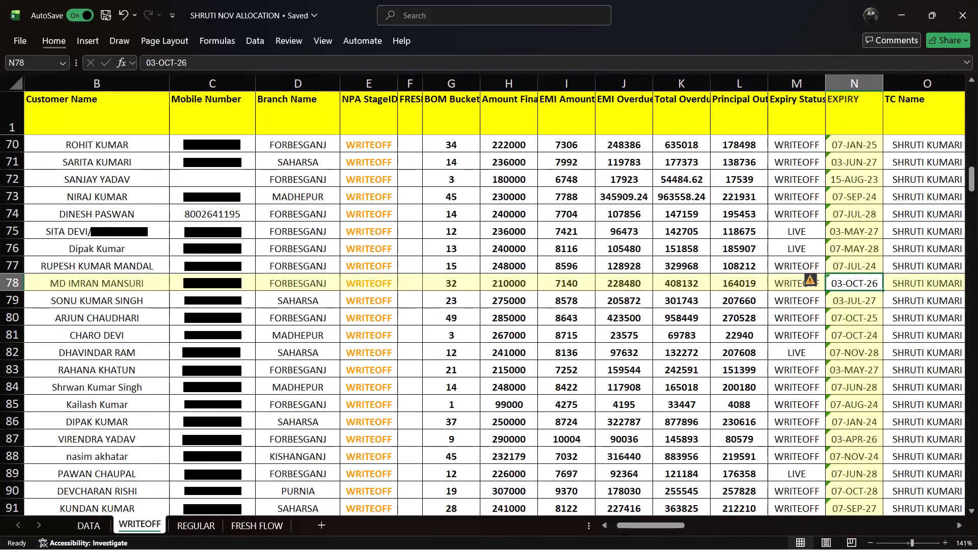
{"action": "key", "text": "Left"}
{"action": "key", "text": "Left"}
{"action": "key", "text": "Left"}
{"action": "key", "text": "Left"}
{"action": "key", "text": "Left"}
{"action": "key", "text": "Left"}
{"action": "key", "text": "Left"}
{"action": "key", "text": "Left"}
{"action": "key", "text": "Left"}
{"action": "key", "text": "Left"}
{"action": "key", "text": "Left"}
{"action": "key", "text": "Left"}
{"action": "key", "text": "Left"}
{"action": "key", "text": "Left"}
{"action": "key", "text": "Left"}
{"action": "key", "text": "Left"}
{"action": "key", "text": "Left"}
{"action": "key", "text": "Left"}
{"action": "key", "text": "Left"}
{"action": "key", "text": "Left"}
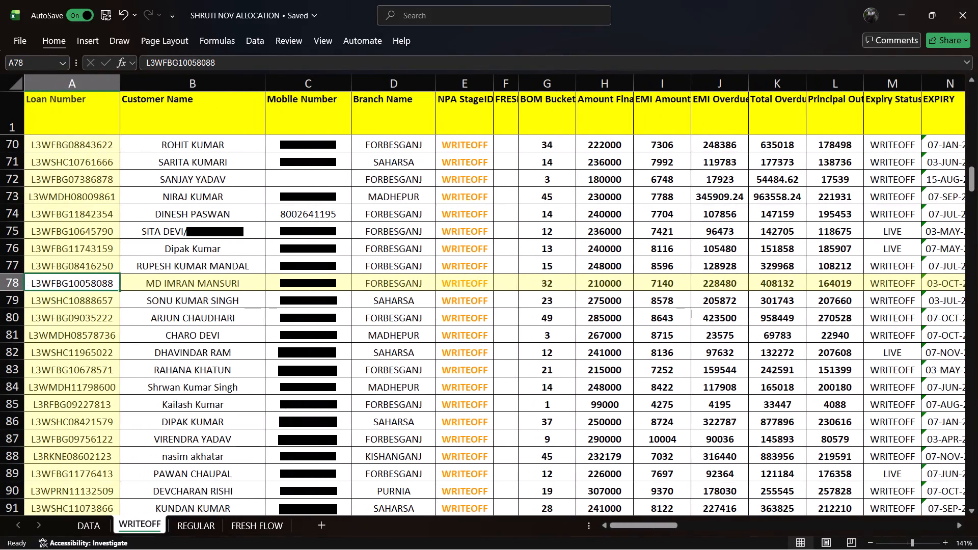
Enter CALLING as the nature of contact for the account in row 78.
{"action": "key", "text": "Right"}
{"action": "key", "text": "Right"}
{"action": "key", "text": "Right"}
{"action": "key", "text": "Right"}
{"action": "key", "text": "Right"}
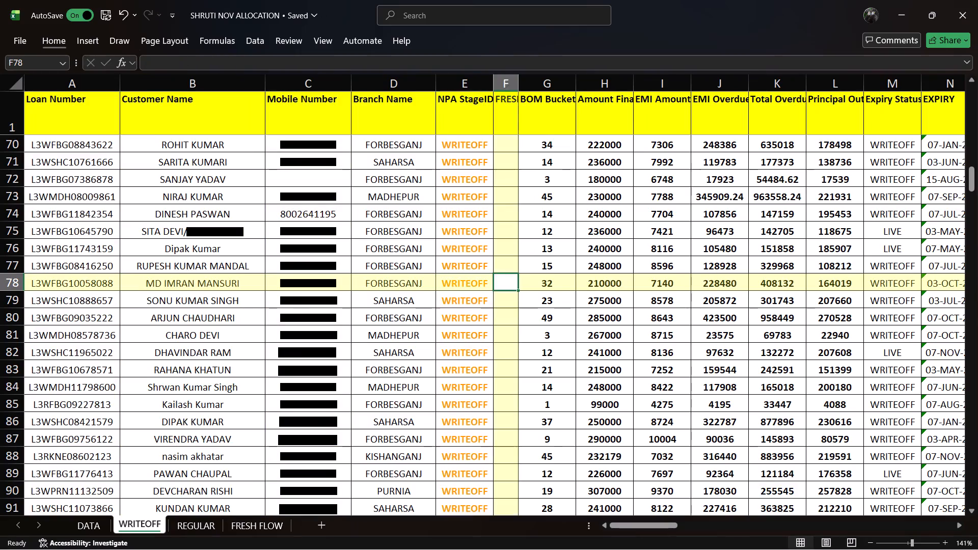
{"action": "key", "text": "Right"}
{"action": "key", "text": "Right"}
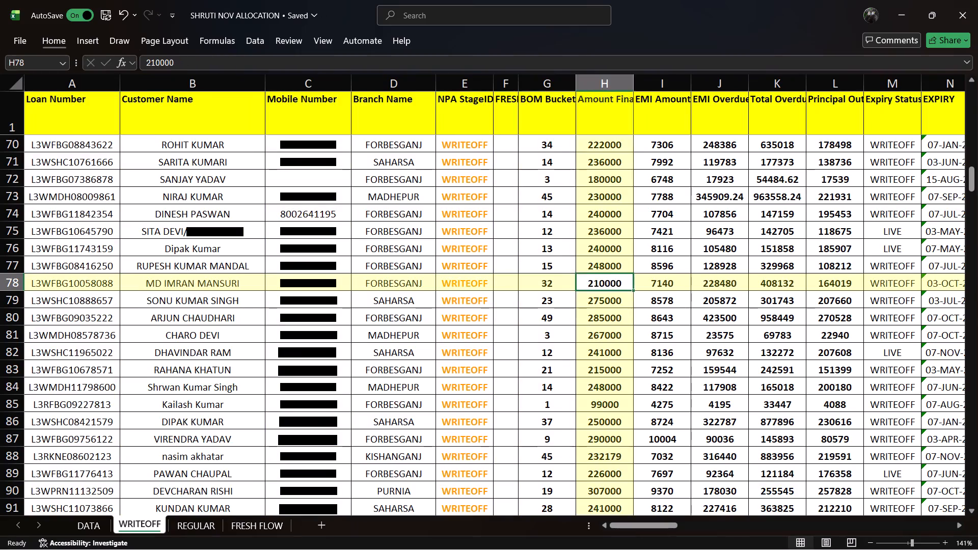
{"action": "key", "text": "Right"}
{"action": "key", "text": "Right"}
{"action": "key", "text": "Right"}
{"action": "key", "text": "Right"}
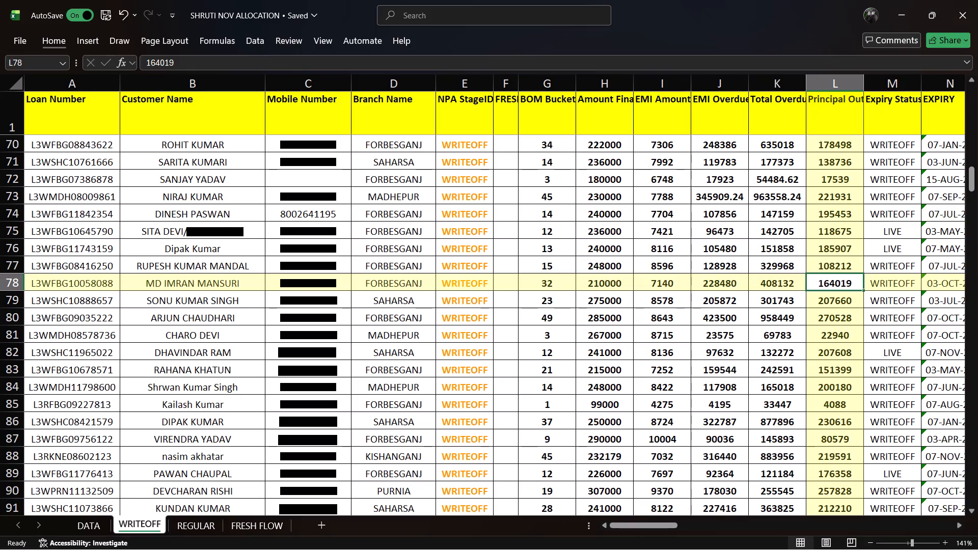
{"action": "key", "text": "Right"}
{"action": "key", "text": "Right"}
{"action": "key", "text": "Right"}
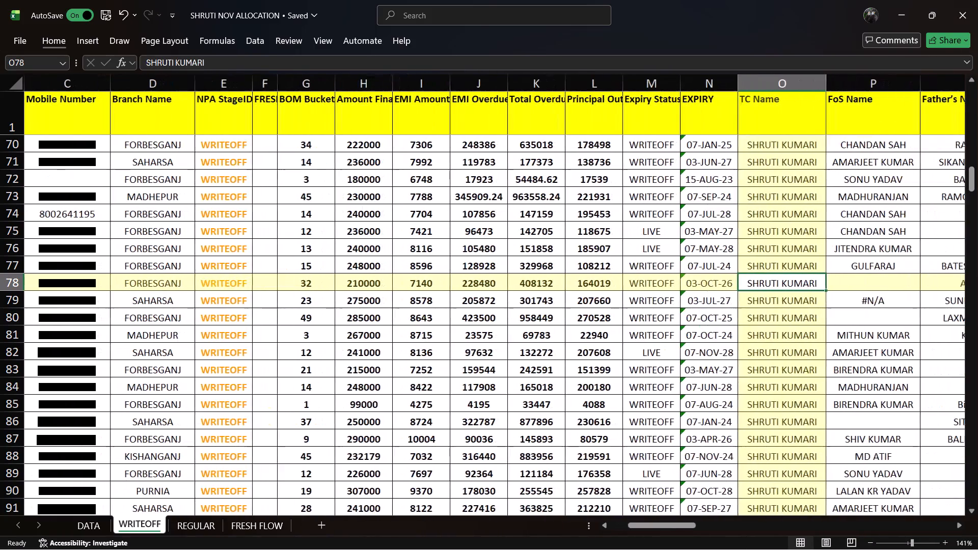
{"action": "key", "text": "Right"}
{"action": "key", "text": "Right"}
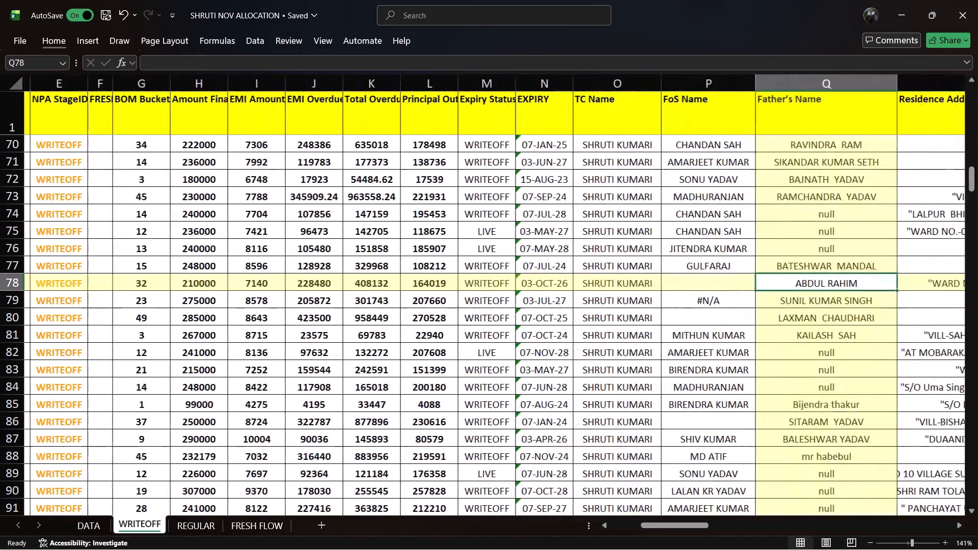
{"action": "key", "text": "Right"}
{"action": "key", "text": "Right"}
{"action": "key", "text": "Right"}
{"action": "key", "text": "Right"}
{"action": "key", "text": "Right"}
{"action": "key", "text": "Right"}
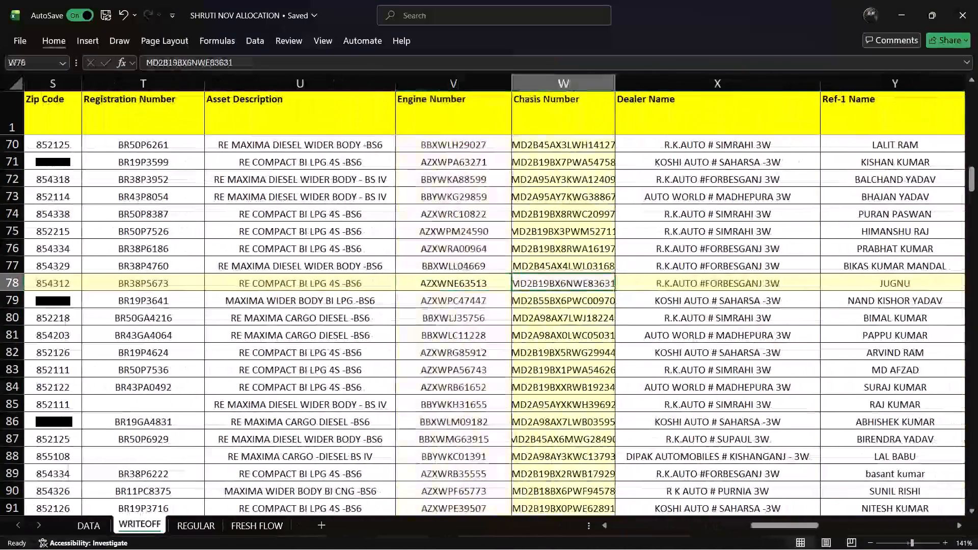
{"action": "key", "text": "Right"}
{"action": "key", "text": "Right"}
{"action": "key", "text": "Right"}
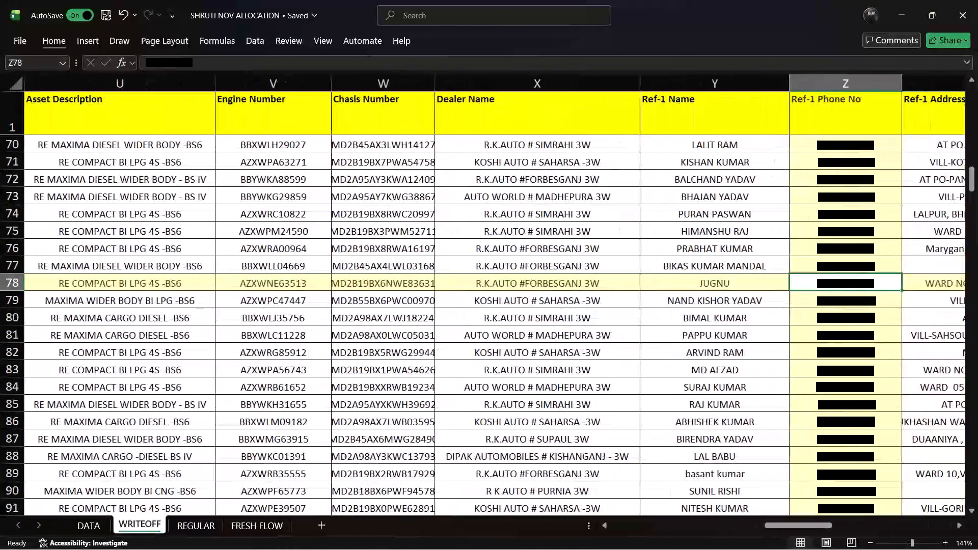
{"action": "key", "text": "Right"}
{"action": "key", "text": "Right"}
{"action": "key", "text": "Right"}
{"action": "key", "text": "Right"}
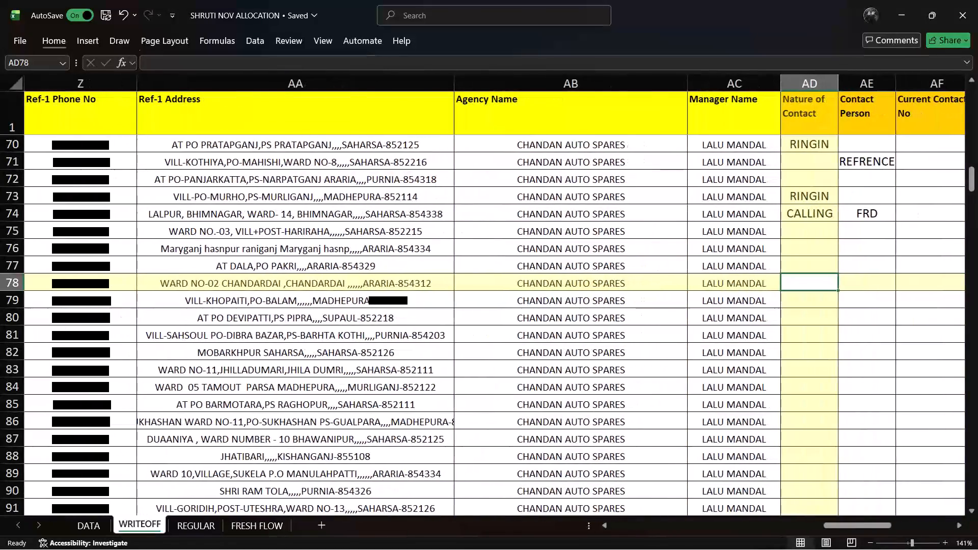
{"action": "type", "text": "CAL"}
{"action": "key", "text": "BackSpace"}
{"action": "key", "text": "BackSpace"}
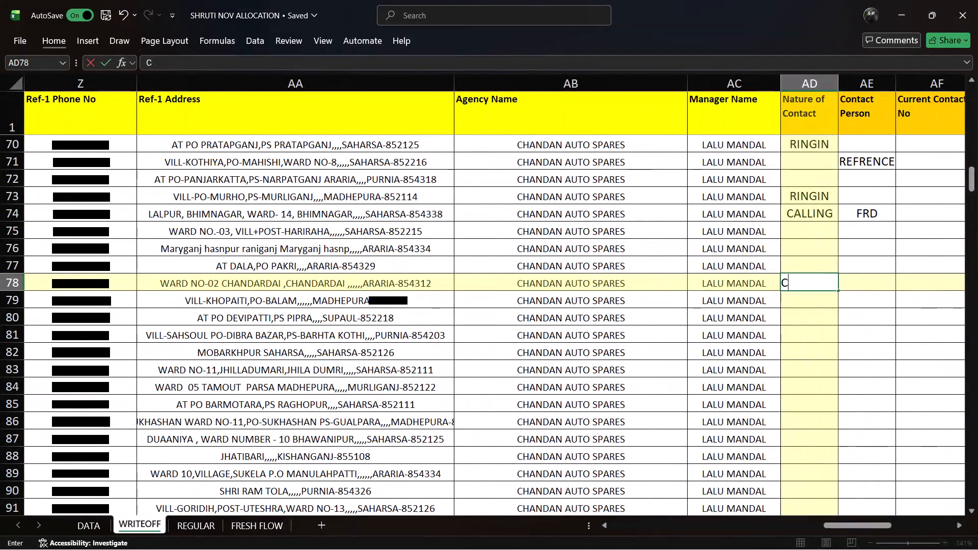
{"action": "key", "text": "BackSpace"}
{"action": "type", "text": "CA"}
{"action": "type", "text": "LL"}
{"action": "type", "text": "ING"}
{"action": "key", "text": "Right"}
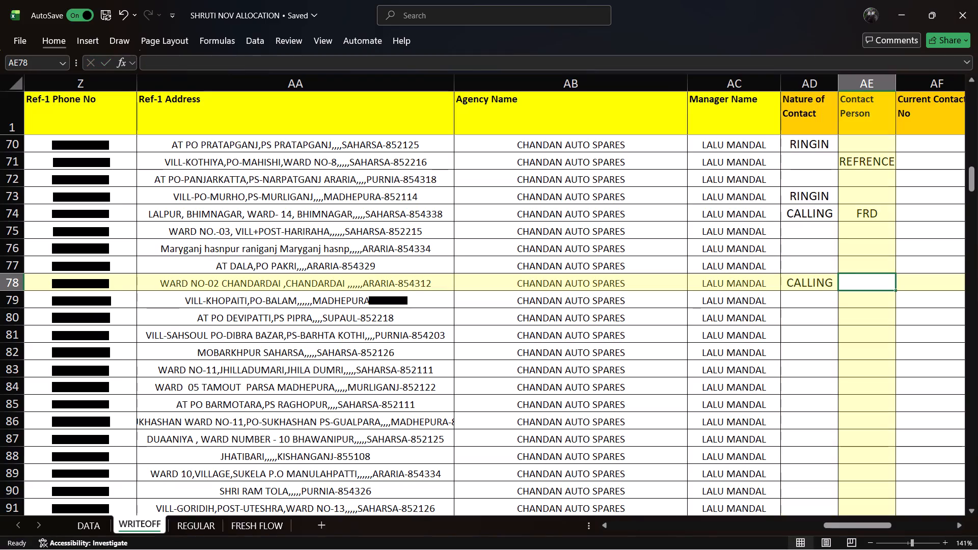
Enter DUGHTER as the contact person for row 78.
{"action": "type", "text": "DU"}
{"action": "type", "text": "GH"}
{"action": "type", "text": "TER"}
{"action": "key", "text": "Right"}
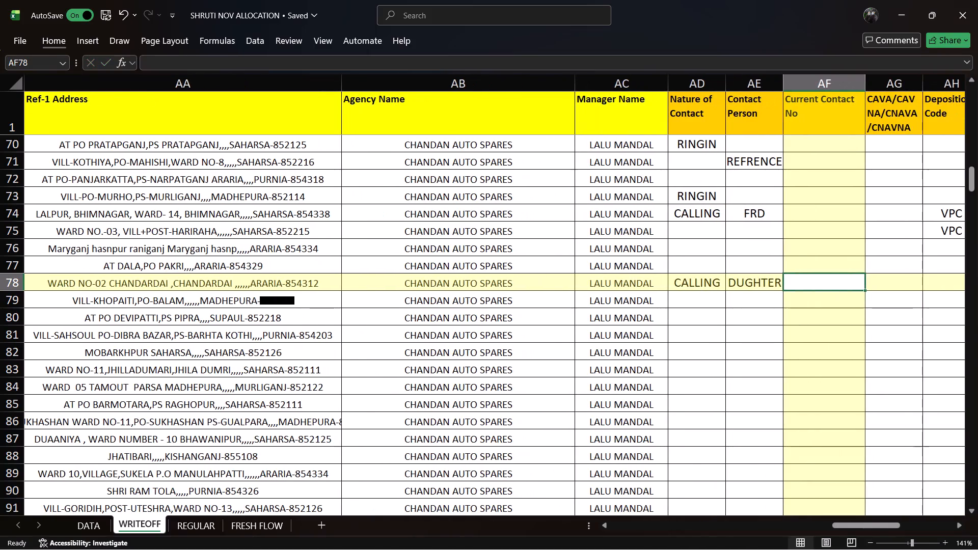
Enter DETH as the deposition code for row 78.
{"action": "key", "text": "Right"}
{"action": "key", "text": "Right"}
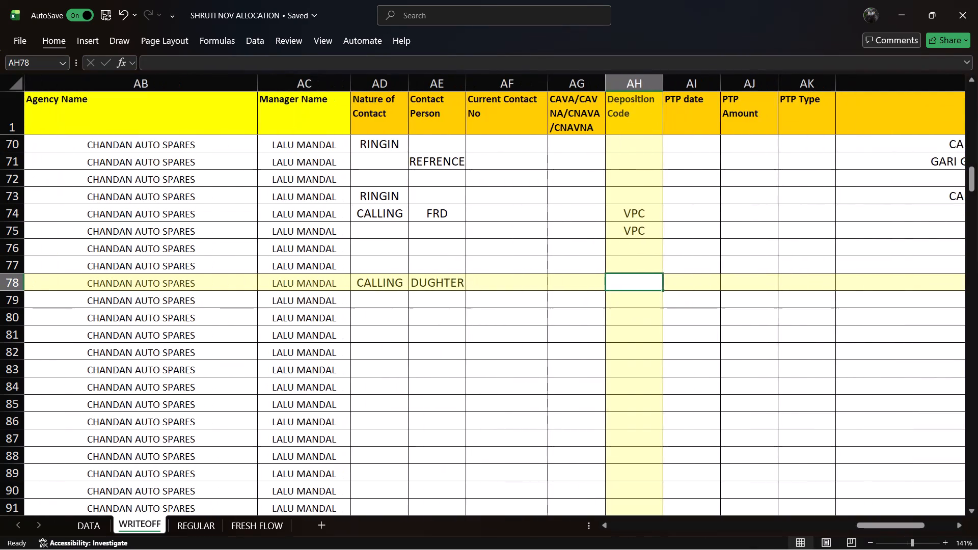
{"action": "left_click", "coordinate": [631, 283]}
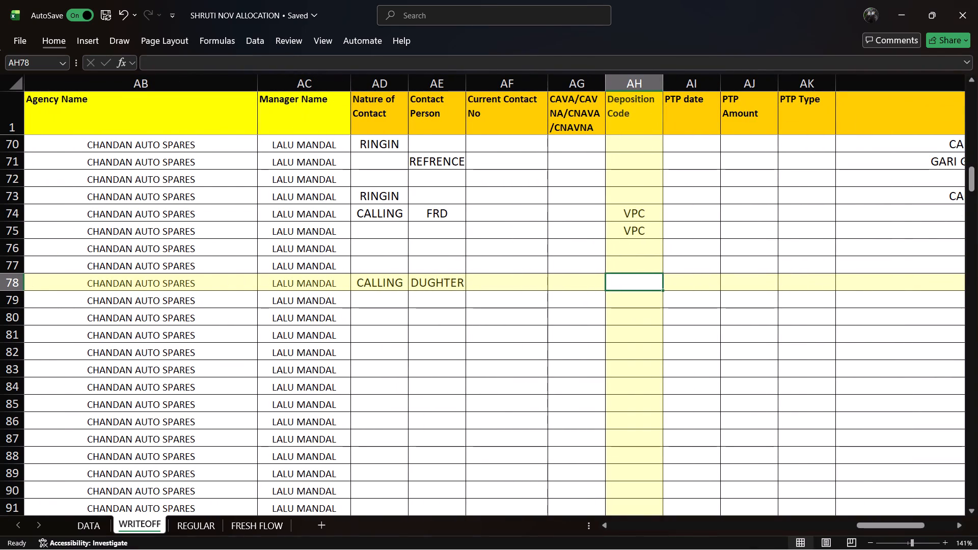
{"action": "type", "text": "DETH"}
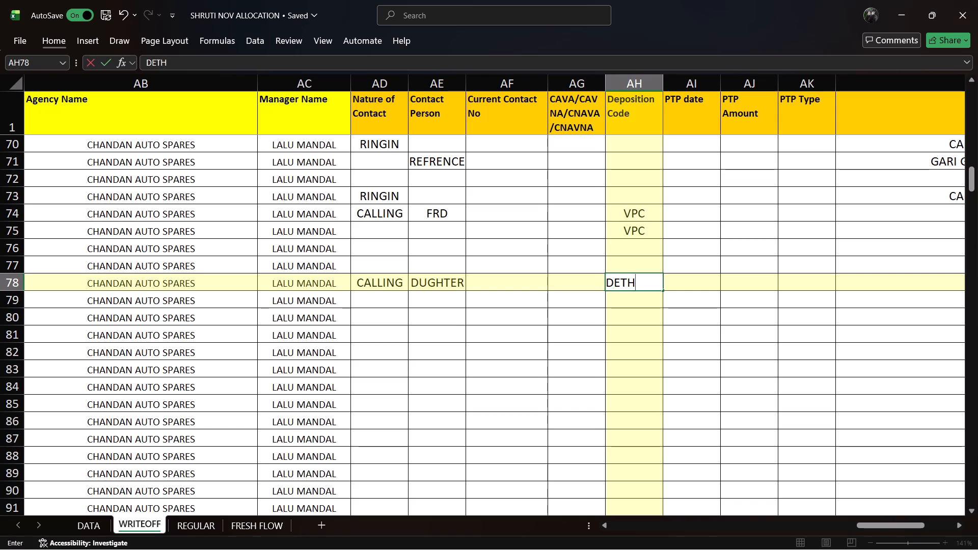
{"action": "key", "text": "Right"}
Enter CB as the feedback for the account in row 78.
{"action": "key", "text": "Right"}
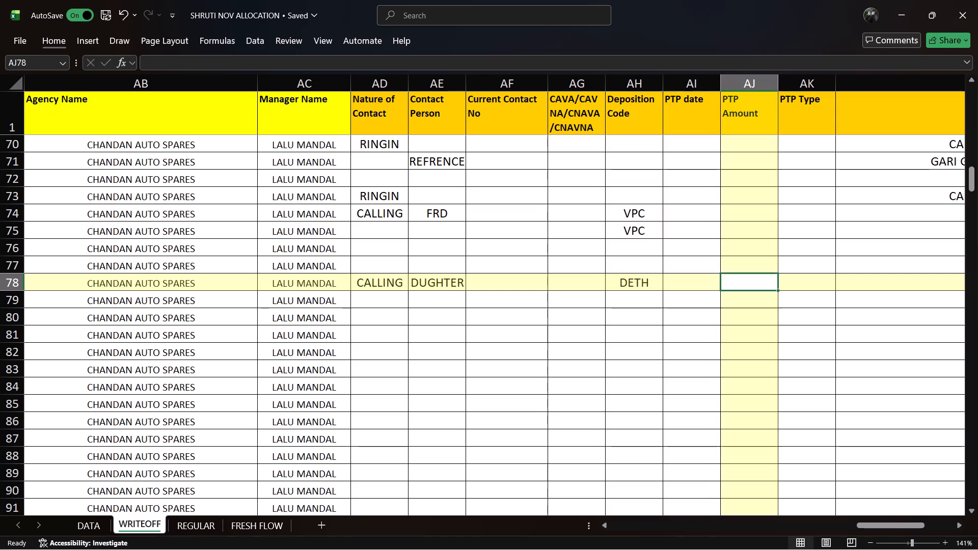
{"action": "key", "text": "Right"}
{"action": "key", "text": "Right"}
{"action": "key", "text": "Right"}
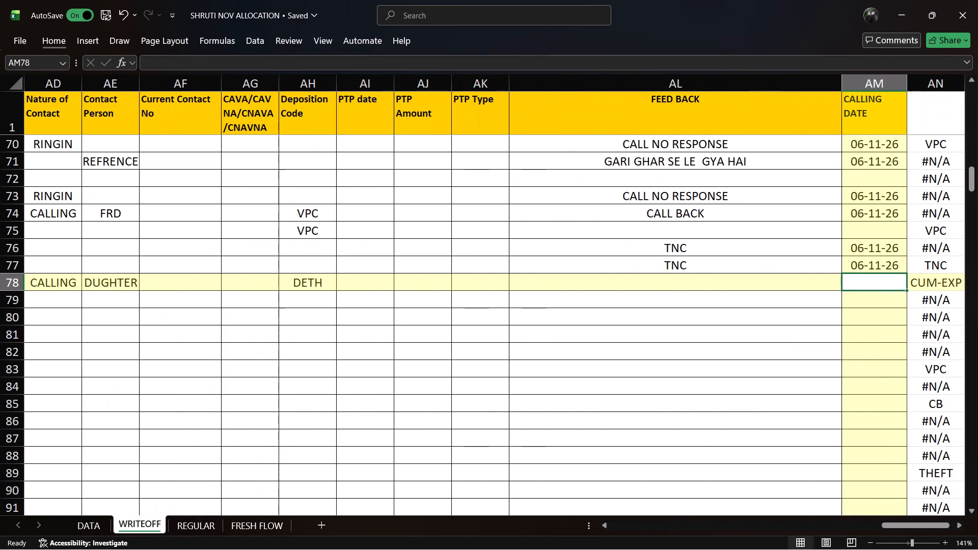
{"action": "key", "text": "Left"}
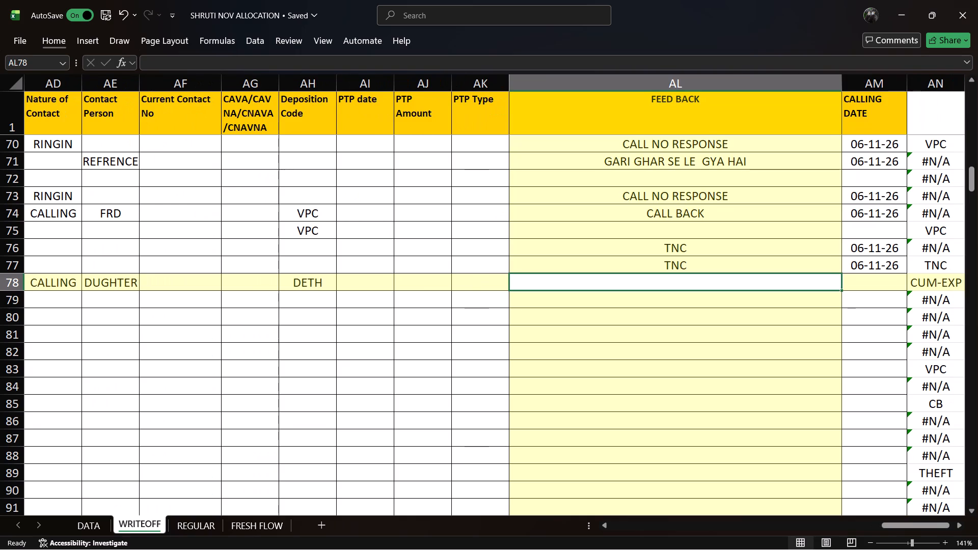
{"action": "type", "text": "CB"}
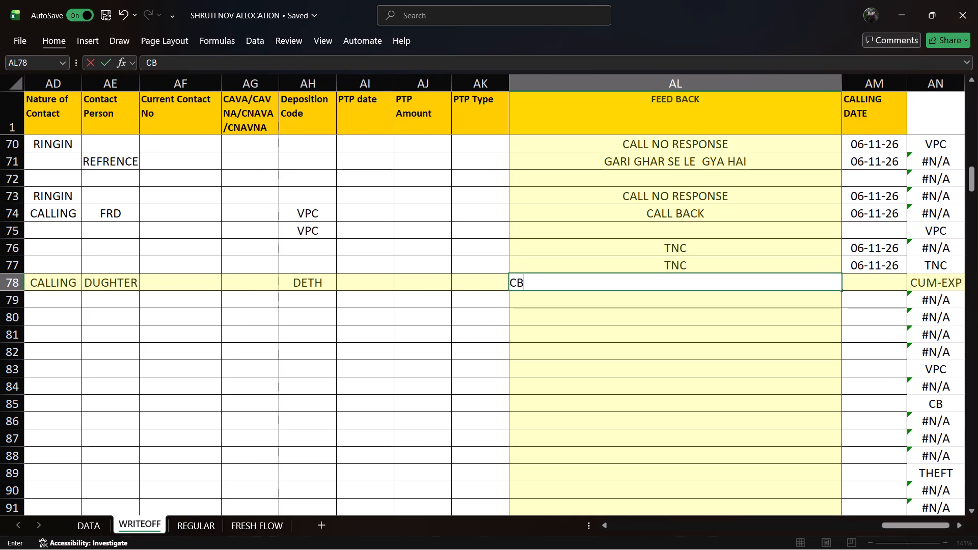
{"action": "key", "text": "Right"}
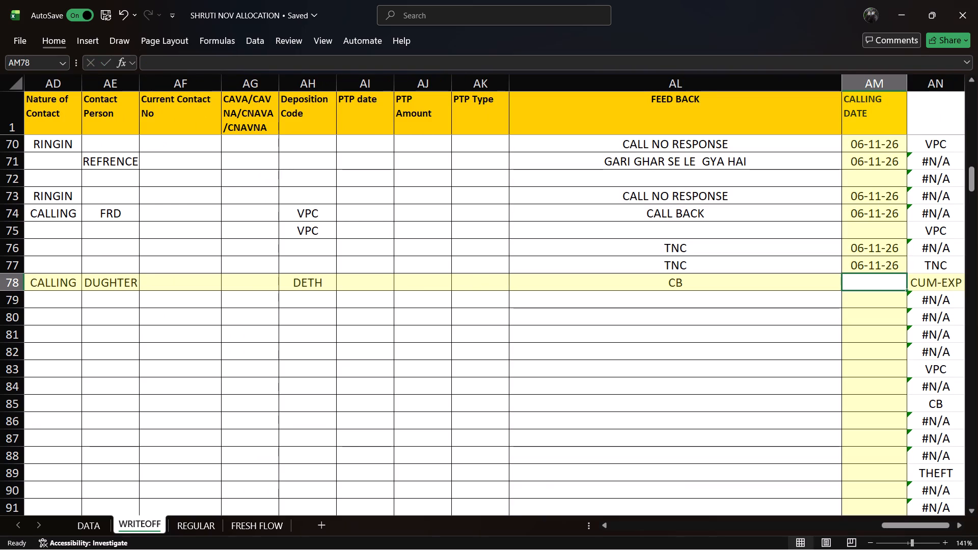
Enter the current date, 06-11-26, as the calling date for row 78 and save the workbook.
{"action": "key", "text": "ctrl+semicolon"}
{"action": "key", "text": "Right"}
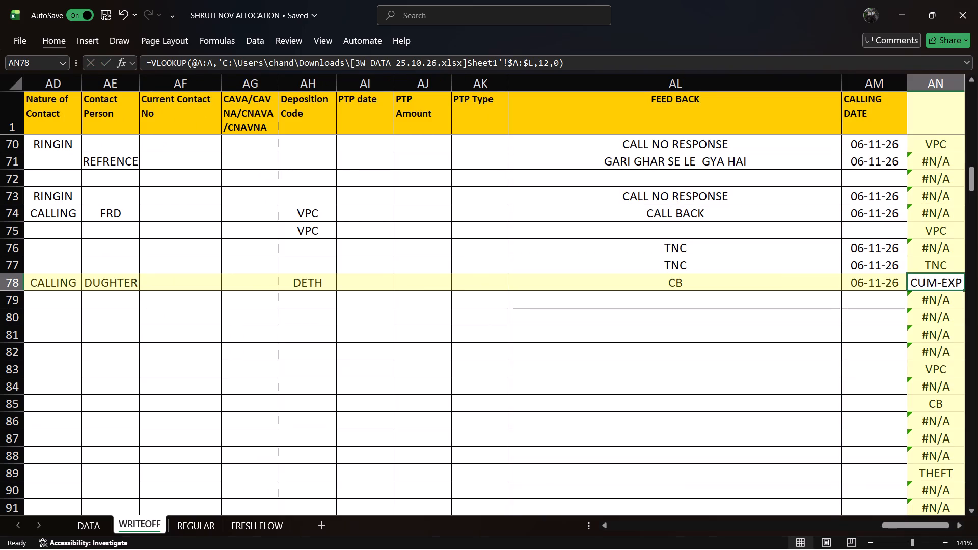
{"action": "key", "text": "Left"}
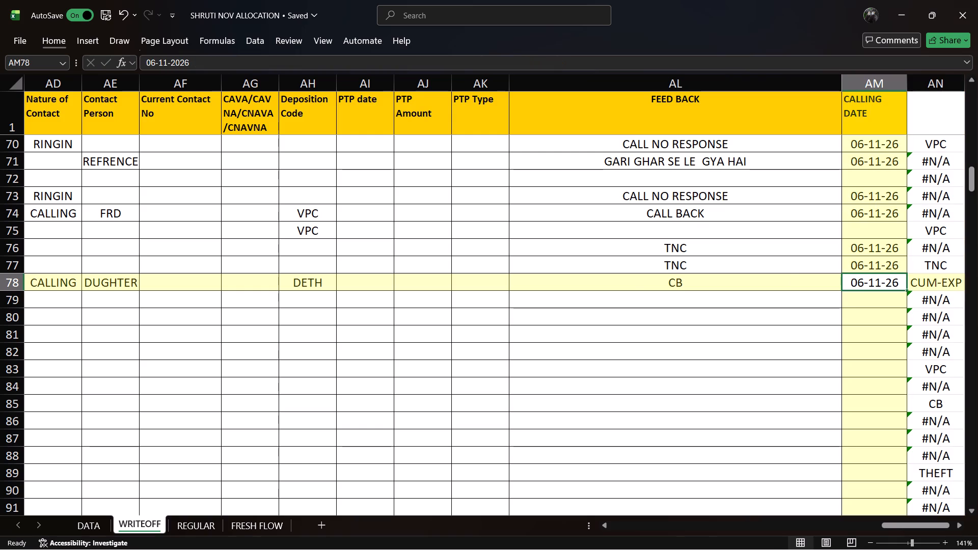
{"action": "key", "text": "ctrl+s"}
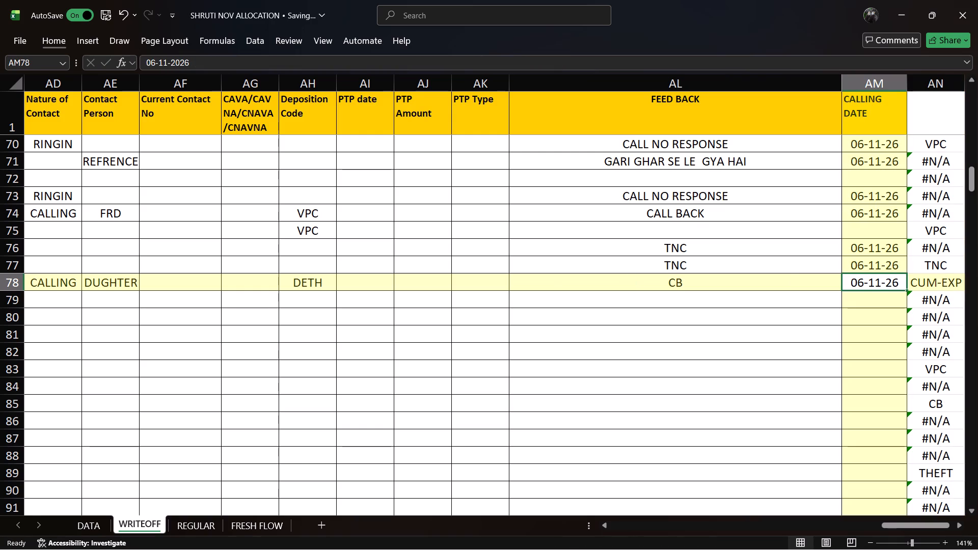
Look back over row 78's entries to its start, and check the customer name and mobile number in row 79.
{"action": "key", "text": "Left"}
{"action": "key", "text": "Left"}
{"action": "key", "text": "Left"}
{"action": "key", "text": "Left"}
{"action": "key", "text": "Left"}
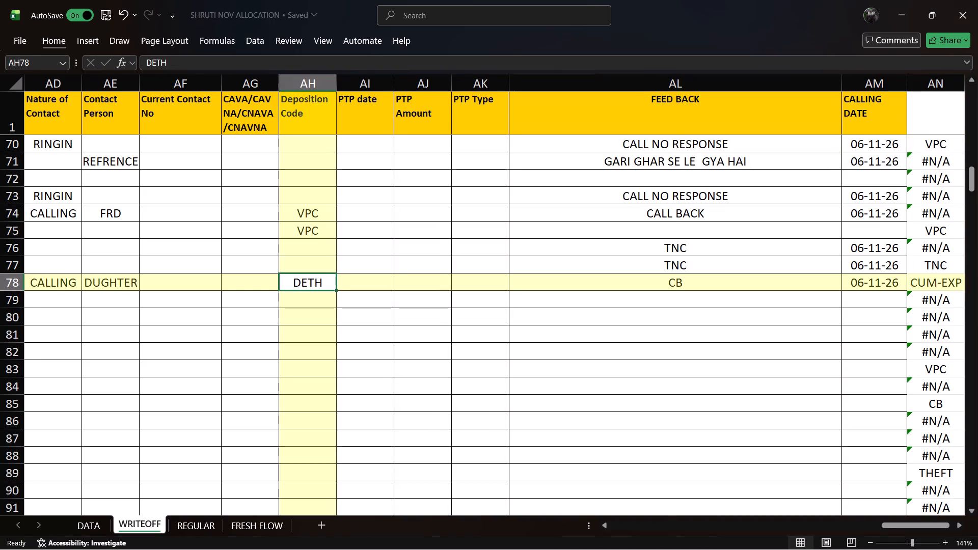
{"action": "key", "text": "Left"}
{"action": "key", "text": "Left"}
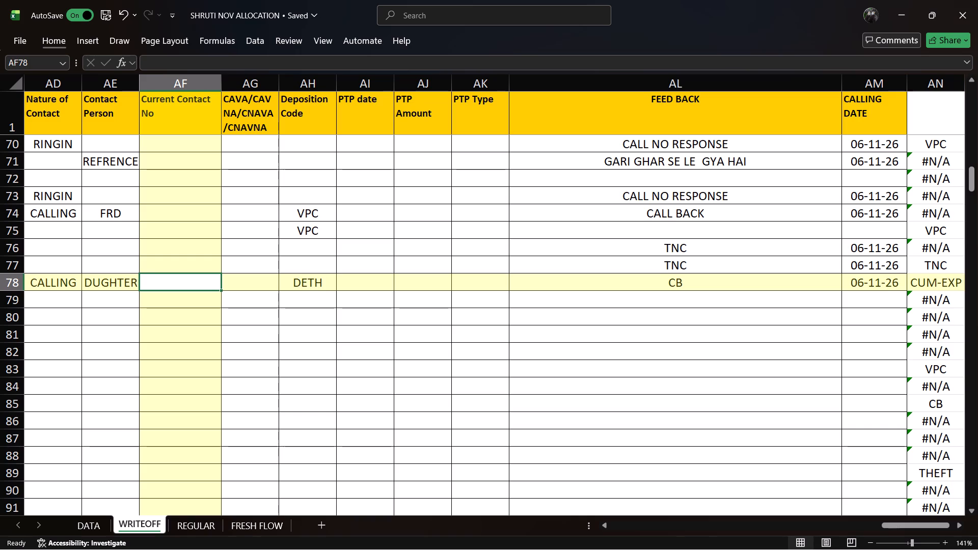
{"action": "key", "text": "Left"}
{"action": "key", "text": "Left"}
{"action": "key", "text": "Left"}
{"action": "key", "text": "Left"}
{"action": "key", "text": "Left"}
{"action": "key", "text": "Left"}
{"action": "key", "text": "Left"}
{"action": "key", "text": "Left"}
{"action": "key", "text": "Left"}
{"action": "key", "text": "Left"}
{"action": "key", "text": "Left"}
{"action": "key", "text": "Left"}
{"action": "key", "text": "Left"}
{"action": "key", "text": "Left"}
{"action": "key", "text": "Left"}
{"action": "key", "text": "Left"}
{"action": "key", "text": "Left"}
{"action": "key", "text": "Left"}
{"action": "key", "text": "Left"}
{"action": "key", "text": "Left"}
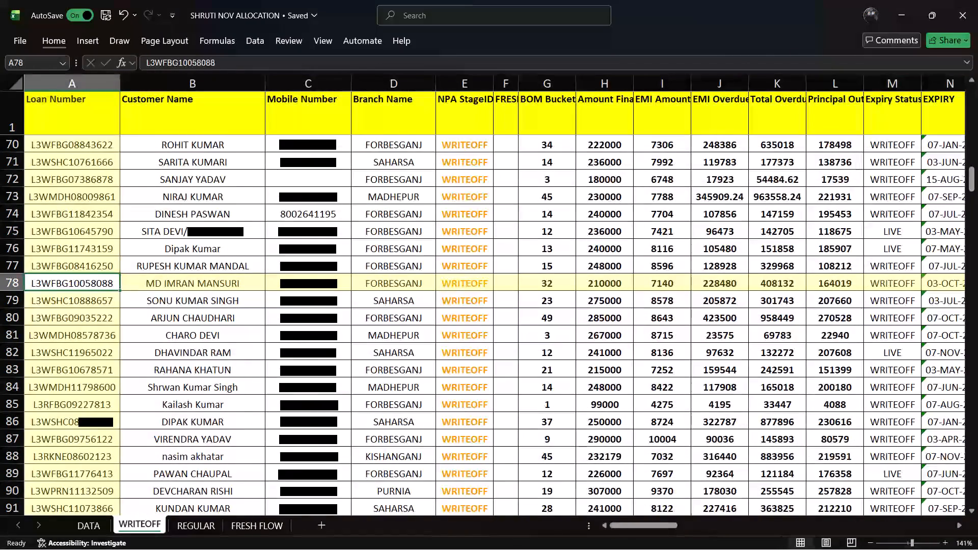
{"action": "key", "text": "Right"}
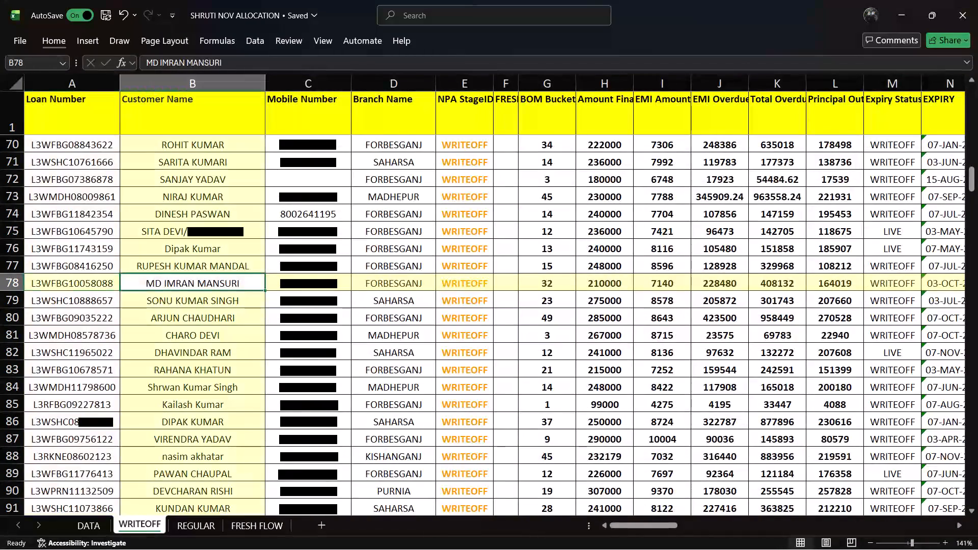
{"action": "key", "text": "Down"}
{"action": "key", "text": "Right"}
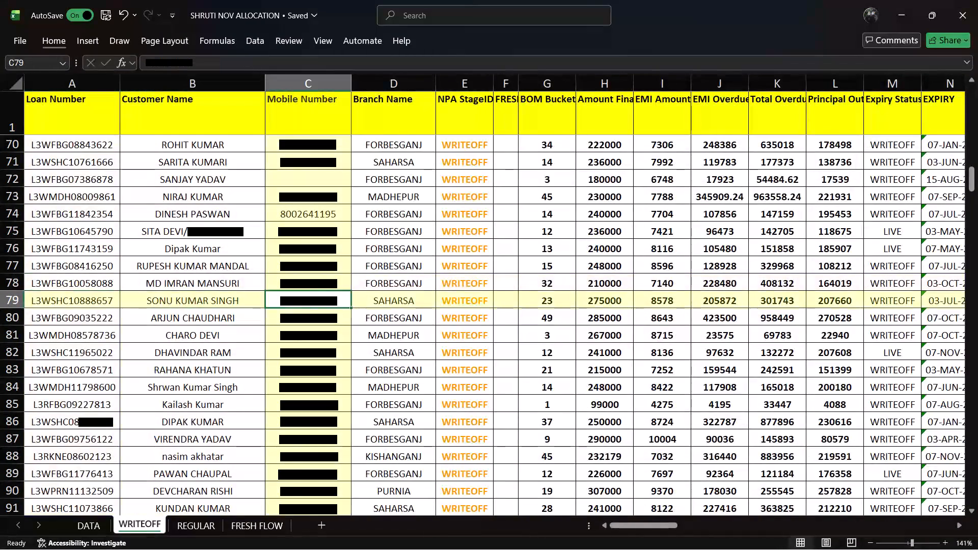
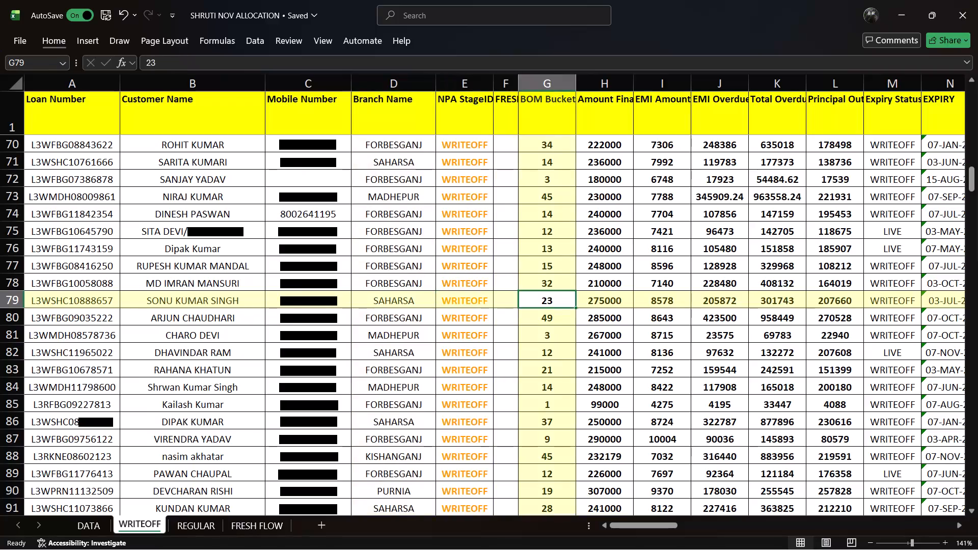
Enter RINGIN as the nature of contact for the account in row 79.
{"action": "key", "text": "Right"}
{"action": "key", "text": "Right"}
{"action": "key", "text": "Right"}
{"action": "key", "text": "Right"}
{"action": "key", "text": "Right"}
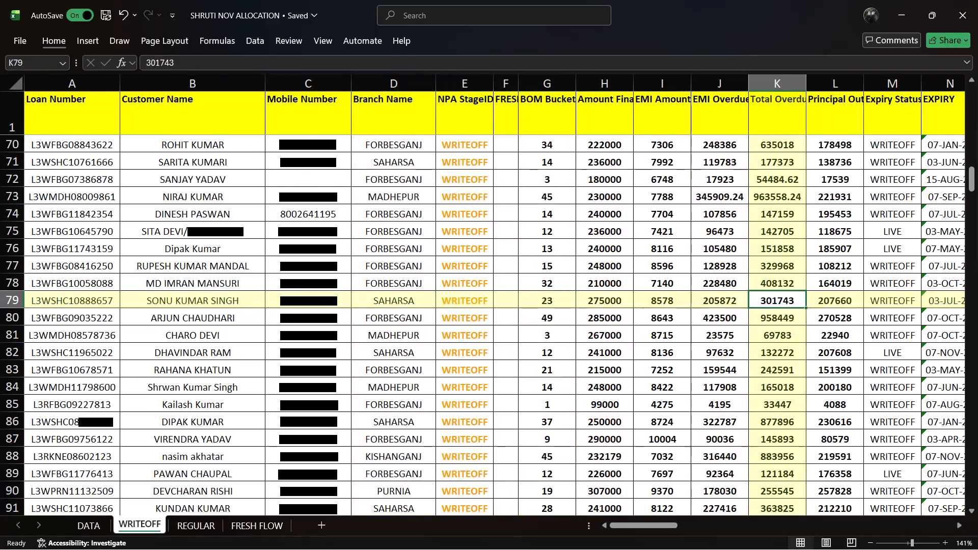
{"action": "key", "text": "Right"}
{"action": "key", "text": "Right"}
{"action": "key", "text": "Right"}
{"action": "key", "text": "Right"}
{"action": "key", "text": "Right"}
{"action": "key", "text": "Right"}
{"action": "key", "text": "Right"}
{"action": "key", "text": "Right"}
{"action": "key", "text": "Right"}
{"action": "key", "text": "Right"}
{"action": "key", "text": "Right"}
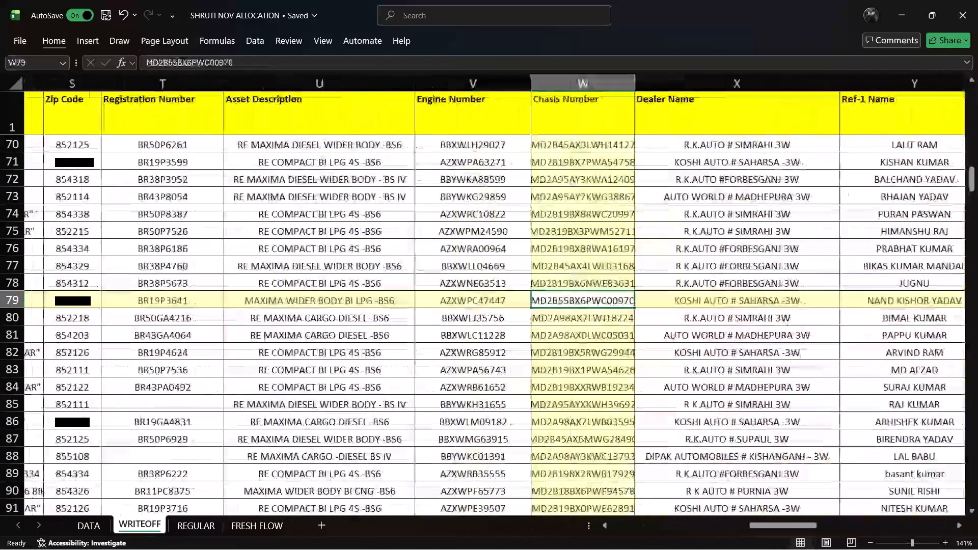
{"action": "key", "text": "Right"}
{"action": "key", "text": "Right"}
{"action": "key", "text": "Right"}
{"action": "key", "text": "Right"}
{"action": "key", "text": "Right"}
{"action": "key", "text": "Right"}
{"action": "key", "text": "Right"}
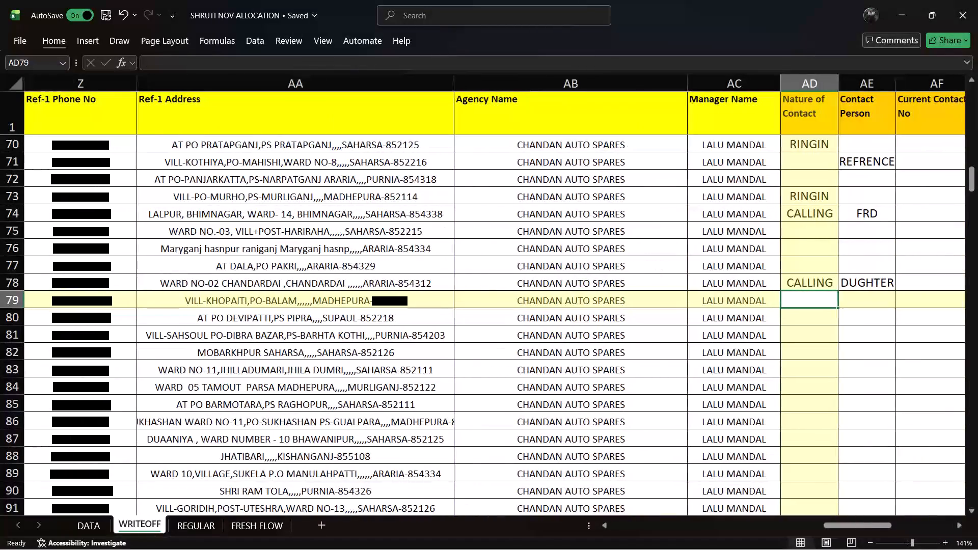
{"action": "key", "text": "r"}
{"action": "key", "text": "Right"}
Enter CALL NO RESONCE as the feedback for the account in row 79.
{"action": "key", "text": "Right"}
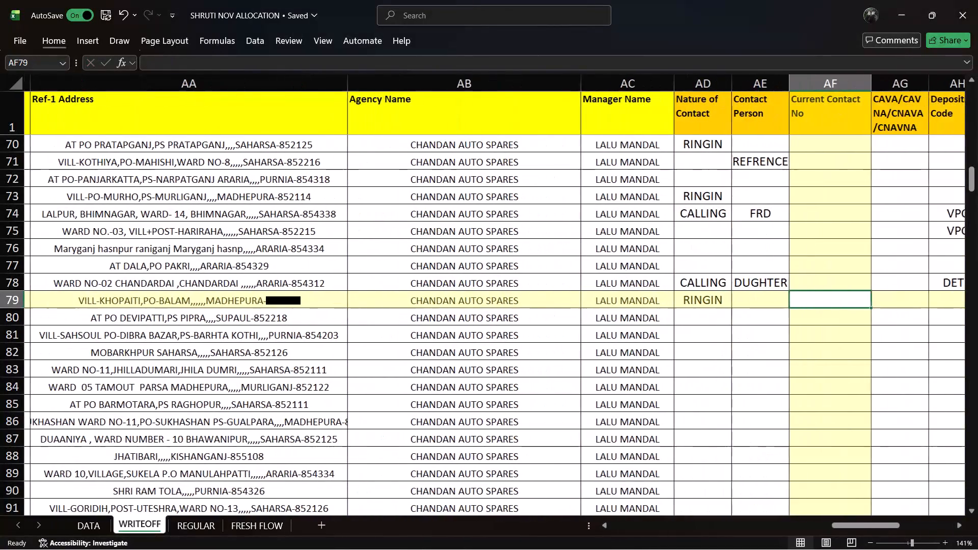
{"action": "key", "text": "Right"}
{"action": "key", "text": "Right"}
{"action": "key", "text": "Right"}
{"action": "key", "text": "Right"}
{"action": "key", "text": "Right"}
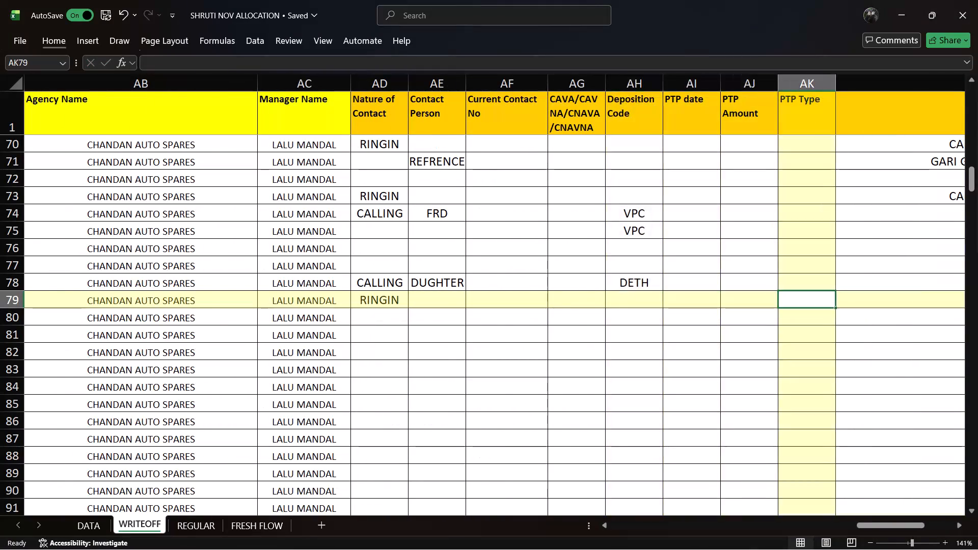
{"action": "key", "text": "Right"}
{"action": "type", "text": "CALL NO"}
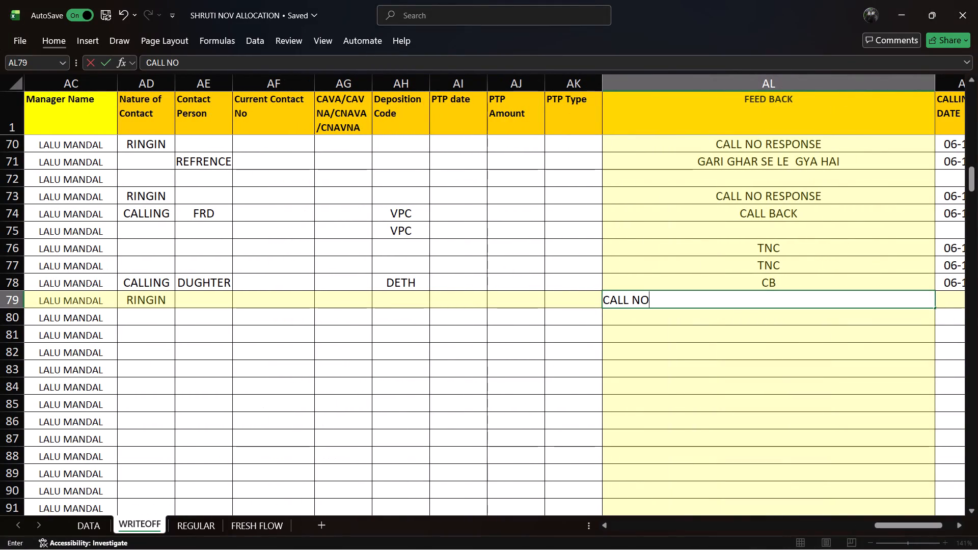
{"action": "key", "text": "space"}
{"action": "type", "text": "RES"}
{"action": "key", "text": "BackSpace"}
{"action": "key", "text": "BackSpace"}
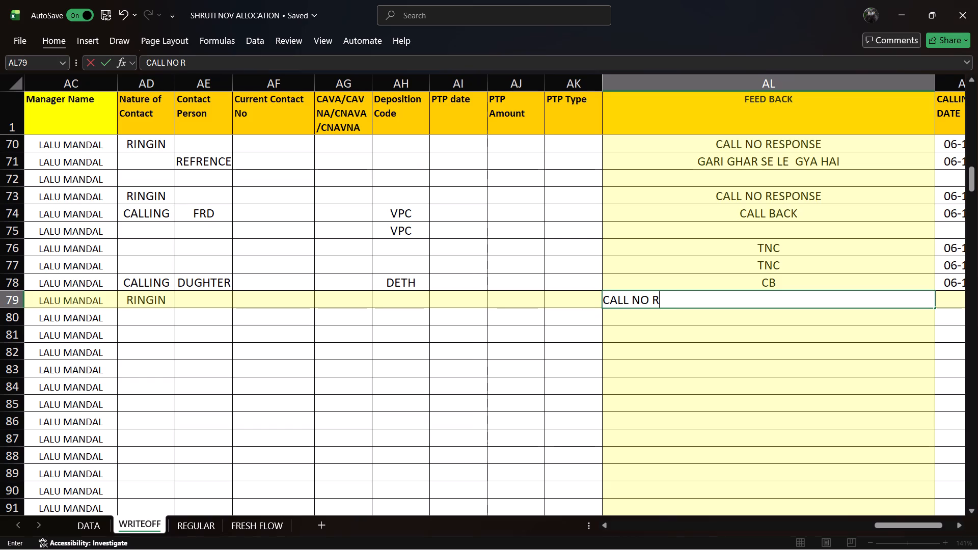
{"action": "type", "text": "ESO"}
{"action": "type", "text": "NCE"}
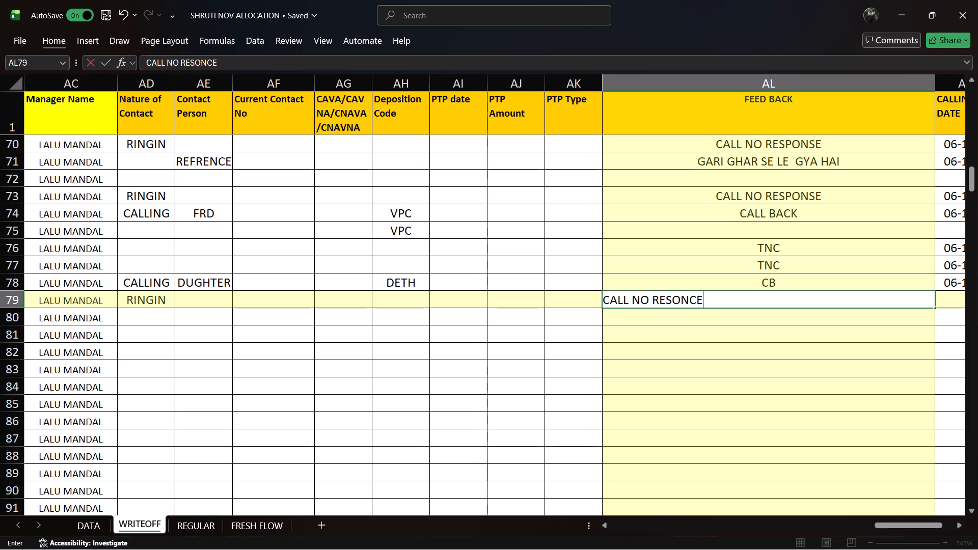
{"action": "key", "text": "Right"}
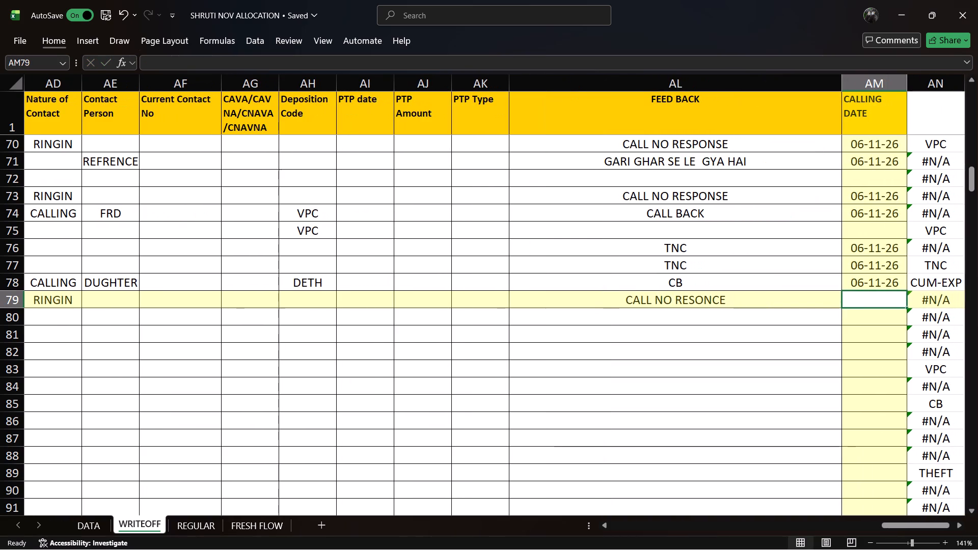
Enter the current date, 06-11-26, as the calling date for row 79.
{"action": "key", "text": "ctrl+semicolon"}
{"action": "key", "text": "Right"}
{"action": "key", "text": "Right"}
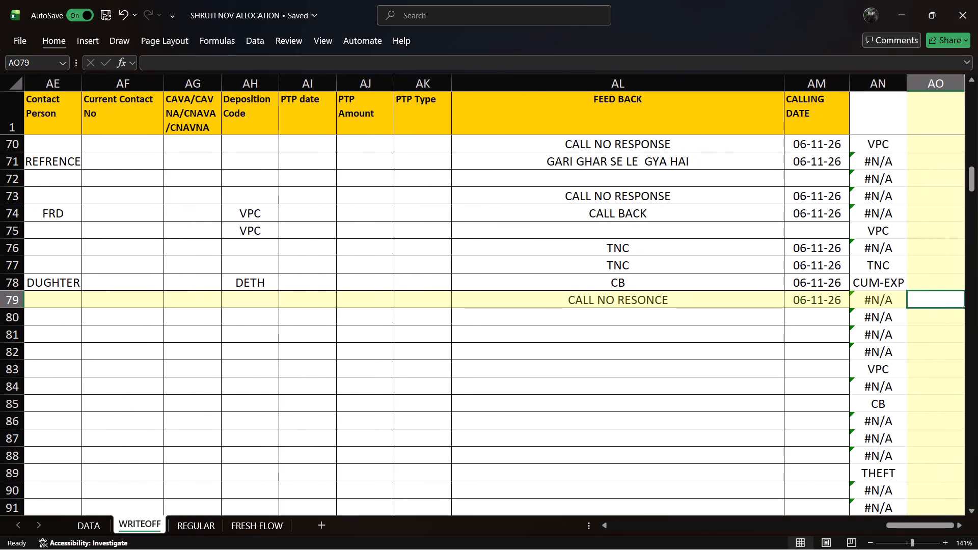
Narrow the FEED BACK column to a little over half its width and save the workbook.
{"action": "left_click", "coordinate": [722, 303]}
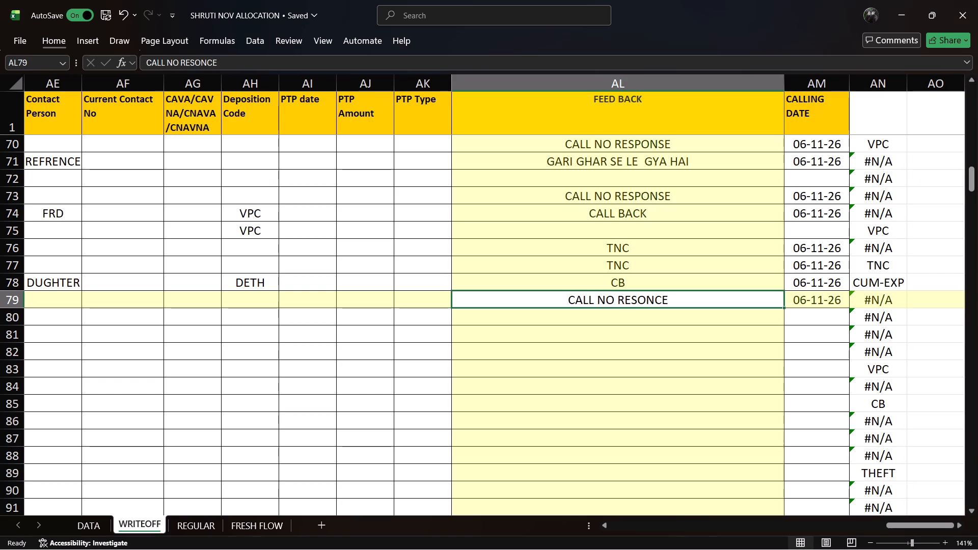
{"action": "left_click_drag", "start_coordinate": [787, 85], "coordinate": [707, 75]}
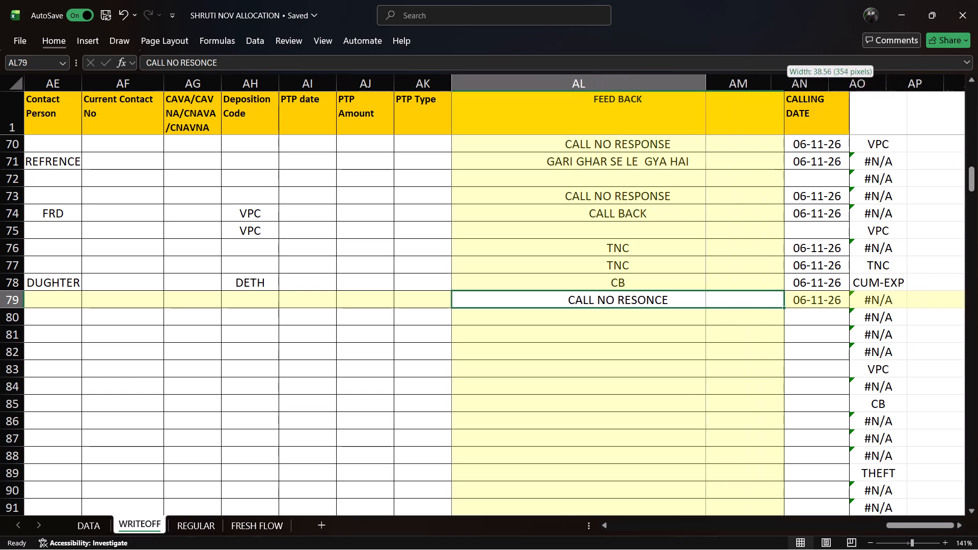
{"action": "left_click_drag", "start_coordinate": [707, 75], "coordinate": [691, 74]}
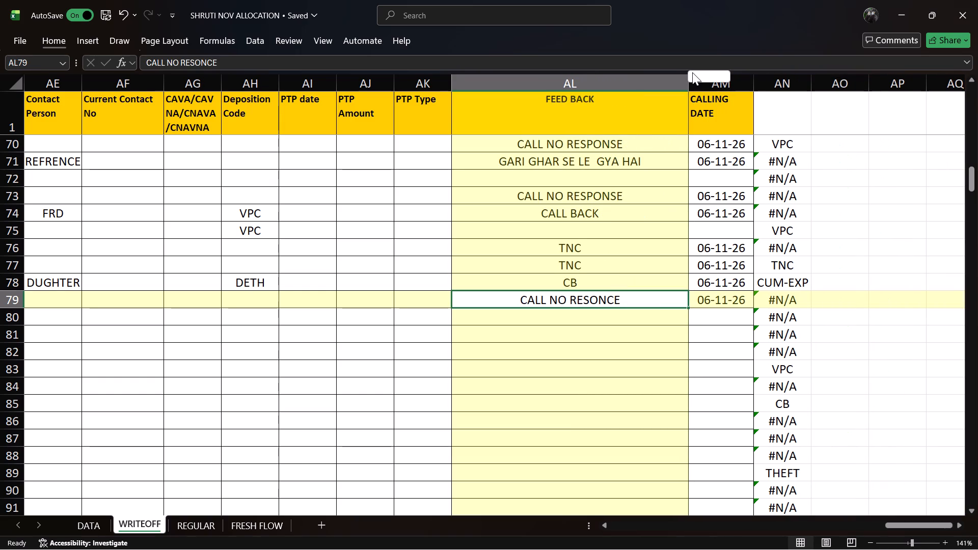
{"action": "left_click_drag", "start_coordinate": [692, 86], "coordinate": [646, 86]}
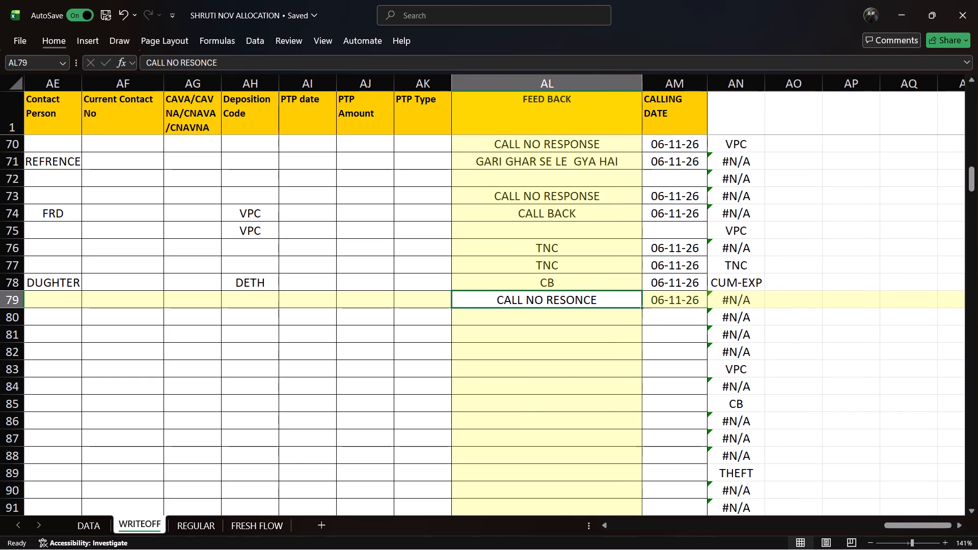
{"action": "key", "text": "ctrl+s"}
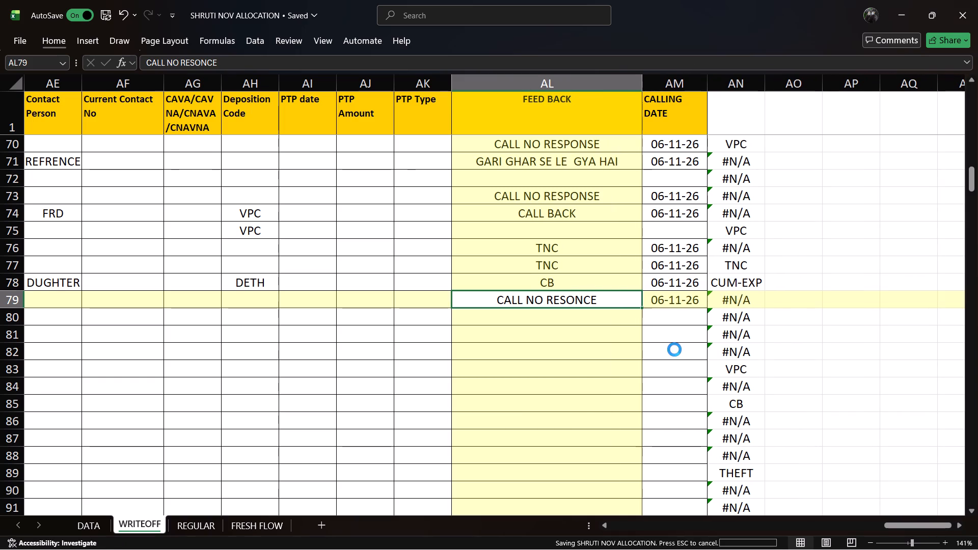
Return to the start of the account records and check the customer name and mobile number in row 80.
{"action": "left_click", "coordinate": [676, 299]}
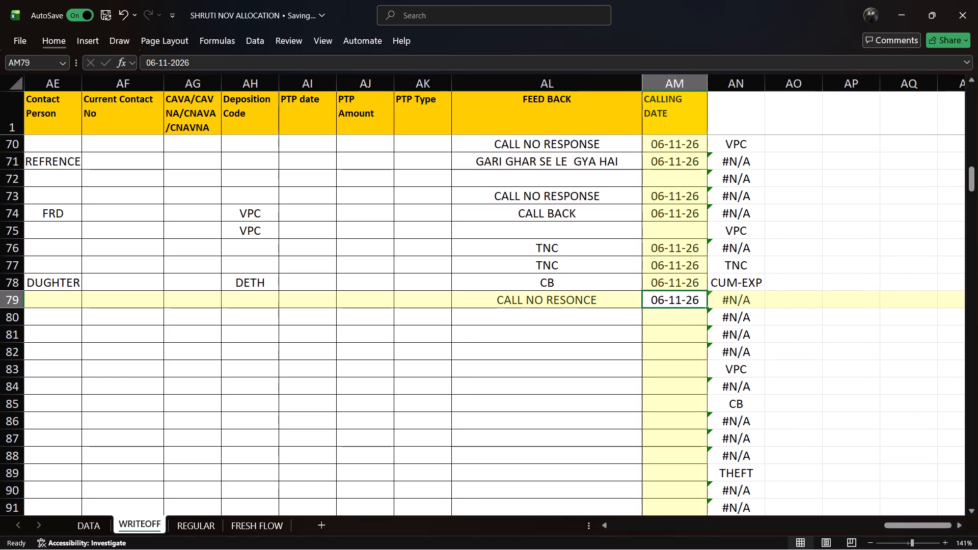
{"action": "key", "text": "Left"}
{"action": "key", "text": "Left"}
{"action": "key", "text": "Left"}
{"action": "key", "text": "Left"}
{"action": "key", "text": "Left"}
{"action": "key", "text": "Left"}
{"action": "key", "text": "Left"}
{"action": "key", "text": "Left"}
{"action": "key", "text": "Left"}
{"action": "key", "text": "Left"}
{"action": "key", "text": "Left"}
{"action": "key", "text": "Left"}
{"action": "key", "text": "Left"}
{"action": "key", "text": "Left"}
{"action": "key", "text": "Left"}
{"action": "key", "text": "Left"}
{"action": "key", "text": "Left"}
{"action": "key", "text": "Left"}
{"action": "key", "text": "Left"}
{"action": "key", "text": "Left"}
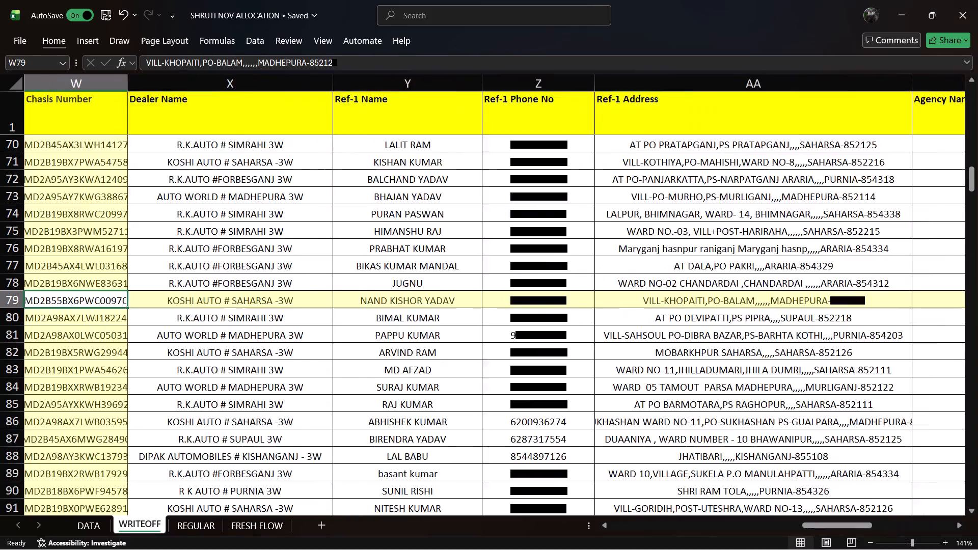
{"action": "key", "text": "Down"}
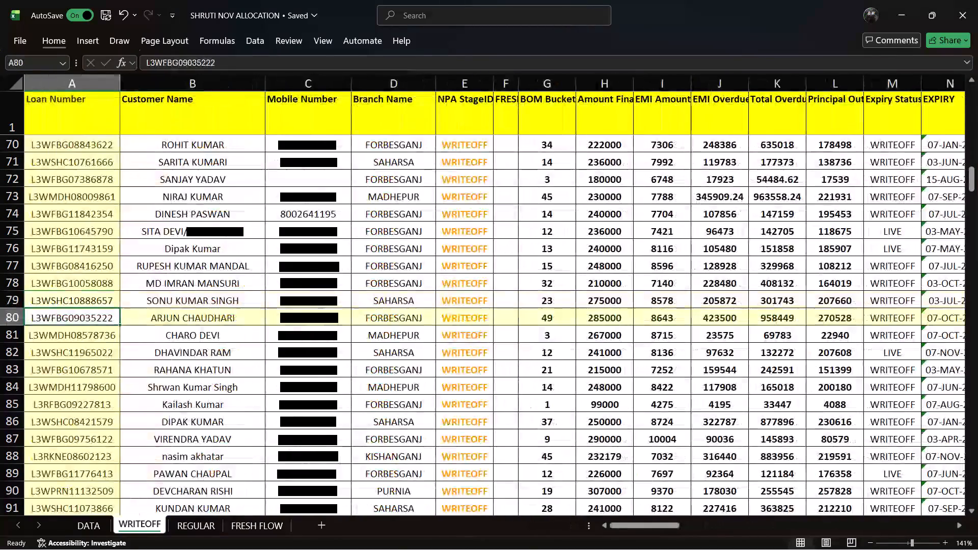
{"action": "key", "text": "Right"}
{"action": "key", "text": "Right"}
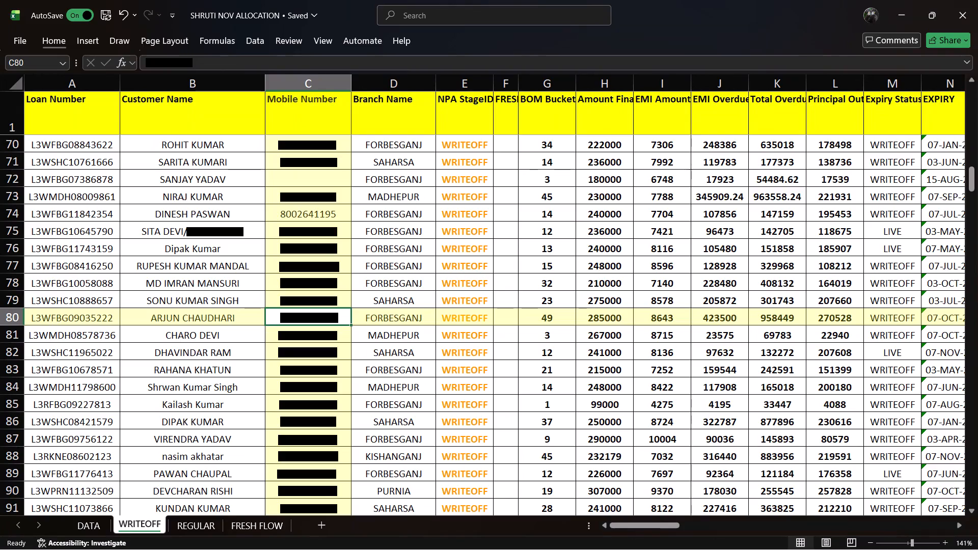
{"action": "key", "text": "Down"}
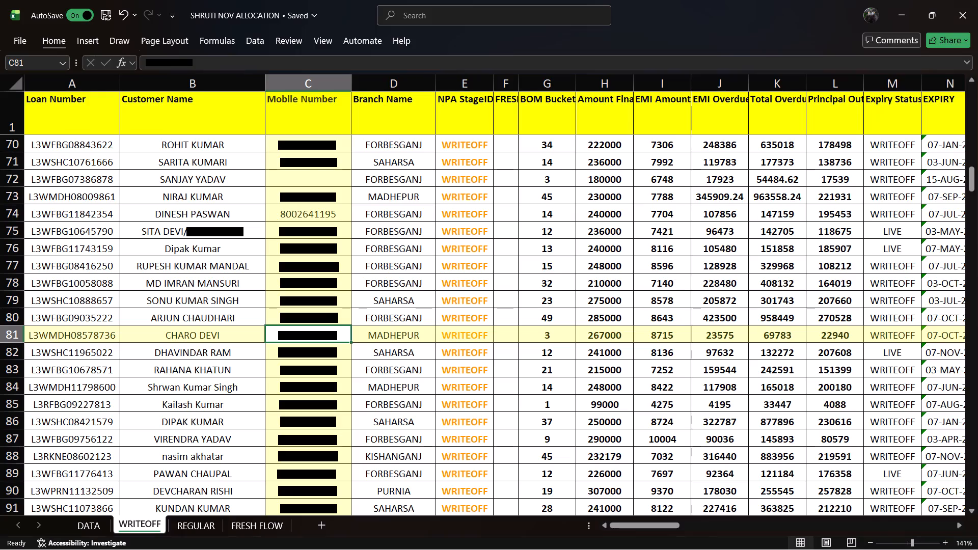
{"action": "key", "text": "Up"}
Enter TNC as the feedback for the account in row 80 and save the workbook.
{"action": "key", "text": "Right"}
{"action": "key", "text": "Right"}
{"action": "key", "text": "Right"}
{"action": "key", "text": "Right"}
{"action": "key", "text": "Right"}
{"action": "key", "text": "Right"}
{"action": "key", "text": "Right"}
{"action": "key", "text": "Right"}
{"action": "key", "text": "Right"}
{"action": "key", "text": "Right"}
{"action": "key", "text": "Right"}
{"action": "key", "text": "Right"}
{"action": "key", "text": "Right"}
{"action": "key", "text": "Right"}
{"action": "key", "text": "Right"}
{"action": "key", "text": "Right"}
{"action": "key", "text": "Right"}
{"action": "key", "text": "Right"}
{"action": "key", "text": "Right"}
{"action": "key", "text": "Right"}
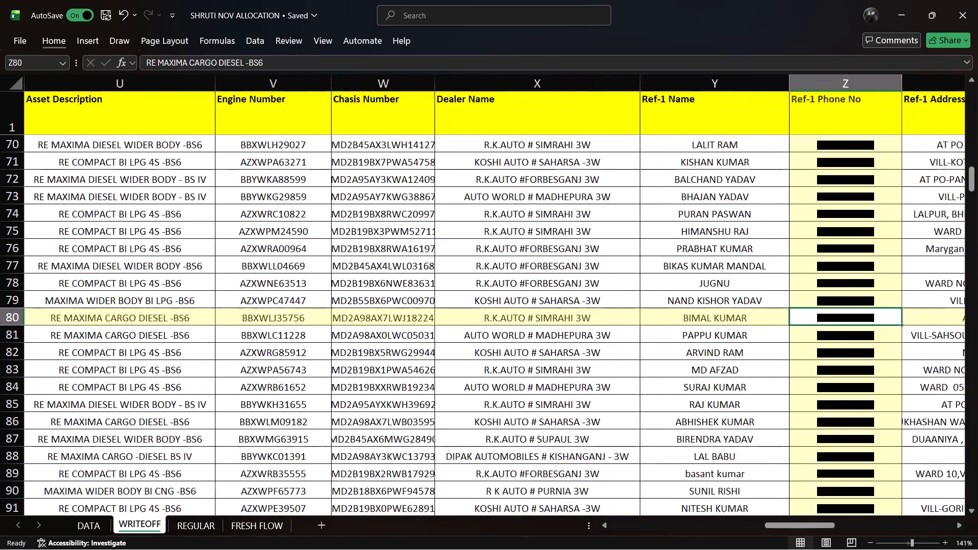
{"action": "key", "text": "Right"}
{"action": "key", "text": "Right"}
{"action": "key", "text": "Right"}
{"action": "key", "text": "Right"}
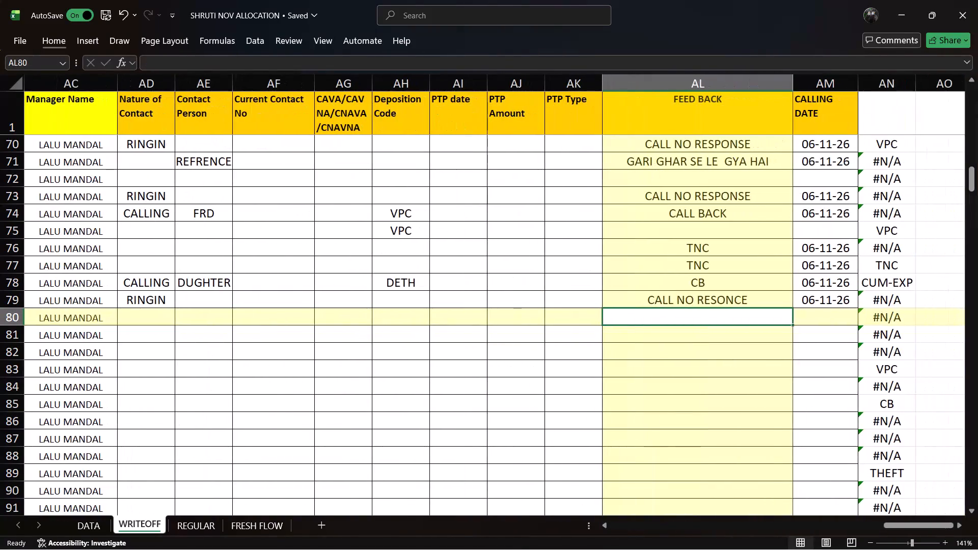
{"action": "left_click", "coordinate": [671, 319]}
{"action": "key", "text": "t"}
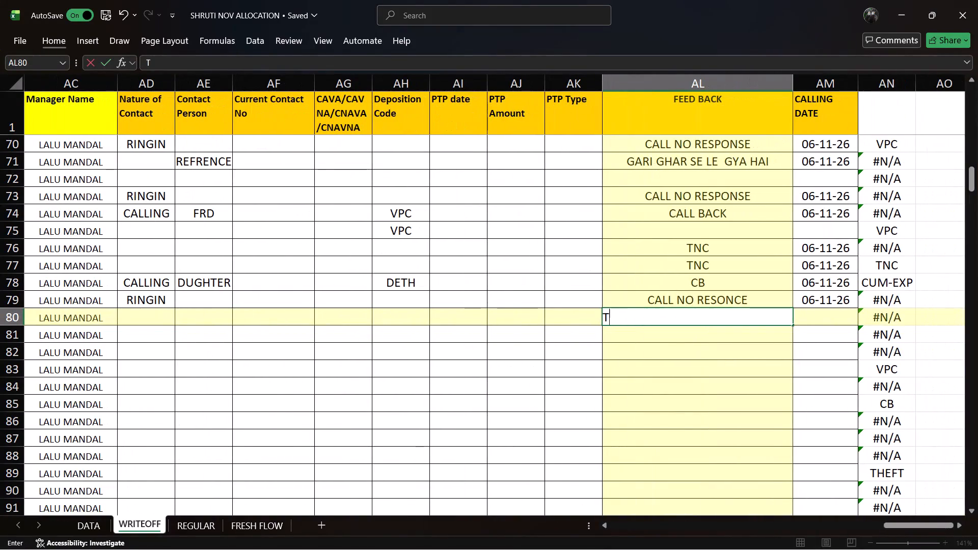
{"action": "type", "text": "NC"}
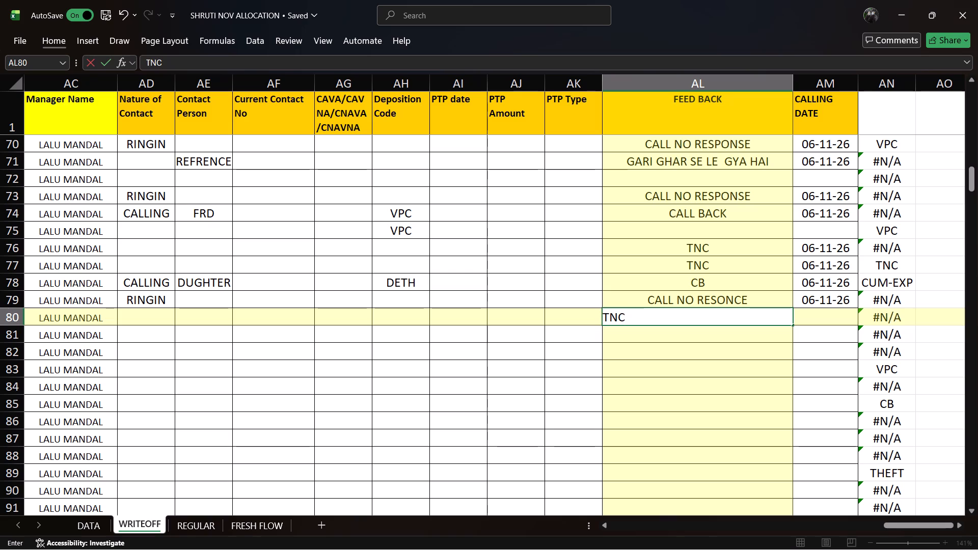
{"action": "key", "text": "ctrl+s"}
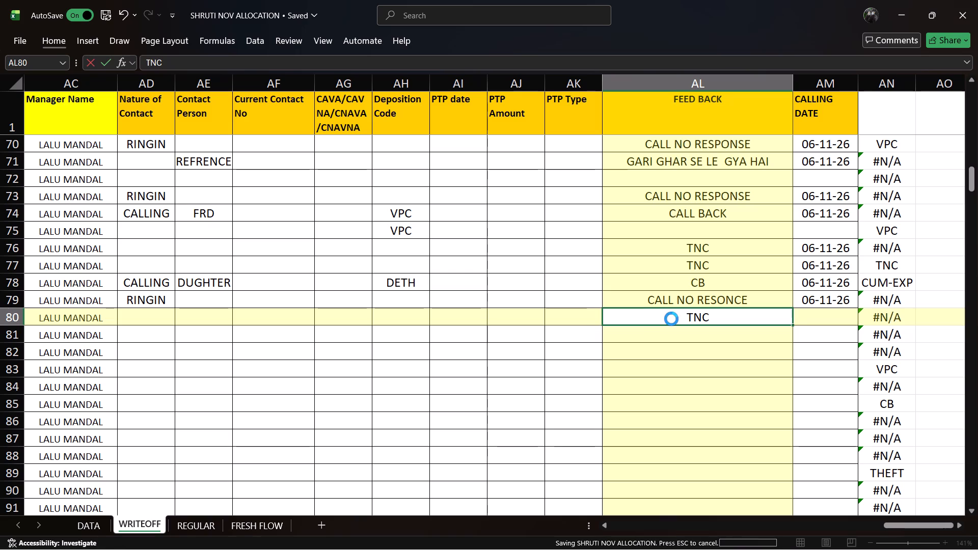
Go to the start of row 81 and check its customer name and mobile number.
{"action": "key", "text": "Down"}
{"action": "key", "text": "Left"}
{"action": "key", "text": "Left"}
{"action": "key", "text": "Left"}
{"action": "key", "text": "Left"}
{"action": "key", "text": "Left"}
{"action": "key", "text": "Left"}
{"action": "key", "text": "Left"}
{"action": "key", "text": "Left"}
{"action": "key", "text": "Left"}
{"action": "key", "text": "Left"}
{"action": "key", "text": "Left"}
{"action": "key", "text": "Left"}
{"action": "key", "text": "Left"}
{"action": "key", "text": "Left"}
{"action": "key", "text": "Left"}
{"action": "key", "text": "Left"}
{"action": "key", "text": "Left"}
{"action": "key", "text": "Left"}
{"action": "key", "text": "Left"}
{"action": "key", "text": "Left"}
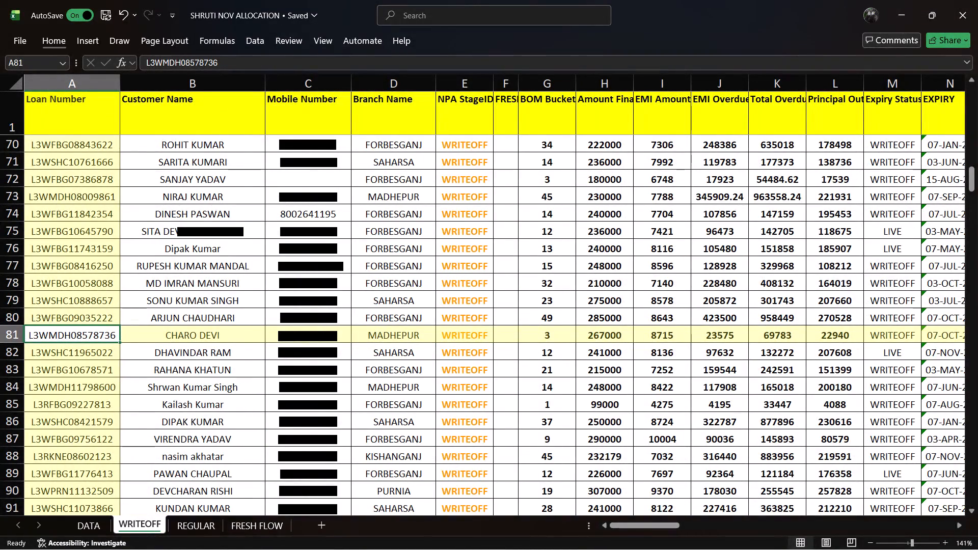
{"action": "key", "text": "Right"}
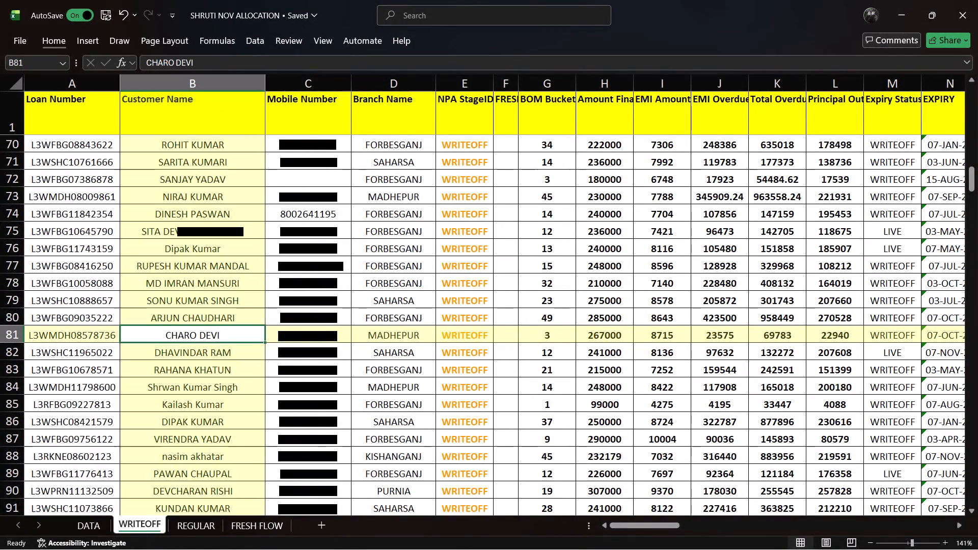
{"action": "key", "text": "Right"}
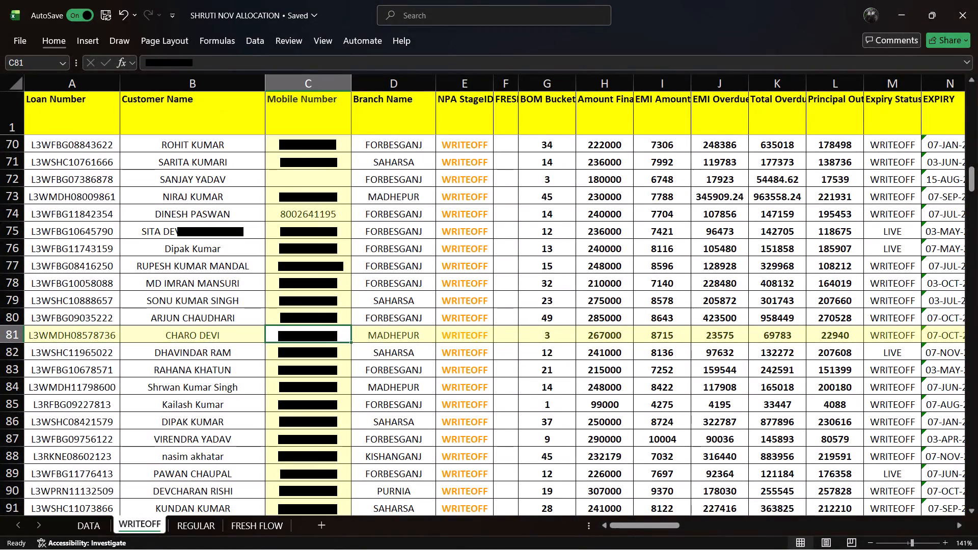
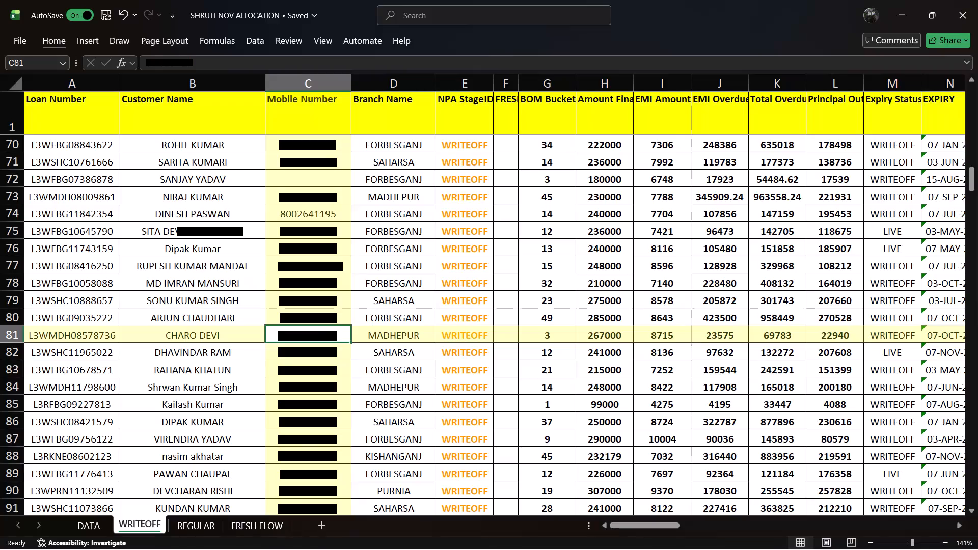
Look across the row 81 account's reference details as far as its contact person entry.
{"action": "key", "text": "Right"}
{"action": "key", "text": "Right"}
{"action": "key", "text": "Right"}
{"action": "key", "text": "Right"}
{"action": "key", "text": "Right"}
{"action": "key", "text": "Right"}
{"action": "key", "text": "Right"}
{"action": "key", "text": "Right"}
{"action": "key", "text": "Right"}
{"action": "key", "text": "Right"}
{"action": "key", "text": "Right"}
{"action": "key", "text": "Right"}
{"action": "key", "text": "Right"}
{"action": "key", "text": "Right"}
{"action": "key", "text": "Right"}
{"action": "key", "text": "Right"}
{"action": "key", "text": "Right"}
{"action": "key", "text": "Right"}
{"action": "key", "text": "Right"}
{"action": "key", "text": "Right"}
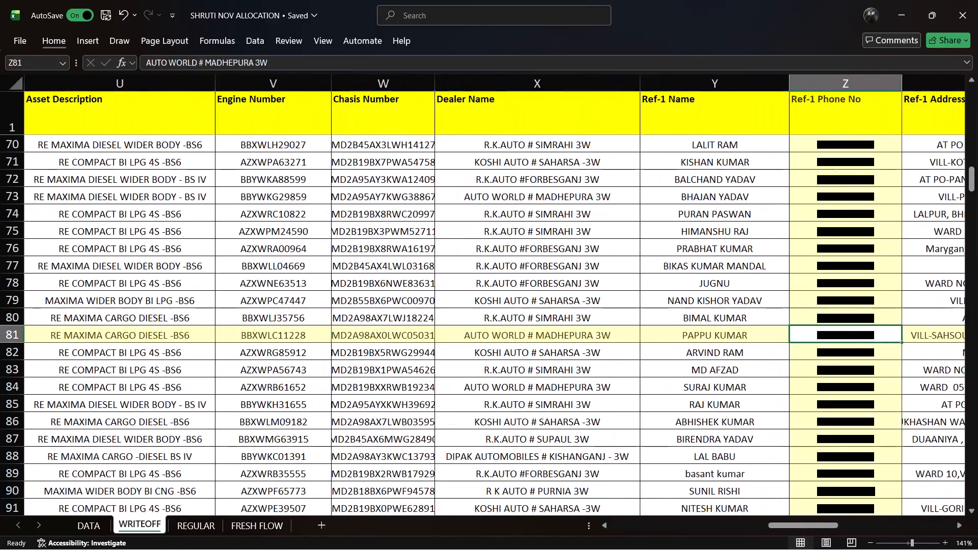
{"action": "key", "text": "Right"}
{"action": "key", "text": "Right"}
{"action": "key", "text": "Right"}
{"action": "key", "text": "Right"}
{"action": "key", "text": "Right"}
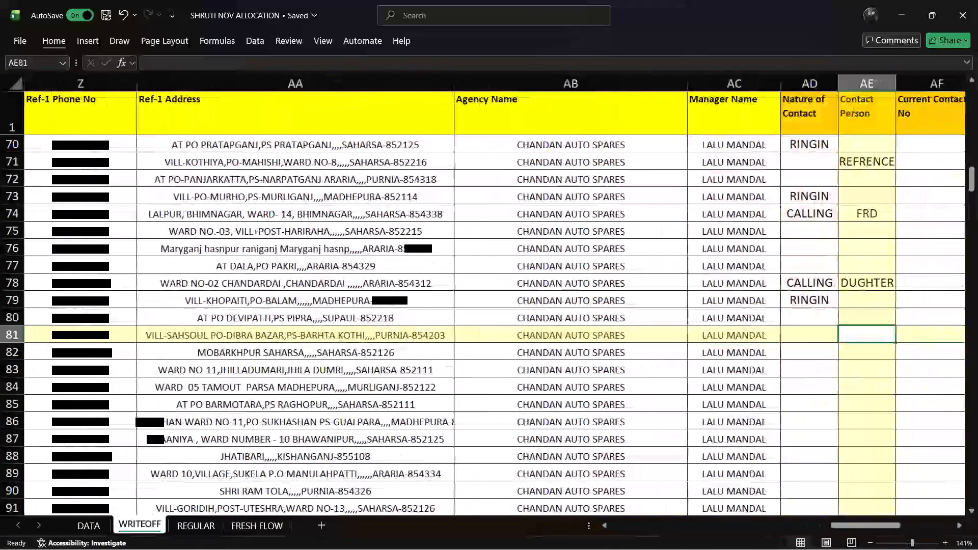
Return to the start of the records and review row 82's customer, branch, overdue amounts, expiry status and expiry date.
{"action": "key", "text": "Left"}
{"action": "key", "text": "Left"}
{"action": "key", "text": "Left"}
{"action": "key", "text": "Left"}
{"action": "key", "text": "Left"}
{"action": "key", "text": "Left"}
{"action": "key", "text": "Left"}
{"action": "key", "text": "Left"}
{"action": "key", "text": "Left"}
{"action": "key", "text": "Left"}
{"action": "key", "text": "Left"}
{"action": "key", "text": "Left"}
{"action": "key", "text": "Left"}
{"action": "key", "text": "Left"}
{"action": "key", "text": "Left"}
{"action": "key", "text": "Left"}
{"action": "key", "text": "Left"}
{"action": "key", "text": "Left"}
{"action": "key", "text": "Left"}
{"action": "key", "text": "Left"}
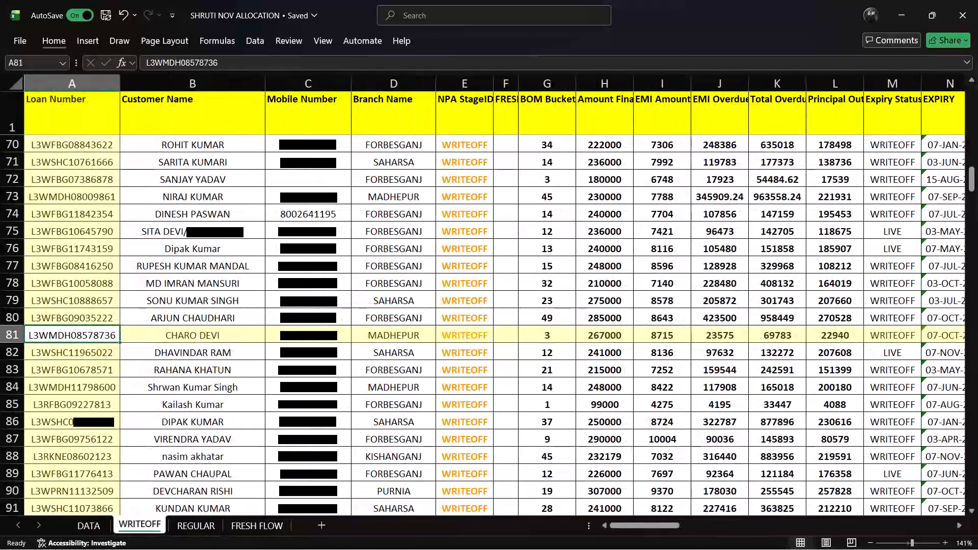
{"action": "key", "text": "Down"}
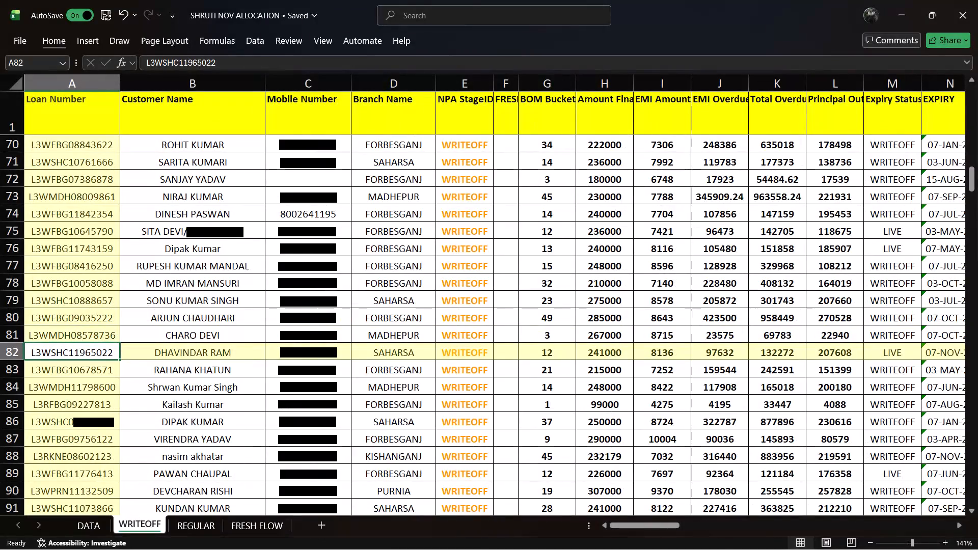
{"action": "key", "text": "Right"}
{"action": "key", "text": "Right"}
{"action": "key", "text": "Right"}
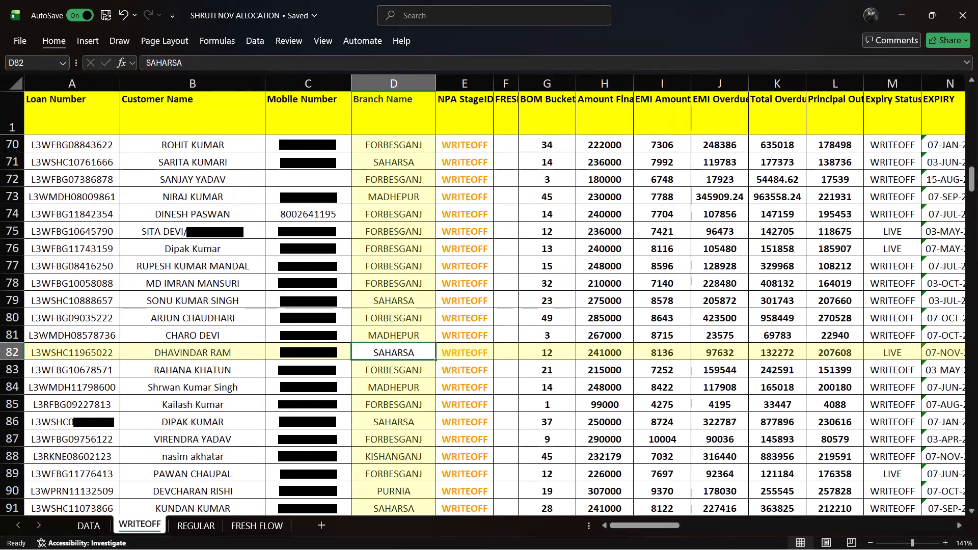
{"action": "key", "text": "Right"}
{"action": "key", "text": "Right"}
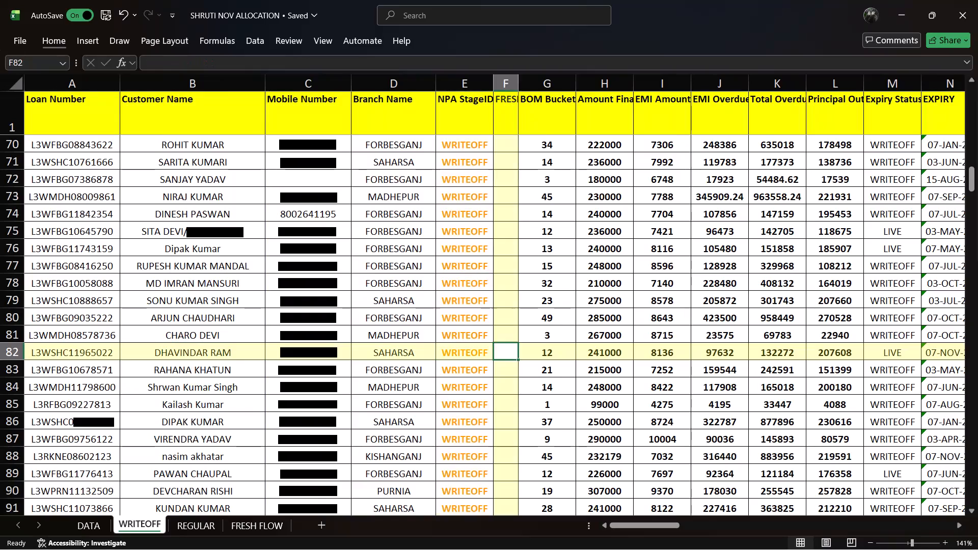
{"action": "key", "text": "Right"}
{"action": "key", "text": "Right"}
{"action": "key", "text": "Right"}
{"action": "key", "text": "Right"}
{"action": "key", "text": "Right"}
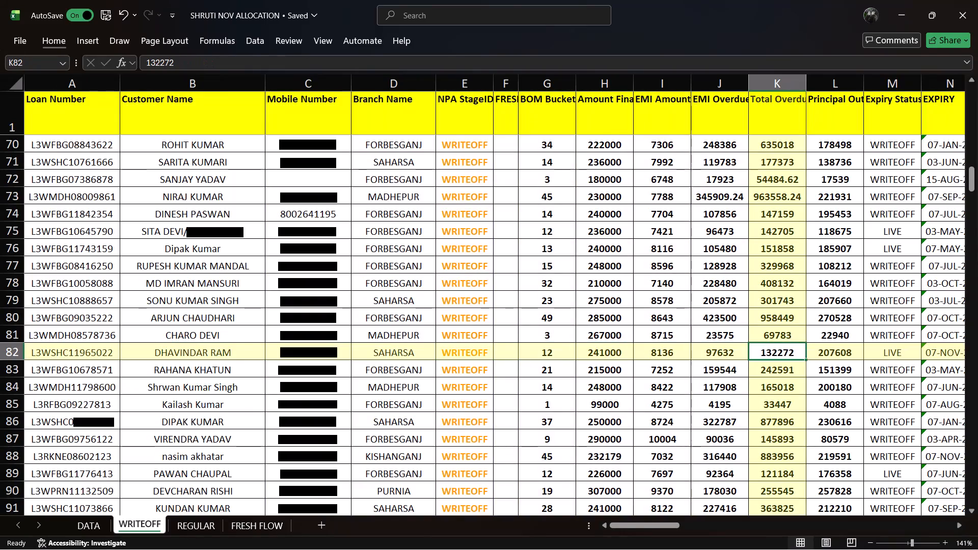
{"action": "key", "text": "Right"}
{"action": "key", "text": "Right"}
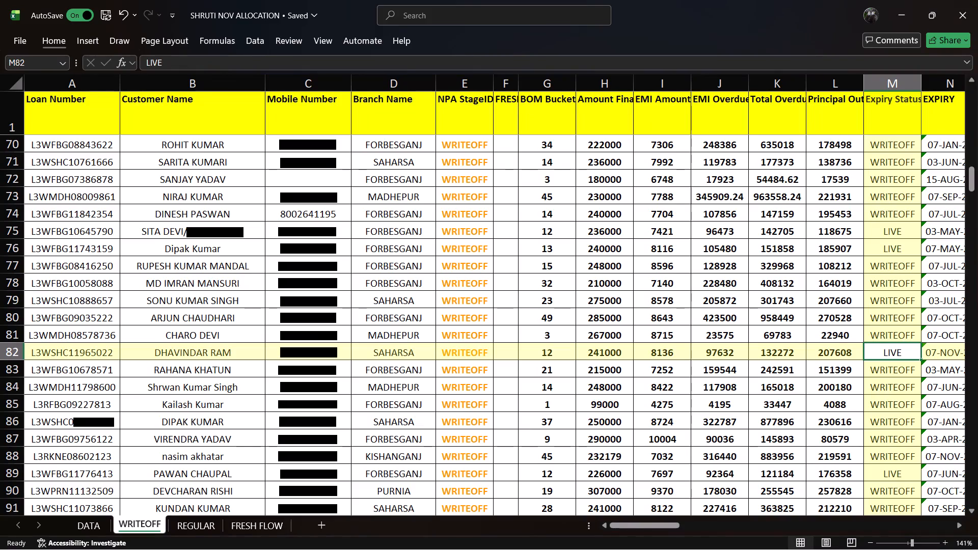
{"action": "key", "text": "Right"}
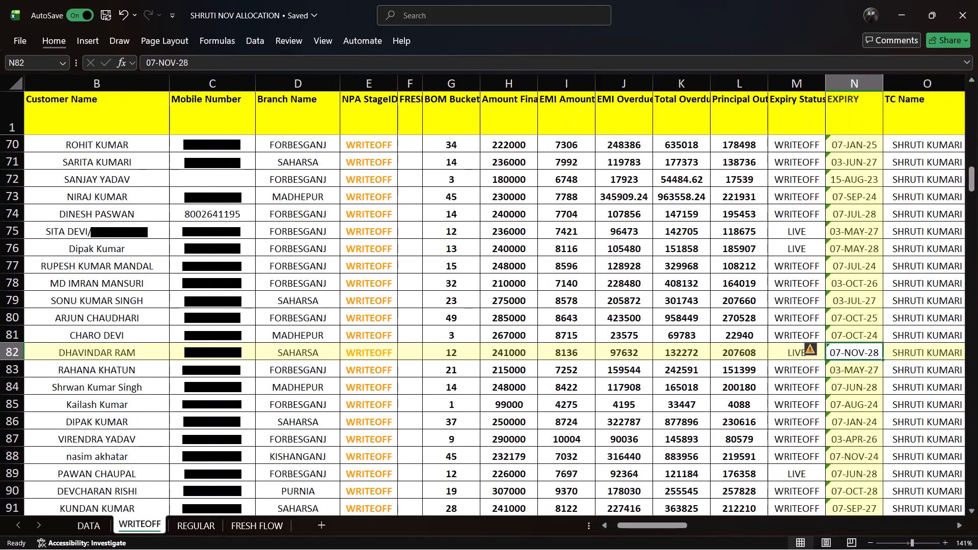
Check row 82's feedback, calling date and the lookup result in column AN.
{"action": "key", "text": "Left"}
{"action": "key", "text": "Right"}
{"action": "key", "text": "Right"}
{"action": "key", "text": "Right"}
{"action": "key", "text": "Right"}
{"action": "key", "text": "Right"}
{"action": "key", "text": "Right"}
{"action": "key", "text": "Right"}
{"action": "key", "text": "Right"}
{"action": "key", "text": "Right"}
{"action": "key", "text": "Right"}
{"action": "key", "text": "Right"}
{"action": "key", "text": "Right"}
{"action": "key", "text": "Right"}
{"action": "key", "text": "Right"}
{"action": "key", "text": "Right"}
{"action": "key", "text": "Right"}
{"action": "key", "text": "Right"}
{"action": "key", "text": "Right"}
{"action": "key", "text": "Right"}
{"action": "key", "text": "Right"}
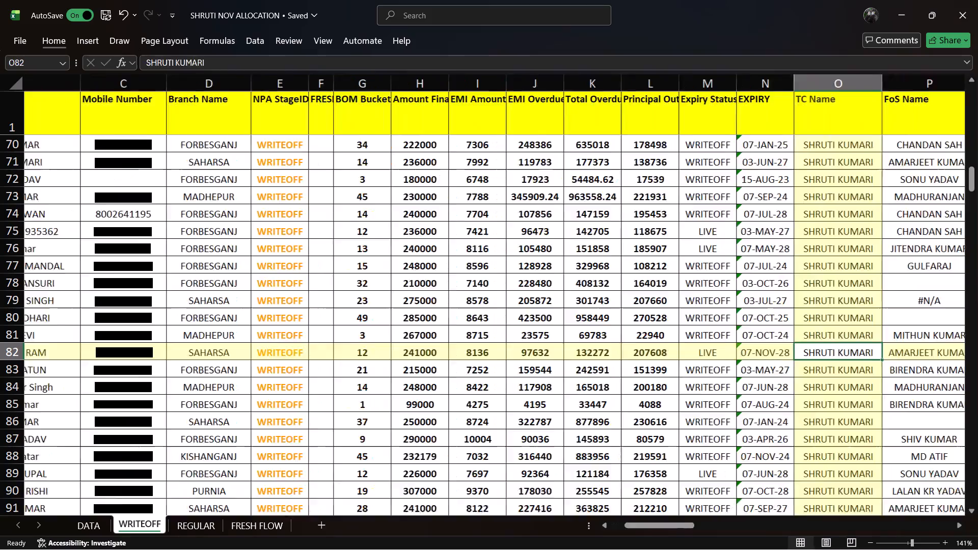
{"action": "key", "text": "Right"}
{"action": "key", "text": "Right"}
{"action": "key", "text": "Right"}
{"action": "key", "text": "Right"}
{"action": "key", "text": "Right"}
{"action": "key", "text": "Right"}
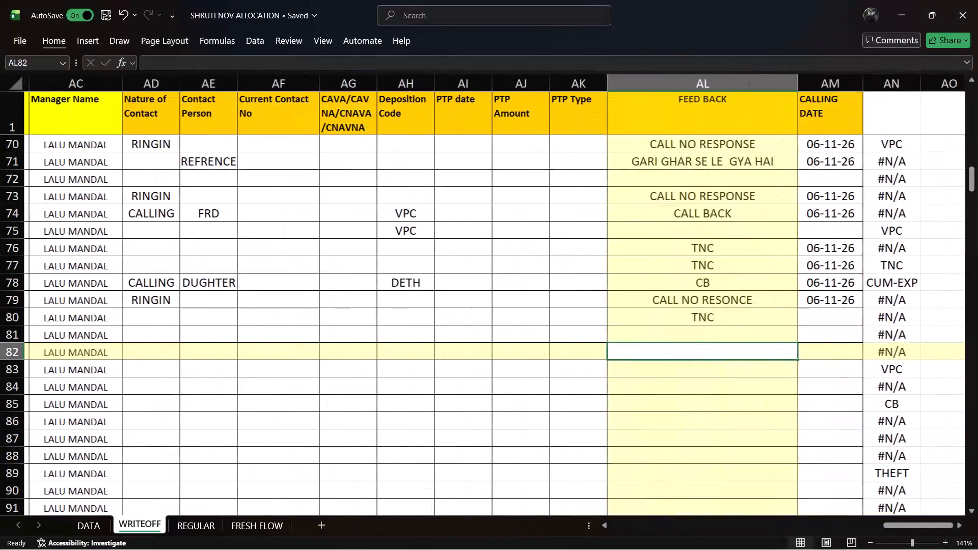
{"action": "key", "text": "Right"}
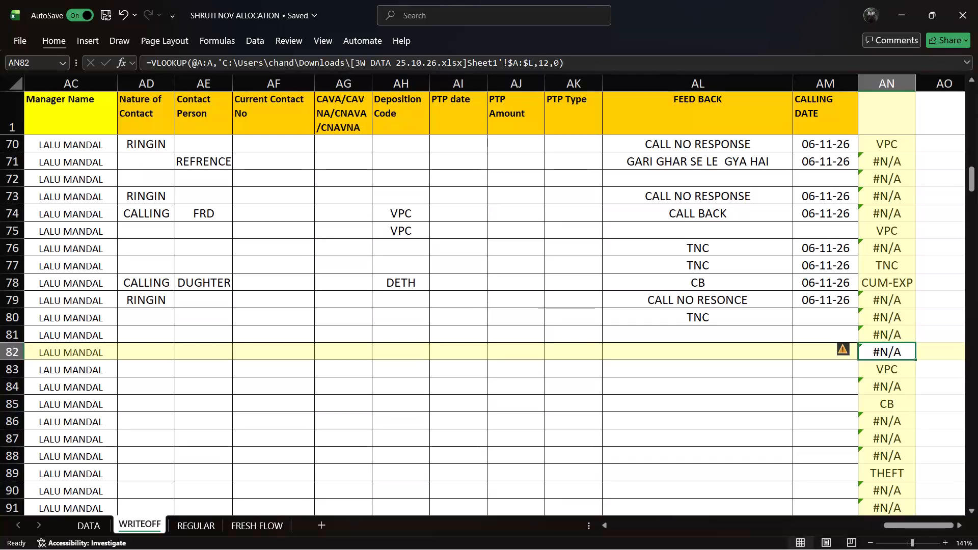
{"action": "key", "text": "Left"}
{"action": "key", "text": "Left"}
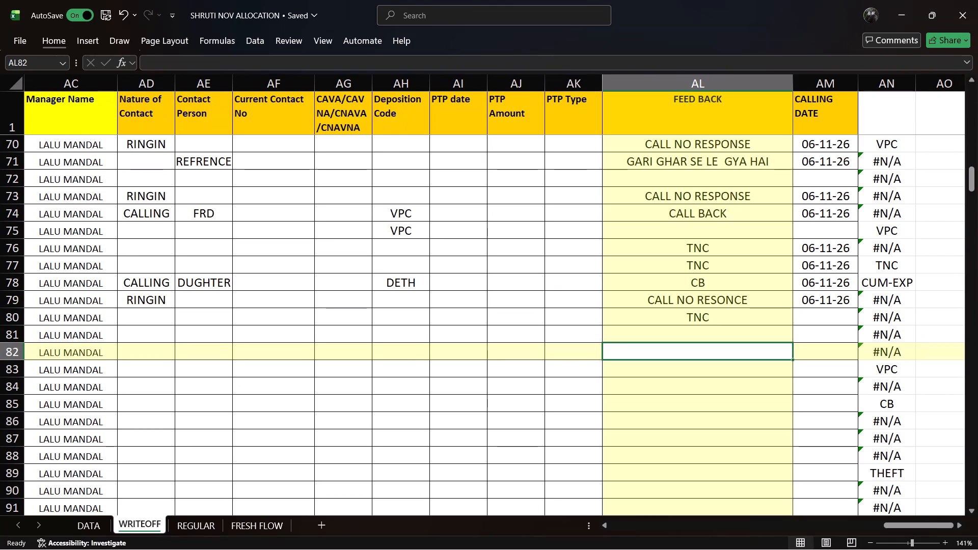
Enter VPC as the deposition code for the account in row 82 and save the workbook.
{"action": "key", "text": "Left"}
{"action": "key", "text": "Left"}
{"action": "key", "text": "Left"}
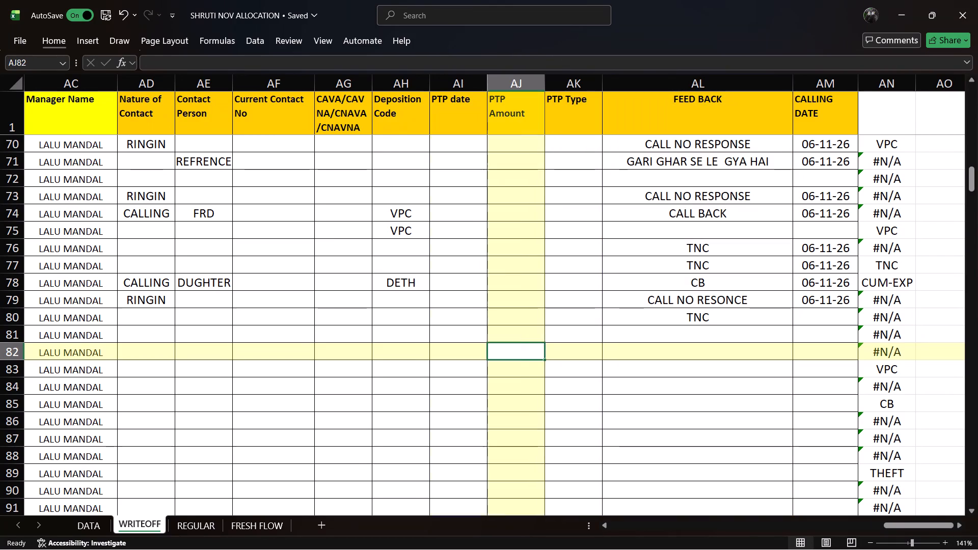
{"action": "key", "text": "Left"}
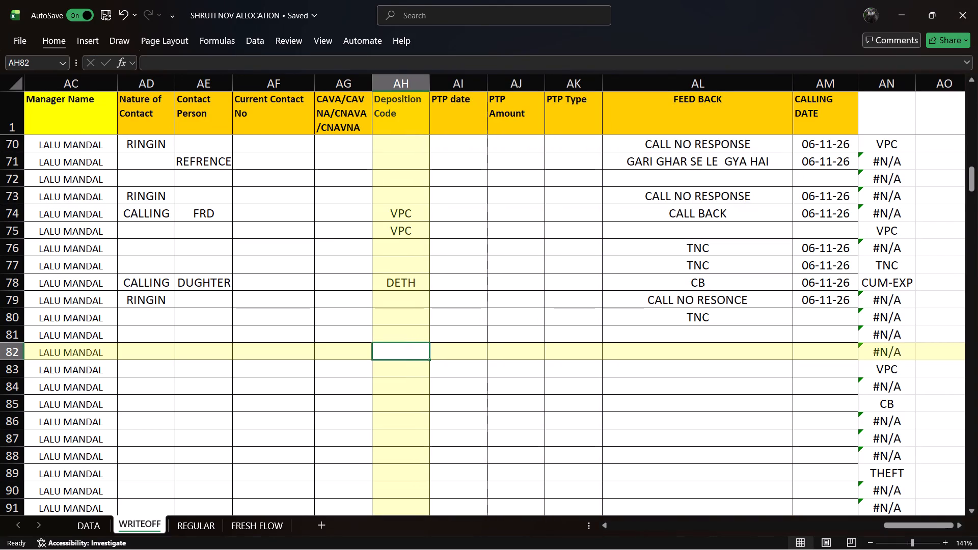
{"action": "key", "text": "v"}
{"action": "key", "text": "p"}
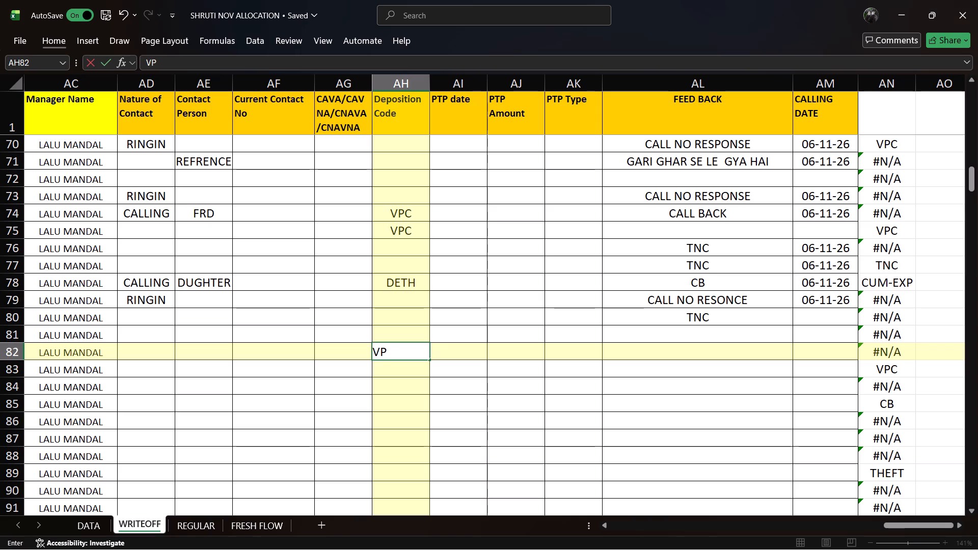
{"action": "key", "text": "c"}
{"action": "key", "text": "Left"}
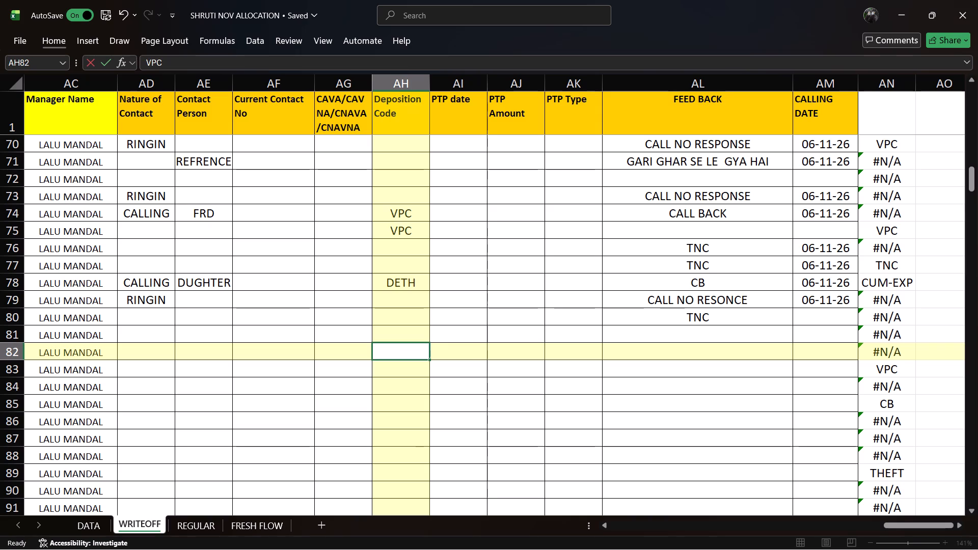
{"action": "key", "text": "Right"}
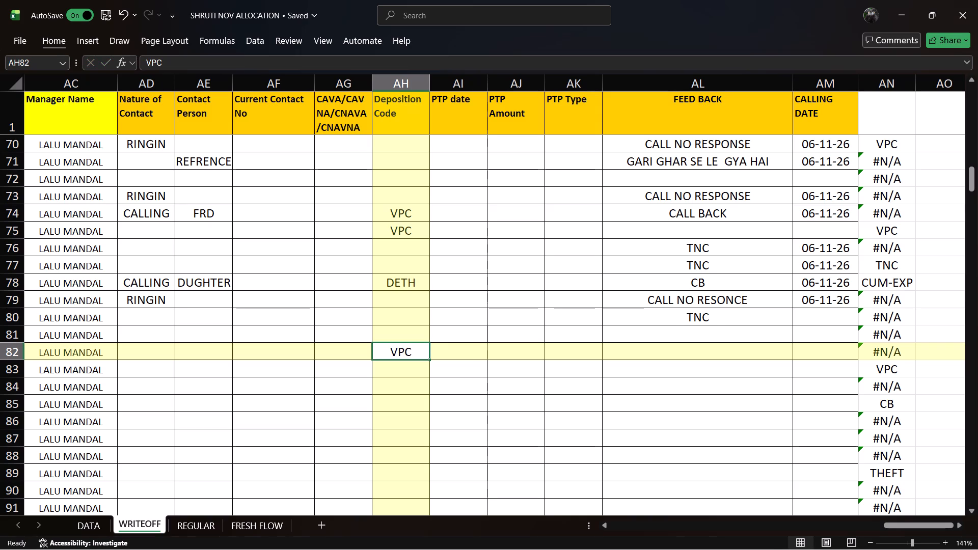
{"action": "key", "text": "ctrl+s"}
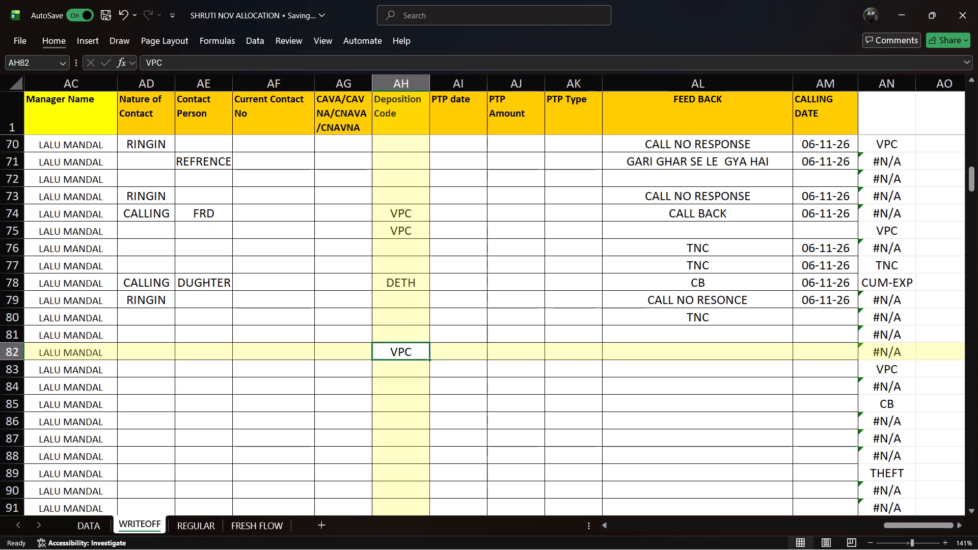
Select the FEED BACK cell for the account in row 81.
{"action": "left_click", "coordinate": [665, 333]}
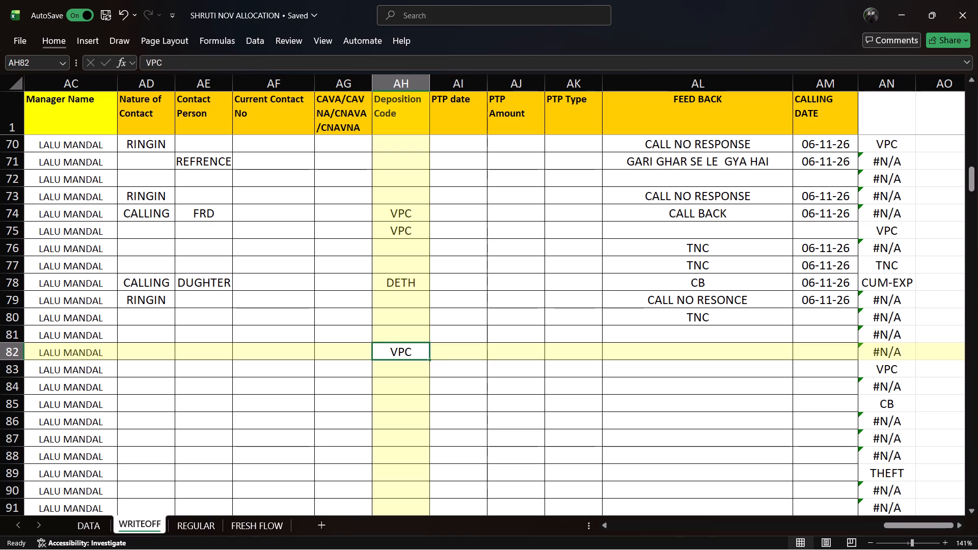
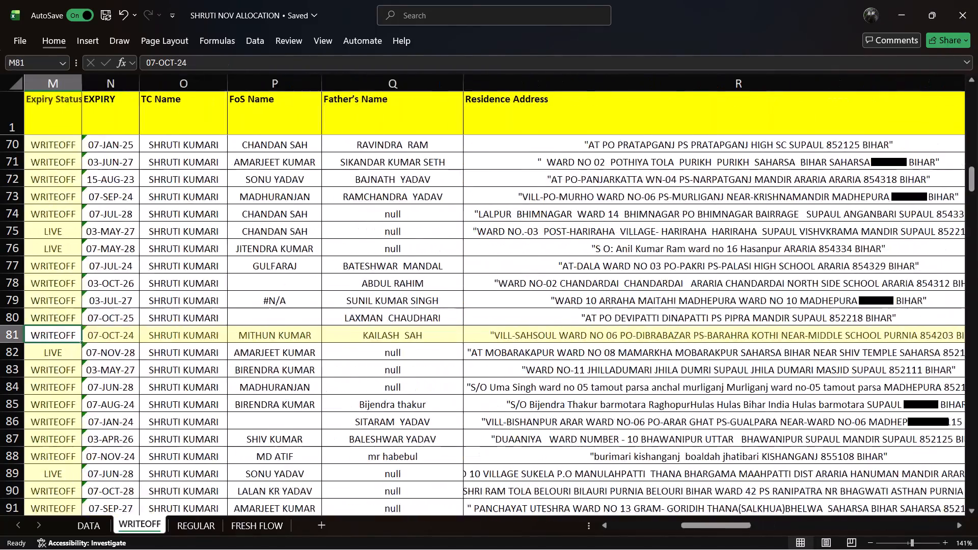
Review row 81's customer, branch, EMI overdue, total overdue, principal outstanding, expiry status and expiry date.
{"action": "key", "text": "Right"}
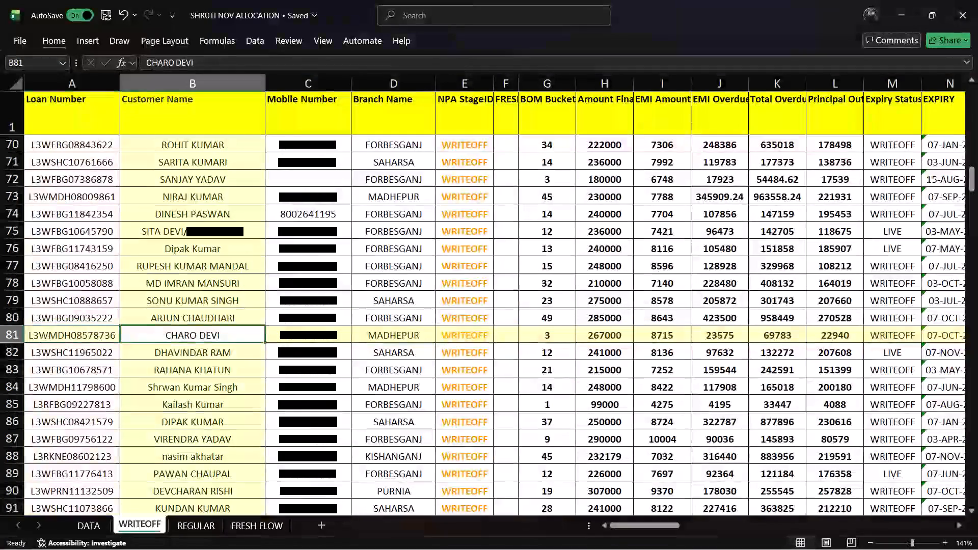
{"action": "key", "text": "Right"}
{"action": "key", "text": "Right"}
{"action": "key", "text": "Right"}
{"action": "key", "text": "Right"}
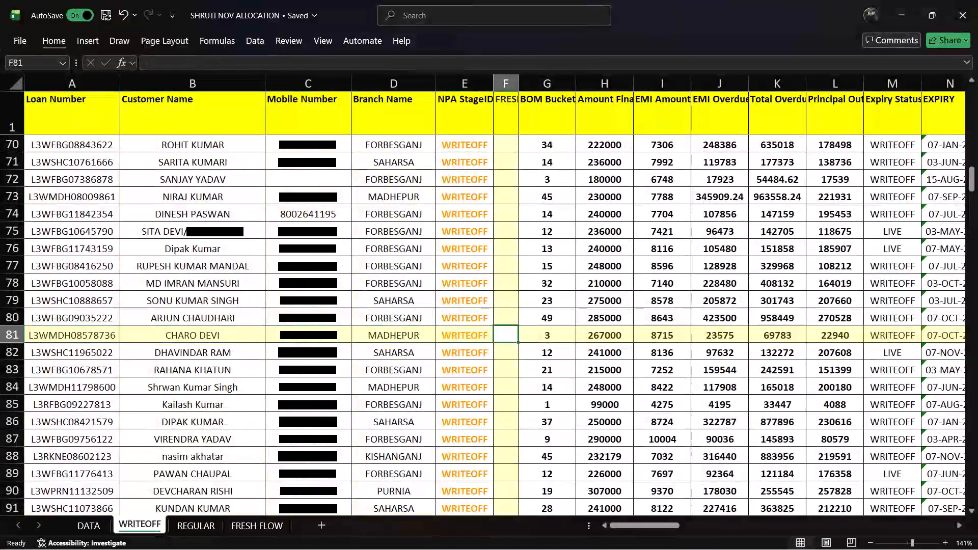
{"action": "key", "text": "Right"}
{"action": "key", "text": "Right"}
{"action": "key", "text": "Right"}
{"action": "key", "text": "Right"}
{"action": "key", "text": "Right"}
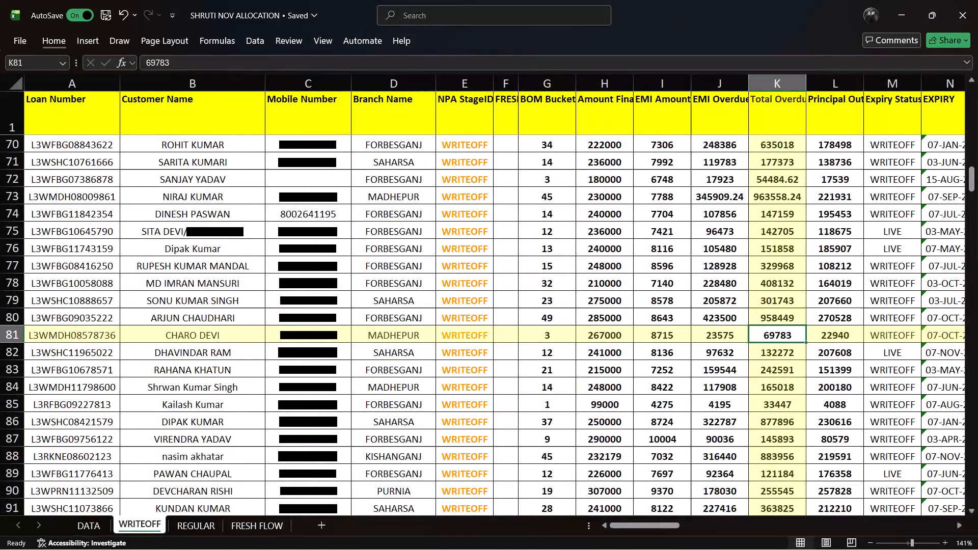
{"action": "key", "text": "Right"}
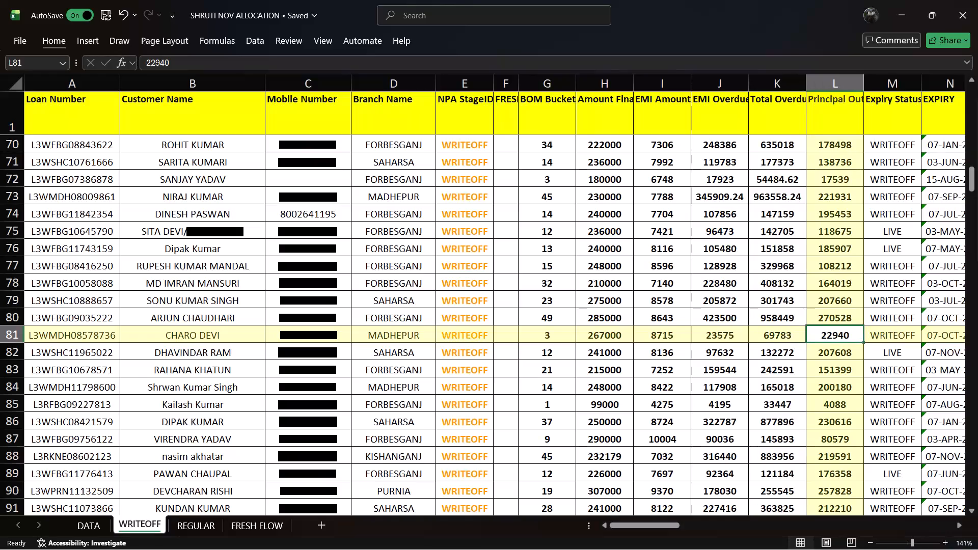
{"action": "key", "text": "Right"}
{"action": "key", "text": "Right"}
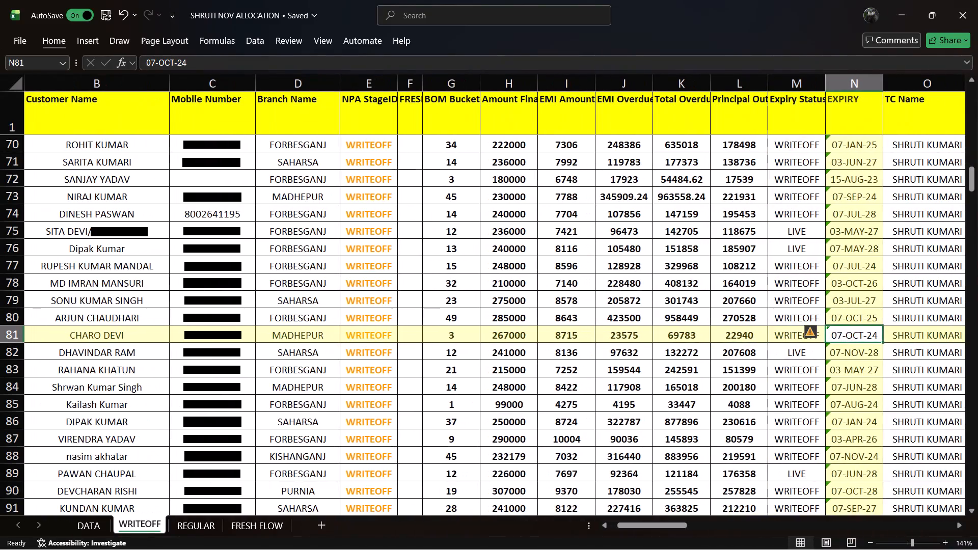
{"action": "key", "text": "Left"}
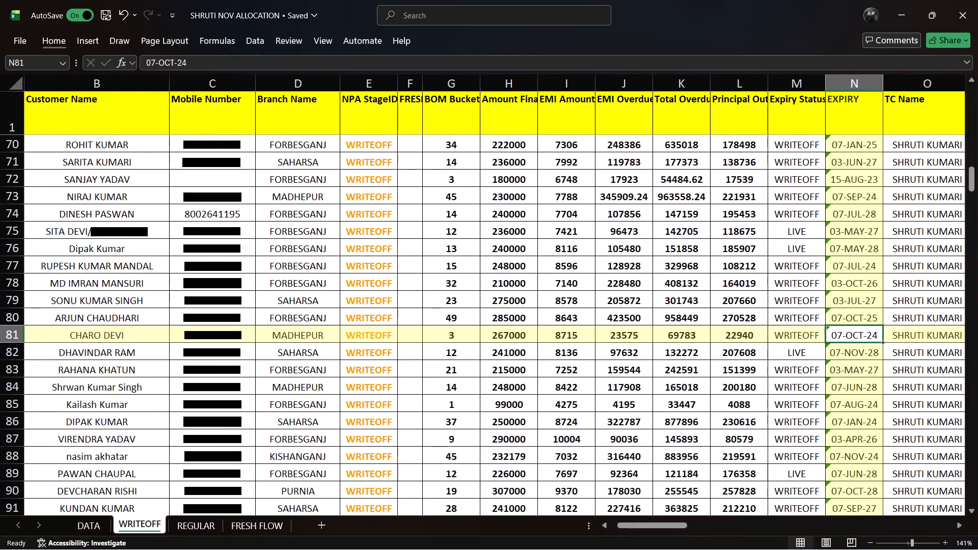
{"action": "key", "text": "Left"}
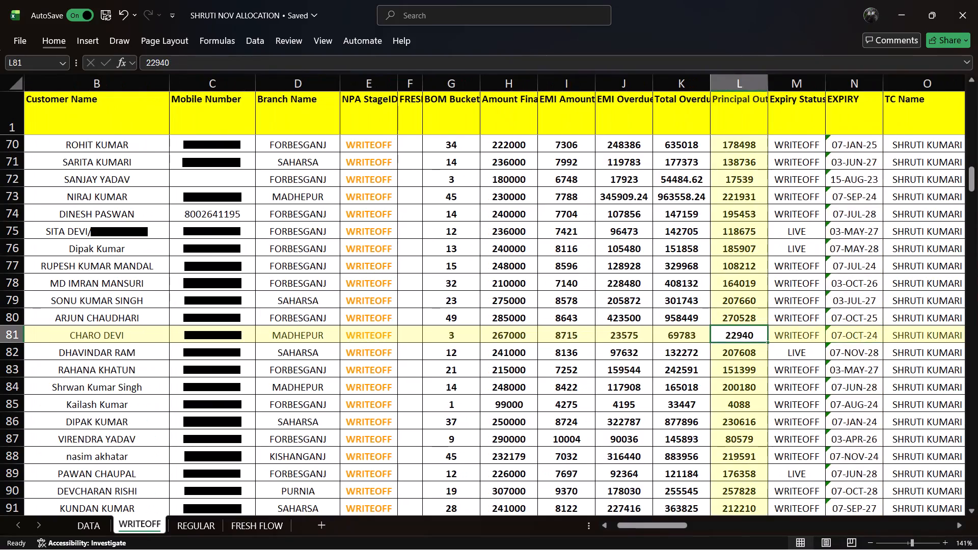
{"action": "key", "text": "Left"}
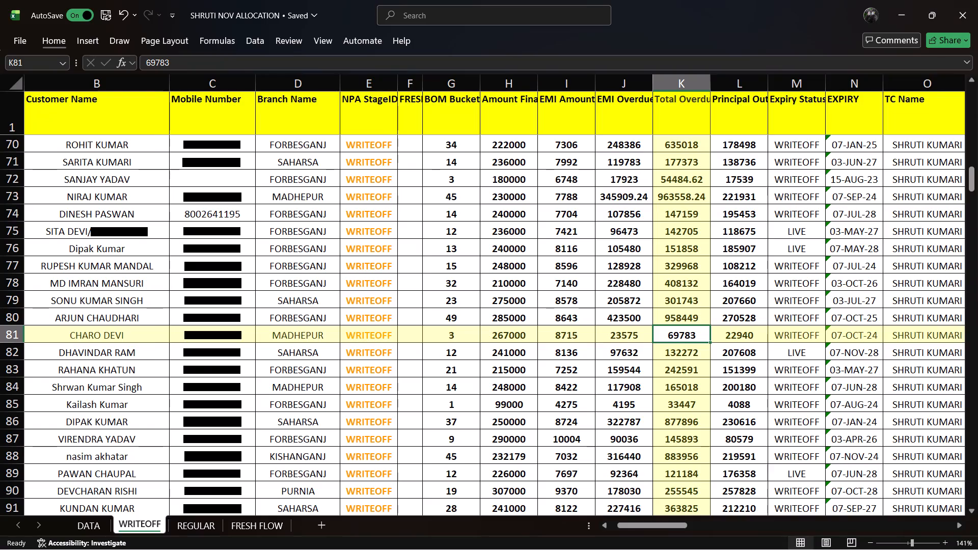
{"action": "left_click", "coordinate": [611, 336]}
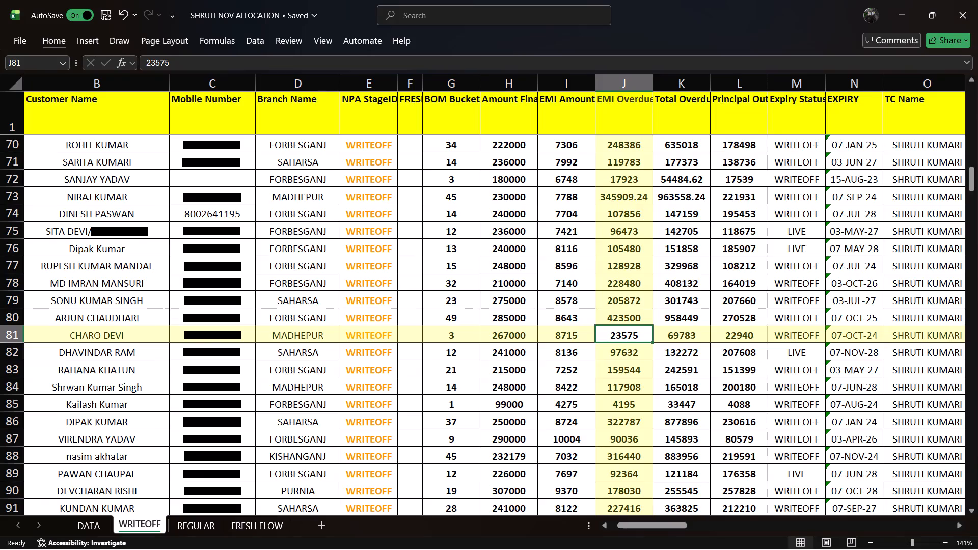
Check row 82's EMI overdue, total overdue and principal outstanding amounts.
{"action": "key", "text": "Down"}
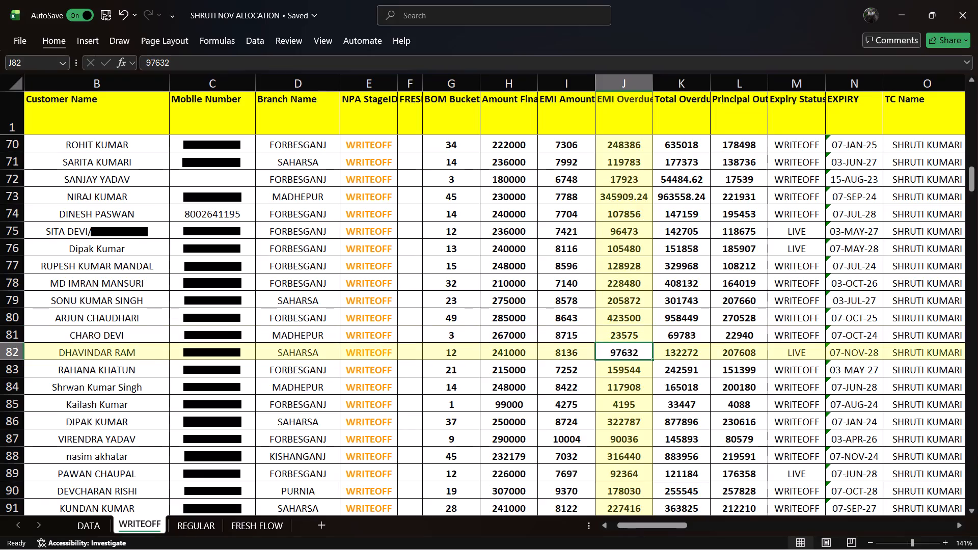
{"action": "key", "text": "Right"}
{"action": "key", "text": "Right"}
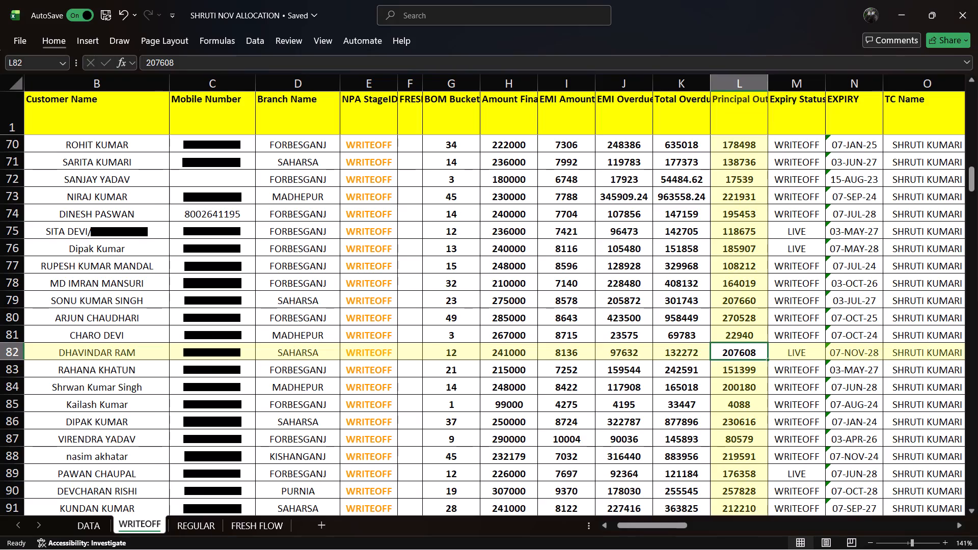
{"action": "key", "text": "Left"}
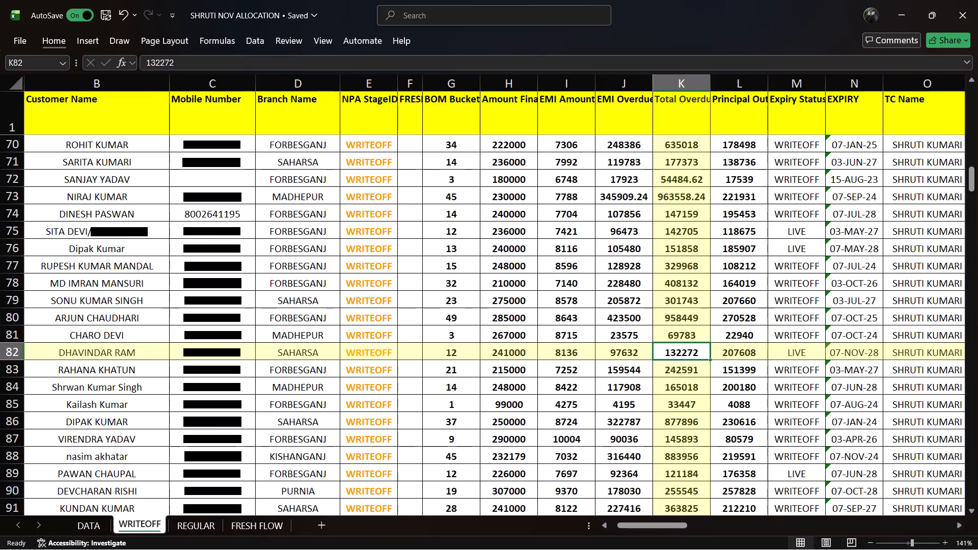
Return to row 82's loan number and review its customer, branch, EMI, overdue amounts, expiry details and FoS name.
{"action": "key", "text": "Left"}
{"action": "key", "text": "Left"}
{"action": "key", "text": "Left"}
{"action": "key", "text": "Left"}
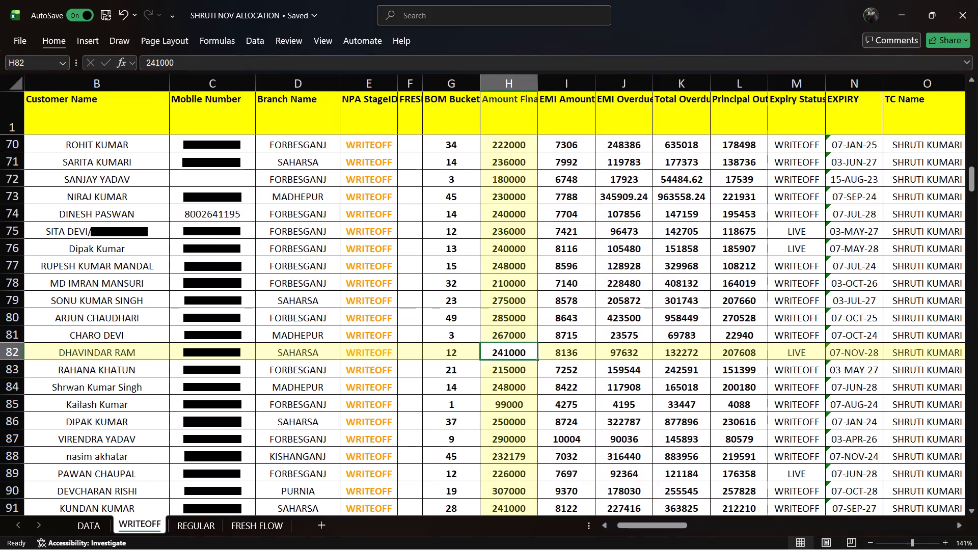
{"action": "key", "text": "Left"}
{"action": "key", "text": "Left"}
{"action": "key", "text": "Left"}
{"action": "key", "text": "Left"}
{"action": "key", "text": "Left"}
{"action": "key", "text": "Left"}
{"action": "key", "text": "Left"}
{"action": "key", "text": "Left"}
{"action": "key", "text": "Left"}
{"action": "key", "text": "Left"}
{"action": "key", "text": "Left"}
{"action": "key", "text": "Left"}
{"action": "key", "text": "Left"}
{"action": "key", "text": "Left"}
{"action": "key", "text": "Left"}
{"action": "key", "text": "Left"}
{"action": "key", "text": "Left"}
{"action": "key", "text": "Left"}
{"action": "key", "text": "Left"}
{"action": "key", "text": "Left"}
{"action": "key", "text": "Left"}
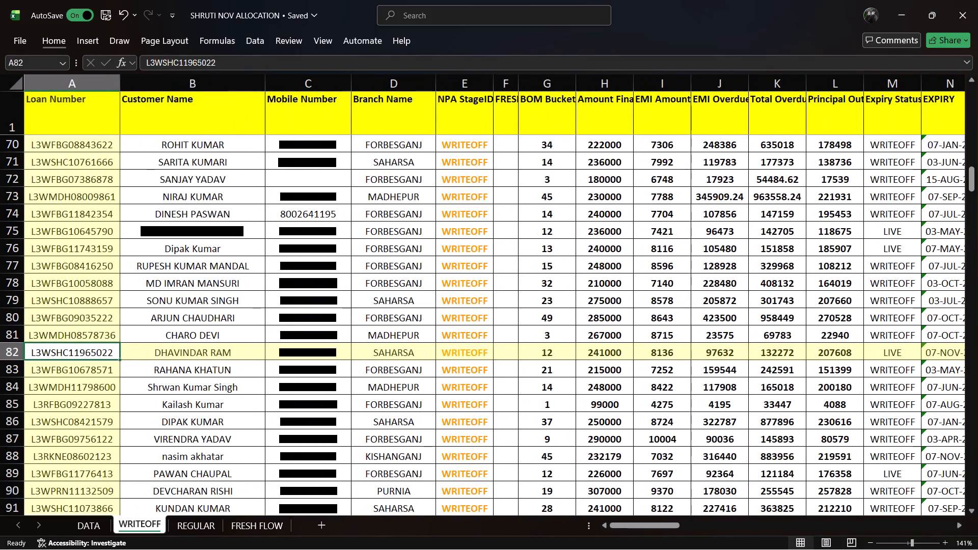
{"action": "key", "text": "Right"}
{"action": "key", "text": "Right"}
{"action": "key", "text": "Right"}
{"action": "key", "text": "Right"}
{"action": "key", "text": "Right"}
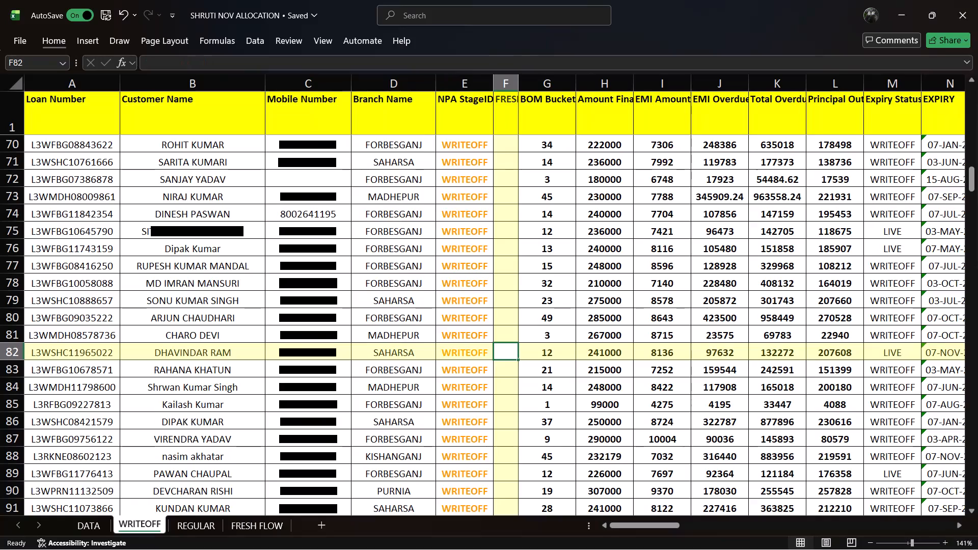
{"action": "key", "text": "Right"}
{"action": "key", "text": "Right"}
{"action": "key", "text": "Right"}
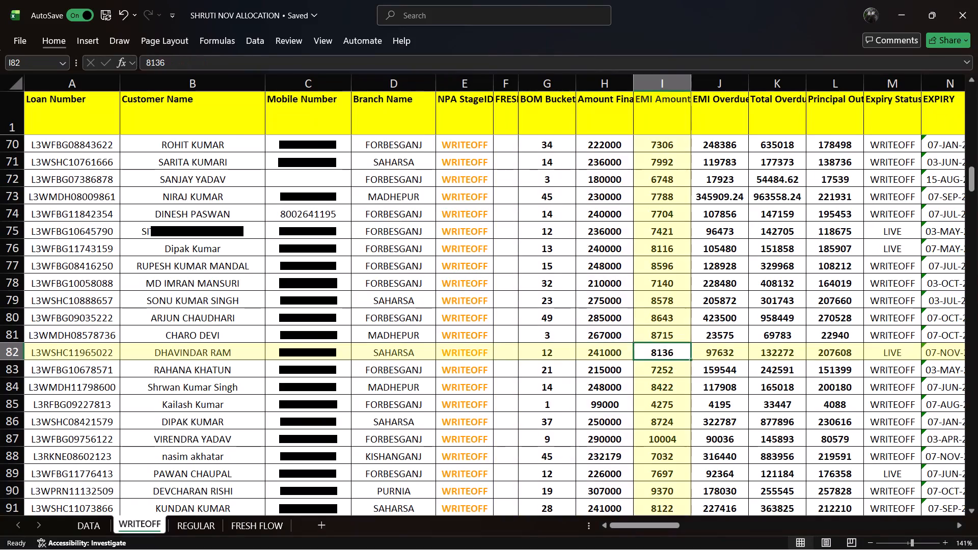
{"action": "key", "text": "Right"}
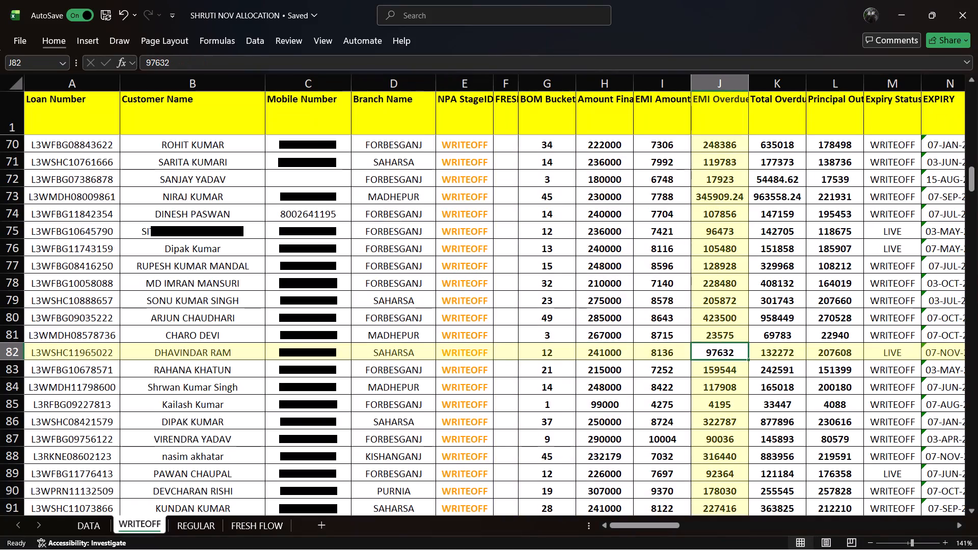
{"action": "key", "text": "Right"}
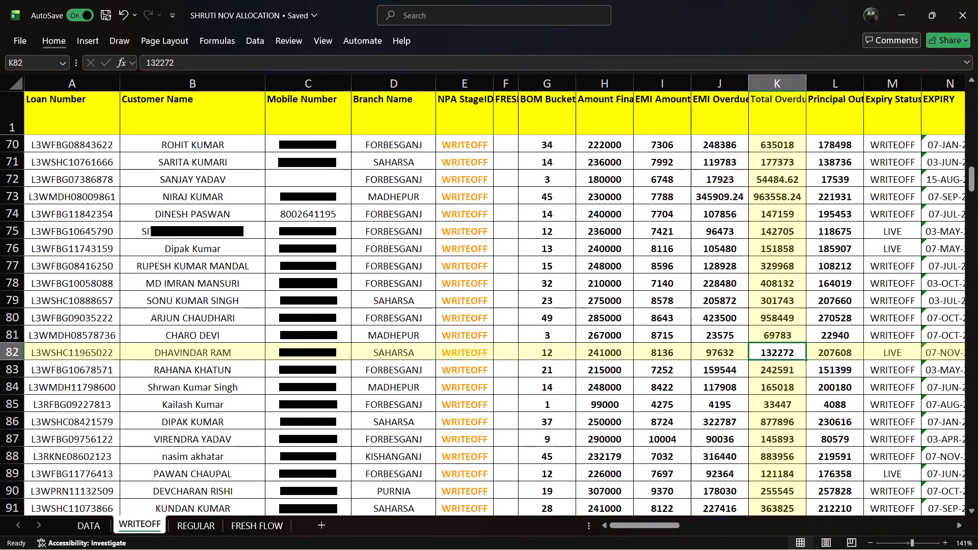
{"action": "key", "text": "Right"}
{"action": "key", "text": "Right"}
{"action": "key", "text": "Right"}
{"action": "key", "text": "Right"}
{"action": "key", "text": "Right"}
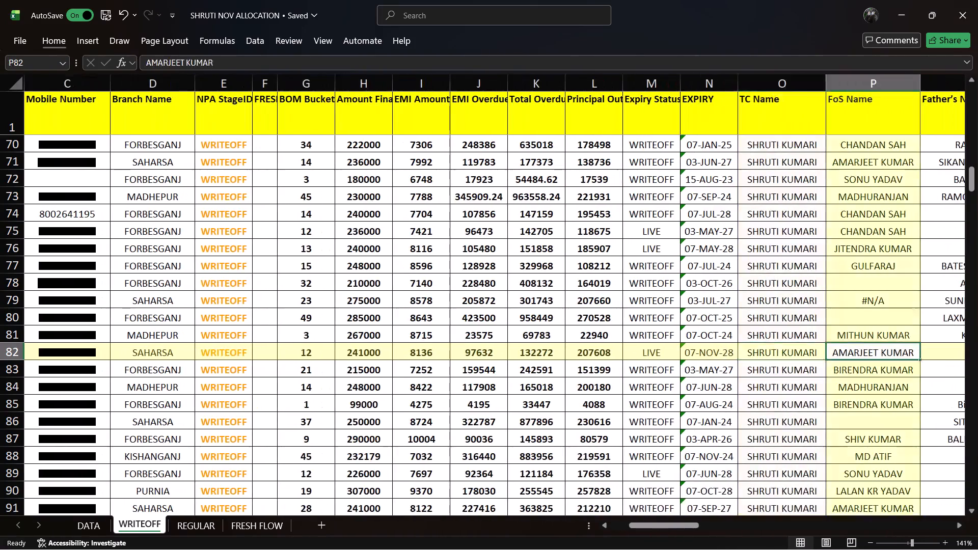
Review row 82's address, vehicle, dealer and first reference's name, phone and address details.
{"action": "key", "text": "Right"}
{"action": "key", "text": "Right"}
{"action": "key", "text": "Right"}
{"action": "key", "text": "Right"}
{"action": "key", "text": "Right"}
{"action": "key", "text": "Right"}
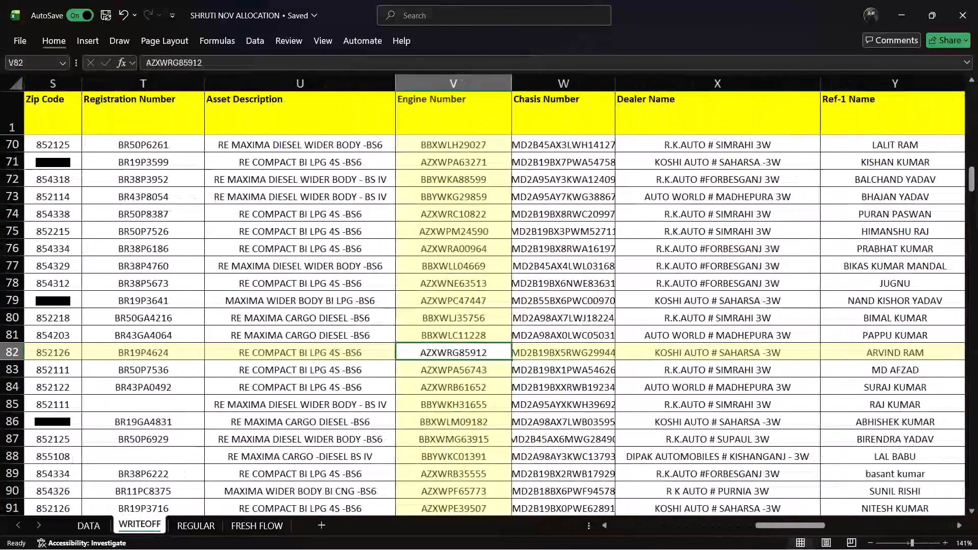
{"action": "key", "text": "Right"}
{"action": "key", "text": "Right"}
{"action": "key", "text": "Right"}
{"action": "key", "text": "Right"}
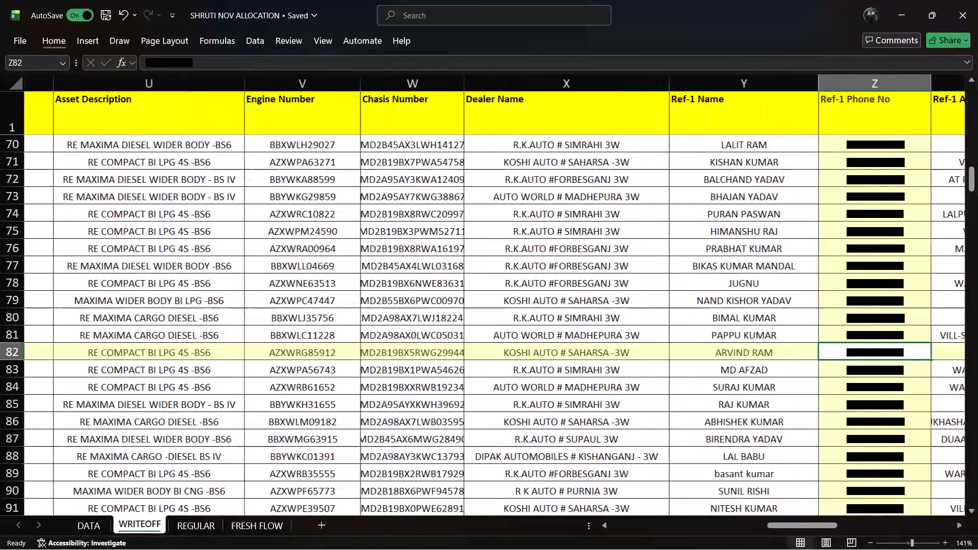
{"action": "key", "text": "Right"}
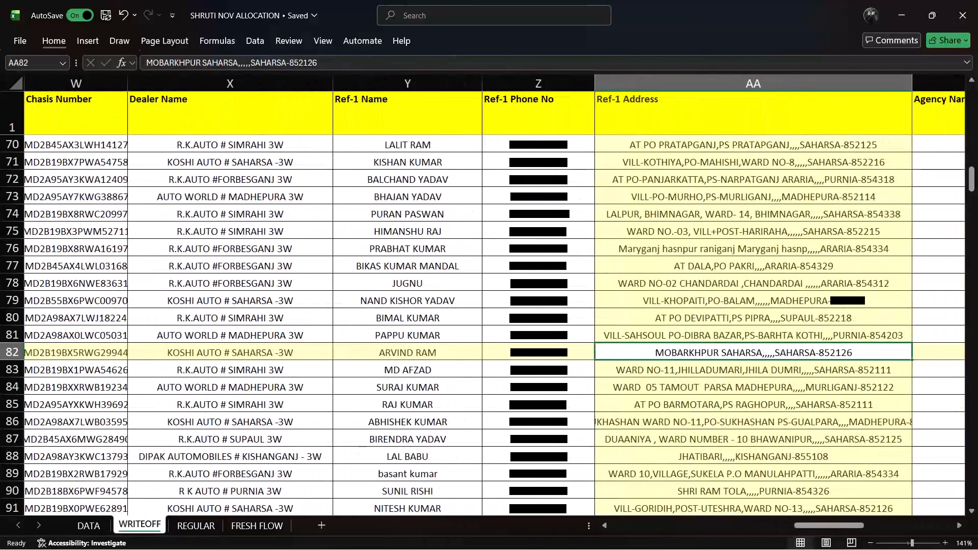
{"action": "key", "text": "Right"}
{"action": "key", "text": "Right"}
{"action": "key", "text": "Right"}
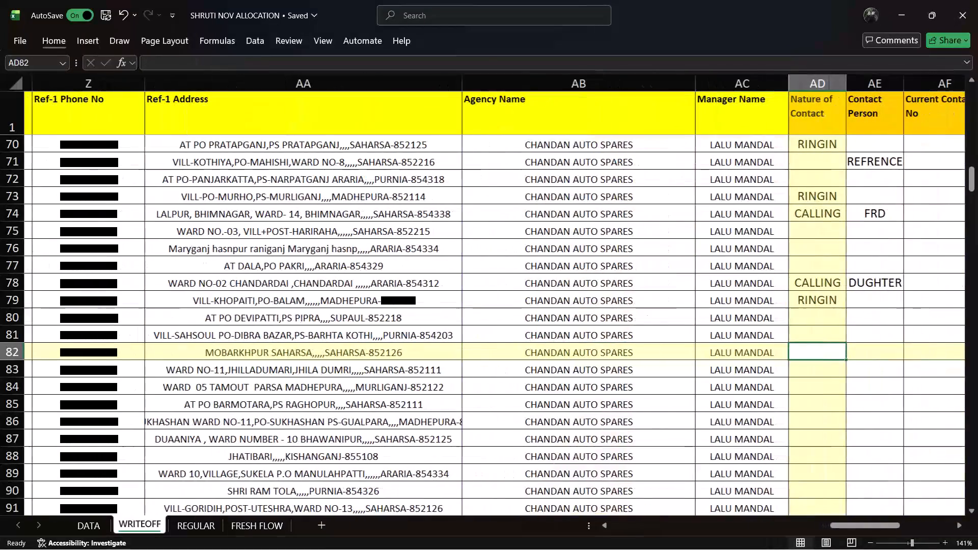
Check row 82's contact, deposition code, PTP, feedback and calling date cells and the lookup in column AN.
{"action": "key", "text": "Right"}
{"action": "key", "text": "Right"}
{"action": "key", "text": "Right"}
{"action": "key", "text": "Right"}
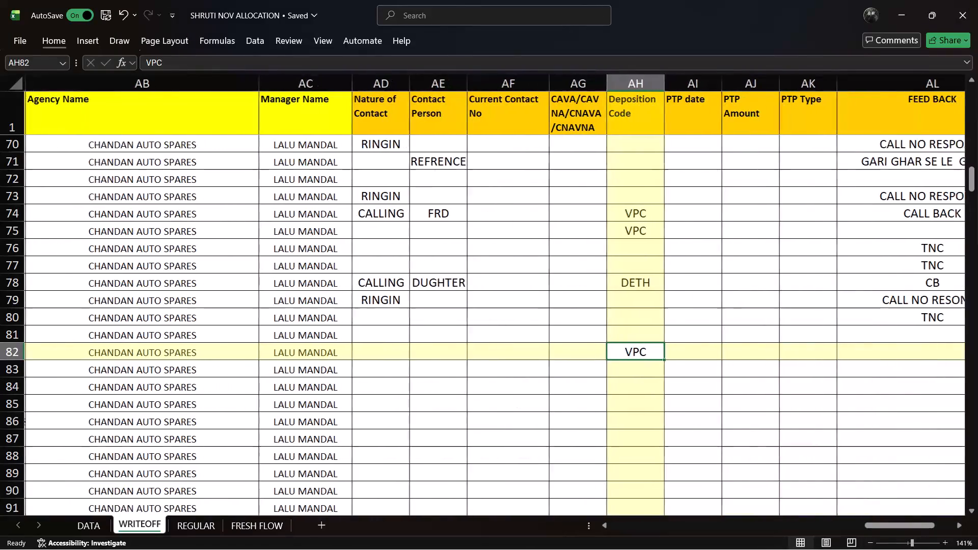
{"action": "key", "text": "Right"}
{"action": "key", "text": "Right"}
{"action": "key", "text": "Right"}
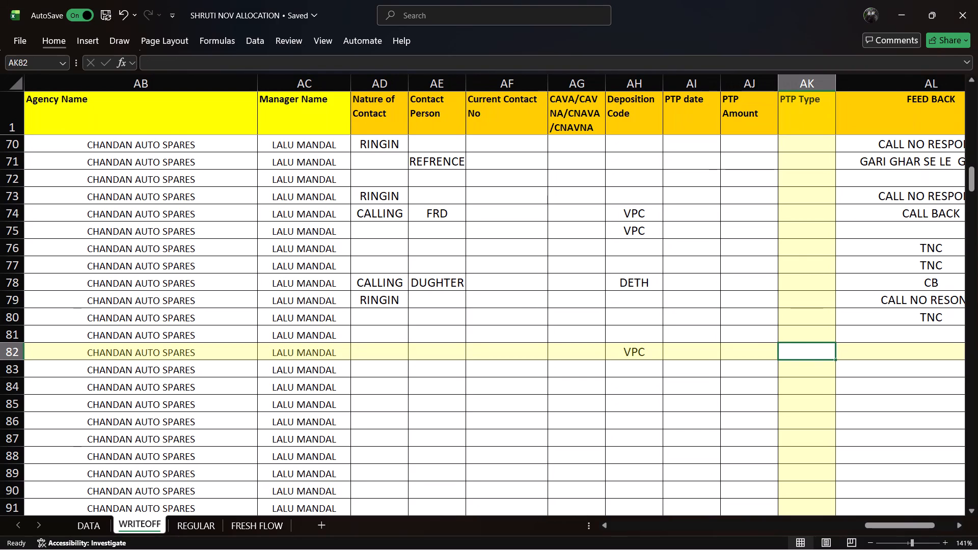
{"action": "key", "text": "Right"}
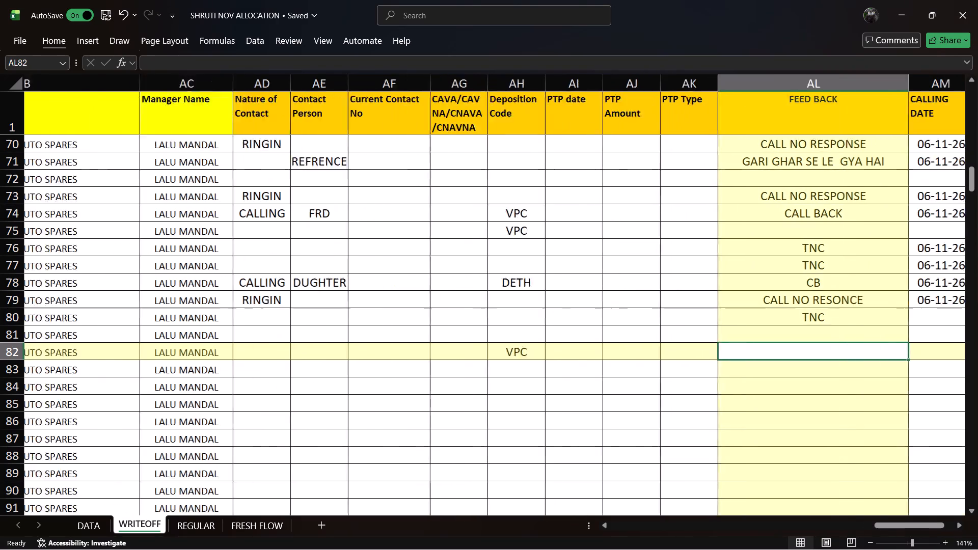
{"action": "key", "text": "Right"}
{"action": "key", "text": "Right"}
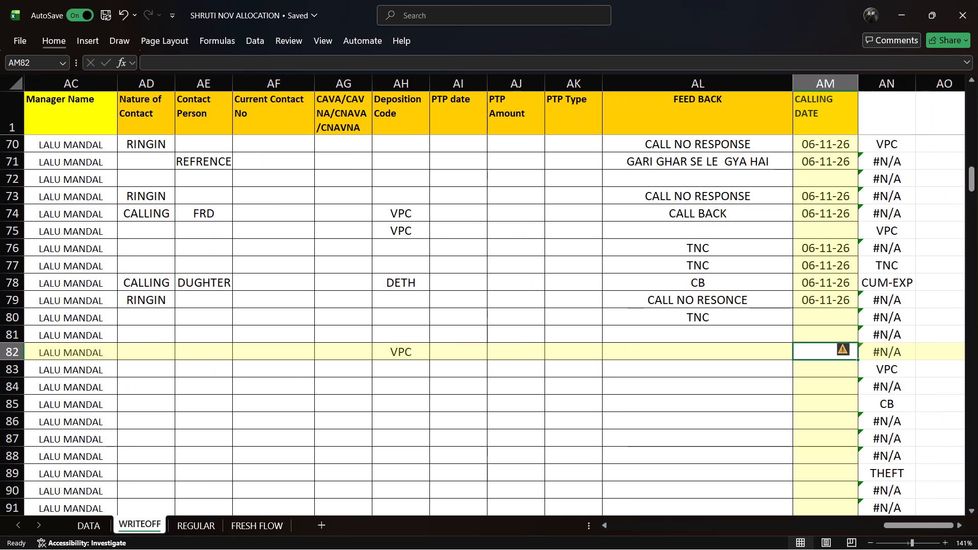
{"action": "key", "text": "Left"}
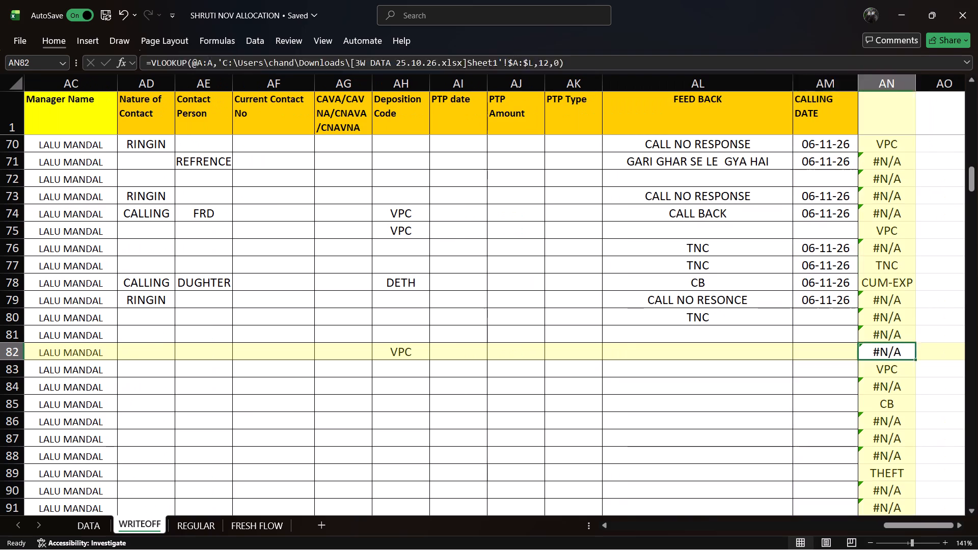
{"action": "key", "text": "Left"}
{"action": "key", "text": "Right"}
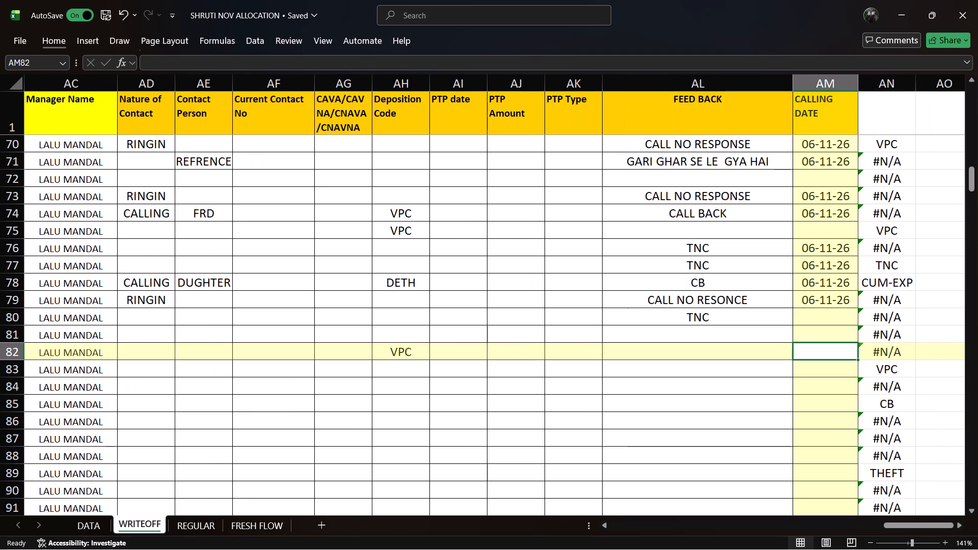
{"action": "key", "text": "Left"}
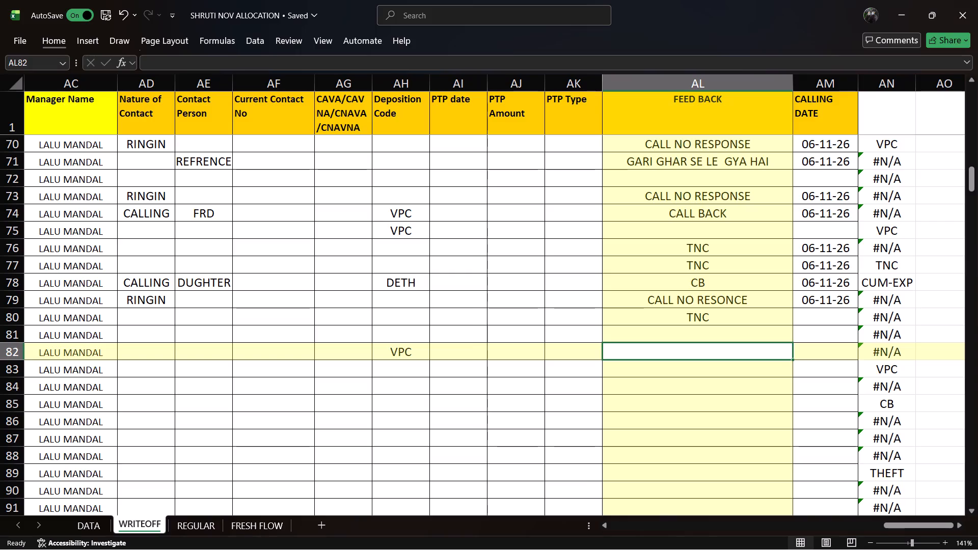
Return to row 82's loan number and recheck its customer, branch, EMI, overdue amounts and principal outstanding.
{"action": "key", "text": "Left"}
{"action": "key", "text": "Left"}
{"action": "key", "text": "Left"}
{"action": "key", "text": "Left"}
{"action": "key", "text": "Left"}
{"action": "key", "text": "Left"}
{"action": "key", "text": "Left"}
{"action": "key", "text": "Left"}
{"action": "key", "text": "Left"}
{"action": "key", "text": "Left"}
{"action": "key", "text": "Left"}
{"action": "key", "text": "Left"}
{"action": "key", "text": "Left"}
{"action": "key", "text": "Left"}
{"action": "key", "text": "Left"}
{"action": "key", "text": "Left"}
{"action": "key", "text": "Left"}
{"action": "key", "text": "Left"}
{"action": "key", "text": "Left"}
{"action": "key", "text": "Left"}
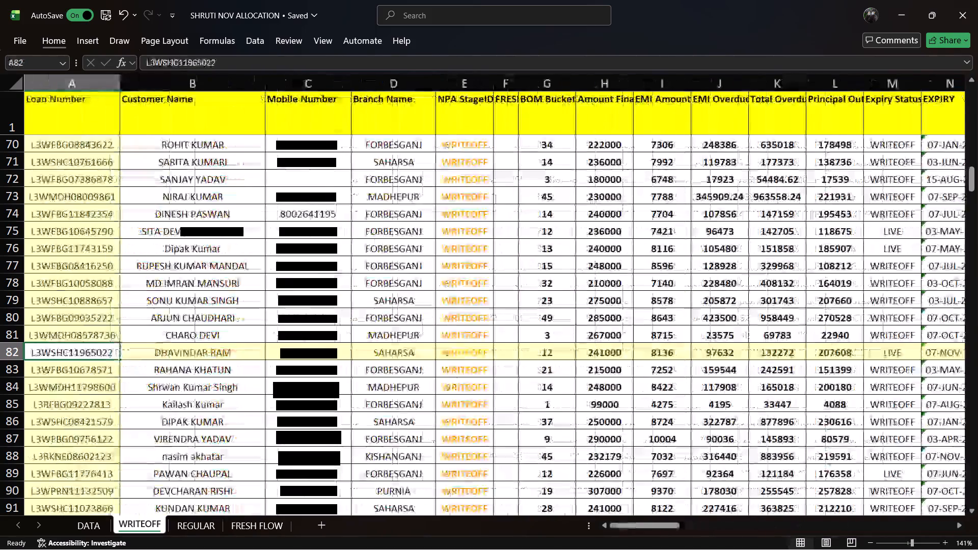
{"action": "key", "text": "Right"}
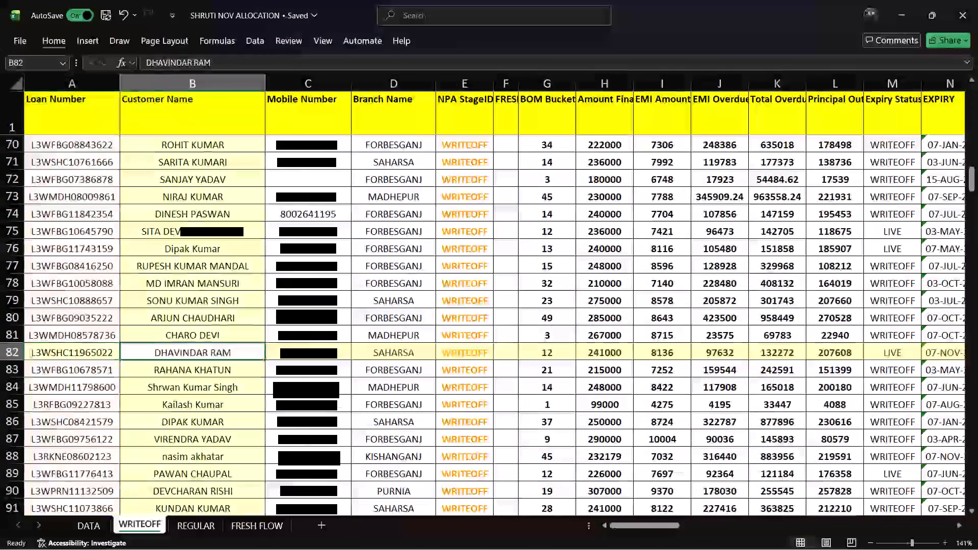
{"action": "key", "text": "Right"}
{"action": "key", "text": "Right"}
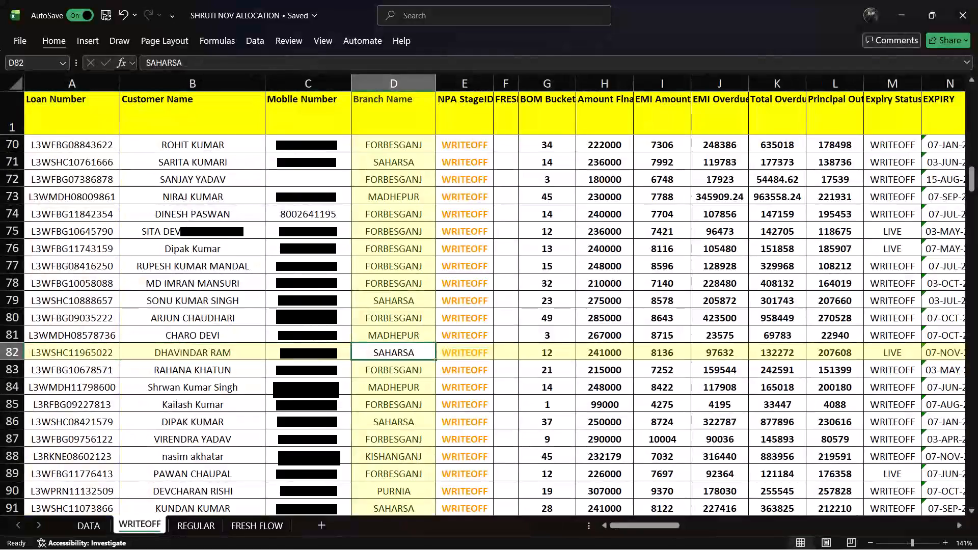
{"action": "key", "text": "Right"}
{"action": "key", "text": "Right"}
{"action": "key", "text": "Right"}
{"action": "key", "text": "Right"}
{"action": "key", "text": "Right"}
{"action": "key", "text": "Right"}
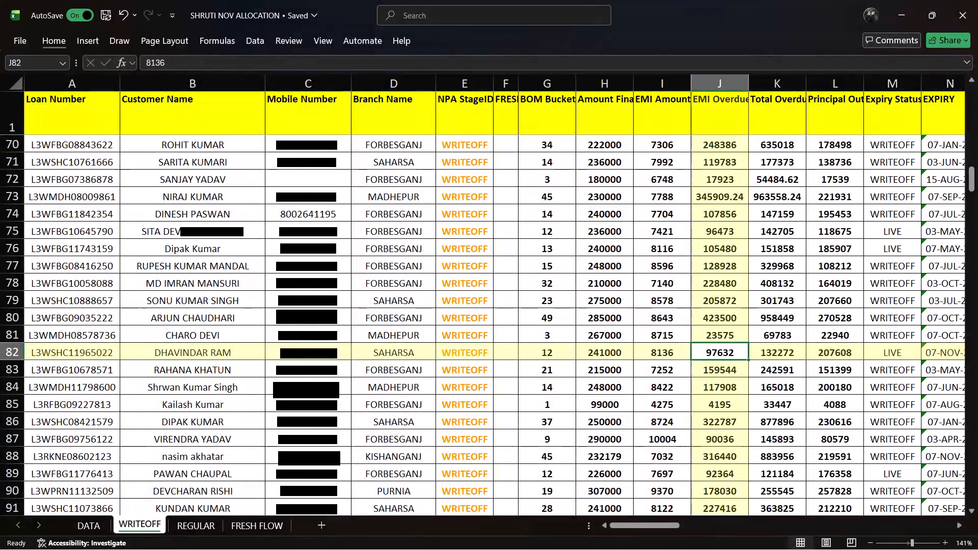
{"action": "key", "text": "Right"}
{"action": "key", "text": "Right"}
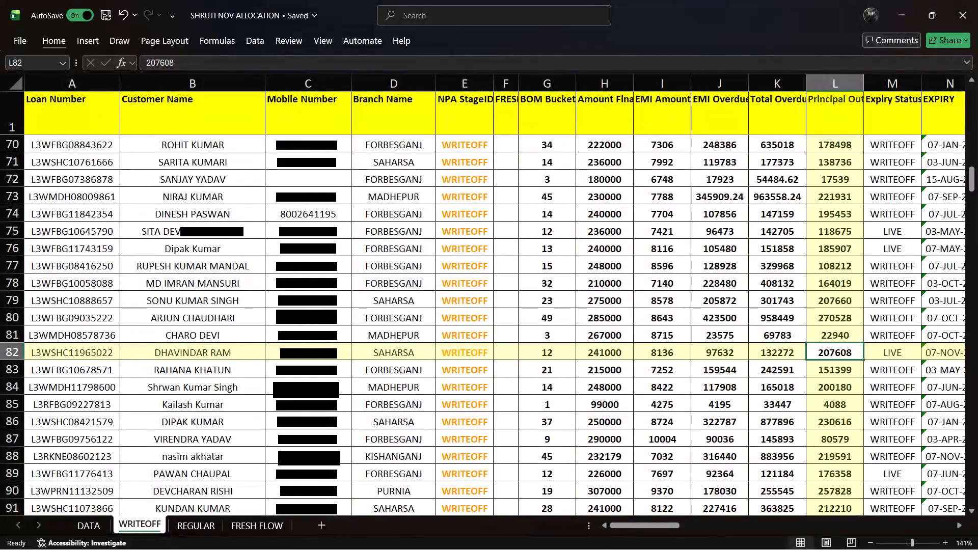
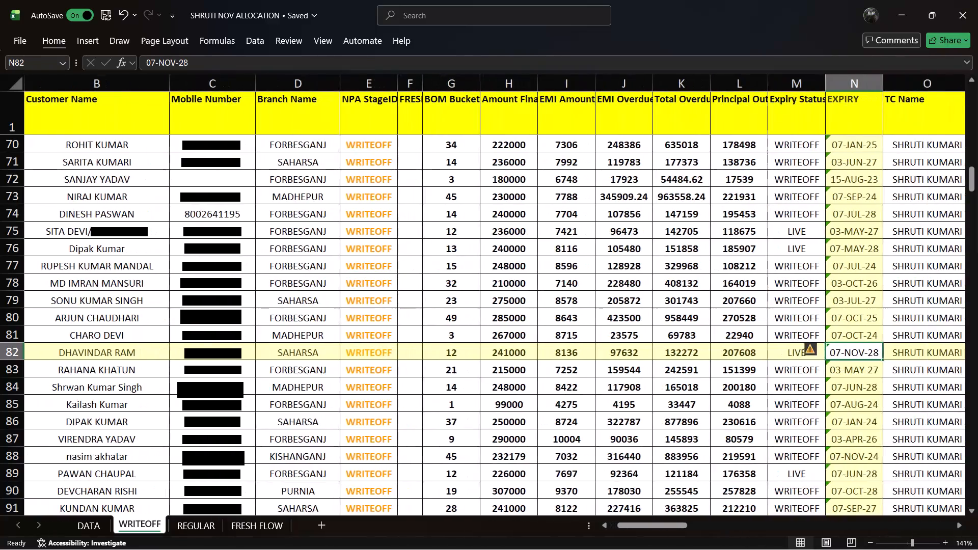
Review row 82's TC and FoS names, father's name, residence address, vehicle, dealer and first reference's name.
{"action": "key", "text": "Right"}
{"action": "key", "text": "Right"}
{"action": "key", "text": "Right"}
{"action": "key", "text": "Right"}
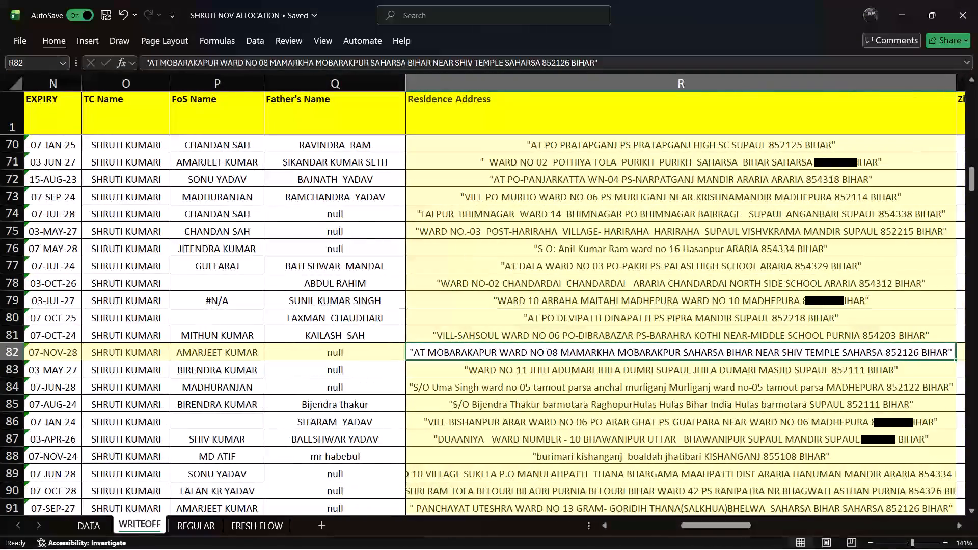
{"action": "key", "text": "Right"}
{"action": "key", "text": "Right"}
{"action": "key", "text": "Right"}
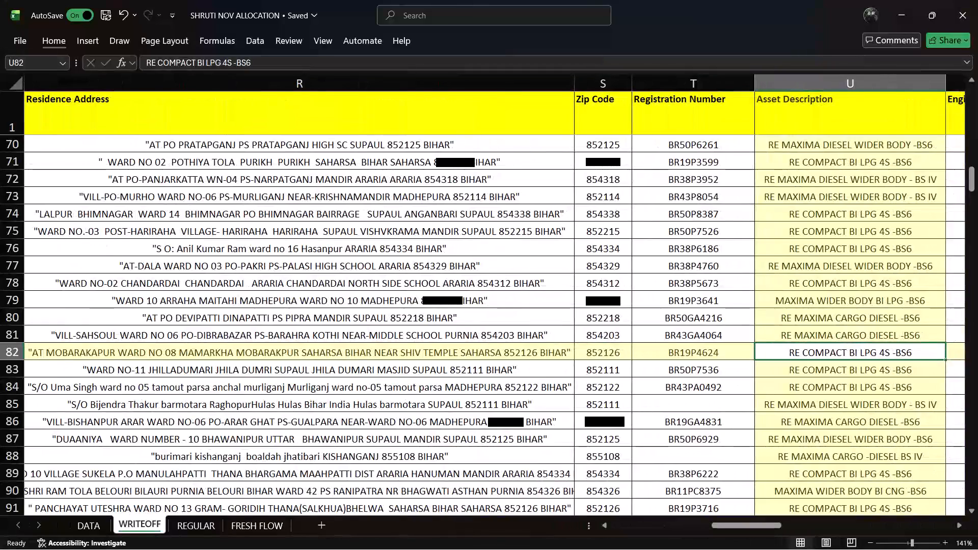
{"action": "key", "text": "Right"}
{"action": "key", "text": "Right"}
{"action": "key", "text": "Right"}
{"action": "key", "text": "Right"}
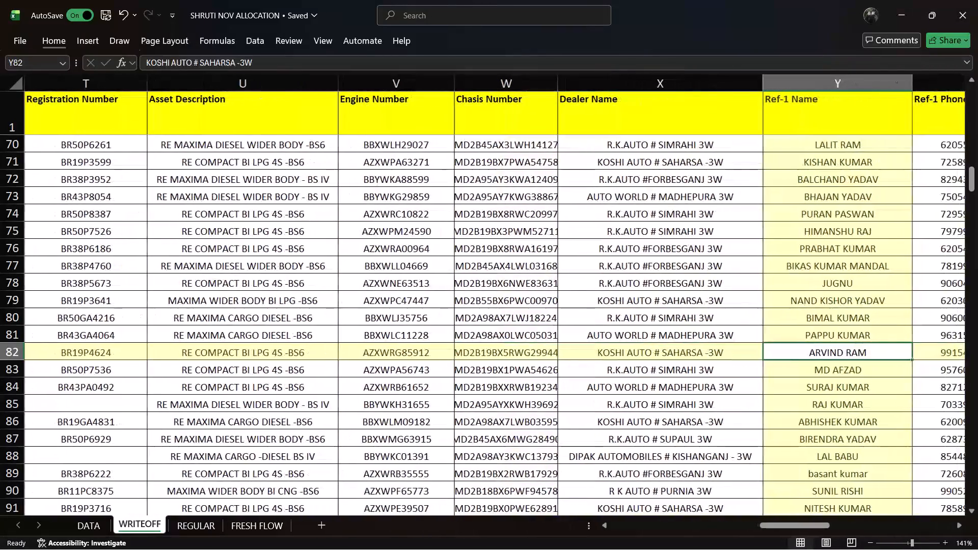
Record CALLING as row 82's nature of contact and CUSTOMER as its contact person.
{"action": "key", "text": "Right"}
{"action": "key", "text": "Right"}
{"action": "key", "text": "Right"}
{"action": "key", "text": "Right"}
{"action": "key", "text": "Right"}
{"action": "key", "text": "Right"}
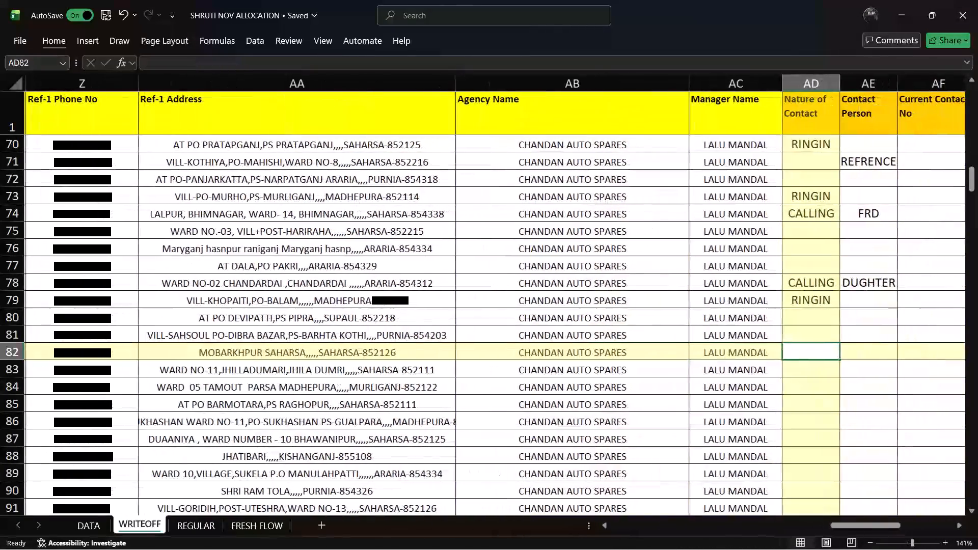
{"action": "key", "text": "Left"}
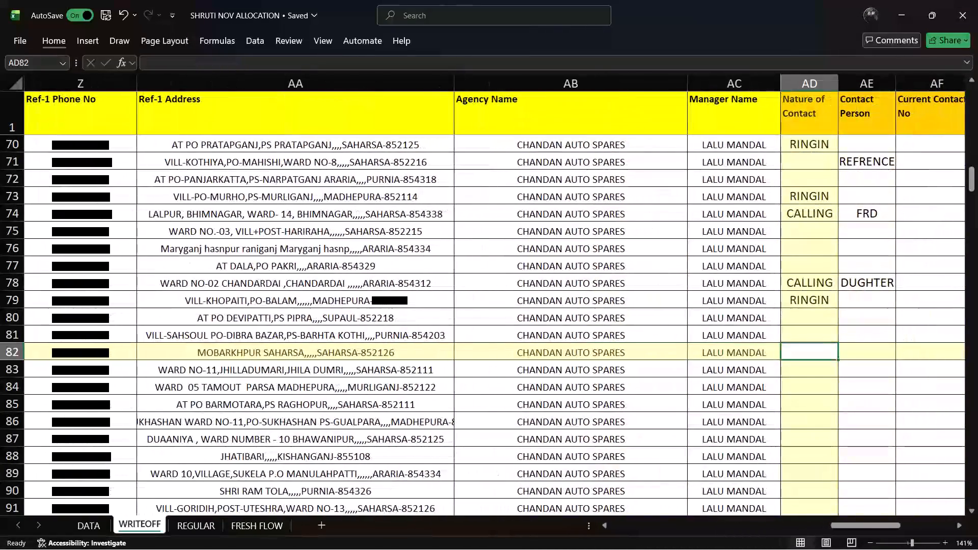
{"action": "type", "text": "CA"}
{"action": "key", "text": "Right"}
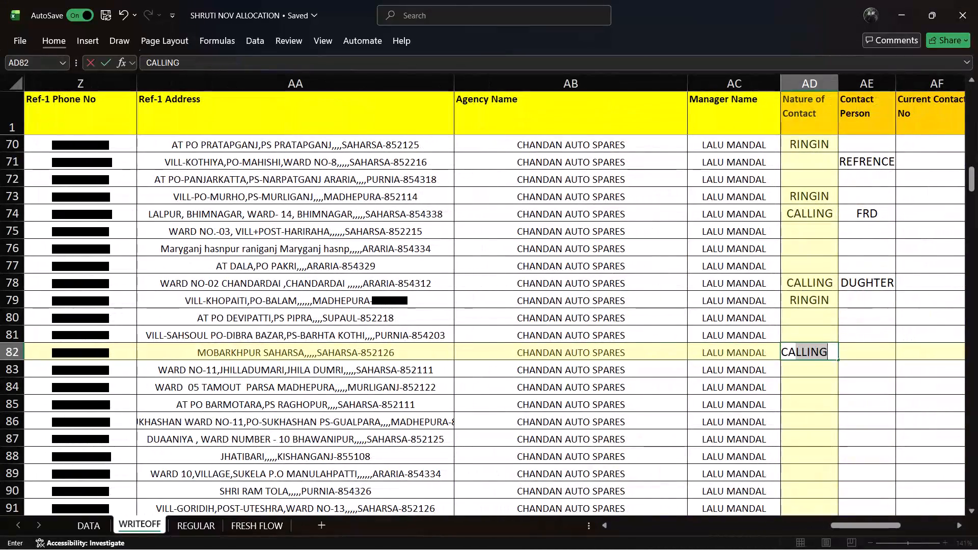
{"action": "key", "text": "c"}
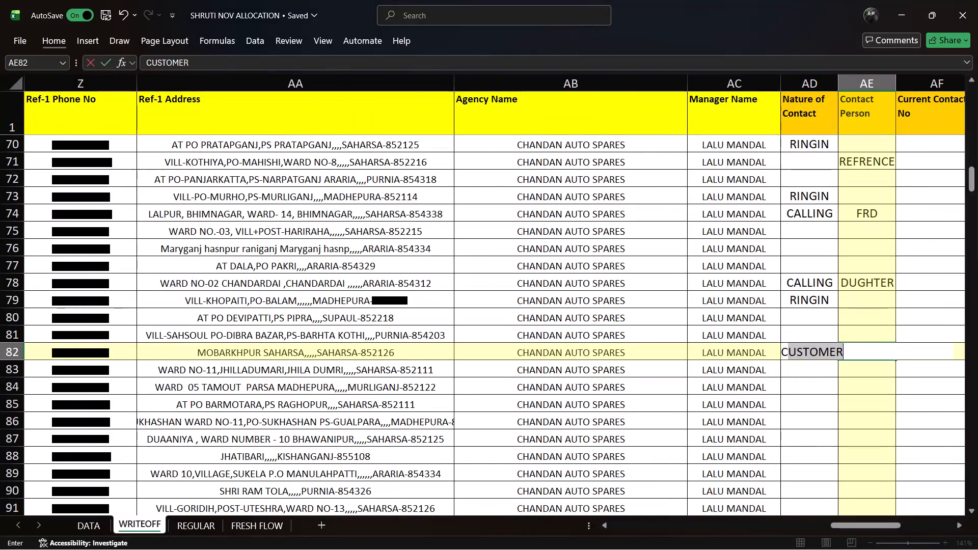
{"action": "key", "text": "Right"}
Enter the feedback DARU MATTER ME for row 82.
{"action": "key", "text": "Right"}
{"action": "key", "text": "Right"}
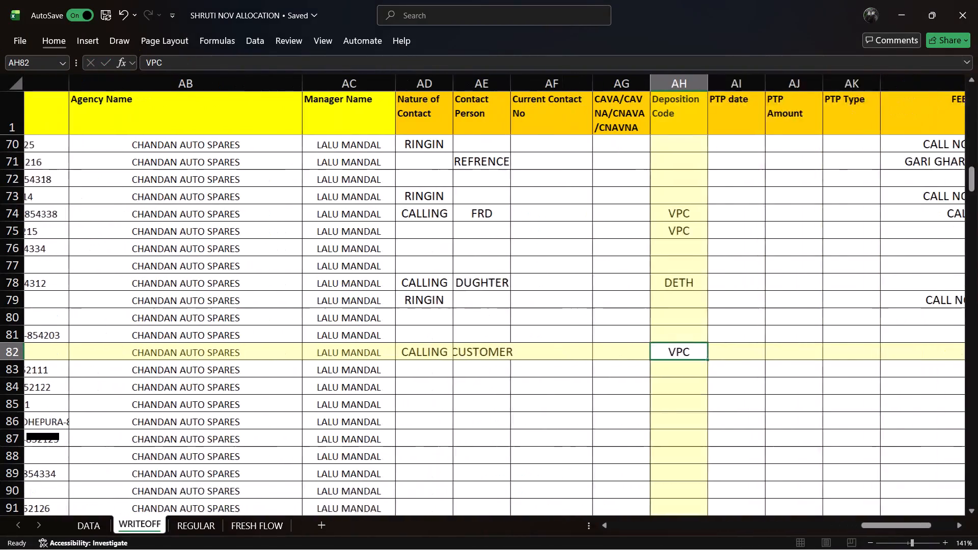
{"action": "key", "text": "Right"}
{"action": "key", "text": "Right"}
{"action": "key", "text": "Right"}
{"action": "key", "text": "Right"}
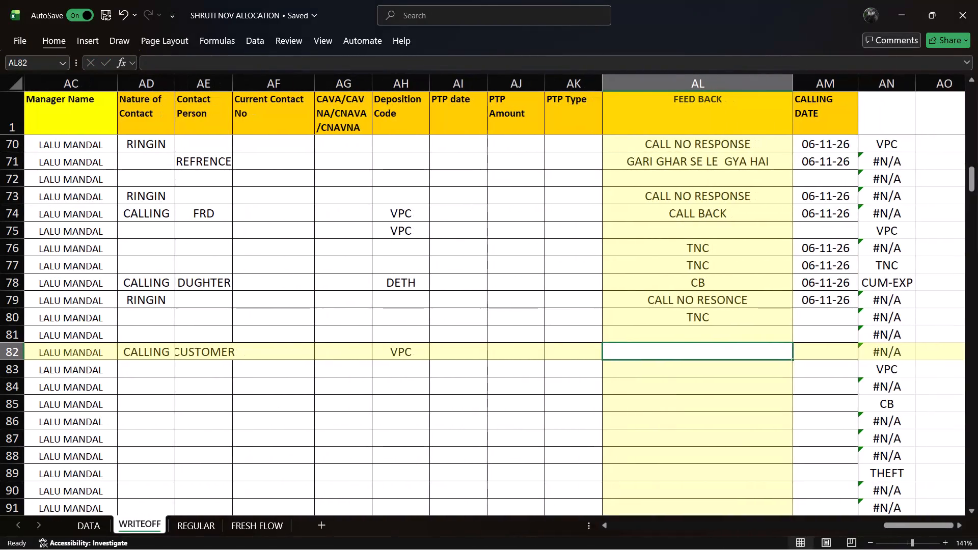
{"action": "type", "text": "DARU MA"}
{"action": "type", "text": "TTER"}
{"action": "key", "text": "space"}
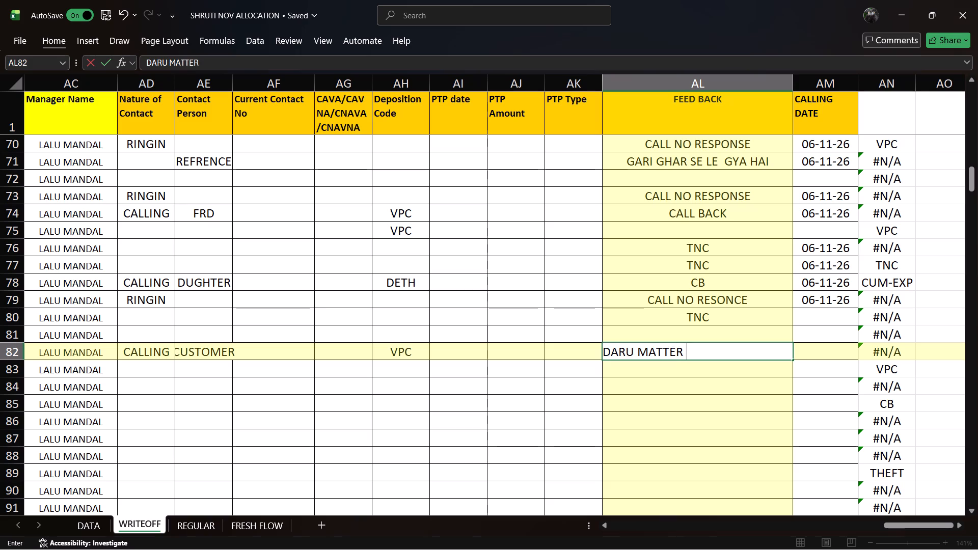
{"action": "type", "text": "ME"}
{"action": "key", "text": "space"}
{"action": "key", "text": "Right"}
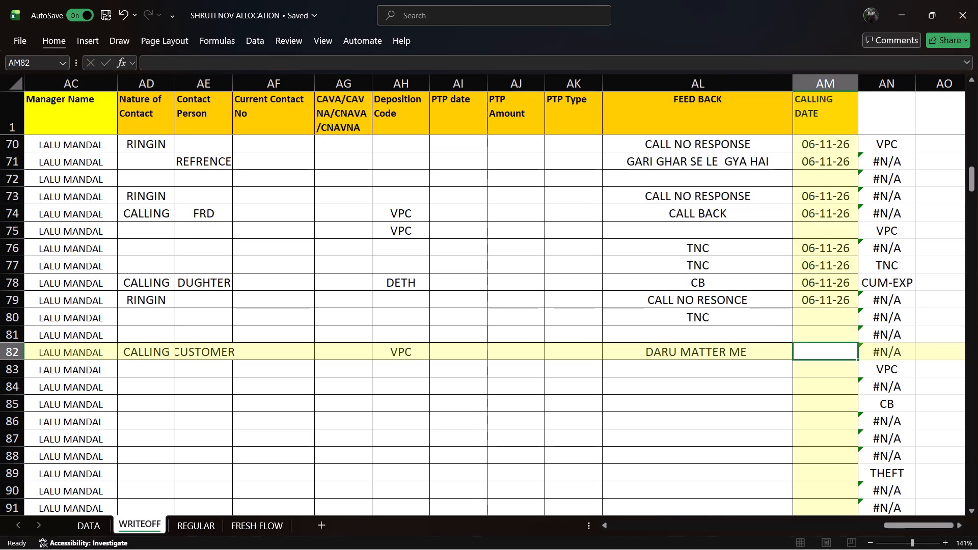
Fill row 82's calling date with the current date, 06-11-26, and save the workbook.
{"action": "key", "text": "ctrl+semicolon"}
{"action": "key", "text": "Right"}
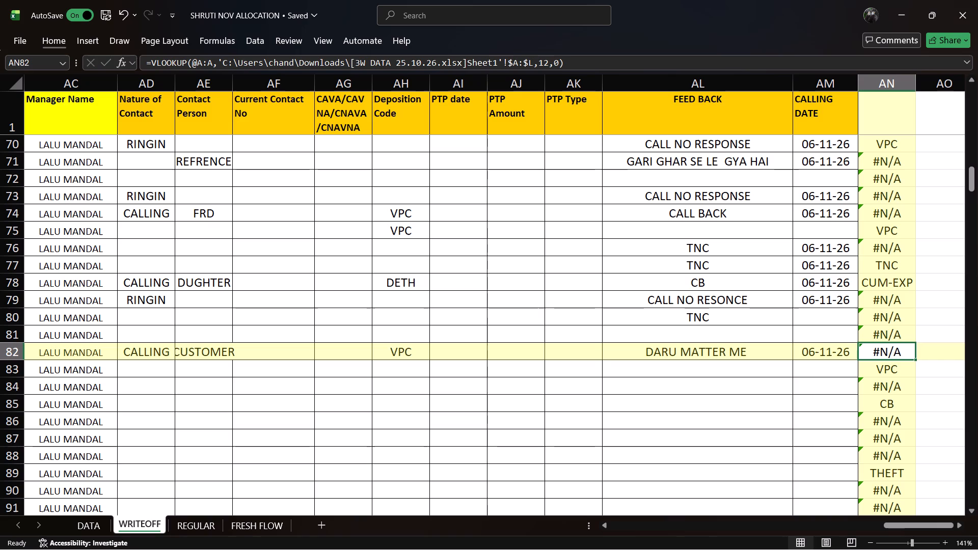
{"action": "key", "text": "ctrl+s"}
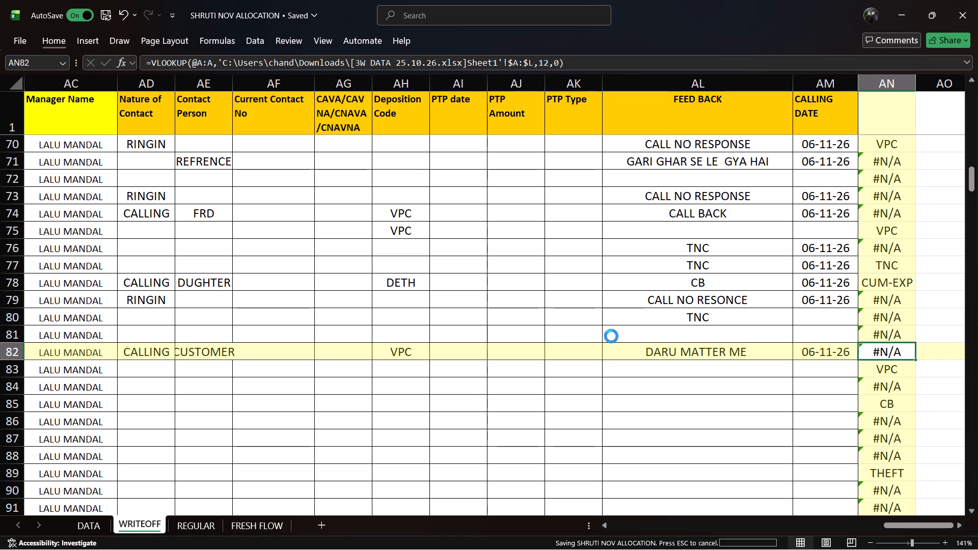
Go to row 81's loan number and examine its customer name and mobile number.
{"action": "left_click", "coordinate": [821, 338]}
{"action": "key", "text": "Left"}
{"action": "key", "text": "Left"}
{"action": "key", "text": "Left"}
{"action": "key", "text": "Left"}
{"action": "key", "text": "Left"}
{"action": "key", "text": "Left"}
{"action": "key", "text": "Left"}
{"action": "key", "text": "Left"}
{"action": "key", "text": "Left"}
{"action": "key", "text": "Left"}
{"action": "key", "text": "Left"}
{"action": "key", "text": "Left"}
{"action": "key", "text": "Left"}
{"action": "key", "text": "Left"}
{"action": "key", "text": "Left"}
{"action": "key", "text": "Left"}
{"action": "key", "text": "Left"}
{"action": "key", "text": "Left"}
{"action": "key", "text": "Left"}
{"action": "key", "text": "Left"}
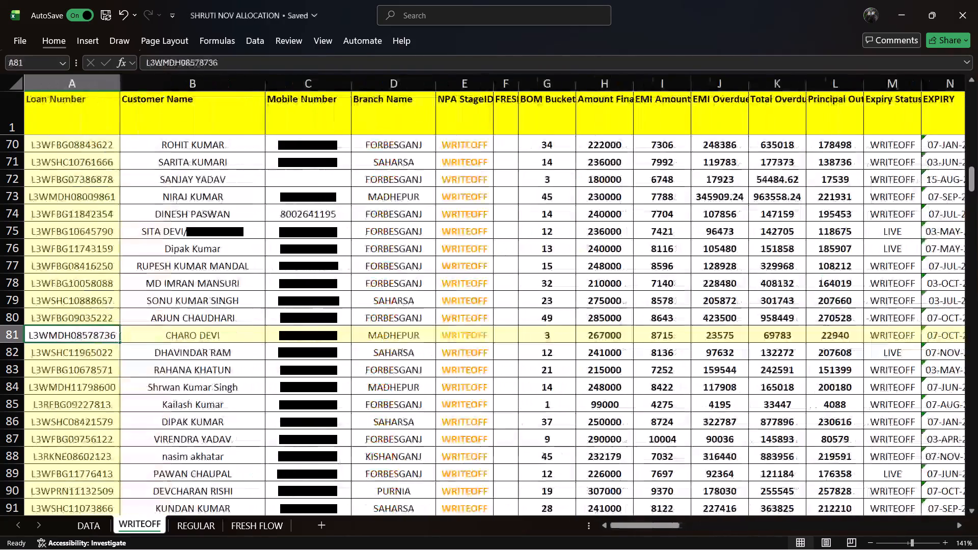
{"action": "key", "text": "Right"}
{"action": "key", "text": "Right"}
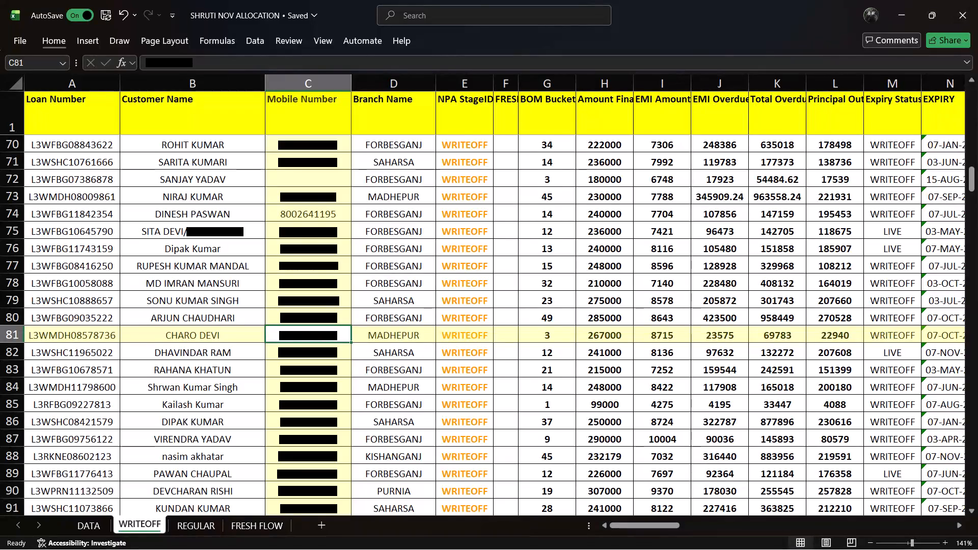
Review row 81's branch, NPA stage, EMI, overdue amounts, principal outstanding, expiry details, FoS name and father's name.
{"action": "key", "text": "Right"}
{"action": "key", "text": "Right"}
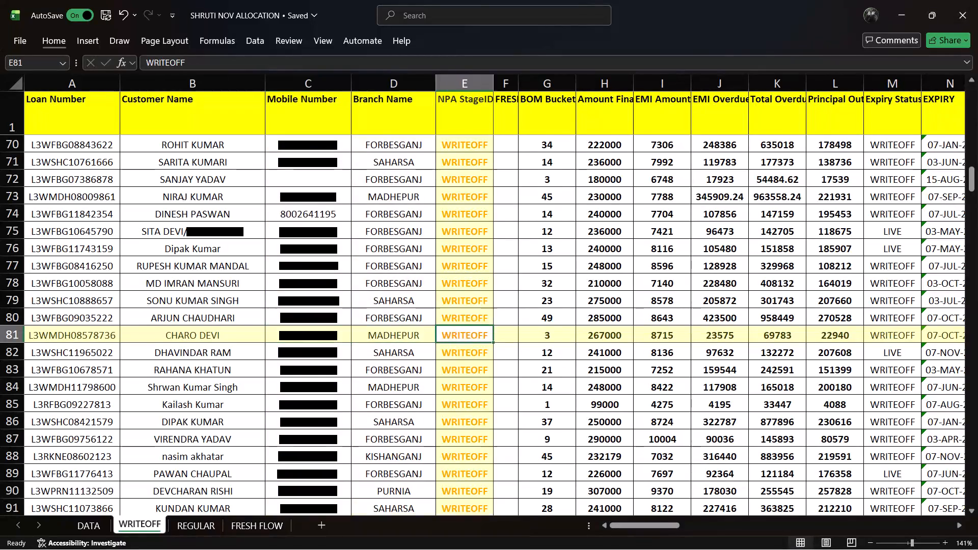
{"action": "key", "text": "Right"}
{"action": "key", "text": "Right"}
{"action": "key", "text": "Right"}
{"action": "key", "text": "Right"}
{"action": "key", "text": "Right"}
{"action": "key", "text": "Right"}
{"action": "key", "text": "Right"}
{"action": "key", "text": "Right"}
{"action": "key", "text": "Right"}
{"action": "key", "text": "Right"}
{"action": "key", "text": "Right"}
{"action": "key", "text": "Right"}
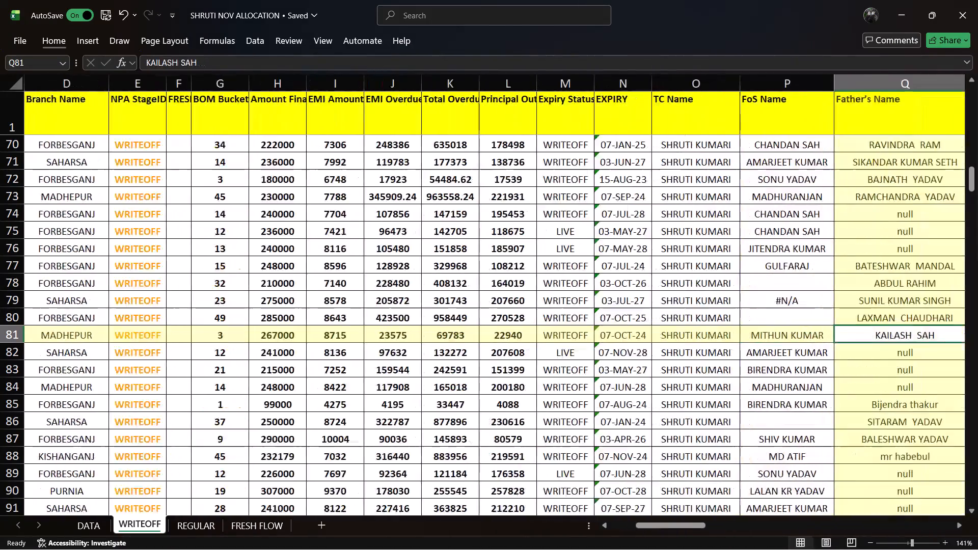
Review row 81's residence address, registration, vehicle, engine and chassis numbers, dealer and first reference's name.
{"action": "key", "text": "Right"}
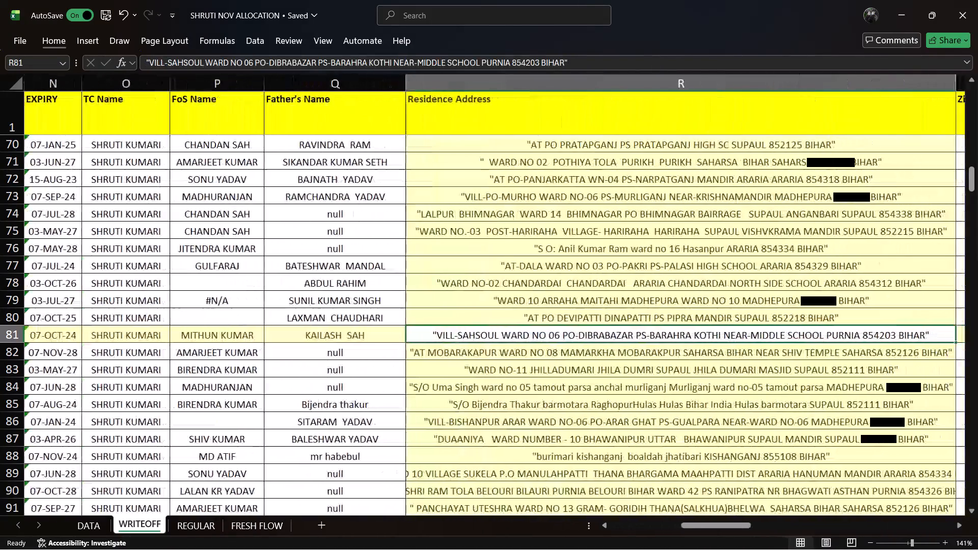
{"action": "key", "text": "Right"}
{"action": "key", "text": "Right"}
{"action": "key", "text": "Right"}
{"action": "key", "text": "Right"}
{"action": "key", "text": "Right"}
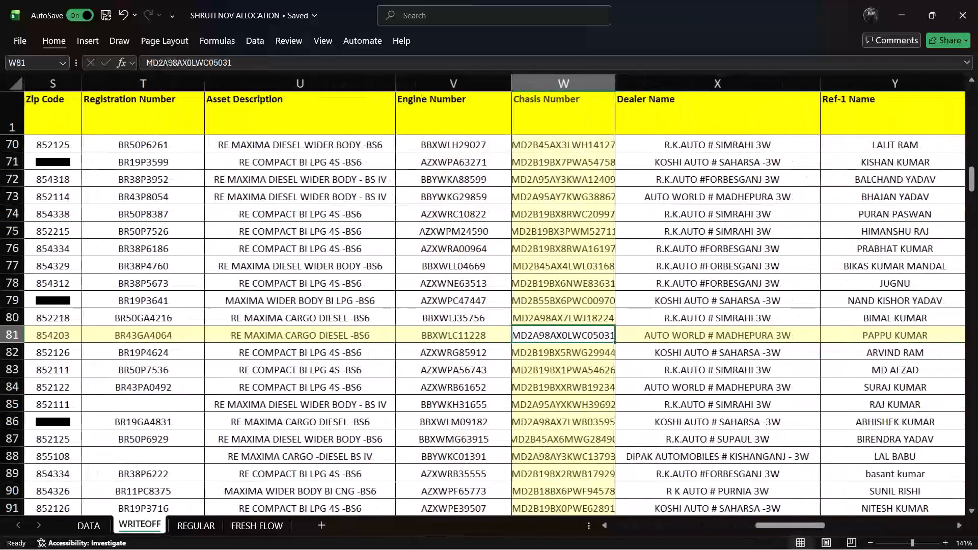
{"action": "key", "text": "Right"}
{"action": "key", "text": "Right"}
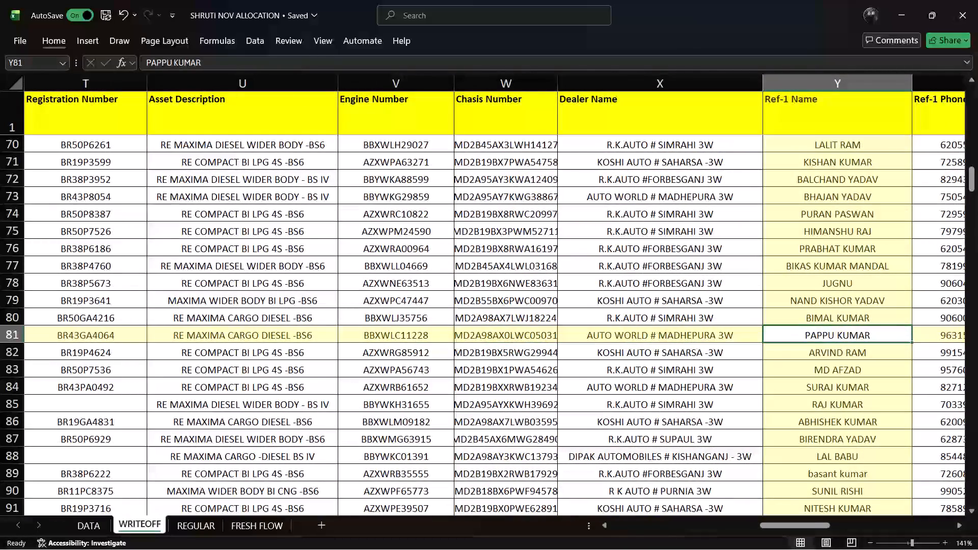
Return to row 81's loan number and recheck its customer name and mobile number.
{"action": "key", "text": "Left"}
{"action": "key", "text": "Left"}
{"action": "key", "text": "Left"}
{"action": "key", "text": "Left"}
{"action": "key", "text": "Left"}
{"action": "key", "text": "Left"}
{"action": "key", "text": "Left"}
{"action": "key", "text": "Left"}
{"action": "key", "text": "Left"}
{"action": "key", "text": "Left"}
{"action": "key", "text": "Left"}
{"action": "key", "text": "Left"}
{"action": "key", "text": "Left"}
{"action": "key", "text": "Left"}
{"action": "key", "text": "Left"}
{"action": "key", "text": "Left"}
{"action": "key", "text": "Left"}
{"action": "key", "text": "Left"}
{"action": "key", "text": "Left"}
{"action": "key", "text": "Left"}
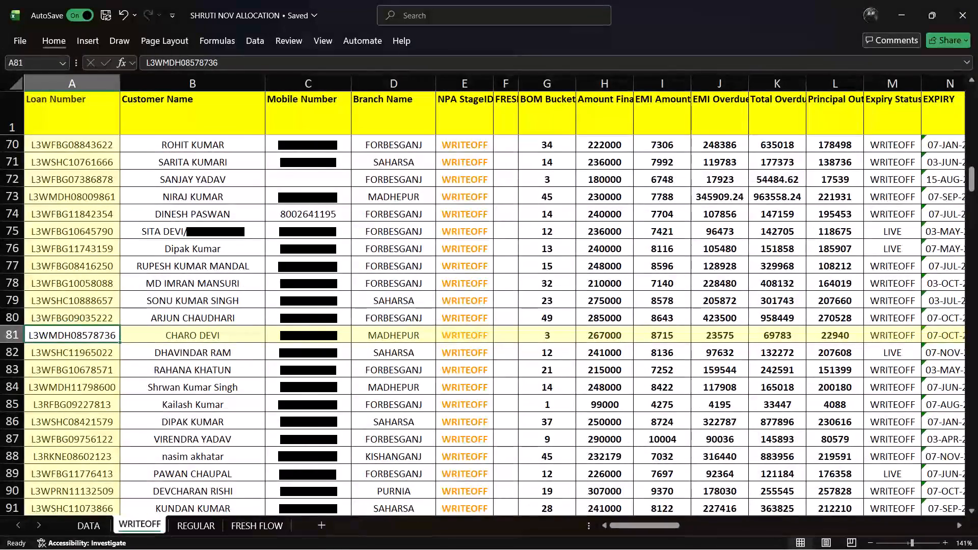
{"action": "key", "text": "Right"}
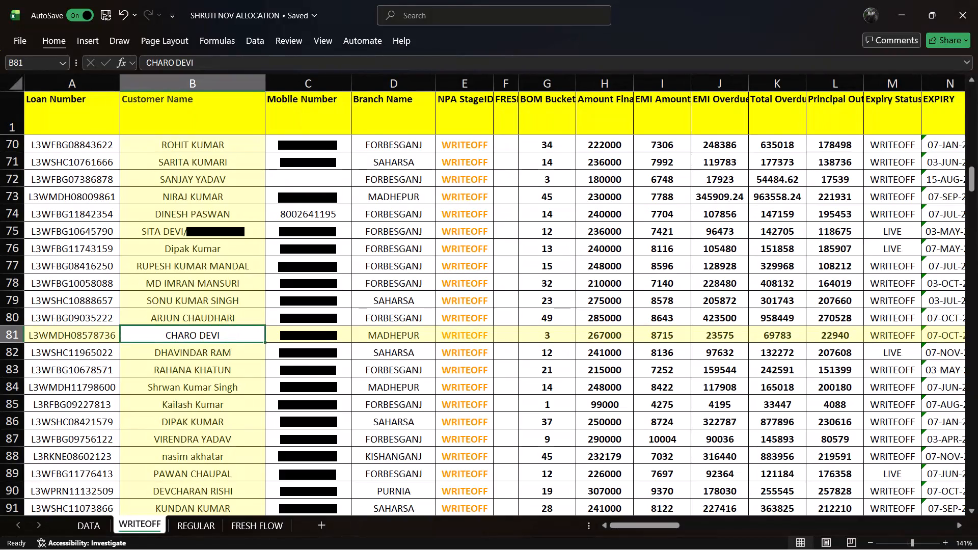
Recheck row 81's branch, EMI, overdue amounts, expiry details, residence address, vehicle and dealer.
{"action": "key", "text": "Right"}
{"action": "key", "text": "Right"}
{"action": "key", "text": "Right"}
{"action": "key", "text": "Right"}
{"action": "key", "text": "Right"}
{"action": "key", "text": "Right"}
{"action": "key", "text": "Right"}
{"action": "key", "text": "Right"}
{"action": "key", "text": "Right"}
{"action": "key", "text": "Right"}
{"action": "key", "text": "Right"}
{"action": "key", "text": "Right"}
{"action": "key", "text": "Right"}
{"action": "key", "text": "Right"}
{"action": "key", "text": "Right"}
{"action": "key", "text": "Right"}
{"action": "key", "text": "Right"}
{"action": "key", "text": "Right"}
{"action": "key", "text": "Right"}
{"action": "key", "text": "Right"}
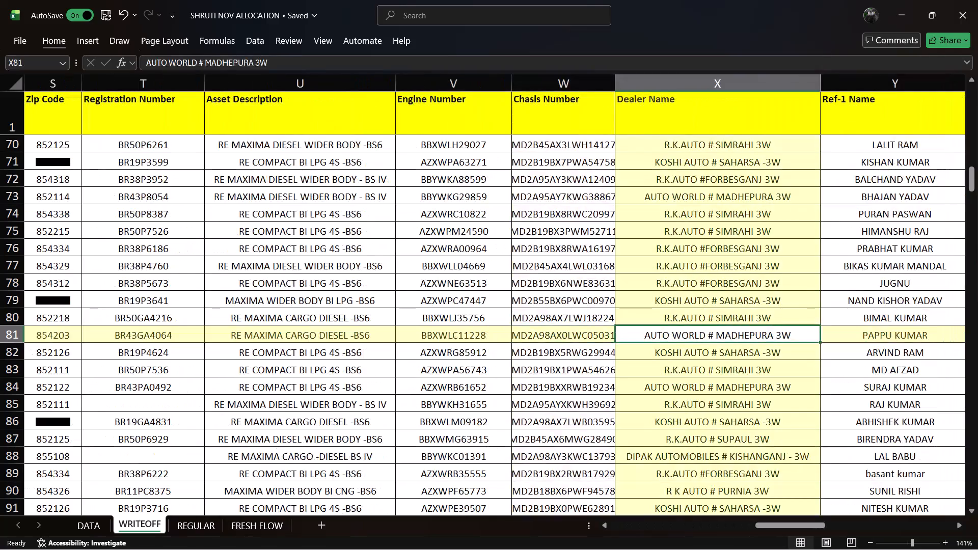
Review row 81's first reference's name, phone and address, its agency and manager, and the nature of contact cell.
{"action": "key", "text": "Right"}
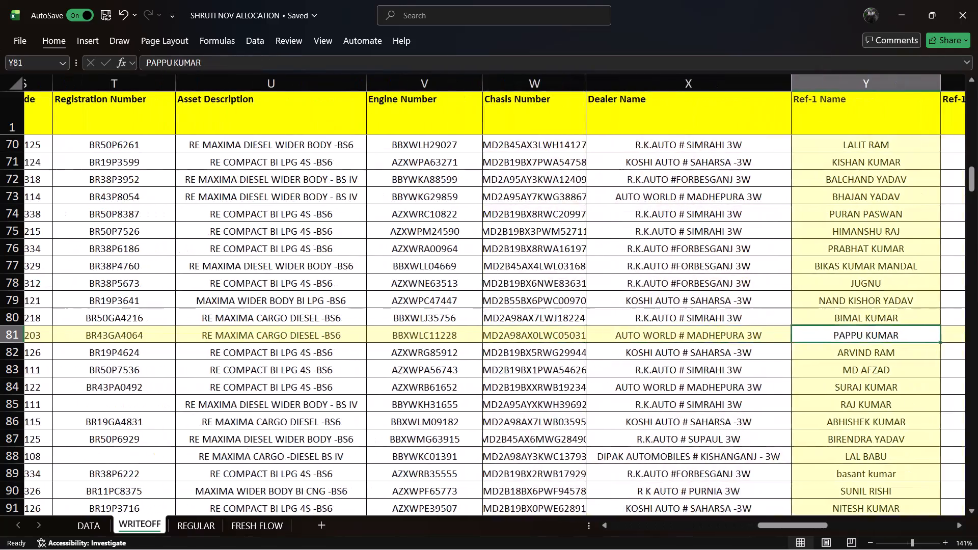
{"action": "key", "text": "Right"}
{"action": "key", "text": "Right"}
{"action": "key", "text": "Right"}
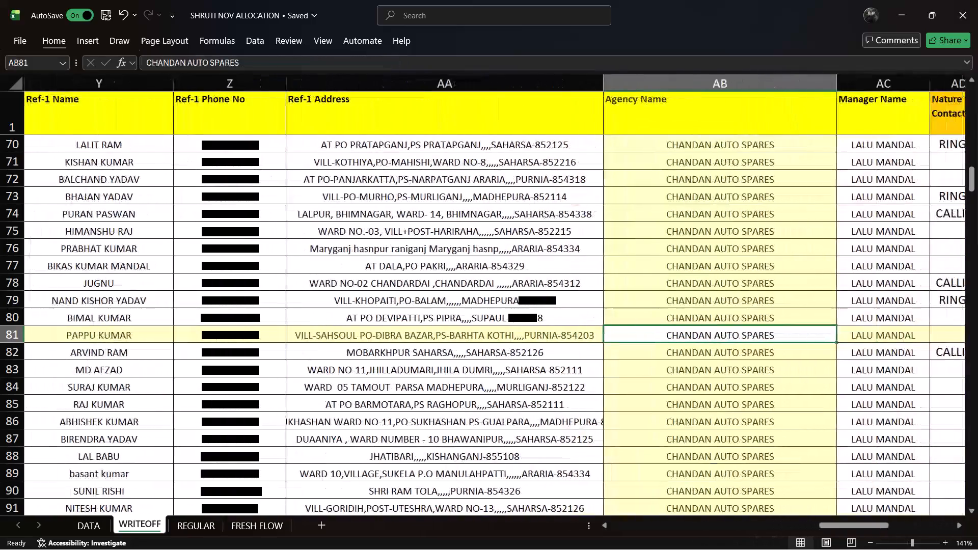
{"action": "key", "text": "Right"}
{"action": "key", "text": "Right"}
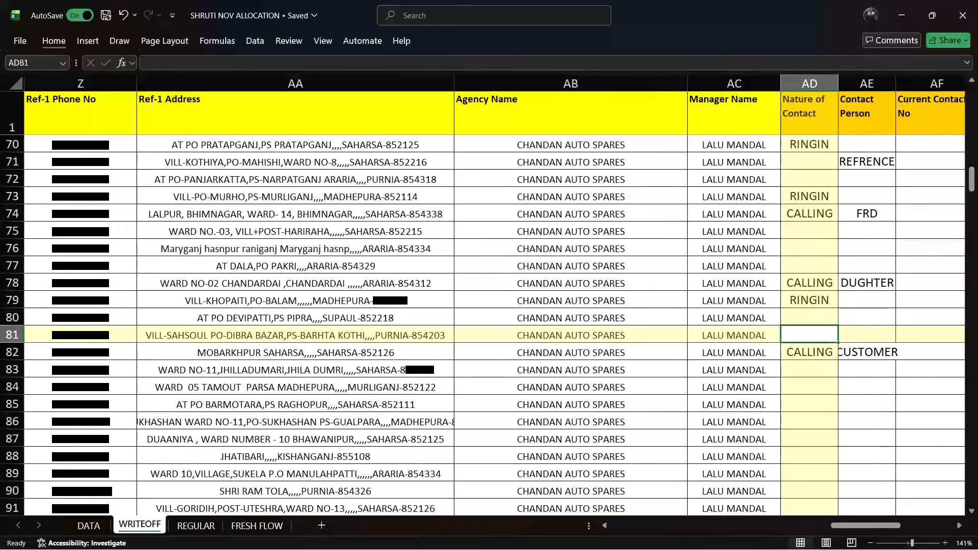
Return to the start of row 81 and recheck its loan number, customer name and mobile number.
{"action": "key", "text": "Left"}
{"action": "key", "text": "Left"}
{"action": "key", "text": "Left"}
{"action": "key", "text": "Left"}
{"action": "key", "text": "Left"}
{"action": "key", "text": "Left"}
{"action": "key", "text": "Left"}
{"action": "key", "text": "Left"}
{"action": "key", "text": "Left"}
{"action": "key", "text": "Left"}
{"action": "key", "text": "Left"}
{"action": "key", "text": "Left"}
{"action": "key", "text": "Left"}
{"action": "key", "text": "Left"}
{"action": "key", "text": "Left"}
{"action": "key", "text": "Left"}
{"action": "key", "text": "Left"}
{"action": "key", "text": "Left"}
{"action": "key", "text": "Left"}
{"action": "key", "text": "Left"}
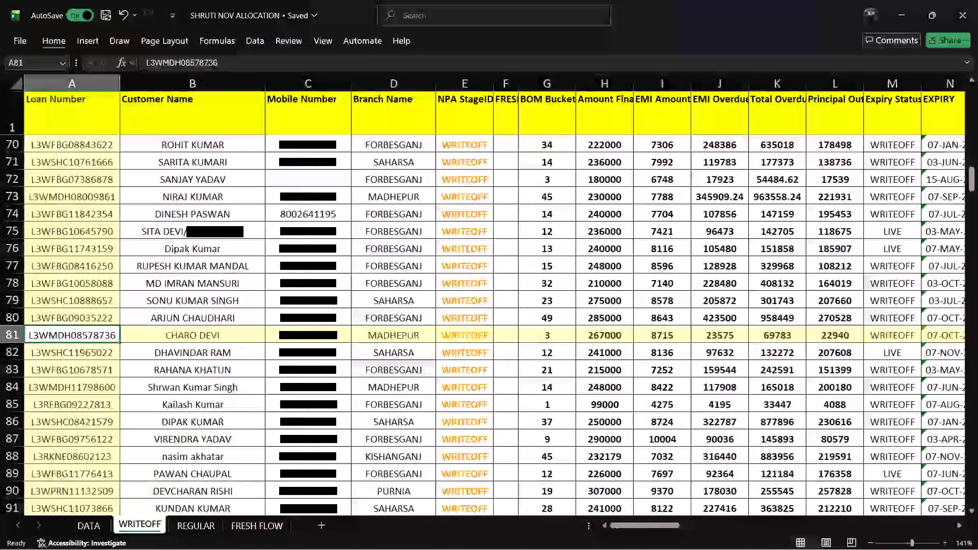
{"action": "key", "text": "Right"}
{"action": "key", "text": "Right"}
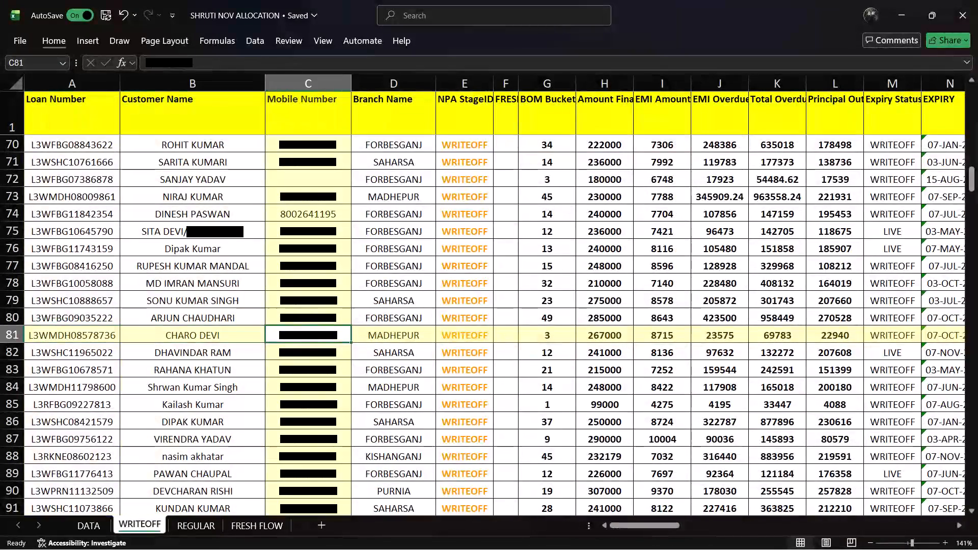
Review row 81's branch, NPA stage, BOM bucket, financed amount, EMI, overdue amounts, principal outstanding, expiry status and expiry date.
{"action": "key", "text": "Right"}
{"action": "key", "text": "Right"}
{"action": "key", "text": "Right"}
{"action": "key", "text": "Right"}
{"action": "key", "text": "Right"}
{"action": "key", "text": "Right"}
{"action": "key", "text": "Right"}
{"action": "key", "text": "Right"}
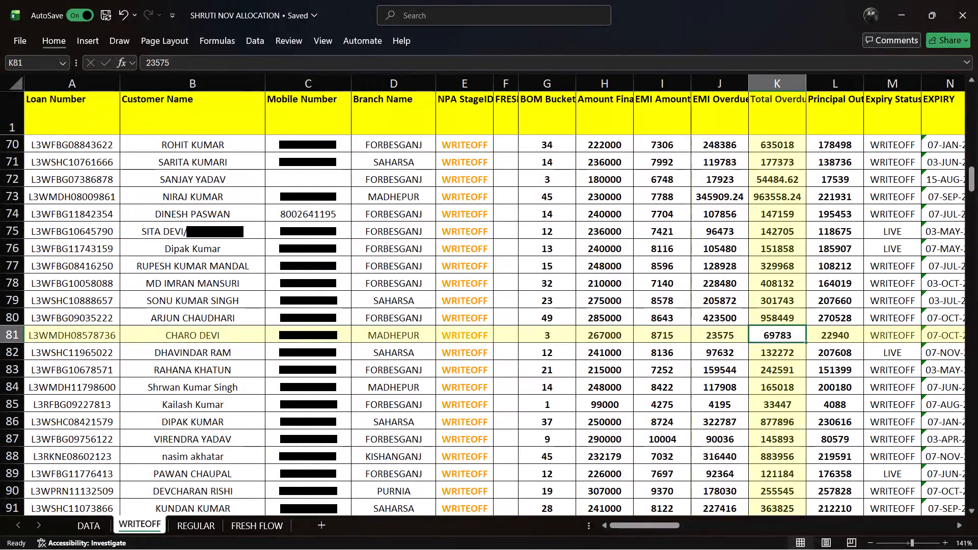
{"action": "key", "text": "Right"}
{"action": "key", "text": "Right"}
{"action": "key", "text": "Right"}
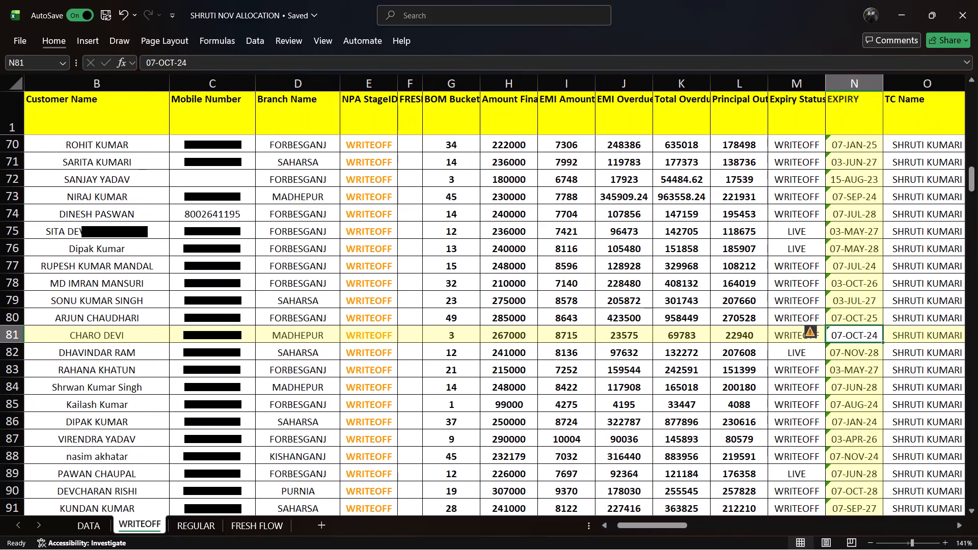
Recheck row 81's amounts from the financed amount through EMI, EMI overdue and total overdue to principal outstanding.
{"action": "left_click", "coordinate": [740, 334]}
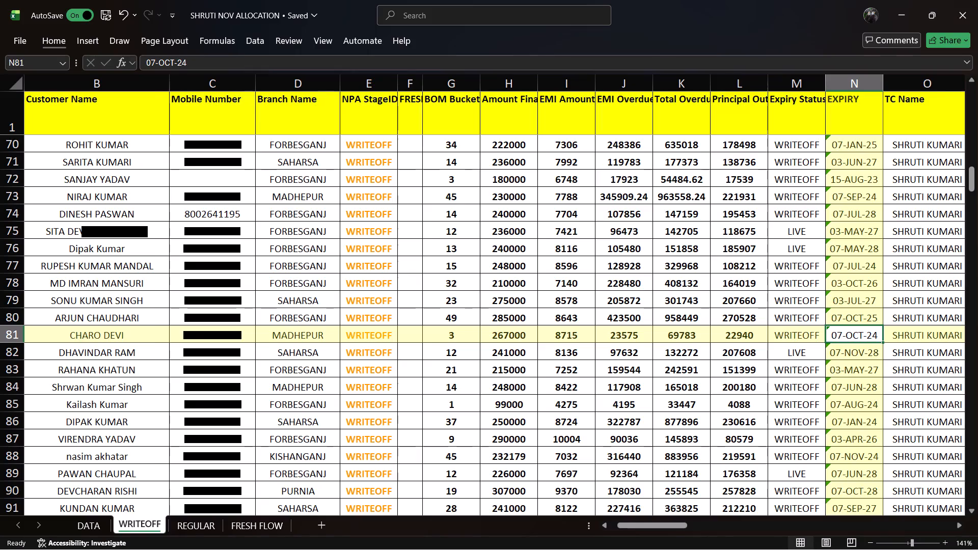
{"action": "key", "text": "Left"}
{"action": "key", "text": "Left"}
{"action": "key", "text": "Left"}
{"action": "key", "text": "Left"}
{"action": "key", "text": "Left"}
{"action": "key", "text": "Right"}
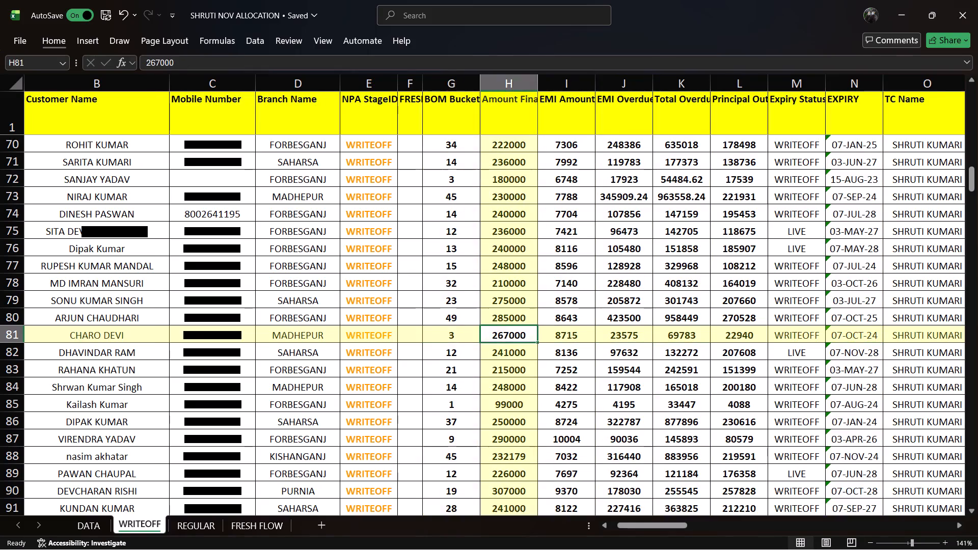
{"action": "key", "text": "Right"}
{"action": "key", "text": "Right"}
{"action": "key", "text": "Right"}
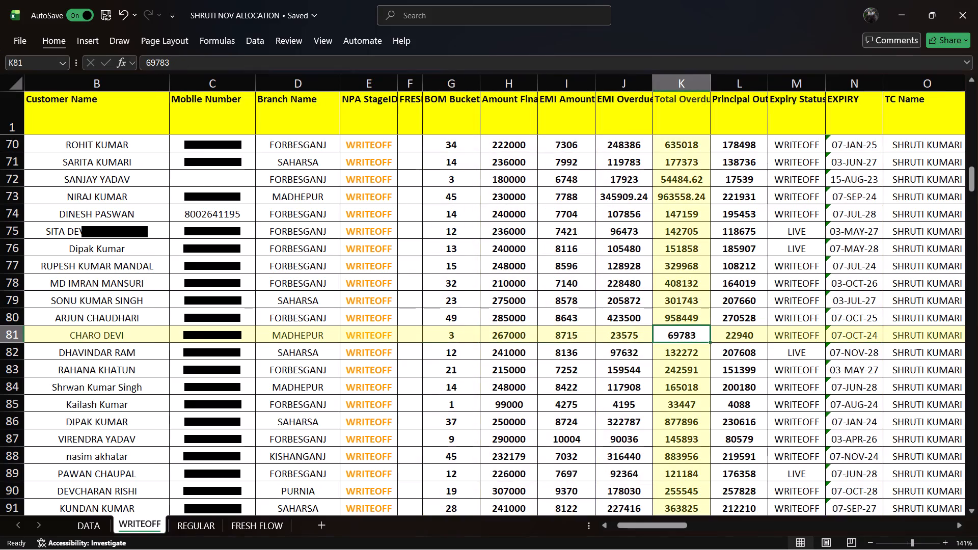
{"action": "key", "text": "Right"}
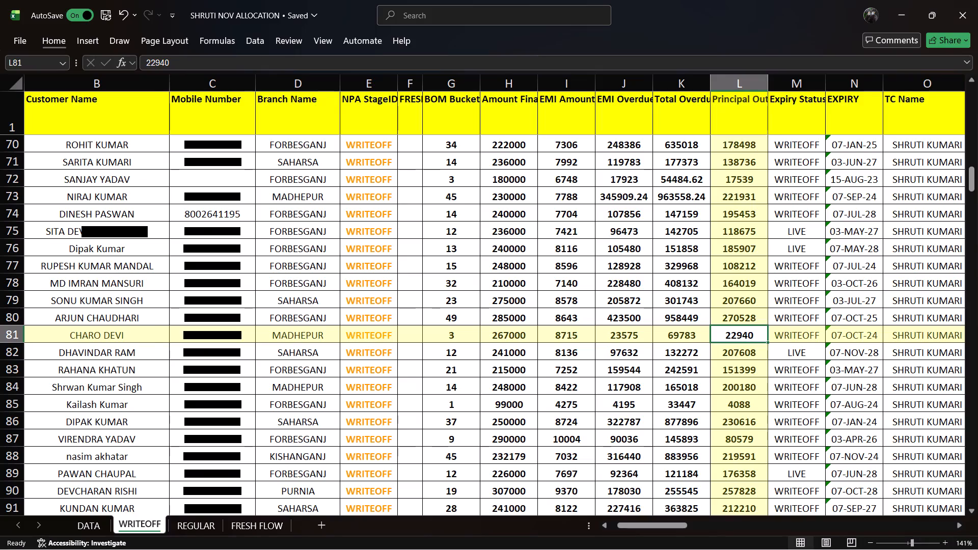
Go back to row 81's customer name and re-examine its details across to the BOM bucket, financed amount, EMI and EMI overdue.
{"action": "left_click", "coordinate": [144, 336]}
{"action": "key", "text": "Right"}
{"action": "key", "text": "Right"}
{"action": "key", "text": "Right"}
{"action": "key", "text": "Right"}
{"action": "key", "text": "Right"}
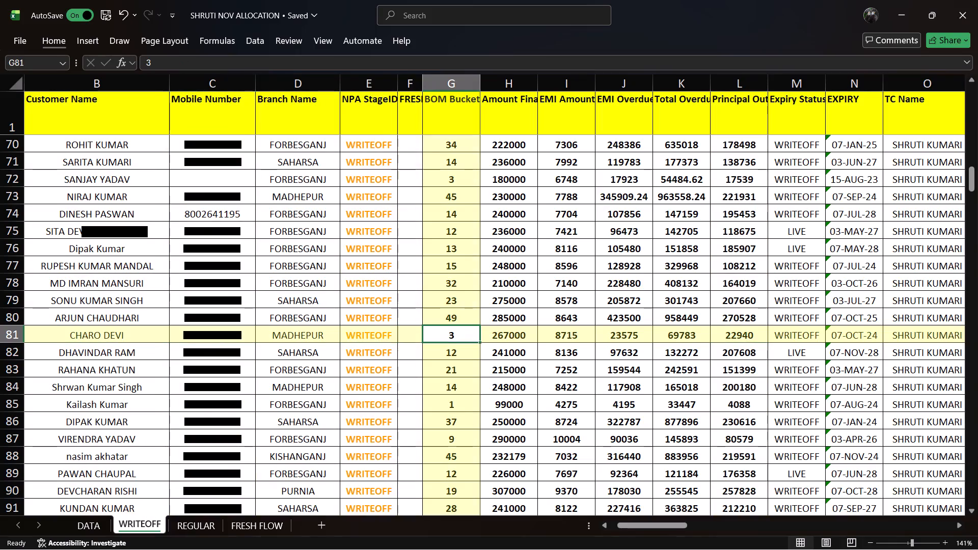
{"action": "key", "text": "Right"}
{"action": "key", "text": "Right"}
{"action": "key", "text": "Right"}
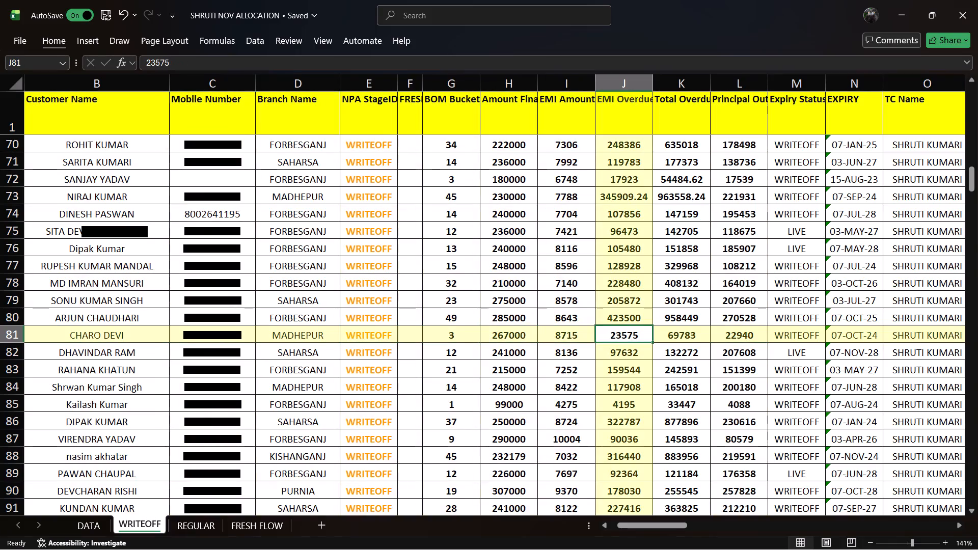
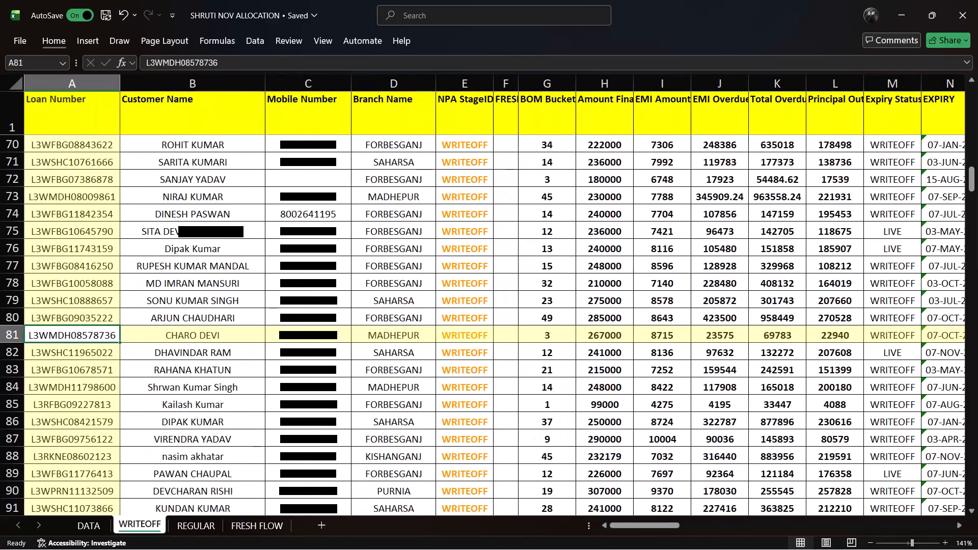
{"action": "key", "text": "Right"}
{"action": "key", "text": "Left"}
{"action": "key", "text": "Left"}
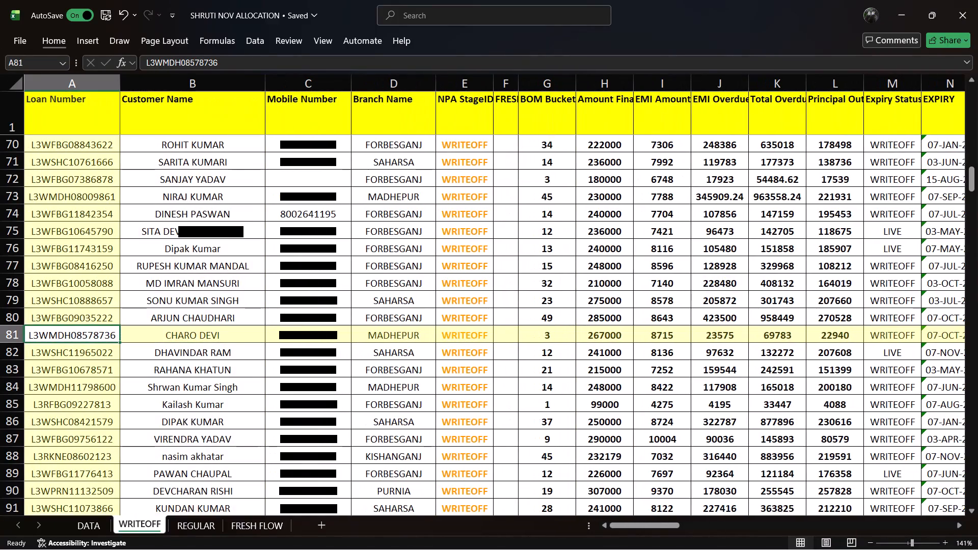
Highlight the whole of row 81 on the WRITEOFF sheet with a standard yellow fill and red font colour.
{"action": "left_click", "coordinate": [3, 333]}
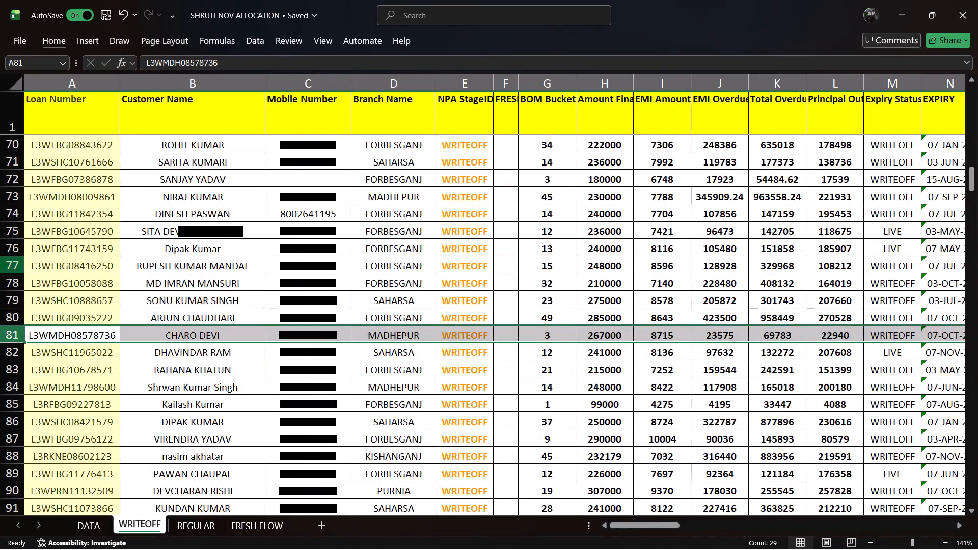
{"action": "left_click", "coordinate": [56, 41]}
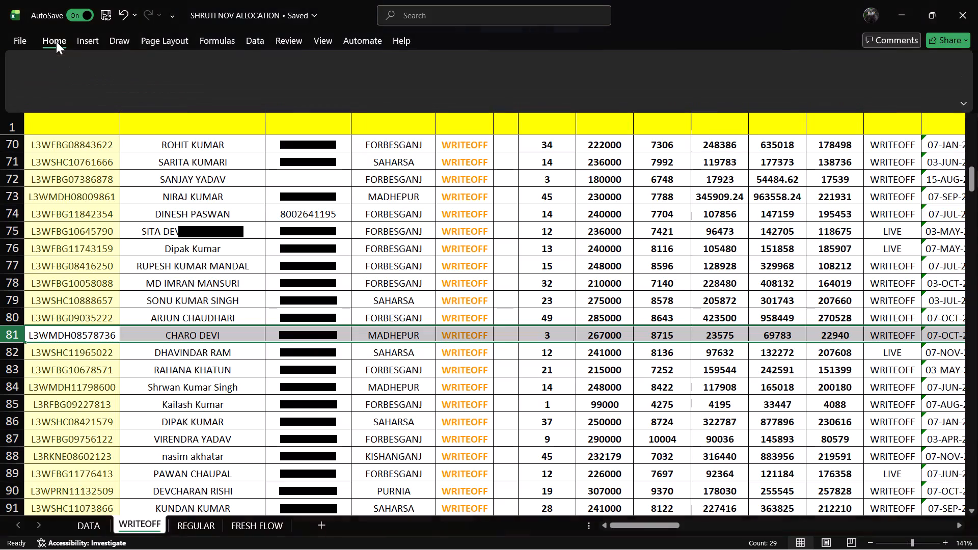
{"action": "left_click", "coordinate": [229, 86]}
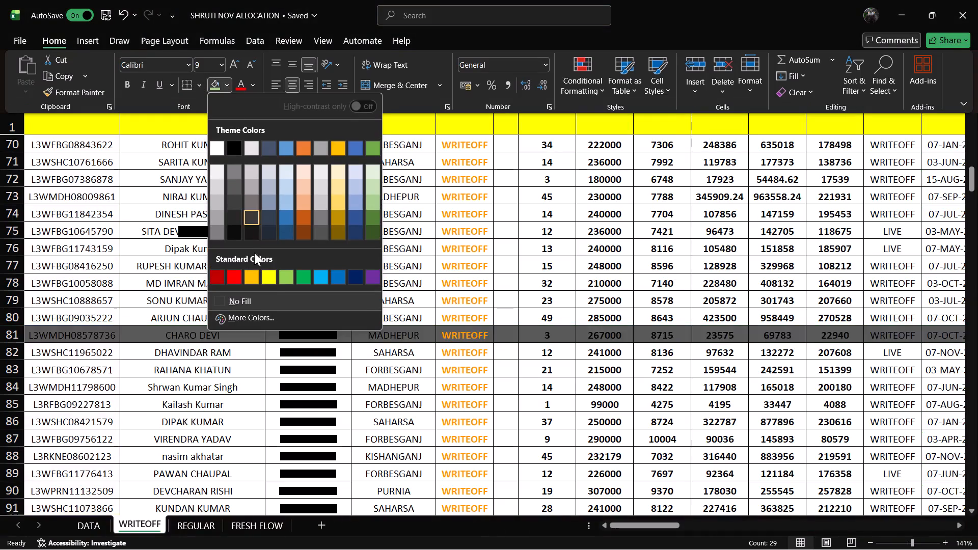
{"action": "left_click", "coordinate": [270, 278]}
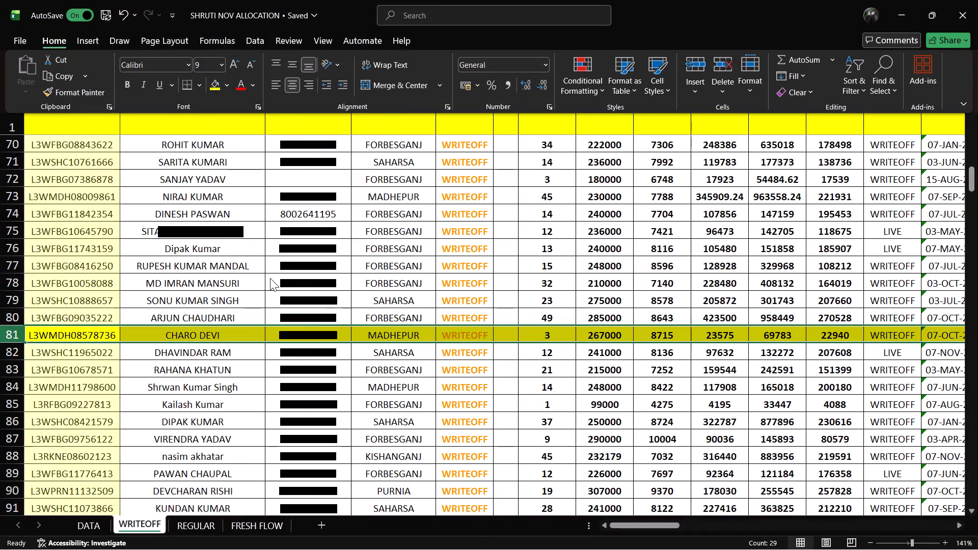
{"action": "left_click", "coordinate": [239, 88]}
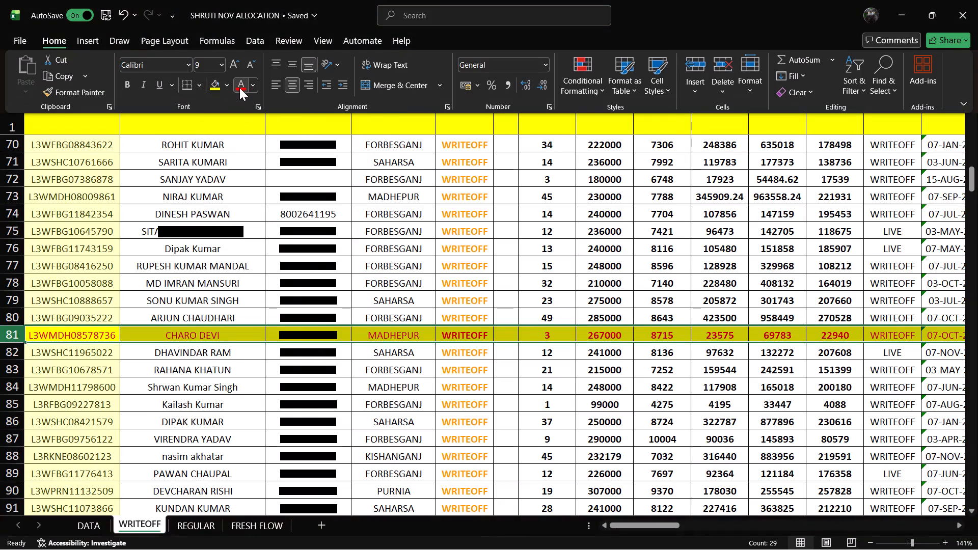
{"action": "left_click", "coordinate": [69, 334]}
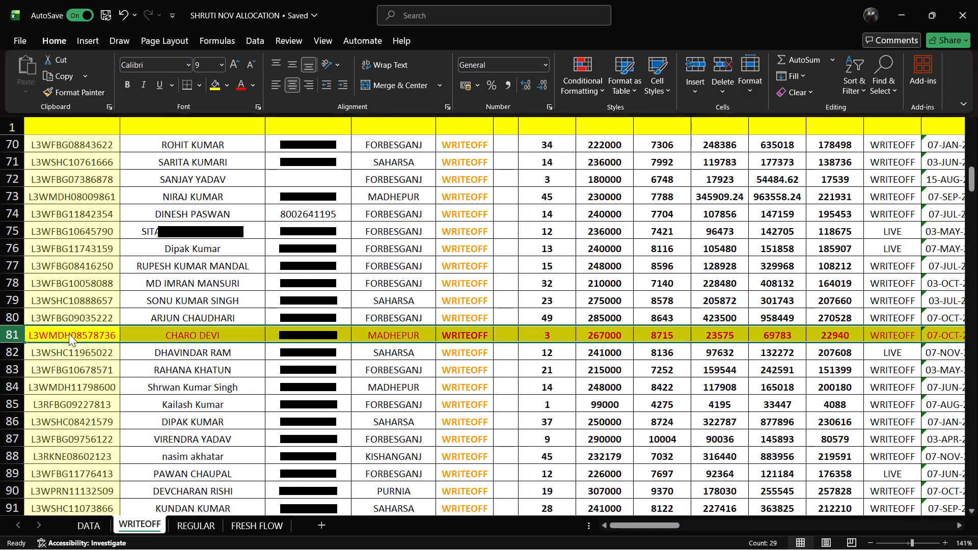
{"action": "left_click", "coordinate": [69, 334]}
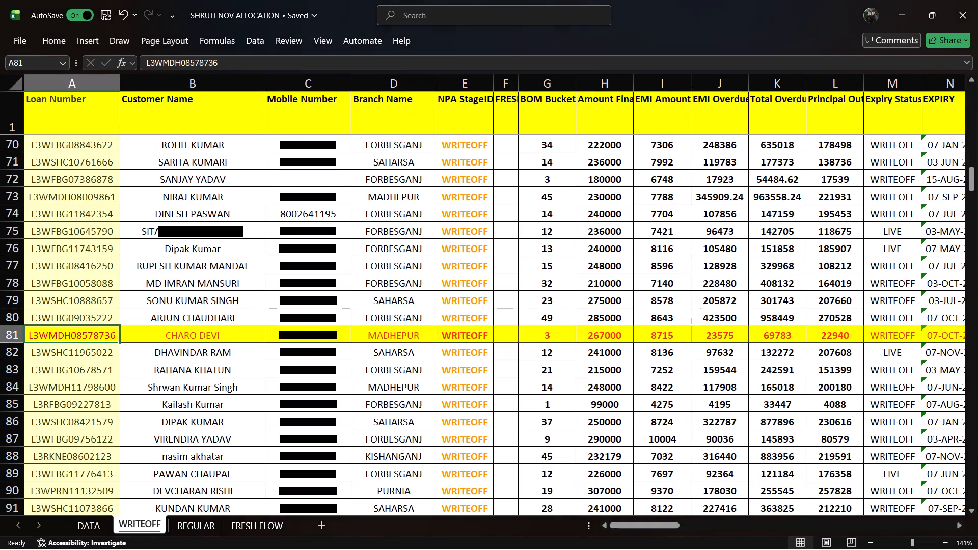
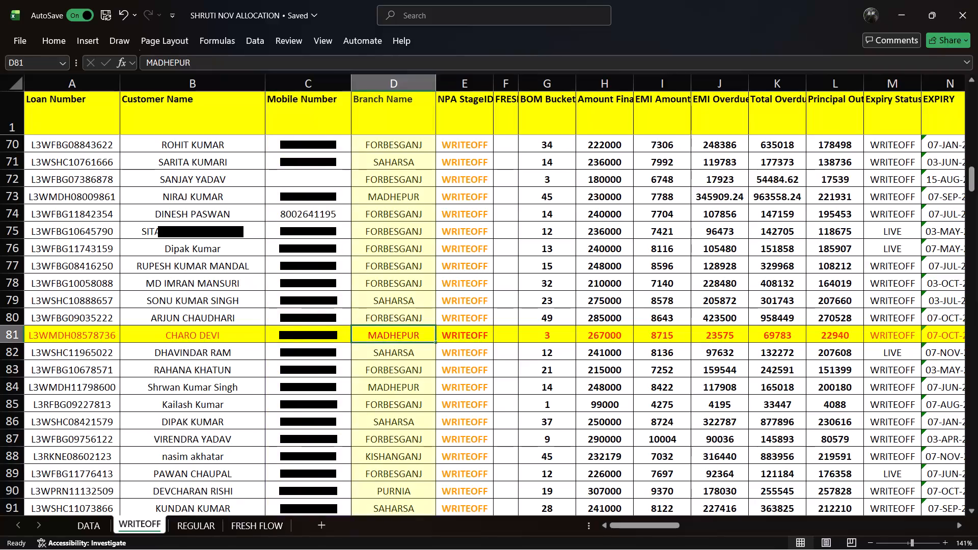
Examine the loan figures in row 81 of the WRITEOFF sheet, including the BOM bucket, EMI overdue, total overdue and principal outstanding.
{"action": "key", "text": "Right"}
{"action": "key", "text": "Right"}
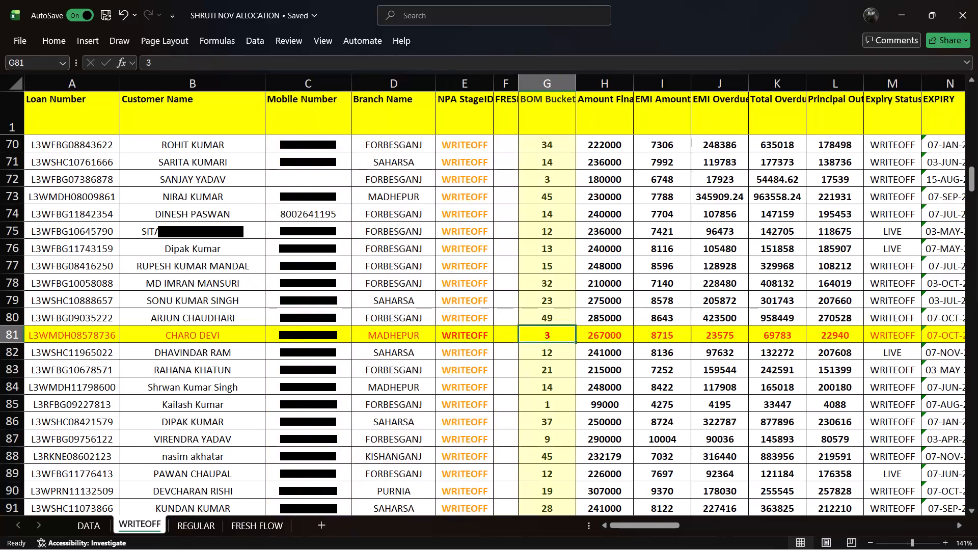
{"action": "key", "text": "Right"}
{"action": "key", "text": "Right"}
{"action": "key", "text": "Right"}
{"action": "key", "text": "Right"}
{"action": "key", "text": "Right"}
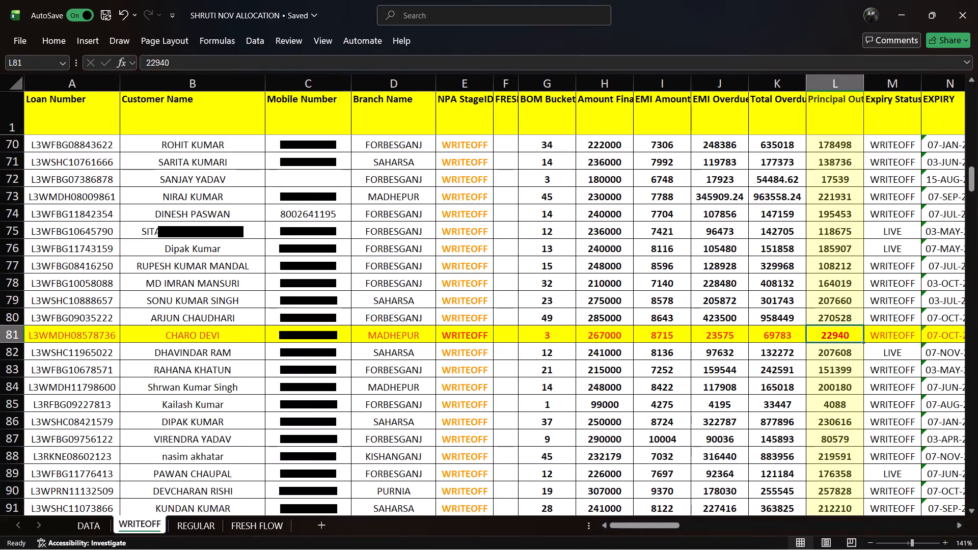
{"action": "left_click", "coordinate": [839, 337]}
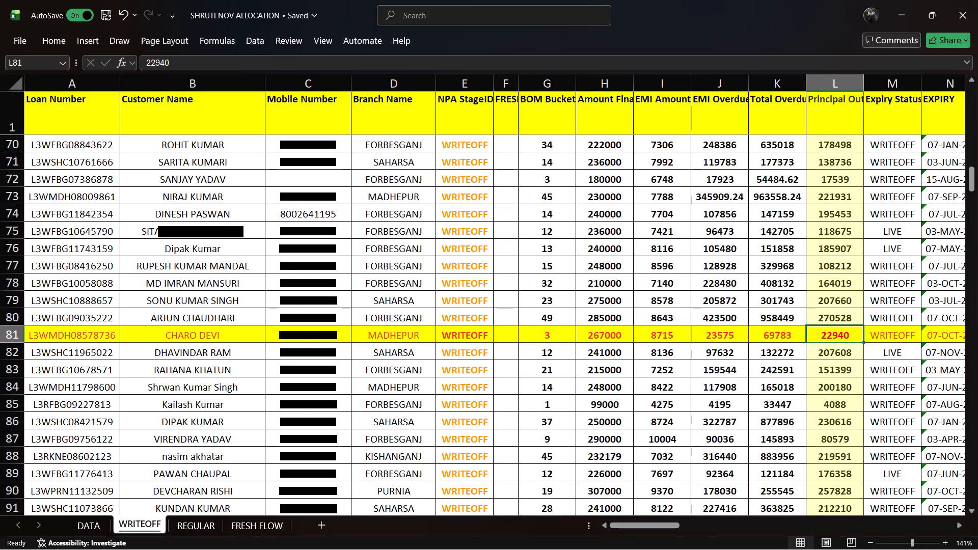
{"action": "left_click", "coordinate": [715, 338]}
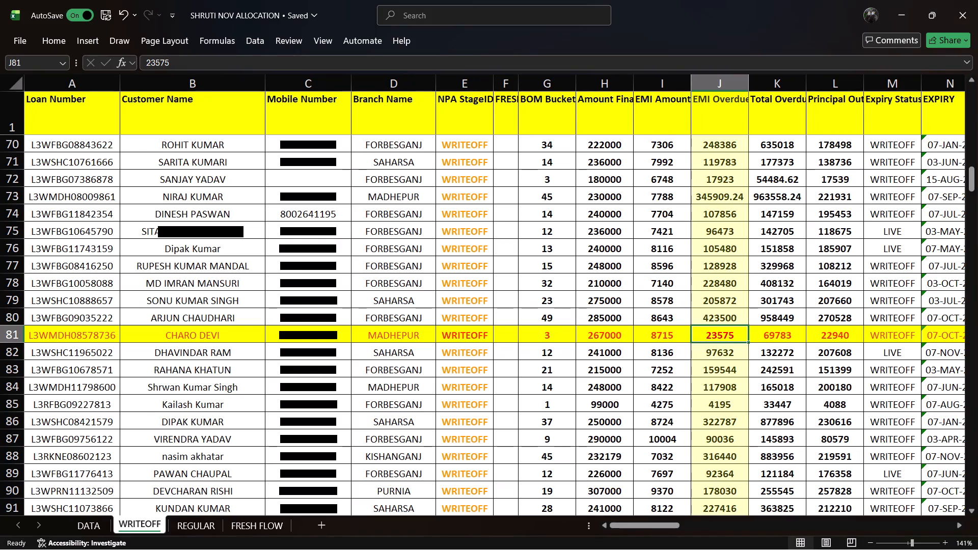
{"action": "left_click", "coordinate": [779, 336]}
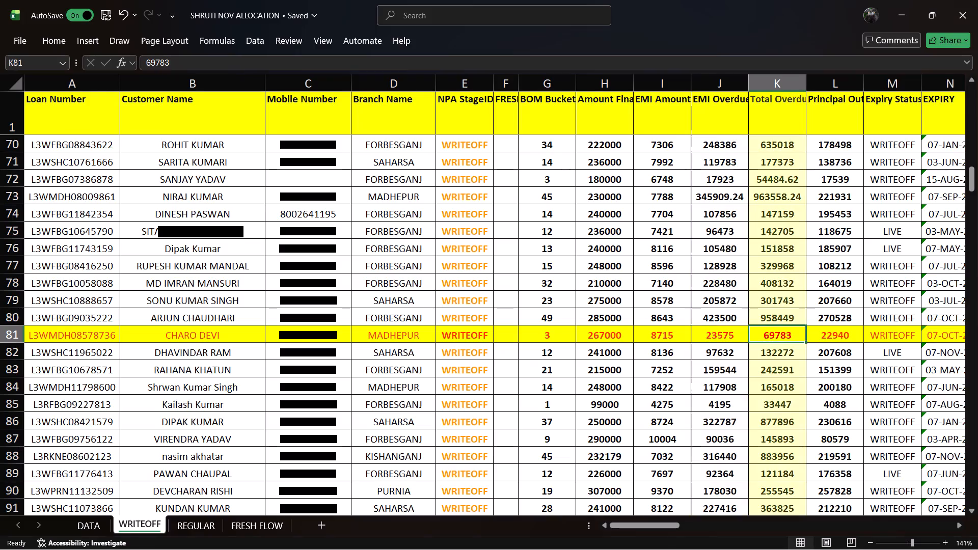
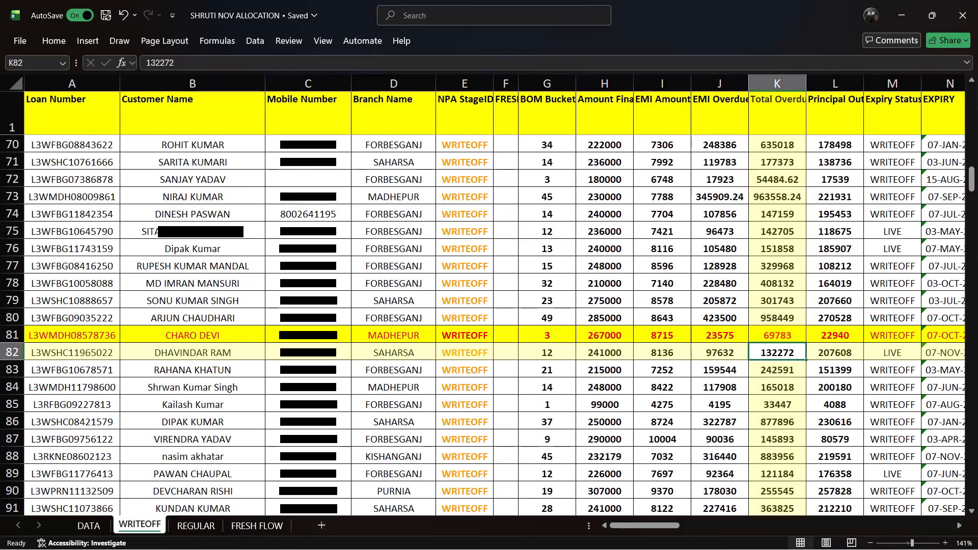
Examine row 81 of the WRITEOFF sheet from the loan number and customer name across the loan figures to the expiry date.
{"action": "left_click", "coordinate": [200, 337]}
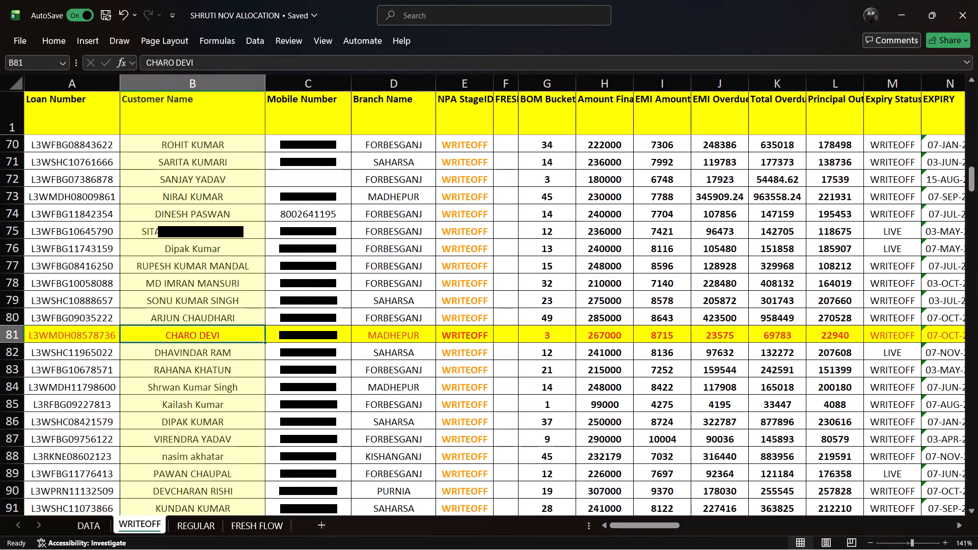
{"action": "left_click", "coordinate": [79, 334]}
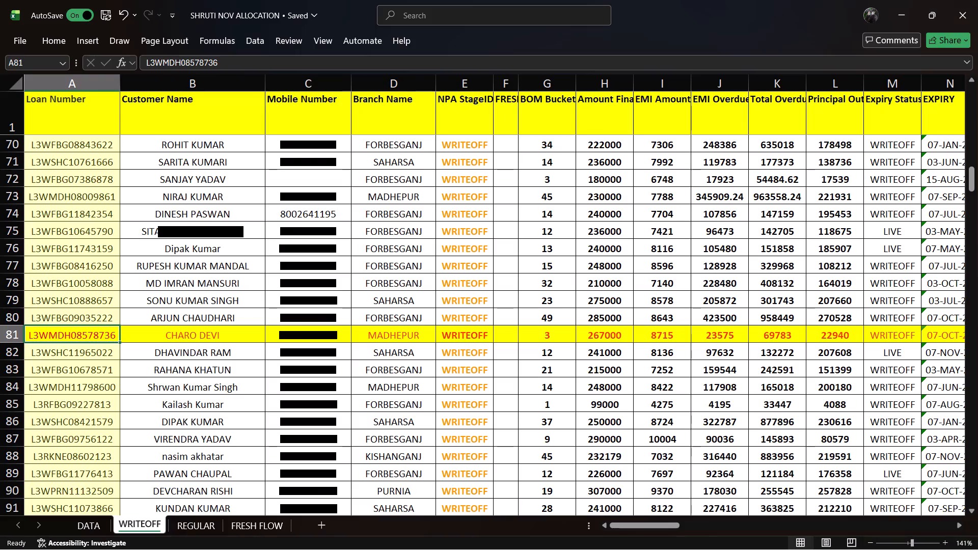
{"action": "key", "text": "Left"}
{"action": "left_click", "coordinate": [182, 334]}
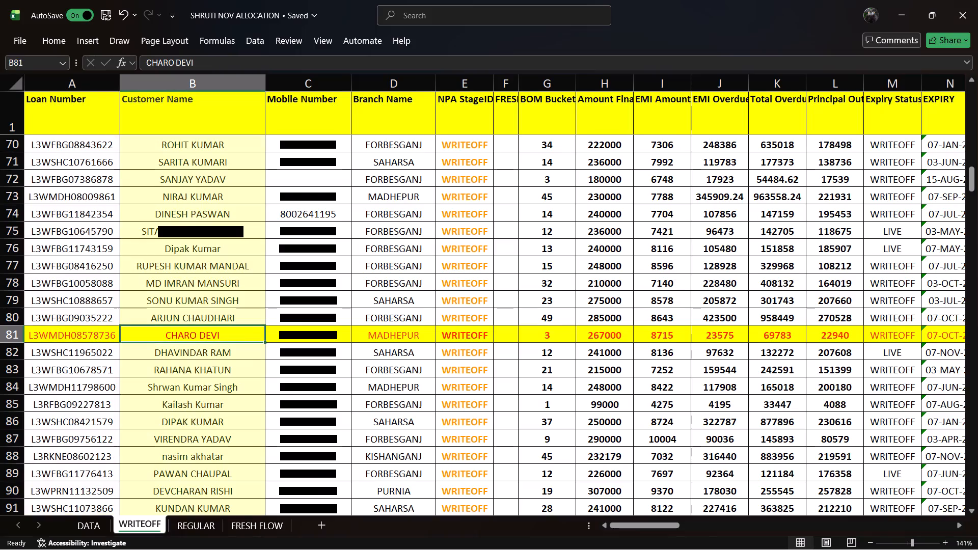
{"action": "key", "text": "Left"}
{"action": "key", "text": "Left"}
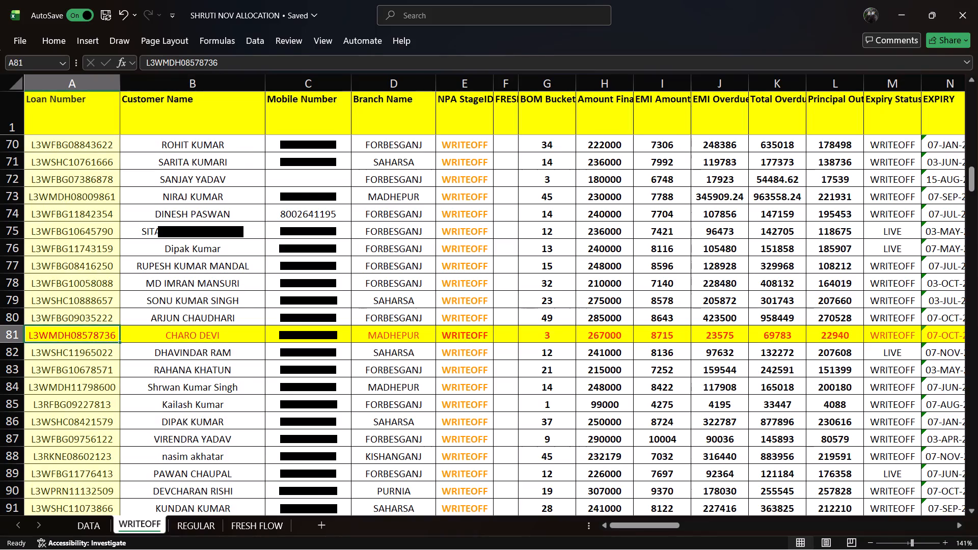
{"action": "key", "text": "Right"}
{"action": "key", "text": "Right"}
{"action": "key", "text": "Right"}
{"action": "key", "text": "Right"}
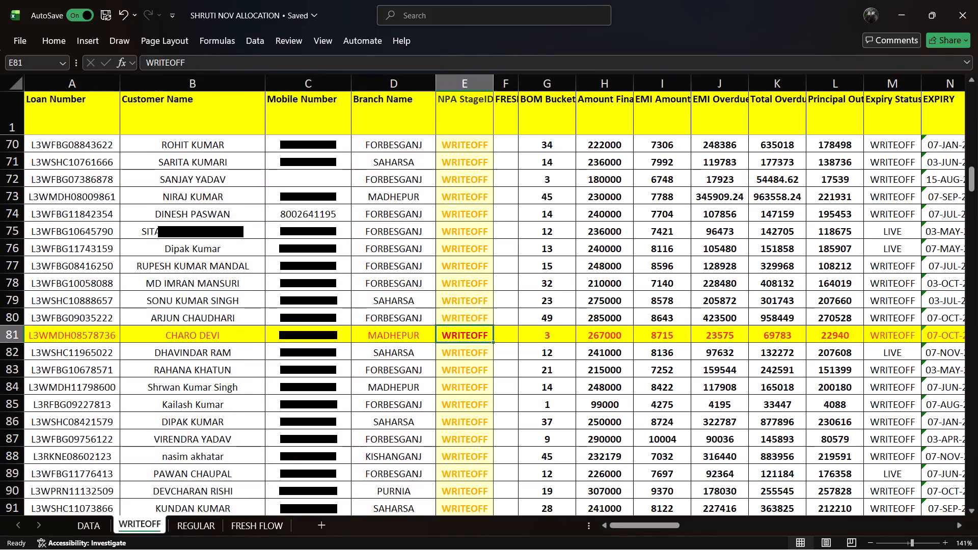
{"action": "key", "text": "Right"}
{"action": "key", "text": "Right"}
{"action": "key", "text": "Right"}
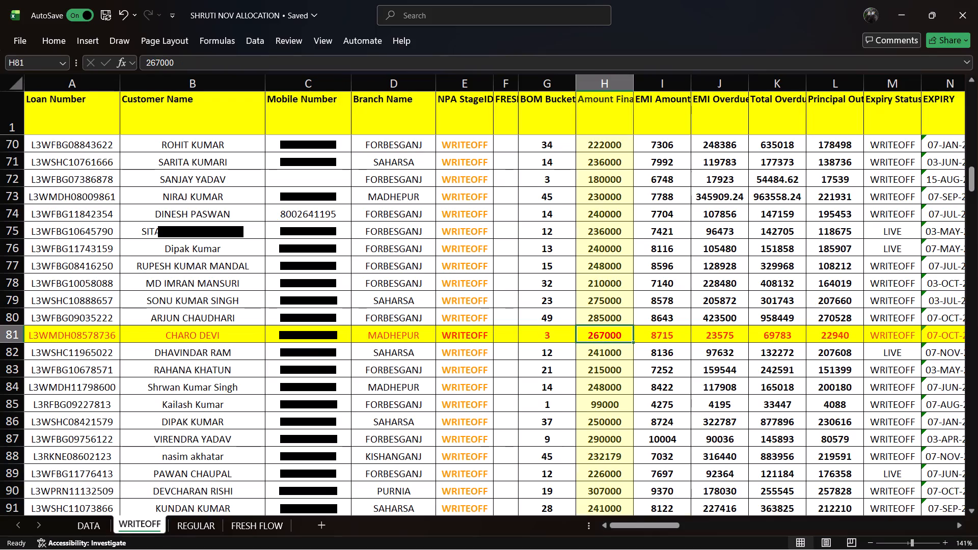
{"action": "key", "text": "Right"}
{"action": "key", "text": "Right"}
{"action": "key", "text": "Right"}
{"action": "key", "text": "Right"}
{"action": "key", "text": "Right"}
{"action": "key", "text": "Right"}
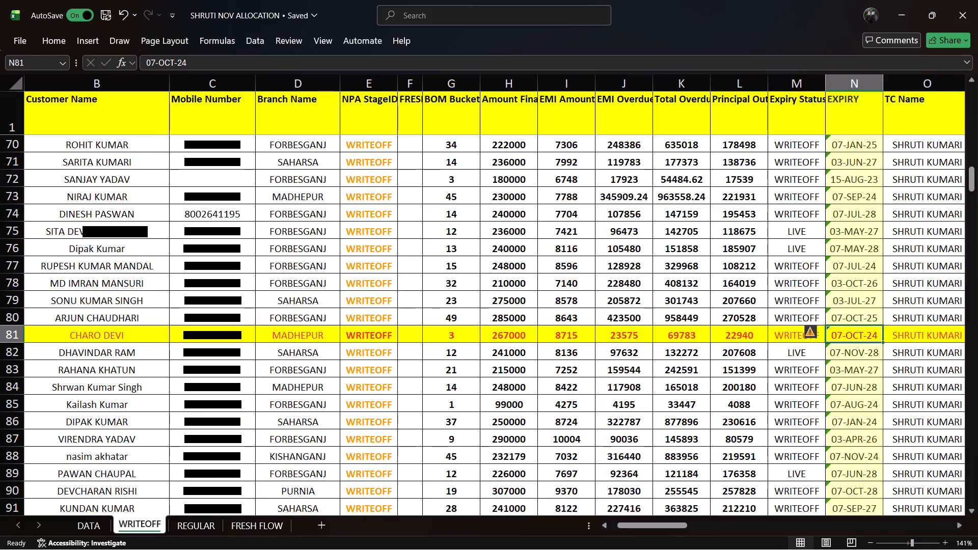
Copy the full loan number in row 81 of the WRITEOFF sheet and start switching to another window.
{"action": "key", "text": "Left"}
{"action": "key", "text": "Left"}
{"action": "key", "text": "Left"}
{"action": "key", "text": "Left"}
{"action": "key", "text": "Left"}
{"action": "key", "text": "Left"}
{"action": "key", "text": "Left"}
{"action": "key", "text": "Left"}
{"action": "key", "text": "Left"}
{"action": "key", "text": "Left"}
{"action": "key", "text": "Left"}
{"action": "key", "text": "Left"}
{"action": "key", "text": "Left"}
{"action": "key", "text": "Left"}
{"action": "key", "text": "Left"}
{"action": "key", "text": "Left"}
{"action": "key", "text": "Left"}
{"action": "key", "text": "Left"}
{"action": "key", "text": "Left"}
{"action": "key", "text": "Left"}
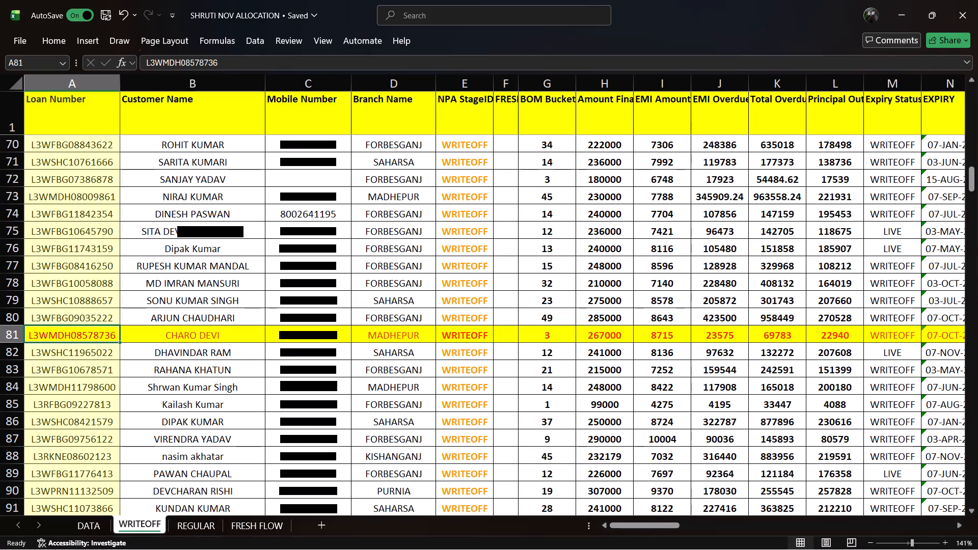
{"action": "double_click", "coordinate": [224, 65]}
{"action": "key", "text": "ctrl+c"}
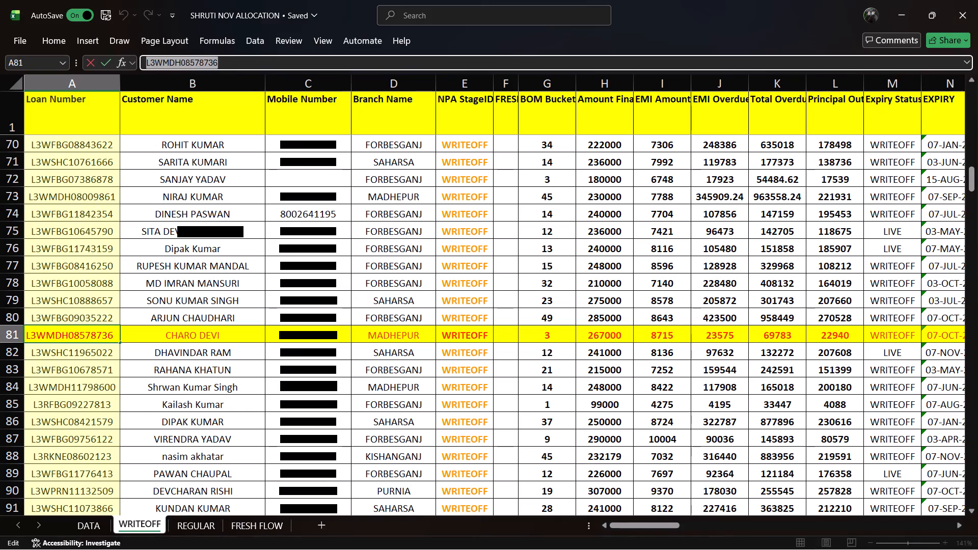
{"action": "key", "text": "super+Tab"}
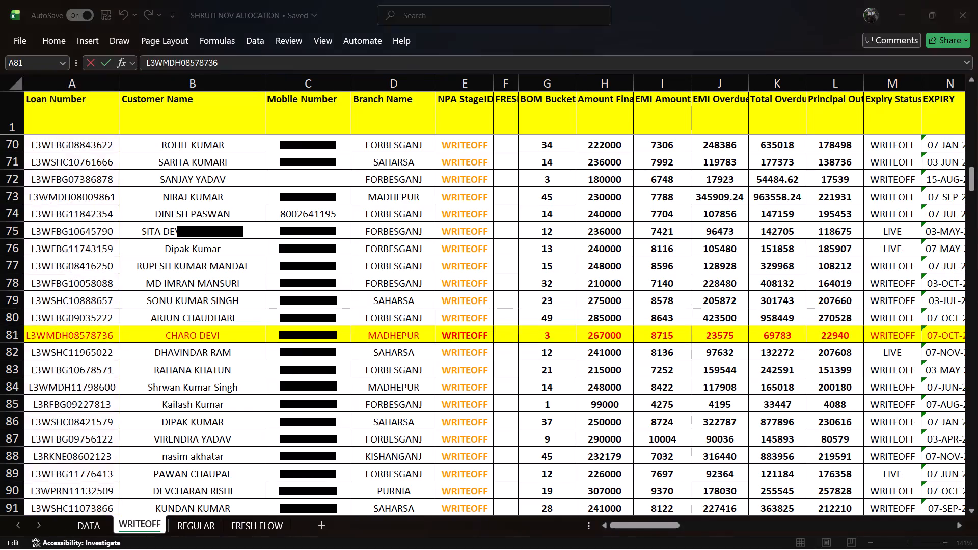
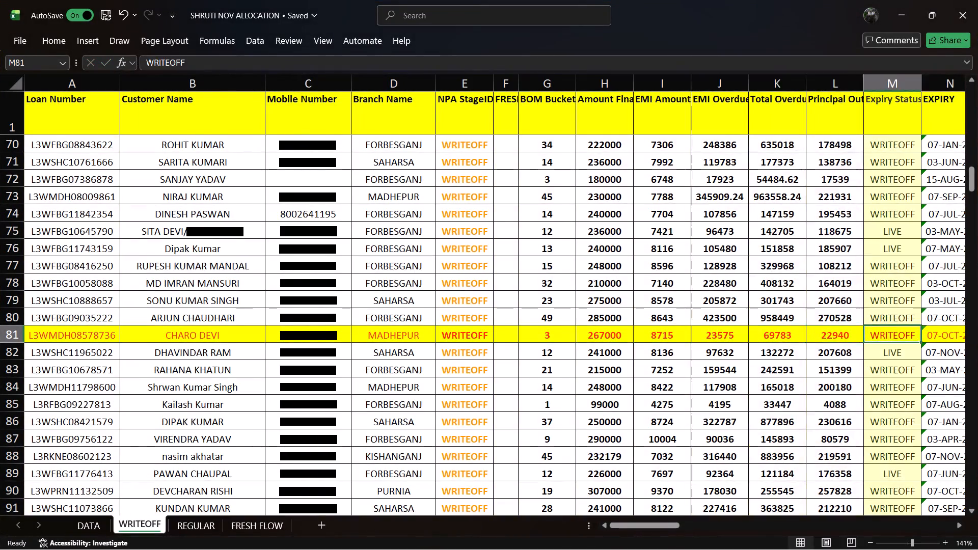
Enter CALLING as the Nature of Contact for the highlighted account in row 81 of the WRITEOFF sheet.
{"action": "key", "text": "Right"}
{"action": "key", "text": "Right"}
{"action": "key", "text": "Right"}
{"action": "key", "text": "Right"}
{"action": "key", "text": "Right"}
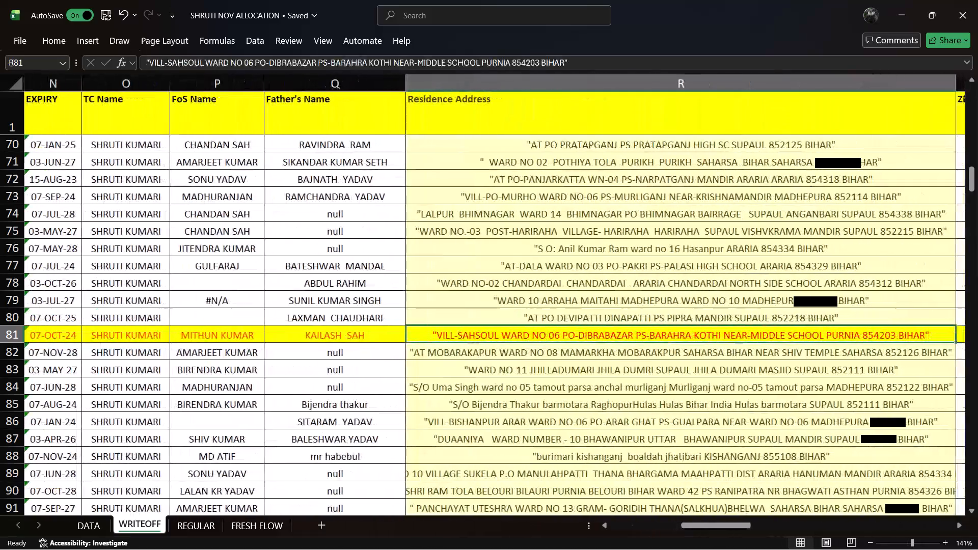
{"action": "key", "text": "Right"}
{"action": "key", "text": "Right"}
{"action": "key", "text": "Right"}
{"action": "key", "text": "Right"}
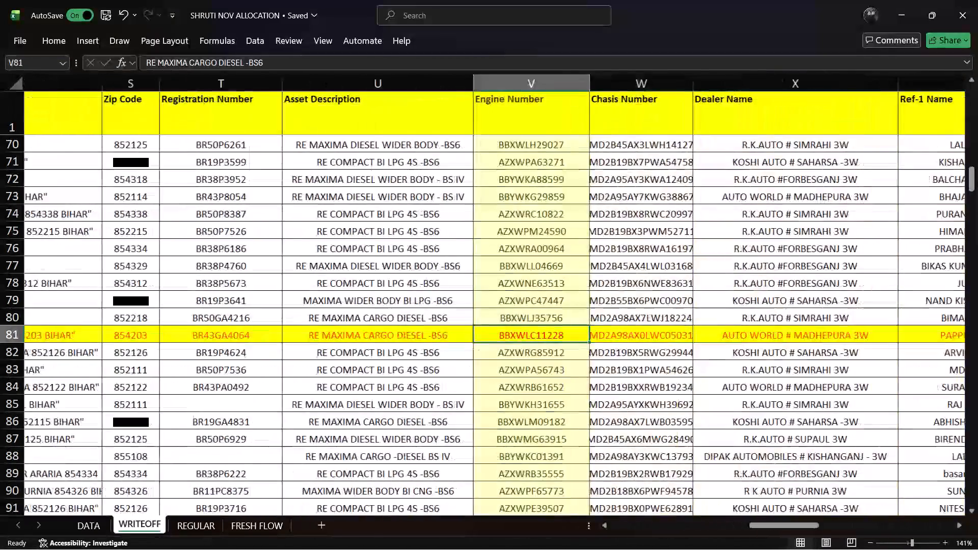
{"action": "key", "text": "Right"}
{"action": "key", "text": "Right"}
{"action": "key", "text": "Right"}
{"action": "key", "text": "Right"}
{"action": "key", "text": "Right"}
{"action": "key", "text": "Right"}
{"action": "key", "text": "Right"}
{"action": "key", "text": "Right"}
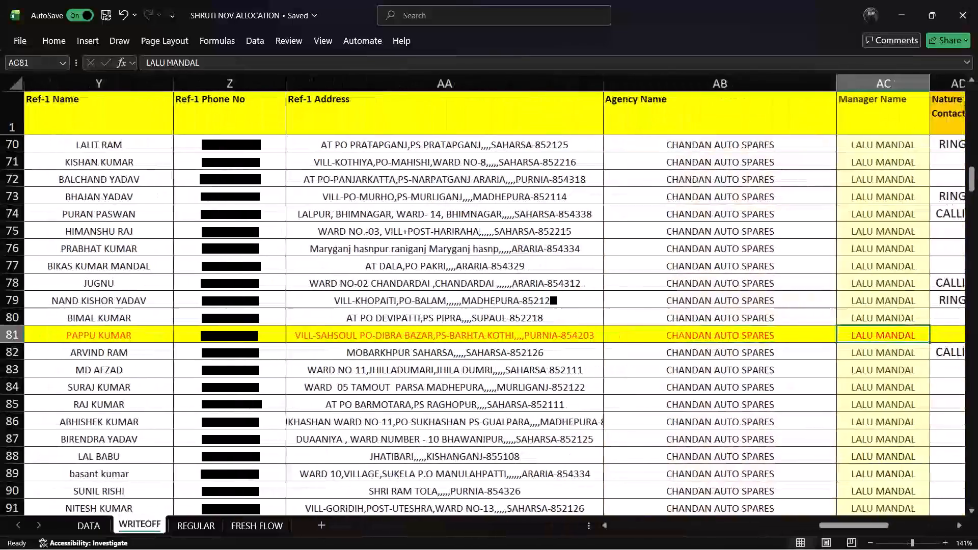
{"action": "key", "text": "Right"}
{"action": "key", "text": "Right"}
{"action": "key", "text": "Right"}
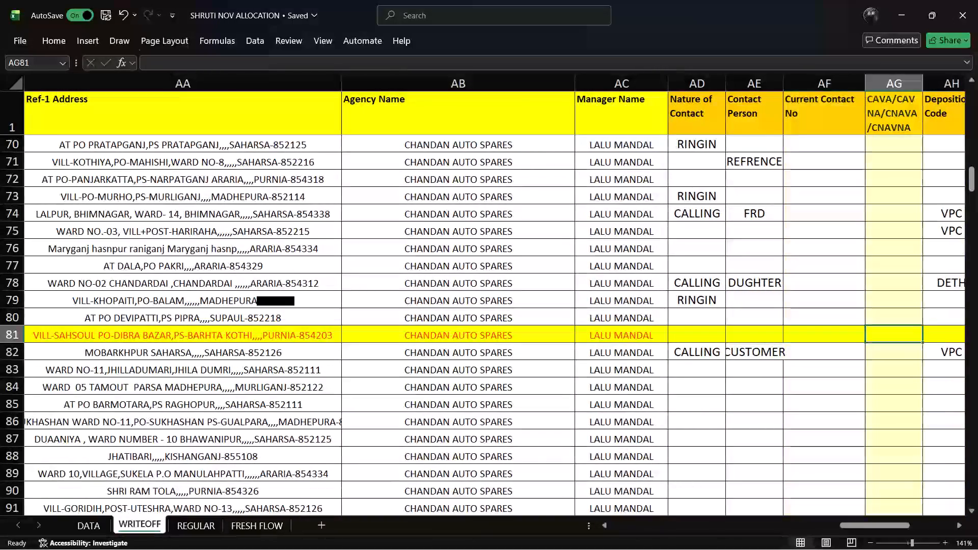
{"action": "left_click", "coordinate": [698, 336]}
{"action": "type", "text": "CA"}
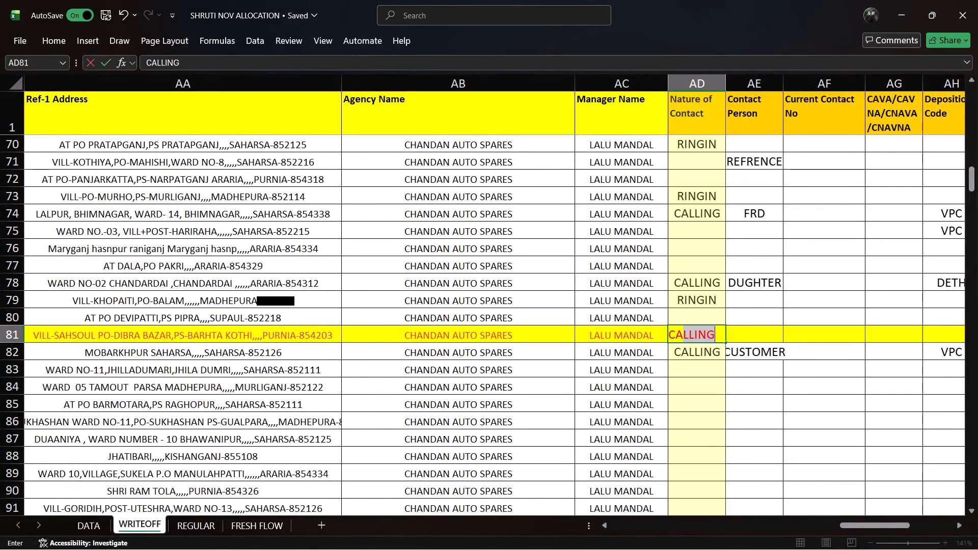
Record the contact for row 81: CALLING as nature of contact, SON as contact person and DETH as deposition code.
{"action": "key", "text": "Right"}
{"action": "type", "text": "SO"}
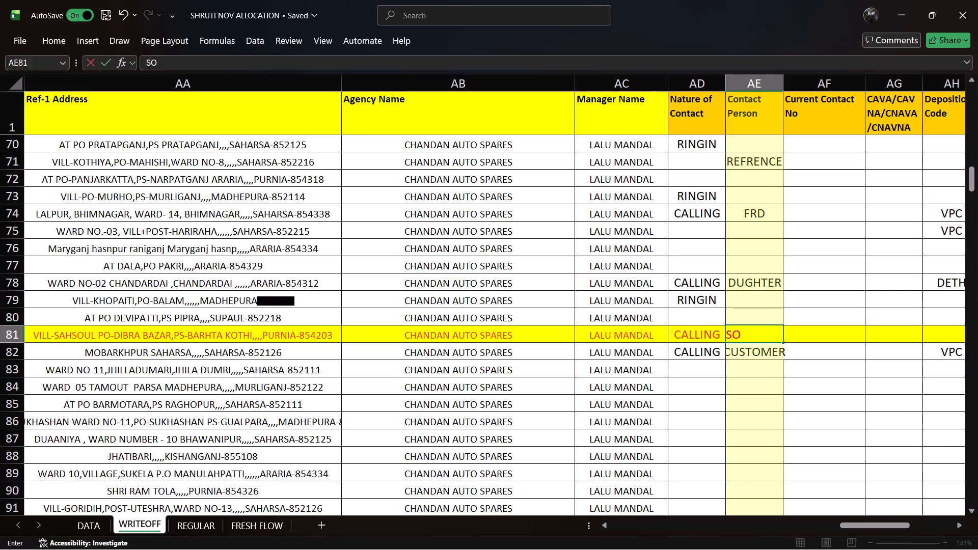
{"action": "key", "text": "n"}
{"action": "key", "text": "Right"}
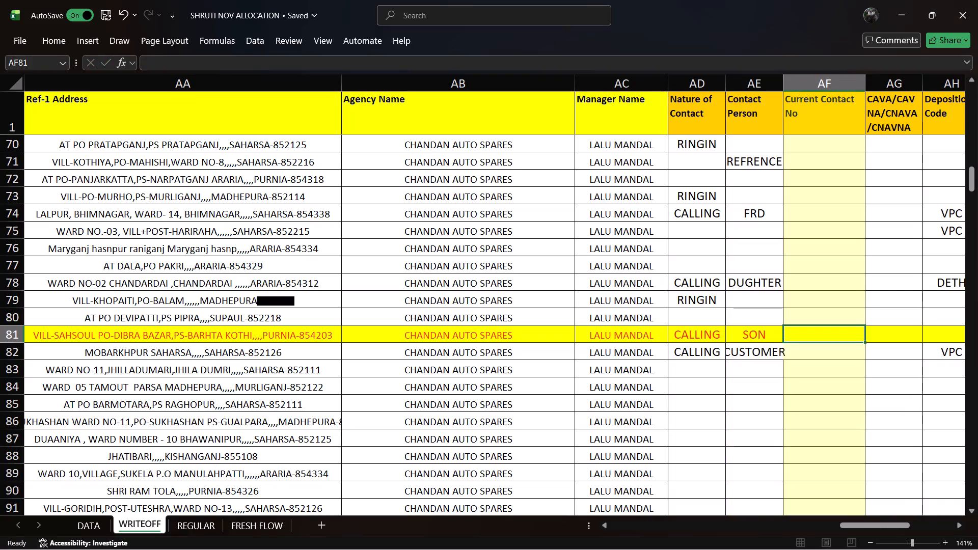
{"action": "key", "text": "Right"}
{"action": "key", "text": "Right"}
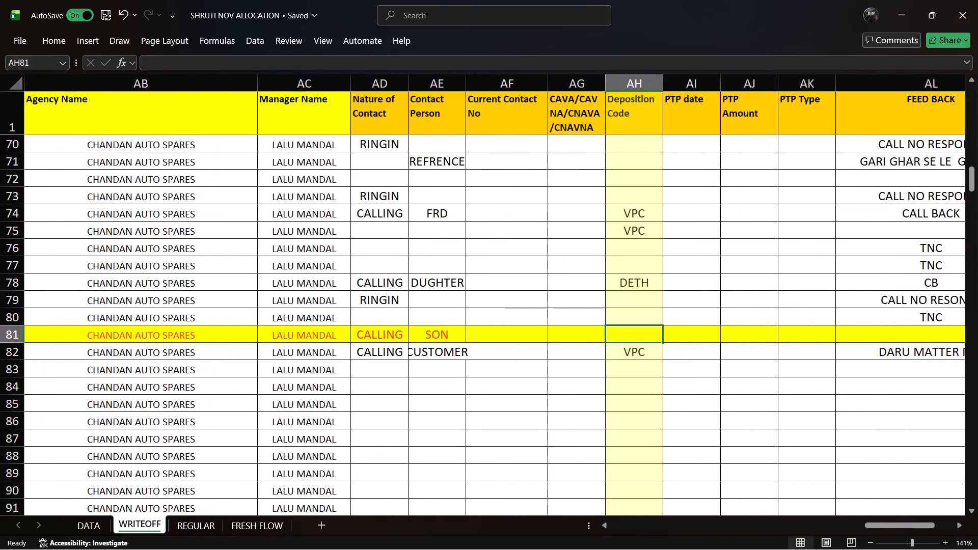
{"action": "type", "text": "DETH"}
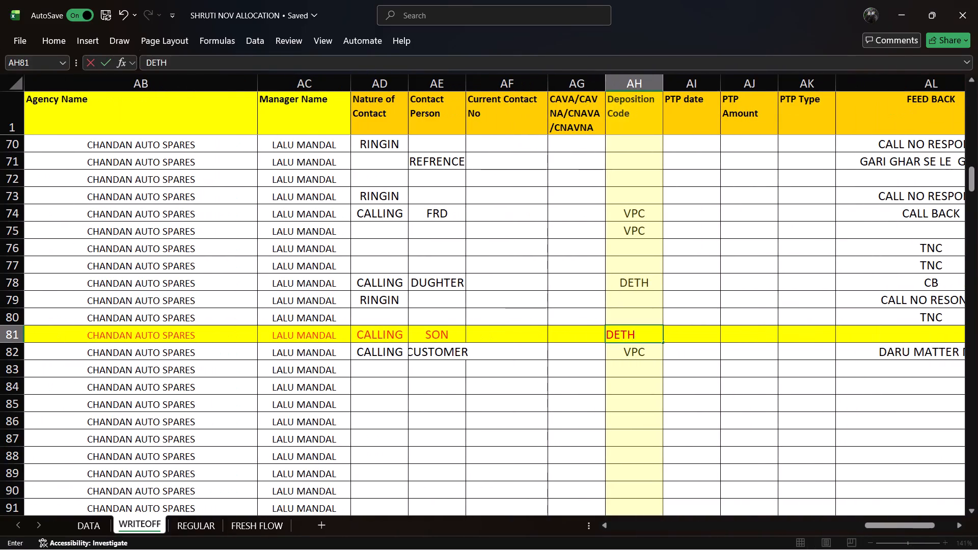
{"action": "key", "text": "Right"}
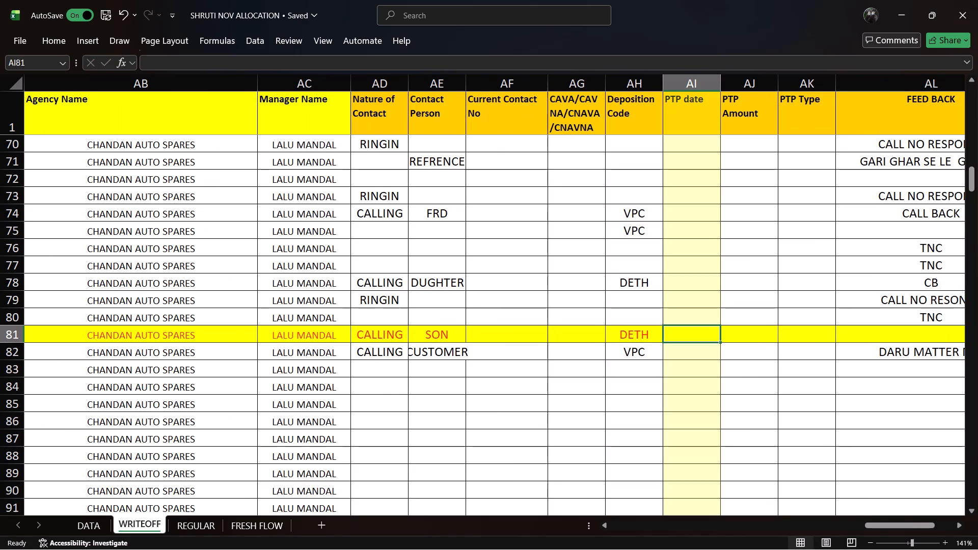
Fill in row 81's PTP details with date 10-11-26, amount 15K and type SATTLE.
{"action": "type", "text": "10-11"}
{"action": "type", "text": "-26"}
{"action": "key", "text": "Right"}
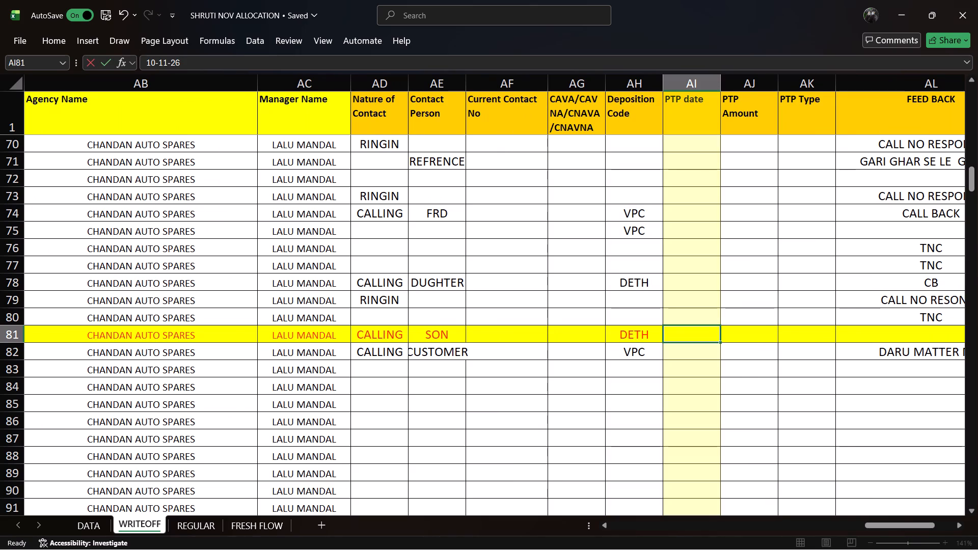
{"action": "type", "text": "15"}
{"action": "key", "text": "k"}
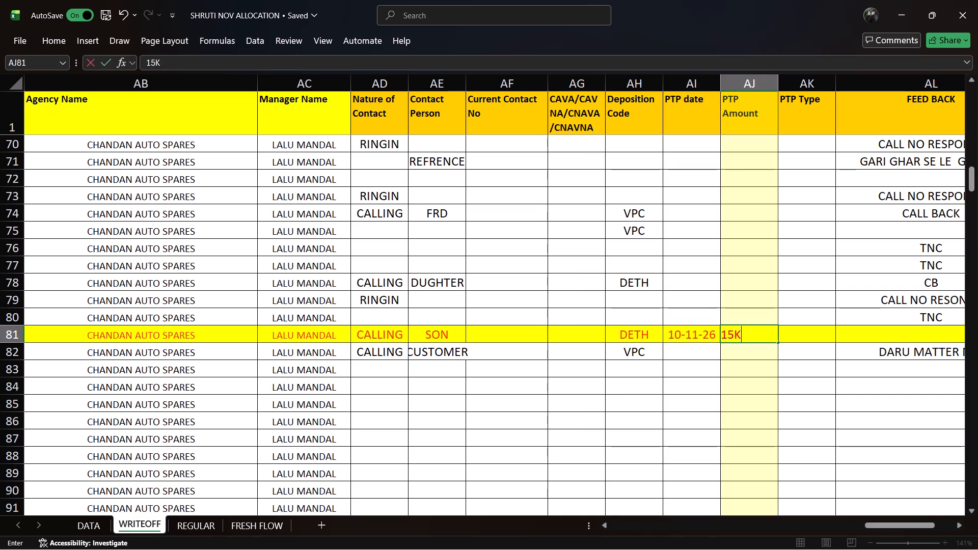
{"action": "key", "text": "Right"}
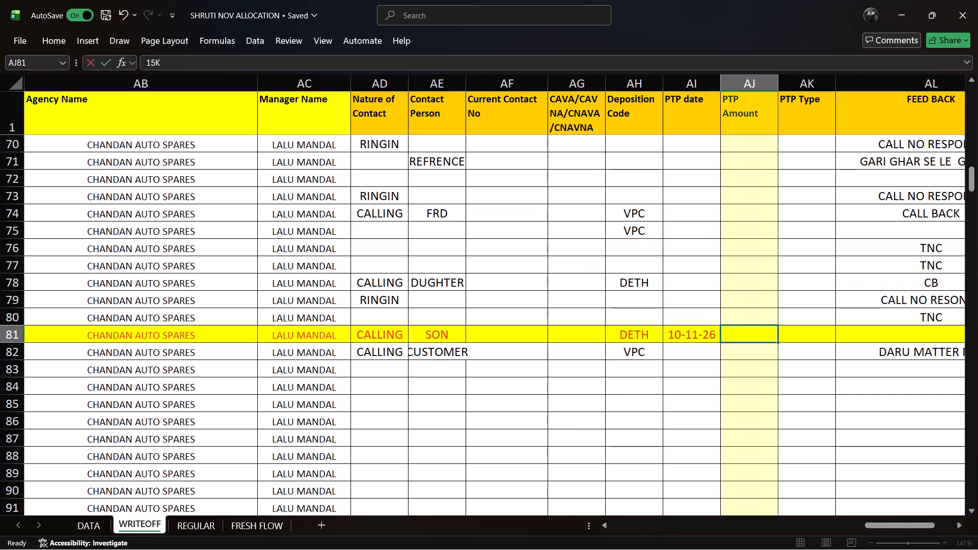
{"action": "key", "text": "s"}
{"action": "key", "text": "Right"}
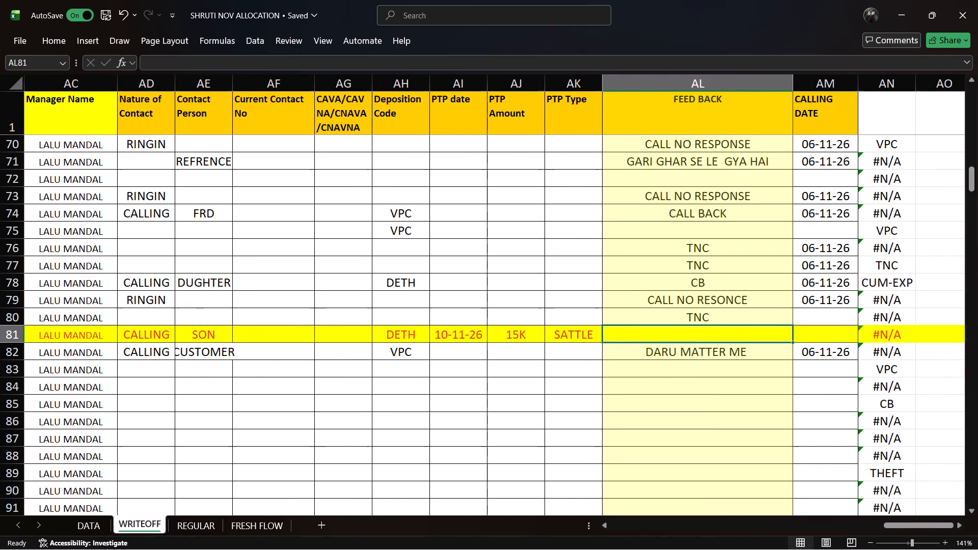
Enter CB as the feedback for row 81 and save the workbook.
{"action": "type", "text": "CB"}
{"action": "key", "text": "Right"}
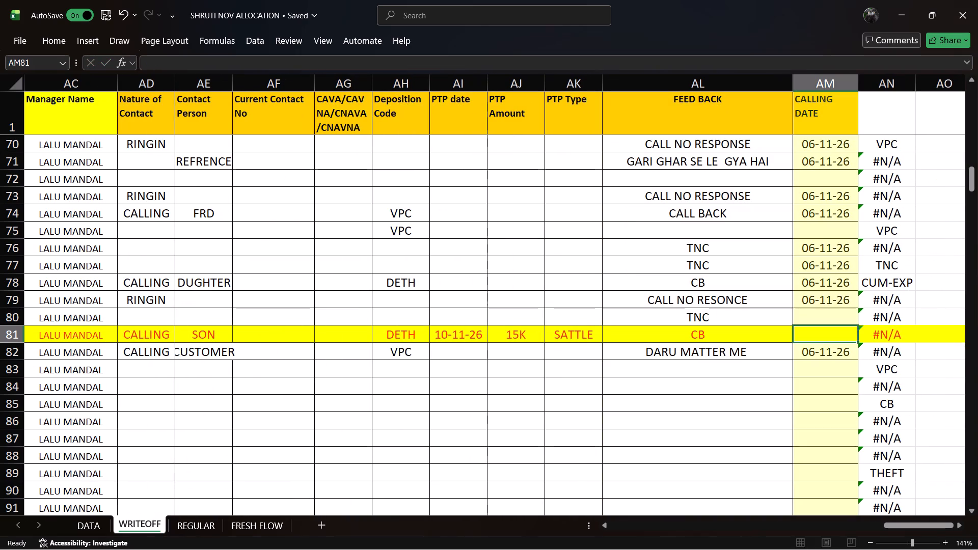
{"action": "key", "text": "ctrl+s"}
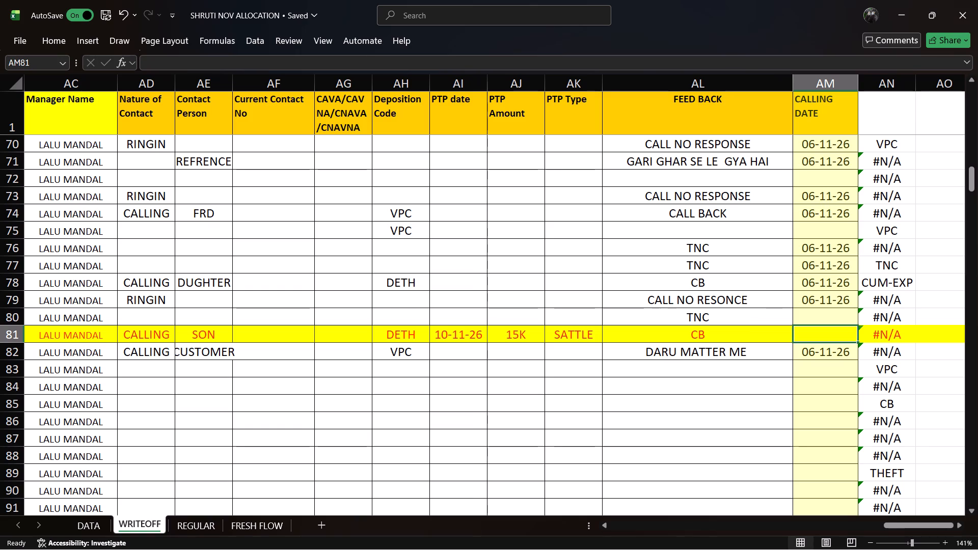
Return to the loan number at the start of row 81 and save the workbook again.
{"action": "key", "text": "Left"}
{"action": "key", "text": "Left"}
{"action": "key", "text": "Left"}
{"action": "key", "text": "Left"}
{"action": "key", "text": "Left"}
{"action": "key", "text": "Left"}
{"action": "key", "text": "Left"}
{"action": "key", "text": "Left"}
{"action": "key", "text": "Left"}
{"action": "key", "text": "Left"}
{"action": "key", "text": "Left"}
{"action": "key", "text": "Left"}
{"action": "key", "text": "Left"}
{"action": "key", "text": "Left"}
{"action": "key", "text": "Left"}
{"action": "key", "text": "Left"}
{"action": "key", "text": "Left"}
{"action": "key", "text": "Left"}
{"action": "key", "text": "Left"}
{"action": "key", "text": "Left"}
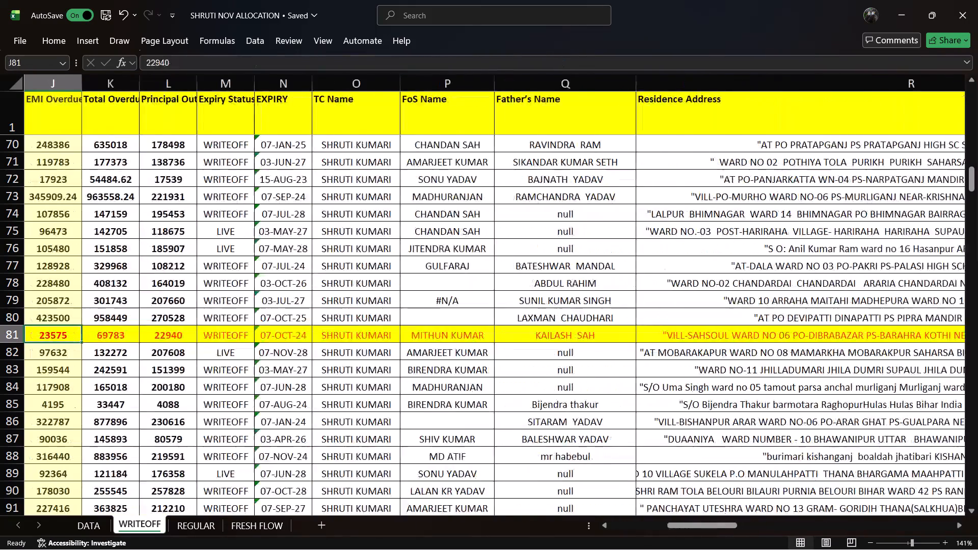
{"action": "key", "text": "ctrl+s"}
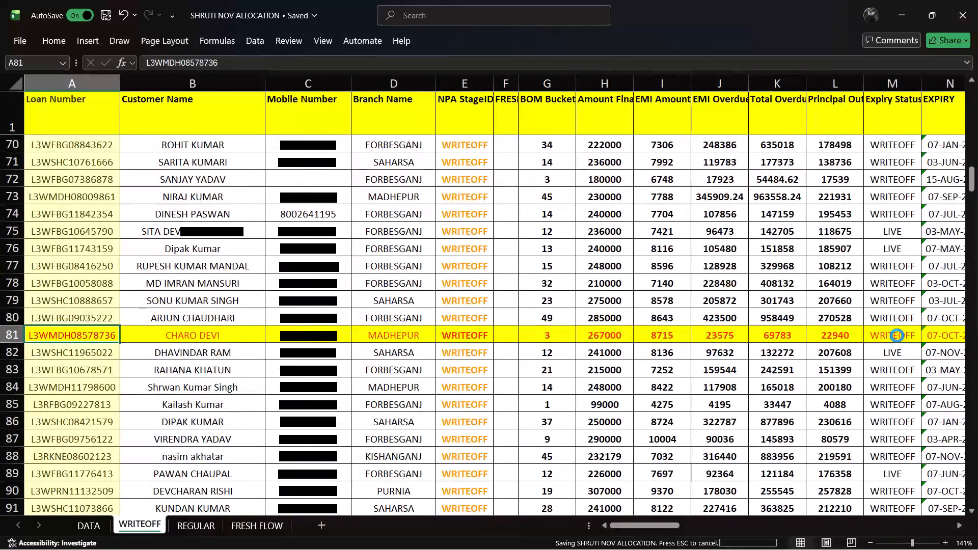
{"action": "key", "text": "ctrl+s"}
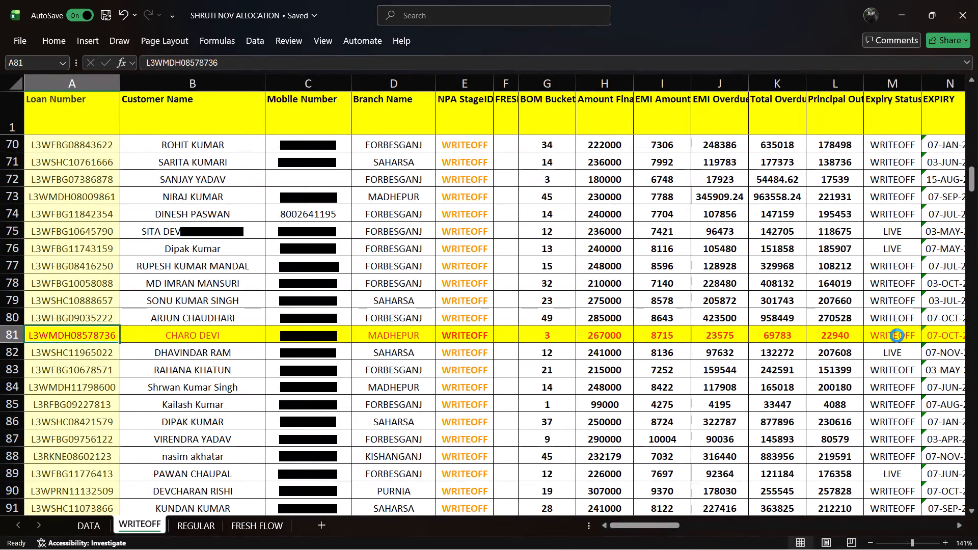
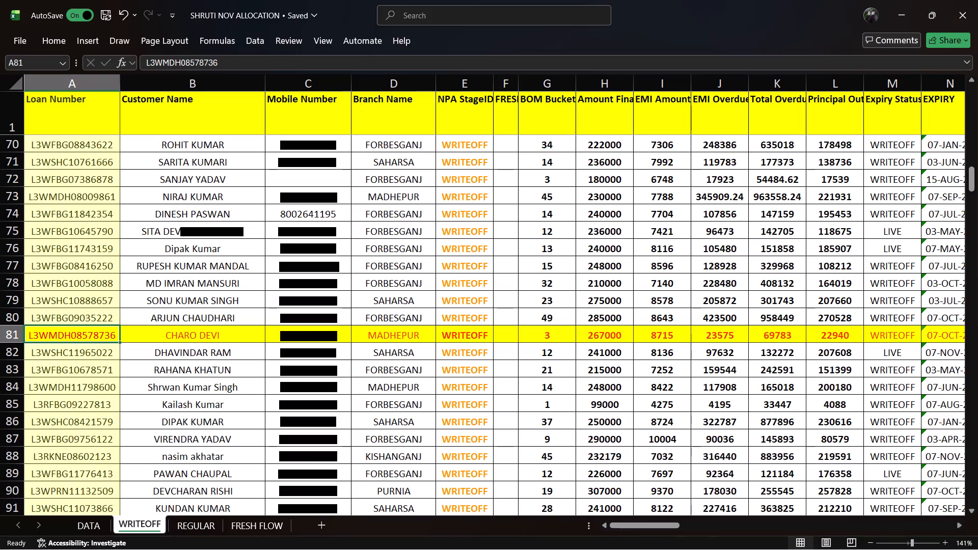
Fill the whole of row 81 on the WRITEOFF sheet with white.
{"action": "left_click", "coordinate": [148, 336]}
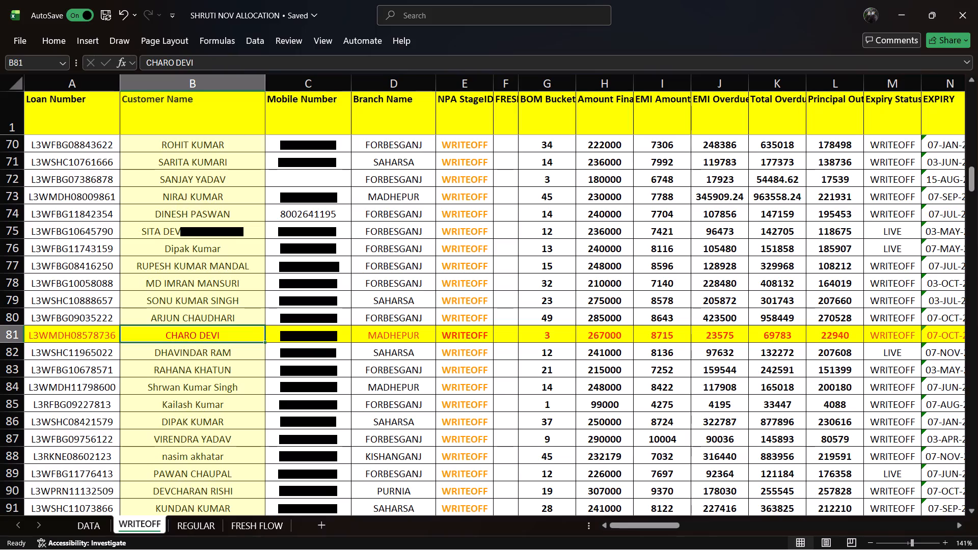
{"action": "left_click", "coordinate": [10, 337]}
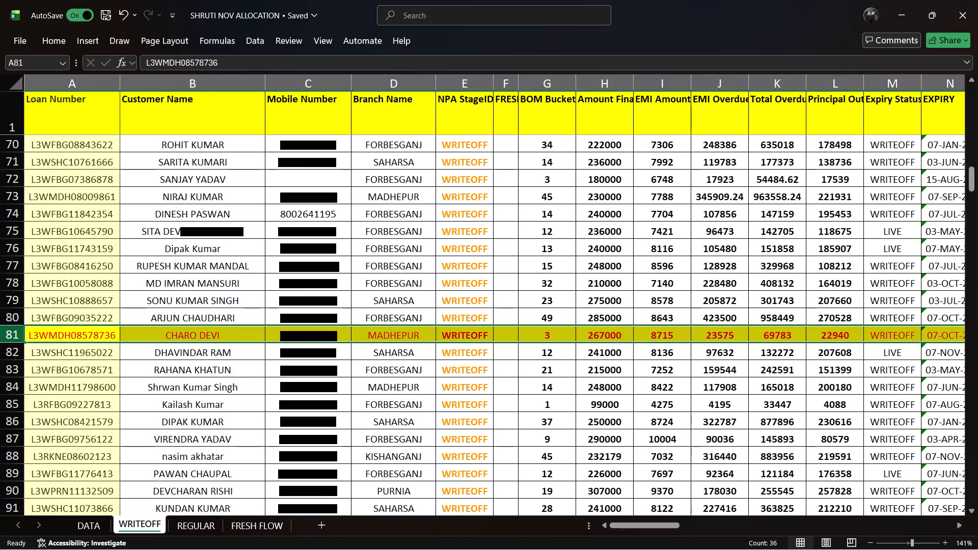
{"action": "left_click", "coordinate": [53, 44]}
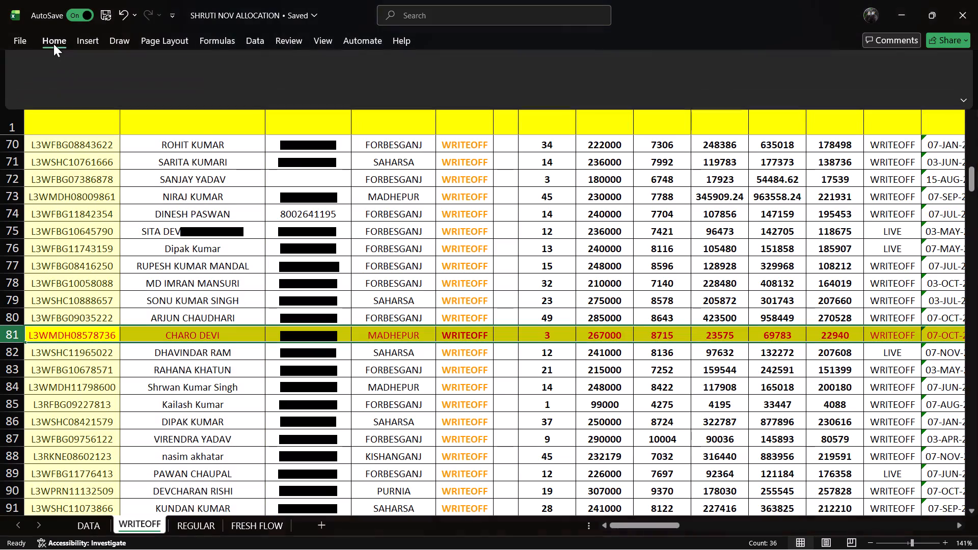
{"action": "left_click", "coordinate": [229, 87]}
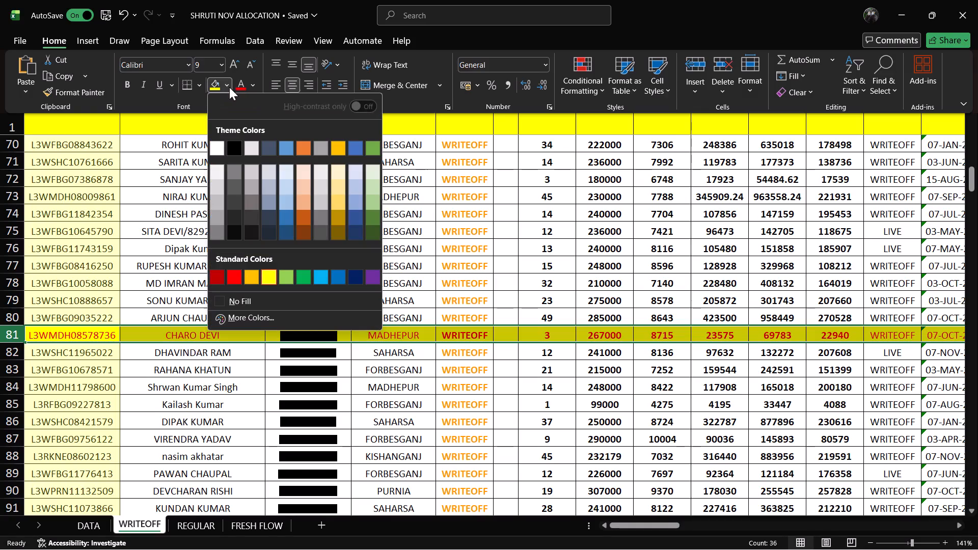
{"action": "left_click", "coordinate": [218, 148]}
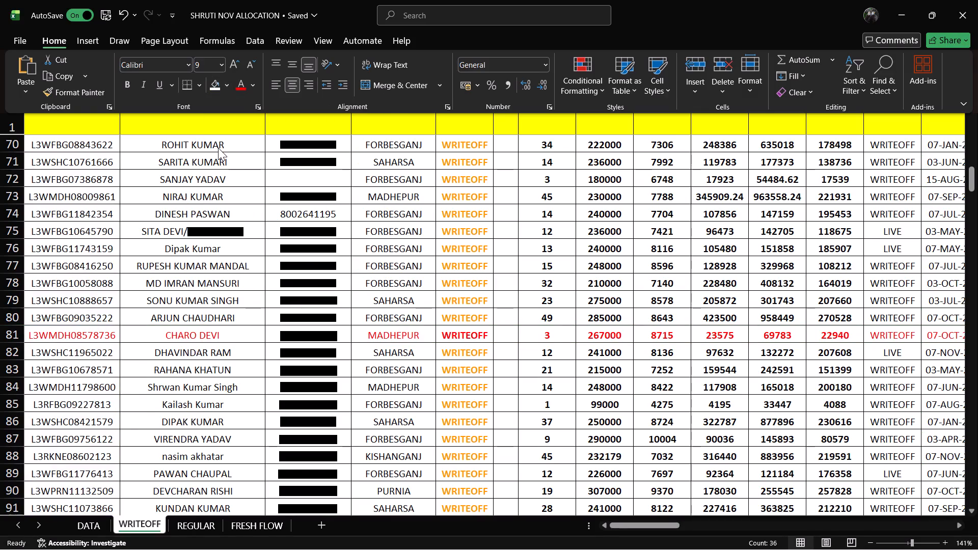
Change the font colour of the whole of row 81 to a dark grey theme shade.
{"action": "left_click", "coordinate": [251, 87]}
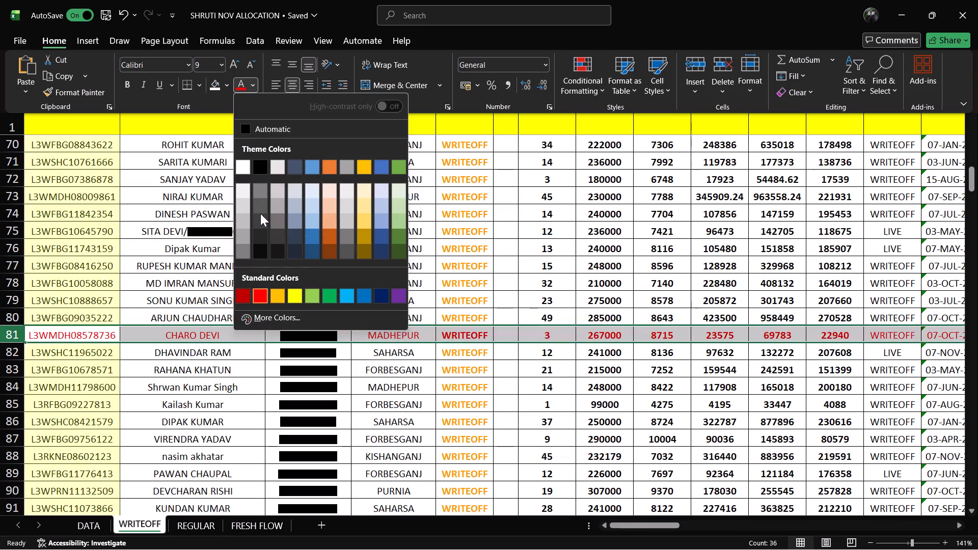
{"action": "left_click", "coordinate": [260, 218]}
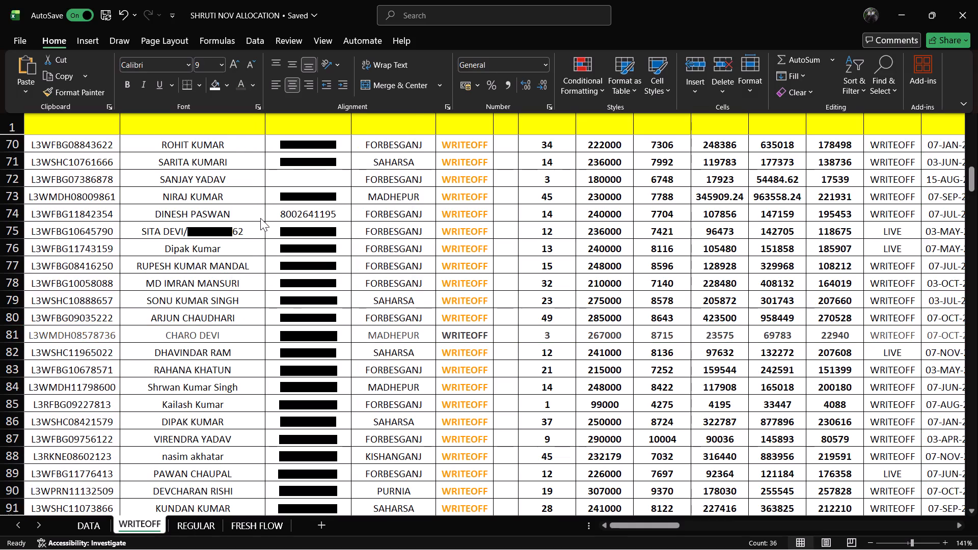
{"action": "left_click", "coordinate": [300, 383]}
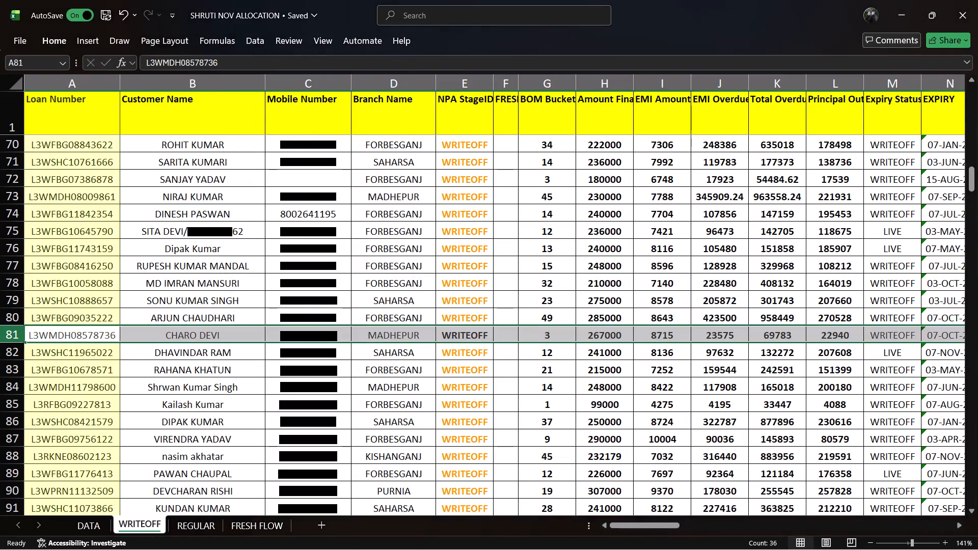
{"action": "left_click", "coordinate": [488, 338]}
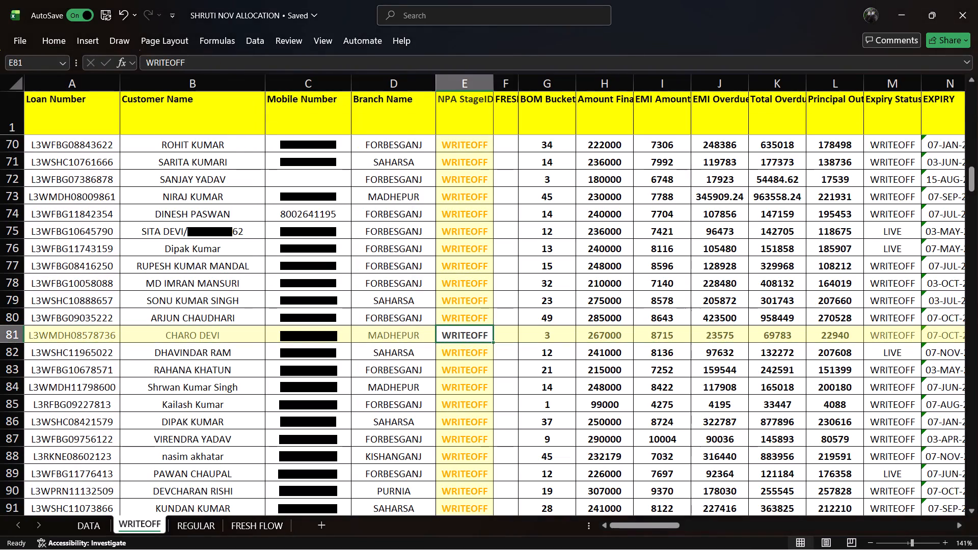
{"action": "left_click", "coordinate": [404, 334]}
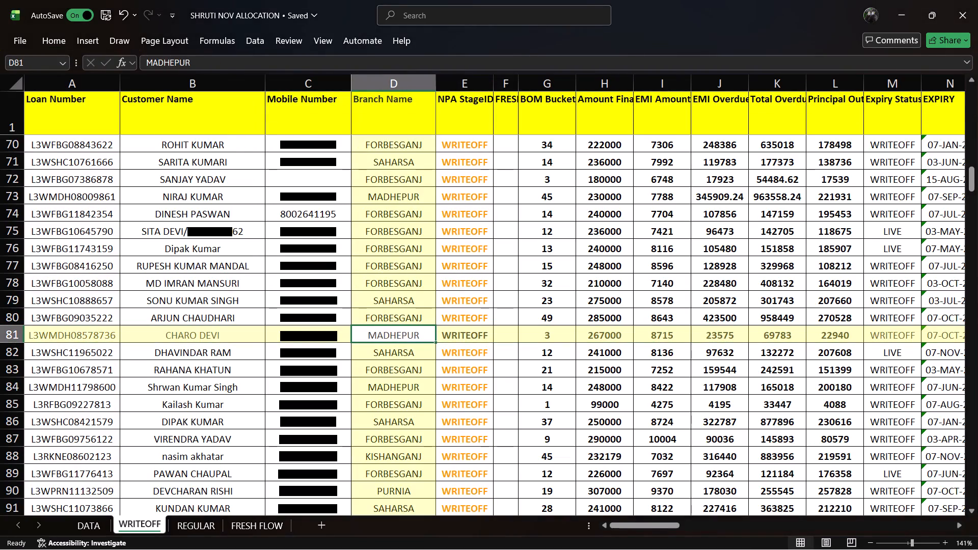
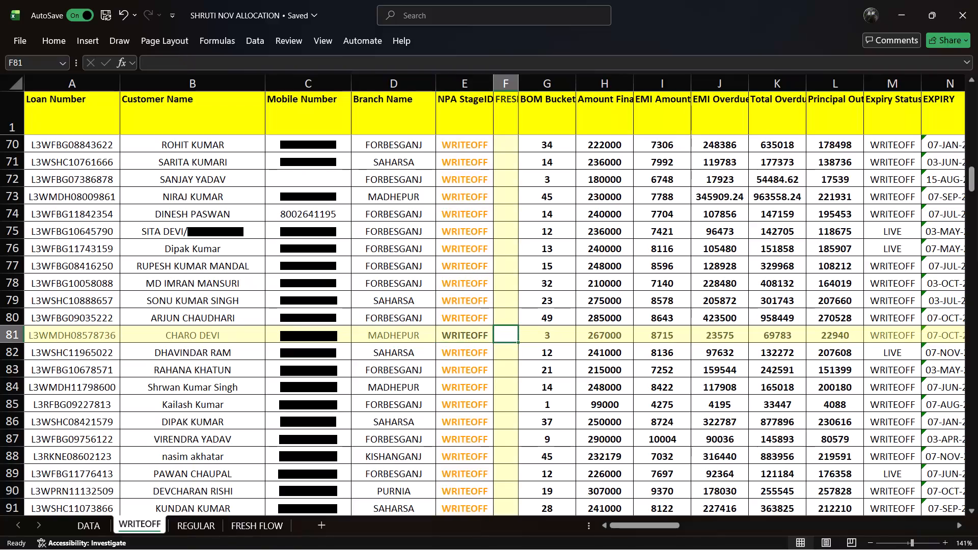
Clear the PTP amount, PTP type and PTP date in row 81 of the WRITEOFF sheet and save the workbook.
{"action": "key", "text": "Right"}
{"action": "key", "text": "Right"}
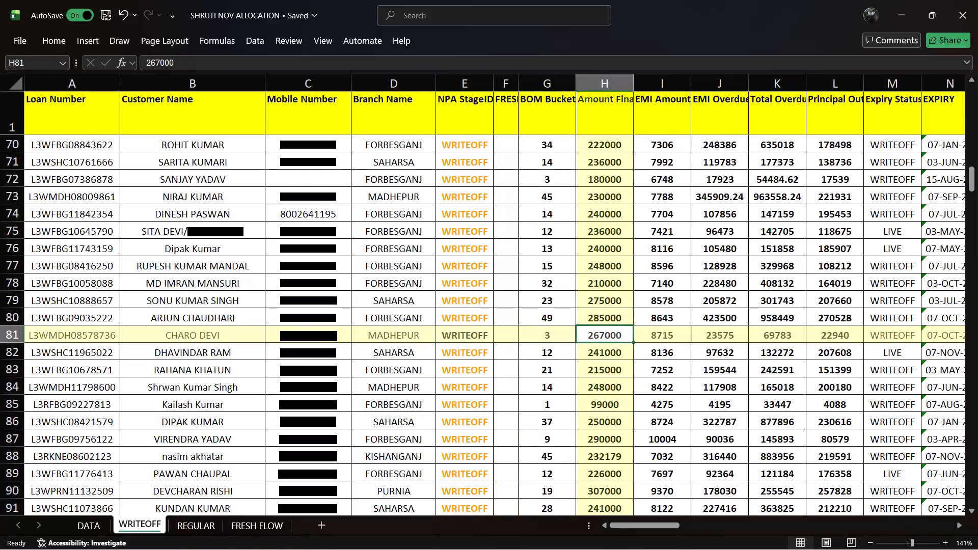
{"action": "key", "text": "Right"}
{"action": "key", "text": "Right"}
{"action": "key", "text": "Right"}
{"action": "key", "text": "Right"}
{"action": "key", "text": "Right"}
{"action": "key", "text": "Right"}
{"action": "key", "text": "Right"}
{"action": "key", "text": "Right"}
{"action": "key", "text": "Right"}
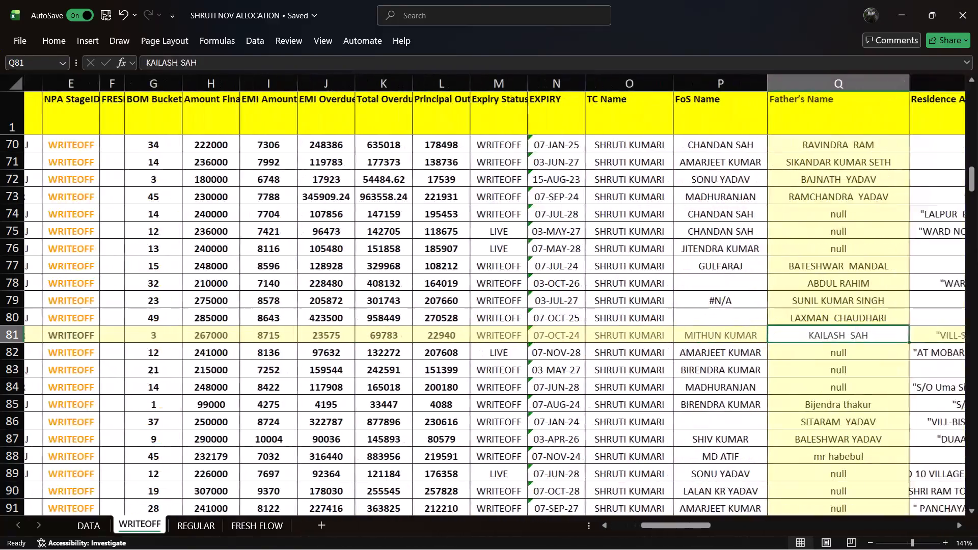
{"action": "key", "text": "Right"}
{"action": "key", "text": "Right"}
{"action": "key", "text": "Right"}
{"action": "key", "text": "Right"}
{"action": "key", "text": "Right"}
{"action": "key", "text": "Right"}
{"action": "key", "text": "Right"}
{"action": "key", "text": "Right"}
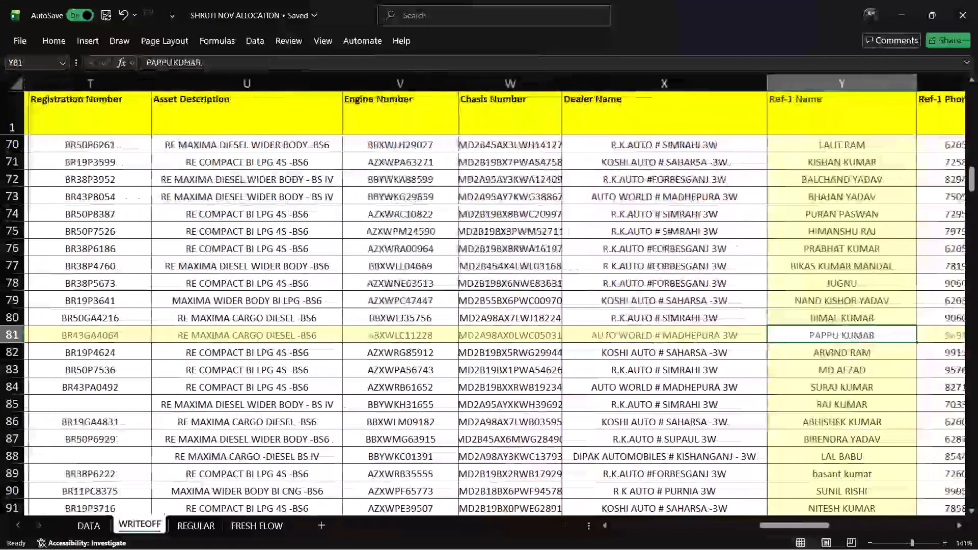
{"action": "key", "text": "Right"}
{"action": "key", "text": "Right"}
{"action": "key", "text": "Right"}
{"action": "key", "text": "Right"}
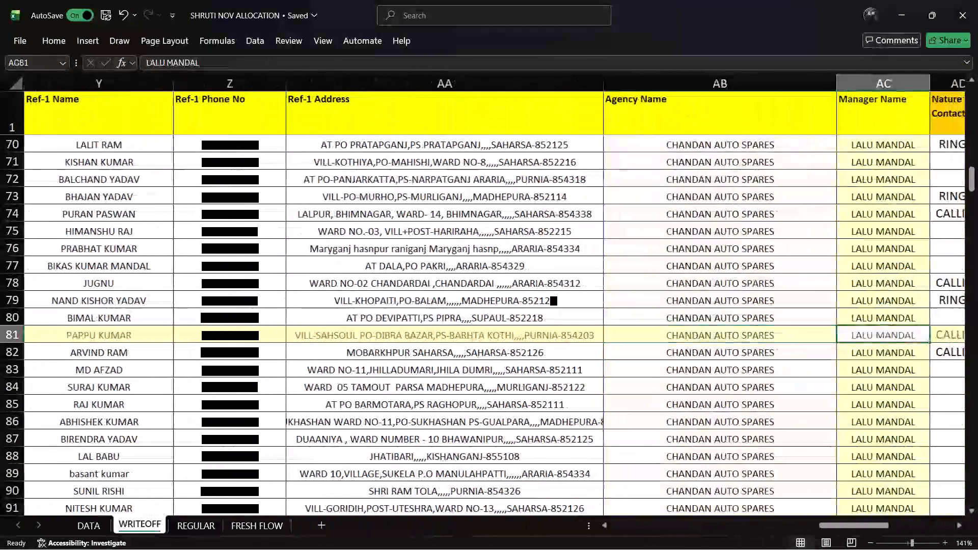
{"action": "key", "text": "Right"}
{"action": "key", "text": "Right"}
{"action": "key", "text": "Right"}
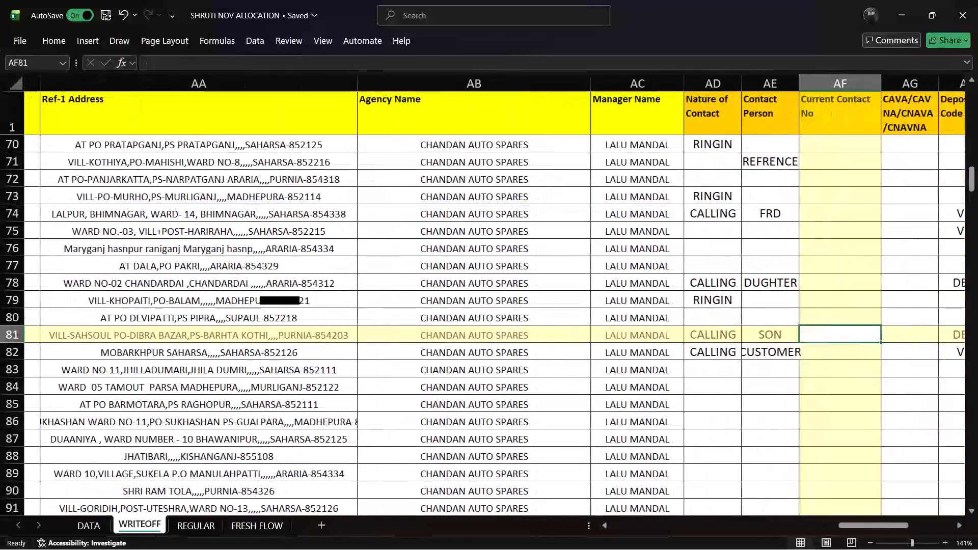
{"action": "key", "text": "Right"}
{"action": "key", "text": "Right"}
{"action": "key", "text": "Right"}
{"action": "key", "text": "Right"}
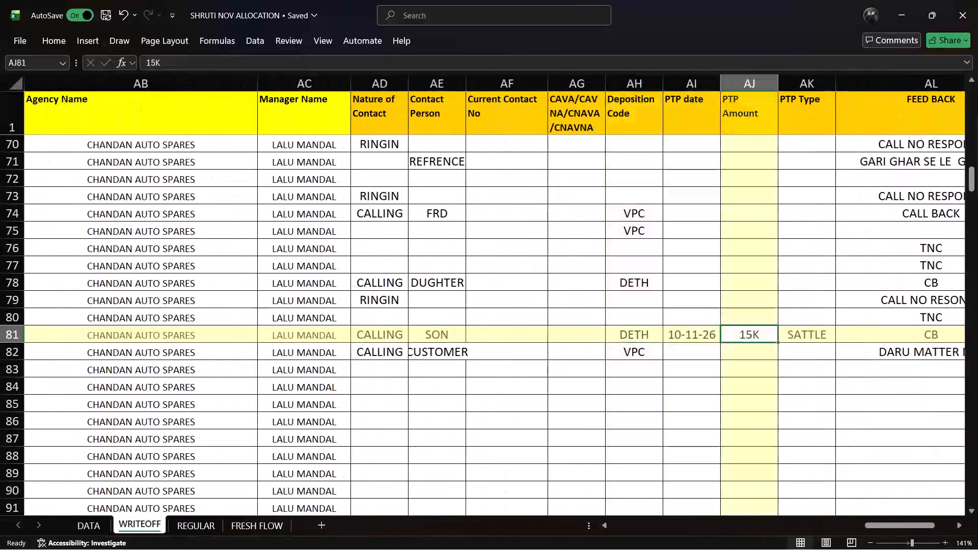
{"action": "key", "text": "Right"}
{"action": "key", "text": "Right"}
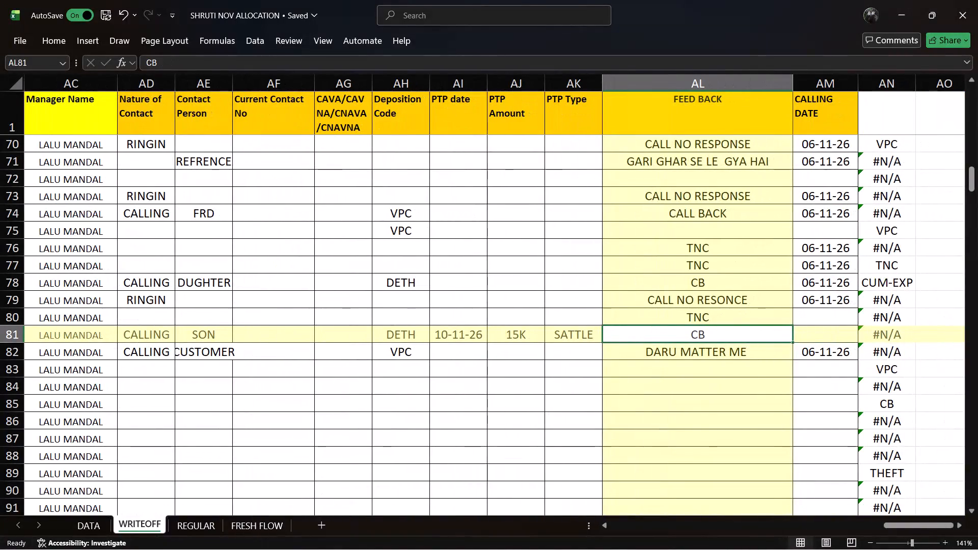
{"action": "double_click", "coordinate": [524, 335]}
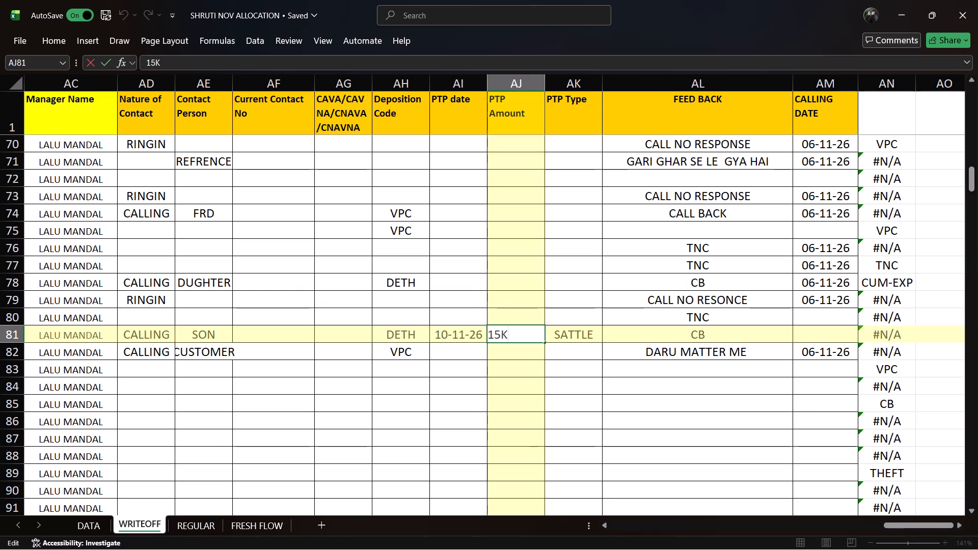
{"action": "key", "text": "BackSpace"}
{"action": "key", "text": "BackSpace"}
{"action": "key", "text": "BackSpace"}
{"action": "key", "text": "BackSpace"}
{"action": "left_click", "coordinate": [582, 334]}
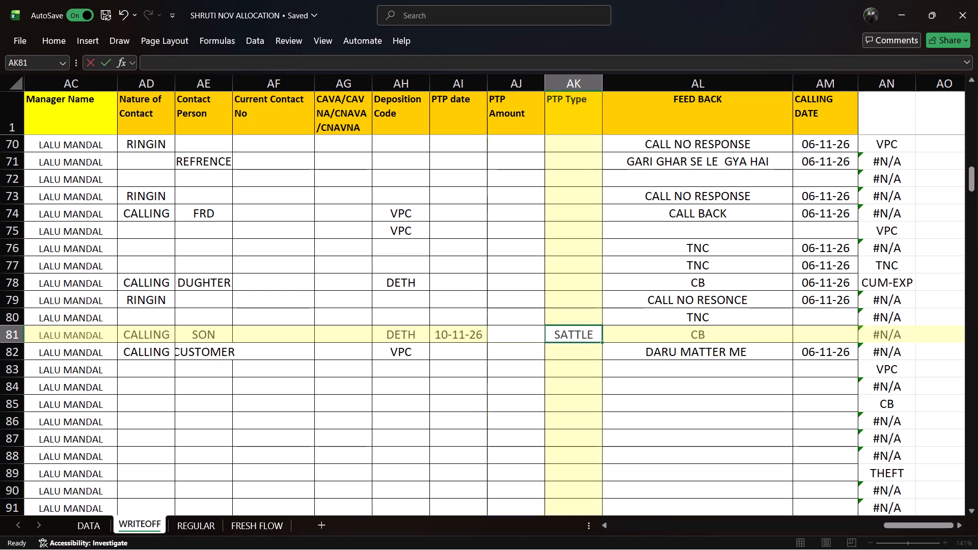
{"action": "key", "text": "BackSpace"}
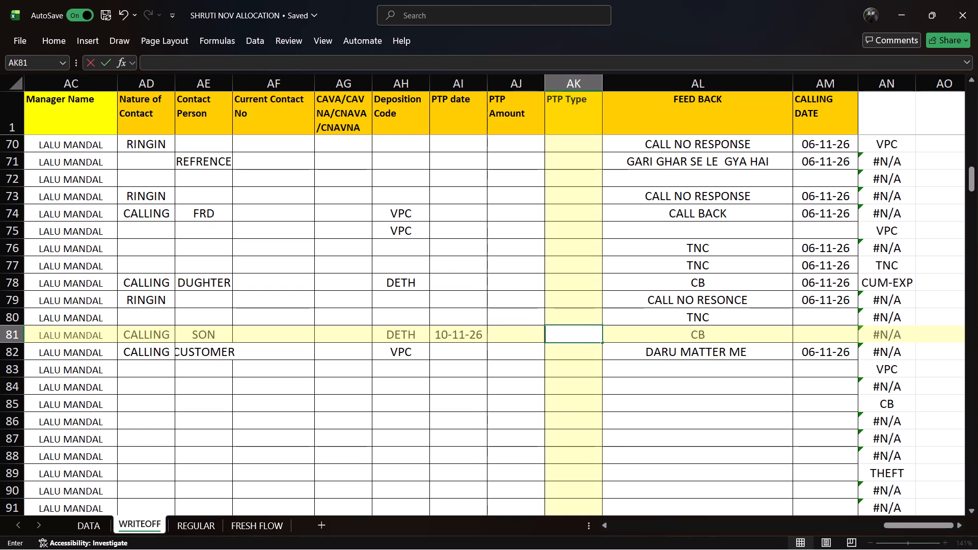
{"action": "left_click", "coordinate": [459, 334]}
{"action": "key", "text": "BackSpace"}
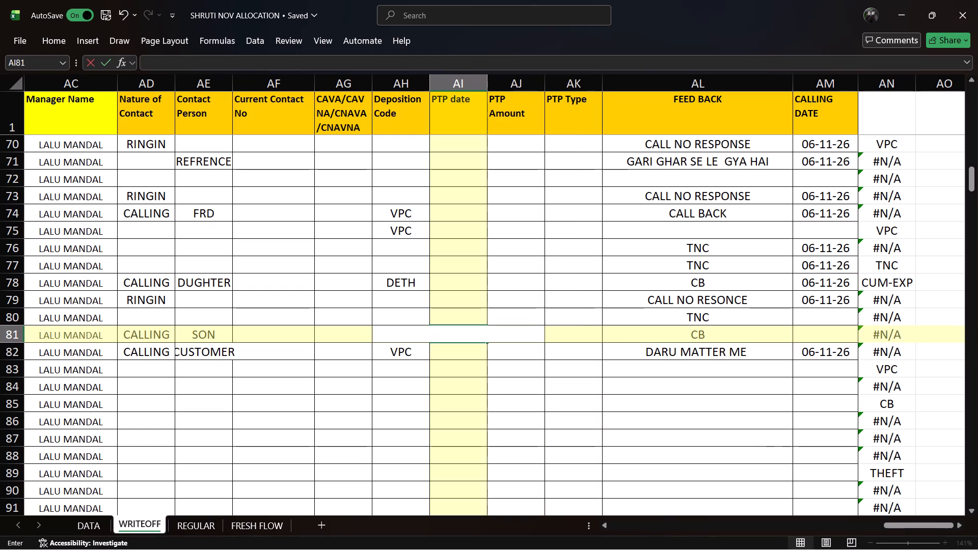
{"action": "key", "text": "ctrl+s"}
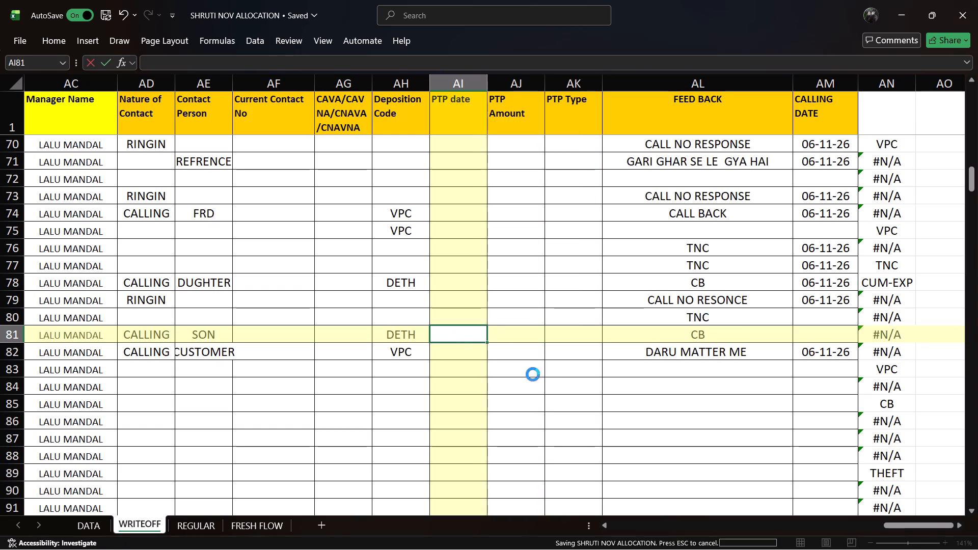
{"action": "left_click", "coordinate": [505, 336]}
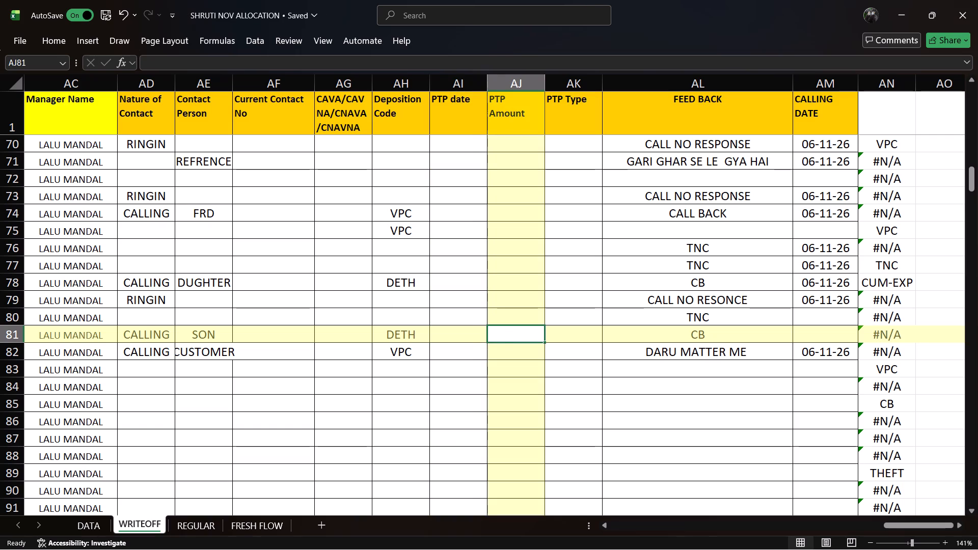
{"action": "key", "text": "ctrl+s"}
Check the deposition code, PTP and feedback cells around row 81, saving the workbook again along the way.
{"action": "key", "text": "Left"}
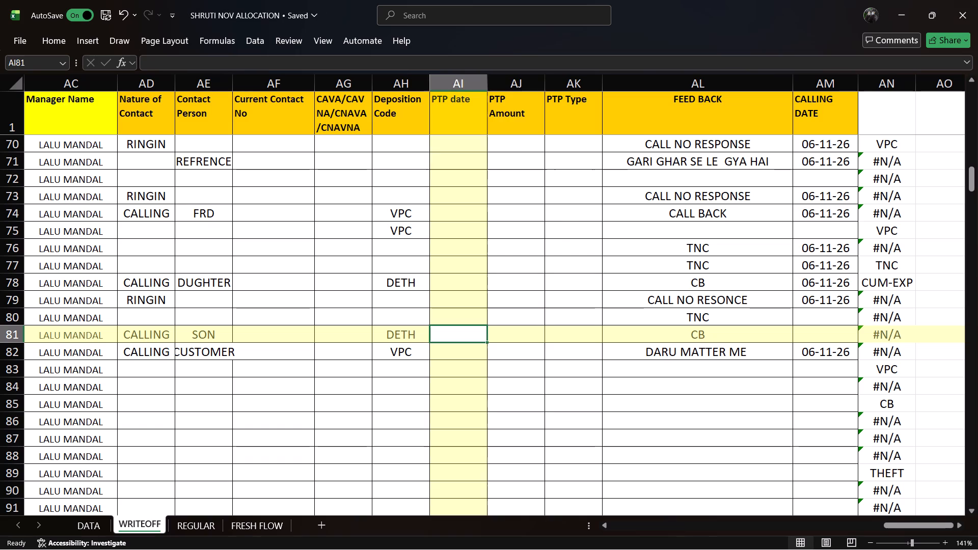
{"action": "key", "text": "Left"}
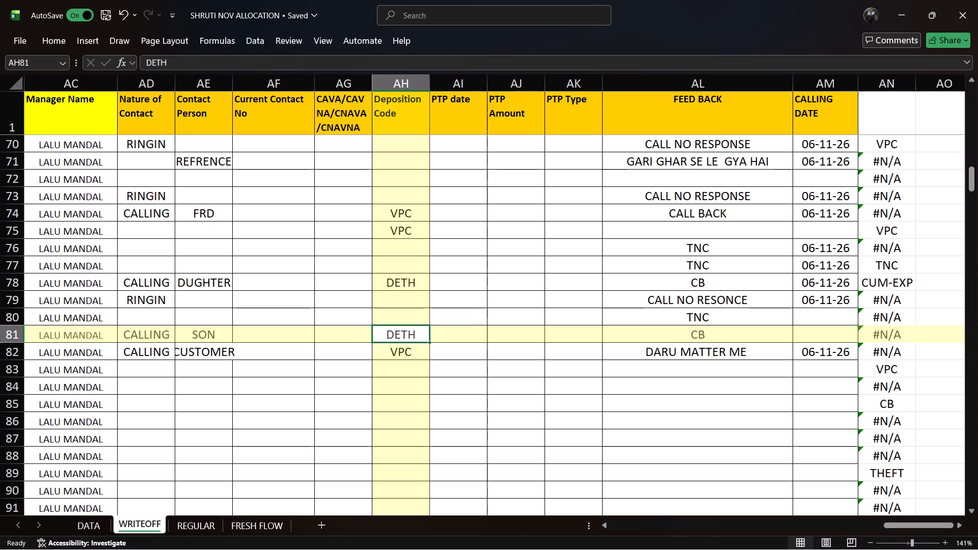
{"action": "key", "text": "Right"}
{"action": "key", "text": "Right"}
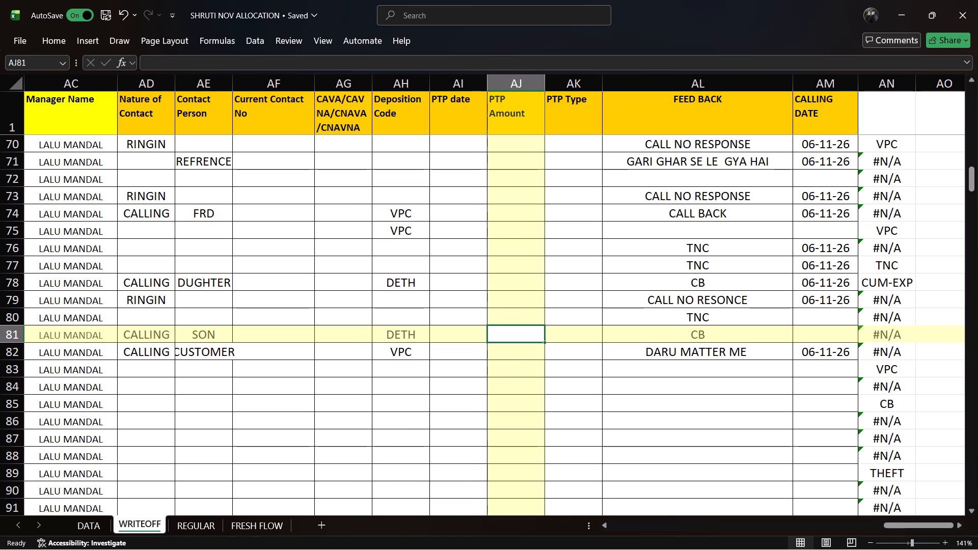
{"action": "key", "text": "Right"}
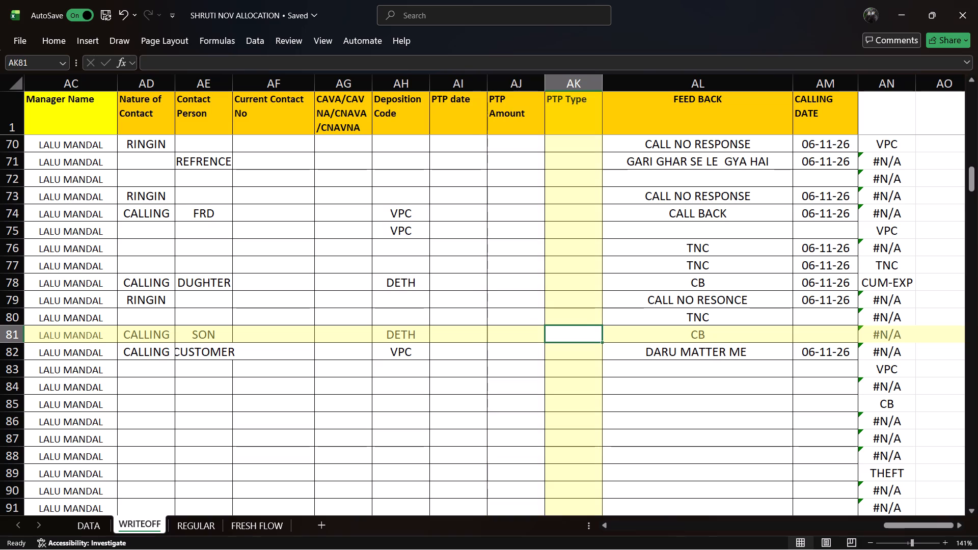
{"action": "key", "text": "ctrl+s"}
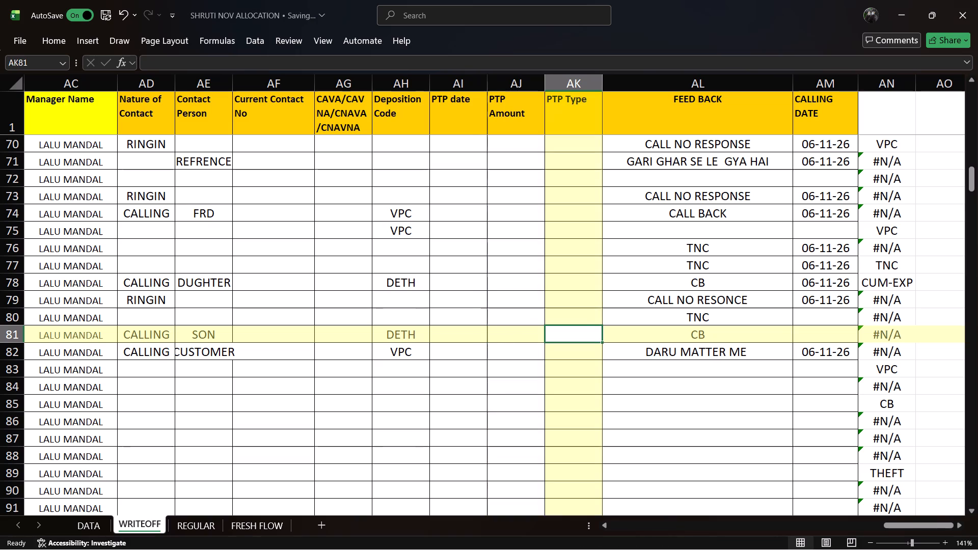
{"action": "key", "text": "Left"}
{"action": "key", "text": "Left"}
{"action": "key", "text": "Left"}
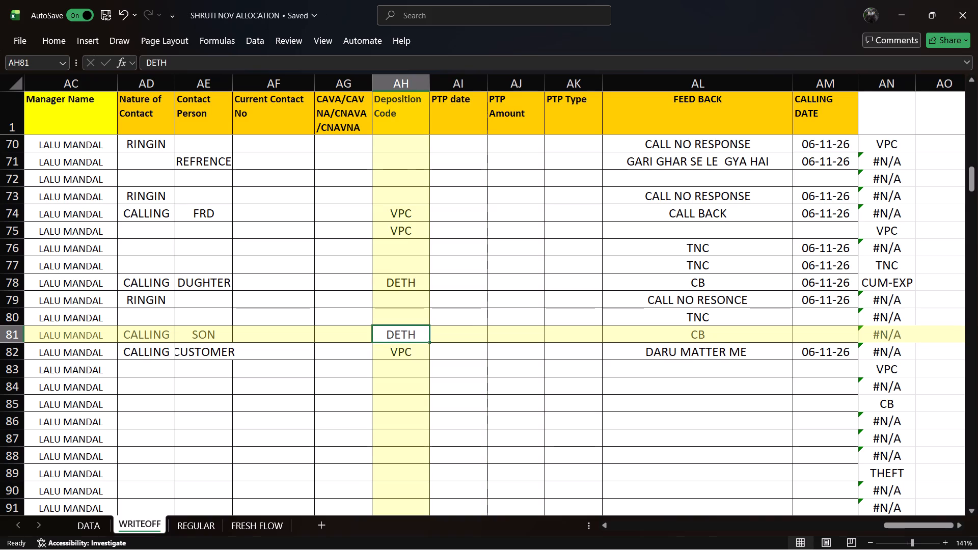
{"action": "left_click", "coordinate": [694, 79]}
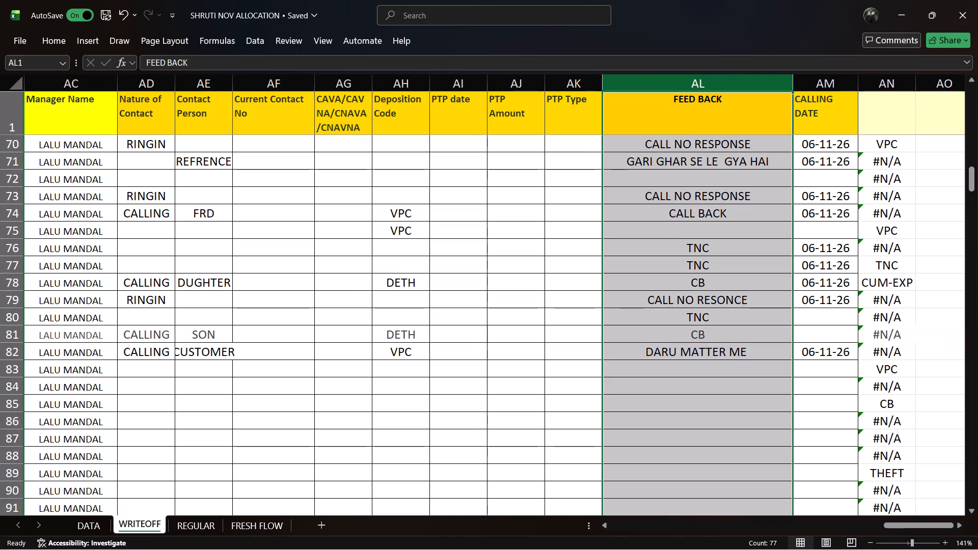
{"action": "left_click", "coordinate": [664, 351]}
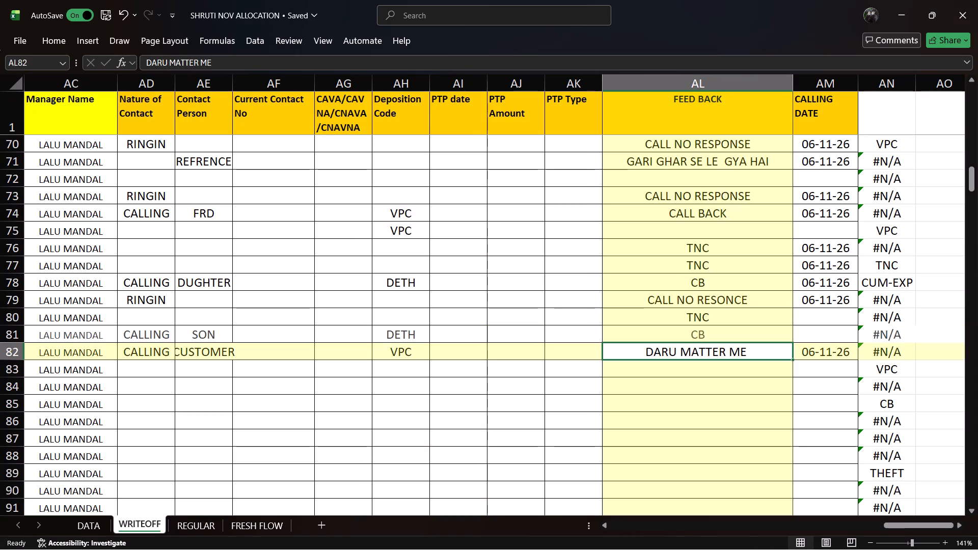
Enter today's date, 06-11-2026, as the calling date for rows 81 and 80.
{"action": "left_click", "coordinate": [827, 331]}
{"action": "key", "text": "ctrl+semicolon"}
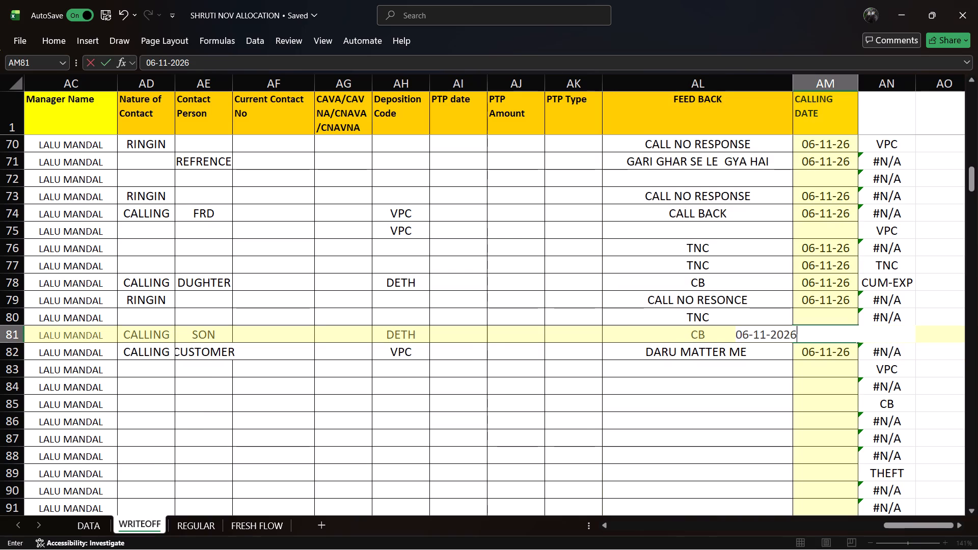
{"action": "key", "text": "Right"}
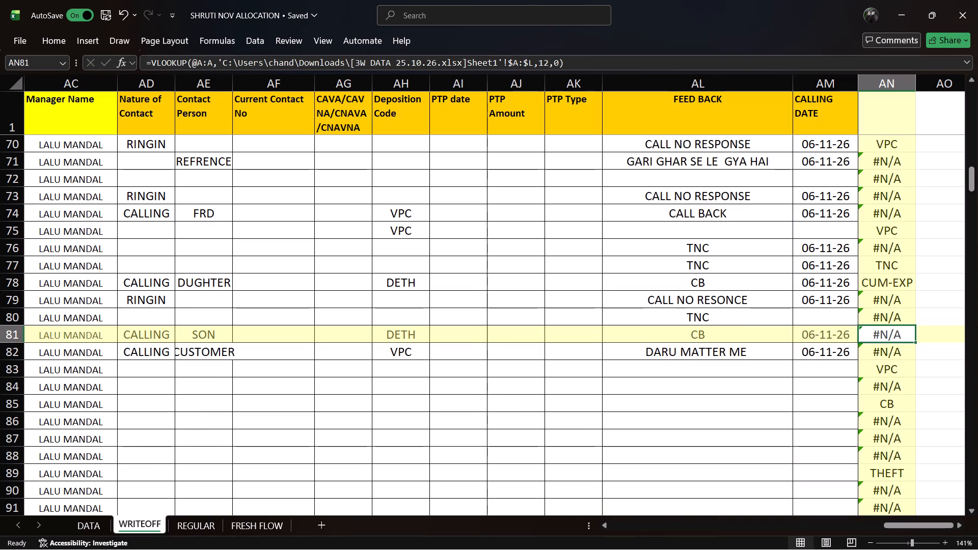
{"action": "left_click", "coordinate": [826, 320]}
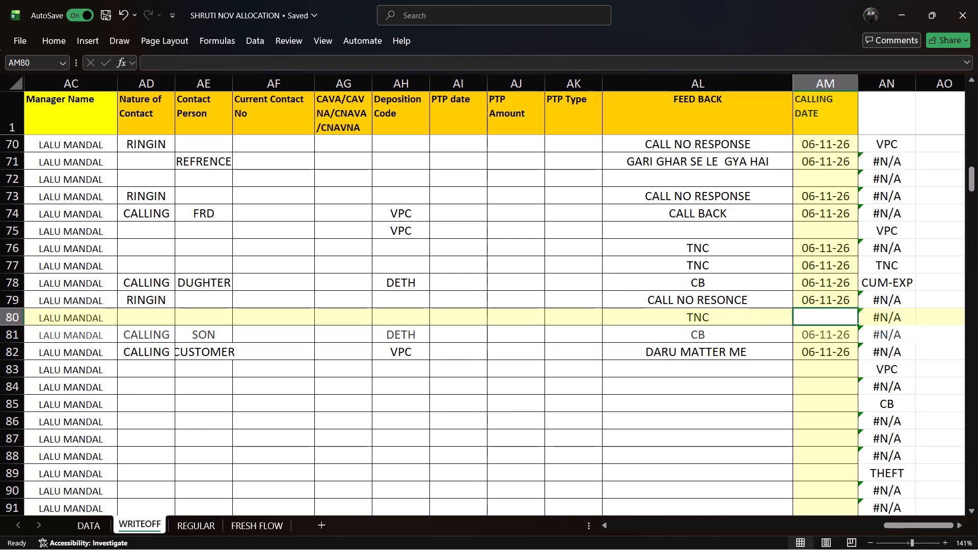
{"action": "key", "text": "ctrl+semicolon"}
{"action": "left_click", "coordinate": [904, 322]}
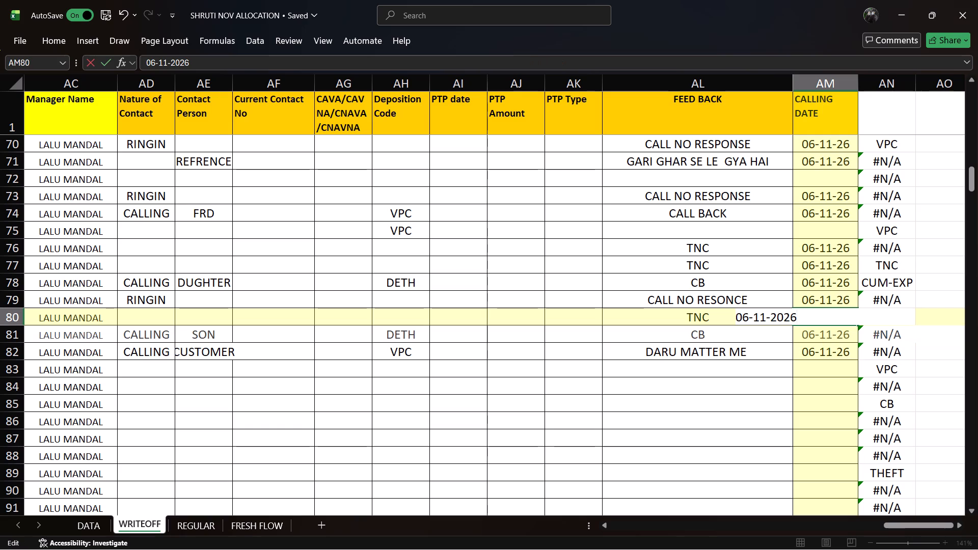
{"action": "left_click", "coordinate": [763, 401]}
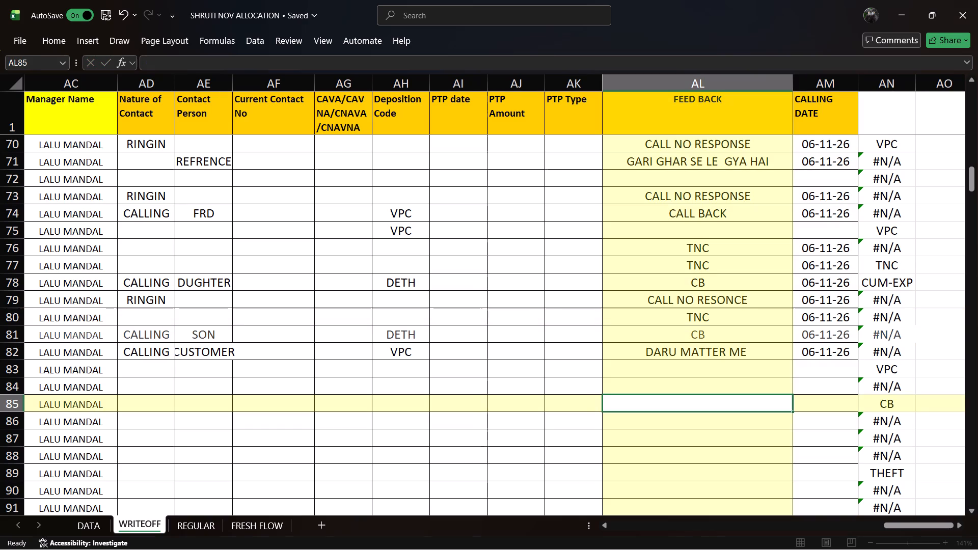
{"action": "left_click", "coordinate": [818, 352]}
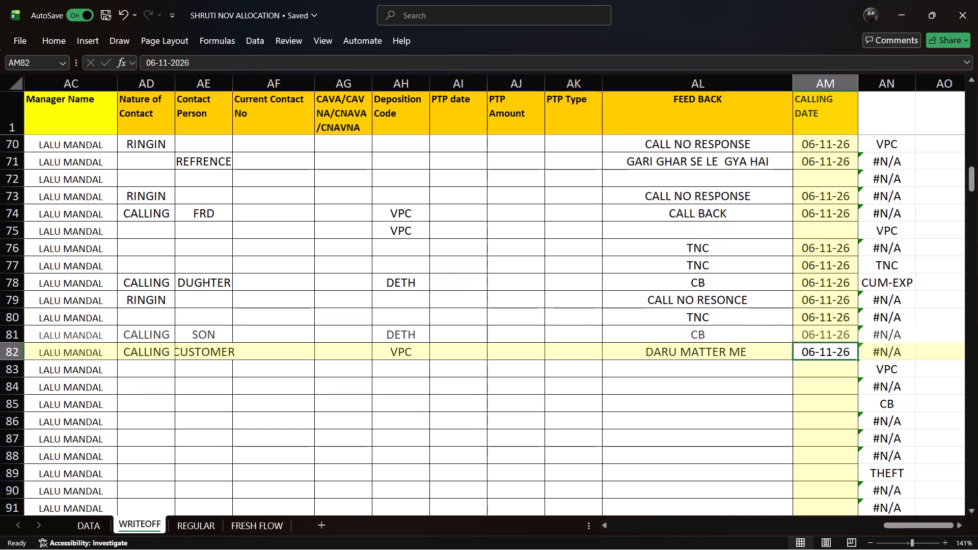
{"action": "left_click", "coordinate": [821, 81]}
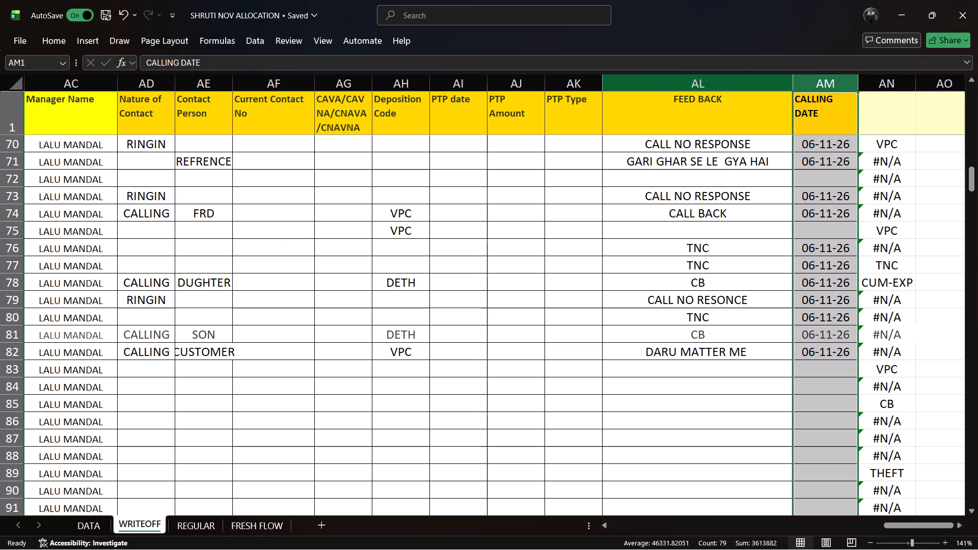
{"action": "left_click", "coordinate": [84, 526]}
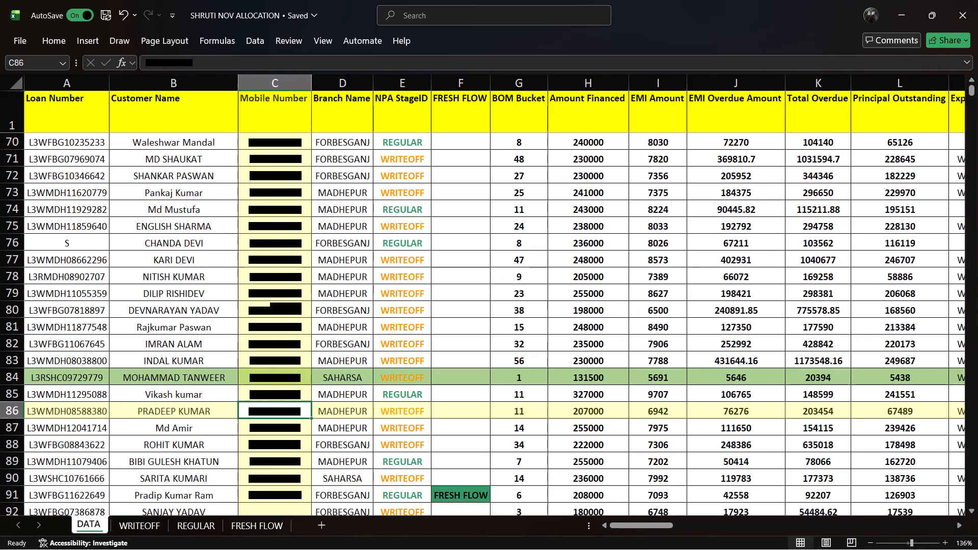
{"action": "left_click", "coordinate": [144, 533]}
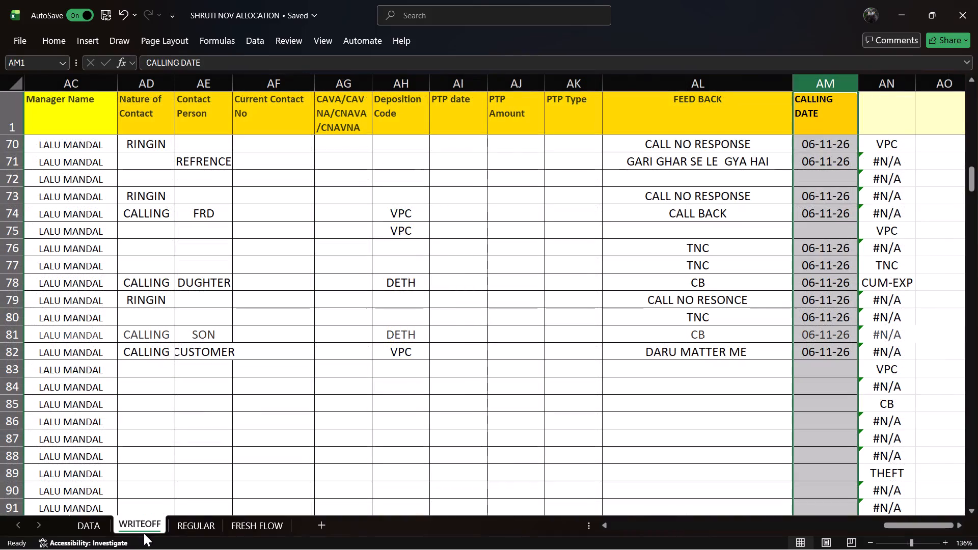
On the DATA sheet, look across row 86 from the mobile number to the contact columns and inspect the Ref-1 Phone No column.
{"action": "left_click", "coordinate": [84, 519]}
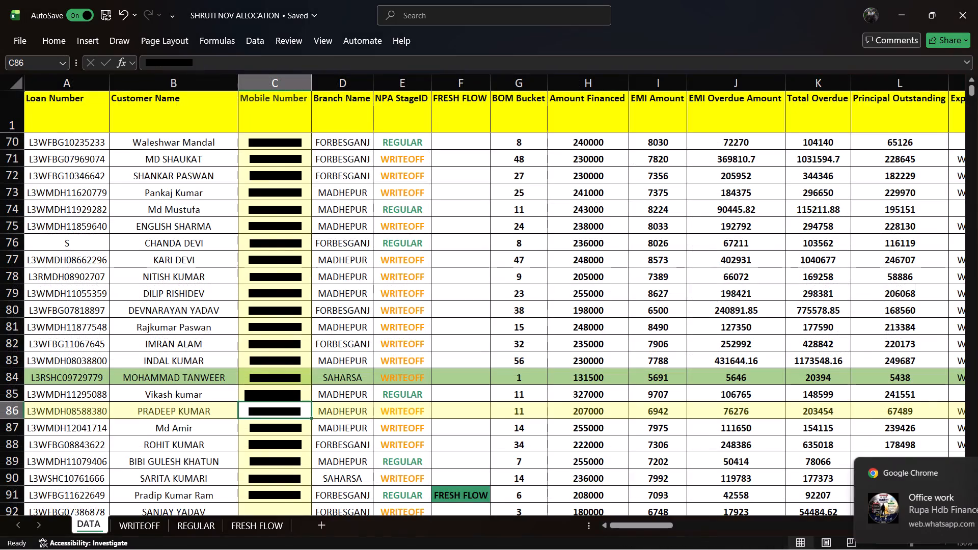
{"action": "key", "text": "Right"}
{"action": "key", "text": "Right"}
{"action": "key", "text": "Right"}
{"action": "key", "text": "Right"}
{"action": "key", "text": "Right"}
{"action": "key", "text": "Right"}
{"action": "key", "text": "Right"}
{"action": "key", "text": "Right"}
{"action": "key", "text": "Right"}
{"action": "key", "text": "Right"}
{"action": "key", "text": "Right"}
{"action": "key", "text": "Right"}
{"action": "key", "text": "Right"}
{"action": "key", "text": "Right"}
{"action": "key", "text": "Right"}
{"action": "key", "text": "Right"}
{"action": "key", "text": "Right"}
{"action": "key", "text": "Right"}
{"action": "key", "text": "Right"}
{"action": "key", "text": "Right"}
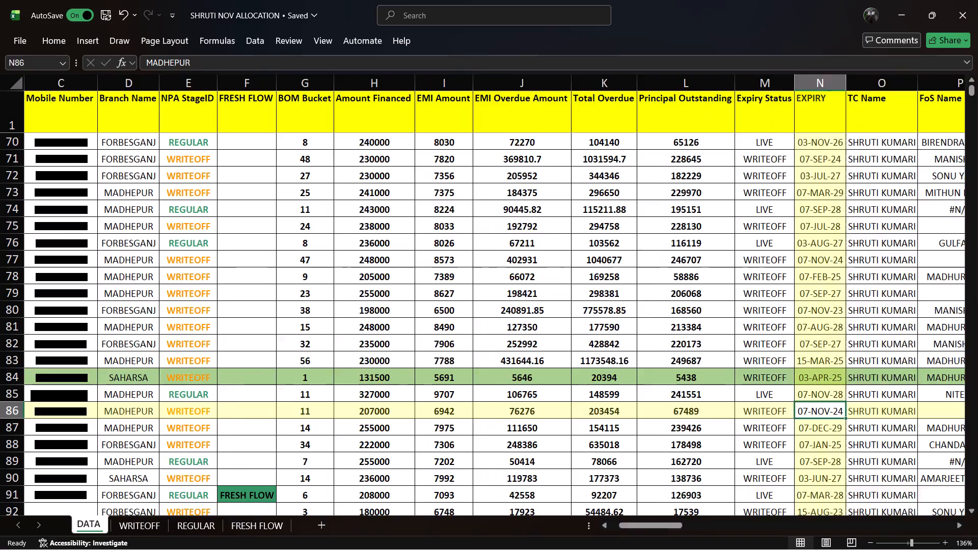
{"action": "key", "text": "Right"}
{"action": "key", "text": "Right"}
{"action": "key", "text": "Right"}
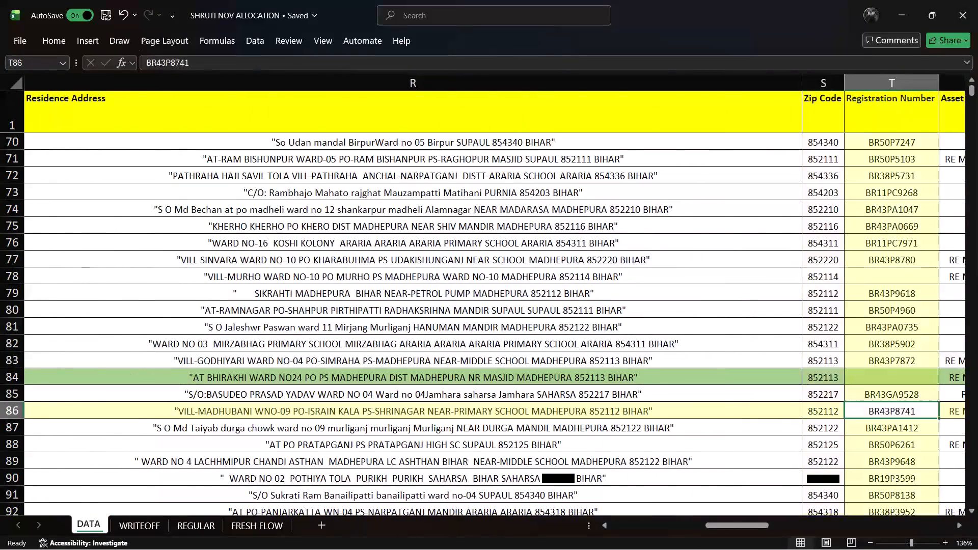
{"action": "key", "text": "Right"}
{"action": "key", "text": "Right"}
{"action": "key", "text": "Right"}
{"action": "key", "text": "Right"}
{"action": "key", "text": "Right"}
{"action": "key", "text": "Right"}
{"action": "key", "text": "Right"}
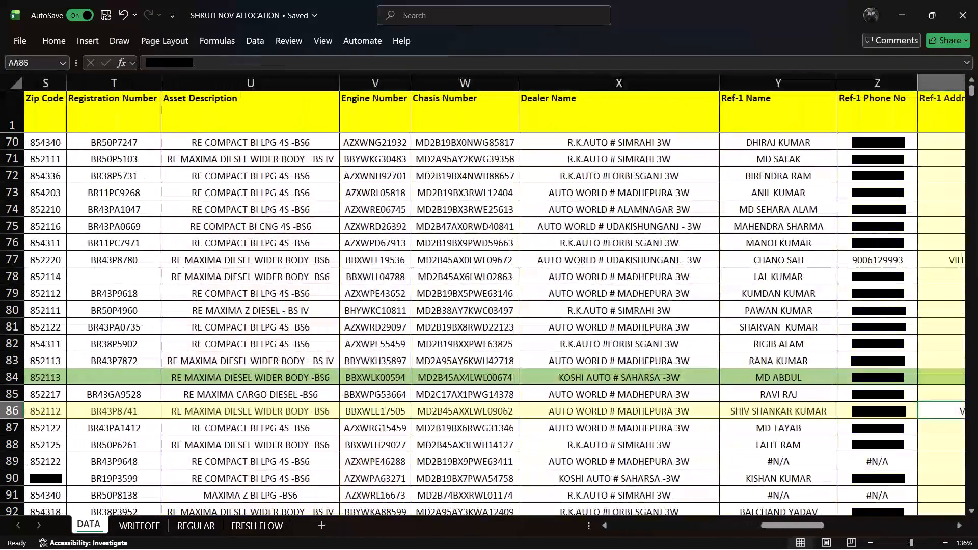
{"action": "key", "text": "Right"}
{"action": "key", "text": "Right"}
{"action": "key", "text": "Right"}
{"action": "key", "text": "Right"}
{"action": "key", "text": "Right"}
{"action": "key", "text": "Right"}
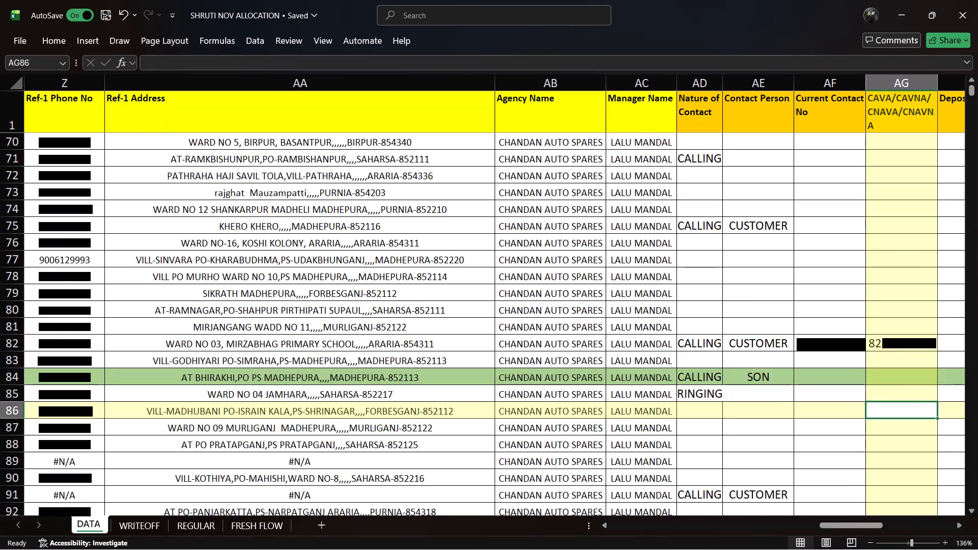
{"action": "left_click", "coordinate": [79, 85]}
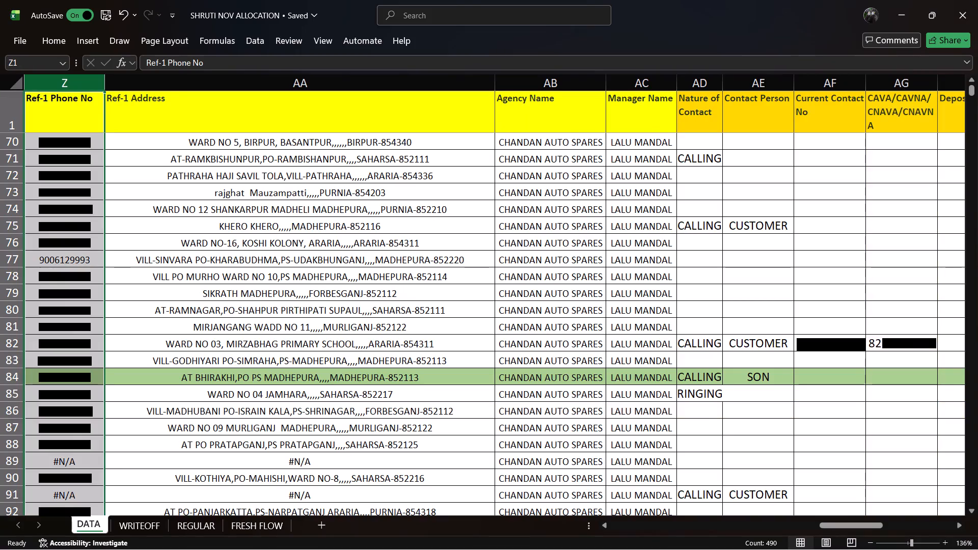
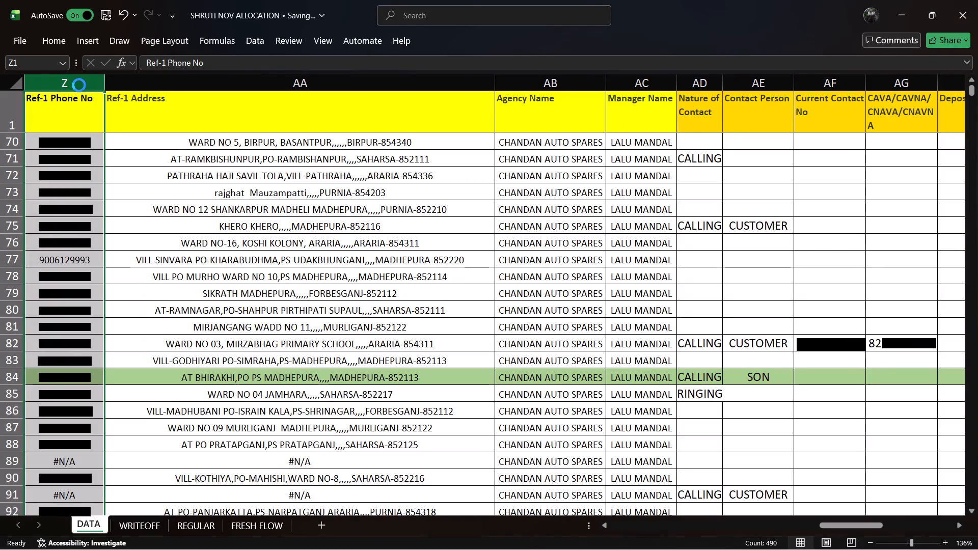
Save the November allocation workbook.
{"action": "key", "text": "ctrl+s"}
On the DATA sheet, return across the header row to the Loan Number column and look down the customer accounts to row 67.
{"action": "key", "text": "Left"}
{"action": "key", "text": "Left"}
{"action": "key", "text": "Left"}
{"action": "key", "text": "Left"}
{"action": "key", "text": "Left"}
{"action": "key", "text": "Left"}
{"action": "key", "text": "Left"}
{"action": "key", "text": "Left"}
{"action": "key", "text": "Left"}
{"action": "key", "text": "Left"}
{"action": "key", "text": "Left"}
{"action": "key", "text": "Left"}
{"action": "key", "text": "Left"}
{"action": "key", "text": "Left"}
{"action": "key", "text": "Left"}
{"action": "key", "text": "Left"}
{"action": "key", "text": "Left"}
{"action": "key", "text": "Left"}
{"action": "key", "text": "Left"}
{"action": "key", "text": "Left"}
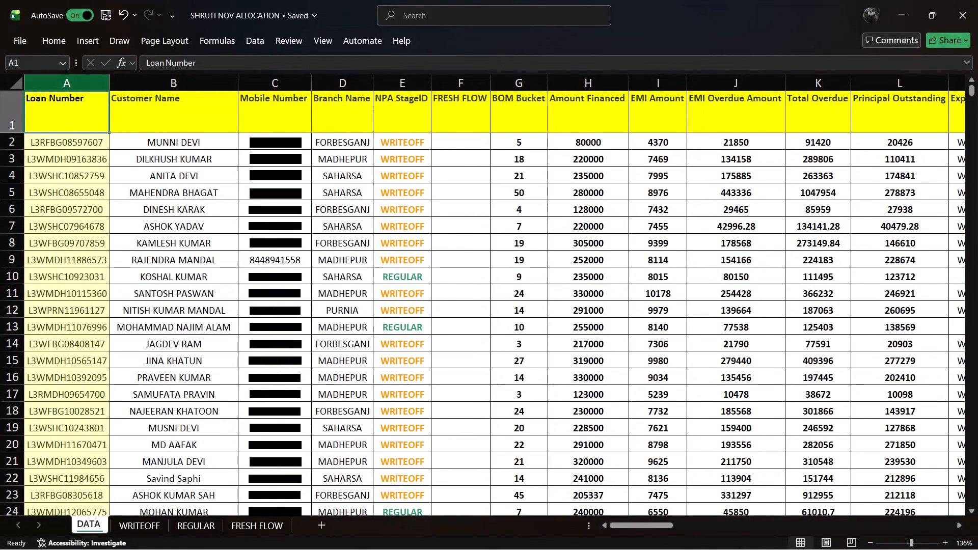
{"action": "key", "text": "Down"}
{"action": "key", "text": "Down"}
{"action": "key", "text": "Down"}
{"action": "key", "text": "Down"}
{"action": "key", "text": "Down"}
{"action": "key", "text": "Down"}
{"action": "key", "text": "Down"}
{"action": "key", "text": "Down"}
{"action": "key", "text": "Down"}
{"action": "key", "text": "Down"}
{"action": "key", "text": "Down"}
{"action": "key", "text": "Down"}
{"action": "key", "text": "Down"}
{"action": "key", "text": "Down"}
{"action": "key", "text": "Down"}
{"action": "key", "text": "Down"}
{"action": "key", "text": "Down"}
{"action": "key", "text": "Down"}
{"action": "key", "text": "Down"}
{"action": "key", "text": "Down"}
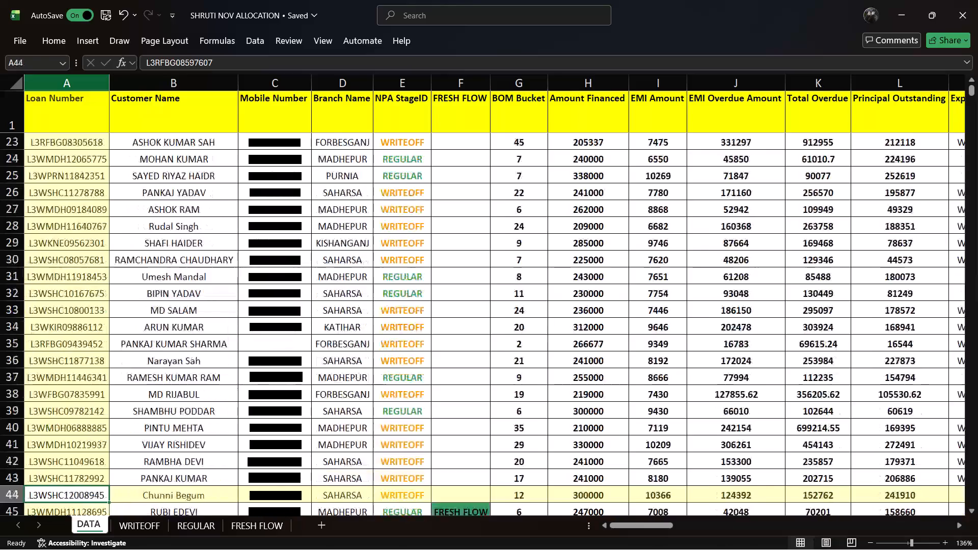
{"action": "key", "text": "Down"}
{"action": "key", "text": "Down"}
{"action": "key", "text": "Down"}
{"action": "key", "text": "Down"}
{"action": "key", "text": "Down"}
{"action": "key", "text": "Down"}
{"action": "key", "text": "Down"}
{"action": "key", "text": "Down"}
{"action": "key", "text": "Down"}
{"action": "key", "text": "Down"}
{"action": "key", "text": "Down"}
{"action": "key", "text": "Down"}
{"action": "key", "text": "Down"}
{"action": "key", "text": "Down"}
{"action": "key", "text": "Down"}
{"action": "key", "text": "Down"}
{"action": "key", "text": "Down"}
{"action": "key", "text": "Down"}
{"action": "key", "text": "Down"}
{"action": "key", "text": "Down"}
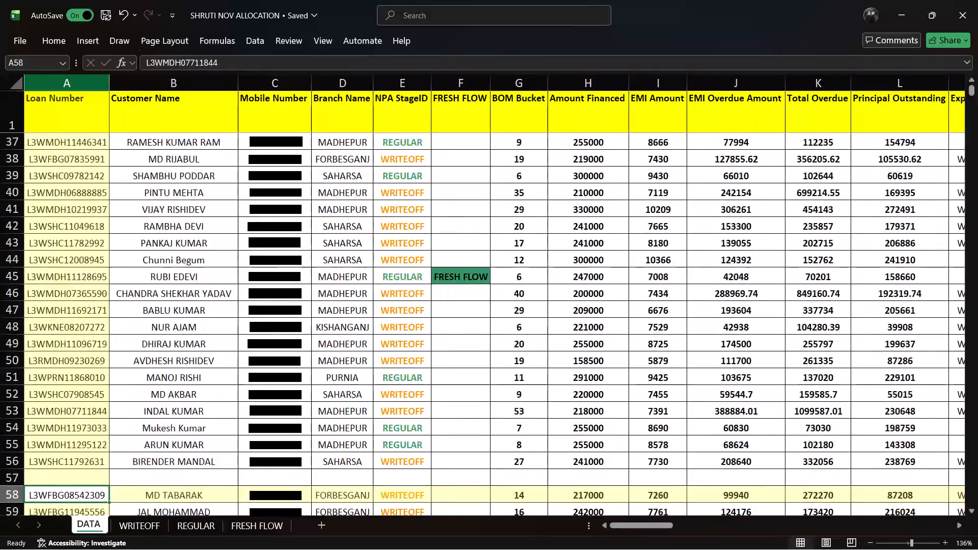
Save the workbook again.
{"action": "key", "text": "ctrl+s"}
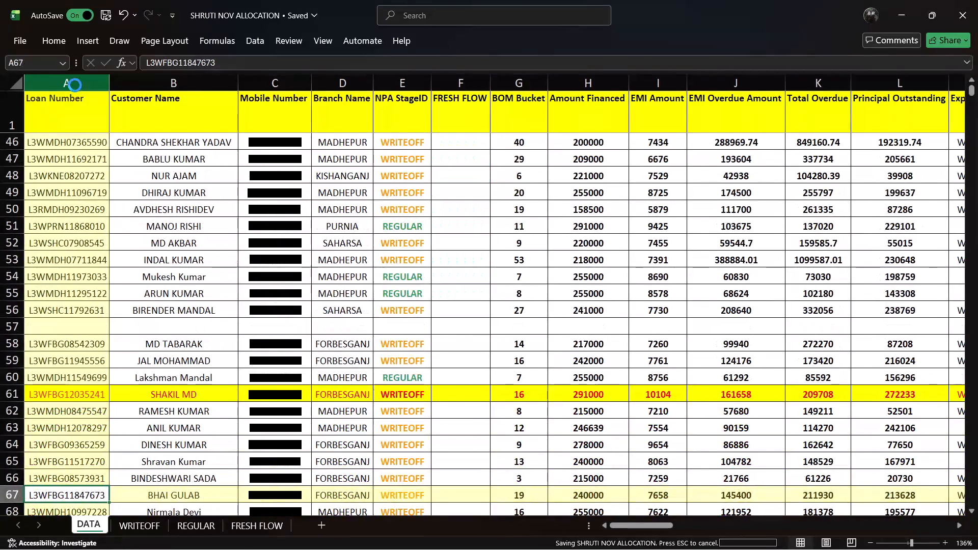
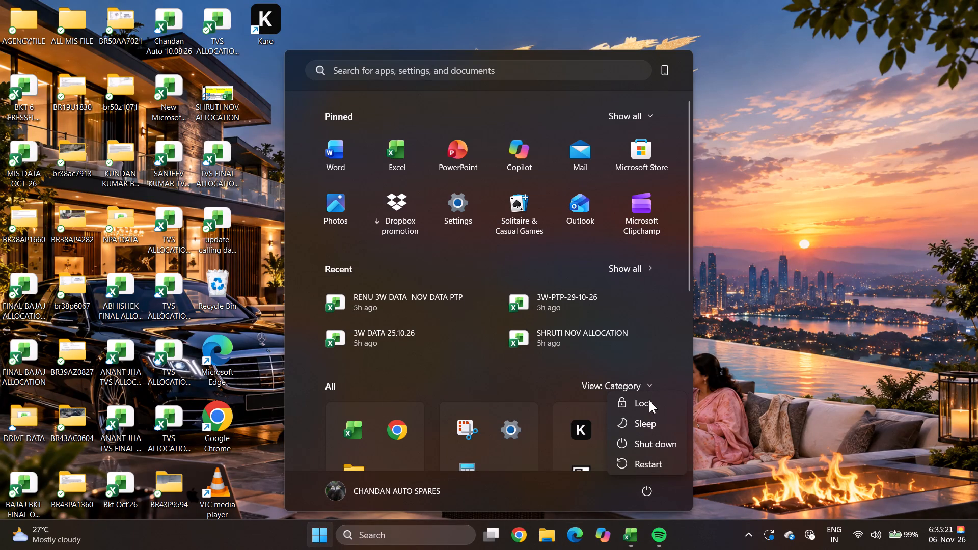
Shut down the computer.
{"action": "left_click", "coordinate": [648, 447]}
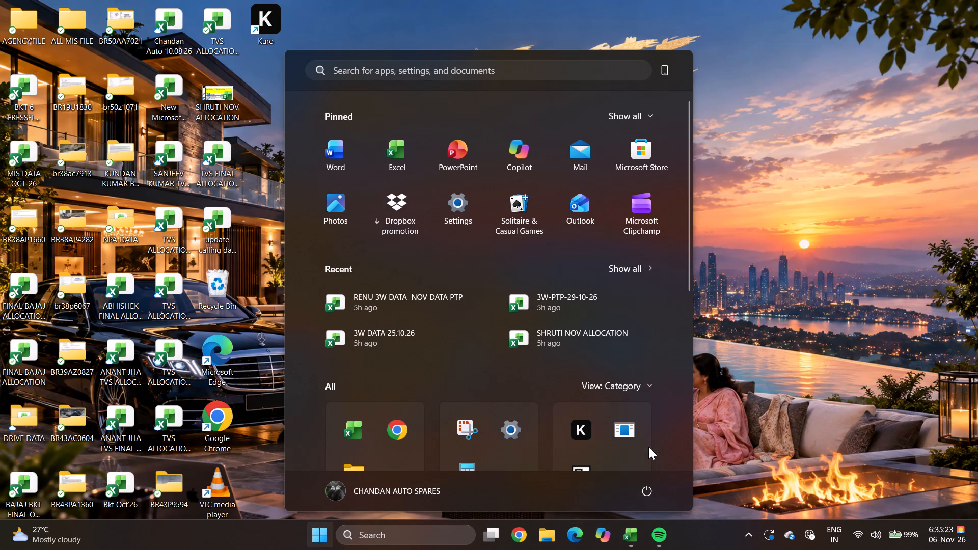